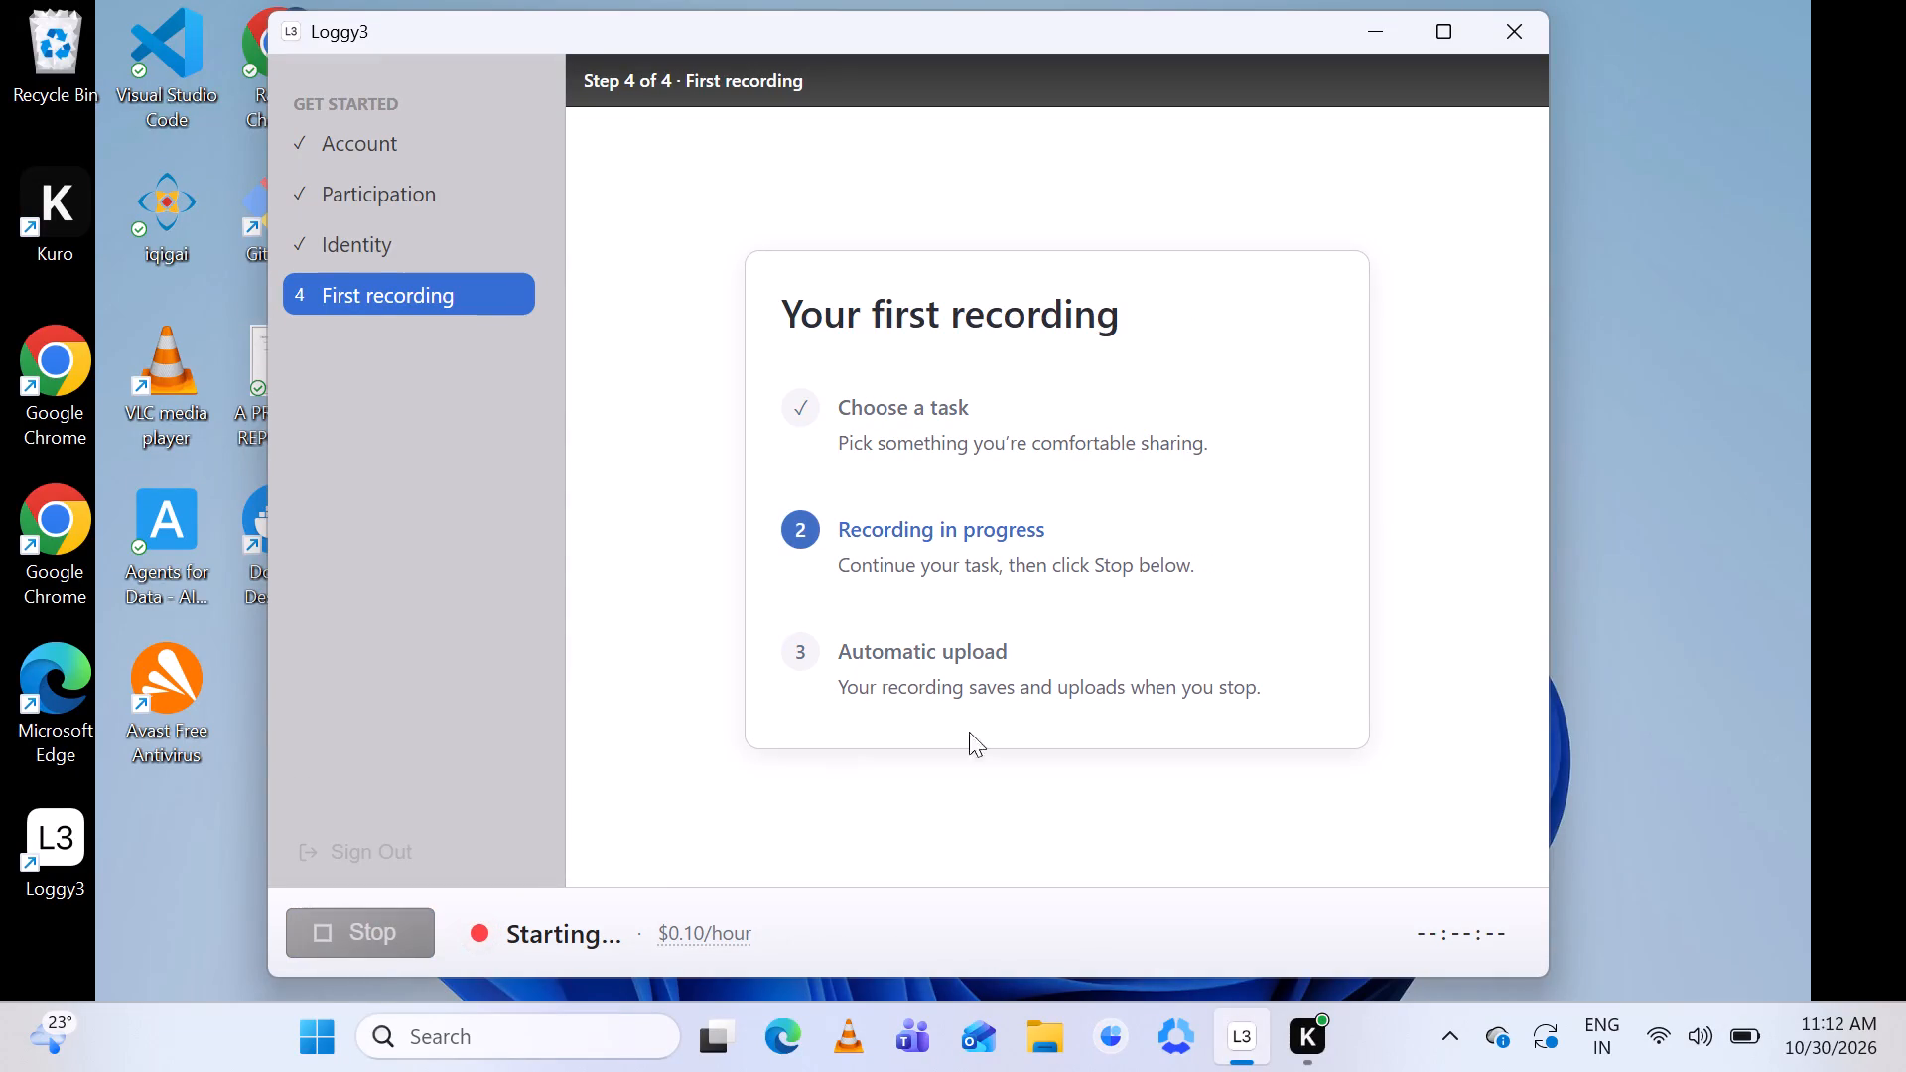
# Launch Google Chrome with the meridial.ai work profile.
pyautogui.click(1590, 594)
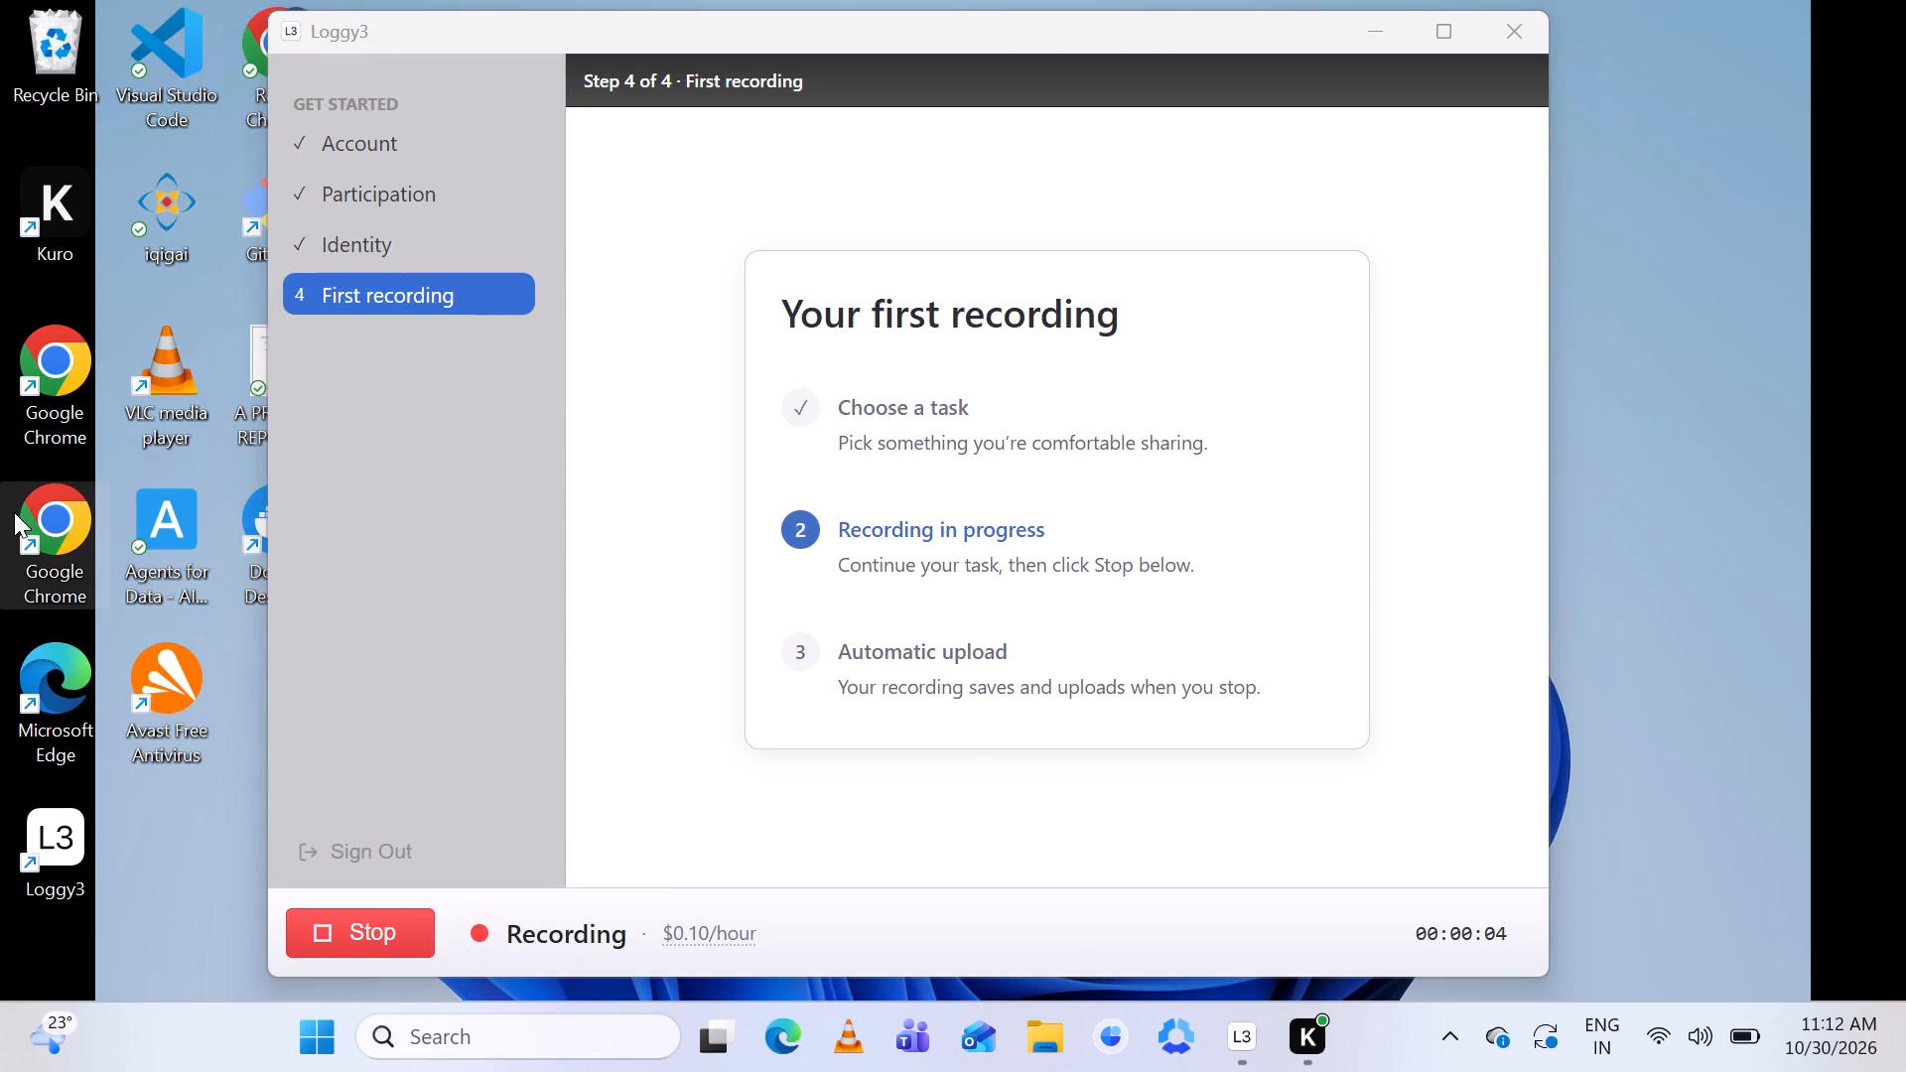
pyautogui.doubleClick(49, 391)
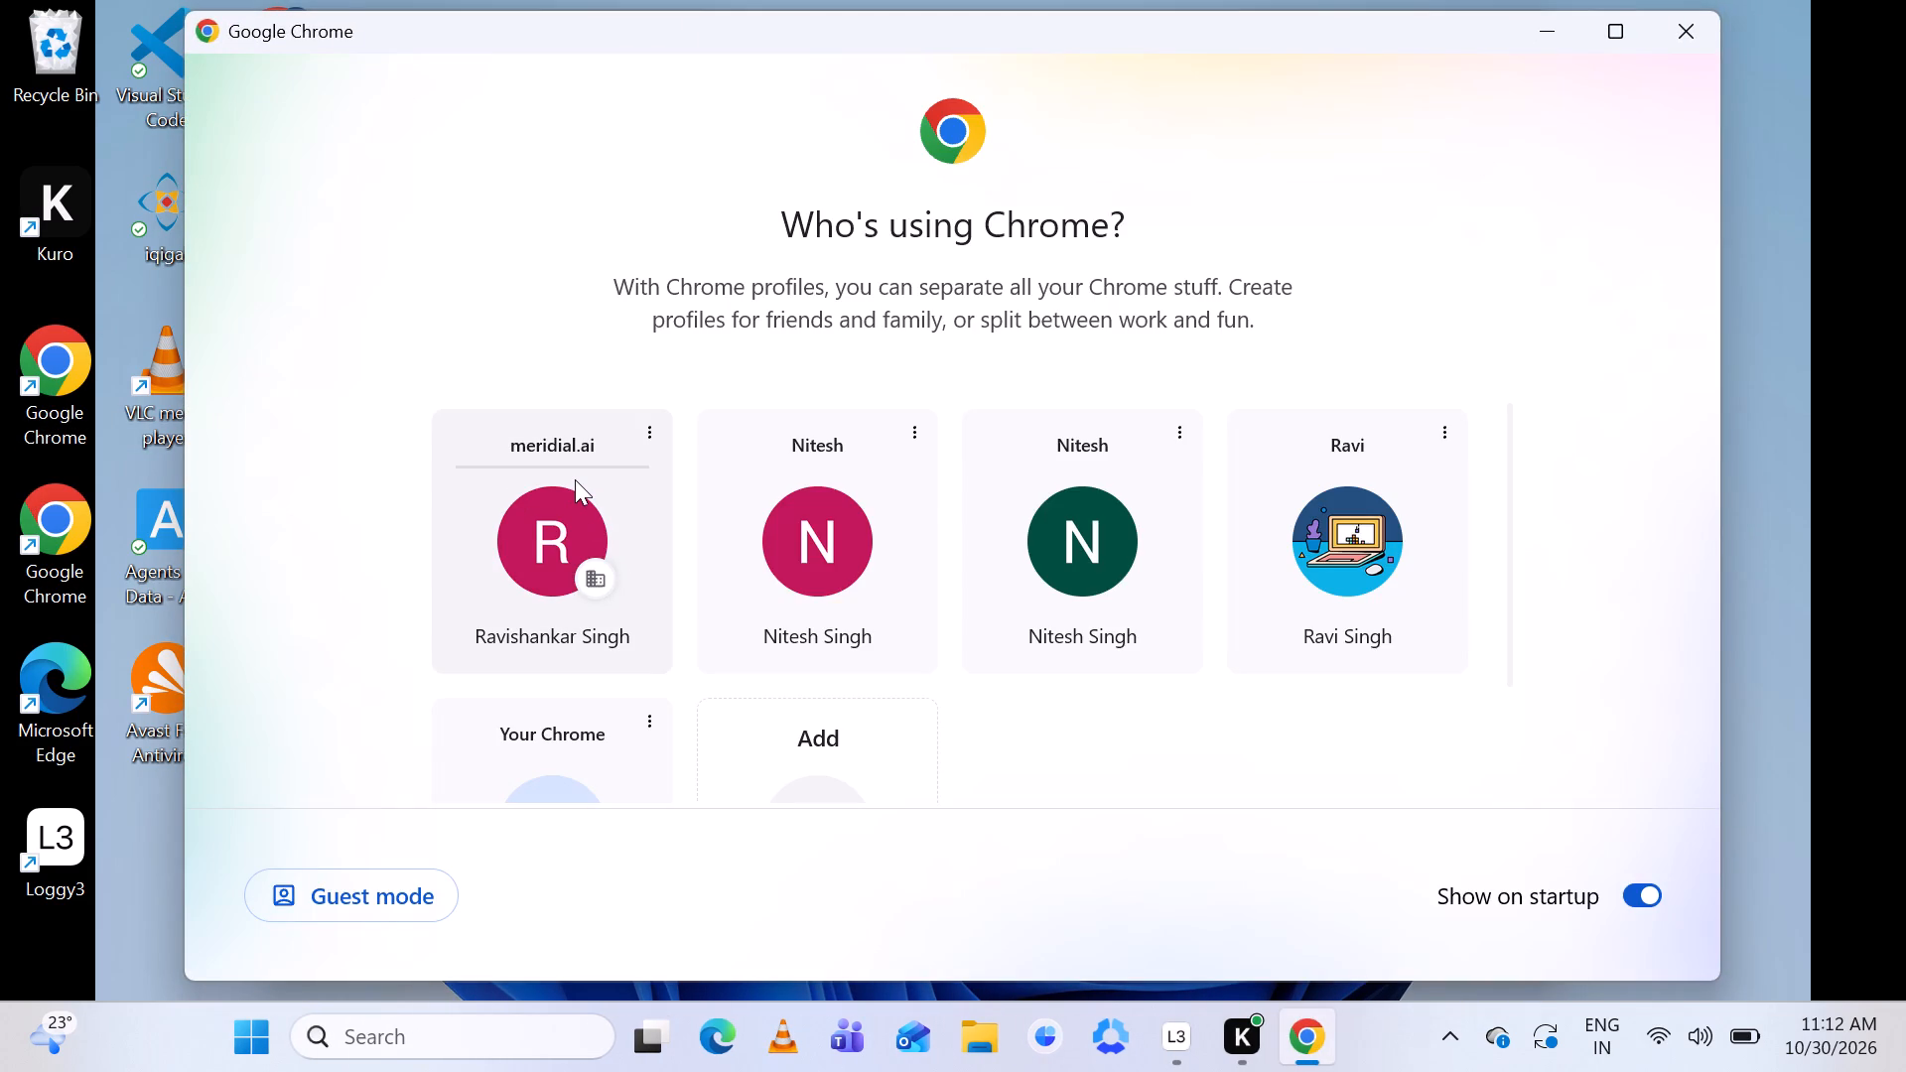
pyautogui.click(1178, 1028)
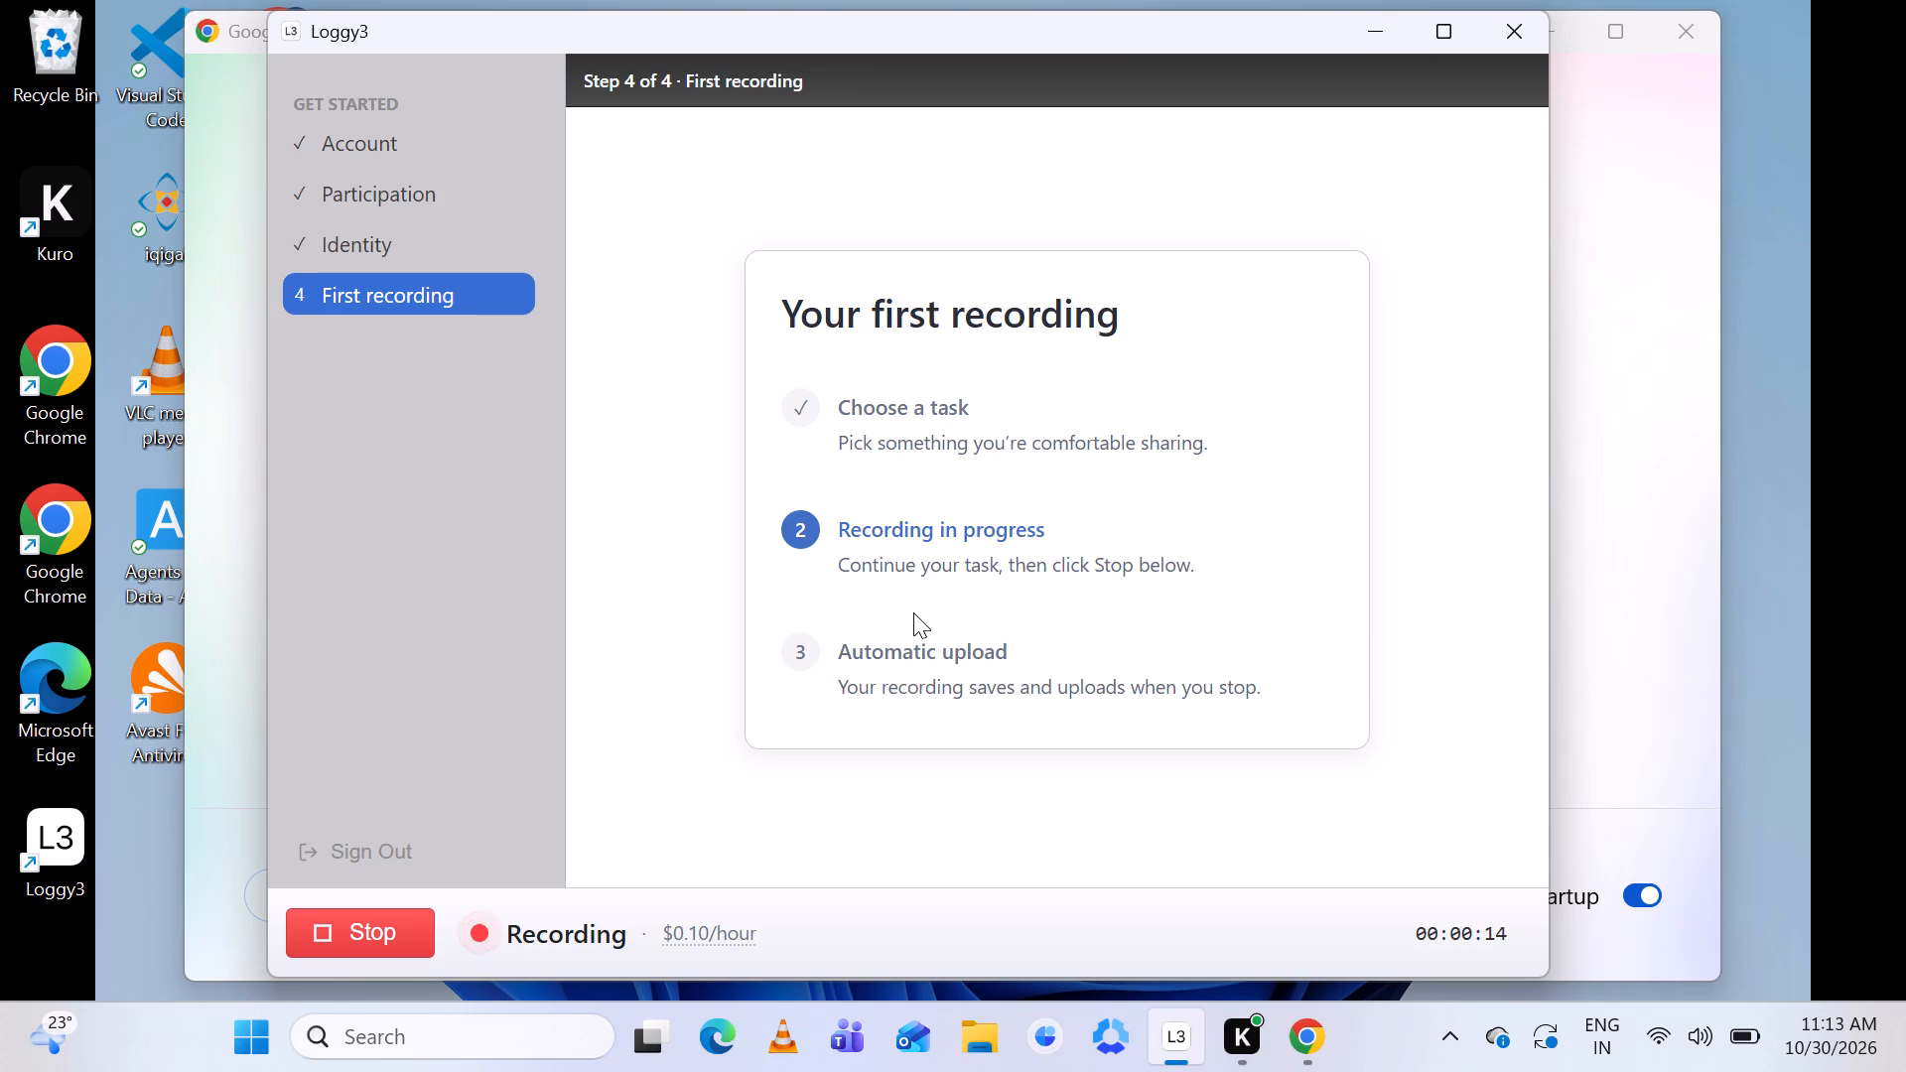
pyautogui.scroll(-3, 913, 612)
pyautogui.click(1783, 597)
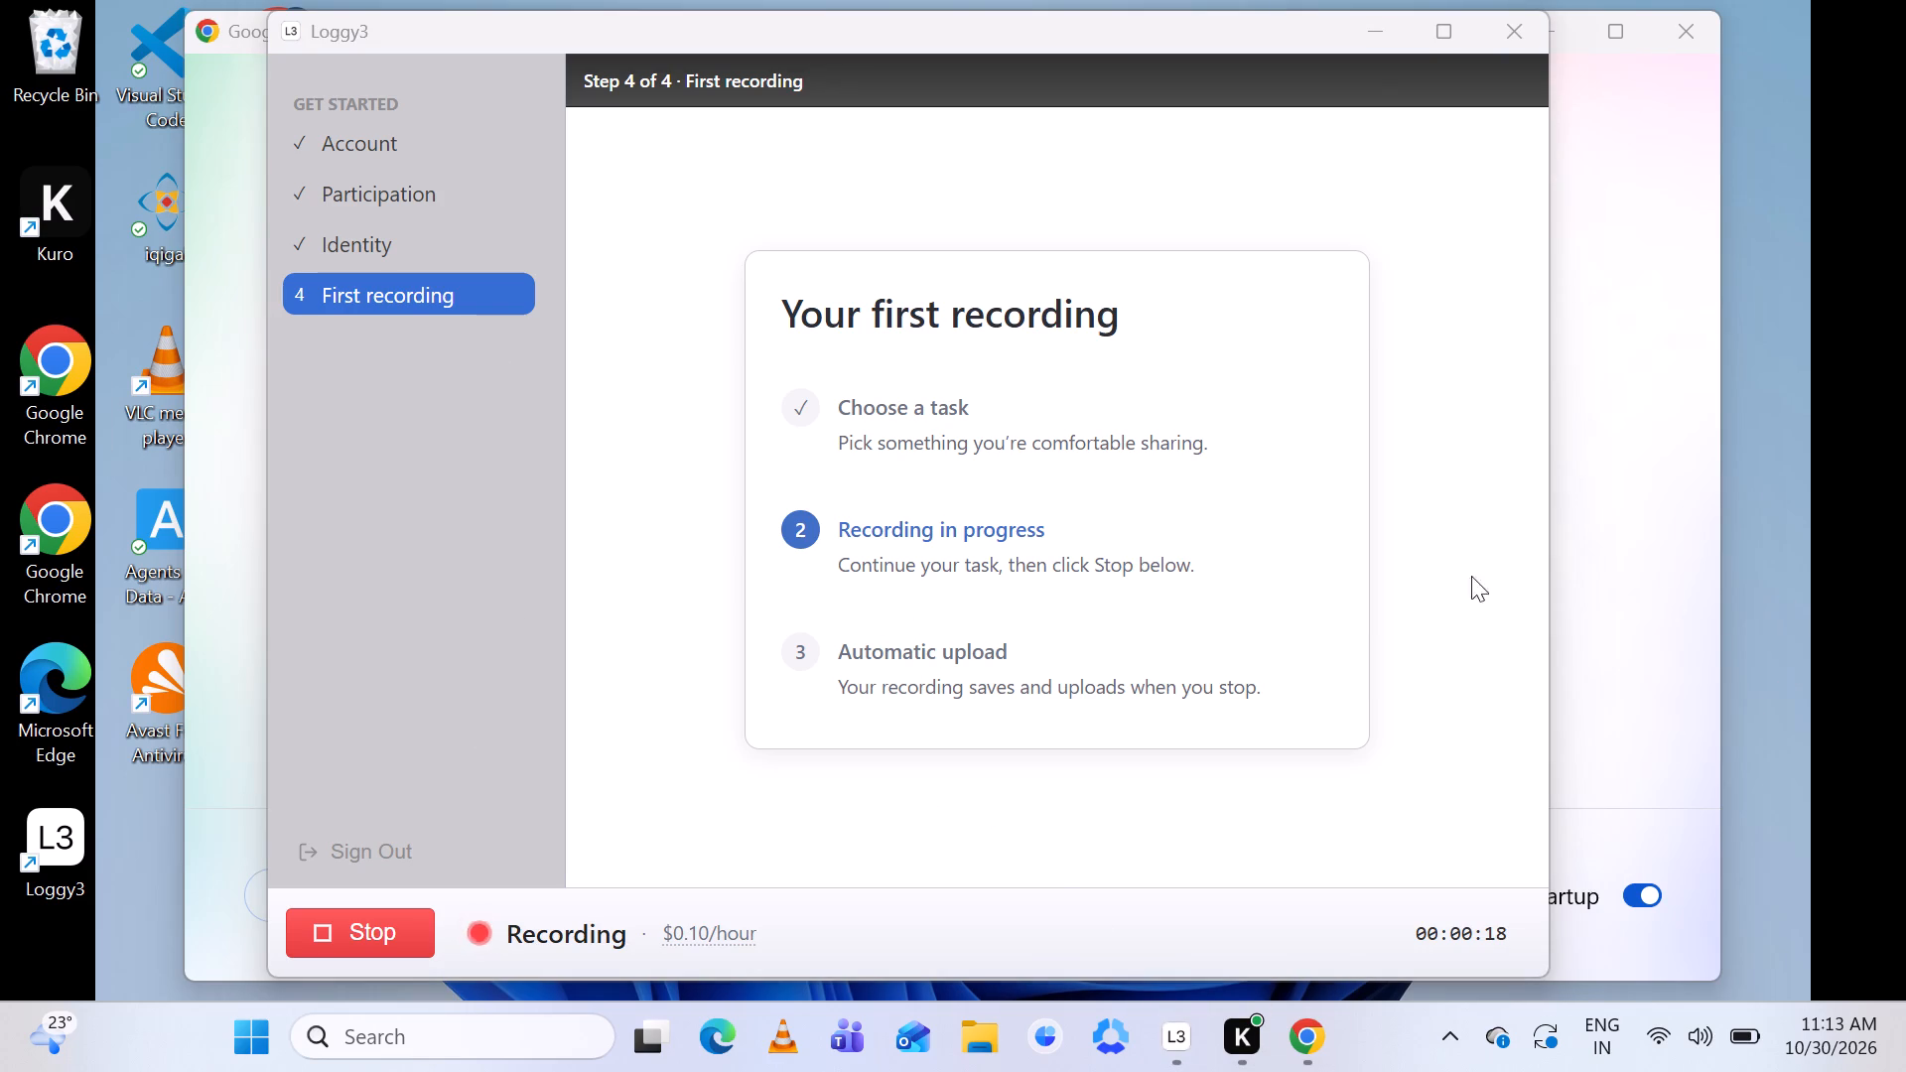
pyautogui.click(211, 426)
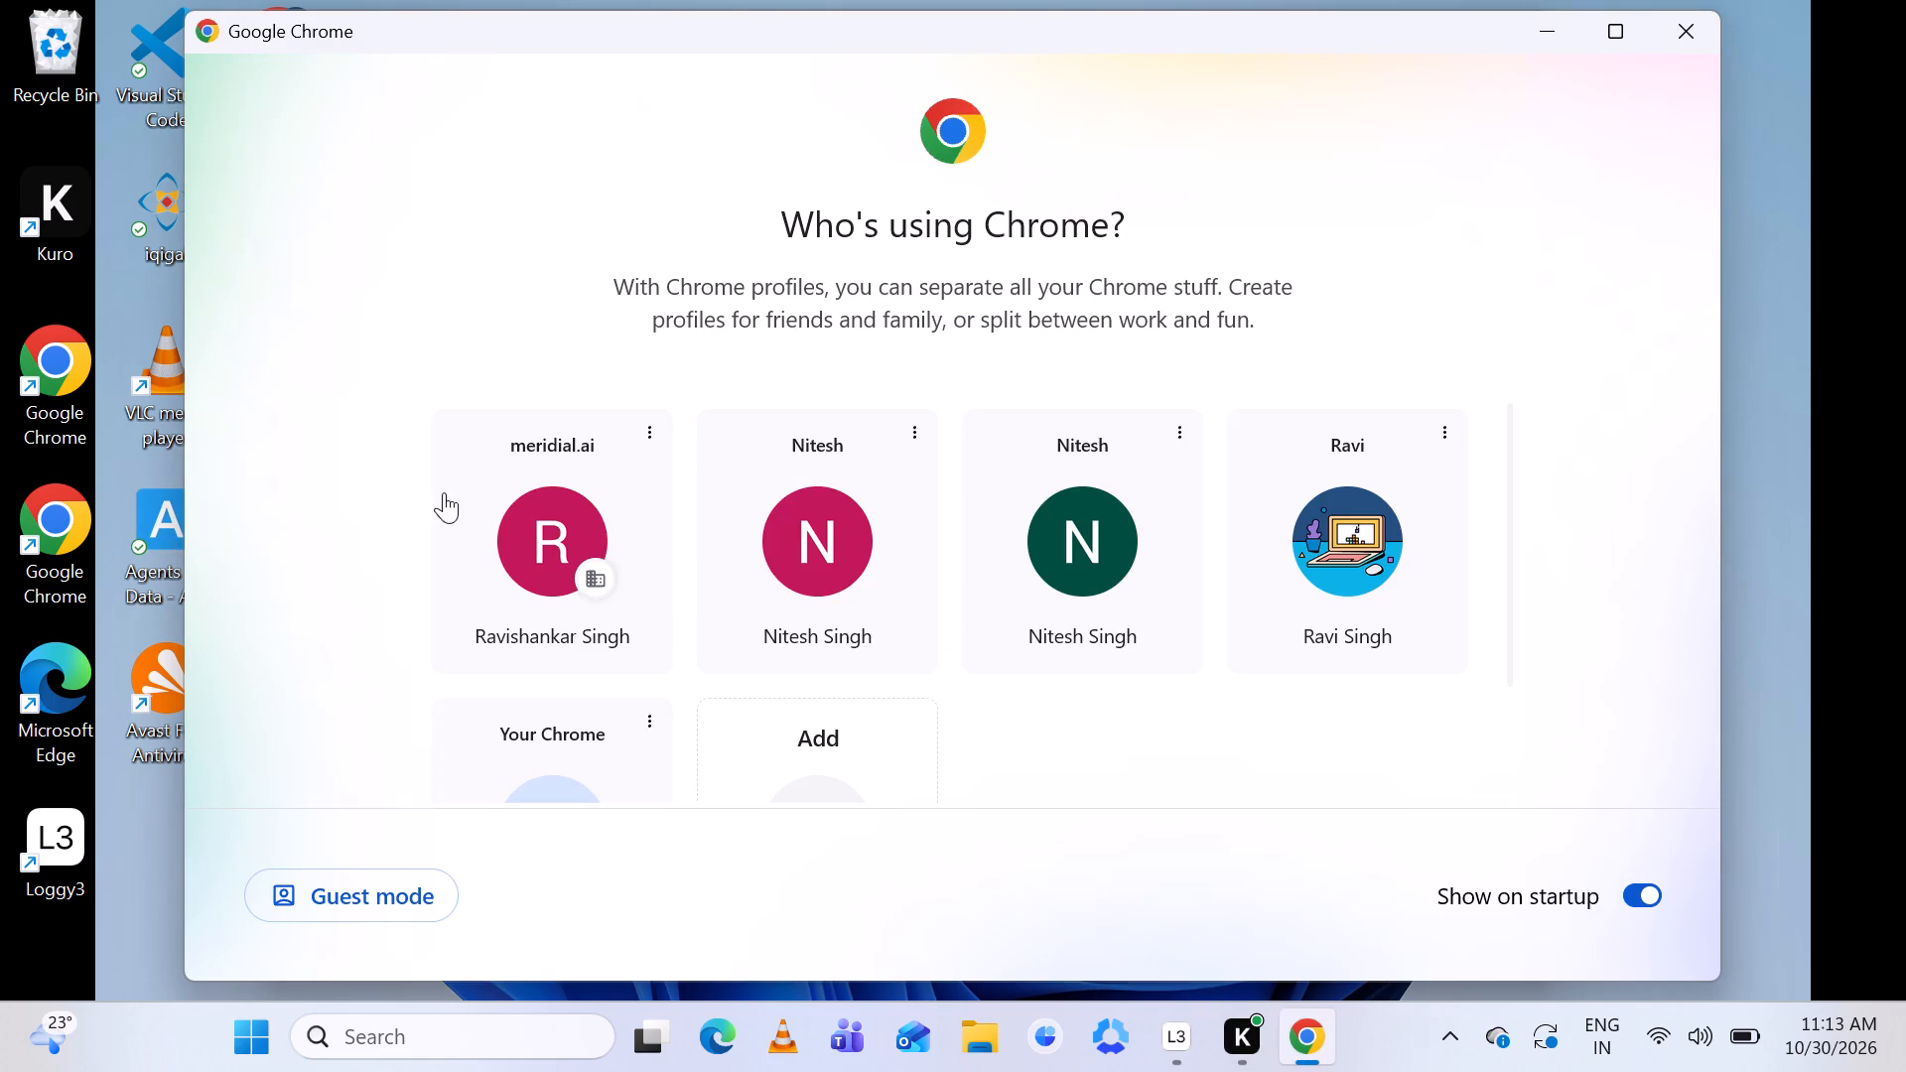
pyautogui.doubleClick(515, 499)
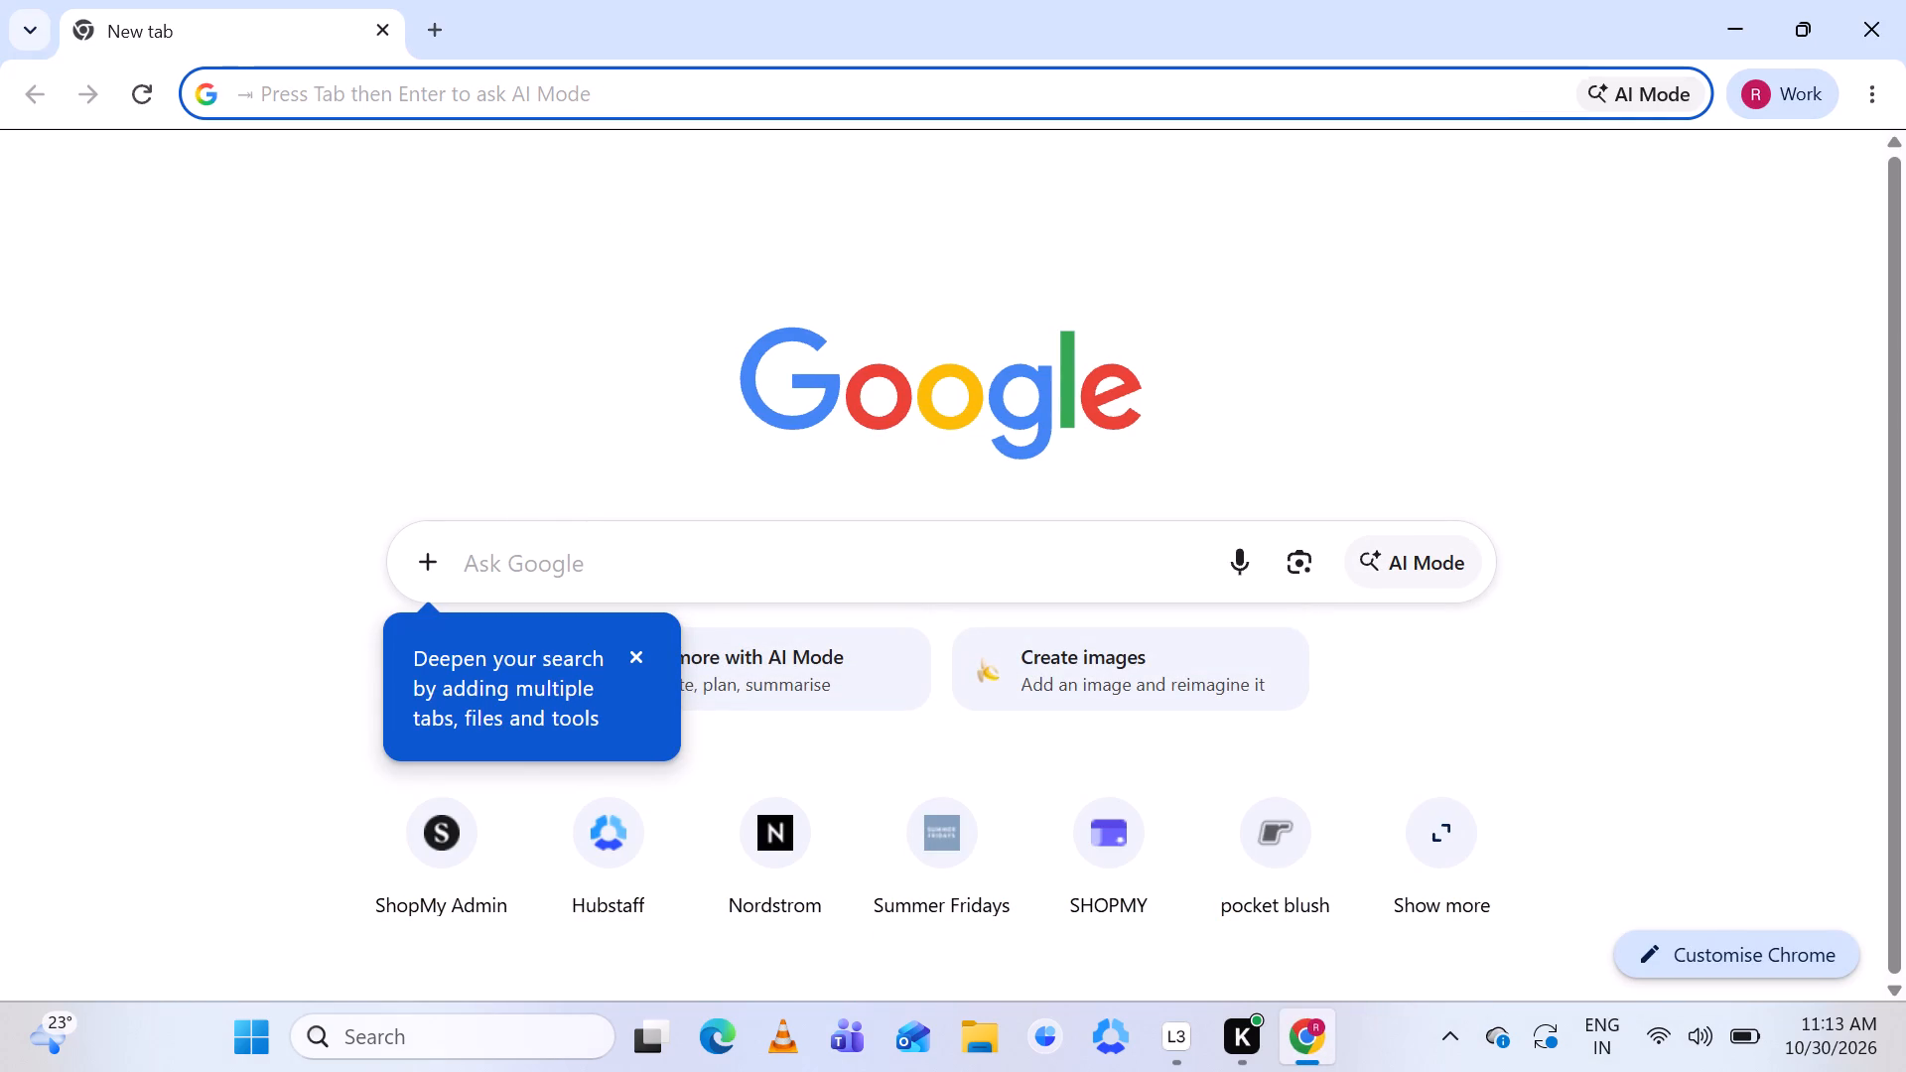
# Open ShopMy Admin and go to its URL Data section.
pyautogui.click(441, 823)
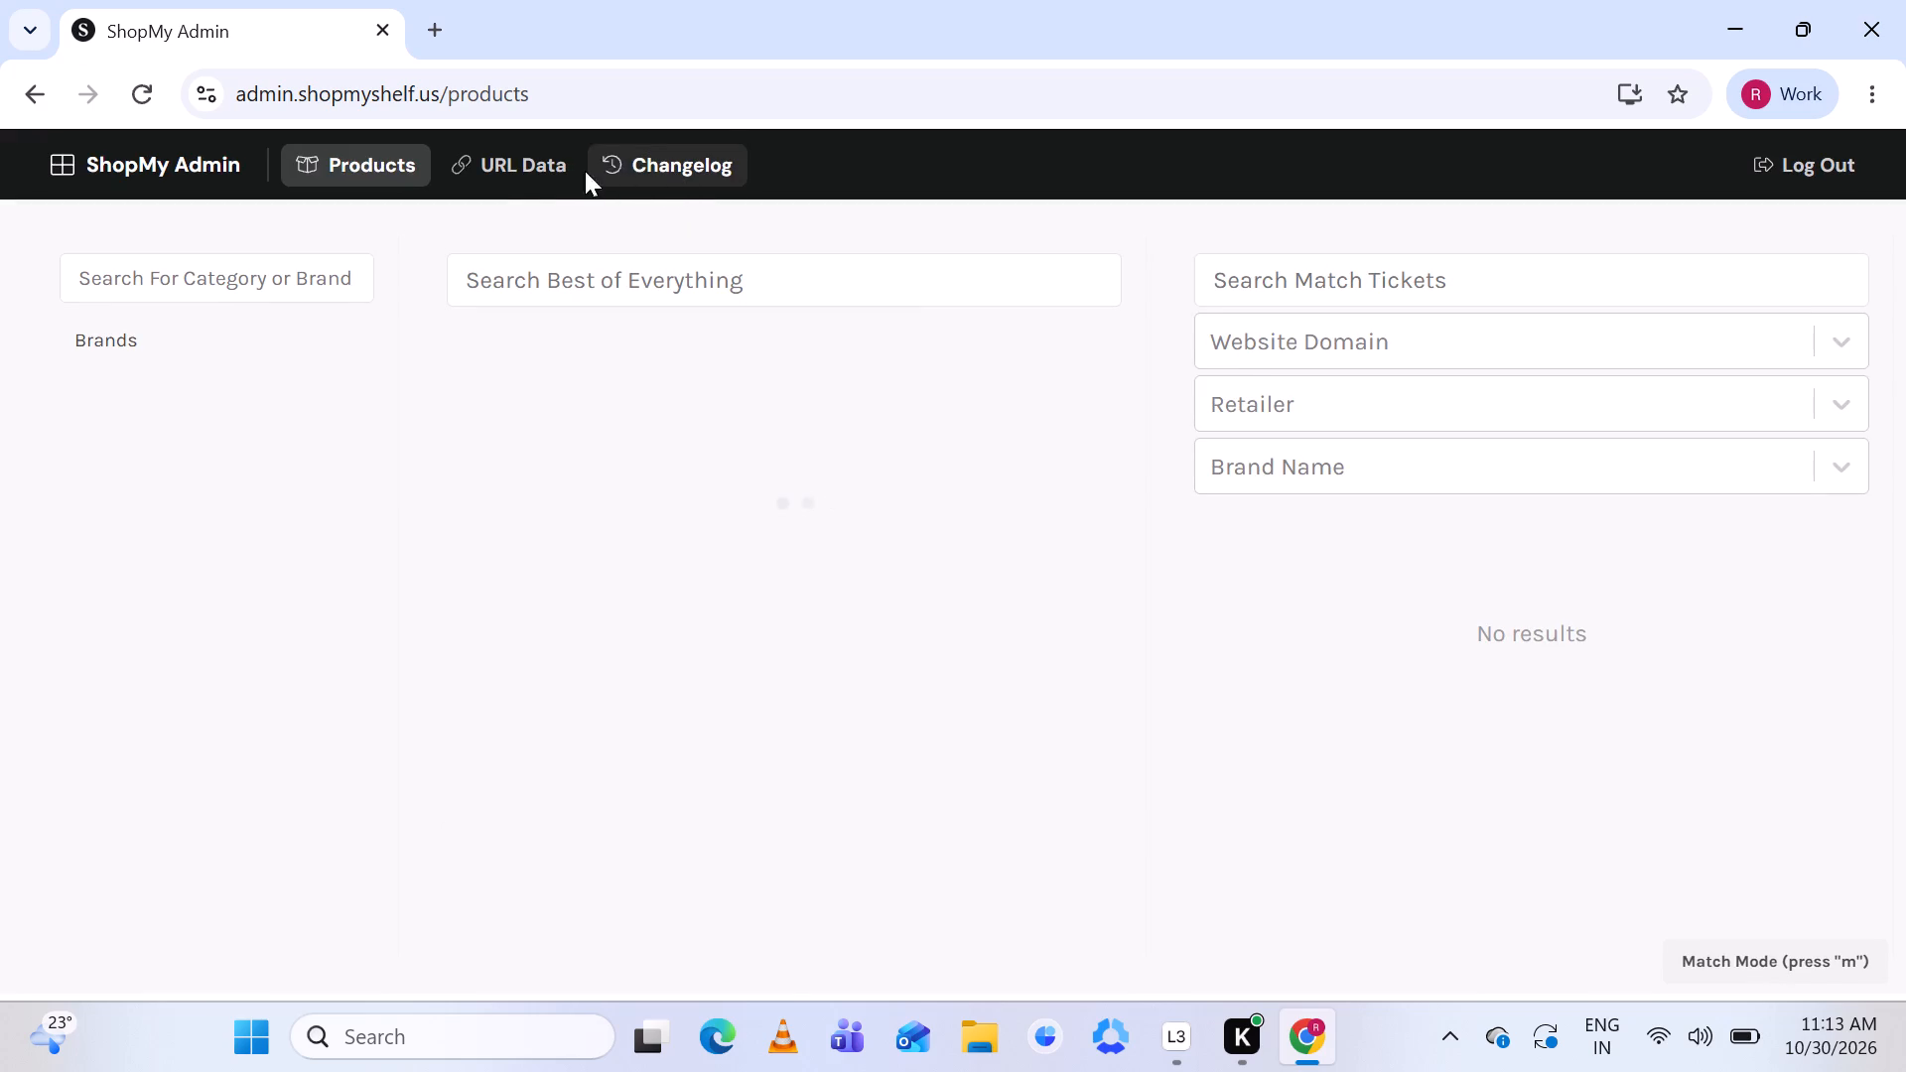
pyautogui.click(528, 166)
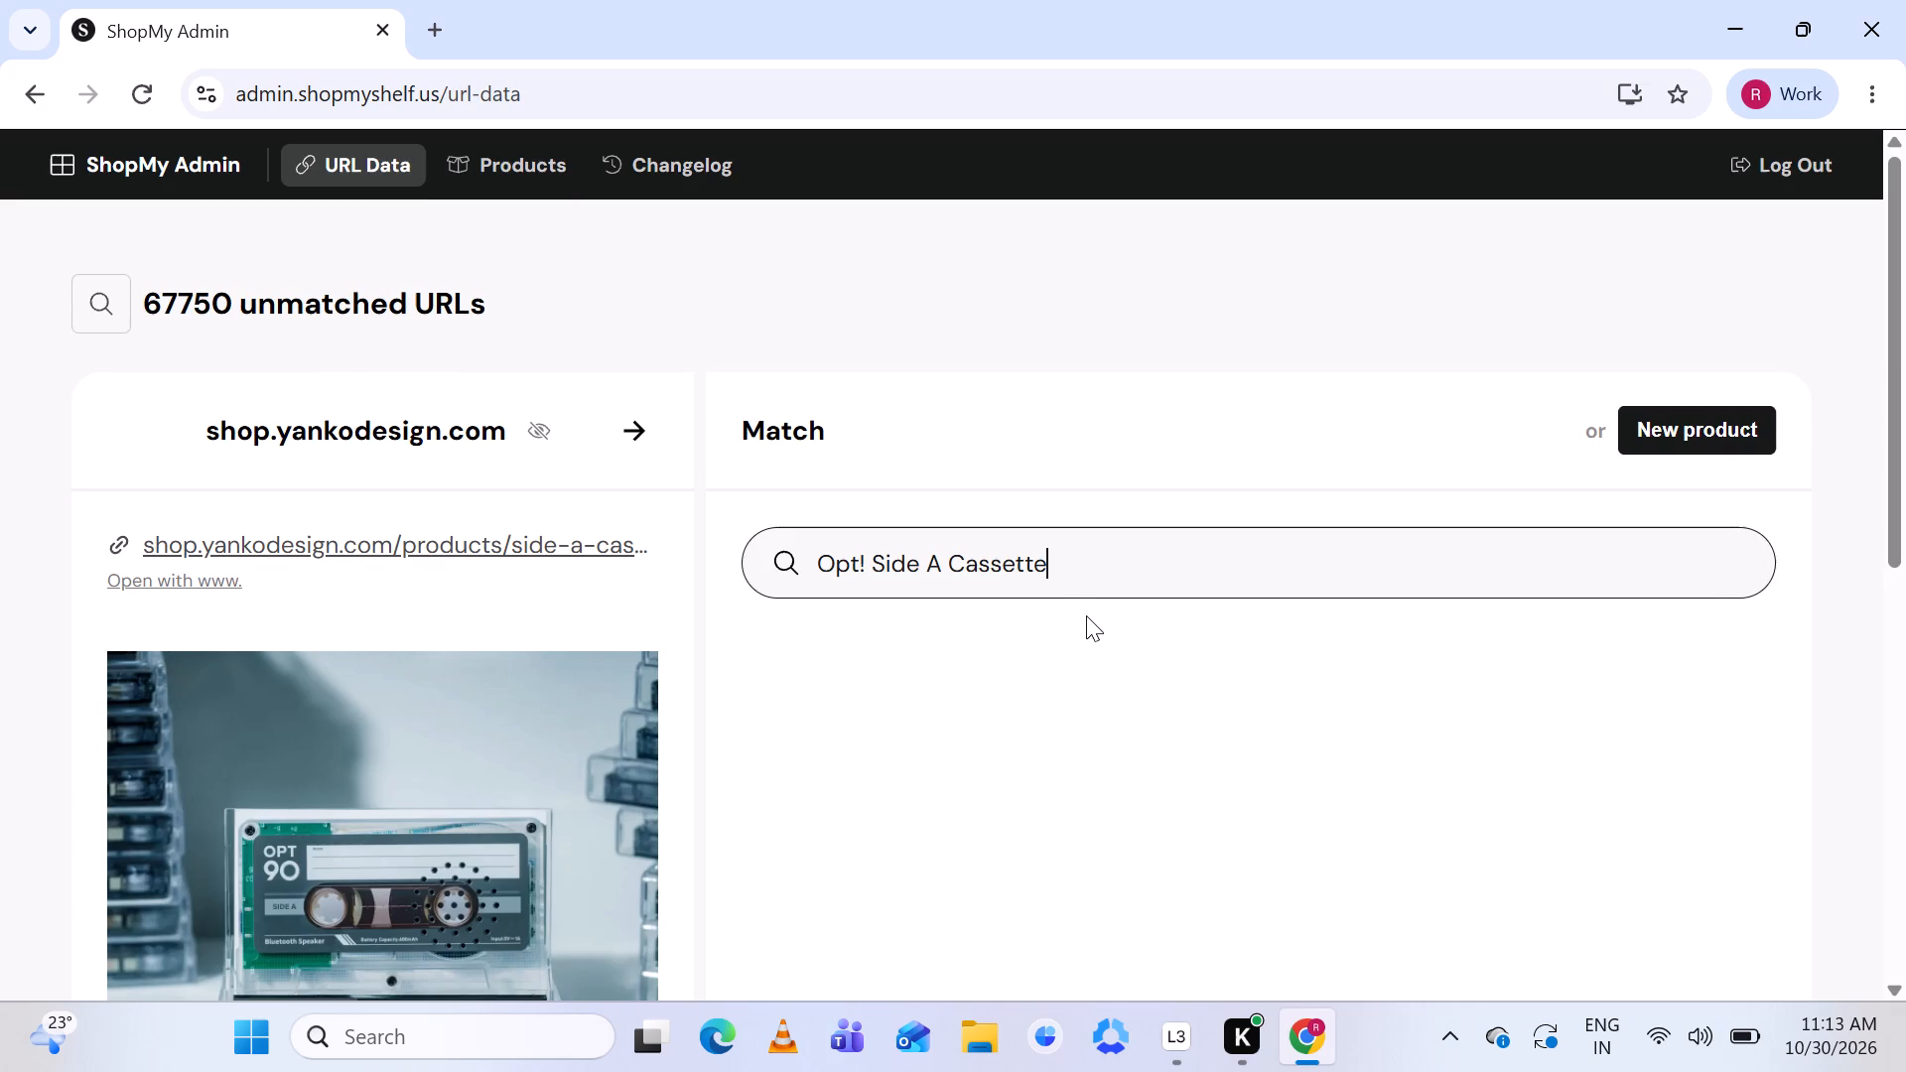
# Review the Opt! Side A Cassette Speaker listing from shop.yankodesign.com and skip to the following unmatched URL.
pyautogui.scroll(-3, 1086, 615)
pyautogui.scroll(1, 1086, 615)
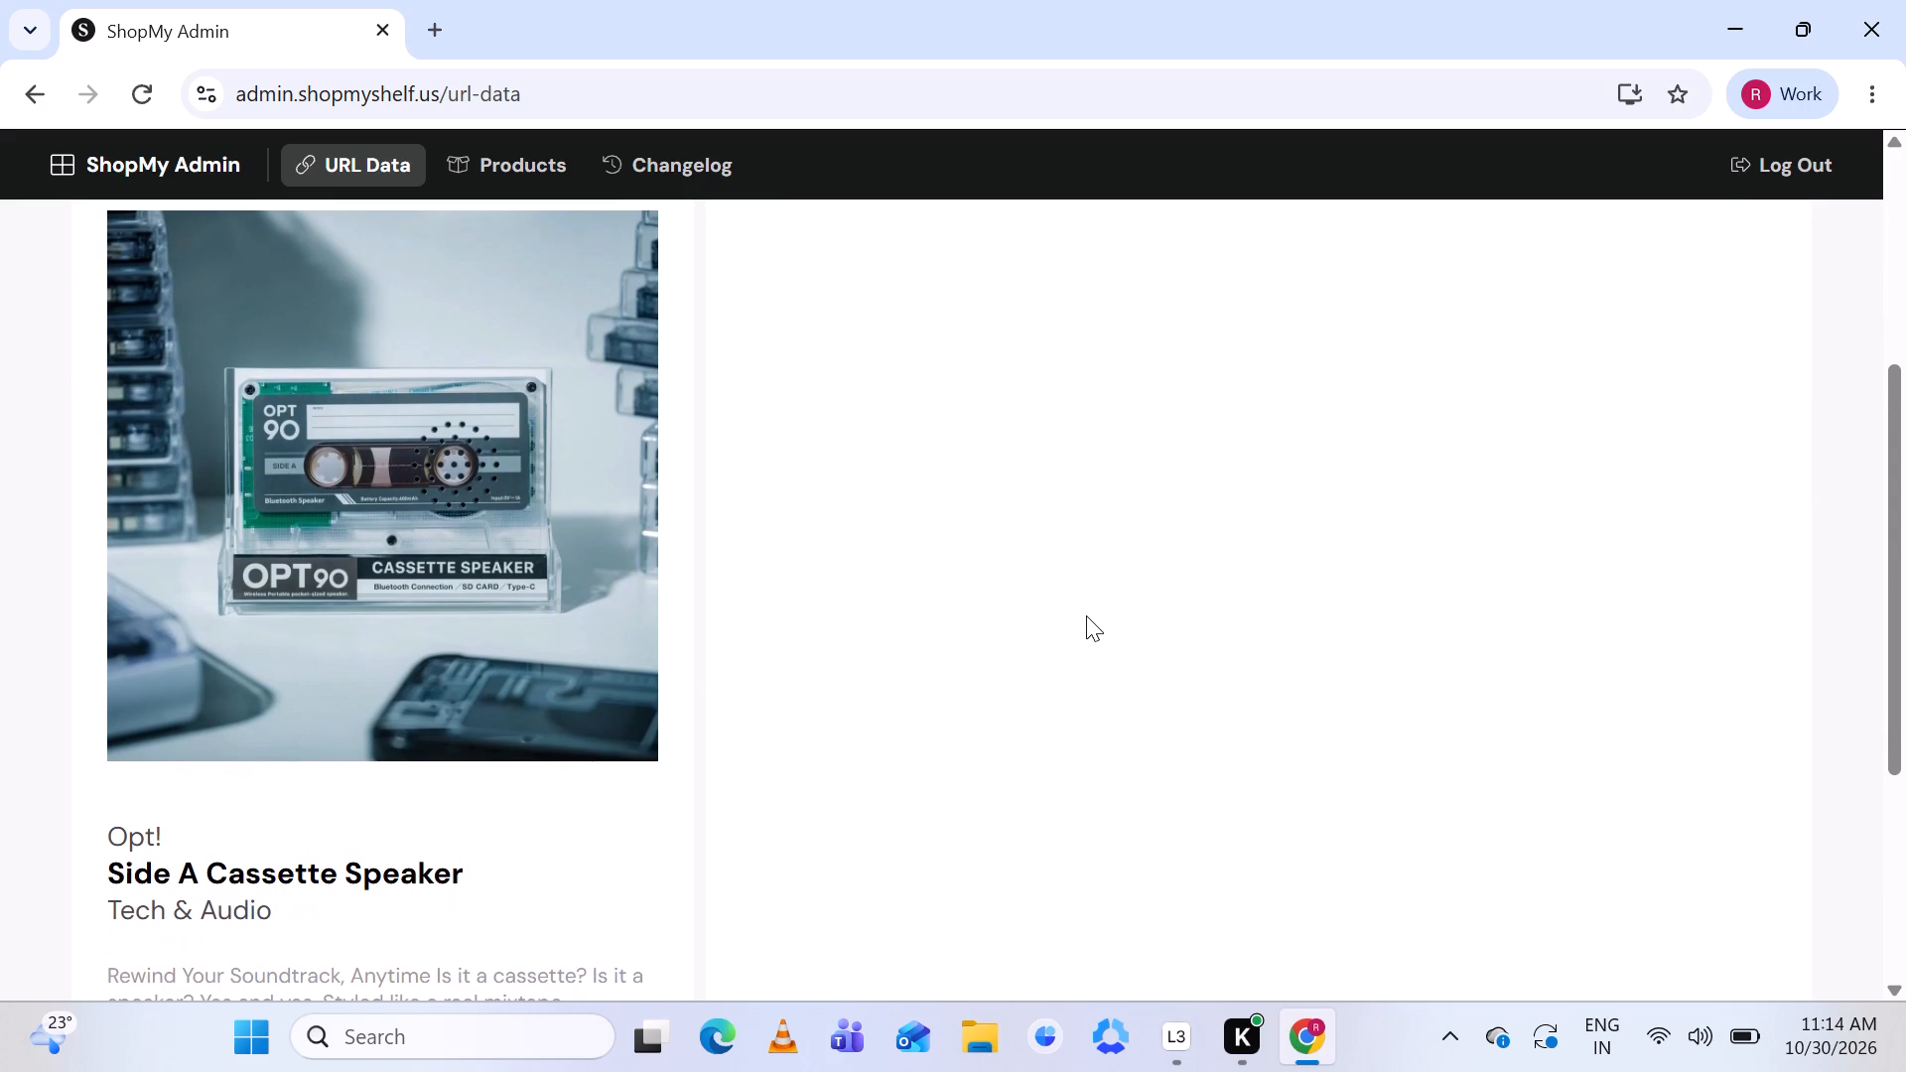
pyautogui.scroll(3, 1086, 615)
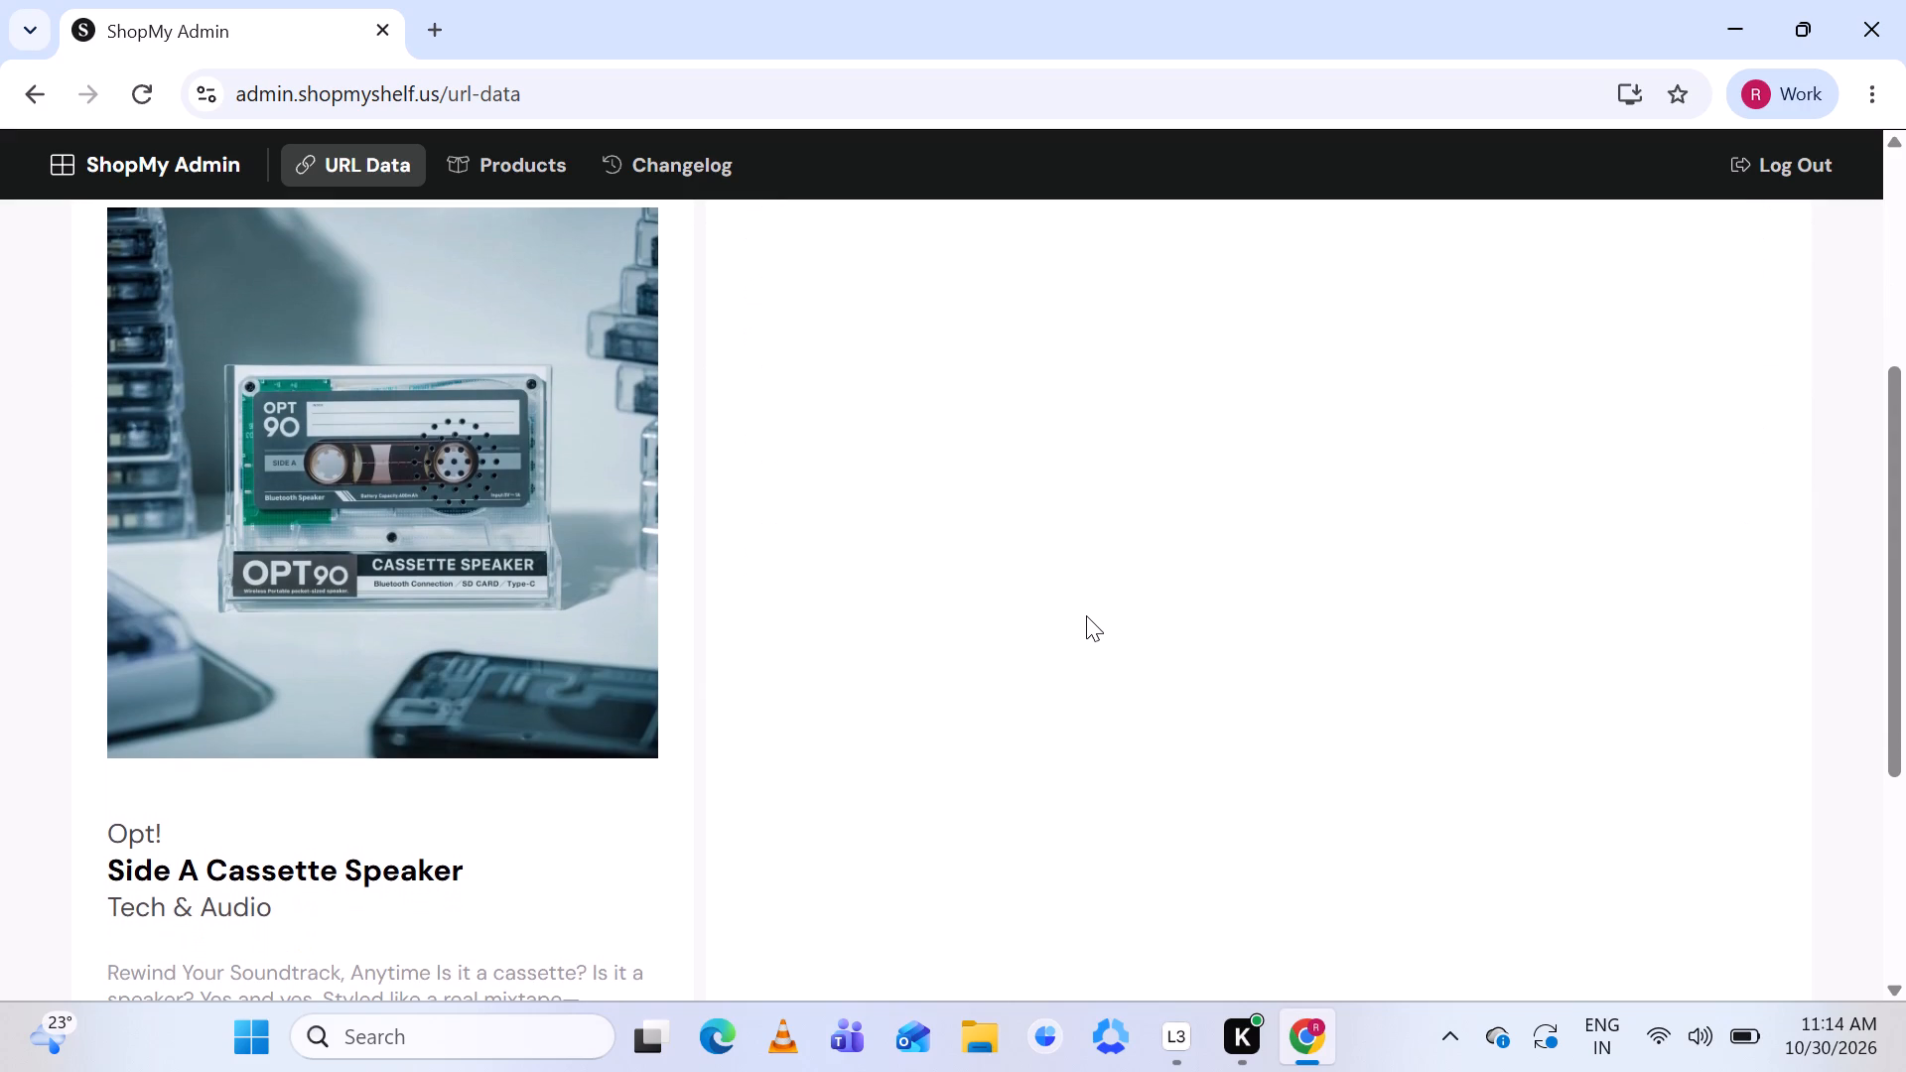
pyautogui.scroll(1, 1086, 615)
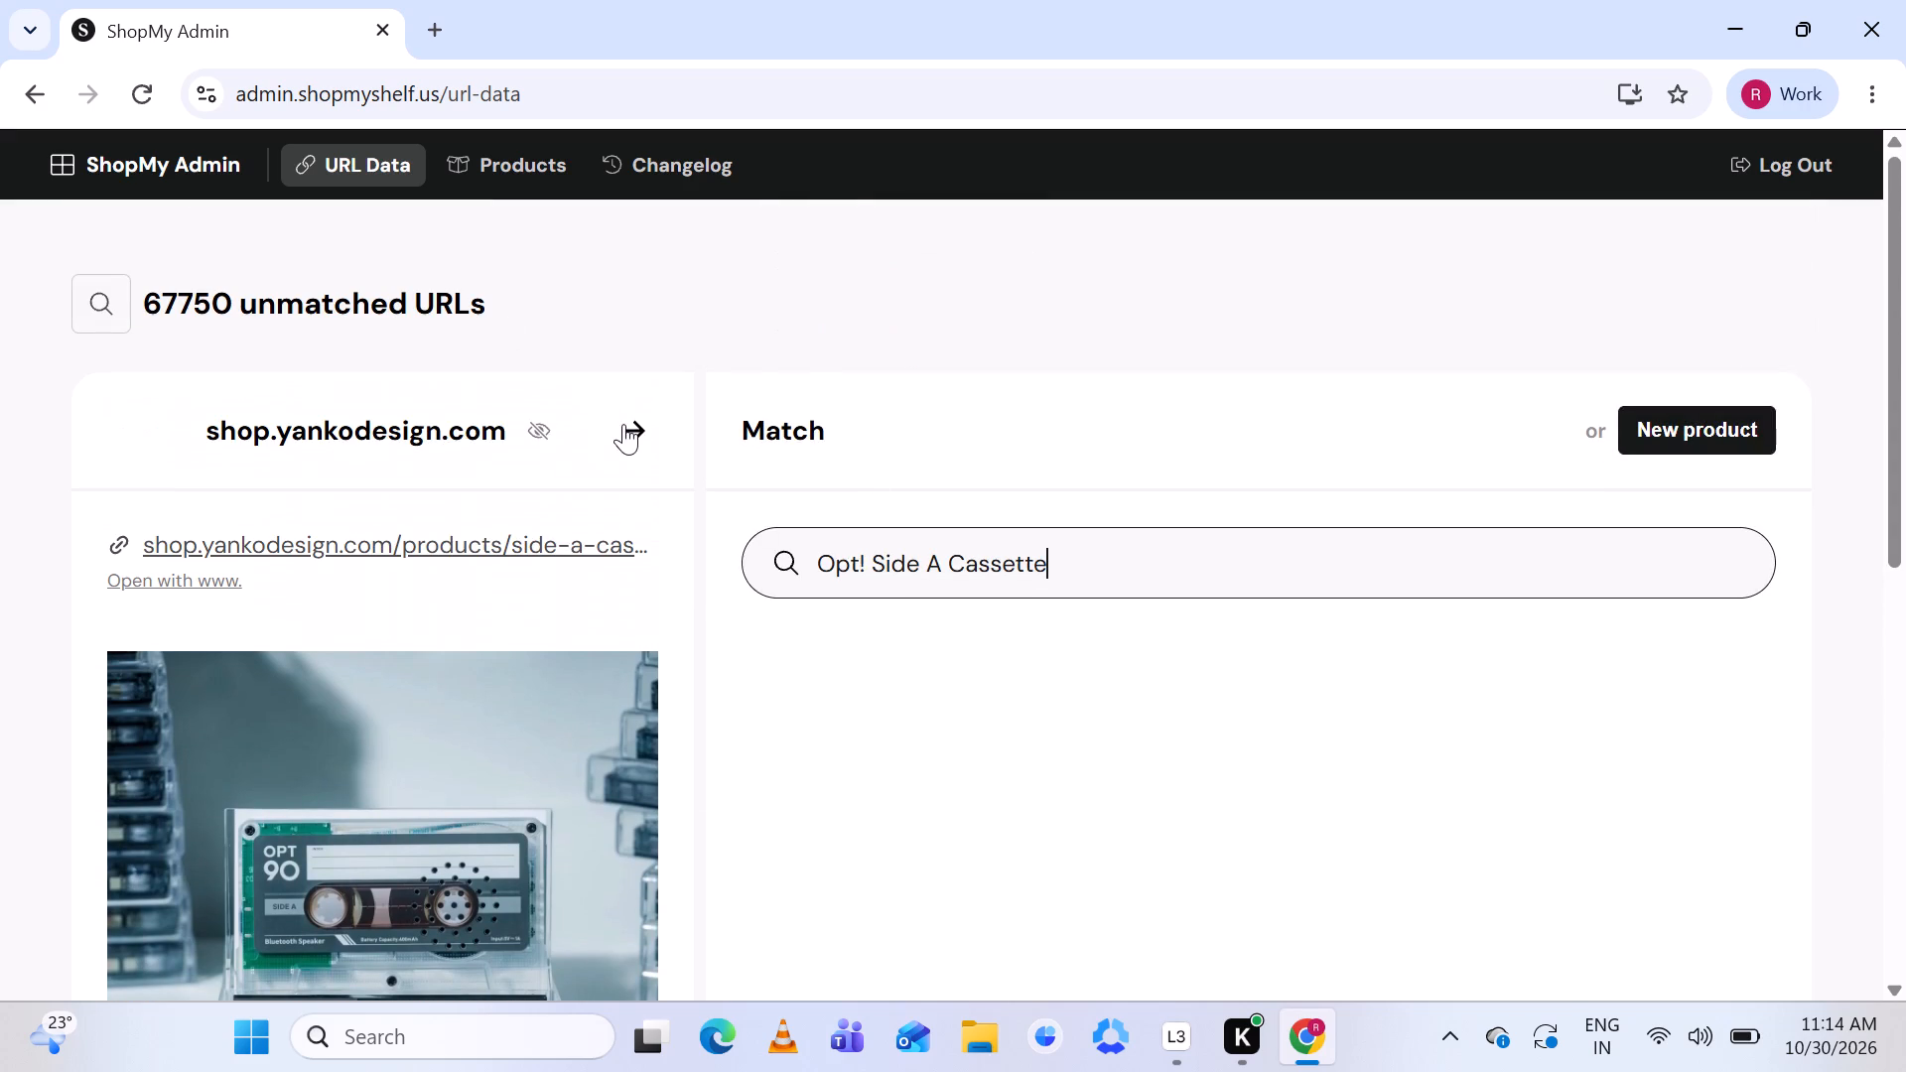
pyautogui.click(629, 426)
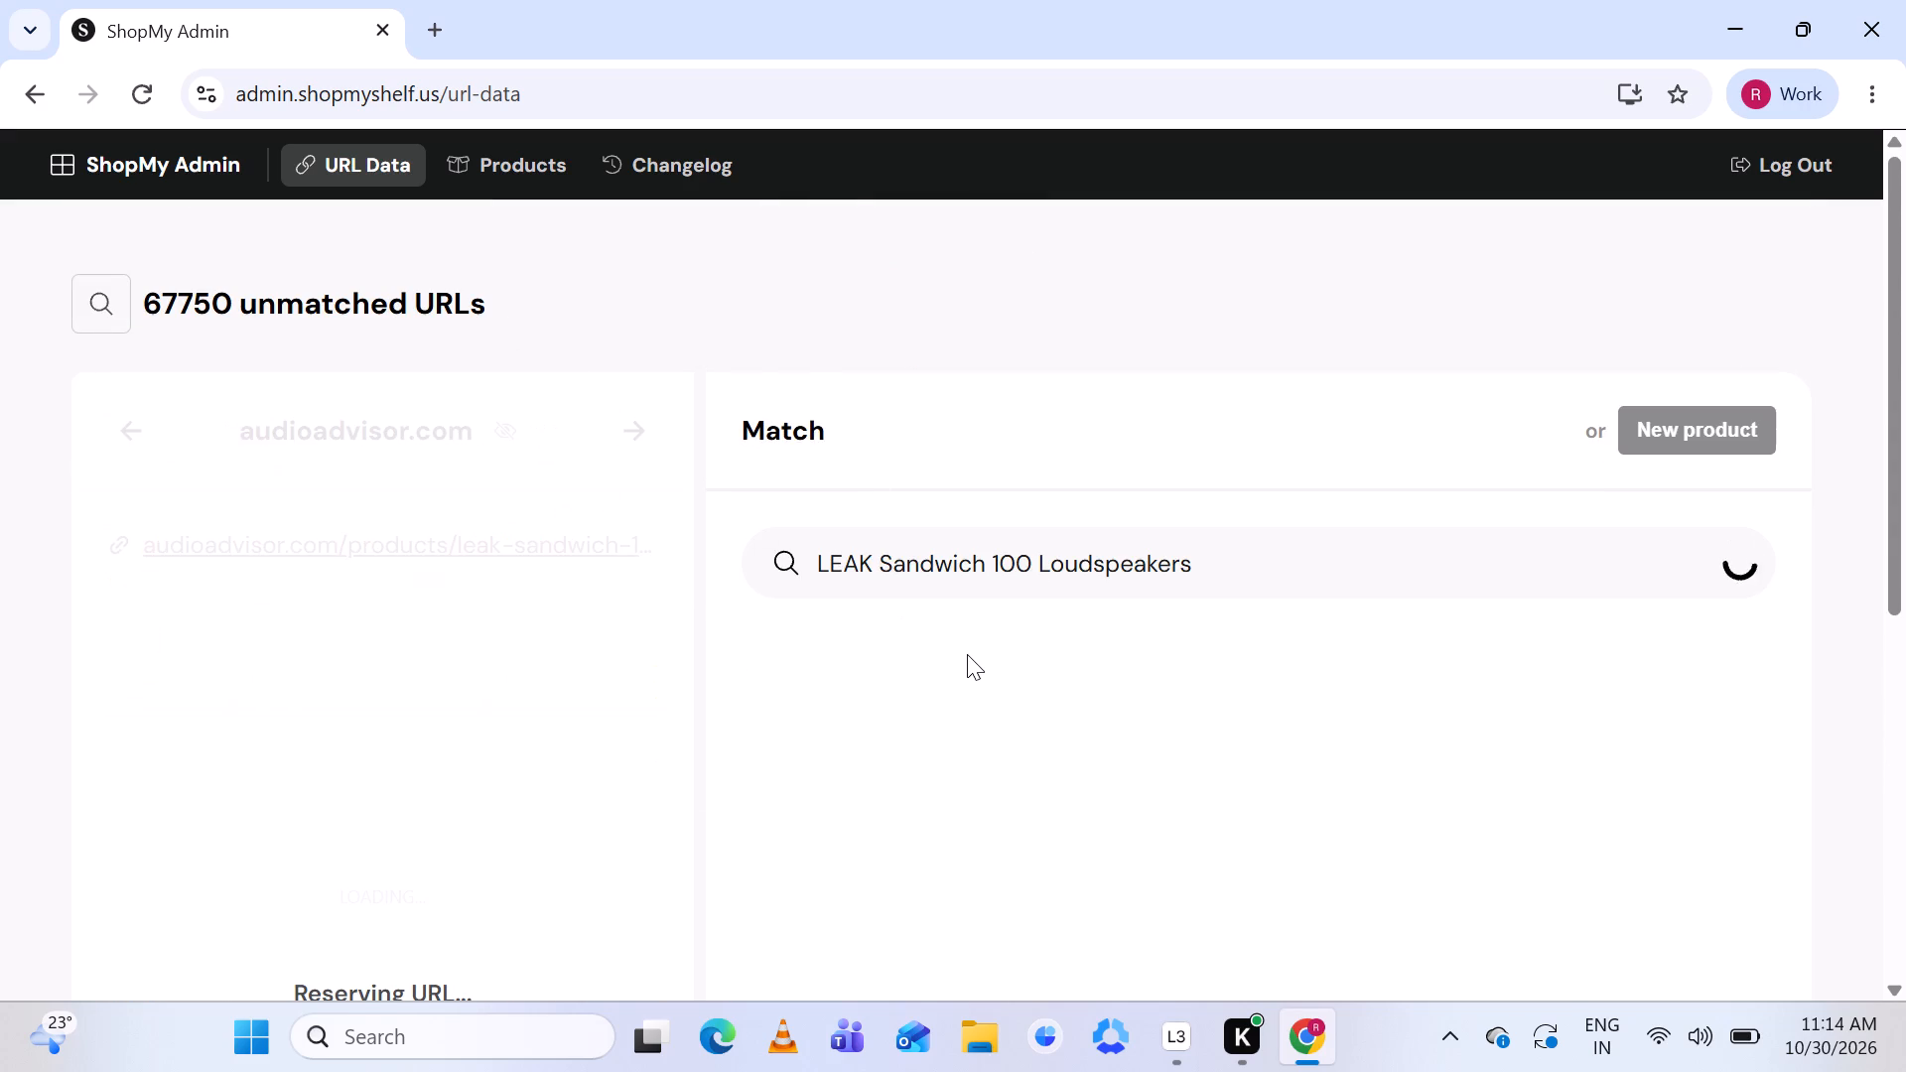
# Review the LEAK Sandwich 100 Loudspeakers listing details and open its audioadvisor.com product page.
pyautogui.scroll(-1, 967, 654)
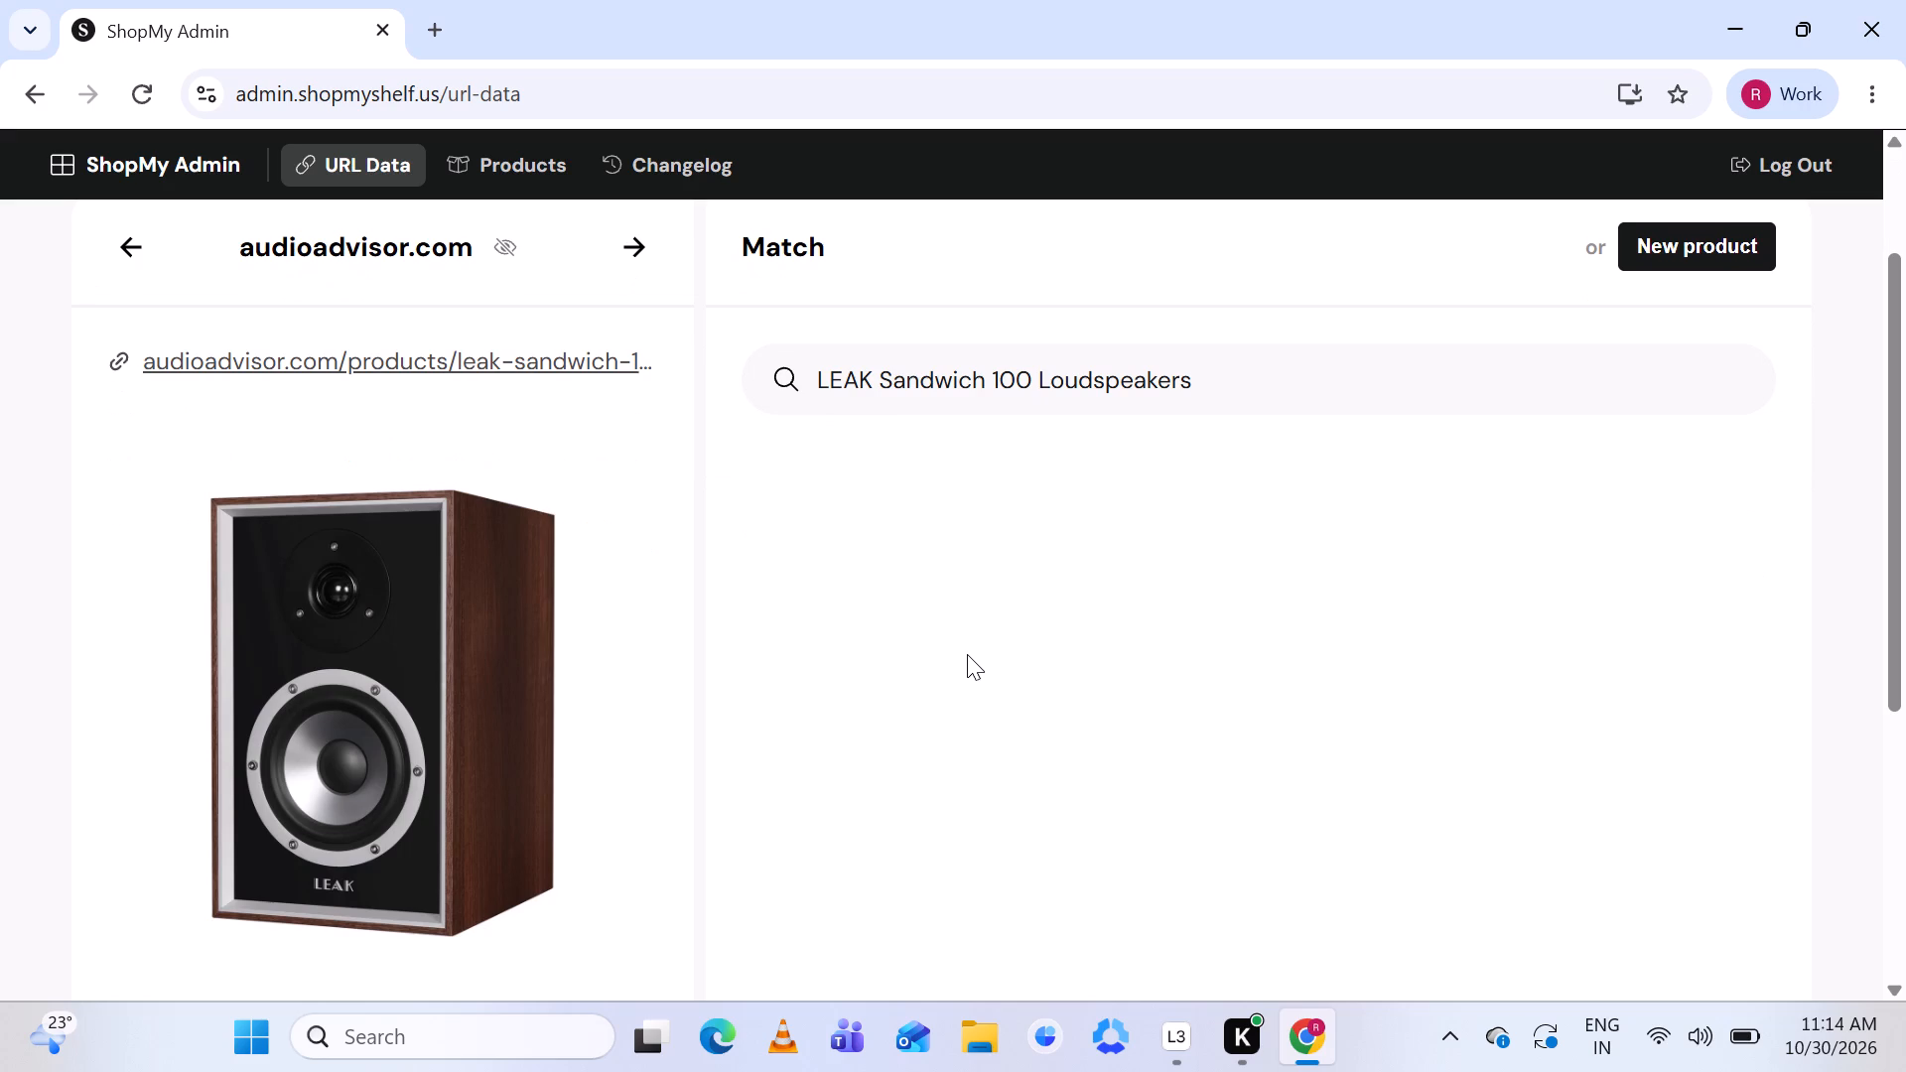
pyautogui.scroll(-3, 967, 654)
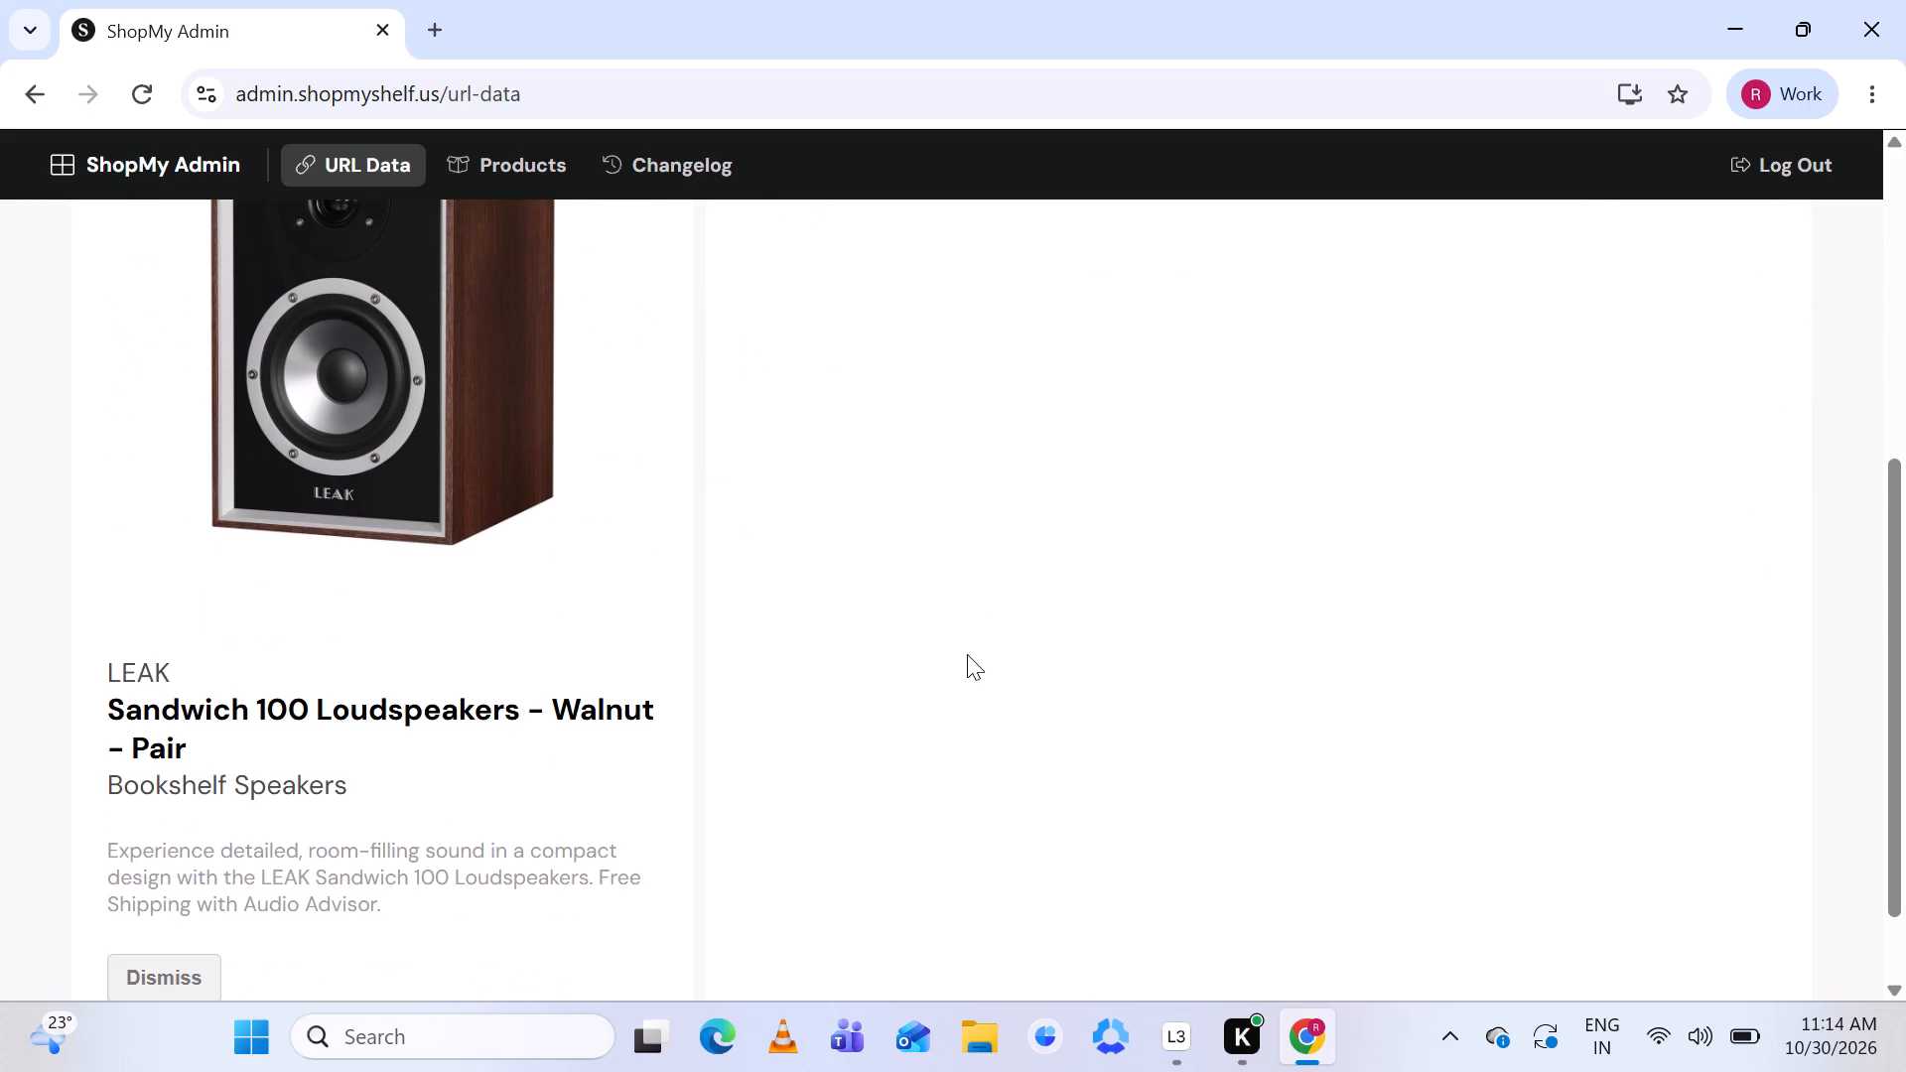
pyautogui.scroll(1, 967, 654)
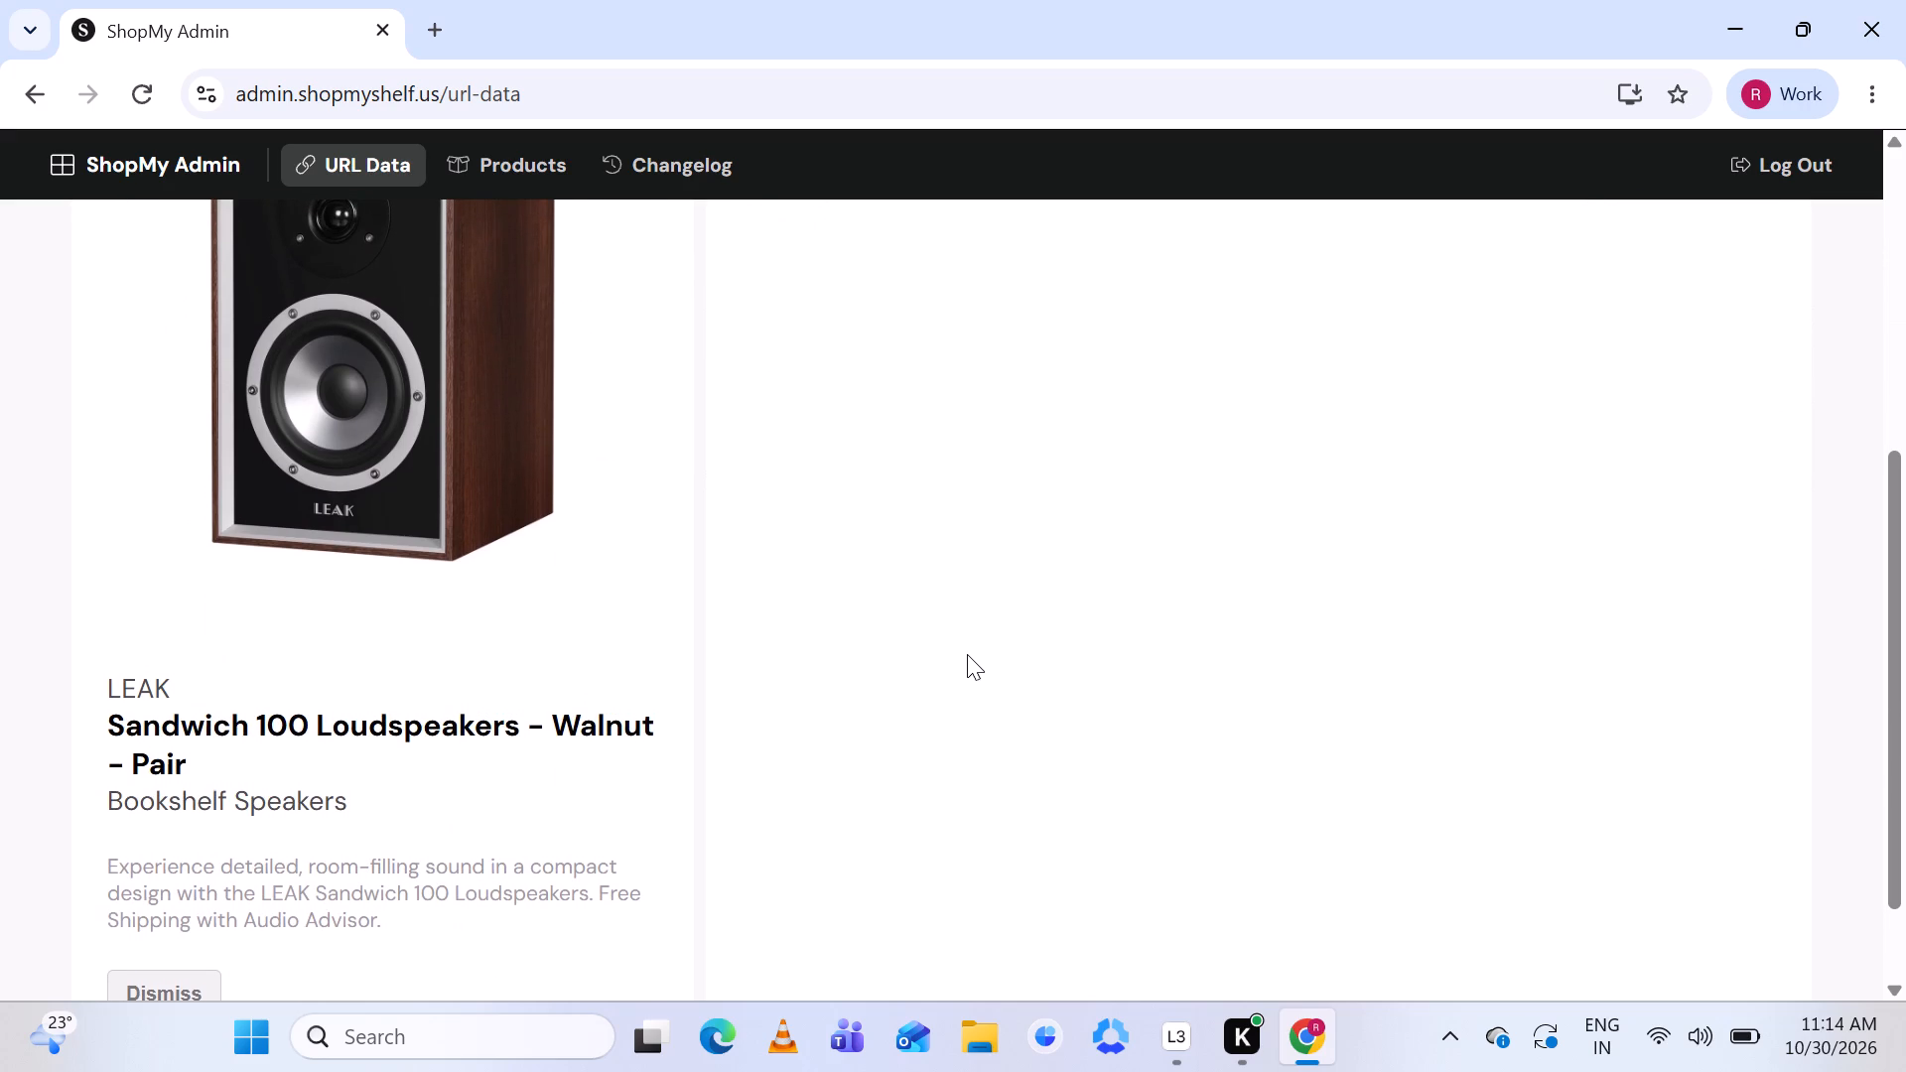
pyautogui.scroll(1, 967, 654)
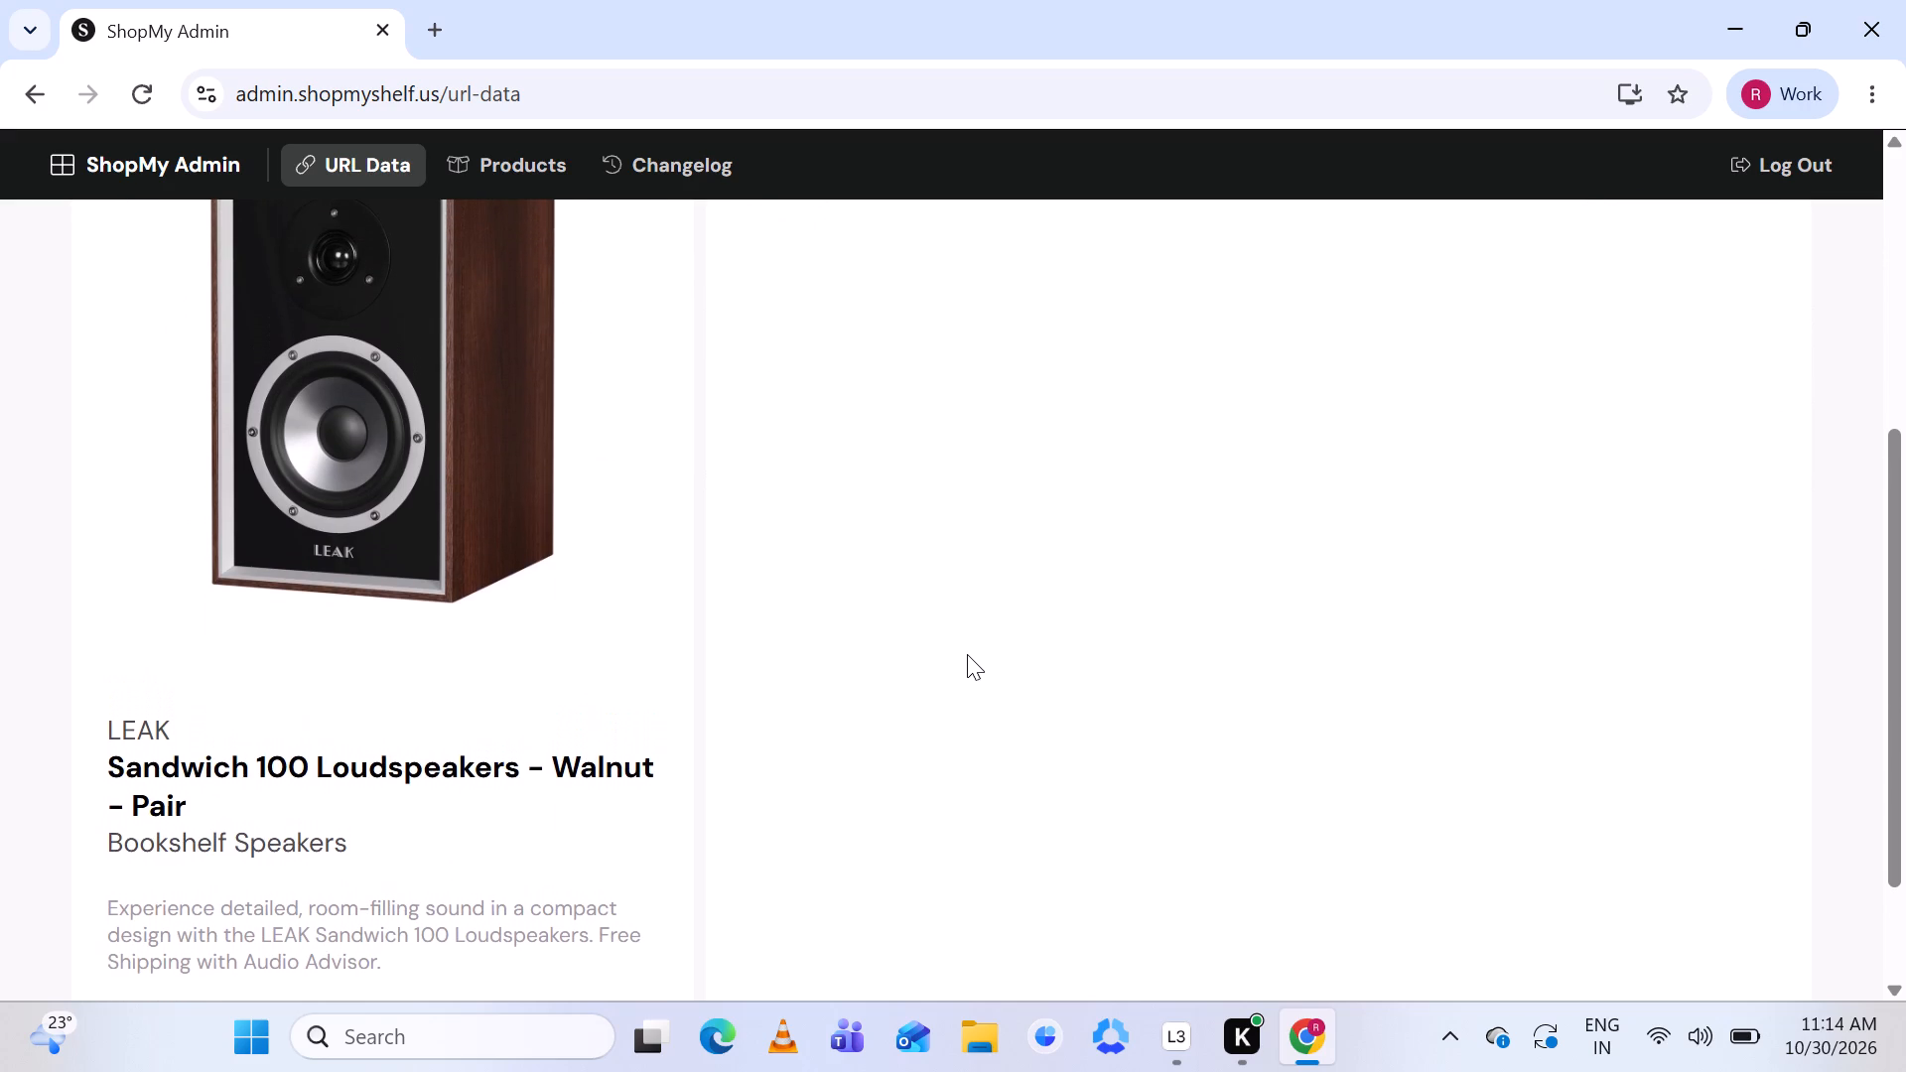
pyautogui.scroll(3, 967, 654)
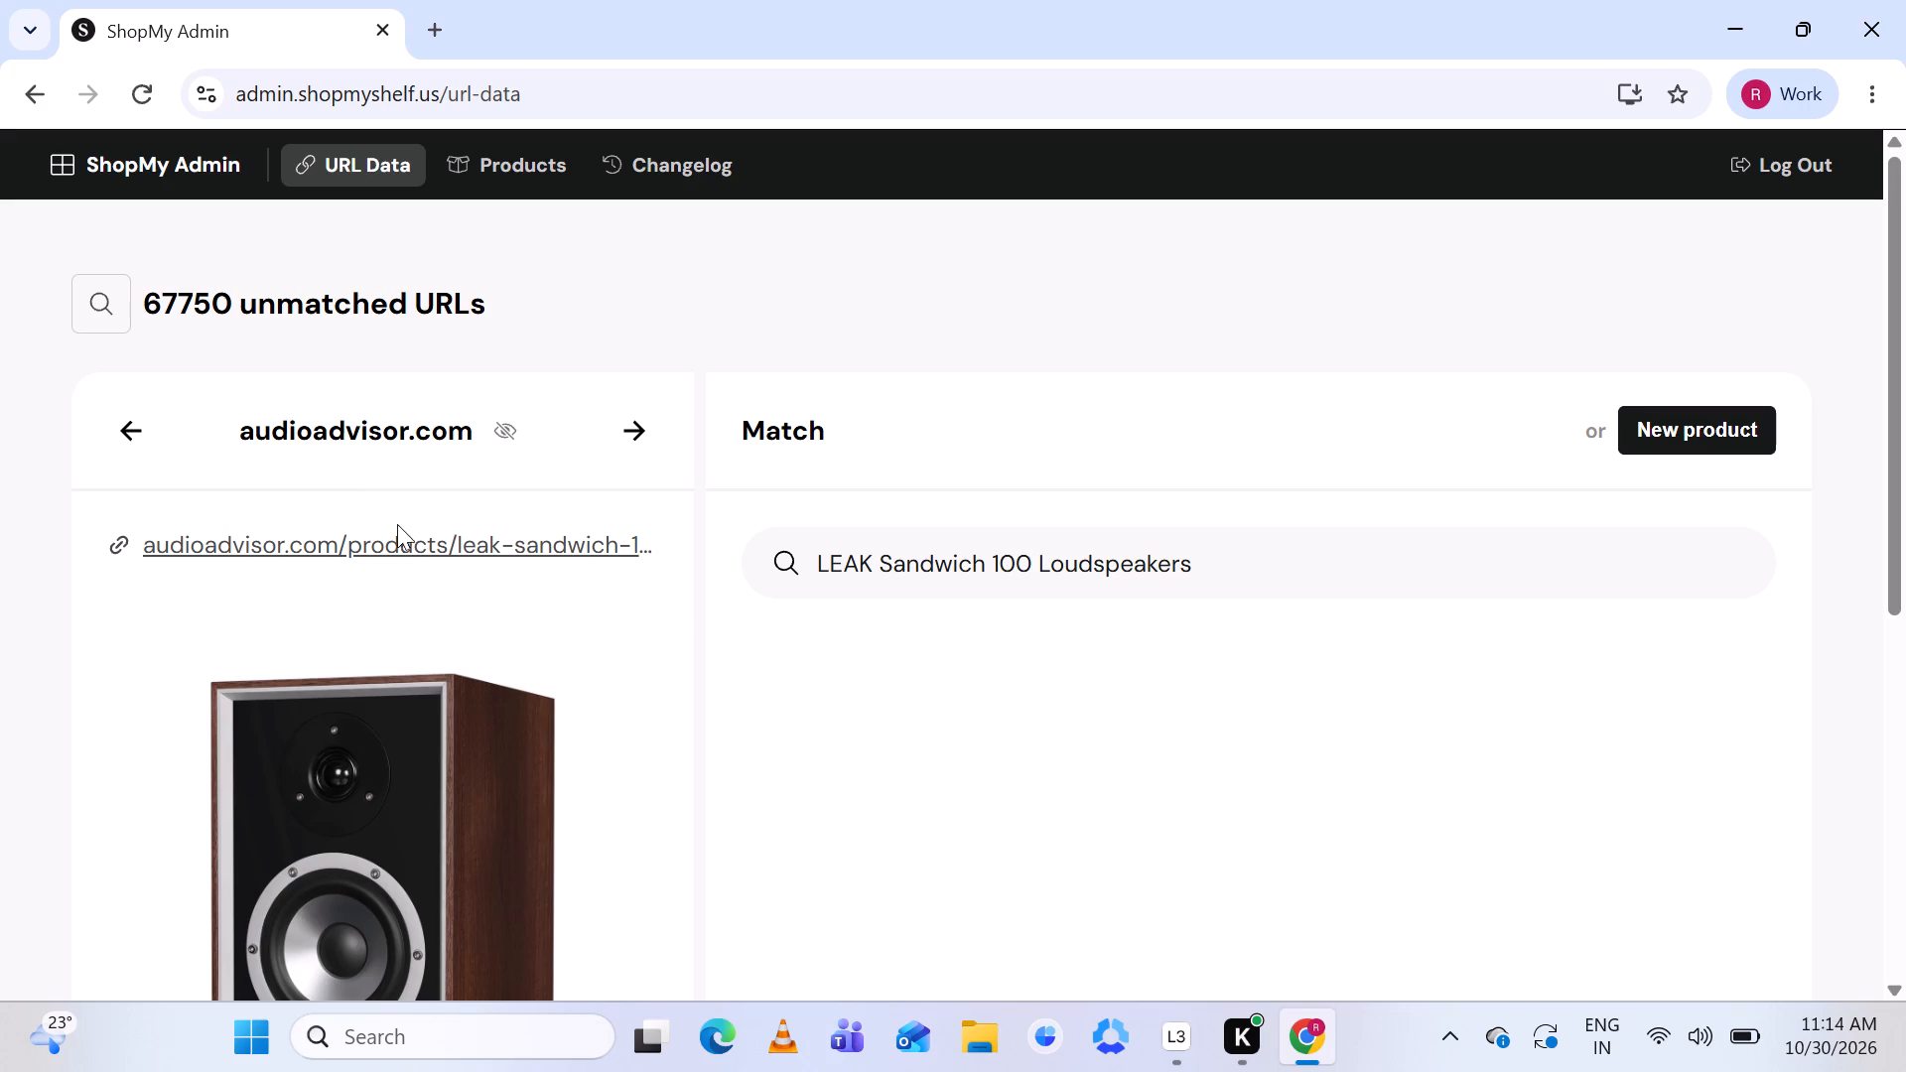
pyautogui.click(417, 542)
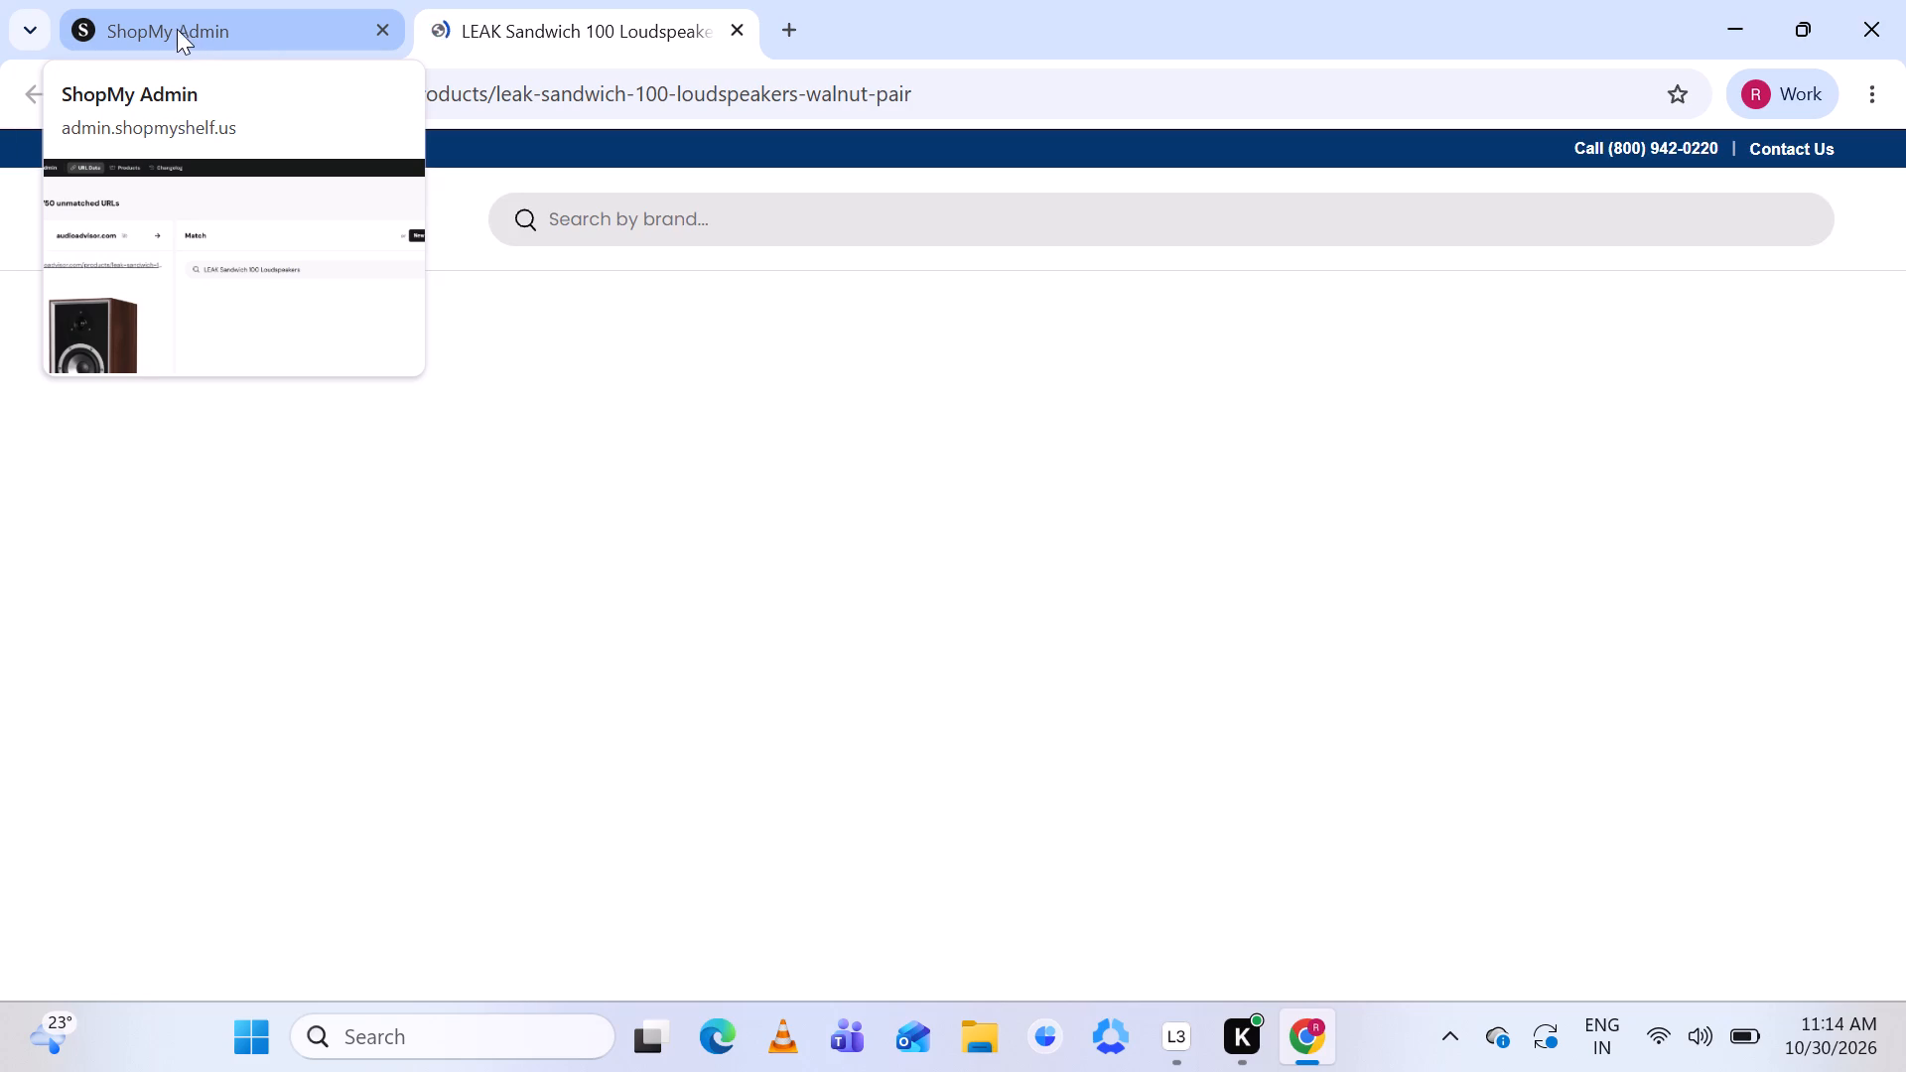
# Return to ShopMy Admin and start a new product entry for the LEAK Sandwich 100 listing.
pyautogui.click(202, 26)
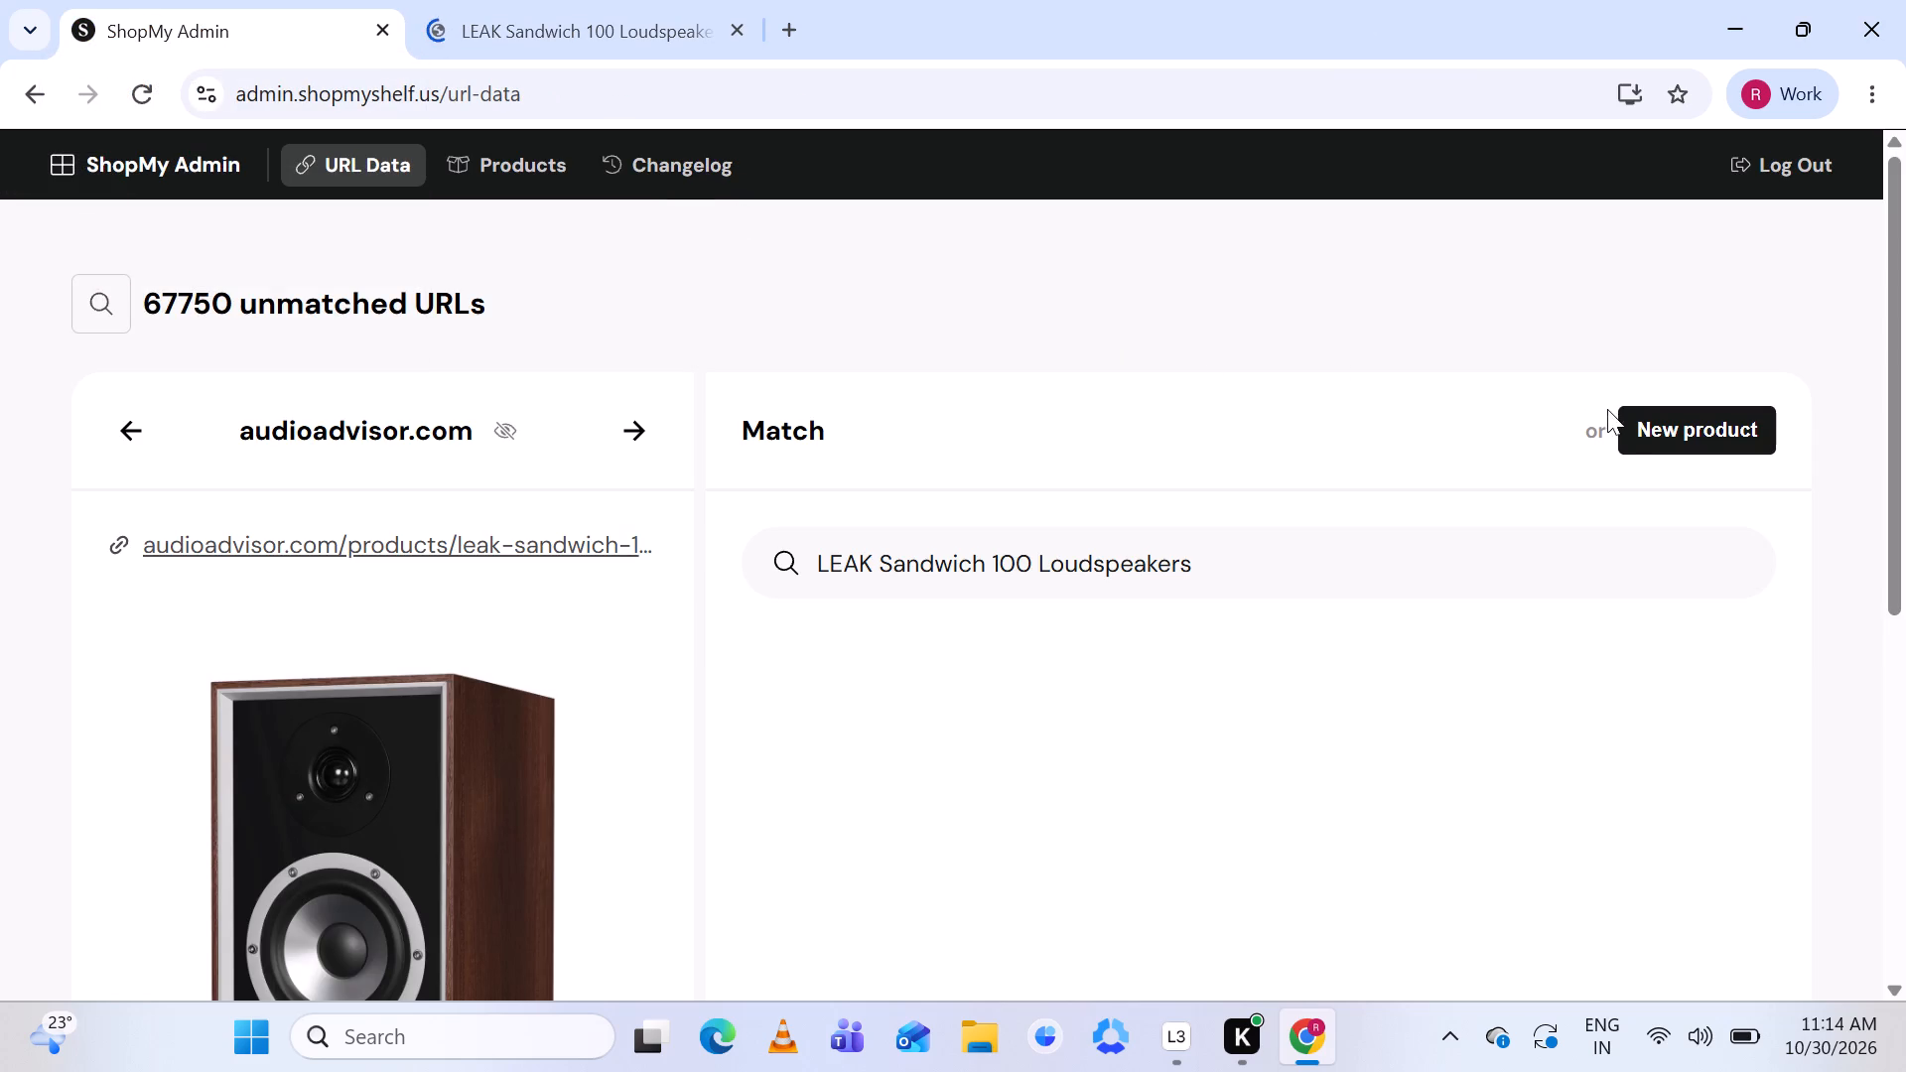
pyautogui.click(1671, 444)
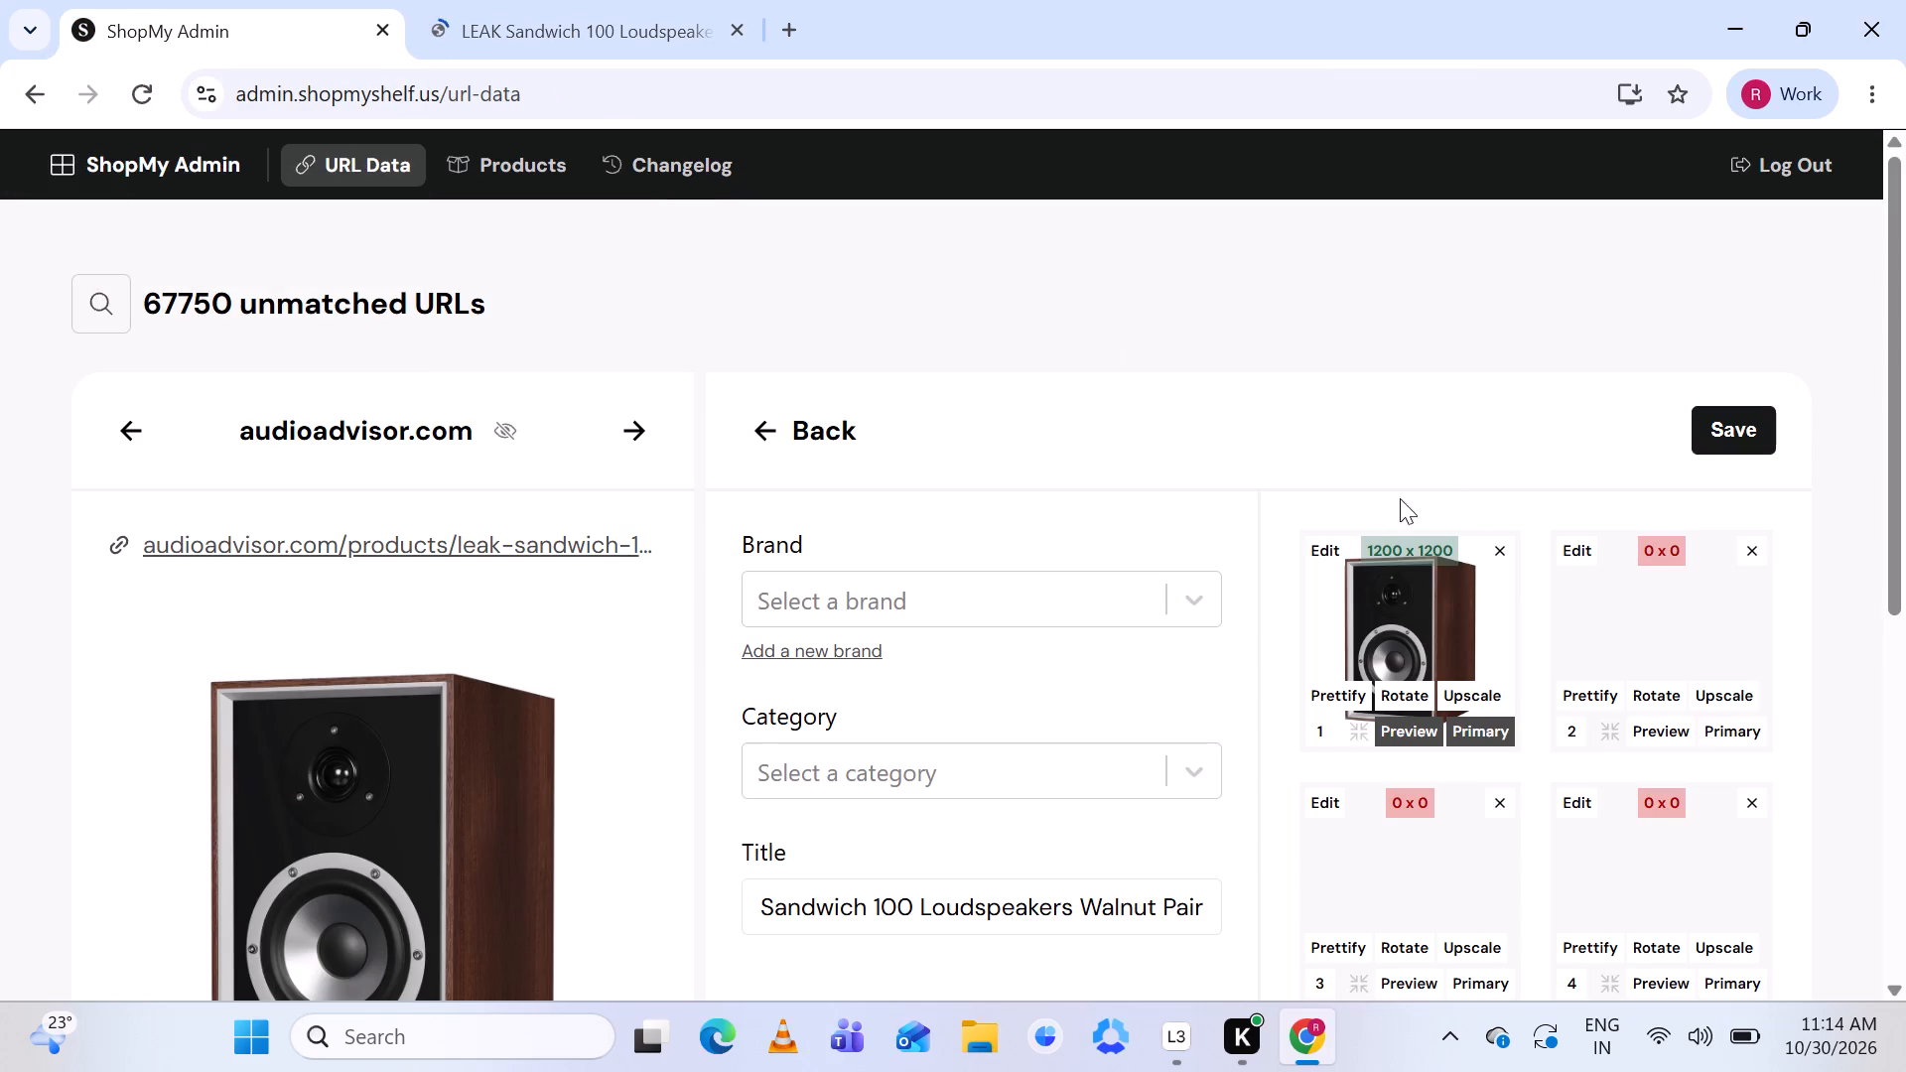
# Remove the duplicate angled speaker photo, image 2, from the new product's images.
pyautogui.scroll(-1, 1460, 512)
pyautogui.scroll(1, 1460, 512)
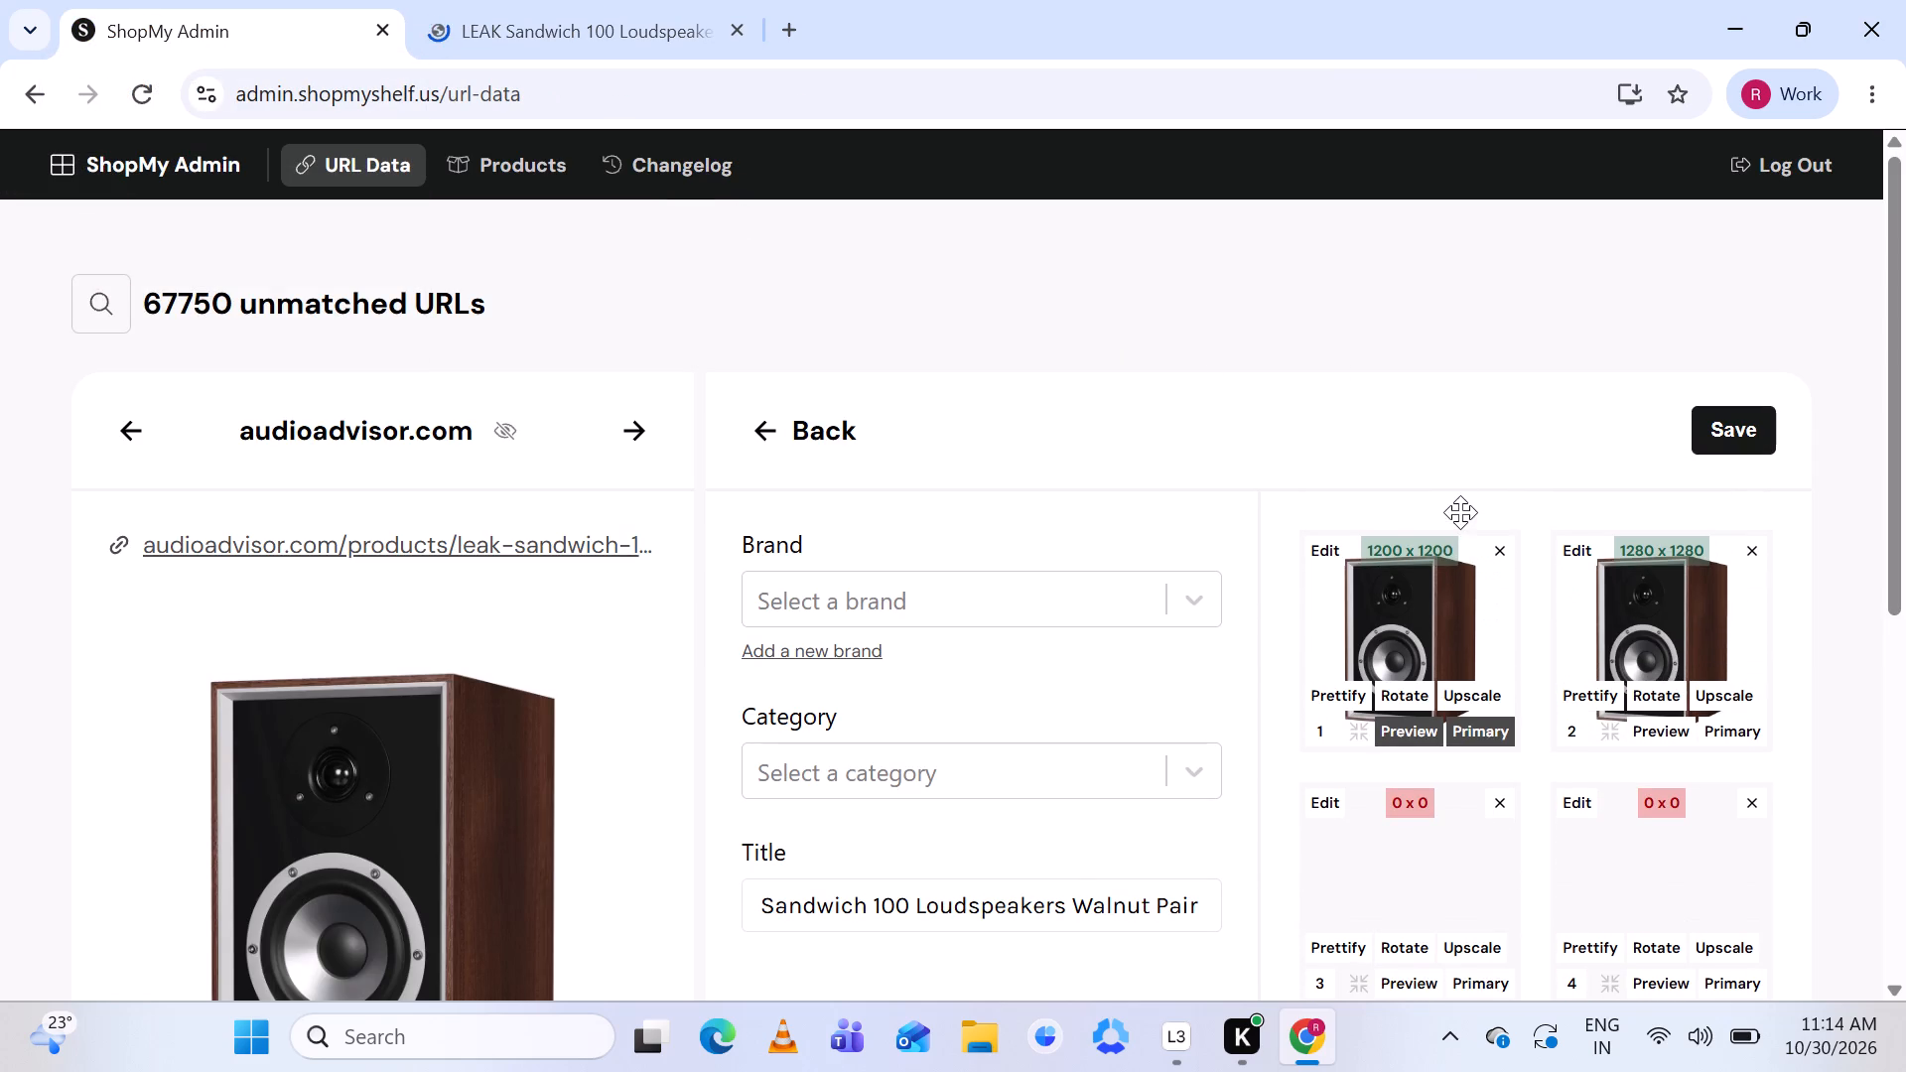
pyautogui.scroll(1, 1460, 512)
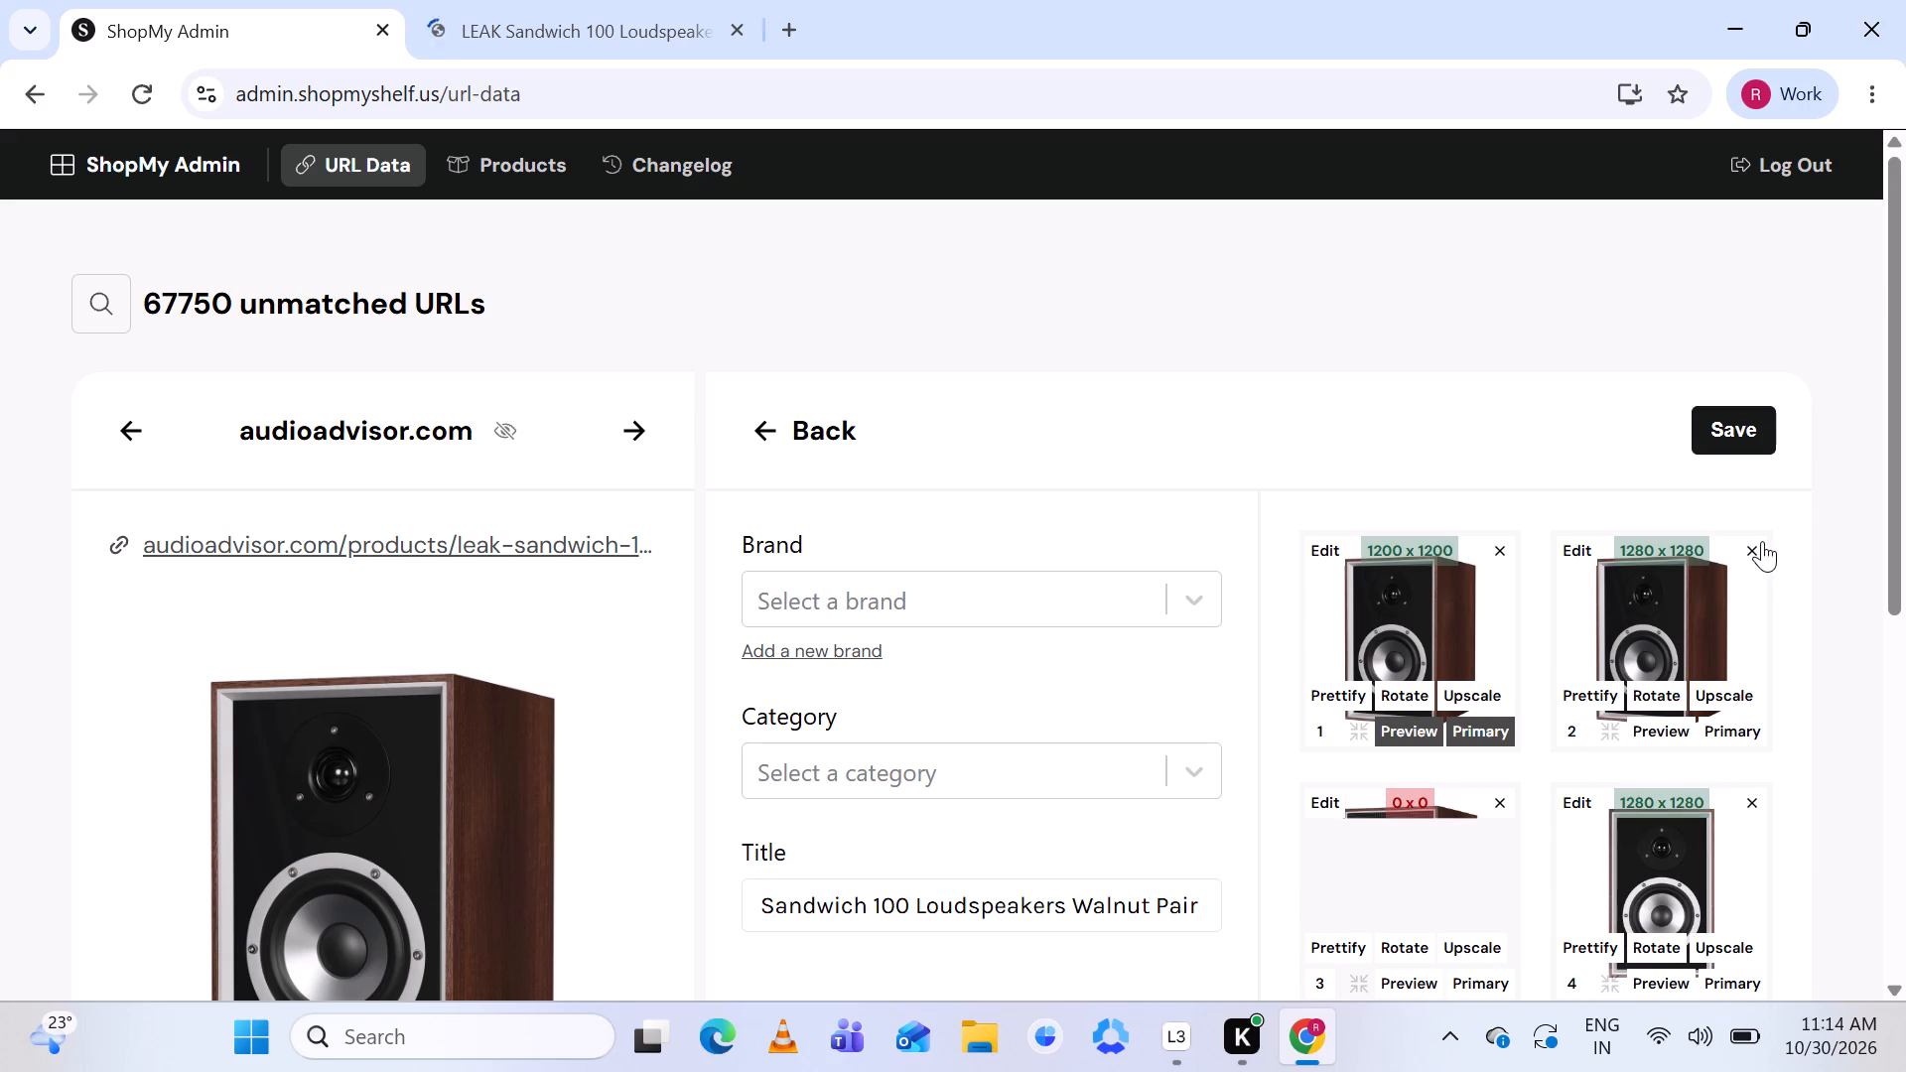
pyautogui.click(1762, 541)
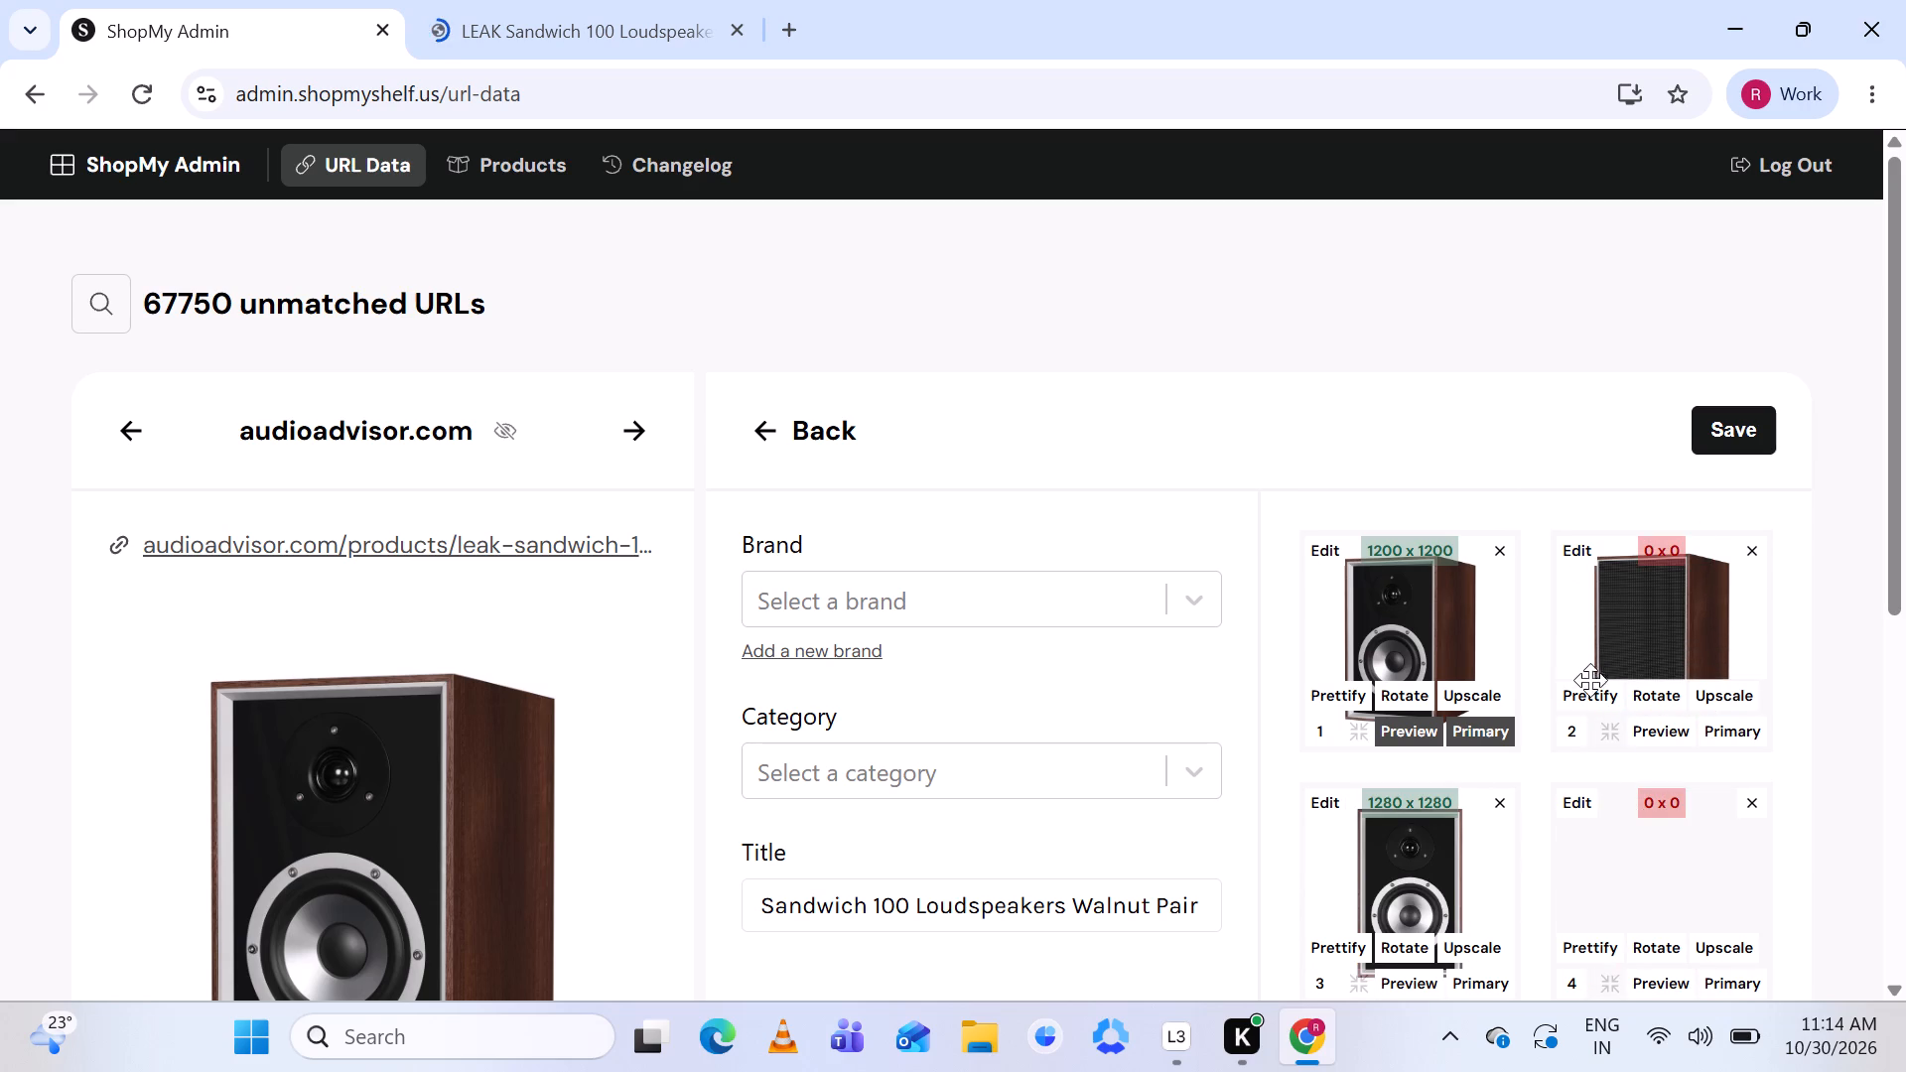
# Compare the new product's remaining images with the photo gallery on the audioadvisor.com LEAK Sandwich 100 page.
pyautogui.scroll(-1, 1587, 818)
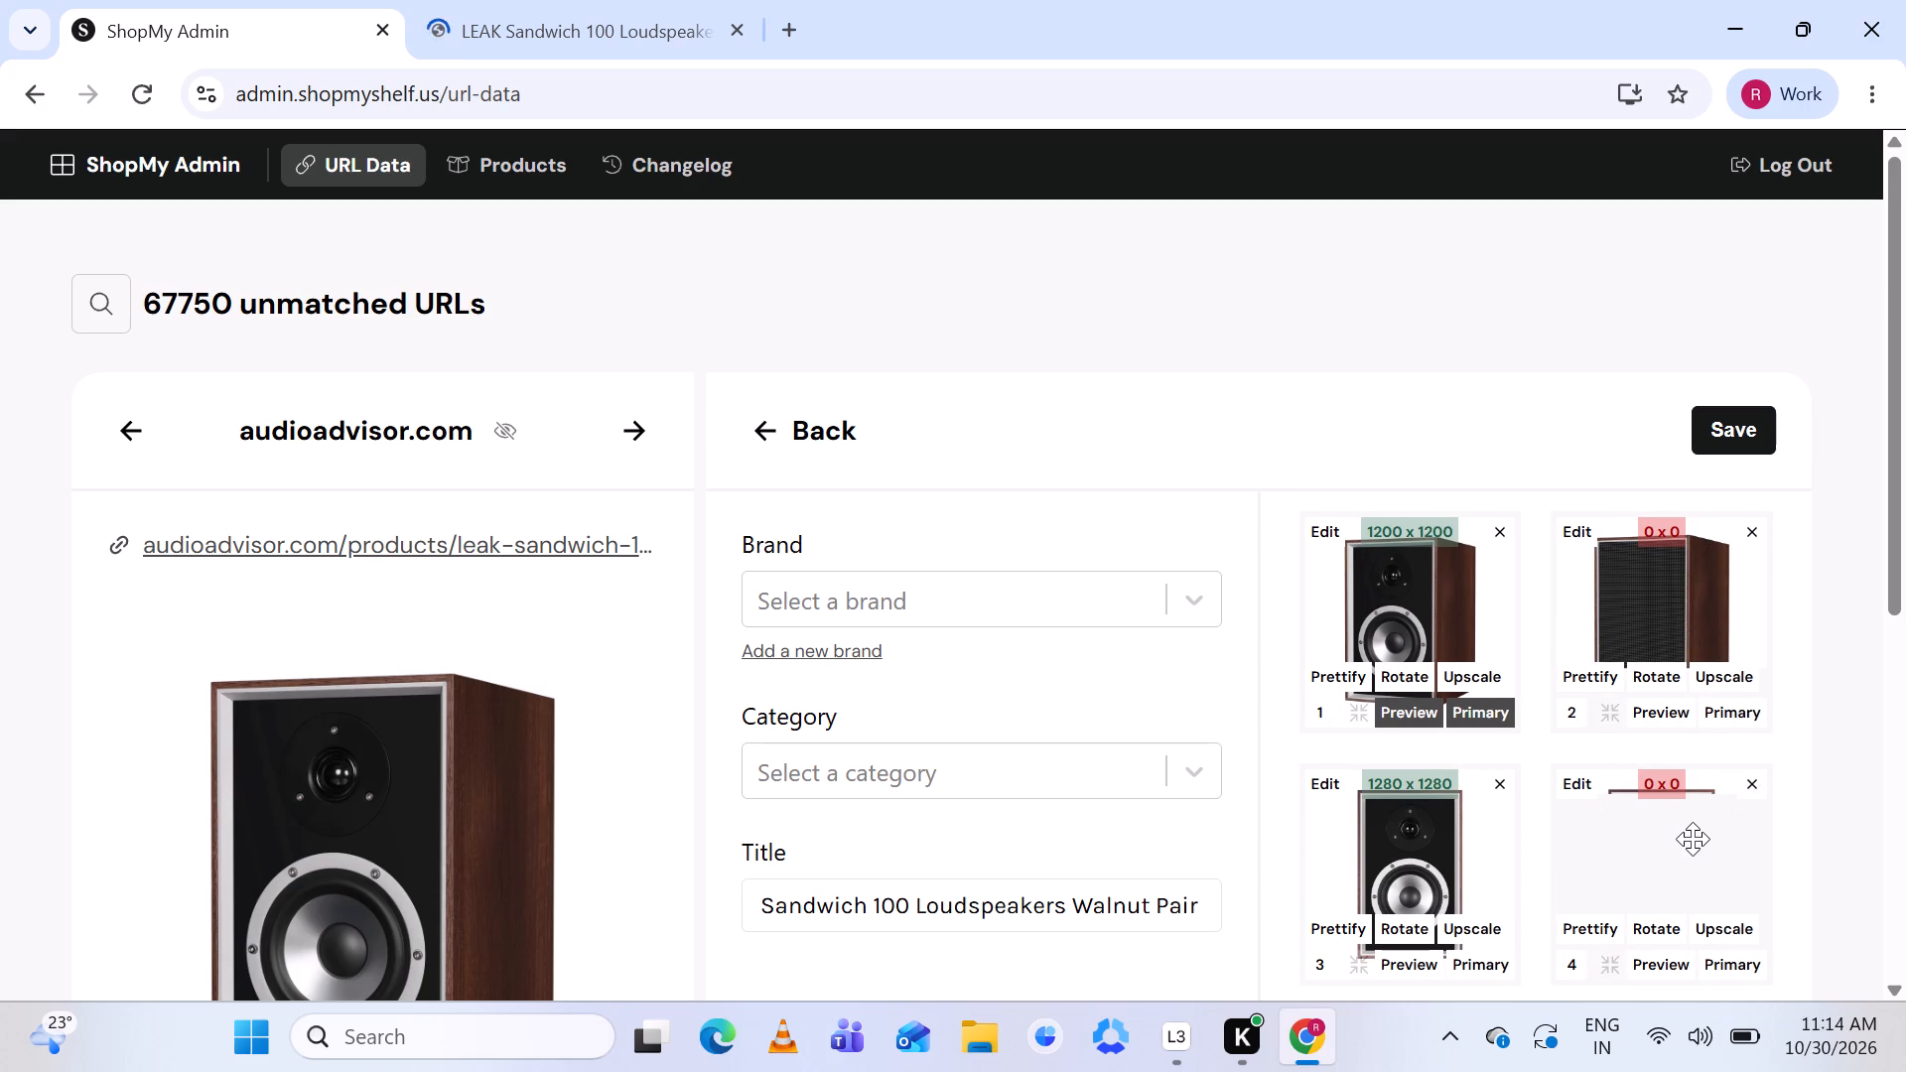
pyautogui.scroll(-1, 1693, 839)
pyautogui.scroll(-1, 1684, 757)
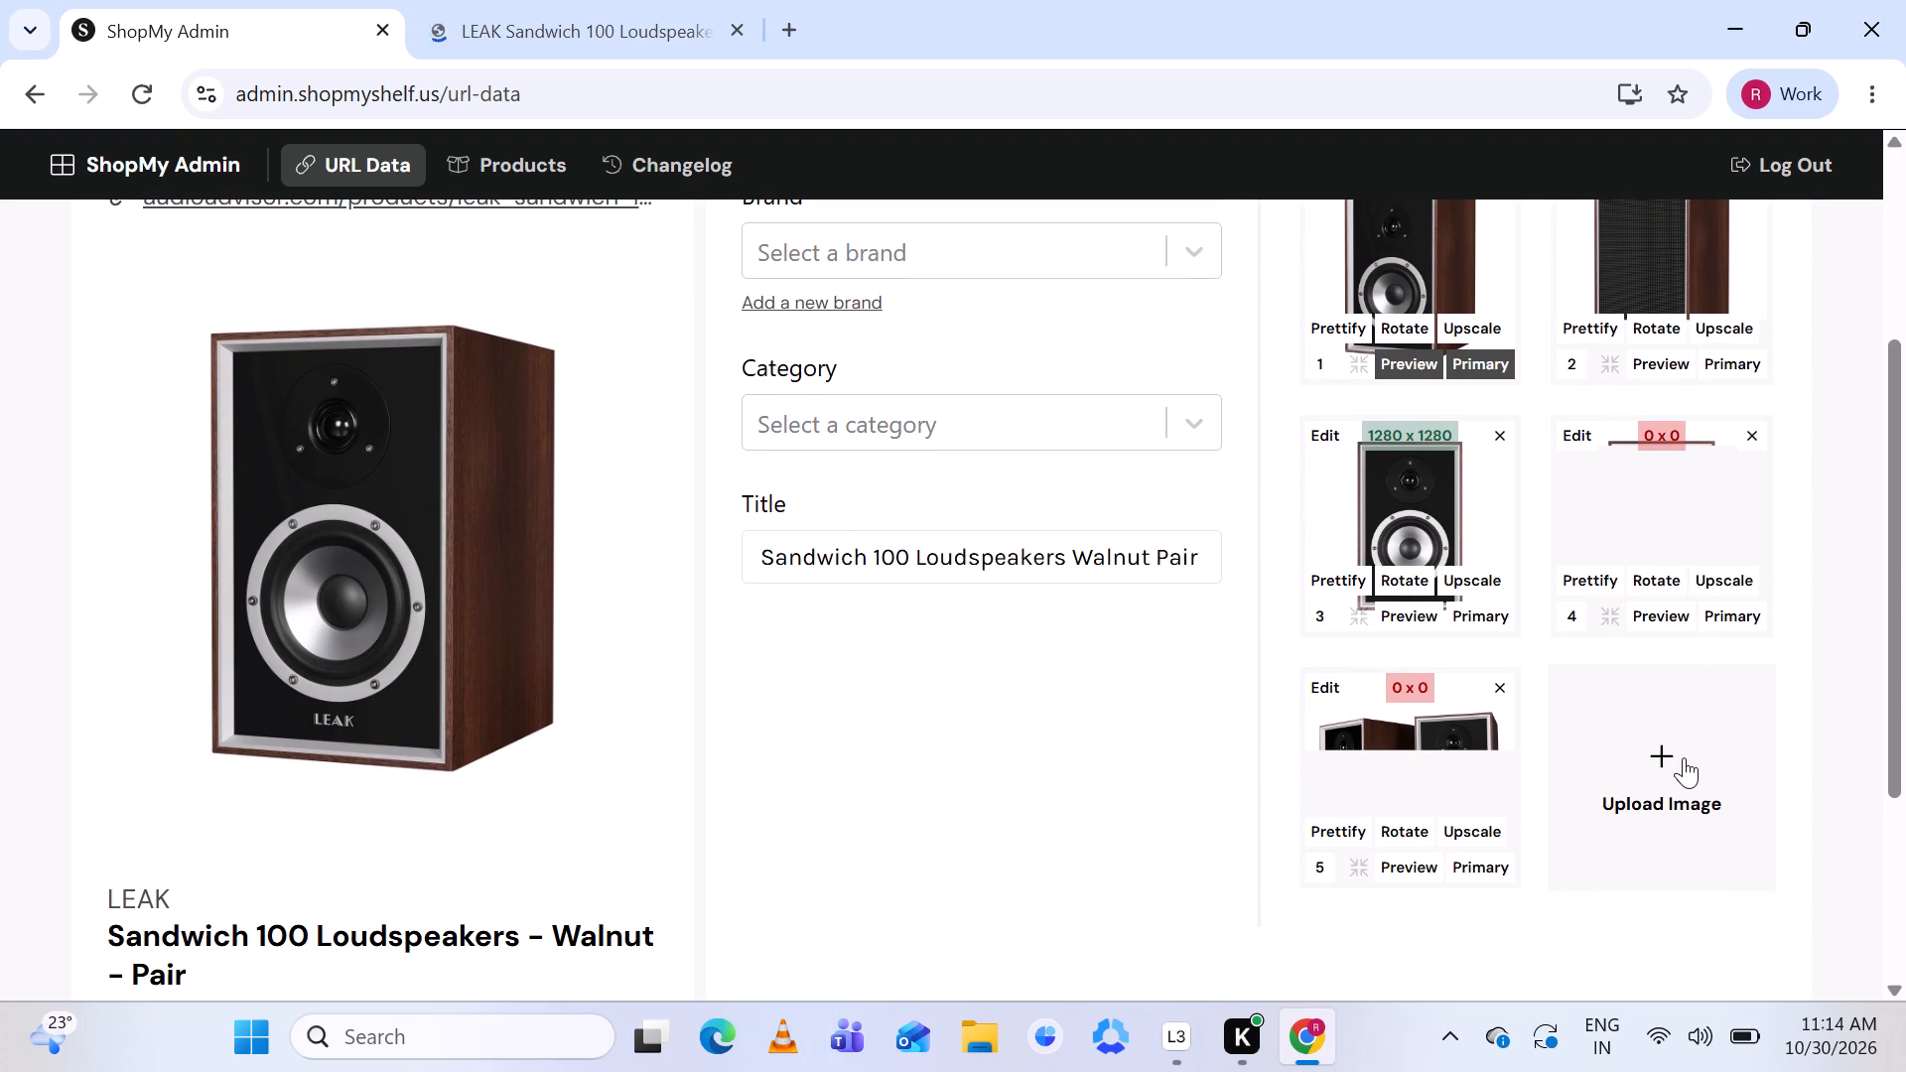
pyautogui.click(527, 14)
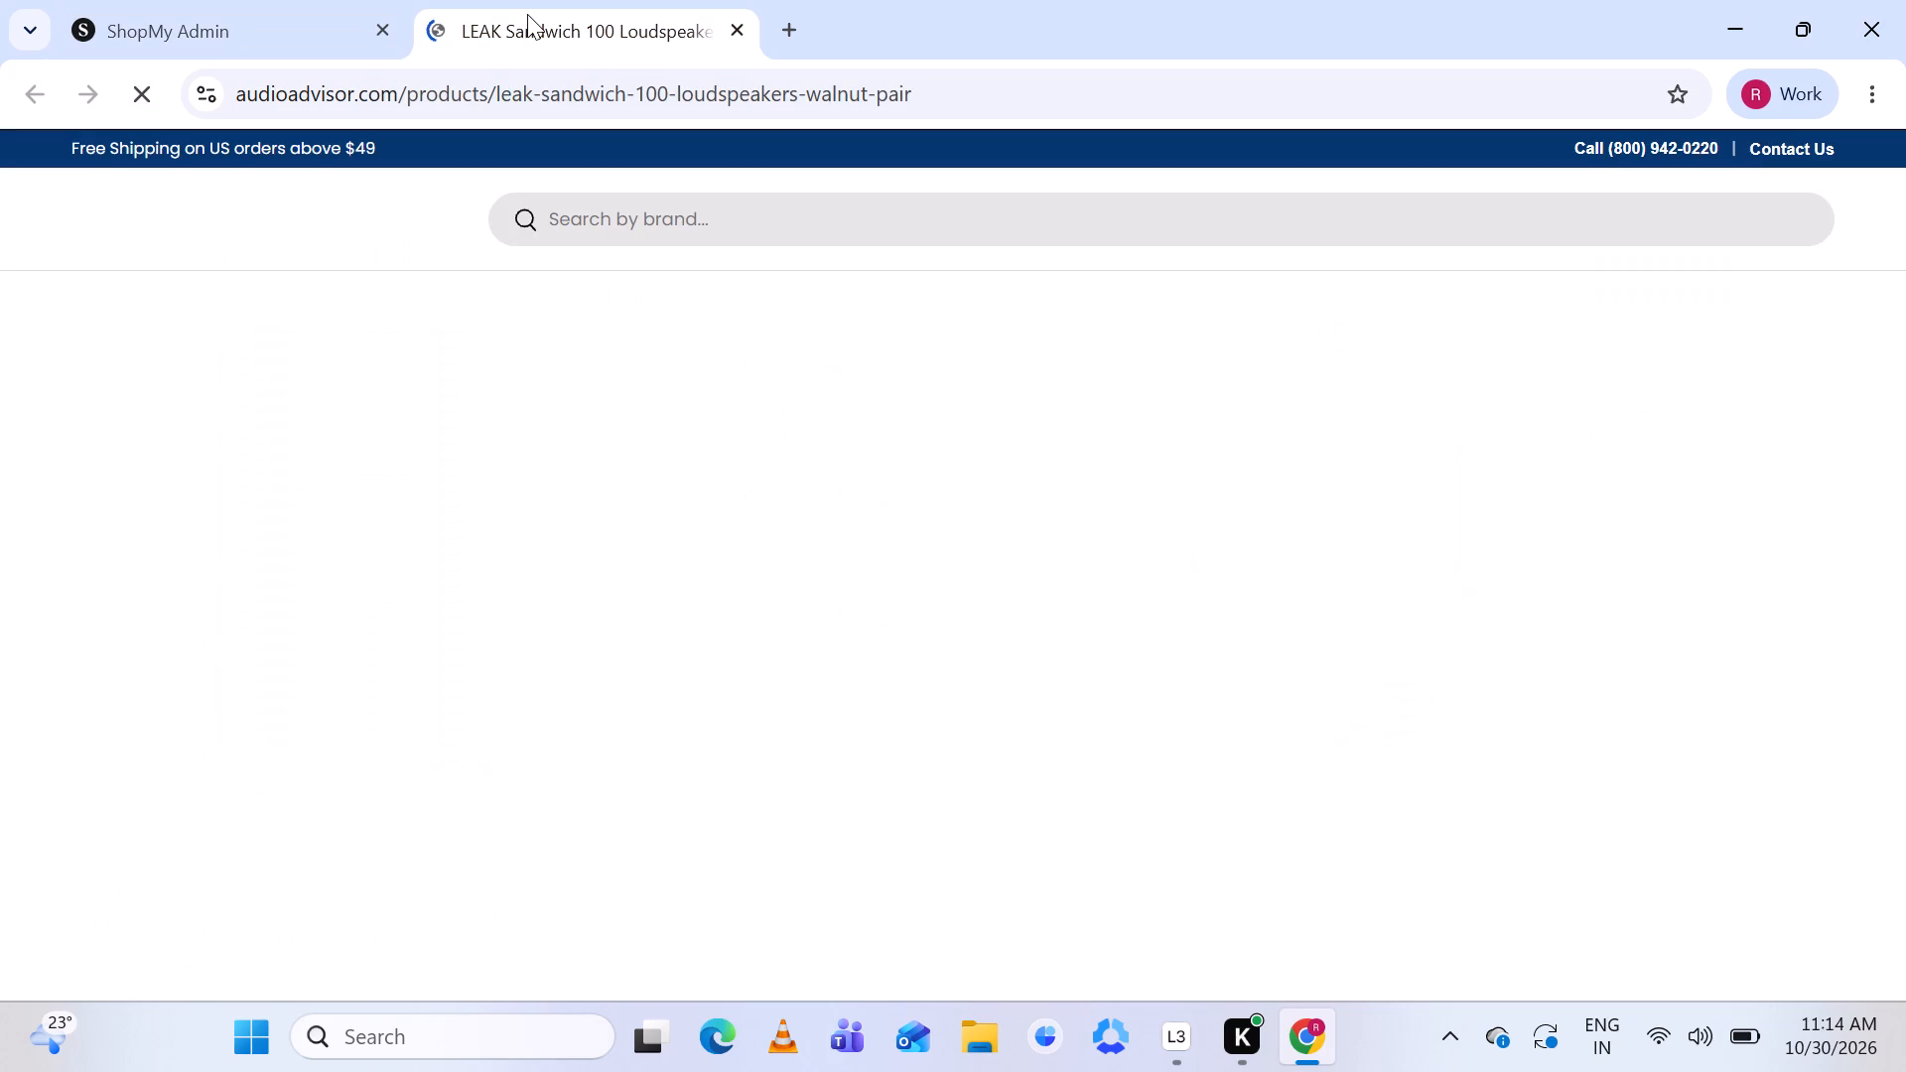
pyautogui.scroll(-2, 736, 605)
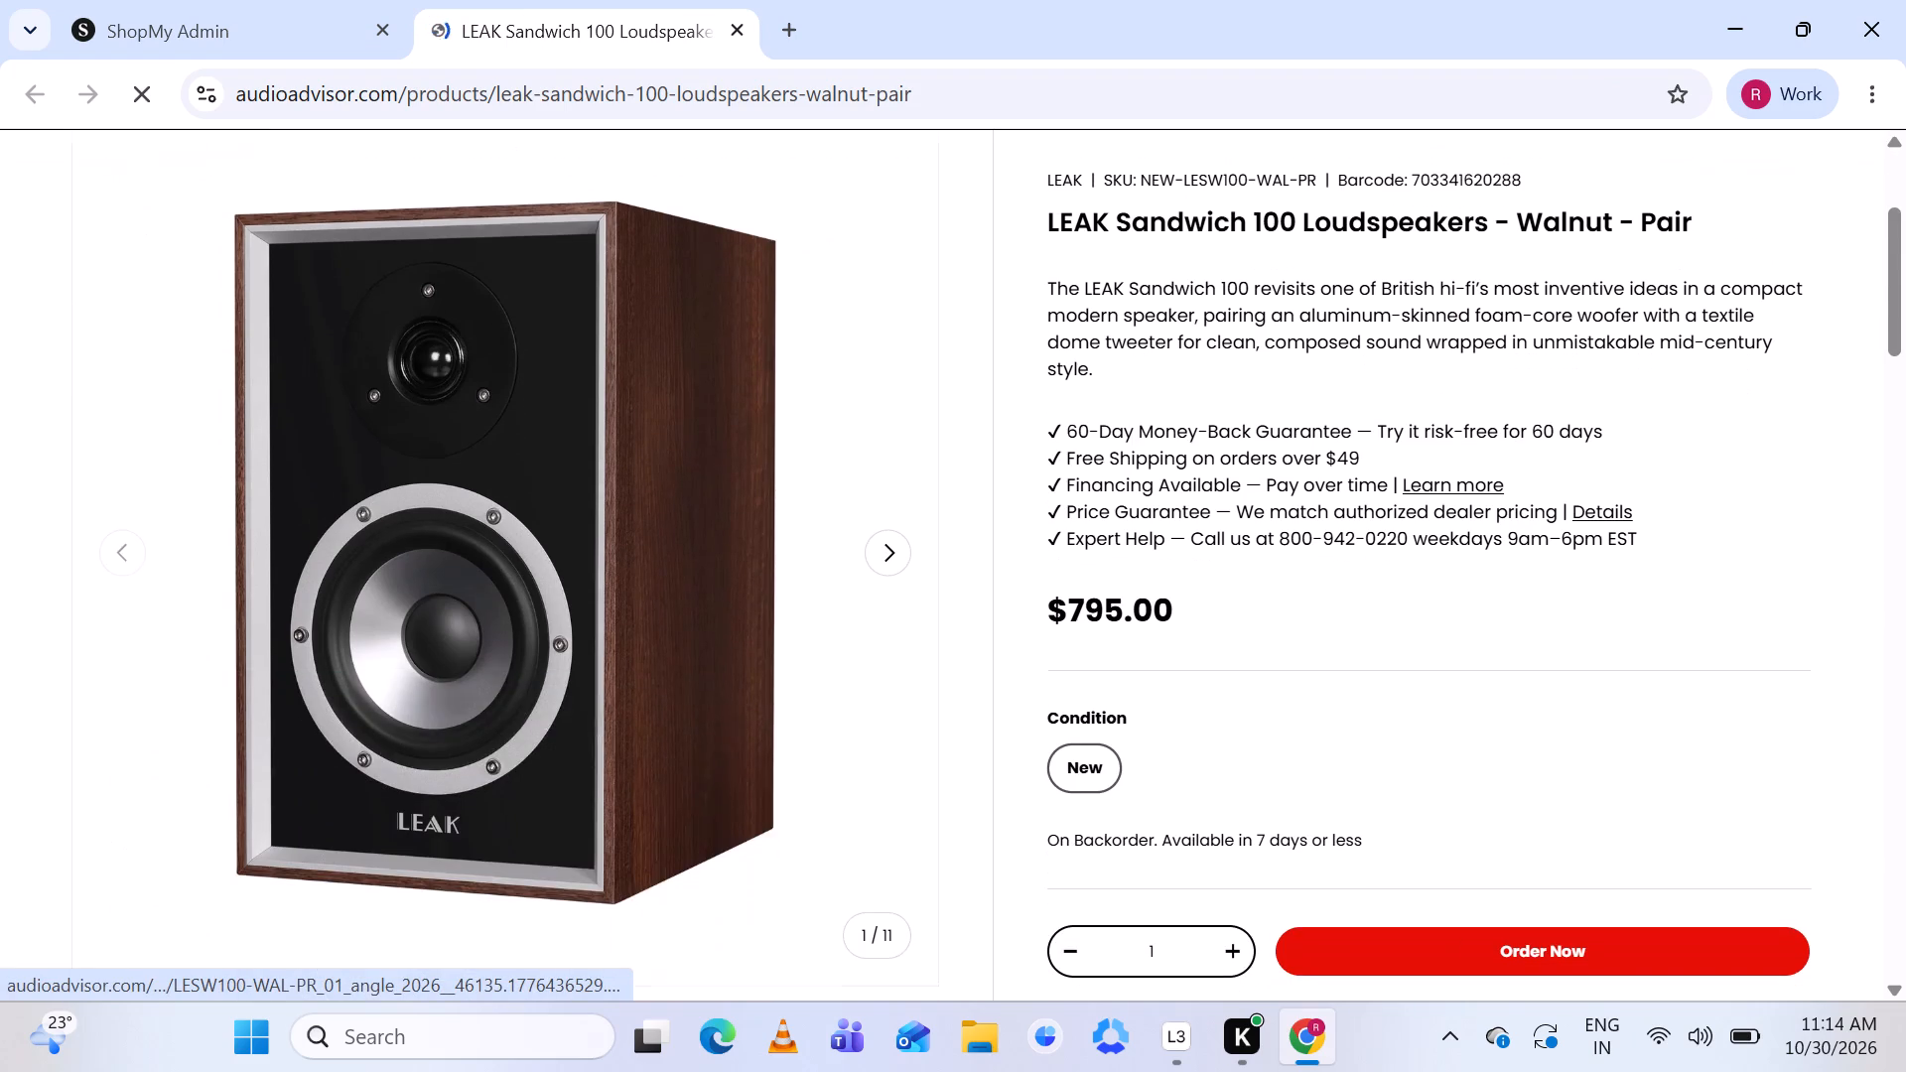
pyautogui.click(883, 543)
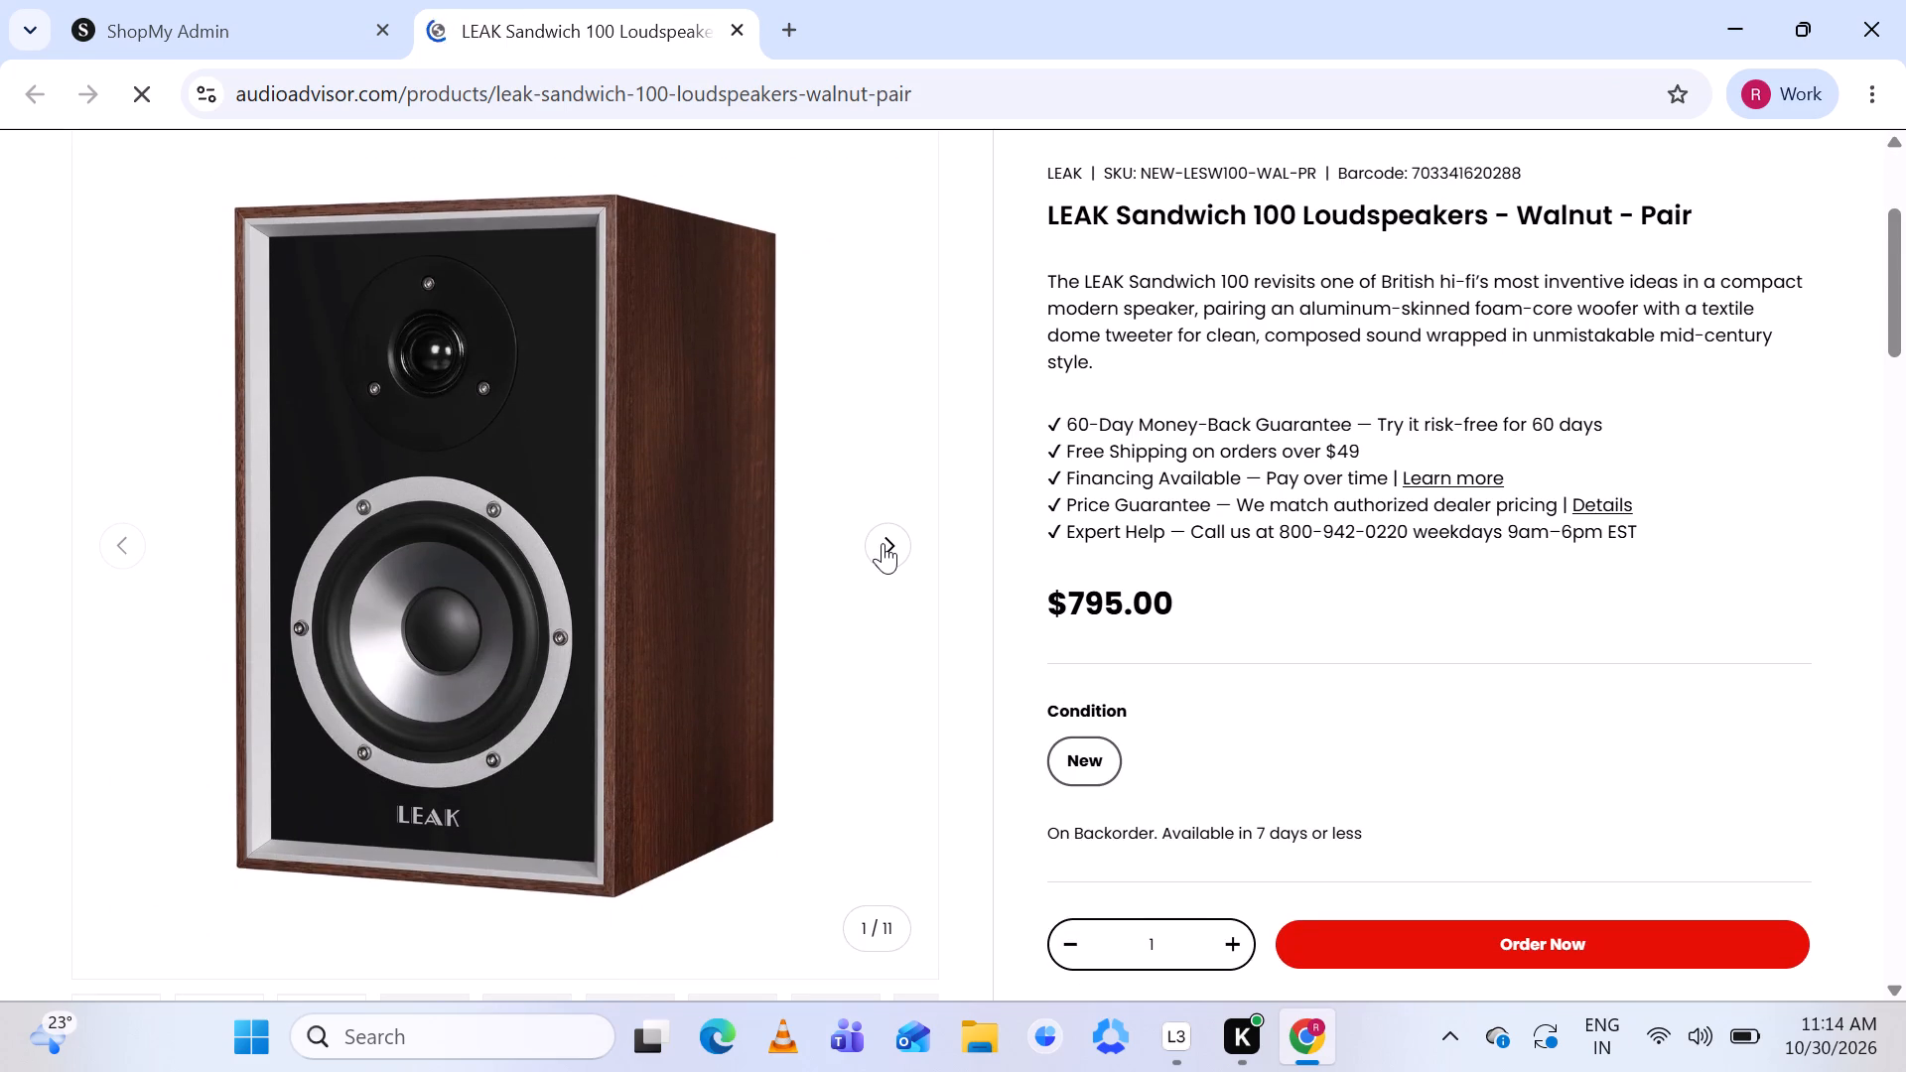
pyautogui.click(883, 543)
pyautogui.hscroll(-4, 614, 564)
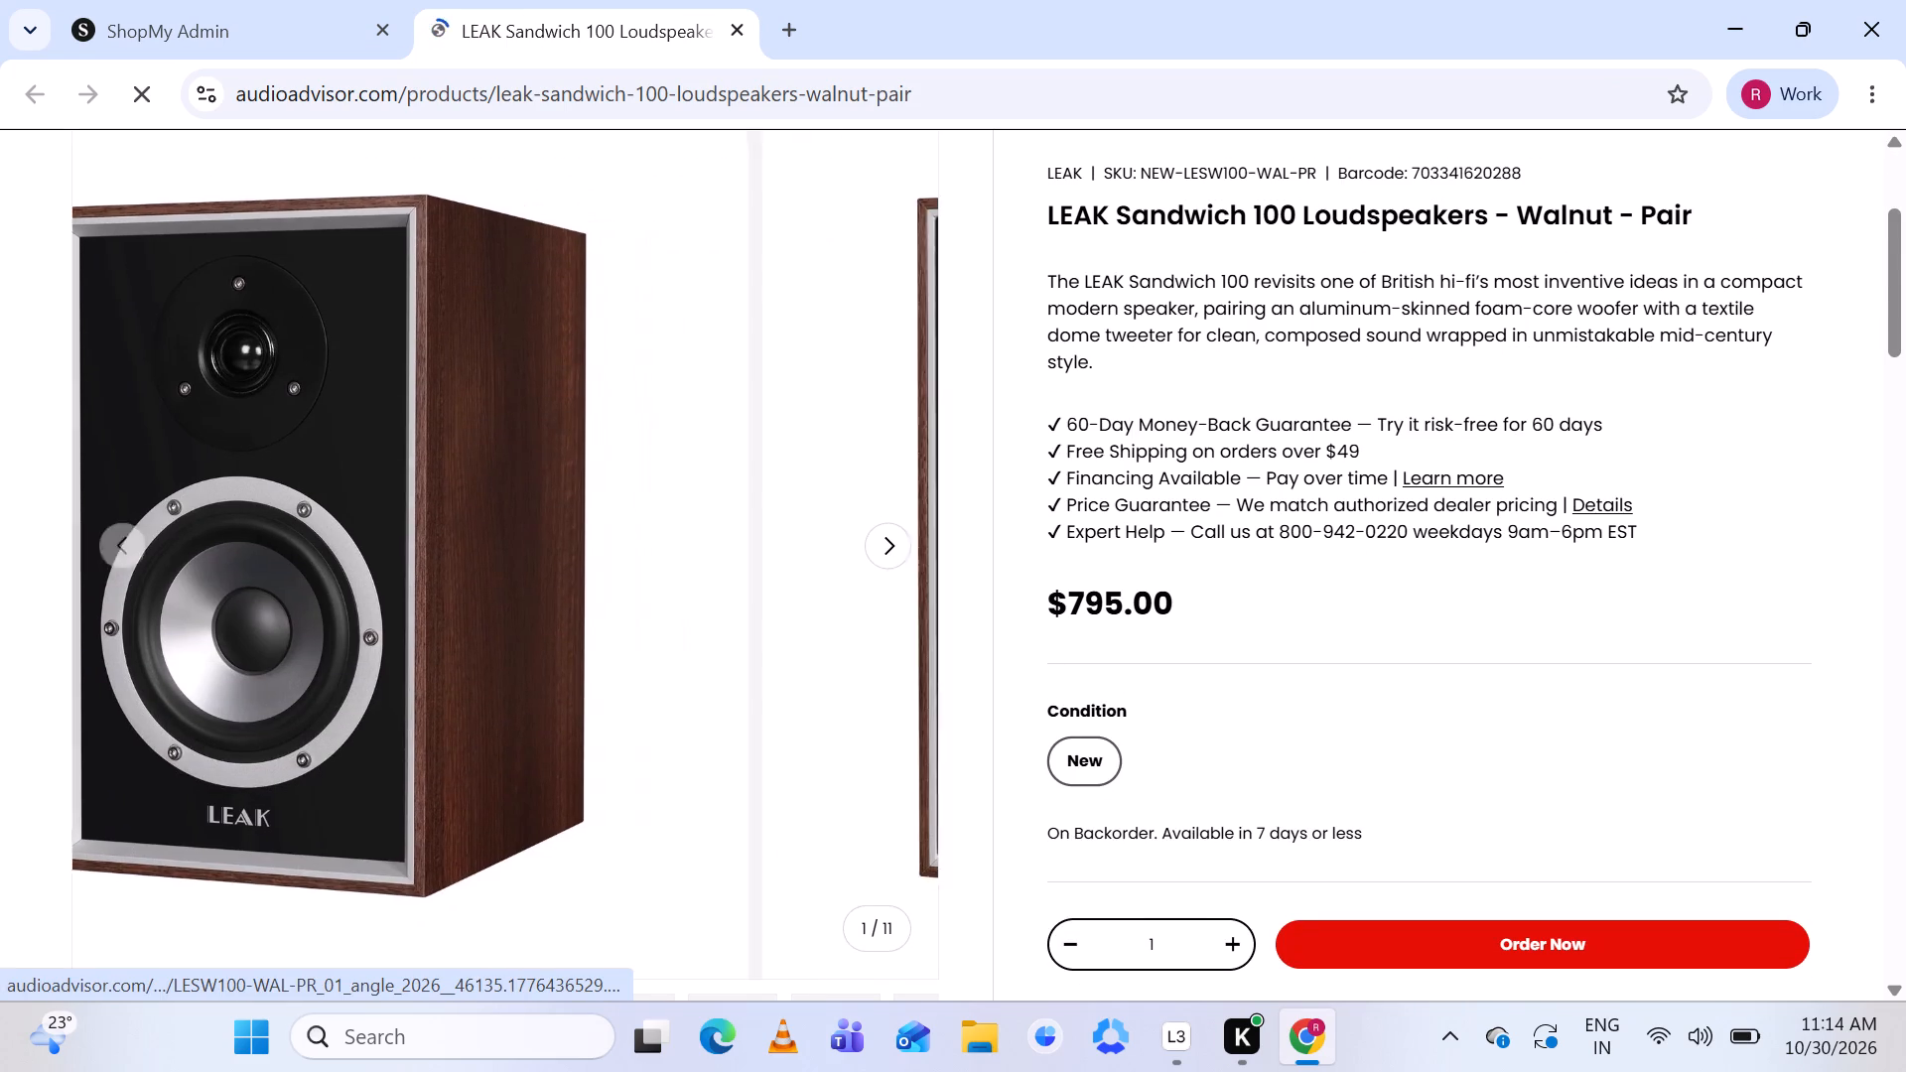
pyautogui.hscroll(-4, 614, 564)
pyautogui.hscroll(5, 614, 564)
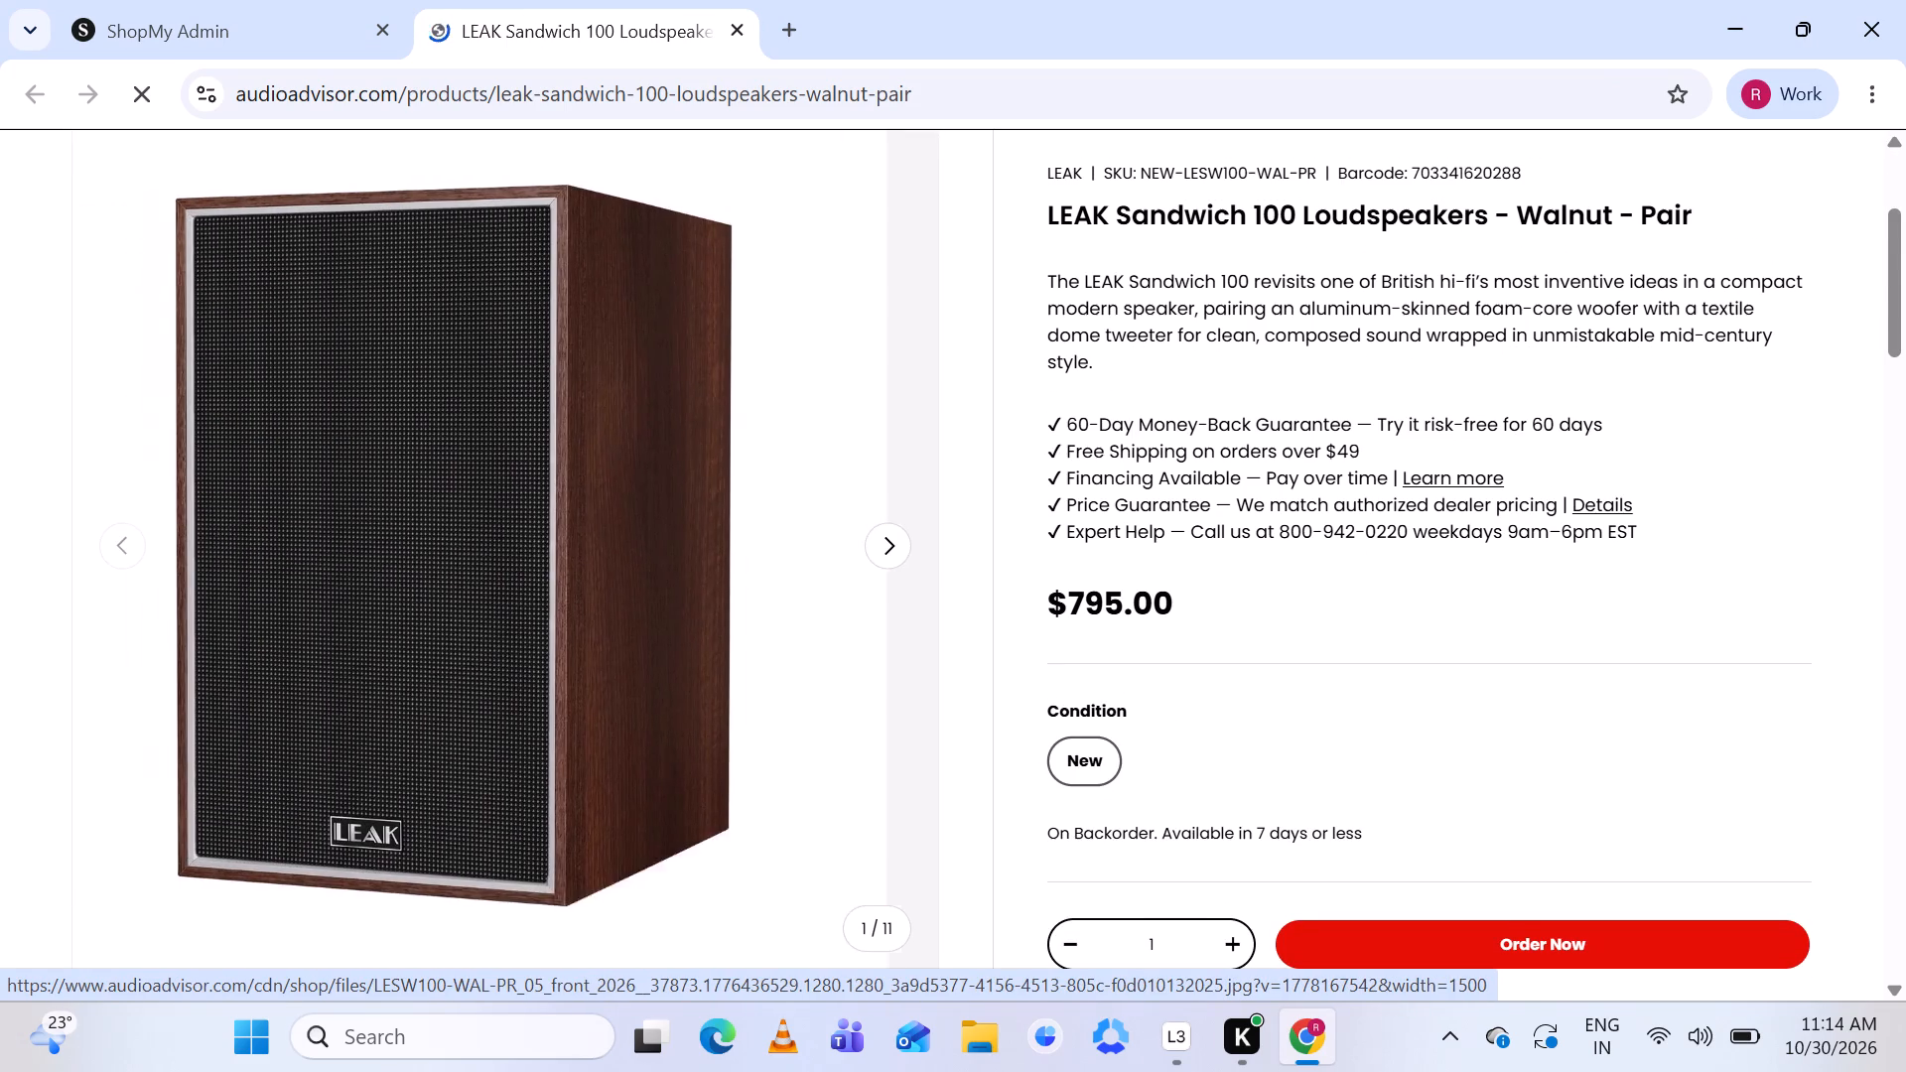
pyautogui.hscroll(-2, 614, 564)
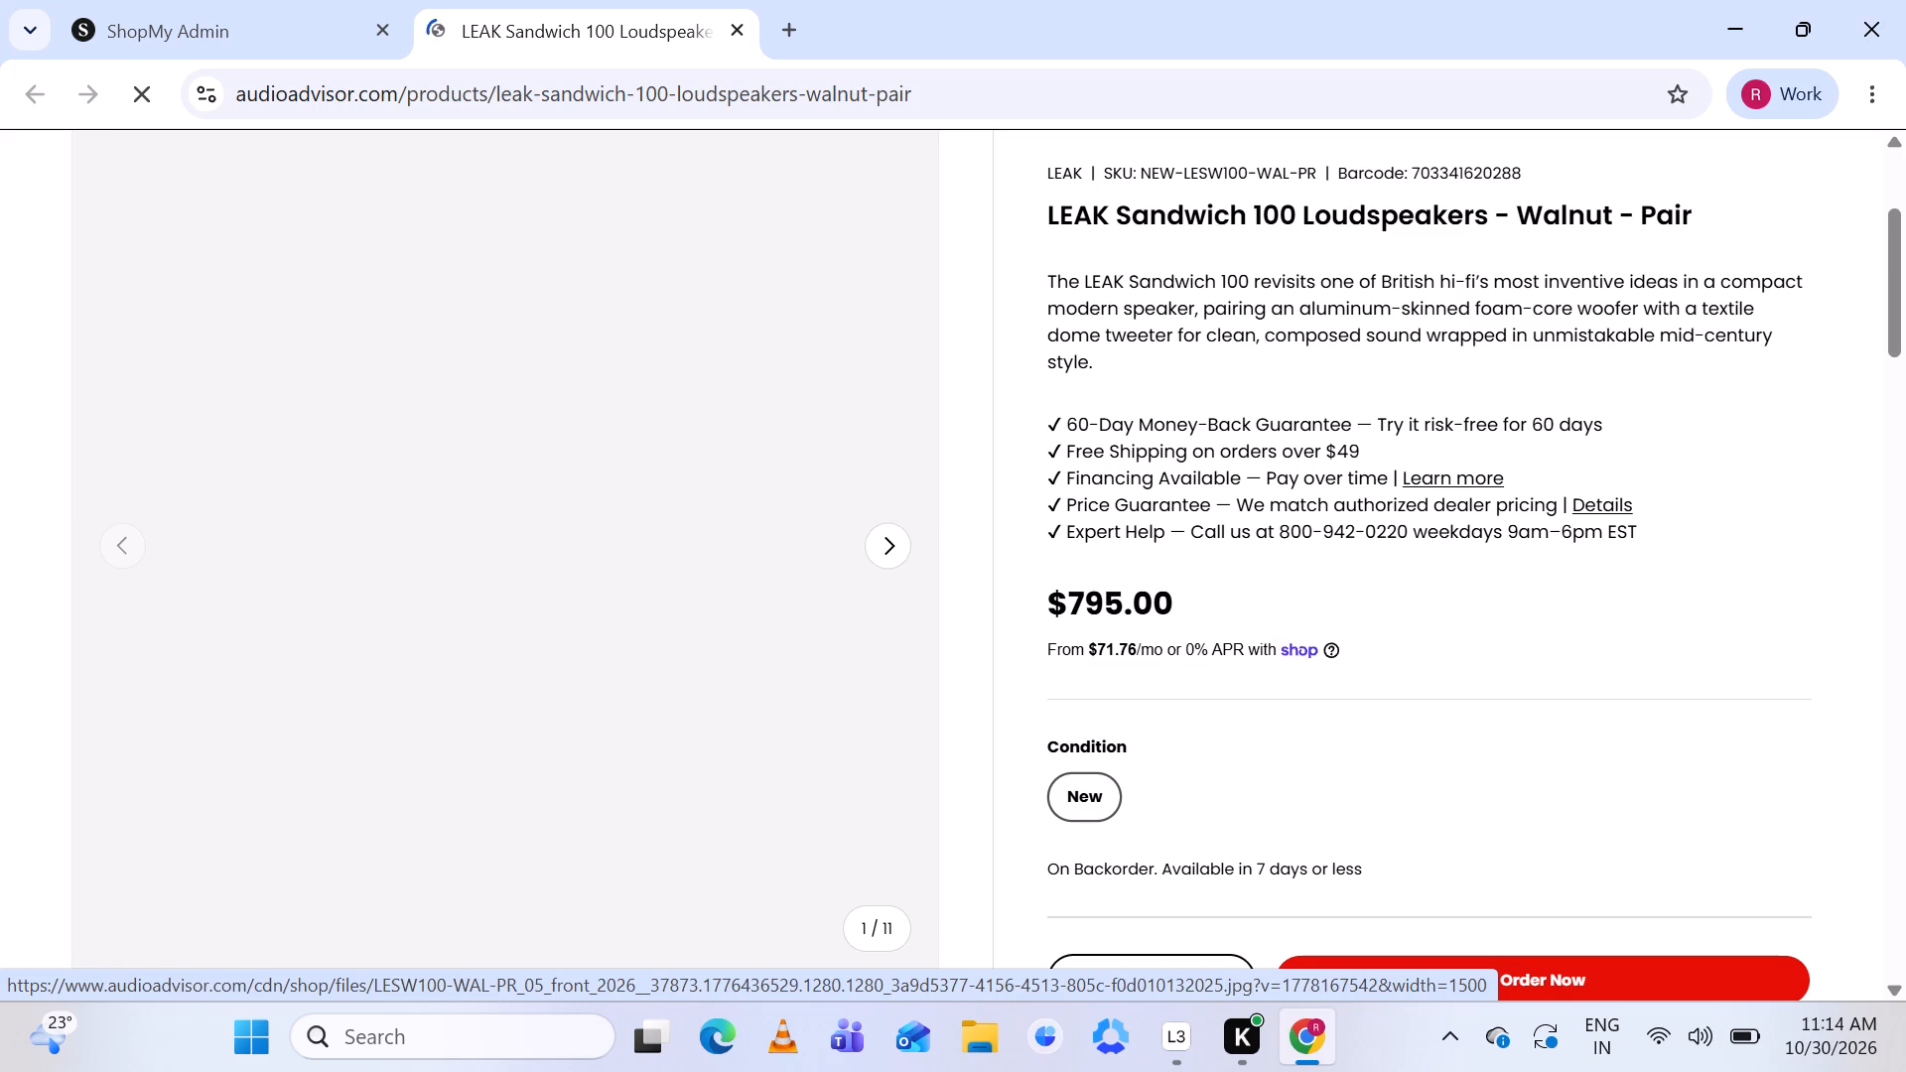
pyautogui.scroll(2, 1165, 393)
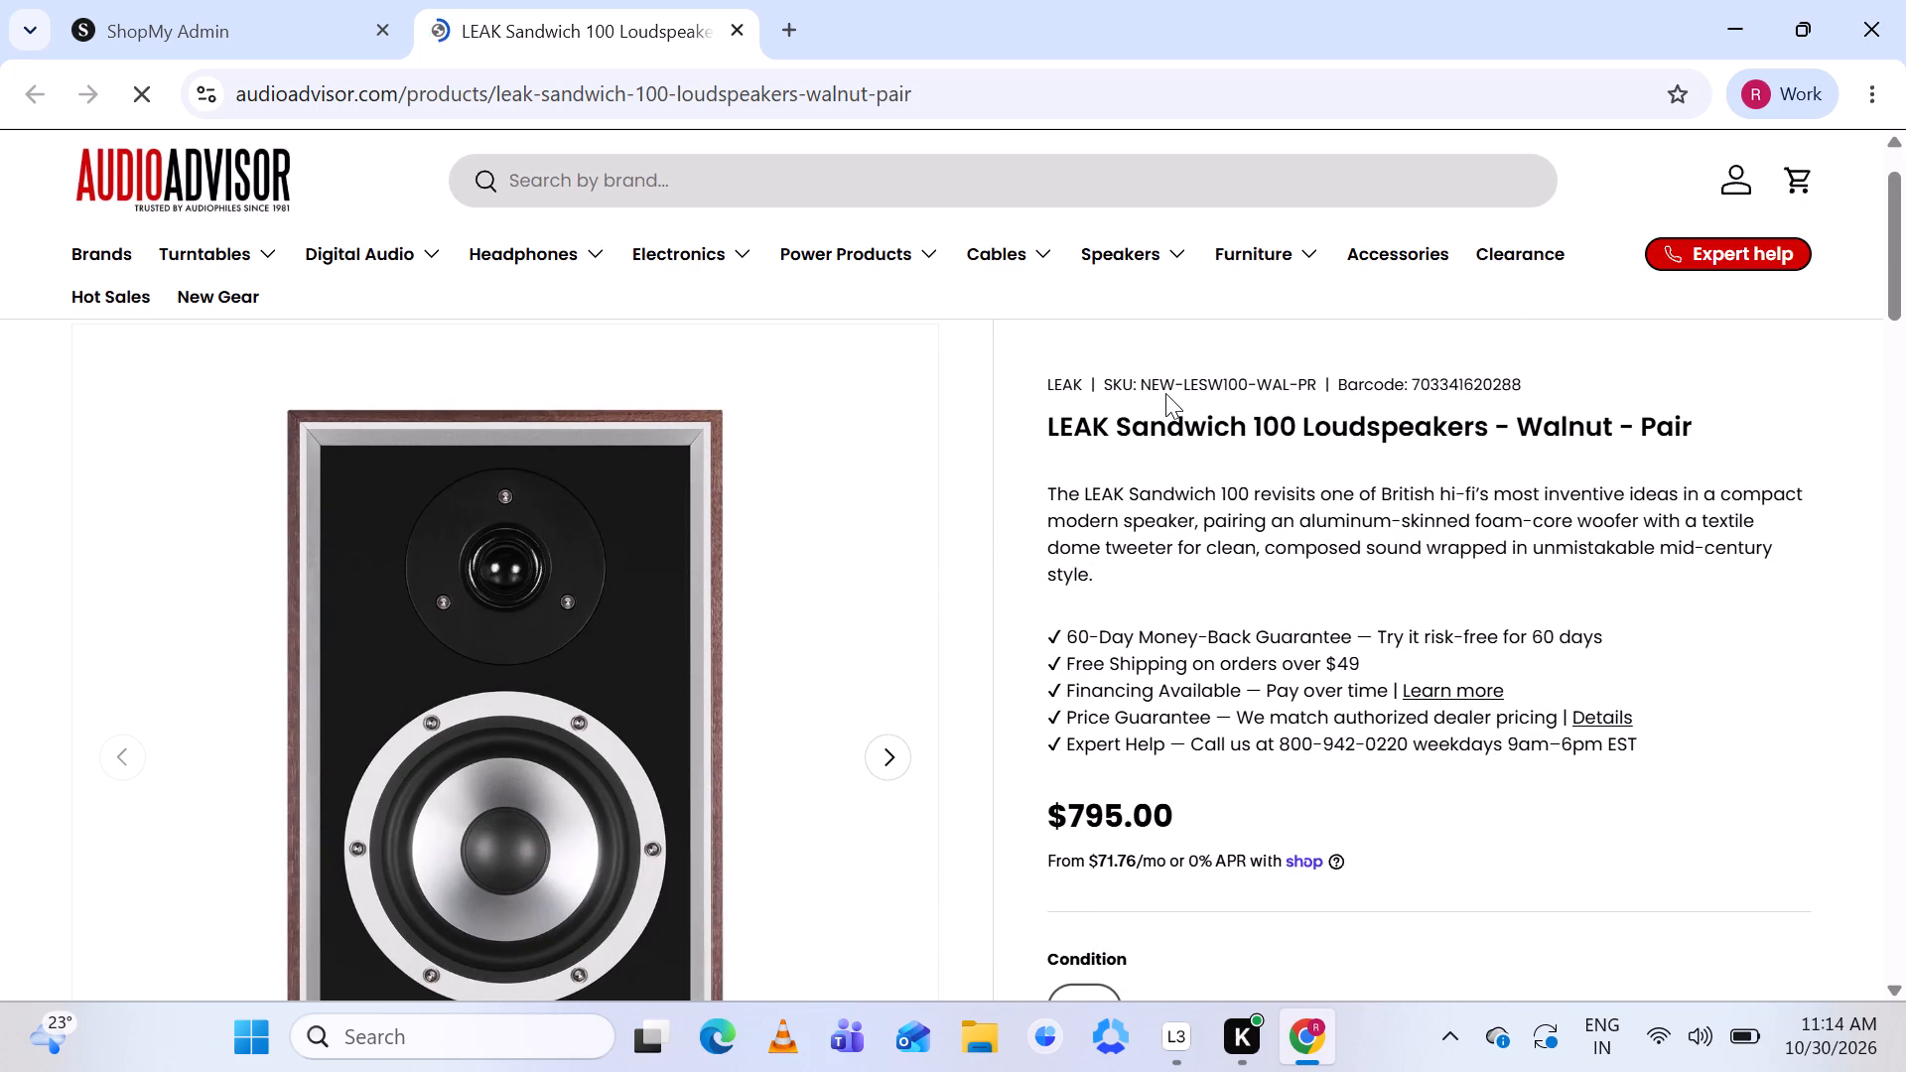
pyautogui.click(223, 7)
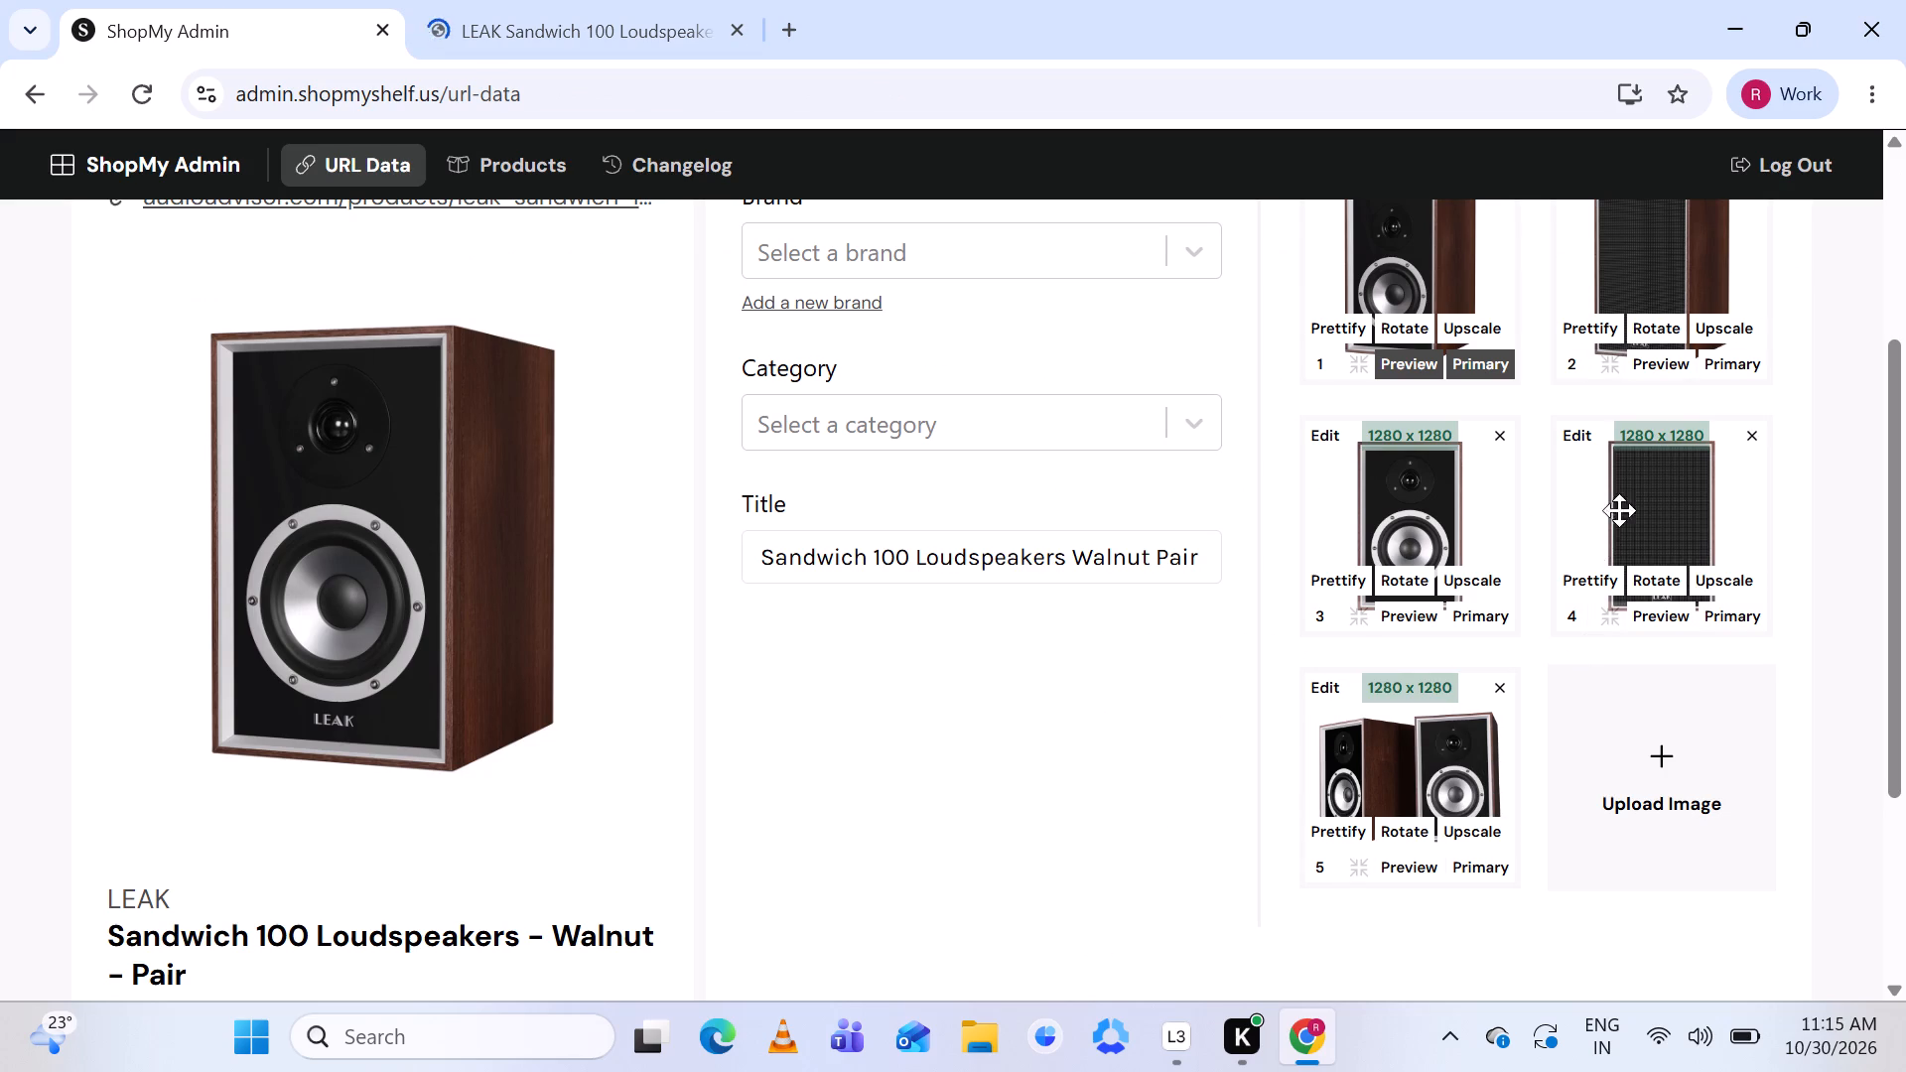
pyautogui.scroll(1, 1725, 496)
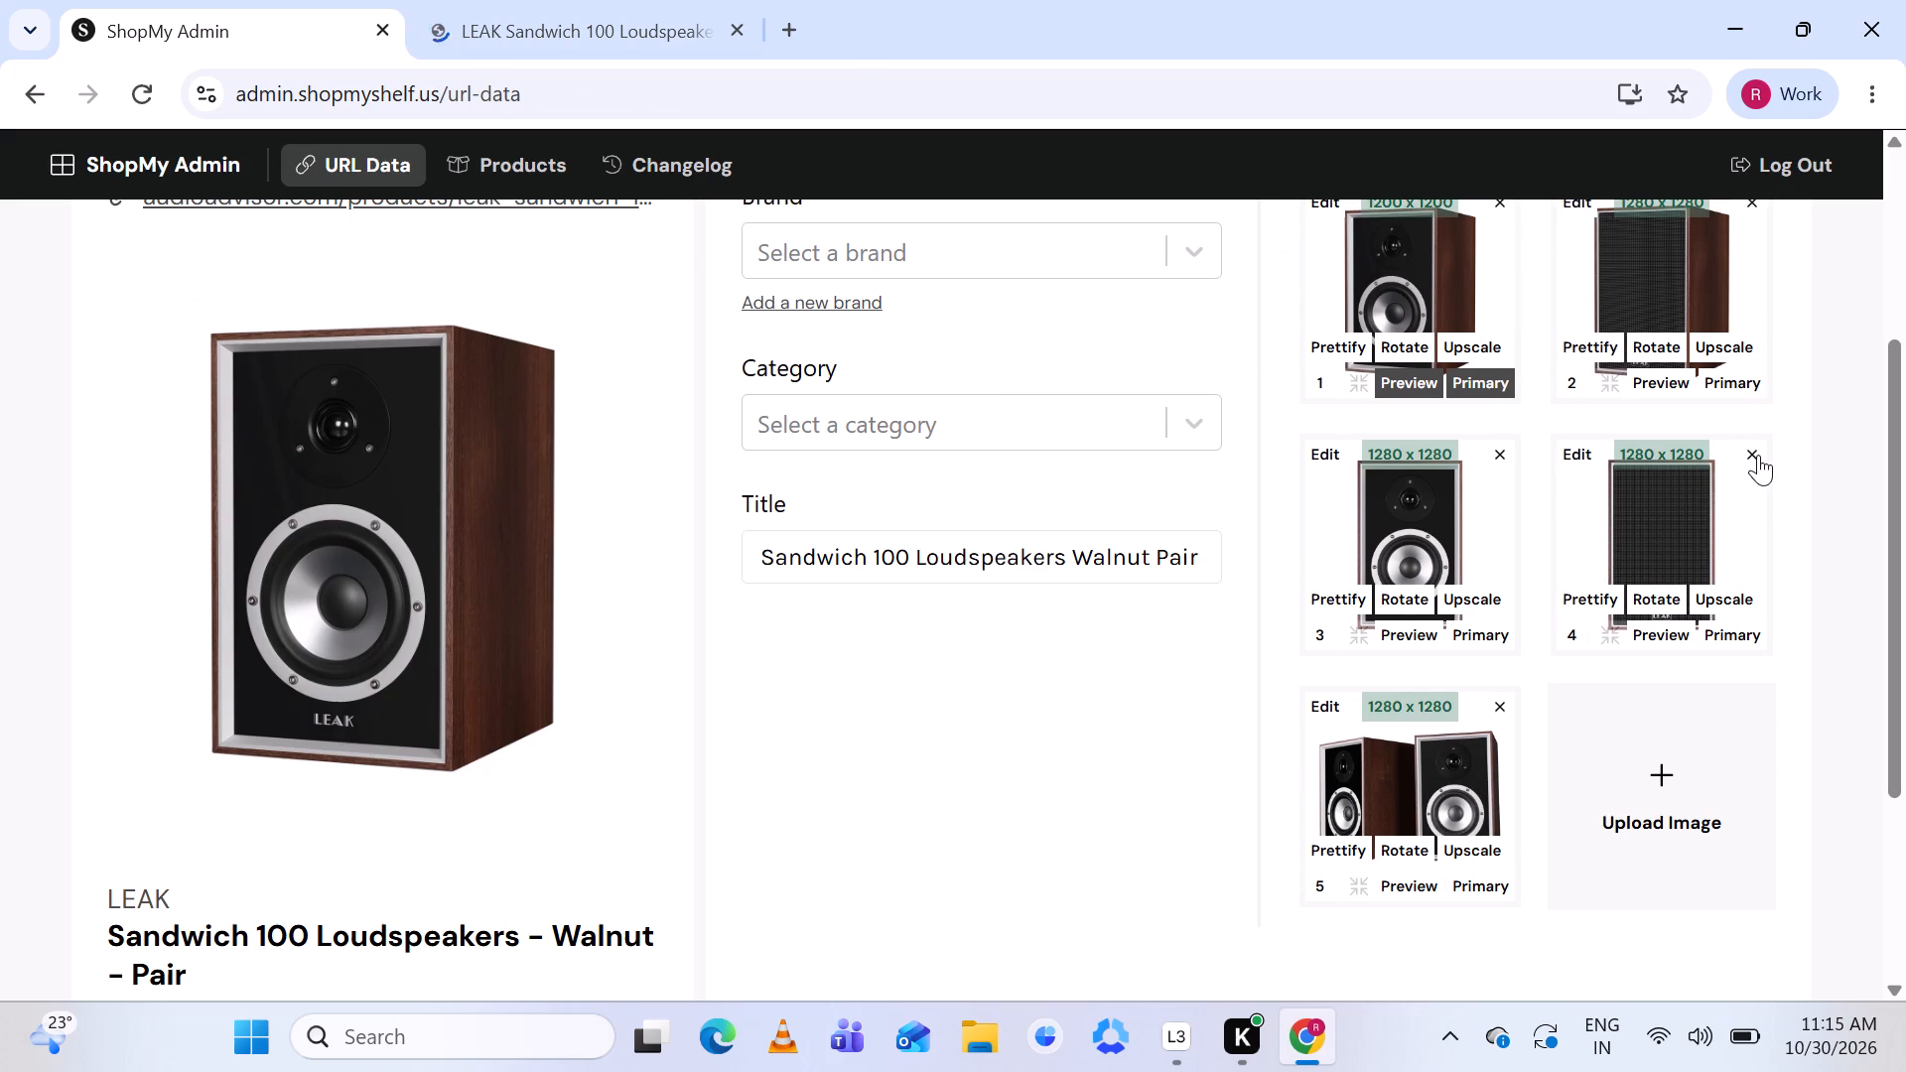
# Remove image 4, the front view with the grille on, from the new product's images.
pyautogui.click(1757, 455)
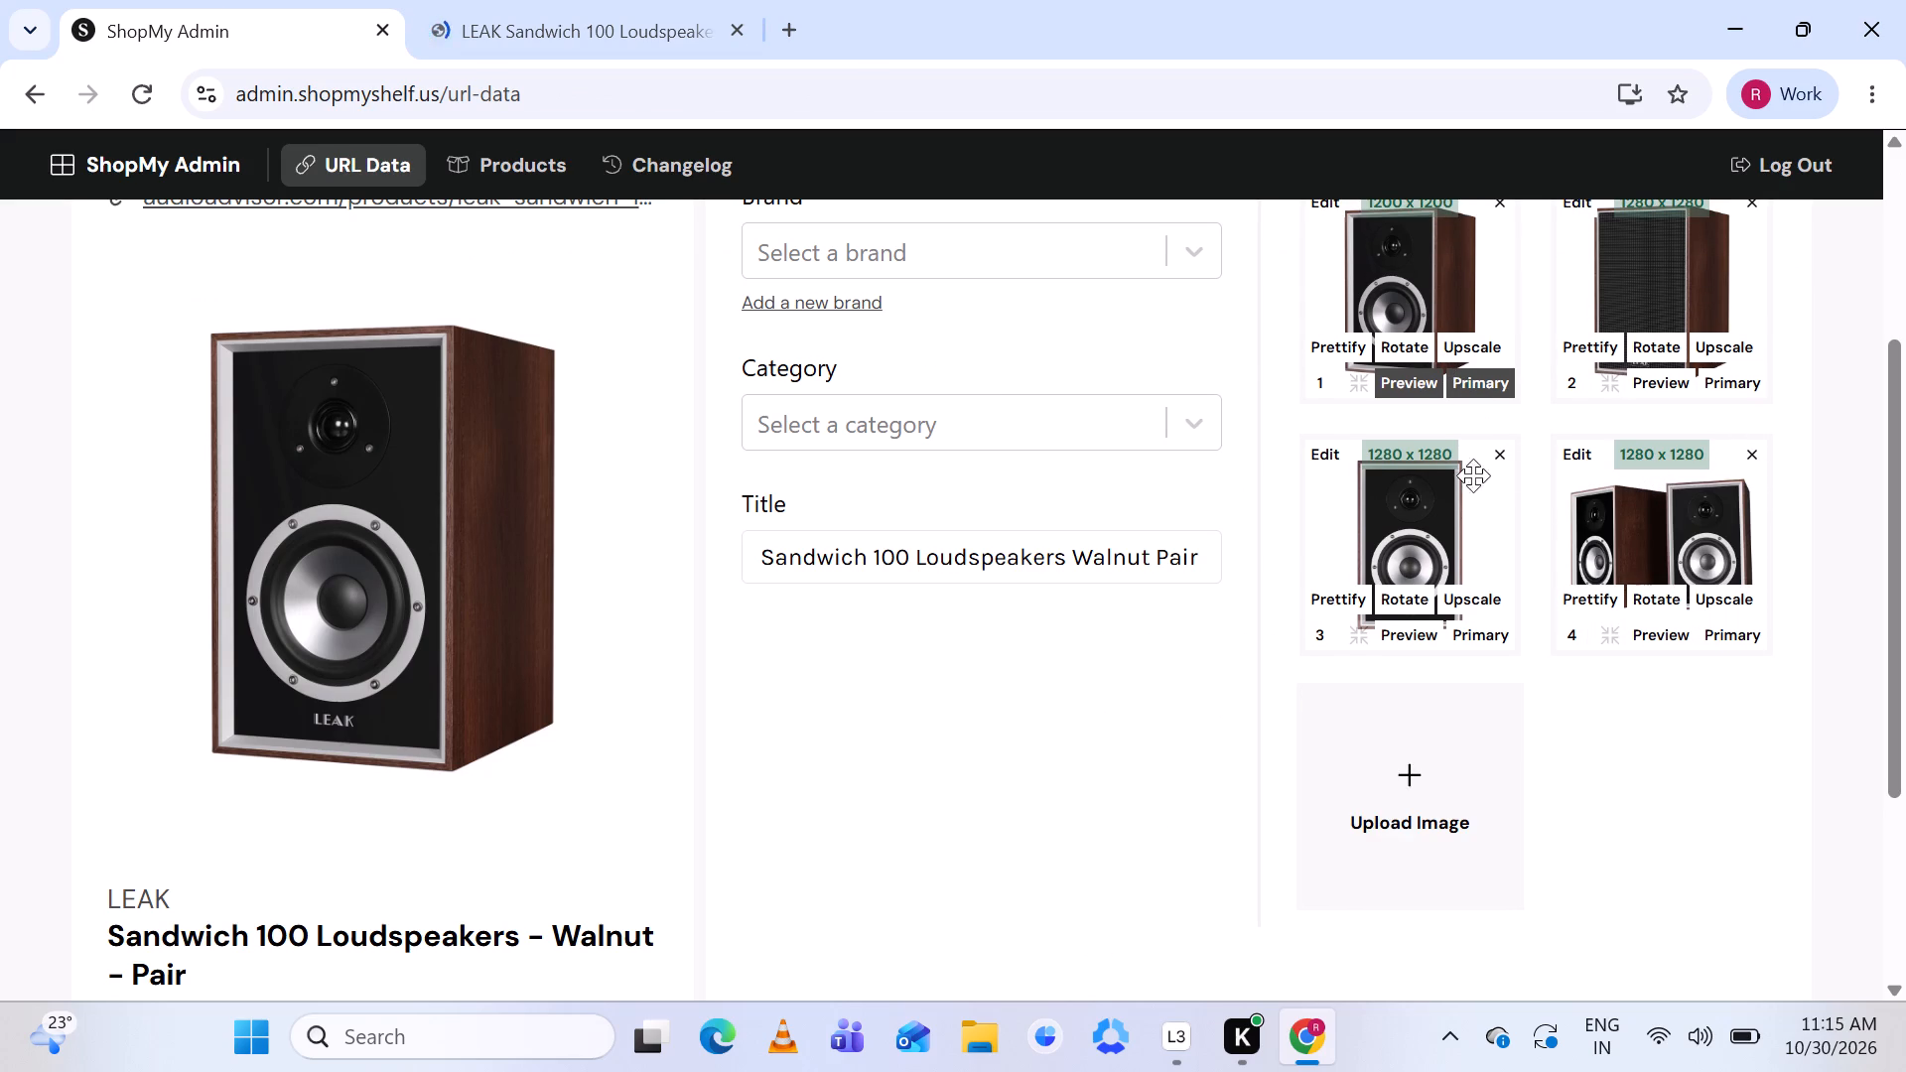
# Insert a hyphen between "Loudspeakers" and "Walnut" in the new product's title.
pyautogui.scroll(1, 1504, 481)
pyautogui.scroll(-1, 1504, 481)
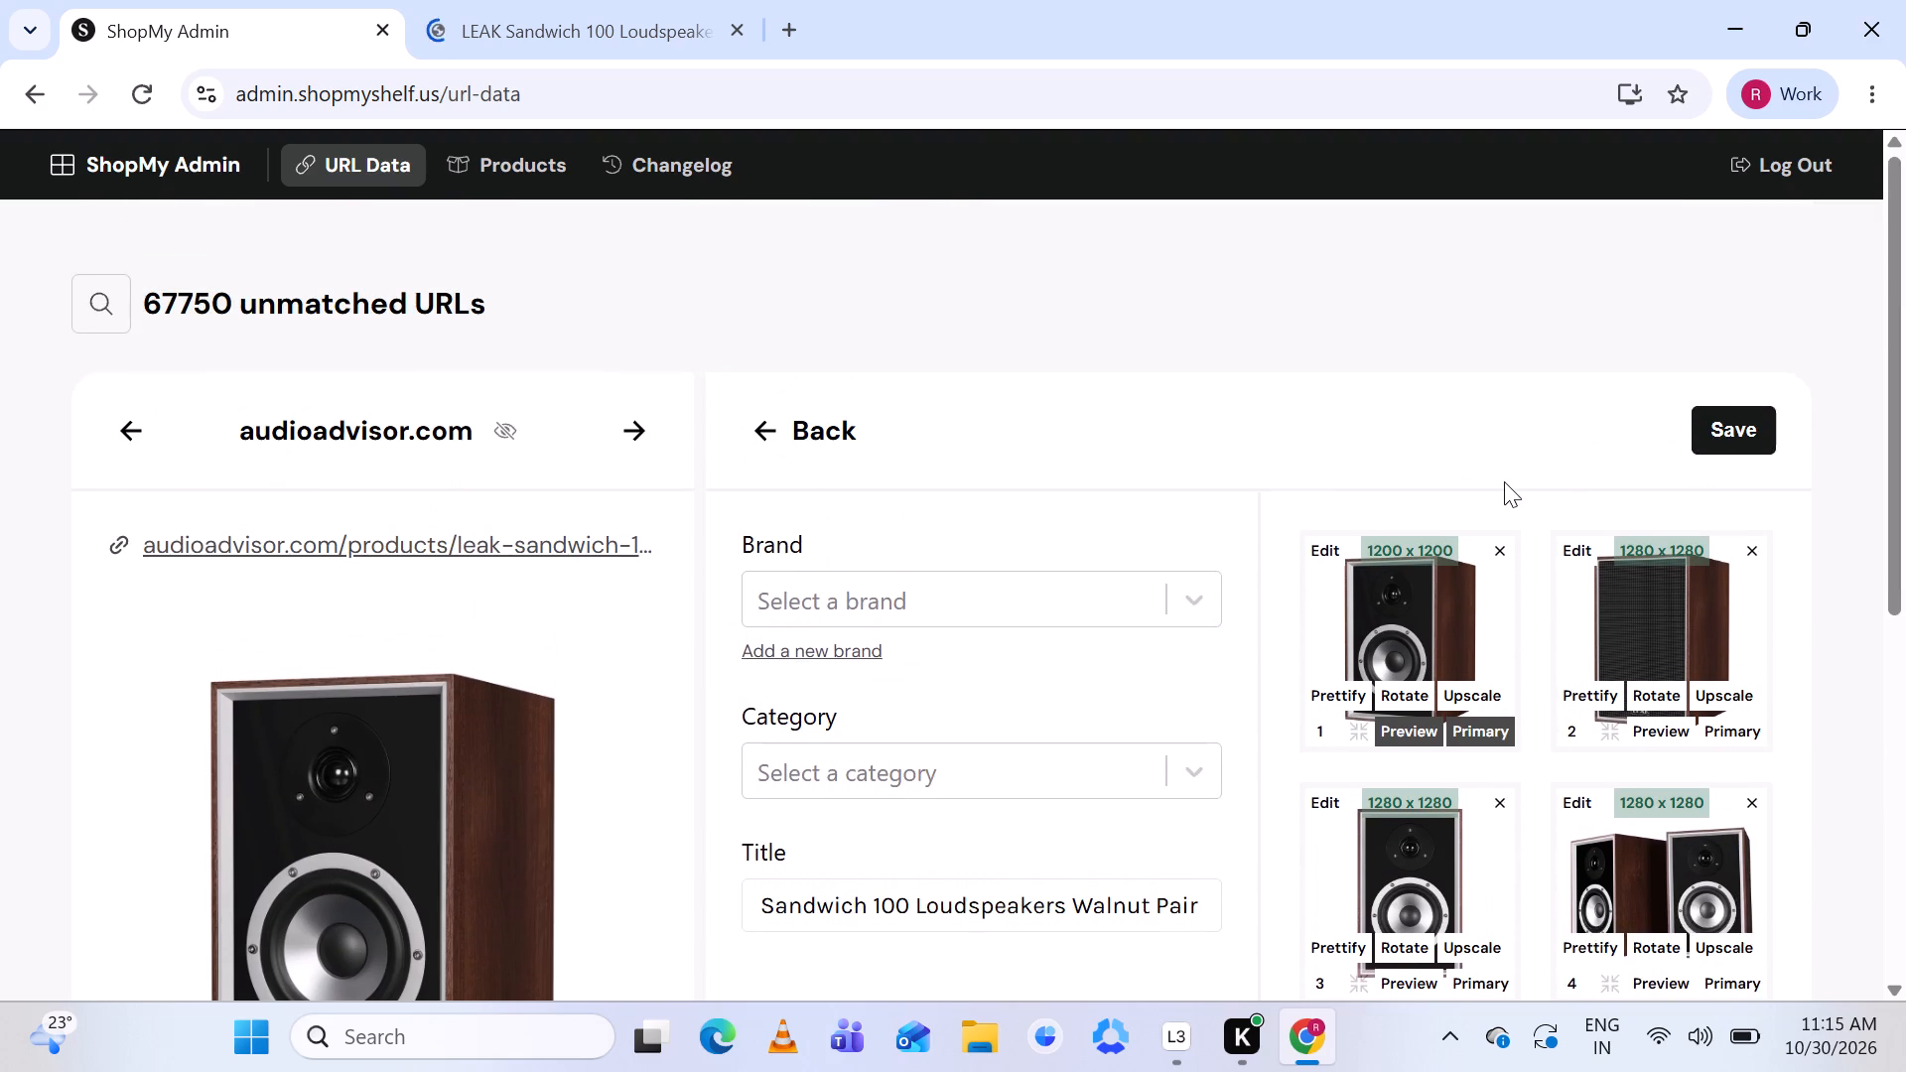
pyautogui.scroll(-1, 1504, 481)
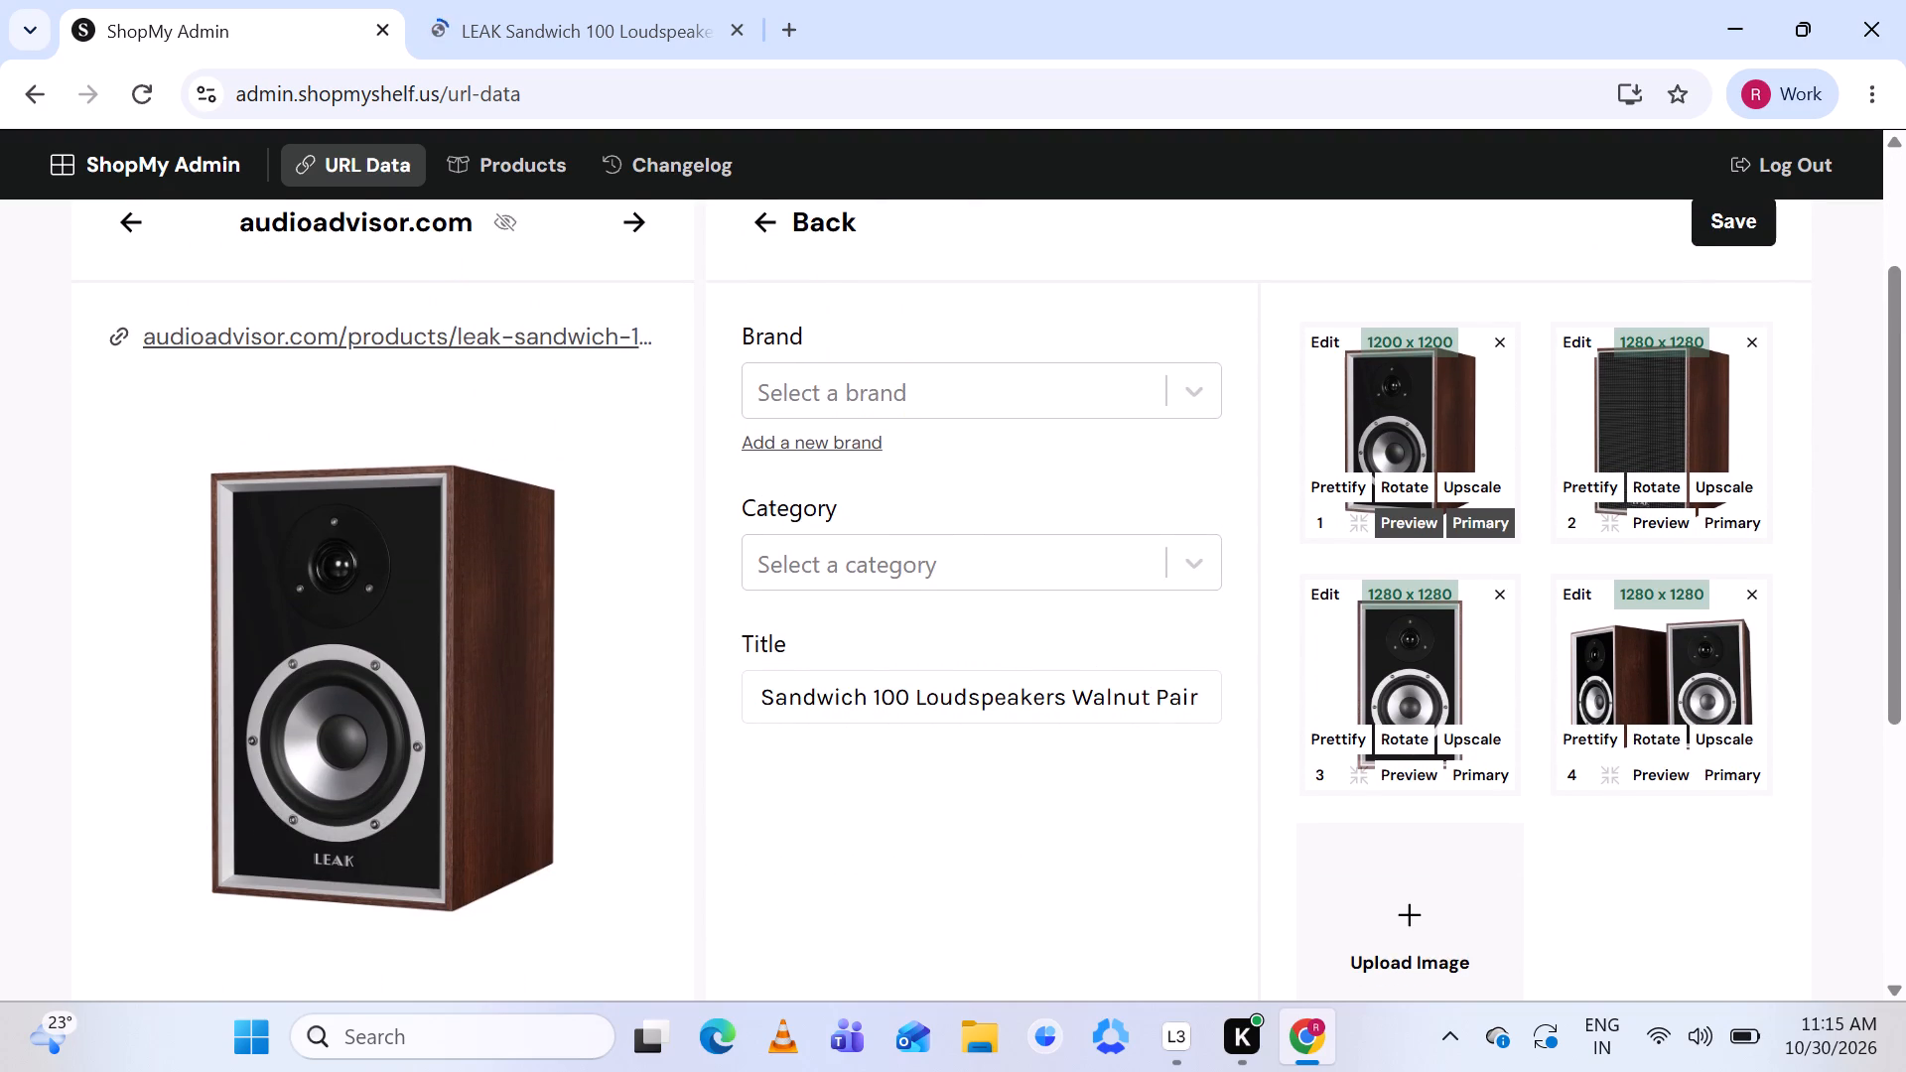
pyautogui.hscroll(-3, 1085, 687)
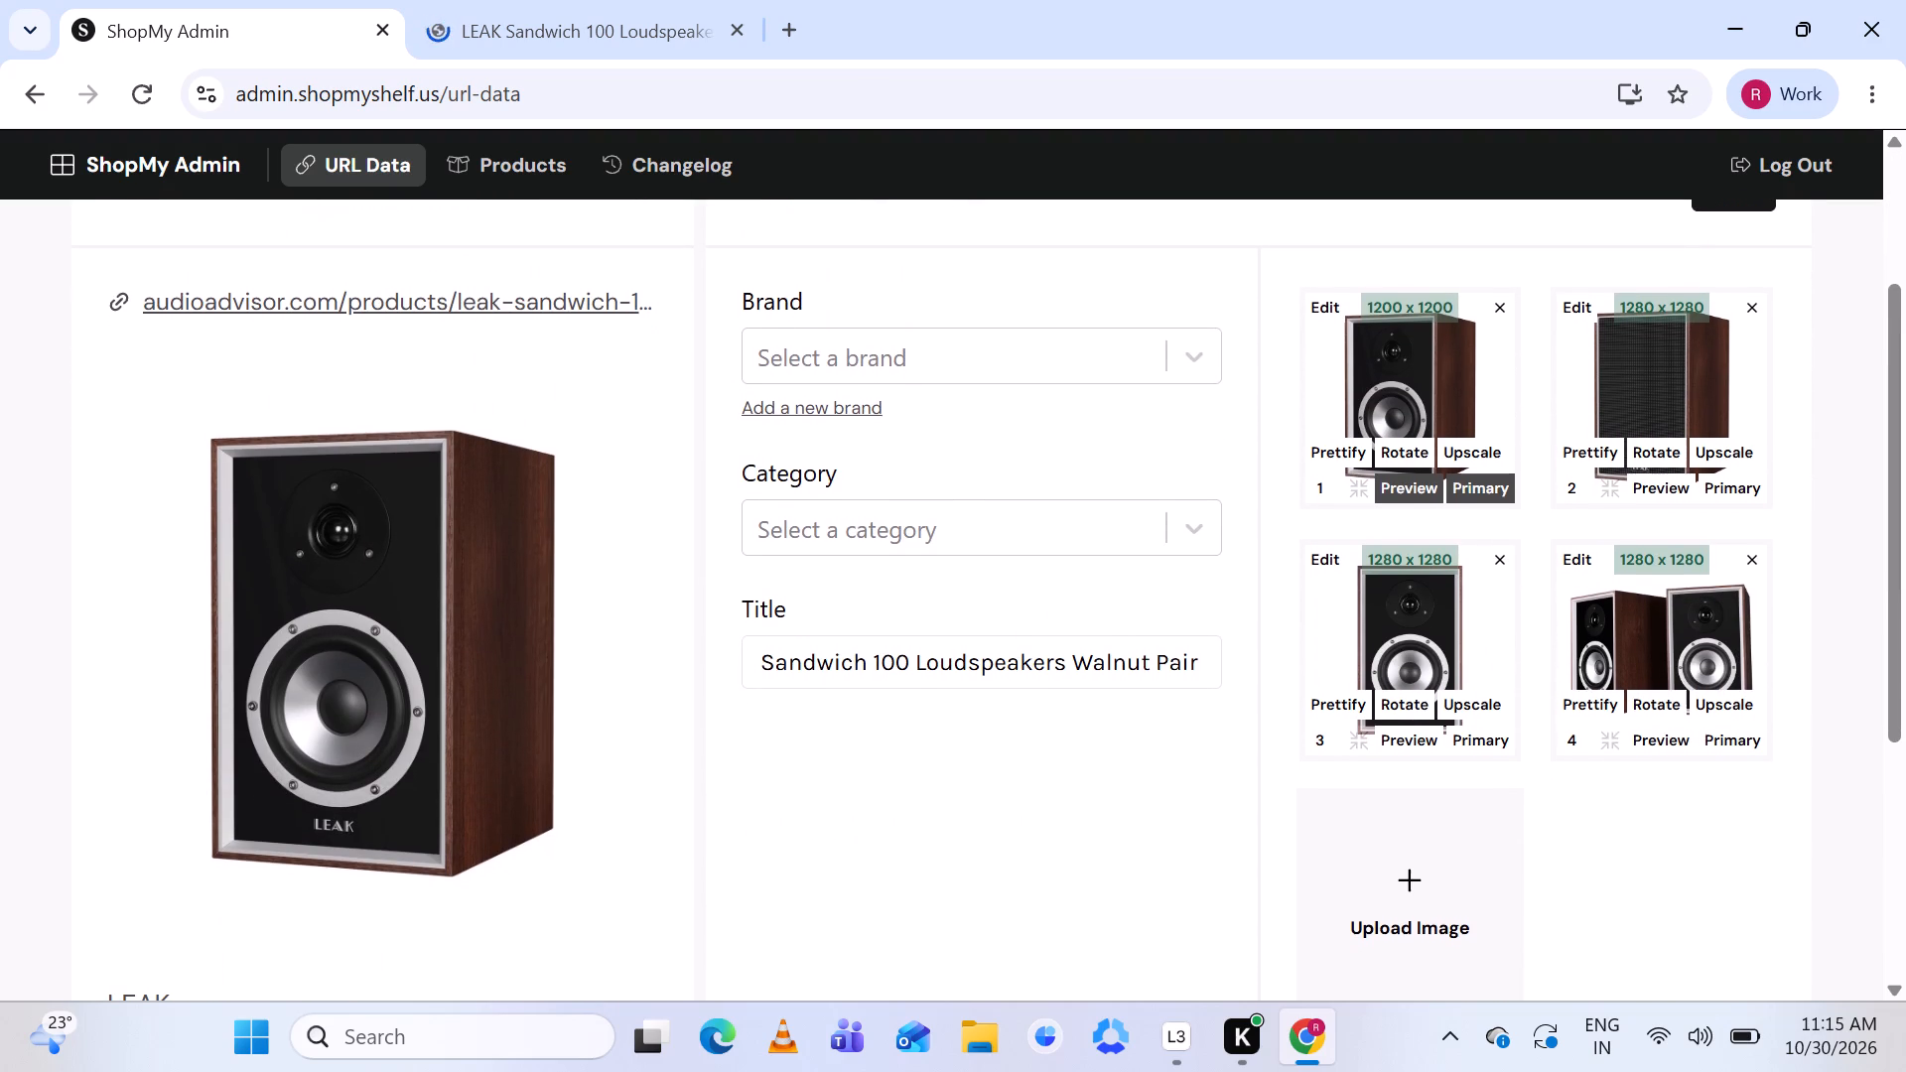
pyautogui.hscroll(1, 1038, 658)
pyautogui.scroll(-1, 1038, 658)
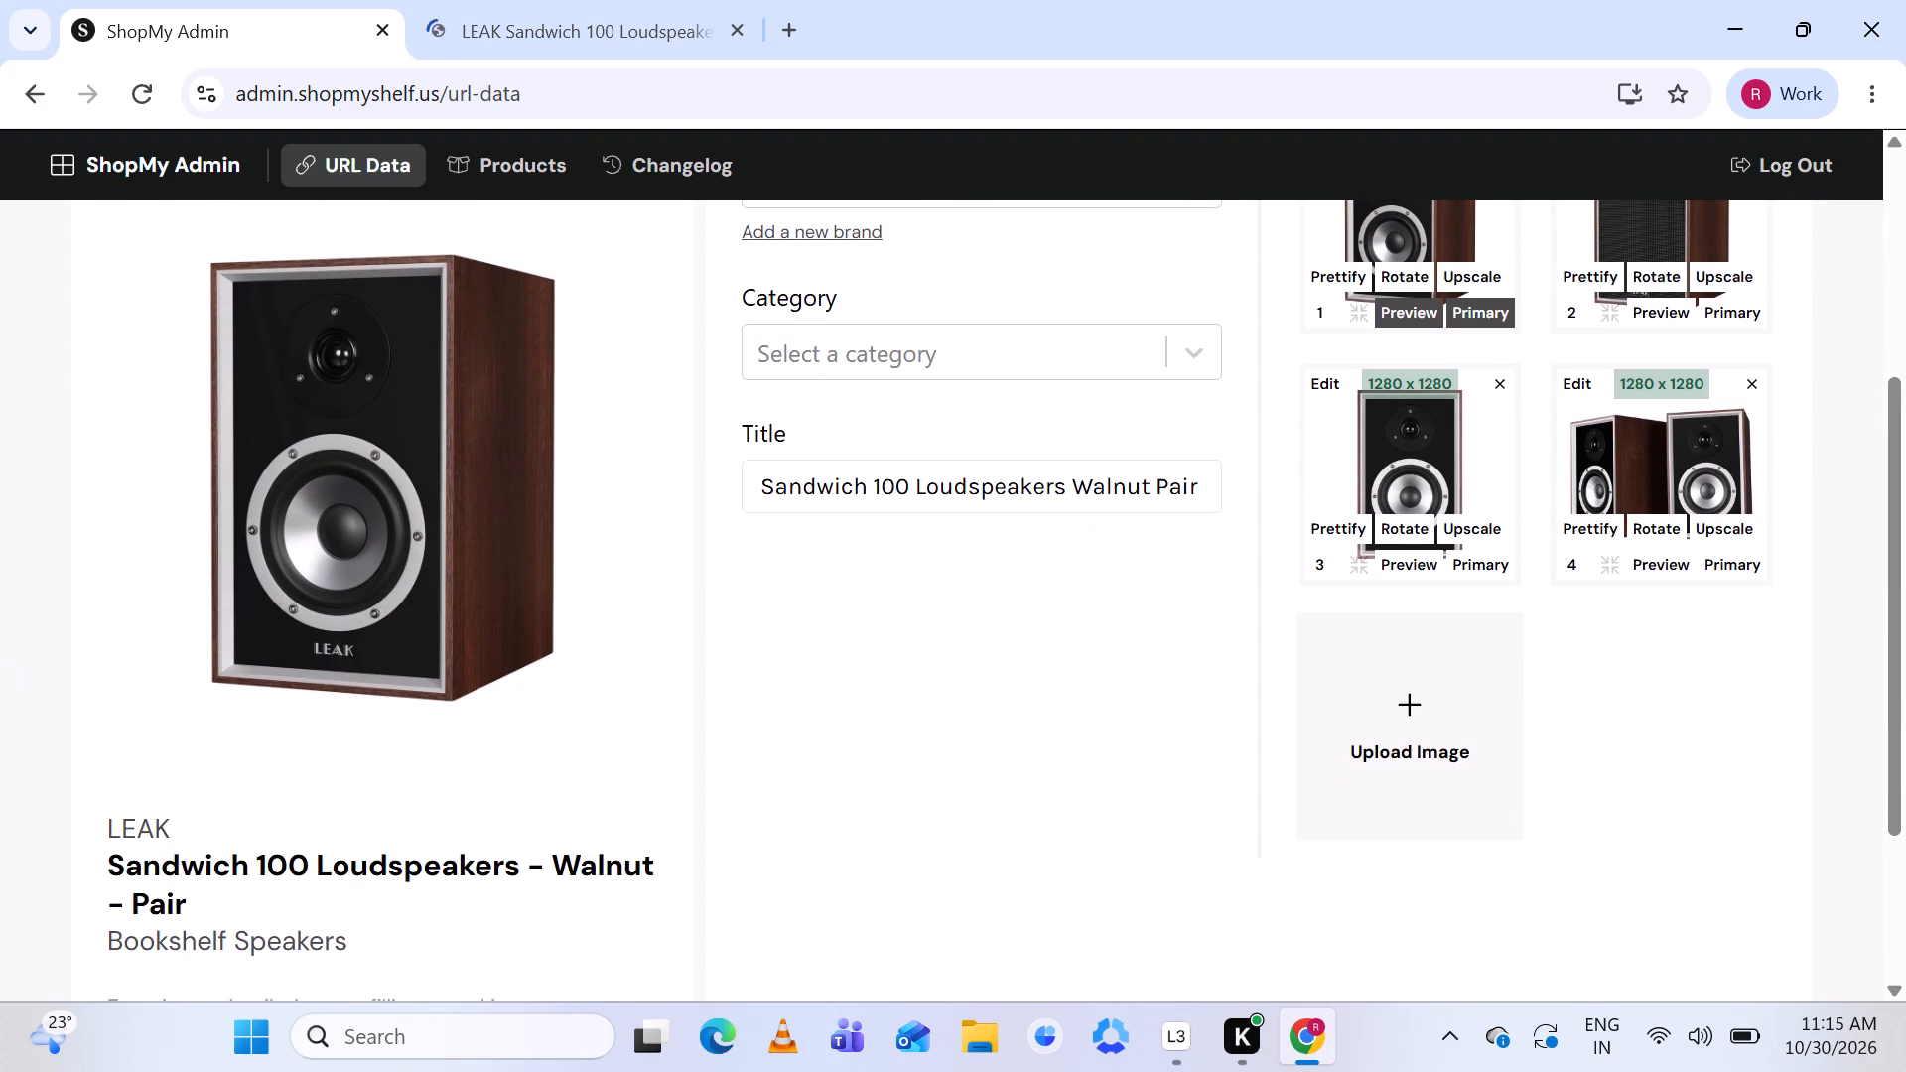
pyautogui.scroll(-1, 1038, 658)
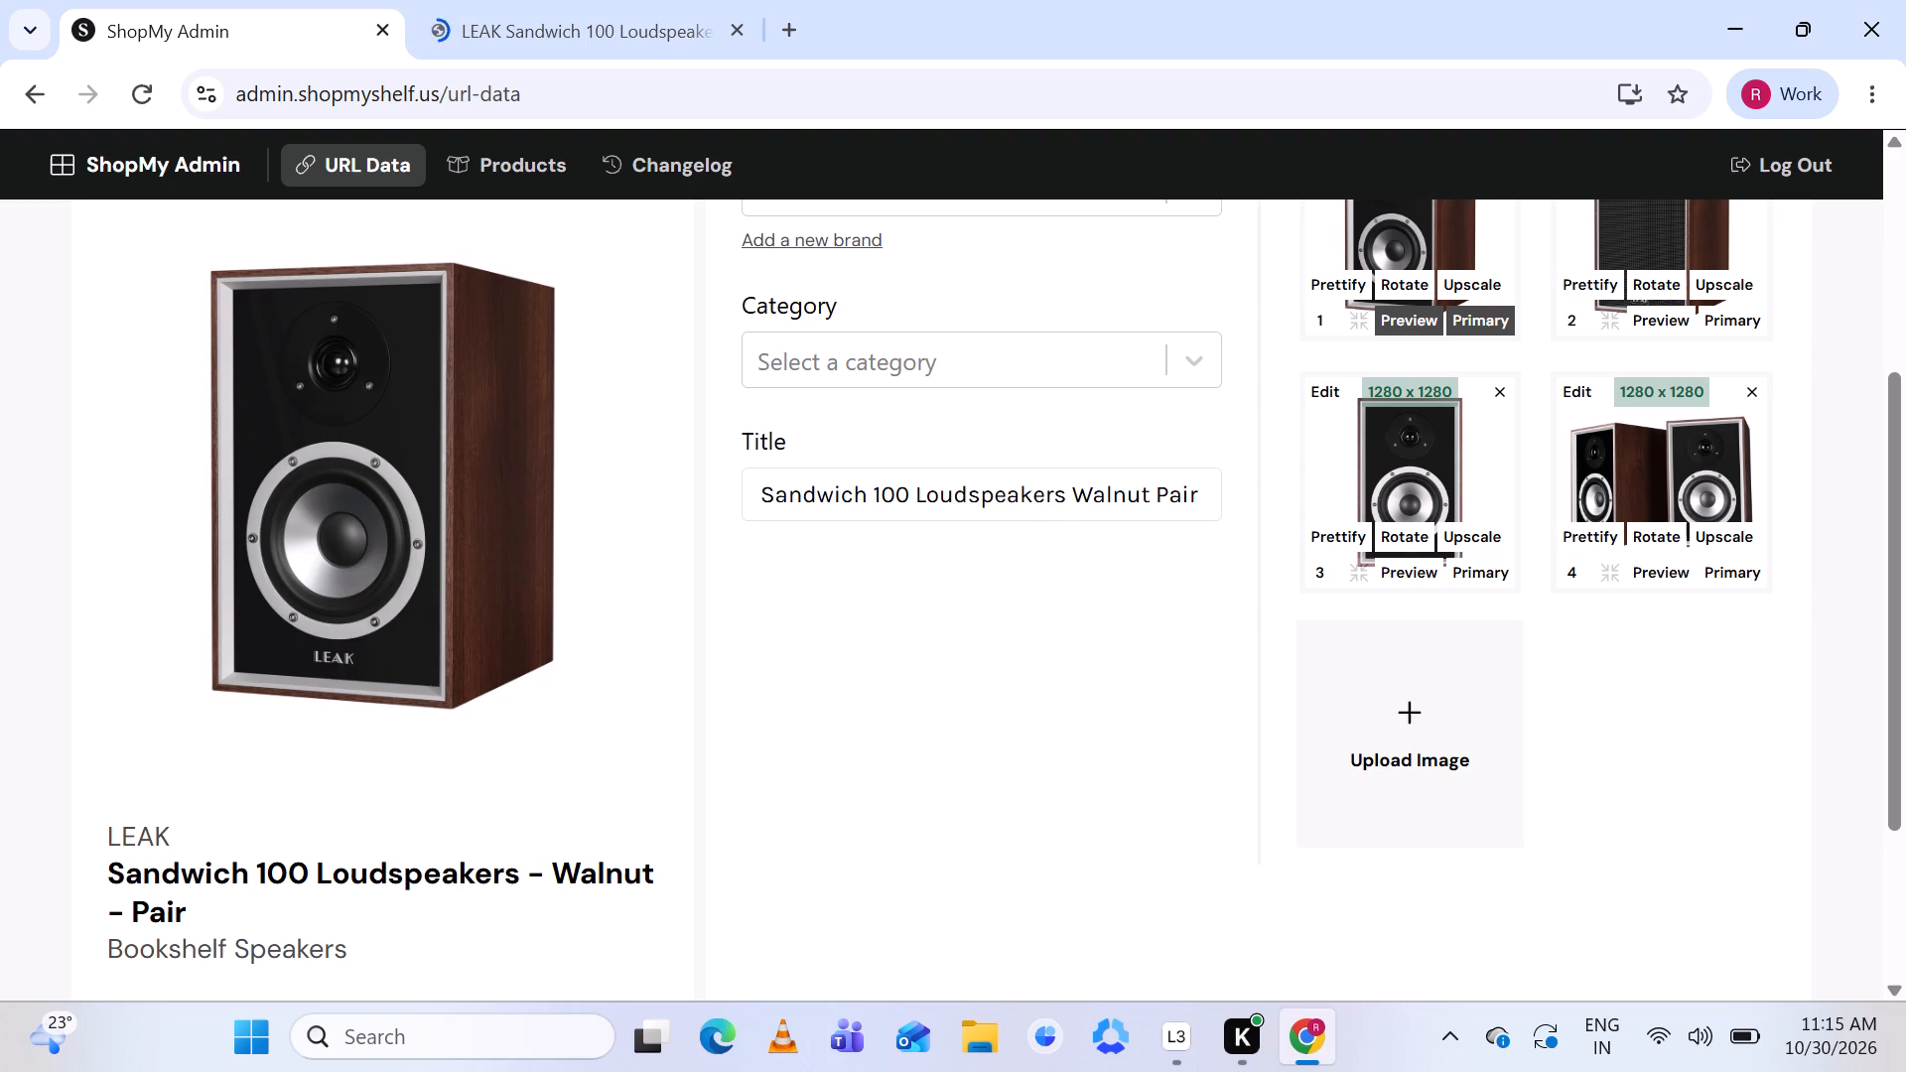
pyautogui.click(1067, 496)
pyautogui.press('space')
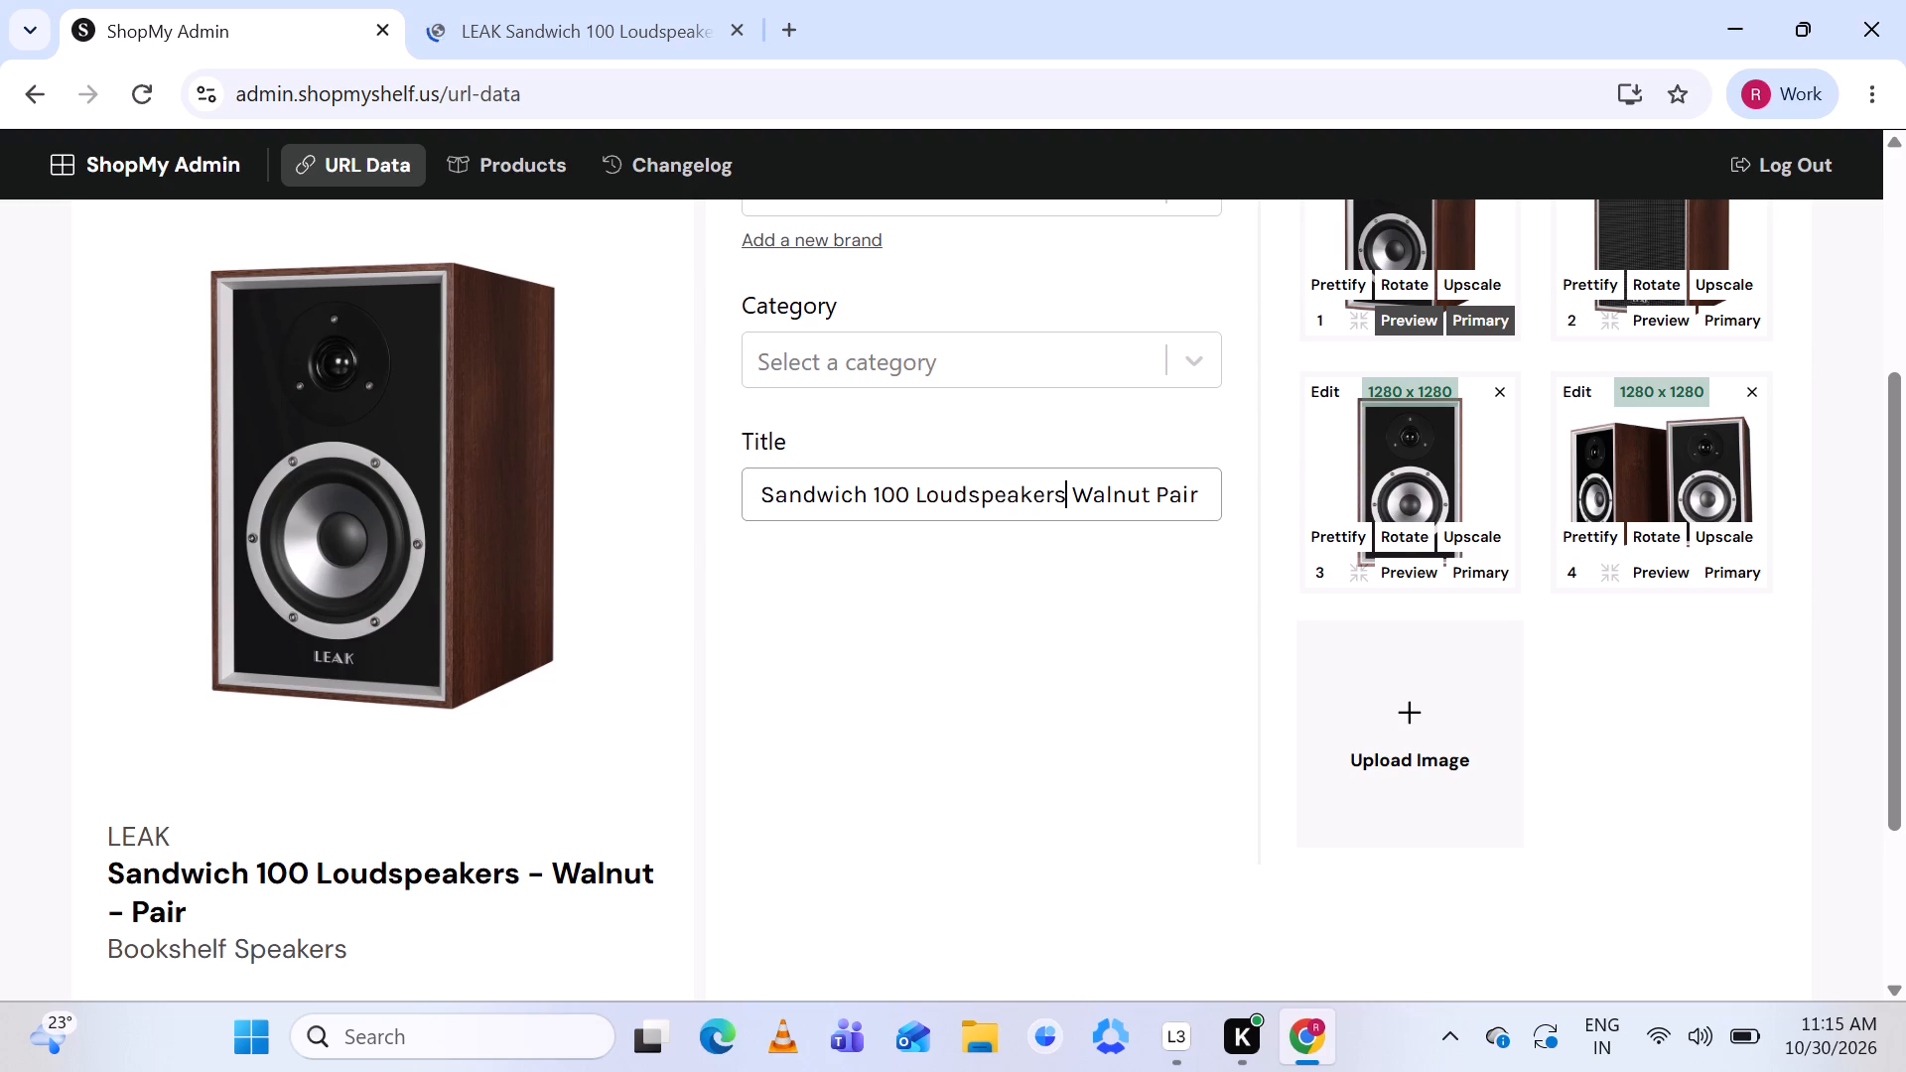
pyautogui.write('_')
pyautogui.press('BackSpace')
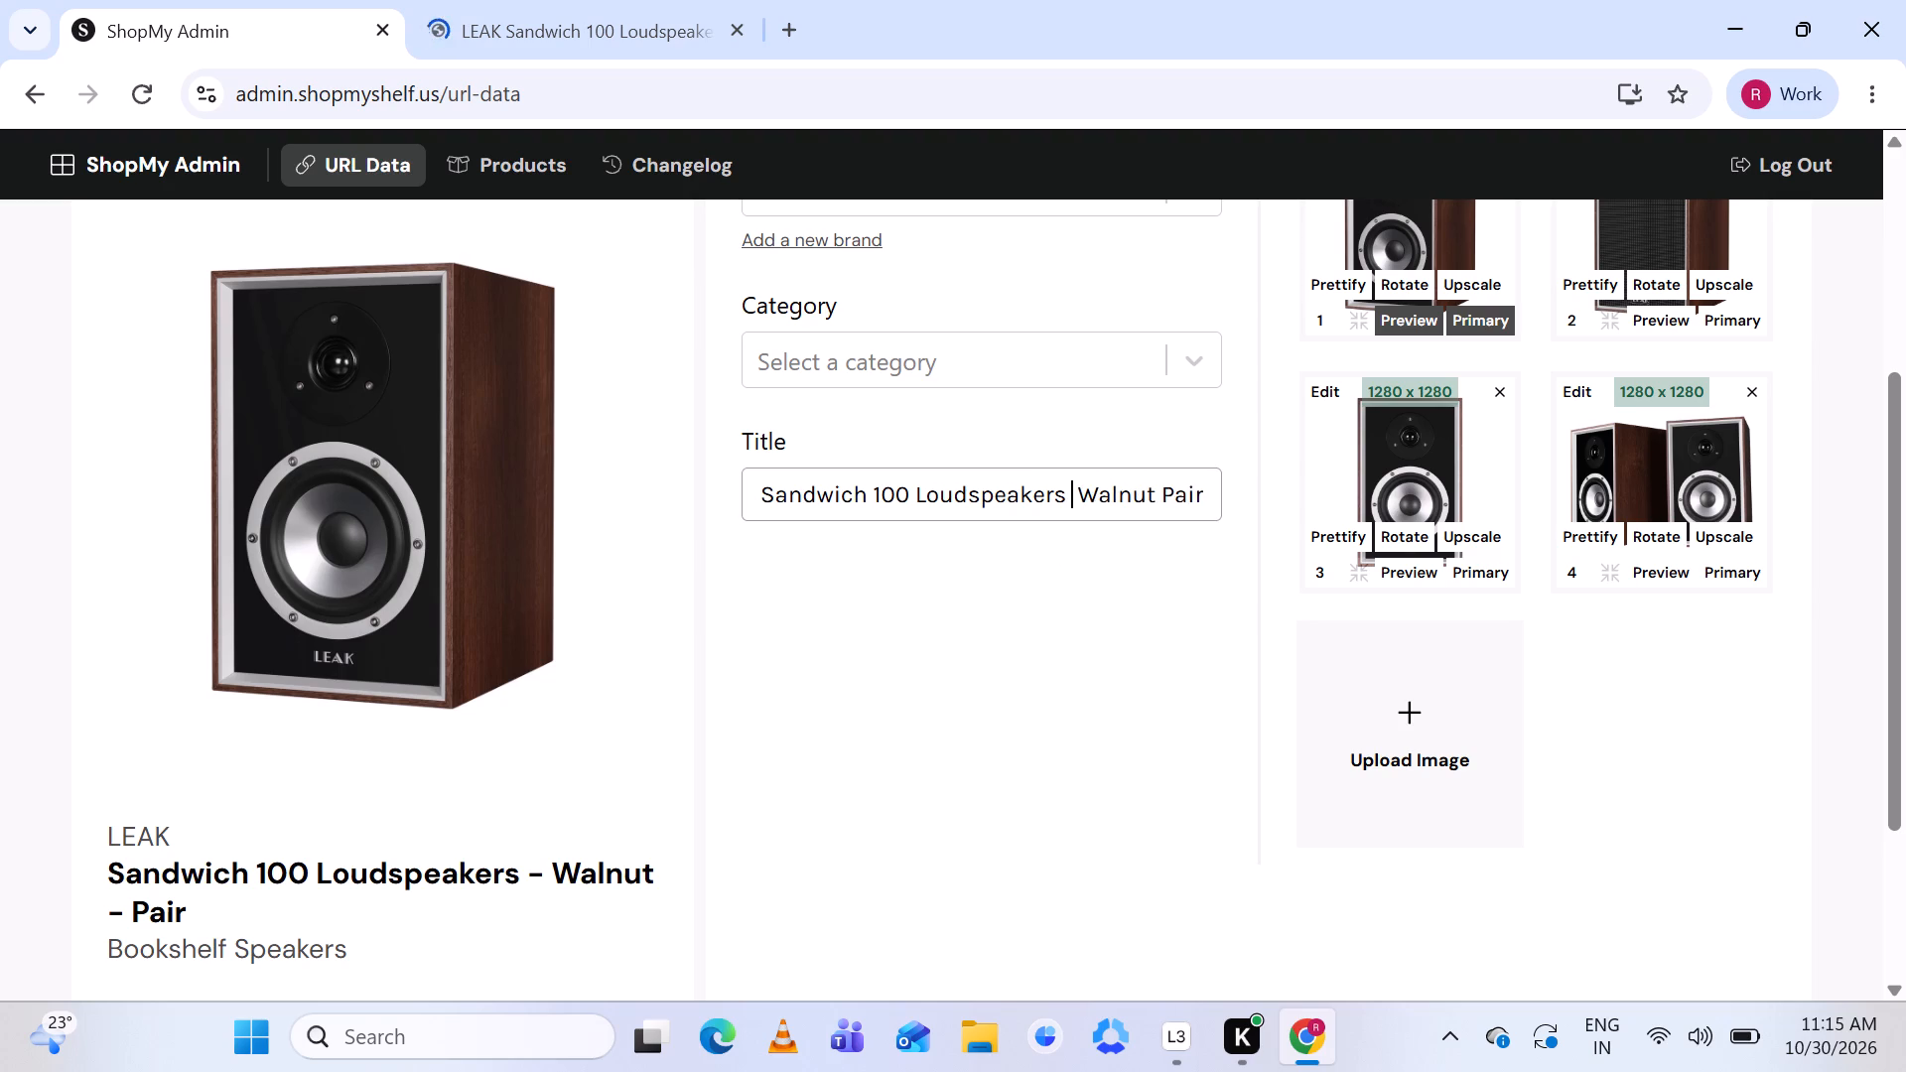
pyautogui.press('-')
# Insert a second hyphen in the product title so it reads "Sandwich 100 Loudspeakers - Walnut - Pair".
pyautogui.hscroll(-2, 1102, 479)
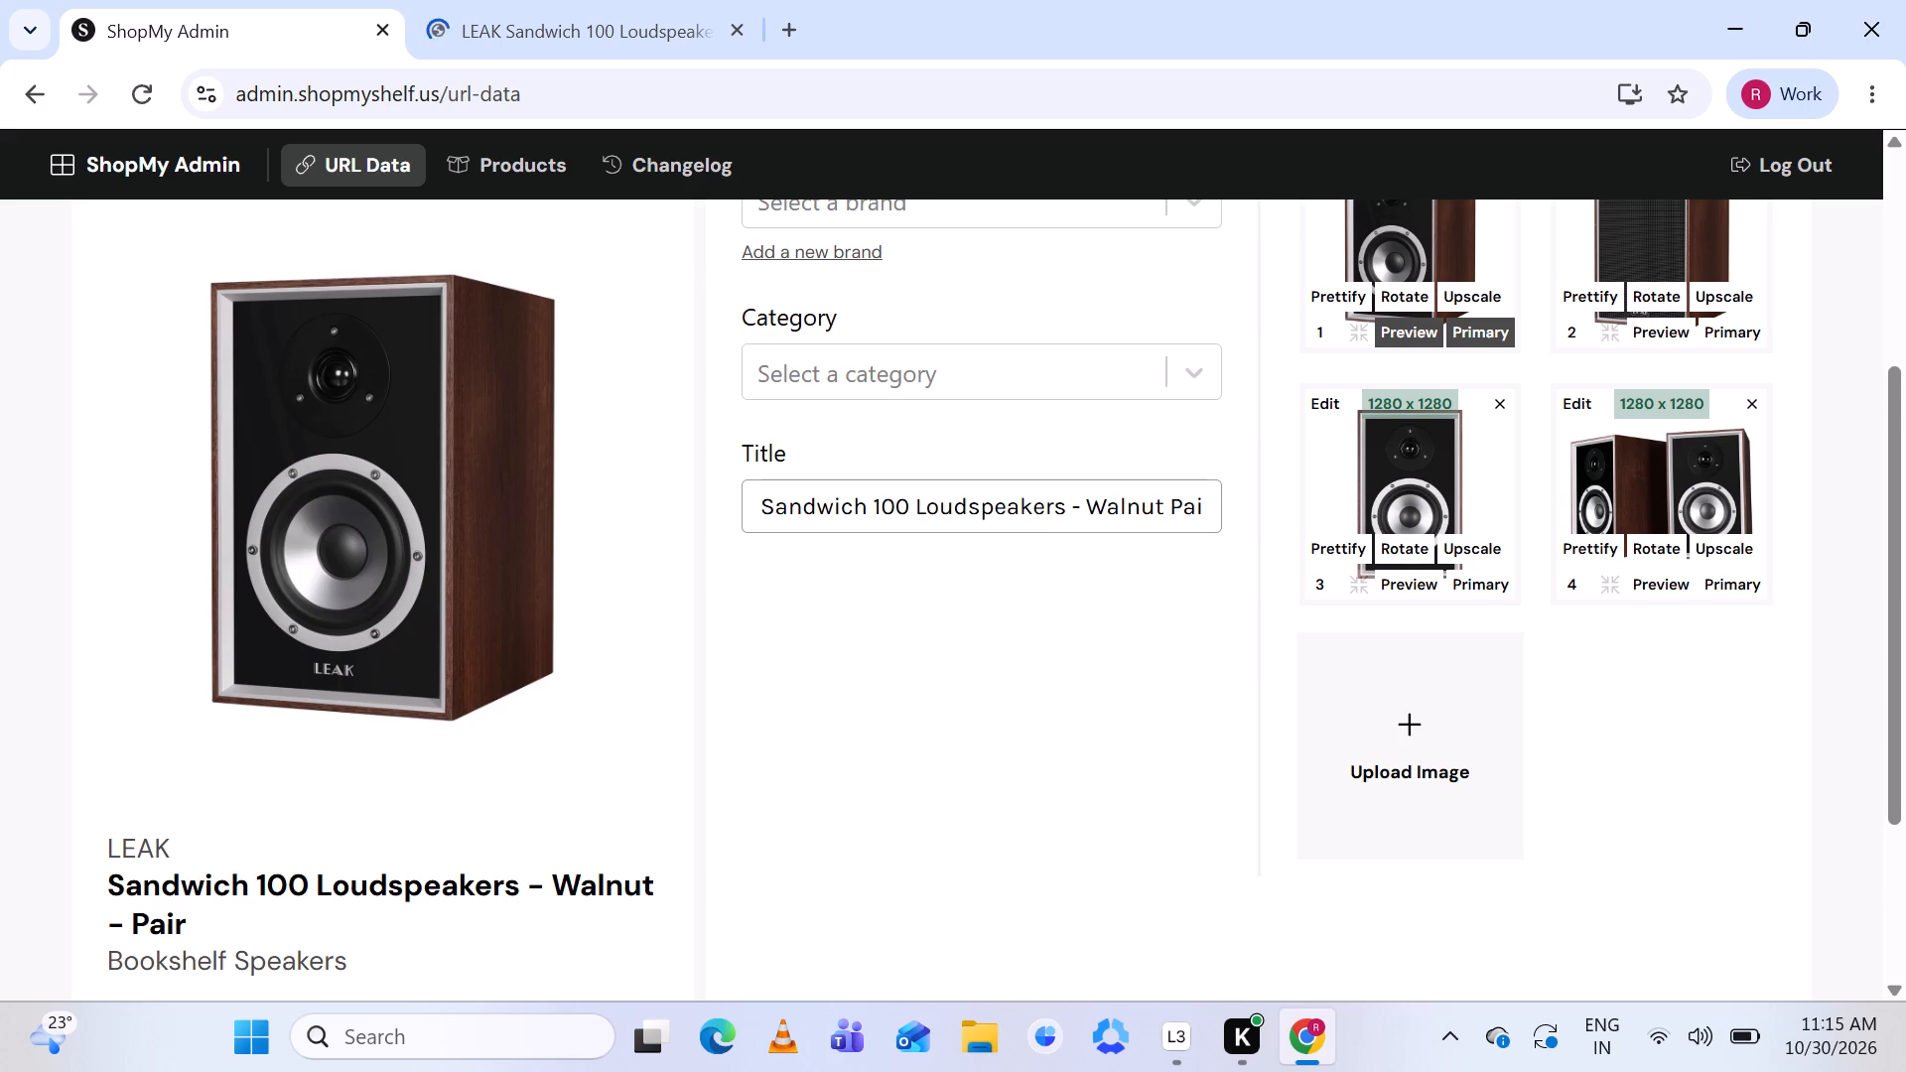
pyautogui.press('Right')
pyautogui.press('Right')
pyautogui.press('Right')
pyautogui.press('Right')
pyautogui.press('Right')
pyautogui.press('Right')
pyautogui.press('Right')
pyautogui.press('Right')
pyautogui.press('Right')
pyautogui.press('Right')
pyautogui.press('Right')
pyautogui.press('Right')
pyautogui.press('Right')
pyautogui.press('Right')
pyautogui.press('Right')
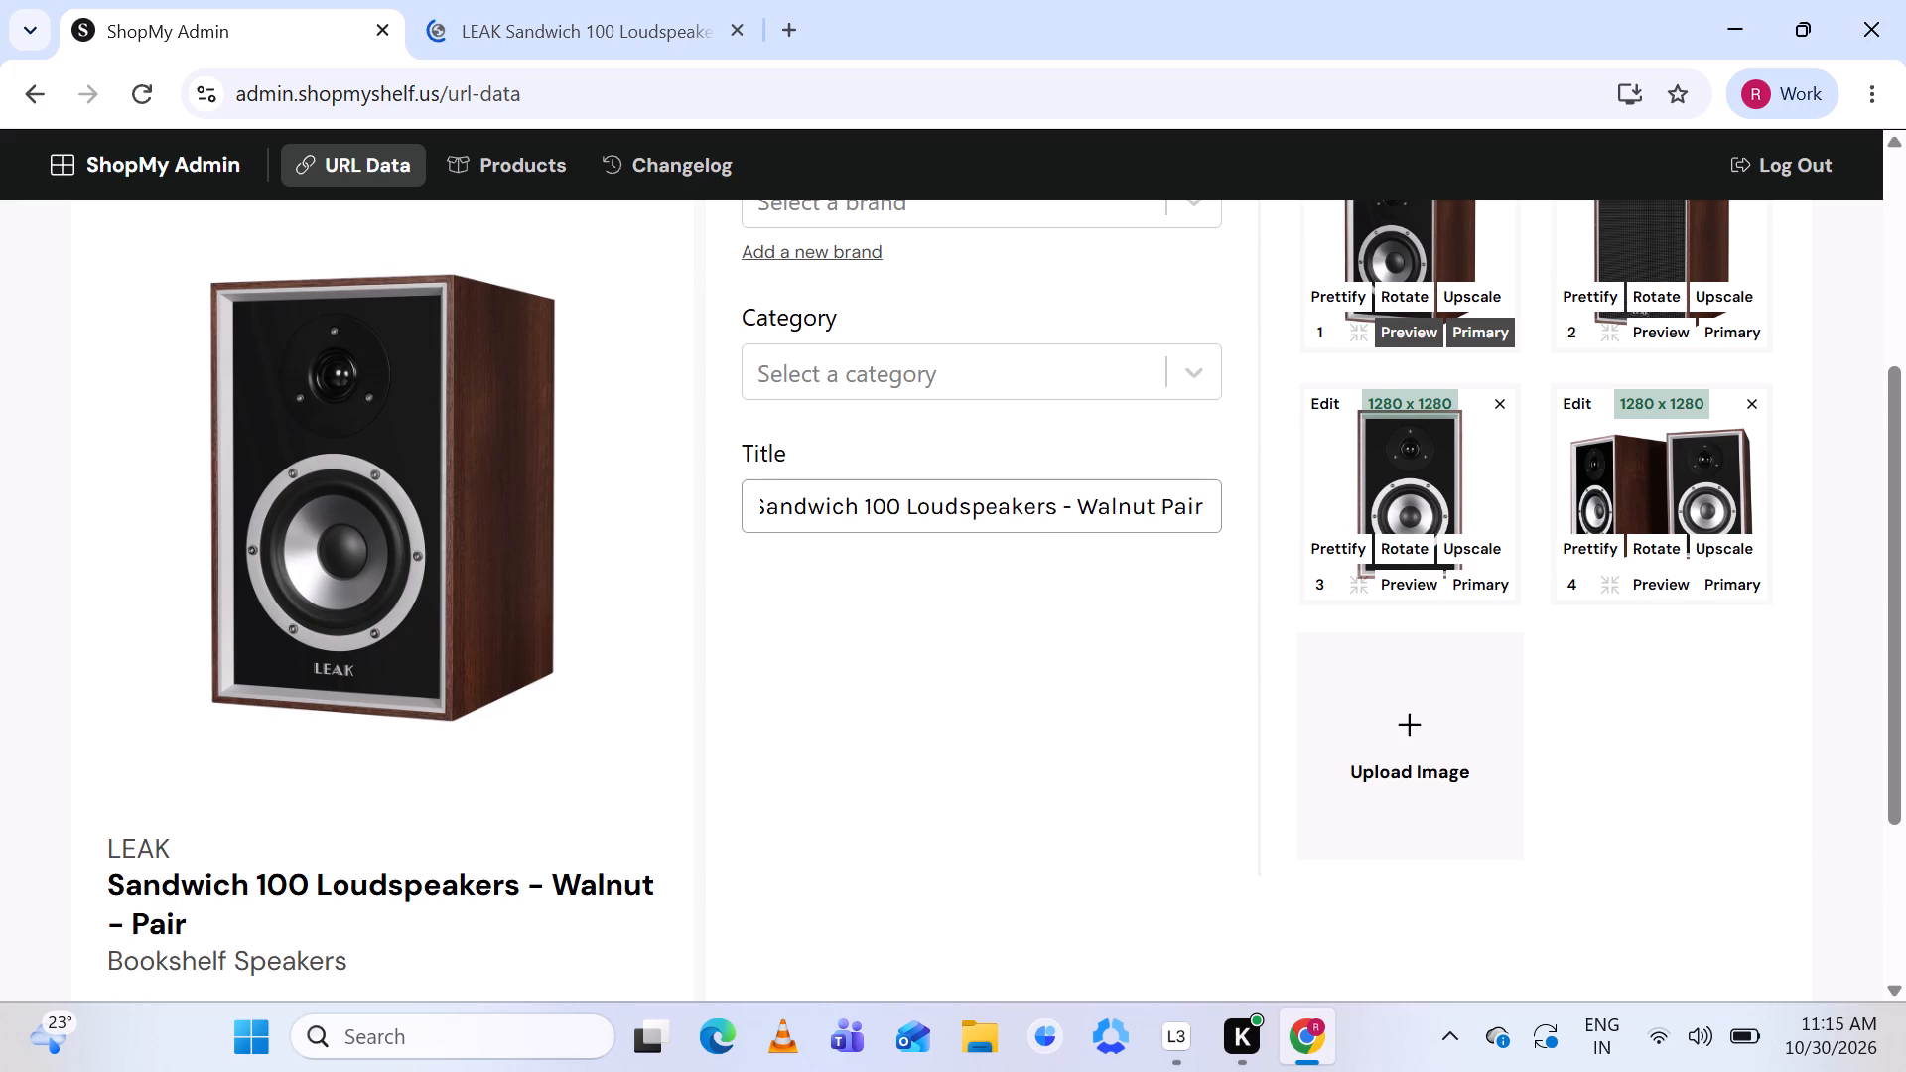
pyautogui.press('Left')
pyautogui.press('Left')
pyautogui.press('Left')
pyautogui.press('Left')
pyautogui.press('Left')
pyautogui.press('space')
pyautogui.press('-')
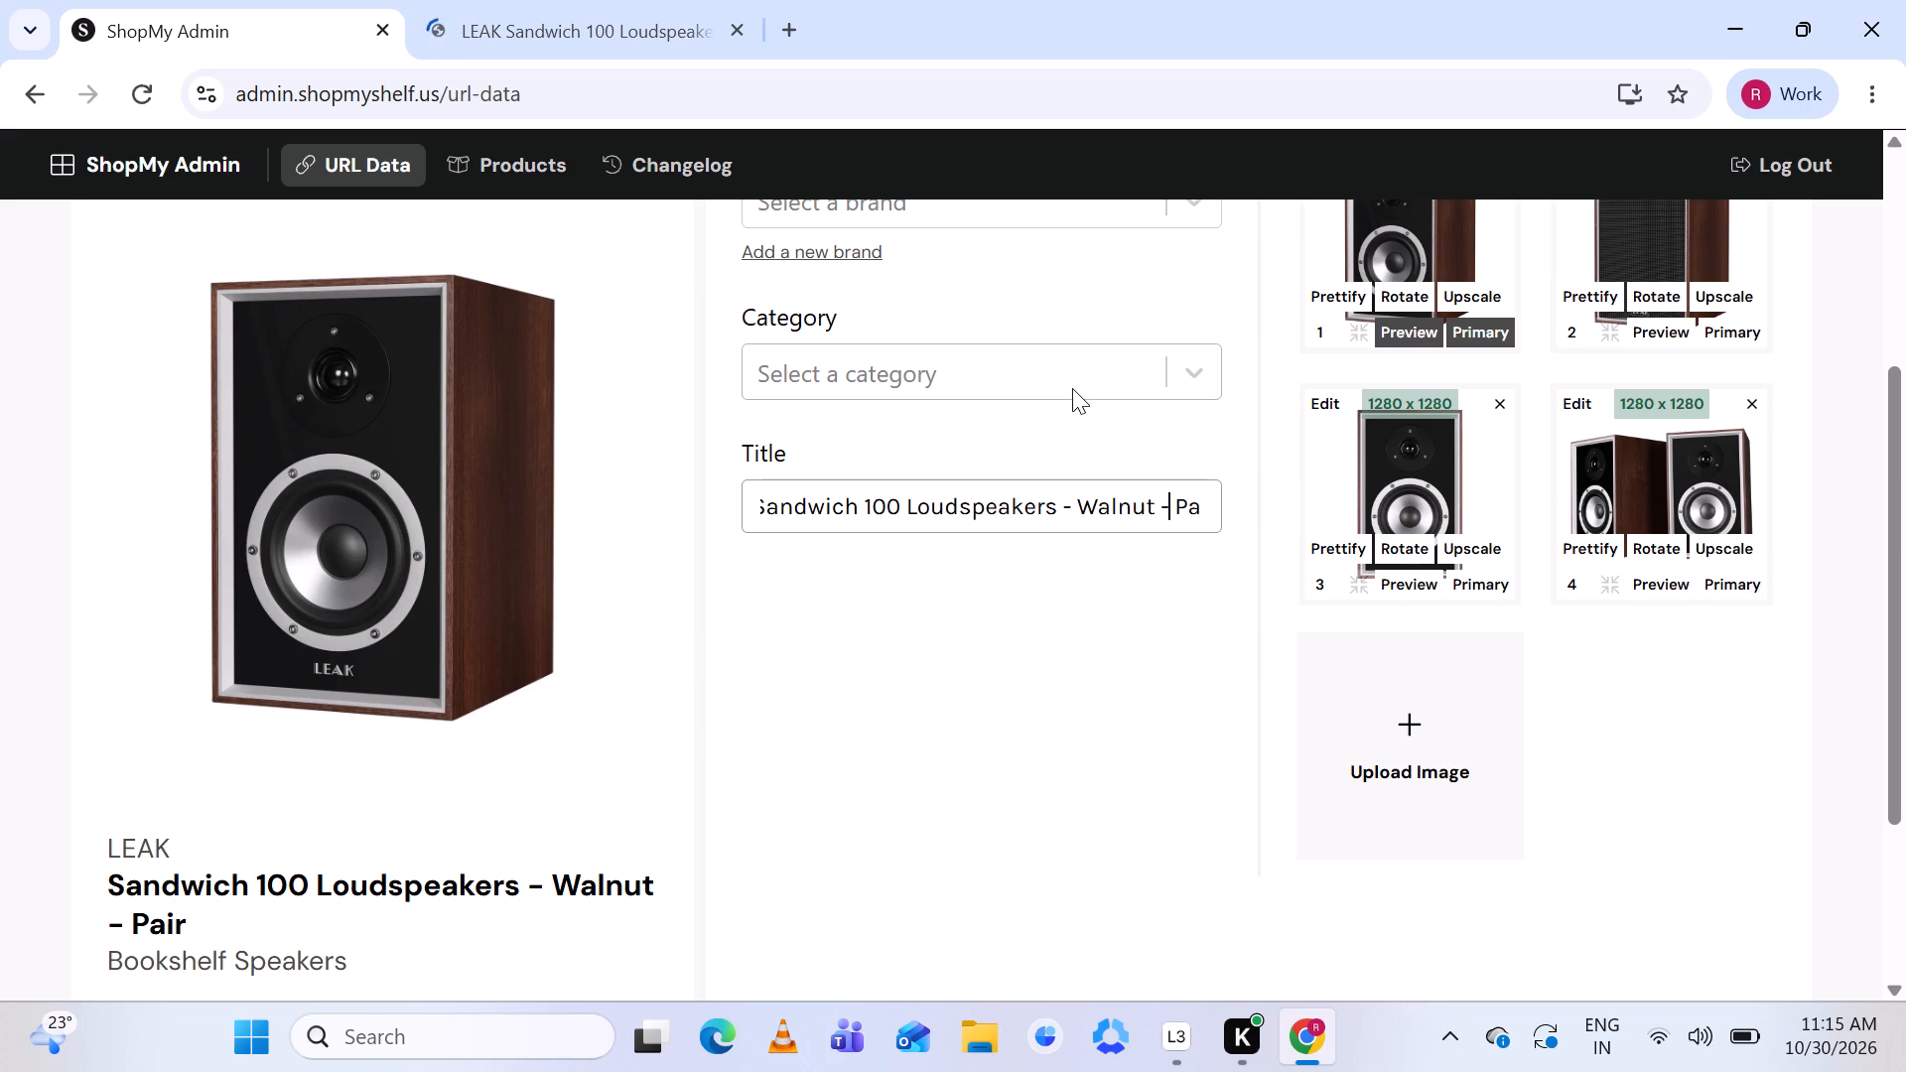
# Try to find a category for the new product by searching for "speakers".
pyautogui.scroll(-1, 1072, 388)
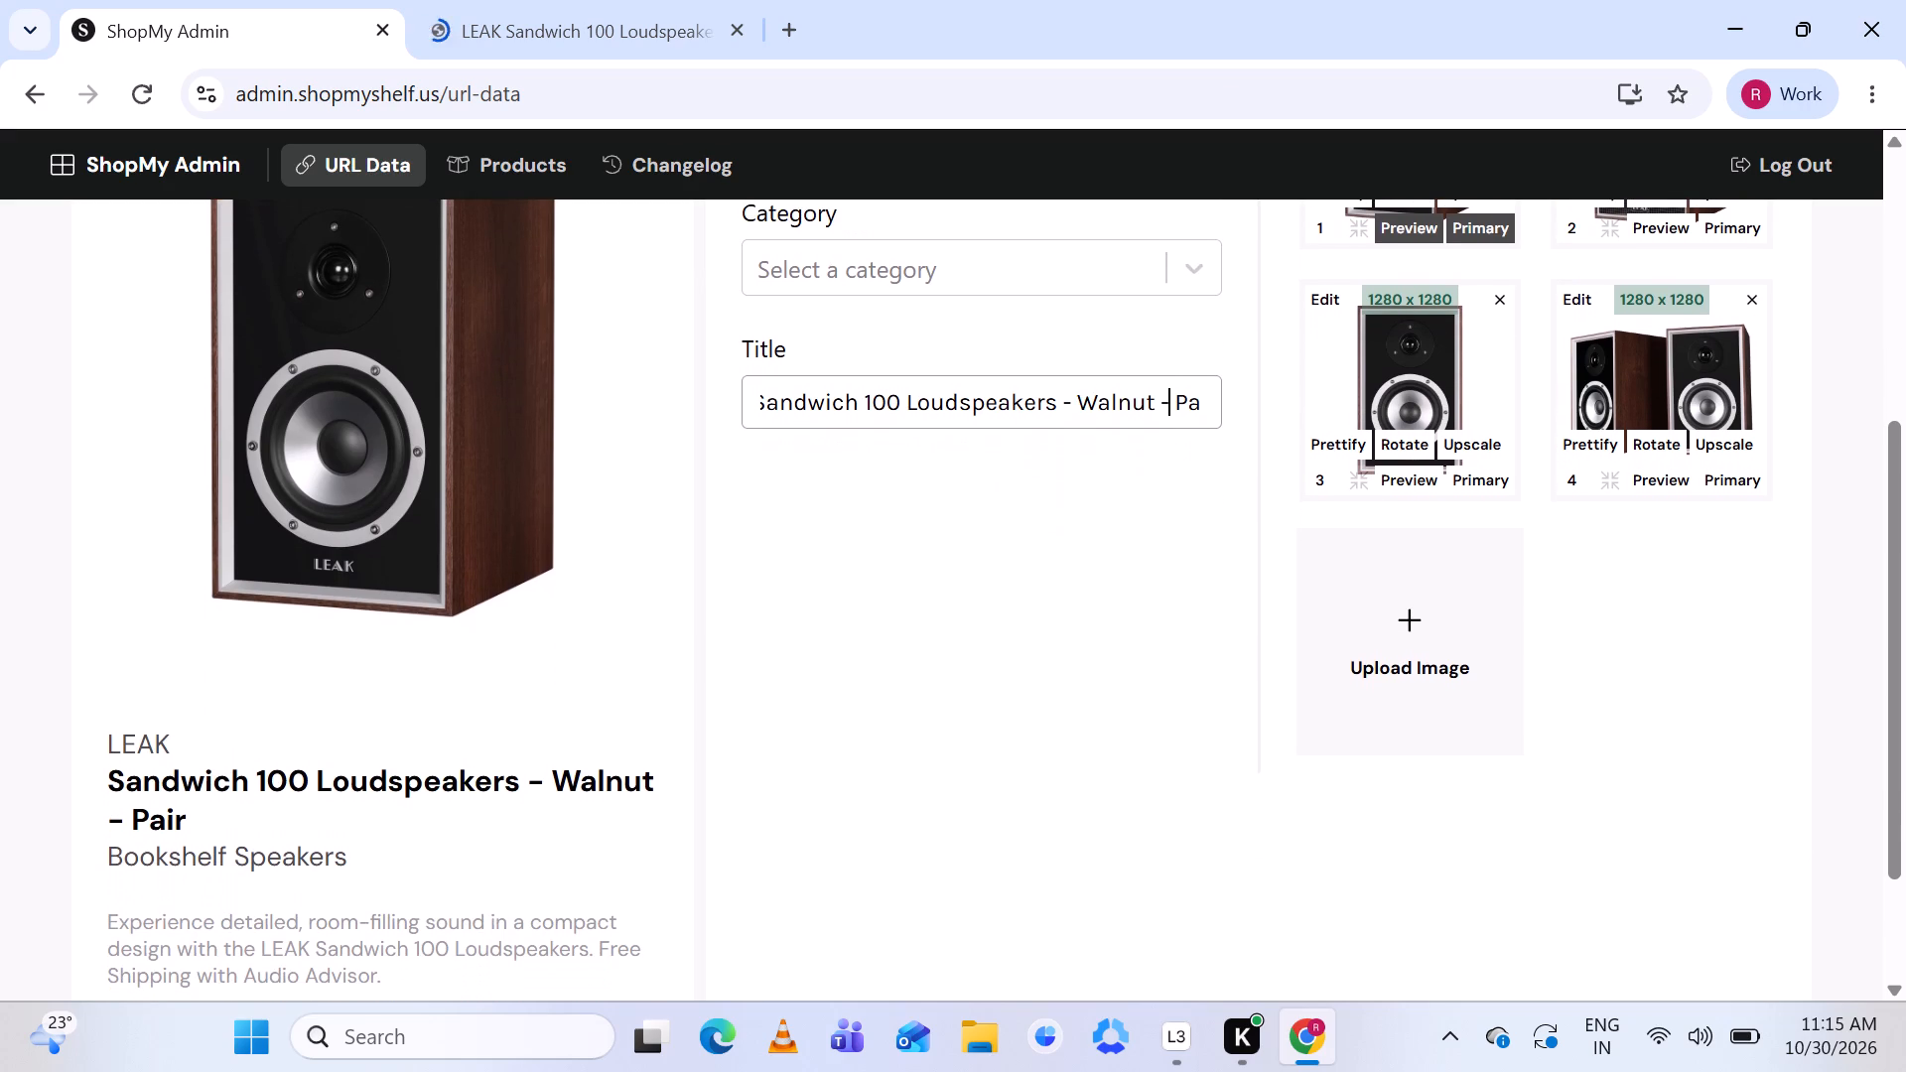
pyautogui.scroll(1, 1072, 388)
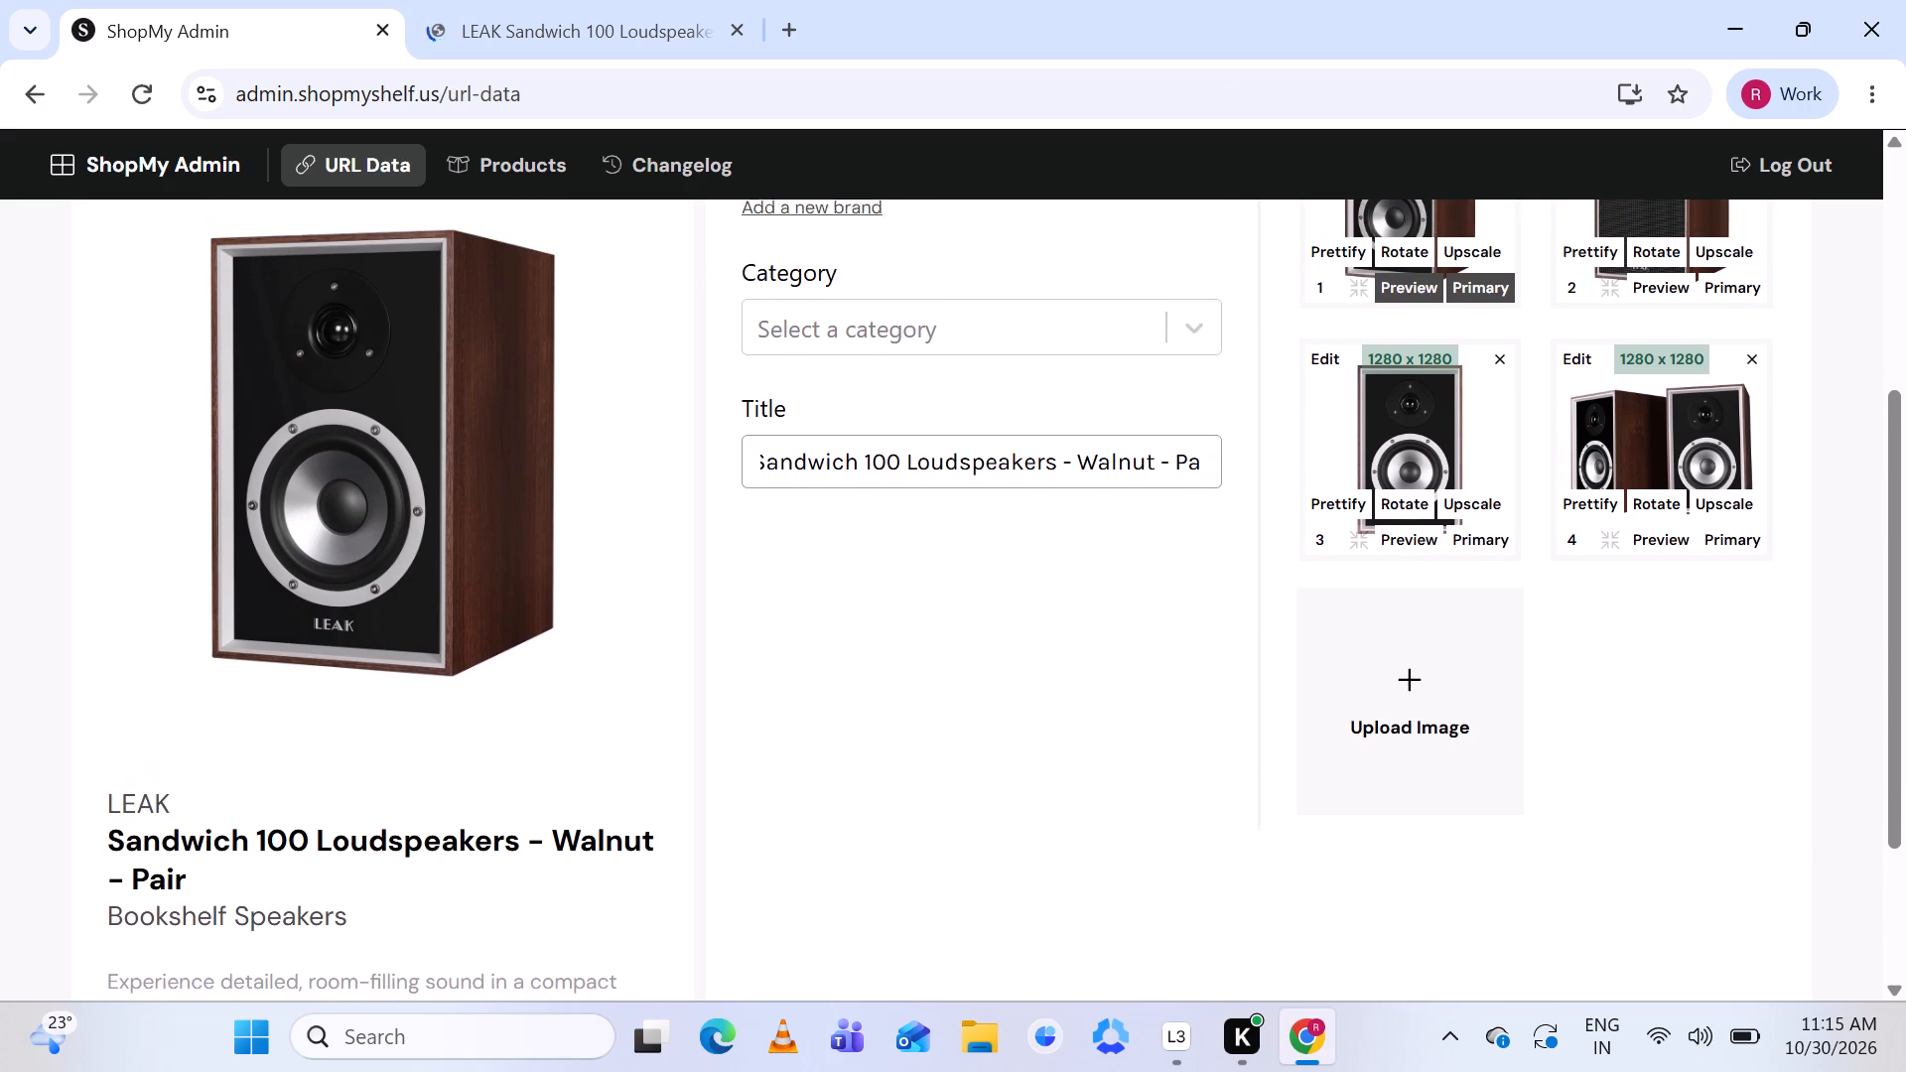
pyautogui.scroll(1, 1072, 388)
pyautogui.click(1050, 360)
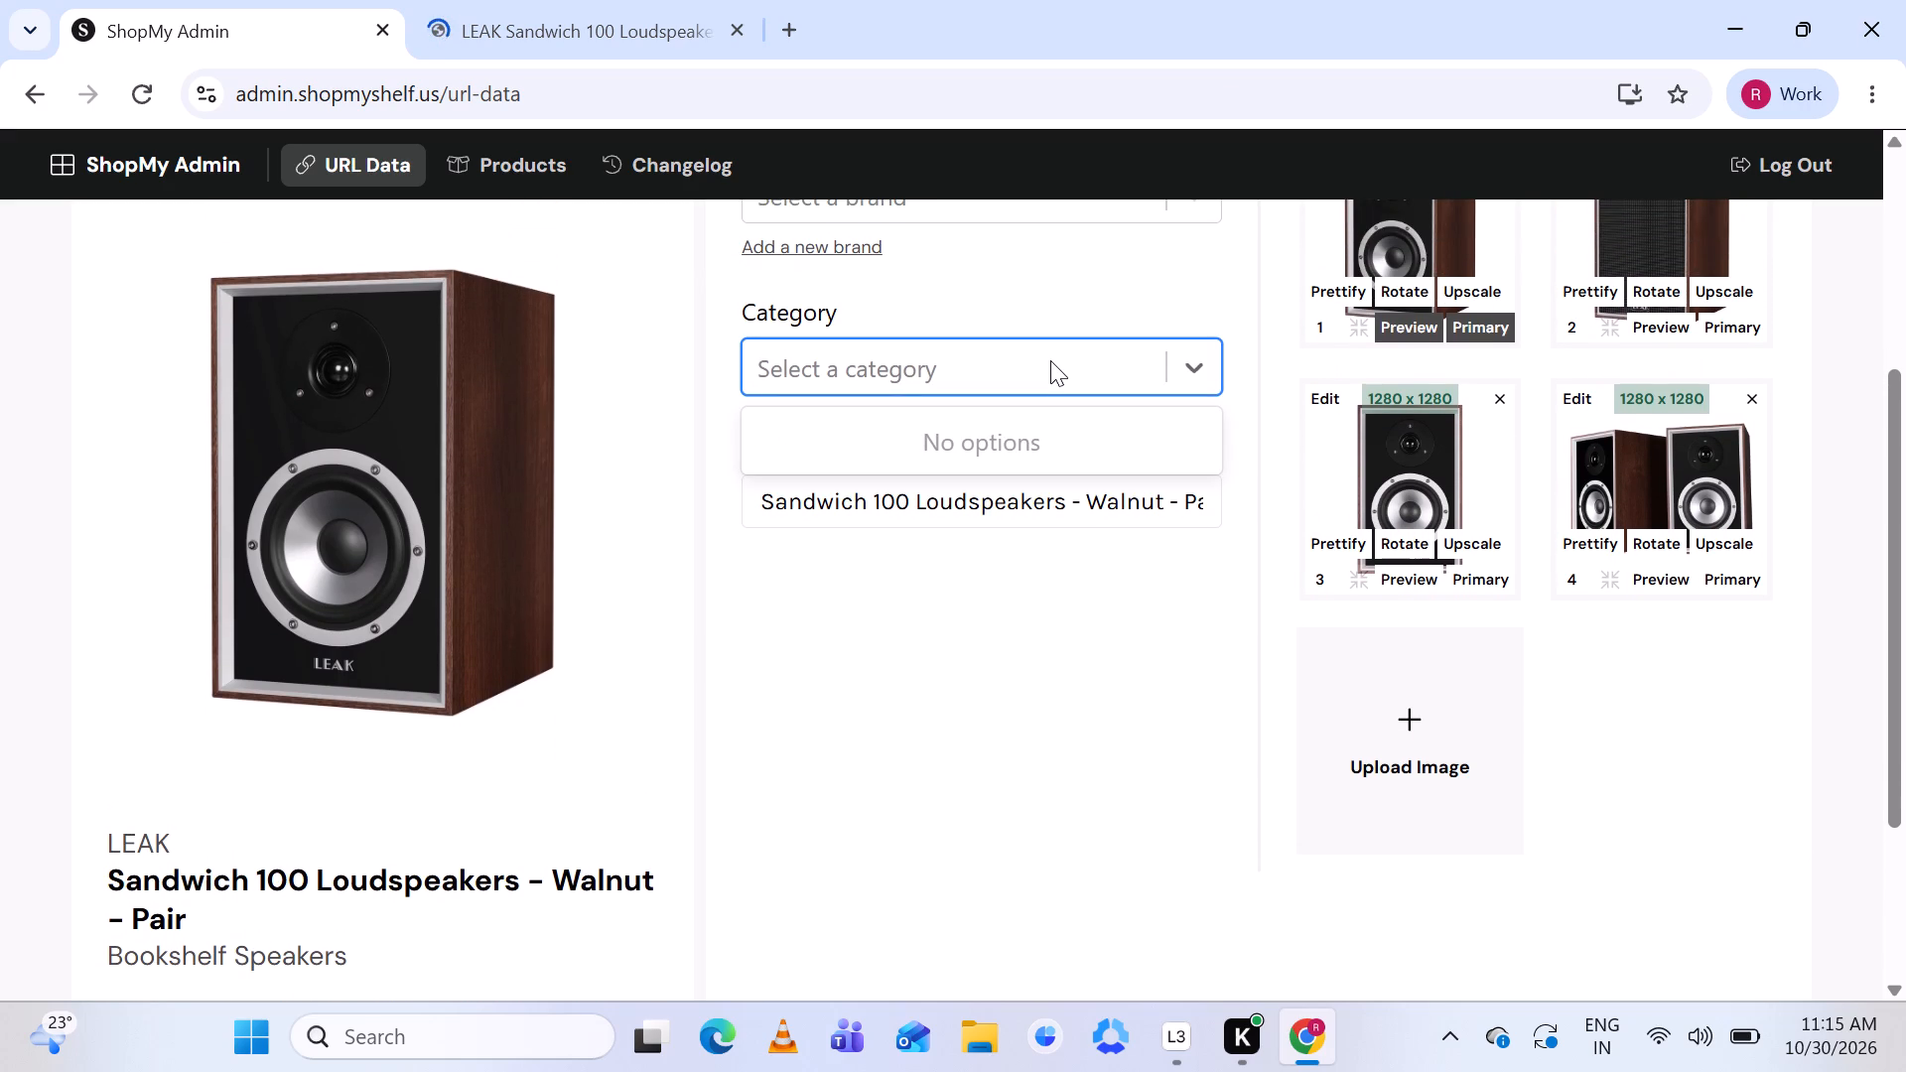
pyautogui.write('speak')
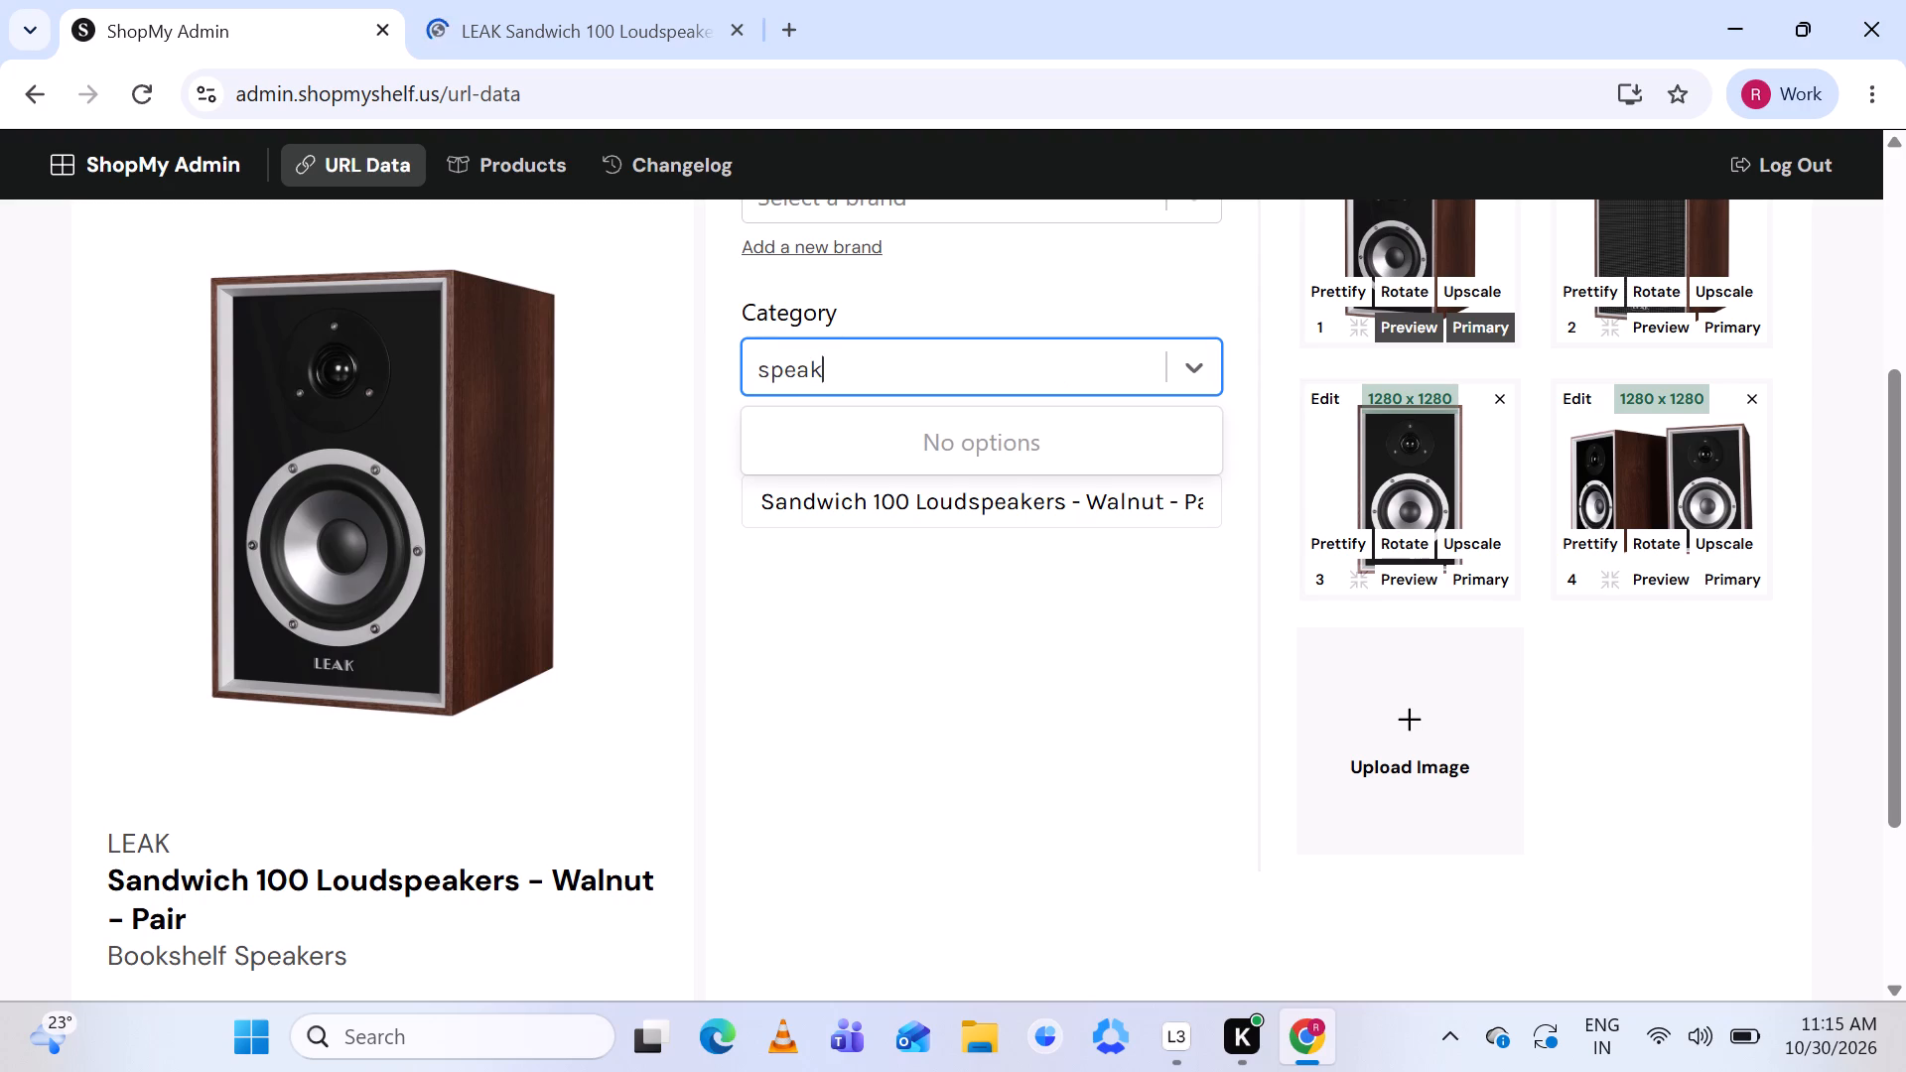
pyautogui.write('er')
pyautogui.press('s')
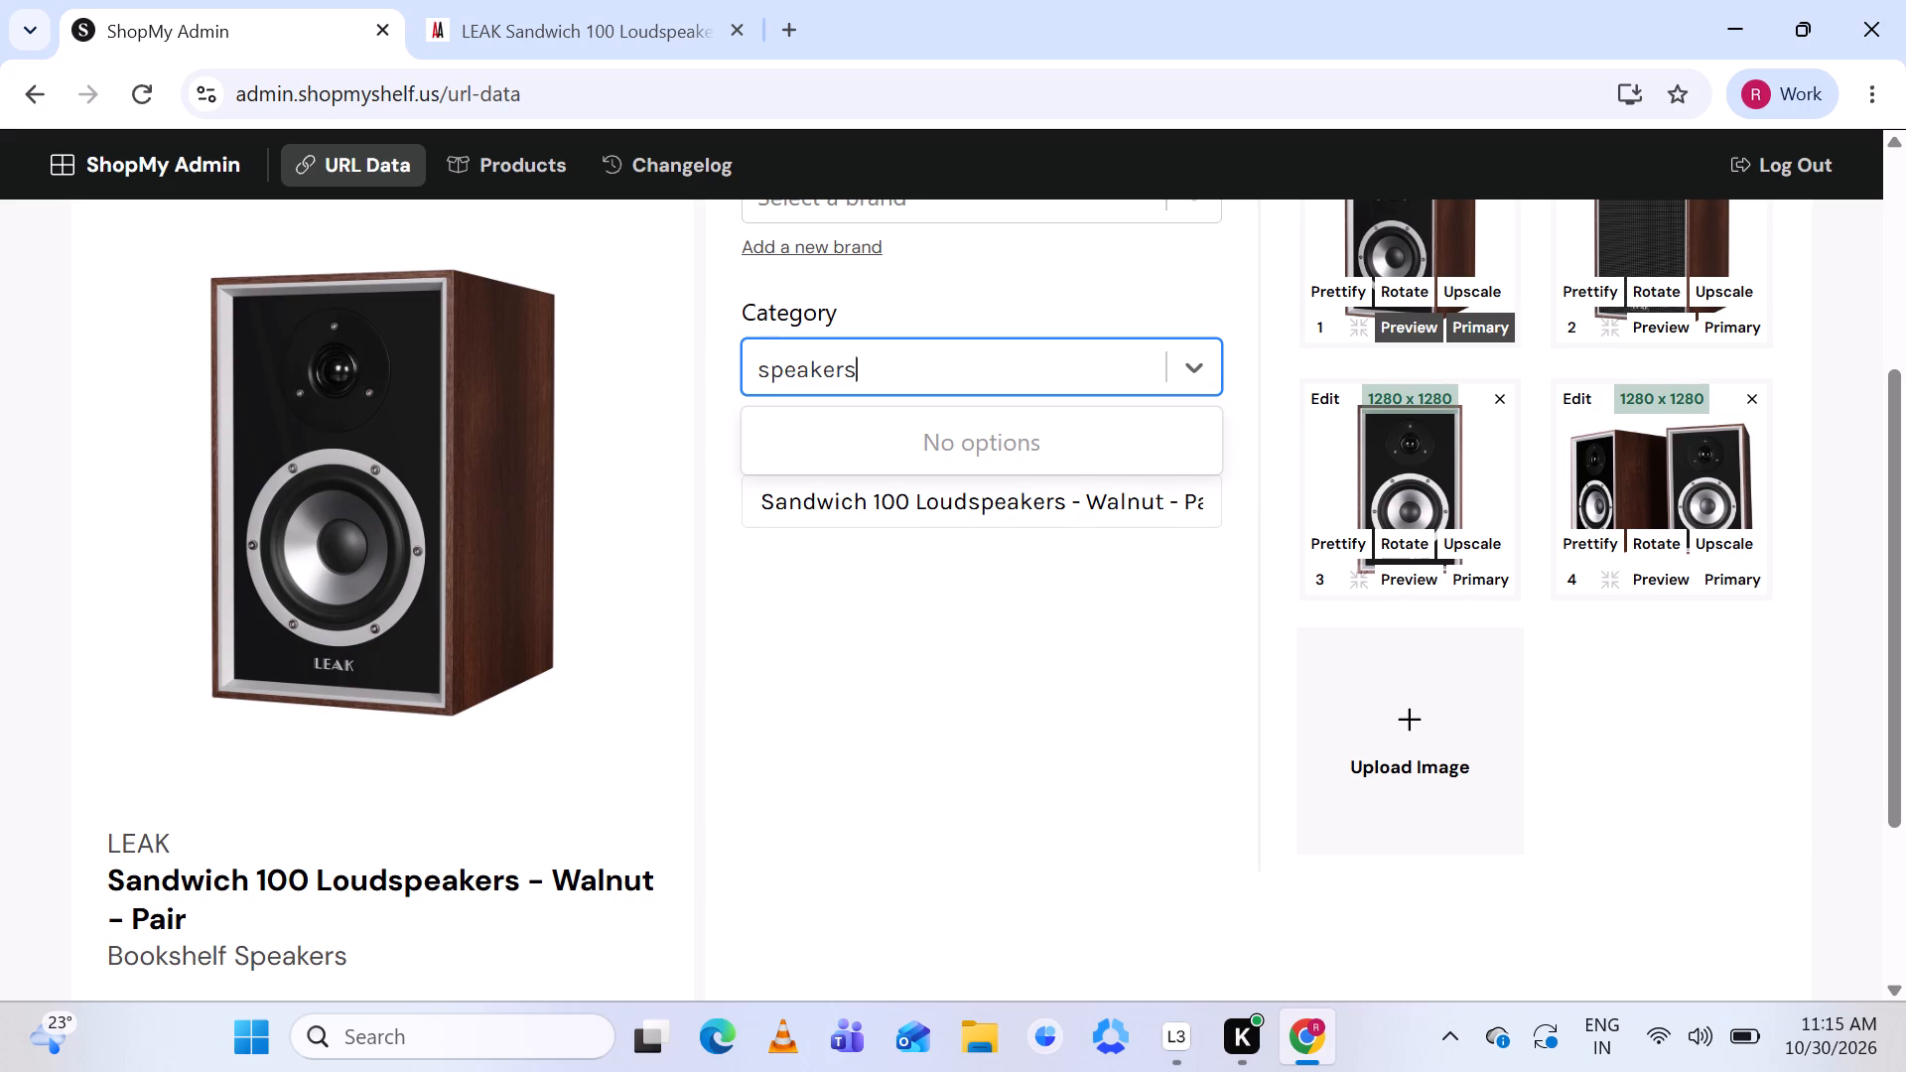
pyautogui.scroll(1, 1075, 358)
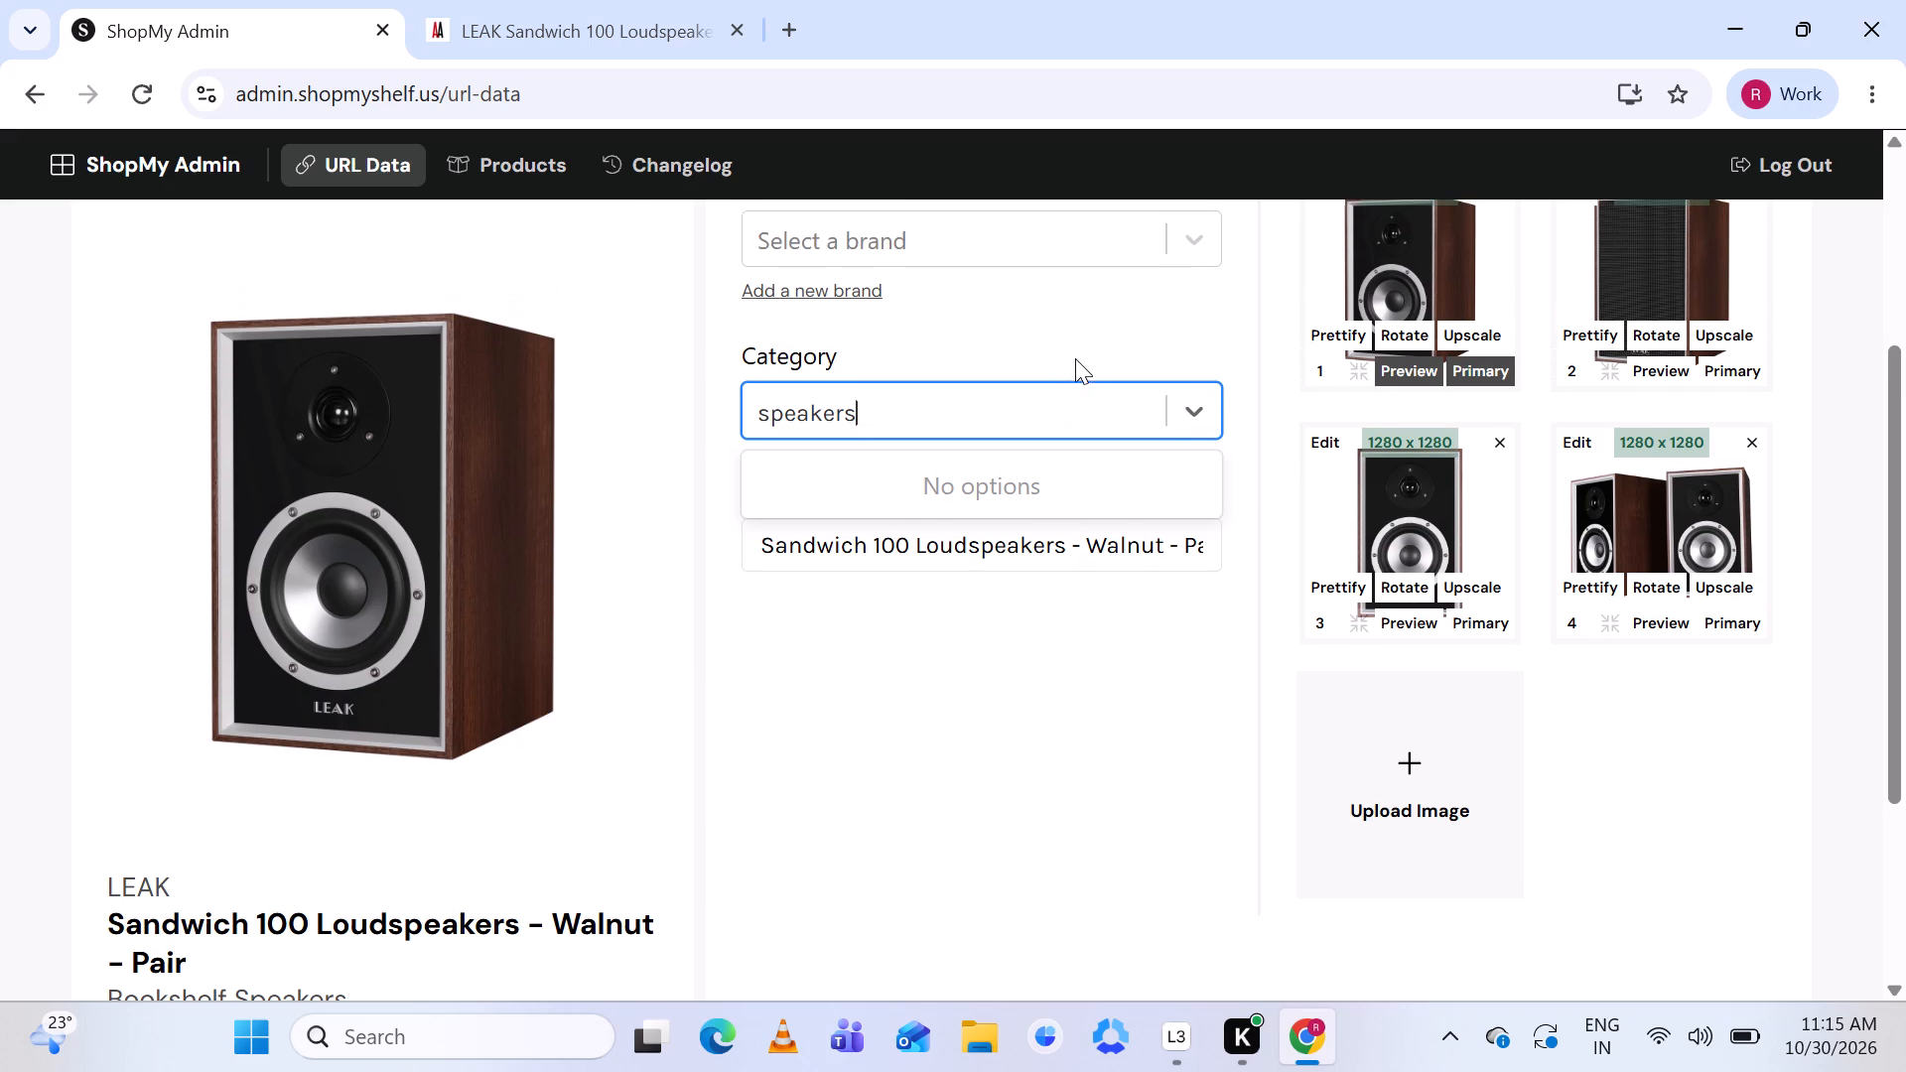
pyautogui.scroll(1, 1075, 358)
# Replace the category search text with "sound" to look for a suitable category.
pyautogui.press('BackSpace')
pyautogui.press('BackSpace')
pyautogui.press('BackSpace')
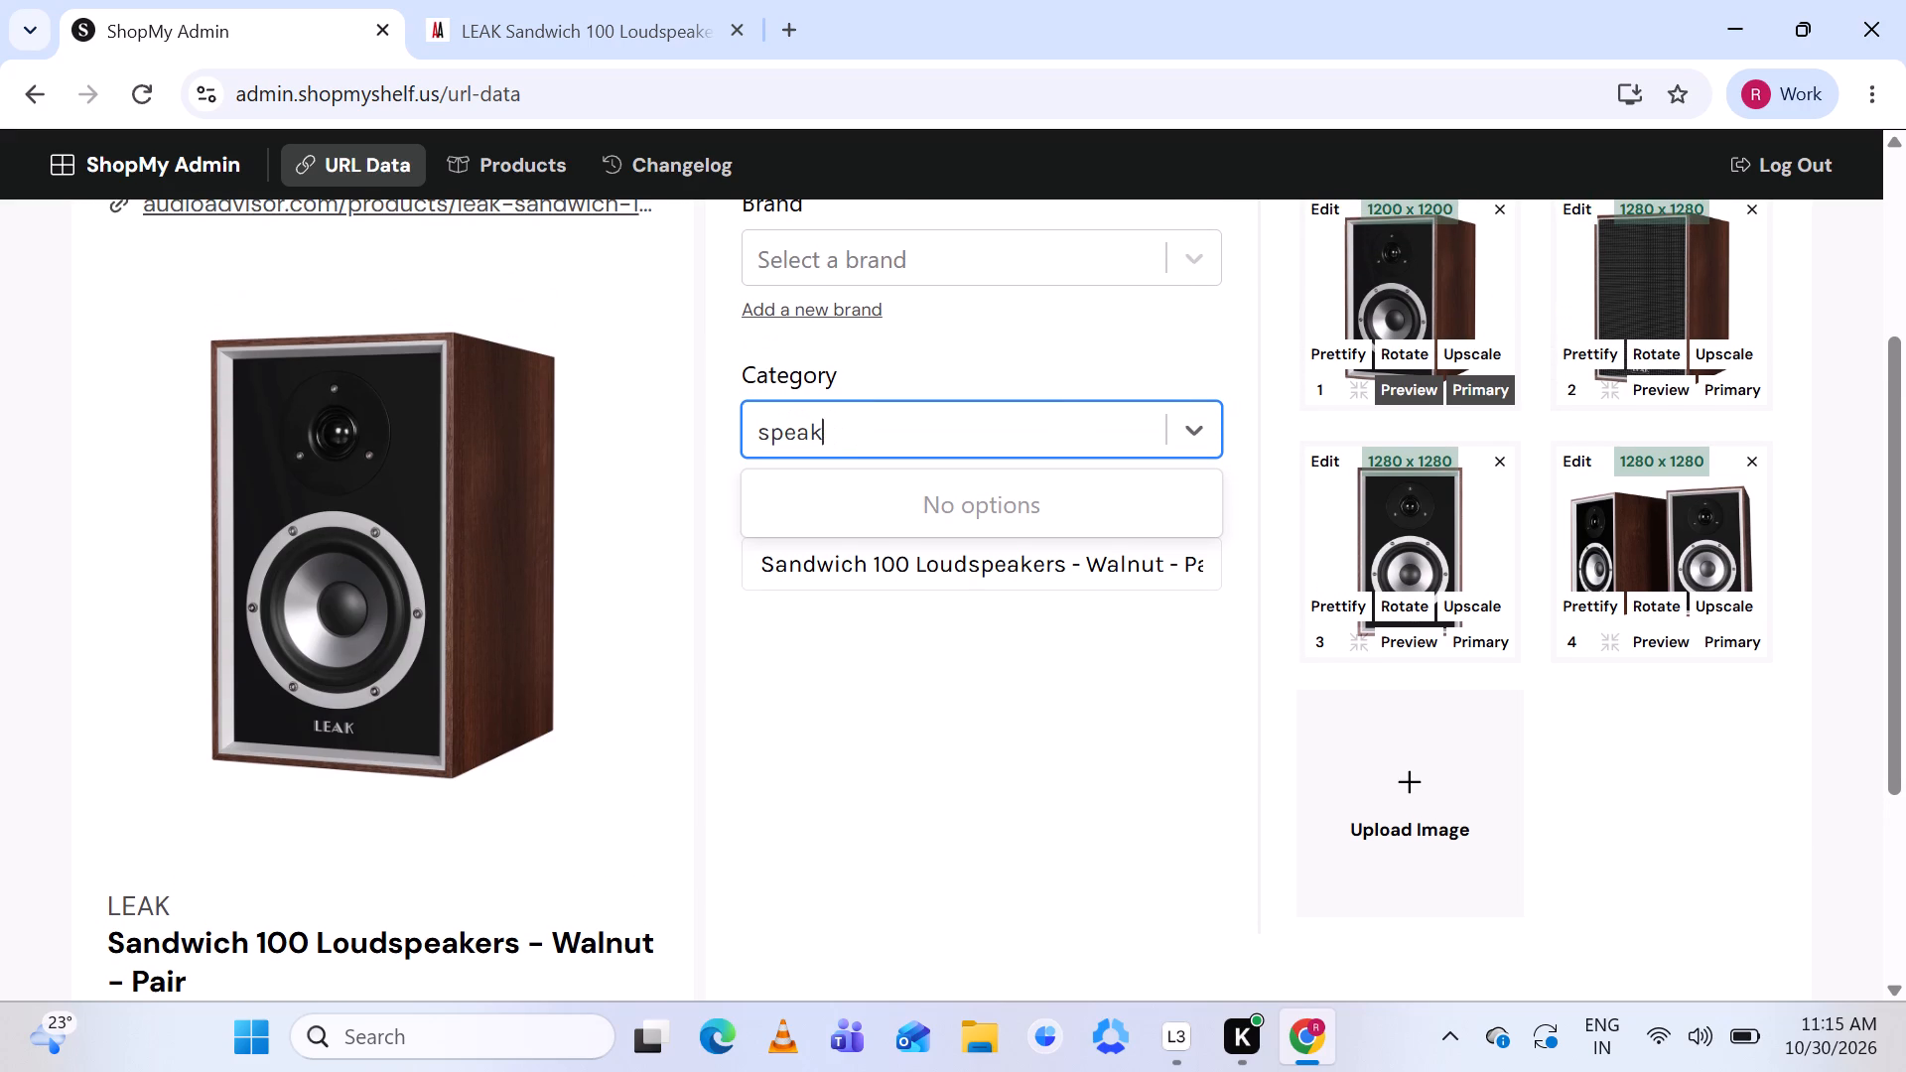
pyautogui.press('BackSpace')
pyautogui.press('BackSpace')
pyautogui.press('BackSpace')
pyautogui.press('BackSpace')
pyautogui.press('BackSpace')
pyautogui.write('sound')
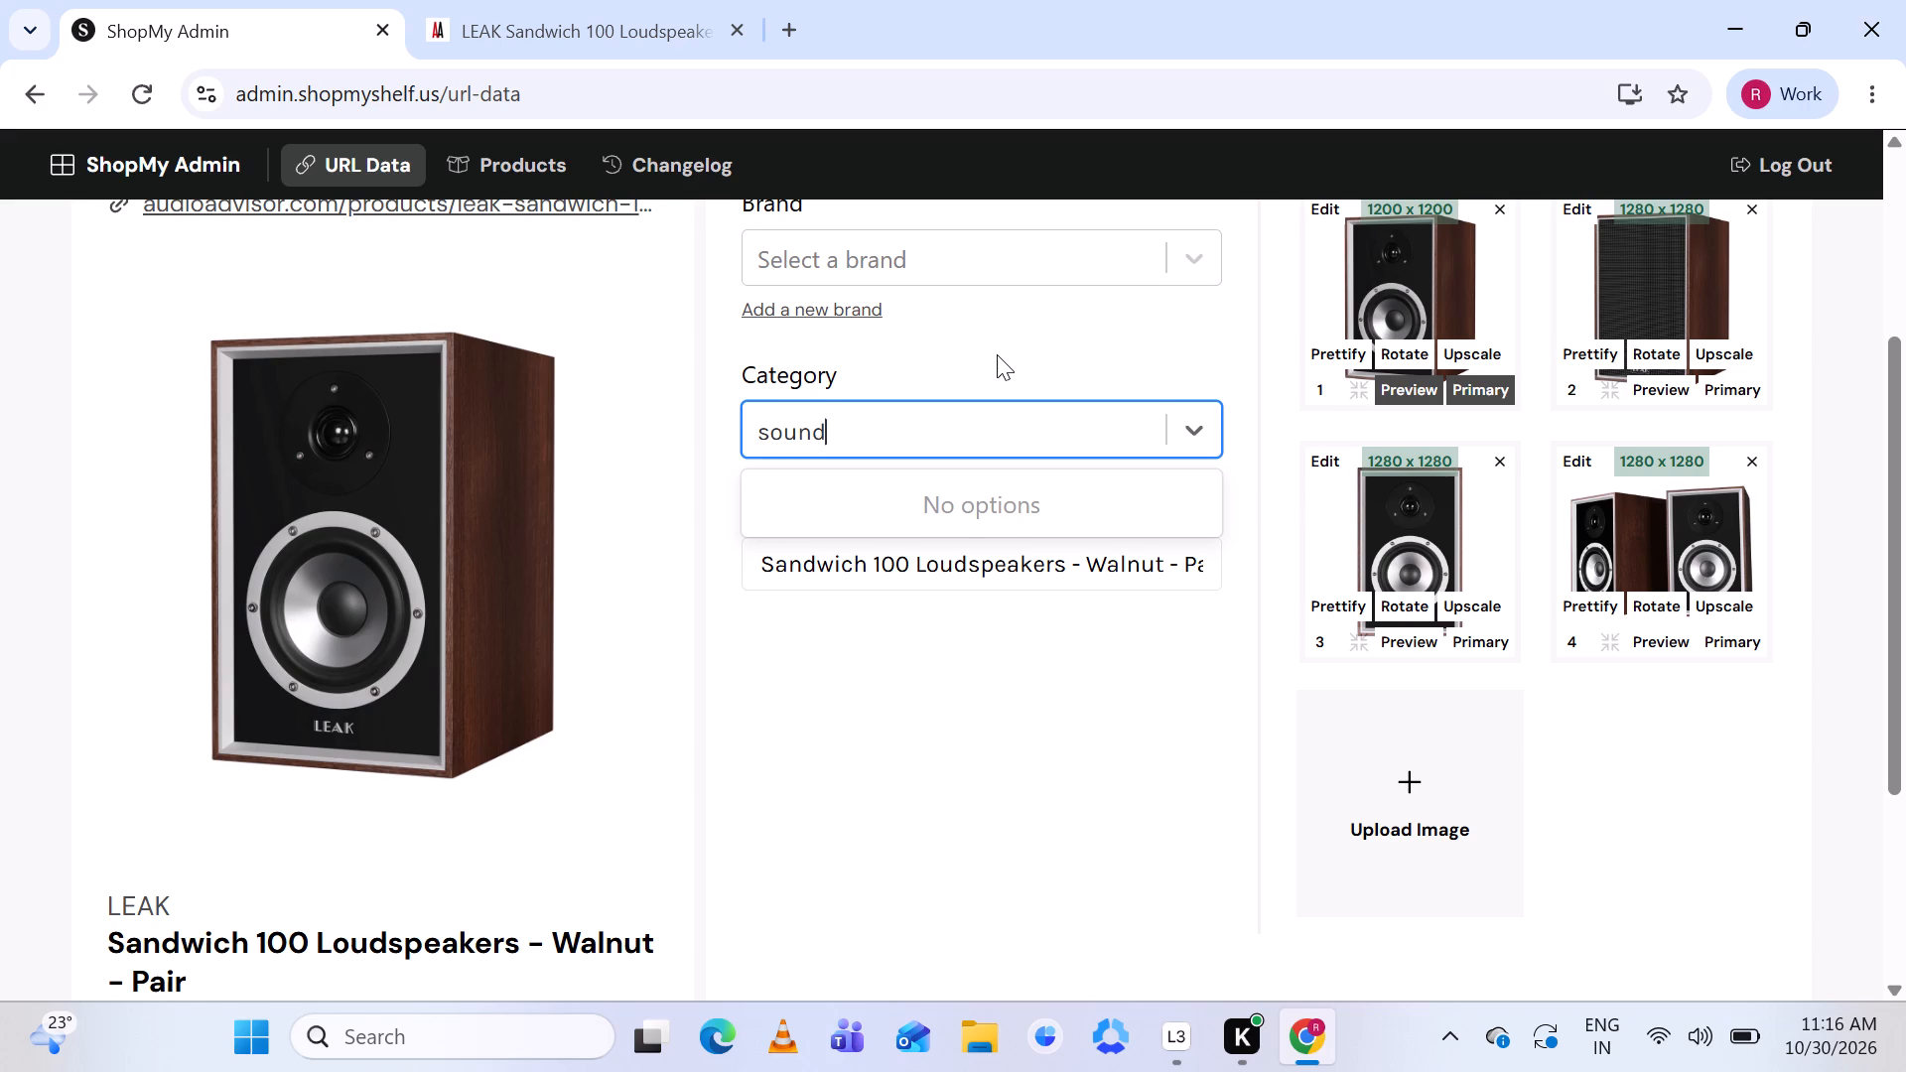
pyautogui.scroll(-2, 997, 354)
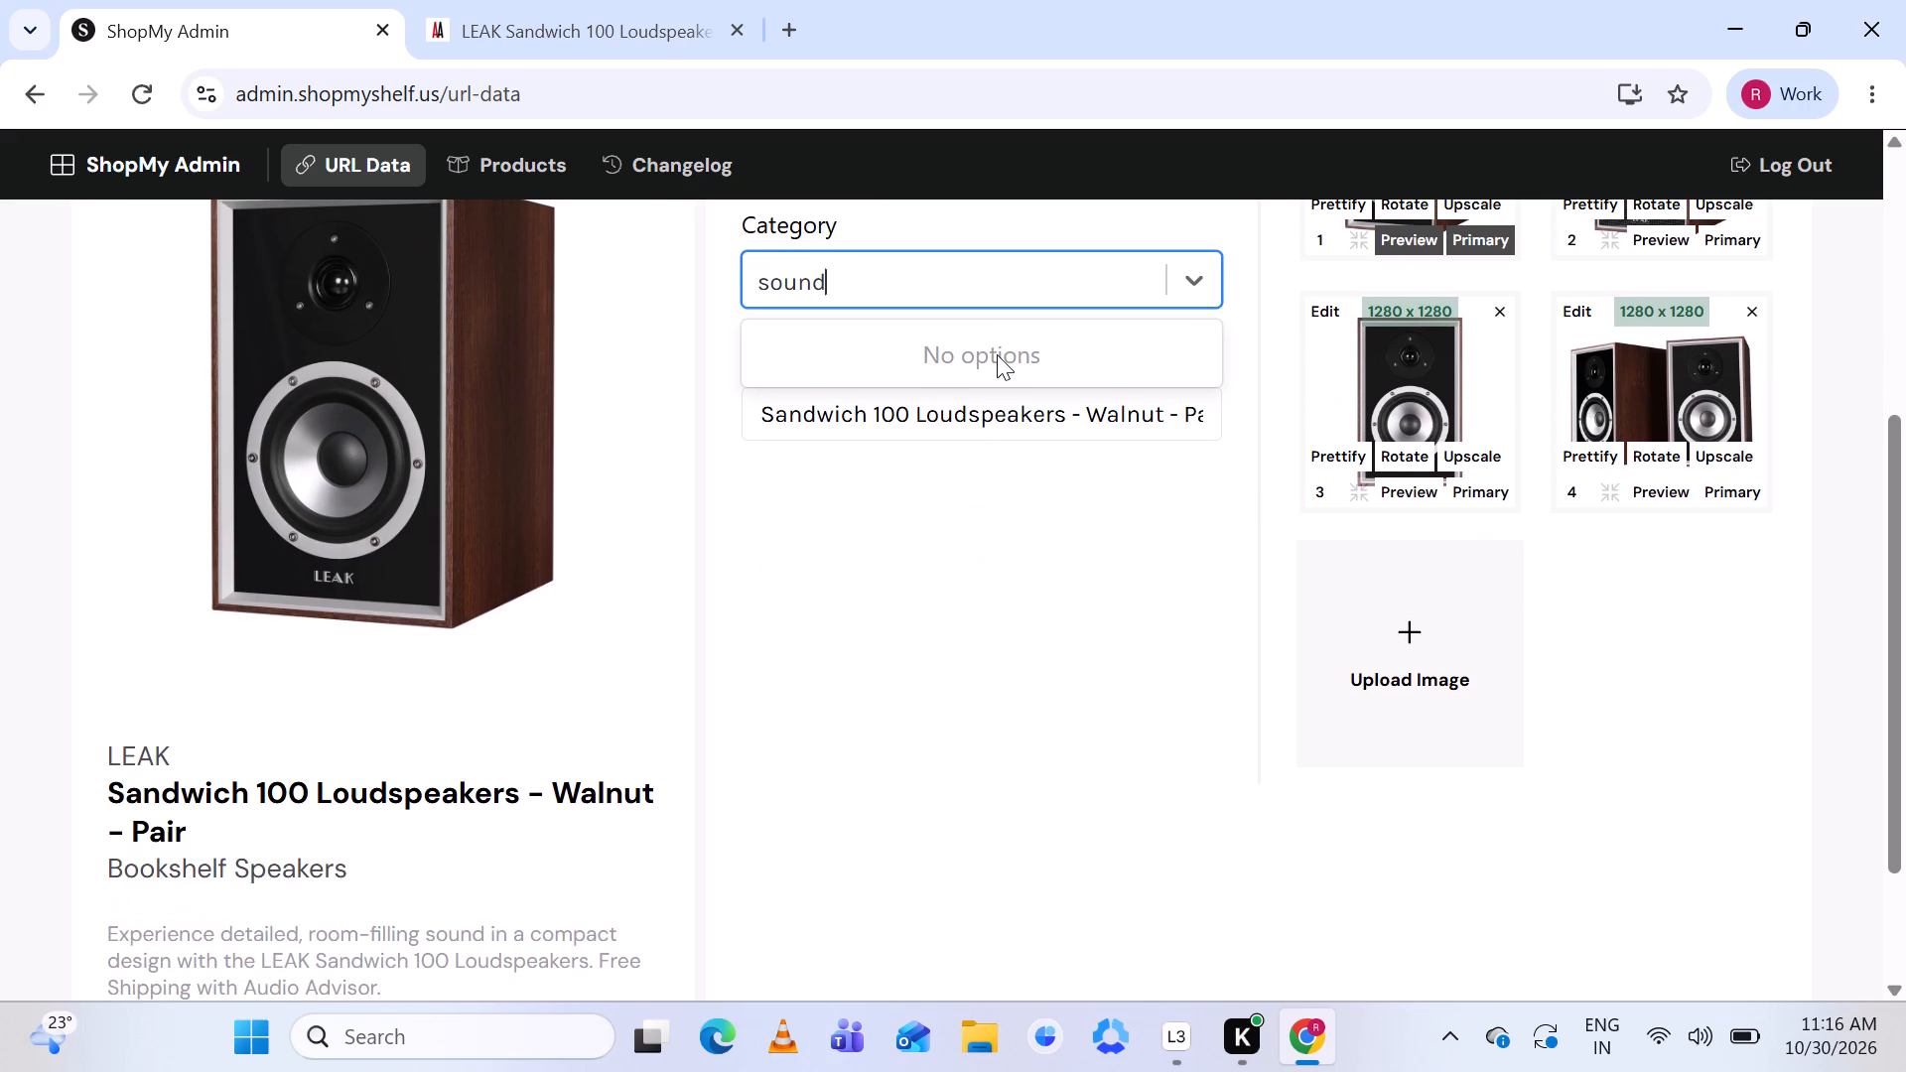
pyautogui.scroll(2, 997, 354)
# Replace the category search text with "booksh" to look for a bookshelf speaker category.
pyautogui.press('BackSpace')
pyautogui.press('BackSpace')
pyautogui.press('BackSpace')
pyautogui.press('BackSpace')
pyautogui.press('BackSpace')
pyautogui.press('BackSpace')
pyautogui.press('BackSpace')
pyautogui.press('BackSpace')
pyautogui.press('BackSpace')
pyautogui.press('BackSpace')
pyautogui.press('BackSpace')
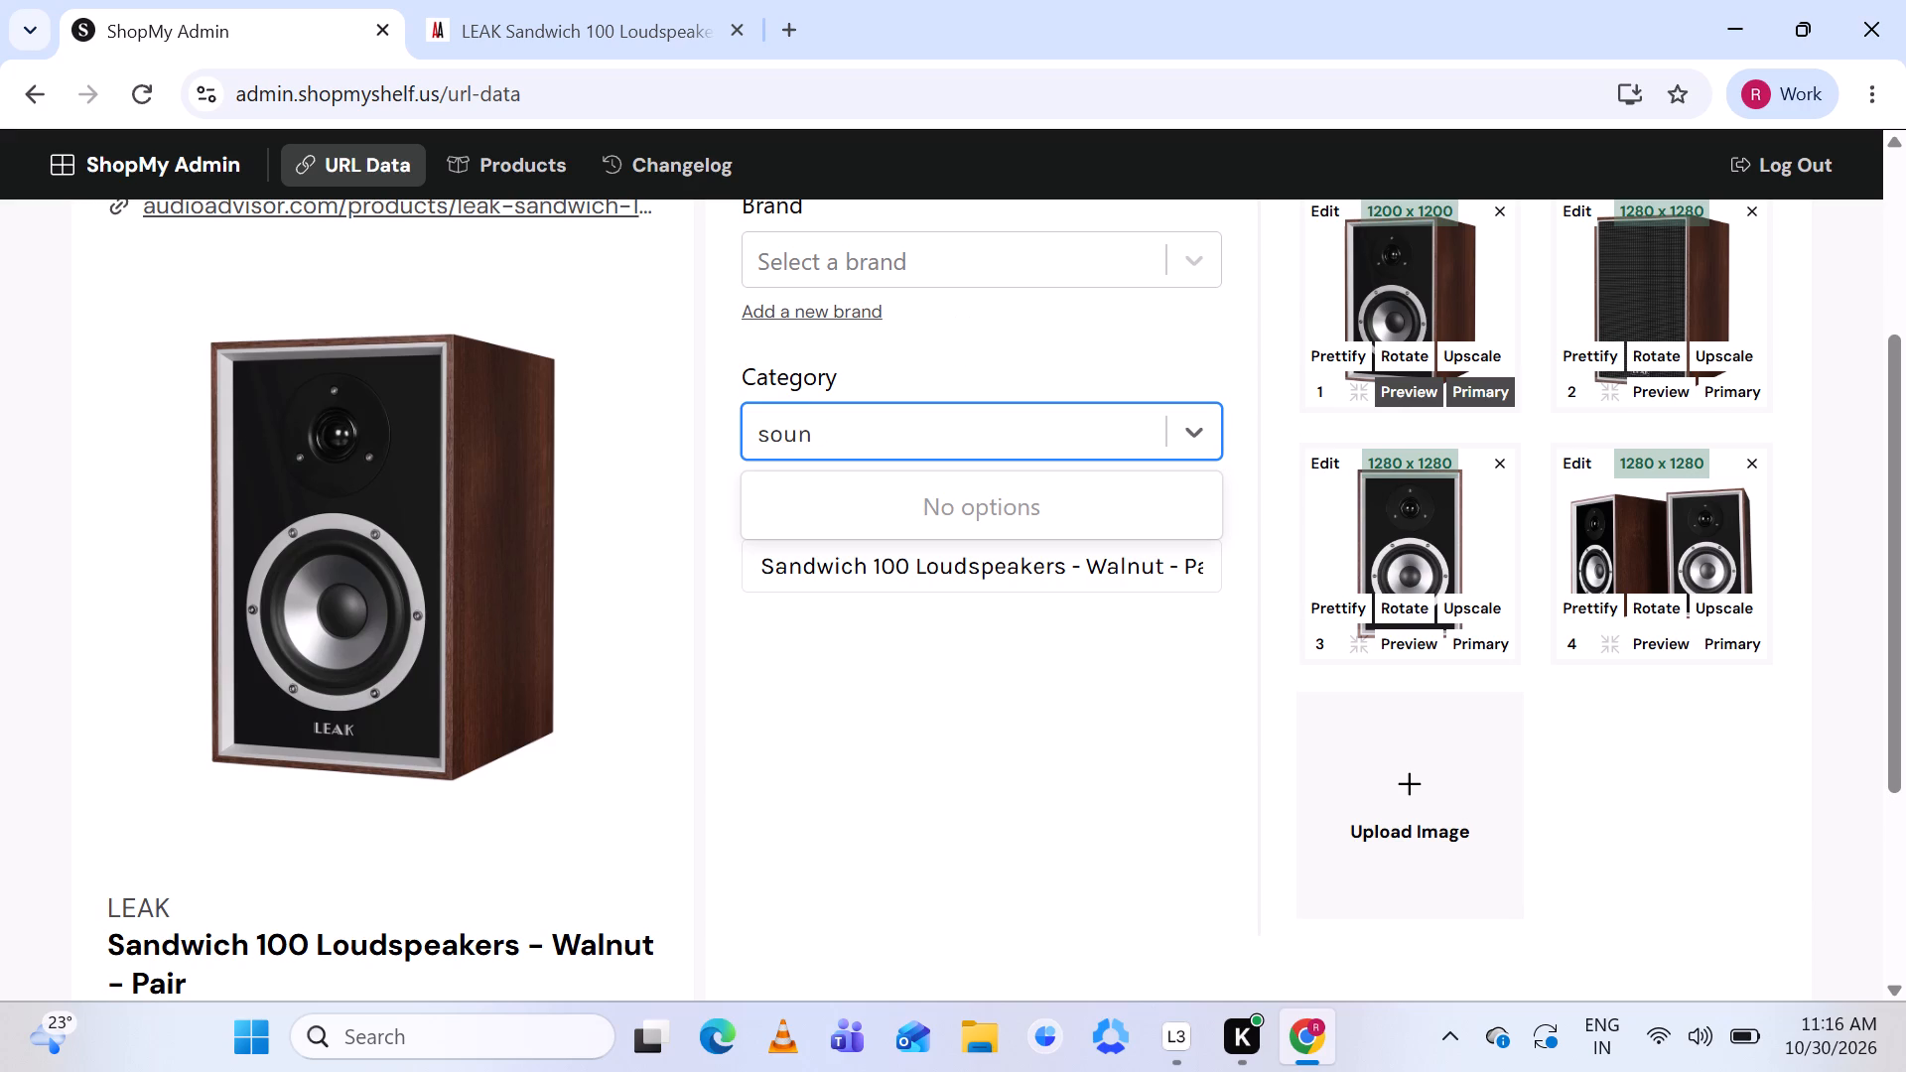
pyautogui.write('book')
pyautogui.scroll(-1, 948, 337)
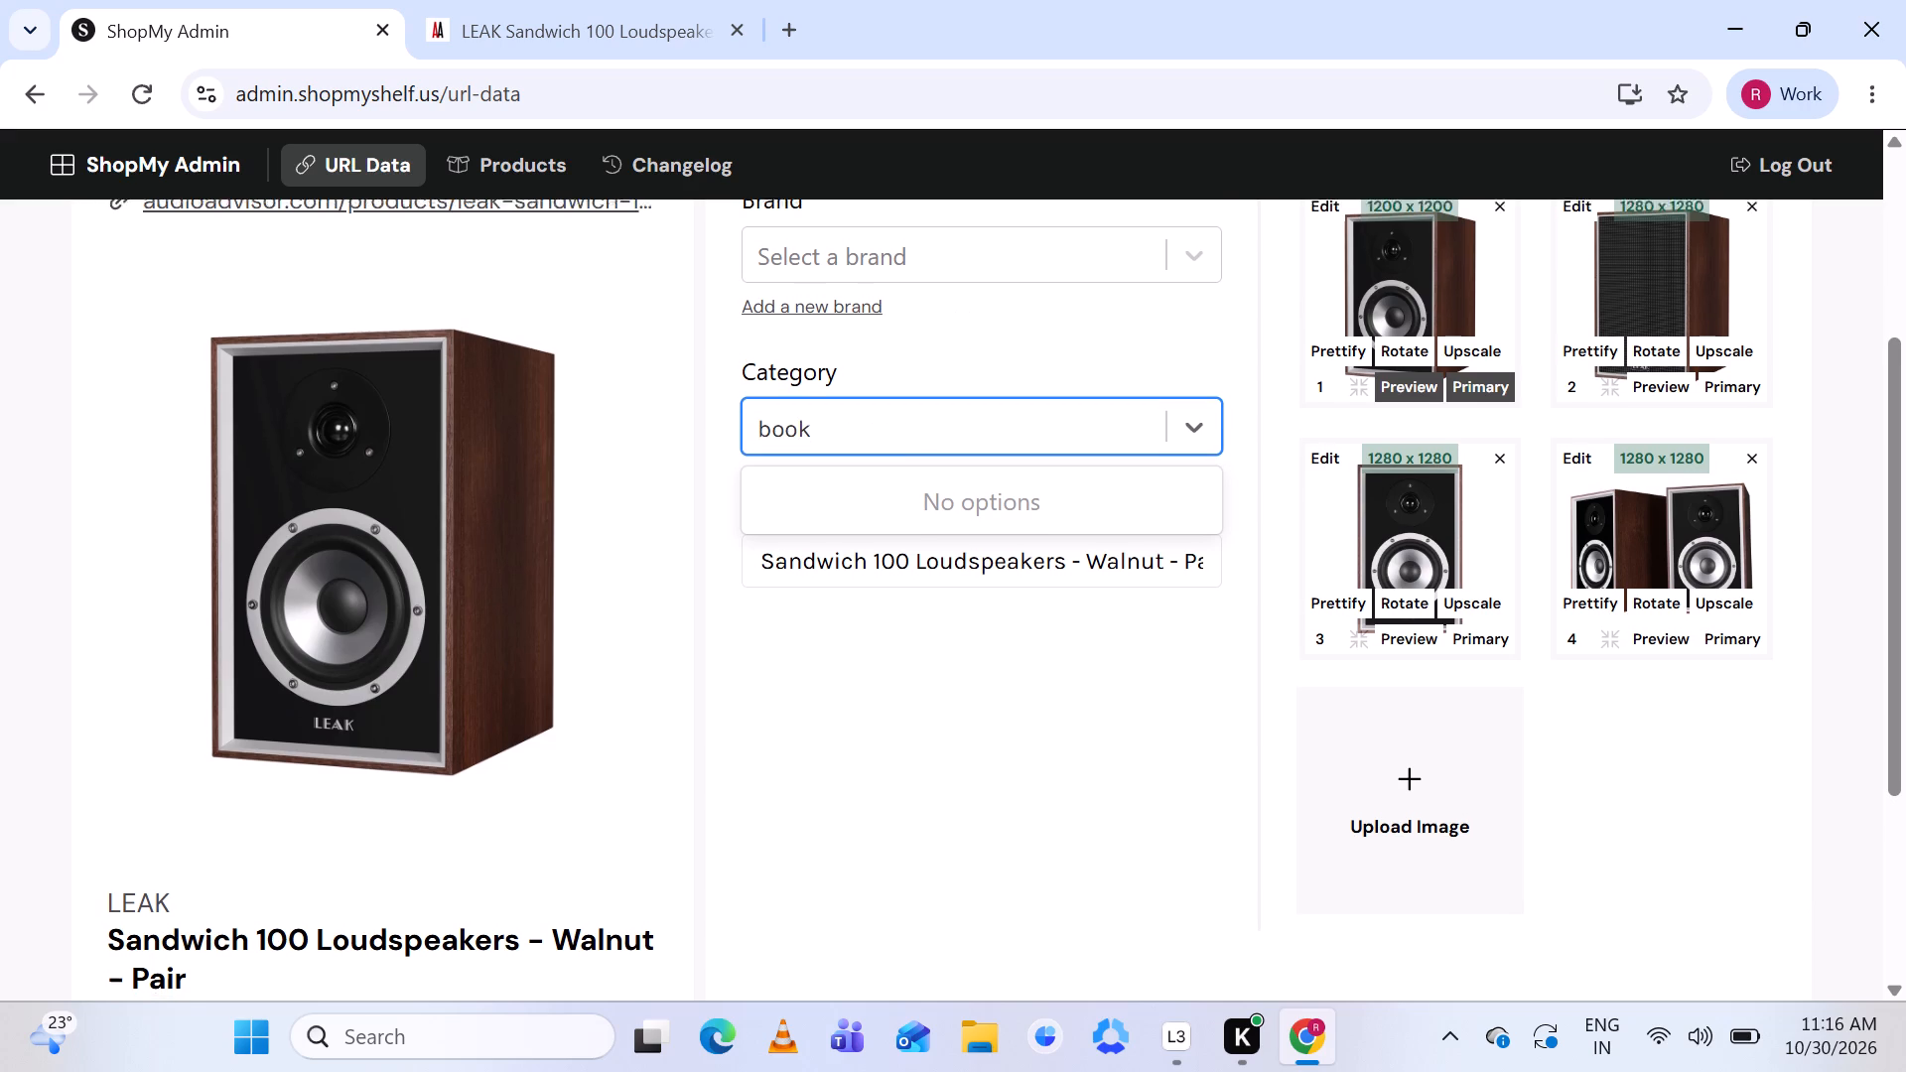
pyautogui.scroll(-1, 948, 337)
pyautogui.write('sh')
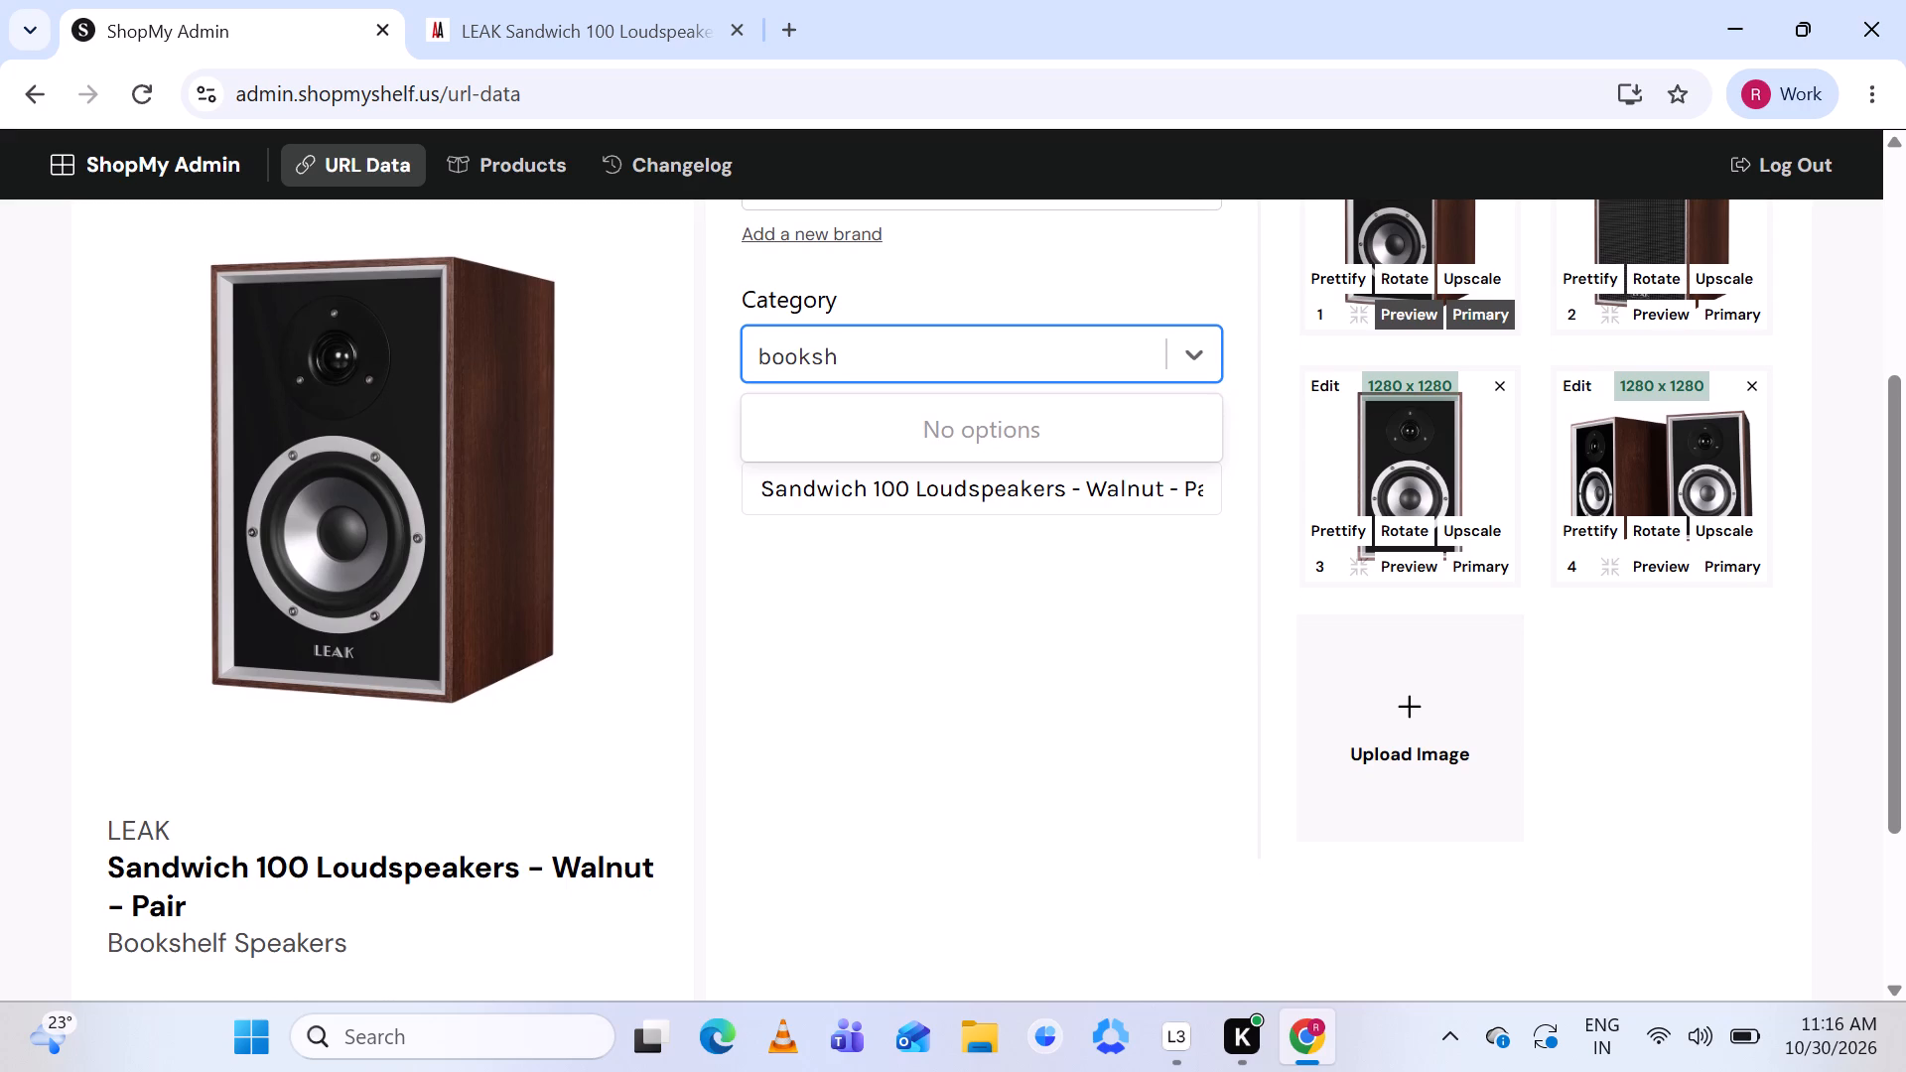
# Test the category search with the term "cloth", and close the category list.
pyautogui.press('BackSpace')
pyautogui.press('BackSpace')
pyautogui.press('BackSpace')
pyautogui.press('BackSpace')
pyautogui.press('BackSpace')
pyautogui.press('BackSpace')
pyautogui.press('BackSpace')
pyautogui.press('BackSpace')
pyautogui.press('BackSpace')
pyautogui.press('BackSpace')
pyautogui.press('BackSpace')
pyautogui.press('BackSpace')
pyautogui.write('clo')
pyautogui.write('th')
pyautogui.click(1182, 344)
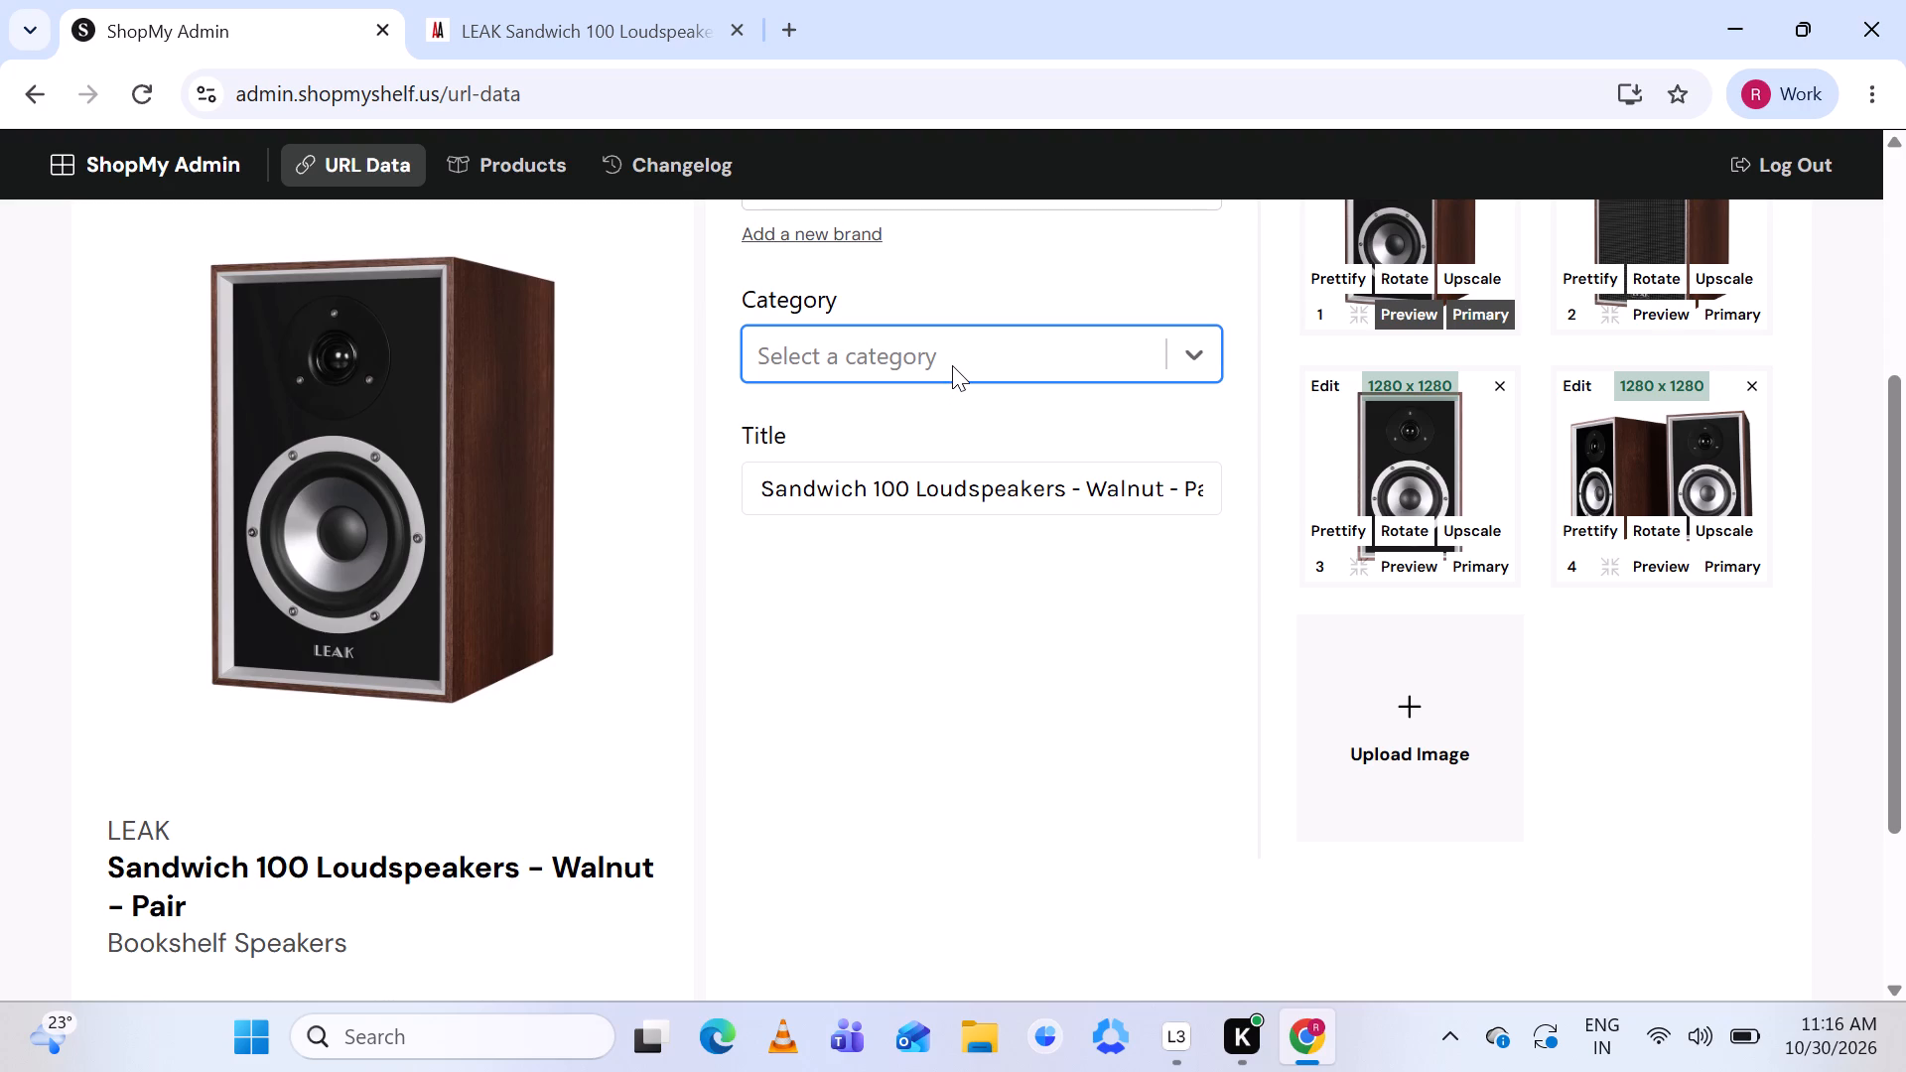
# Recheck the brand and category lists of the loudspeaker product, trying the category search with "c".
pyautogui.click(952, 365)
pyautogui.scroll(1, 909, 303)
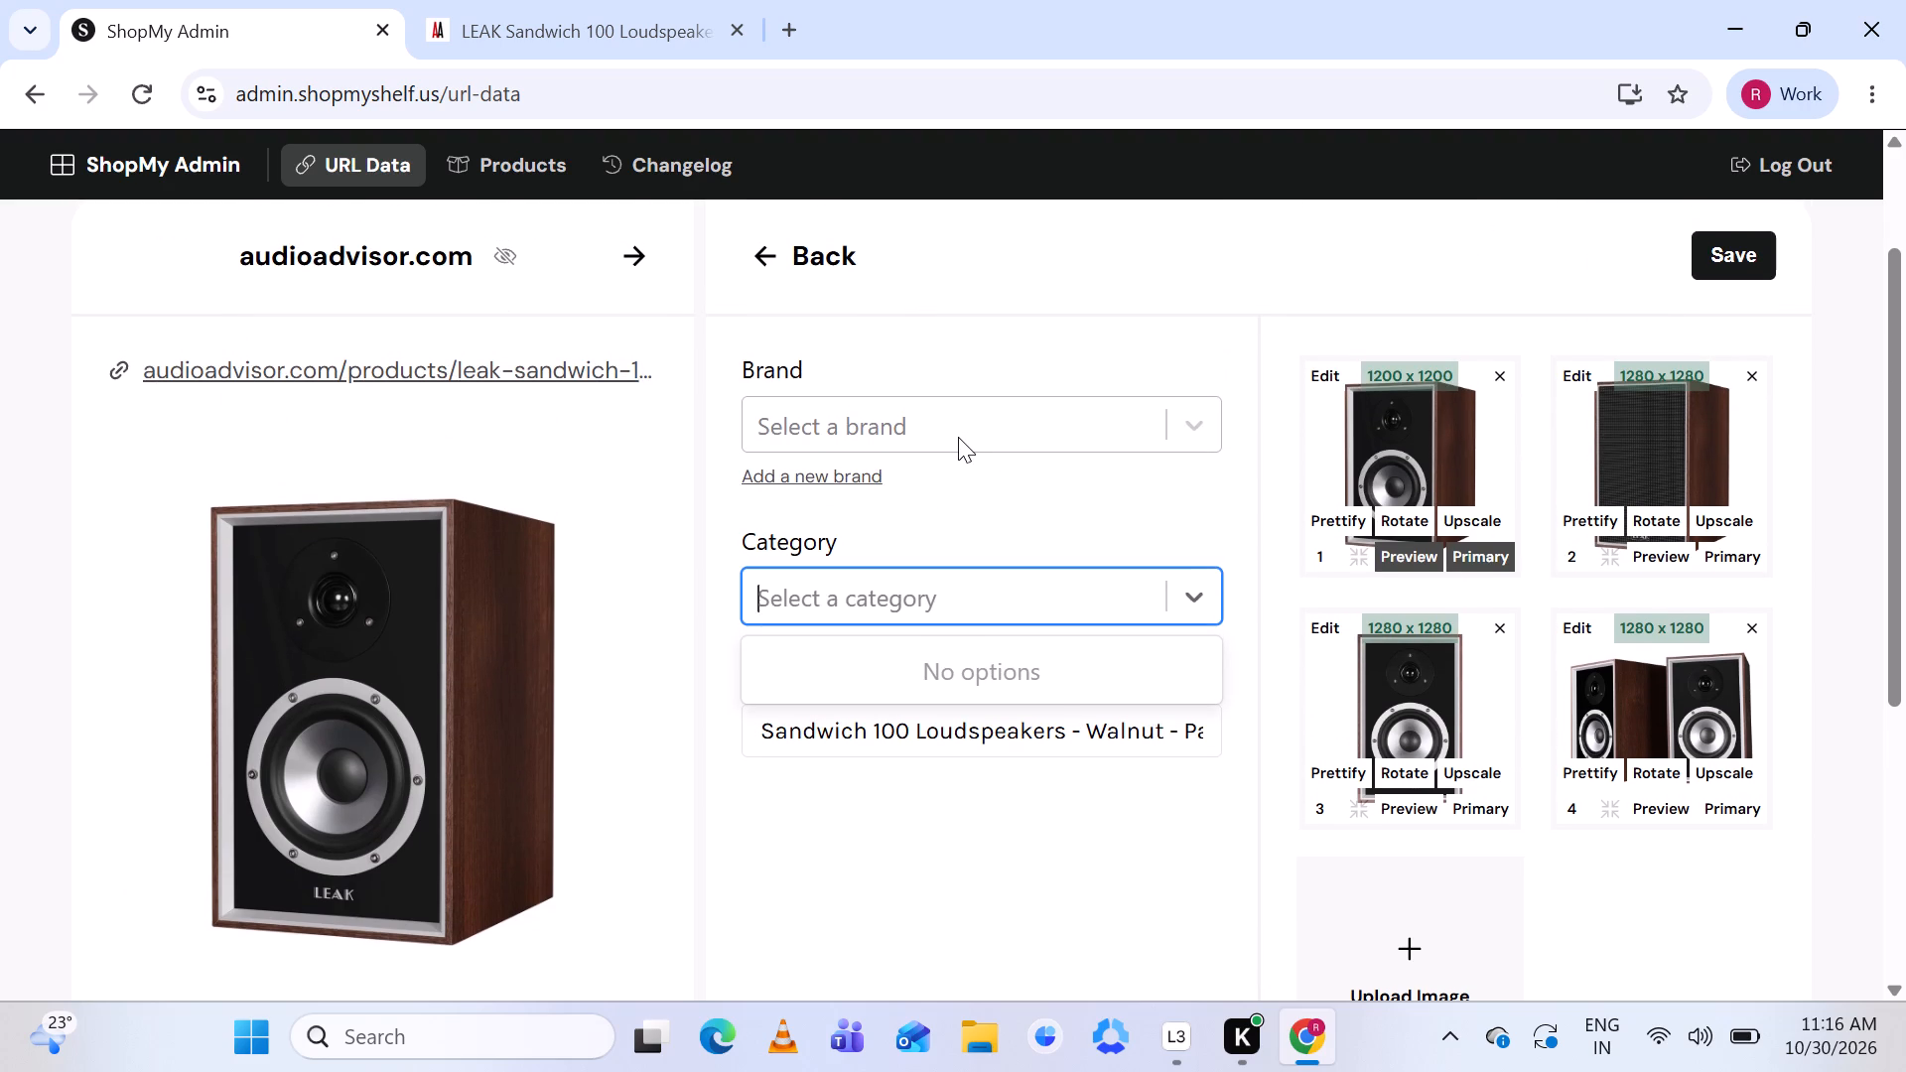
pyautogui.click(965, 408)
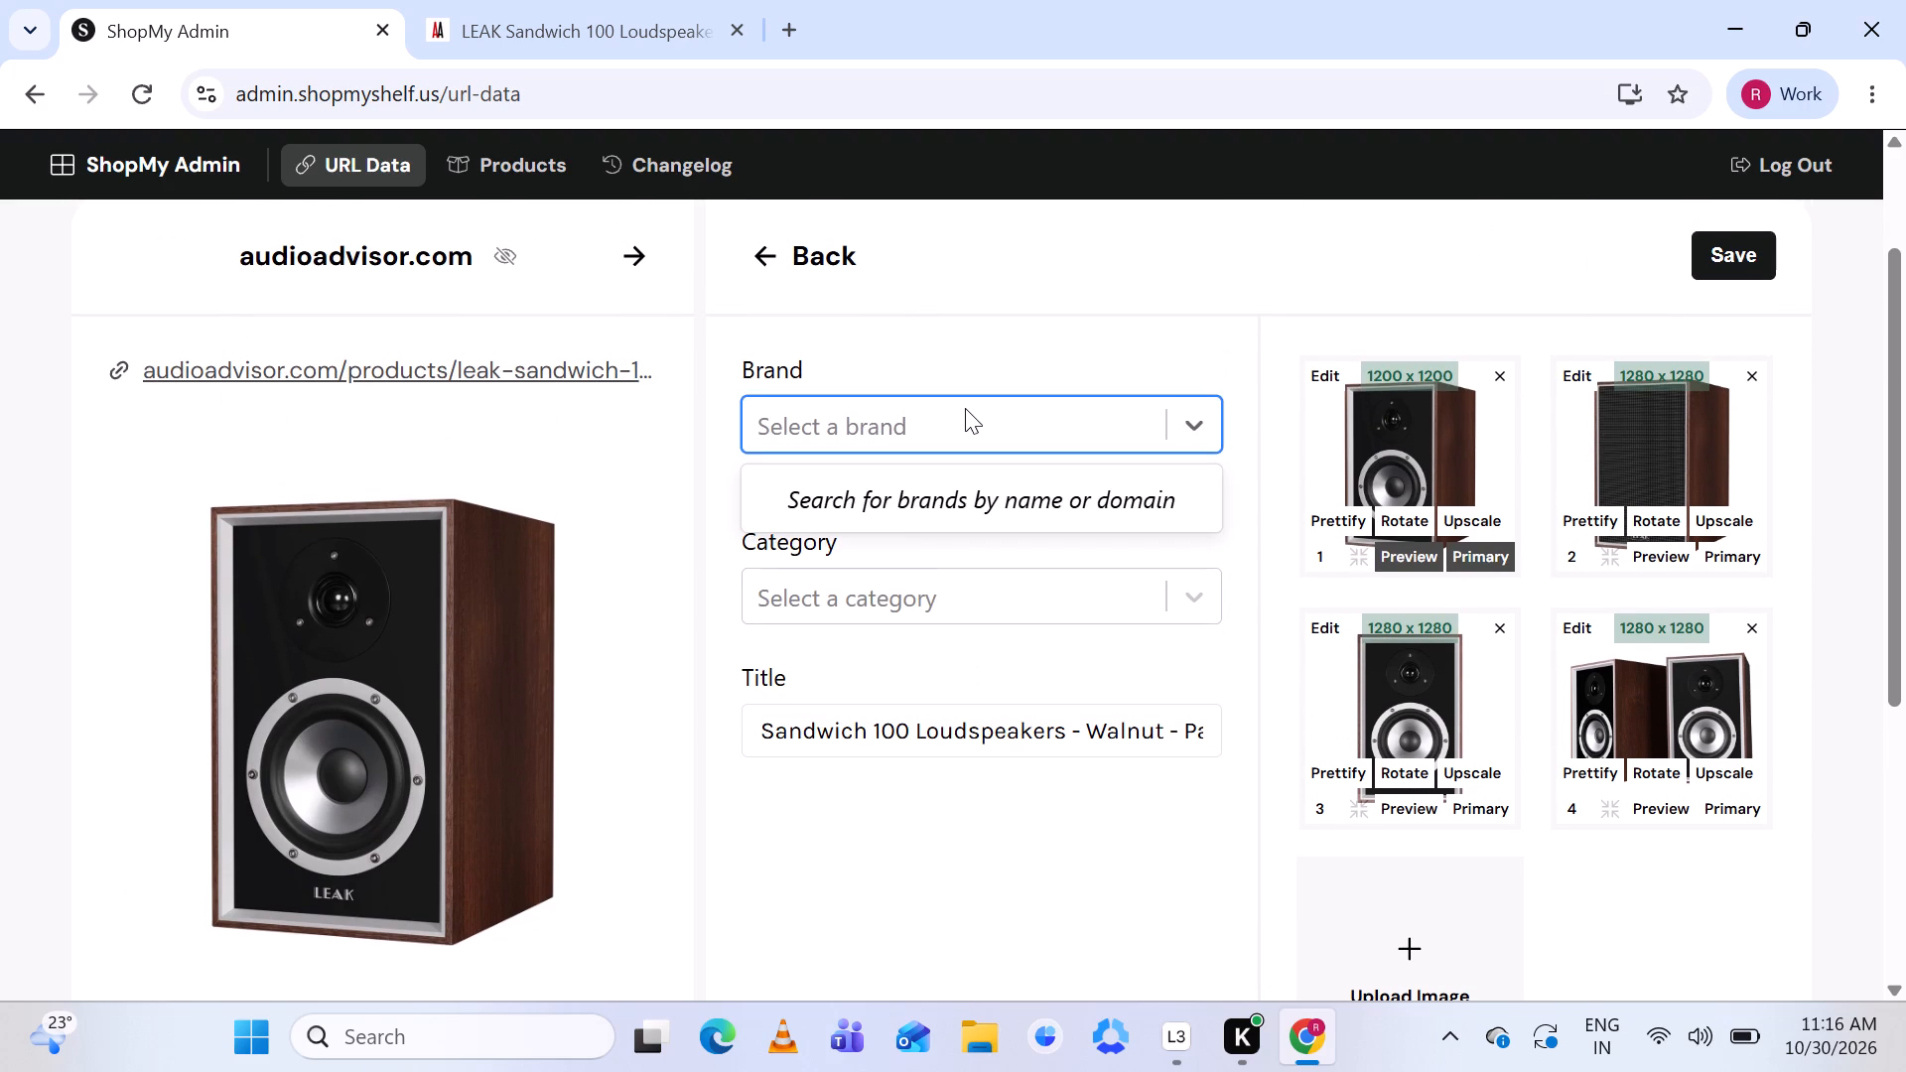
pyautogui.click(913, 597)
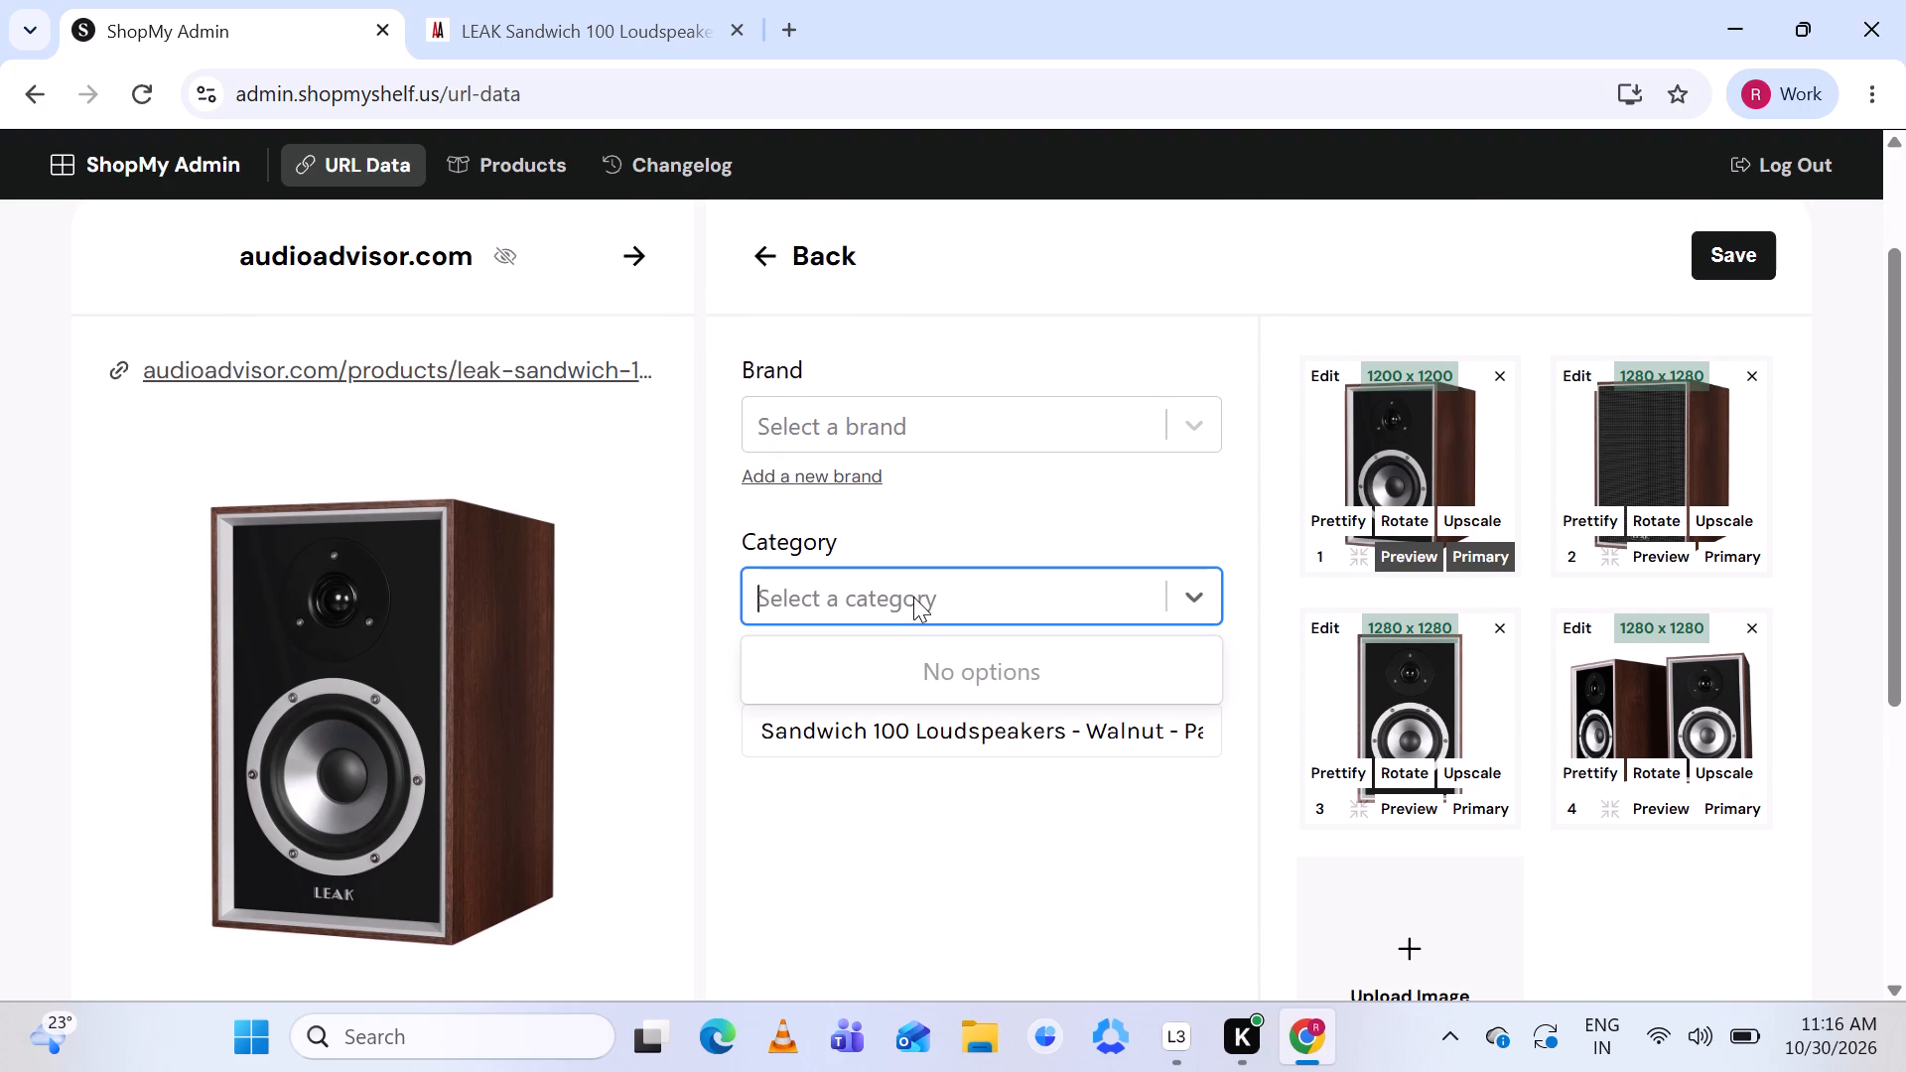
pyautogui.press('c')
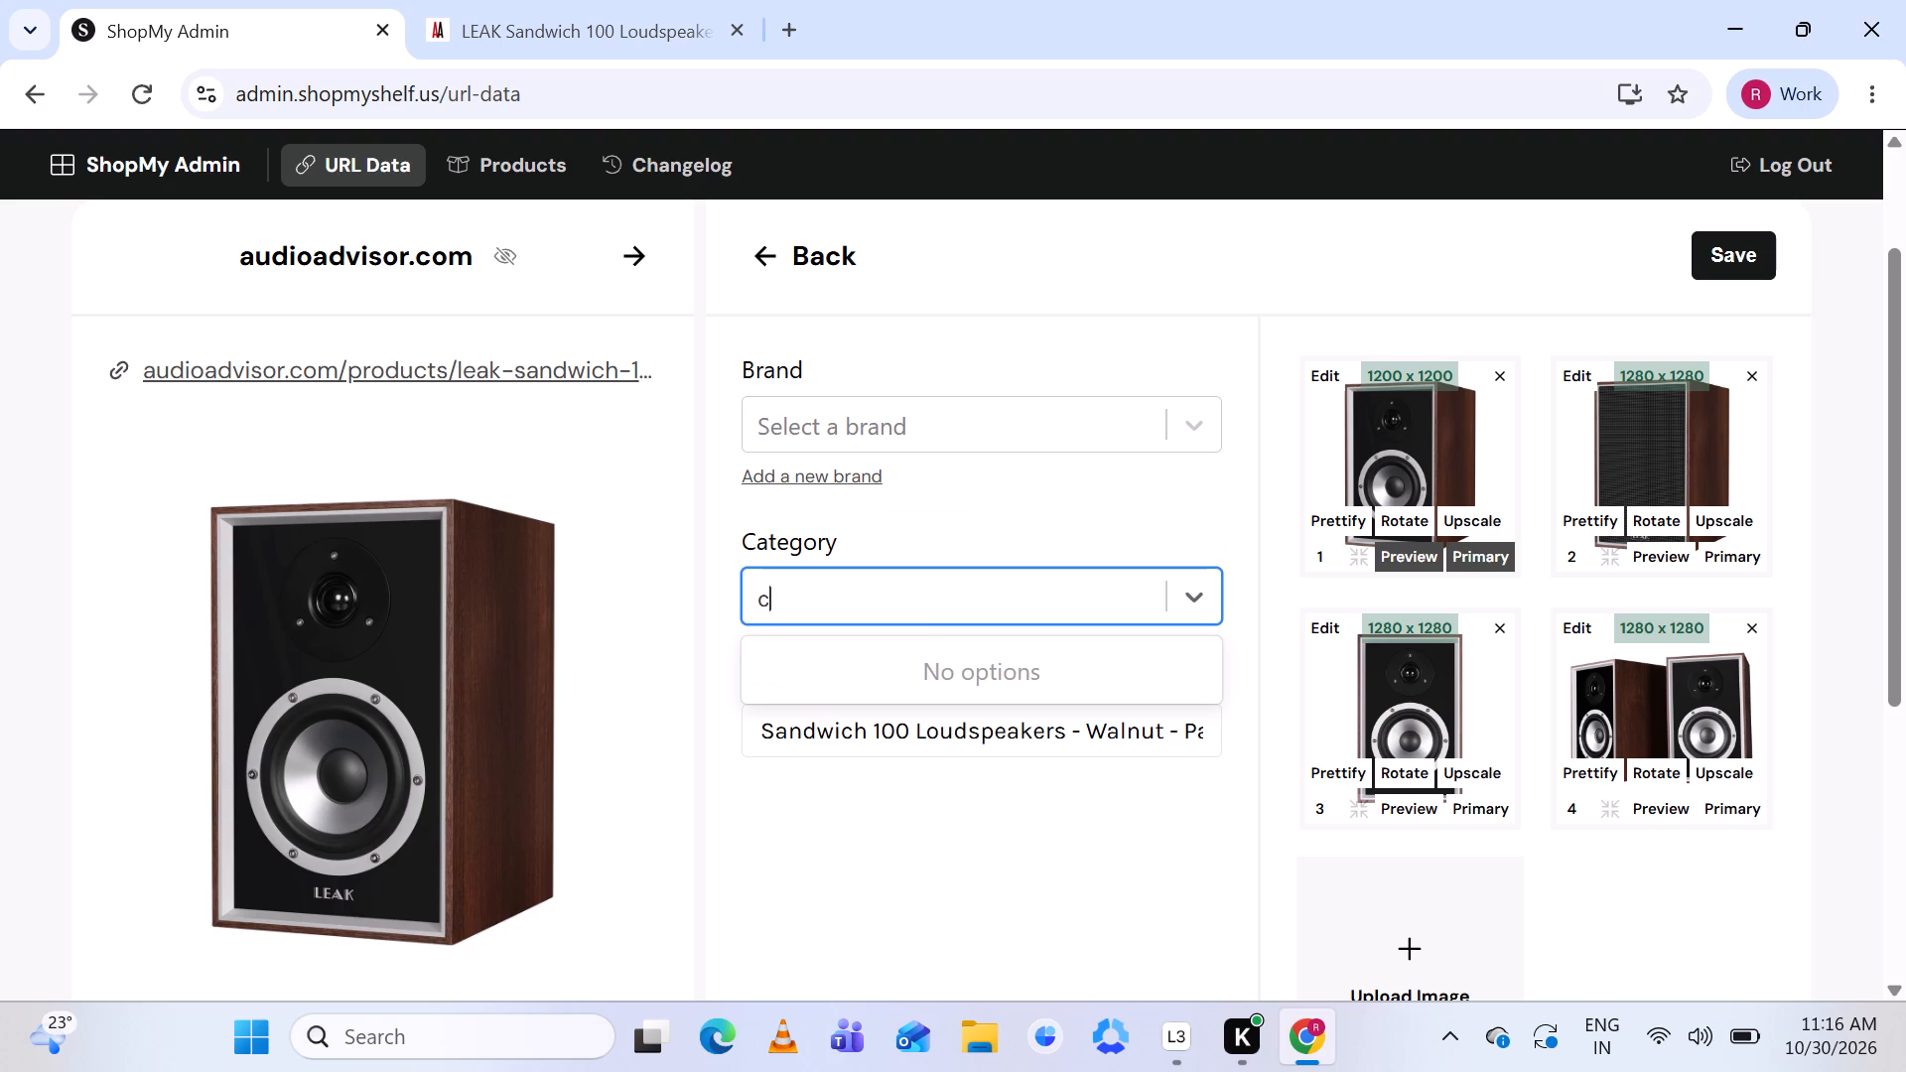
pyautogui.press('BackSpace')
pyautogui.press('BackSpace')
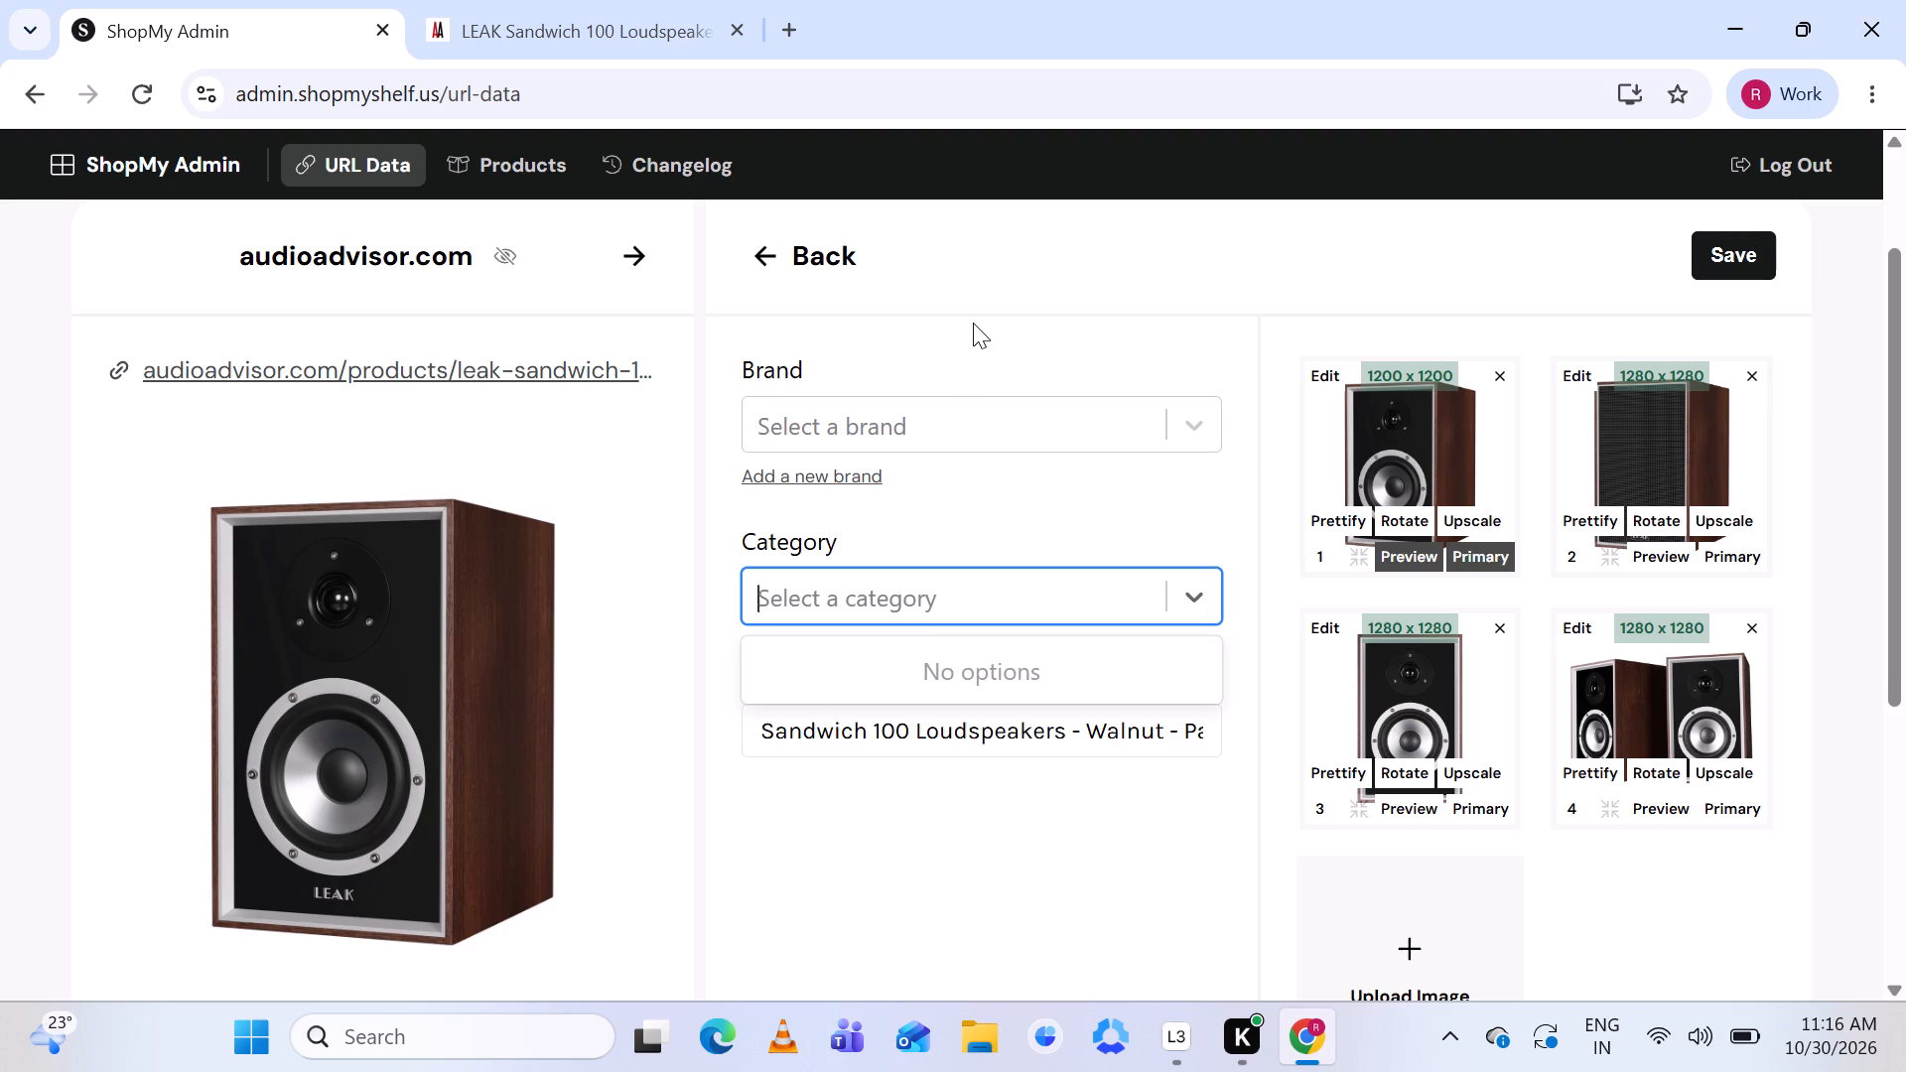
# Reload the URL data page, abandoning the unsaved loudspeaker product form.
pyautogui.scroll(2, 973, 323)
pyautogui.scroll(-1, 973, 323)
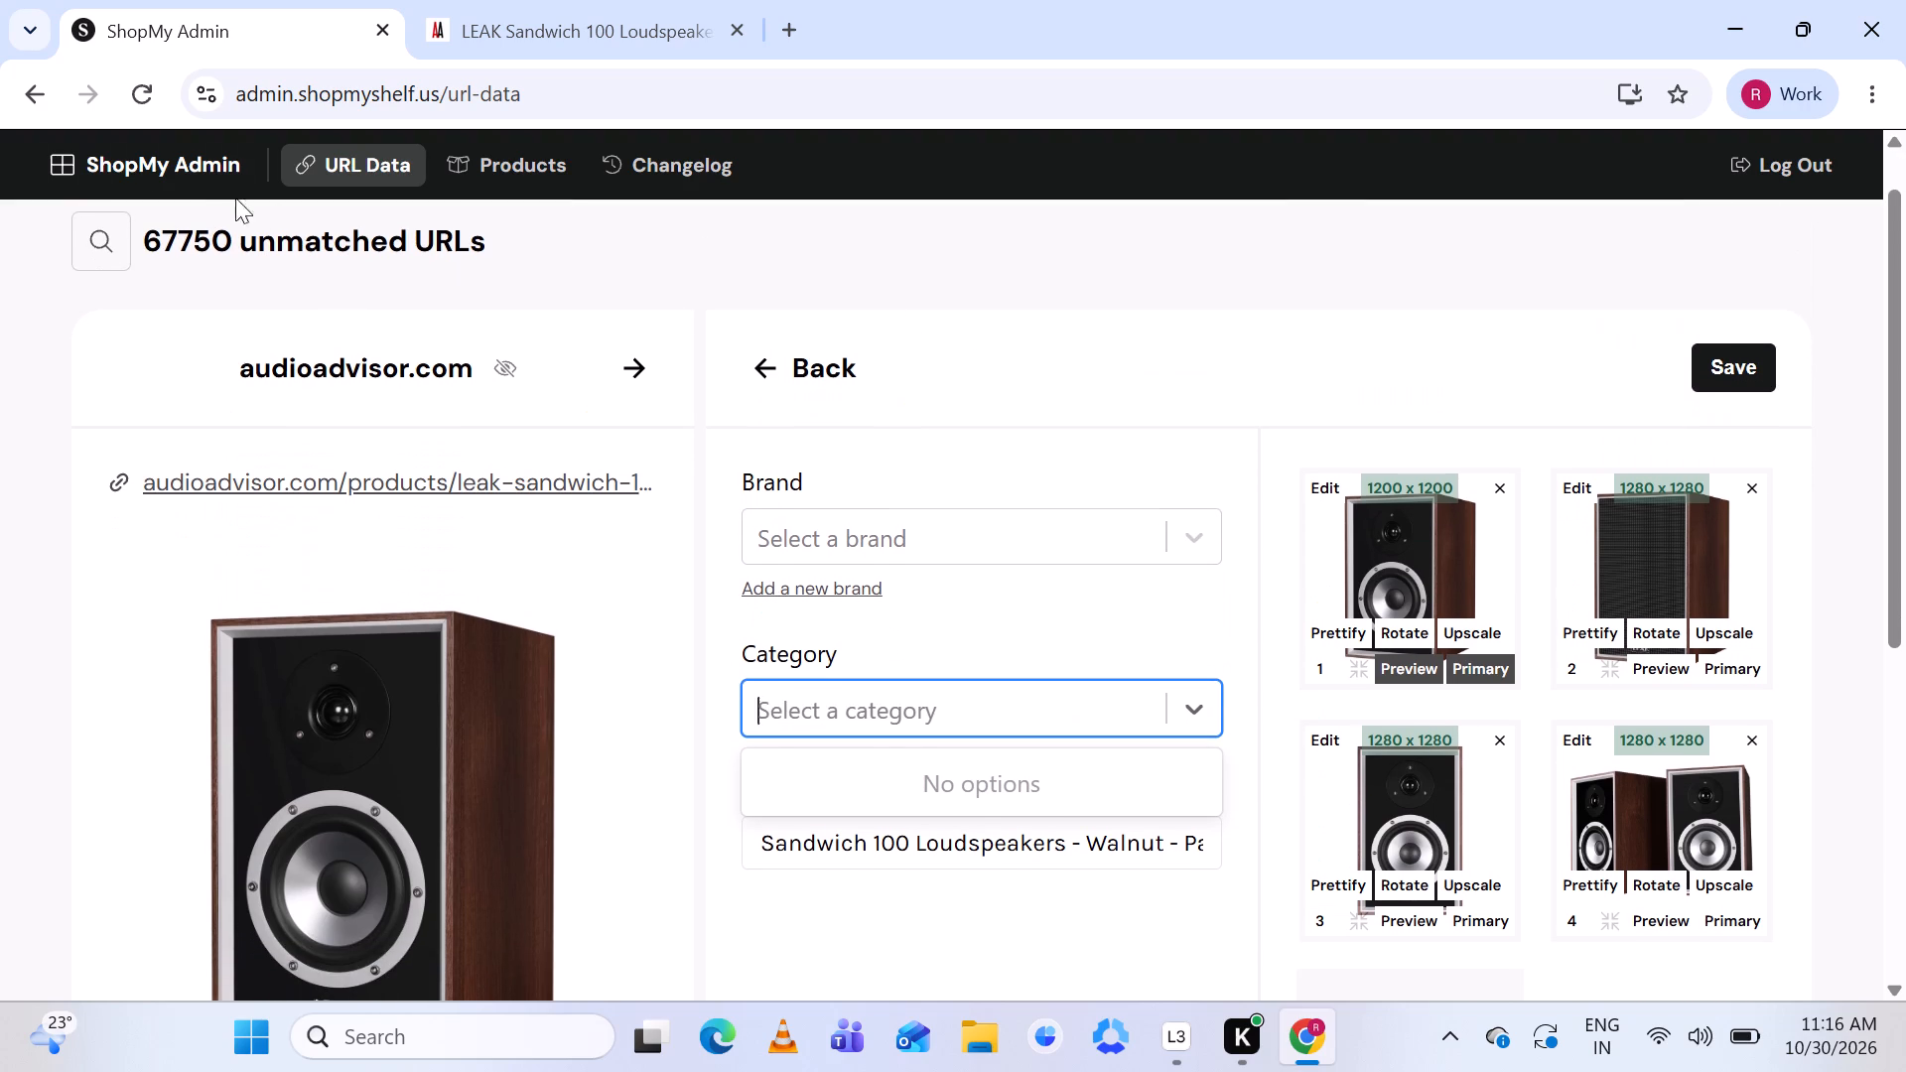
pyautogui.click(148, 99)
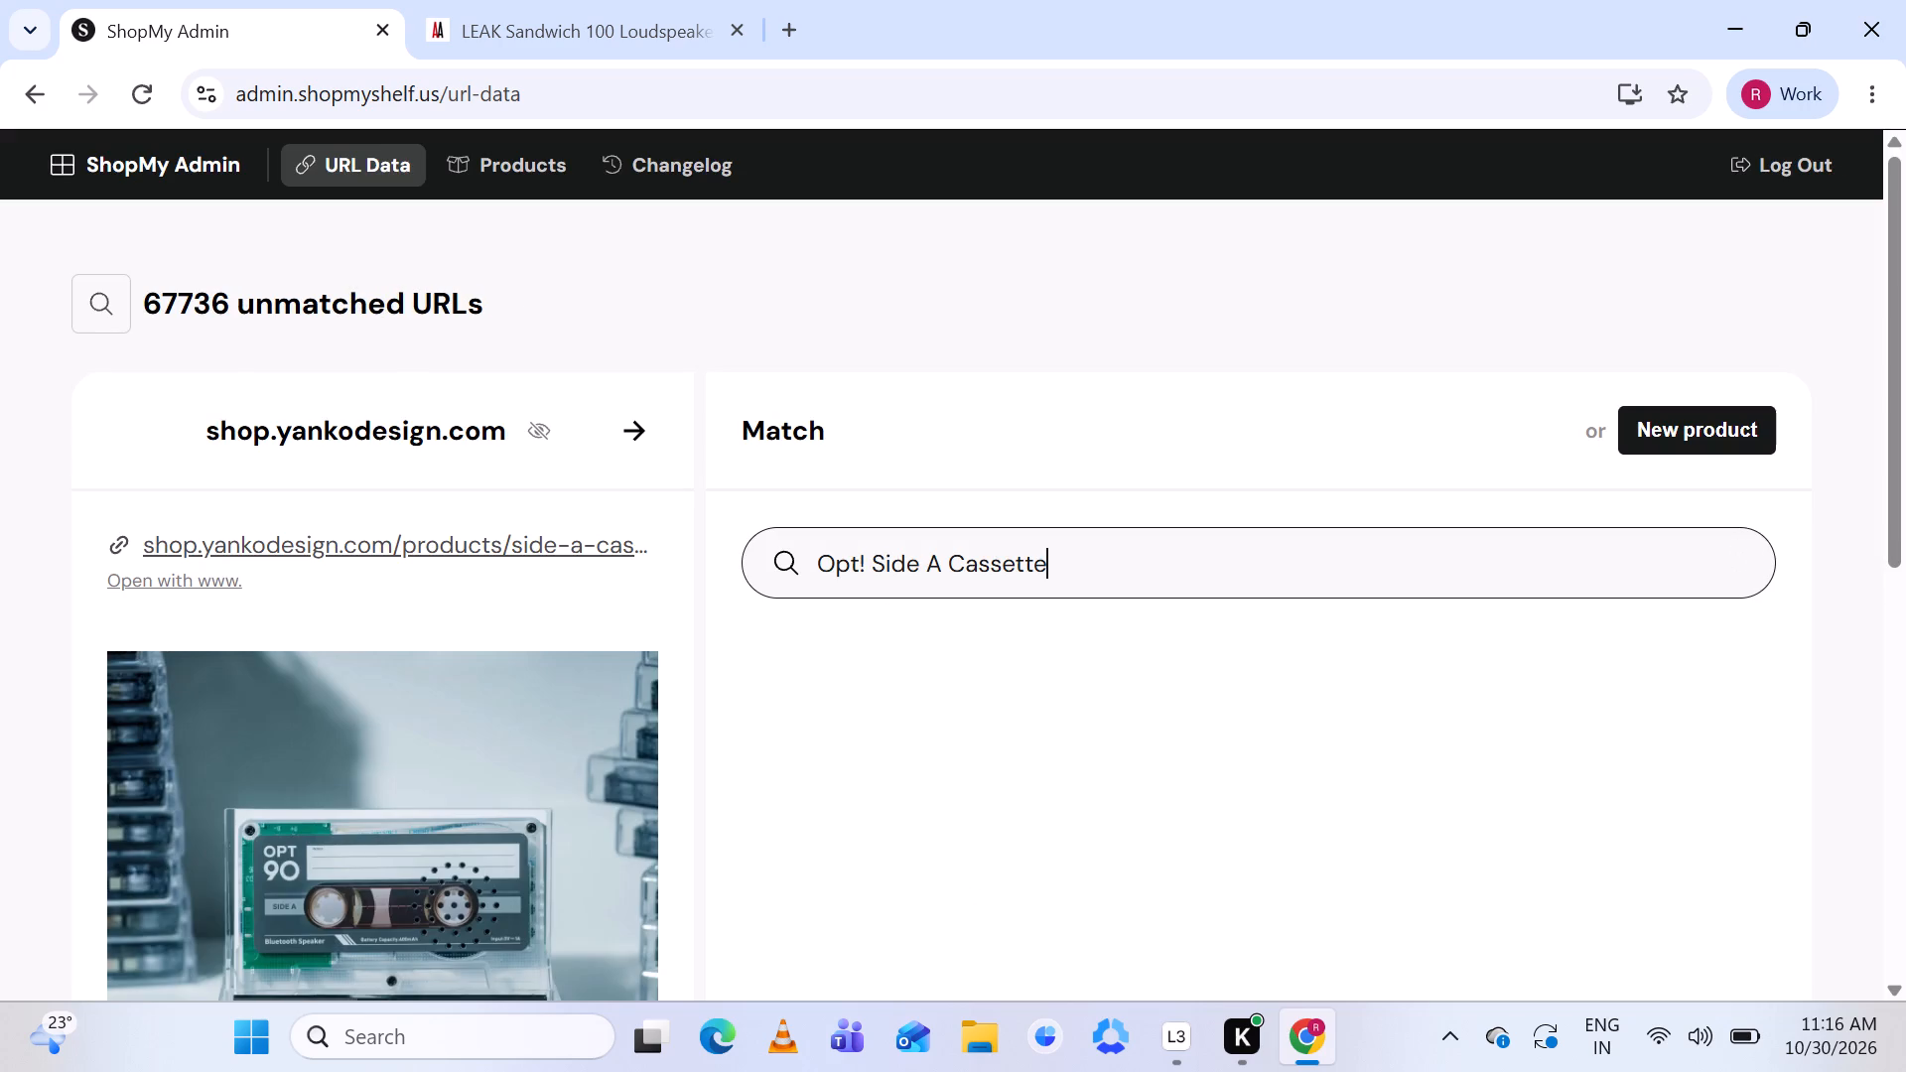
# Skip the unmatched URLs from shop.yankodesign.com through ostrovimenitebya.ru to reach the altiplano.com Navajo Design Belt.
pyautogui.scroll(-3, 878, 574)
pyautogui.scroll(1, 878, 574)
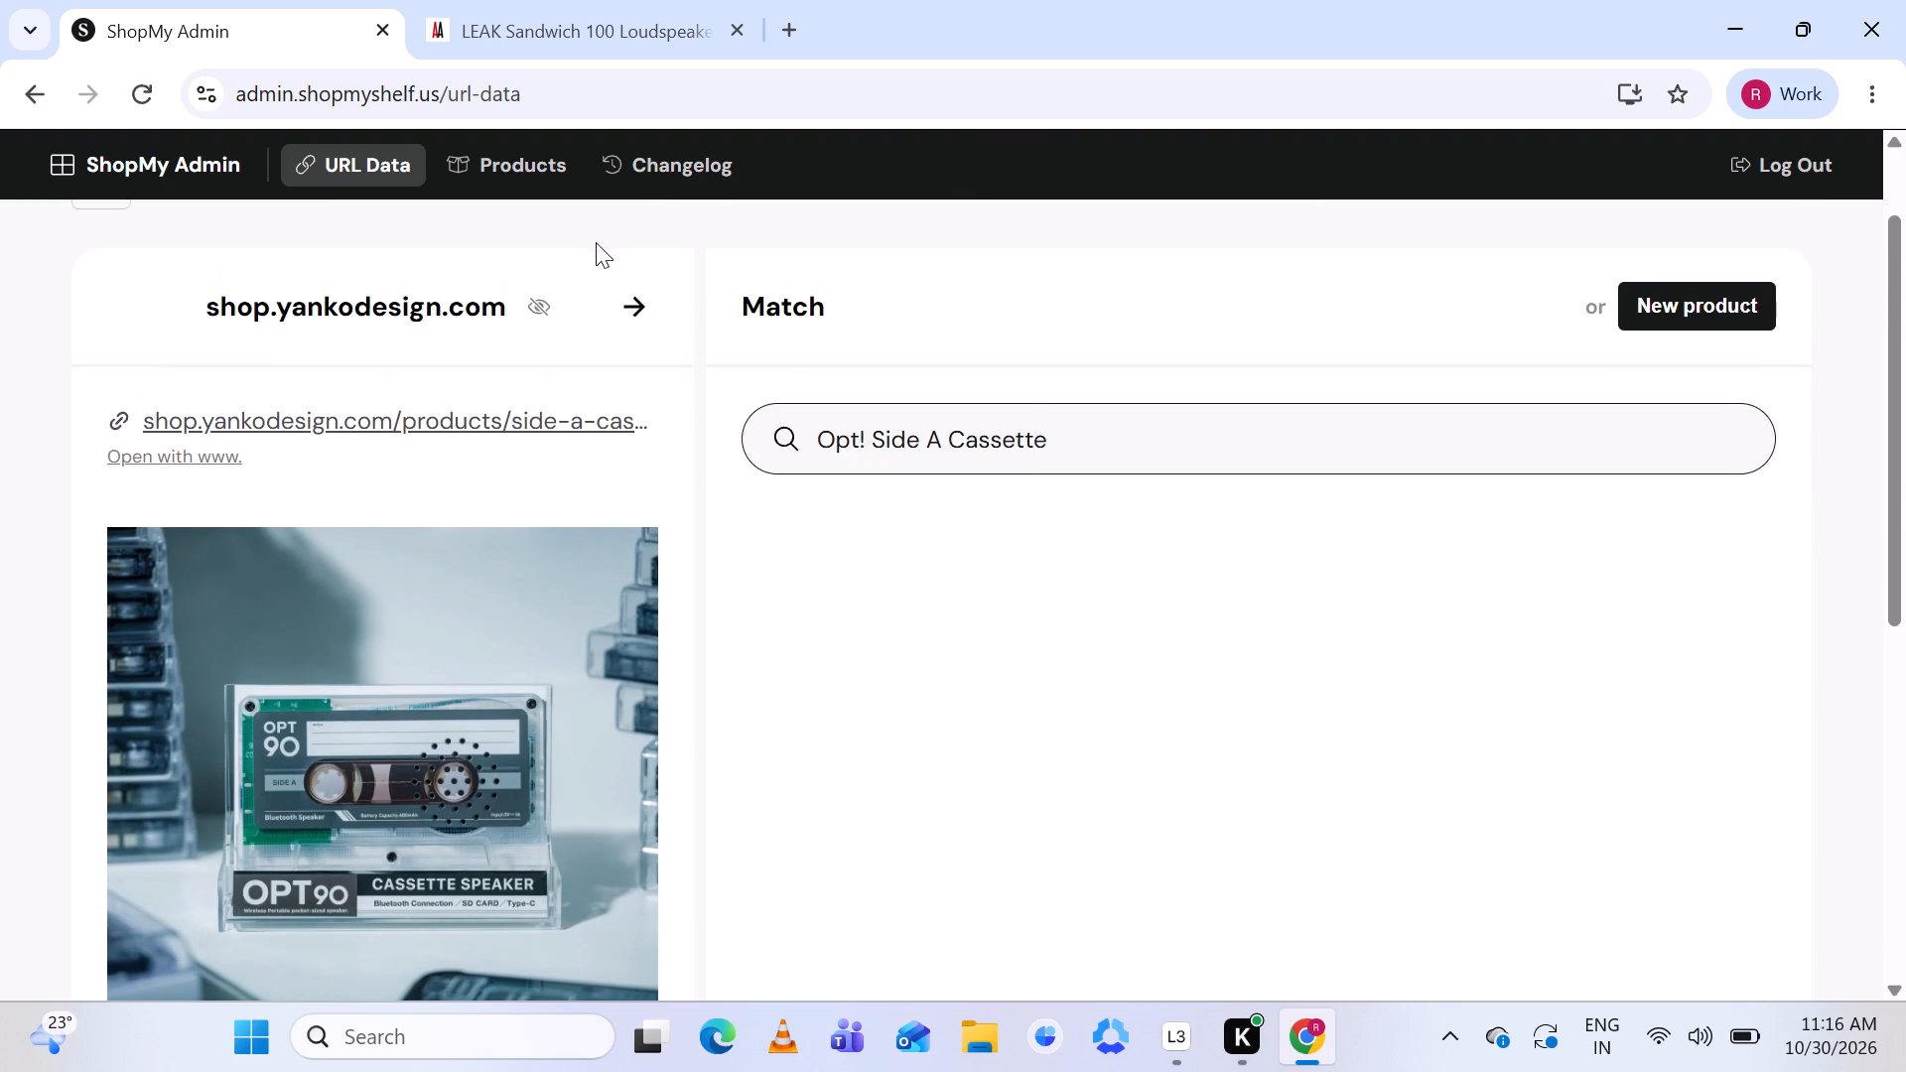
pyautogui.click(640, 314)
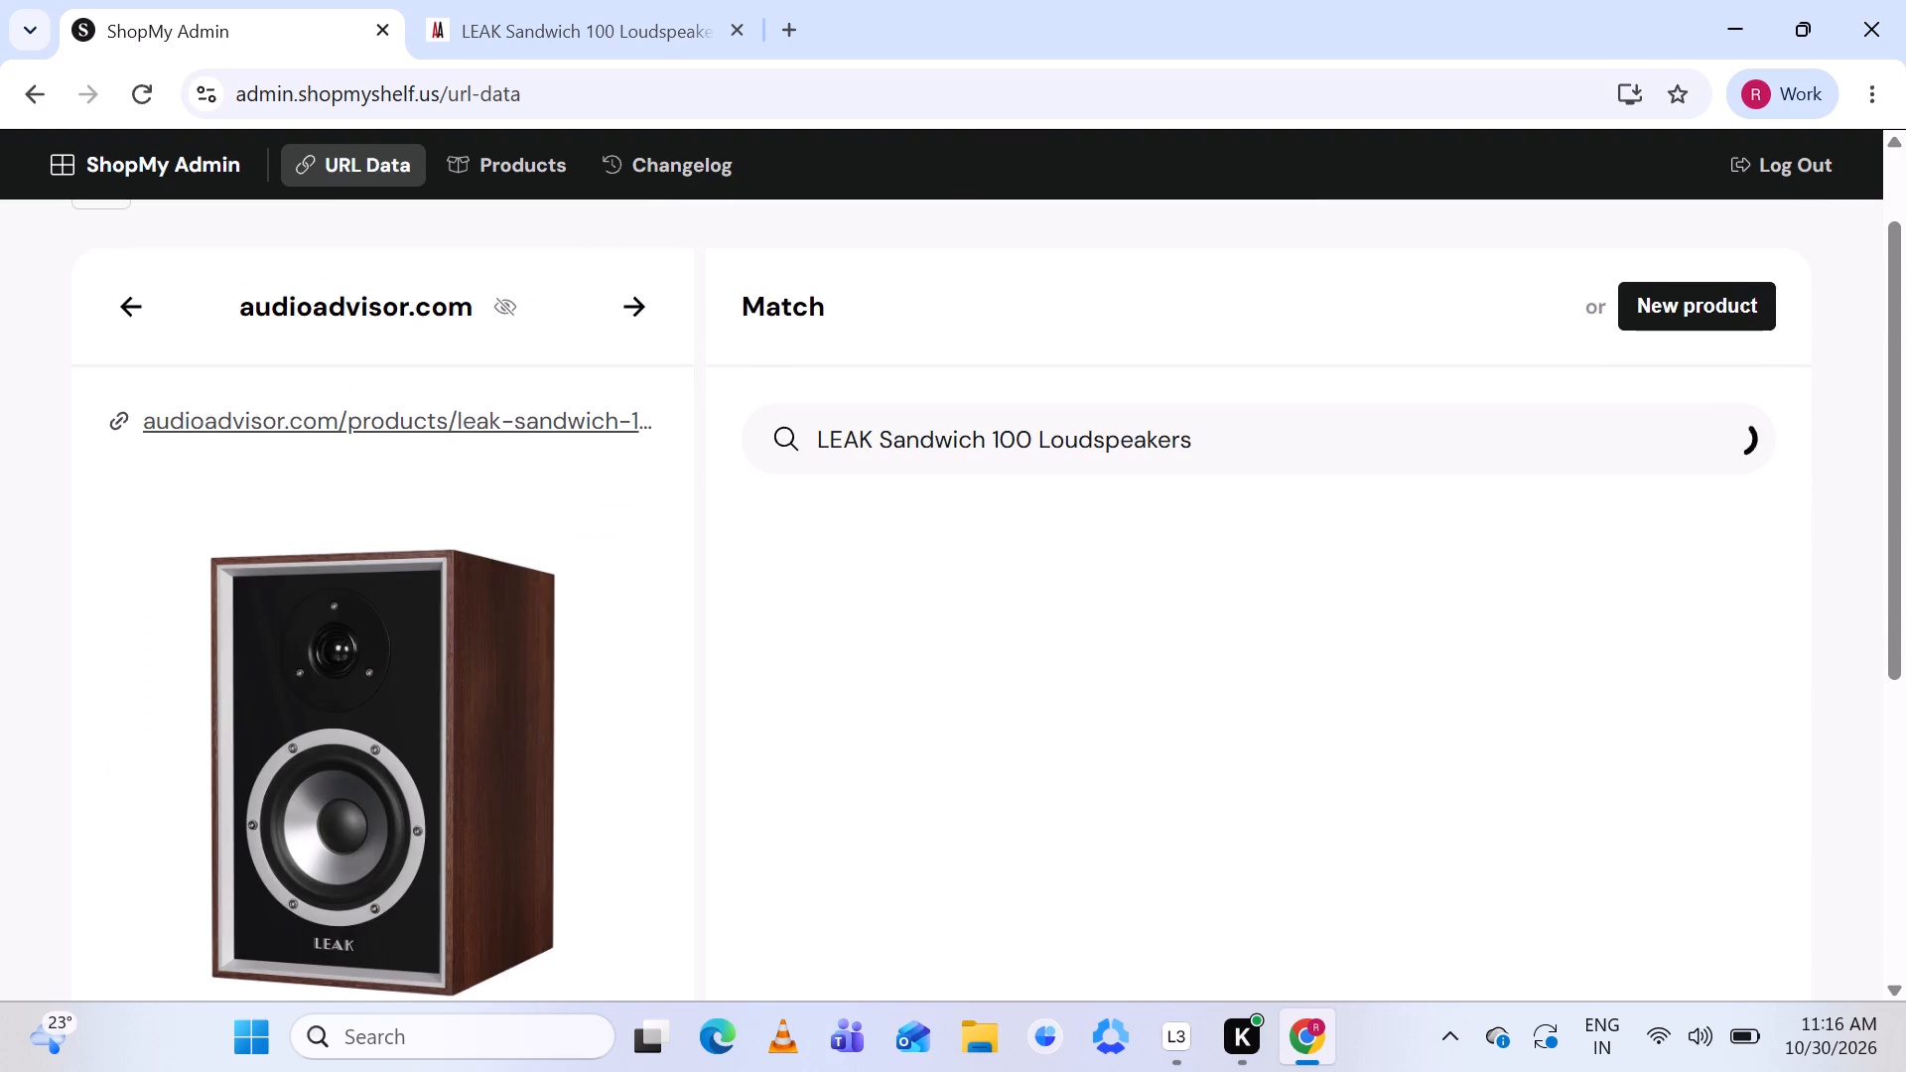
pyautogui.click(623, 283)
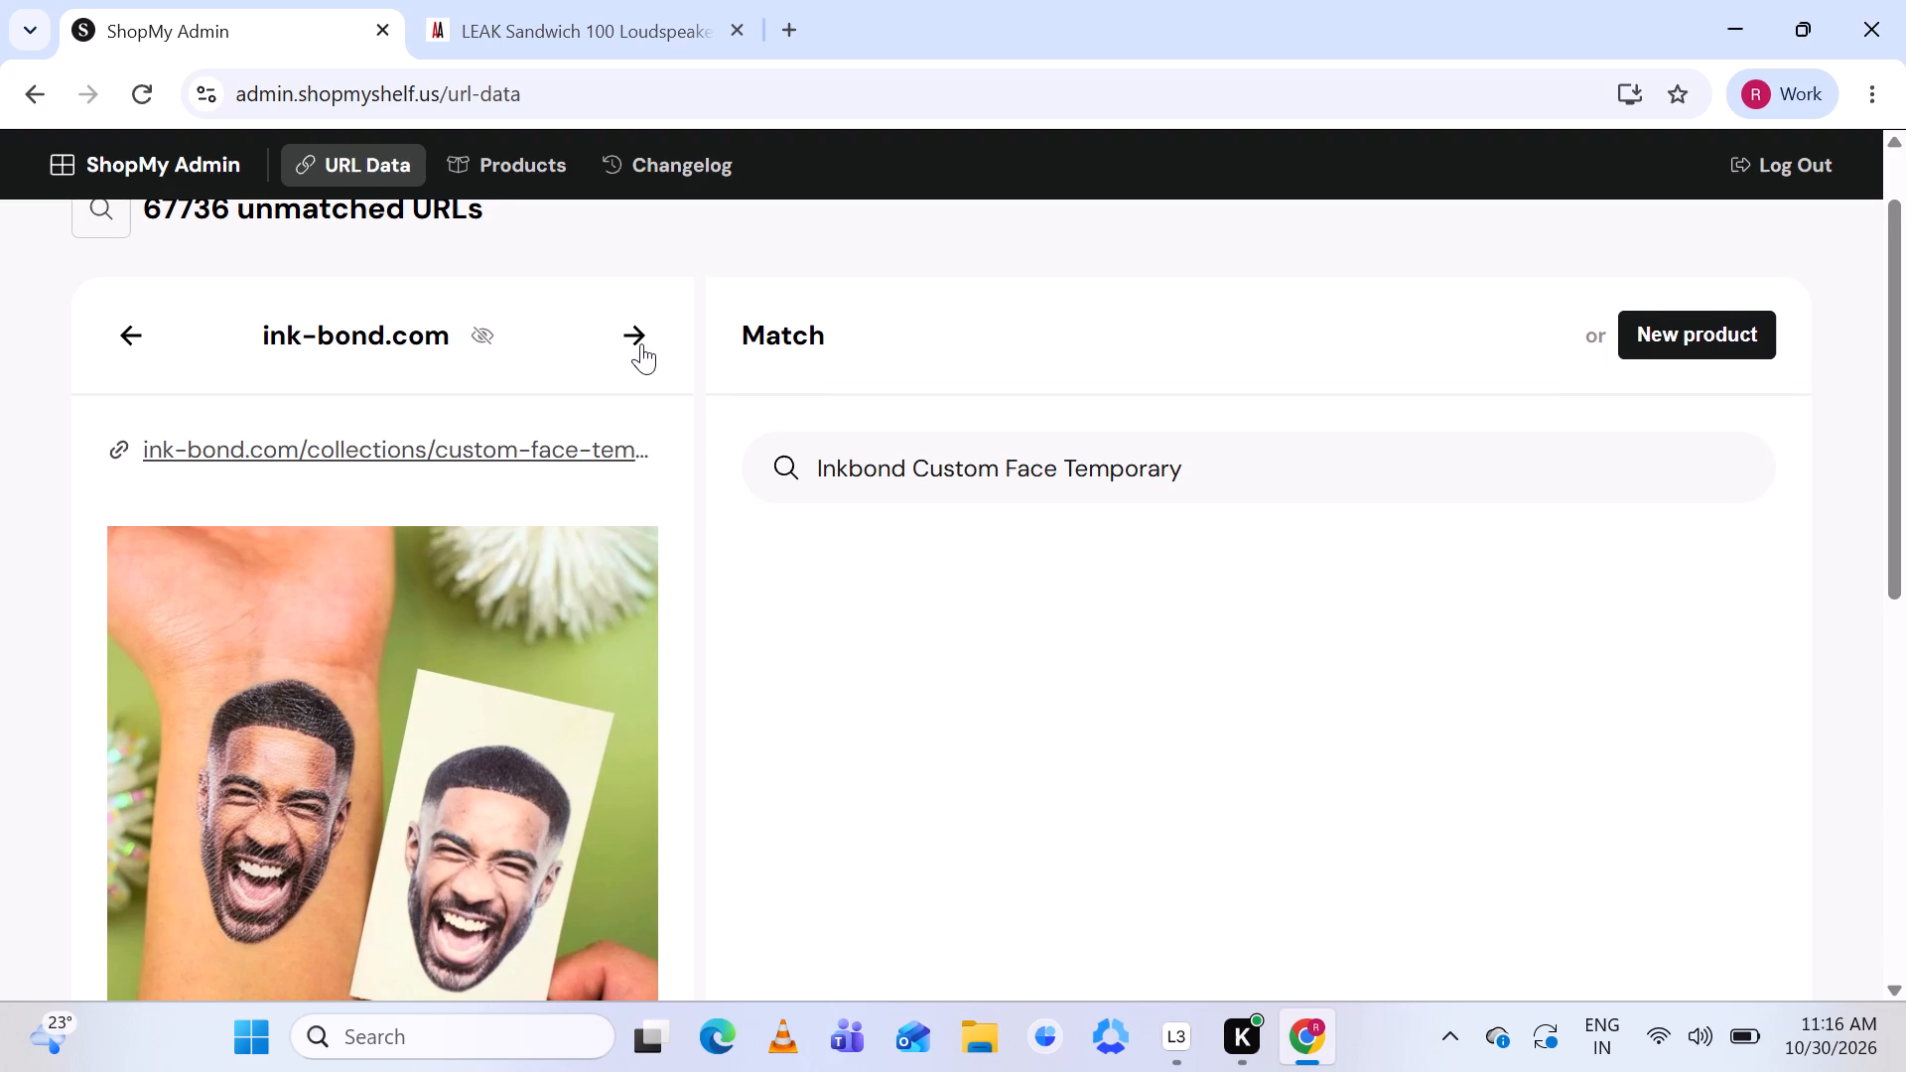
pyautogui.click(641, 343)
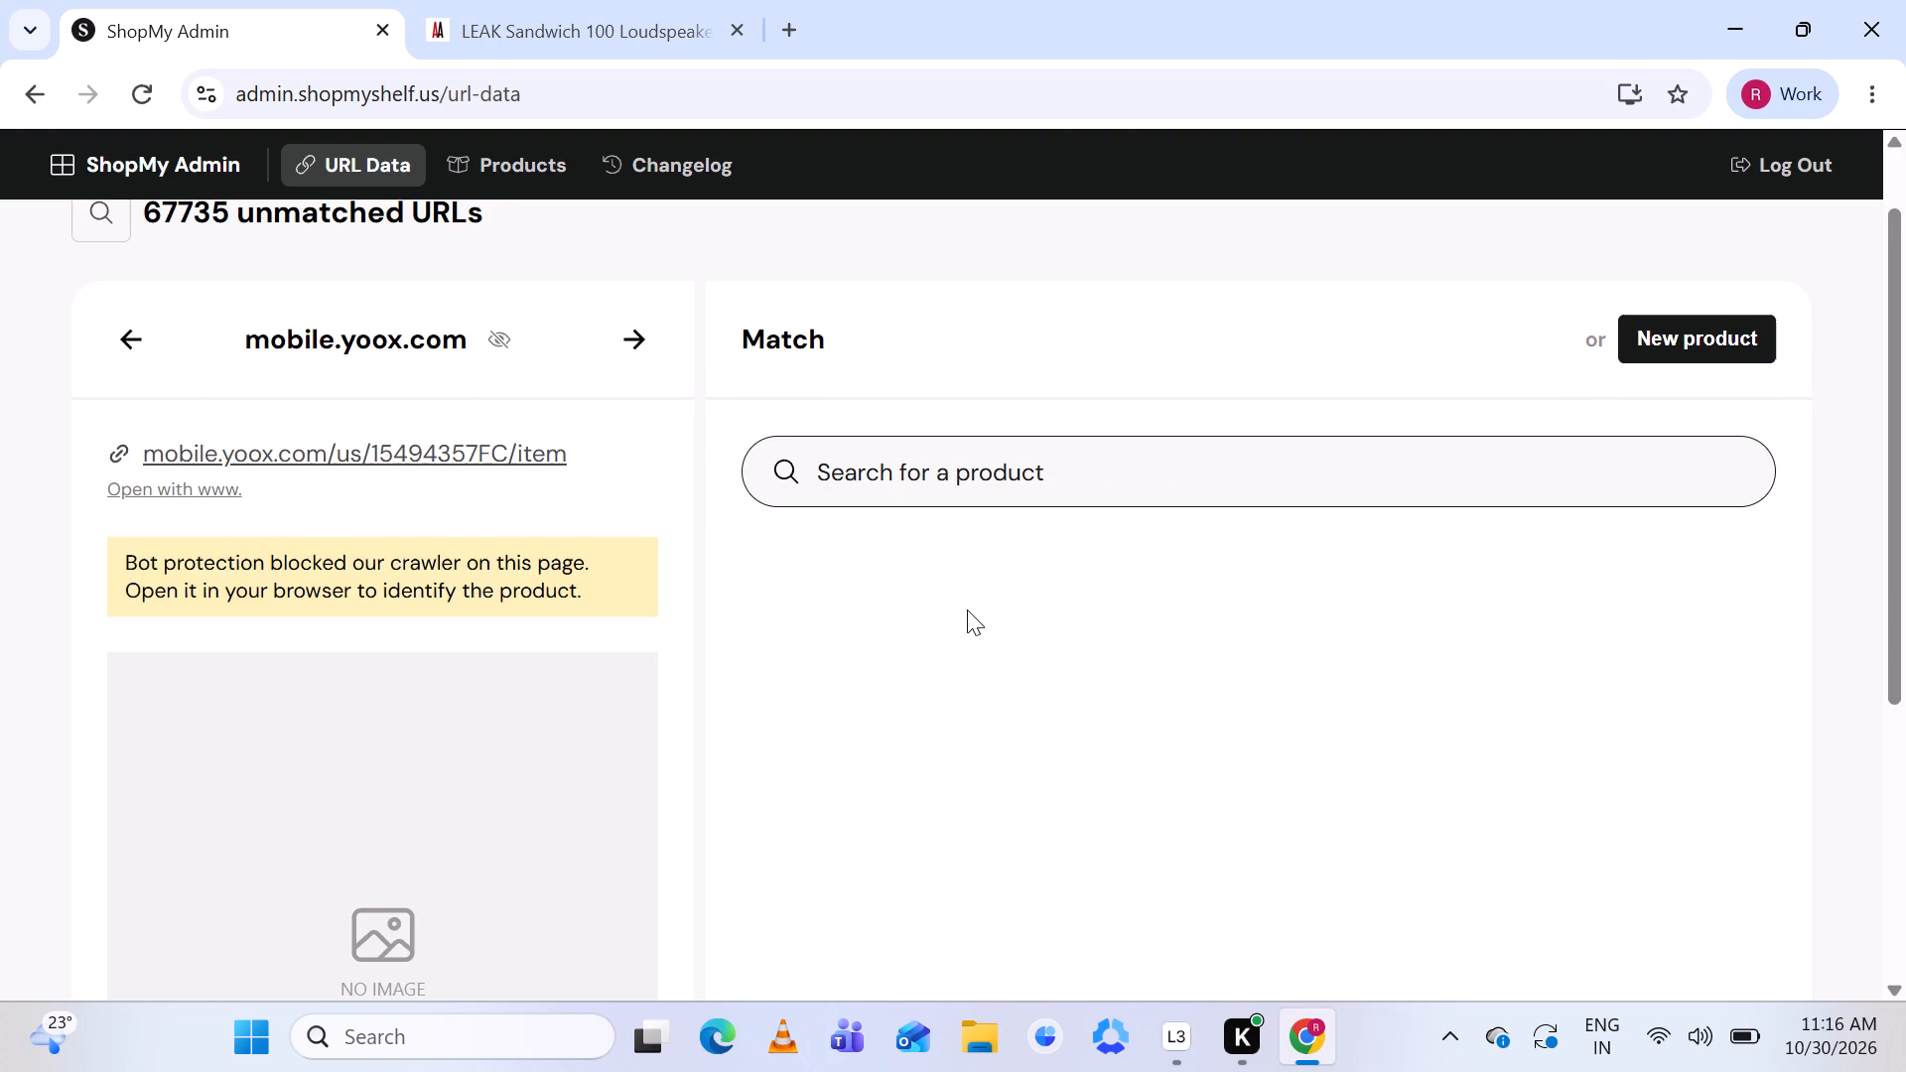
pyautogui.scroll(-1, 967, 609)
pyautogui.scroll(1, 967, 609)
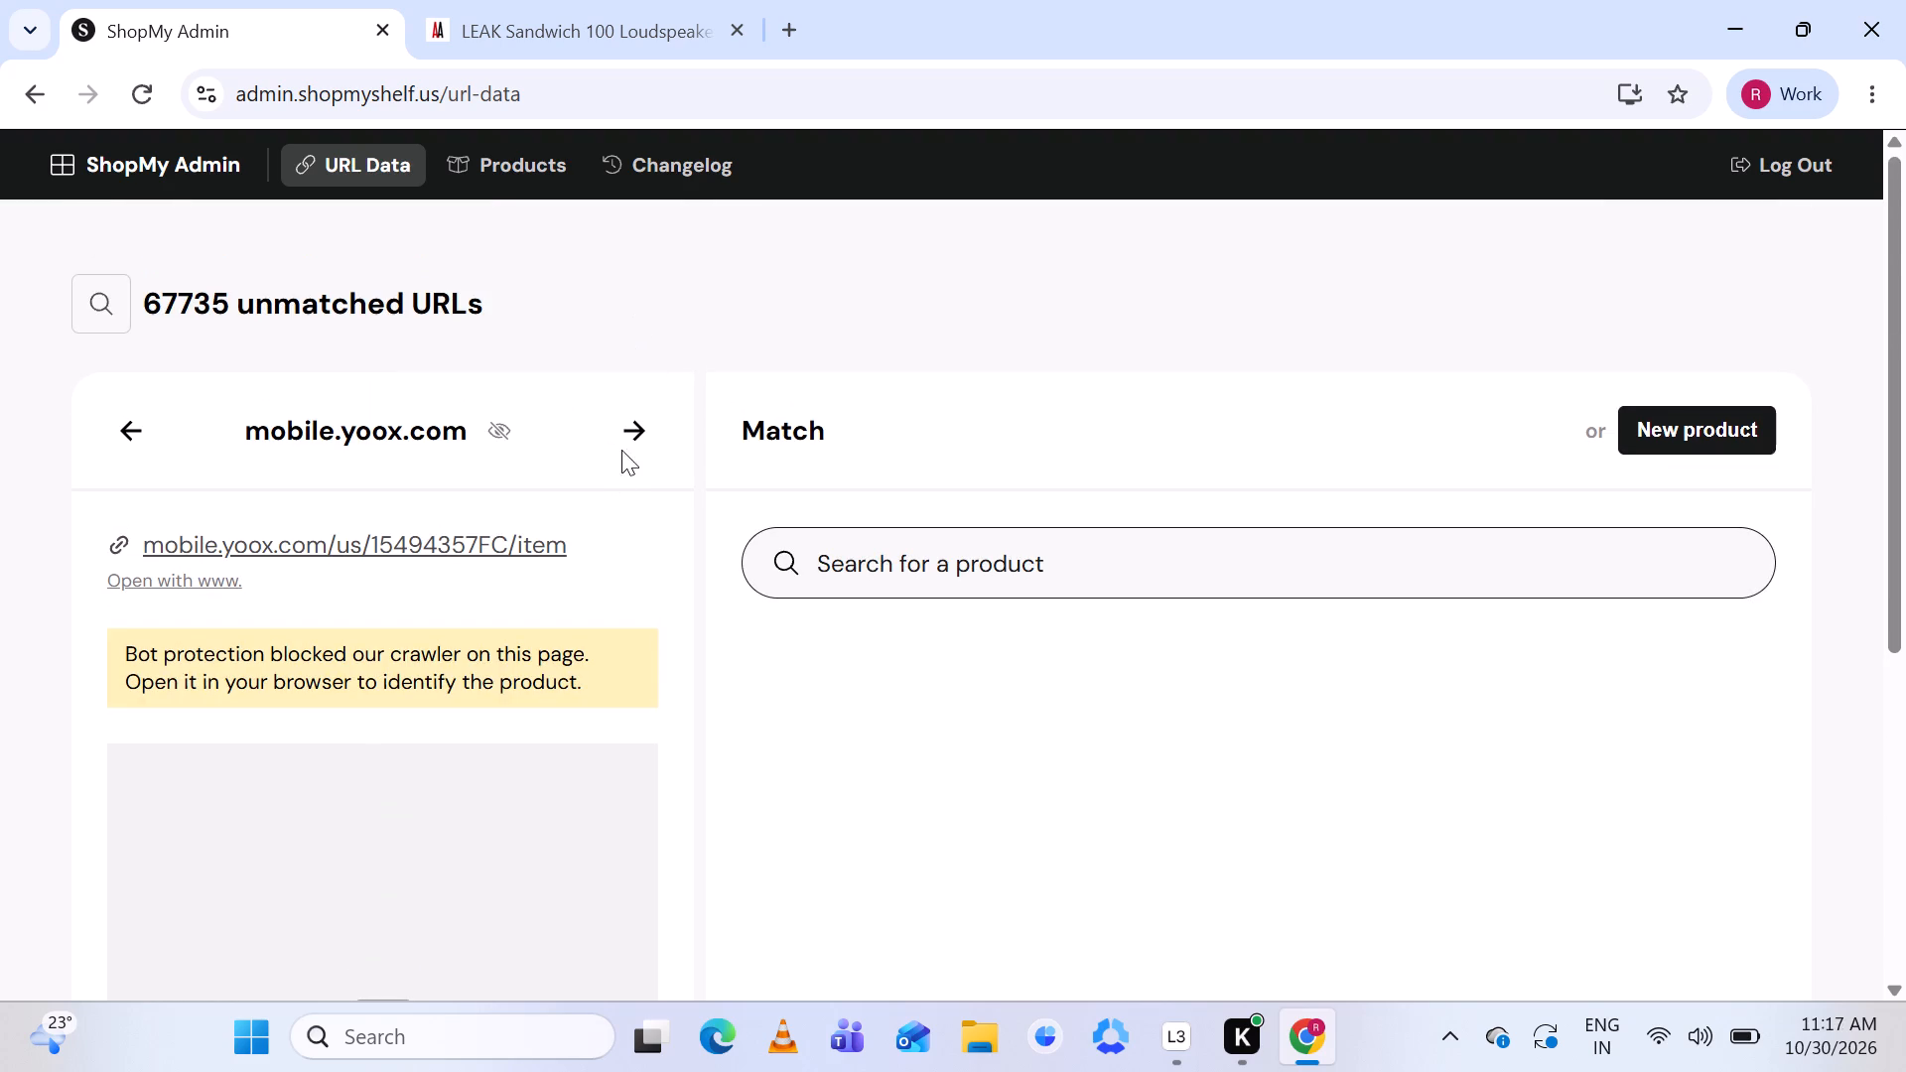
pyautogui.click(633, 435)
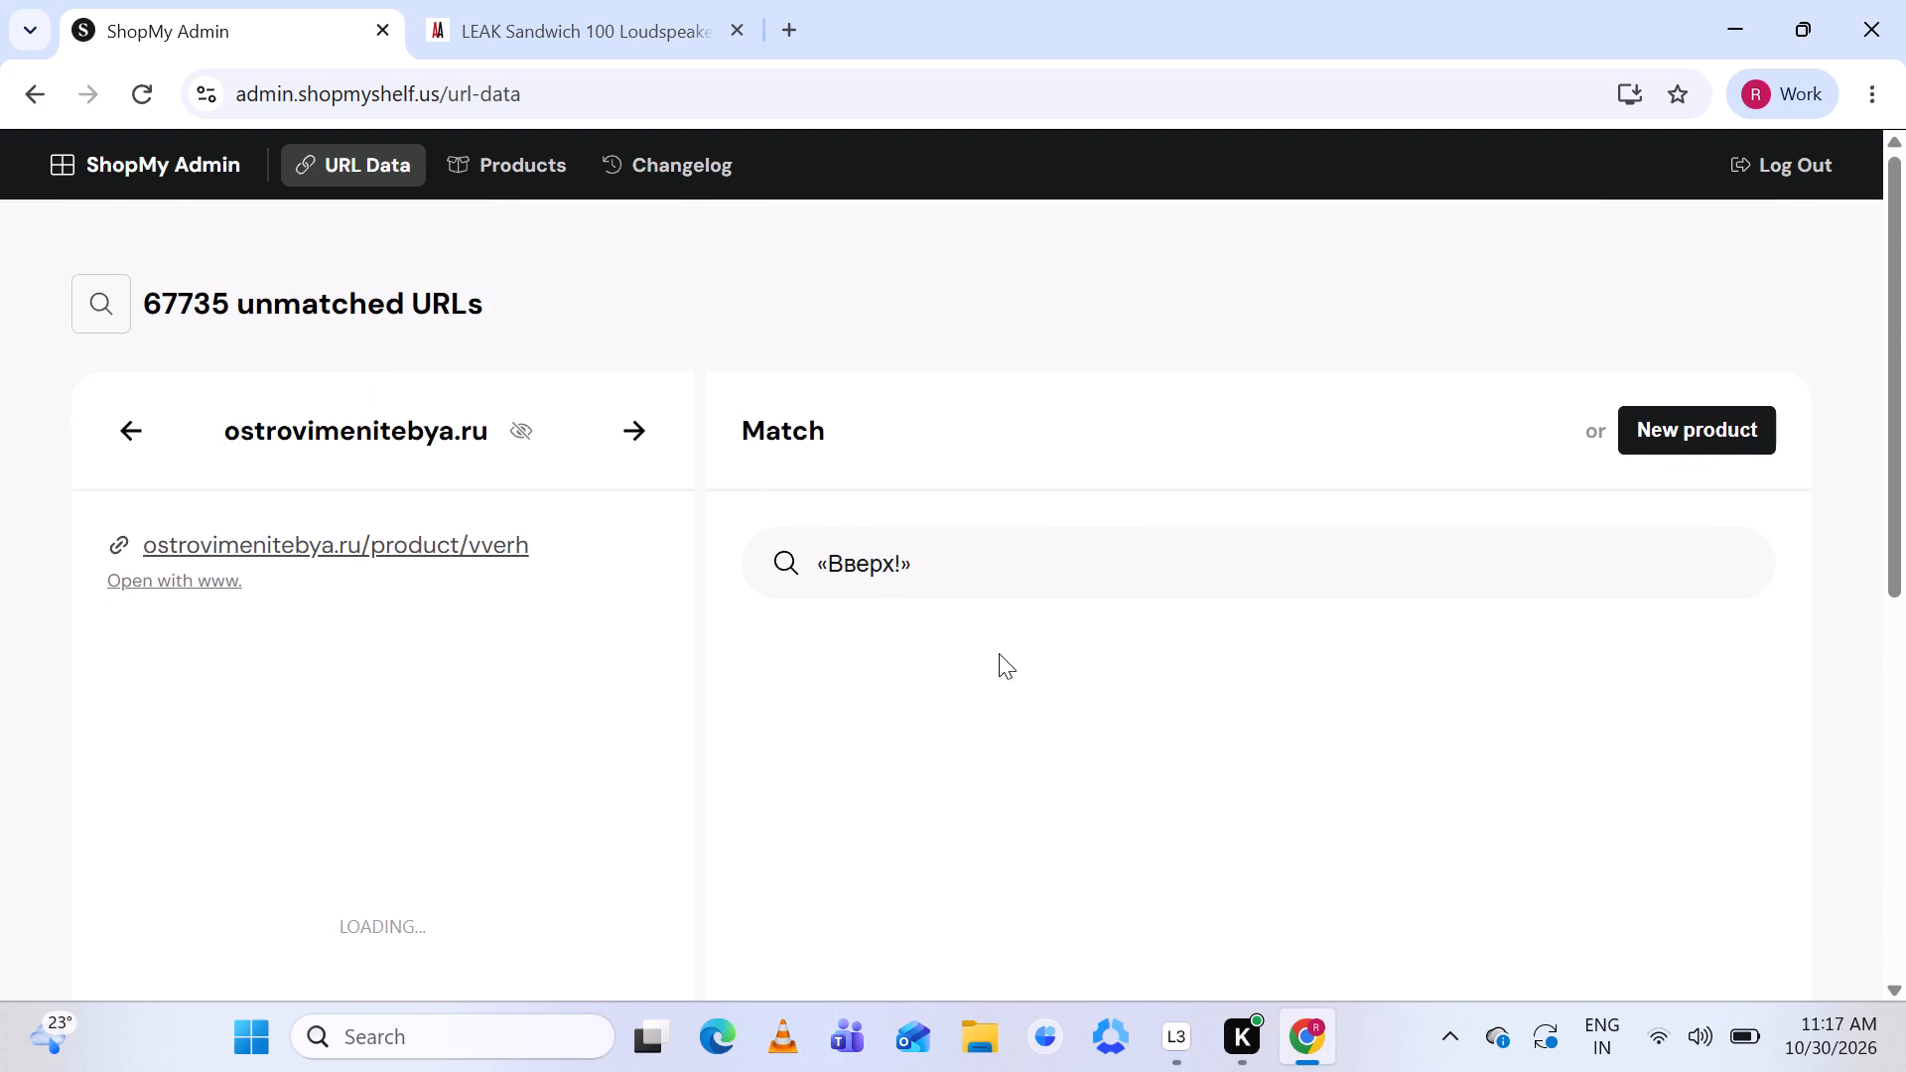
pyautogui.scroll(-1, 999, 653)
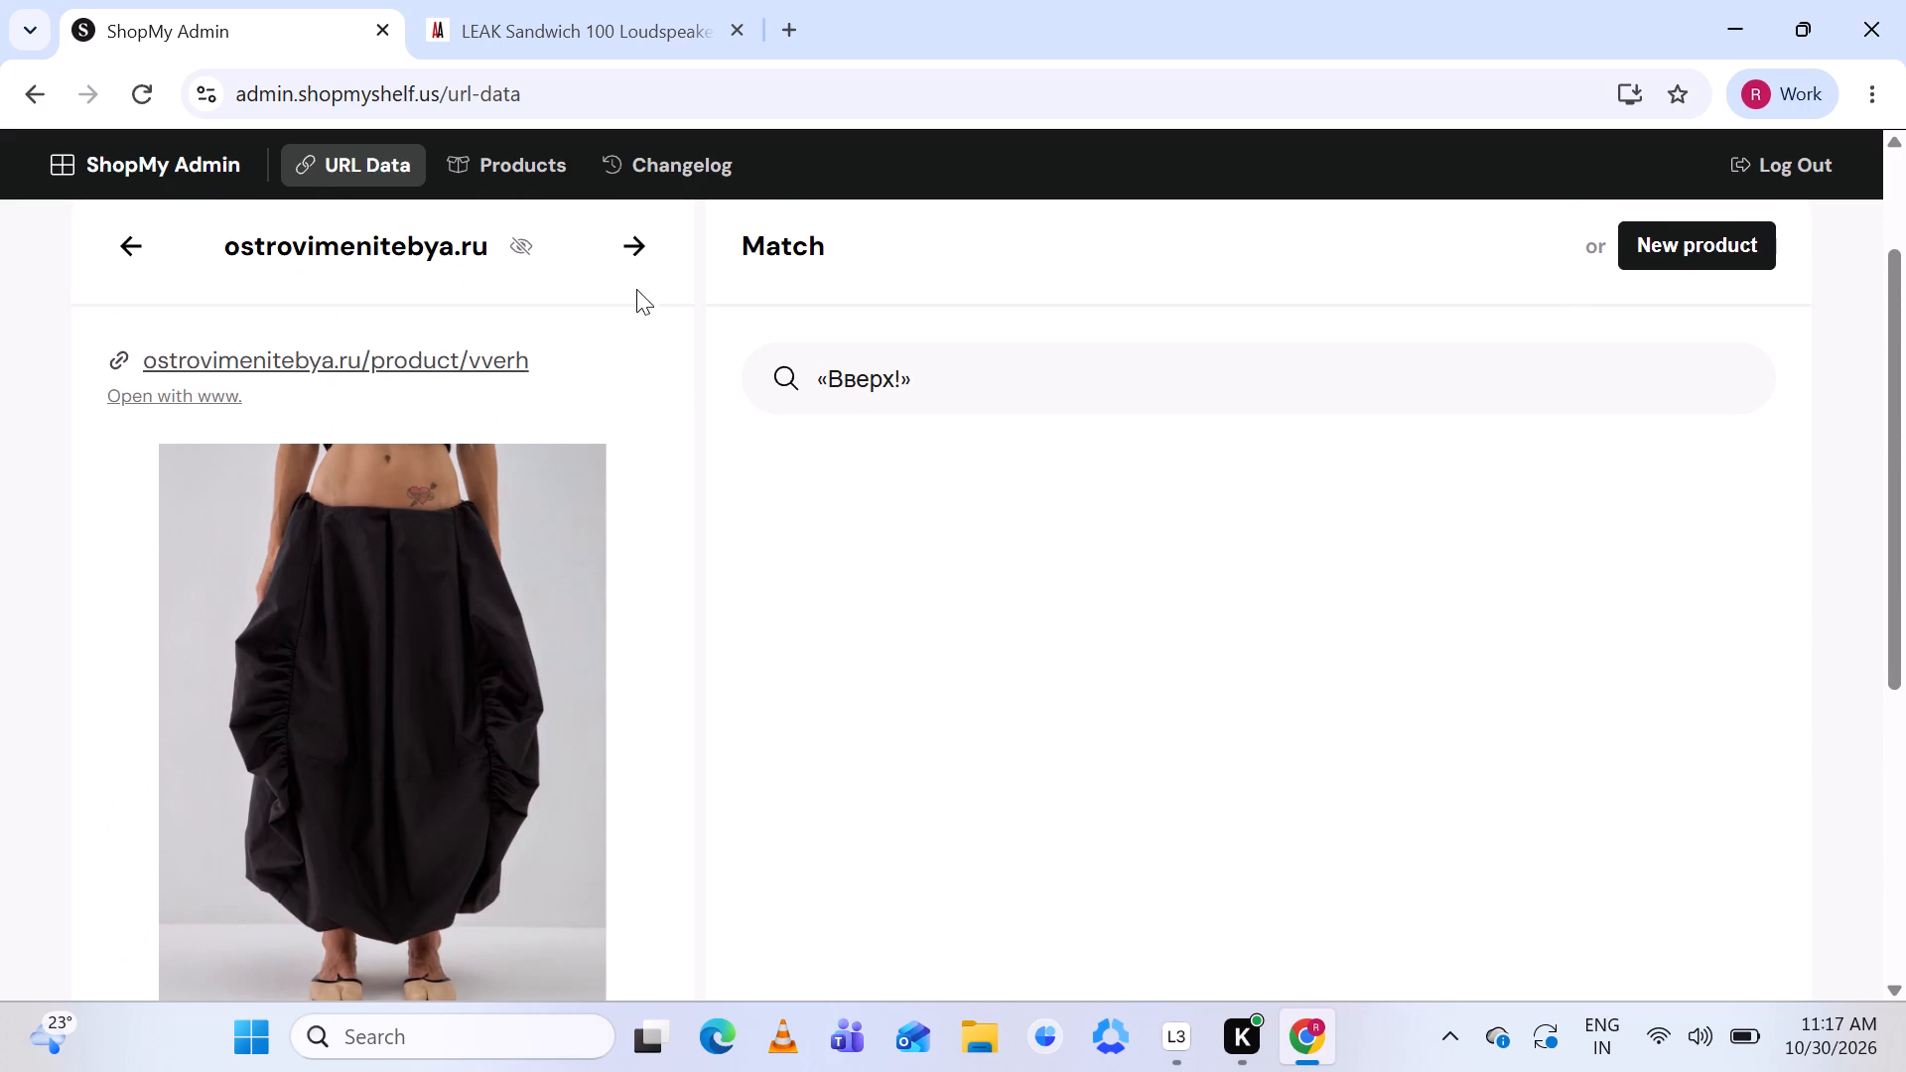
pyautogui.click(633, 246)
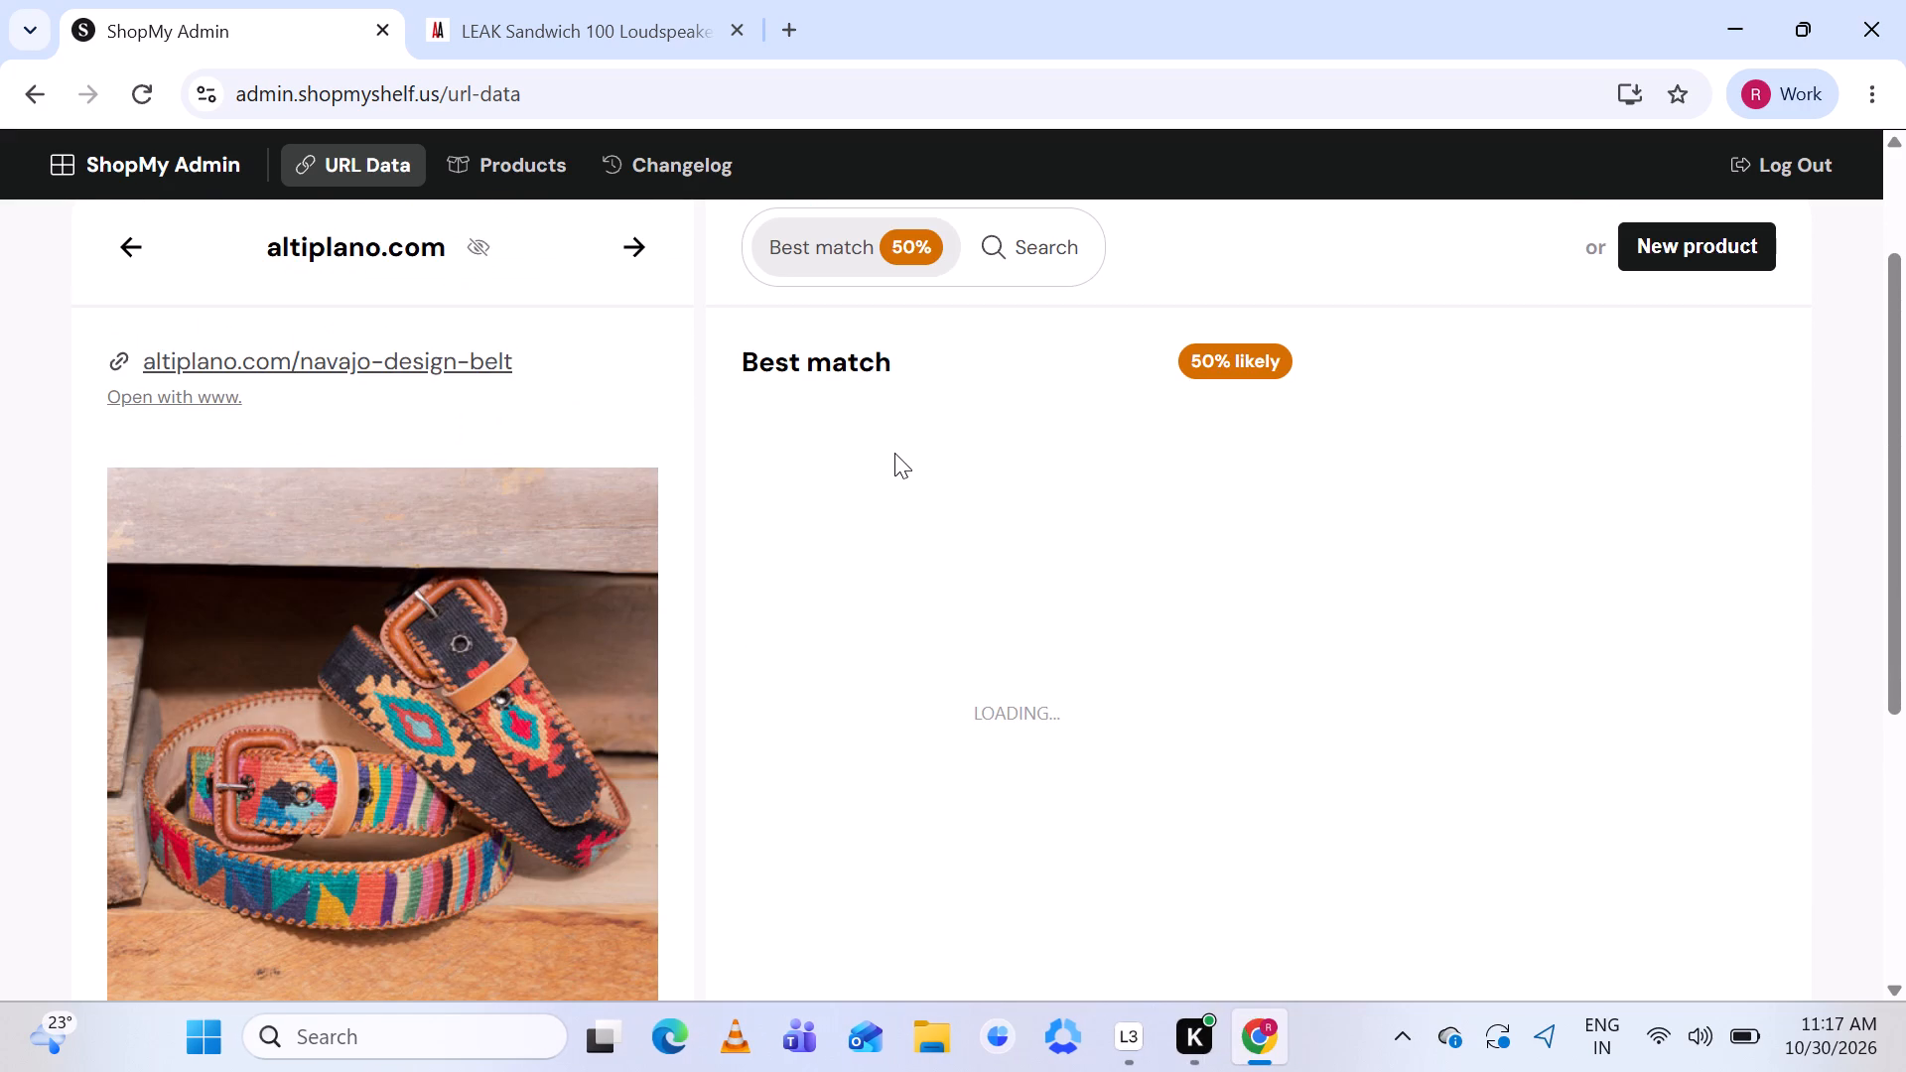
# Open the product page of the suggested Lady Hart match, close the LEAK loudspeakers page, and return to ShopMy Admin.
pyautogui.scroll(-3, 894, 453)
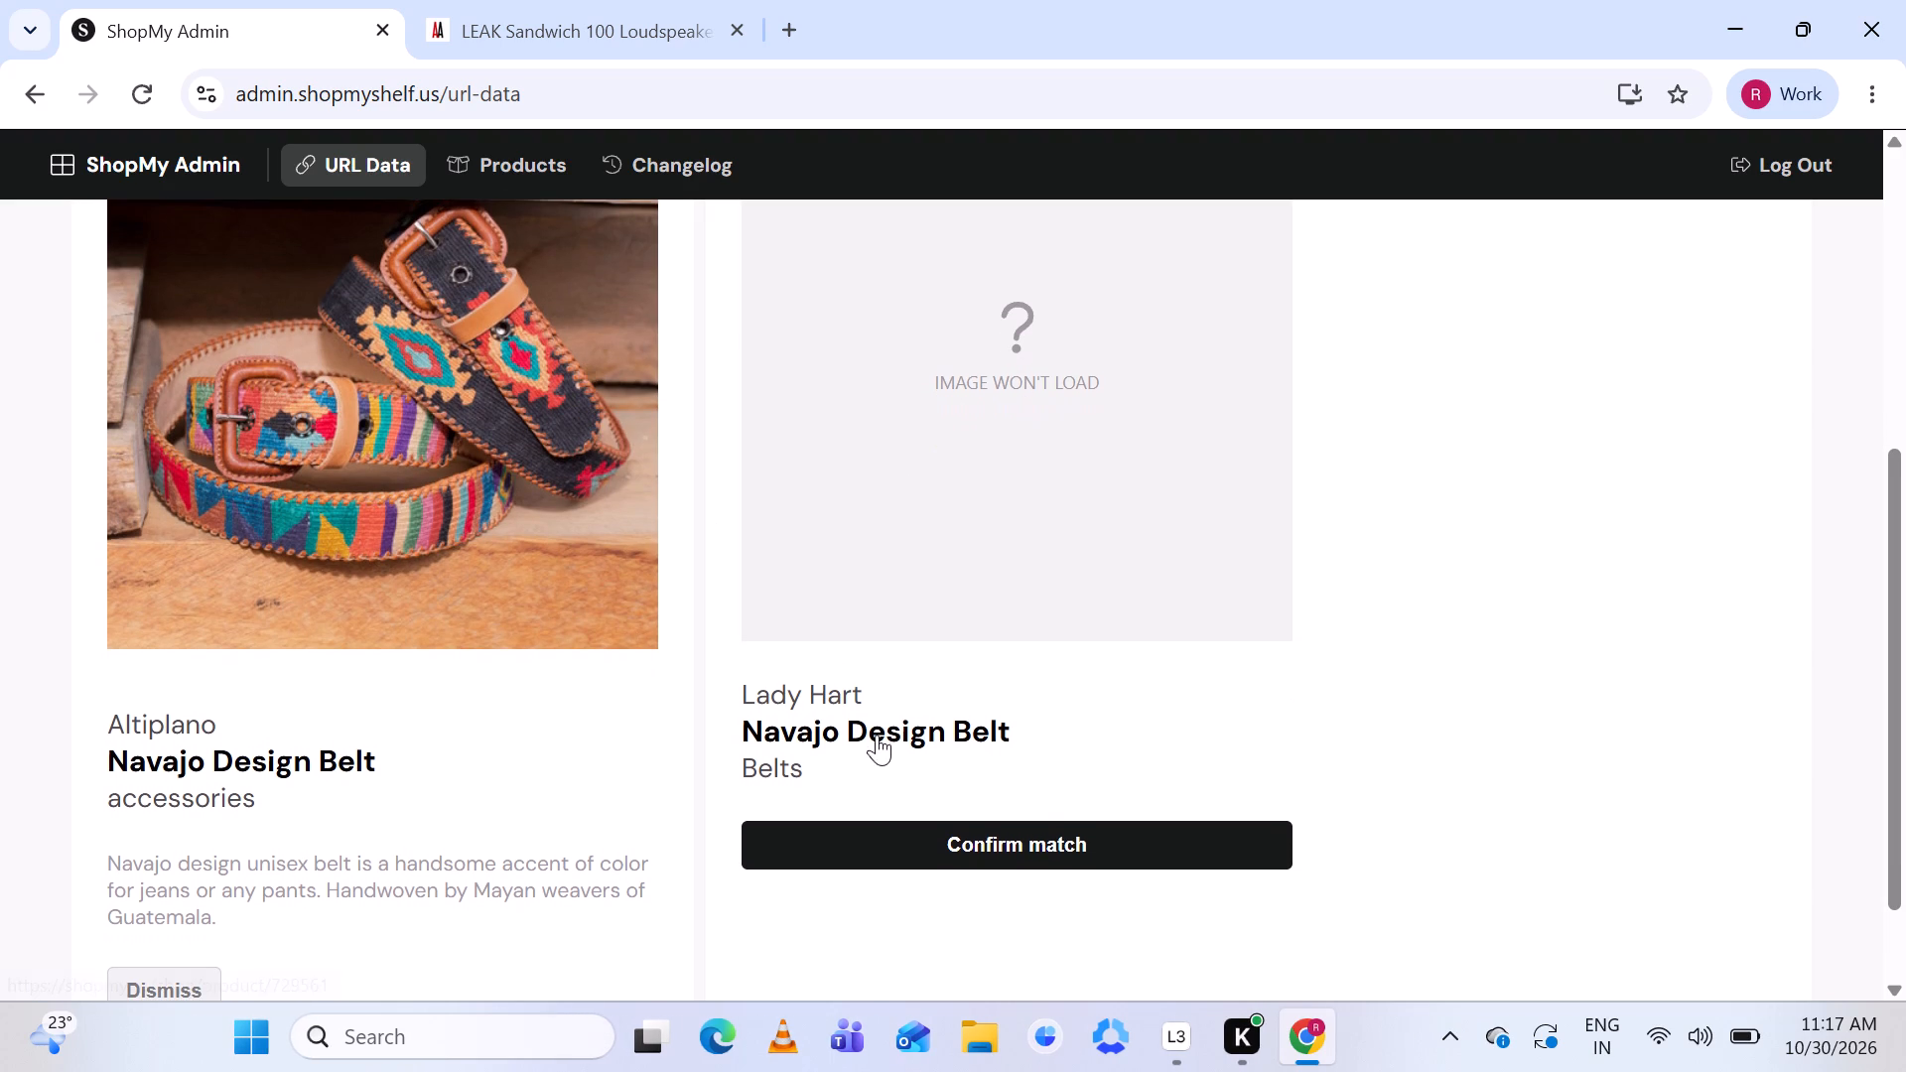
pyautogui.click(874, 724)
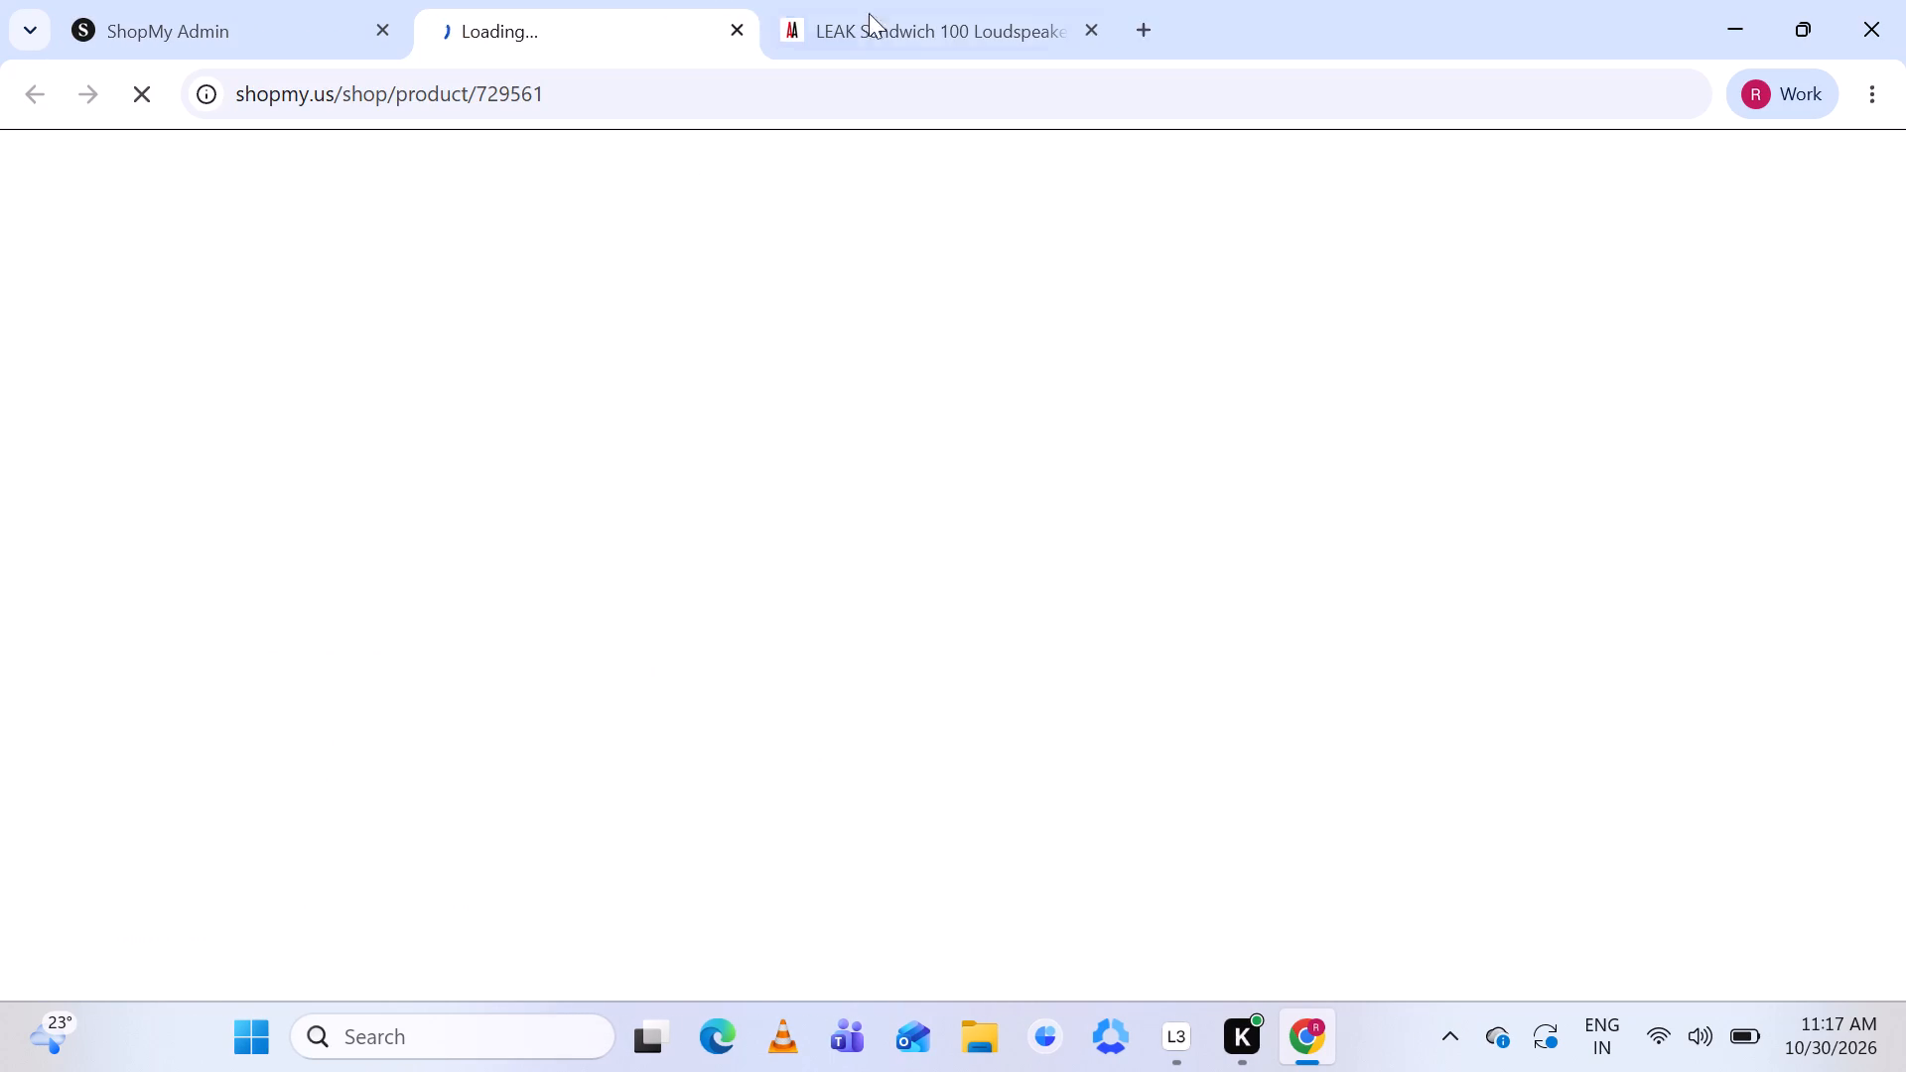
pyautogui.click(1092, 27)
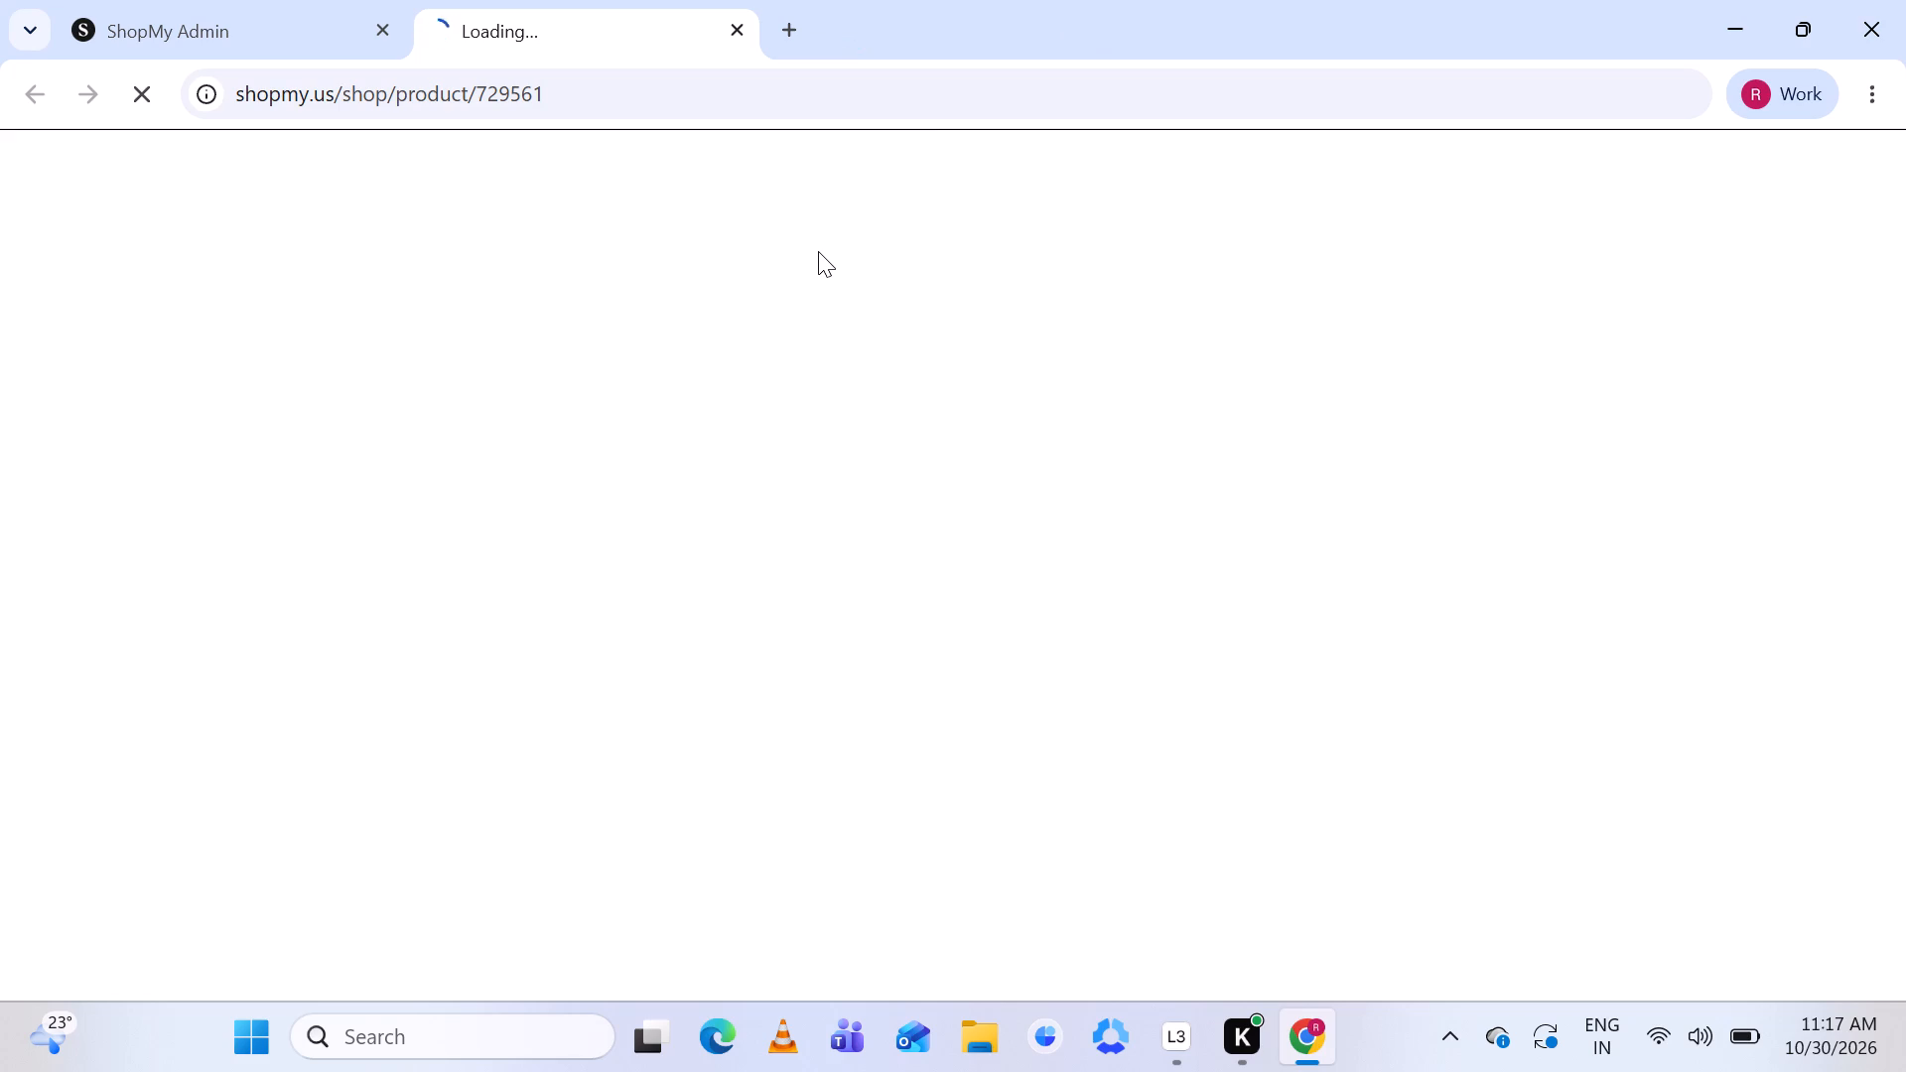
pyautogui.click(128, 10)
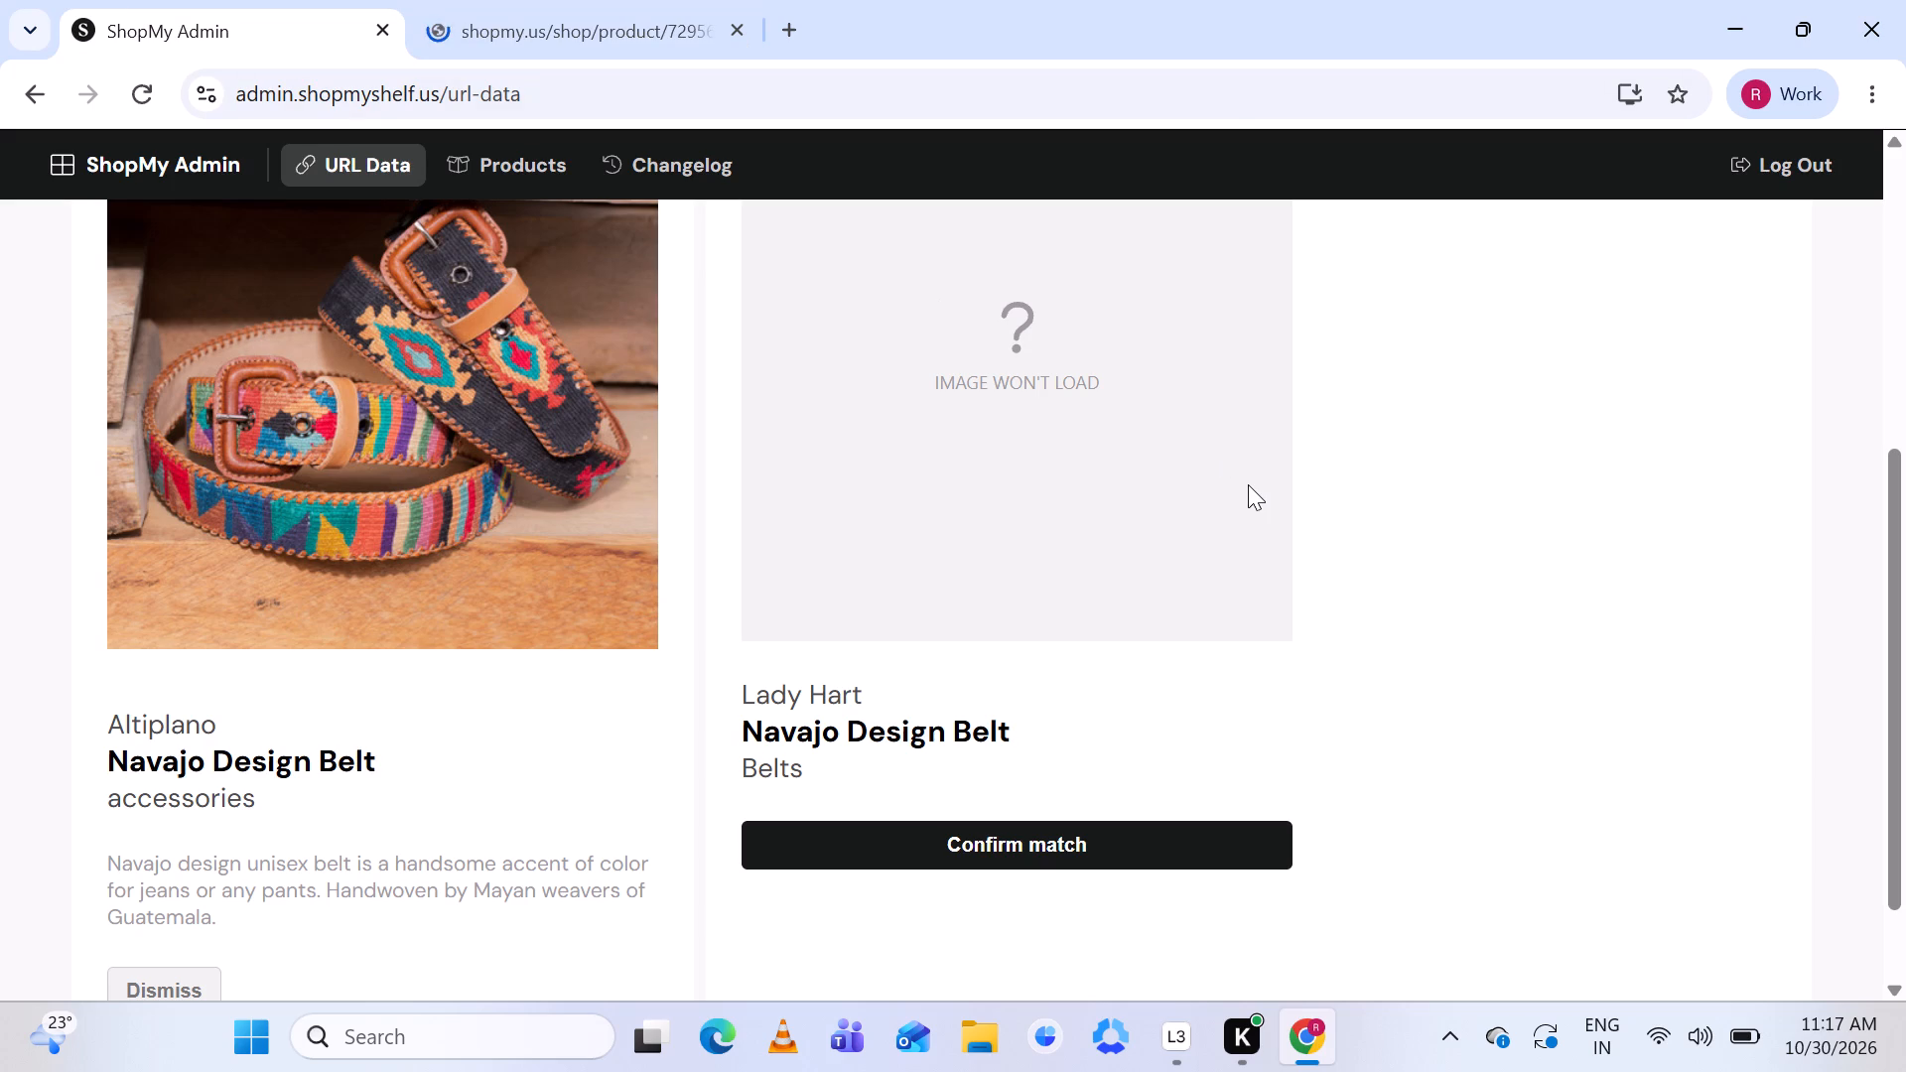
# Check the catalog search for "Altiplano Navajo Design Belt" and return to the best match suggestion.
pyautogui.scroll(1, 1248, 484)
pyautogui.click(1021, 356)
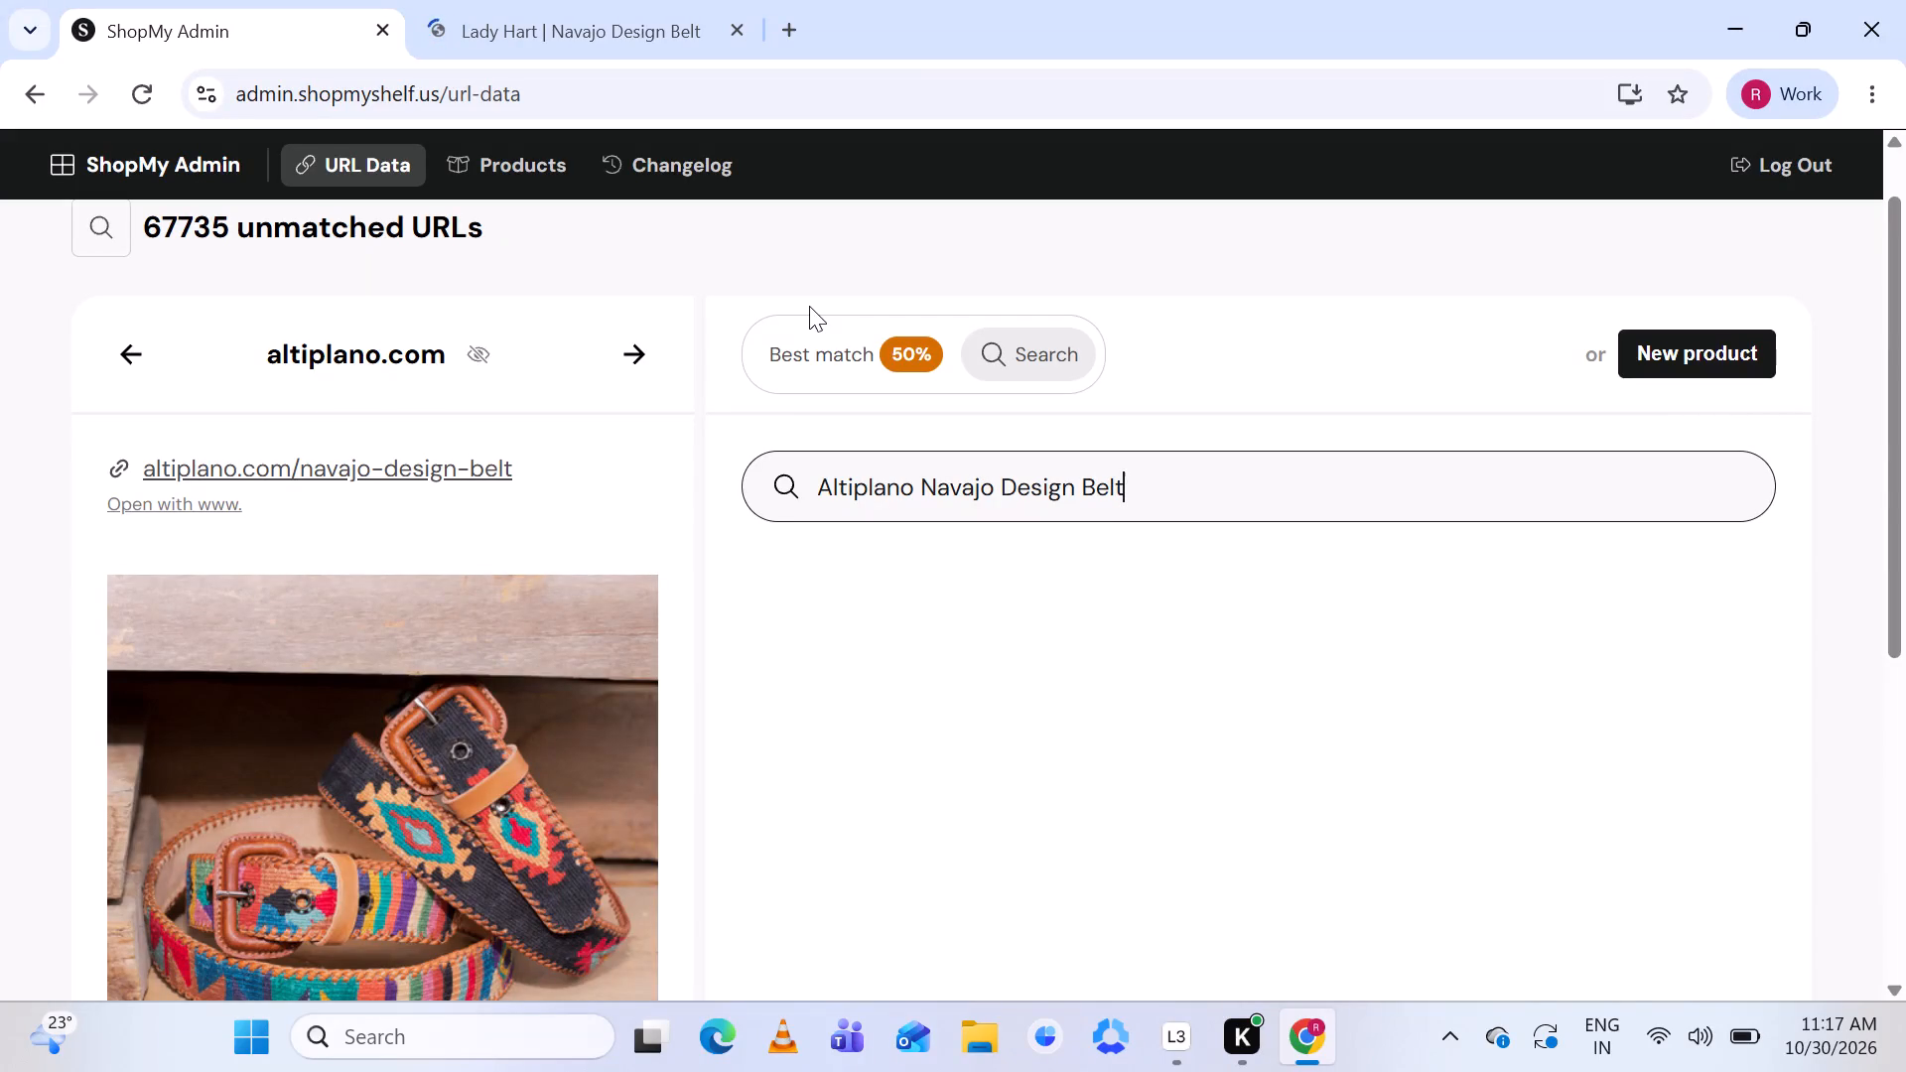
pyautogui.click(843, 351)
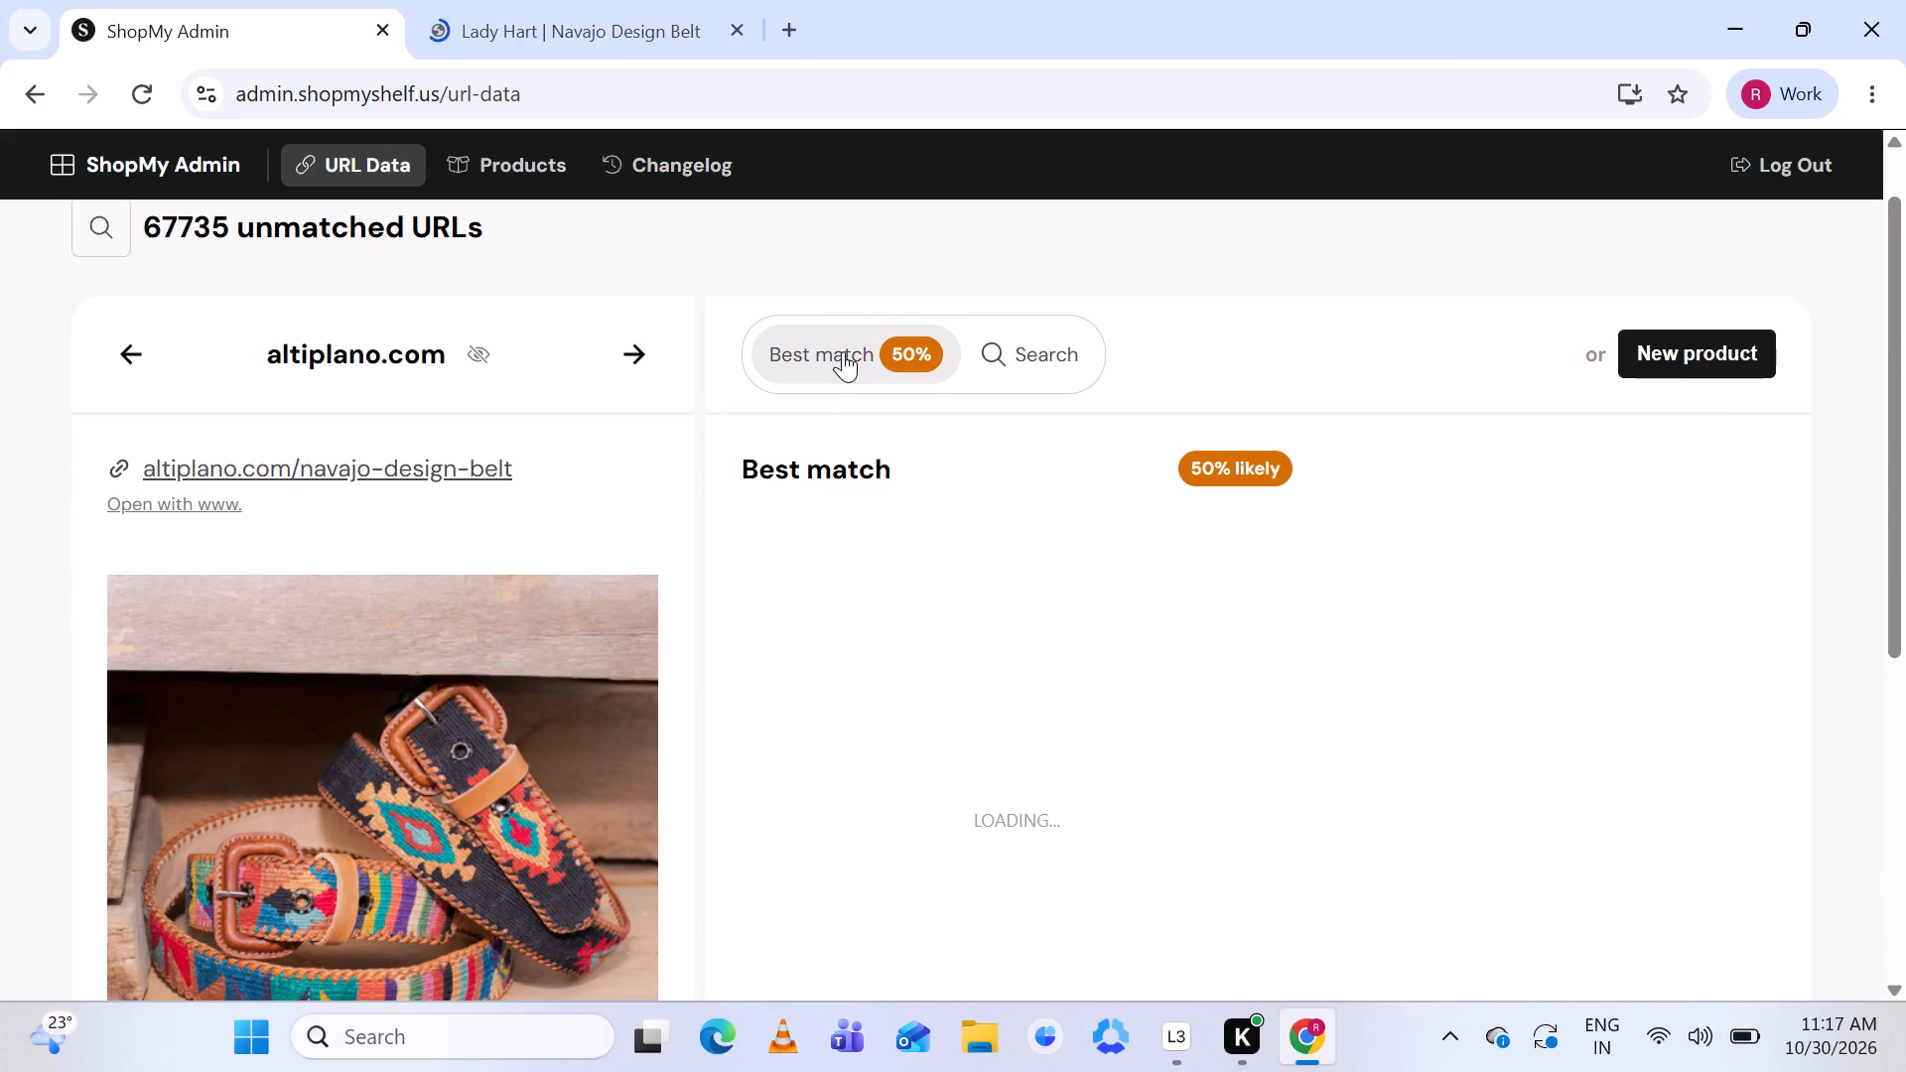
pyautogui.scroll(-2, 1052, 679)
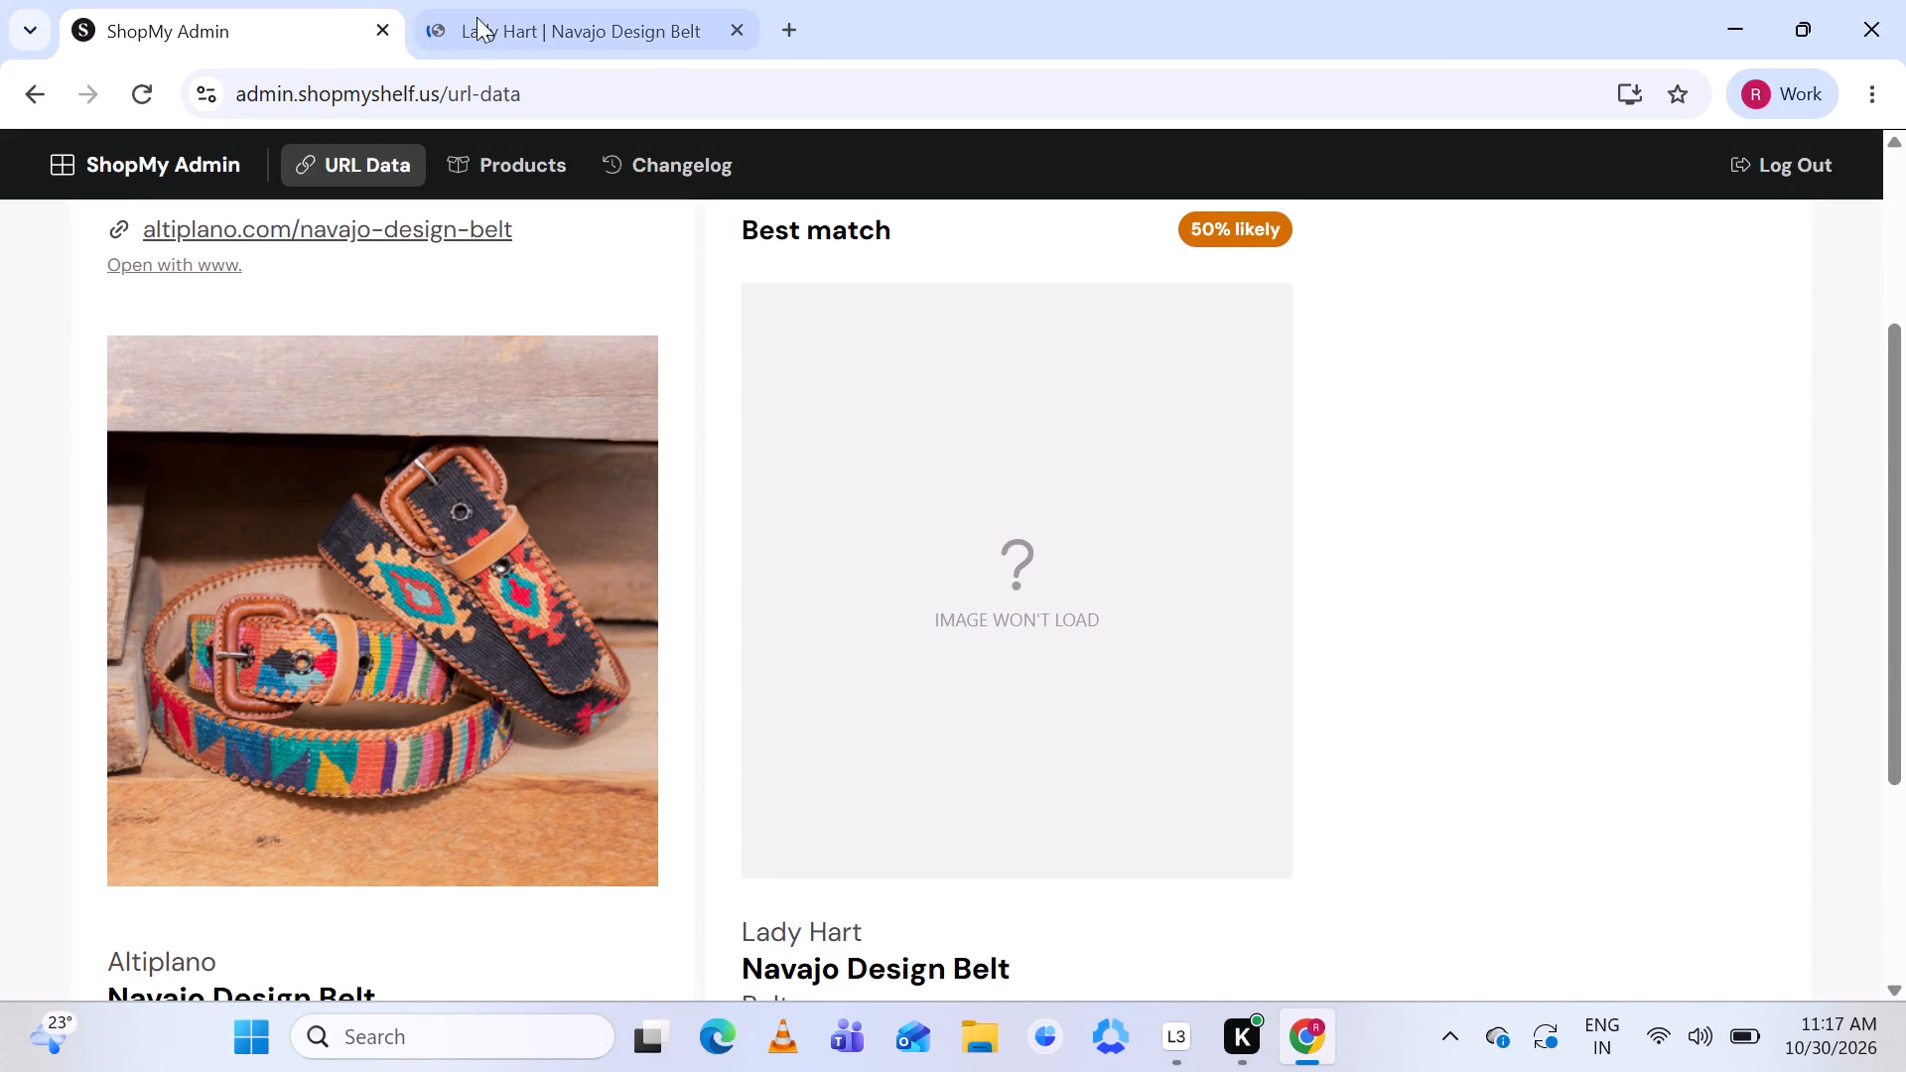
# Compare the Lady Hart Navajo Design Belt product page with the Altiplano belt's image and details.
pyautogui.click(523, 21)
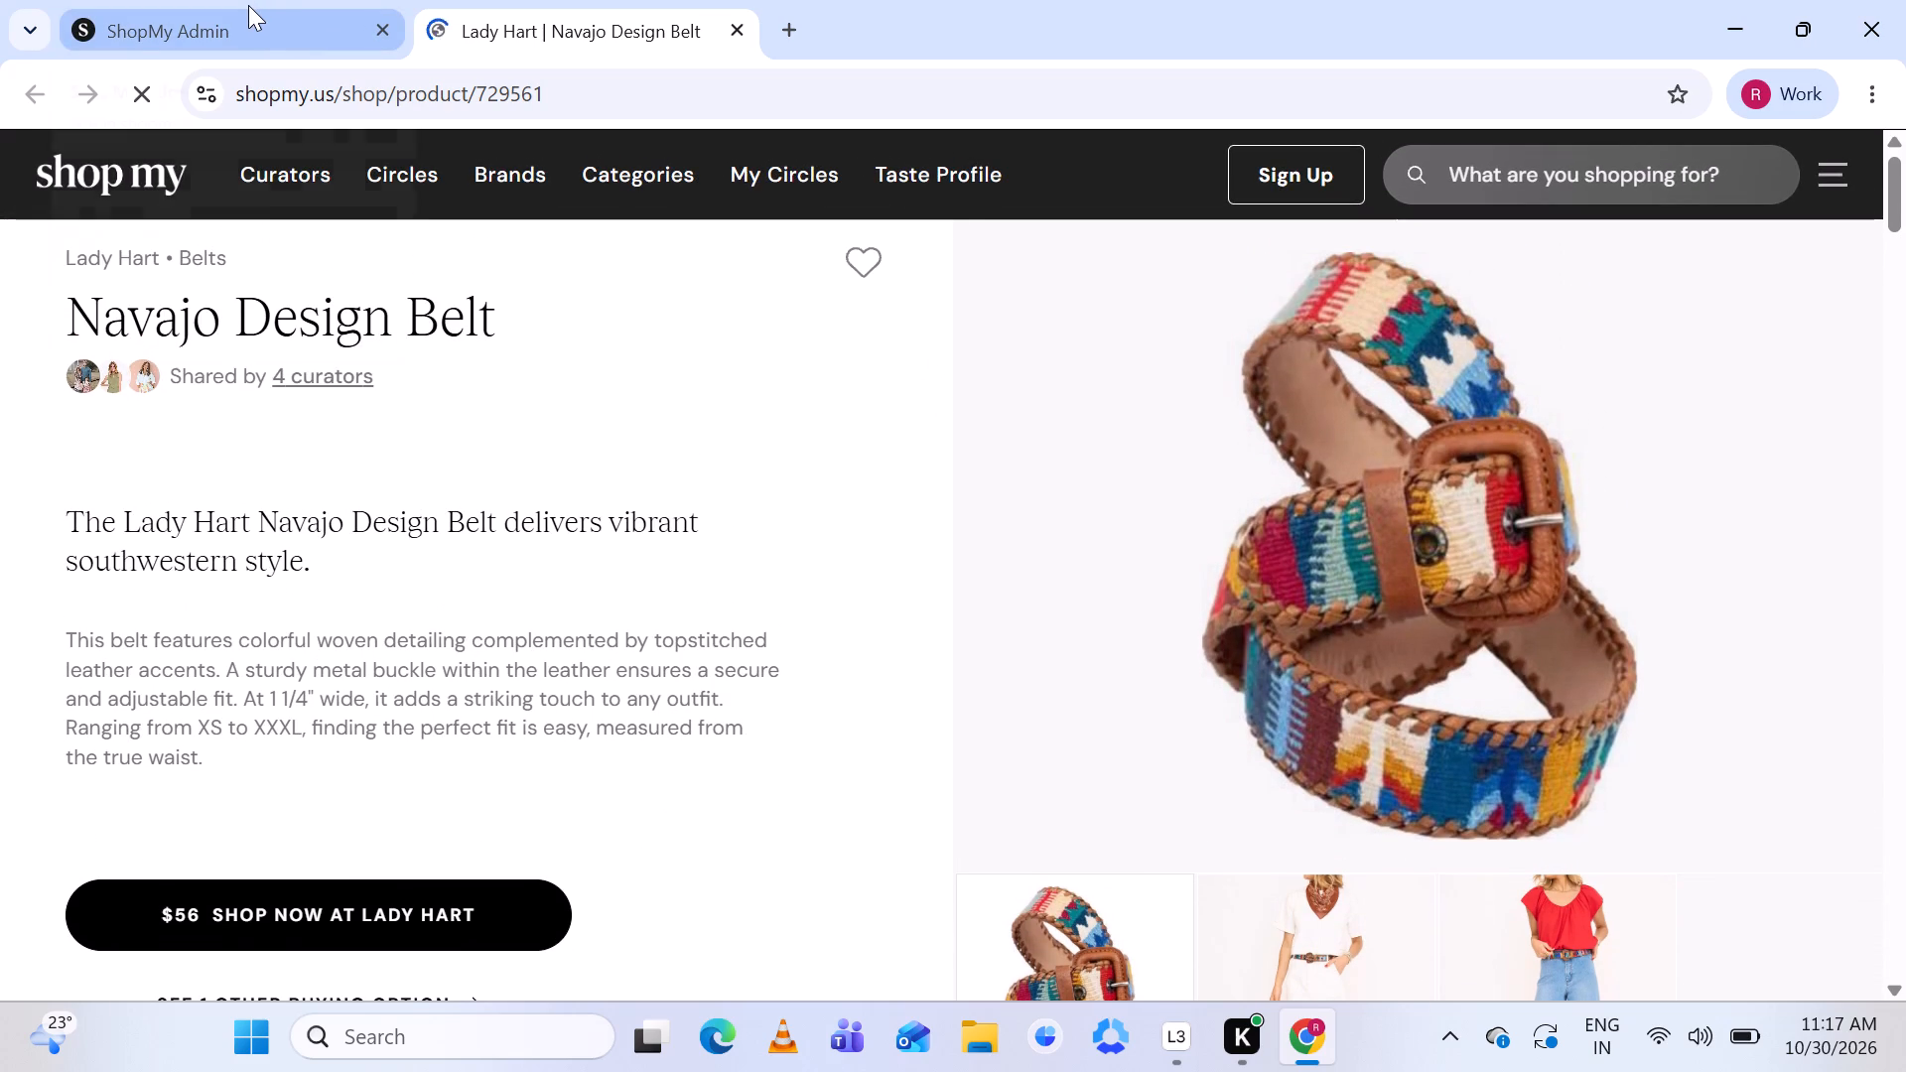
pyautogui.click(248, 5)
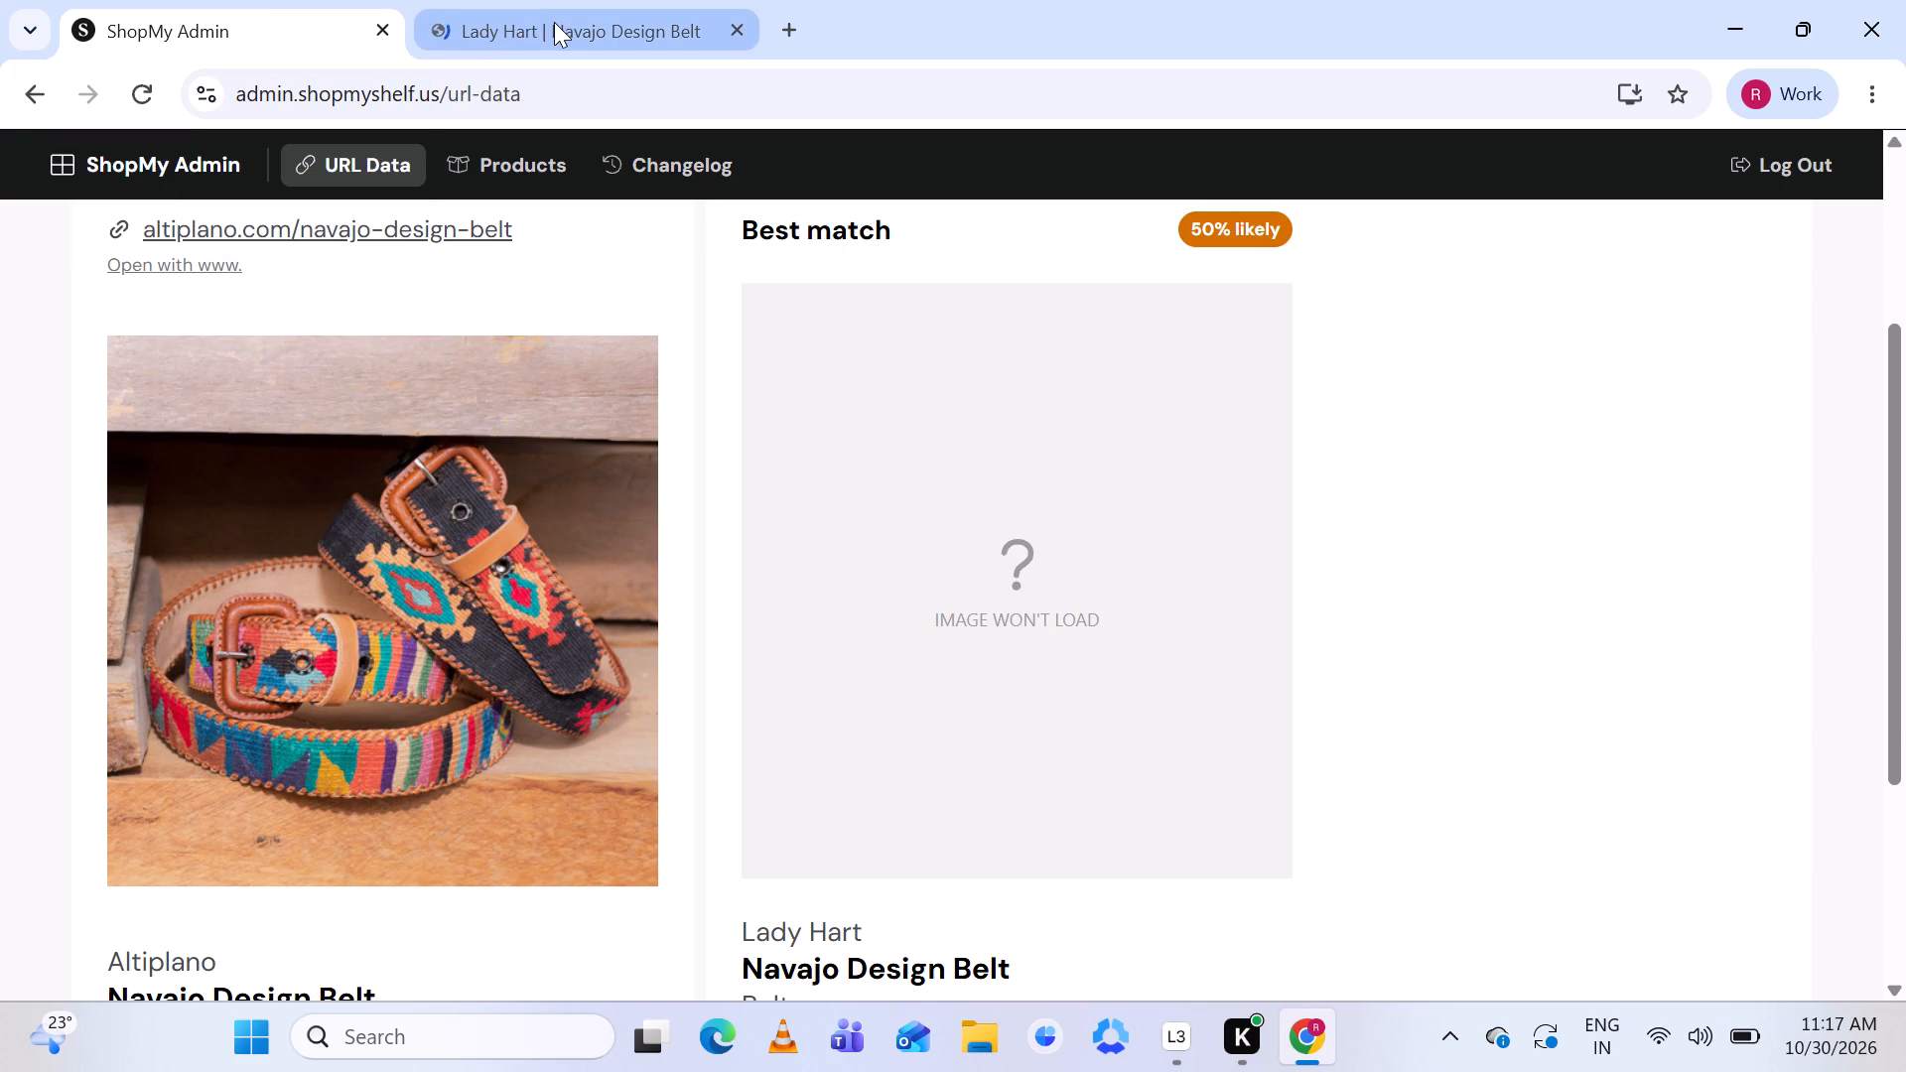
pyautogui.click(554, 22)
pyautogui.hscroll(-1, 1123, 600)
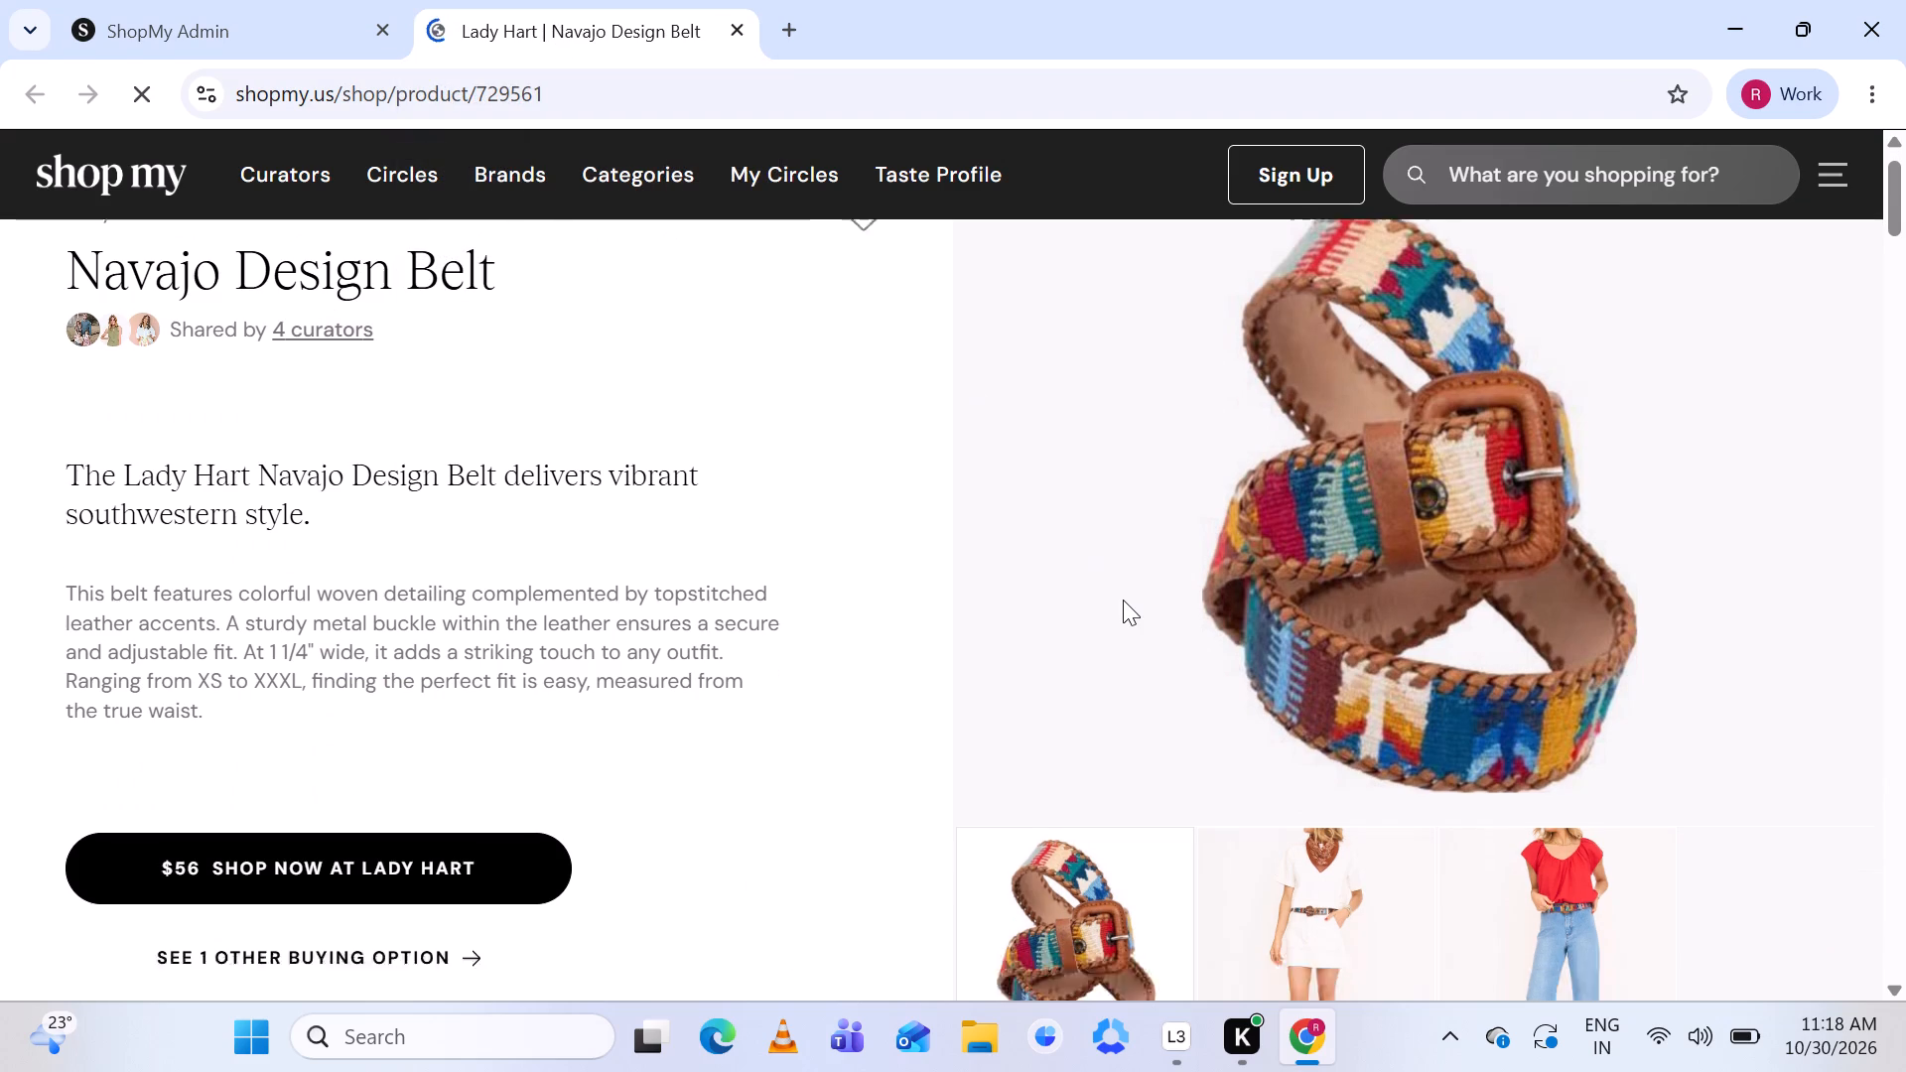
pyautogui.hscroll(-1, 1123, 600)
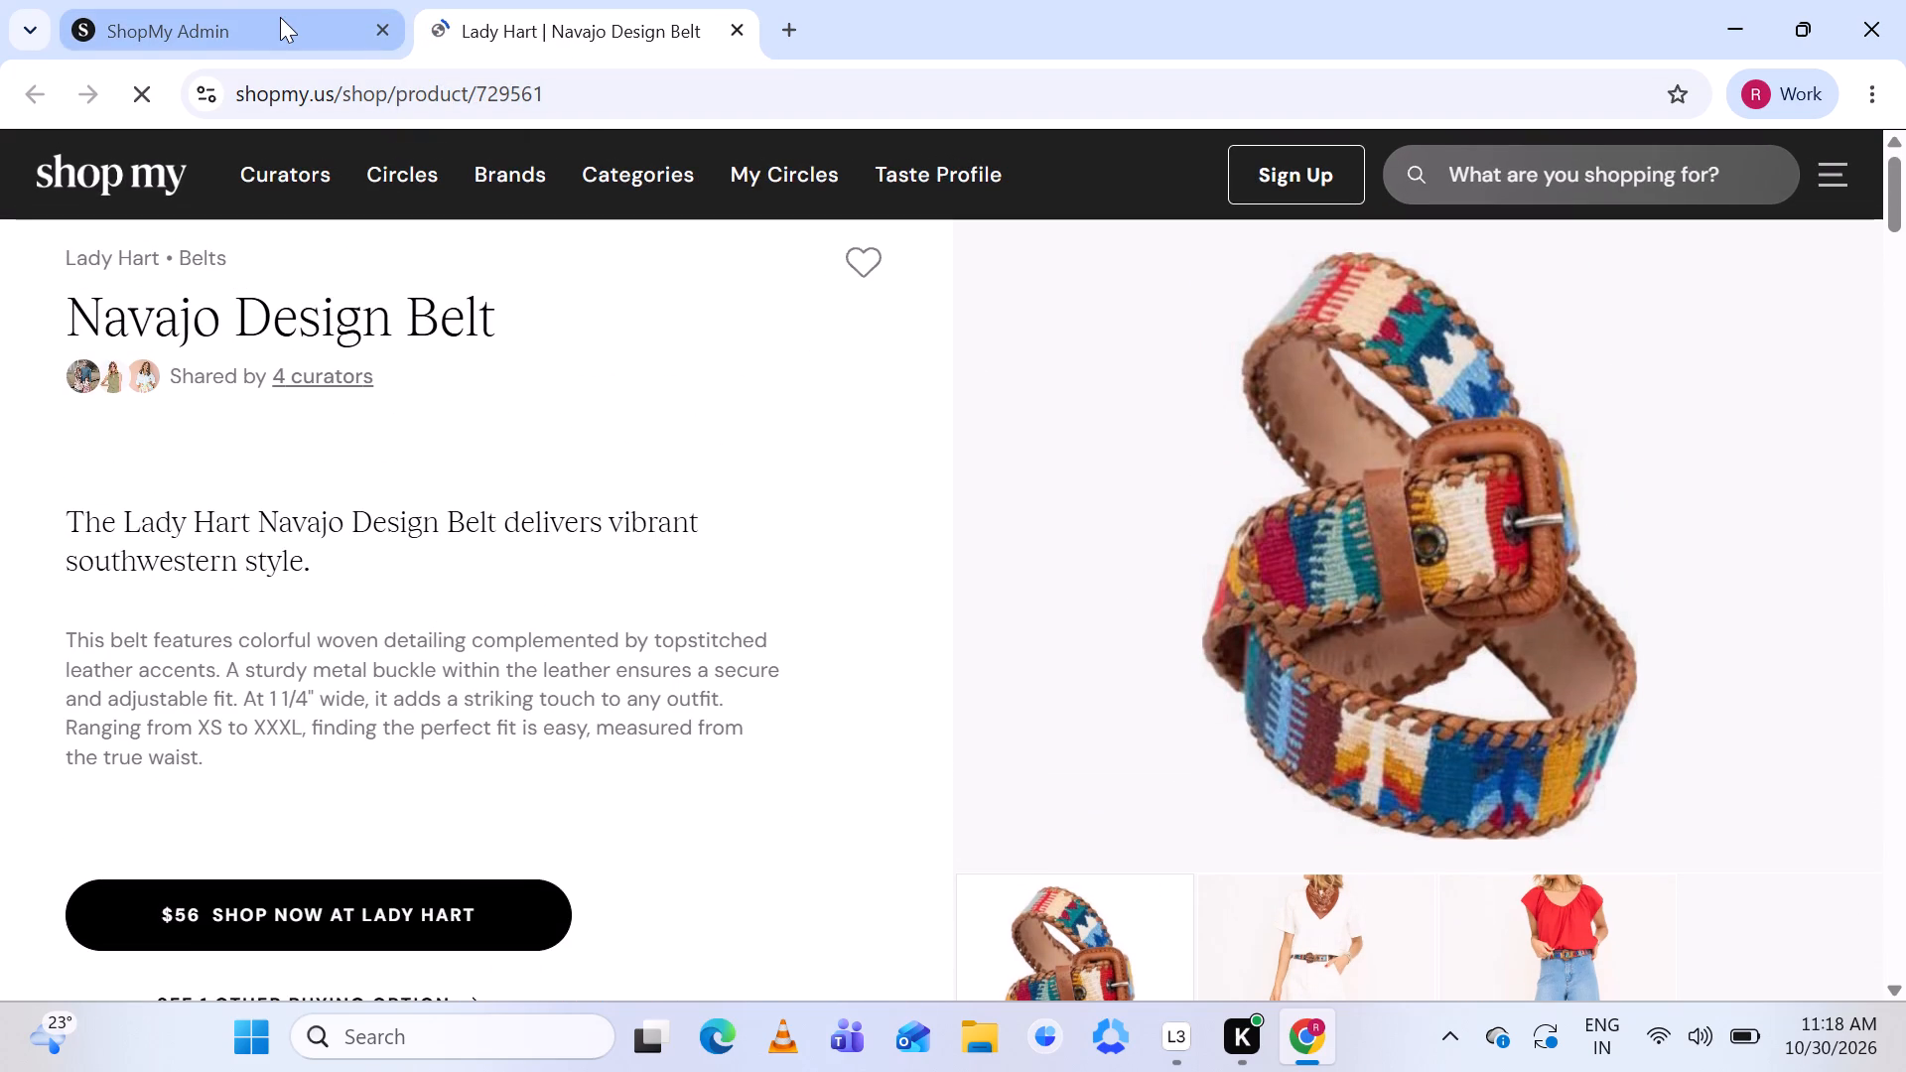
pyautogui.click(204, 9)
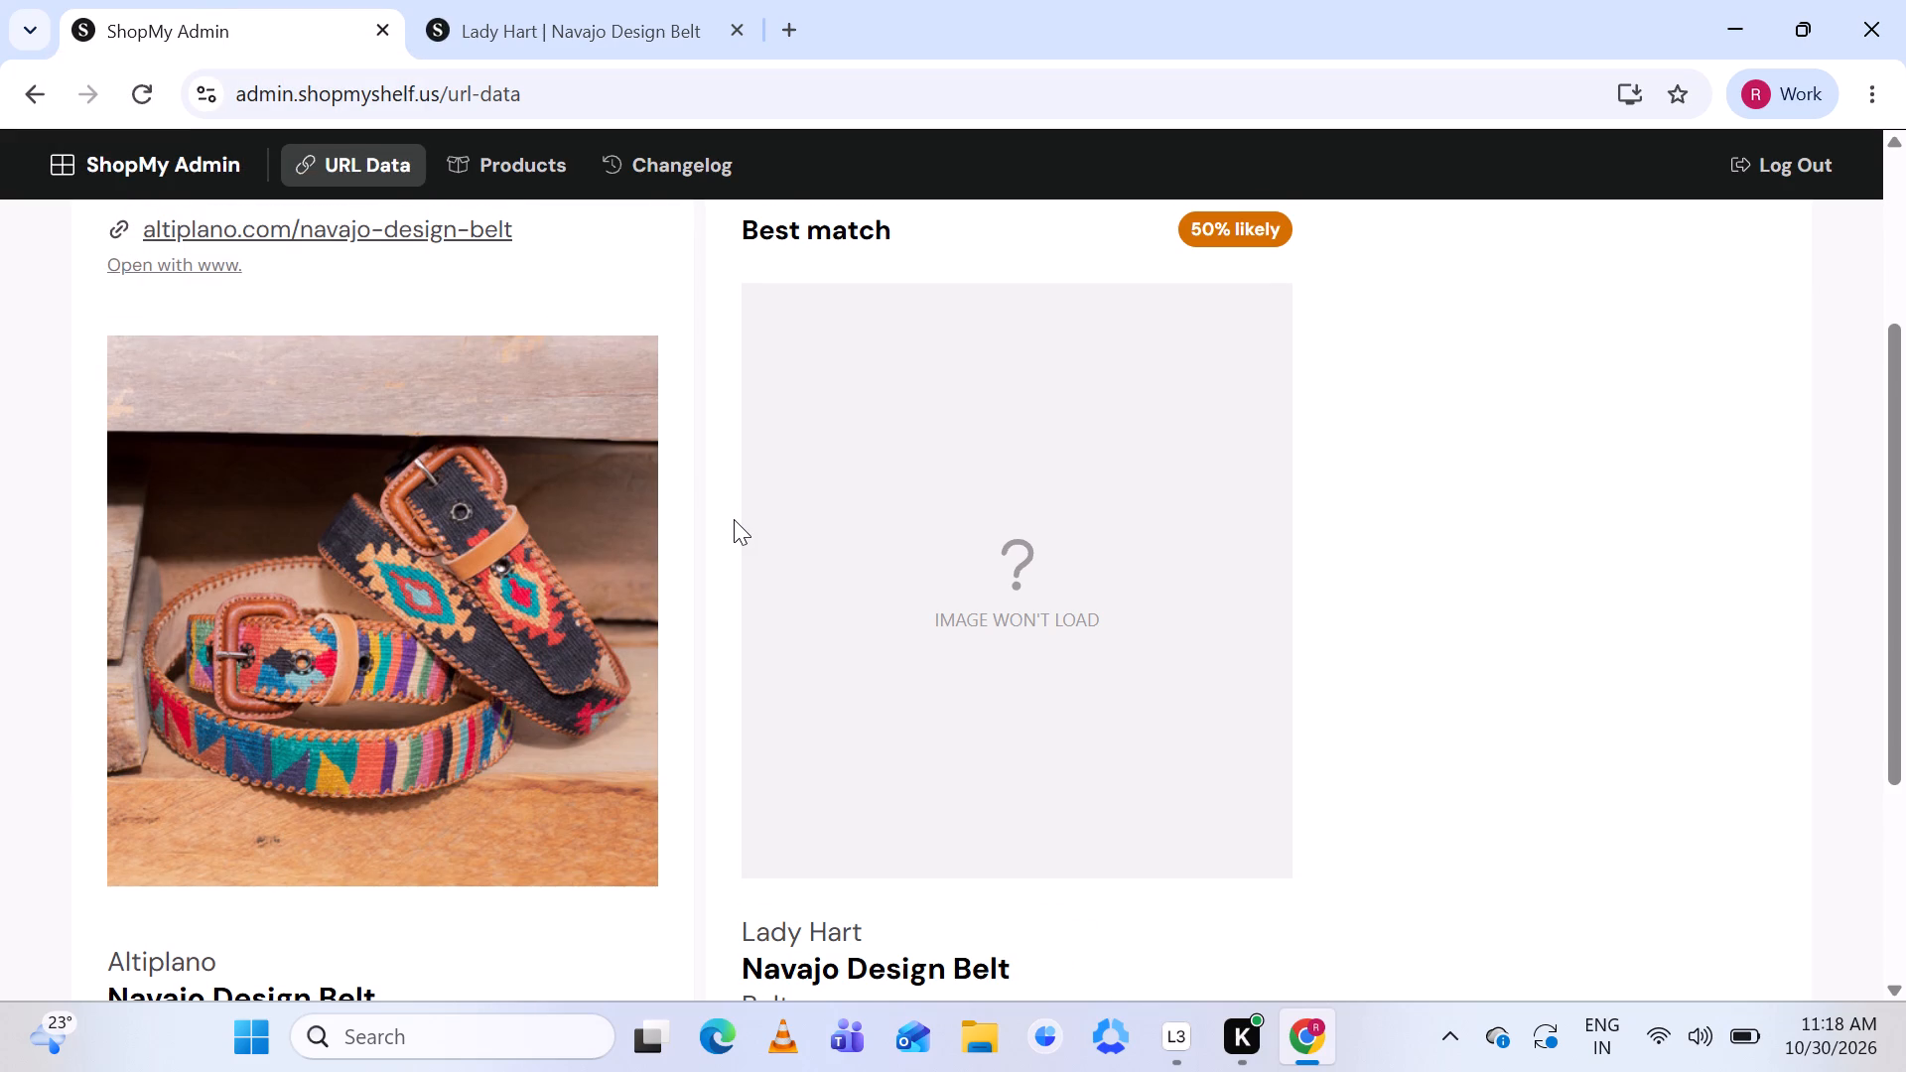
pyautogui.scroll(-1, 734, 519)
pyautogui.click(584, 5)
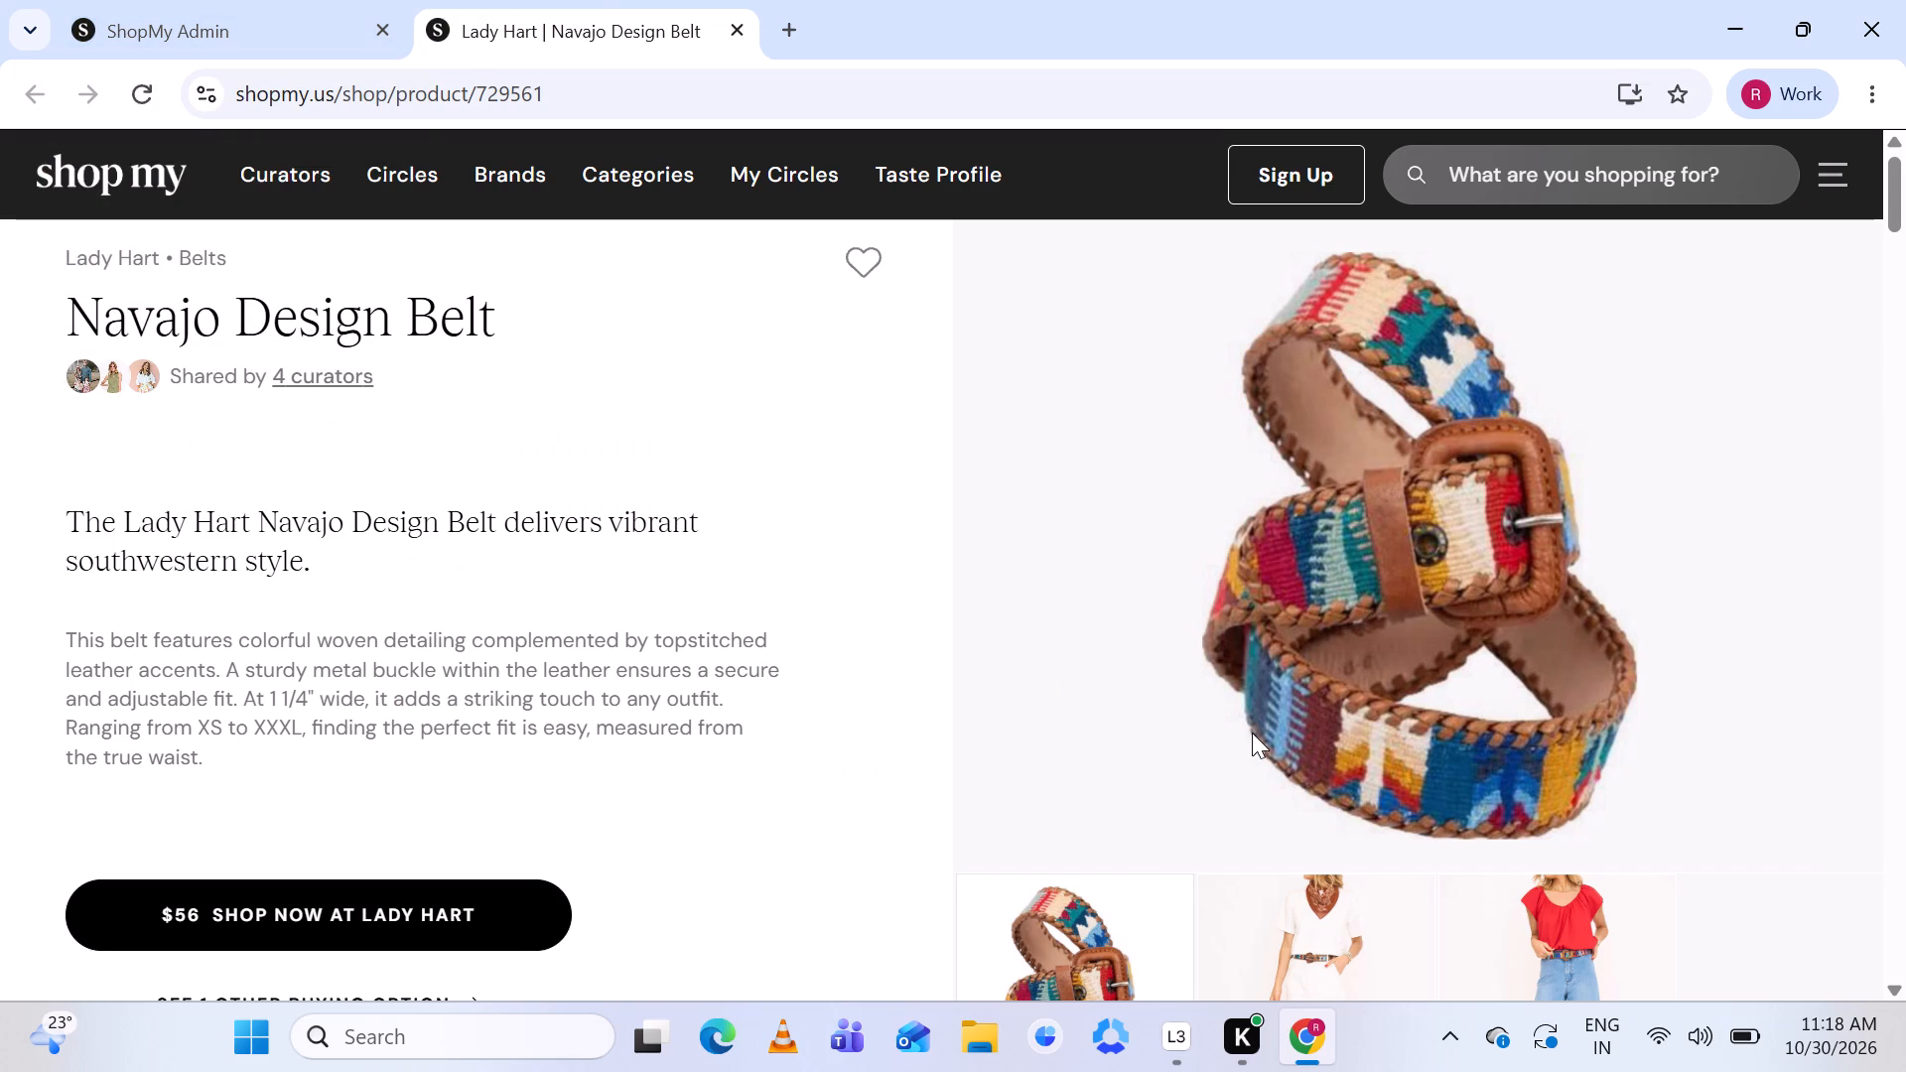
pyautogui.scroll(-1, 1252, 733)
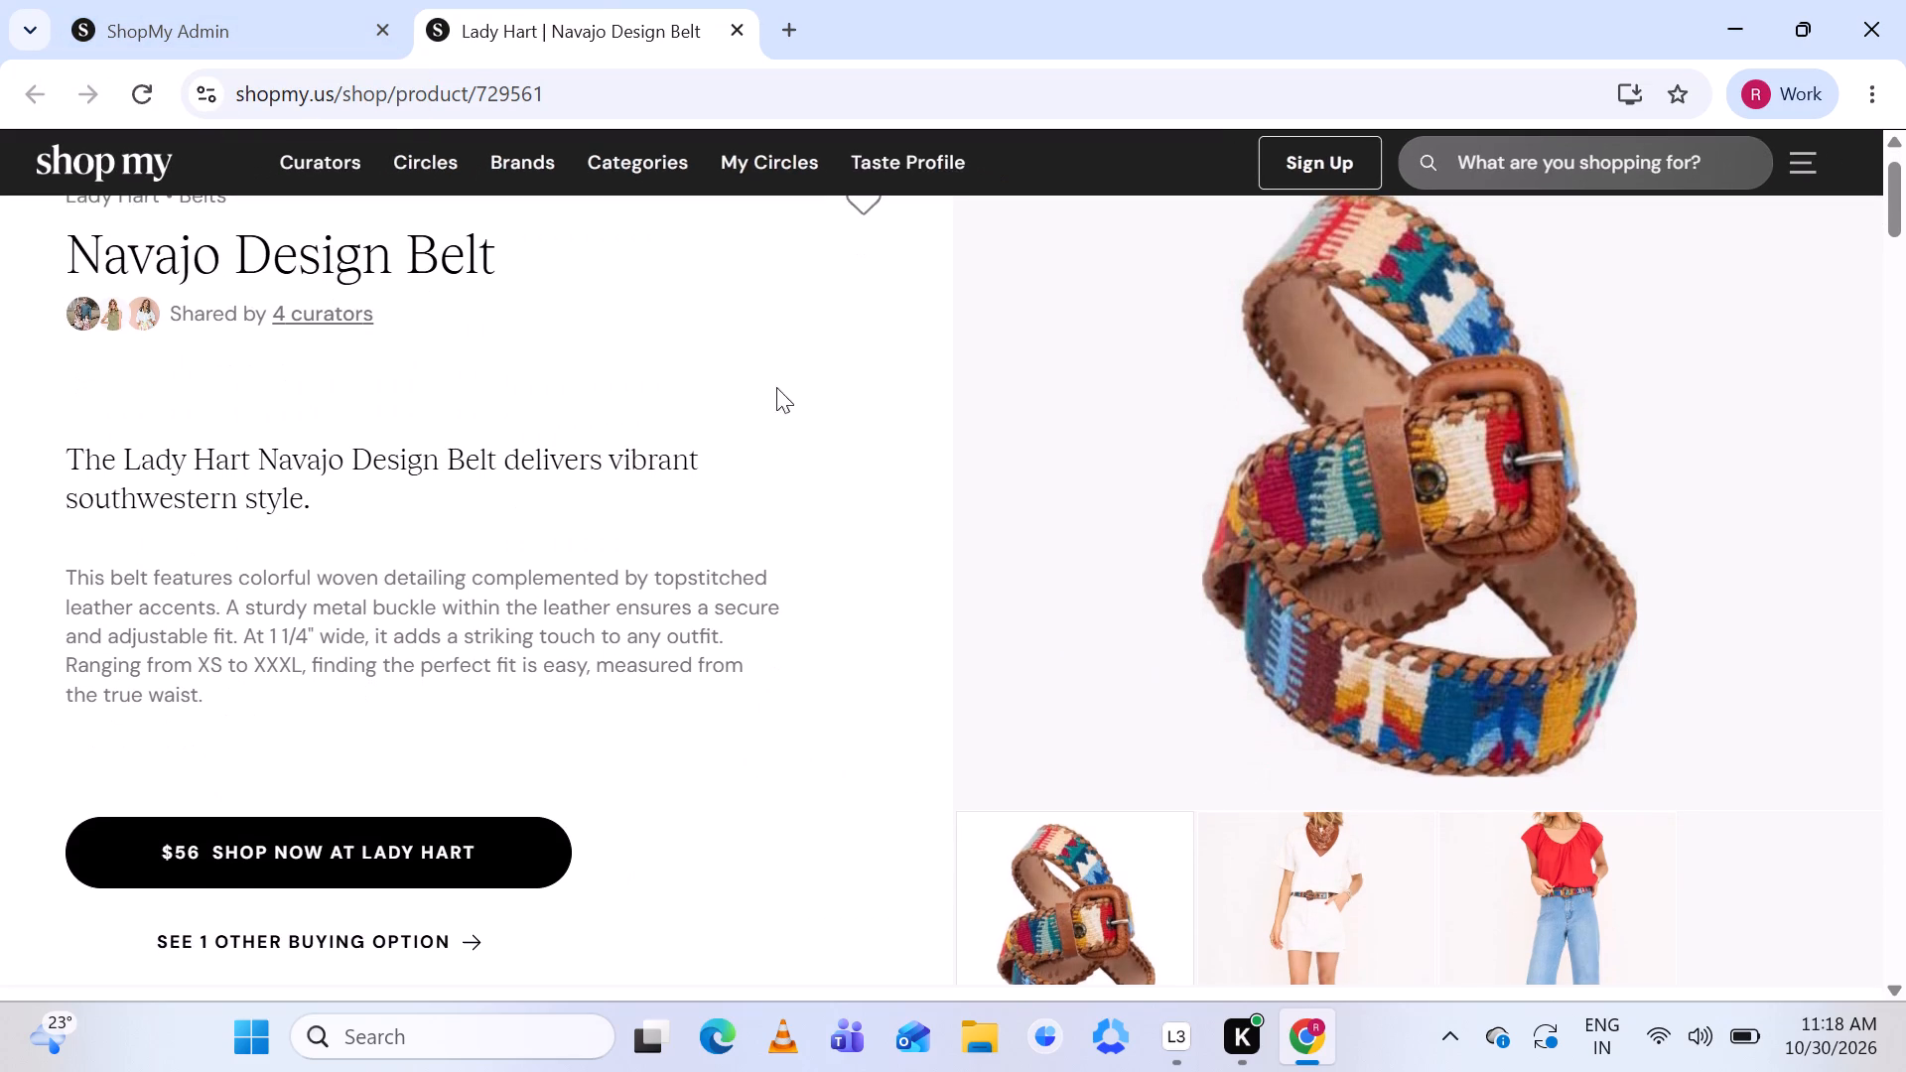
pyautogui.click(237, 37)
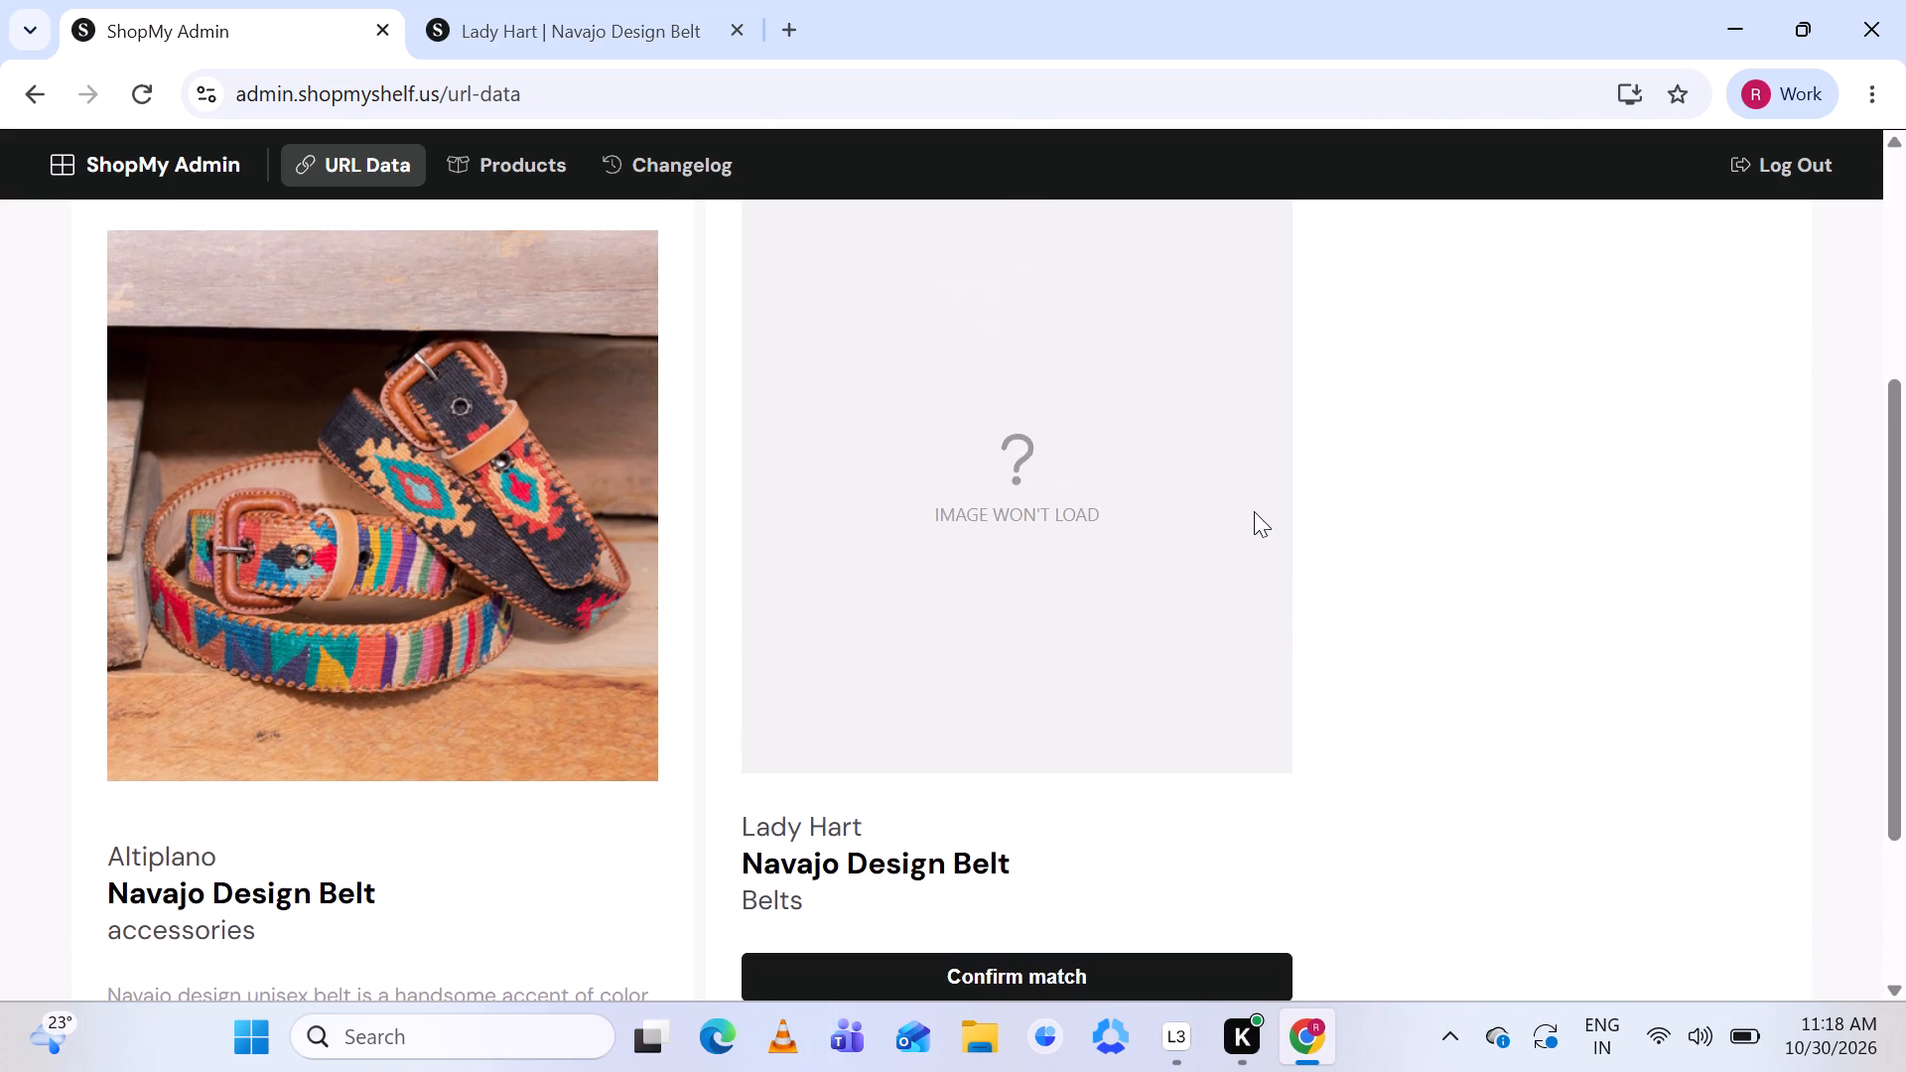
# Start a new product for the altiplano.com Navajo Design Belt.
pyautogui.scroll(2, 1254, 511)
pyautogui.click(1680, 418)
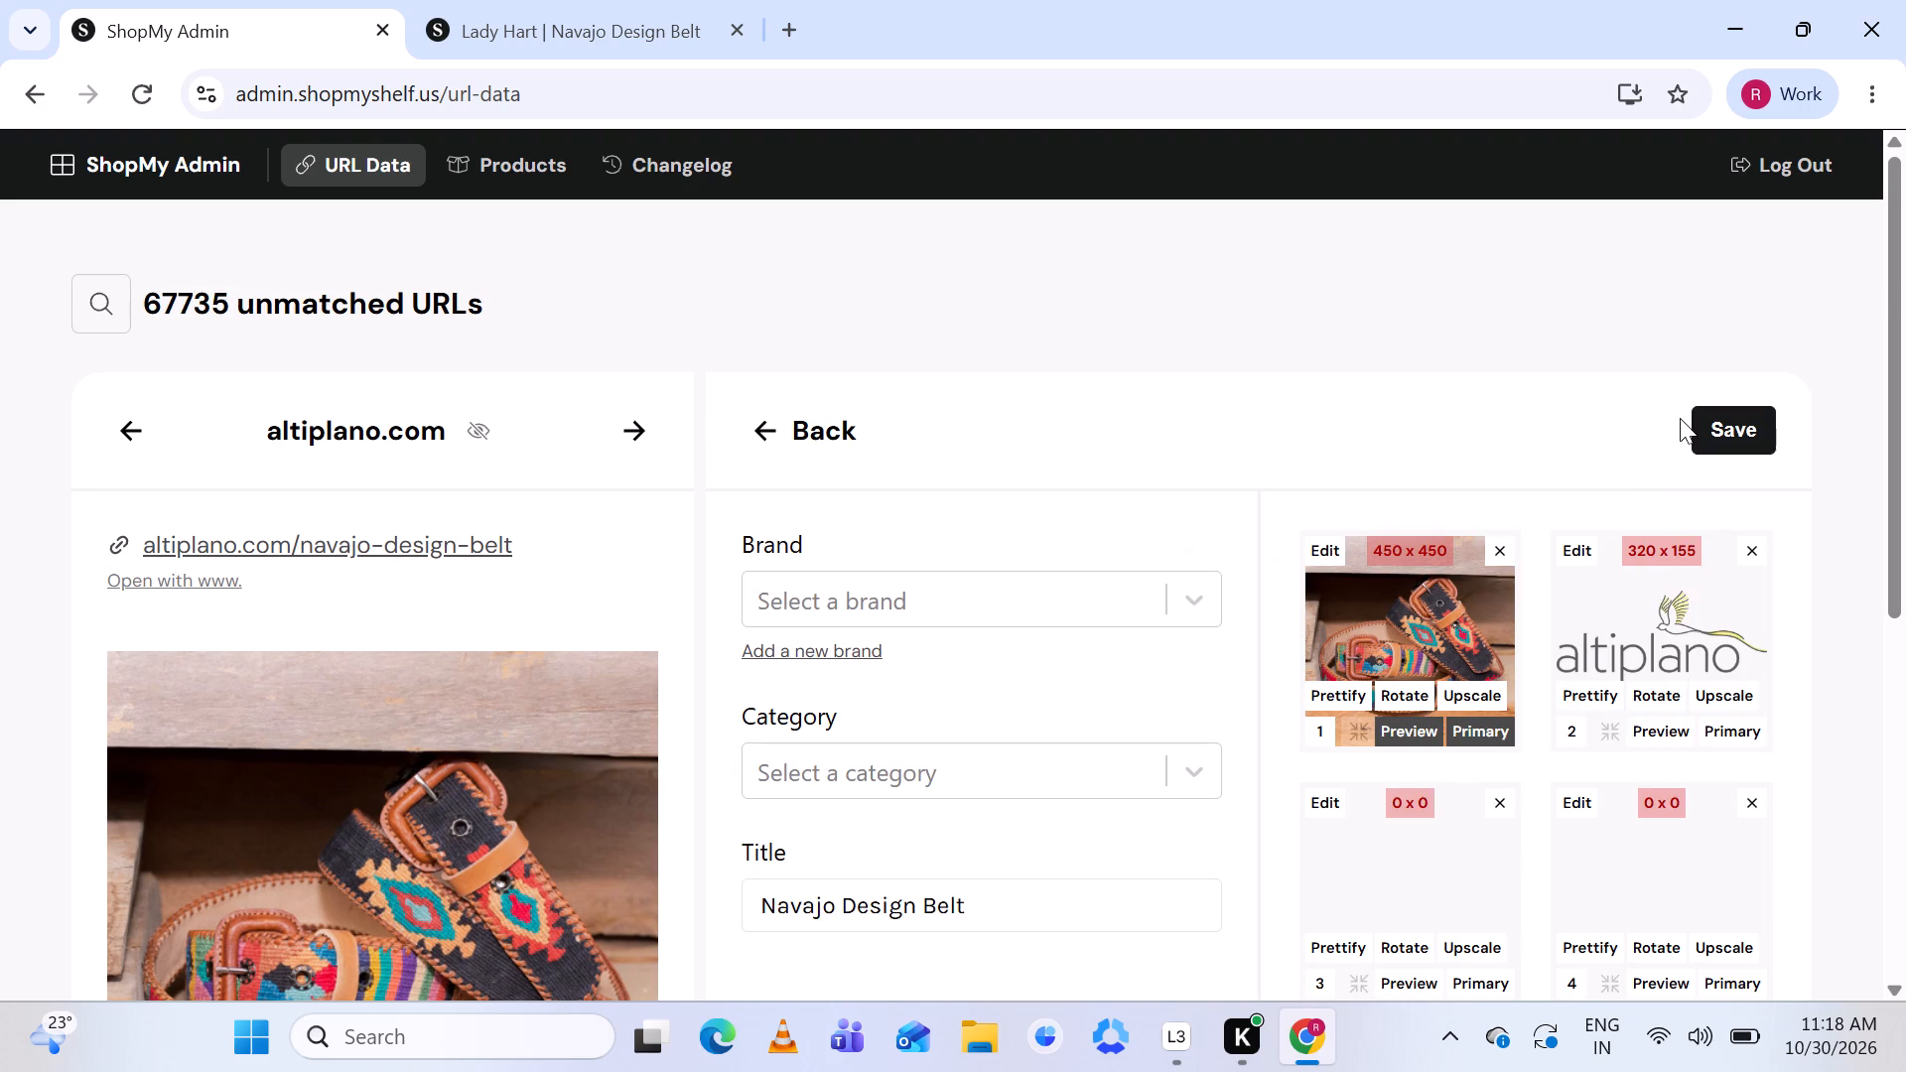
# Remove the altiplano logo and the 100 x 100 and 500 x 500 belt images from the new product.
pyautogui.scroll(-1, 1593, 640)
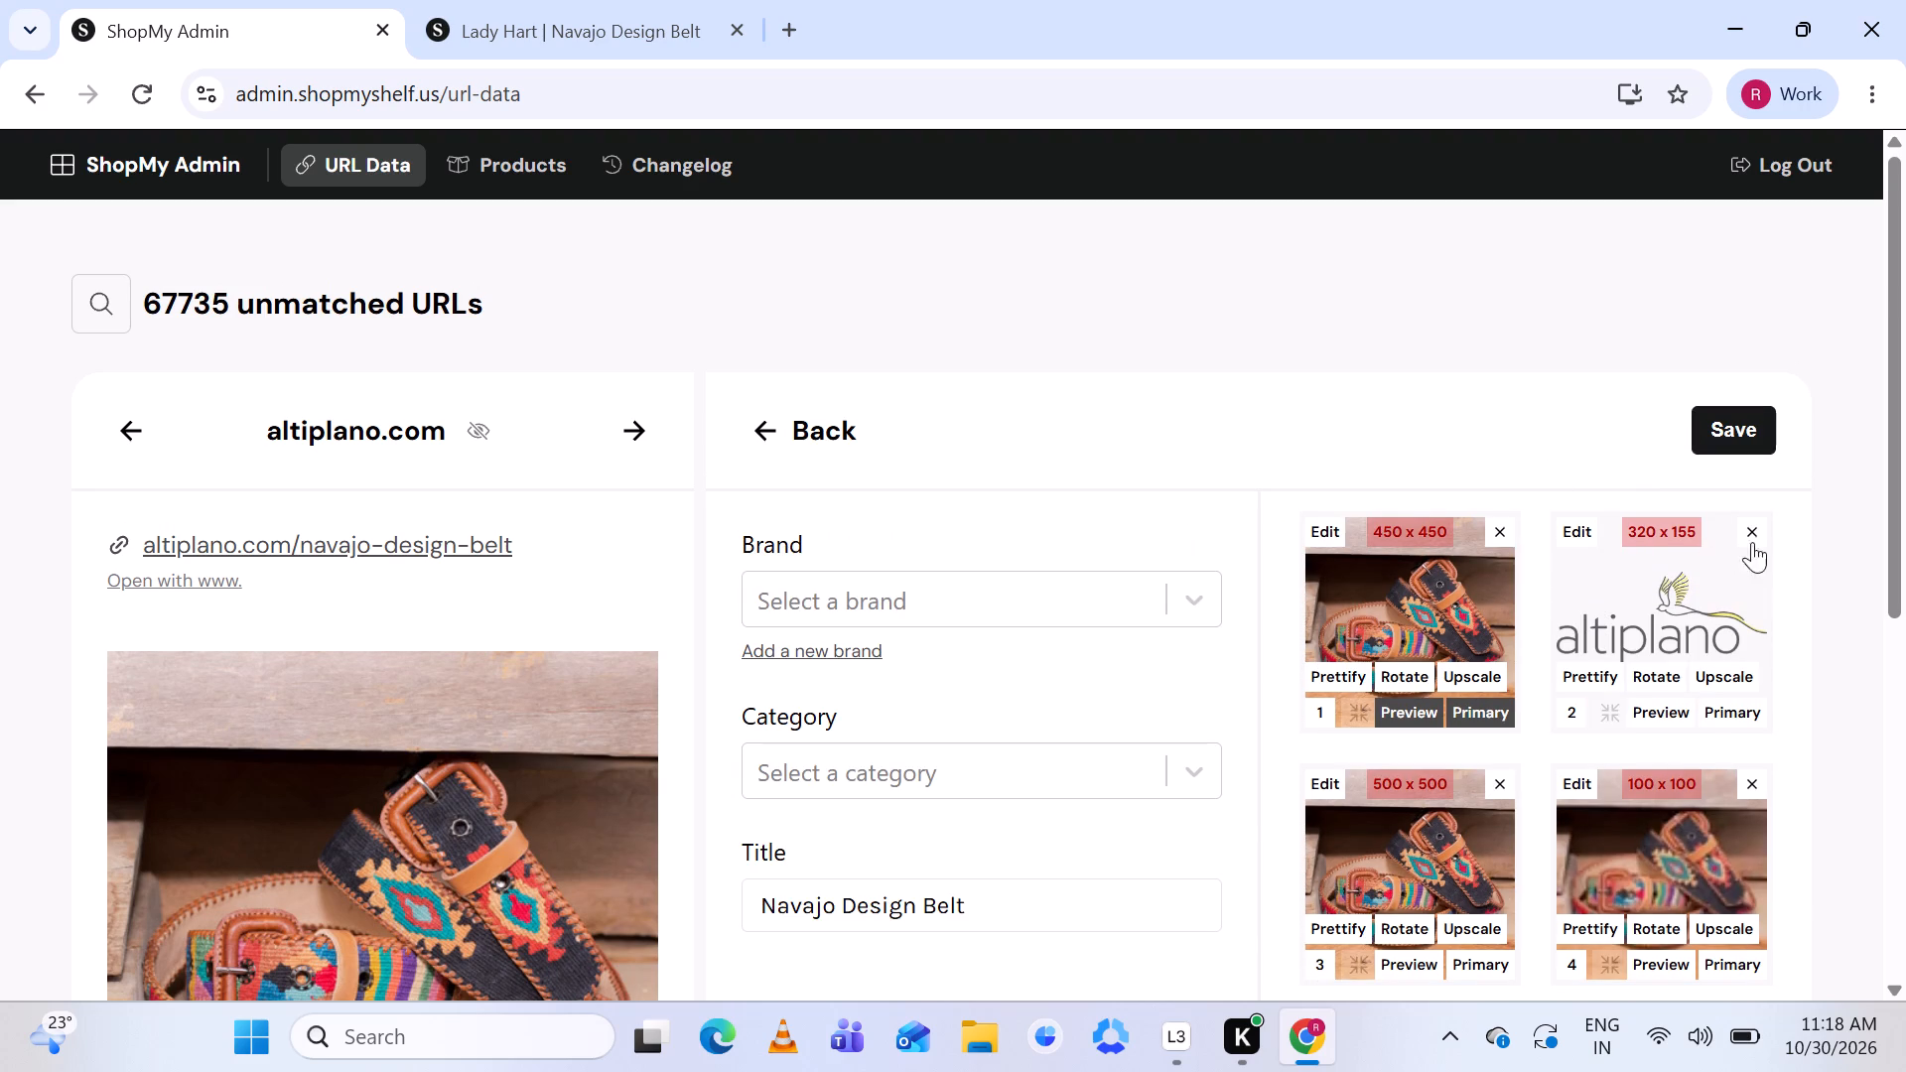
pyautogui.click(1766, 529)
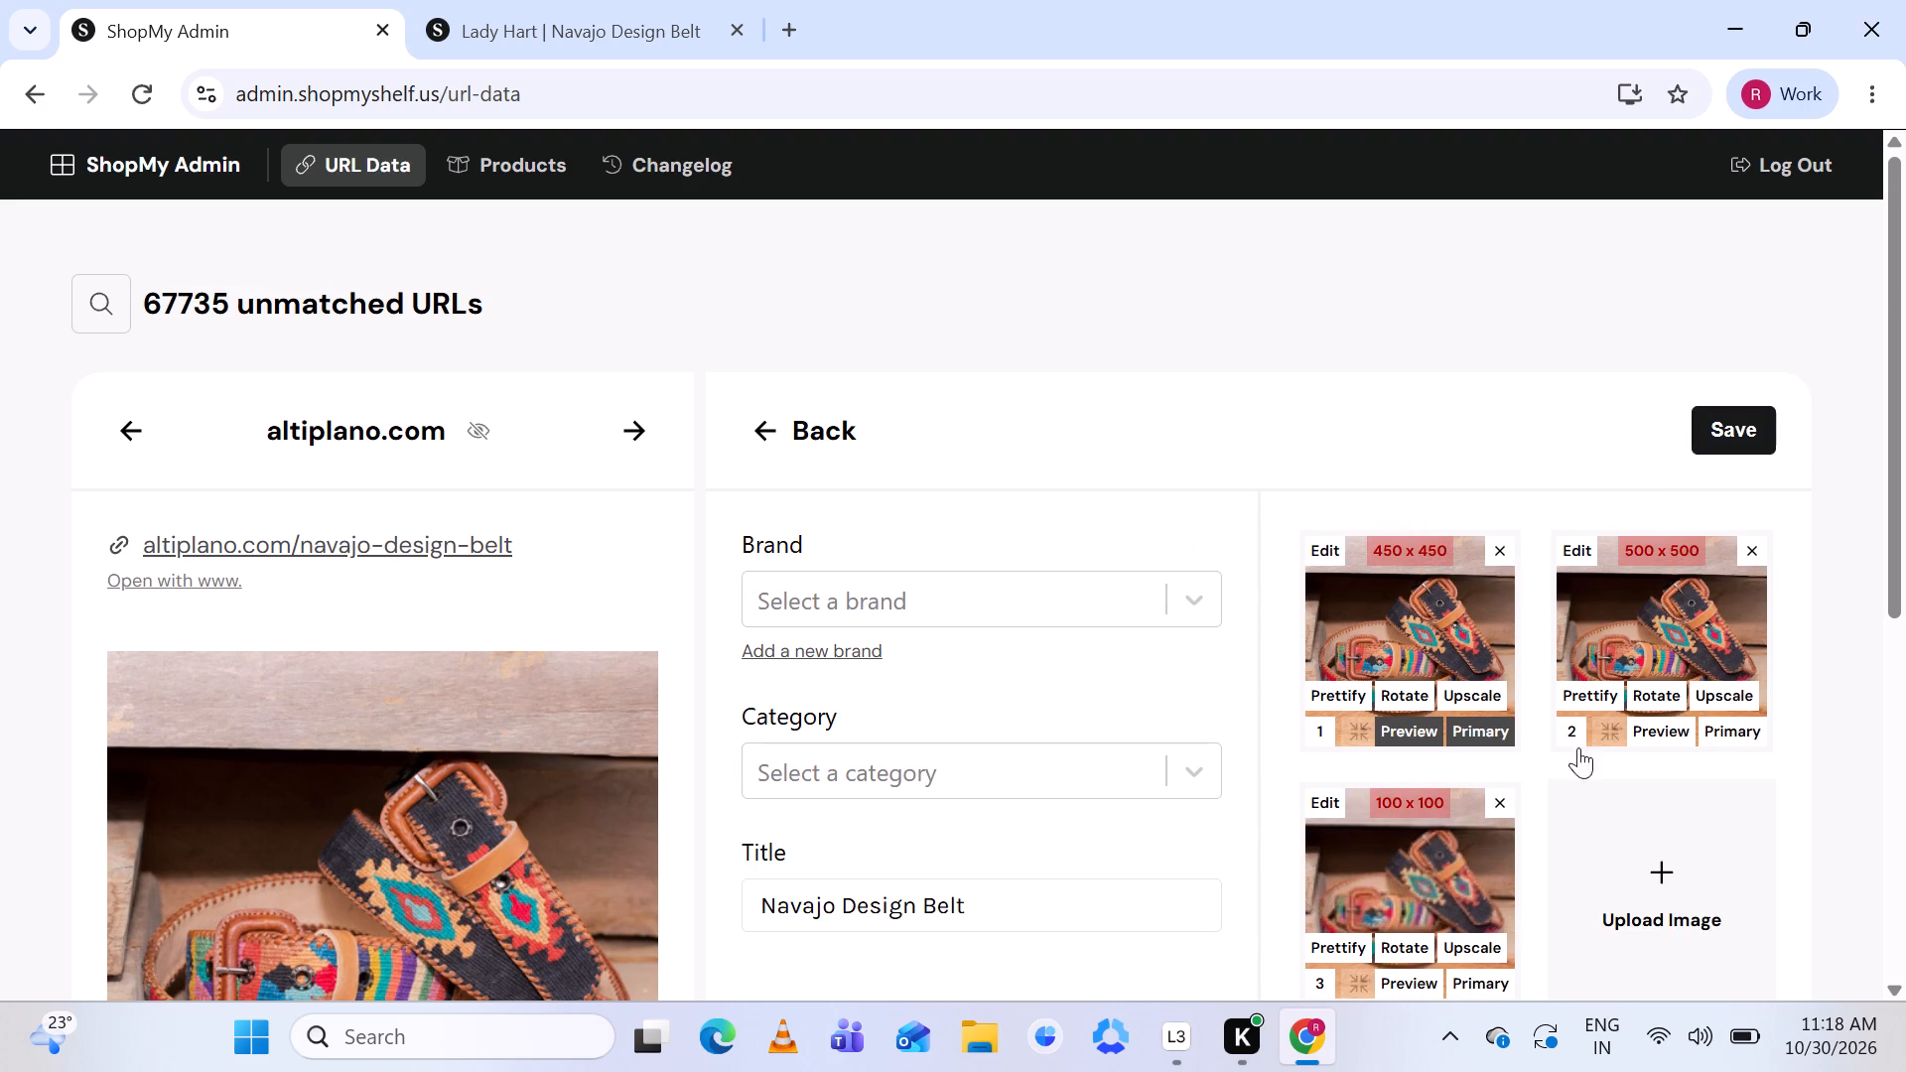
pyautogui.click(1505, 805)
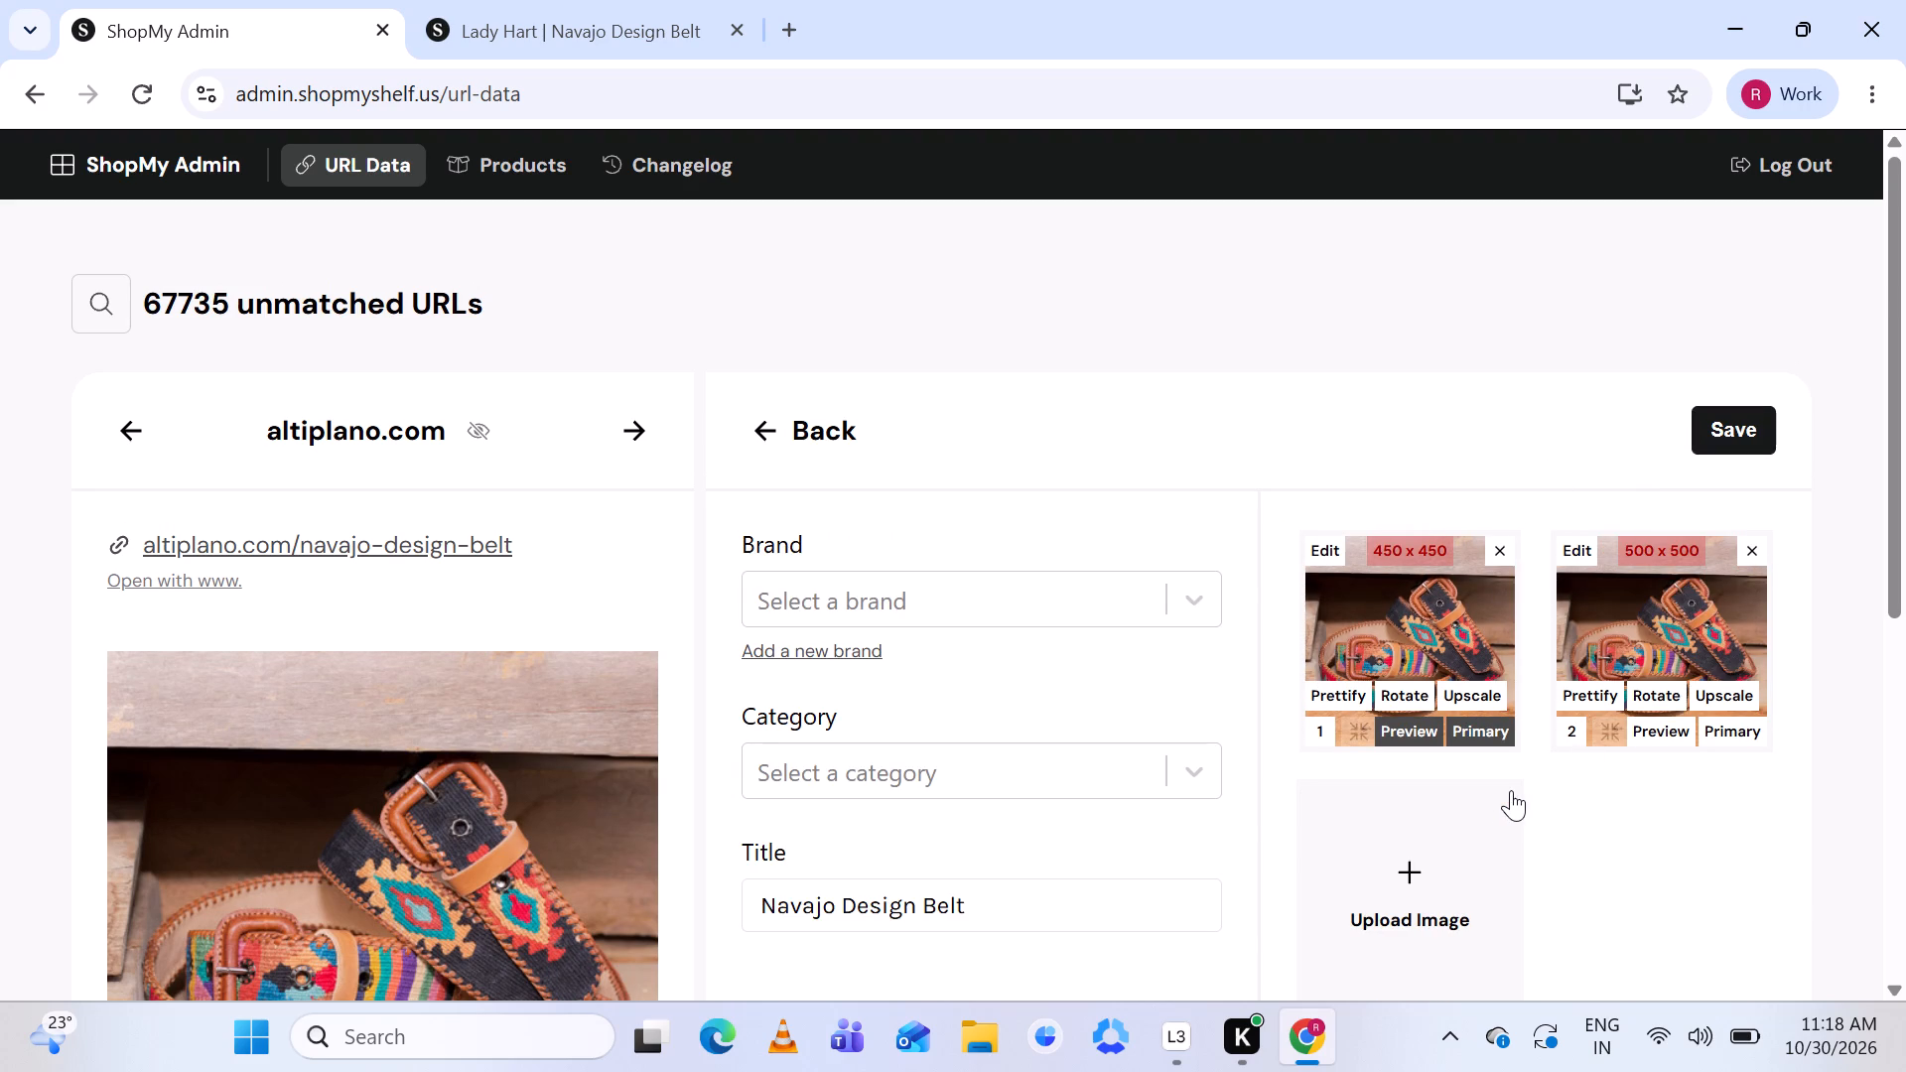
pyautogui.click(1755, 561)
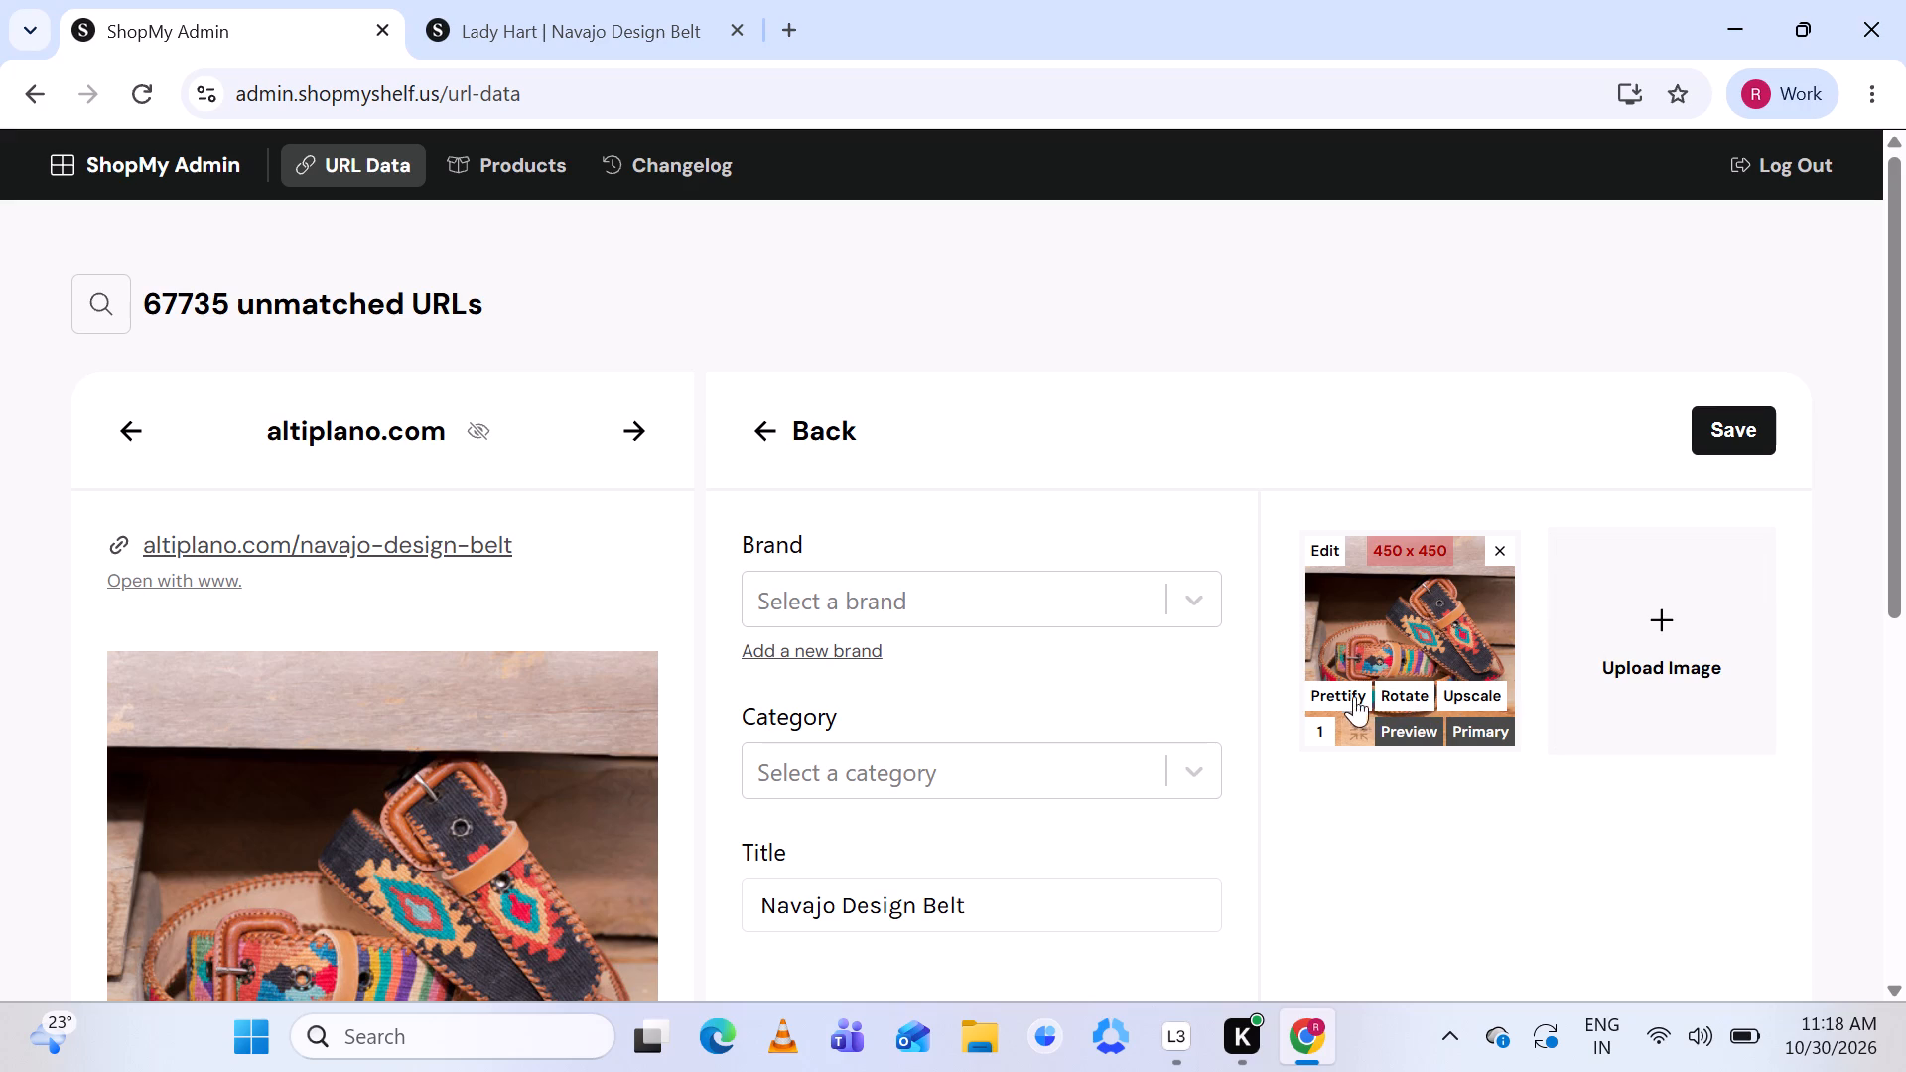
# Prettify the remaining 450 x 450 belt image of the new Navajo Design Belt product.
pyautogui.click(1345, 690)
pyautogui.scroll(-1, 1043, 713)
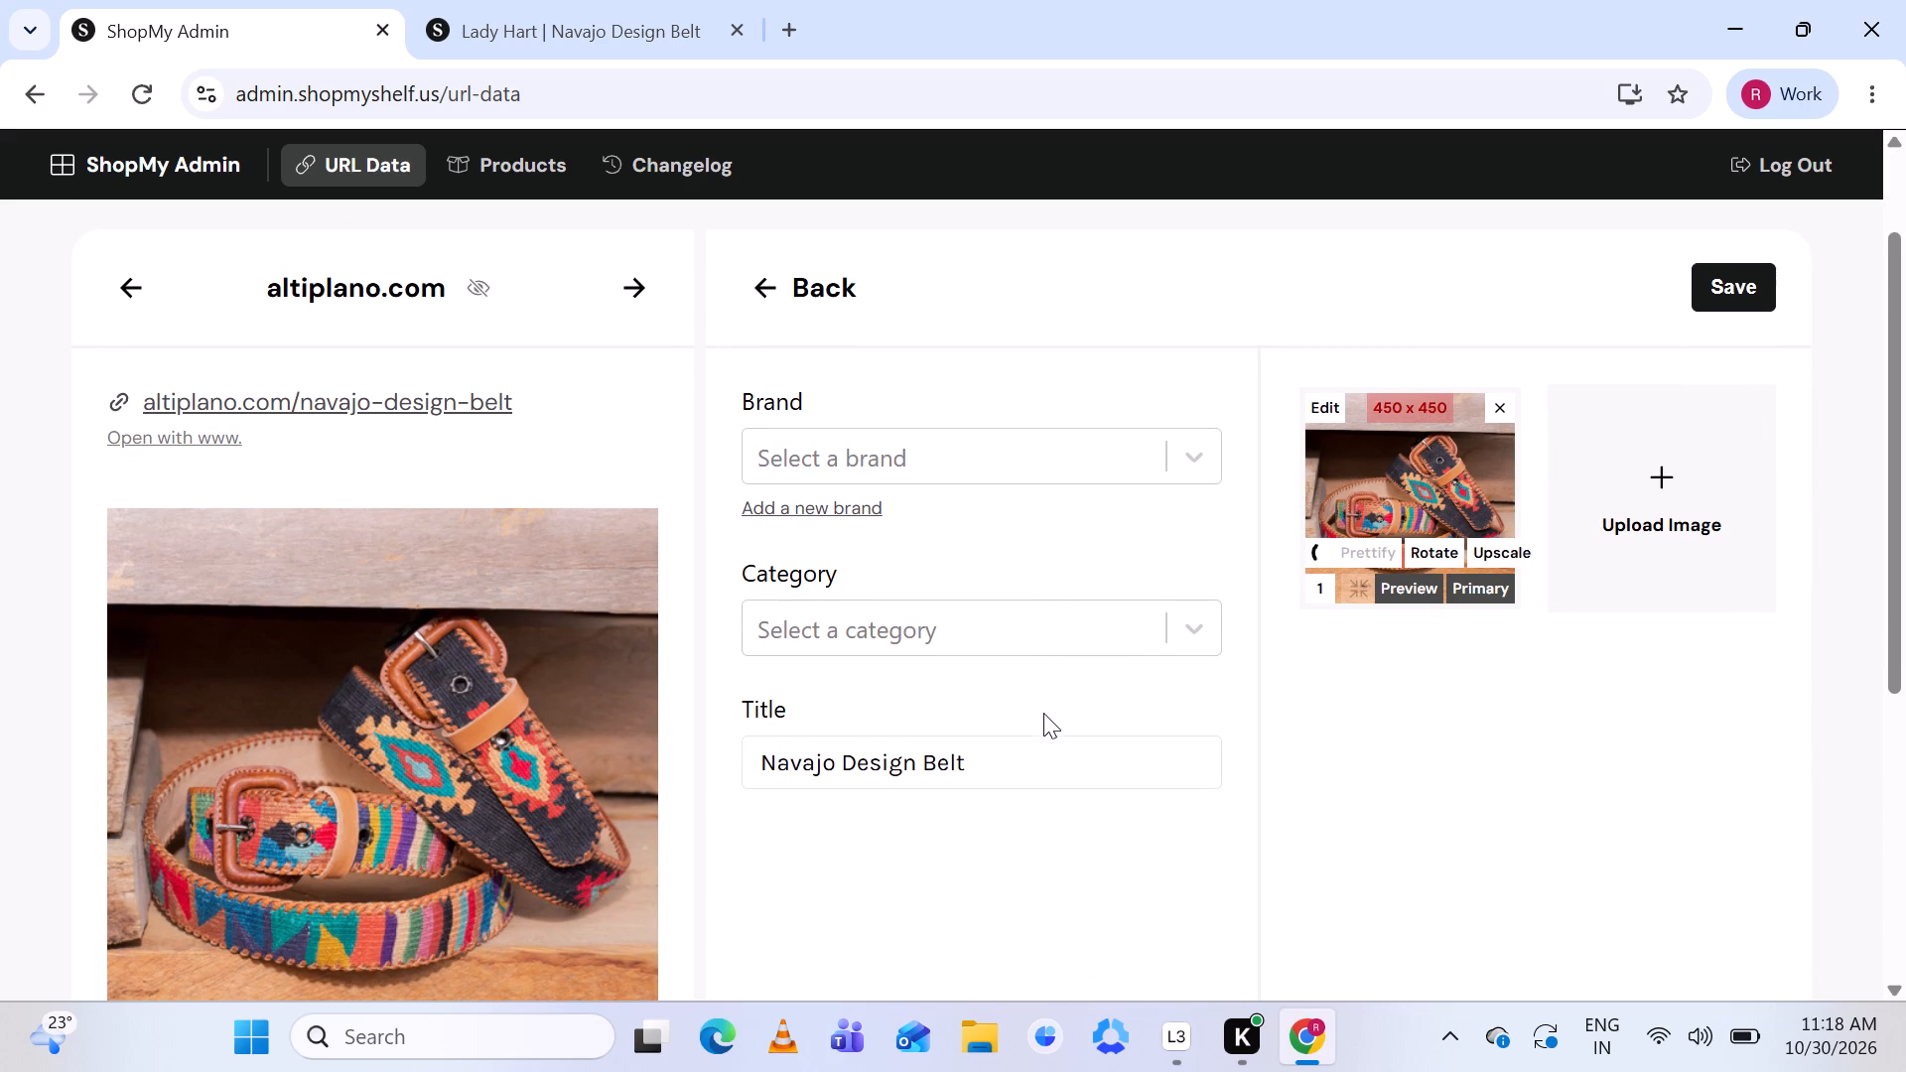
pyautogui.scroll(-1, 906, 623)
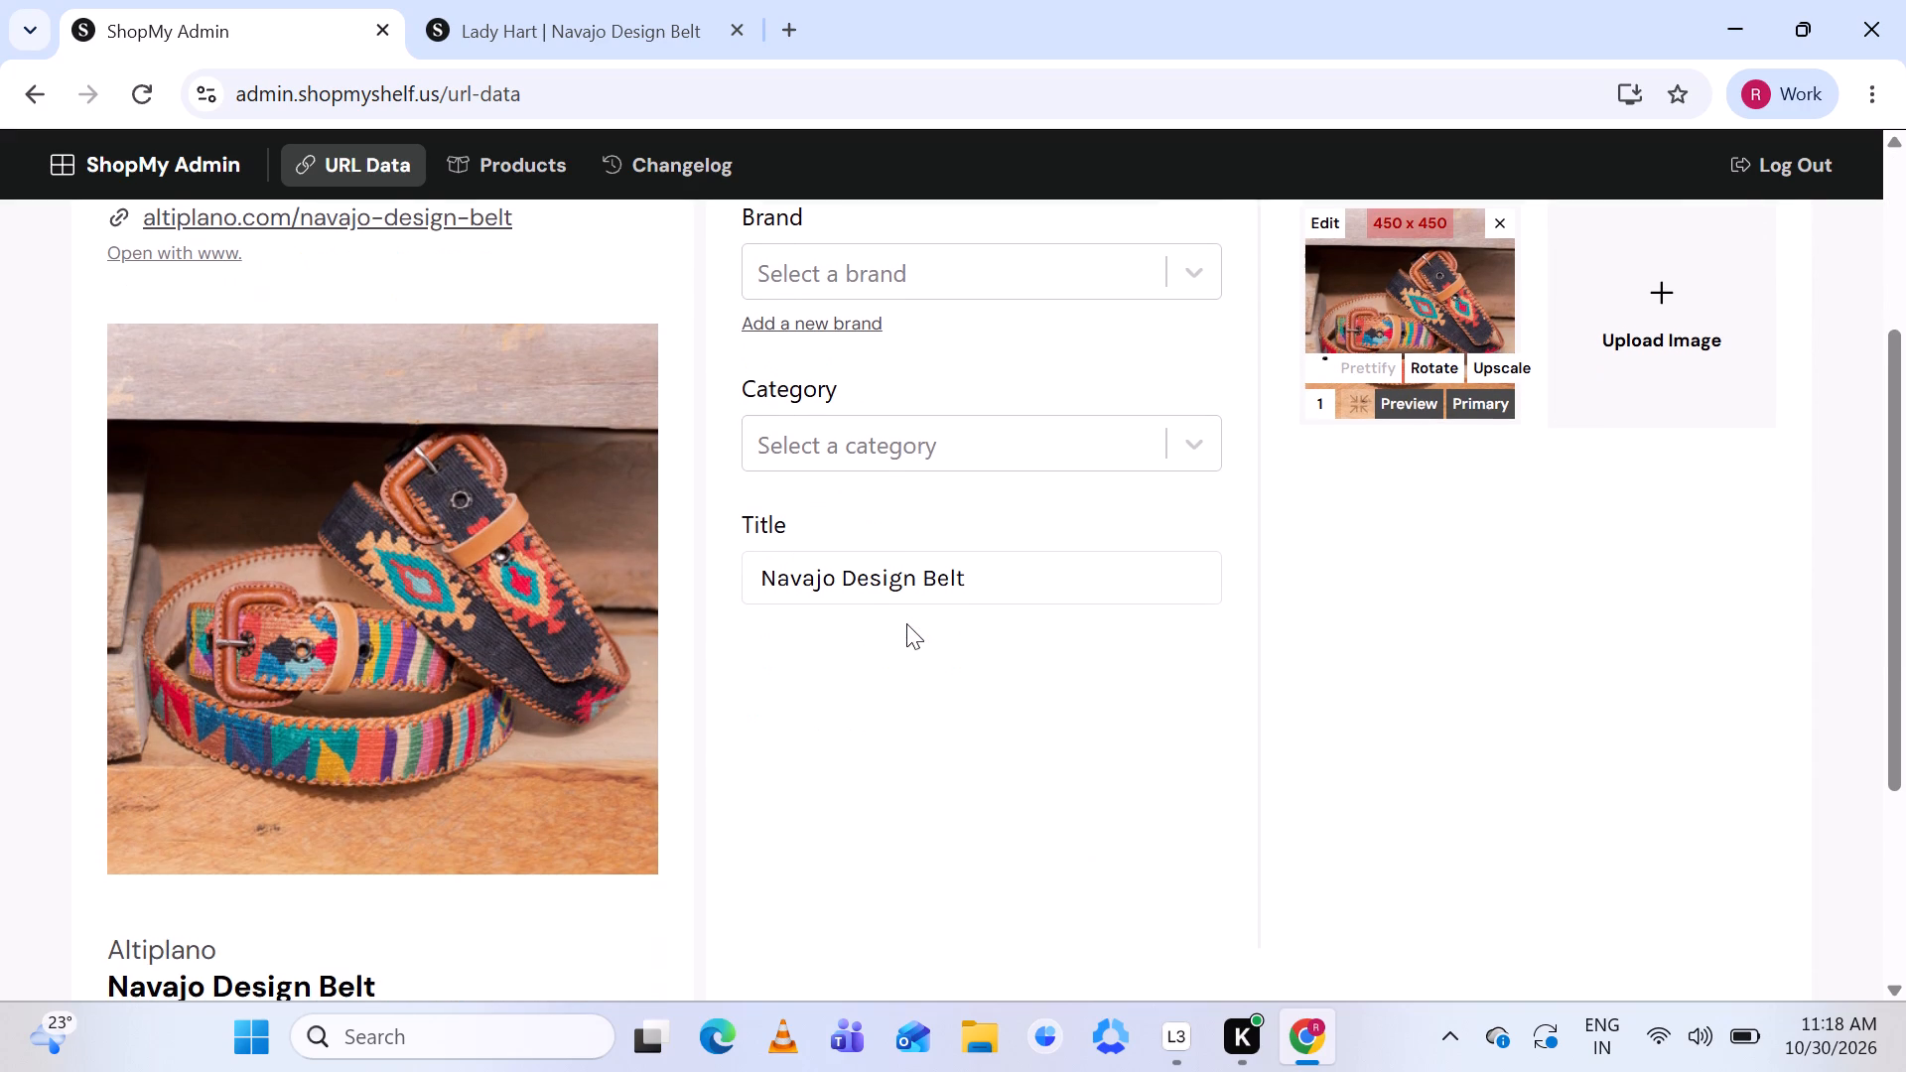
pyautogui.scroll(-1, 906, 623)
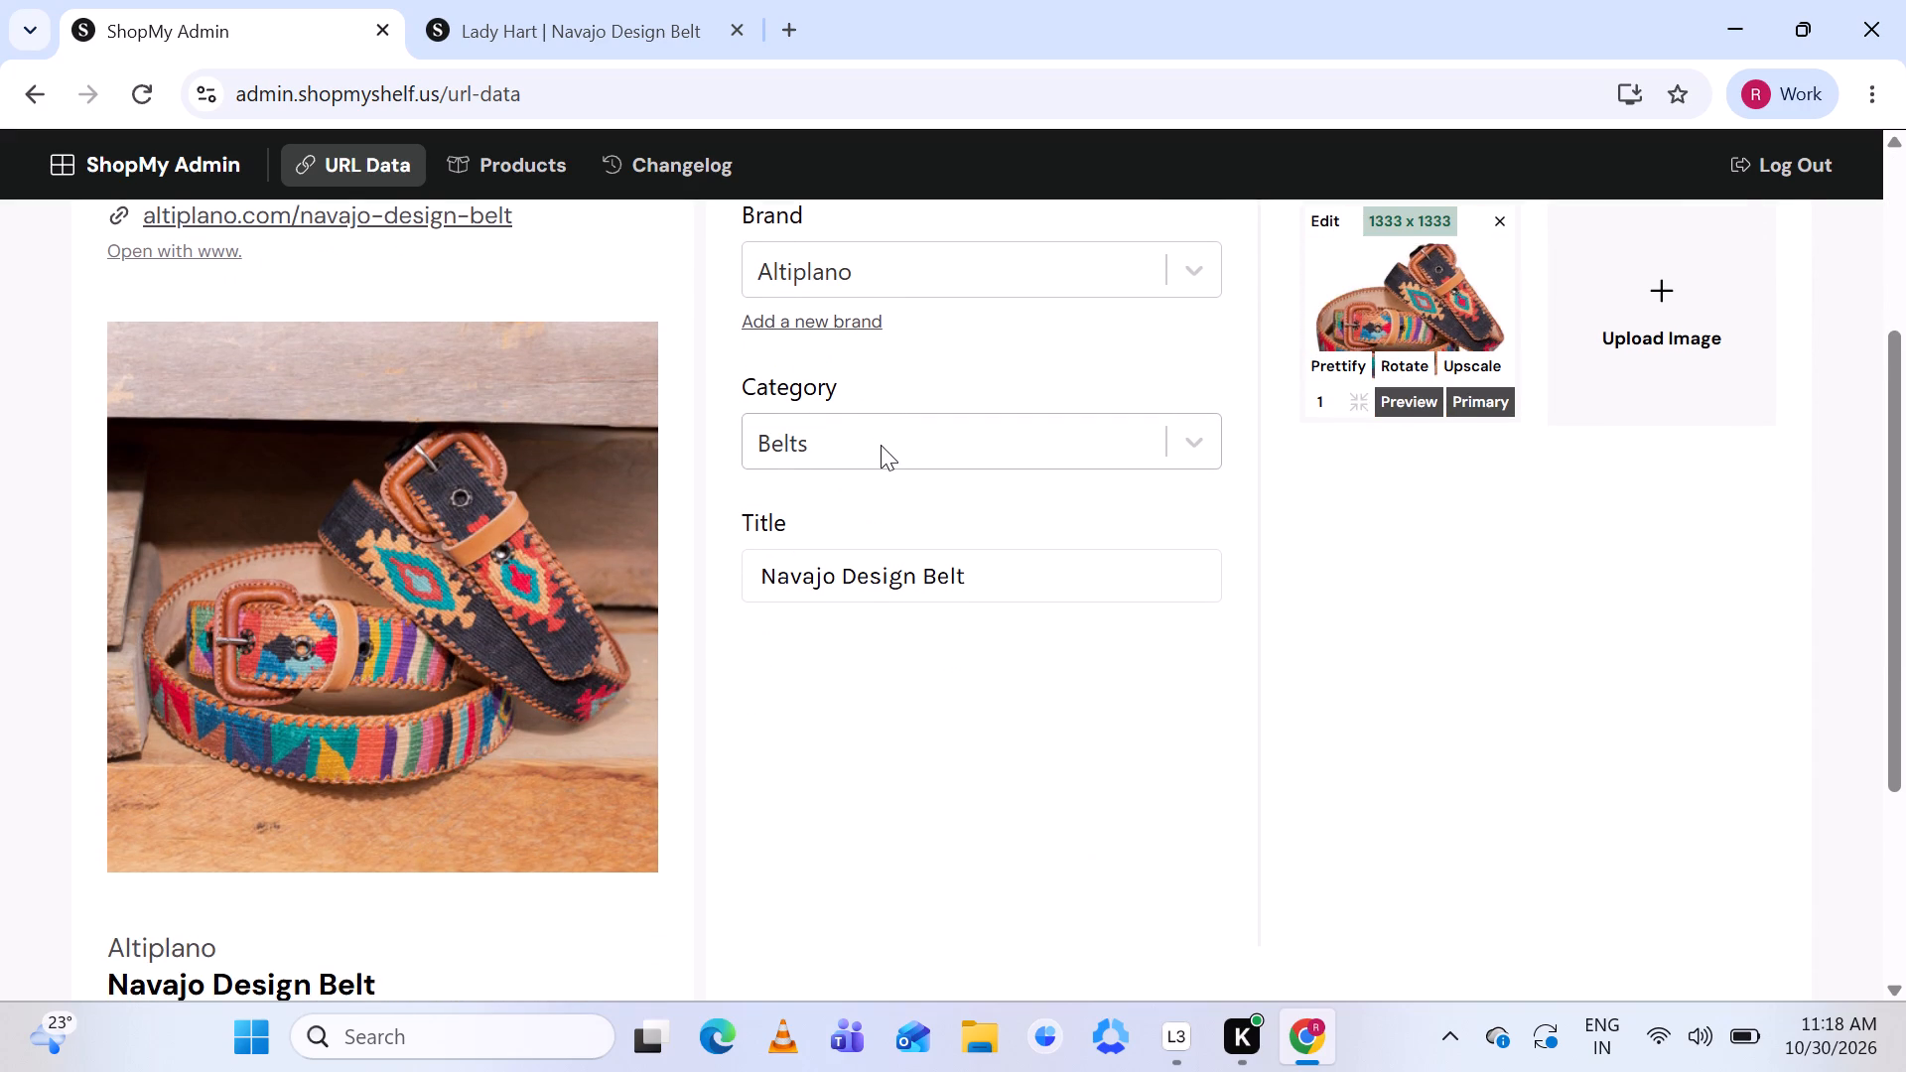
pyautogui.scroll(1, 881, 445)
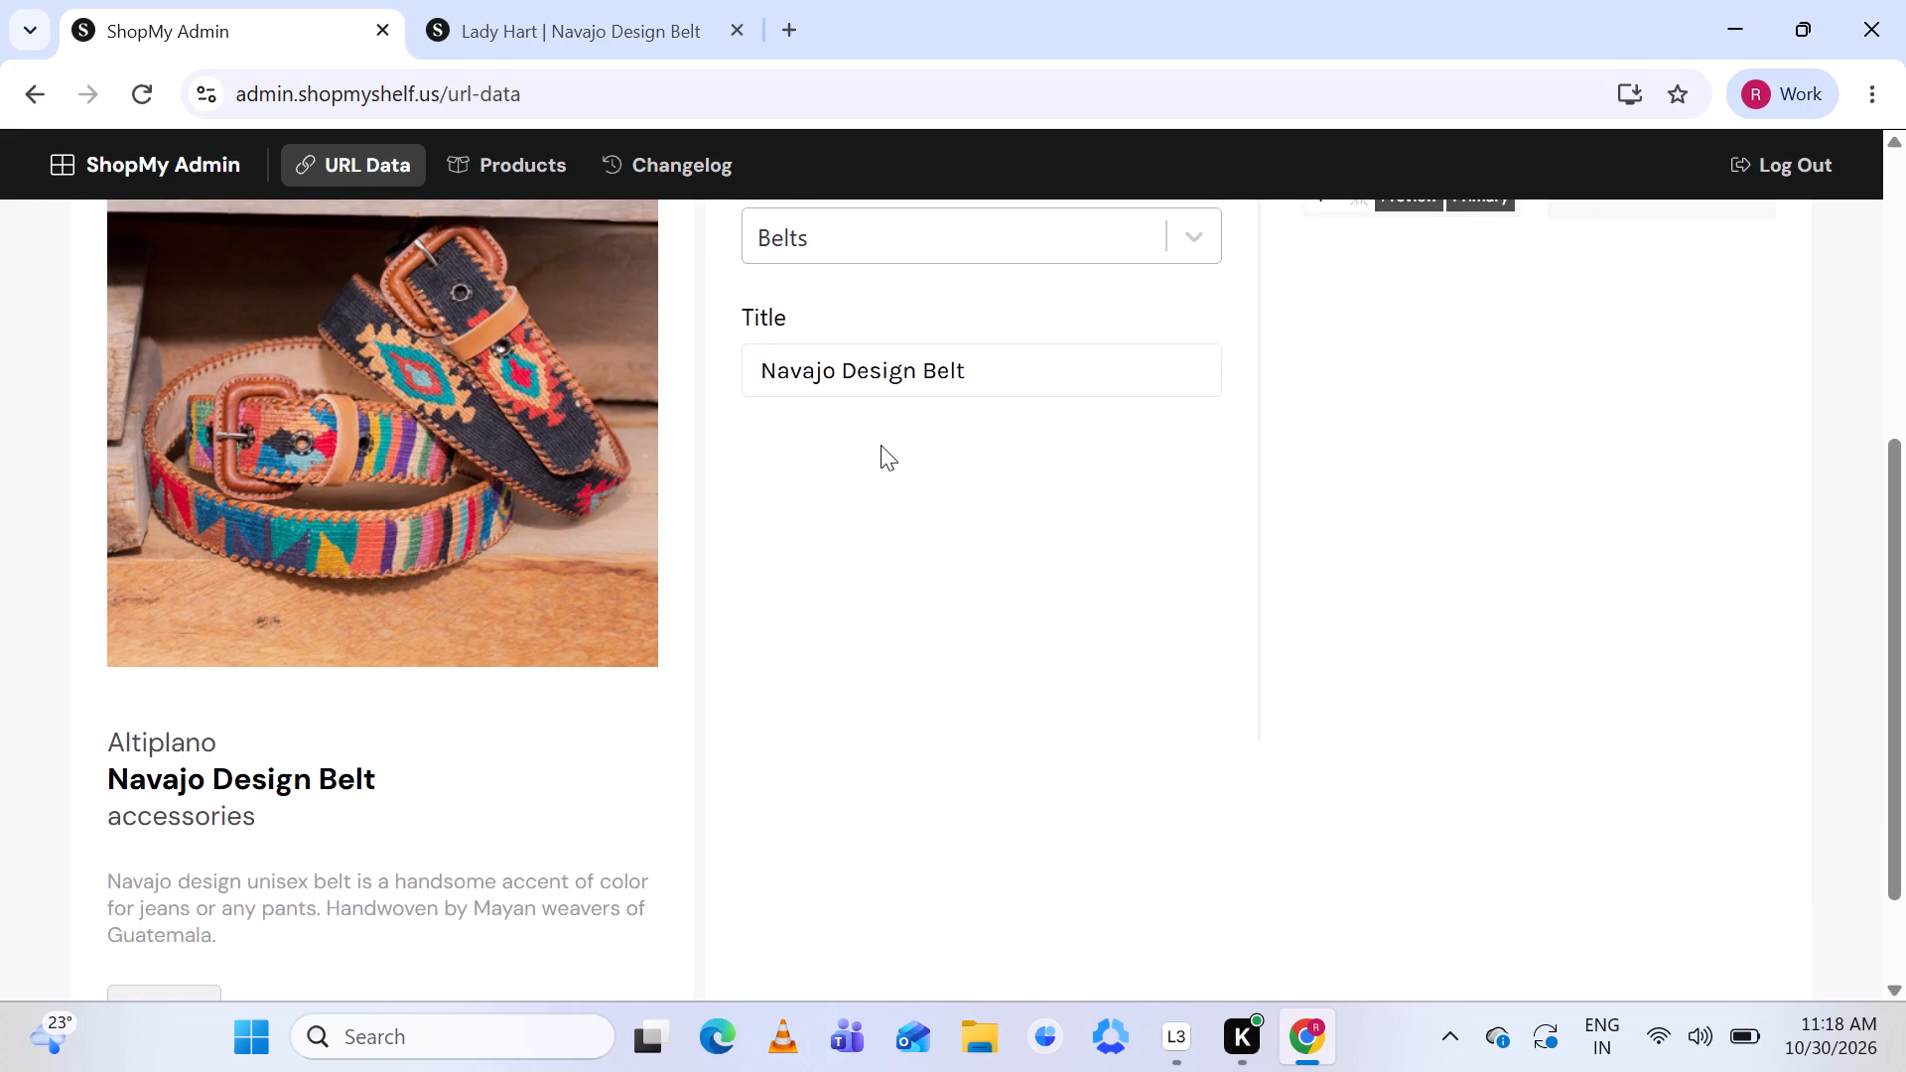
pyautogui.scroll(1, 881, 445)
# Recheck the Lady Hart Navajo Design Belt page and return to the new product form.
pyautogui.click(552, 26)
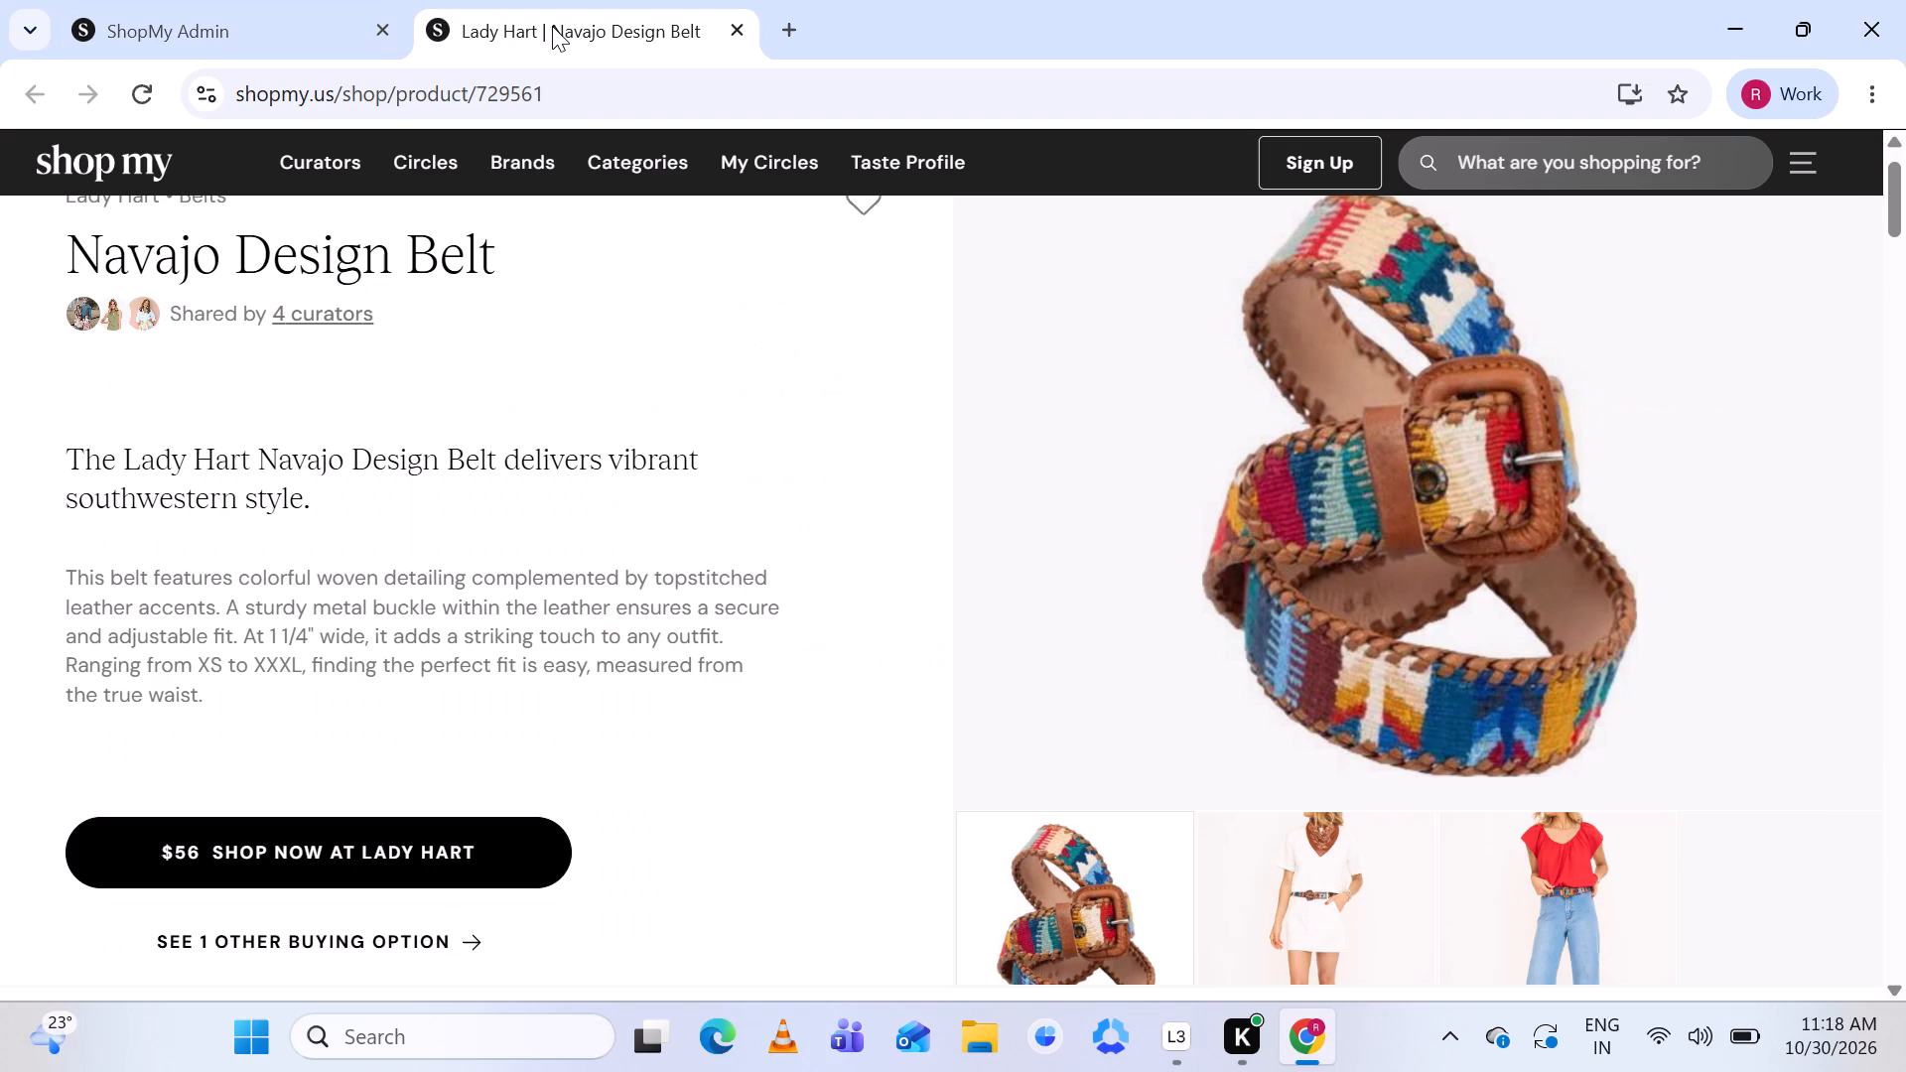
pyautogui.click(184, 16)
# Run Prettify again on the belt image.
pyautogui.scroll(2, 1159, 514)
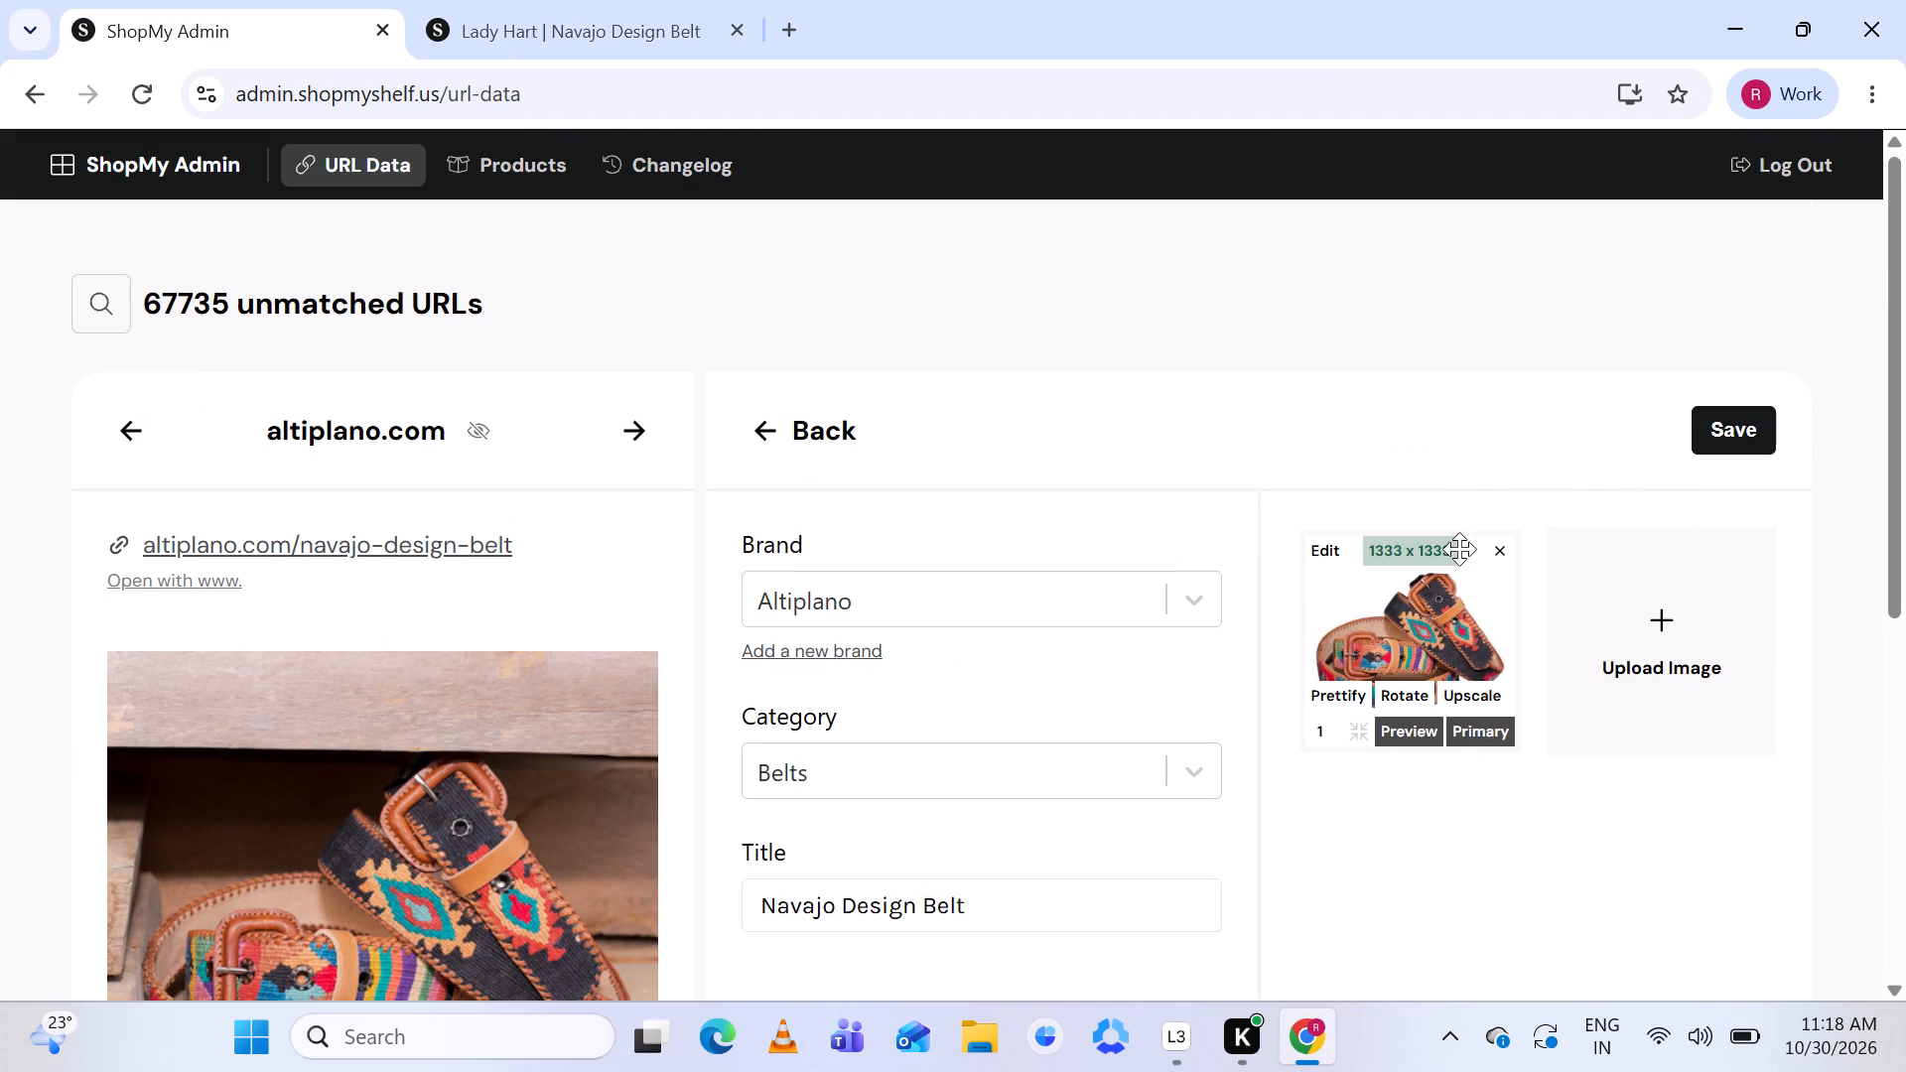
pyautogui.scroll(-1, 1366, 486)
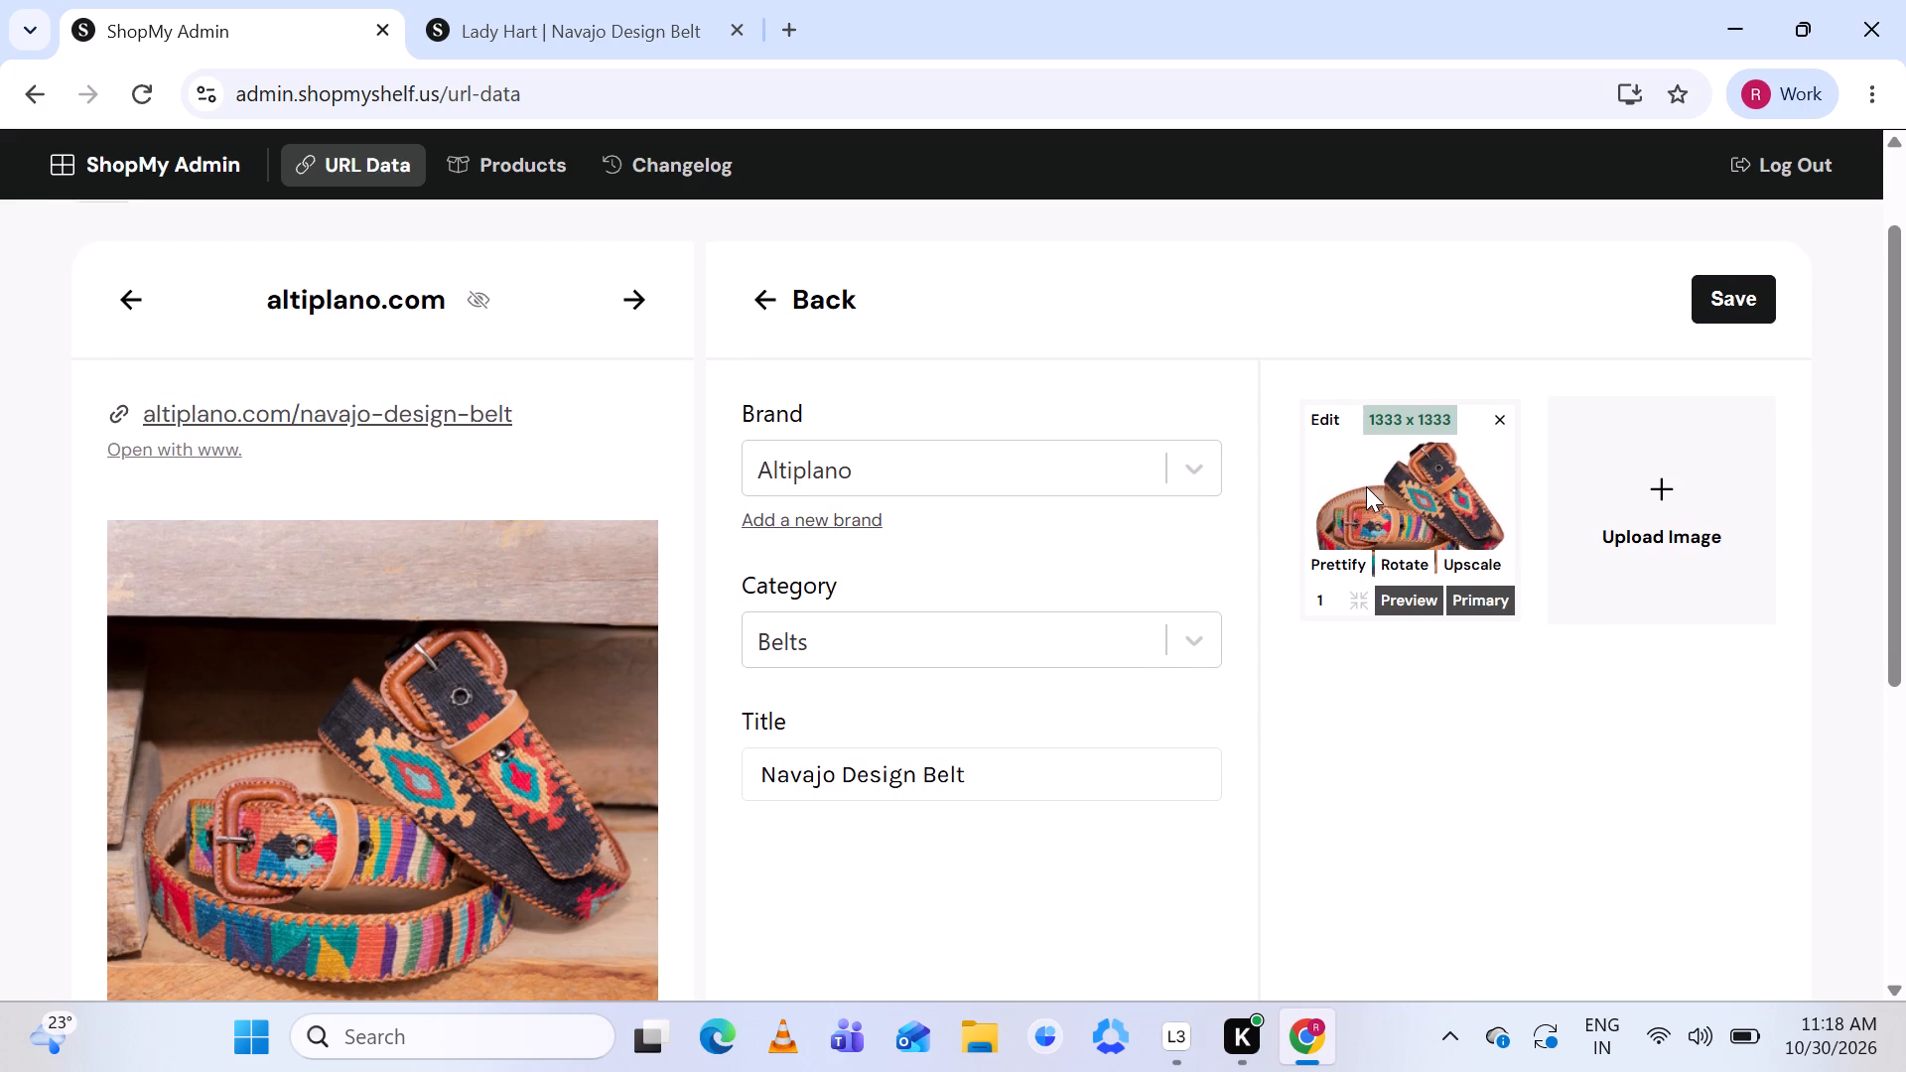
pyautogui.scroll(-1, 1366, 486)
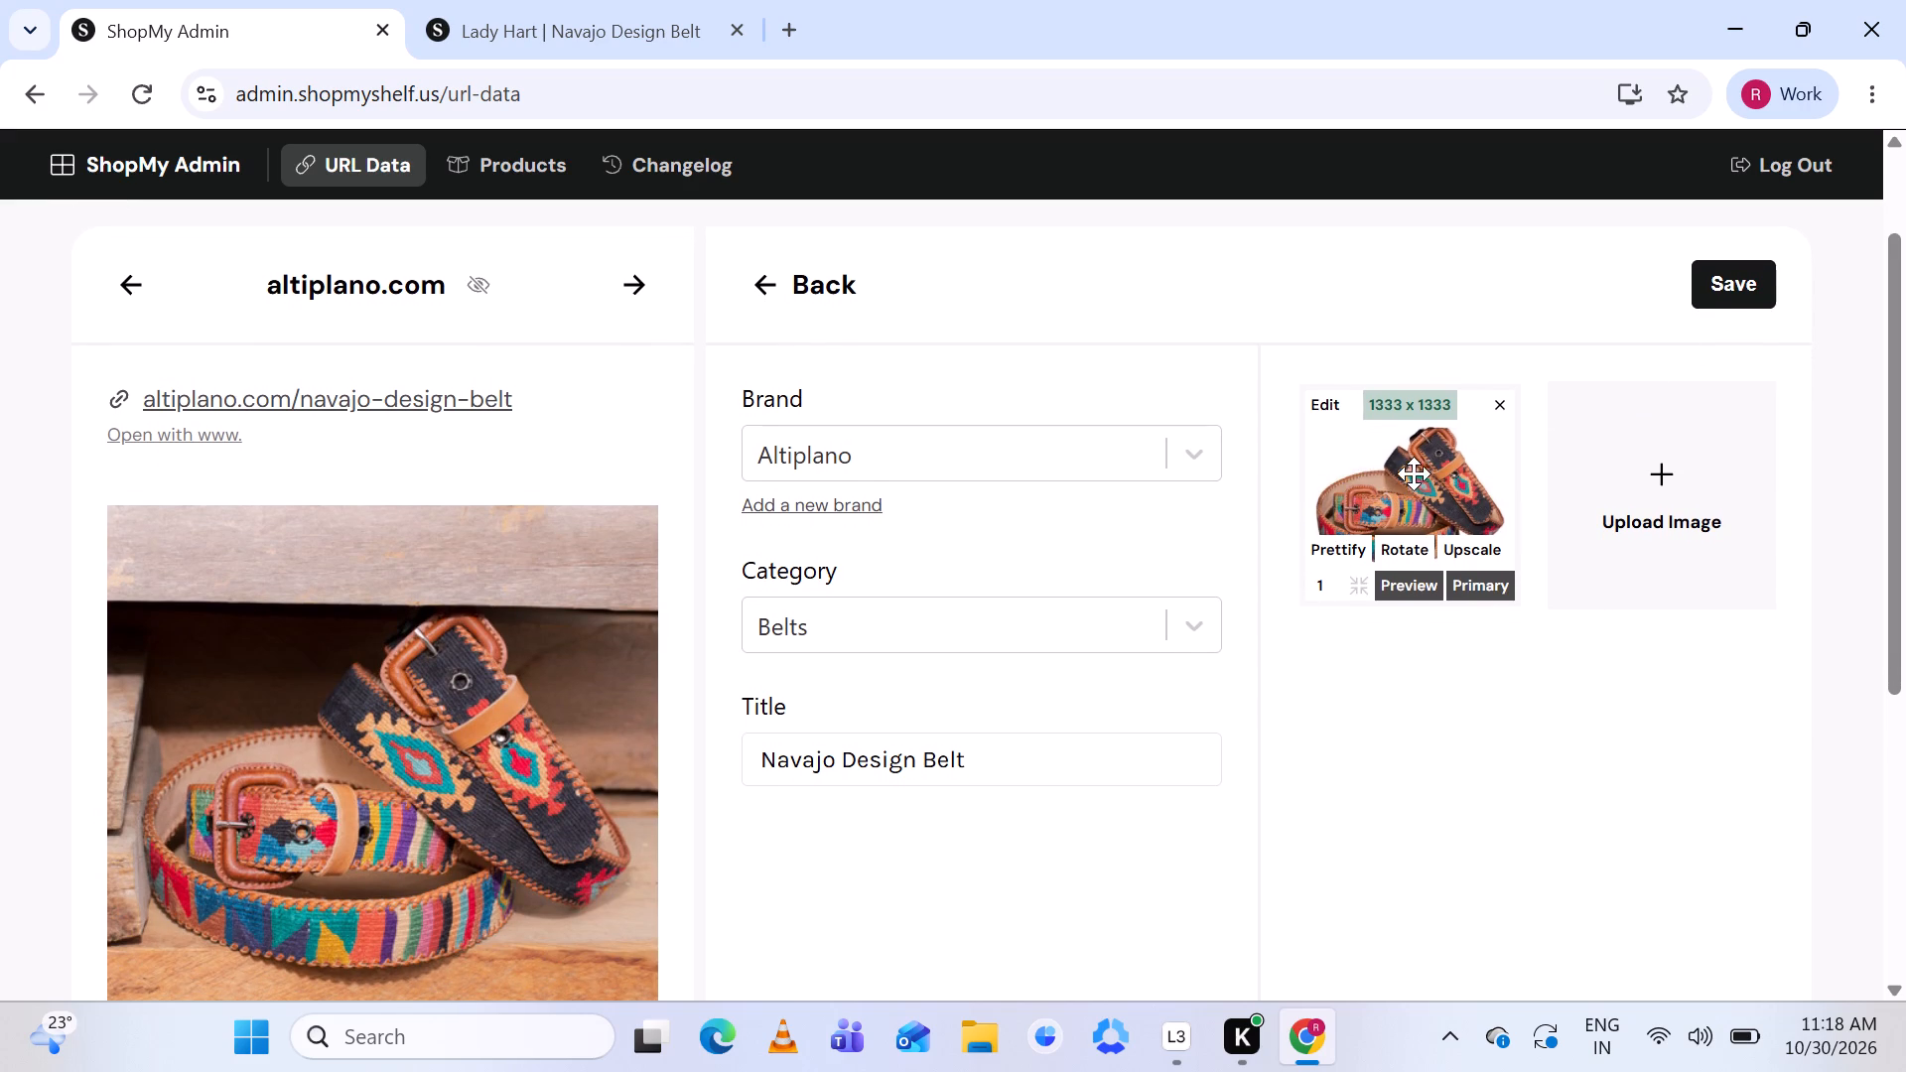
pyautogui.click(1334, 547)
# Toggle the belt image's scaling and designate it as both the preview and primary image.
pyautogui.click(1357, 586)
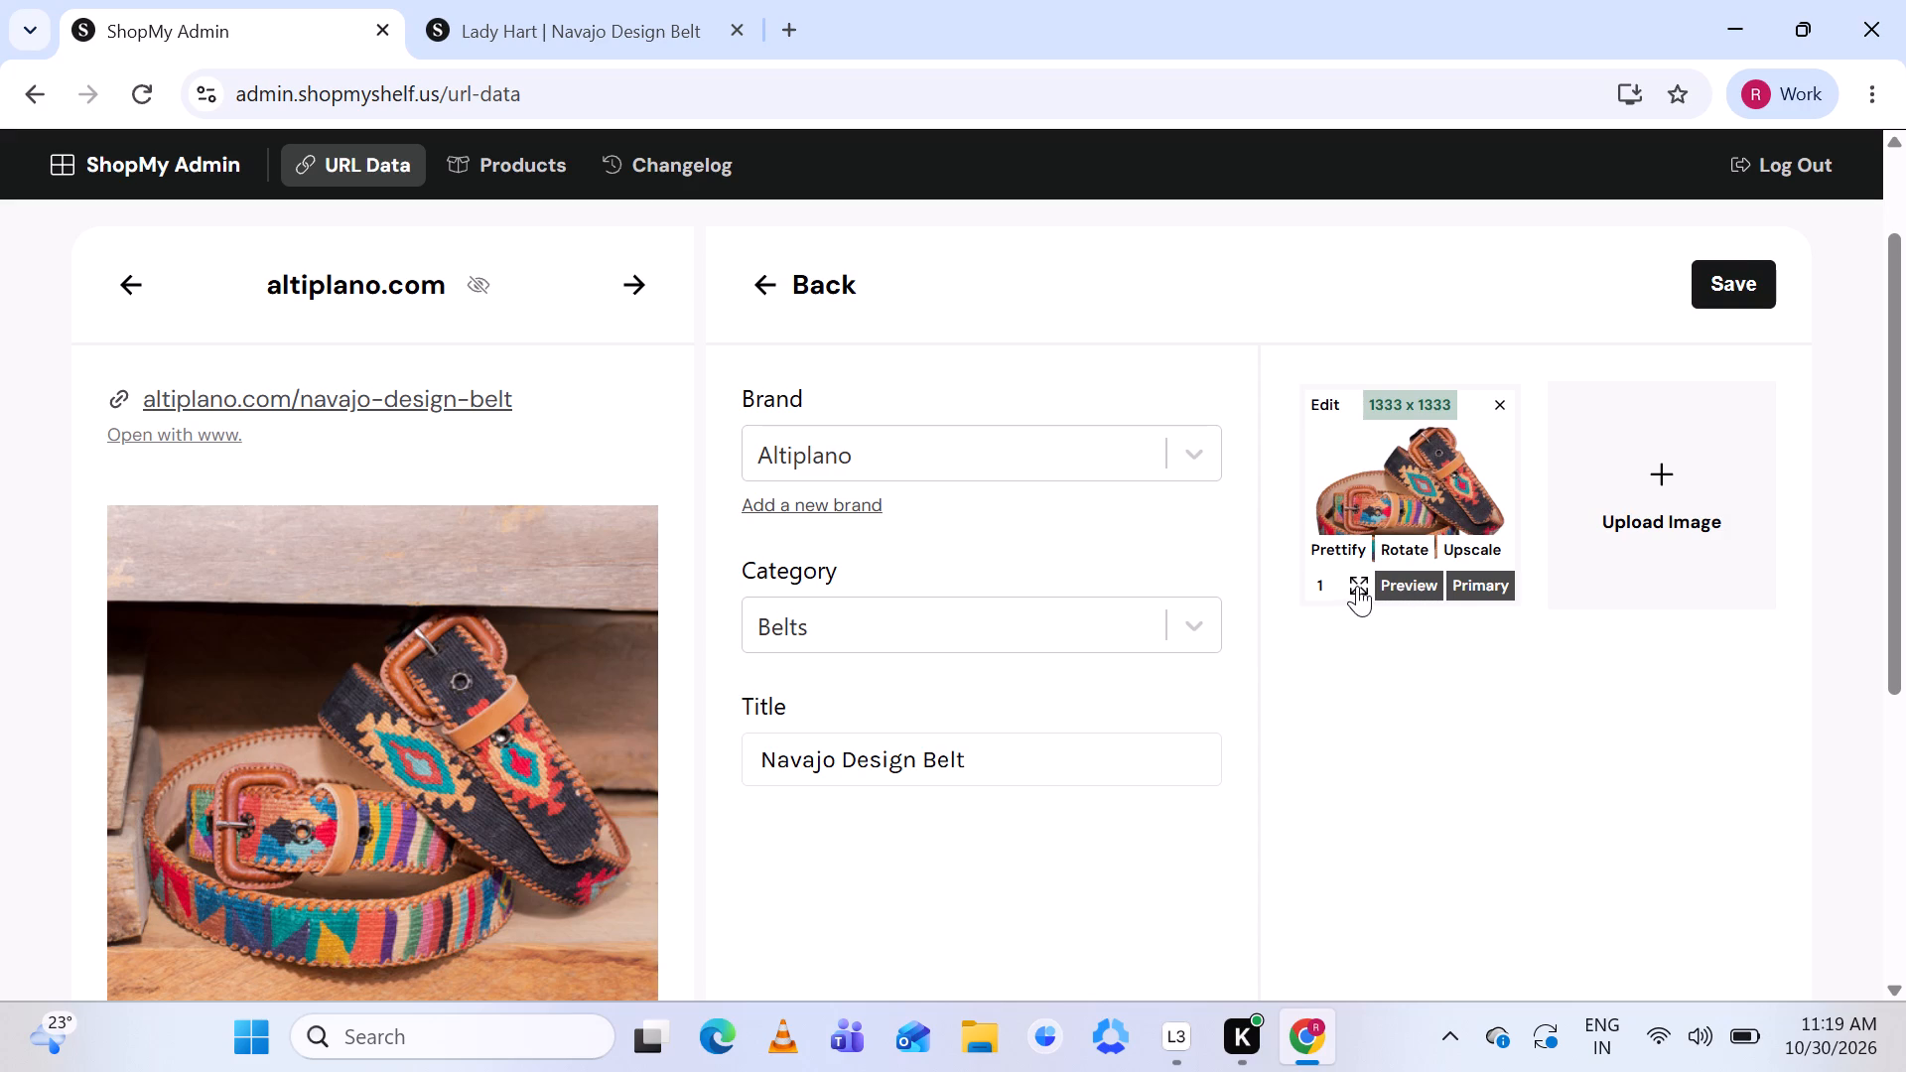
pyautogui.click(1357, 586)
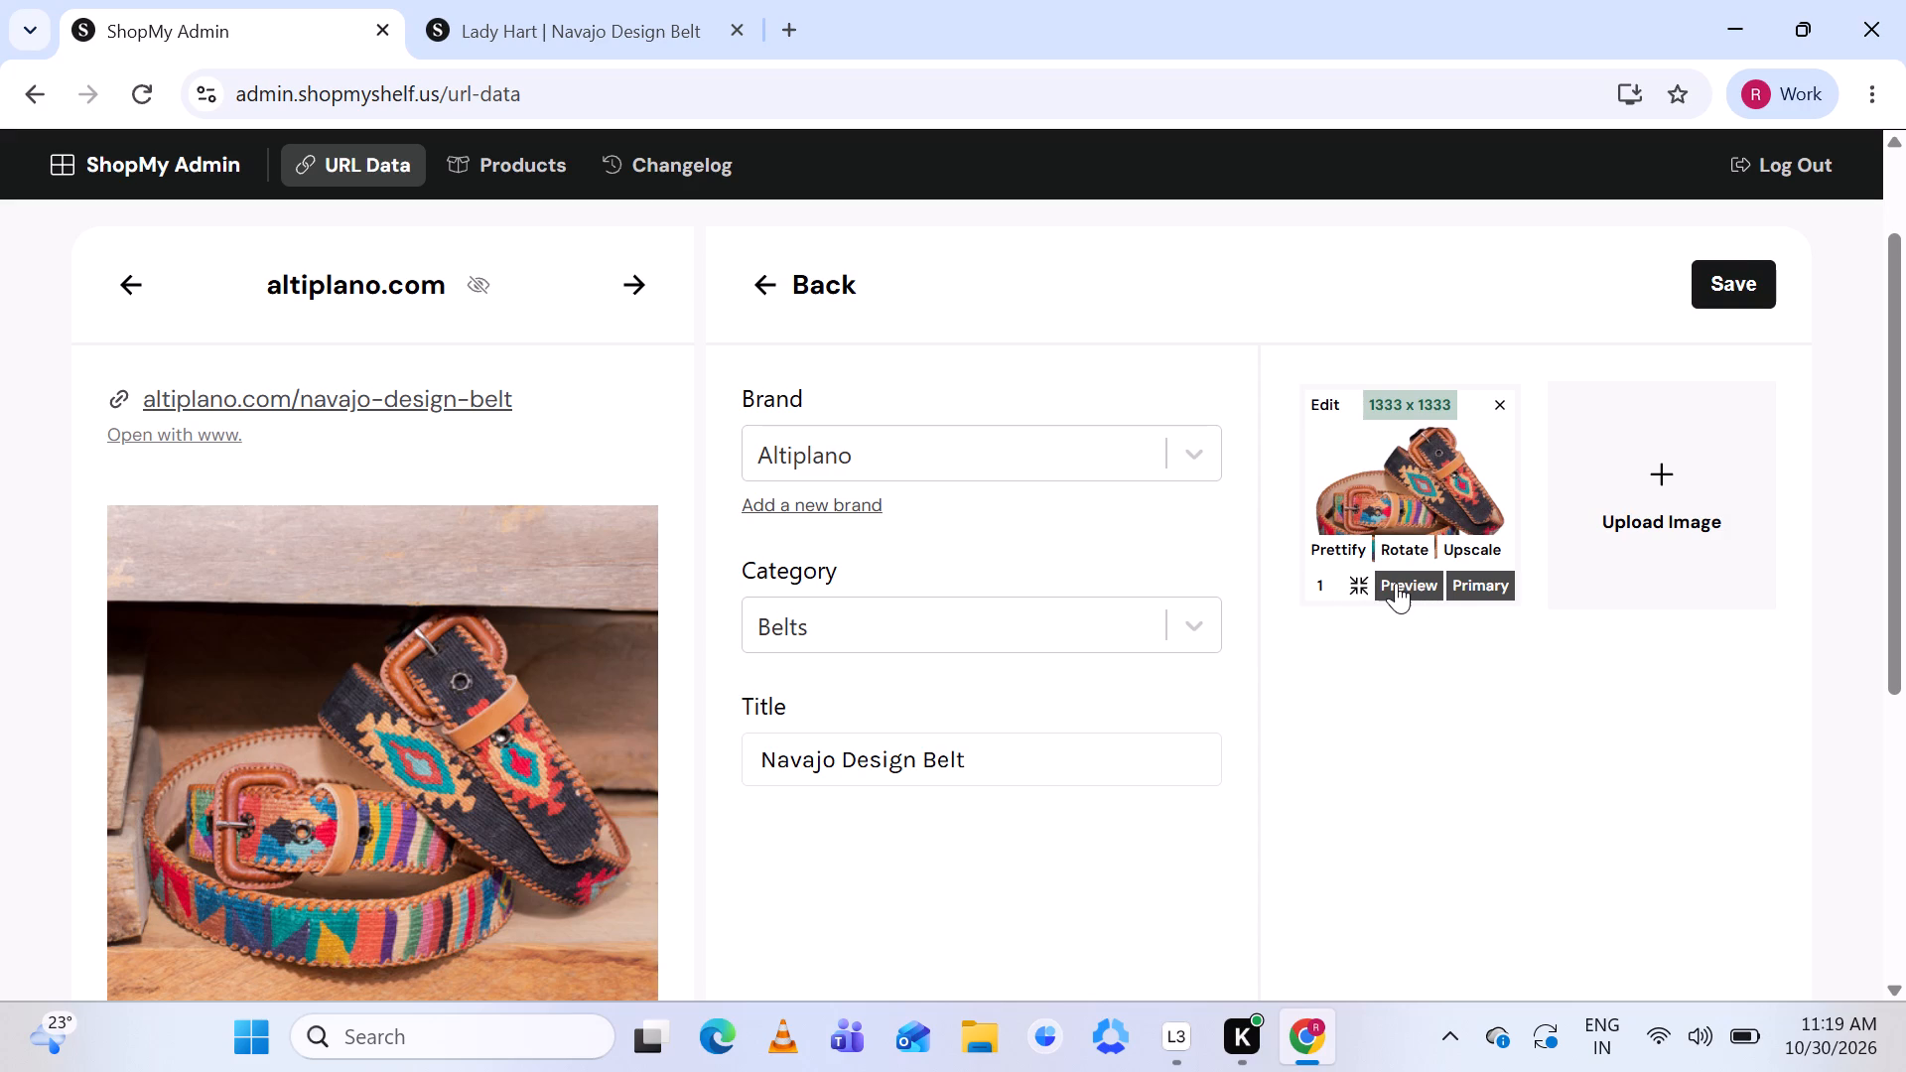
pyautogui.click(1396, 583)
pyautogui.click(1396, 583)
pyautogui.click(1469, 587)
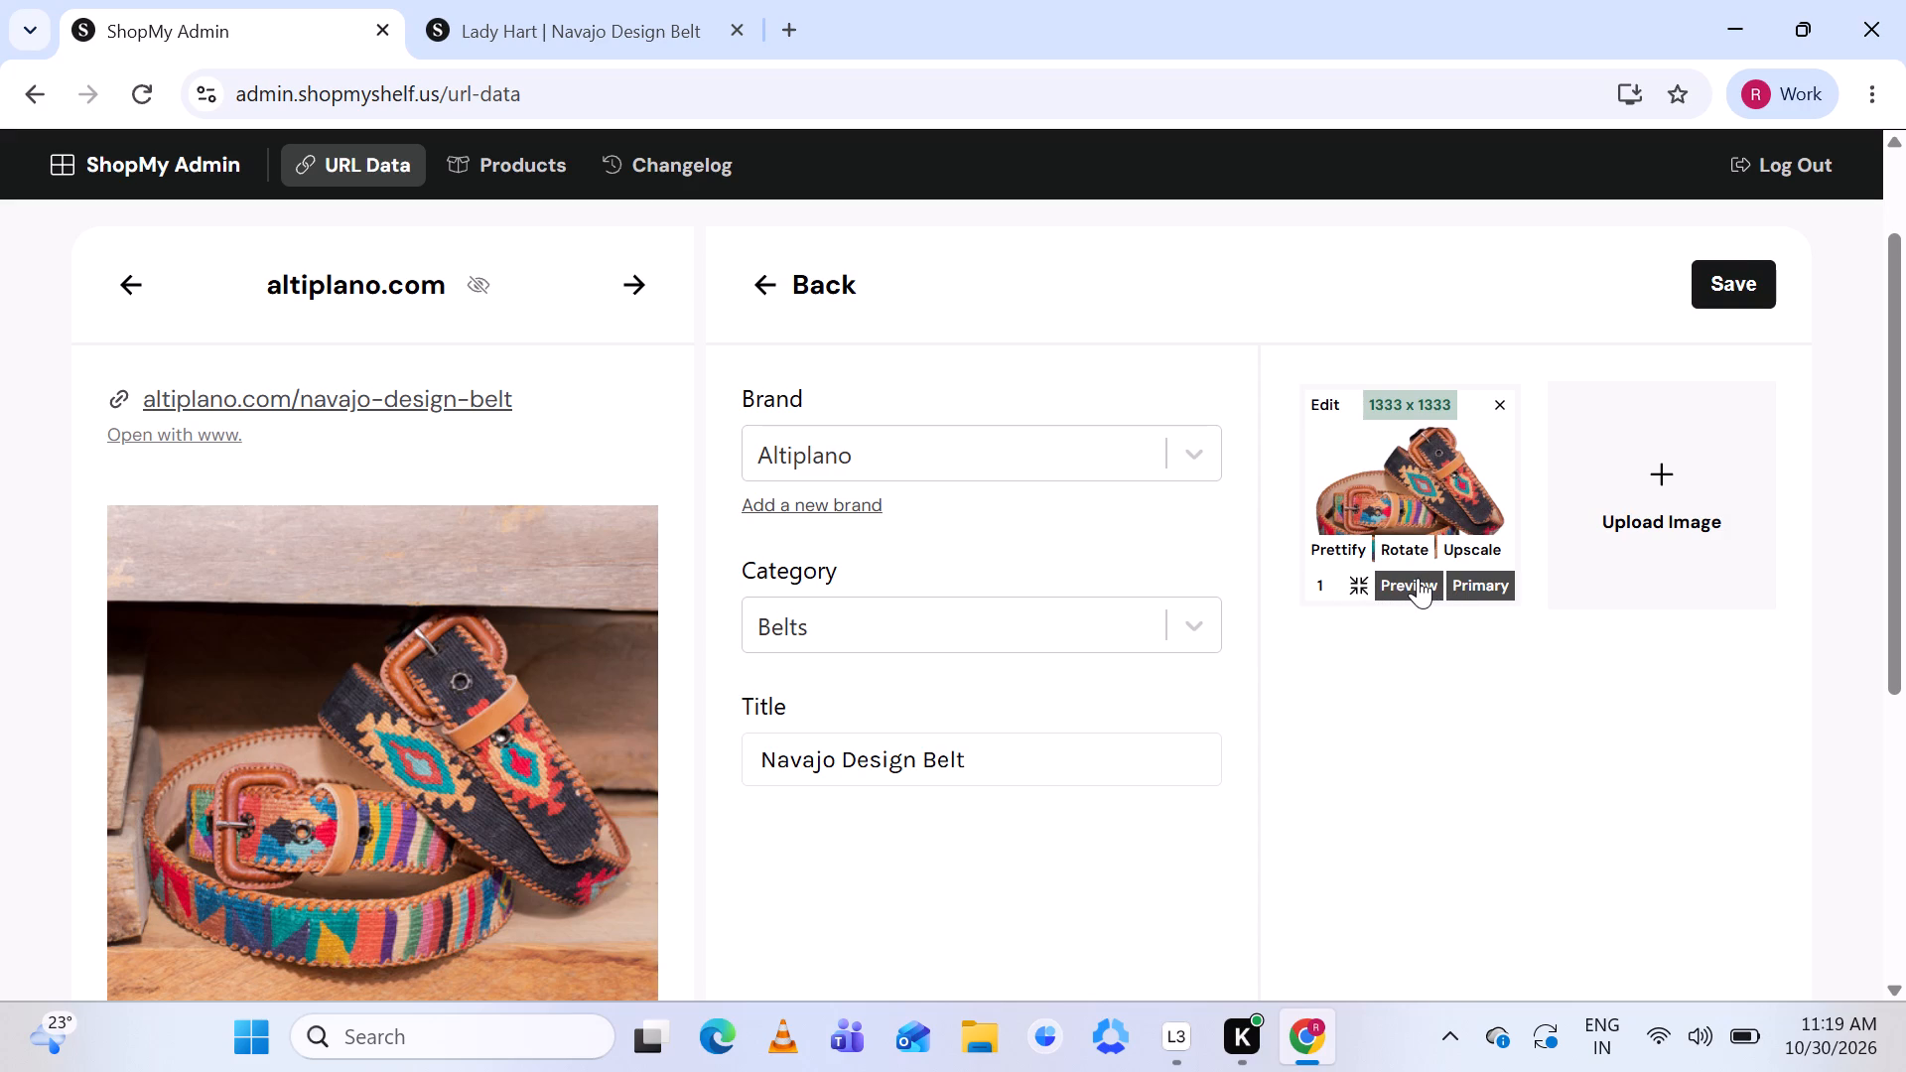
pyautogui.tripleClick(1418, 578)
pyautogui.click(1418, 578)
# Save the new Altiplano Navajo Design Belt product.
pyautogui.click(1727, 284)
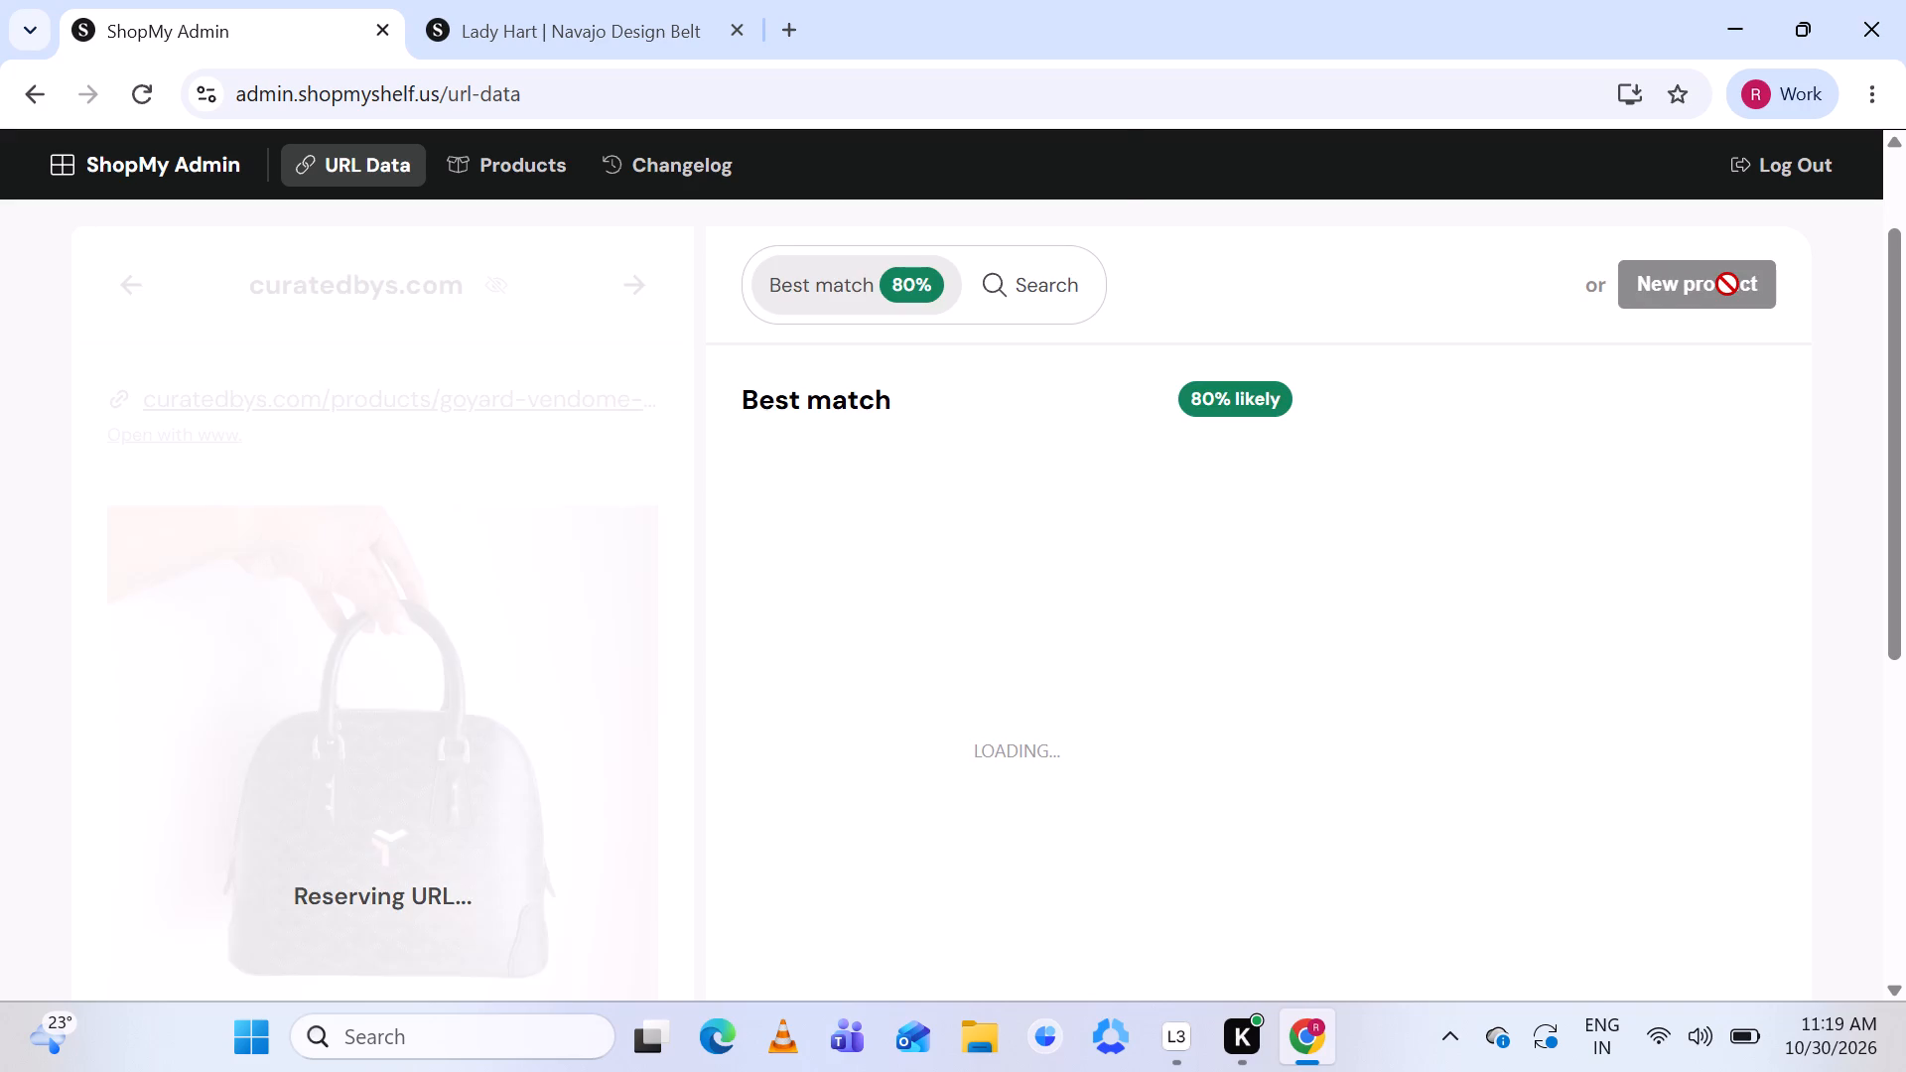
# Compare the suggested Goyardine Vendome PM Bag 2024 (Pre-Owned) product page with the curatedbys.com Vendôme PM Black bag.
pyautogui.scroll(-1, 1409, 466)
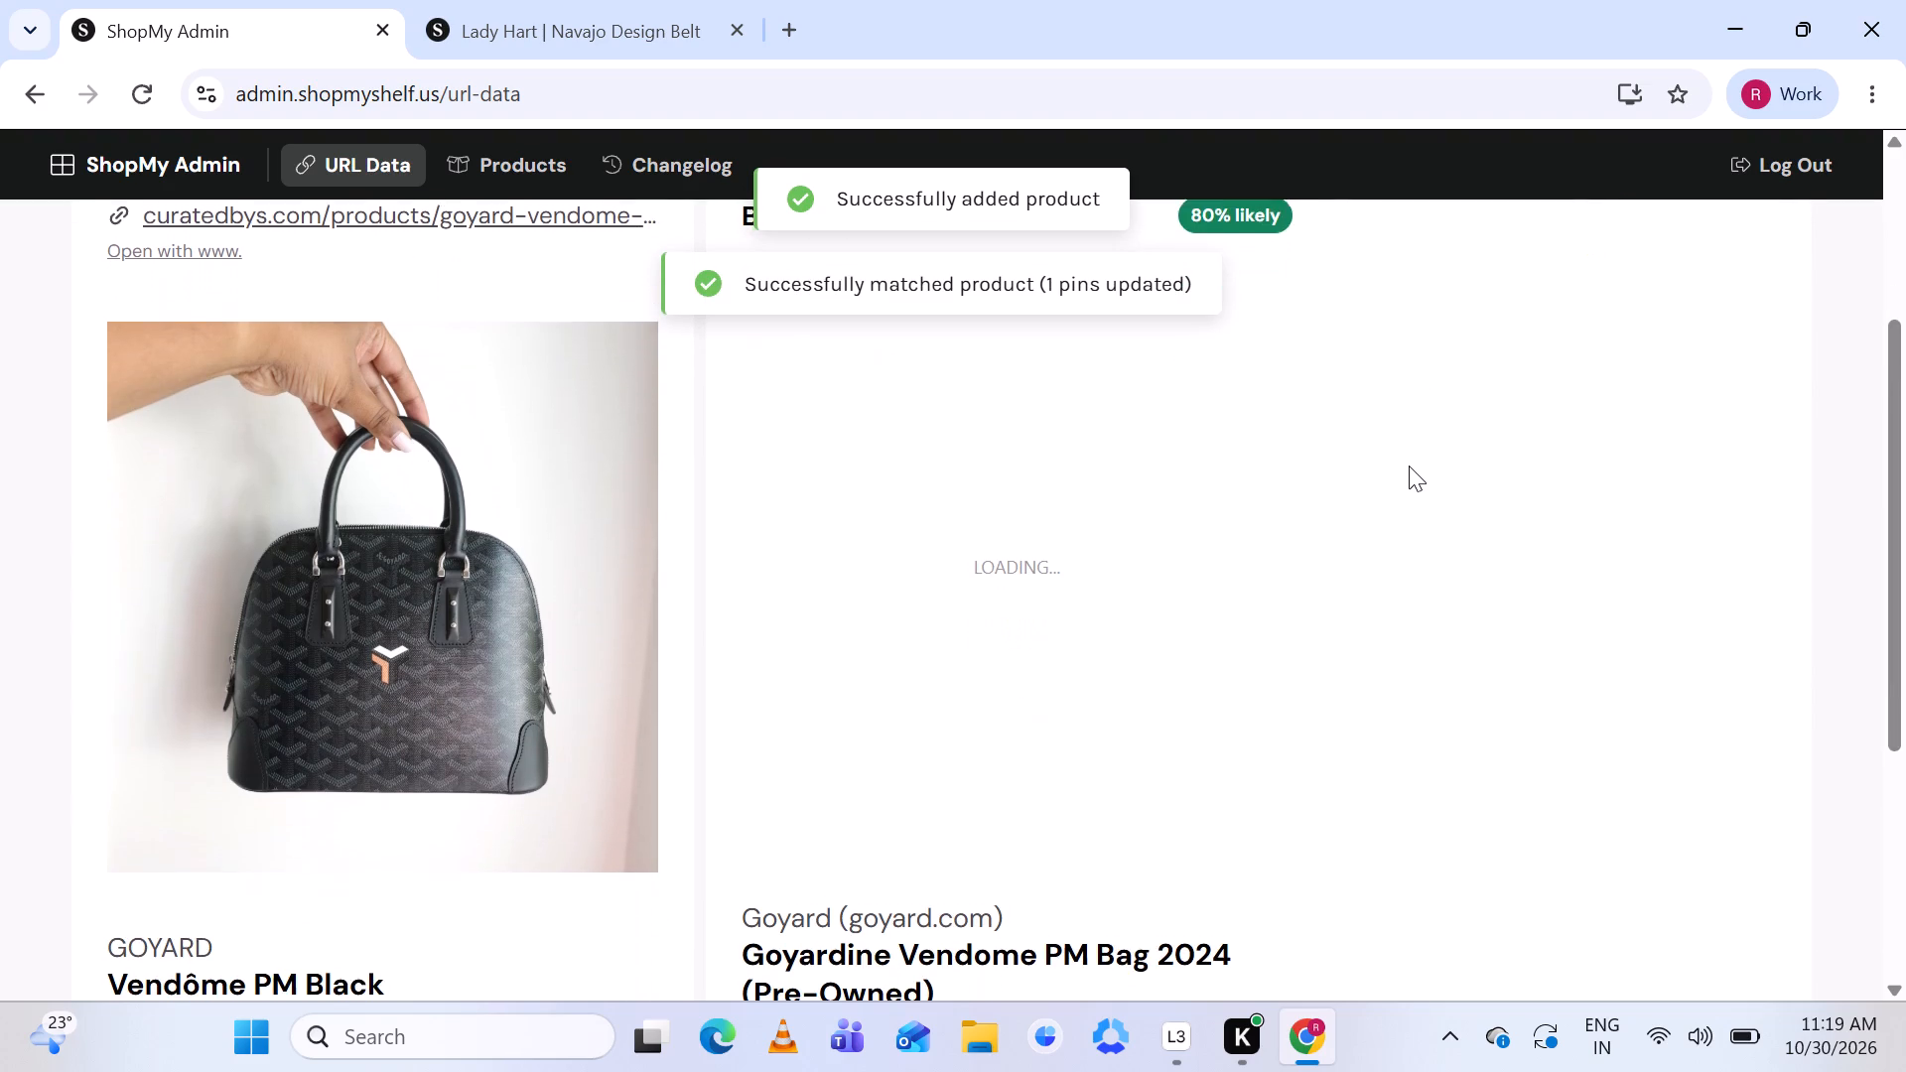
pyautogui.scroll(-3, 1409, 466)
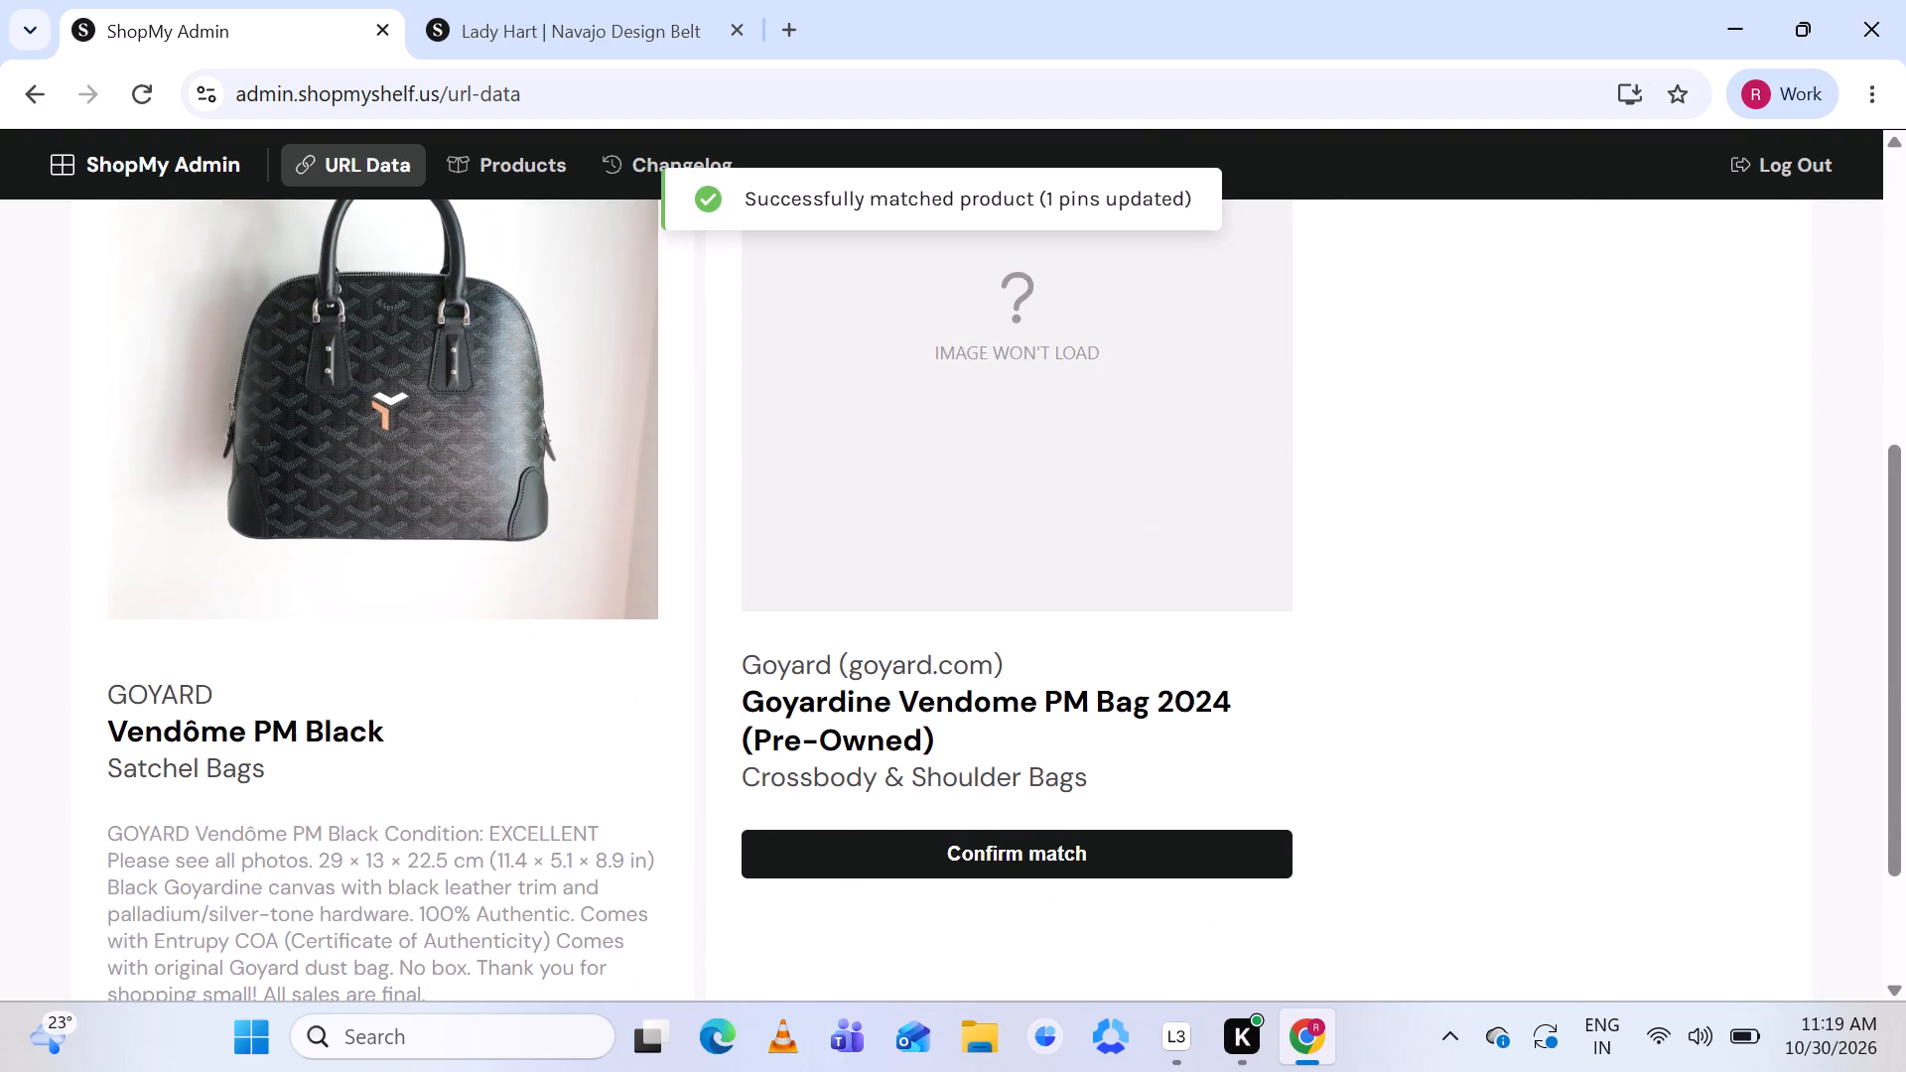
pyautogui.click(846, 729)
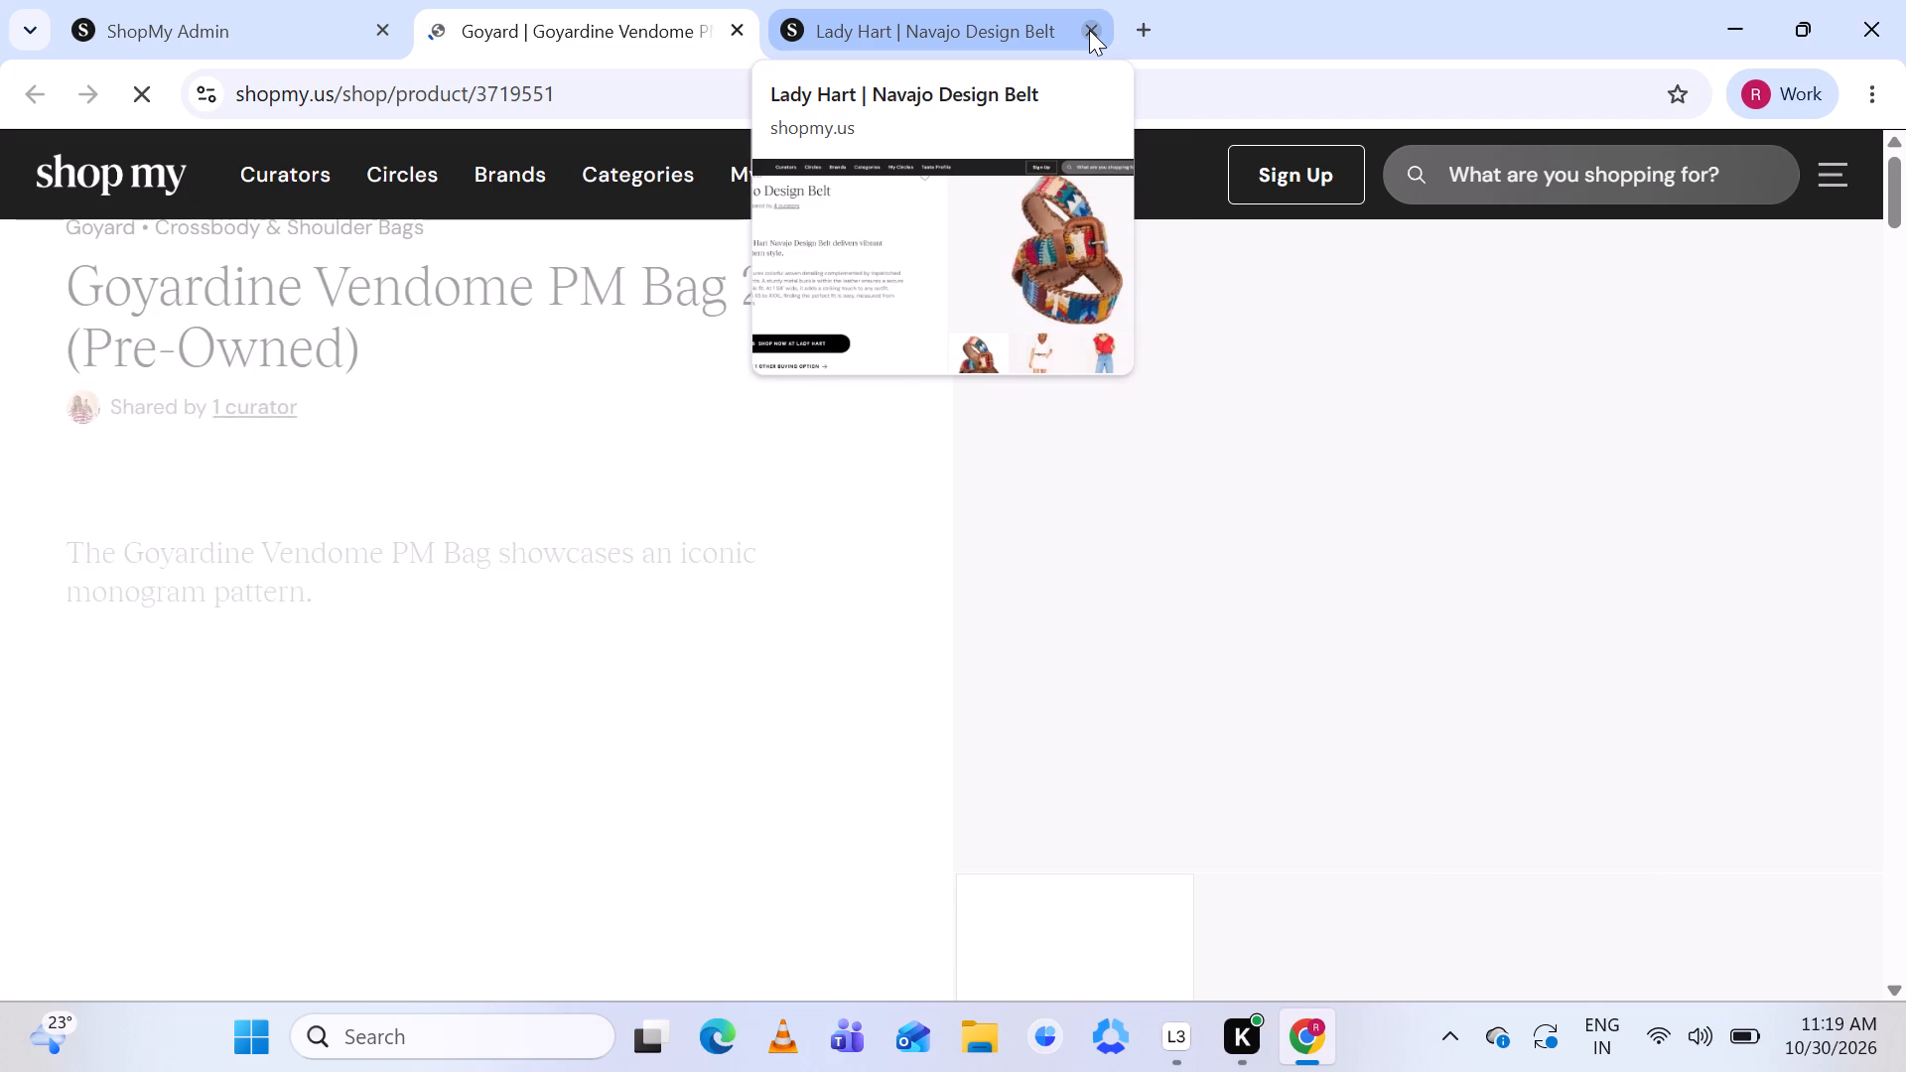
pyautogui.click(1089, 30)
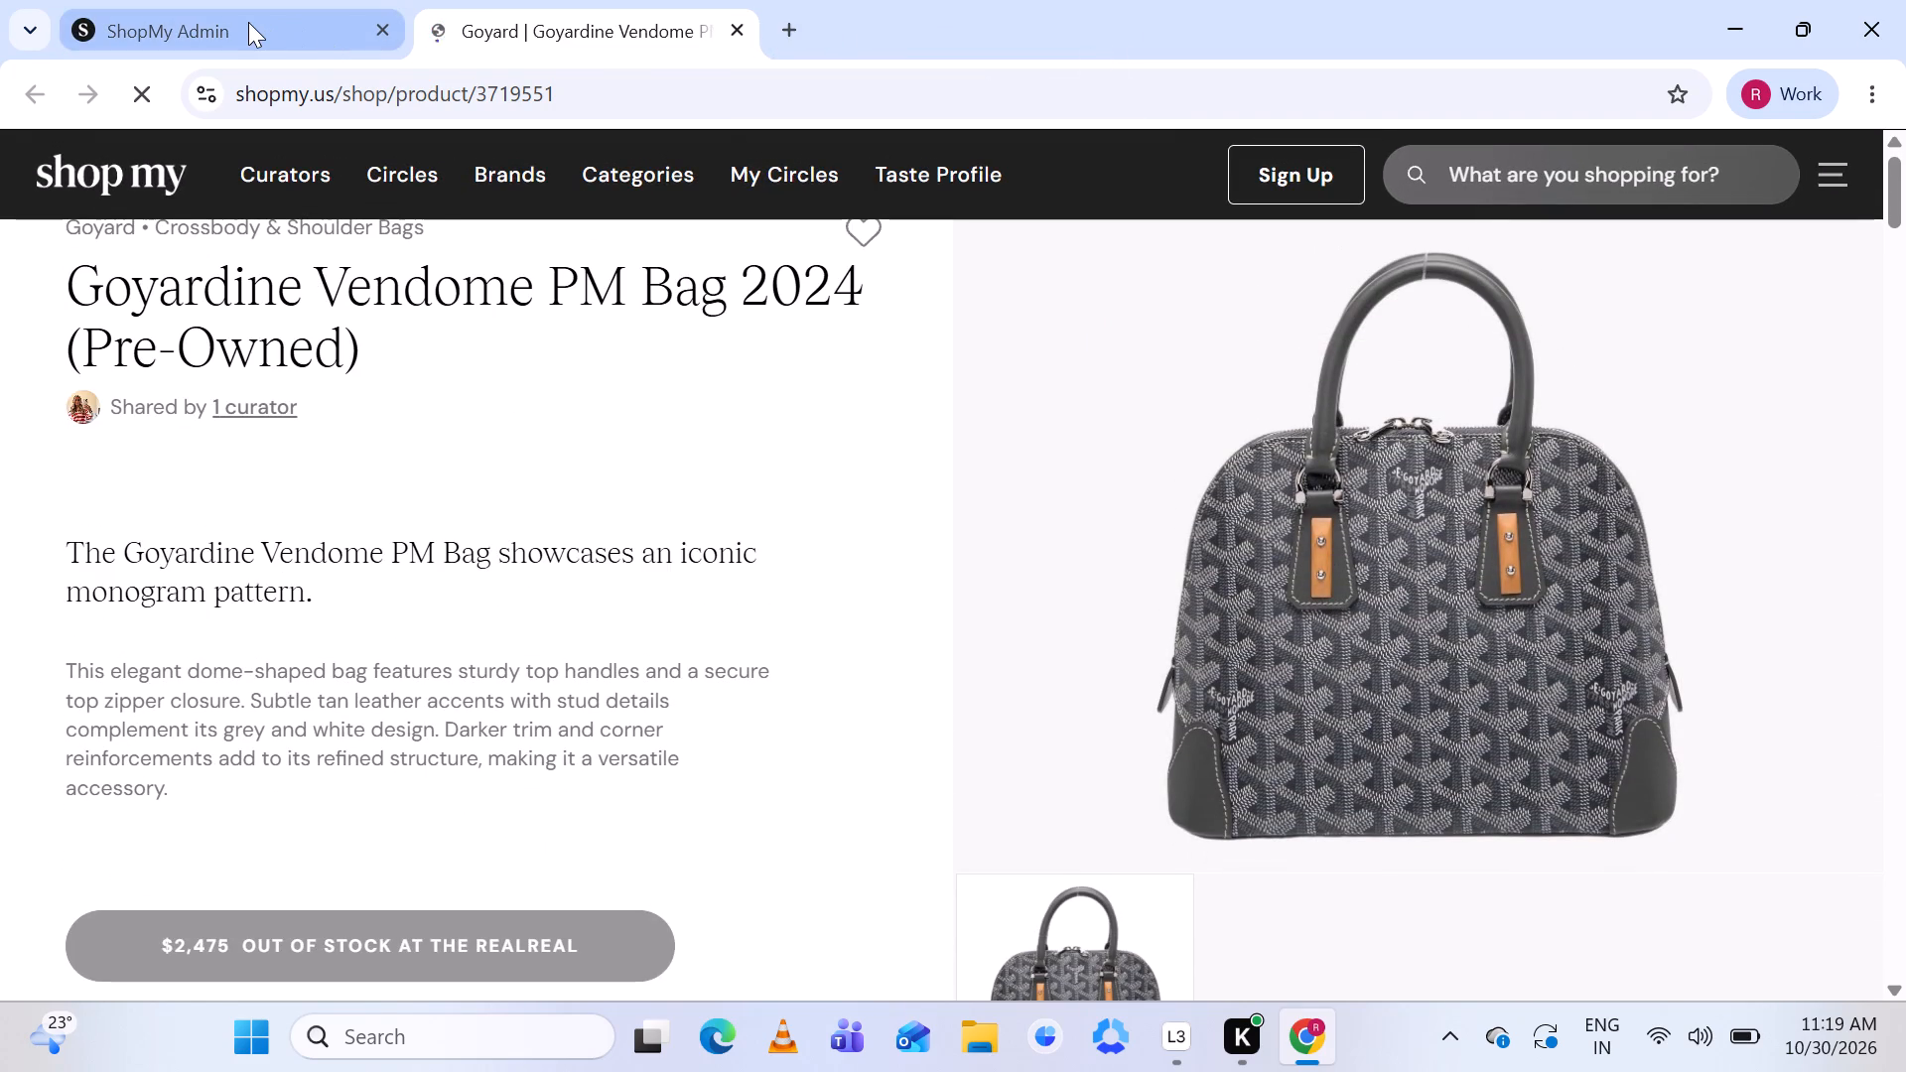
pyautogui.click(248, 22)
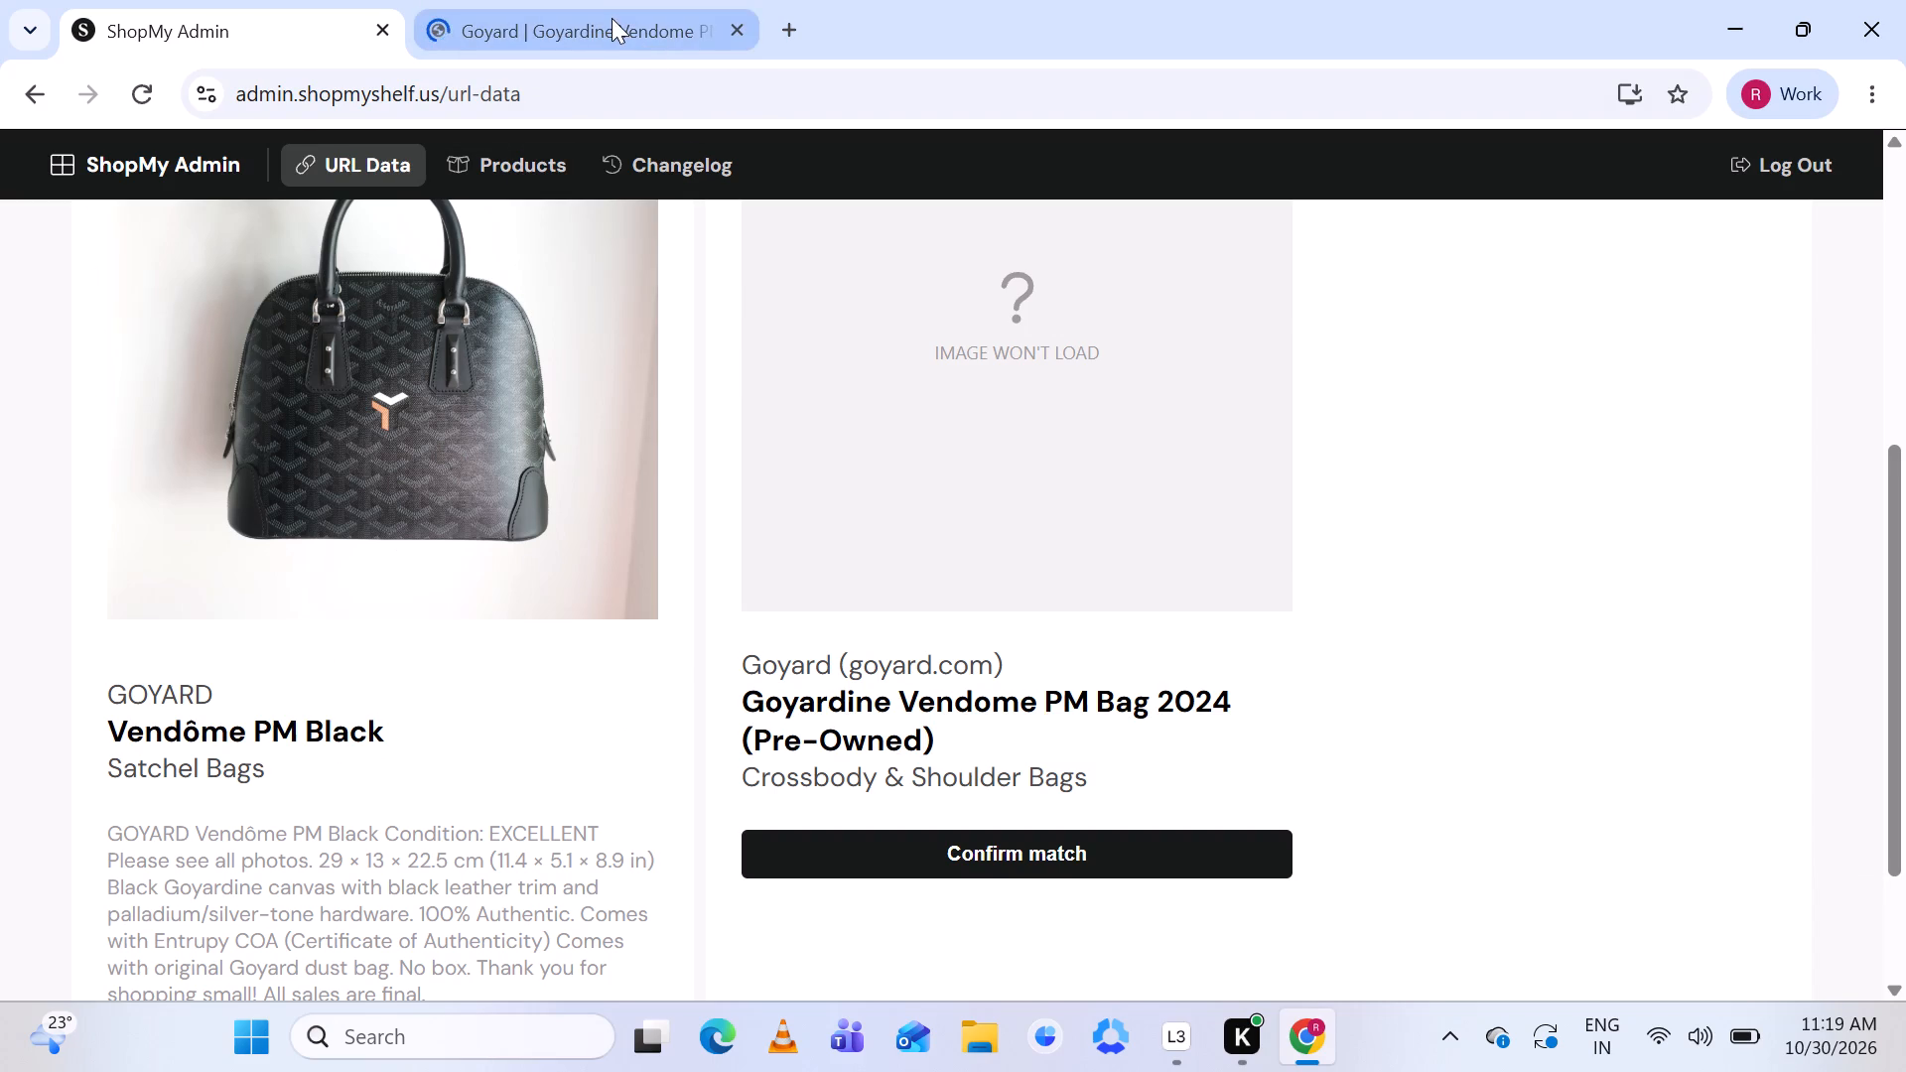
pyautogui.click(612, 18)
pyautogui.click(270, 31)
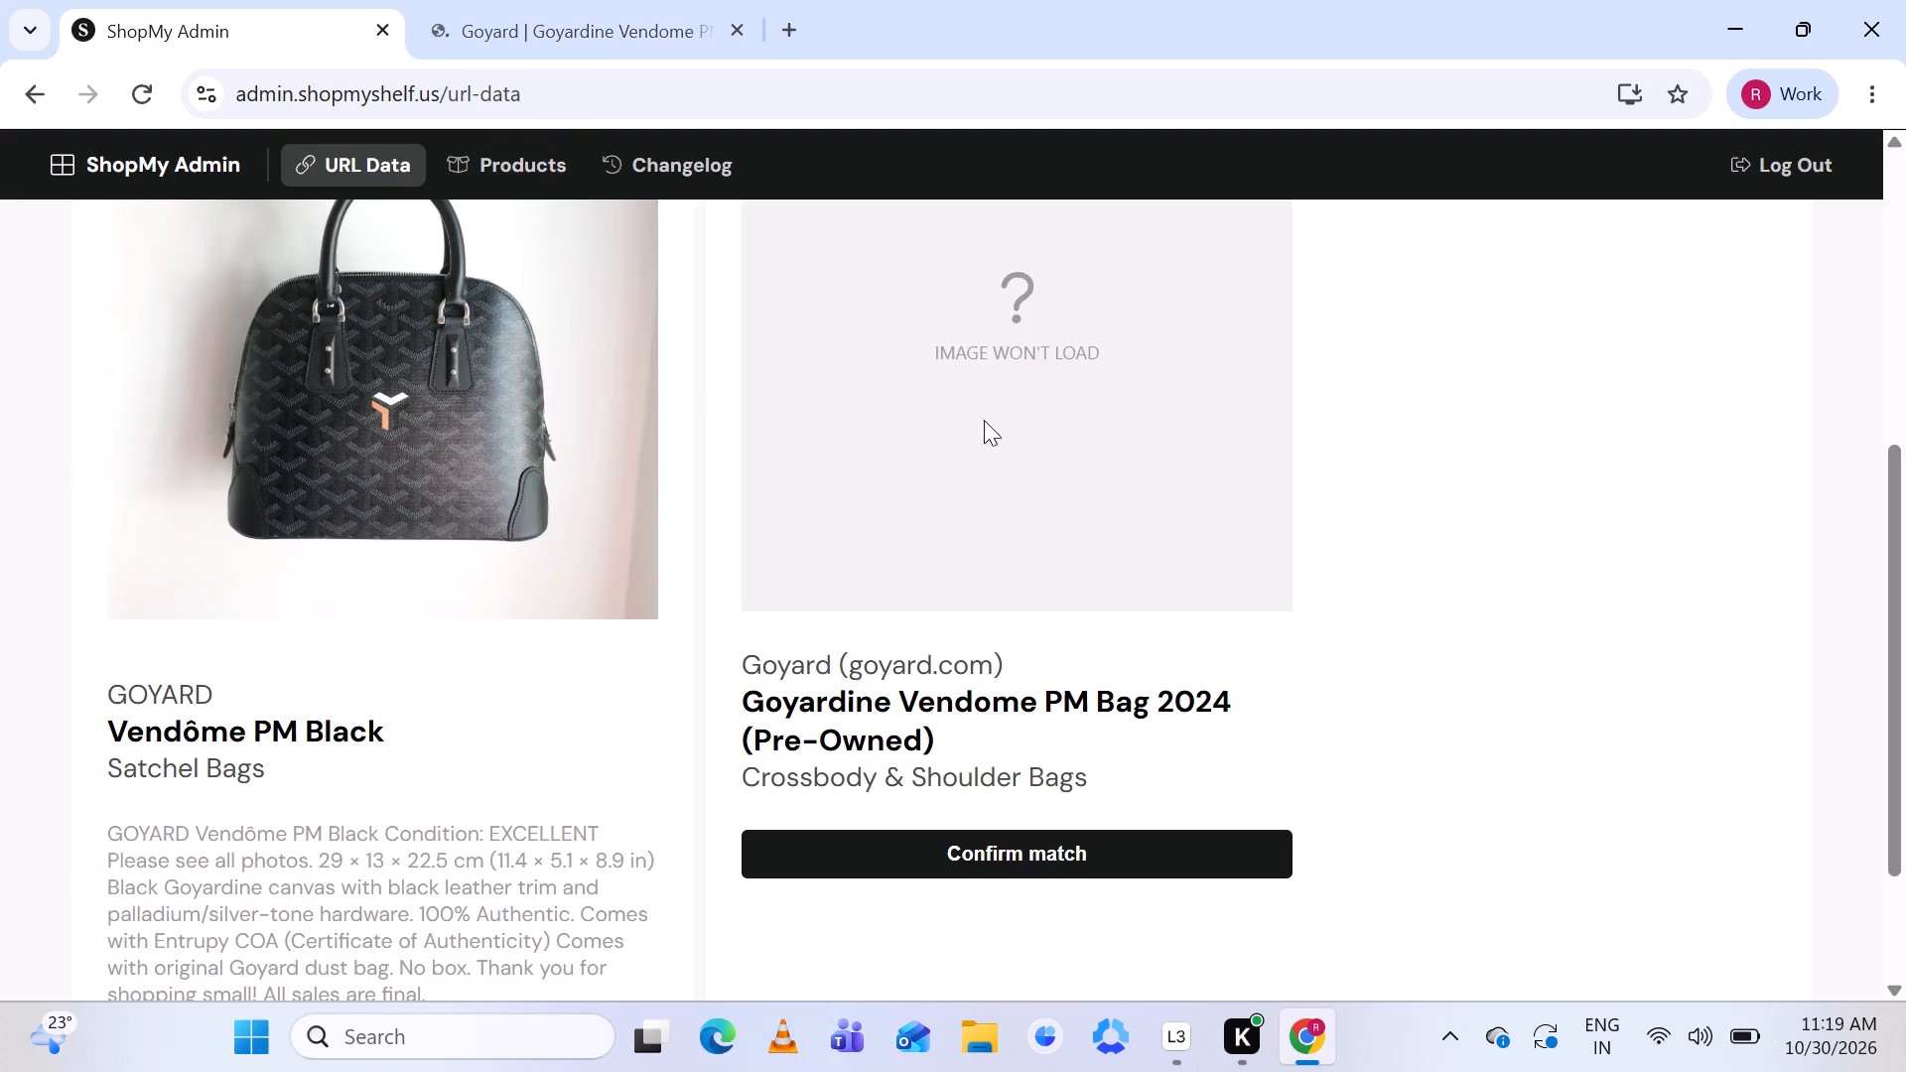
# Check the catalog search for "GOYARD Vendôme PM Black" and review the bag's source details.
pyautogui.scroll(3, 1289, 610)
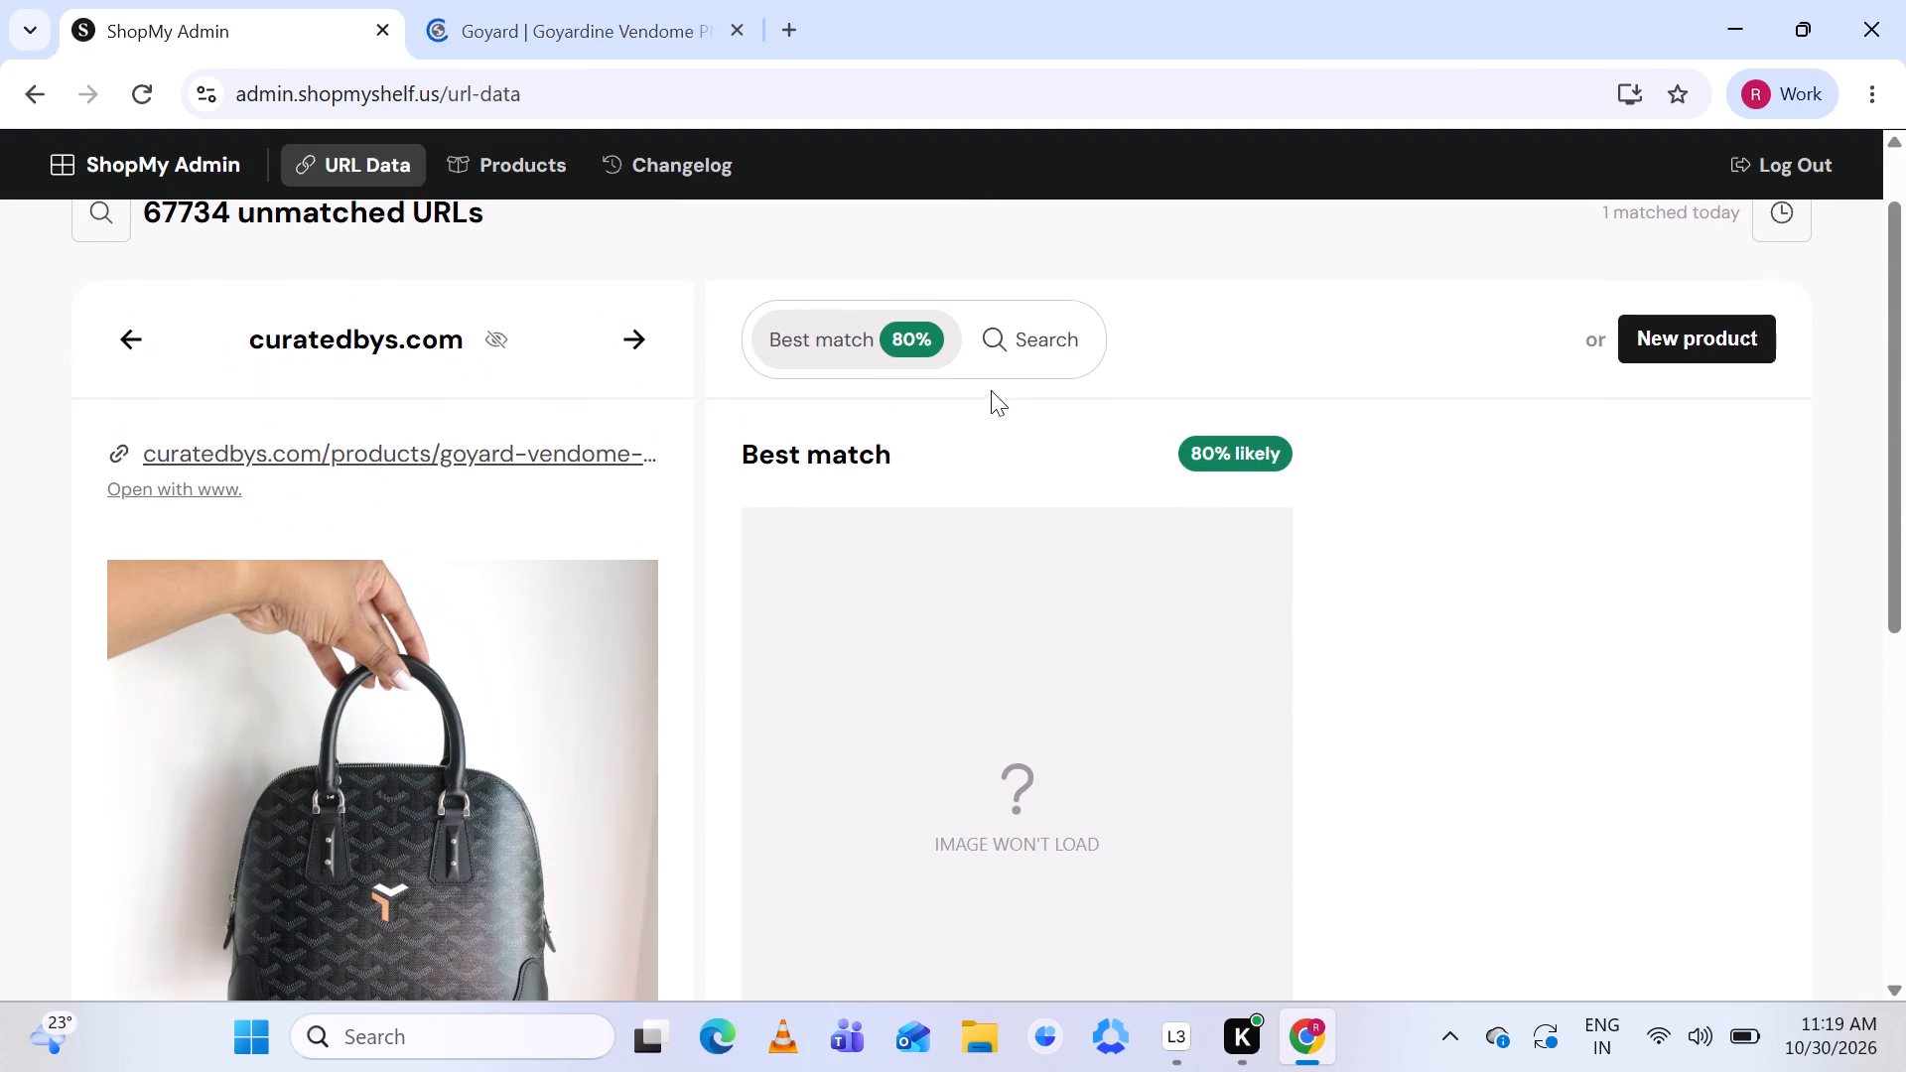
pyautogui.click(1052, 339)
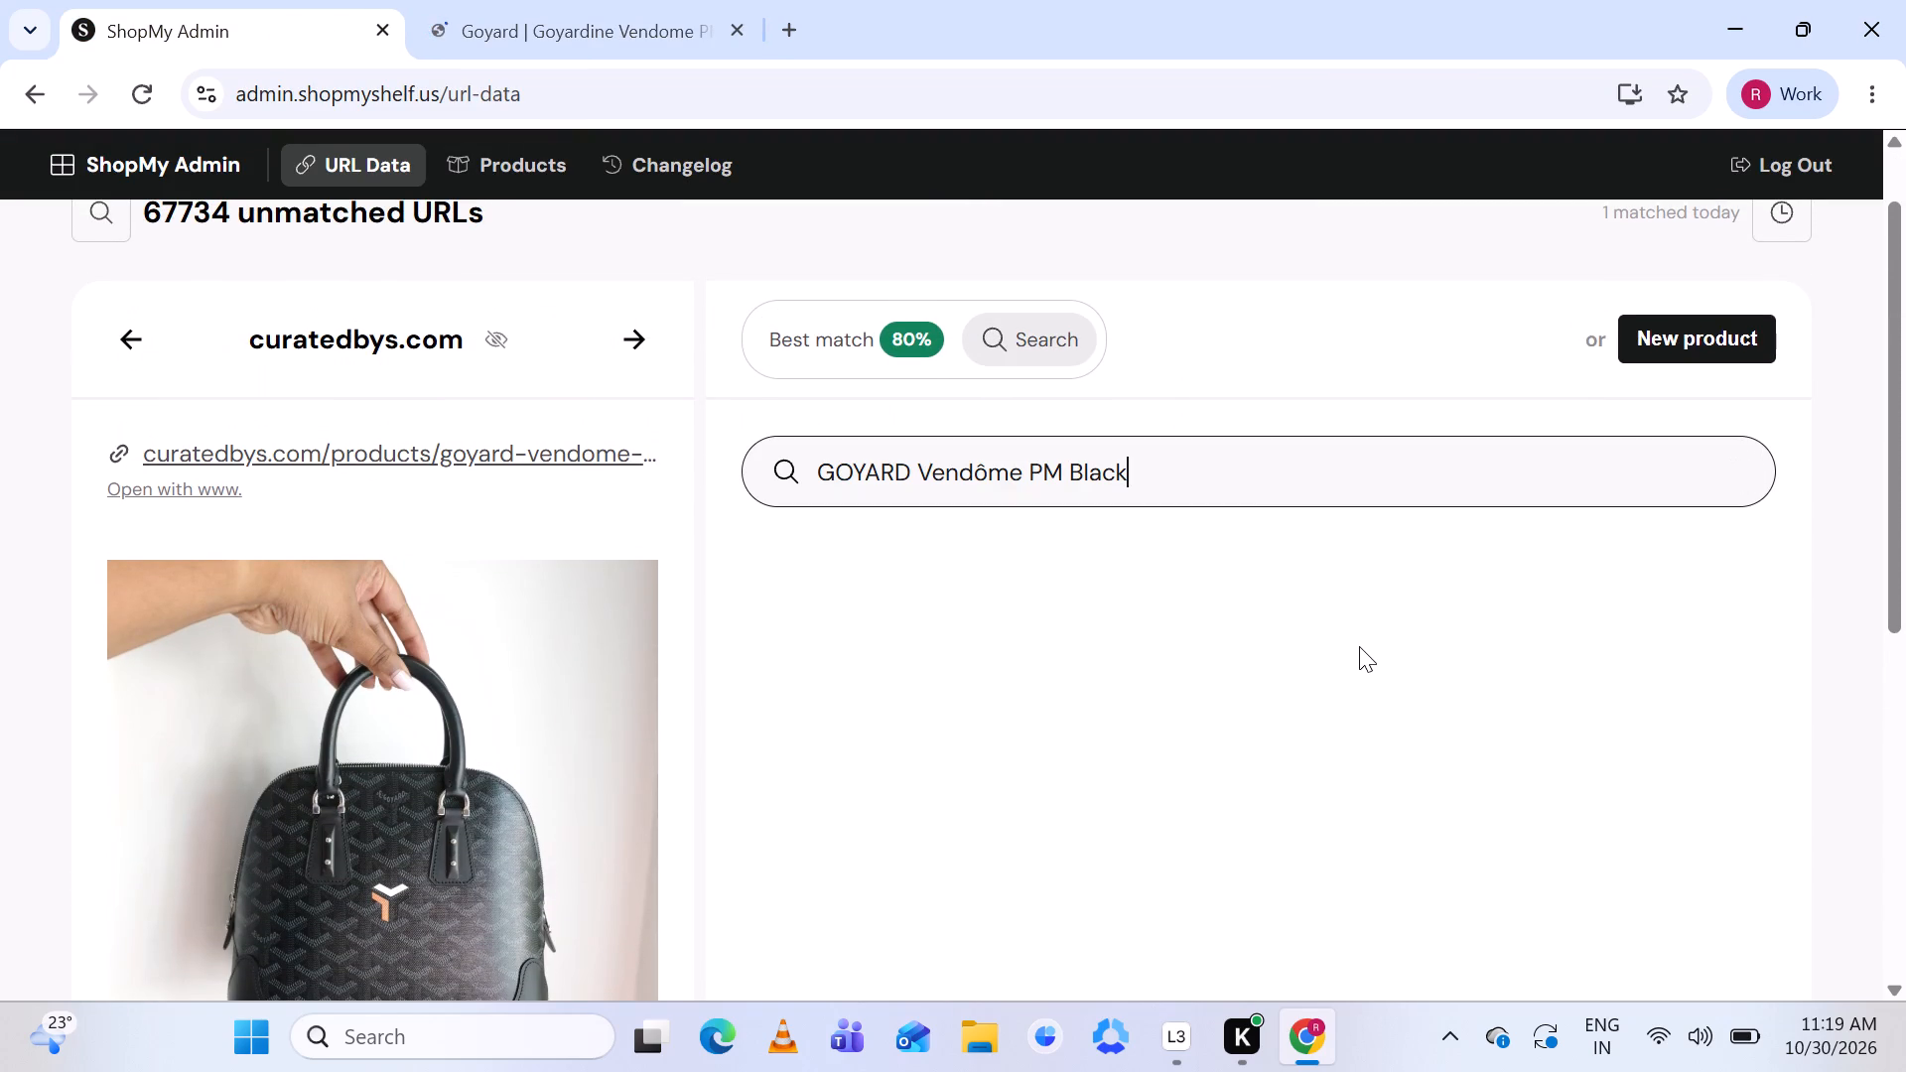
pyautogui.scroll(-4, 1359, 646)
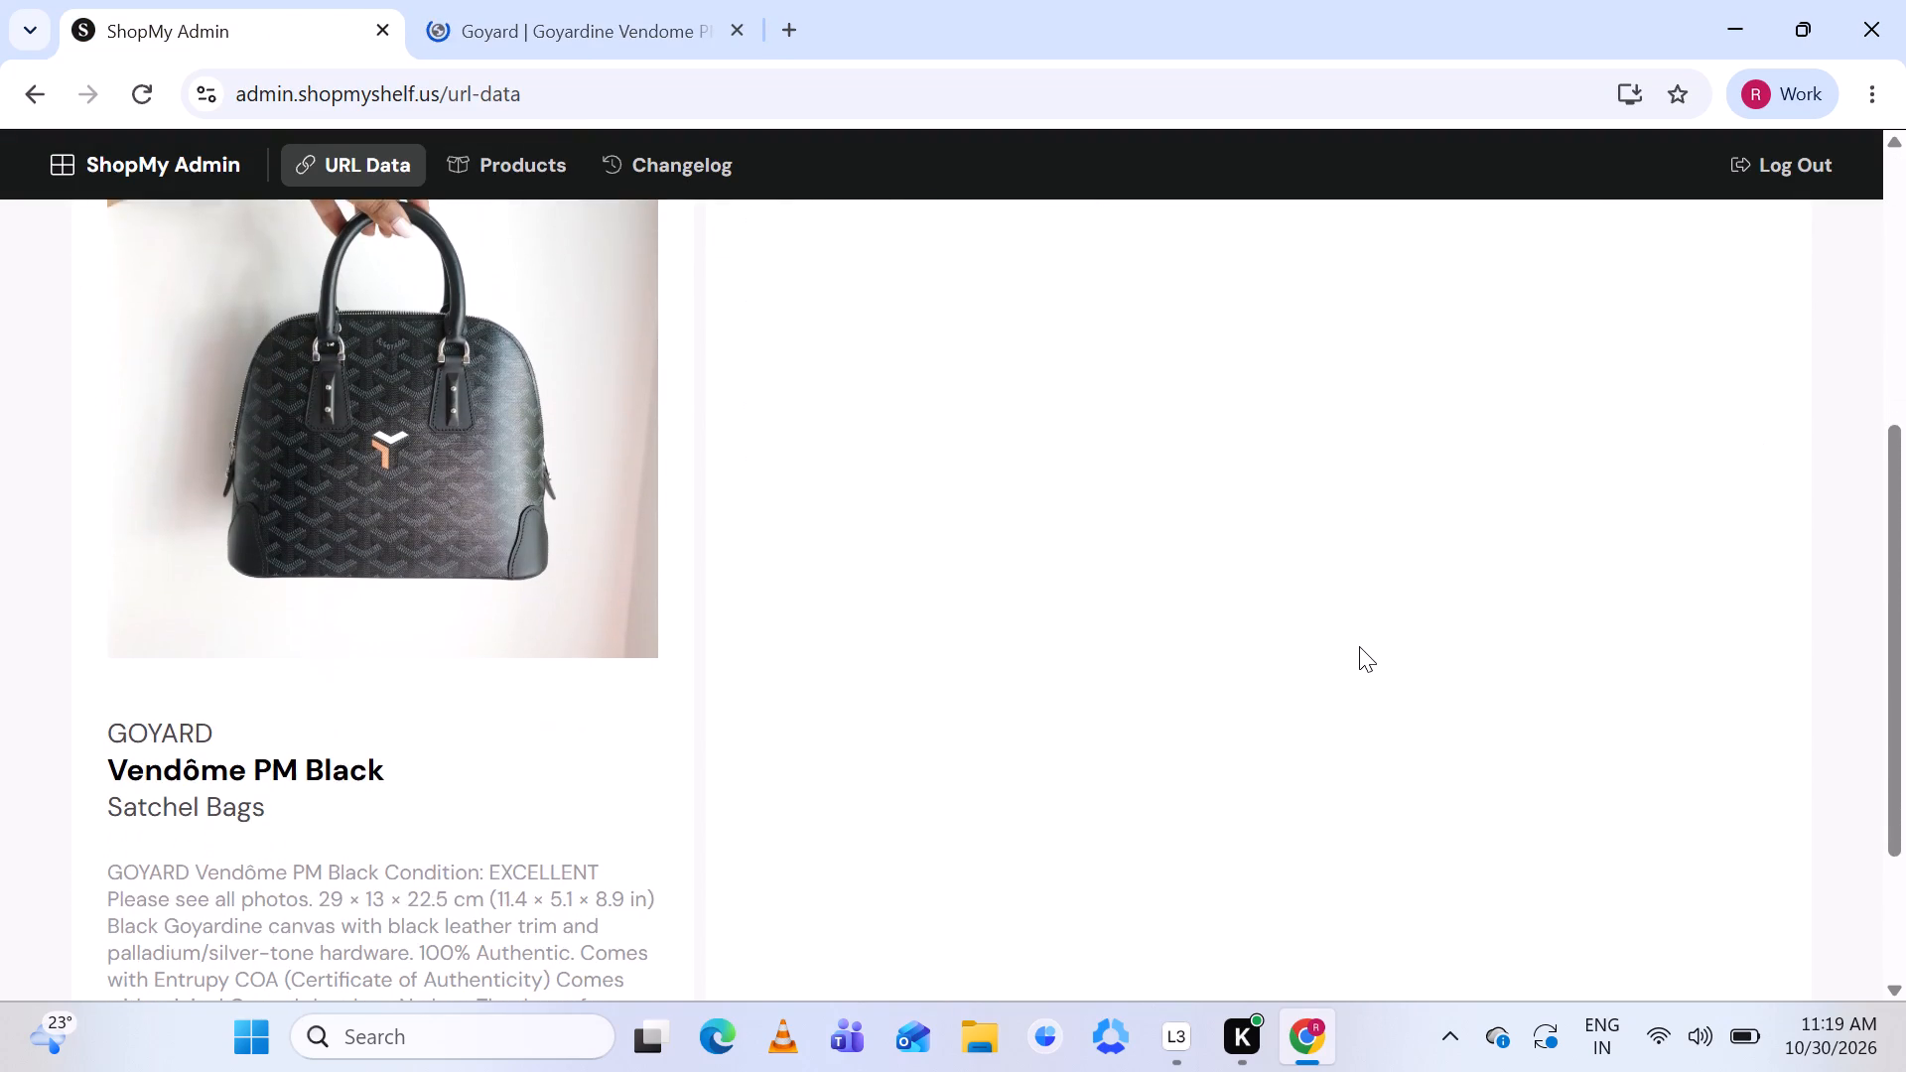
pyautogui.scroll(-2, 1359, 646)
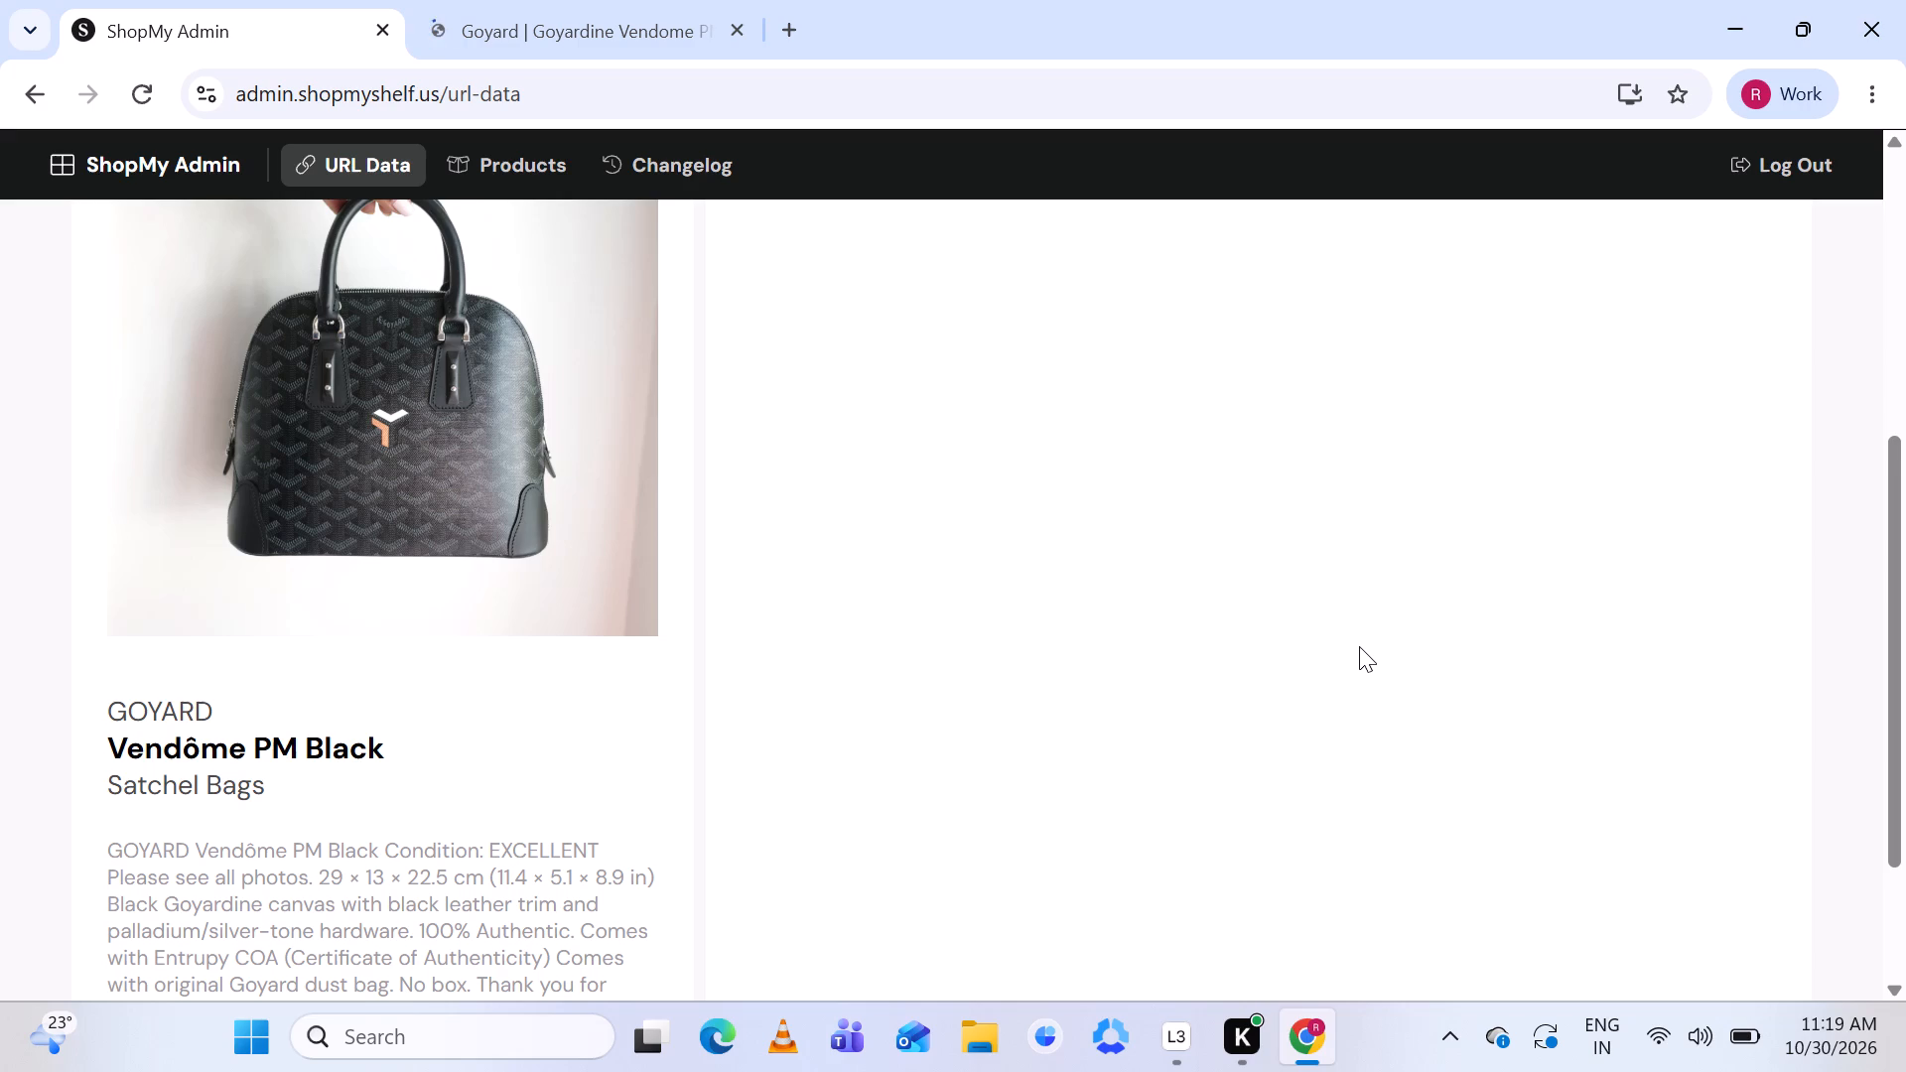
pyautogui.scroll(-1, 1359, 646)
pyautogui.scroll(4, 1359, 646)
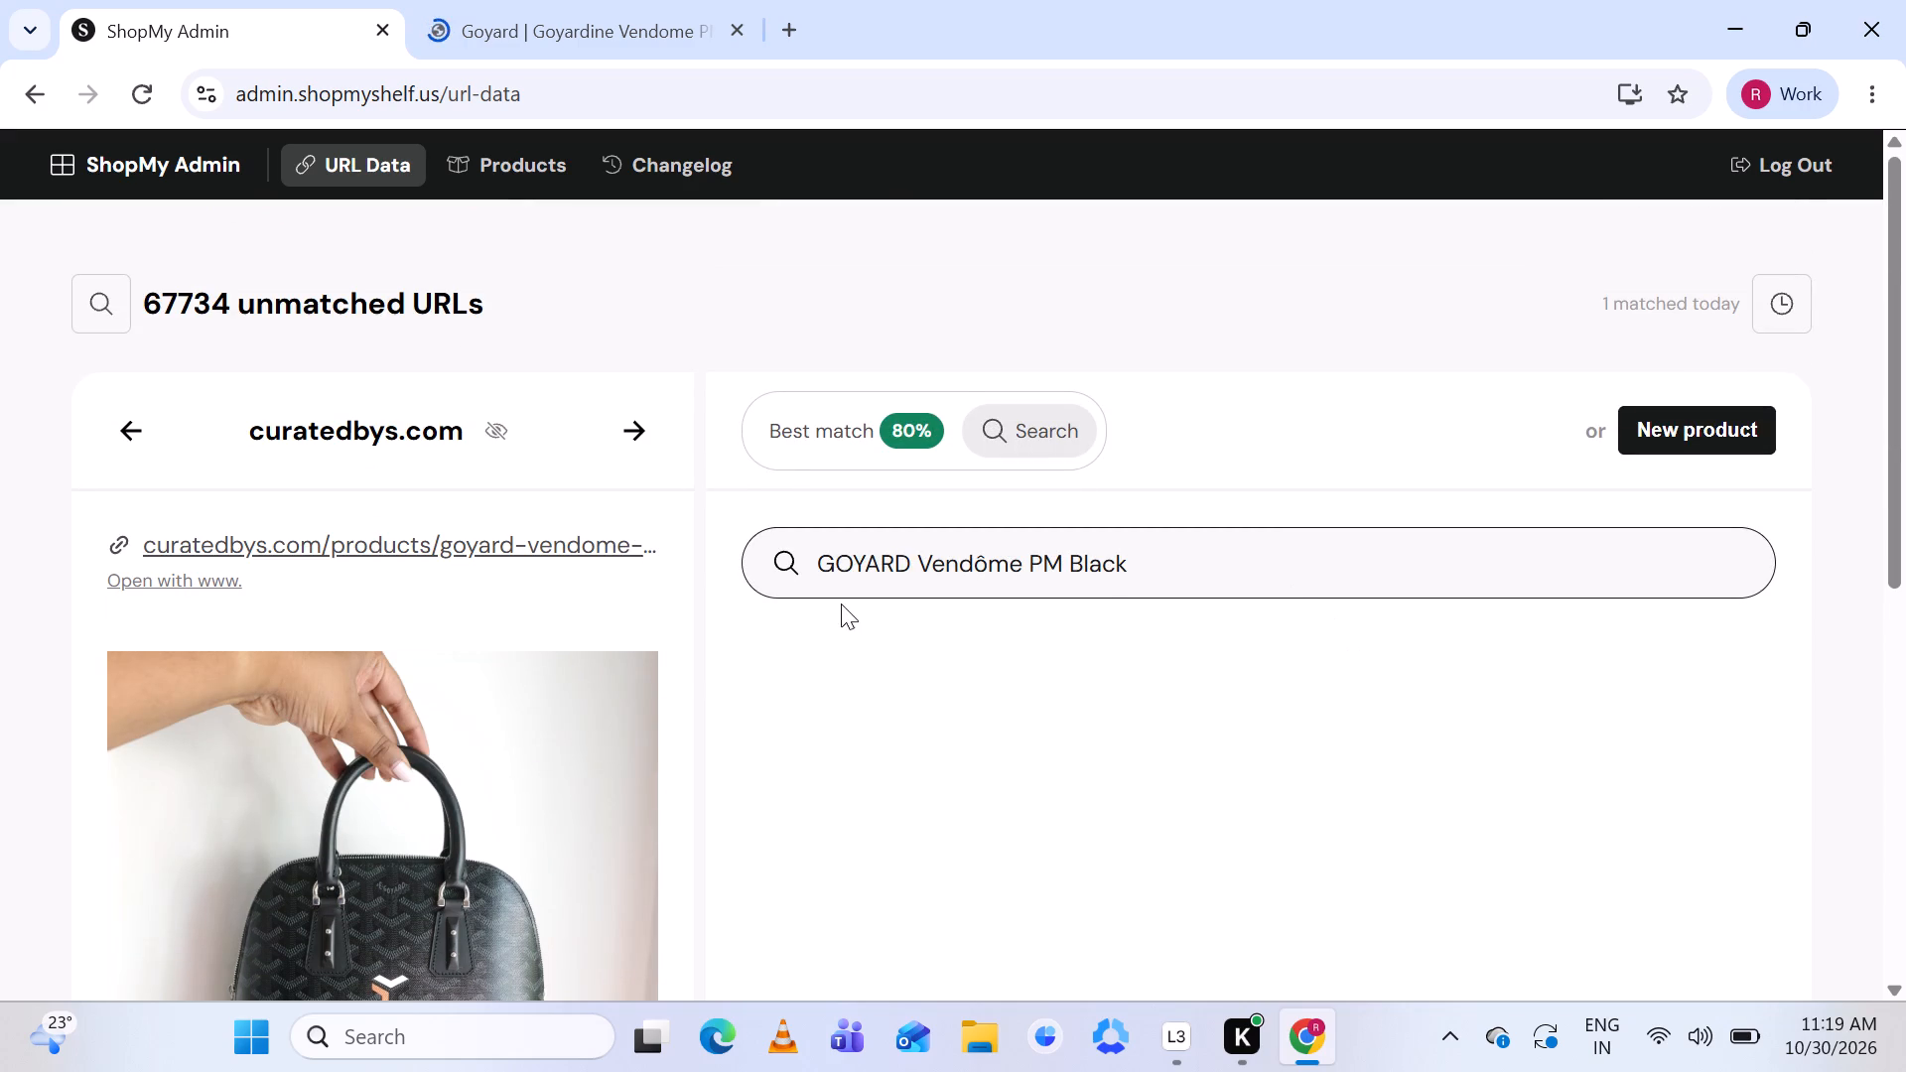
# View the original curatedbys.com bag listing, close the Goyardine Vendome product page, and return to ShopMy Admin.
pyautogui.click(442, 543)
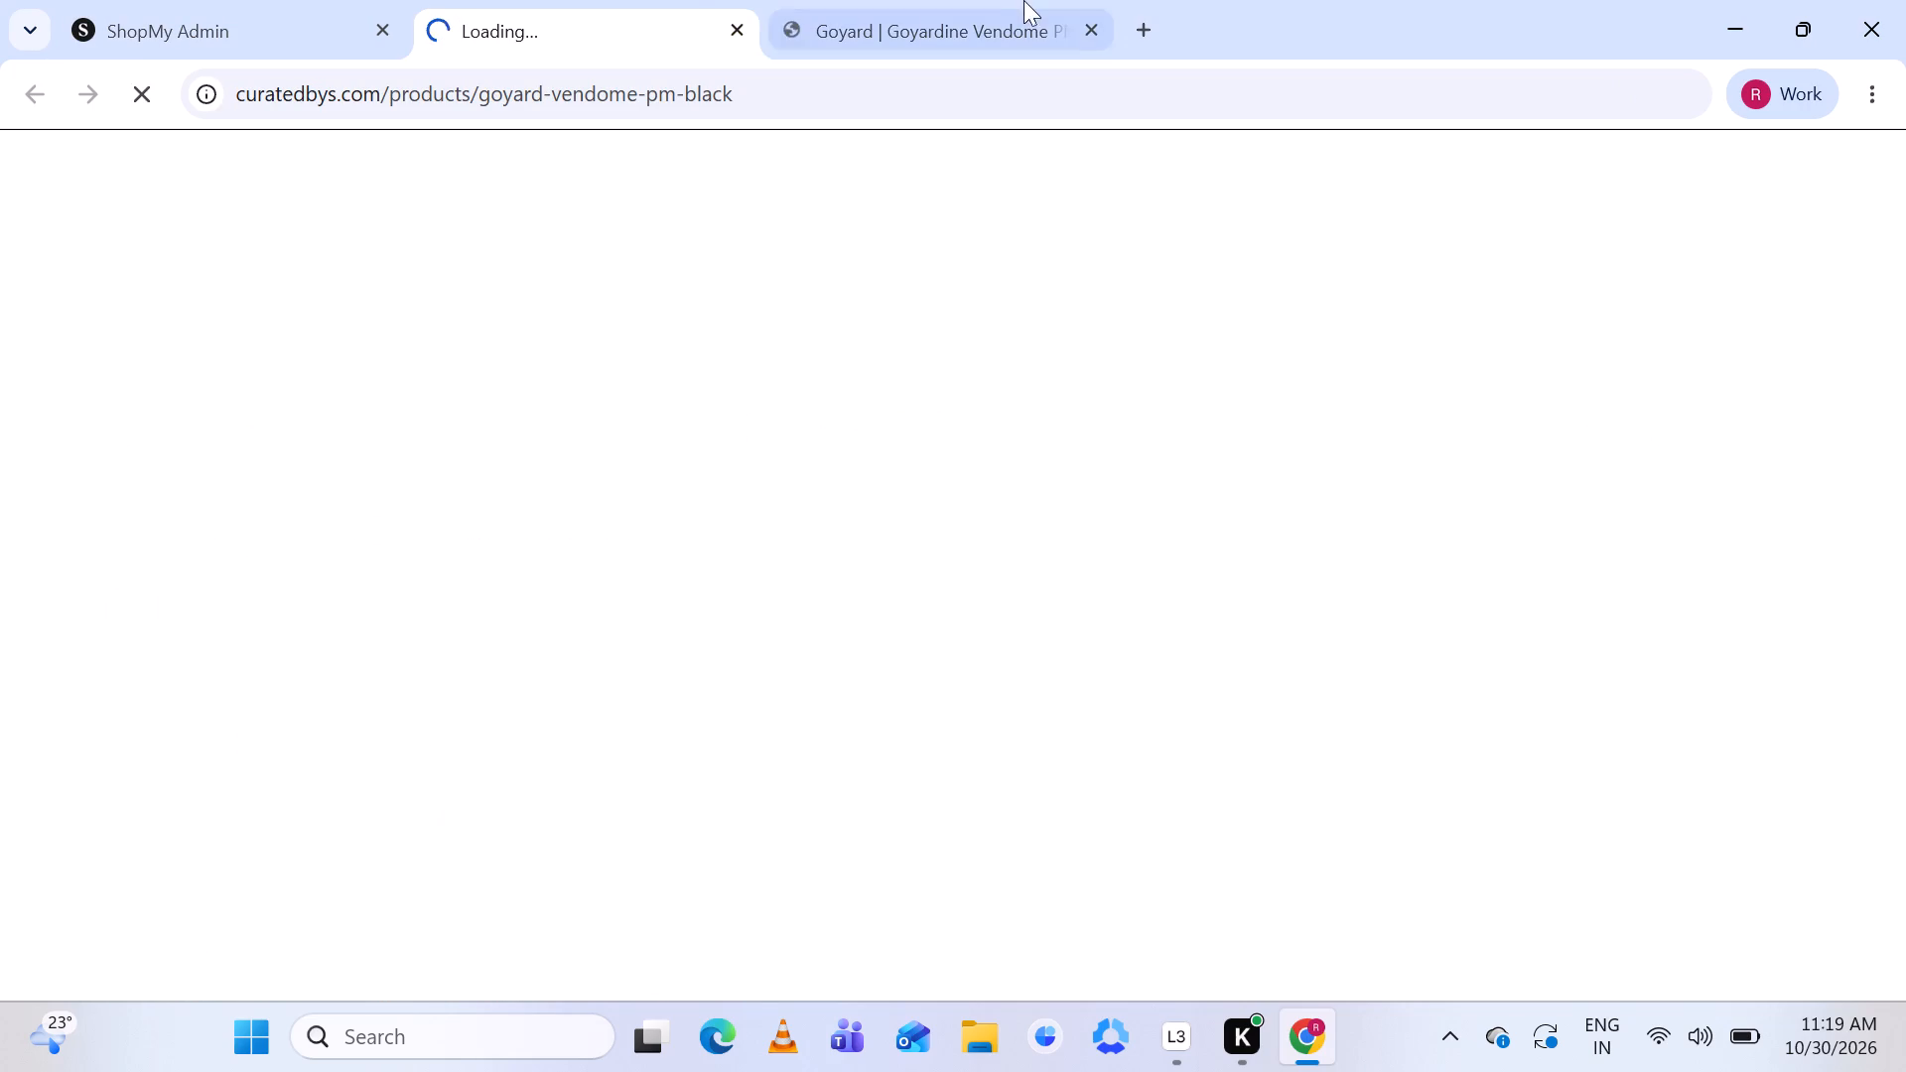
pyautogui.click(1088, 23)
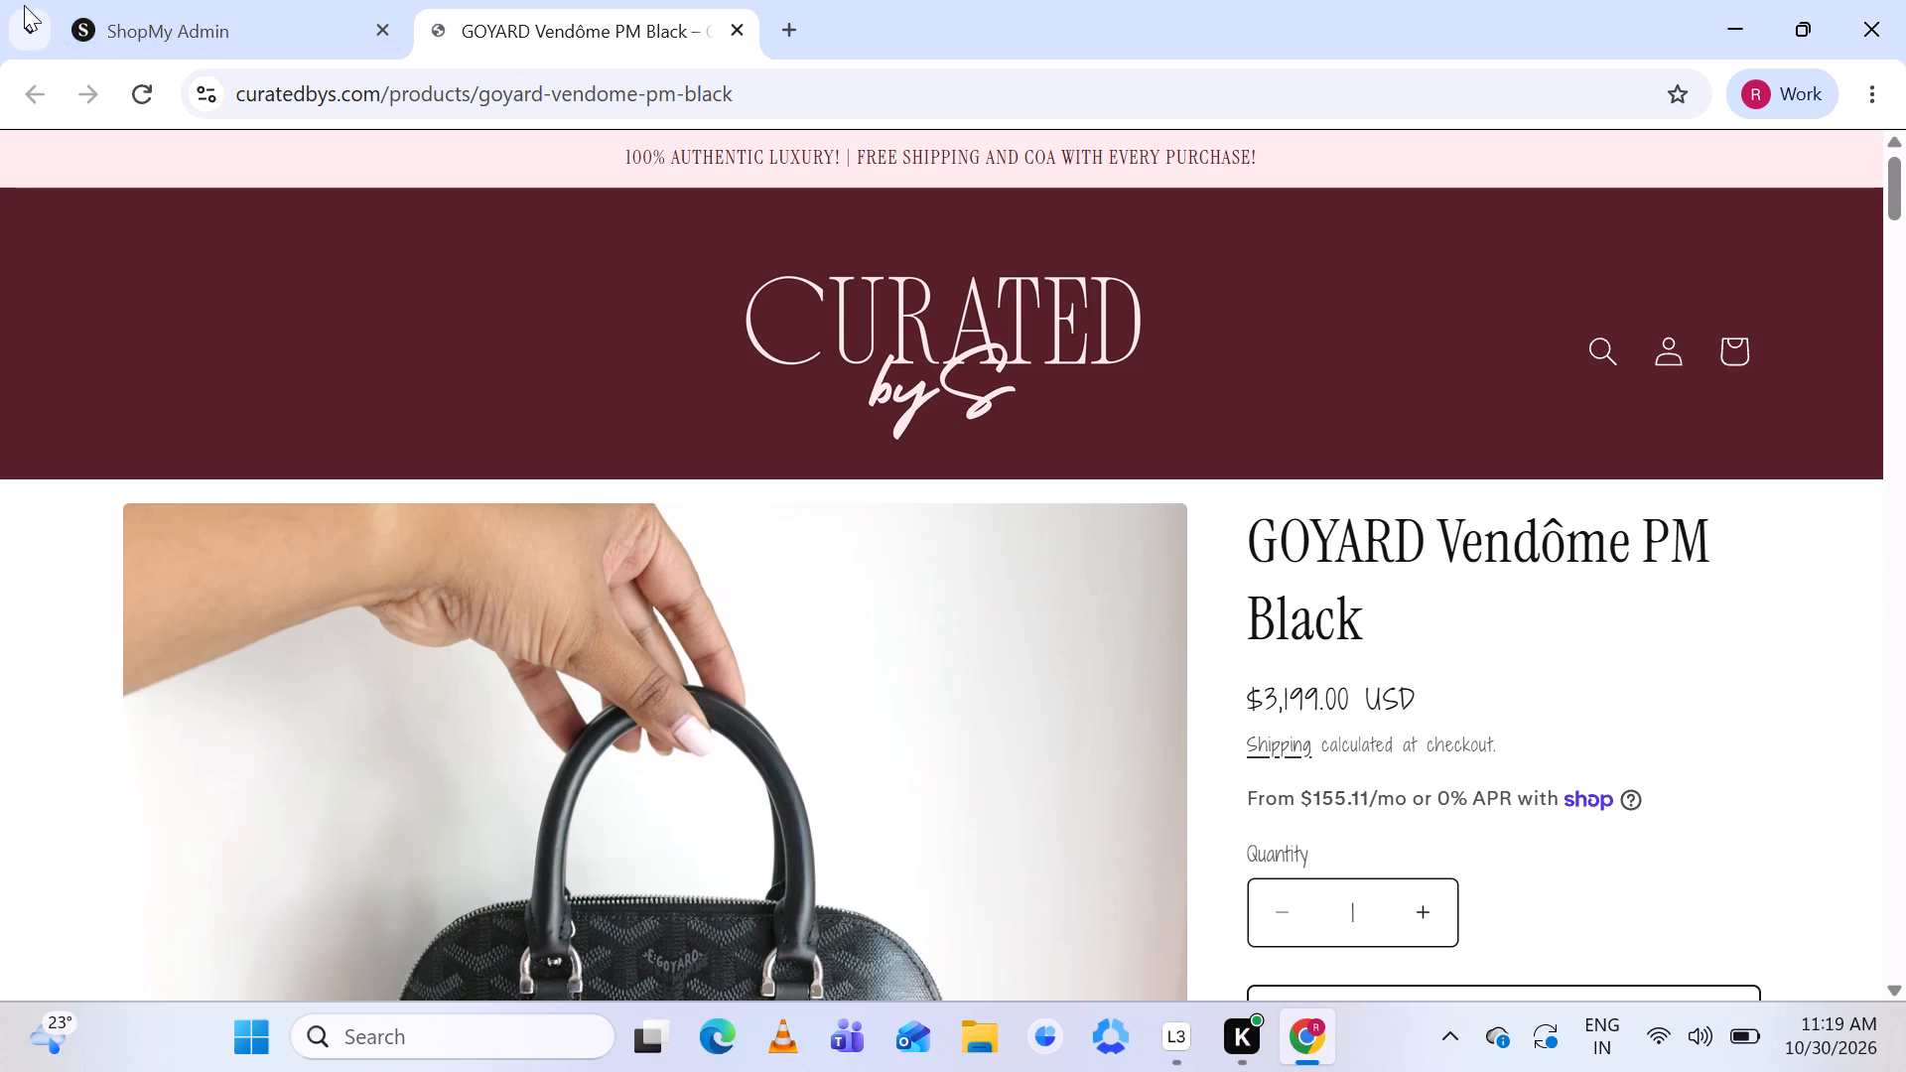
pyautogui.click(204, 21)
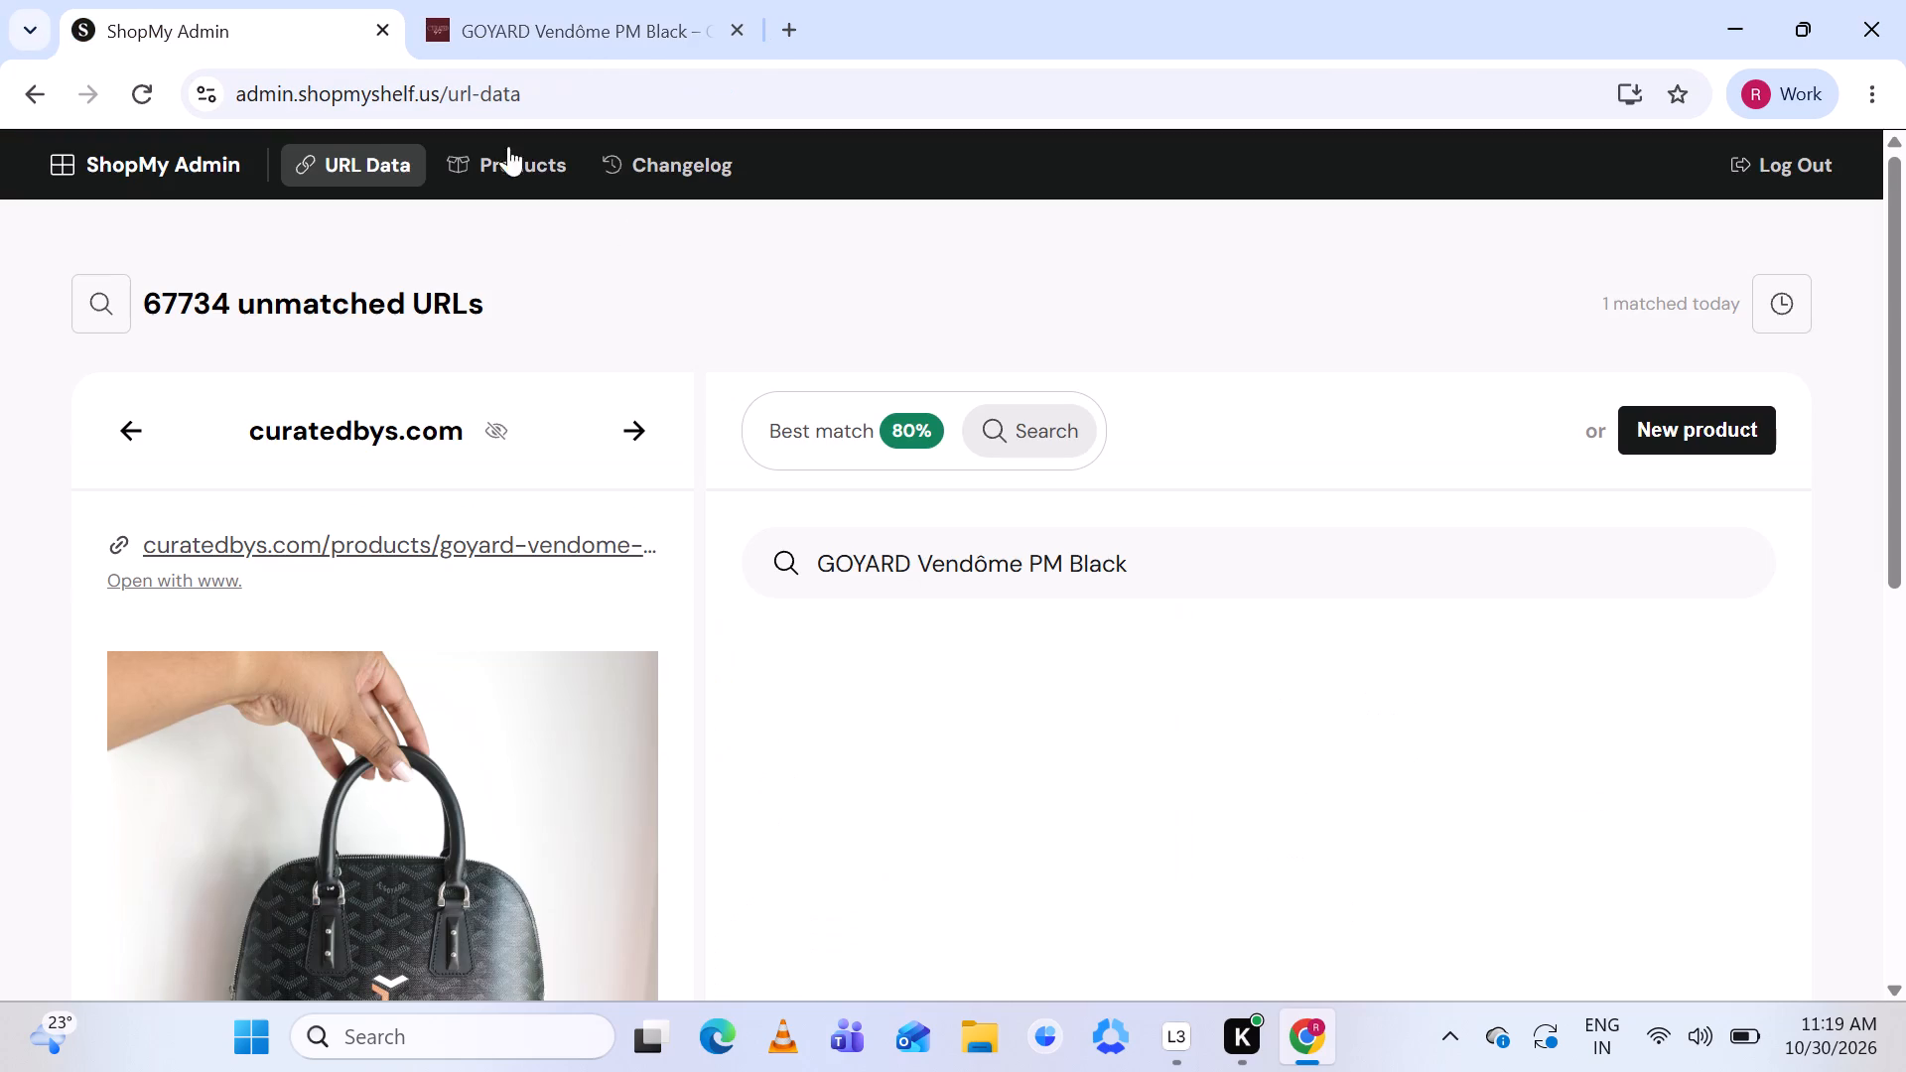
# Start a new product for the curatedbys.com Vendôme PM Black bag and remove its duplicate second image.
pyautogui.click(1698, 429)
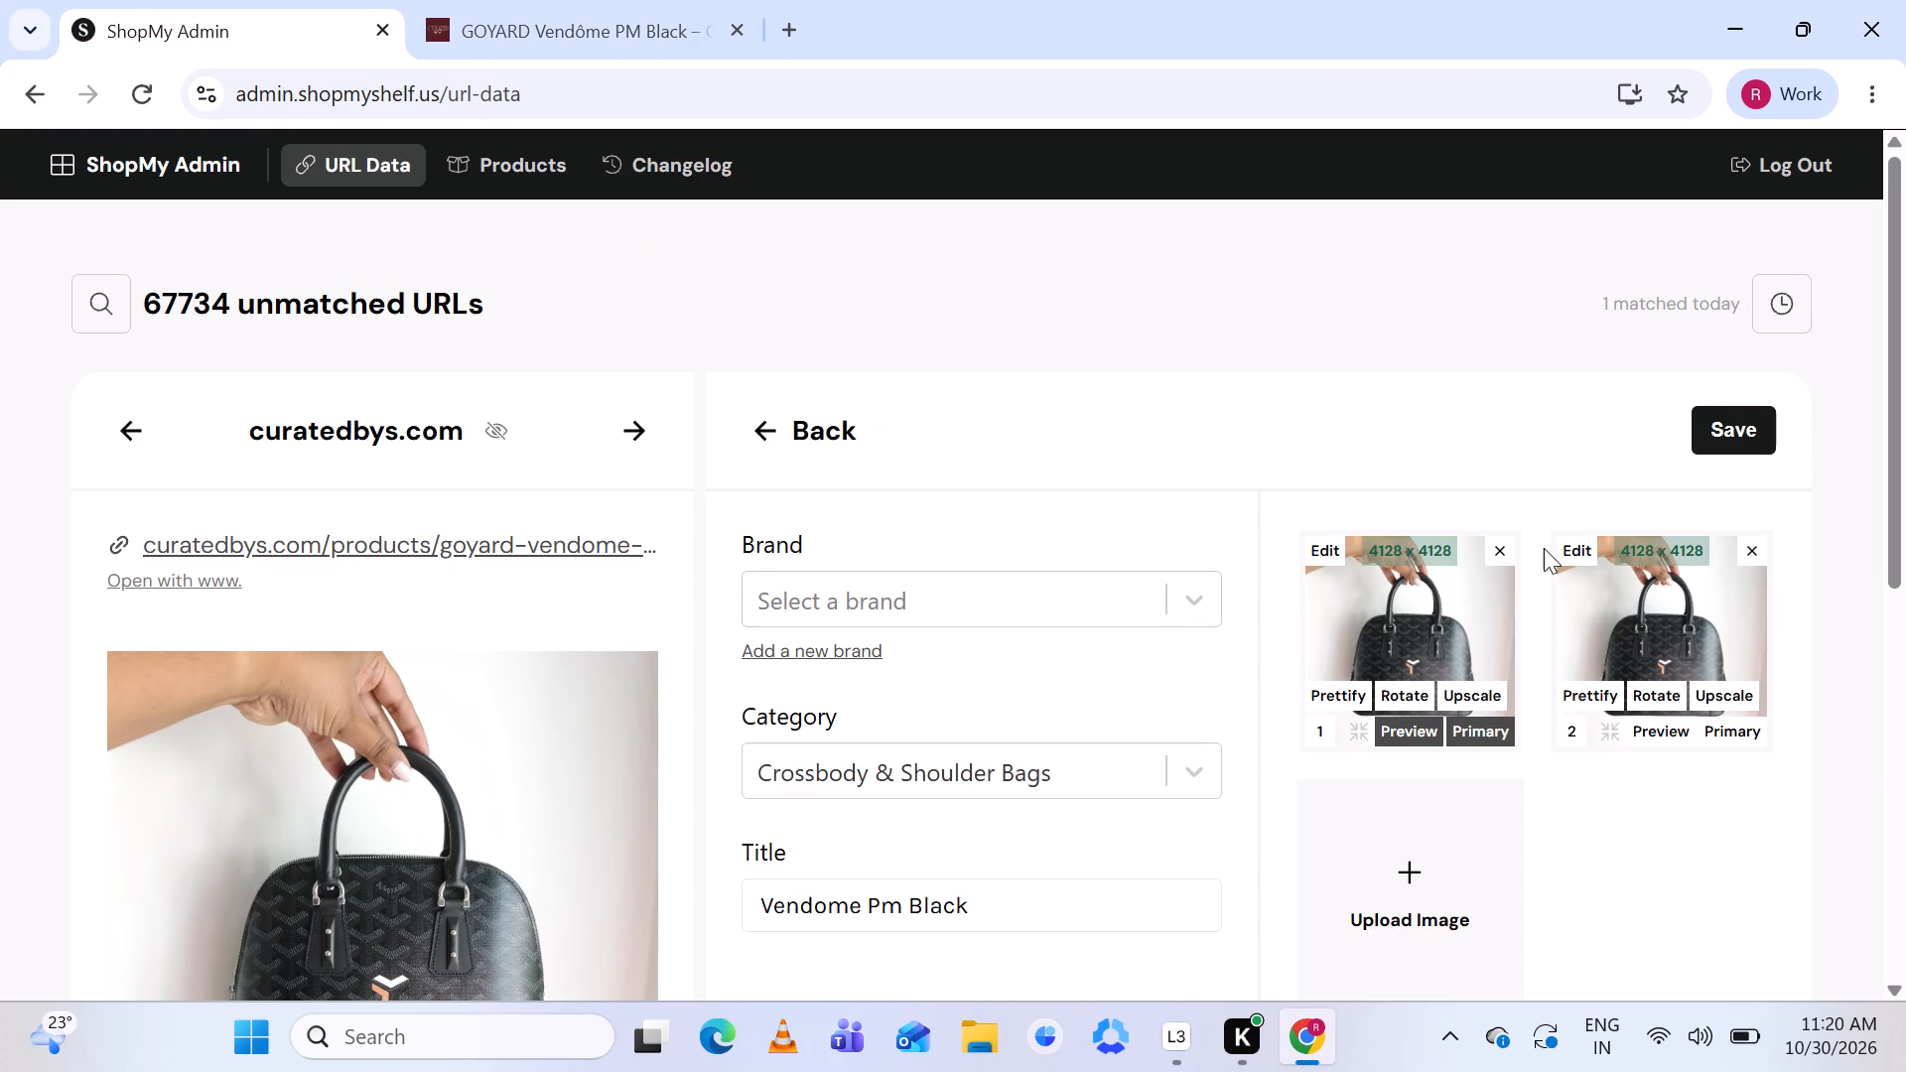
pyautogui.click(1752, 555)
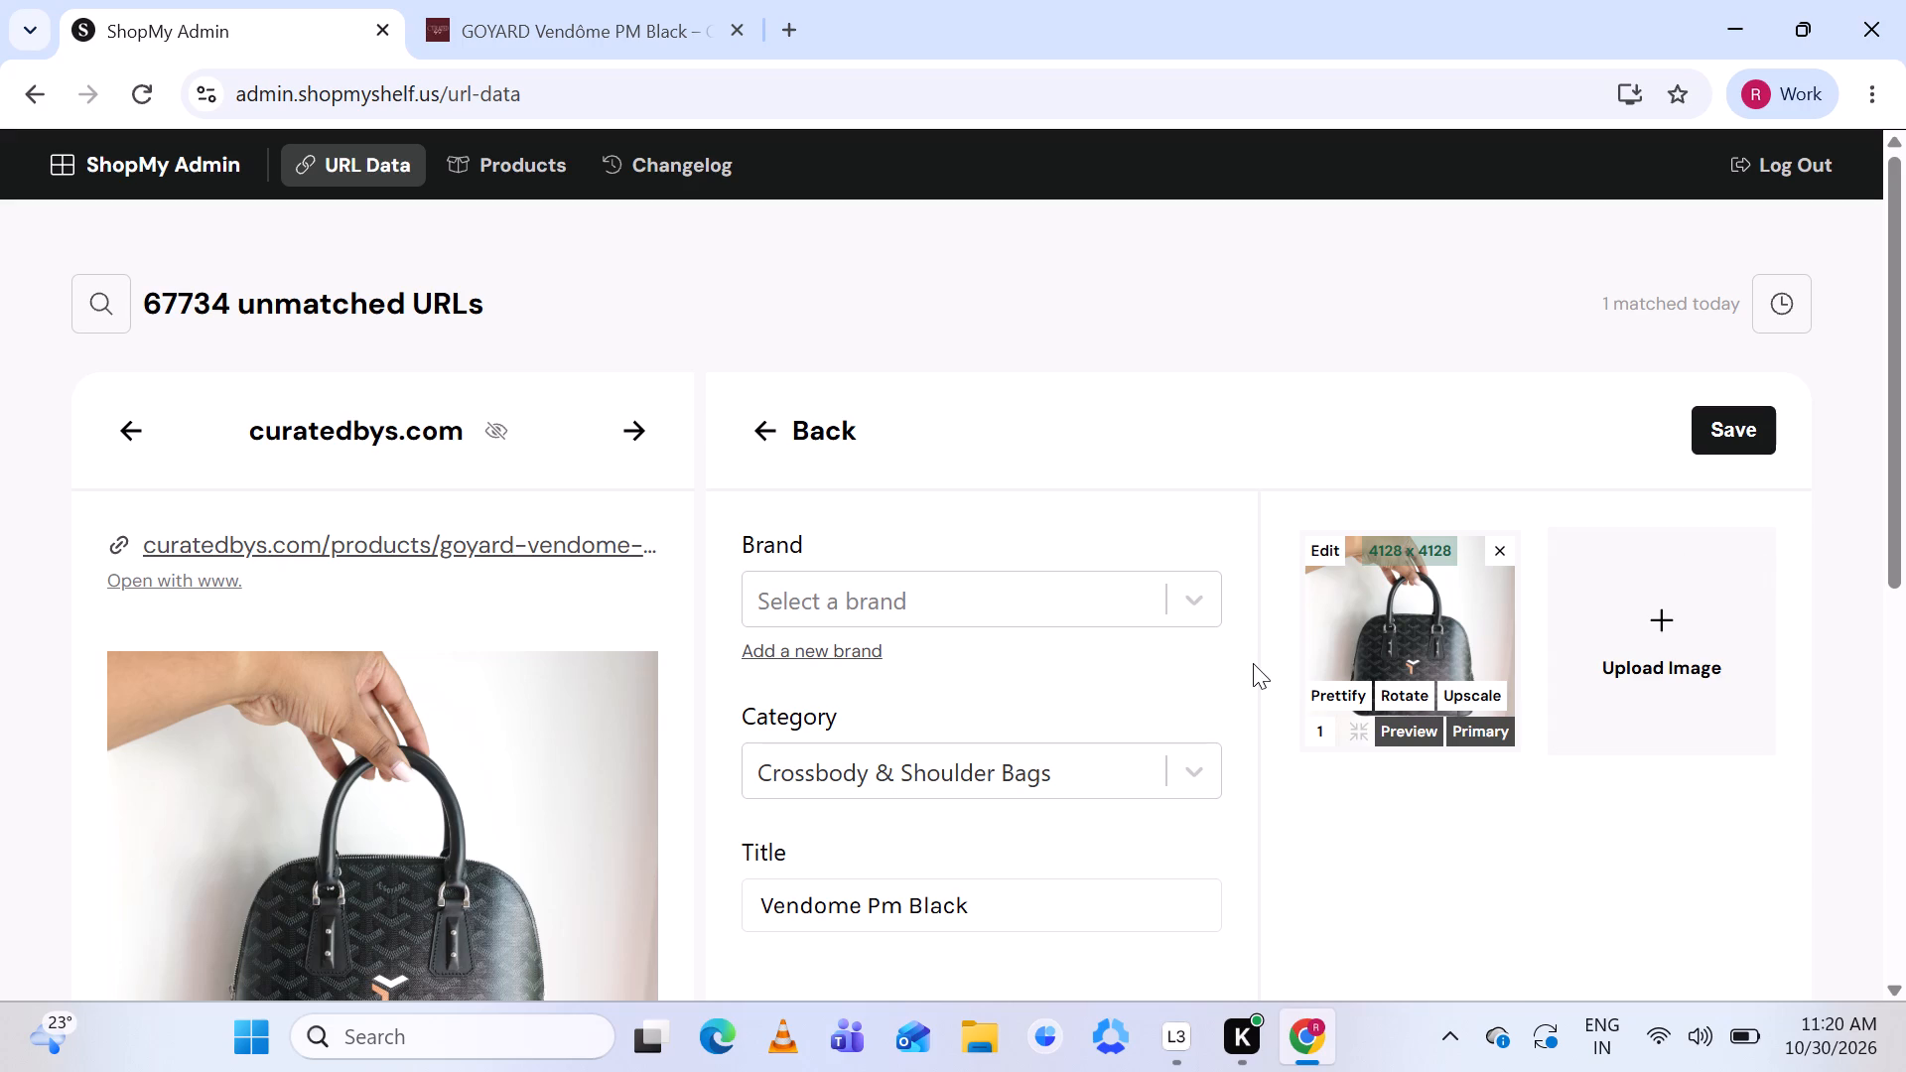
# Replace the new product's title with the source title's exact wording, "Vendôme PM Black".
pyautogui.scroll(-1, 1253, 663)
pyautogui.scroll(-1, 604, 561)
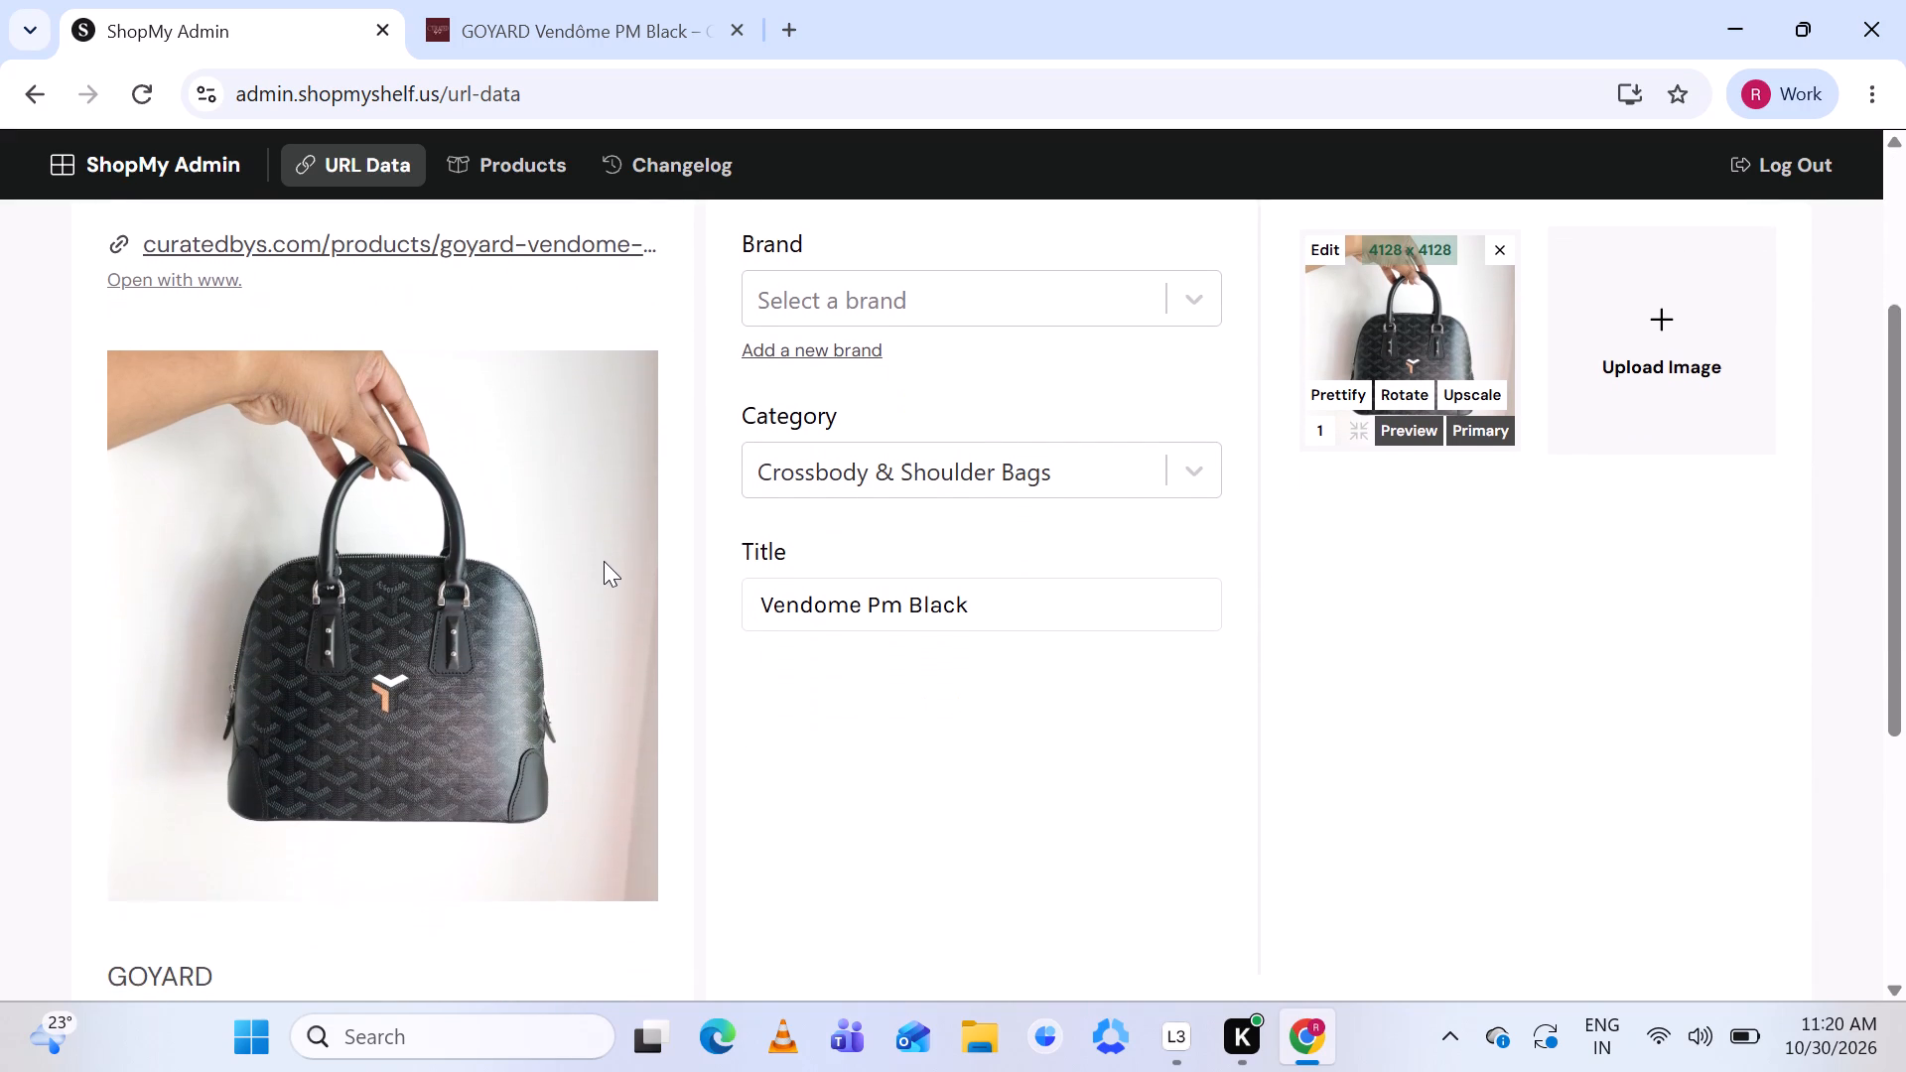
pyautogui.scroll(-3, 604, 561)
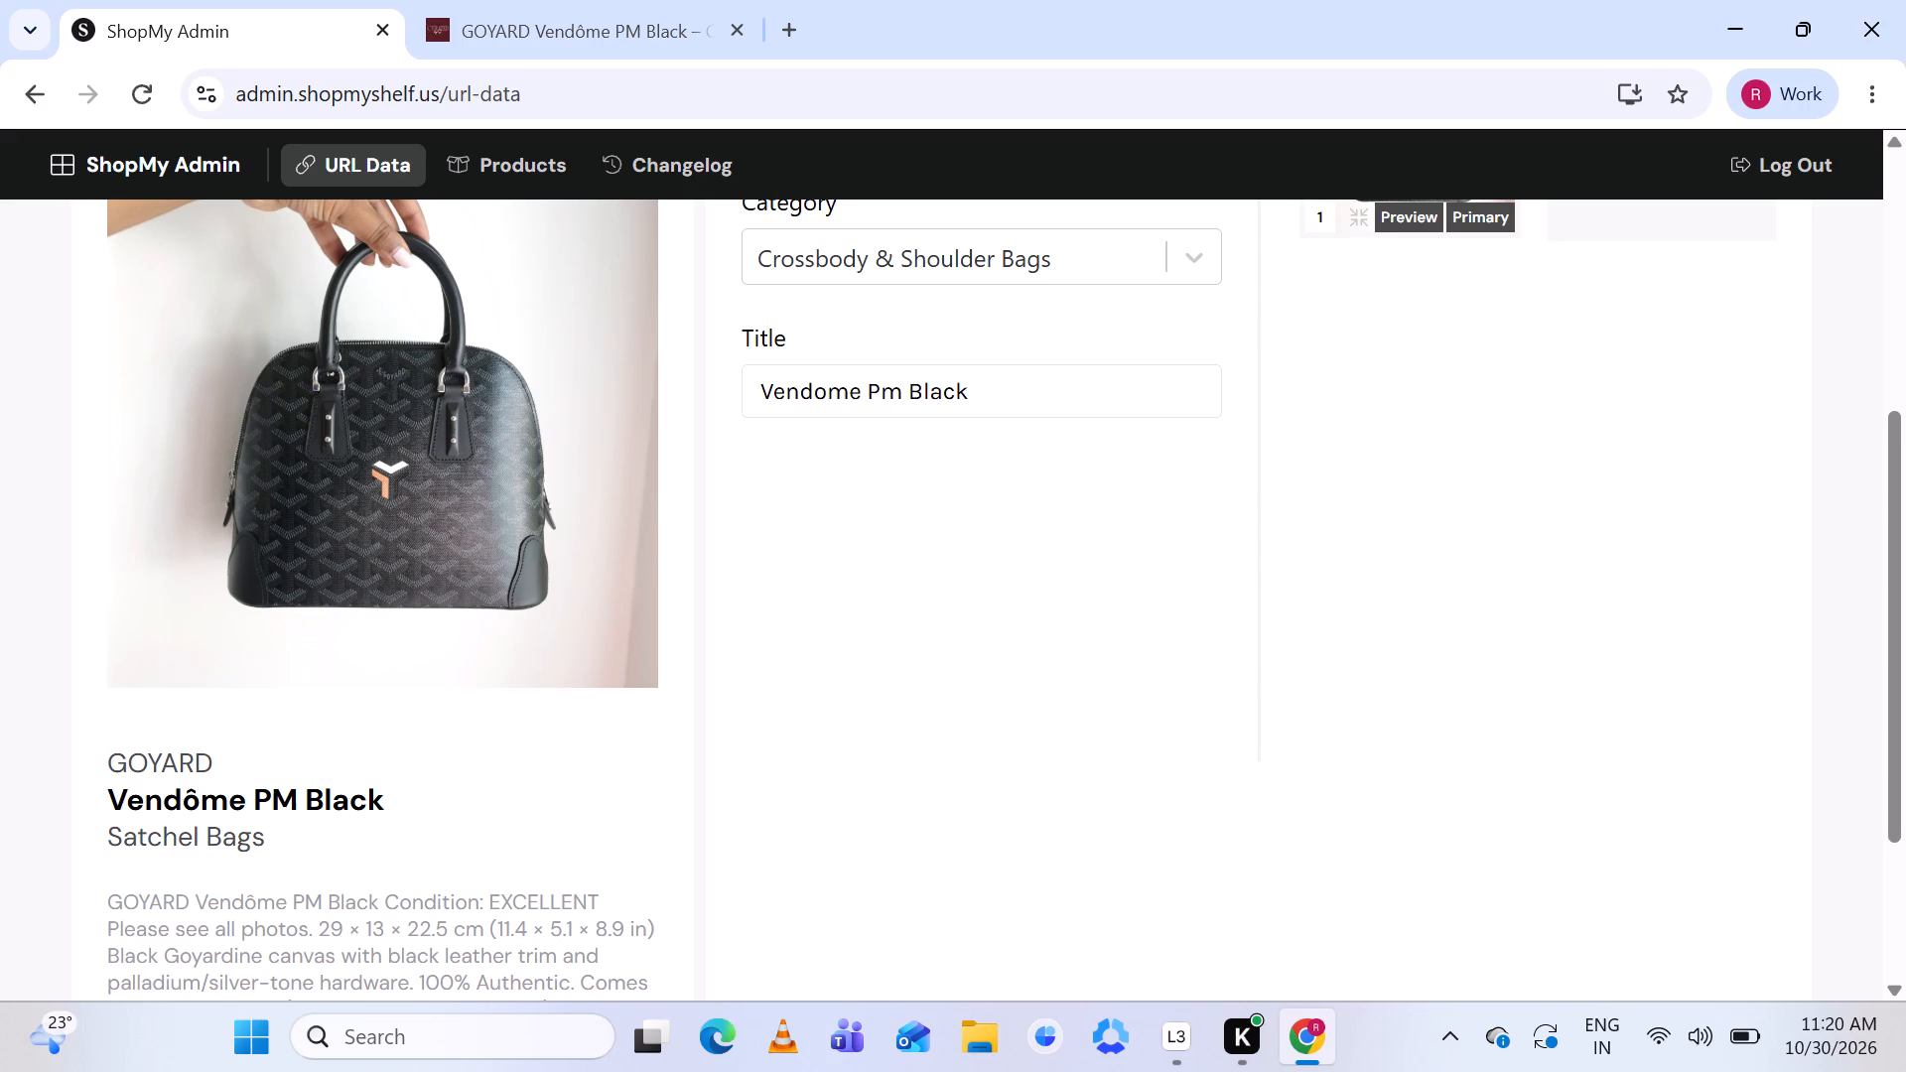
pyautogui.moveTo(117, 787); pyautogui.dragTo(384, 794)
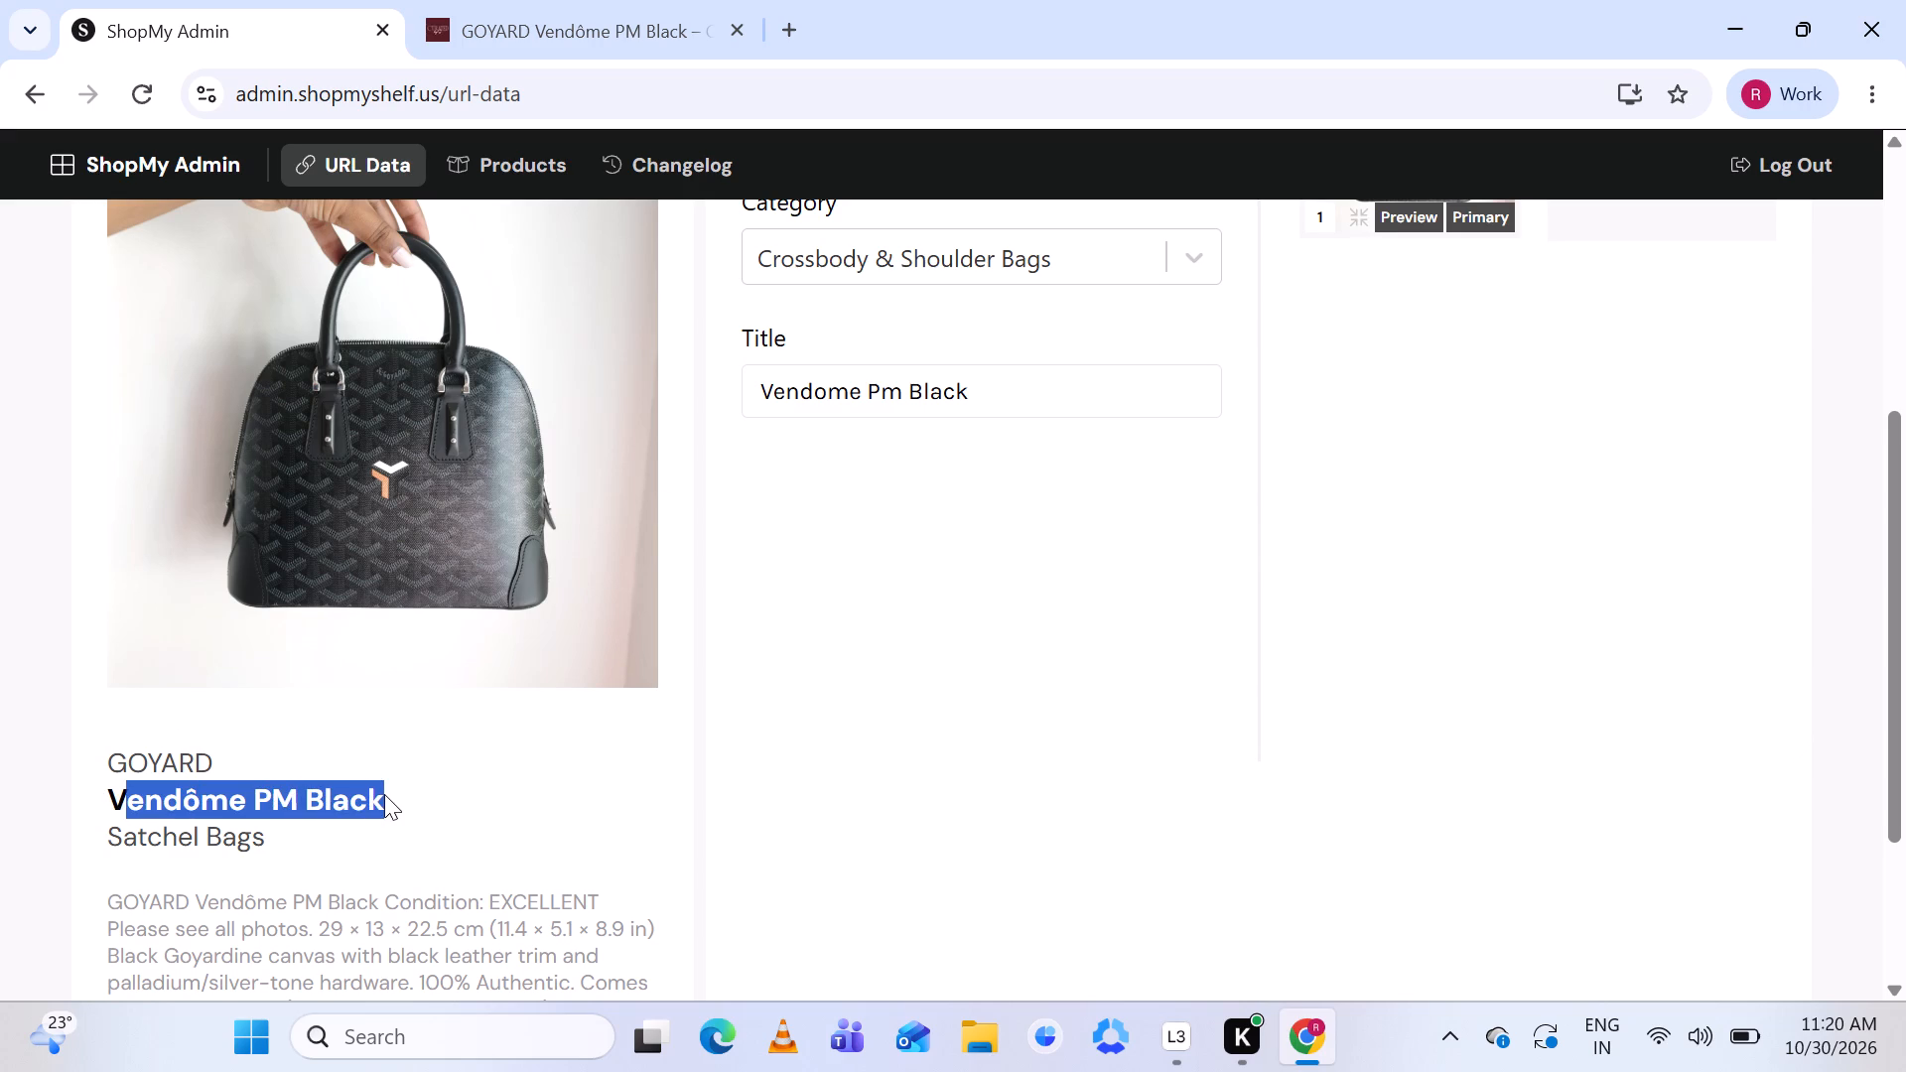
pyautogui.click(384, 794)
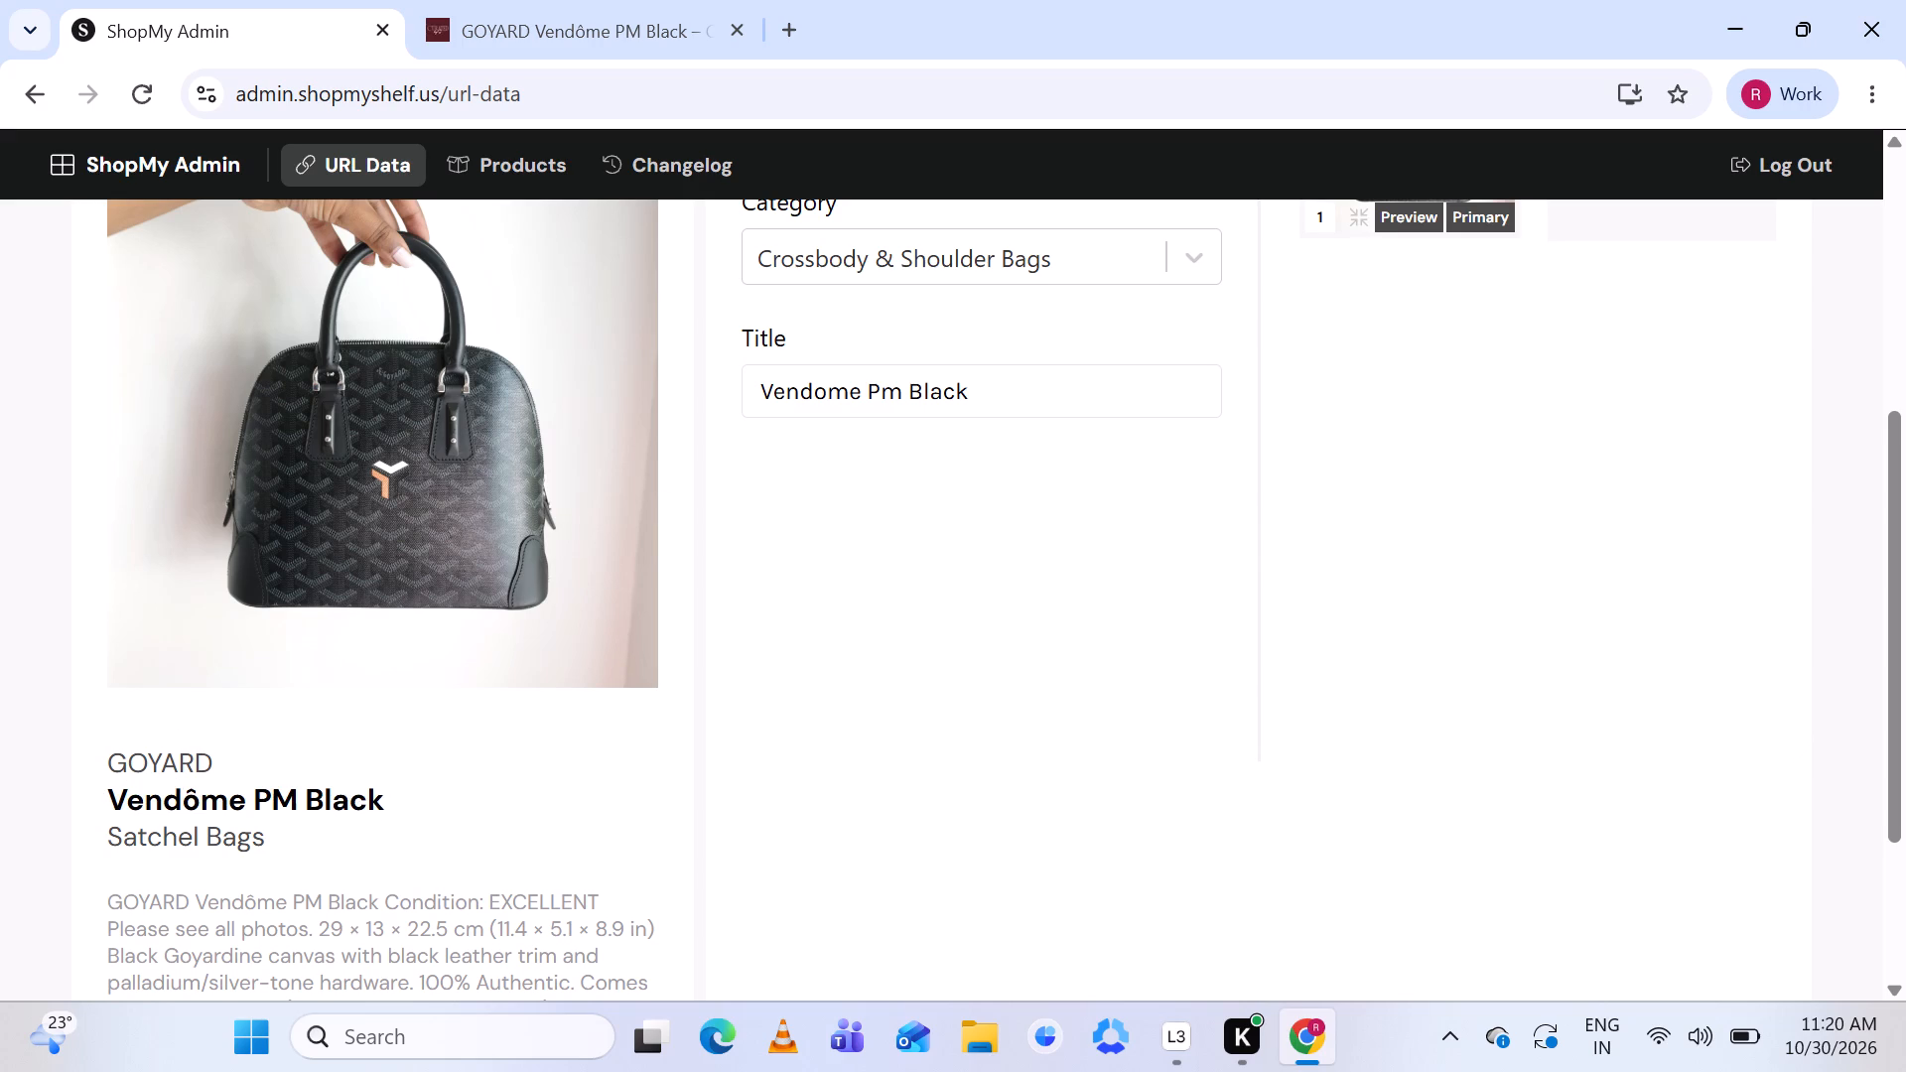
pyautogui.moveTo(110, 792); pyautogui.dragTo(230, 774)
pyautogui.moveTo(230, 774); pyautogui.dragTo(405, 802)
pyautogui.hotkey('ctrl', 'c')
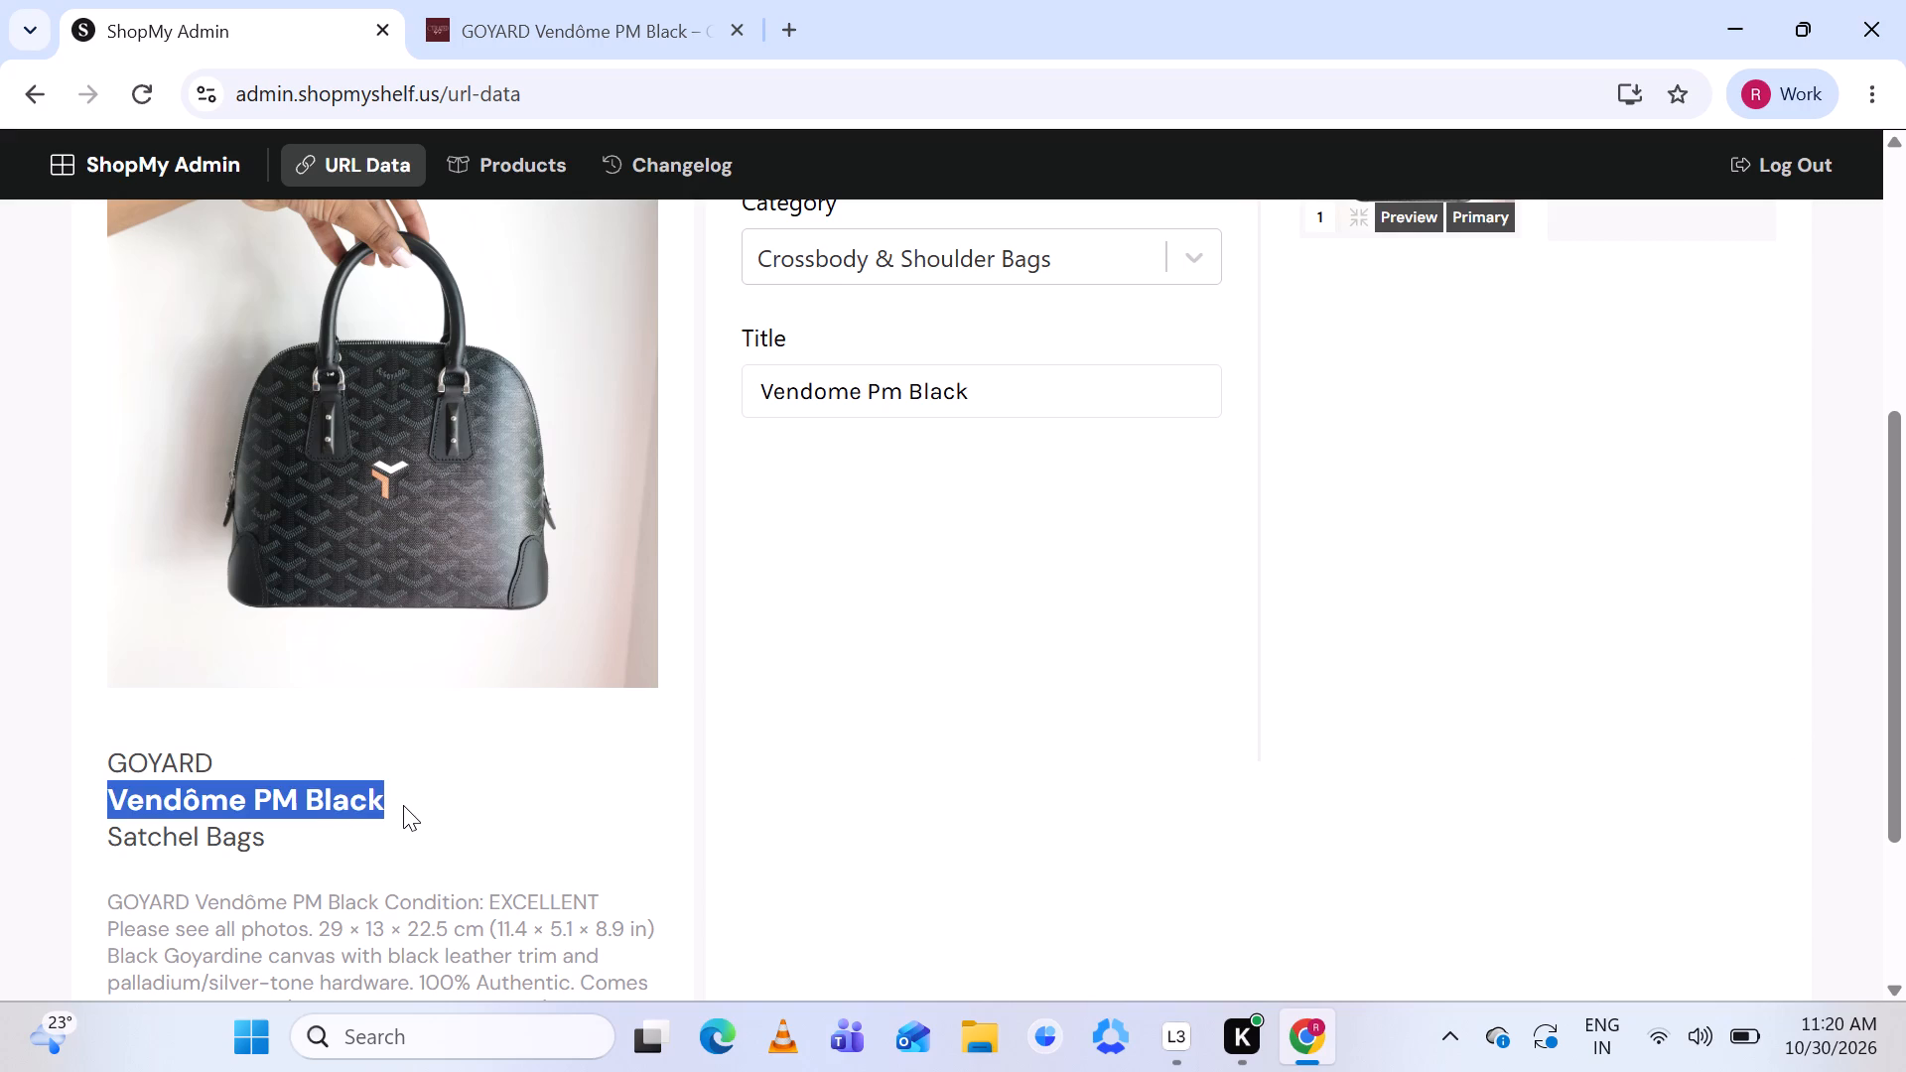
pyautogui.click(981, 399)
pyautogui.press('BackSpace')
pyautogui.press('BackSpace')
pyautogui.press('BackSpace')
pyautogui.press('BackSpace')
pyautogui.press('BackSpace')
pyautogui.press('BackSpace')
pyautogui.press('BackSpace')
pyautogui.press('BackSpace')
pyautogui.press('BackSpace')
pyautogui.press('BackSpace')
pyautogui.press('BackSpace')
pyautogui.press('BackSpace')
pyautogui.press('BackSpace')
pyautogui.press('BackSpace')
pyautogui.press('BackSpace')
pyautogui.press('BackSpace')
pyautogui.press('BackSpace')
pyautogui.press('BackSpace')
pyautogui.press('BackSpace')
pyautogui.press('BackSpace')
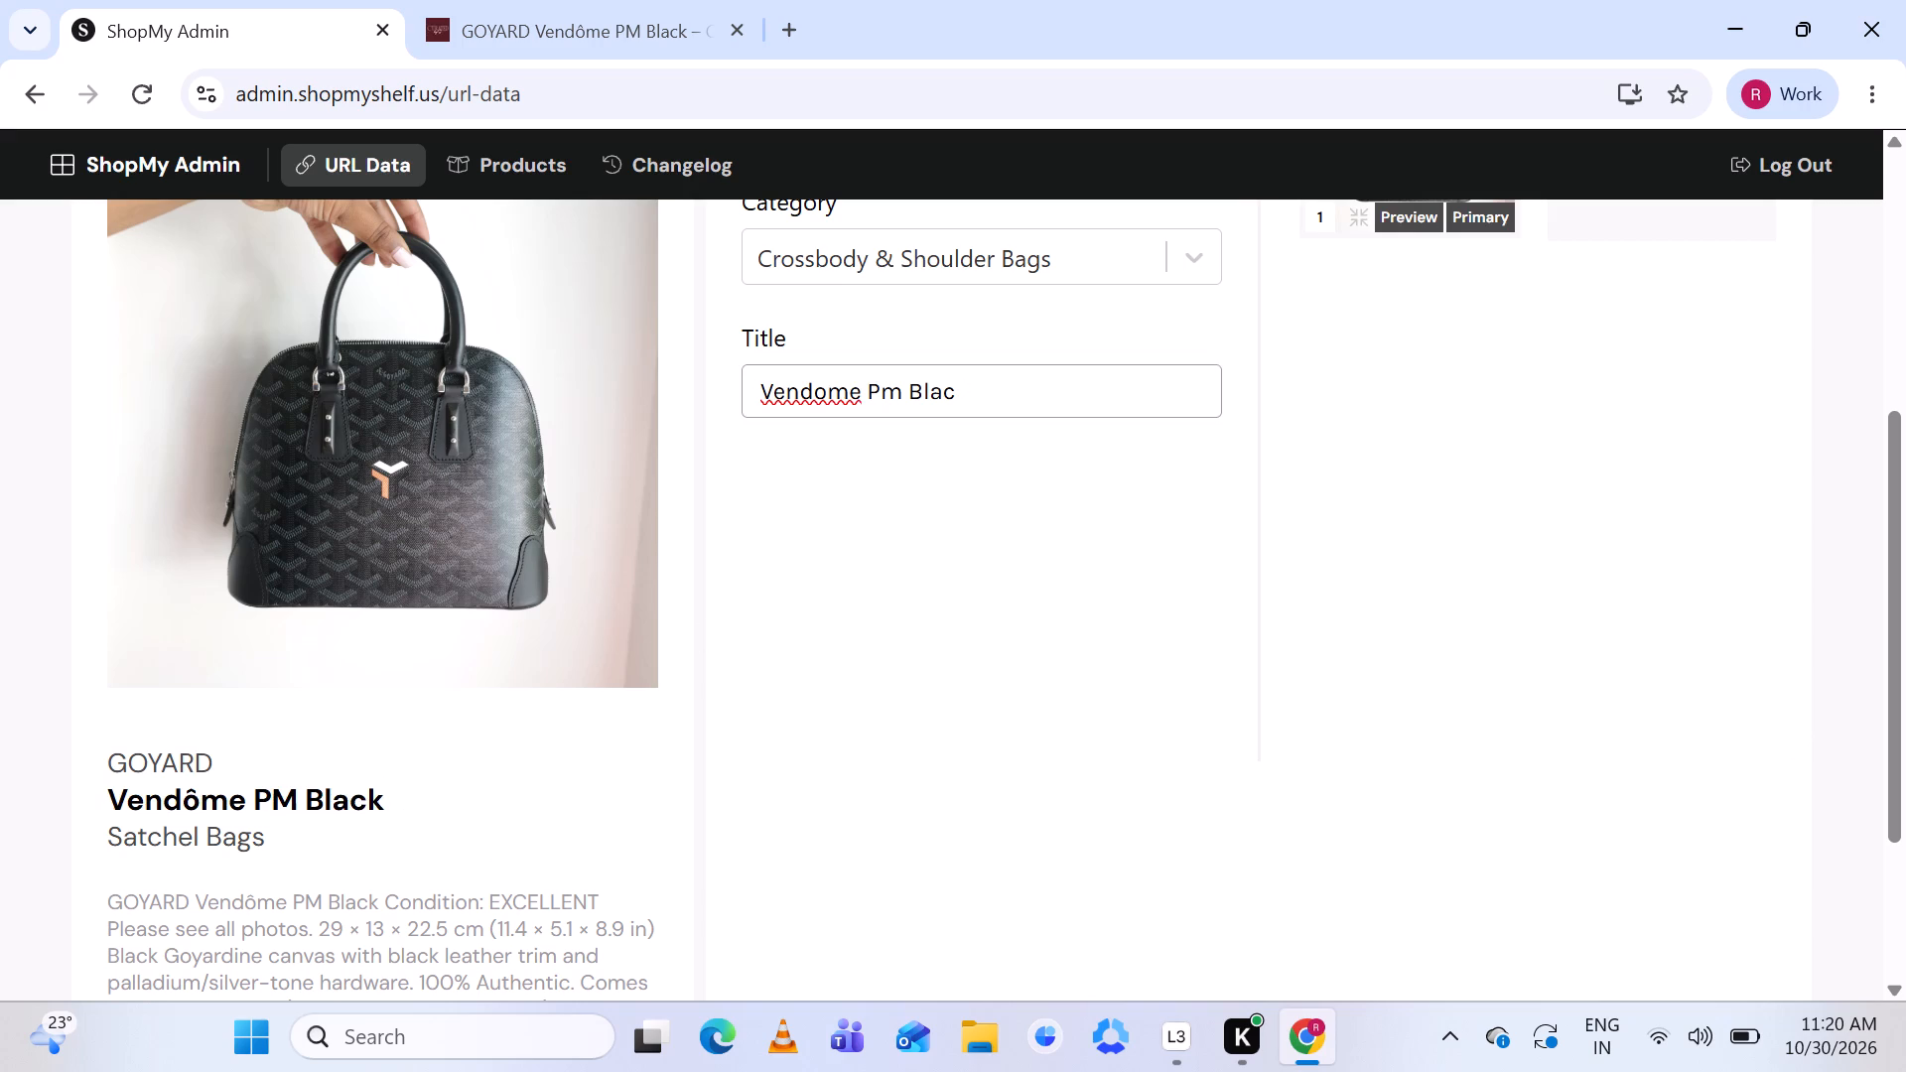
pyautogui.hotkey('ctrl', 'v')
# Set the new product's brand to Goyard (goyard.com), using the brand name from the source details.
pyautogui.scroll(1, 953, 286)
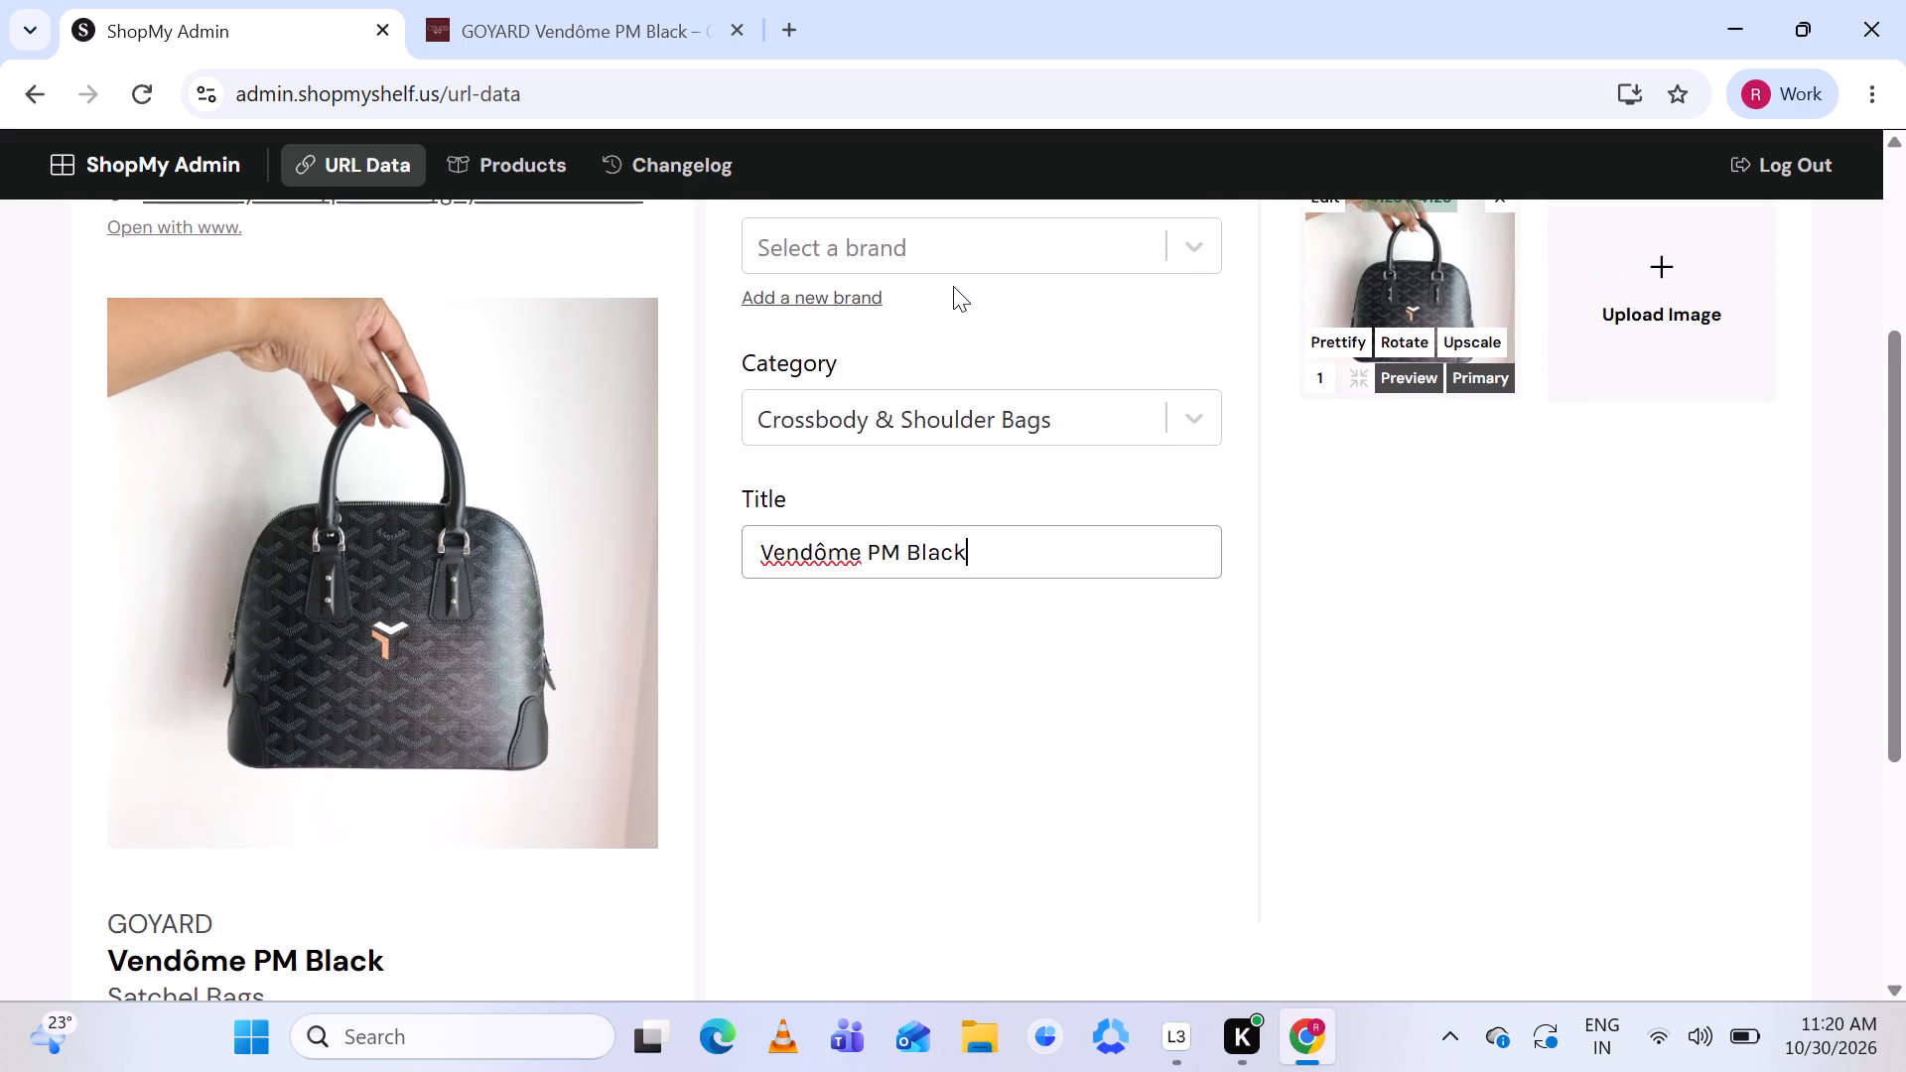
pyautogui.scroll(-1, 720, 480)
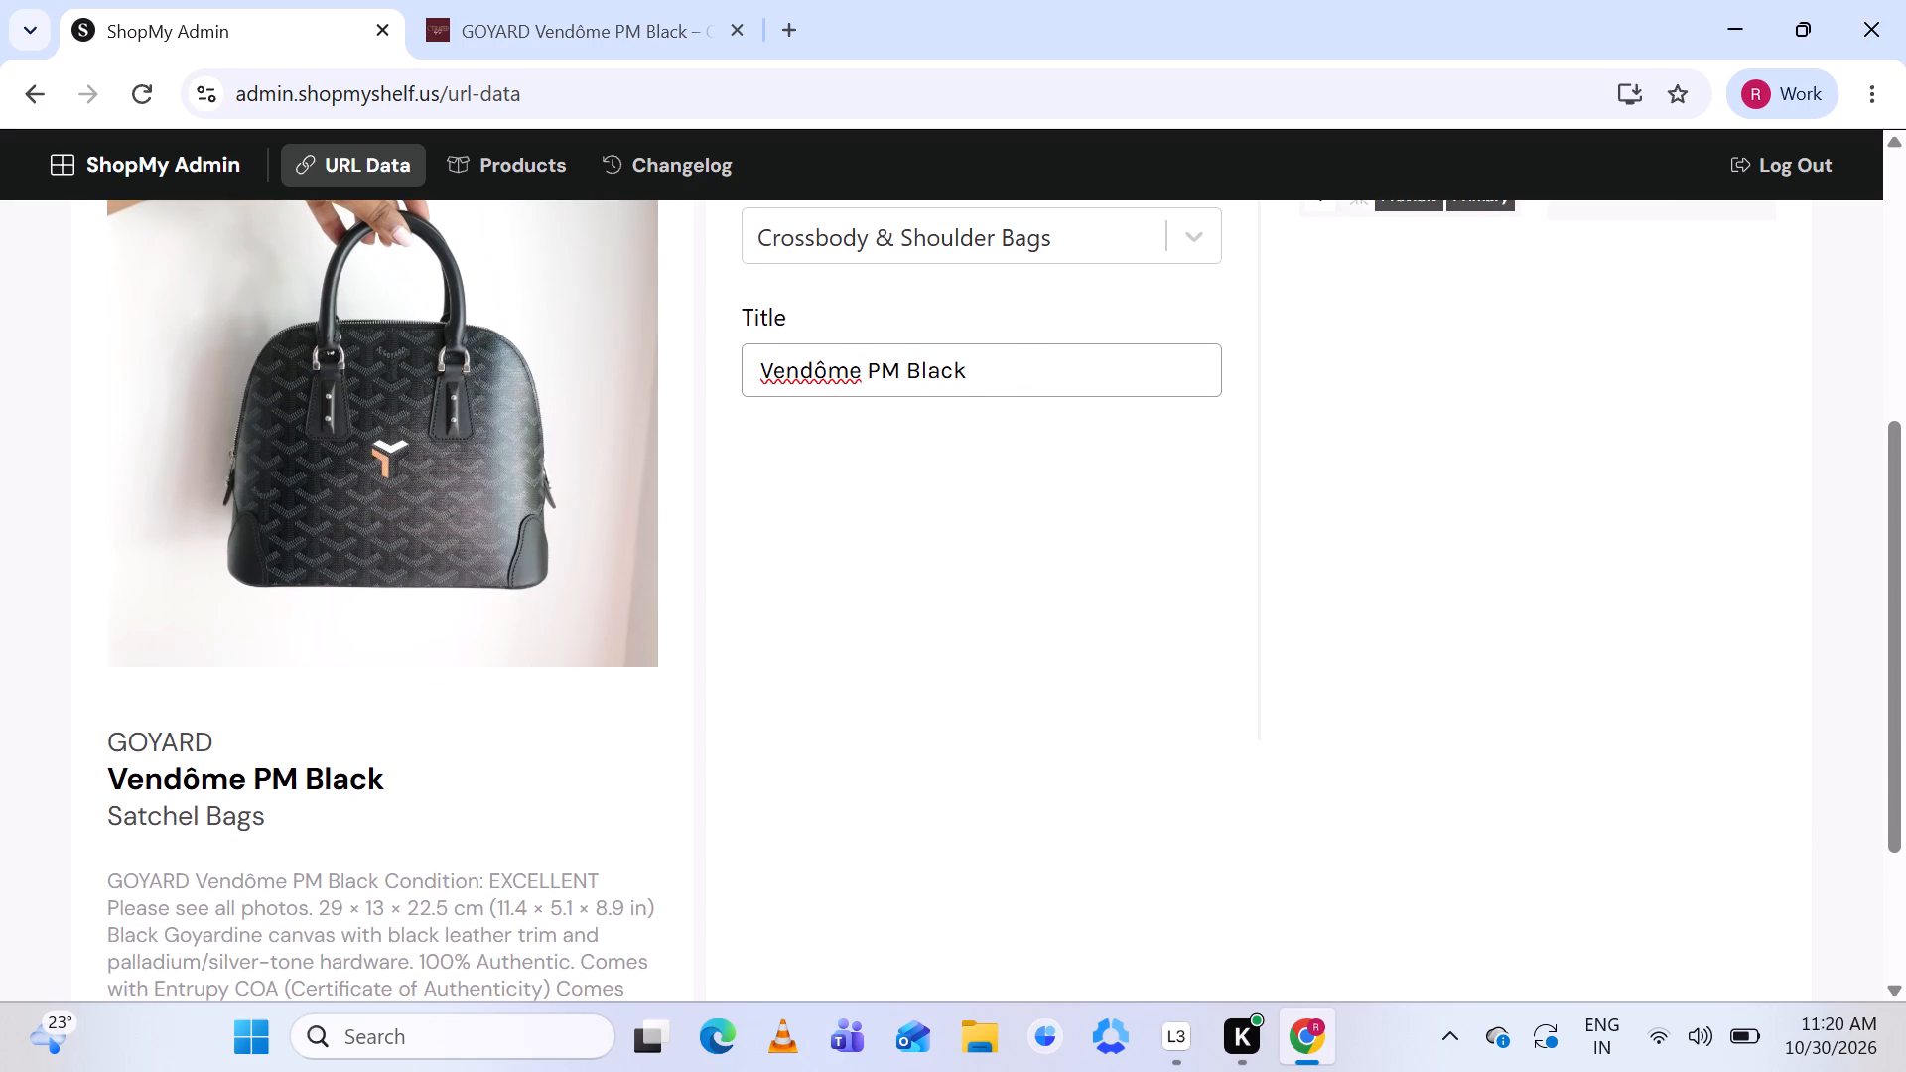
pyautogui.scroll(1, 109, 740)
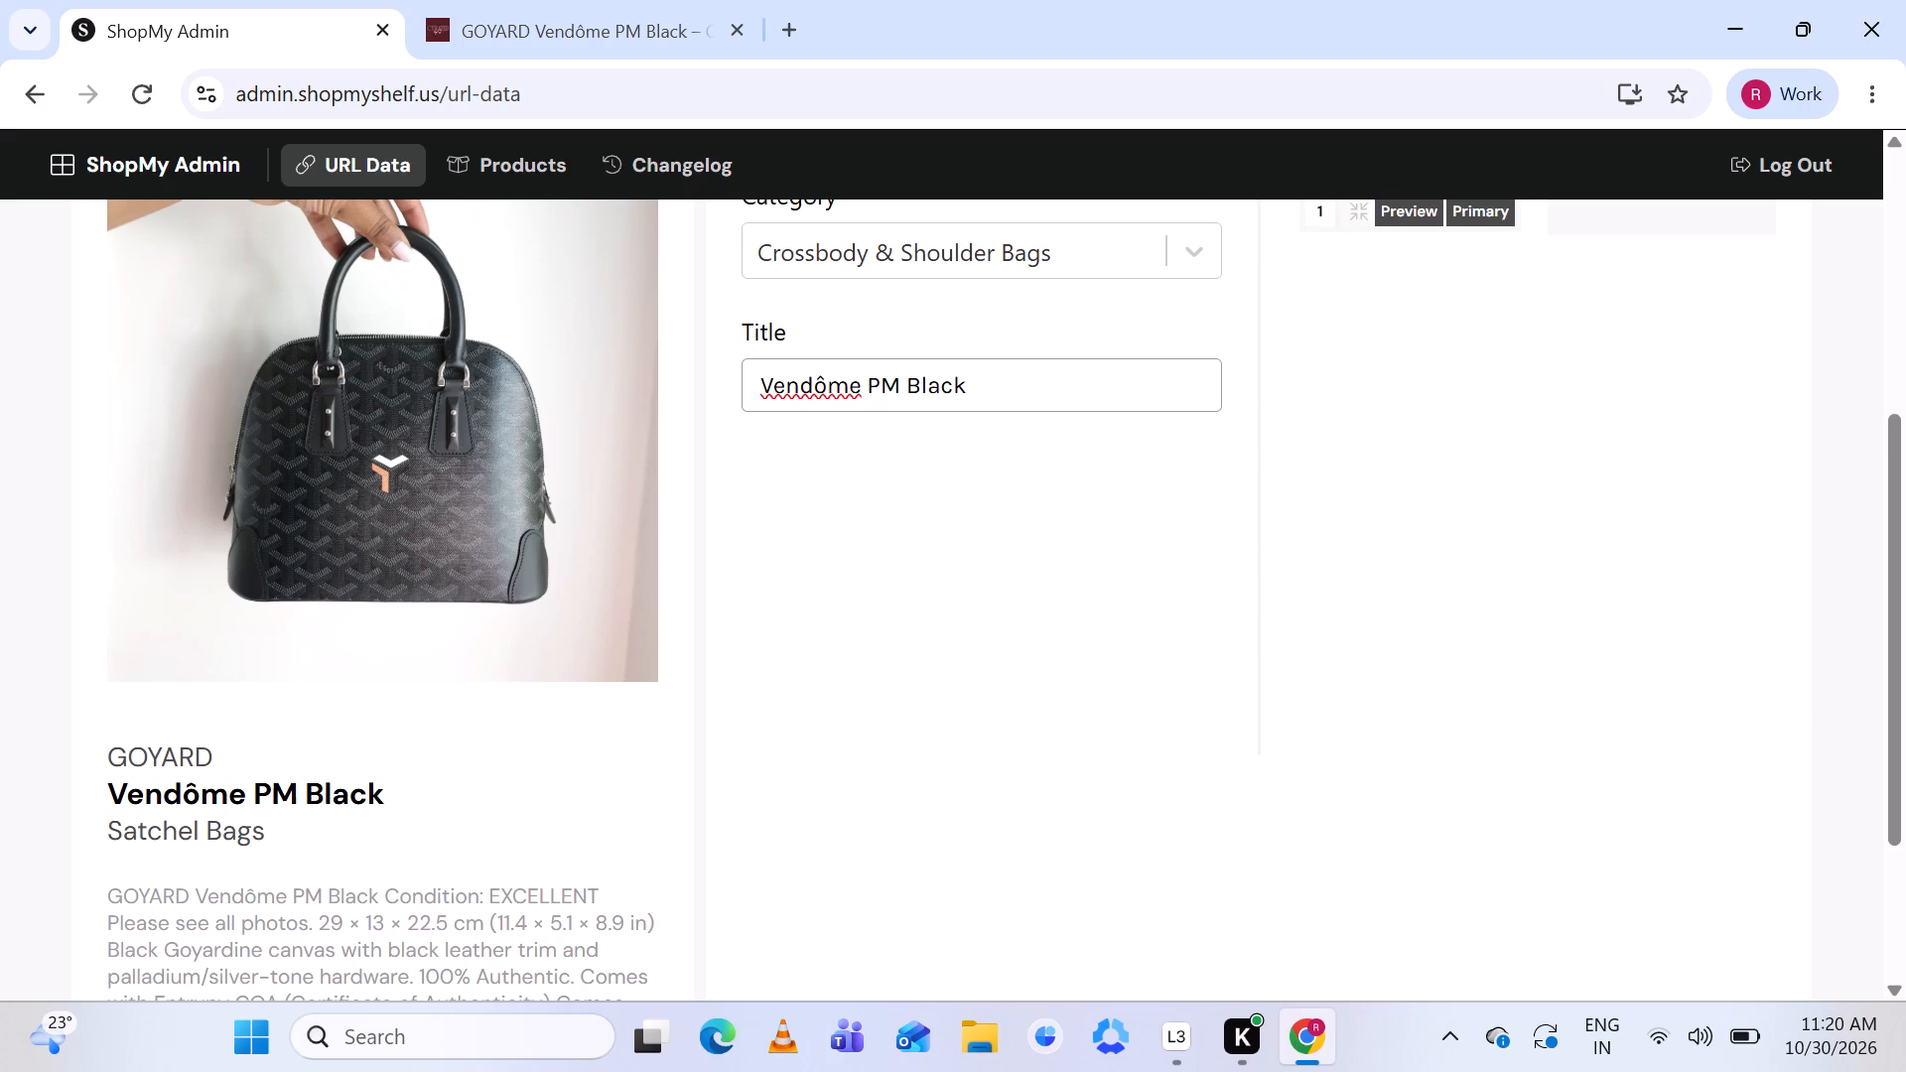
pyautogui.moveTo(109, 750); pyautogui.dragTo(257, 775)
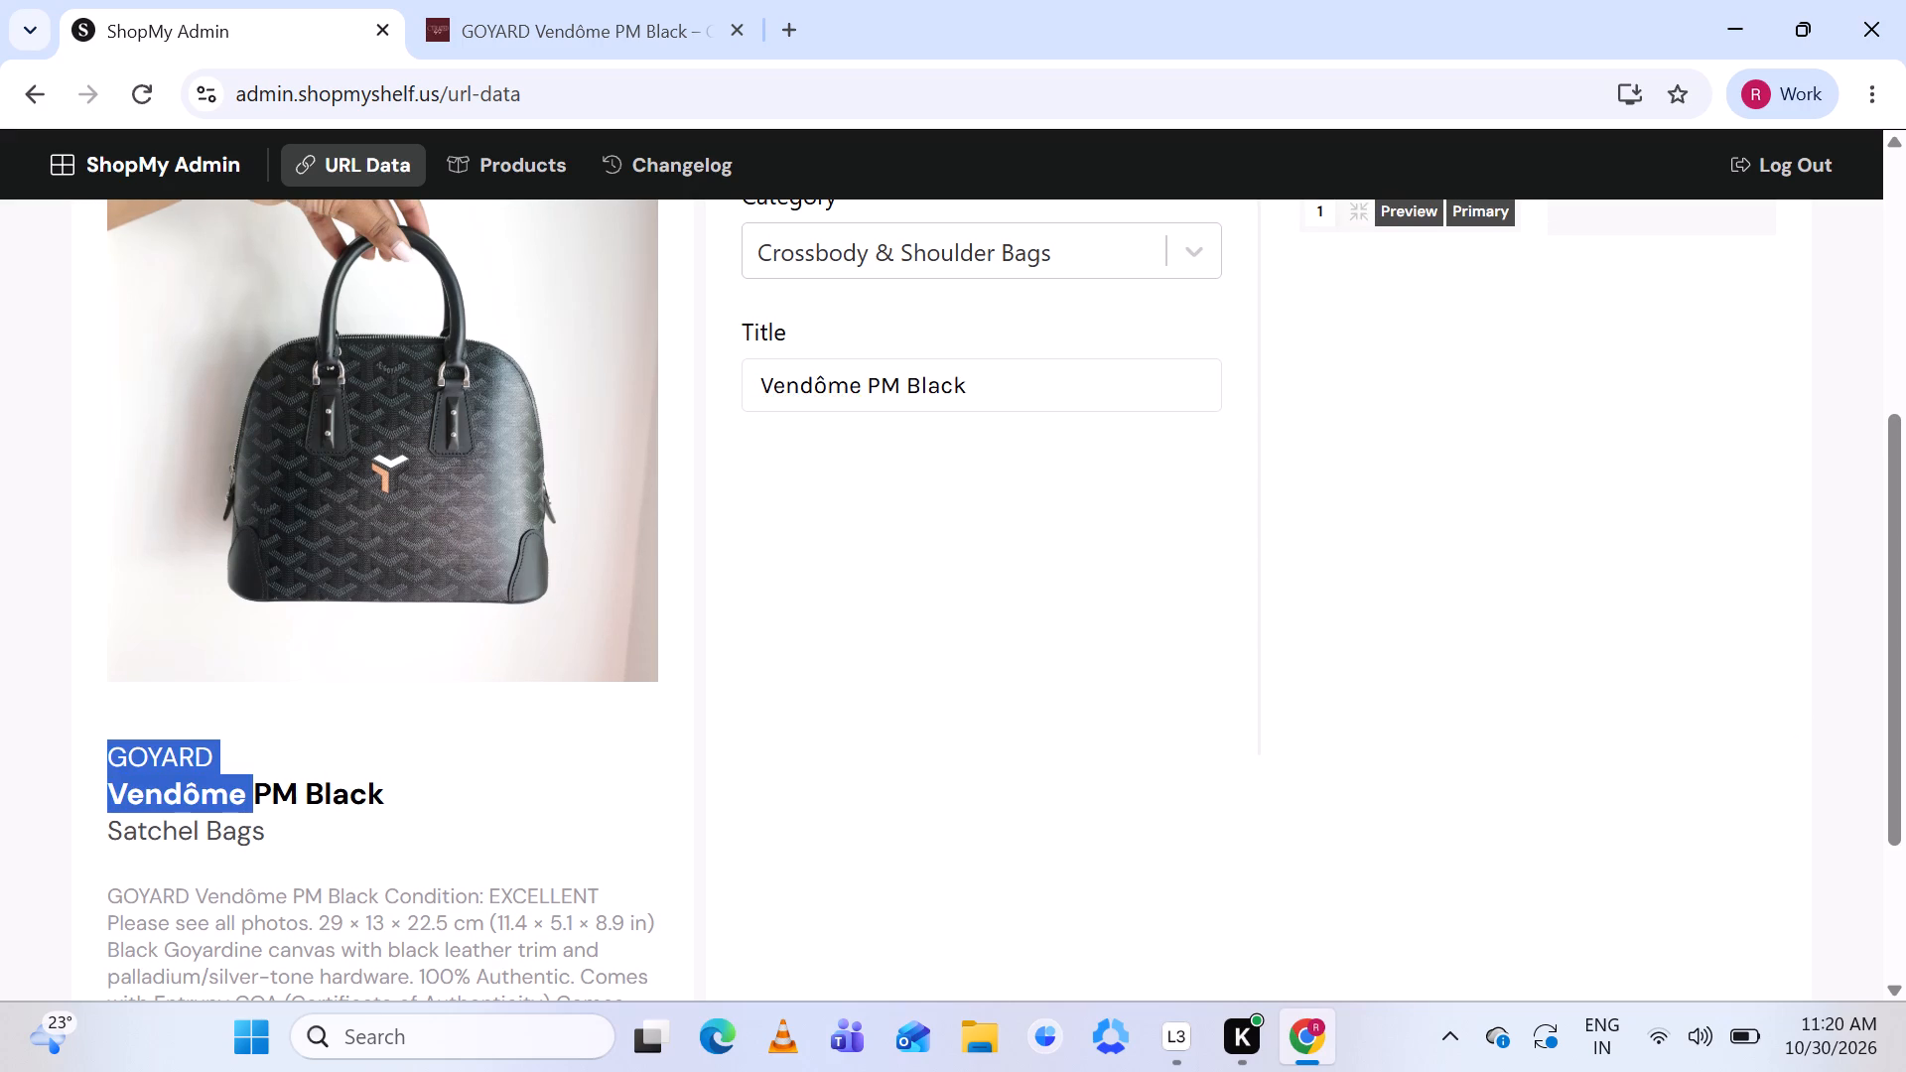
pyautogui.click(258, 775)
pyautogui.moveTo(107, 754); pyautogui.dragTo(236, 750)
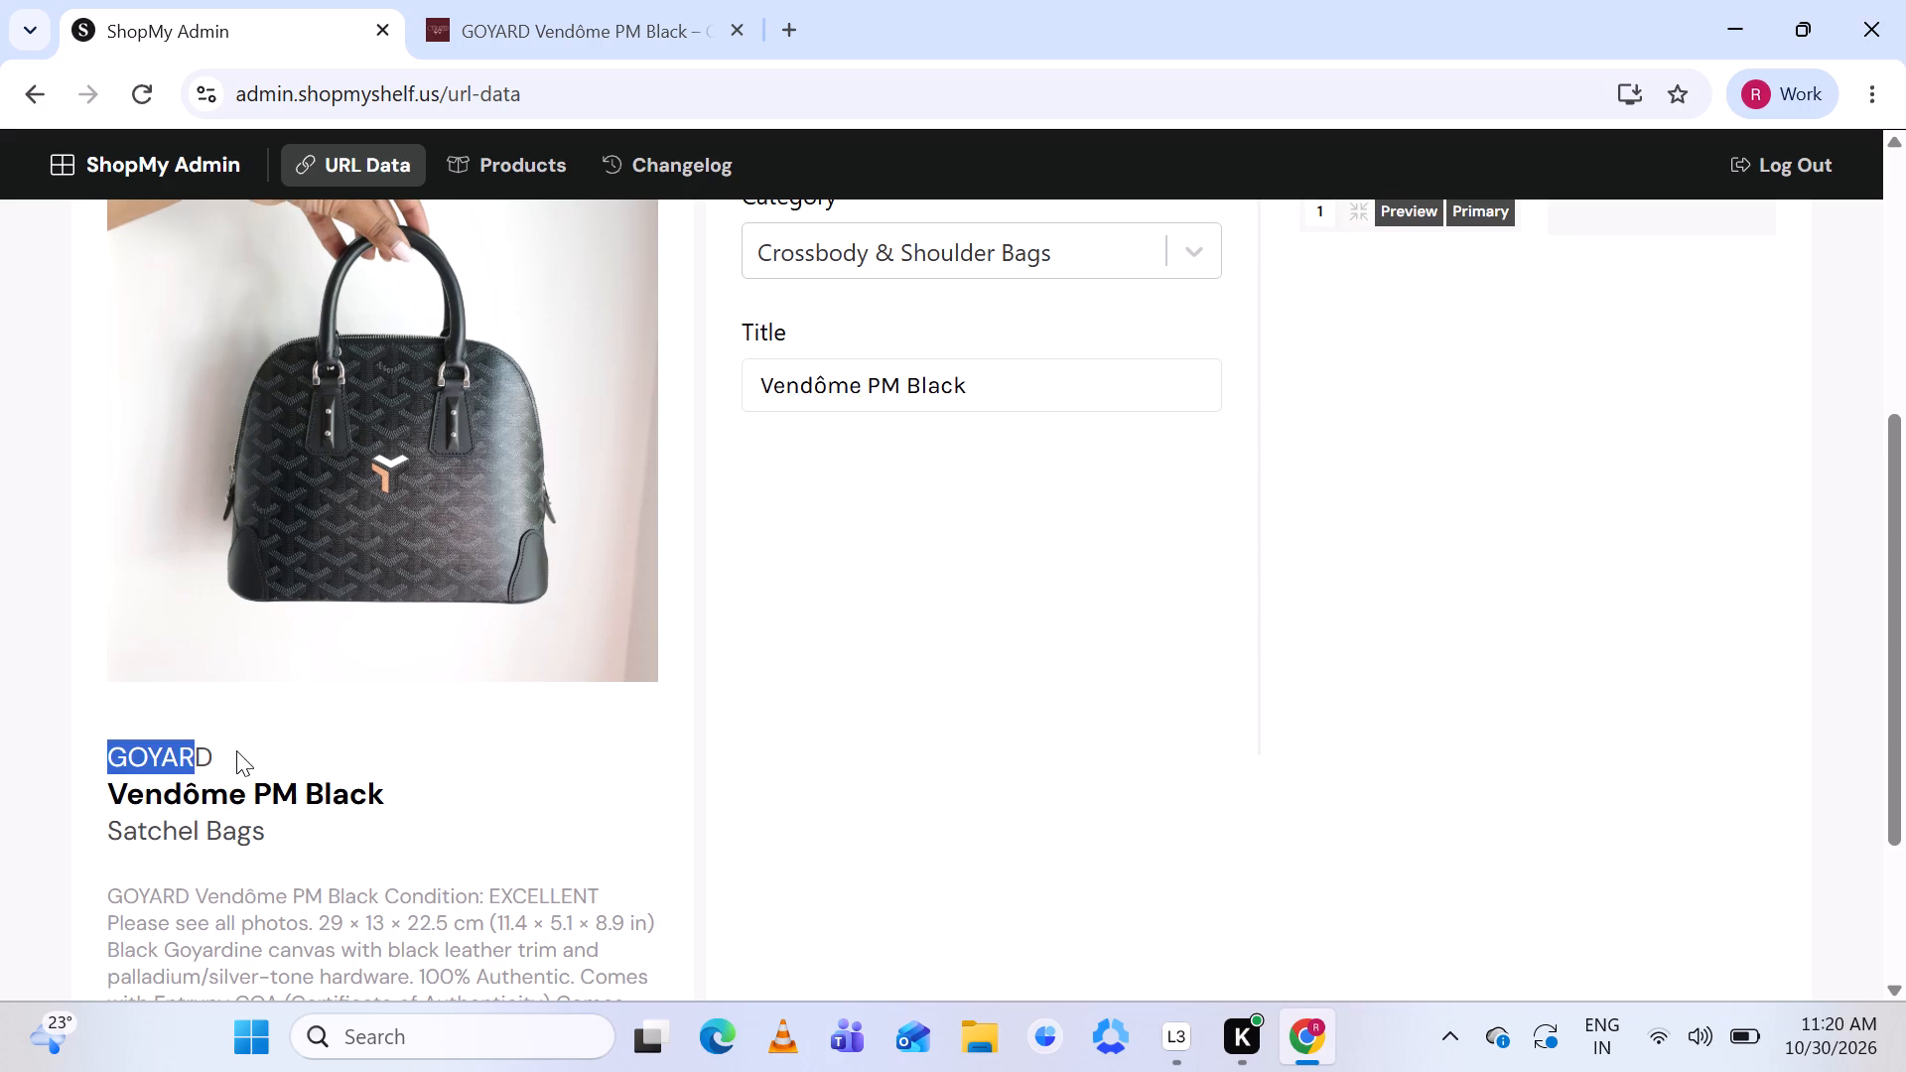
pyautogui.moveTo(236, 750); pyautogui.dragTo(249, 750)
pyautogui.hotkey('ctrl', 'c')
pyautogui.scroll(2, 757, 474)
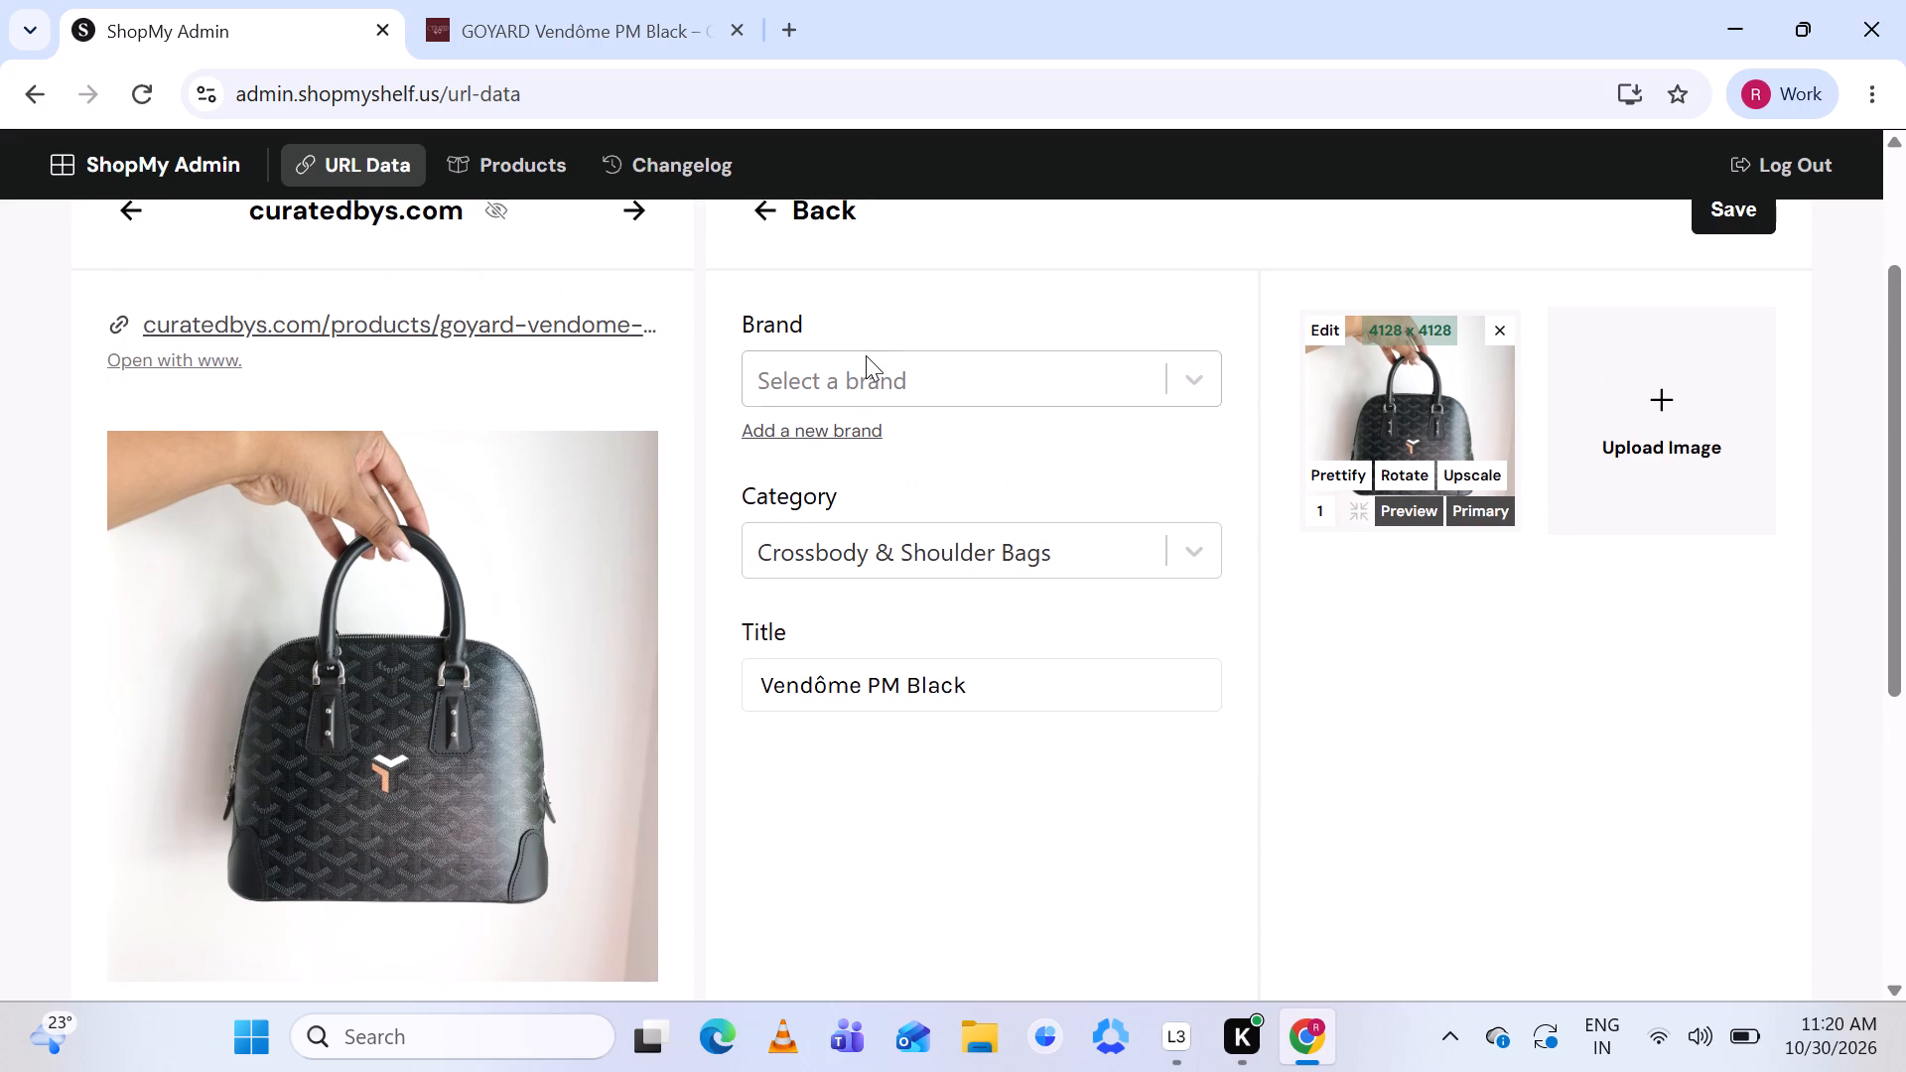
pyautogui.click(864, 355)
pyautogui.click(845, 373)
pyautogui.click(1027, 371)
pyautogui.hotkey('ctrl', 'v')
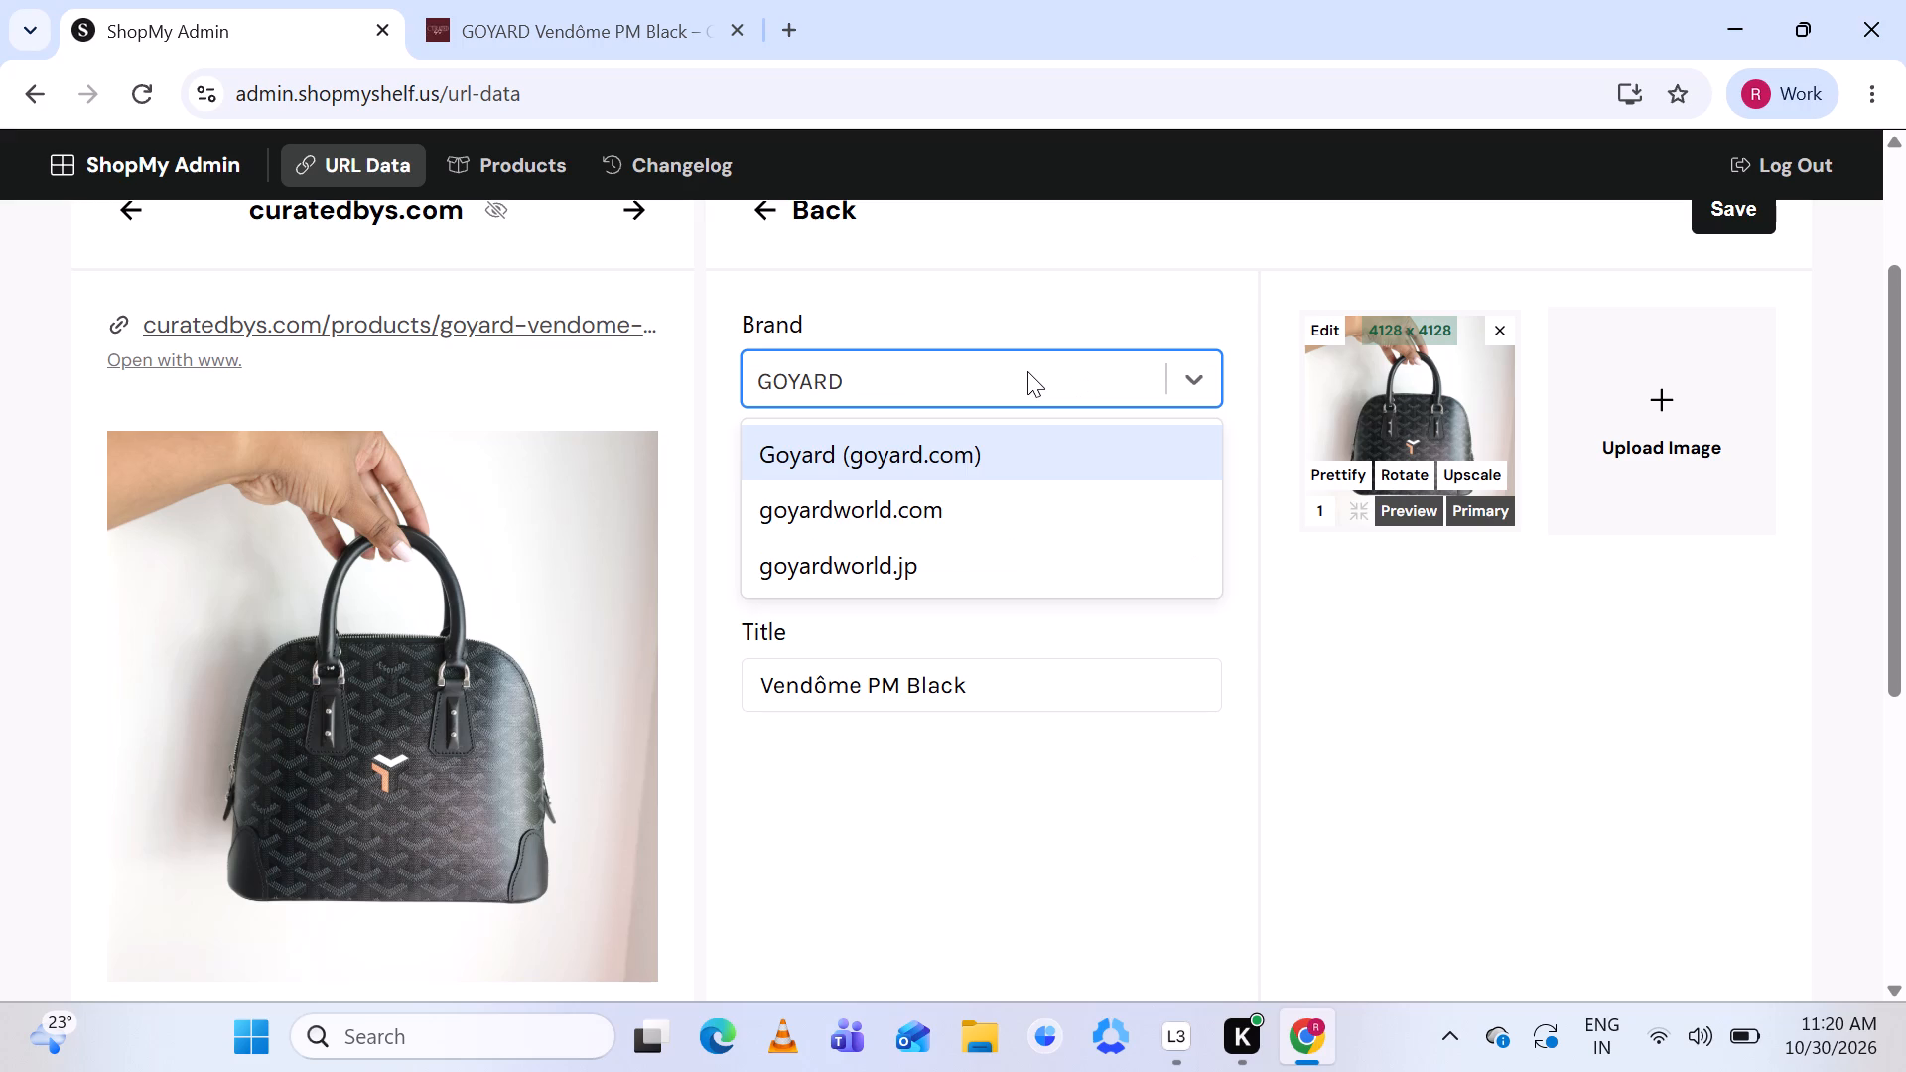
pyautogui.scroll(-1, 962, 356)
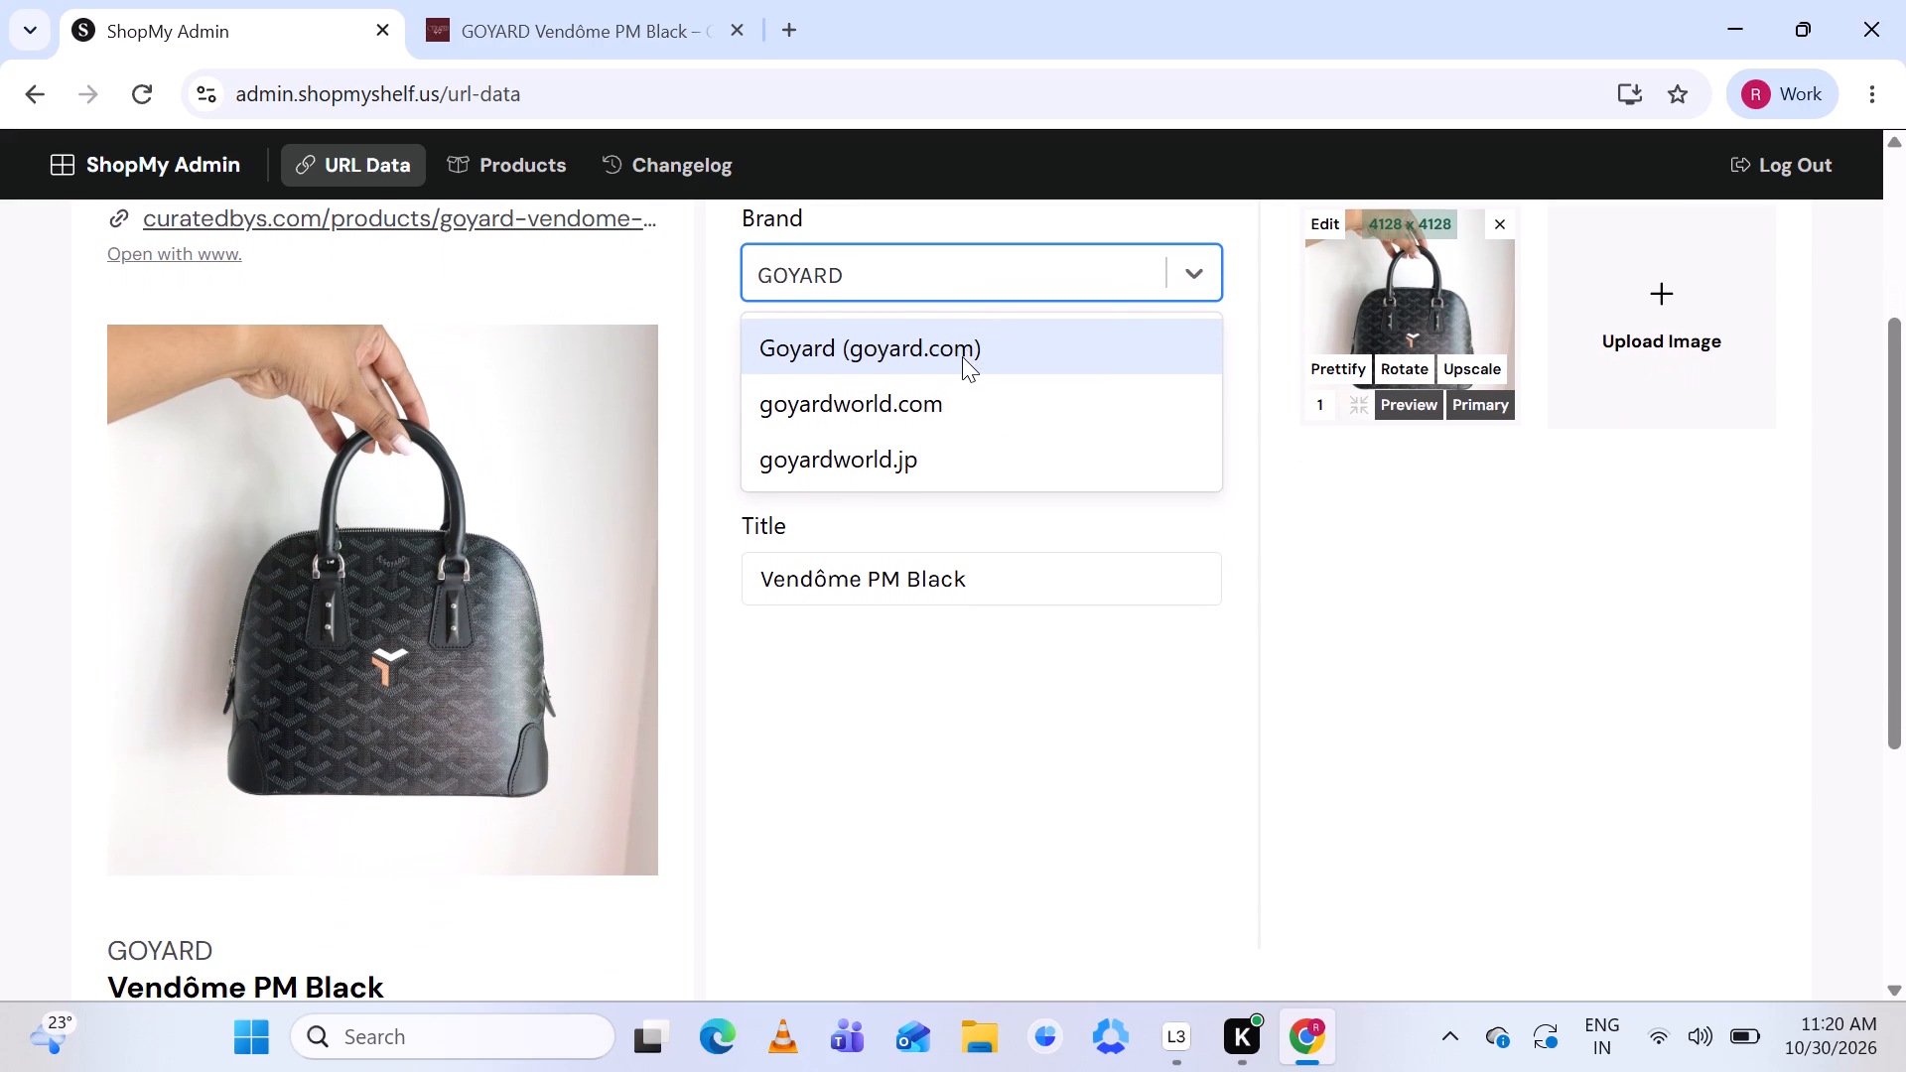
pyautogui.scroll(-1, 962, 356)
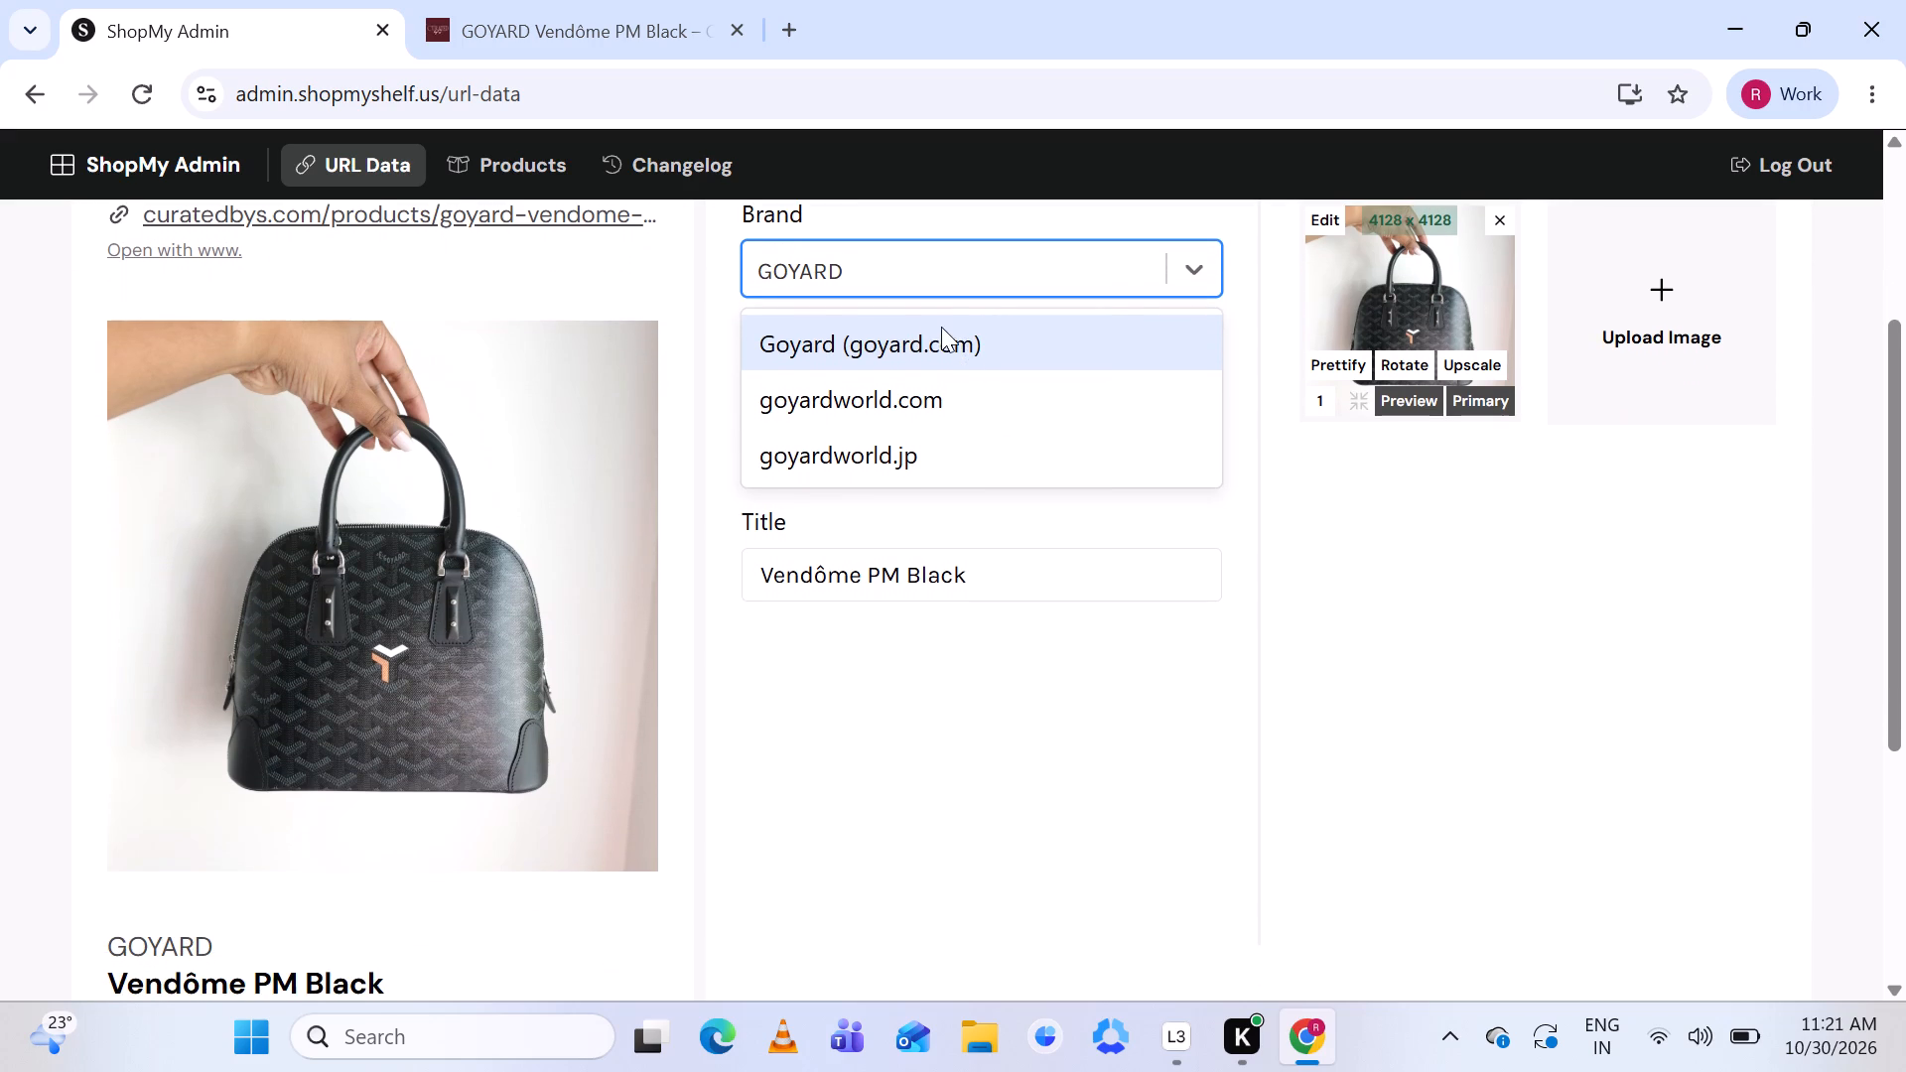
pyautogui.click(984, 327)
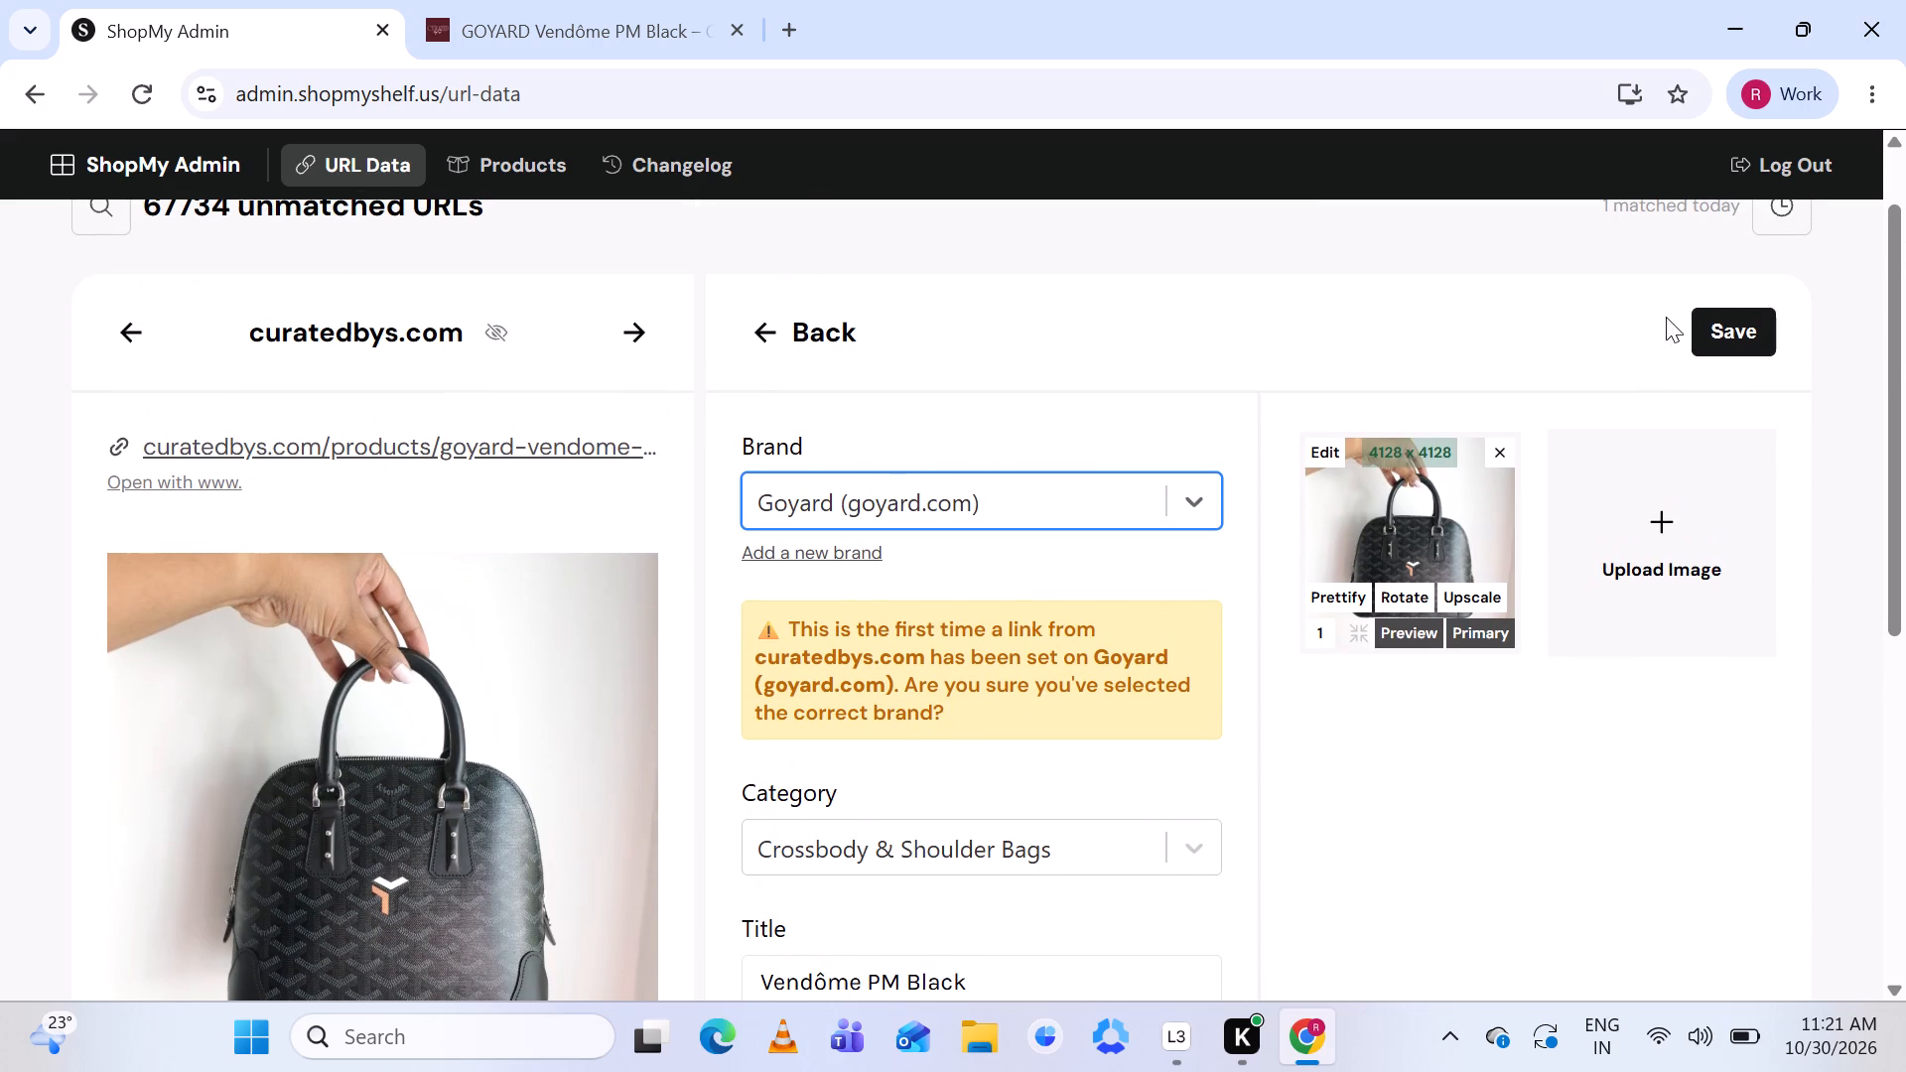
# Save the new Vendôme PM Black product and close its curatedbys.com listing.
pyautogui.click(1737, 337)
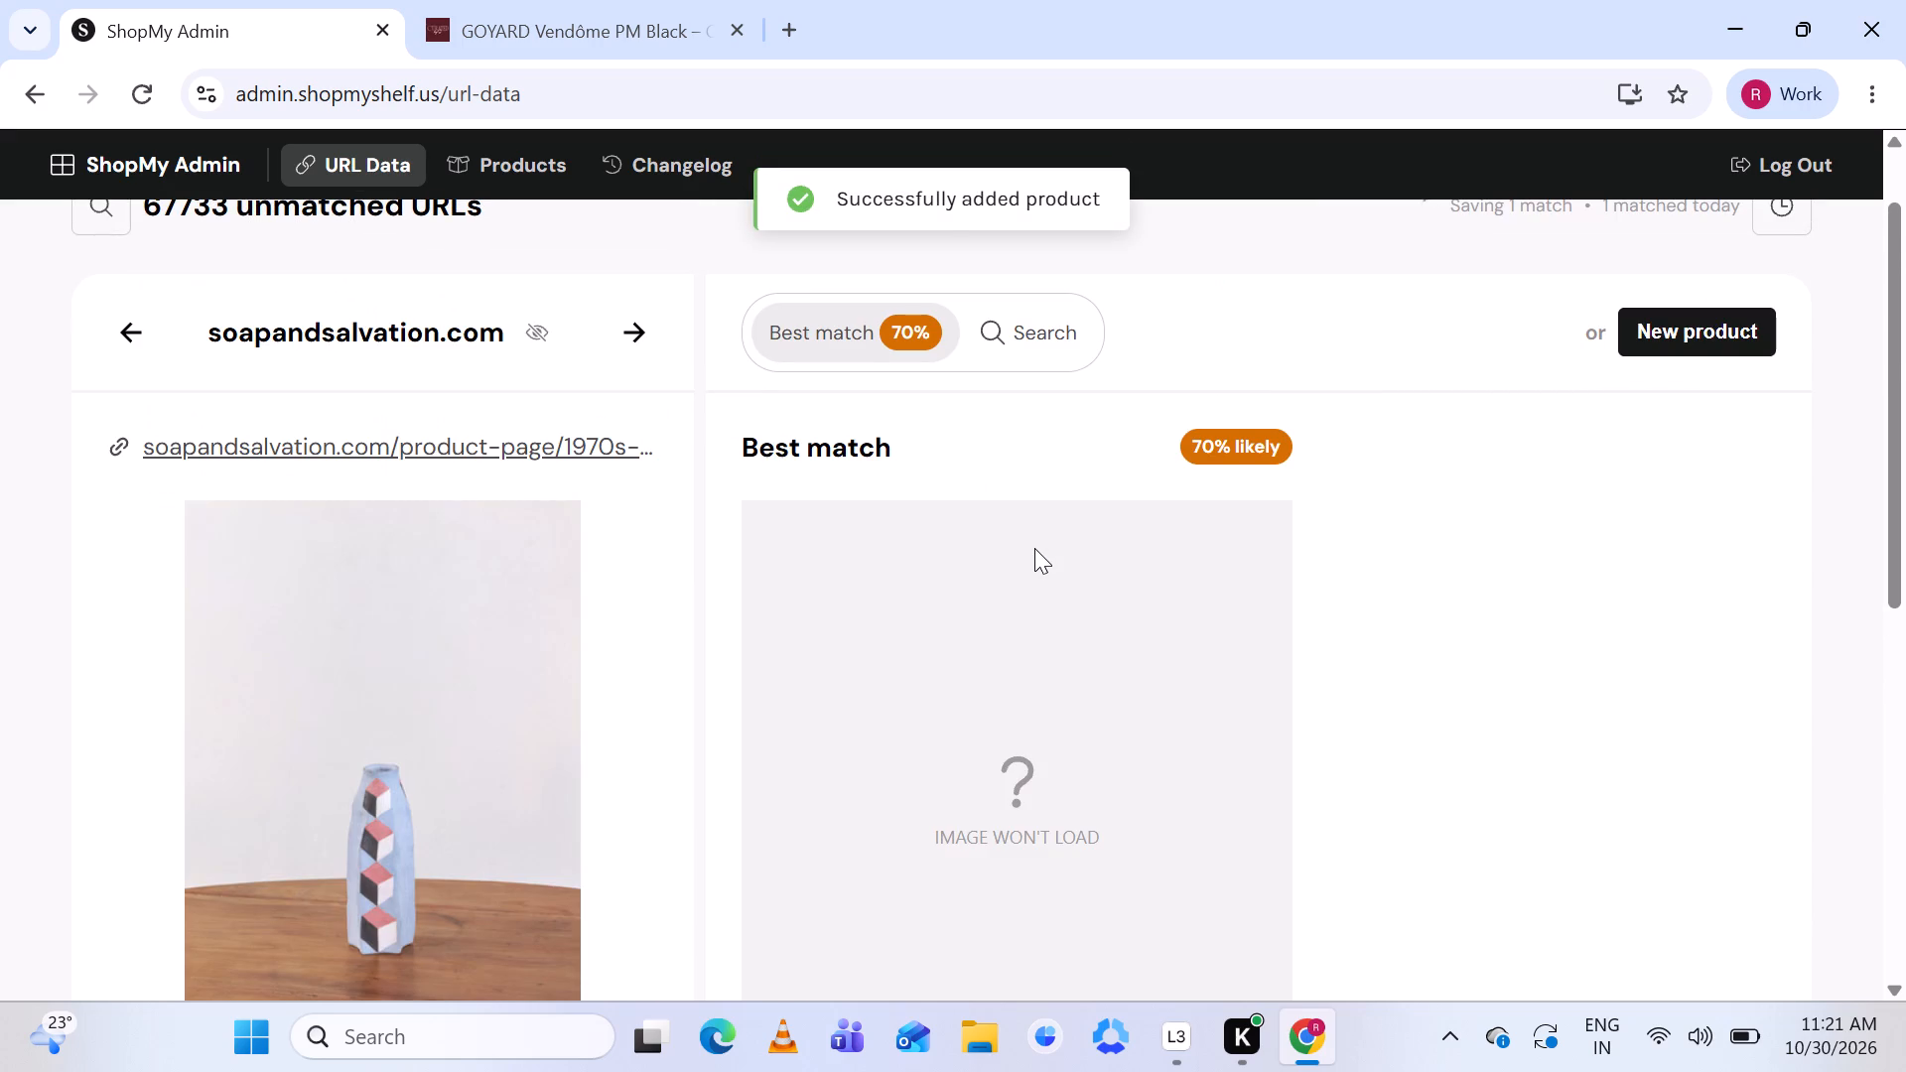
pyautogui.scroll(-2, 1034, 548)
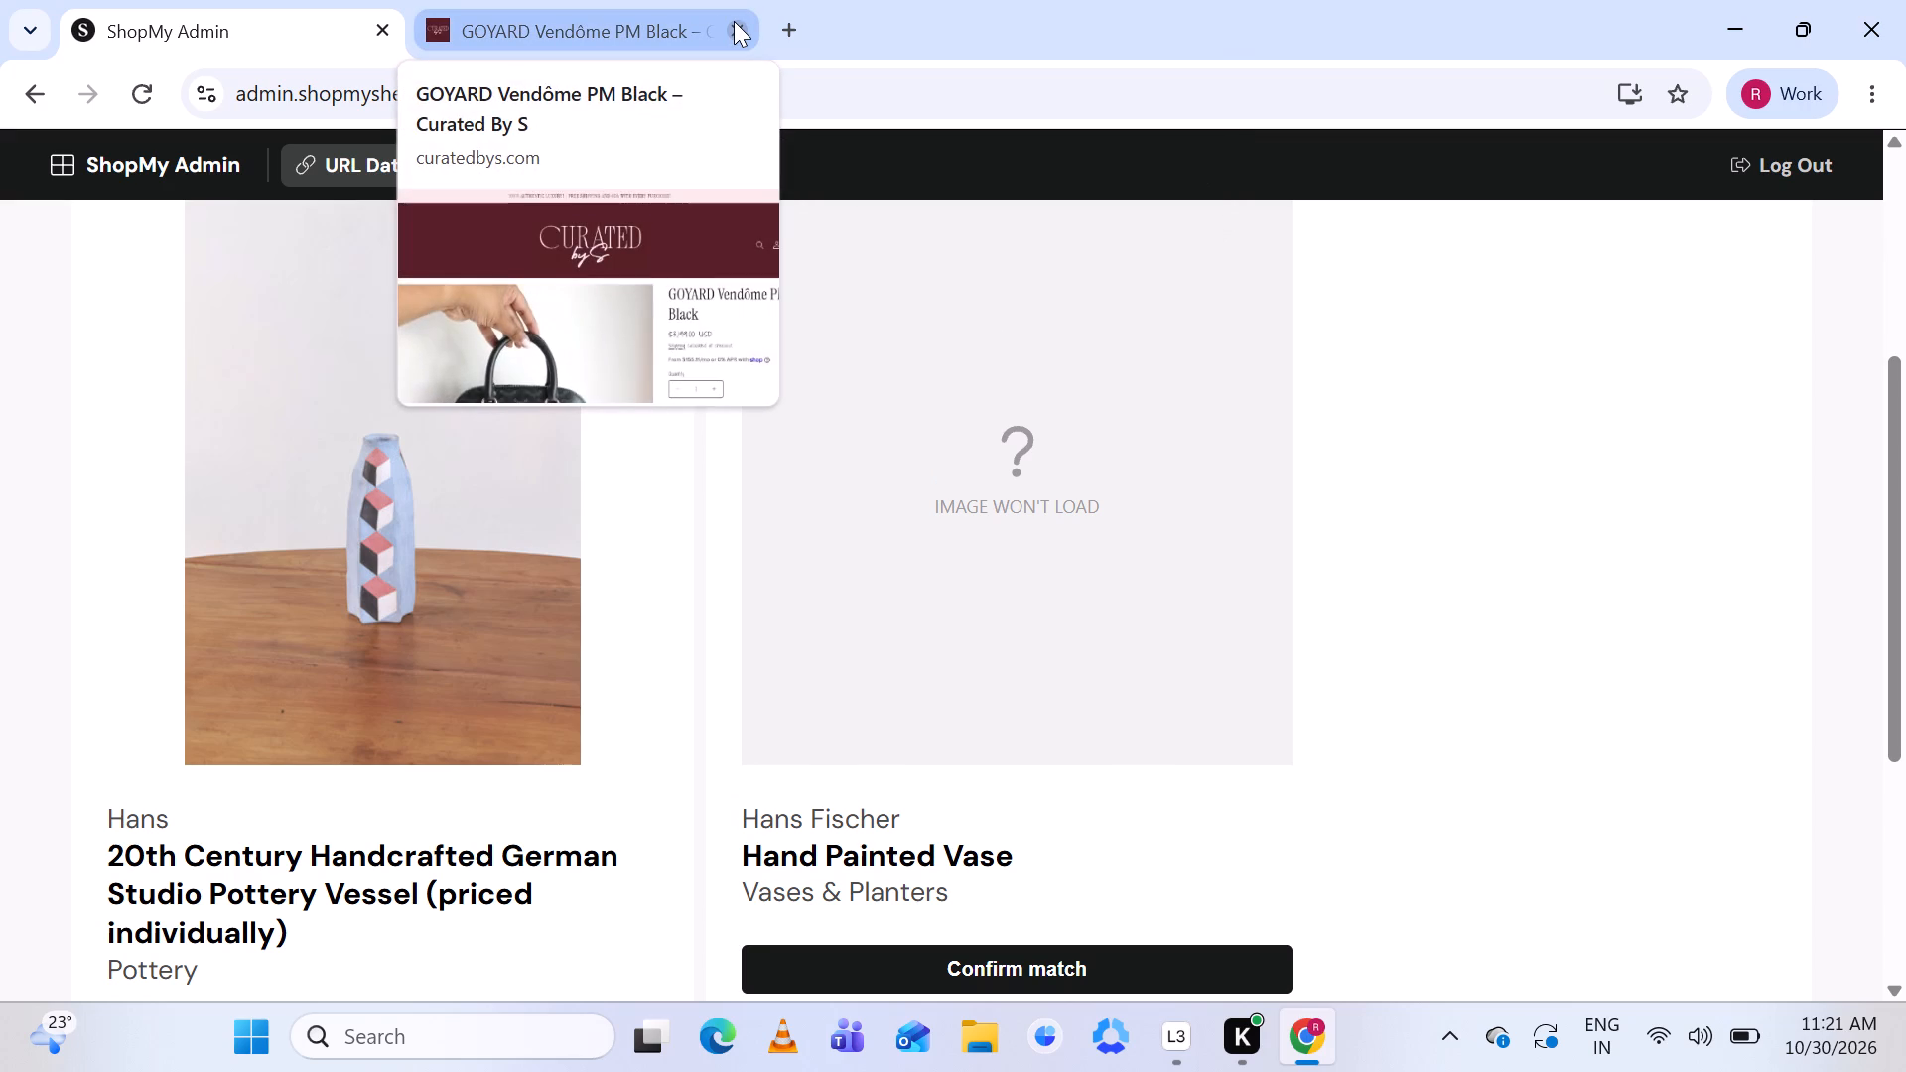
pyautogui.click(734, 21)
# Review the soapandsalvation.com pottery vessel against its suggested match and check the catalog search for "Hans 20th Century Handcrafted".
pyautogui.scroll(-1, 954, 546)
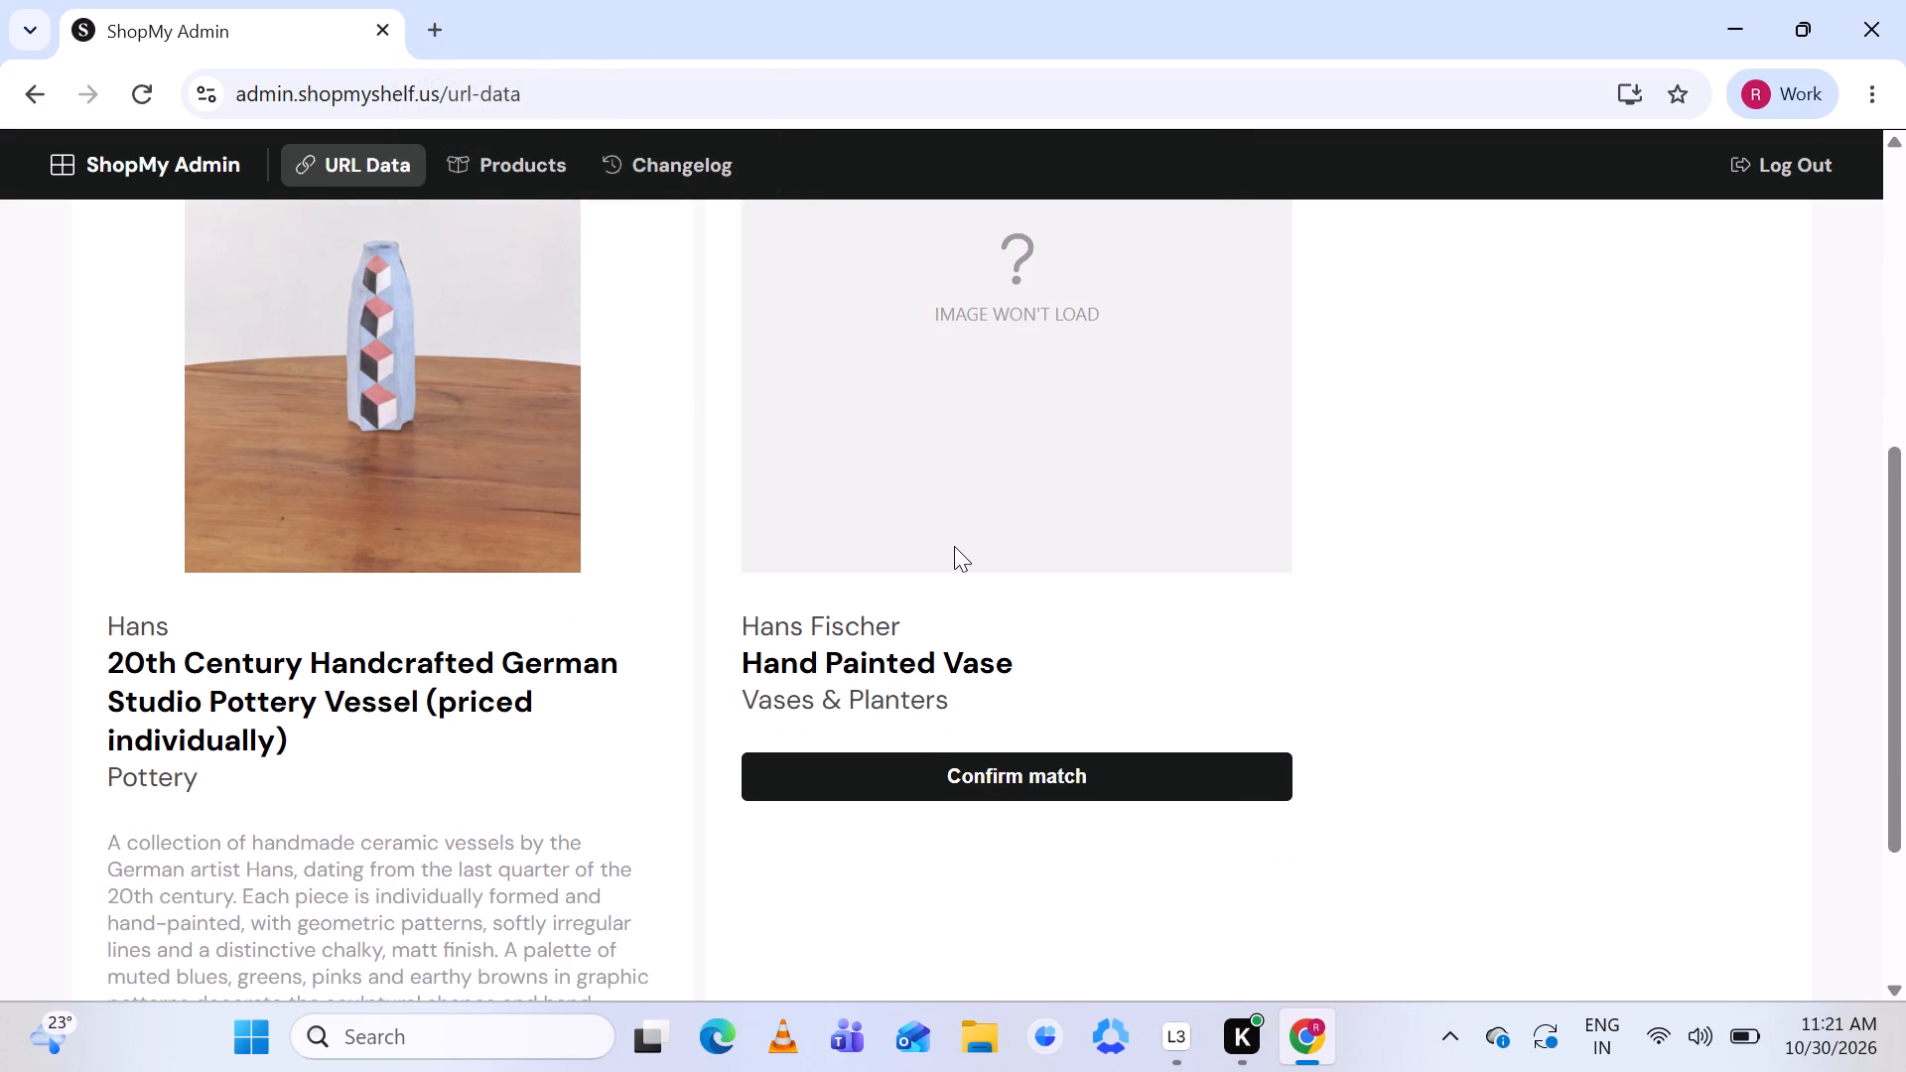
pyautogui.scroll(1, 954, 546)
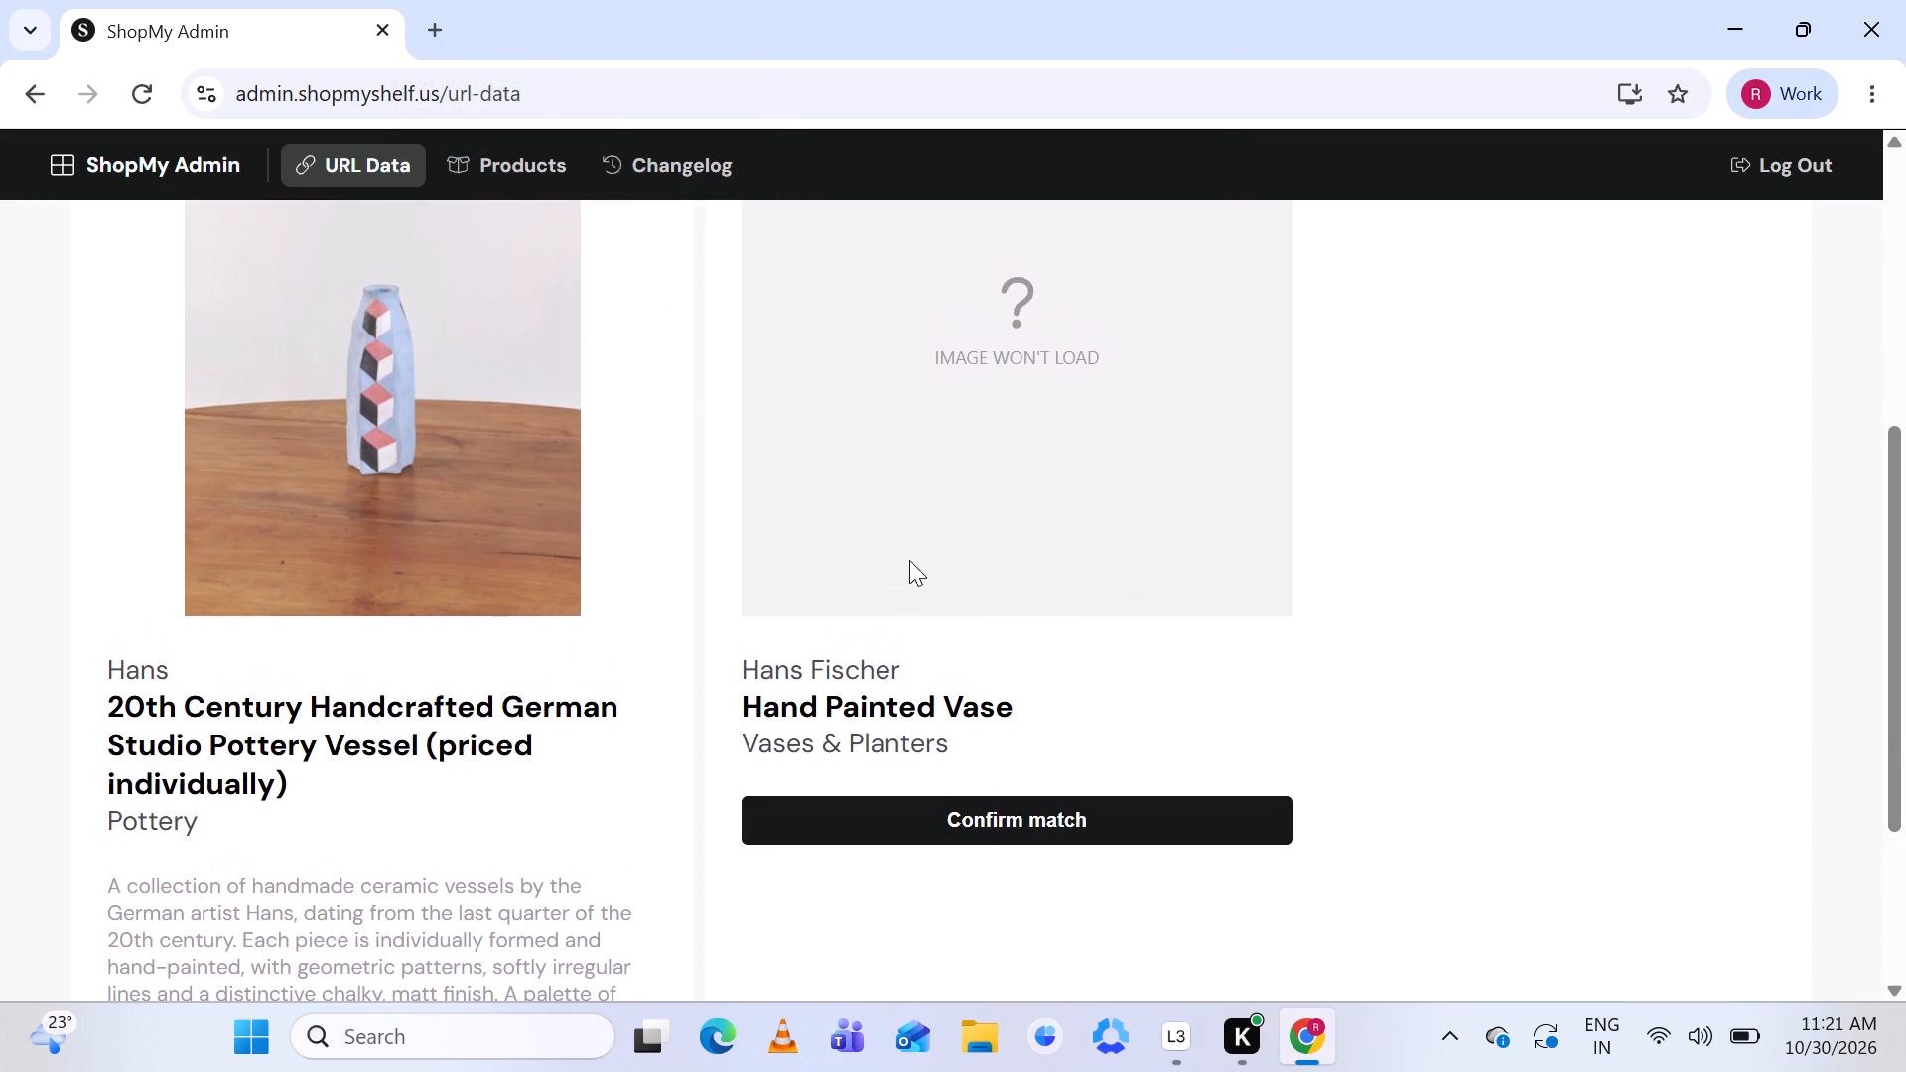
pyautogui.scroll(2, 916, 572)
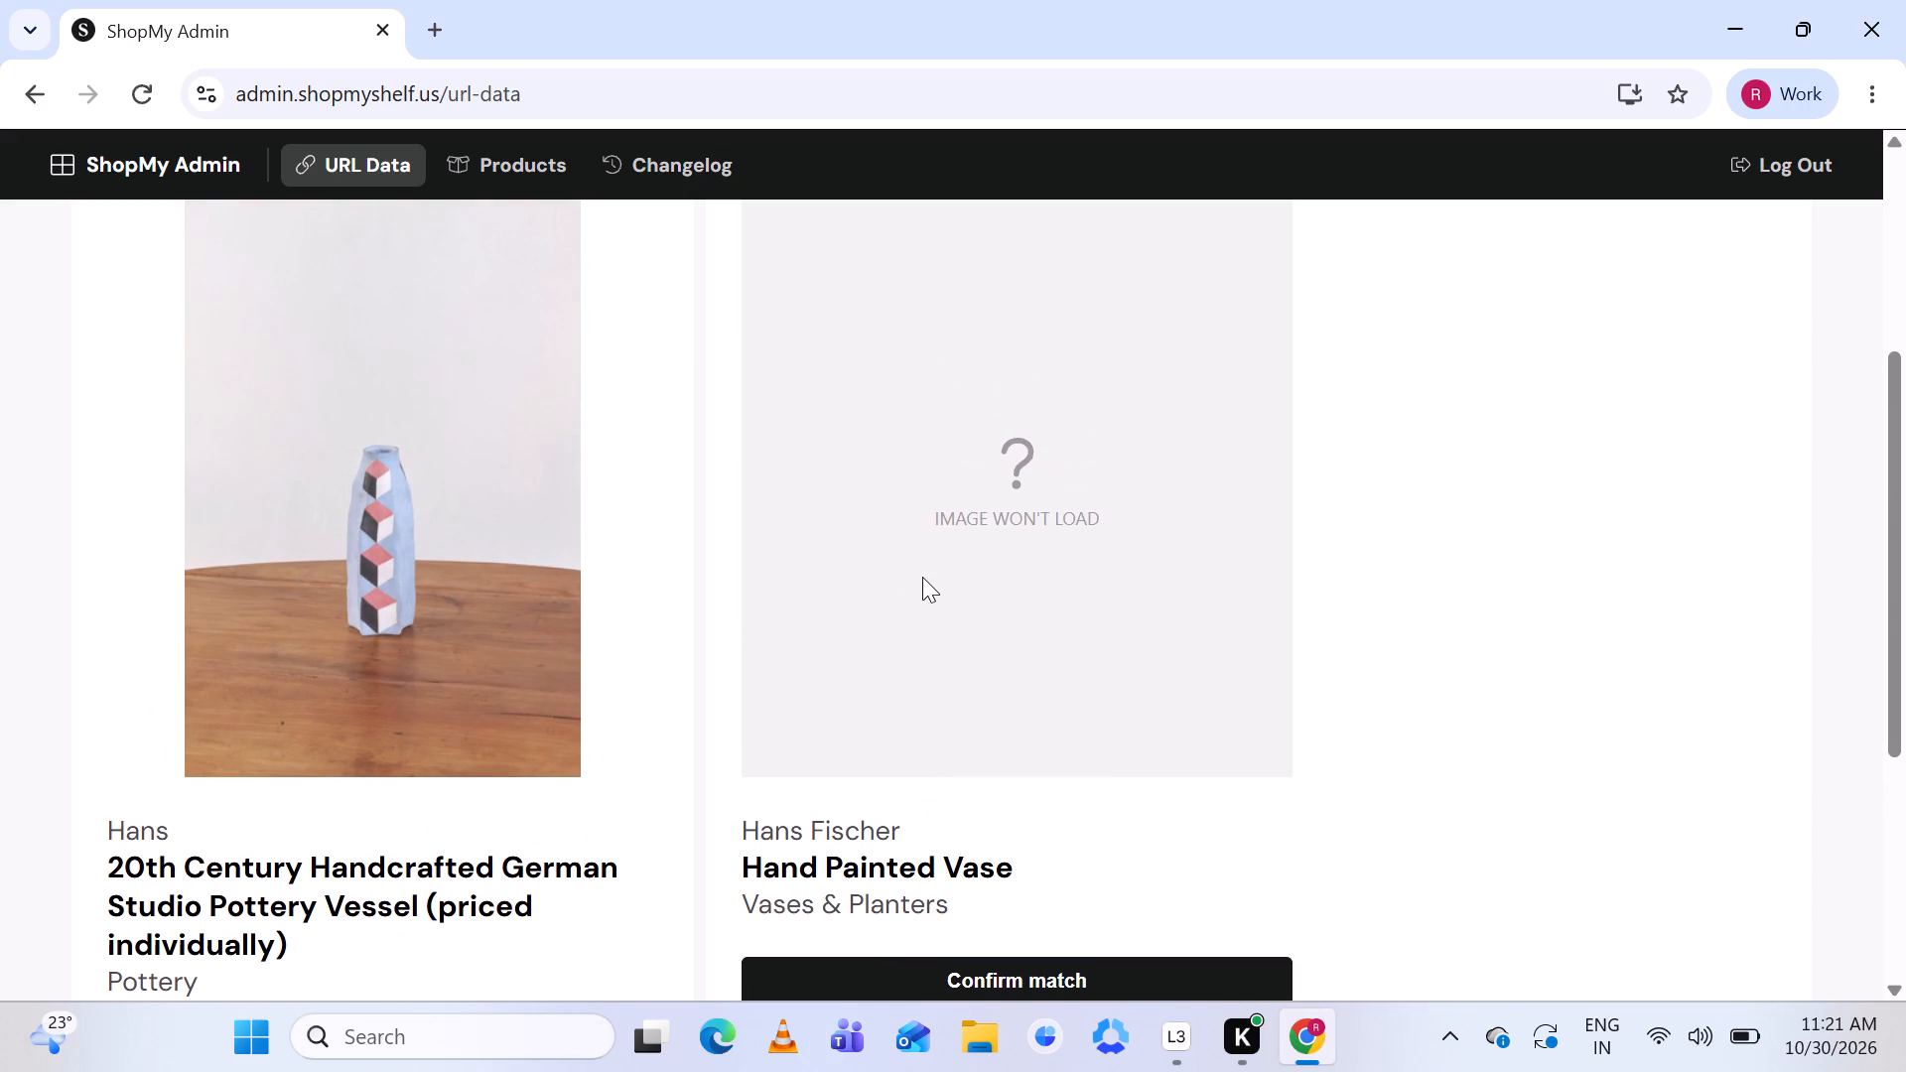
pyautogui.scroll(2, 922, 577)
pyautogui.click(1012, 419)
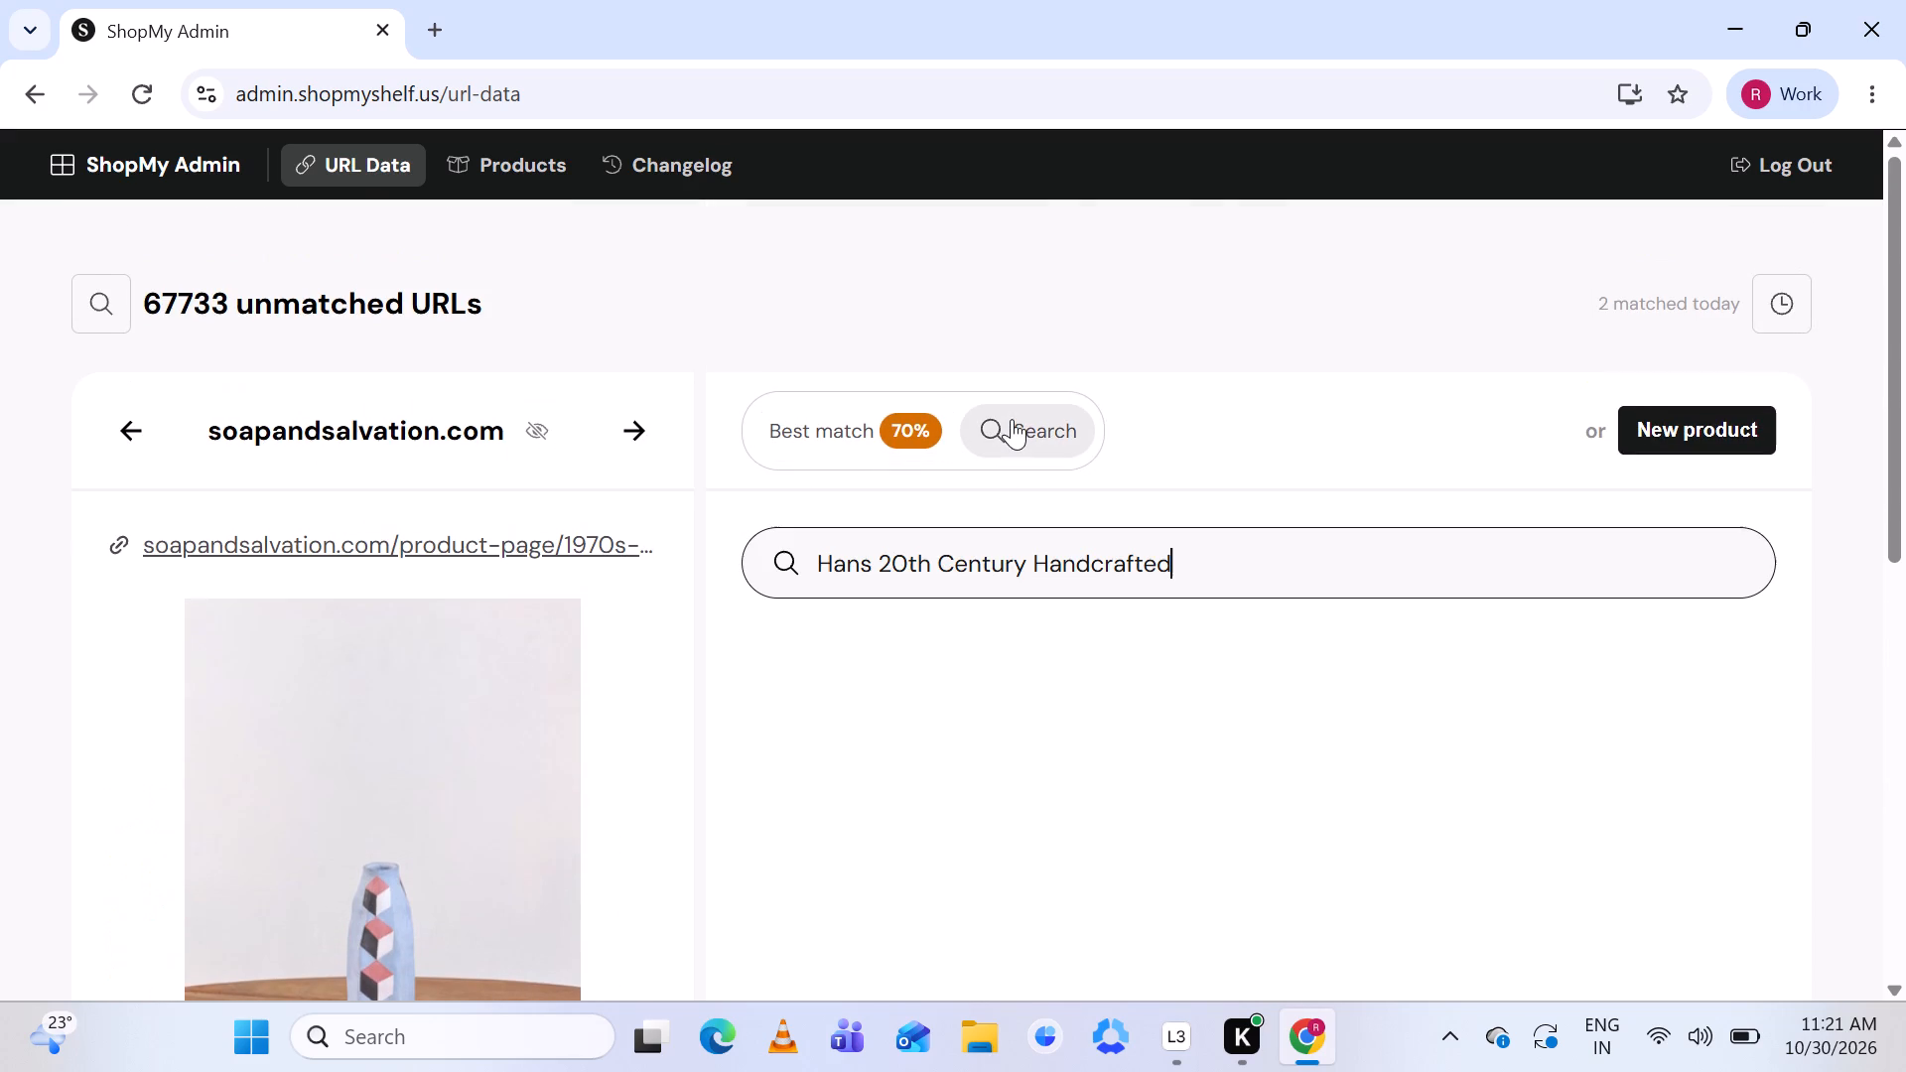
pyautogui.scroll(-3, 840, 543)
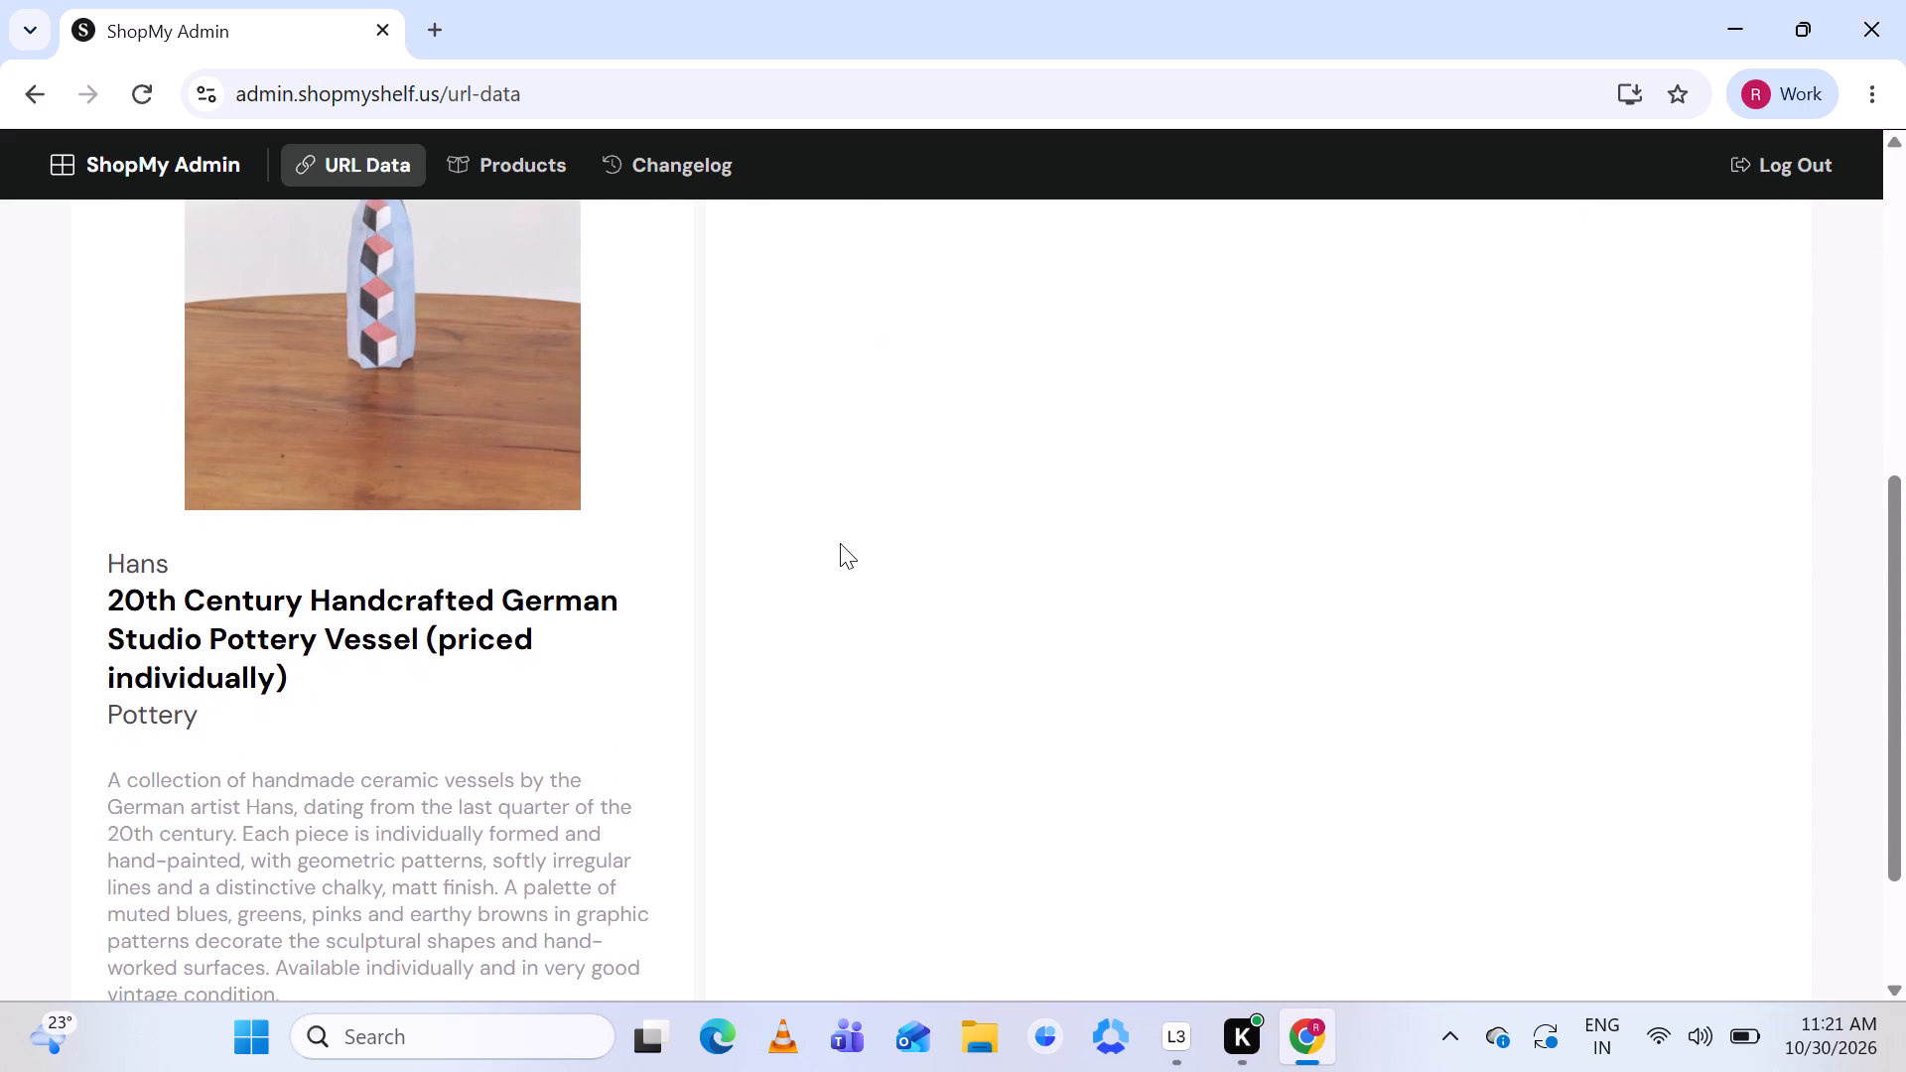
pyautogui.scroll(1, 840, 543)
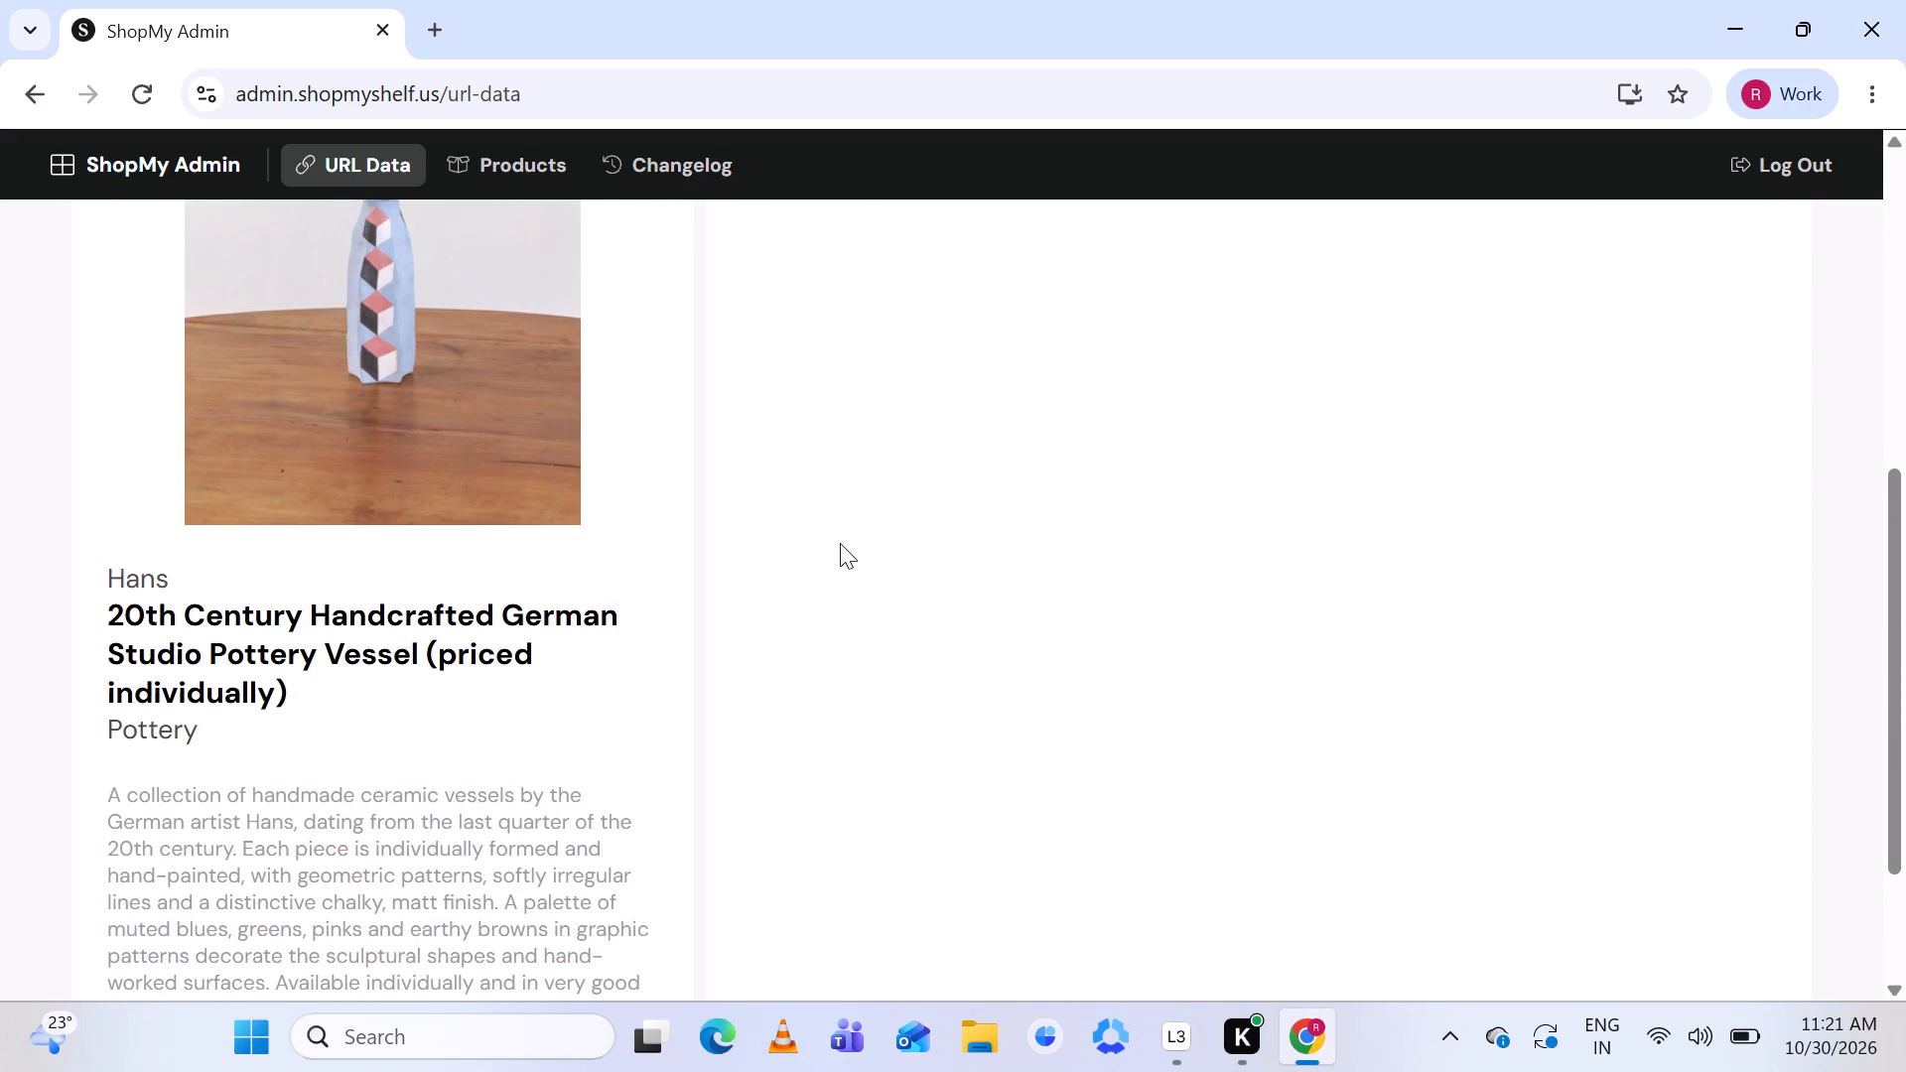
pyautogui.scroll(5, 840, 543)
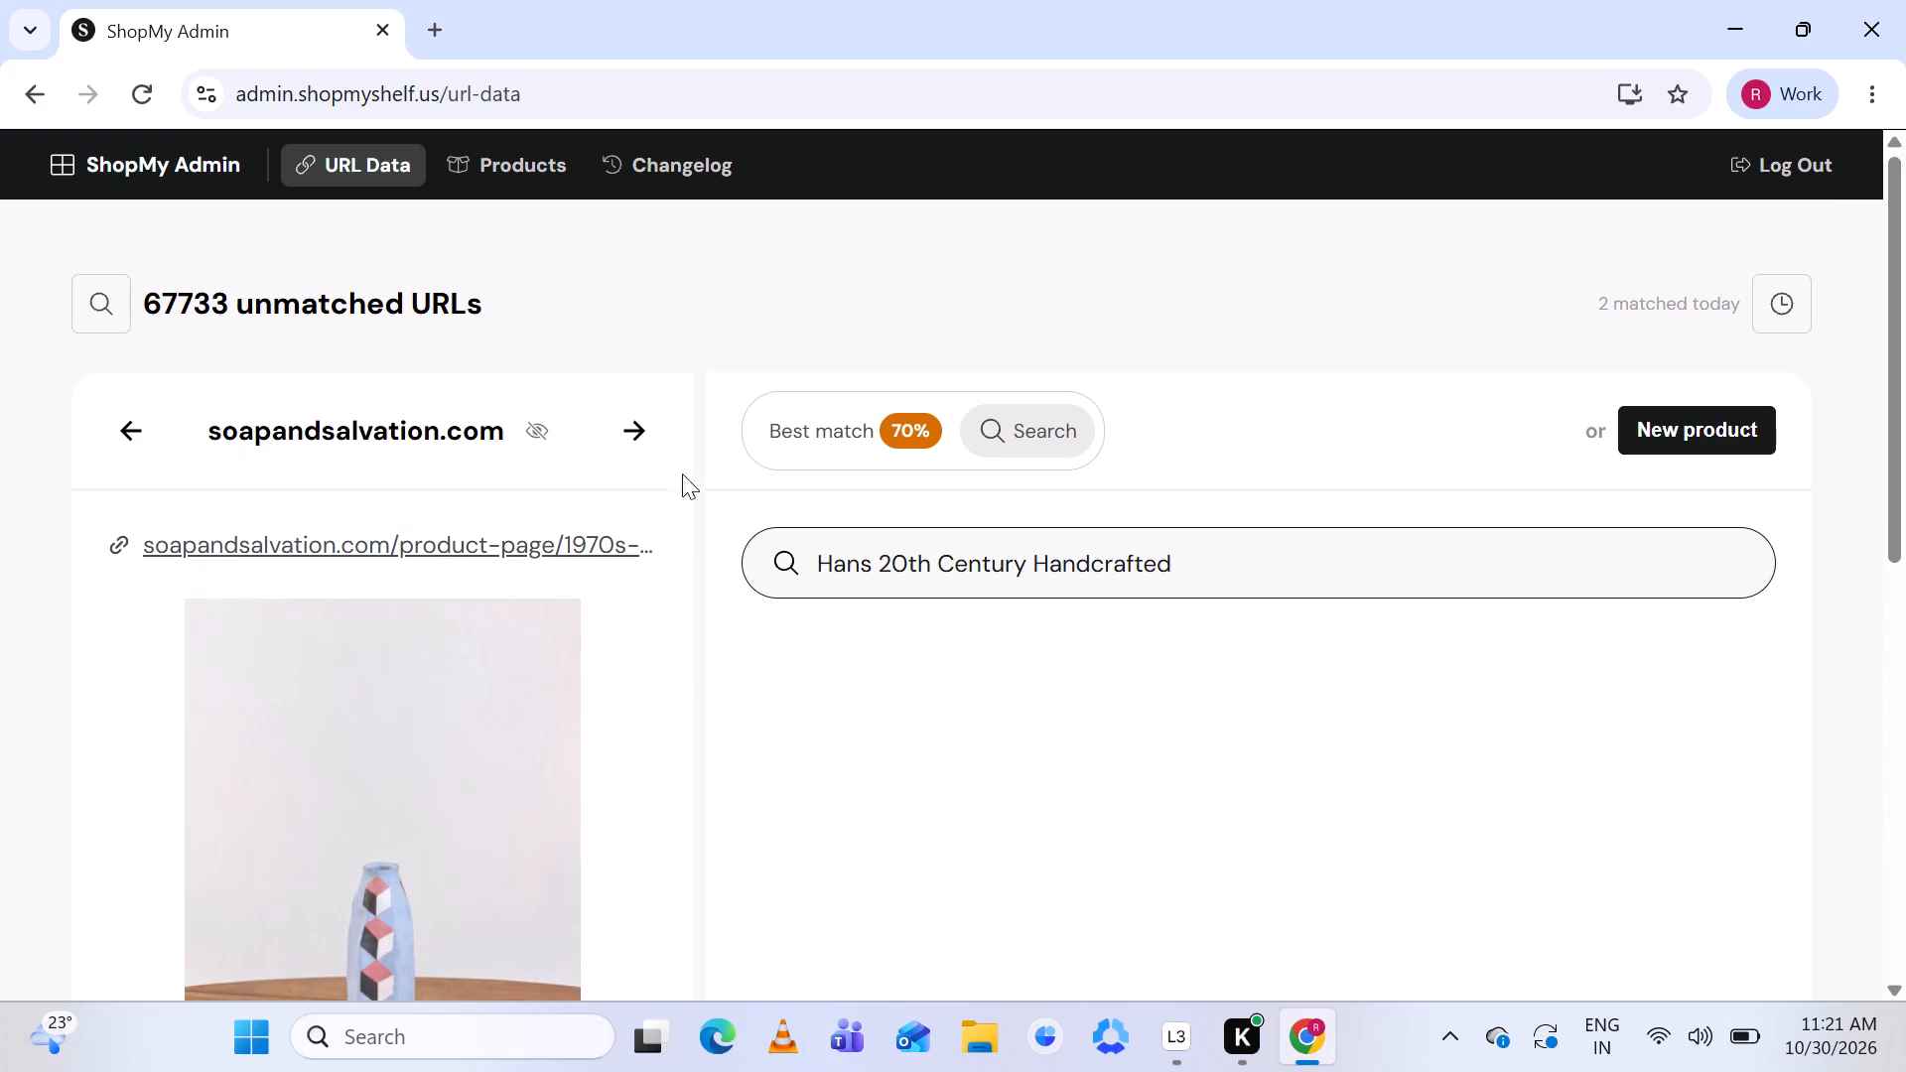
# View the suggested Hans Fischer Hand Painted Vase product page for comparison with the pottery vessel, and return to ShopMy Admin.
pyautogui.click(828, 429)
pyautogui.scroll(-1, 996, 613)
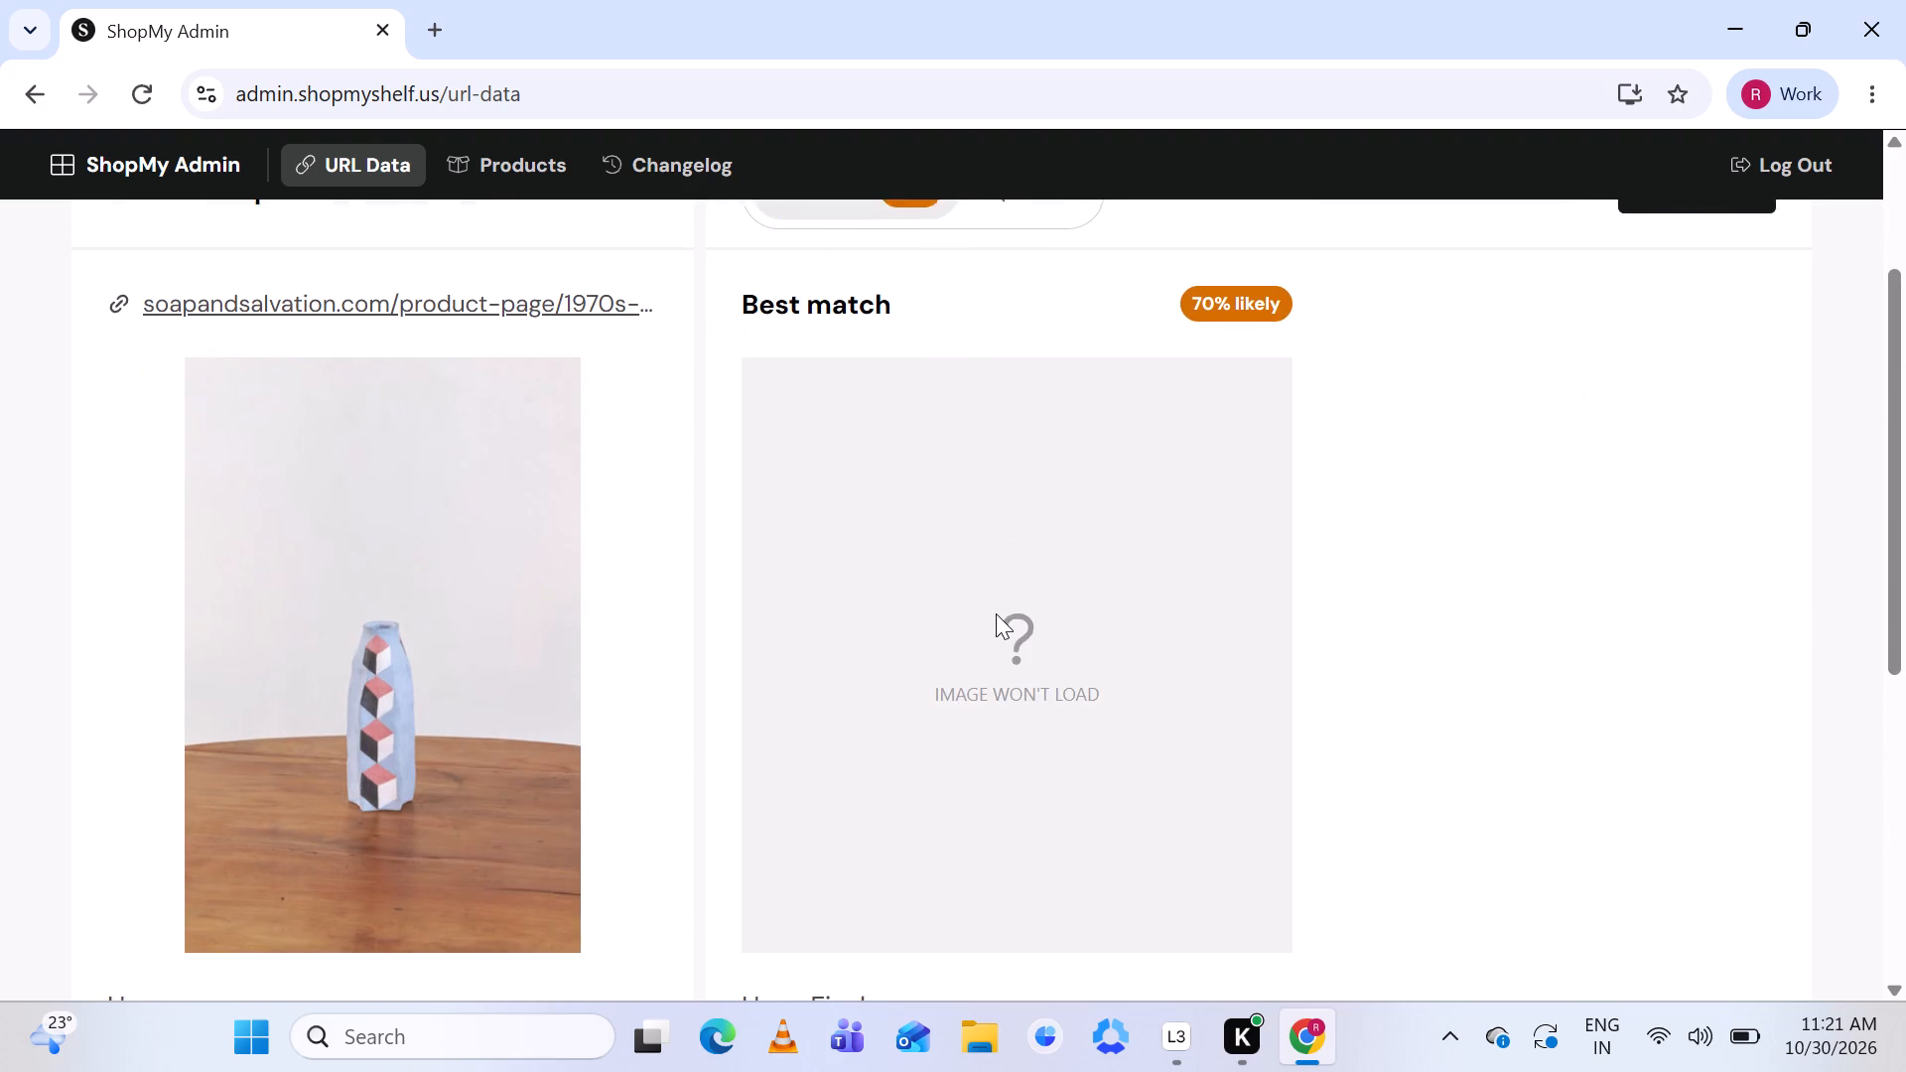
pyautogui.scroll(-1, 996, 613)
pyautogui.click(885, 521)
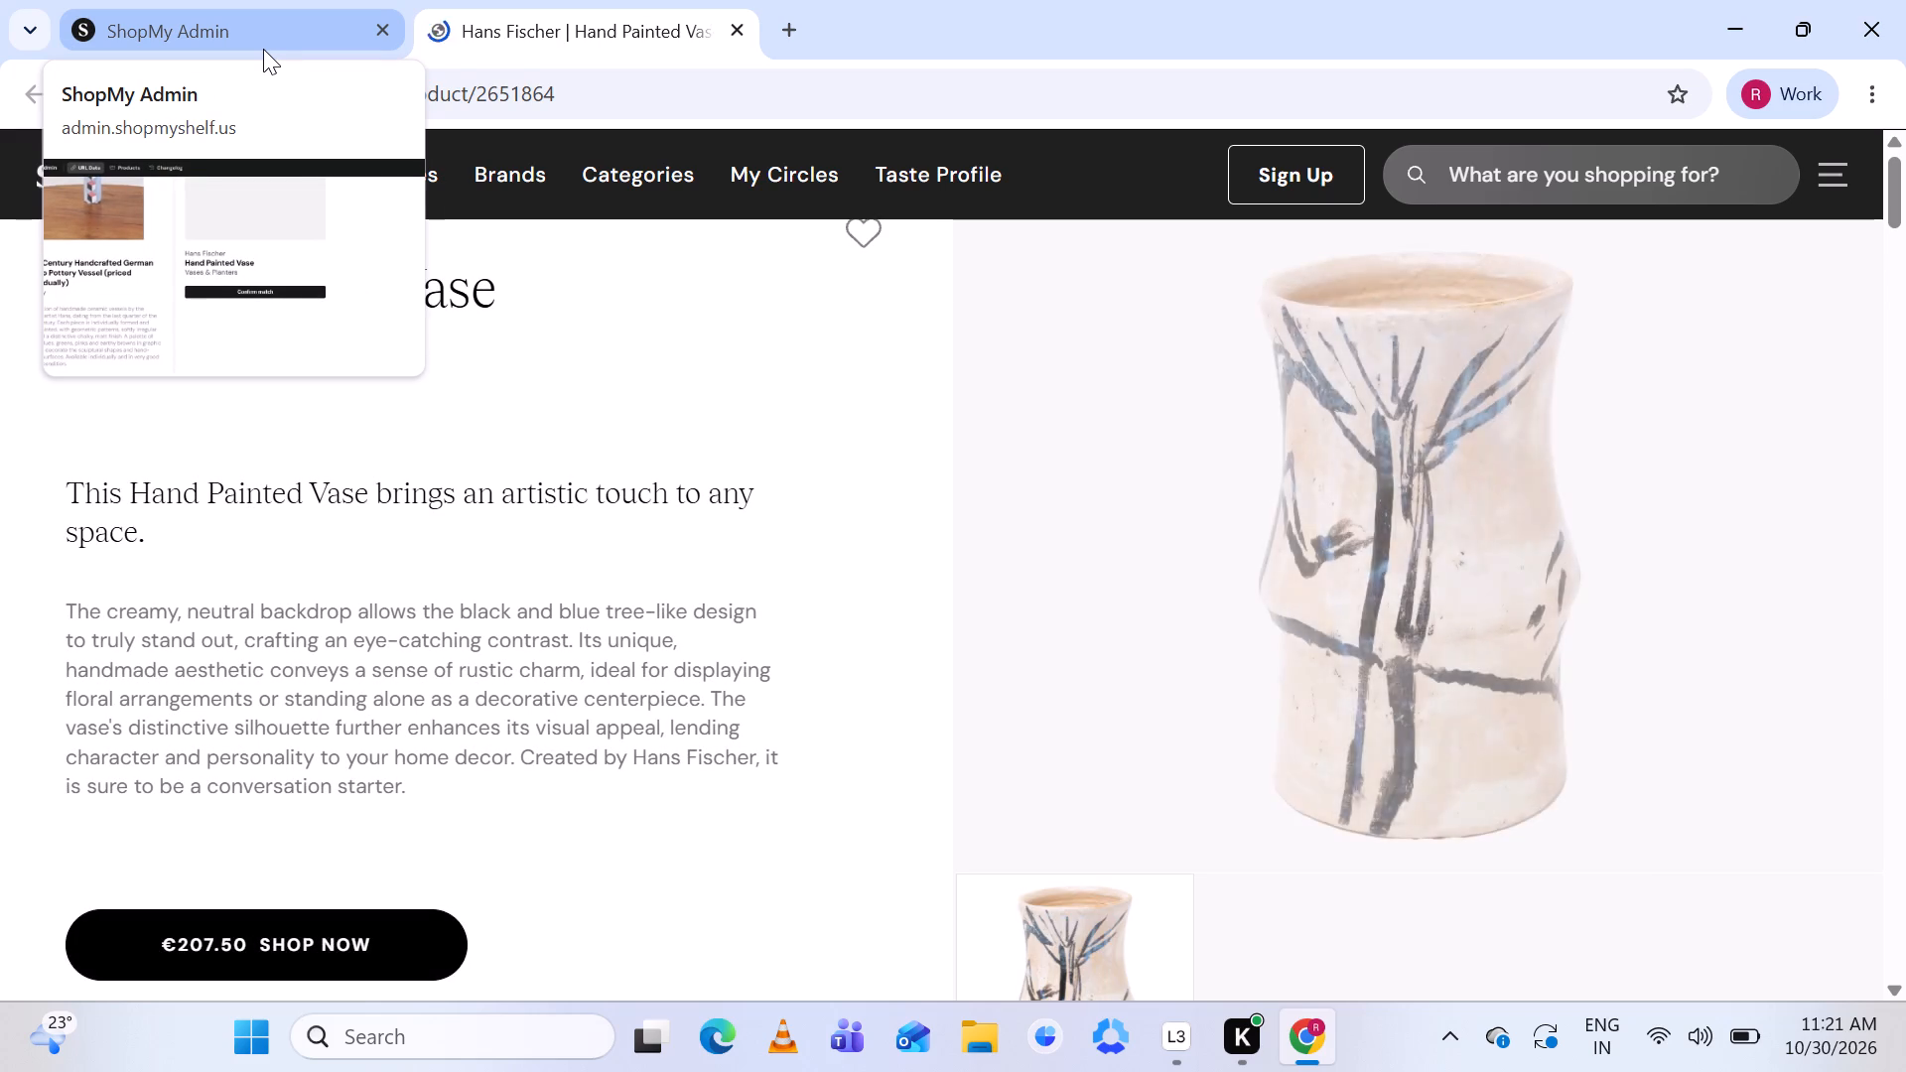
pyautogui.click(263, 49)
# Start a new product for the soapandsalvation.com pottery vessel and remove its second, close-up image.
pyautogui.scroll(3, 651, 445)
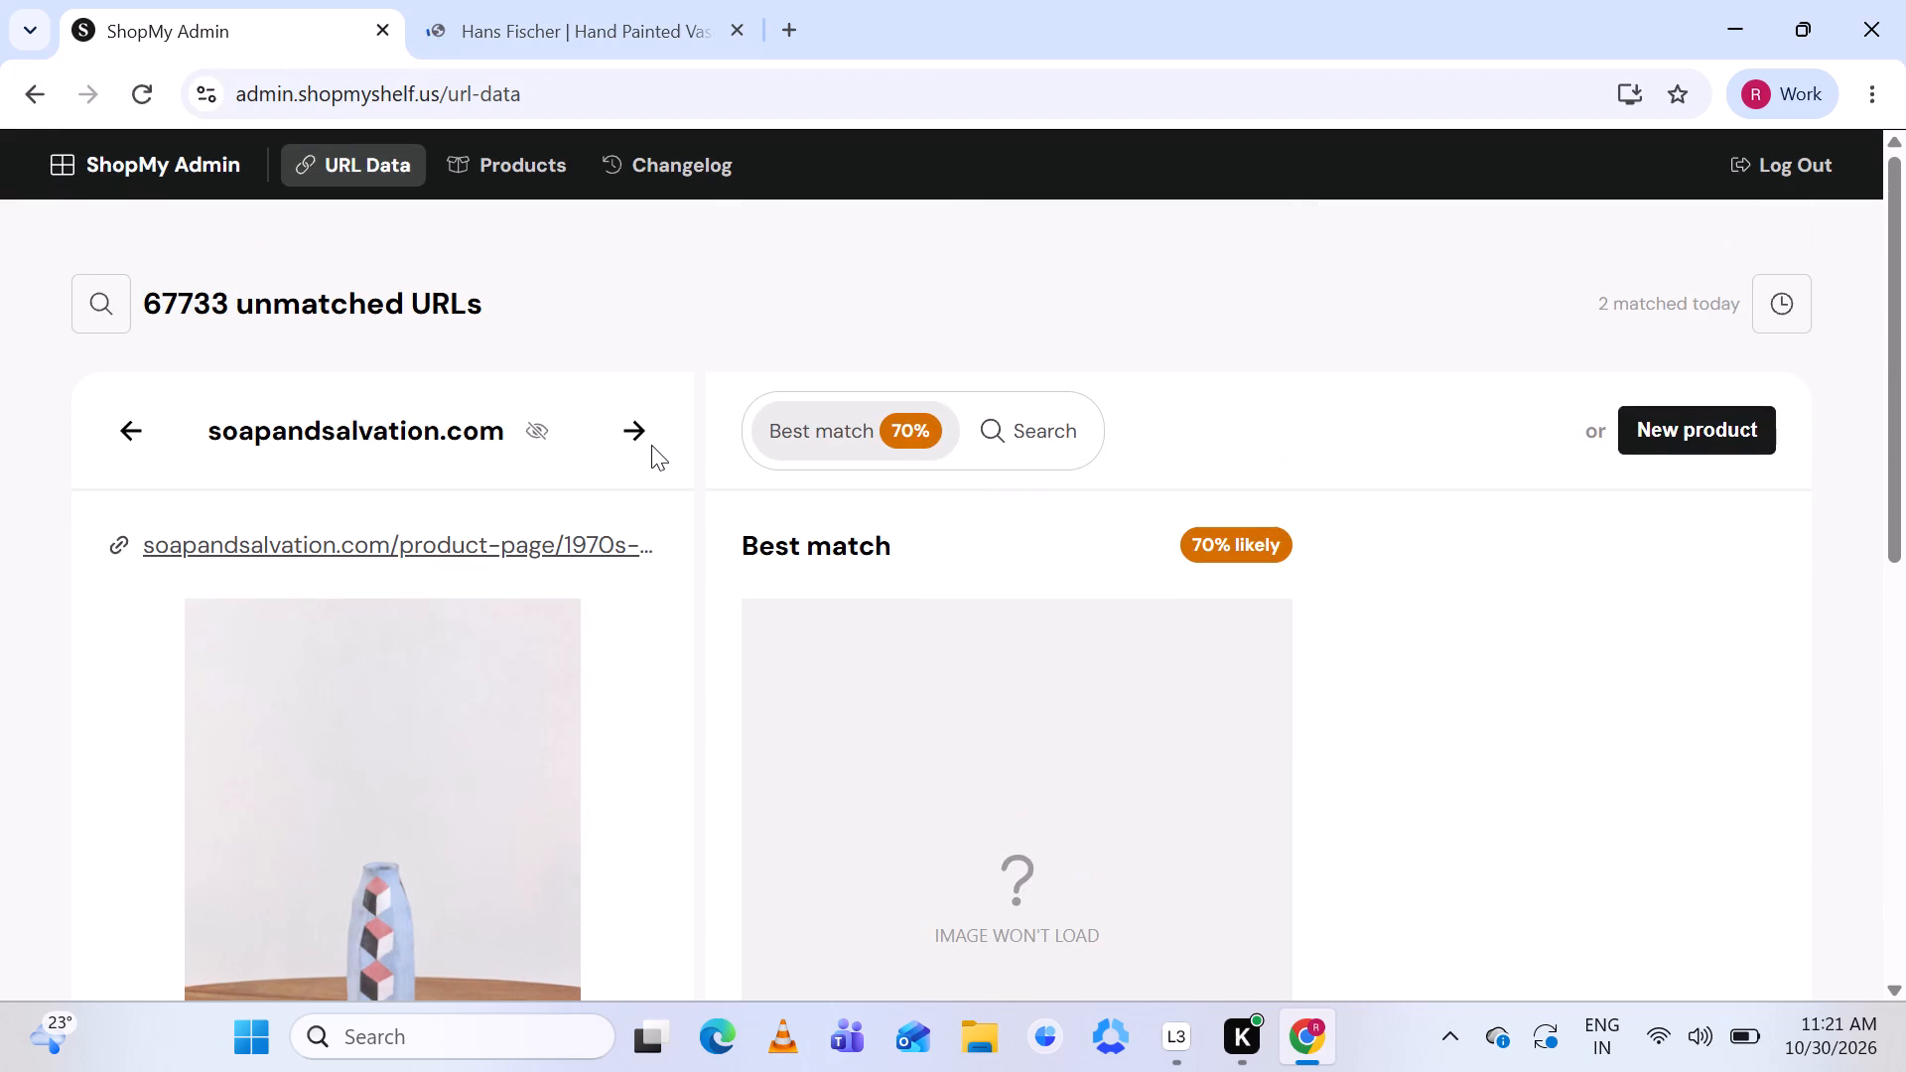
pyautogui.click(1683, 435)
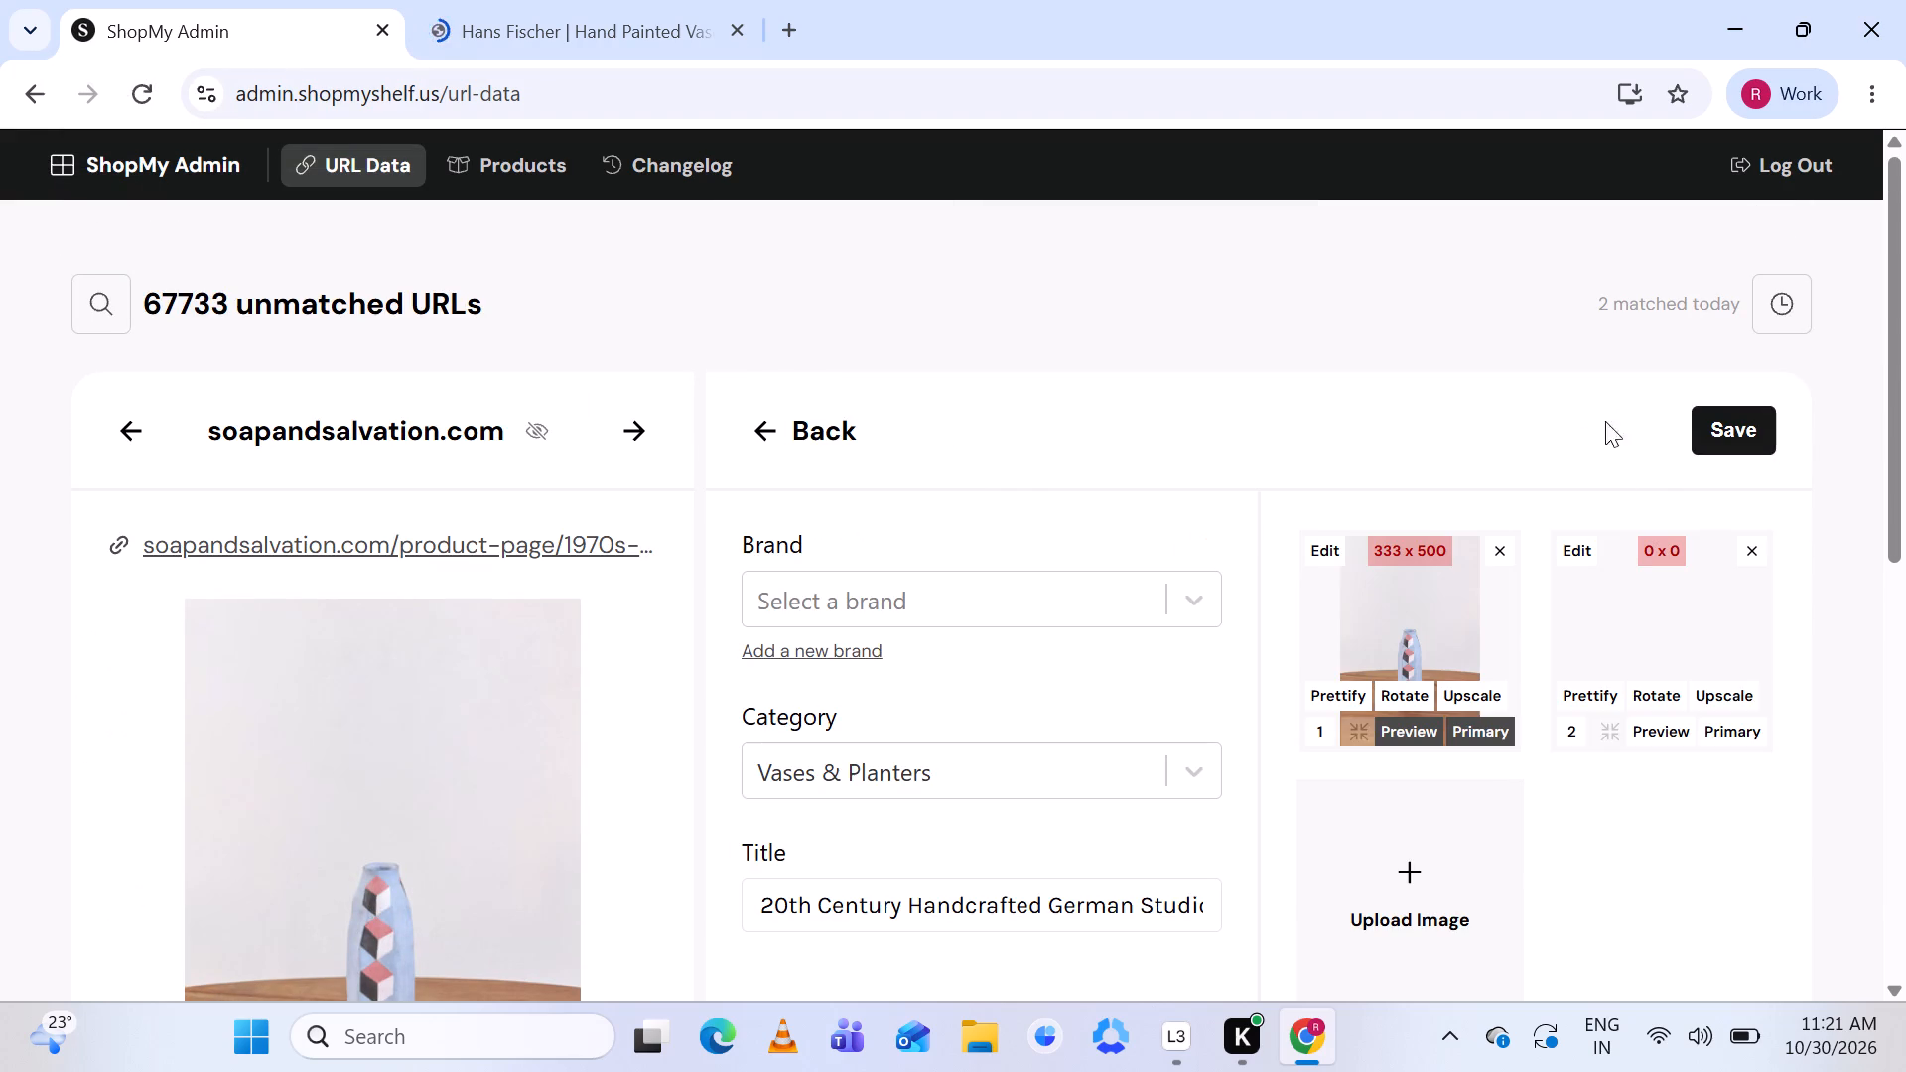
pyautogui.scroll(-2, 1276, 536)
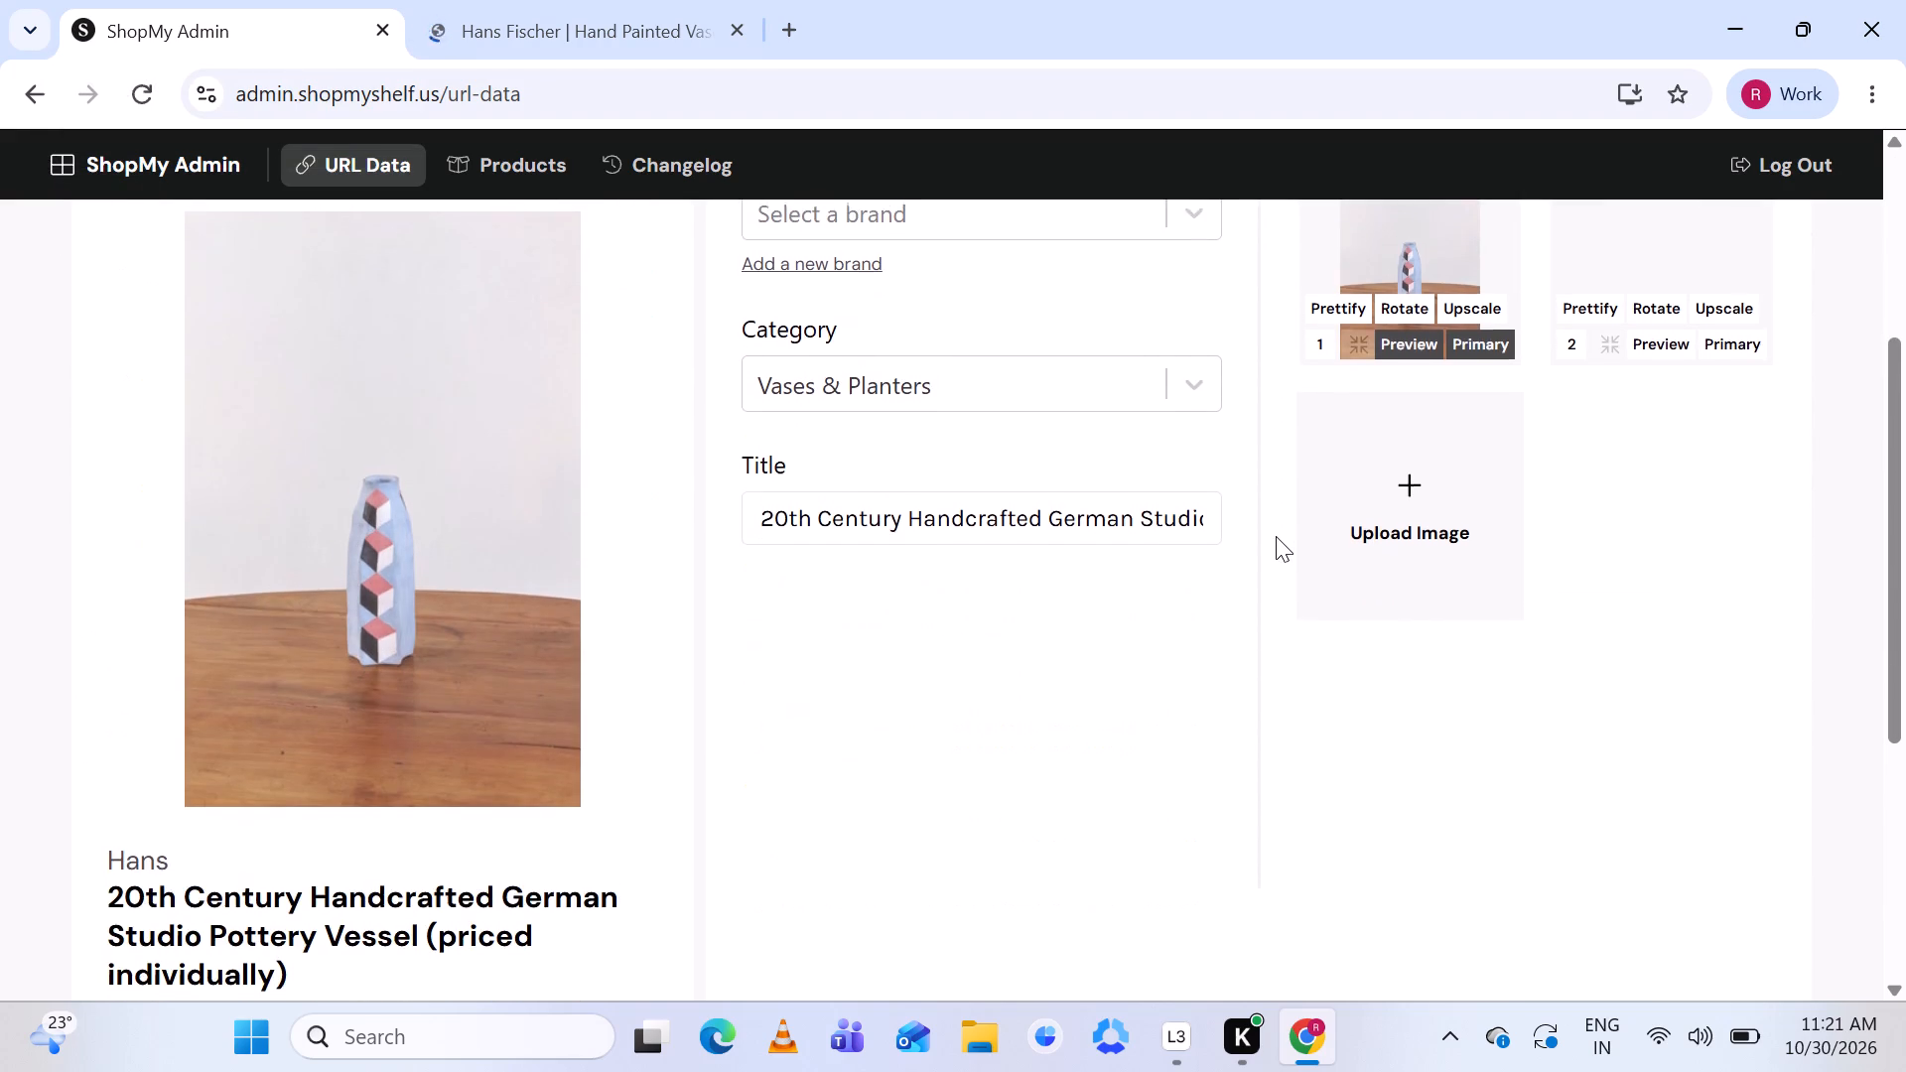
pyautogui.scroll(-1, 1276, 536)
pyautogui.scroll(1, 1276, 536)
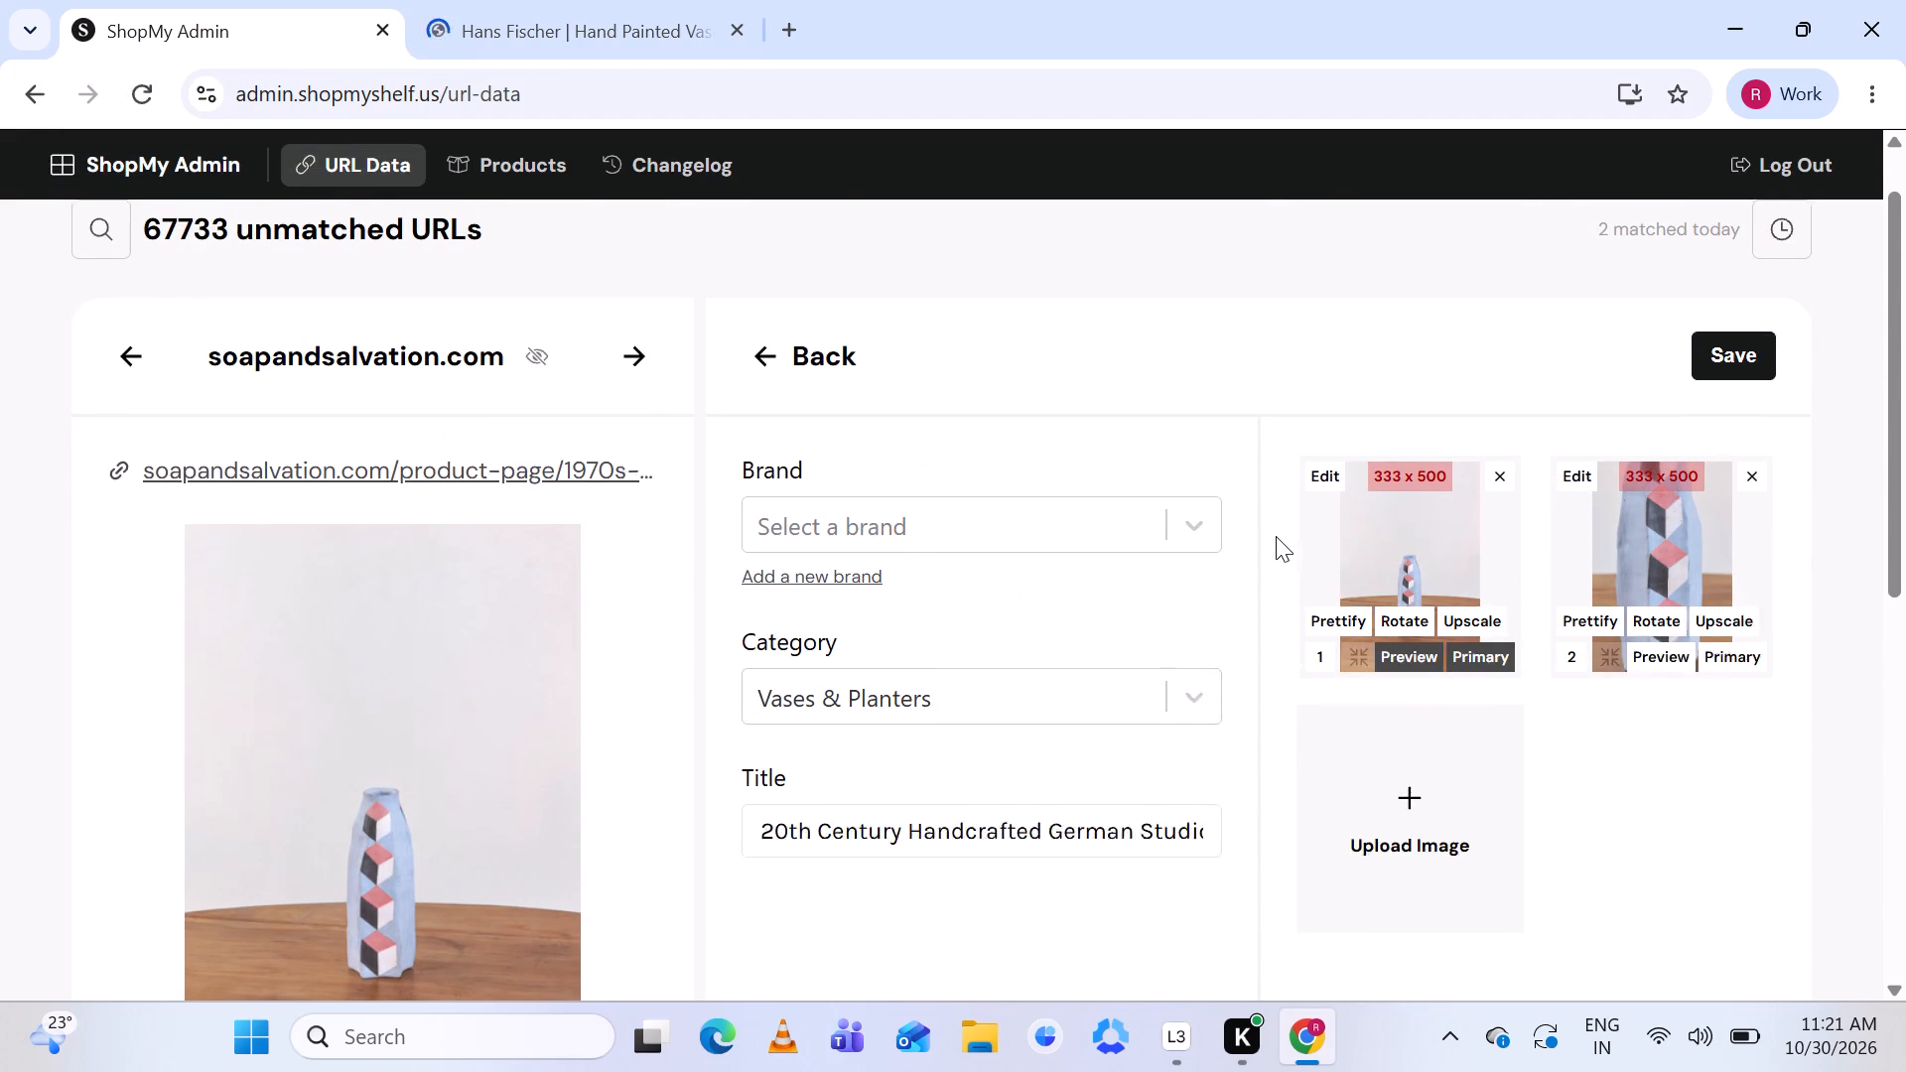
pyautogui.click(1751, 496)
# Search the brand options for "Hans", look through the list for a fitting brand, and close it without choosing one.
pyautogui.scroll(-1, 1376, 581)
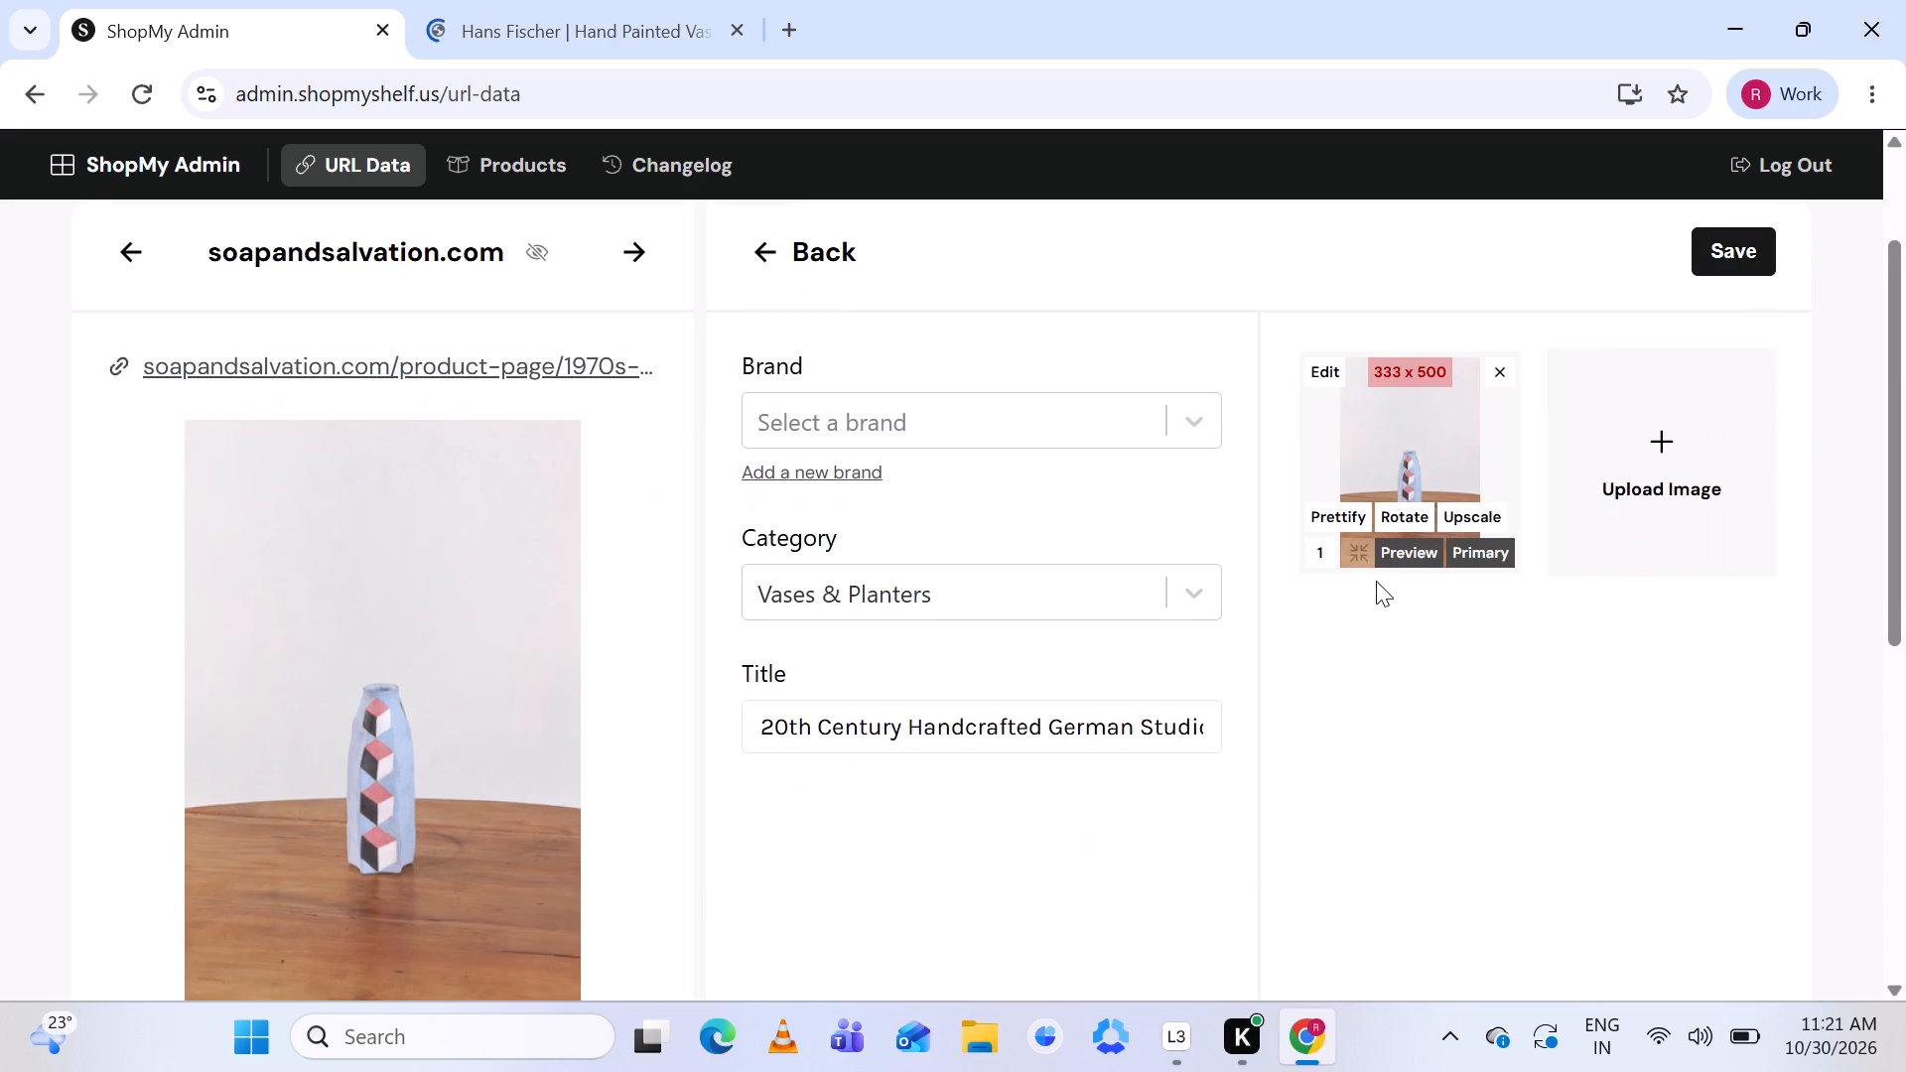
pyautogui.scroll(-1, 1376, 581)
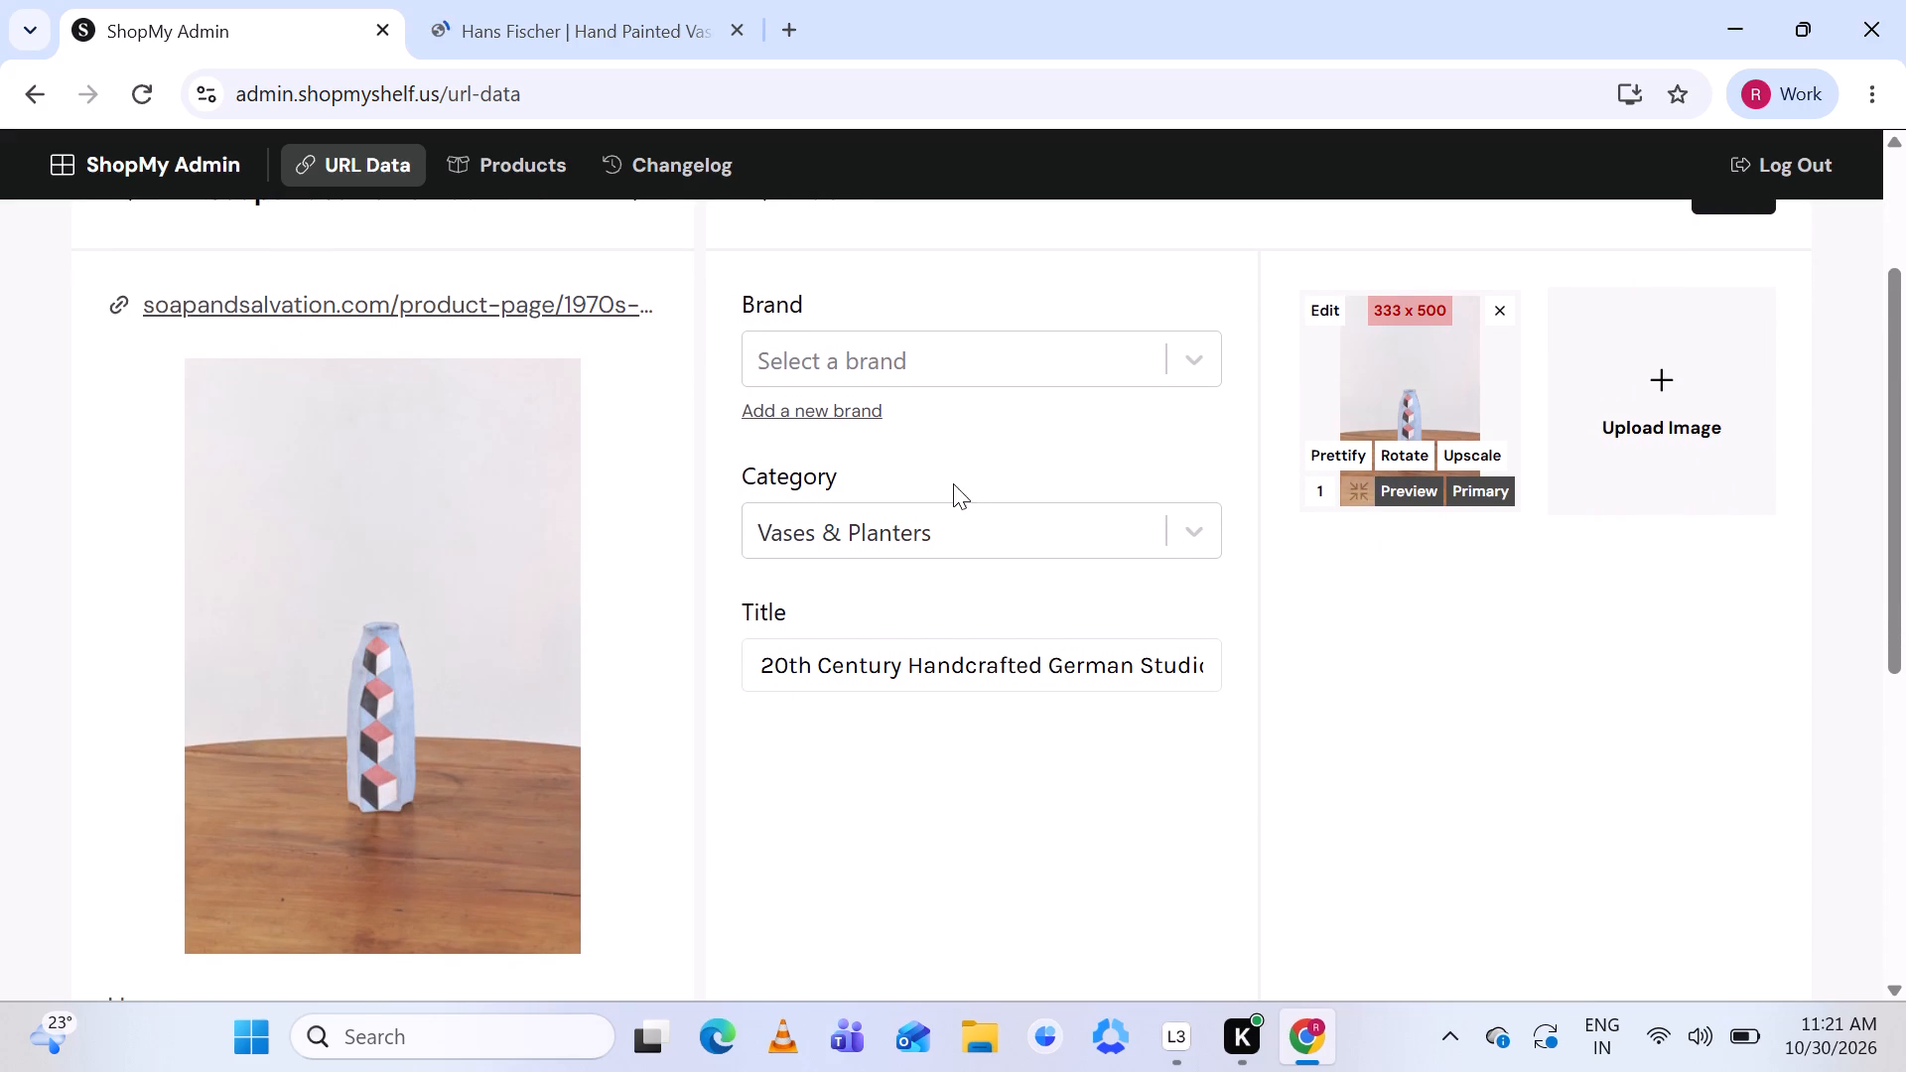
pyautogui.click(871, 369)
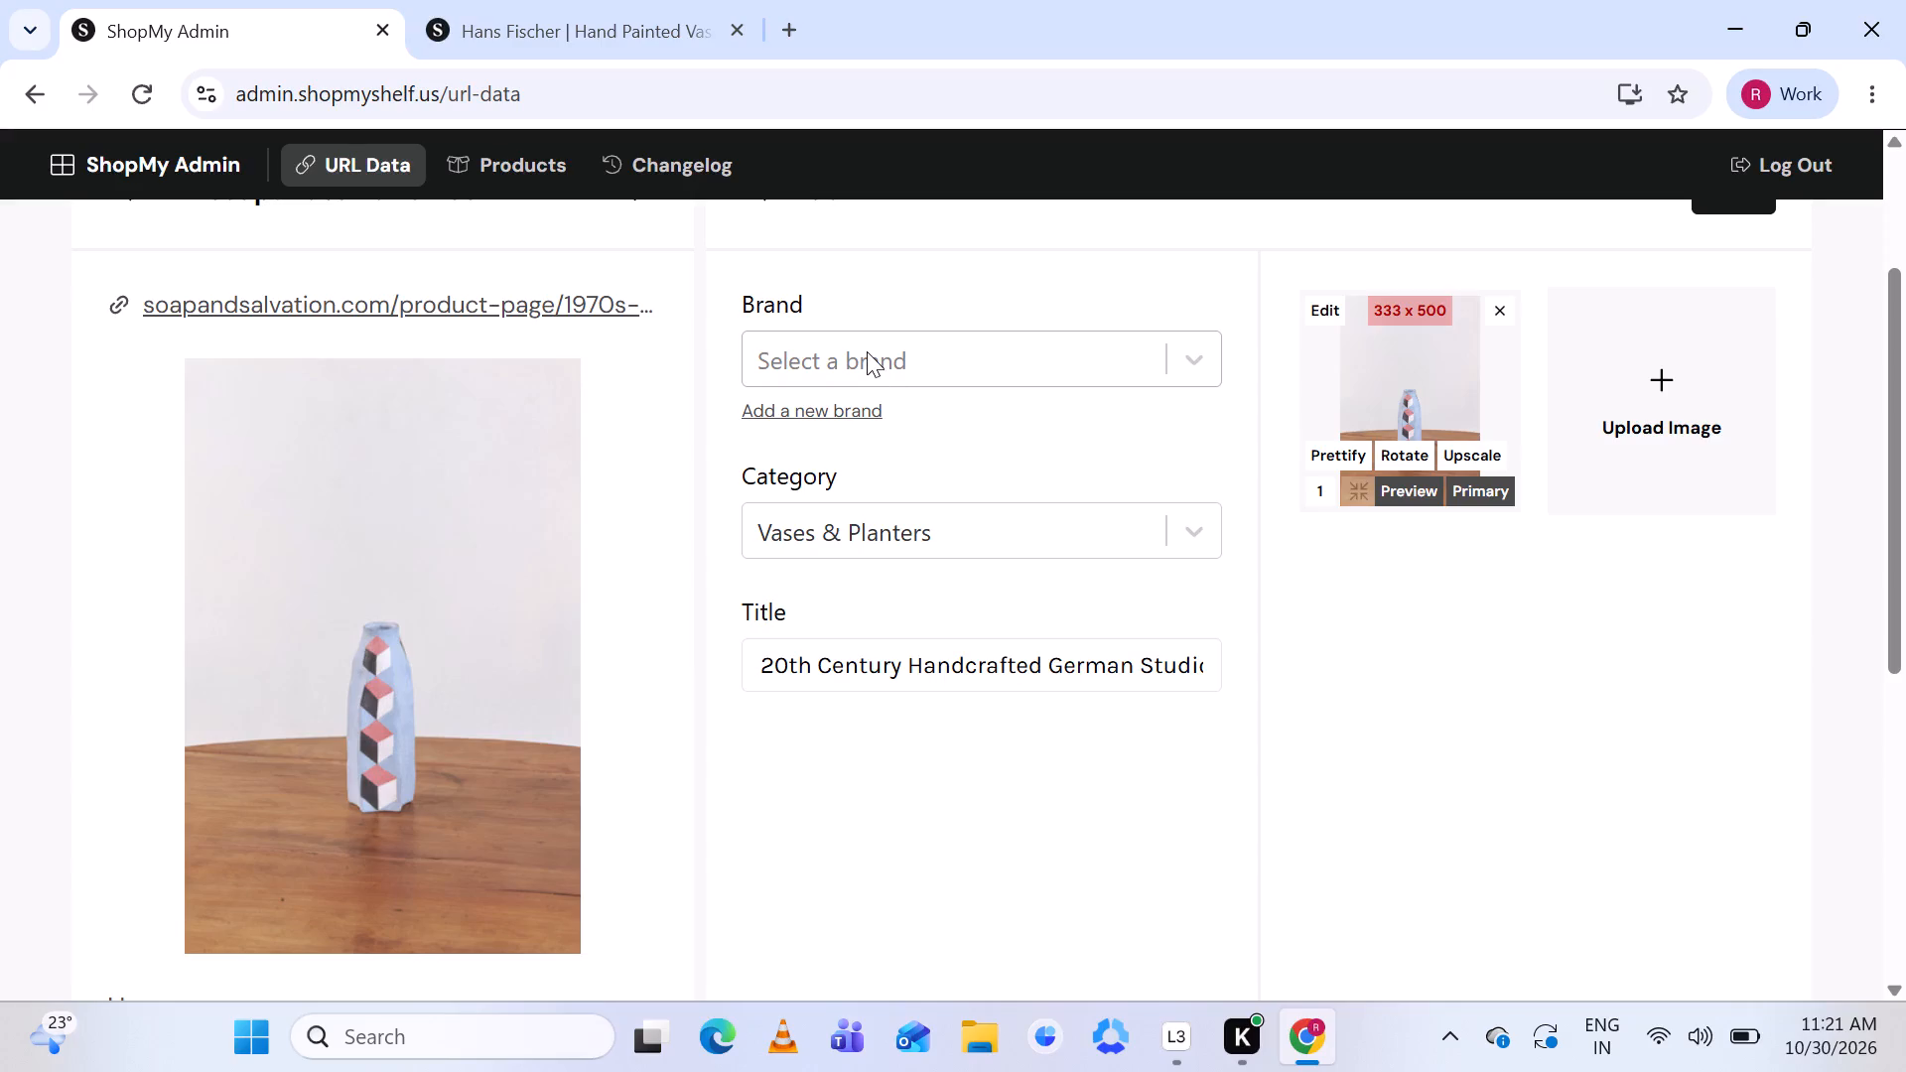
pyautogui.click(866, 351)
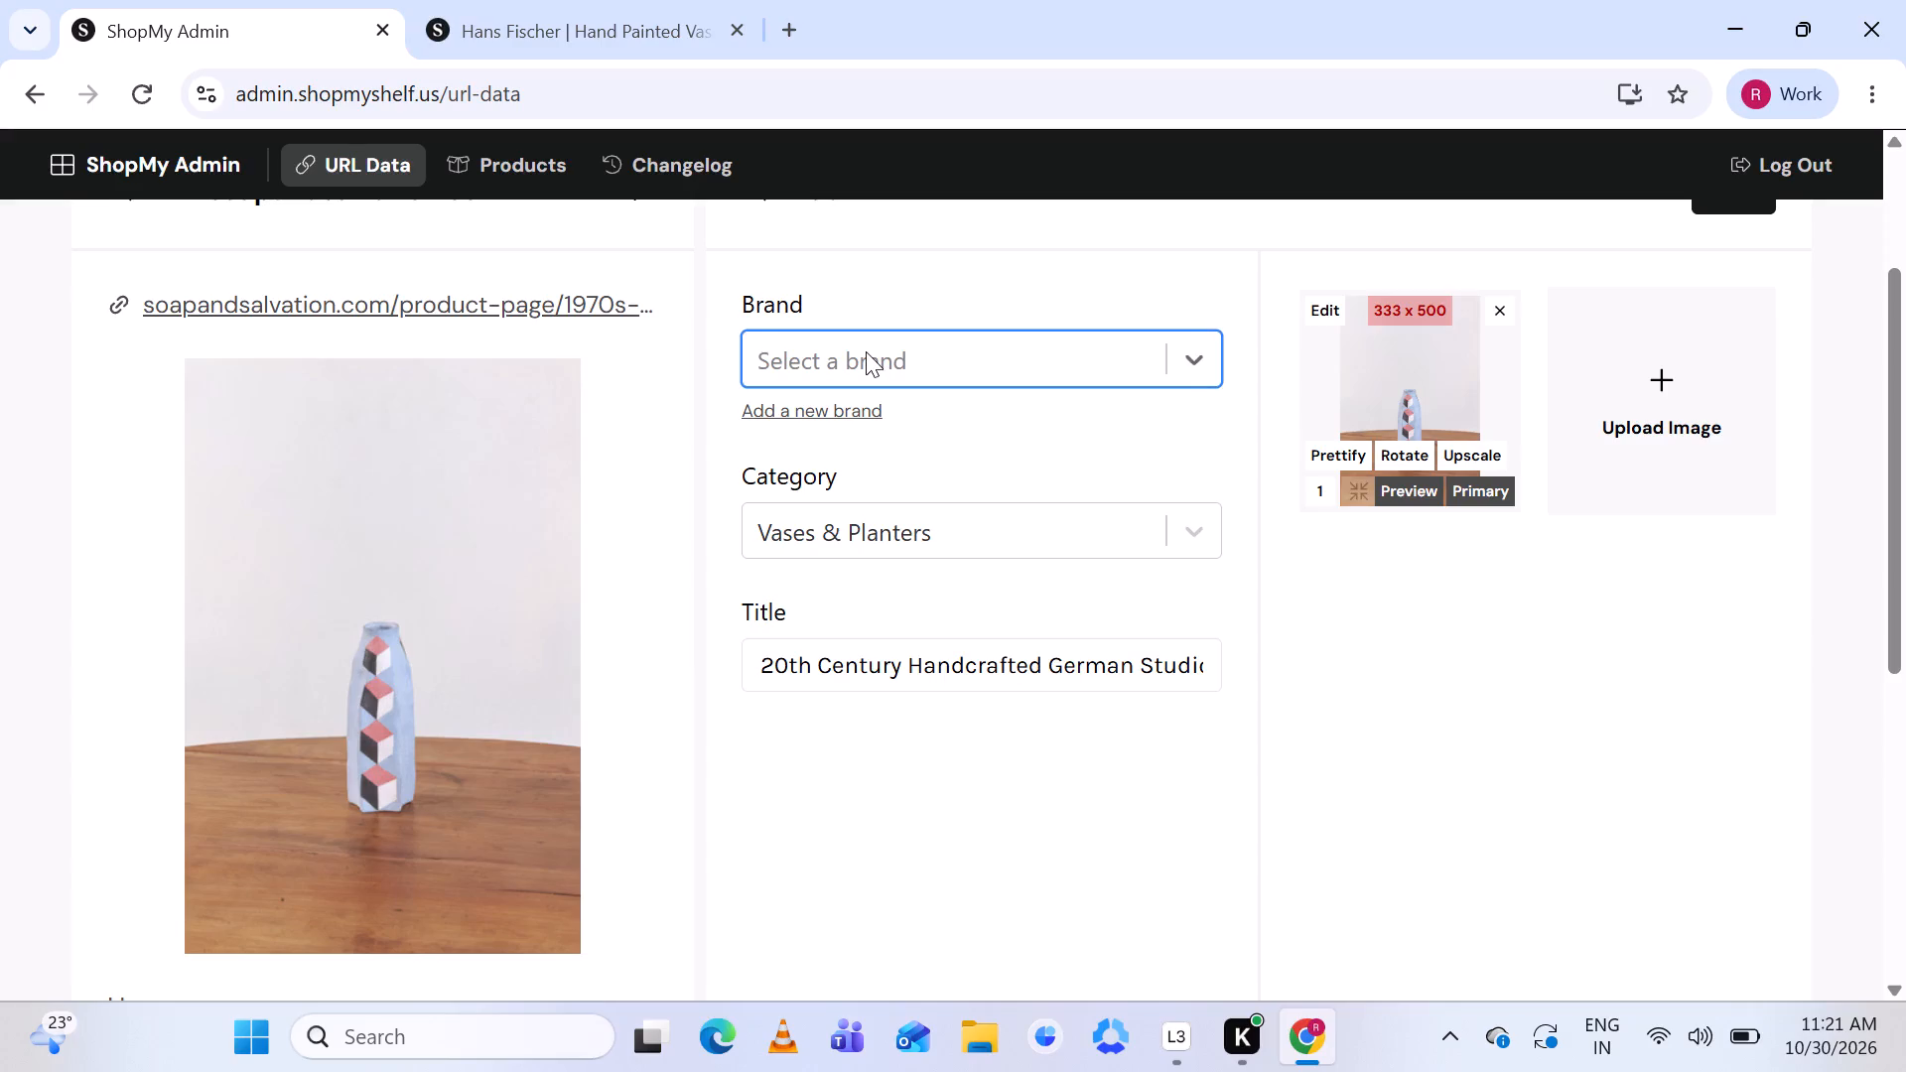
pyautogui.write('Hans')
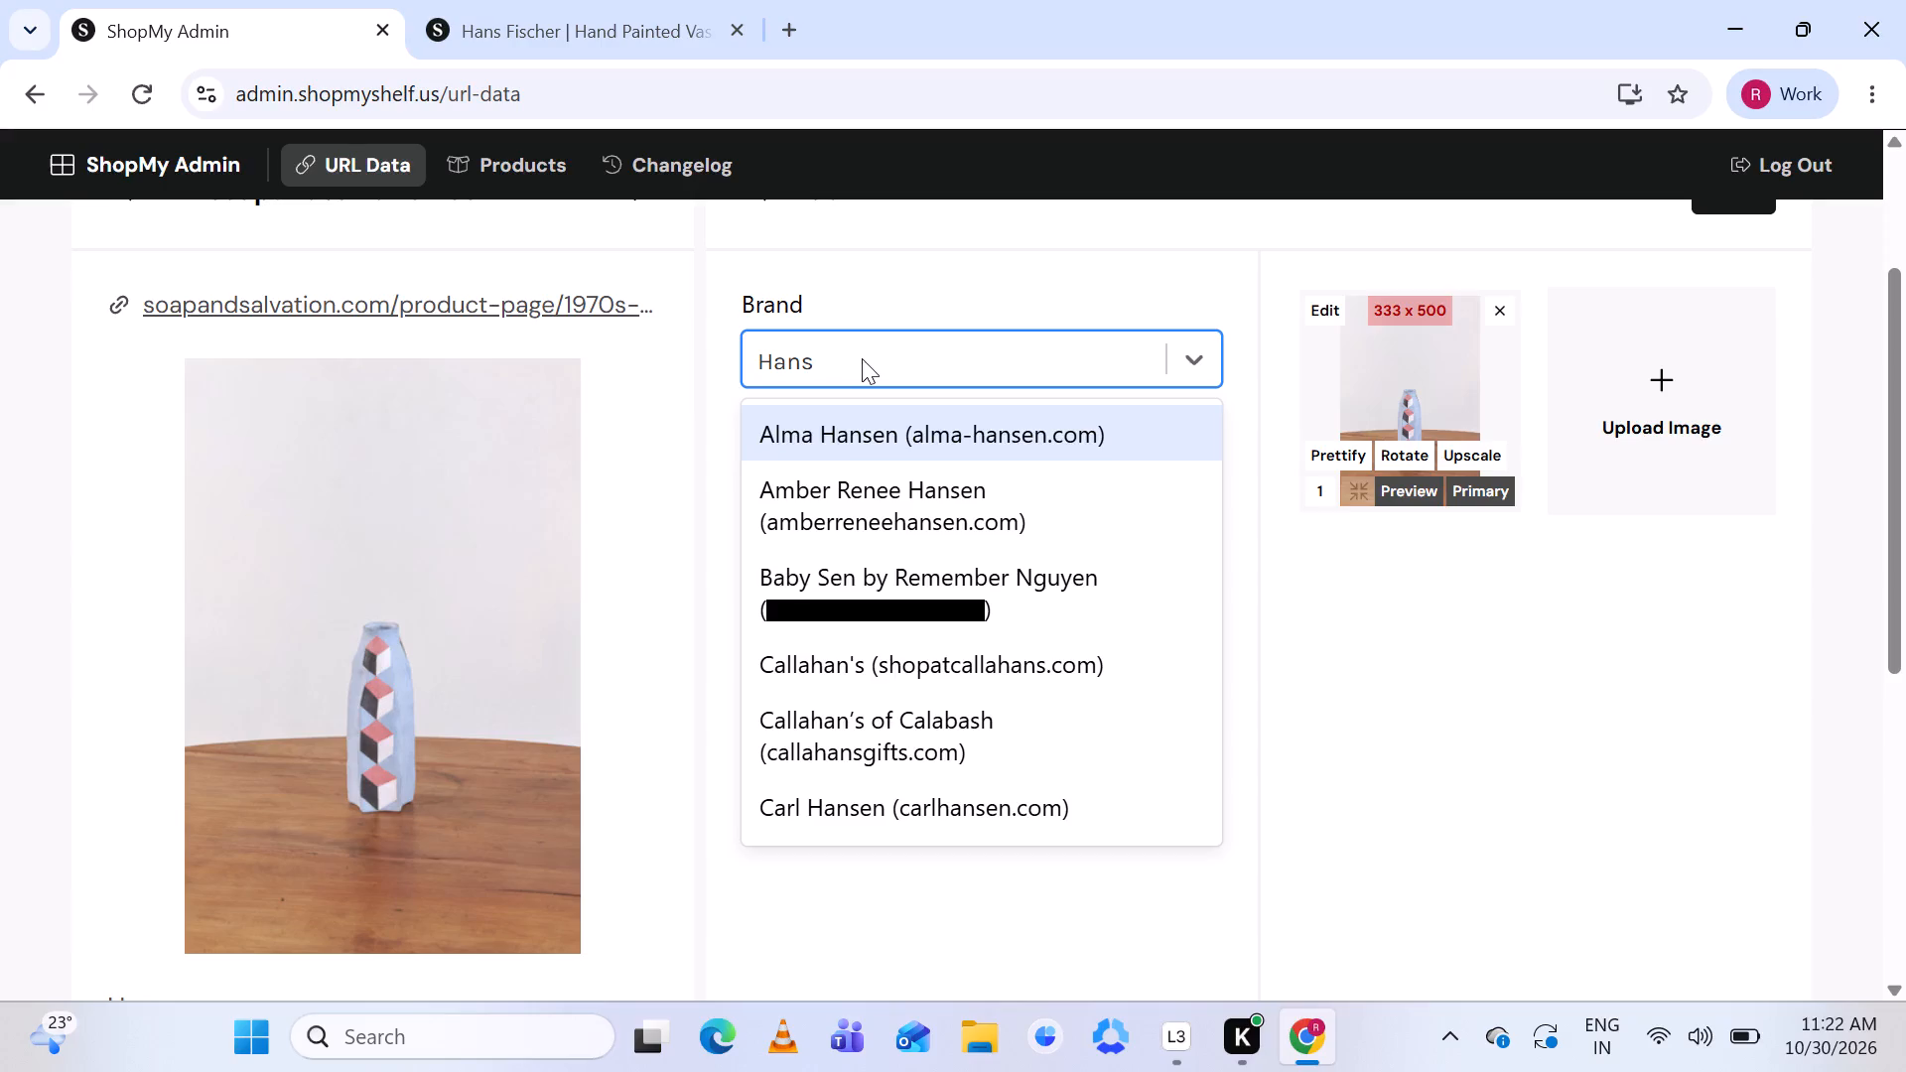
pyautogui.scroll(-5, 860, 609)
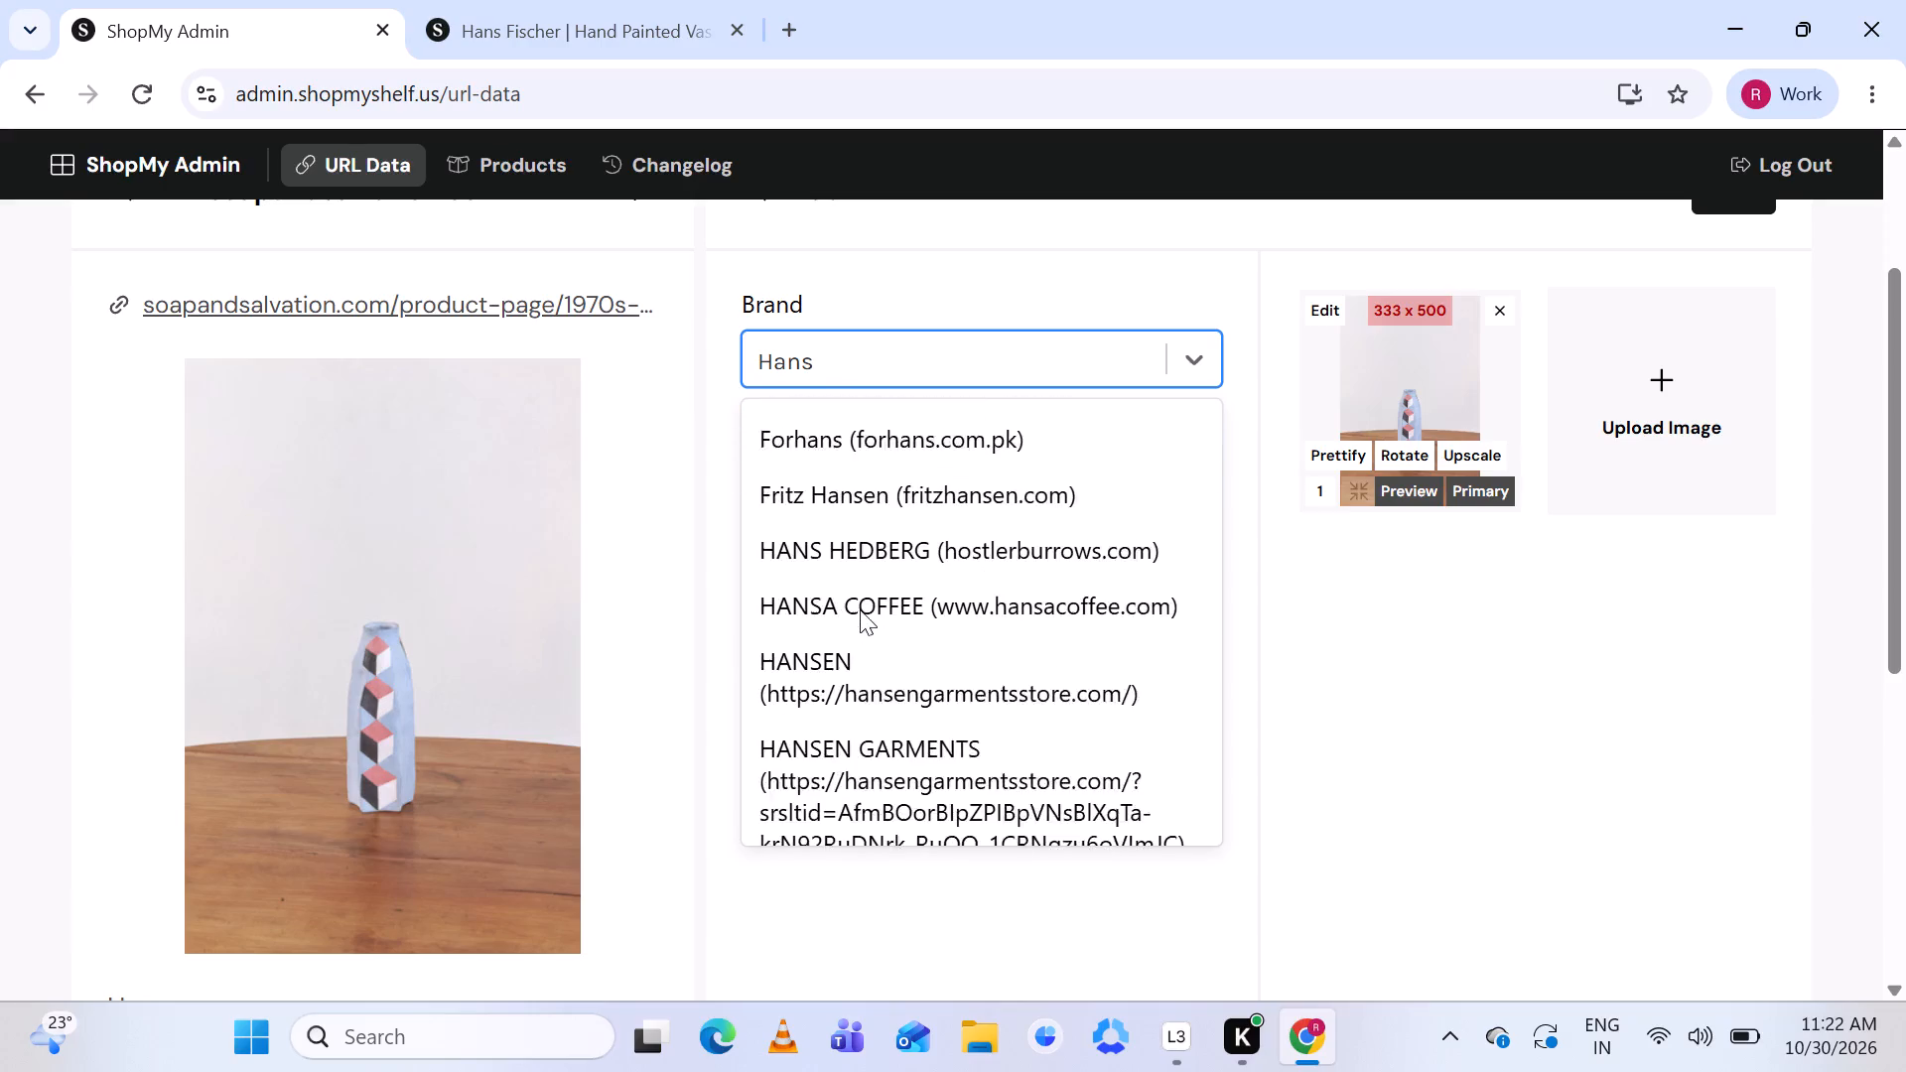
pyautogui.scroll(-3, 860, 609)
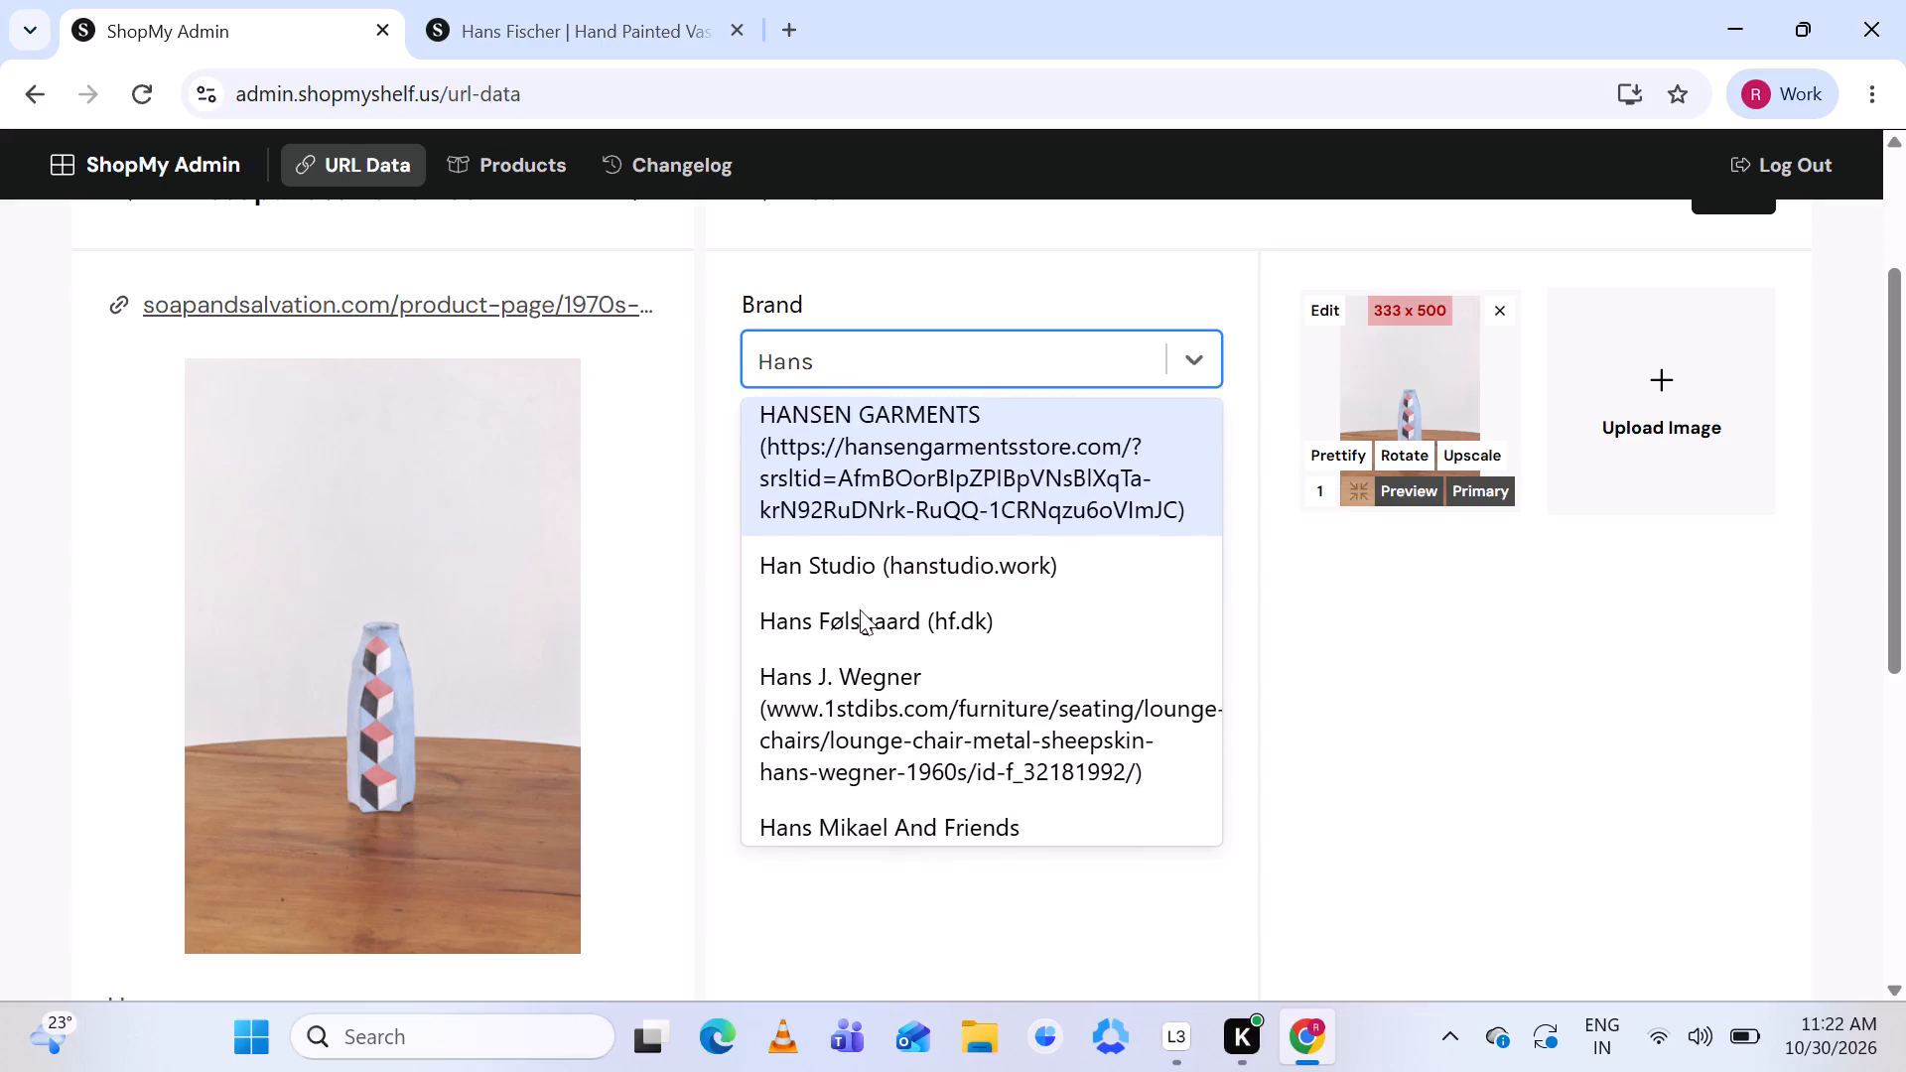
pyautogui.scroll(-3, 860, 609)
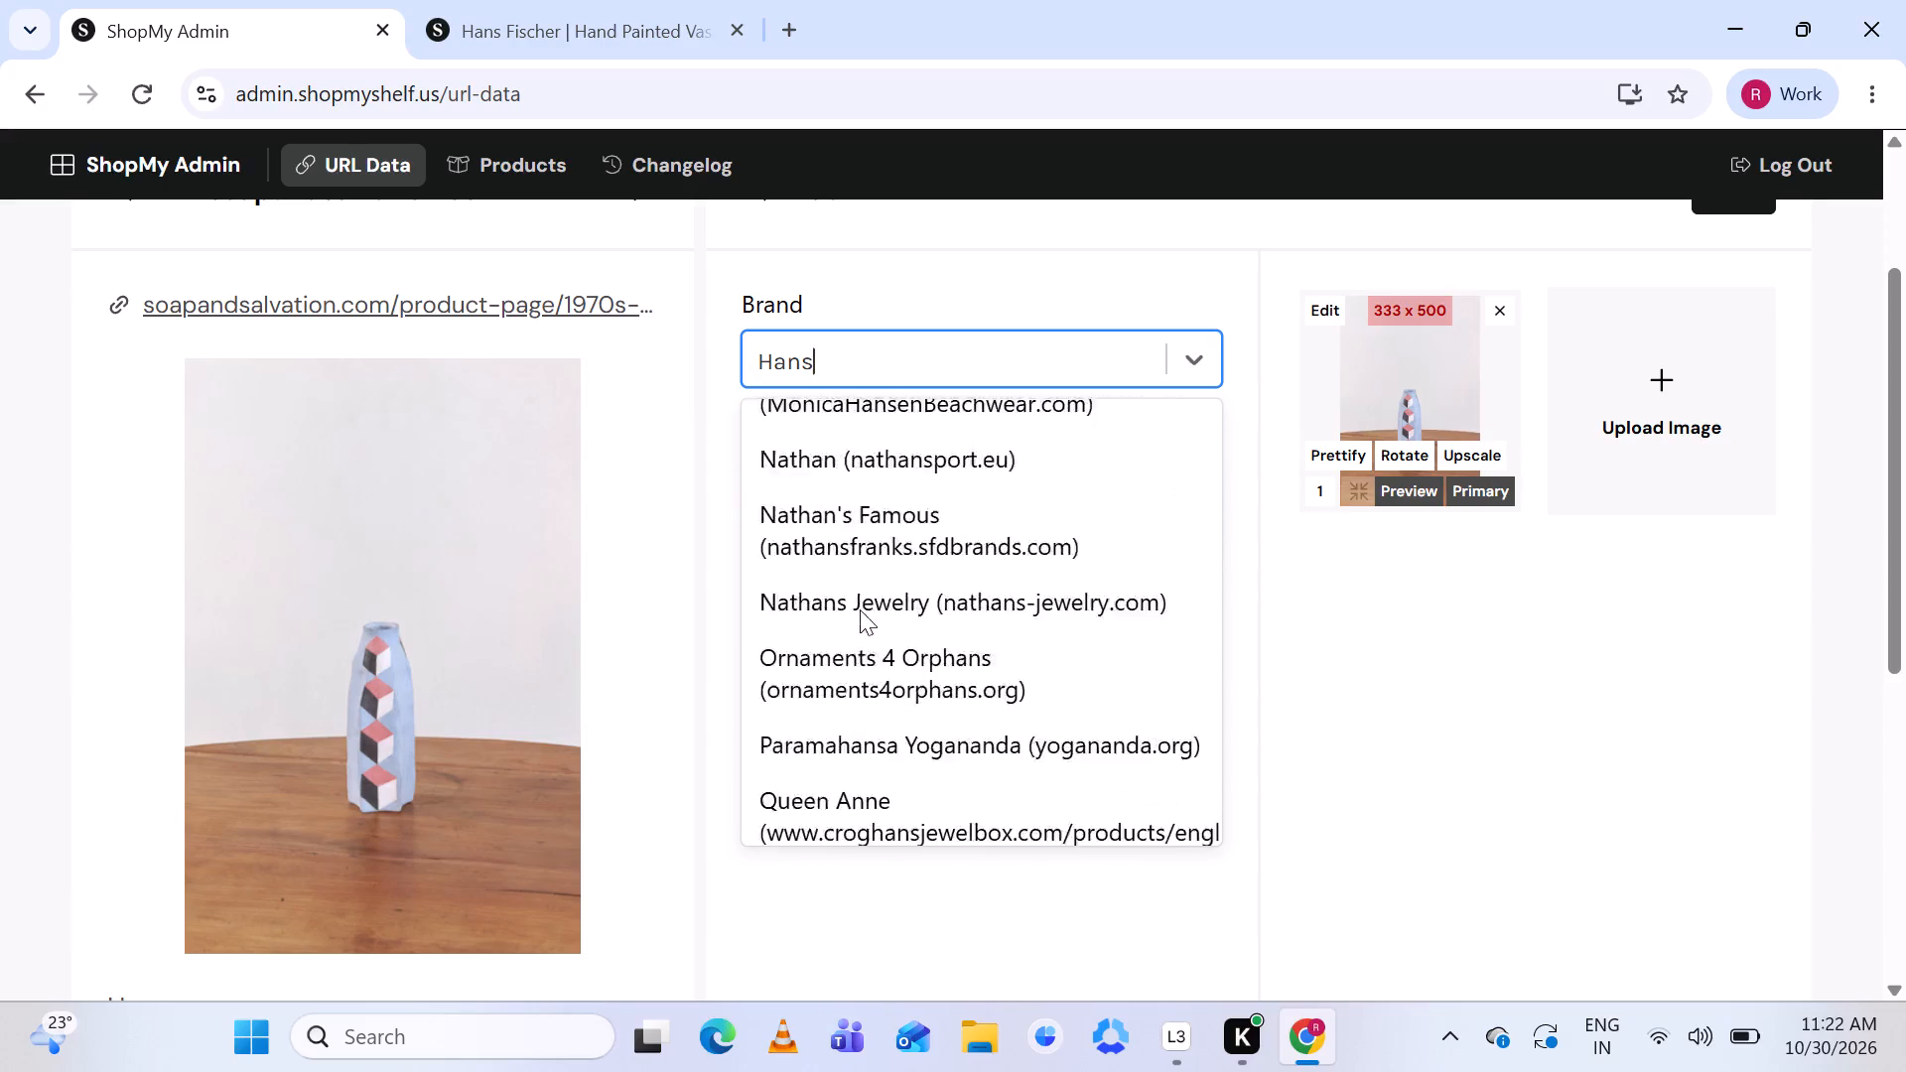
pyautogui.scroll(-3, 860, 609)
pyautogui.scroll(3, 860, 609)
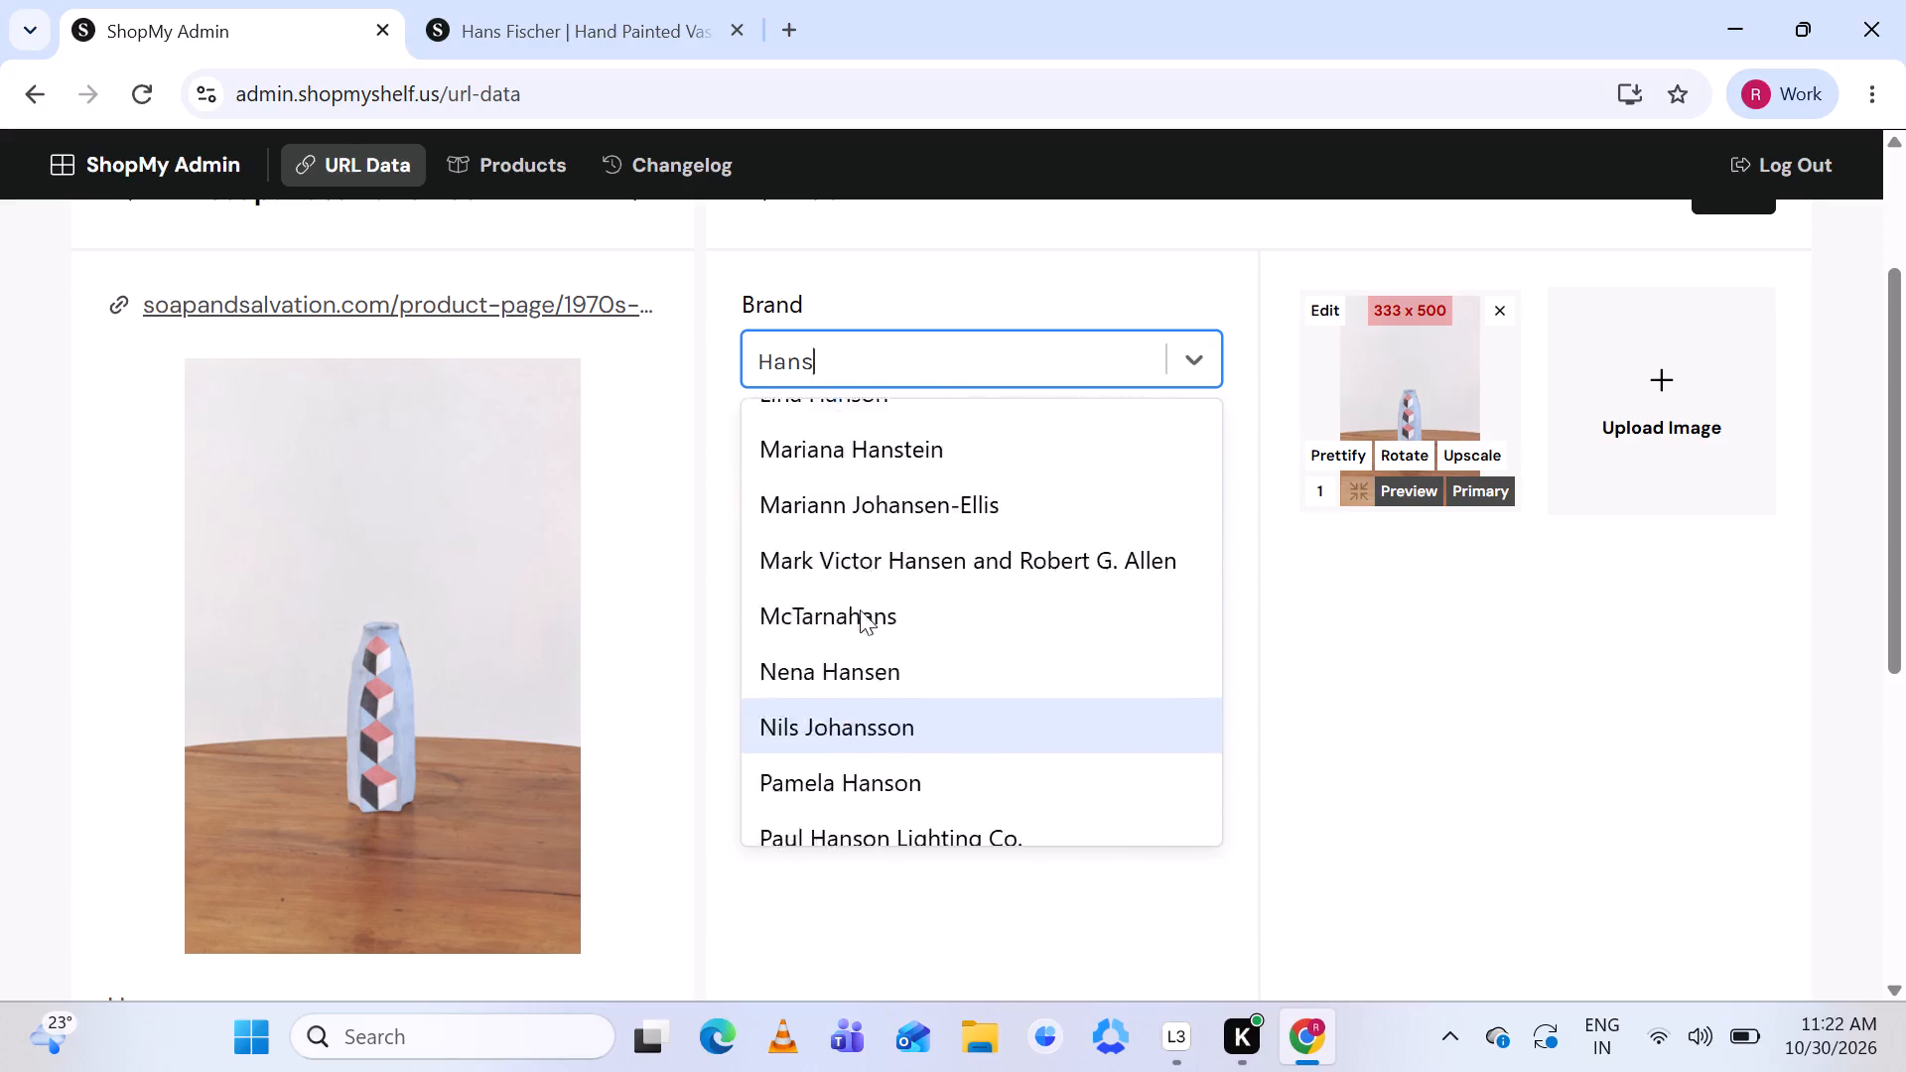
pyautogui.scroll(1, 860, 609)
pyautogui.scroll(-9, 860, 609)
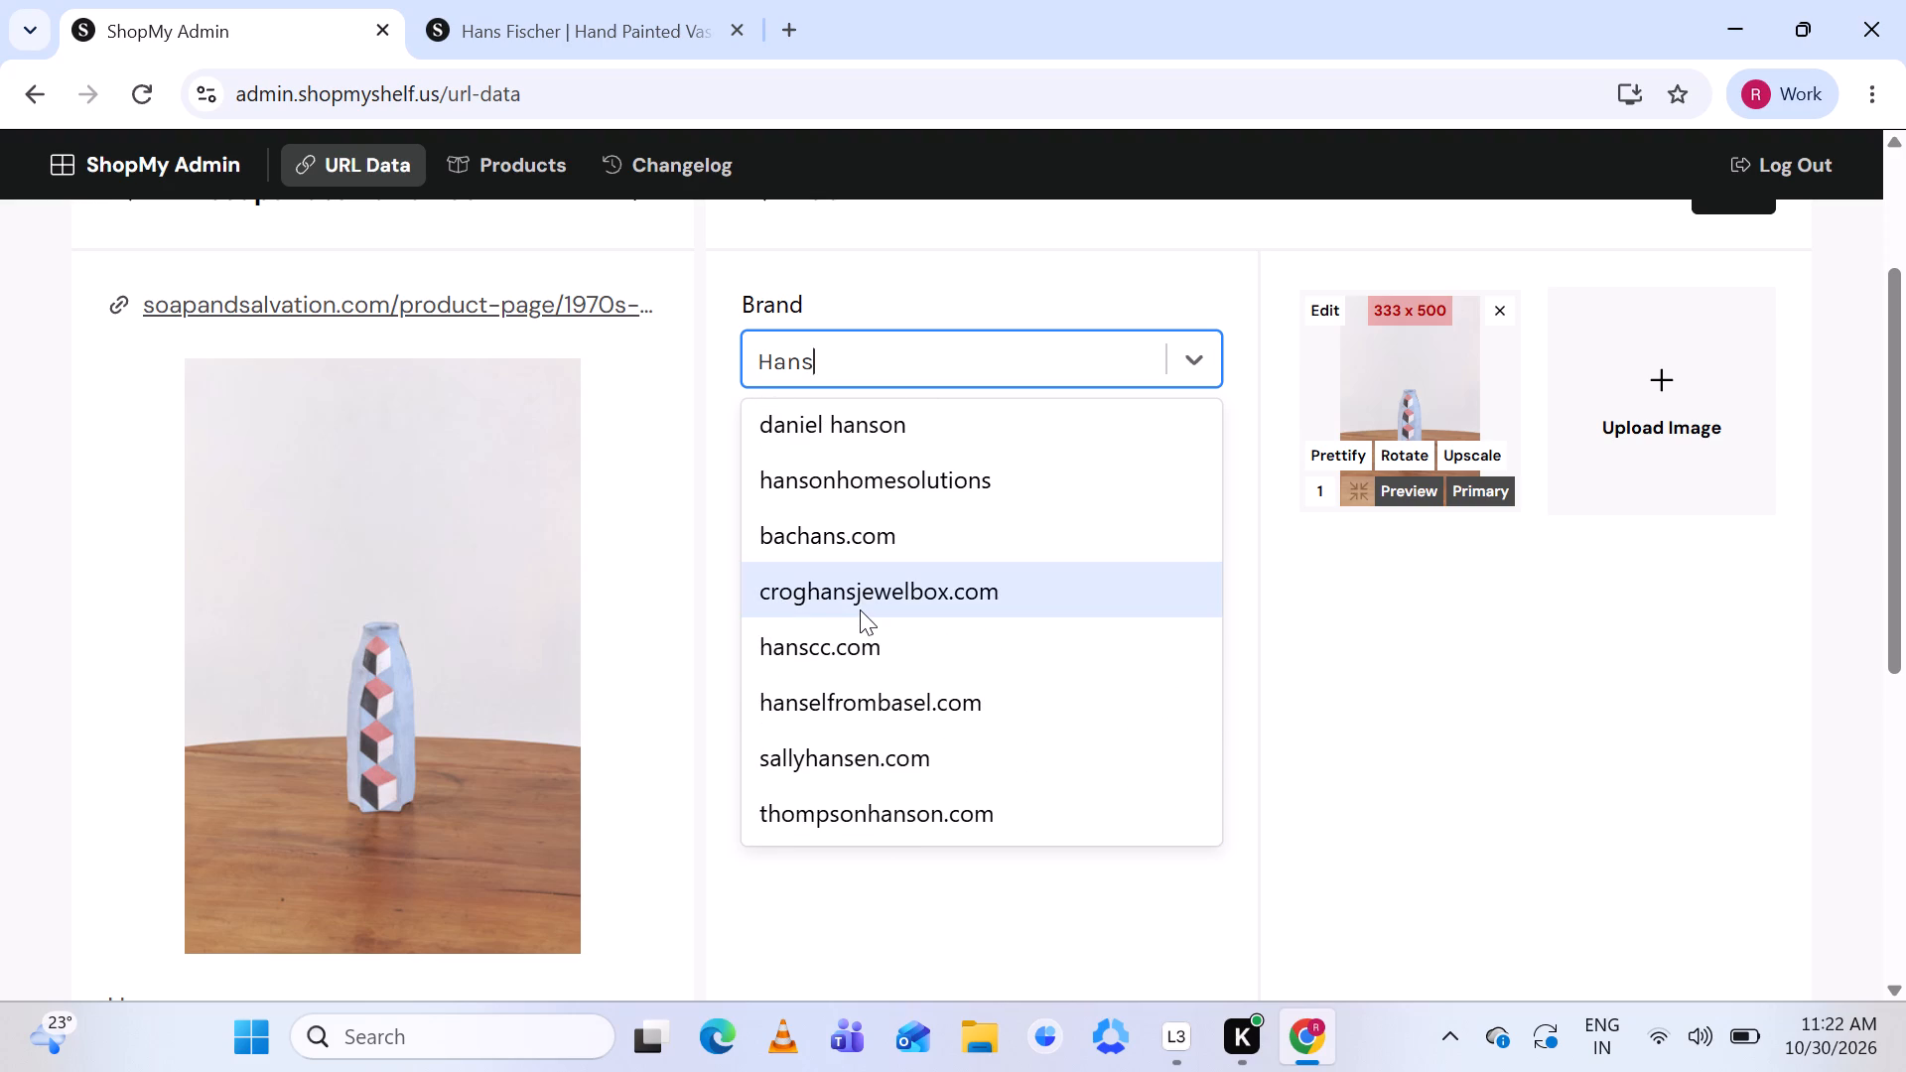
pyautogui.scroll(-1, 860, 609)
pyautogui.click(803, 916)
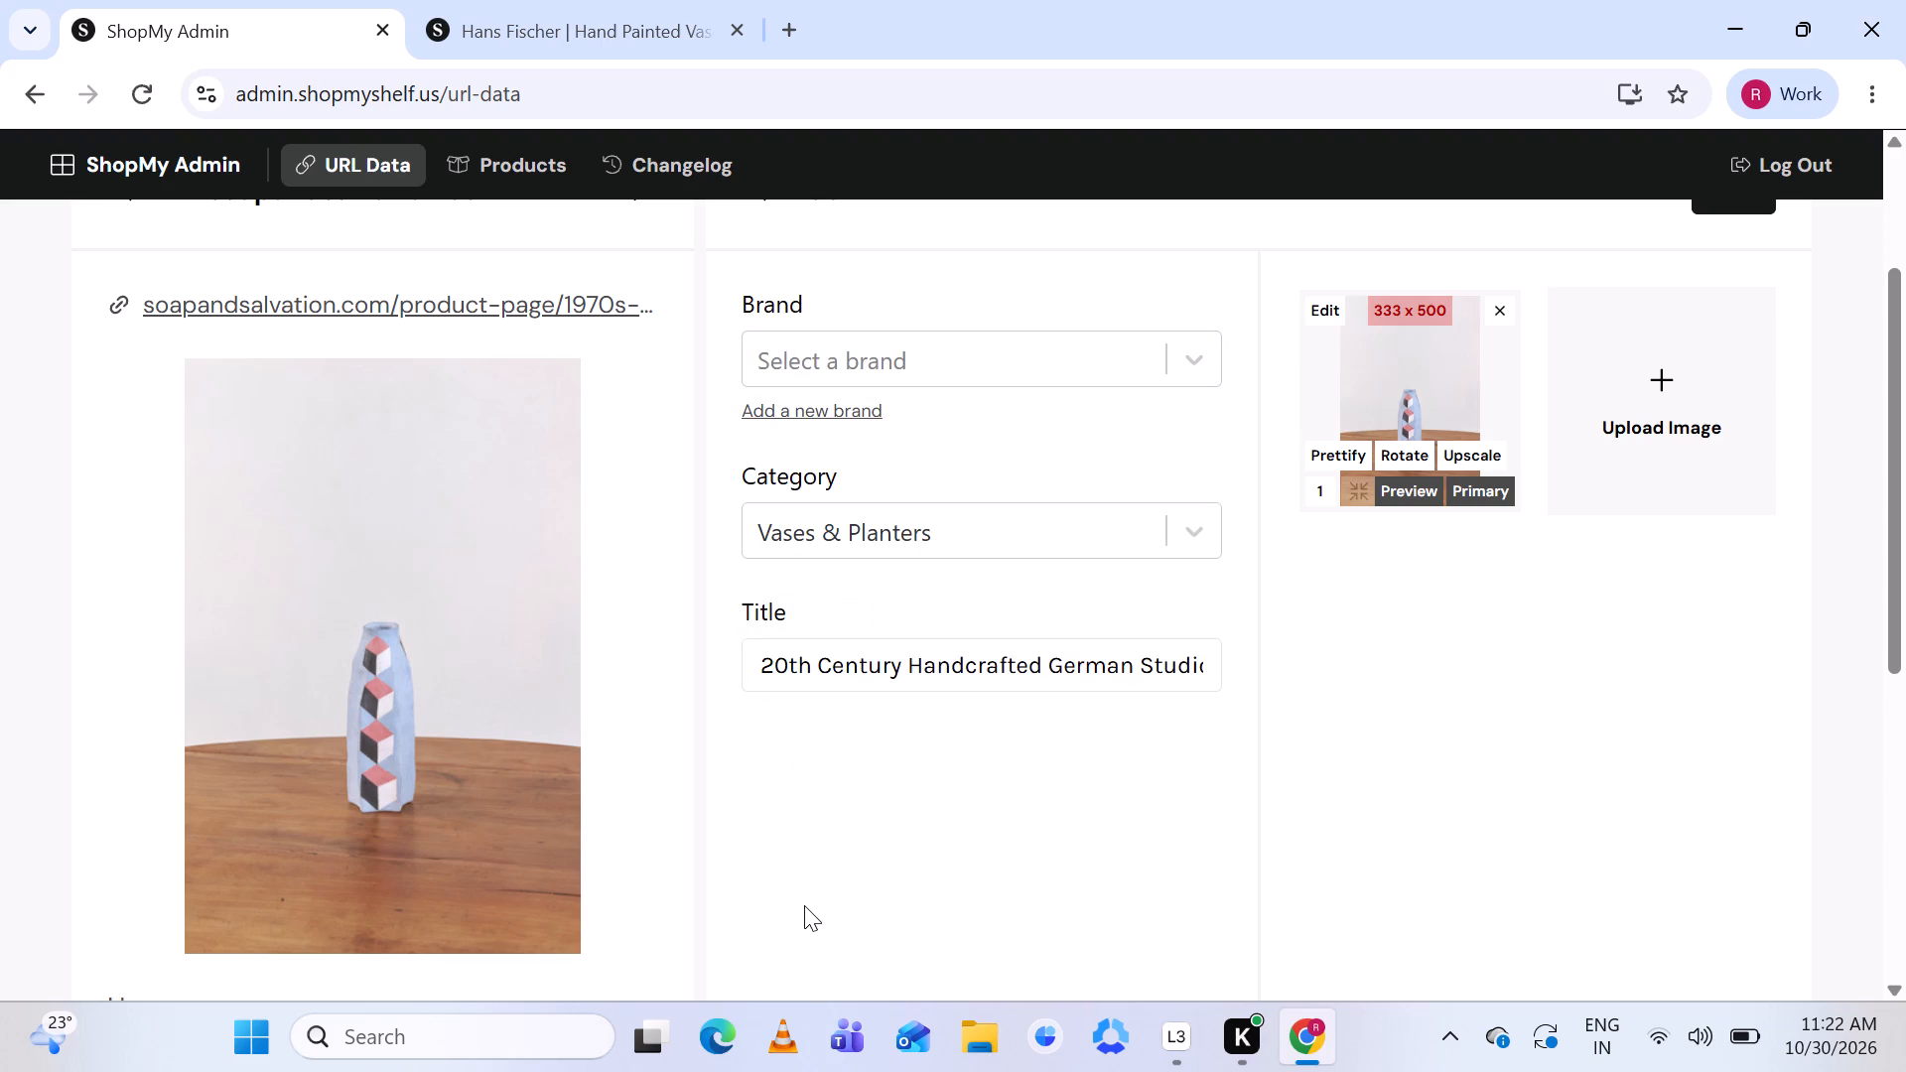
# Add a new brand named Hans for the pottery vessel, filling in only the brand name.
pyautogui.click(831, 410)
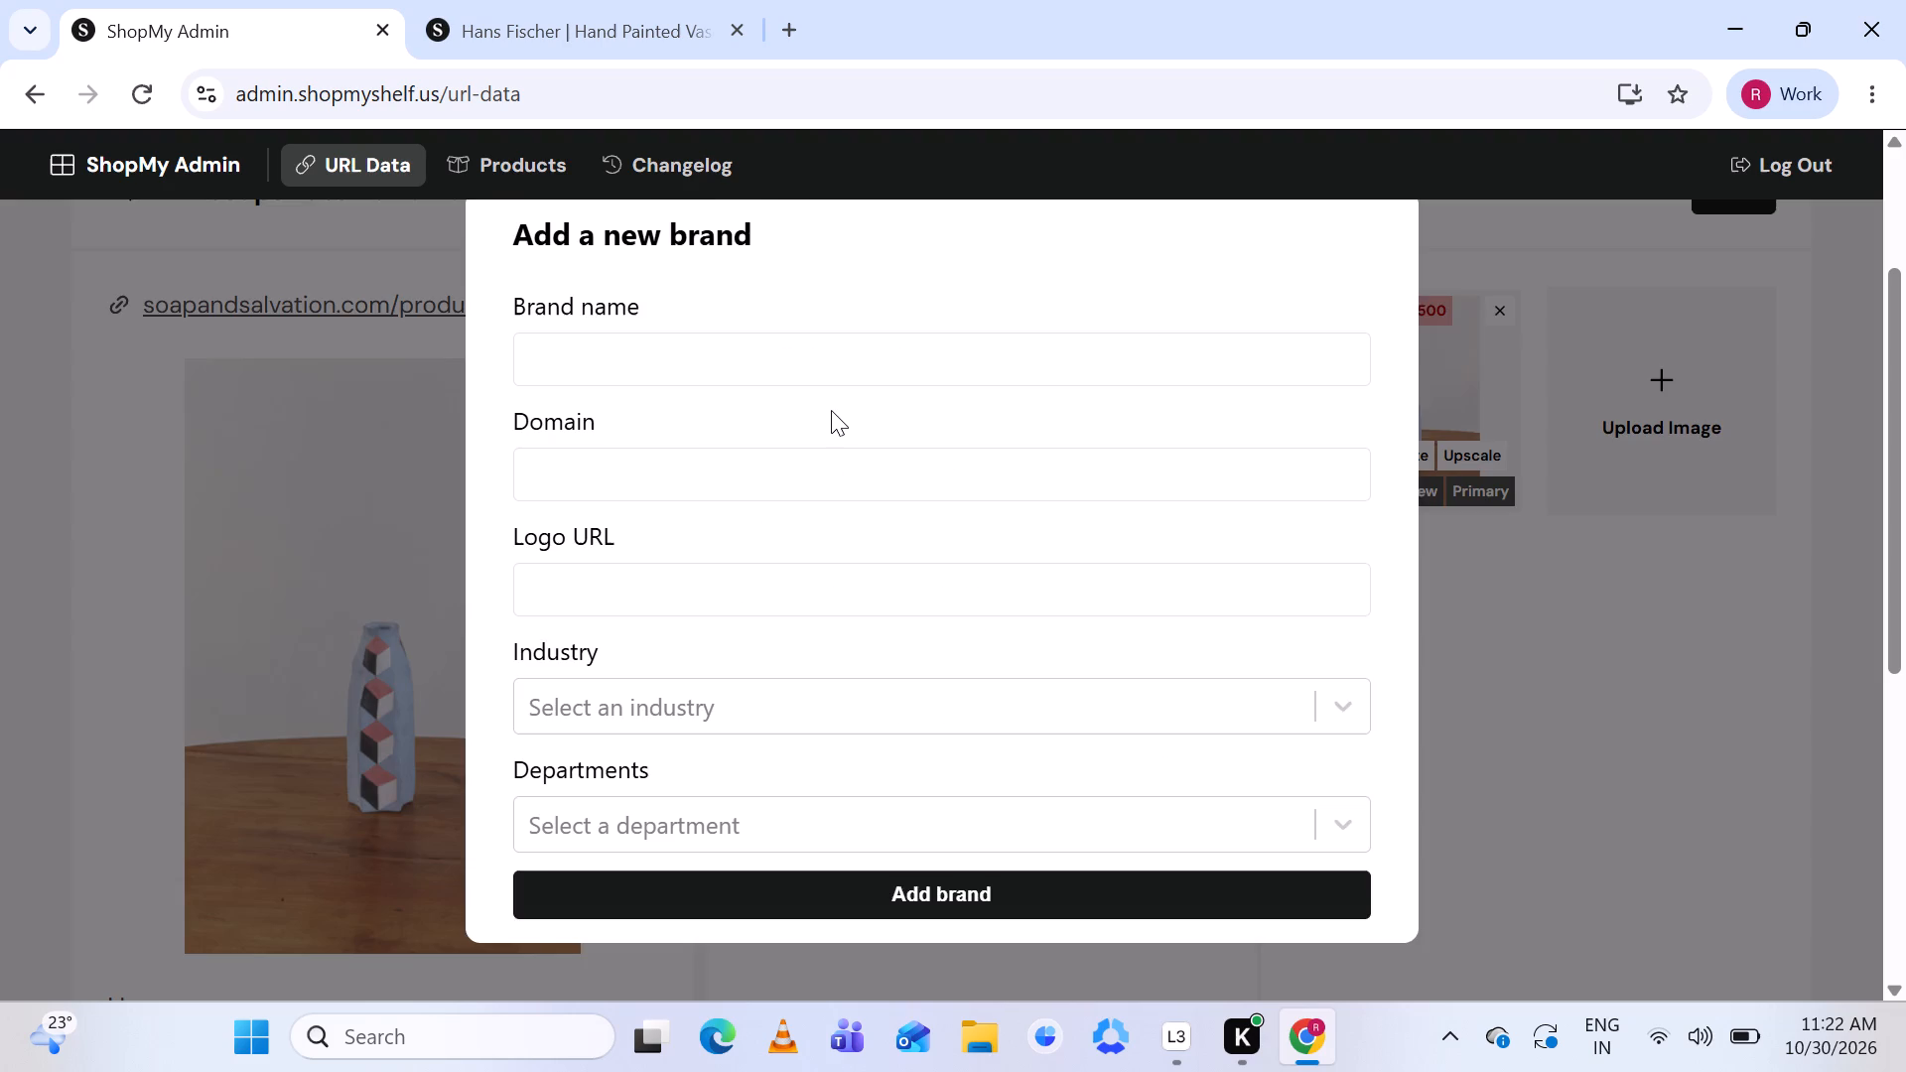
pyautogui.click(823, 349)
pyautogui.write('Hans')
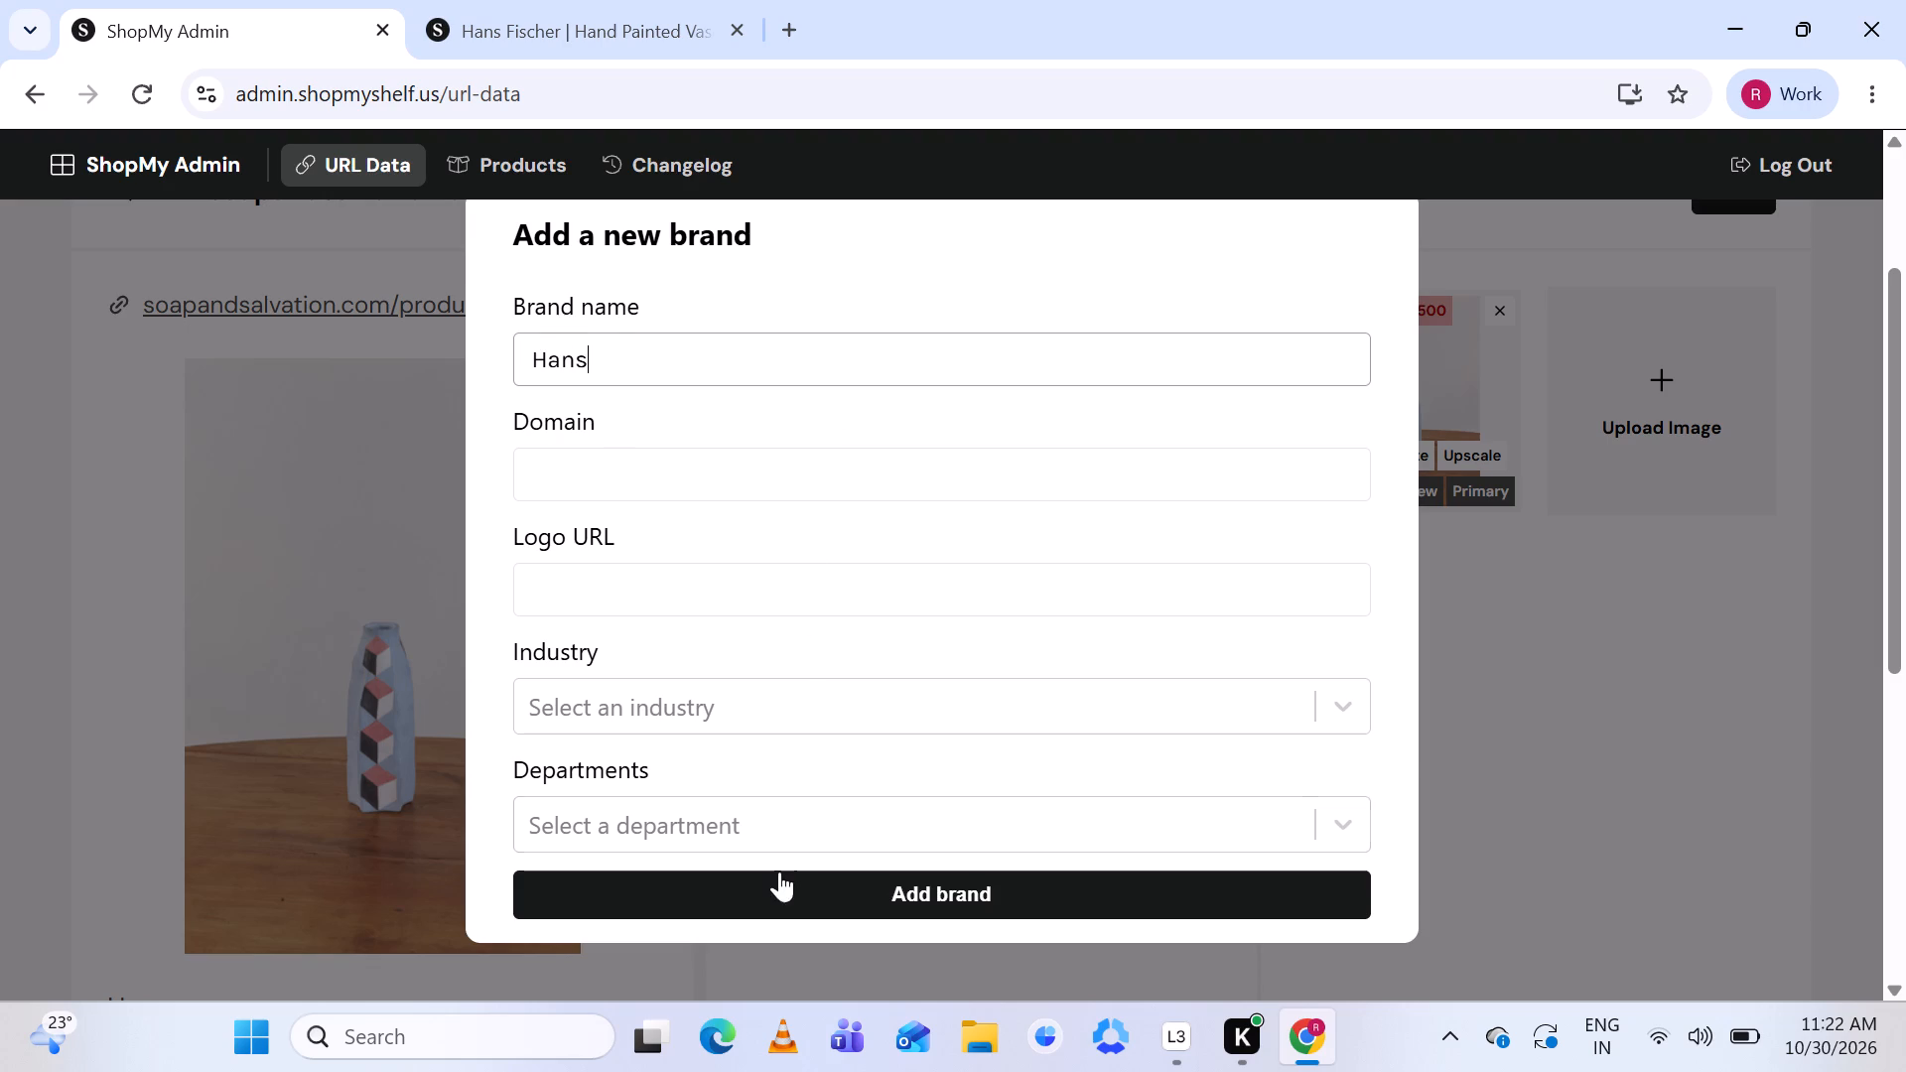
pyautogui.click(770, 888)
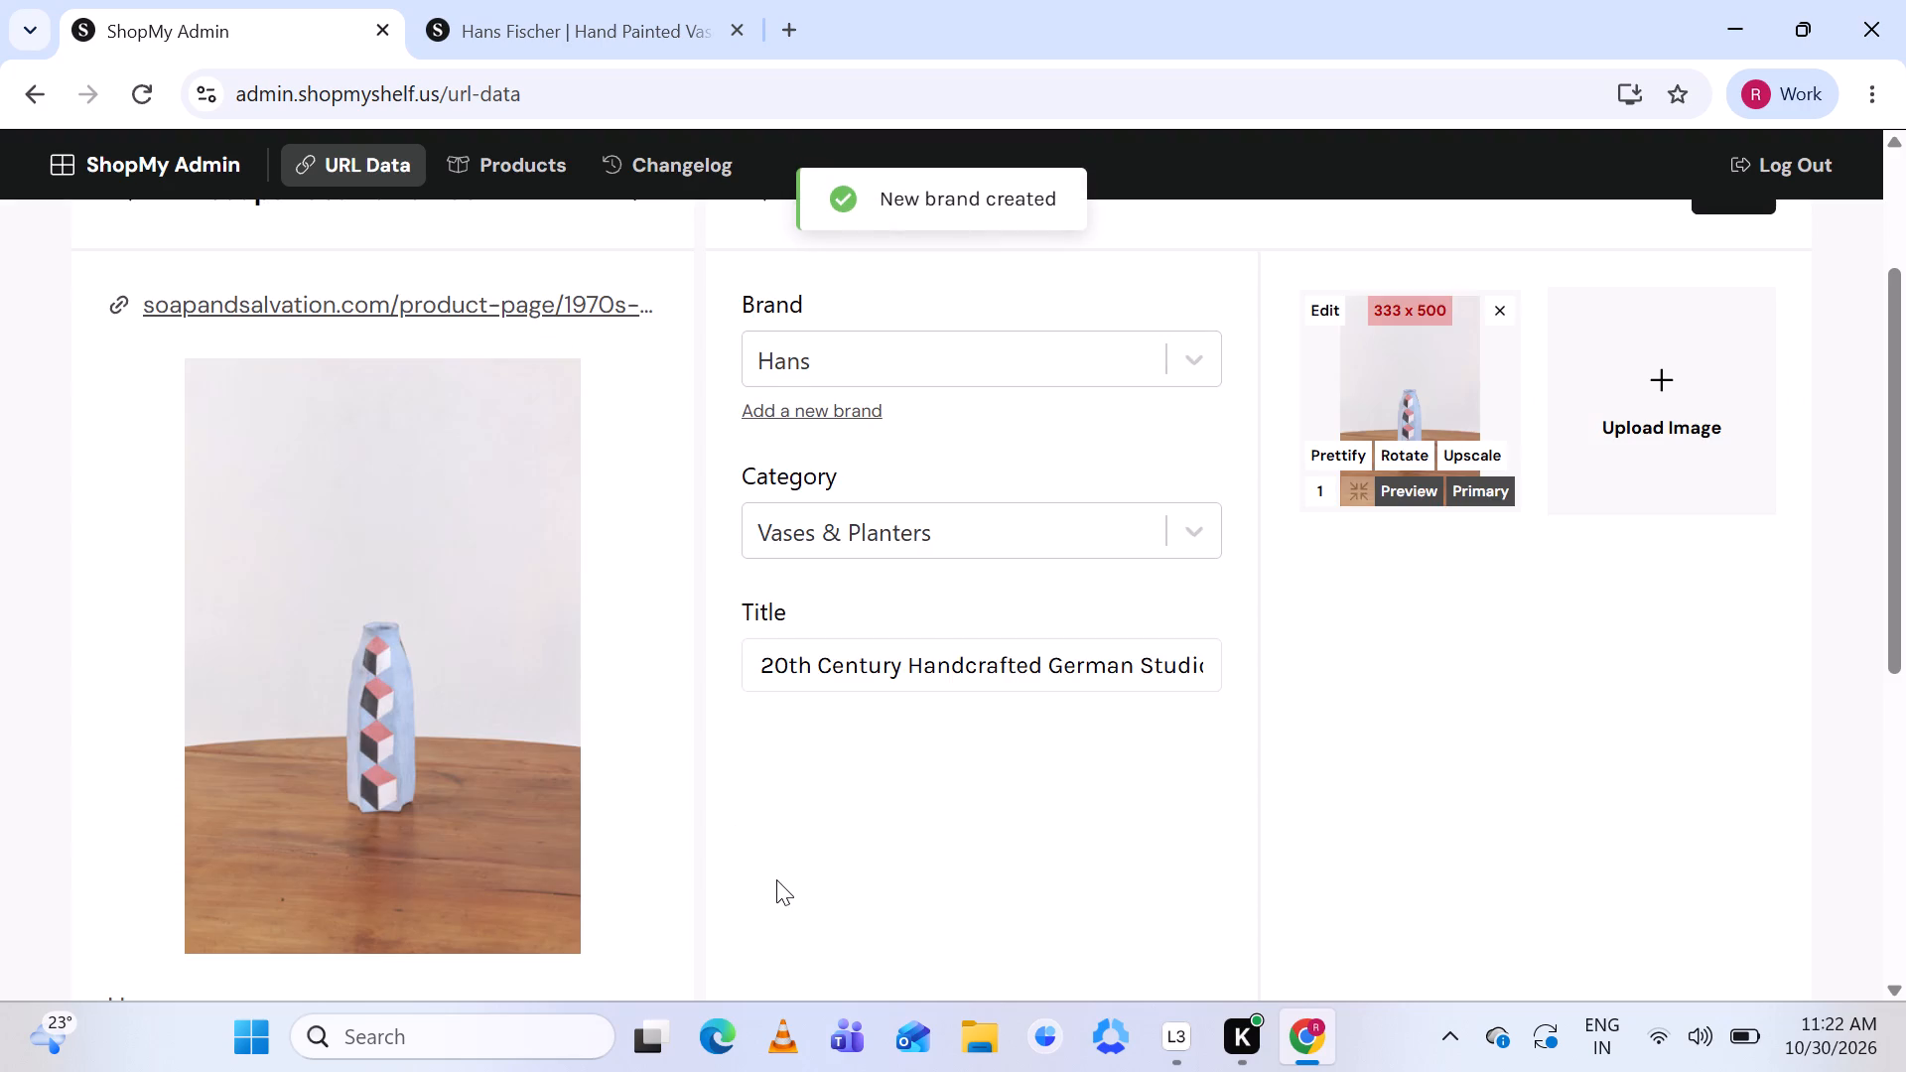
# Save the new pottery vessel product under the Hans brand.
pyautogui.scroll(-2, 914, 701)
pyautogui.scroll(2, 914, 701)
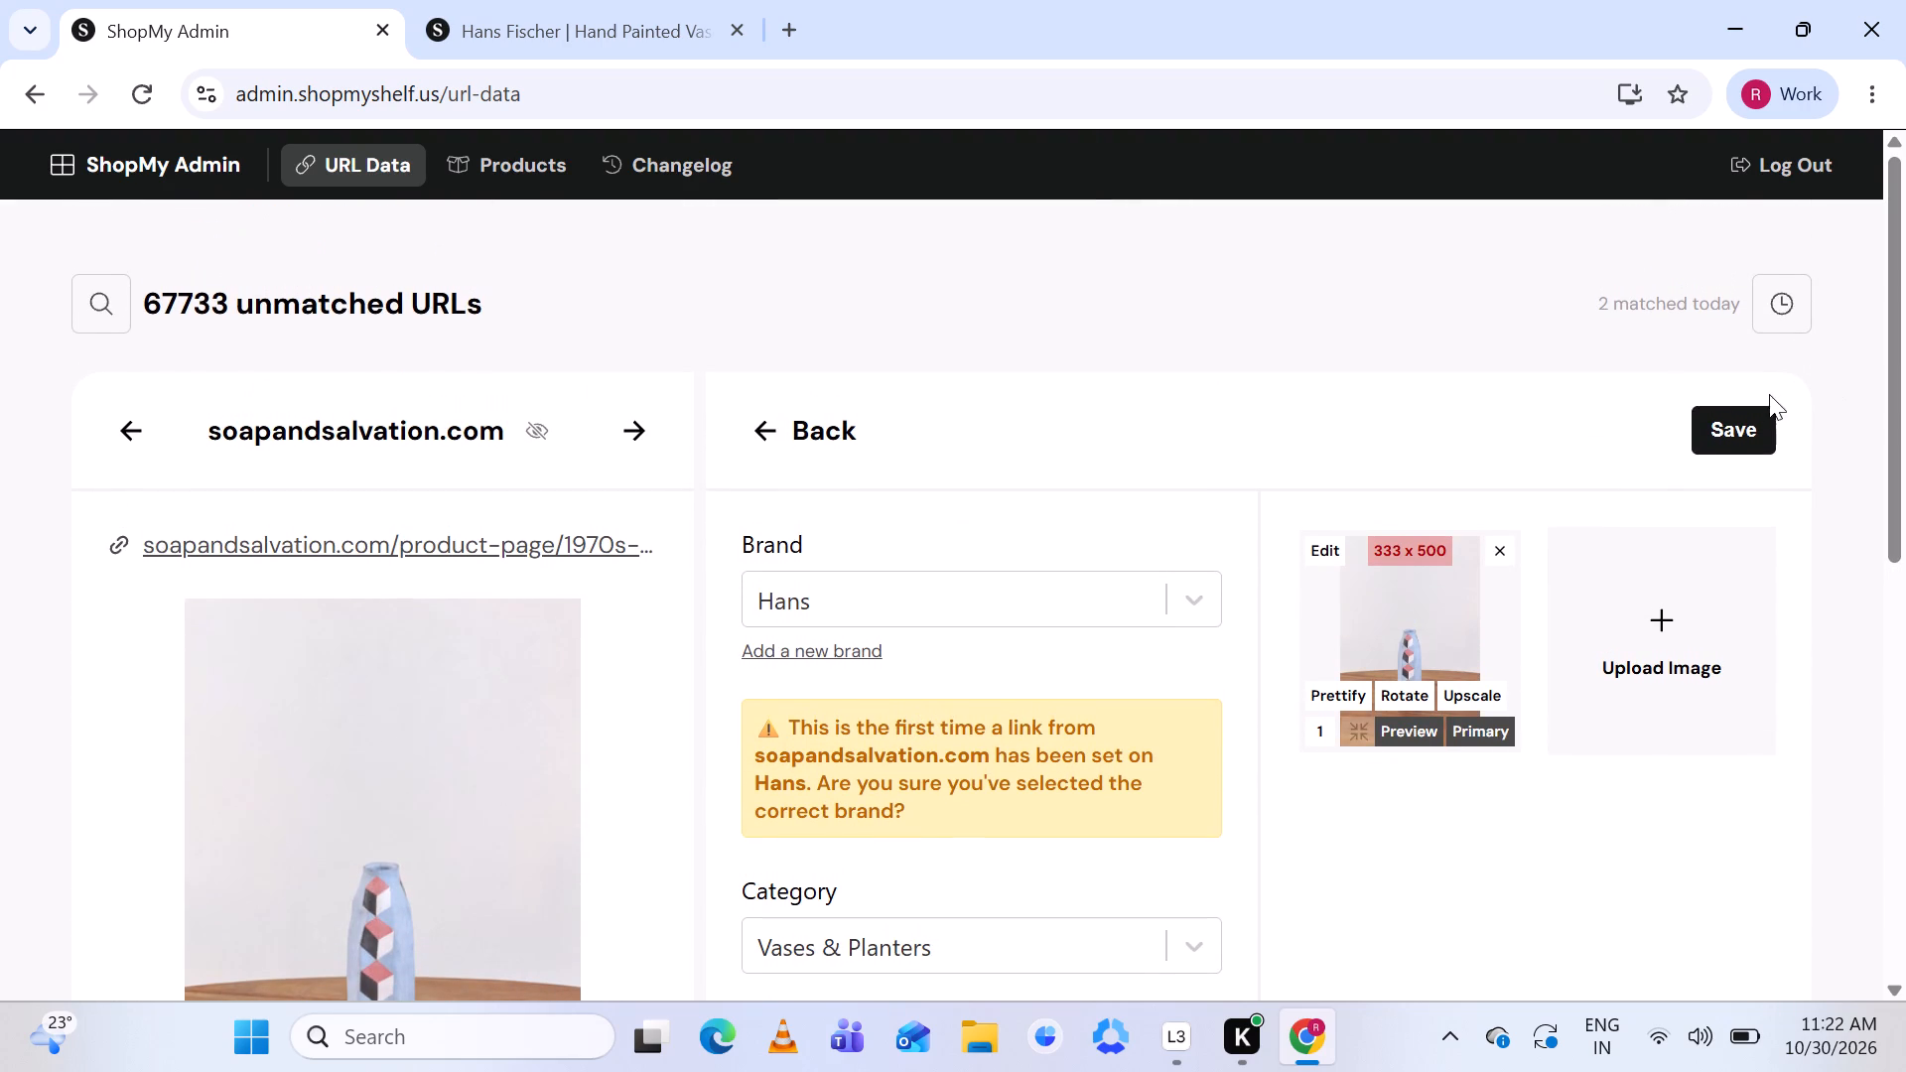
pyautogui.click(1739, 422)
# Reopen the Hans 20th Century Handcrafted German Studio vessel from the recent match history and review its matched URL record.
pyautogui.scroll(-3, 1367, 445)
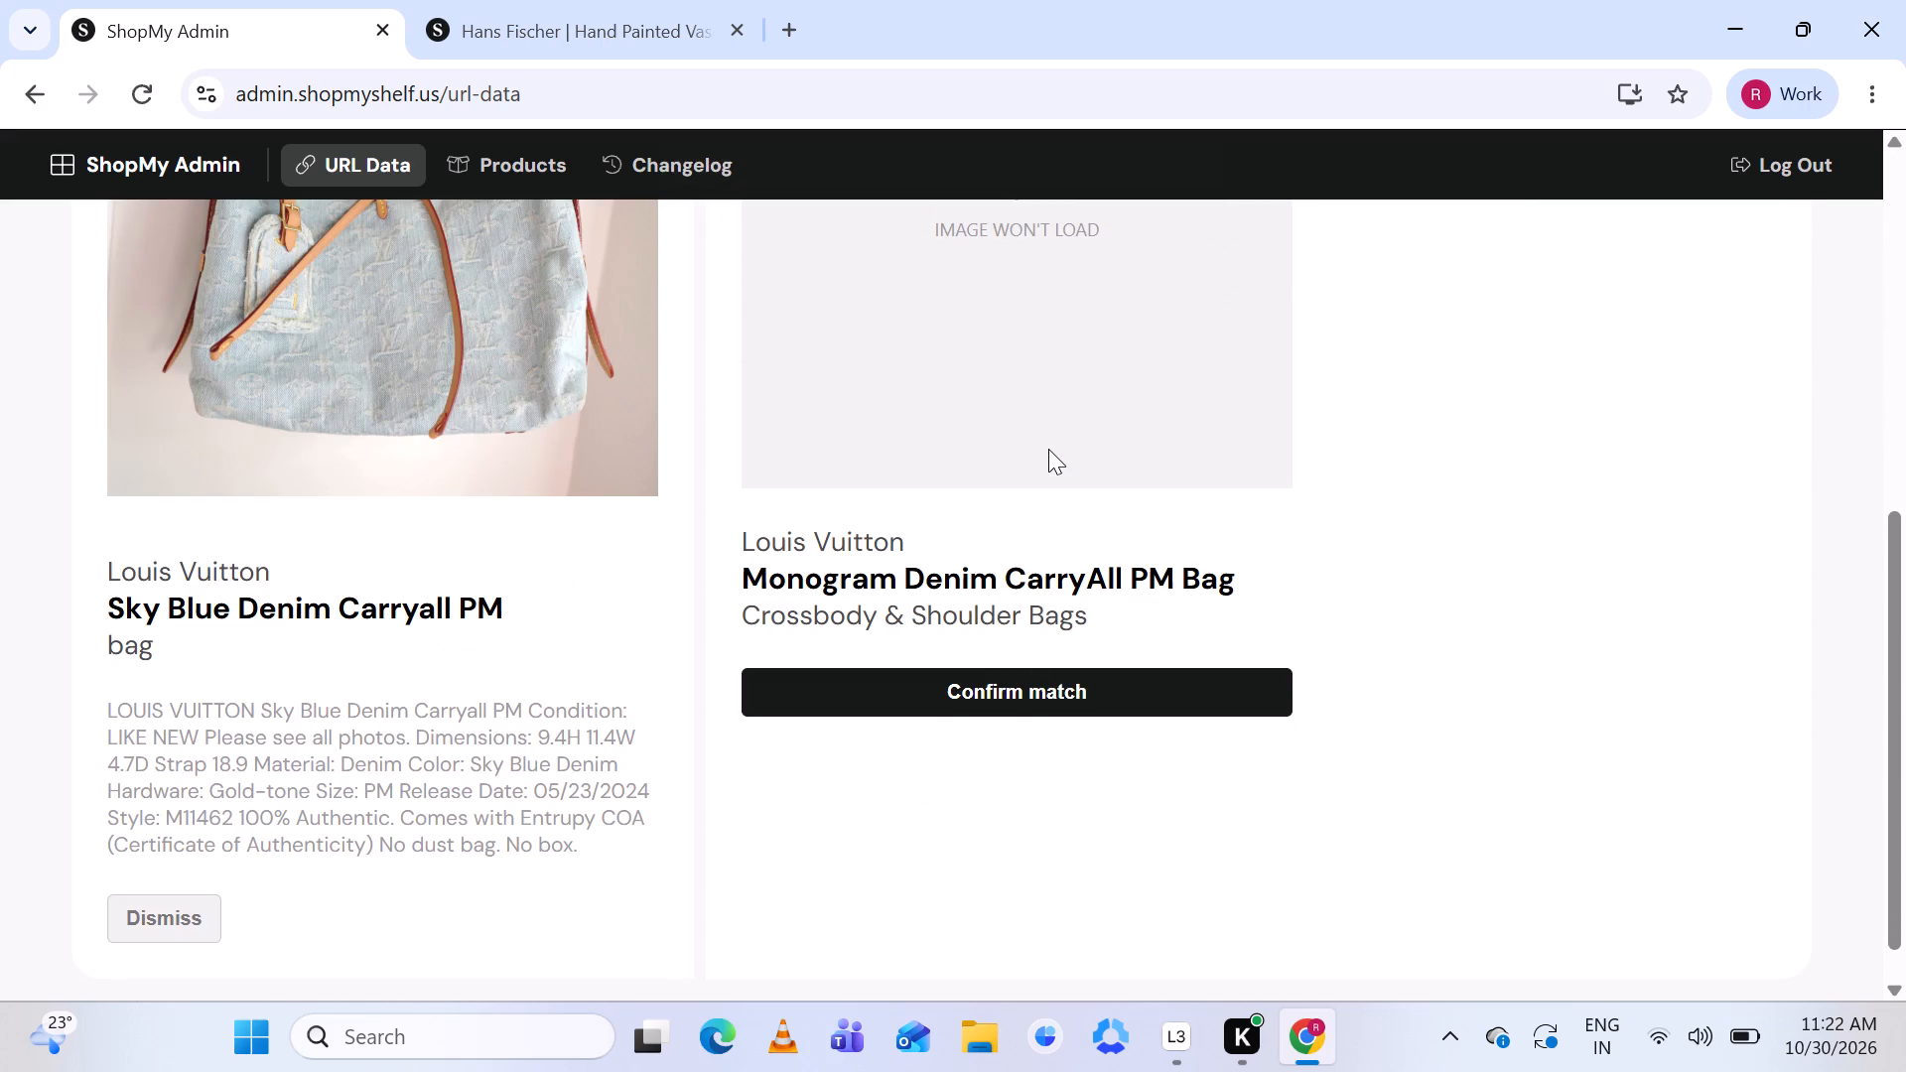
pyautogui.scroll(3, 1048, 449)
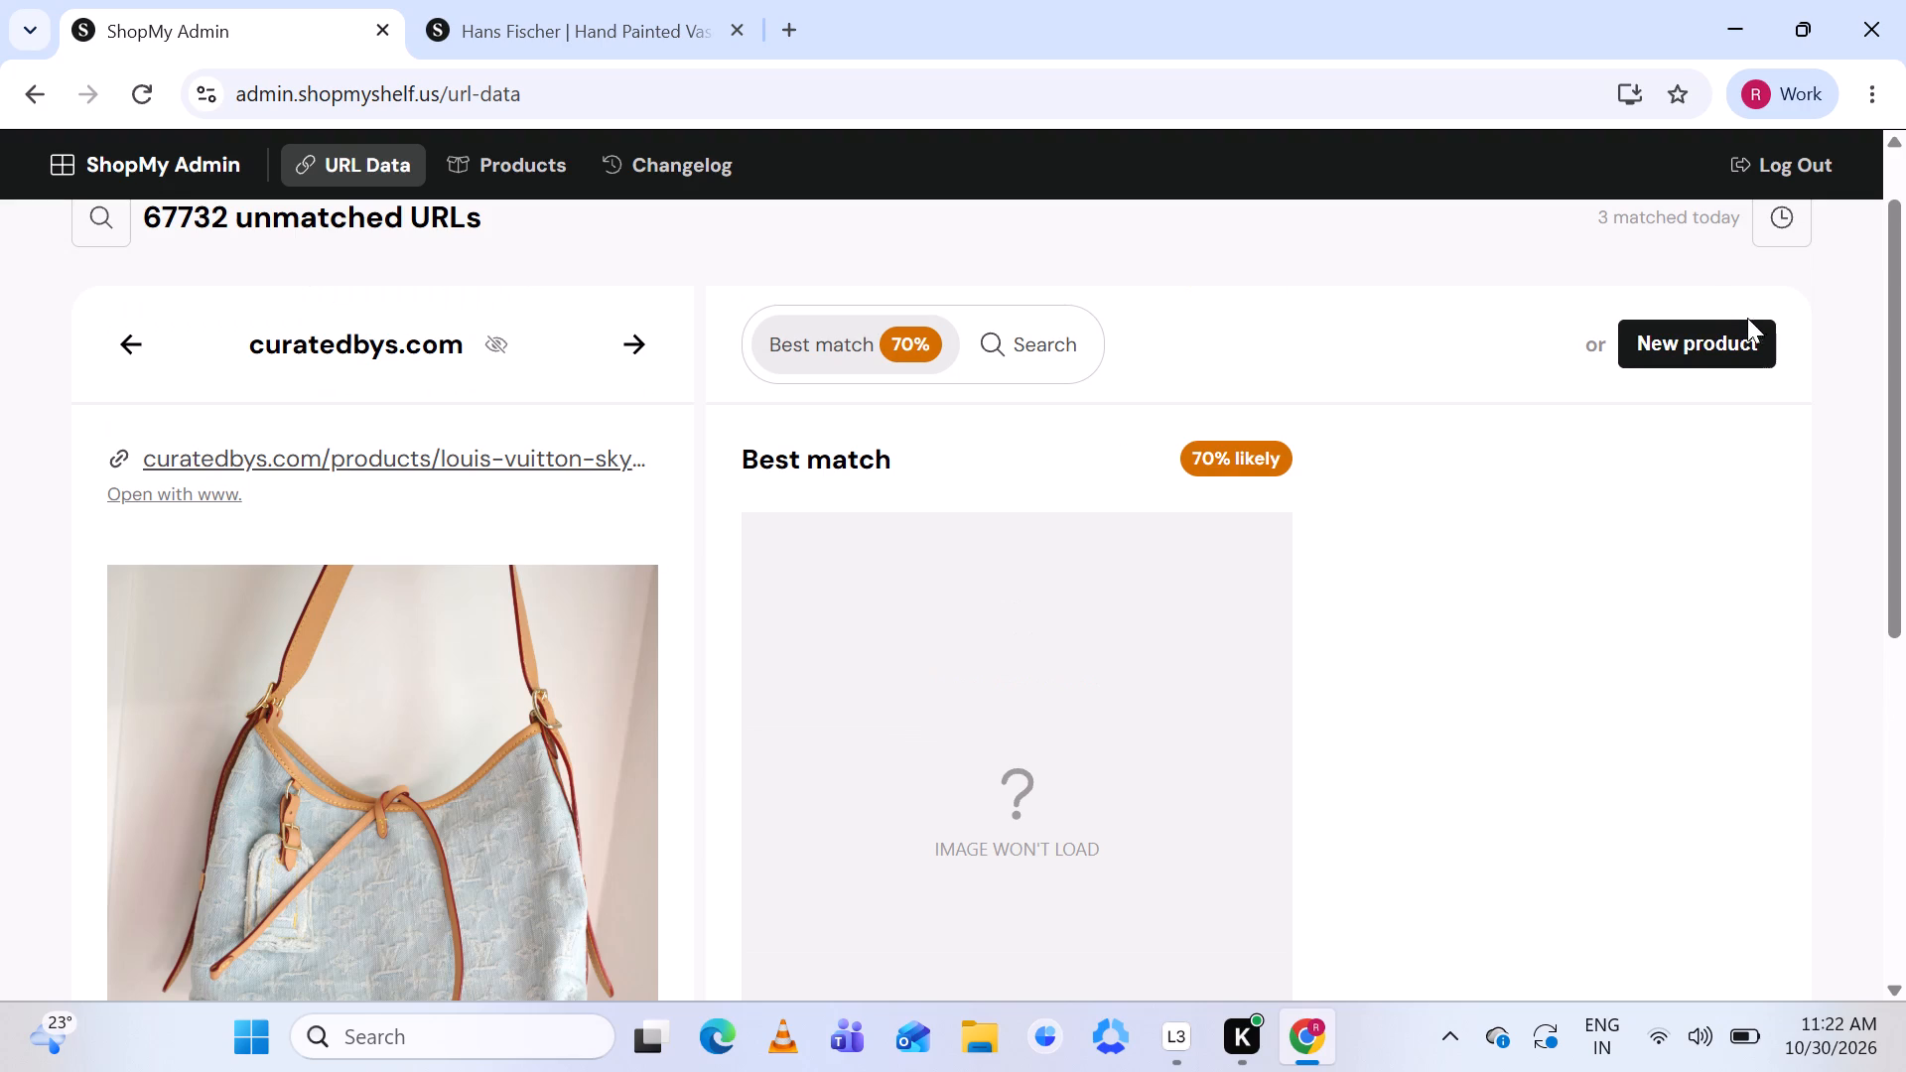
pyautogui.click(1771, 314)
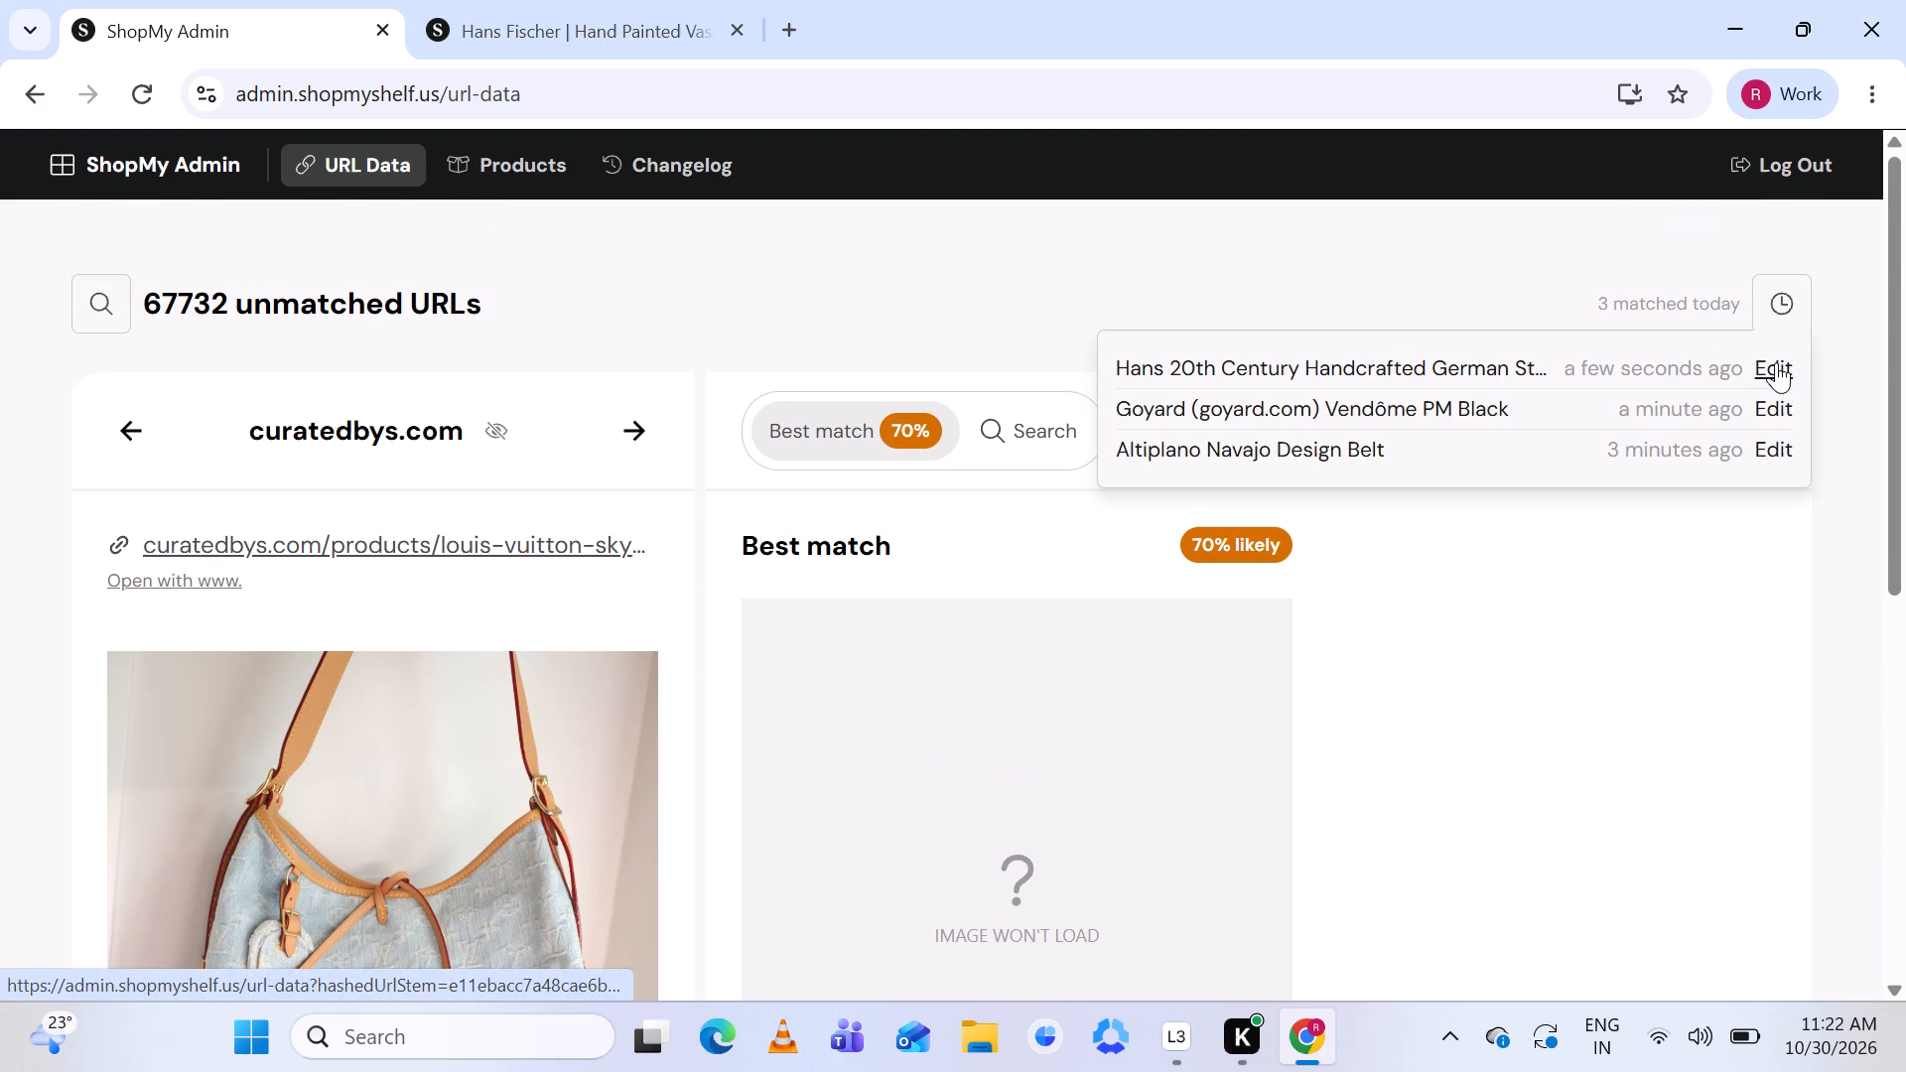
pyautogui.click(1776, 362)
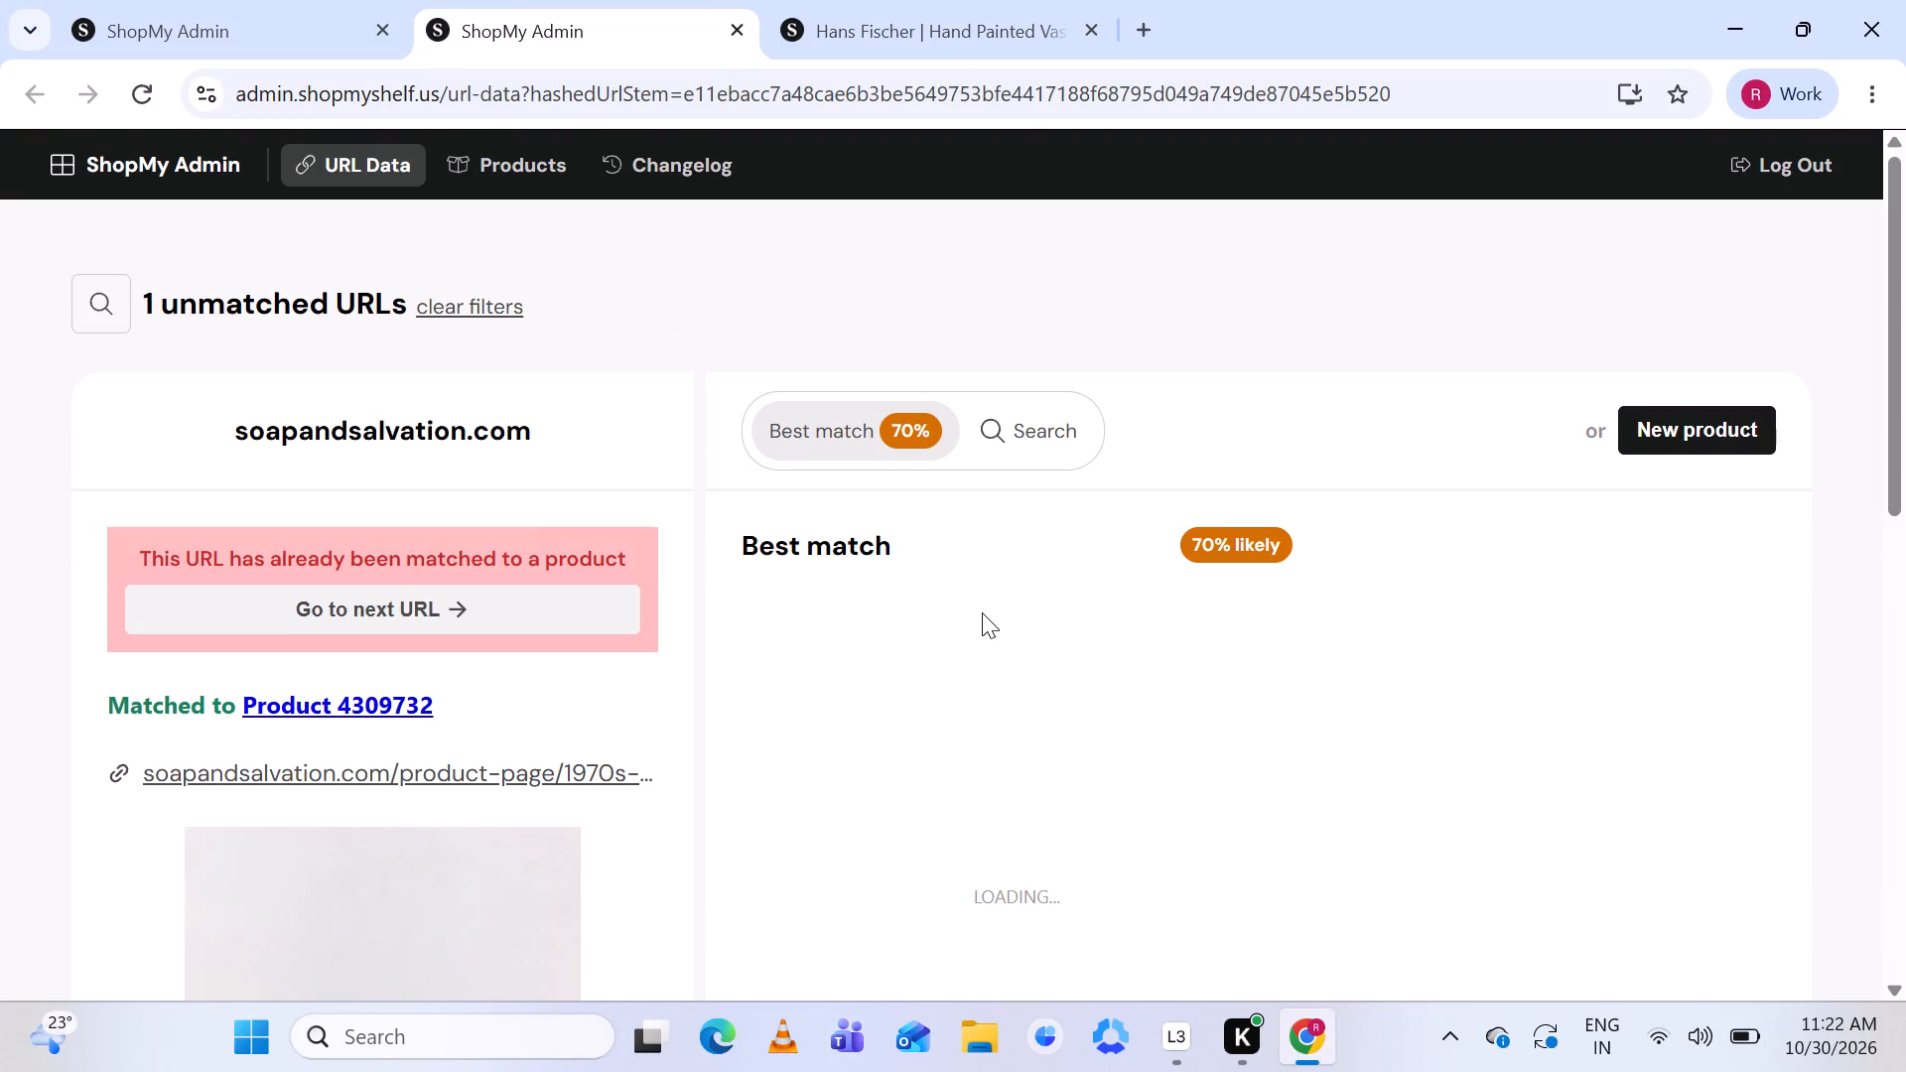
pyautogui.scroll(-1, 985, 618)
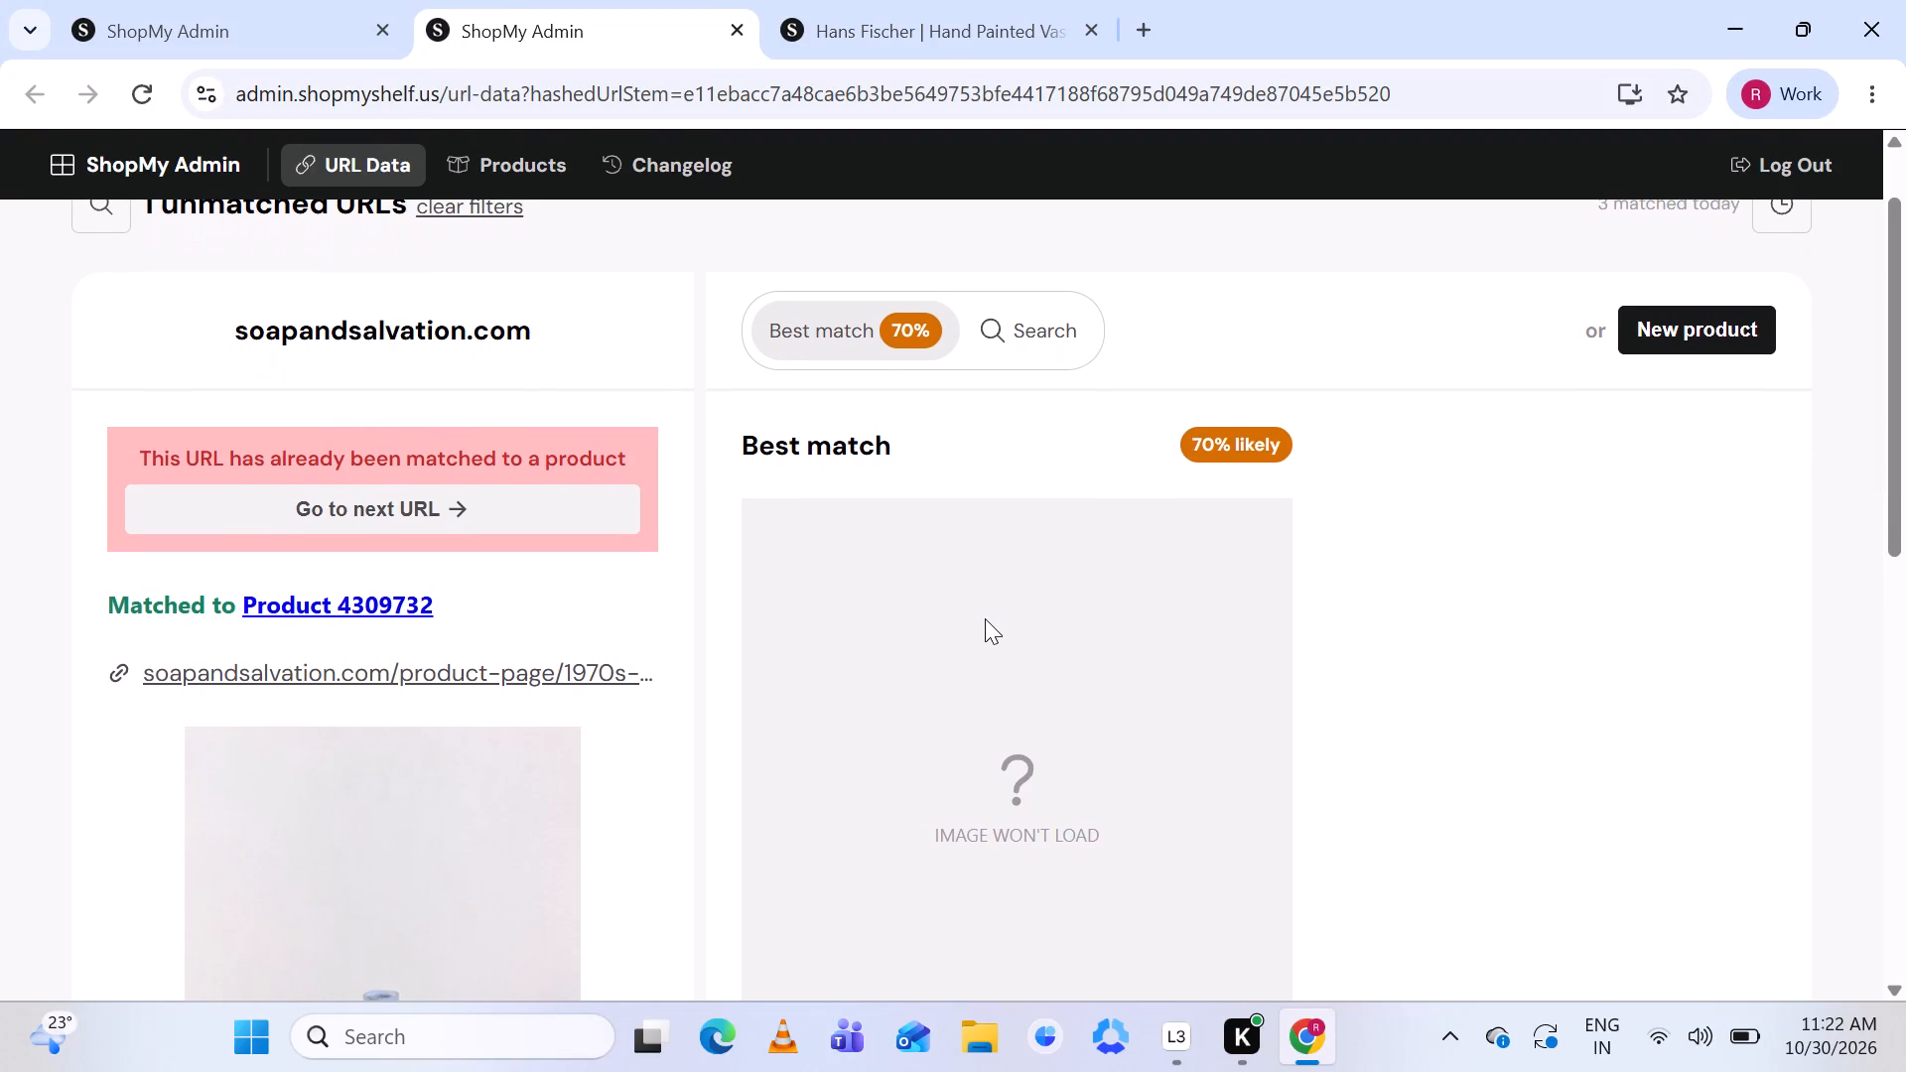
pyautogui.scroll(-2, 985, 618)
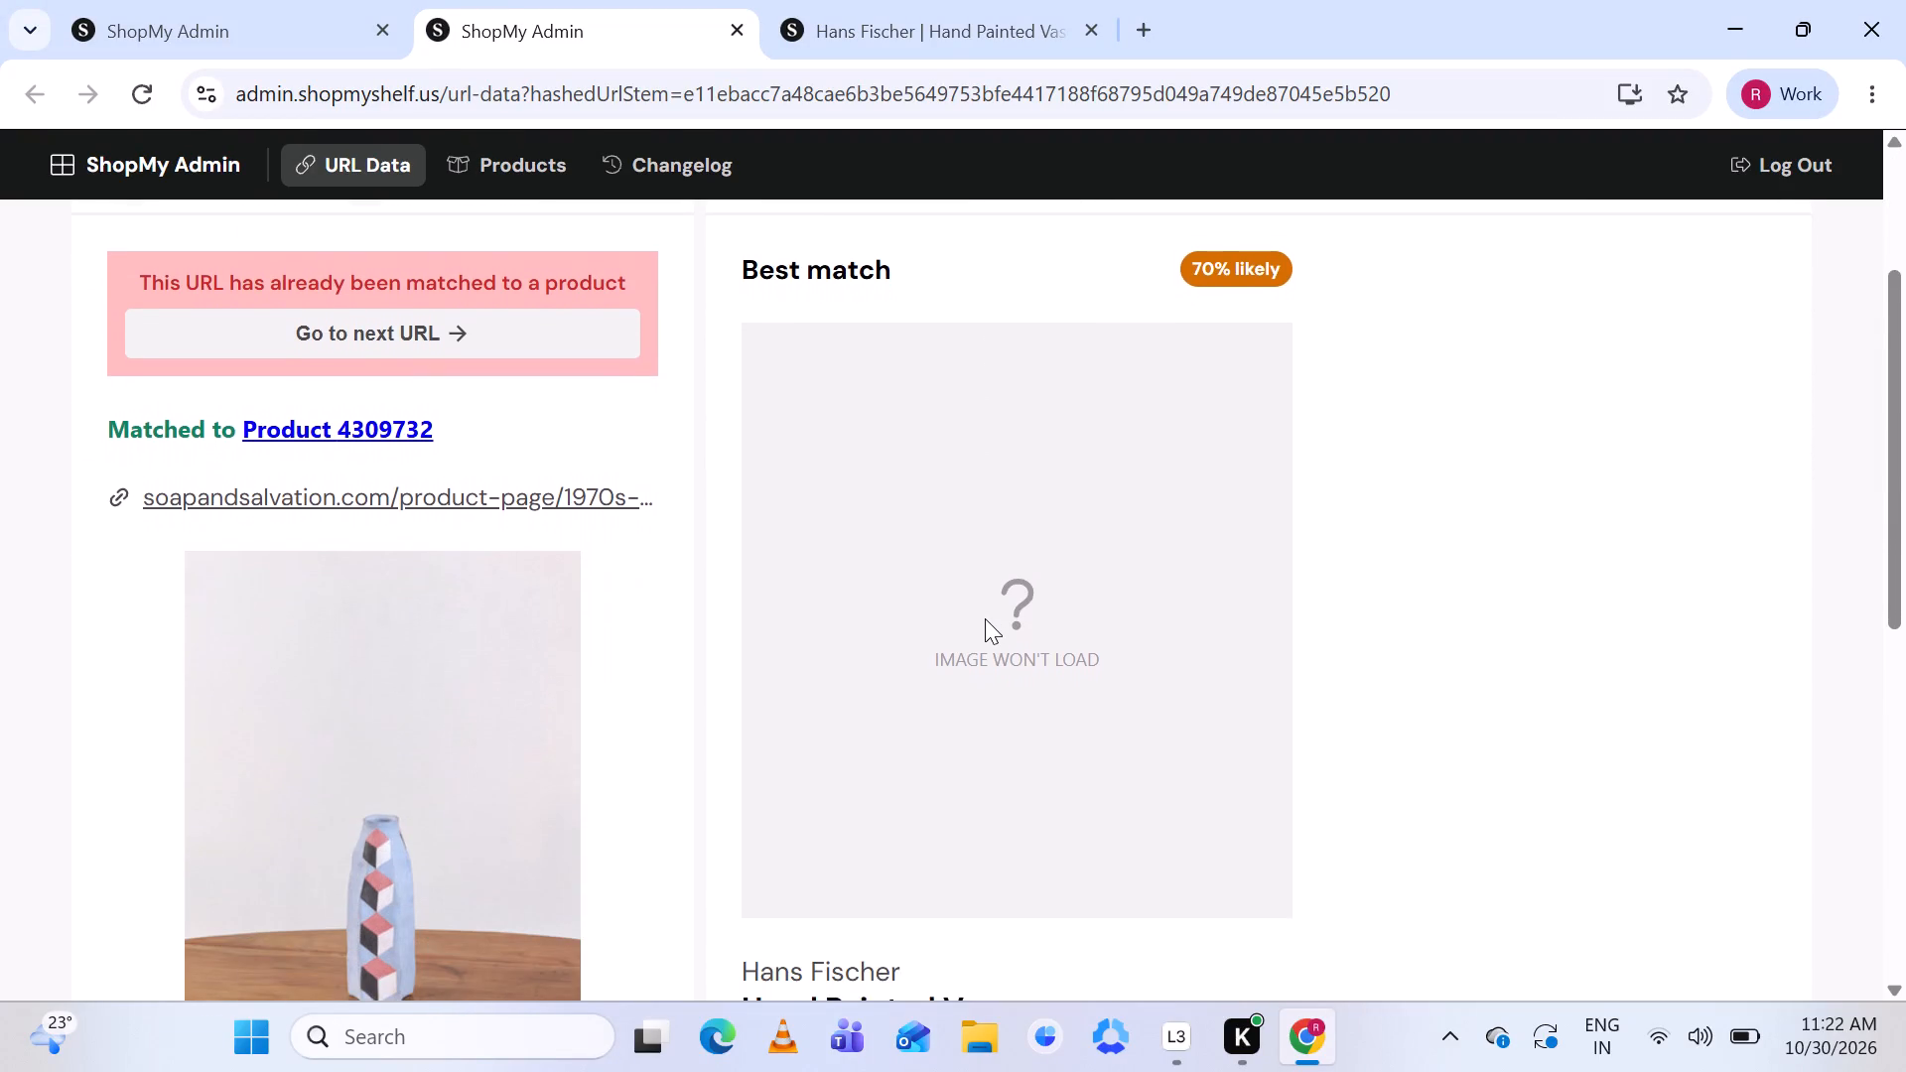
pyautogui.scroll(1, 985, 618)
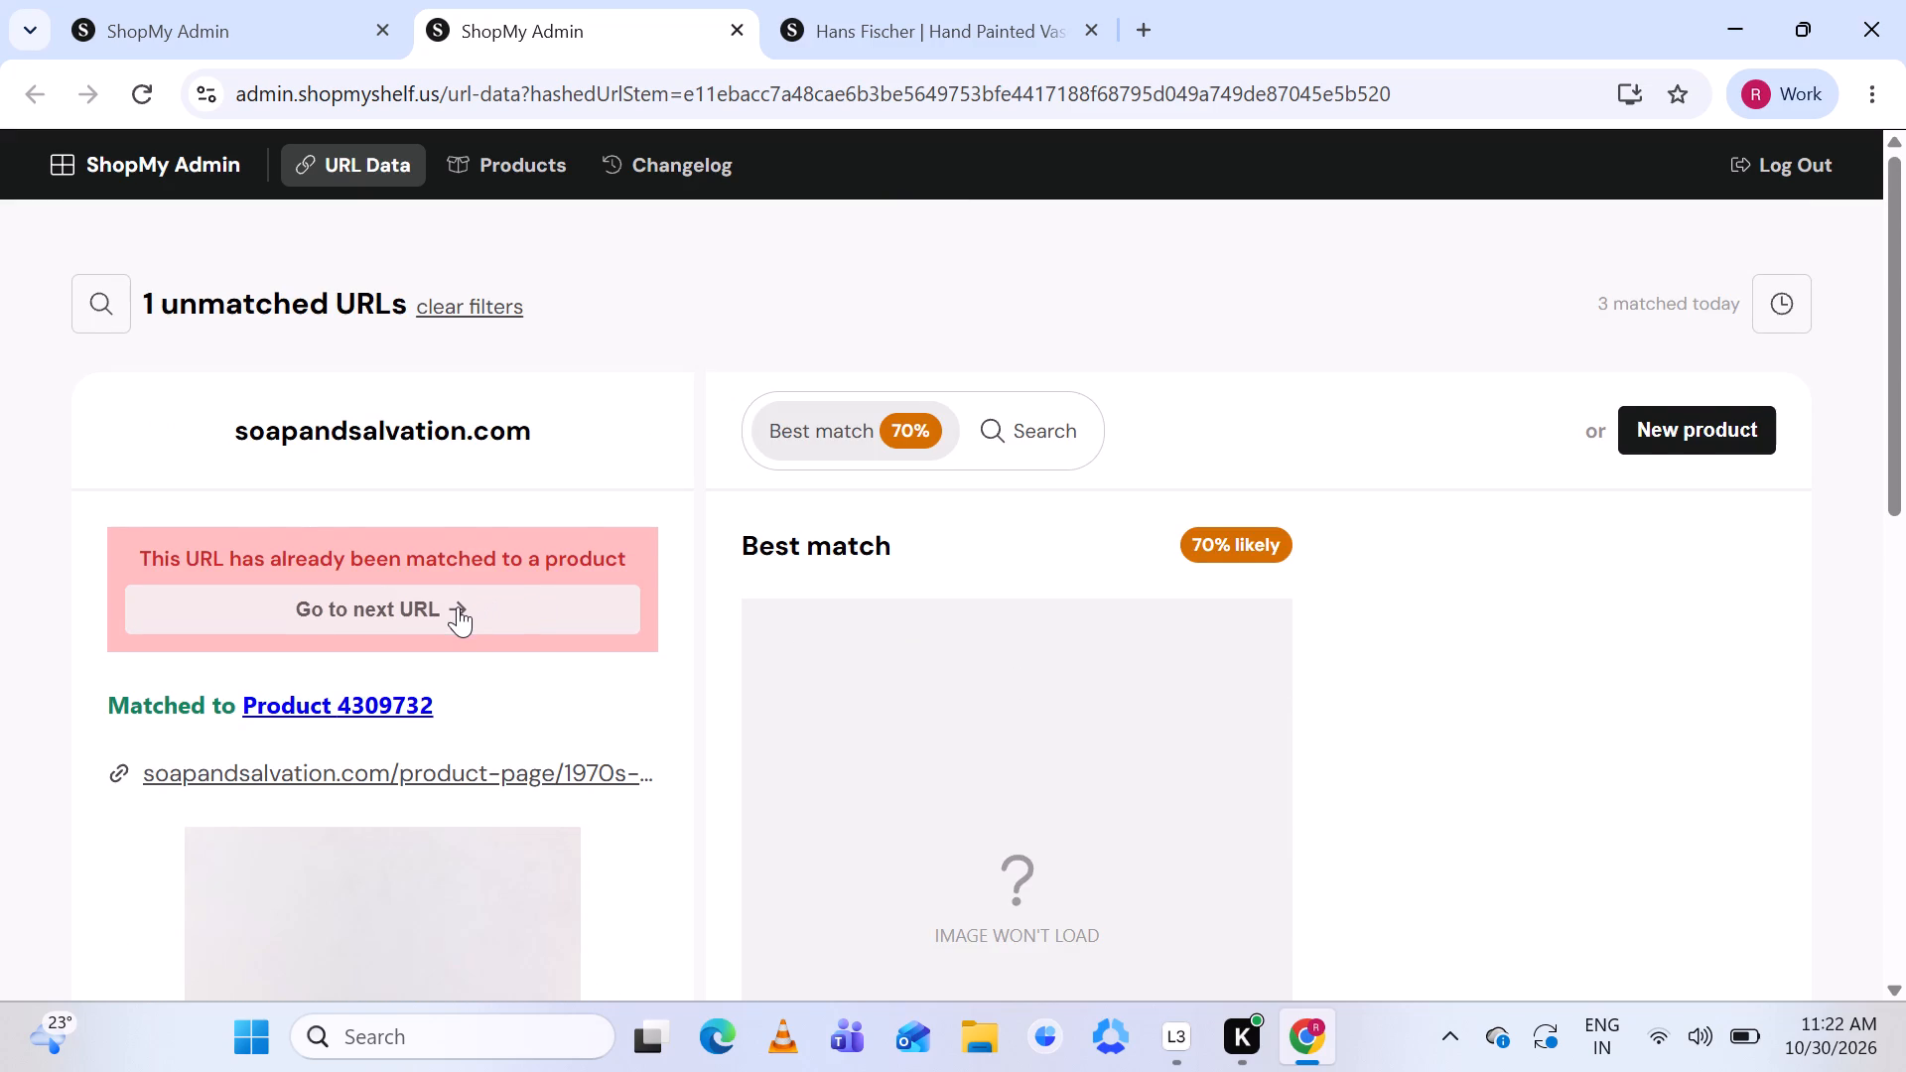
pyautogui.scroll(-2, 458, 606)
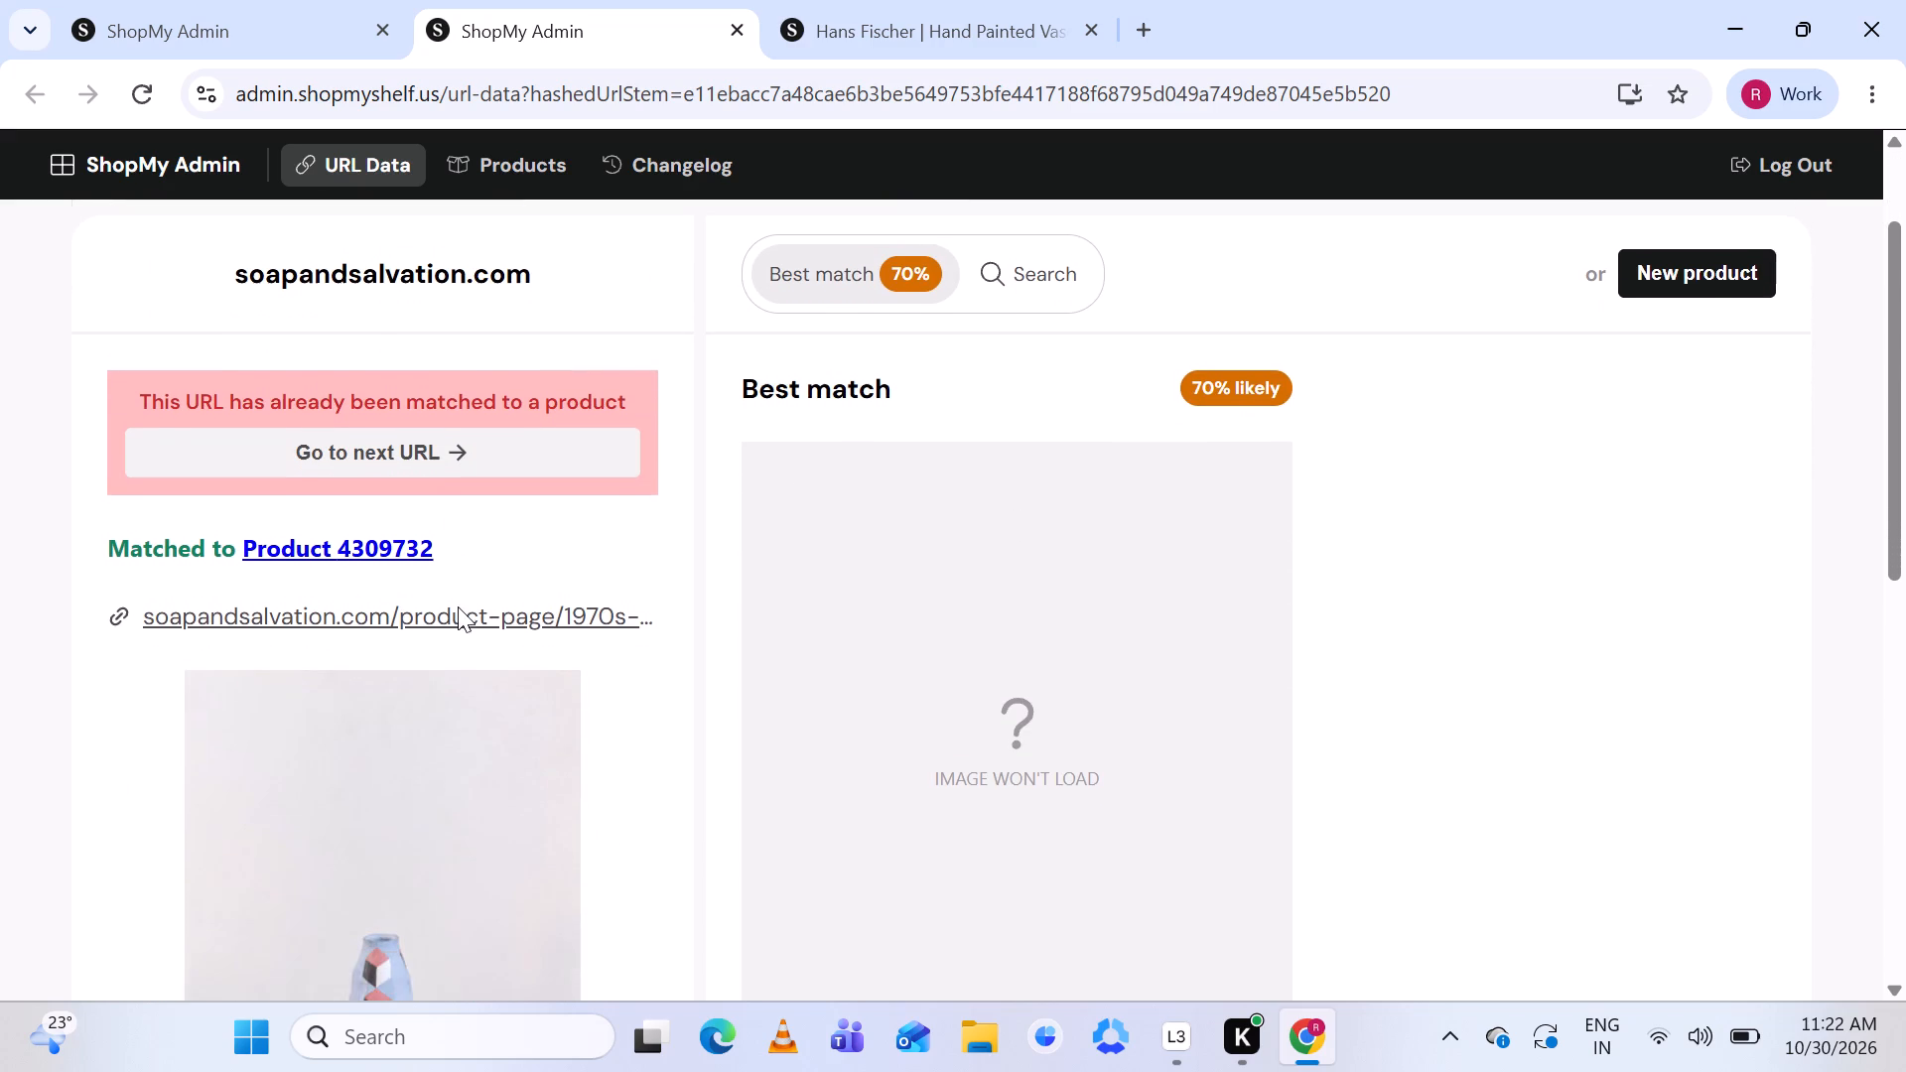
pyautogui.scroll(-3, 458, 606)
pyautogui.scroll(1, 458, 606)
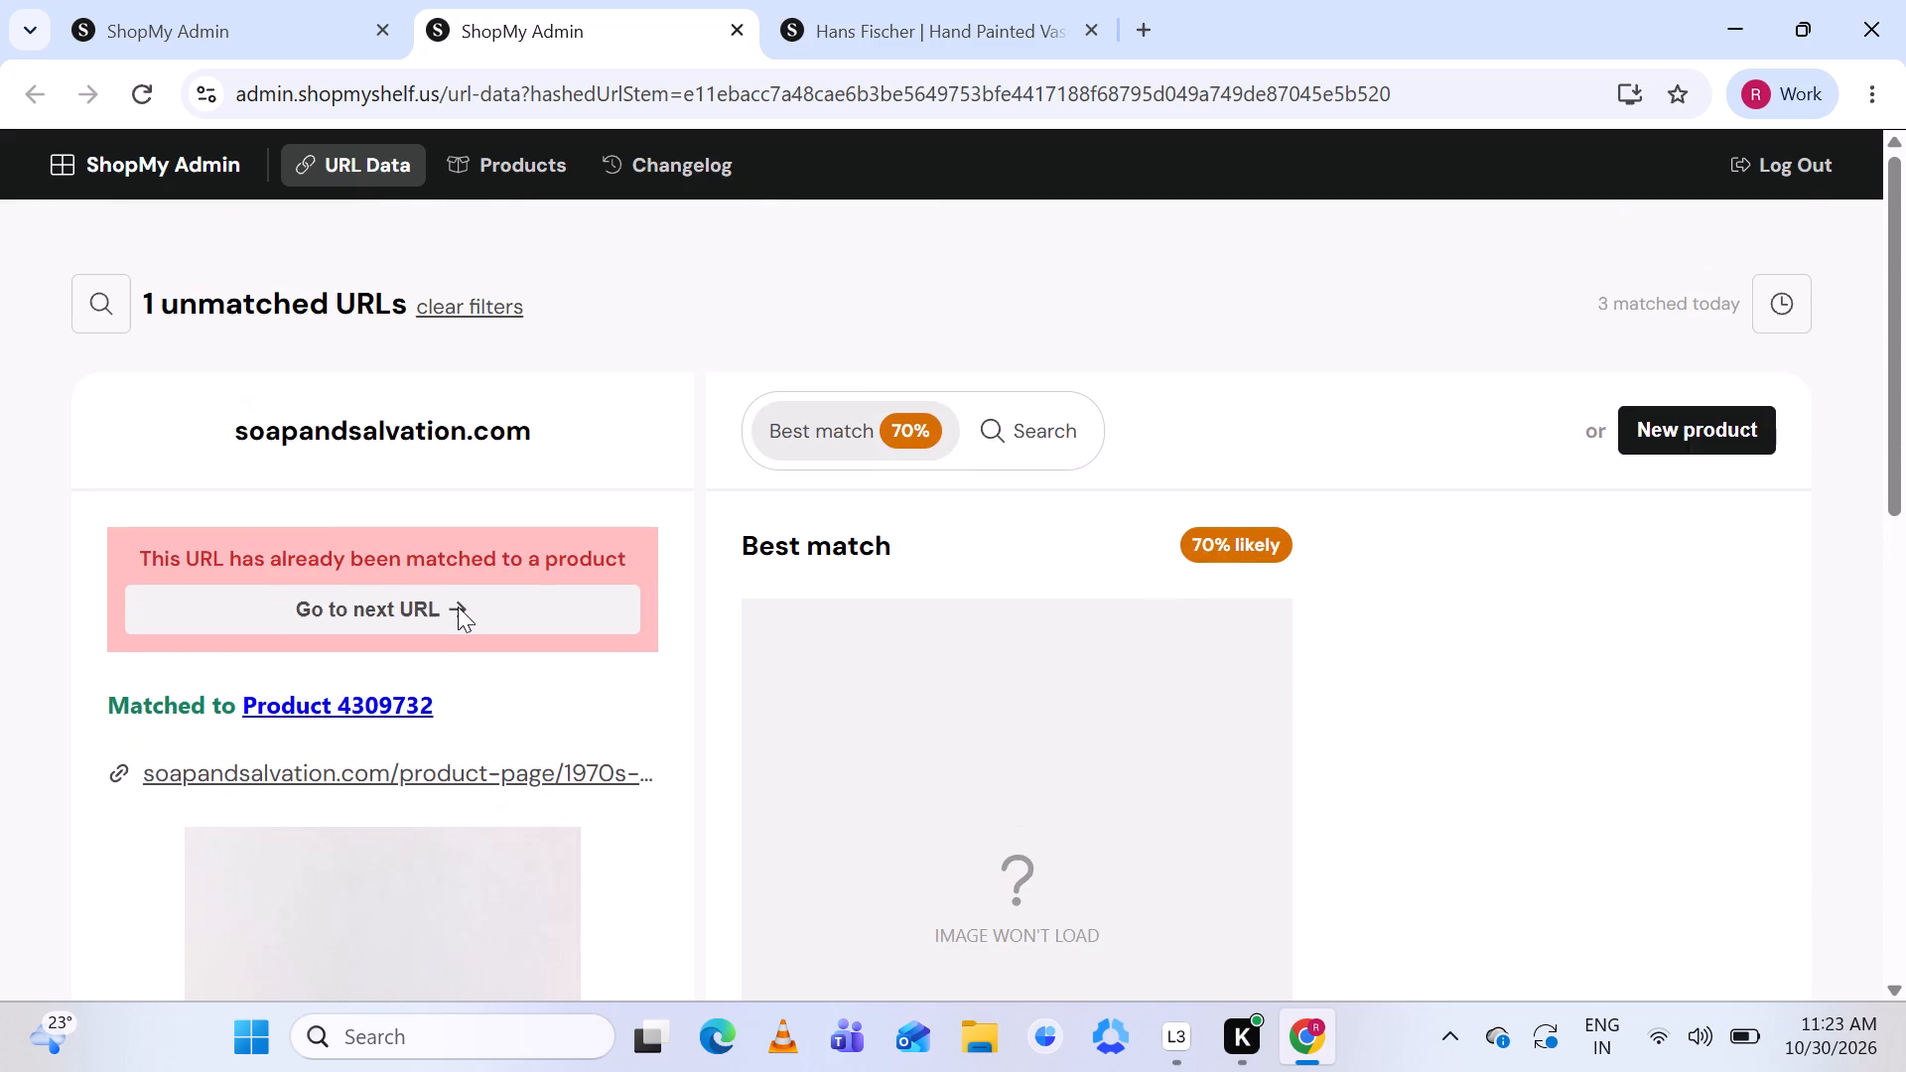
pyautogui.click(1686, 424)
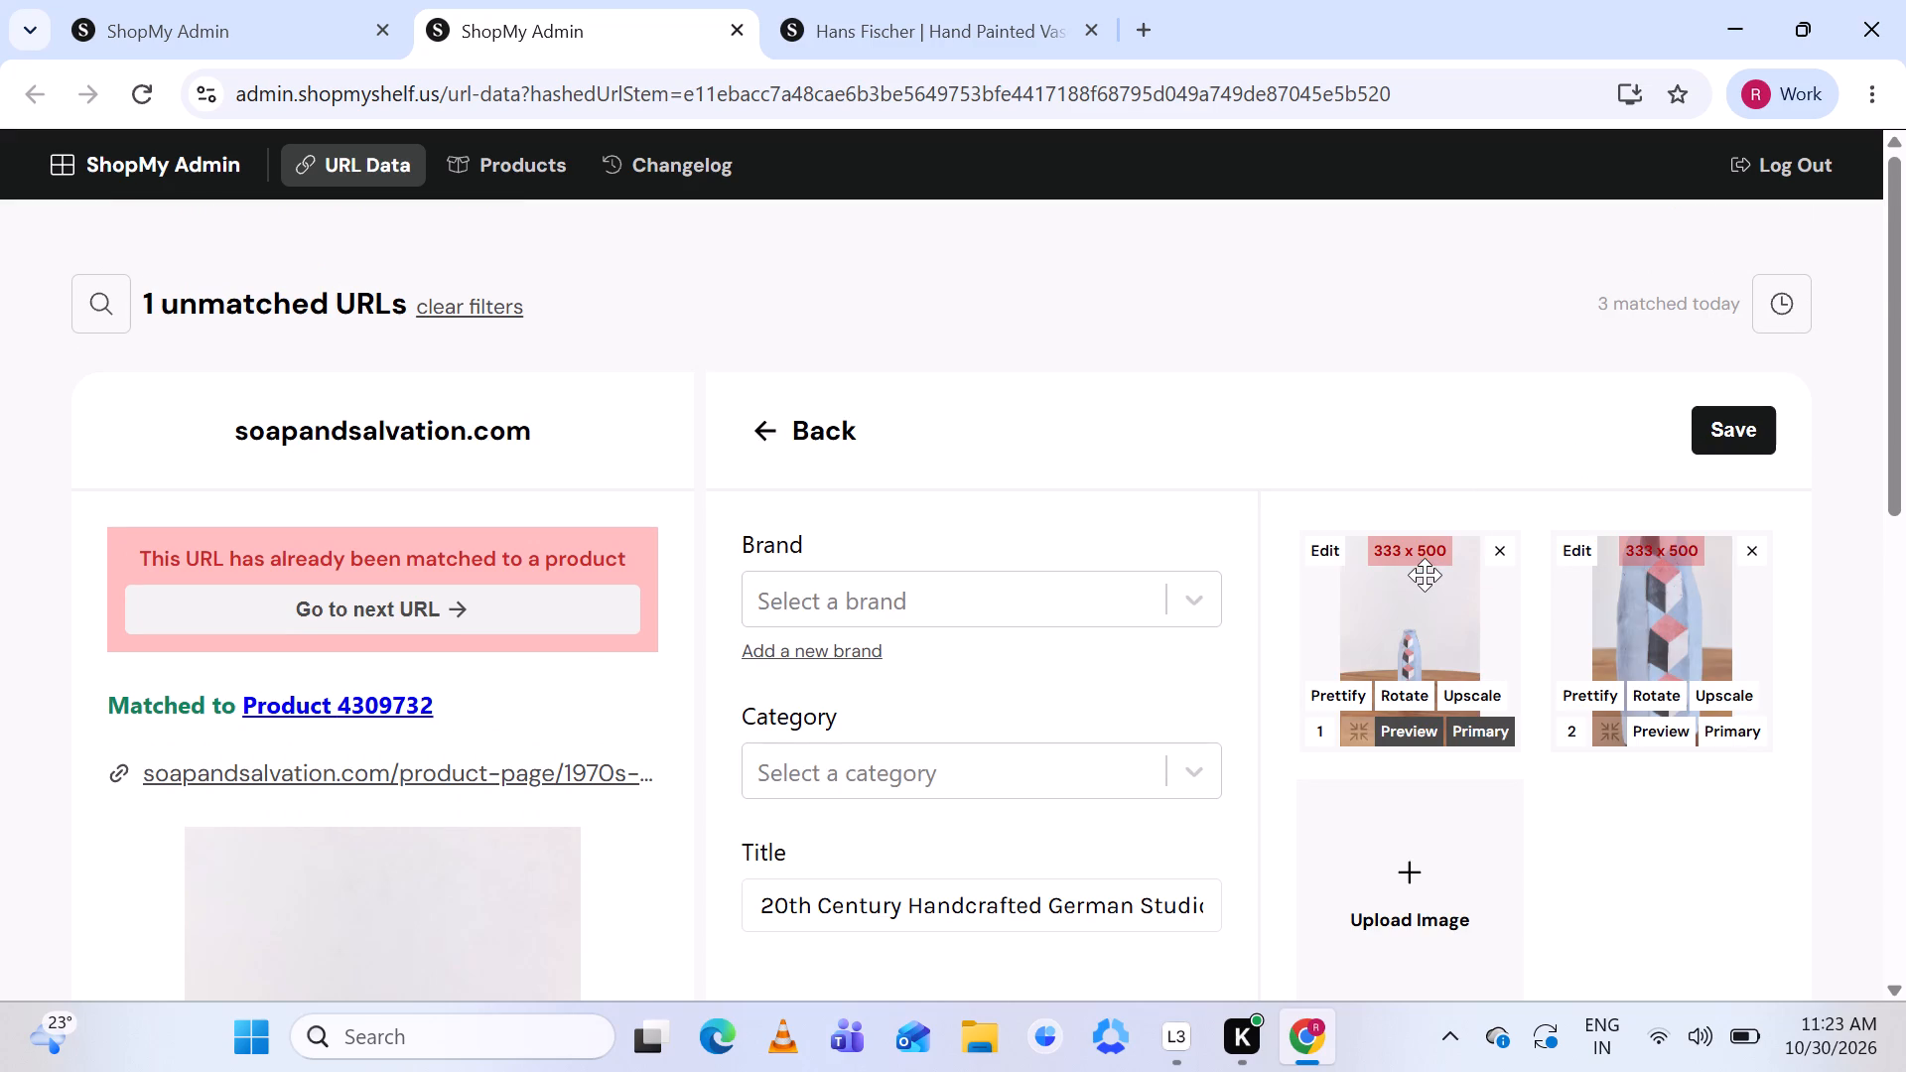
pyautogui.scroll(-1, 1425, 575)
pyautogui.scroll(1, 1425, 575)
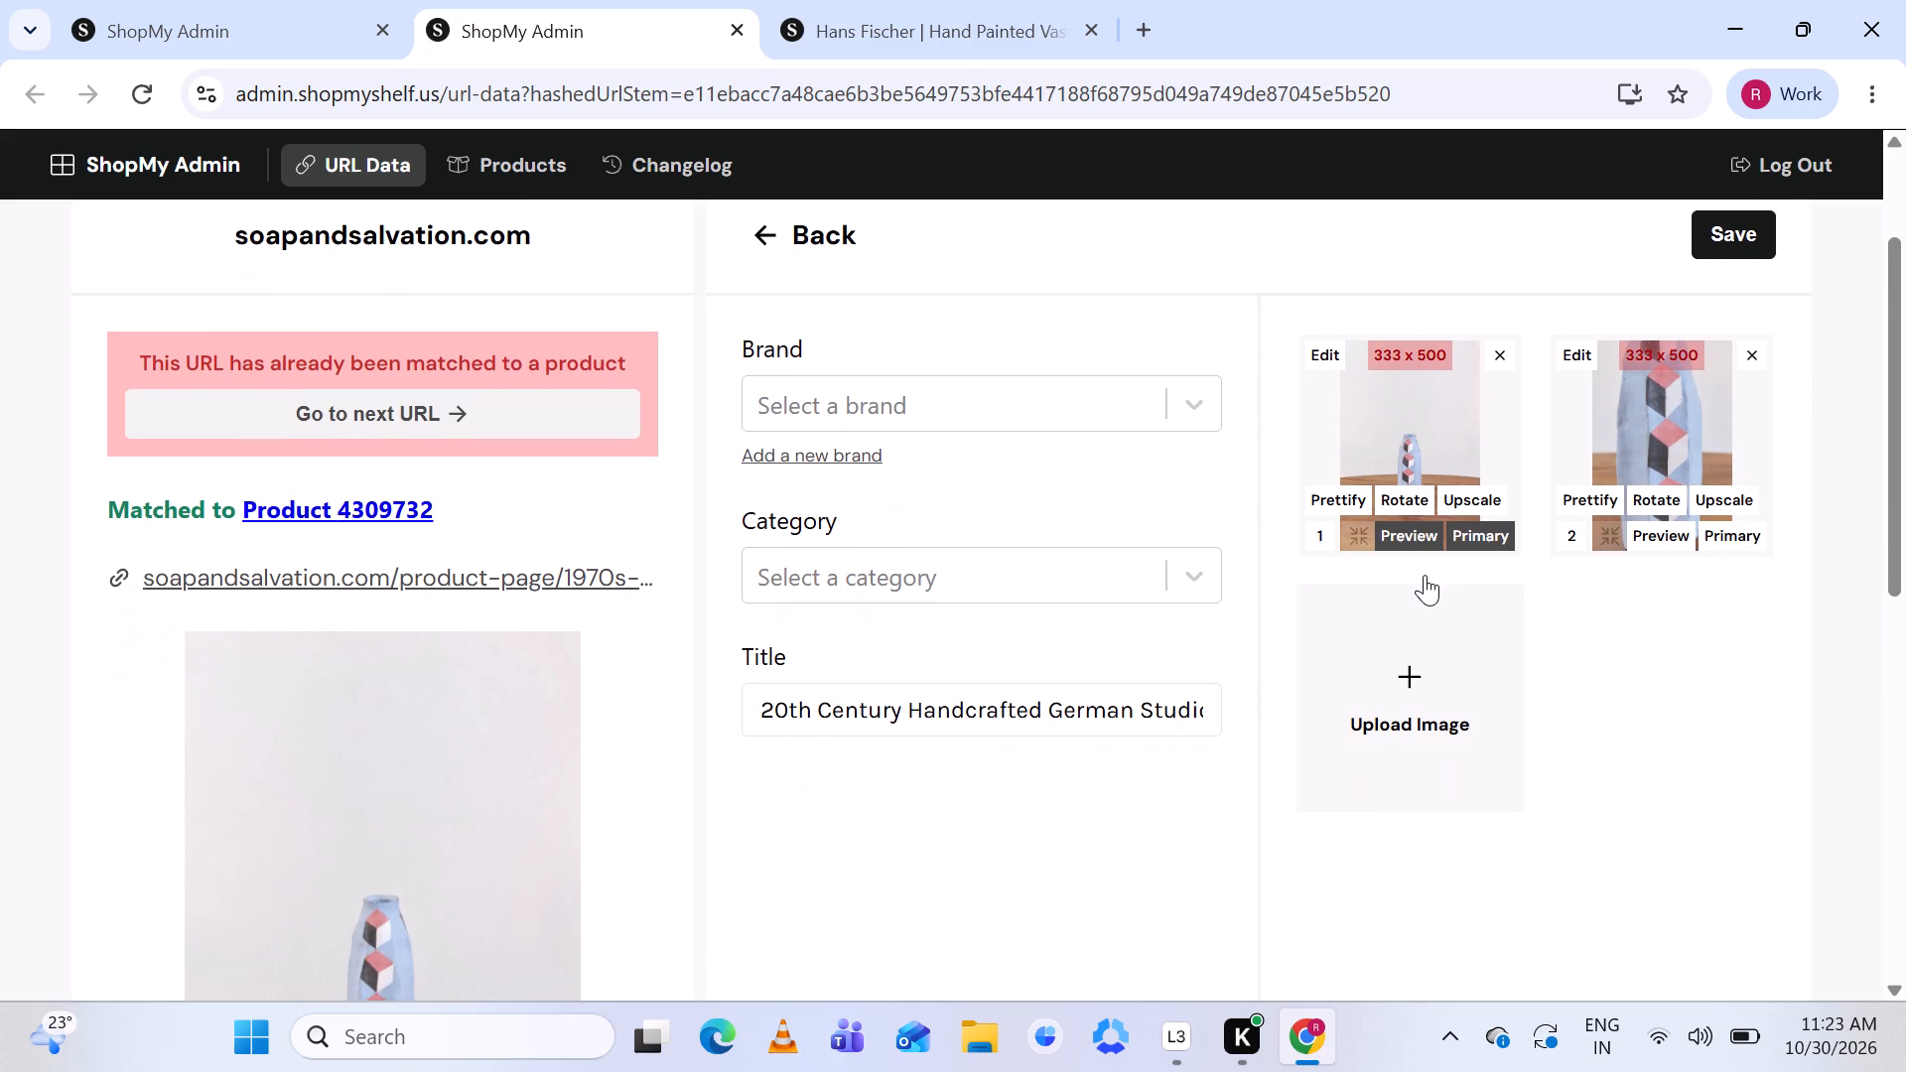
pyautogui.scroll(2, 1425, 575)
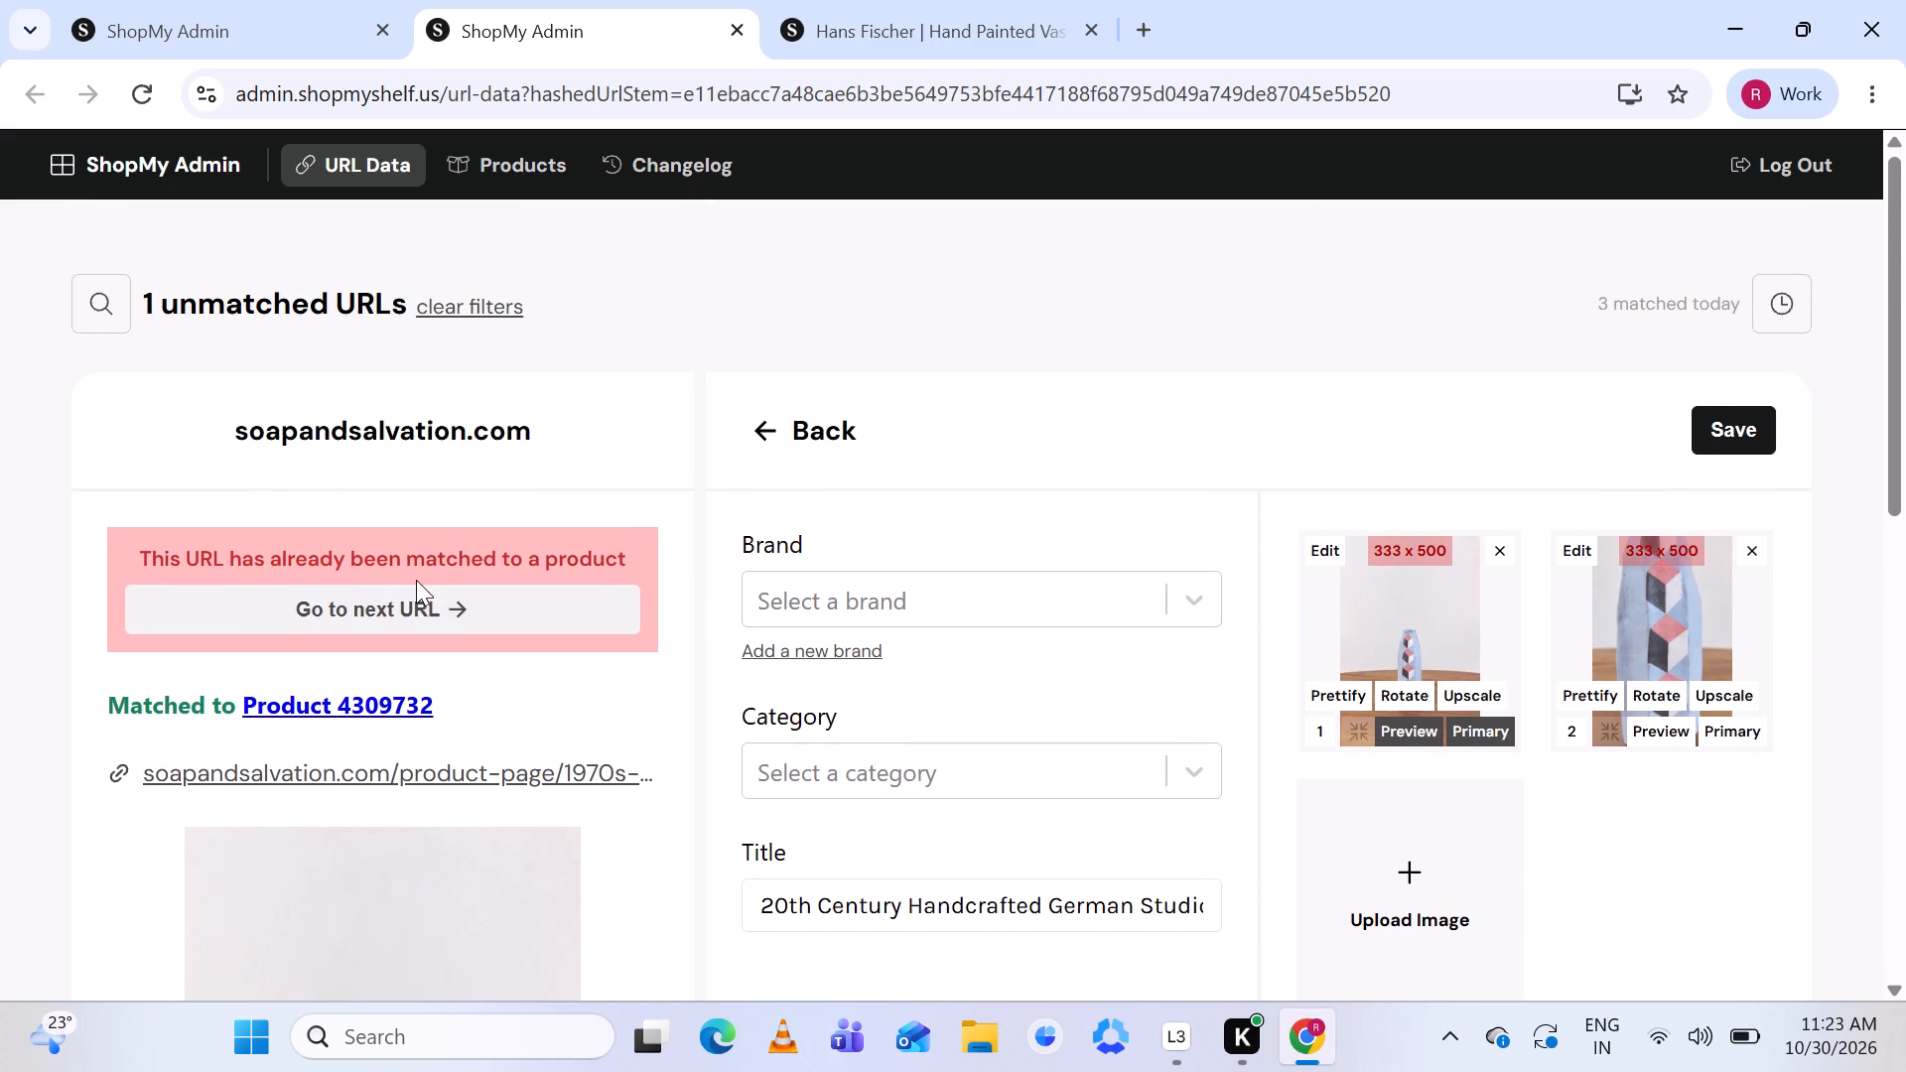
# Move on from the already matched vessel URL, close its page, and dismiss the match history in the main queue.
pyautogui.click(395, 604)
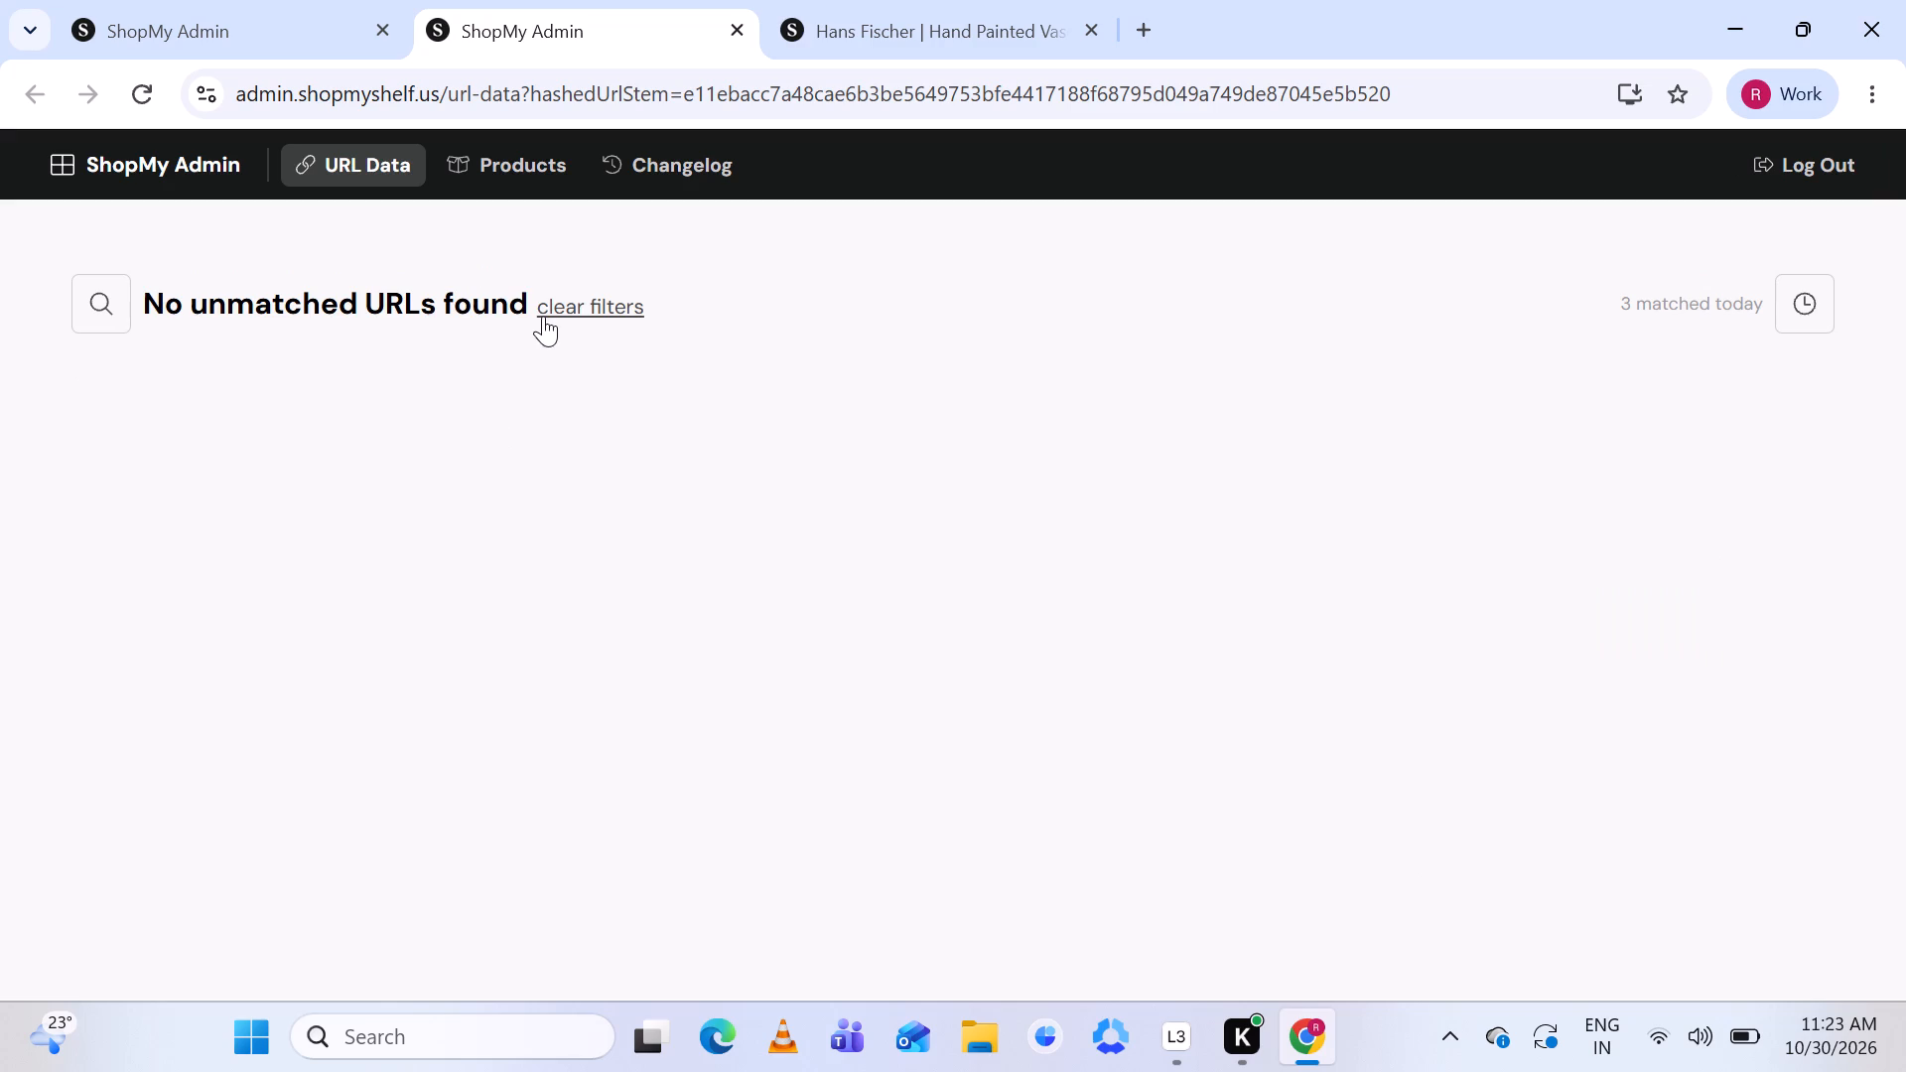
pyautogui.click(738, 31)
pyautogui.scroll(-1, 776, 674)
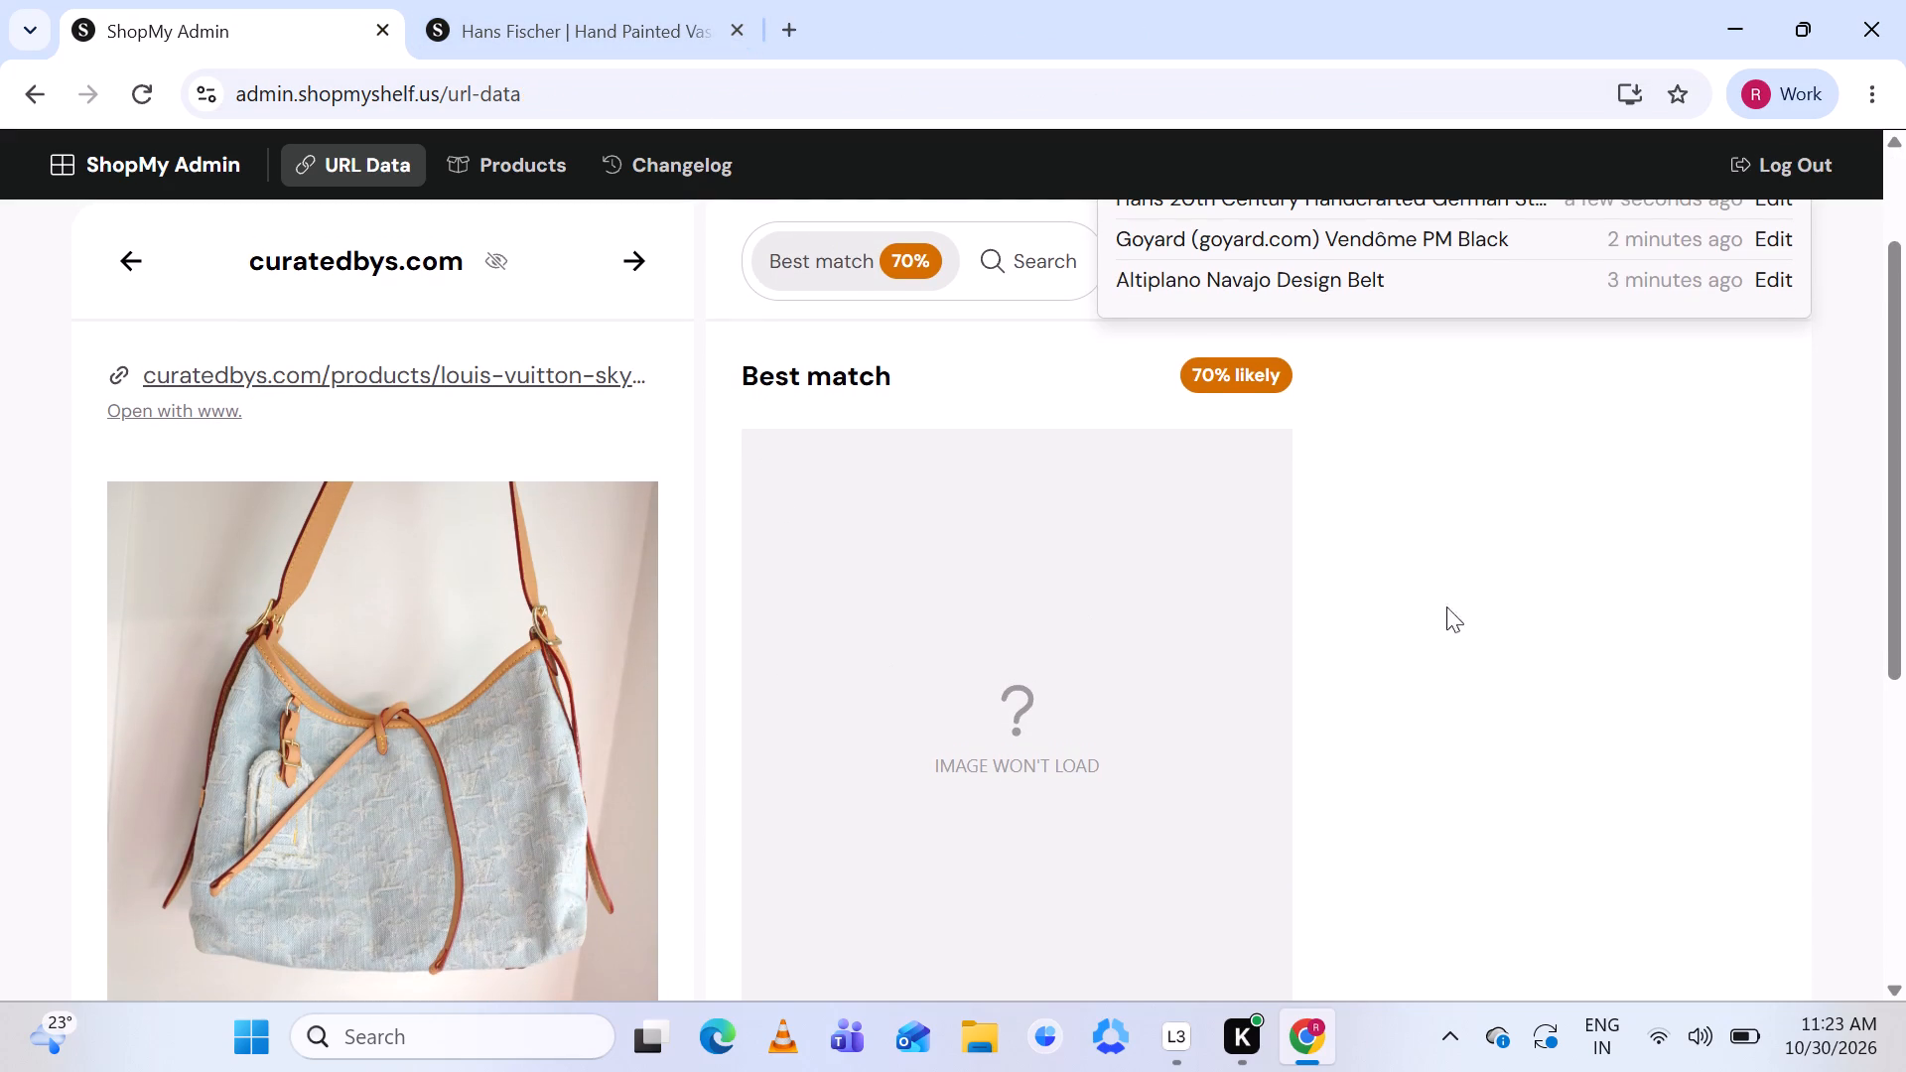
pyautogui.click(1458, 608)
# Open the suggested Monogram Denim CarryAll PM Bag's product page and compare its photo with the curatedbys.com Sky Blue Denim Carryall PM listing.
pyautogui.scroll(1, 1458, 608)
pyautogui.scroll(-1, 1458, 608)
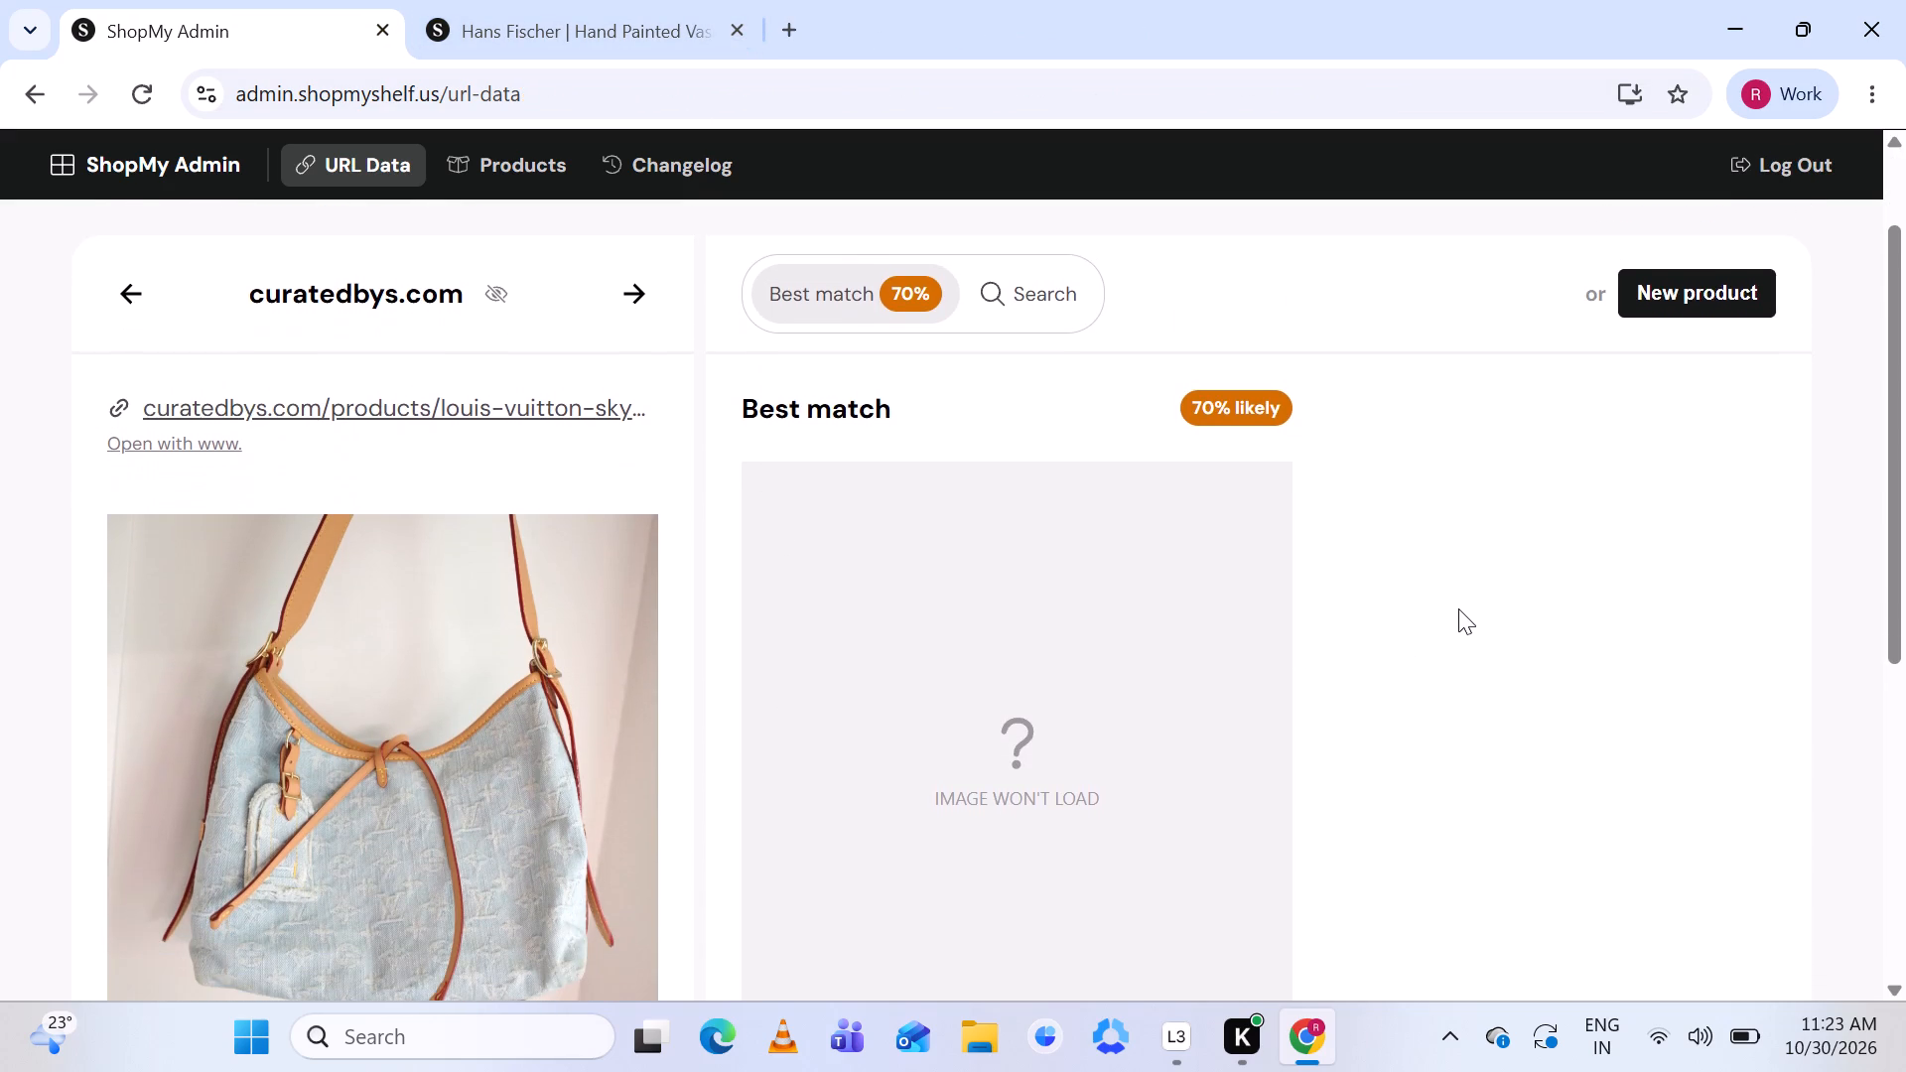
pyautogui.scroll(-2, 1458, 608)
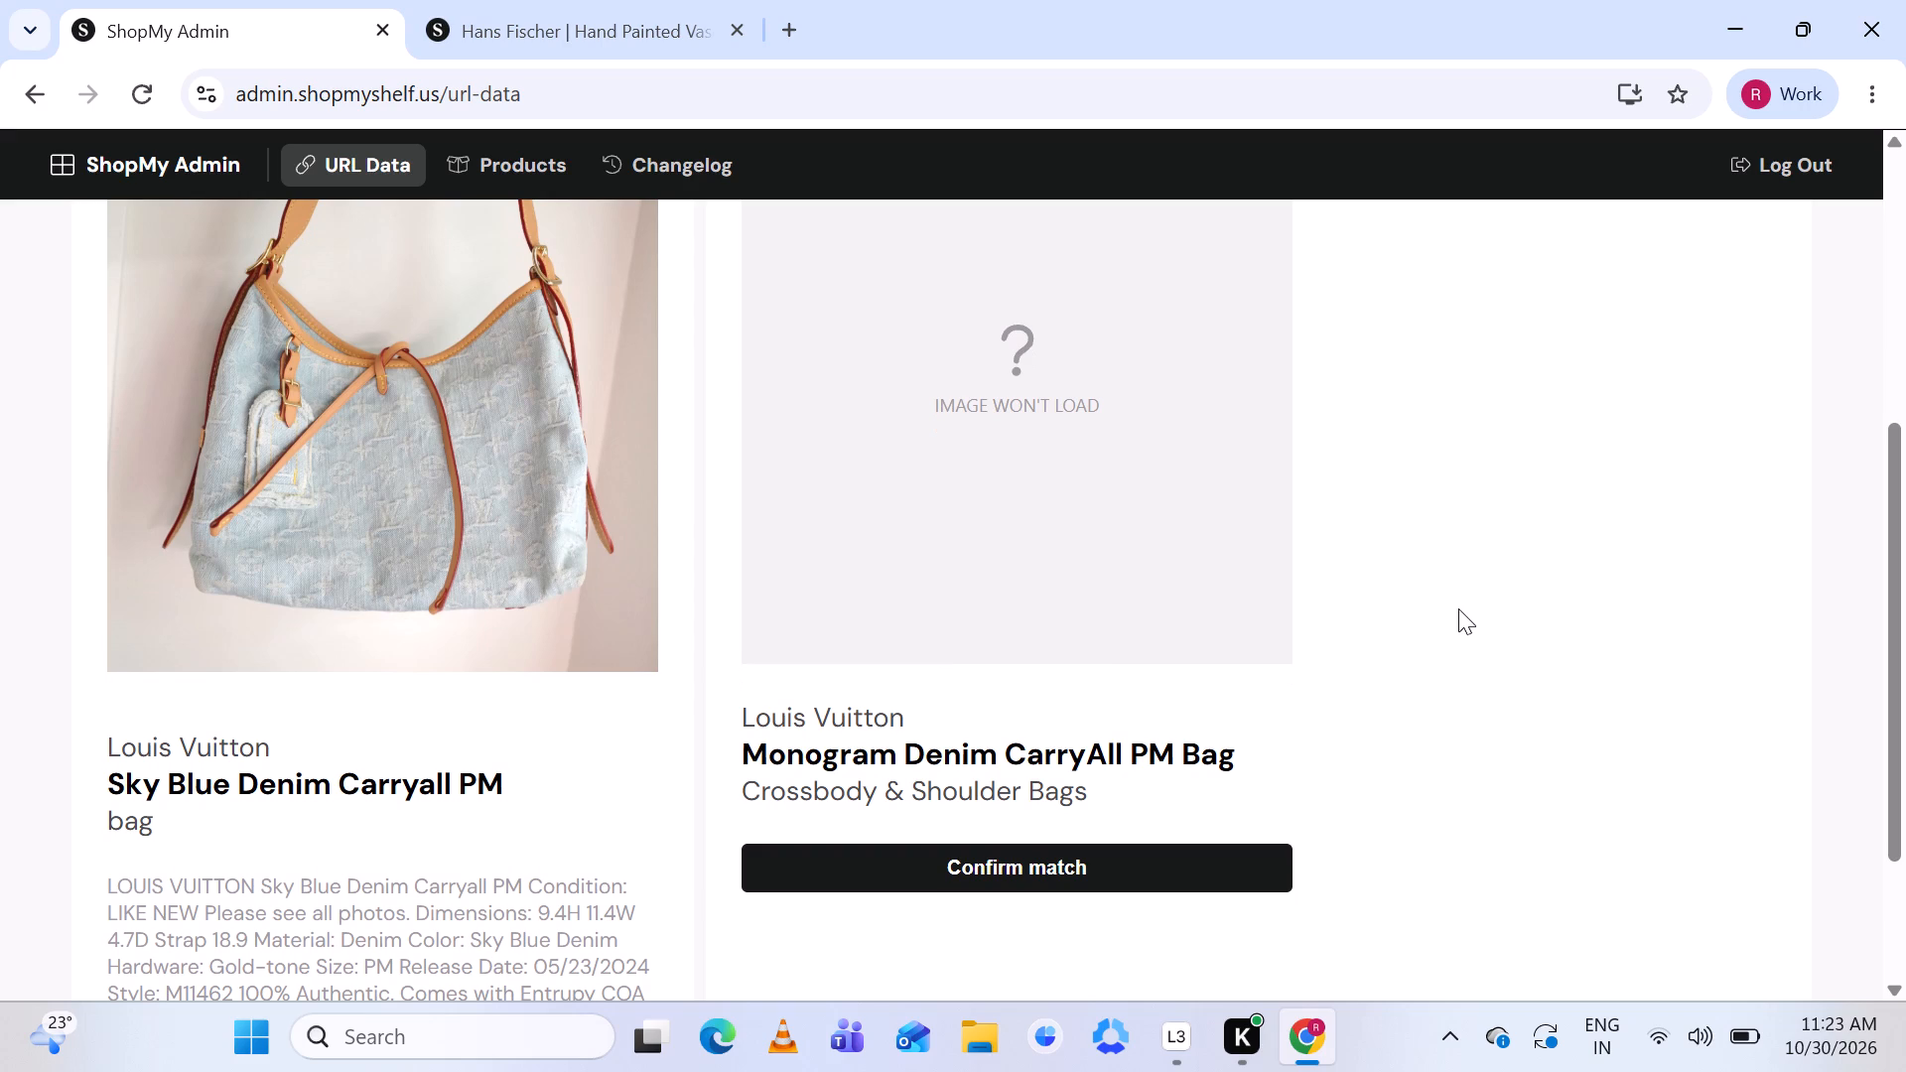
pyautogui.click(1079, 750)
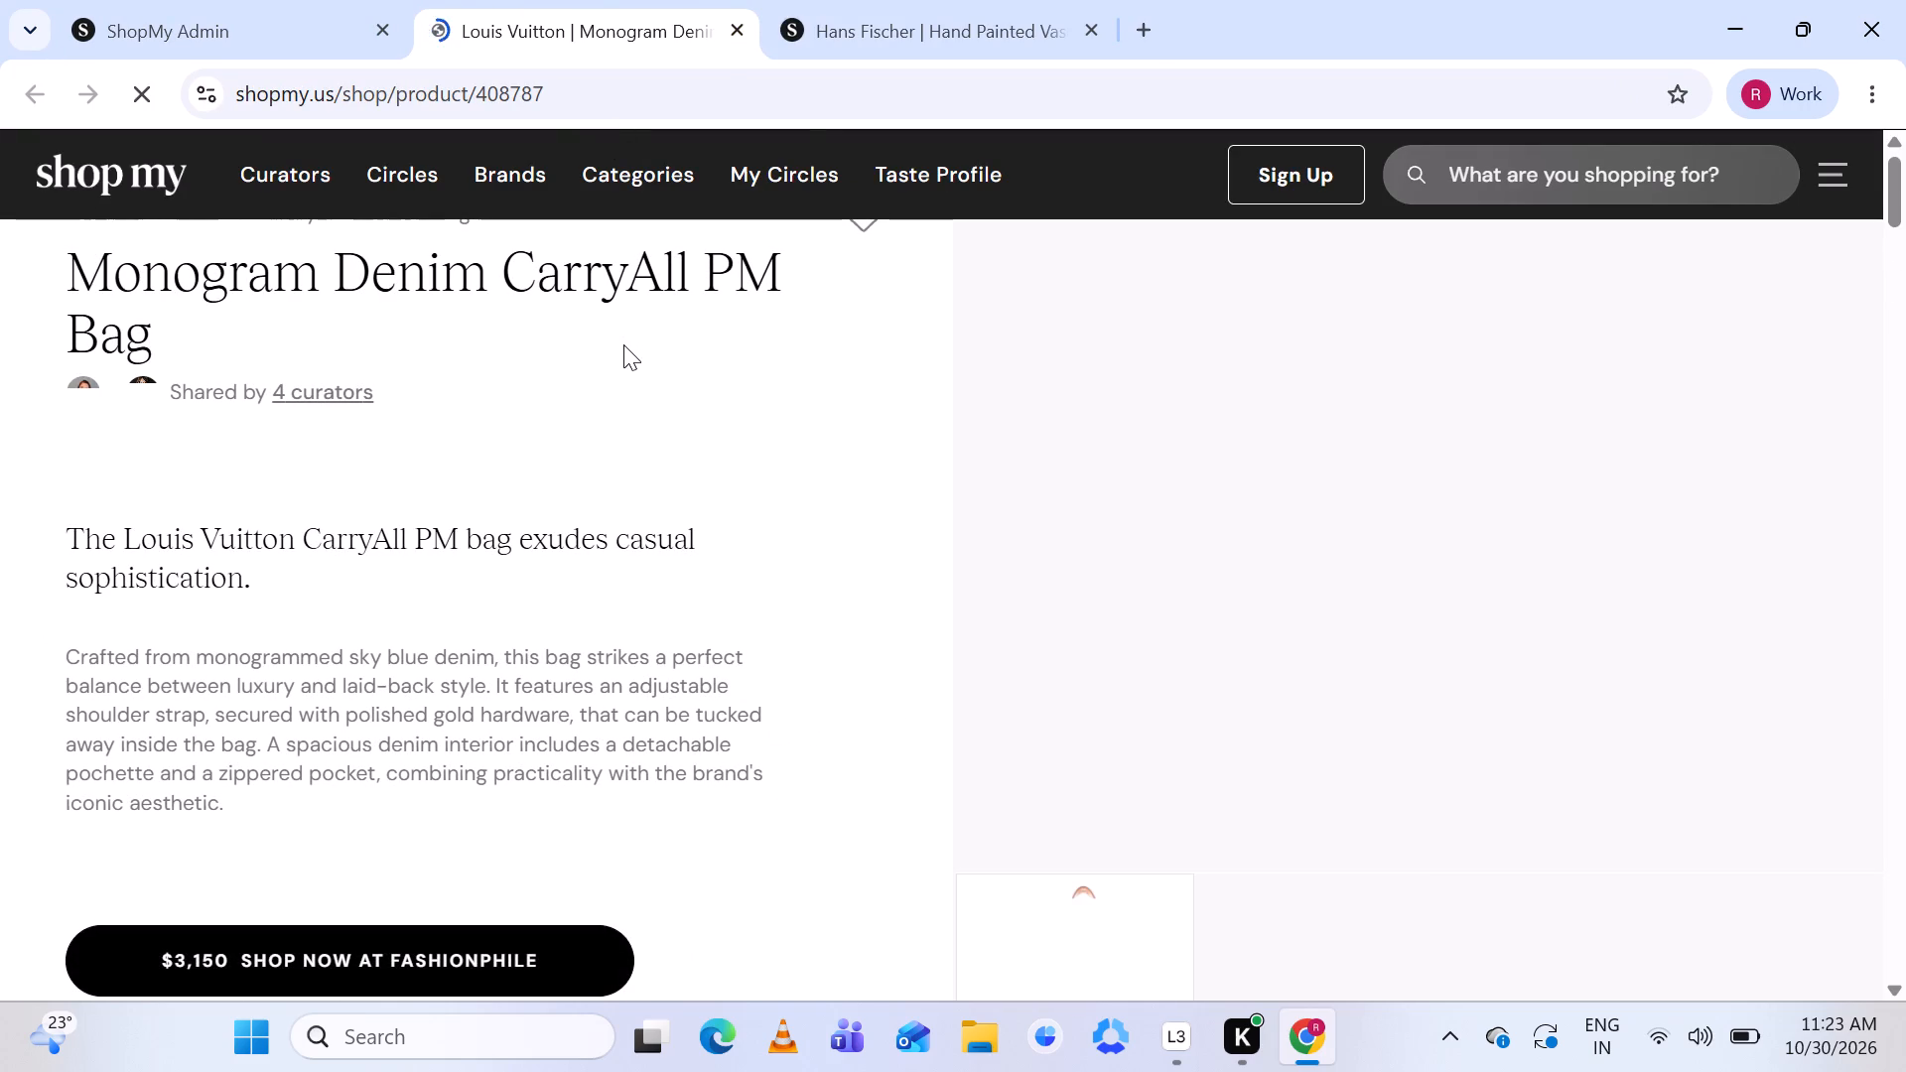
pyautogui.scroll(1, 623, 344)
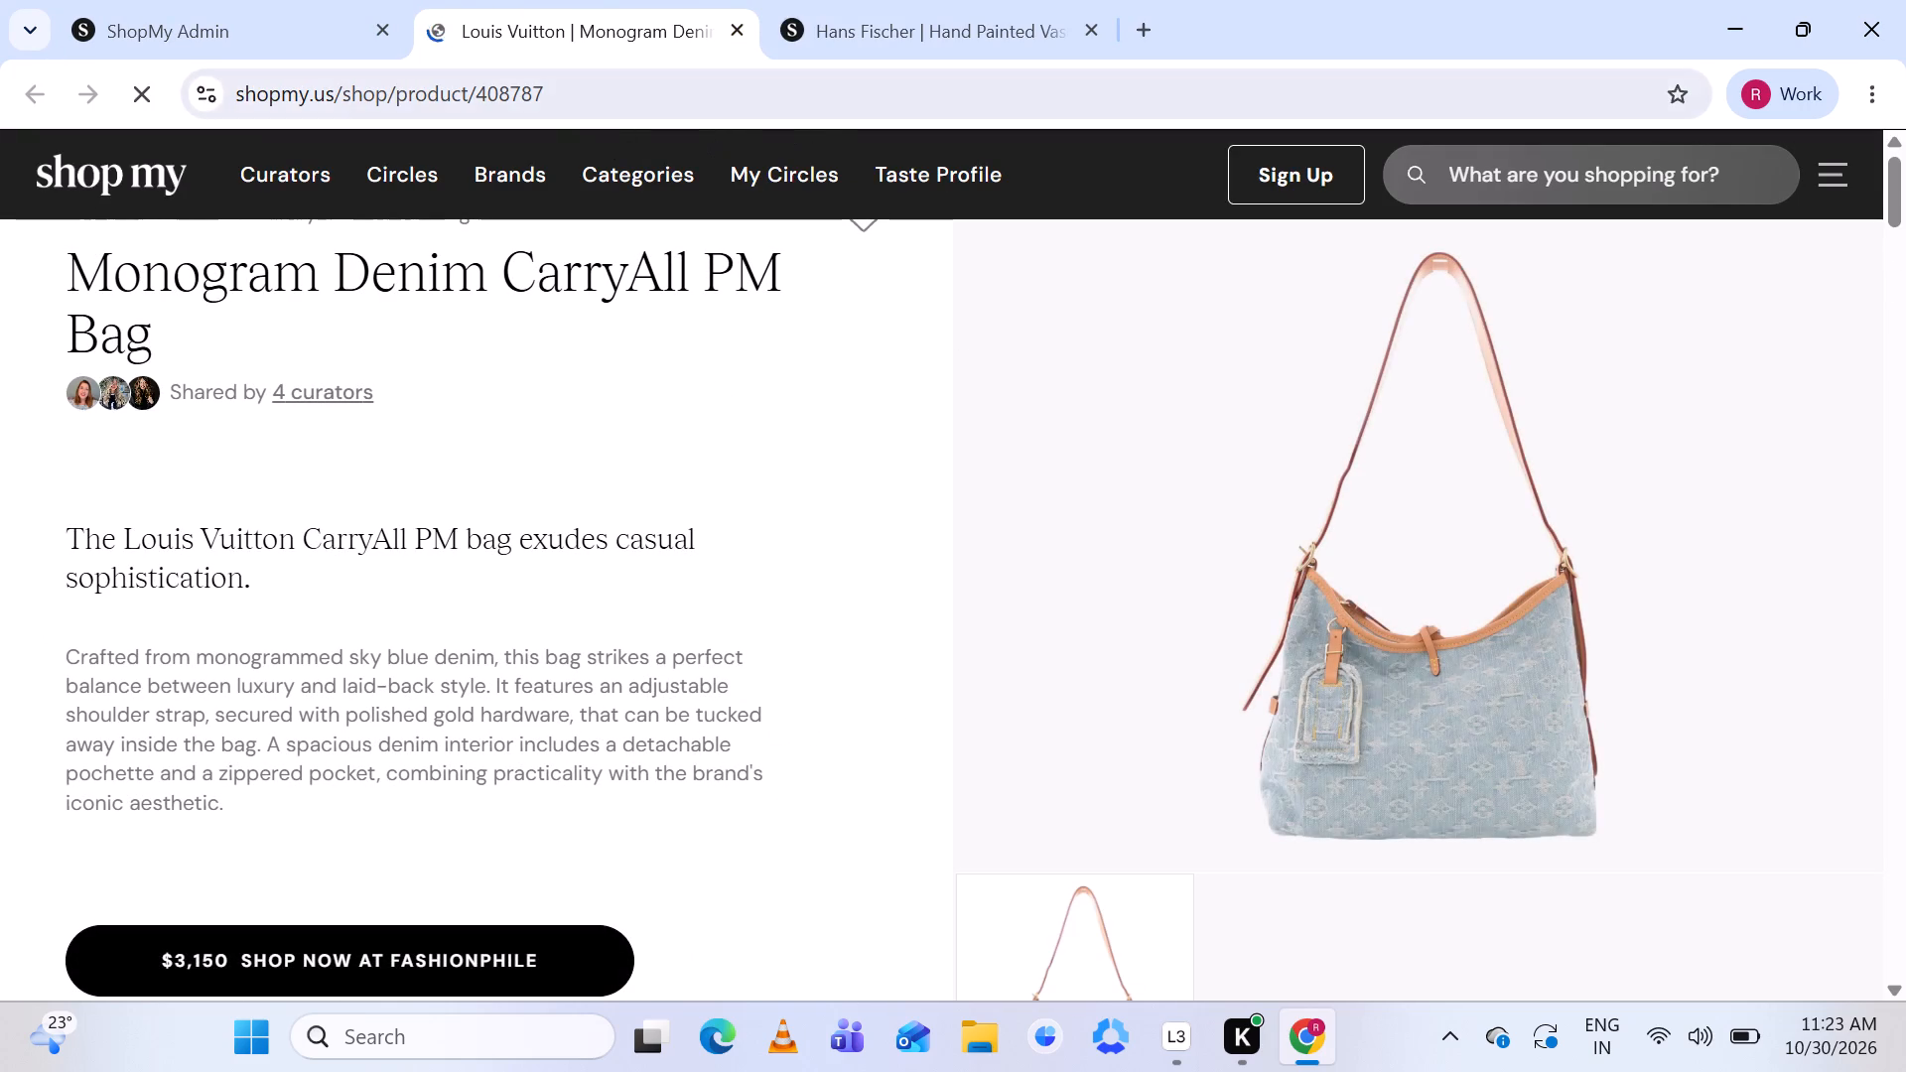
pyautogui.click(241, 29)
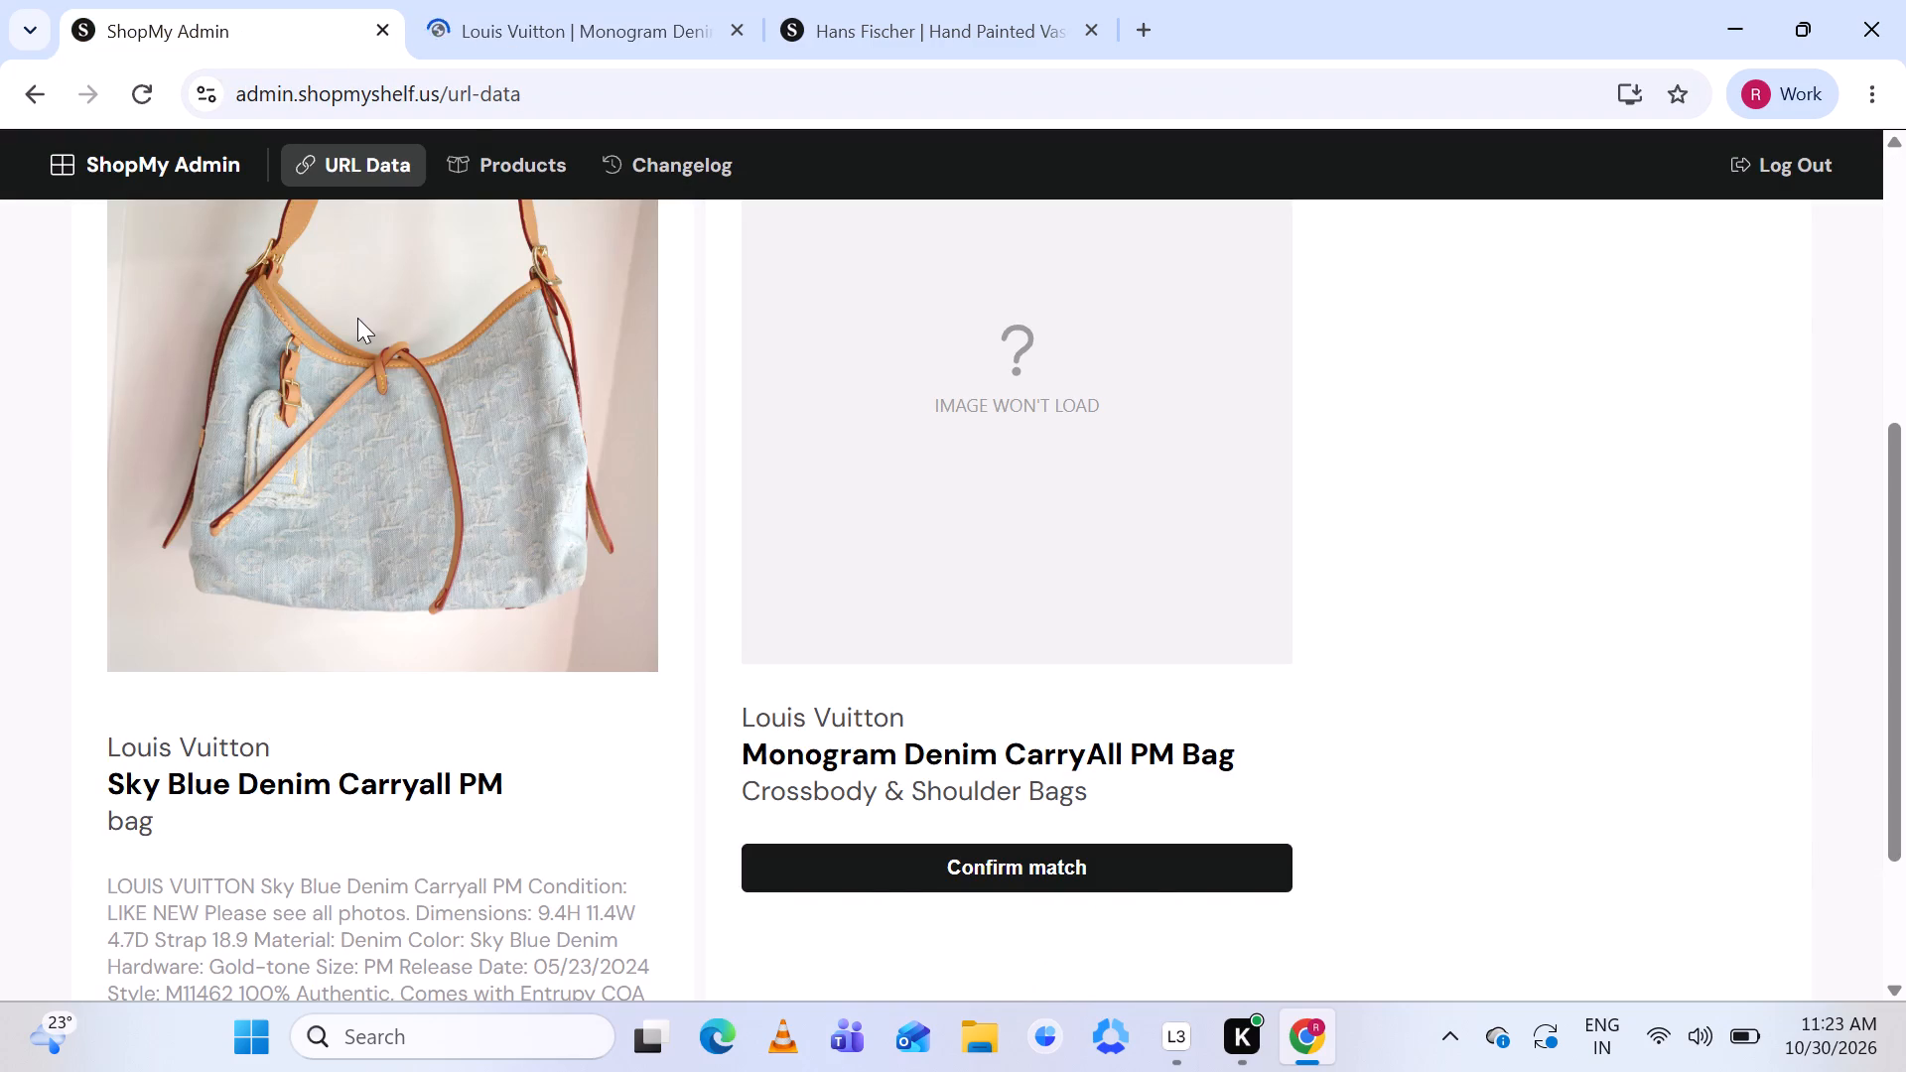
pyautogui.scroll(1, 357, 318)
pyautogui.click(523, 37)
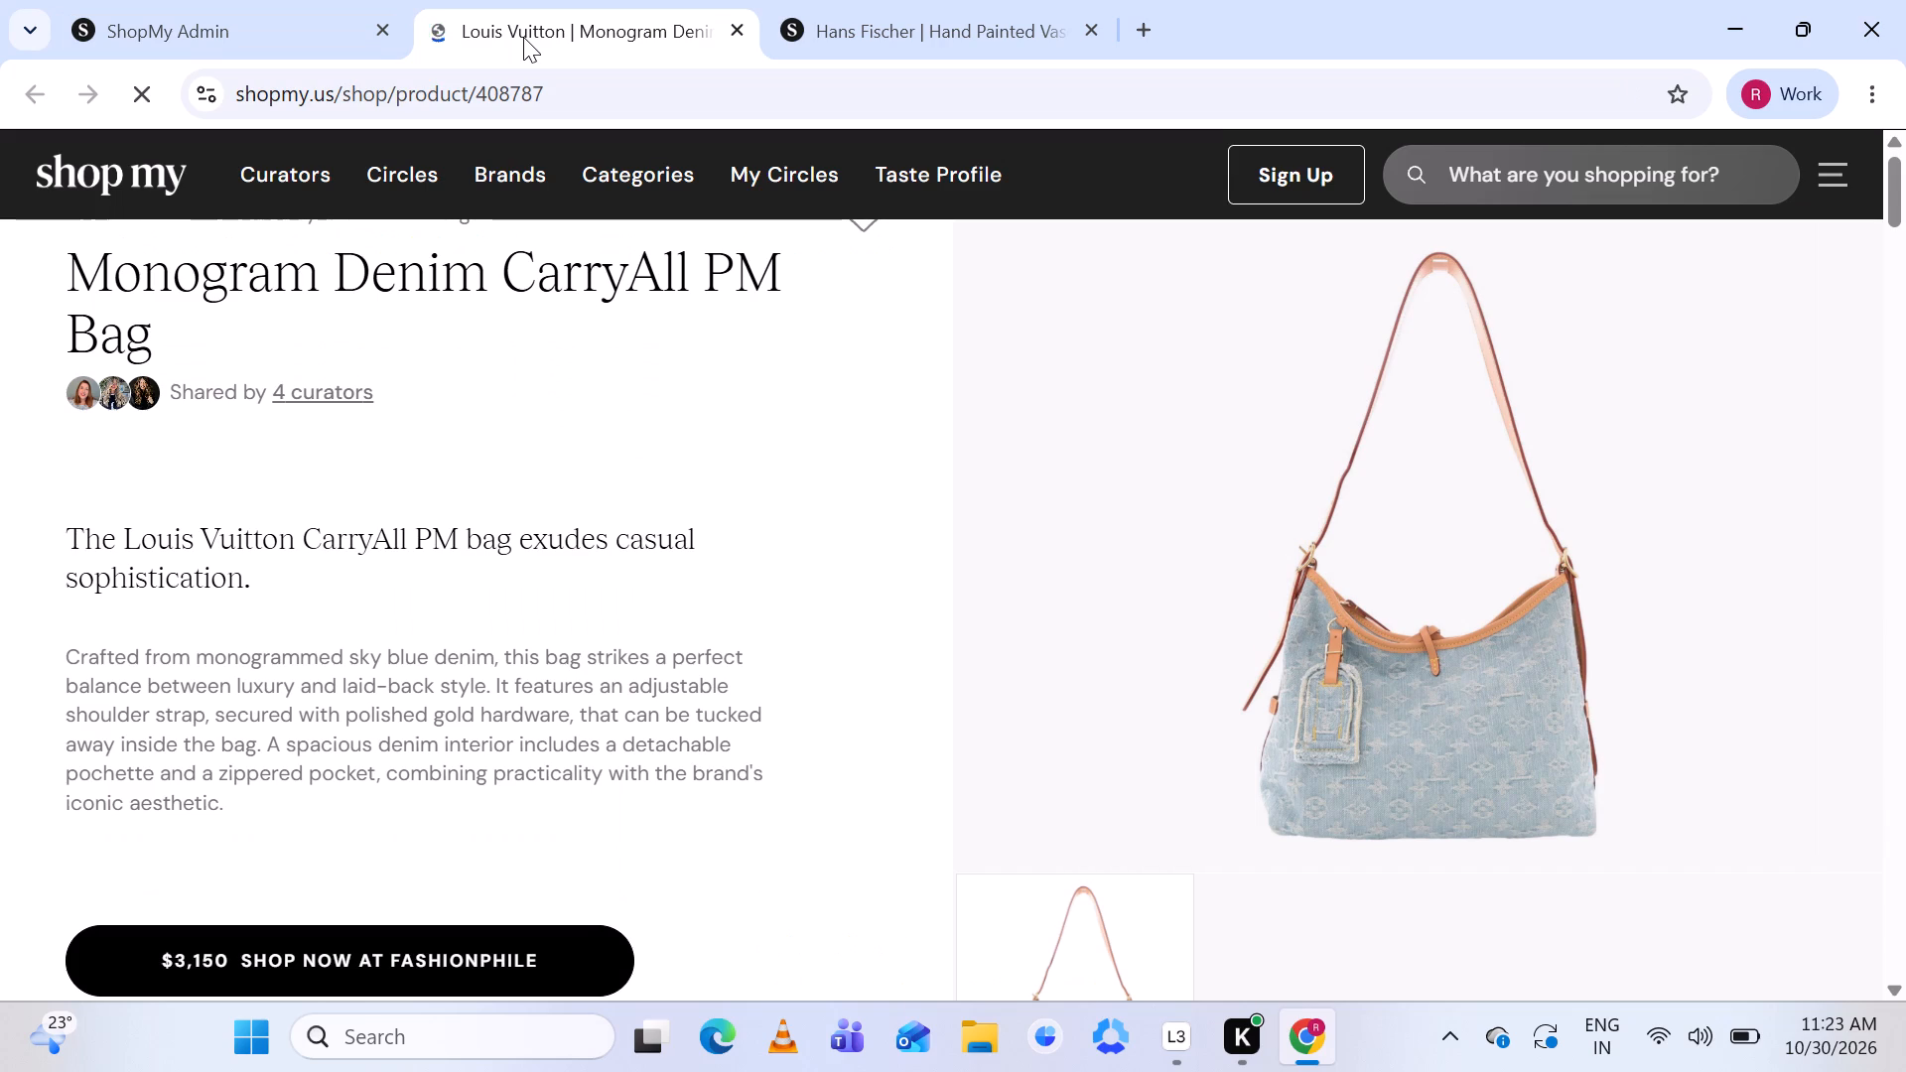
pyautogui.click(232, 26)
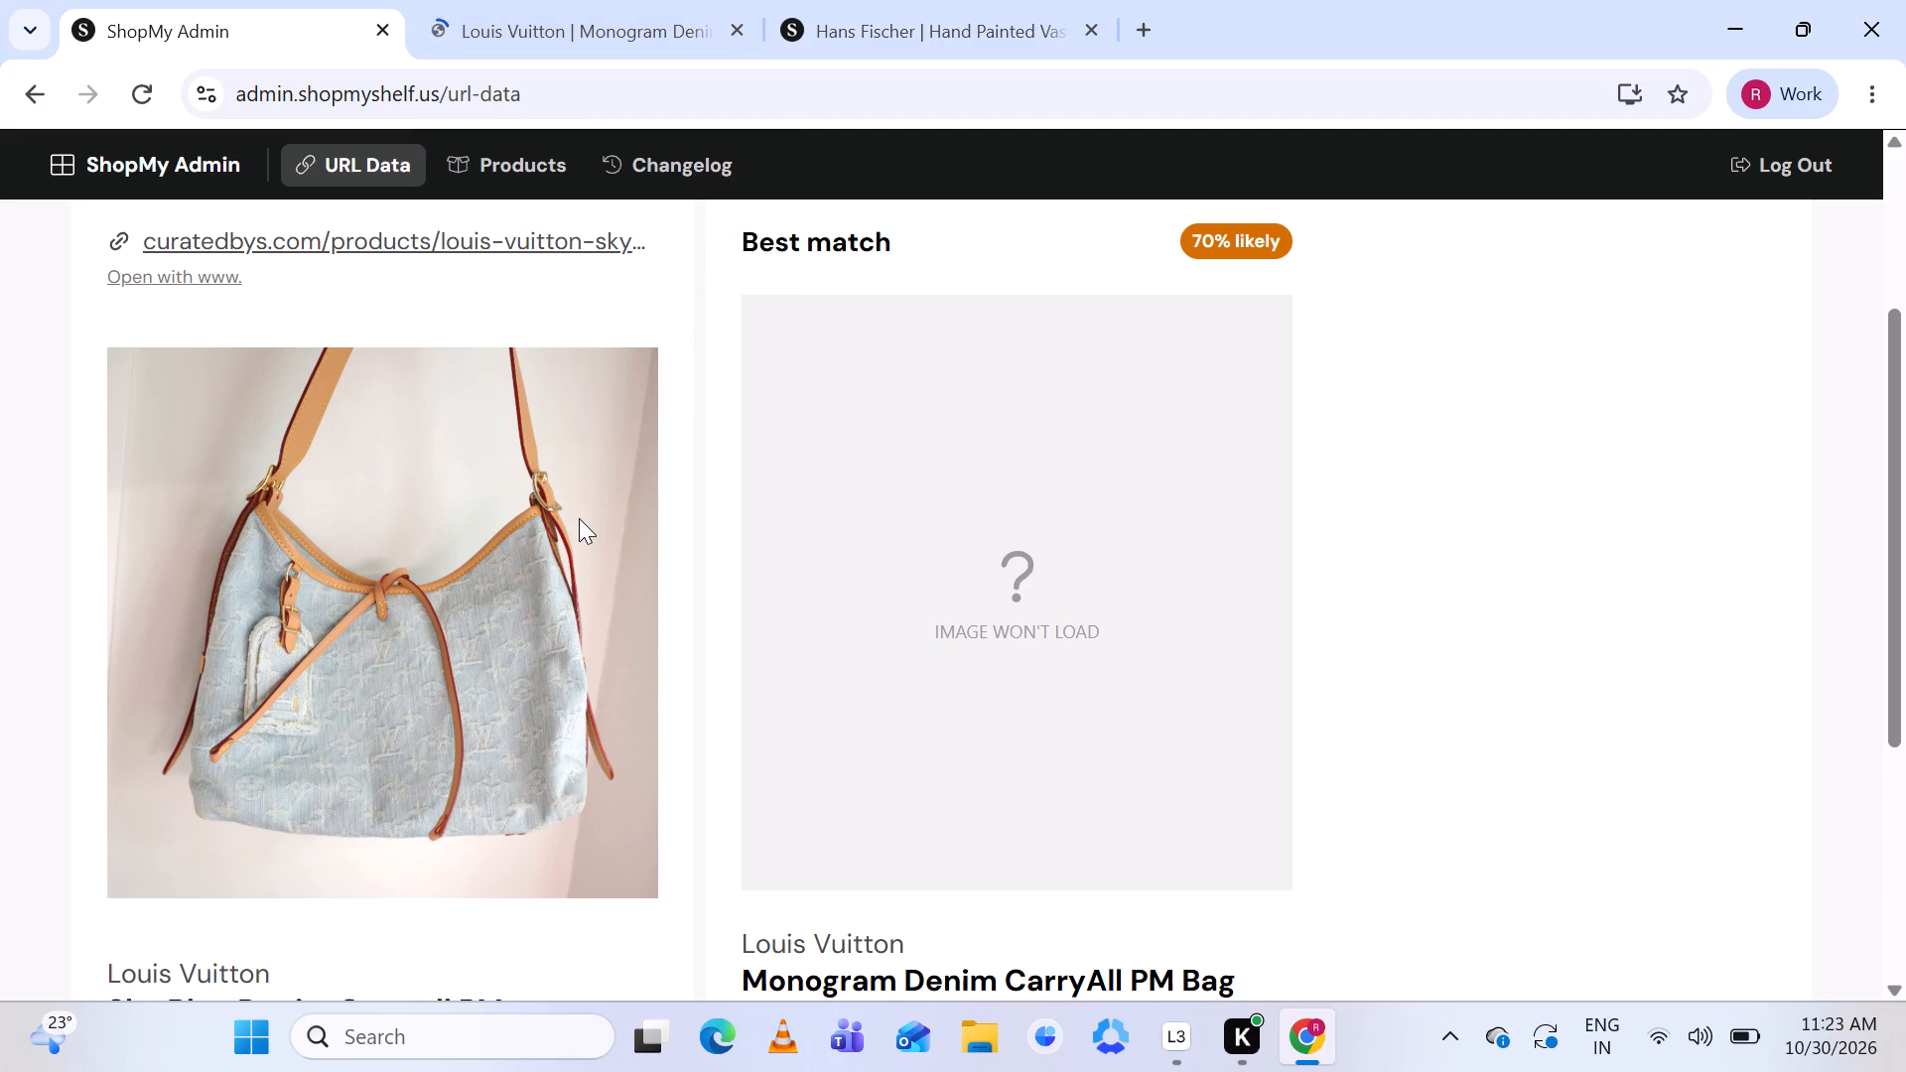
pyautogui.scroll(-1, 416, 609)
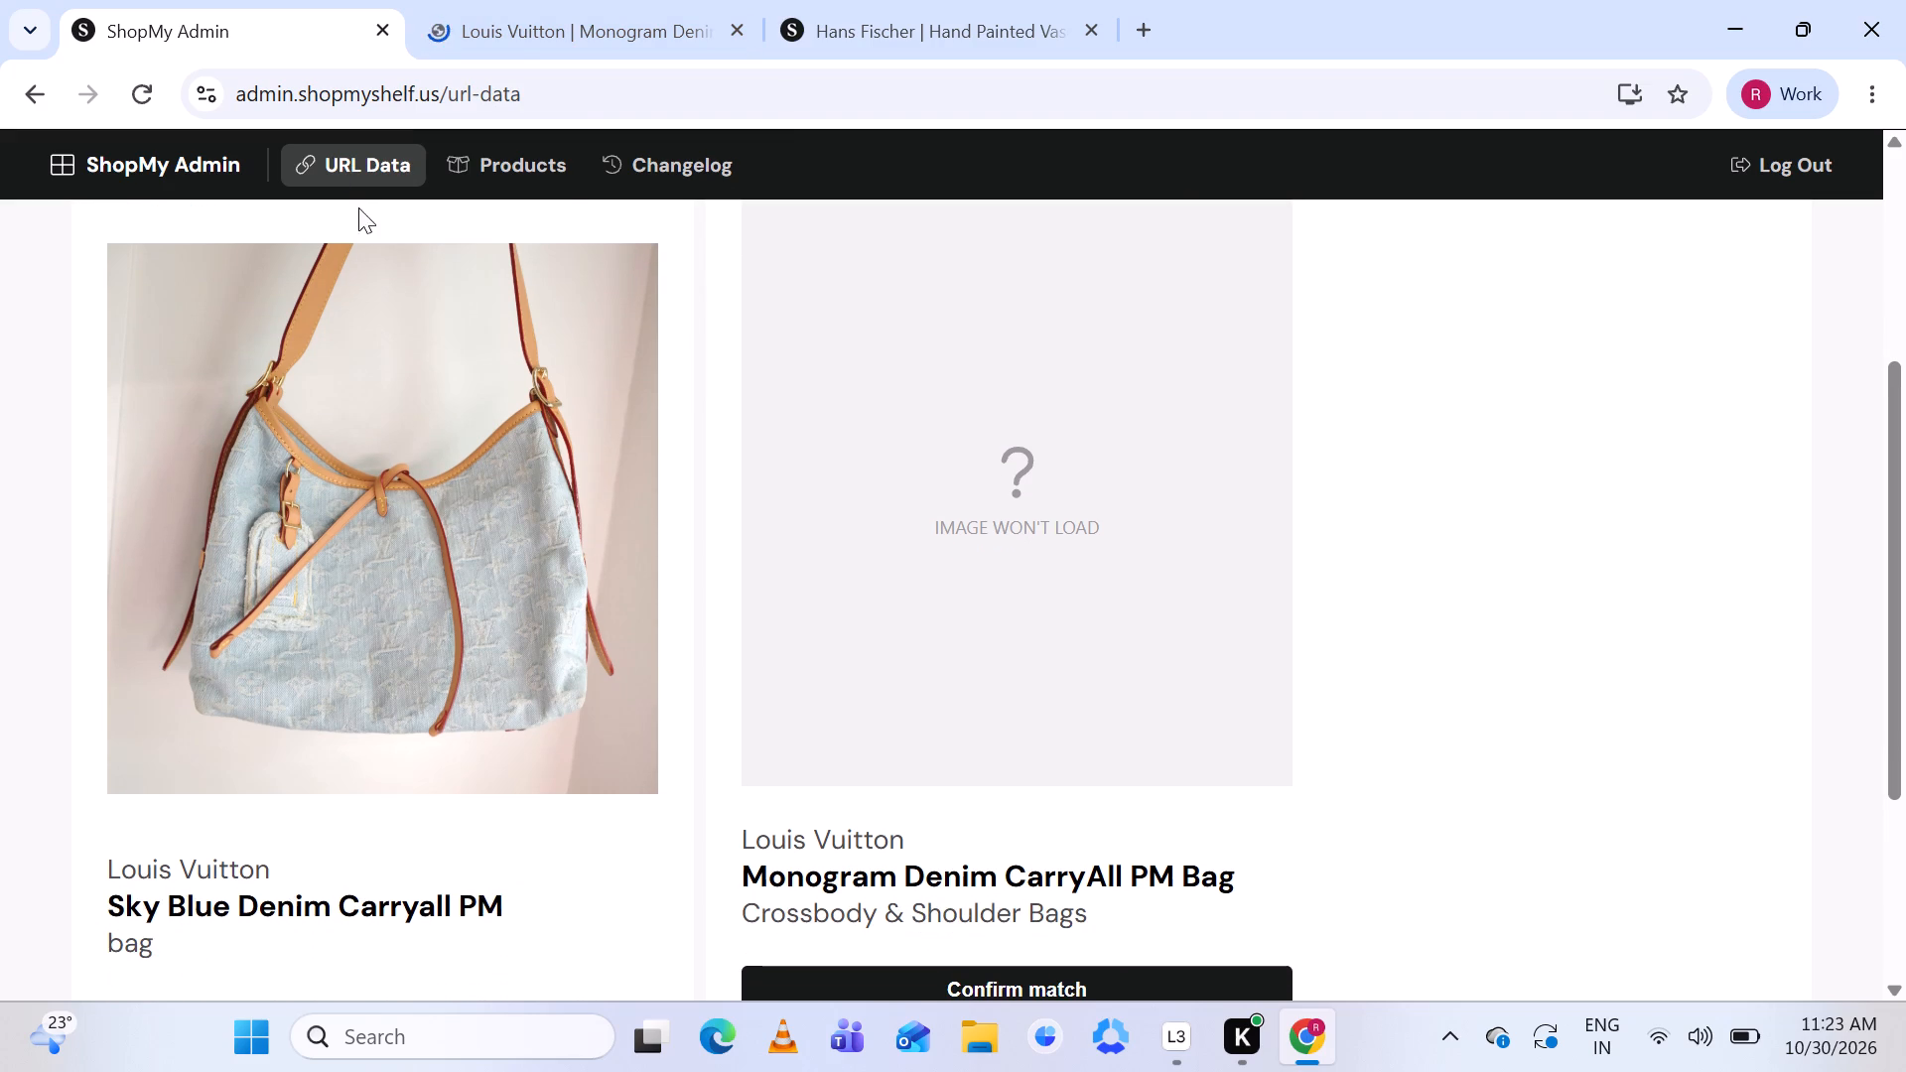
pyautogui.click(573, 21)
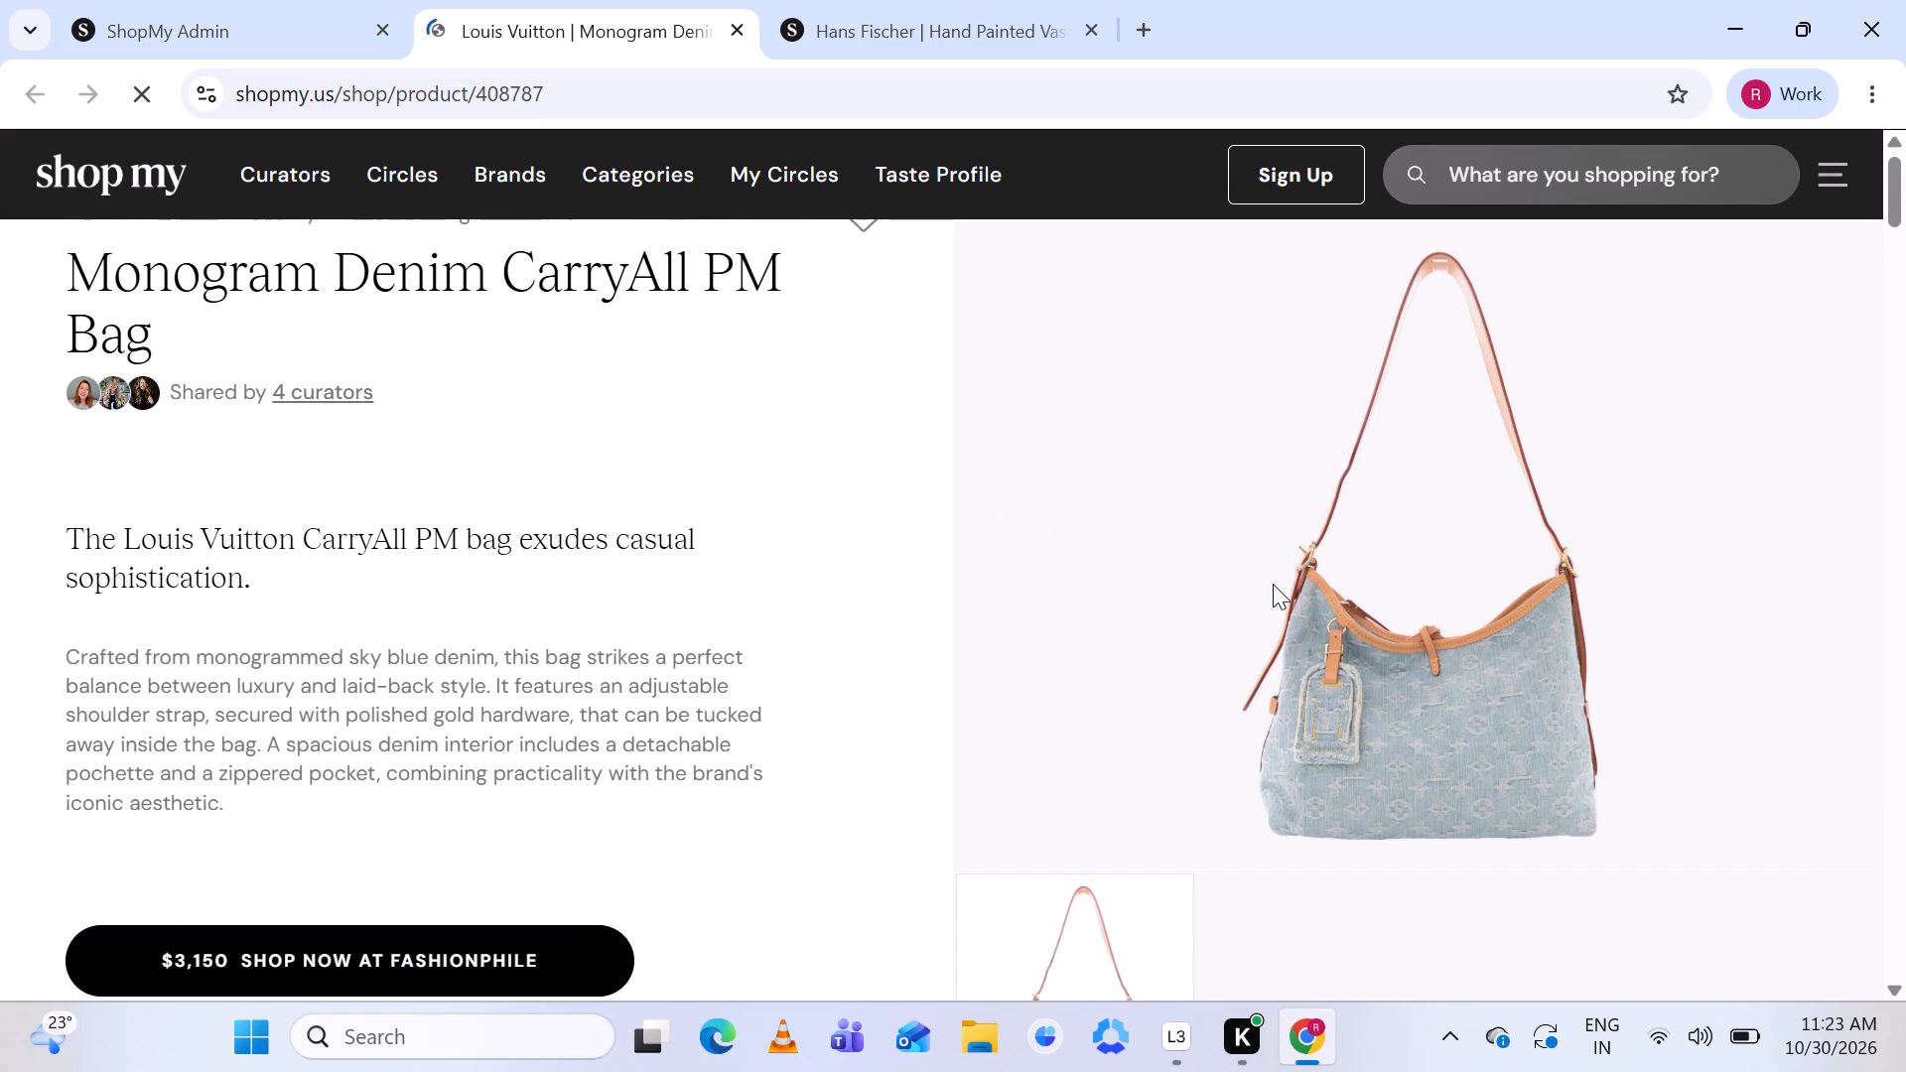
pyautogui.hscroll(-2, 1273, 584)
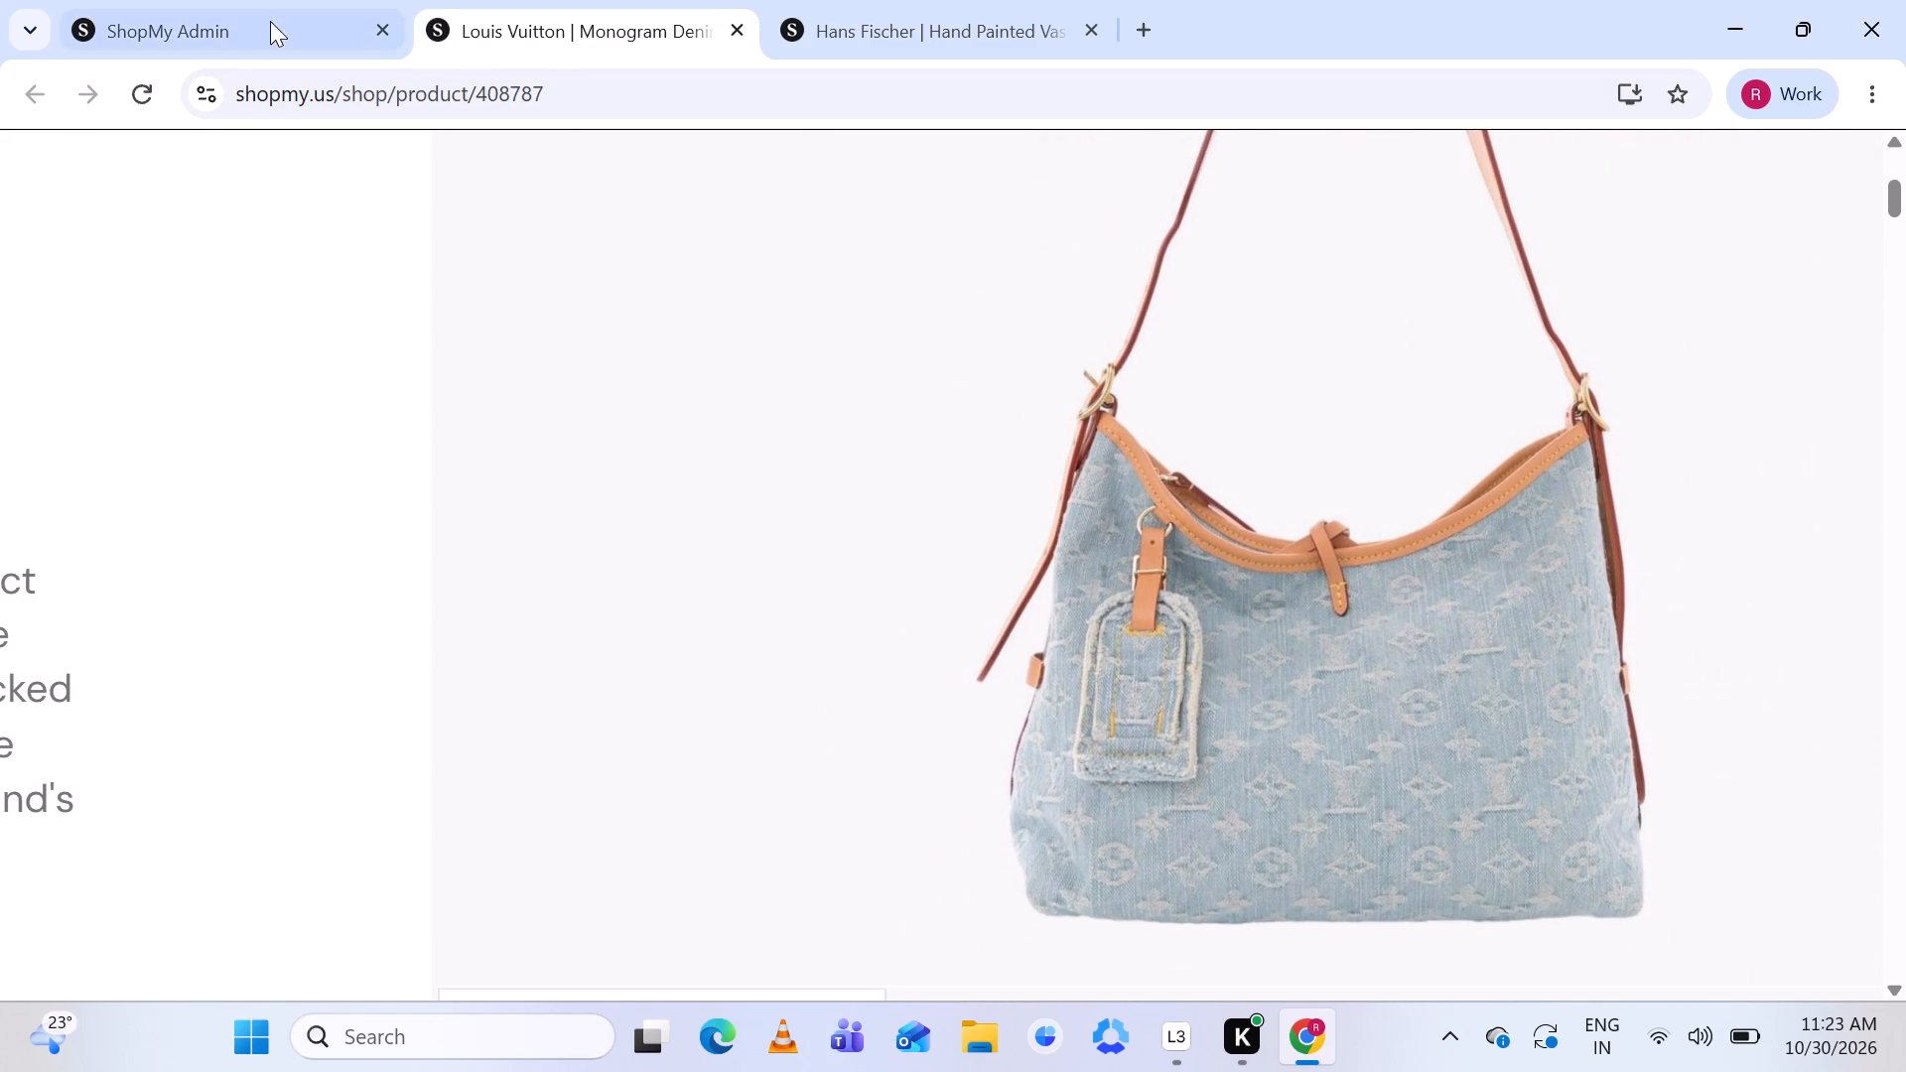
# Examine both denim Carryall photos close up, comparing the monogram pattern, leather trim, and hanging tag between the listing and suggested match.
pyautogui.click(262, 17)
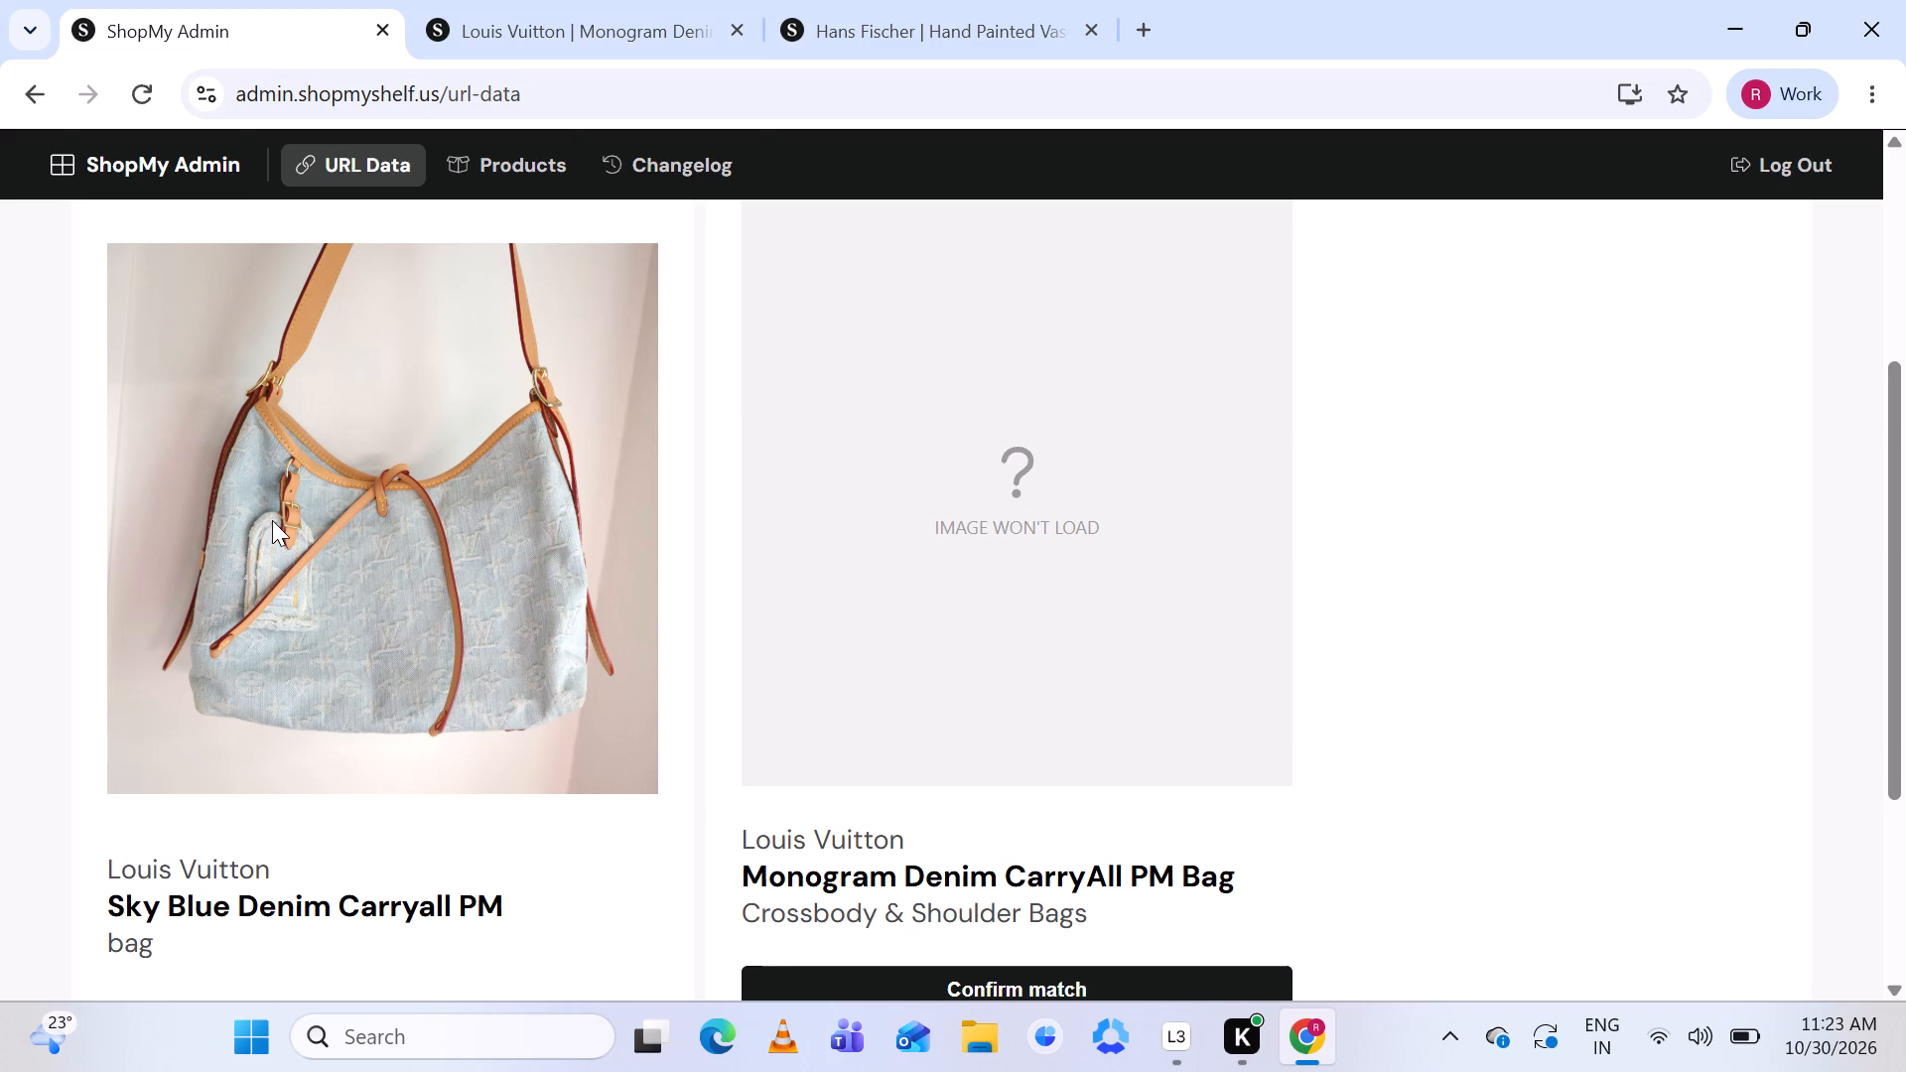
pyautogui.scroll(-1, 272, 520)
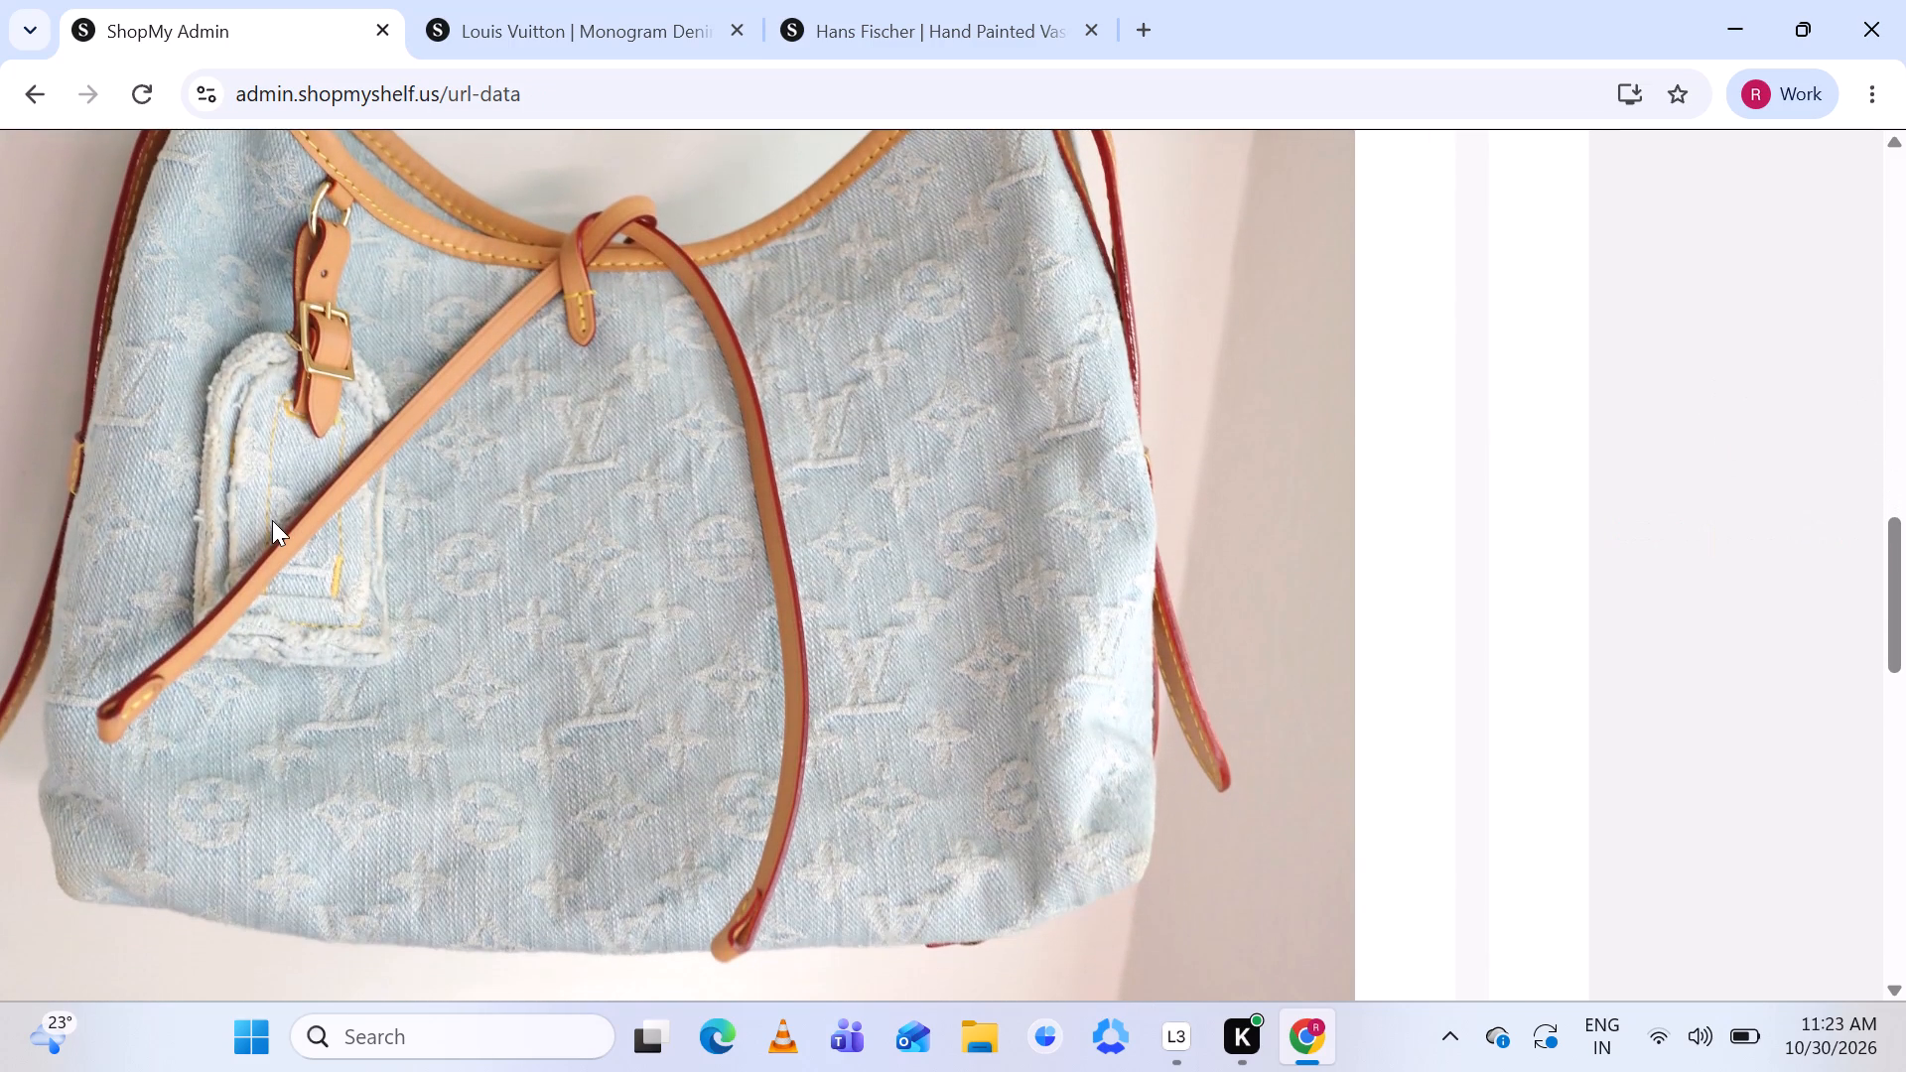
pyautogui.scroll(-1, 272, 520)
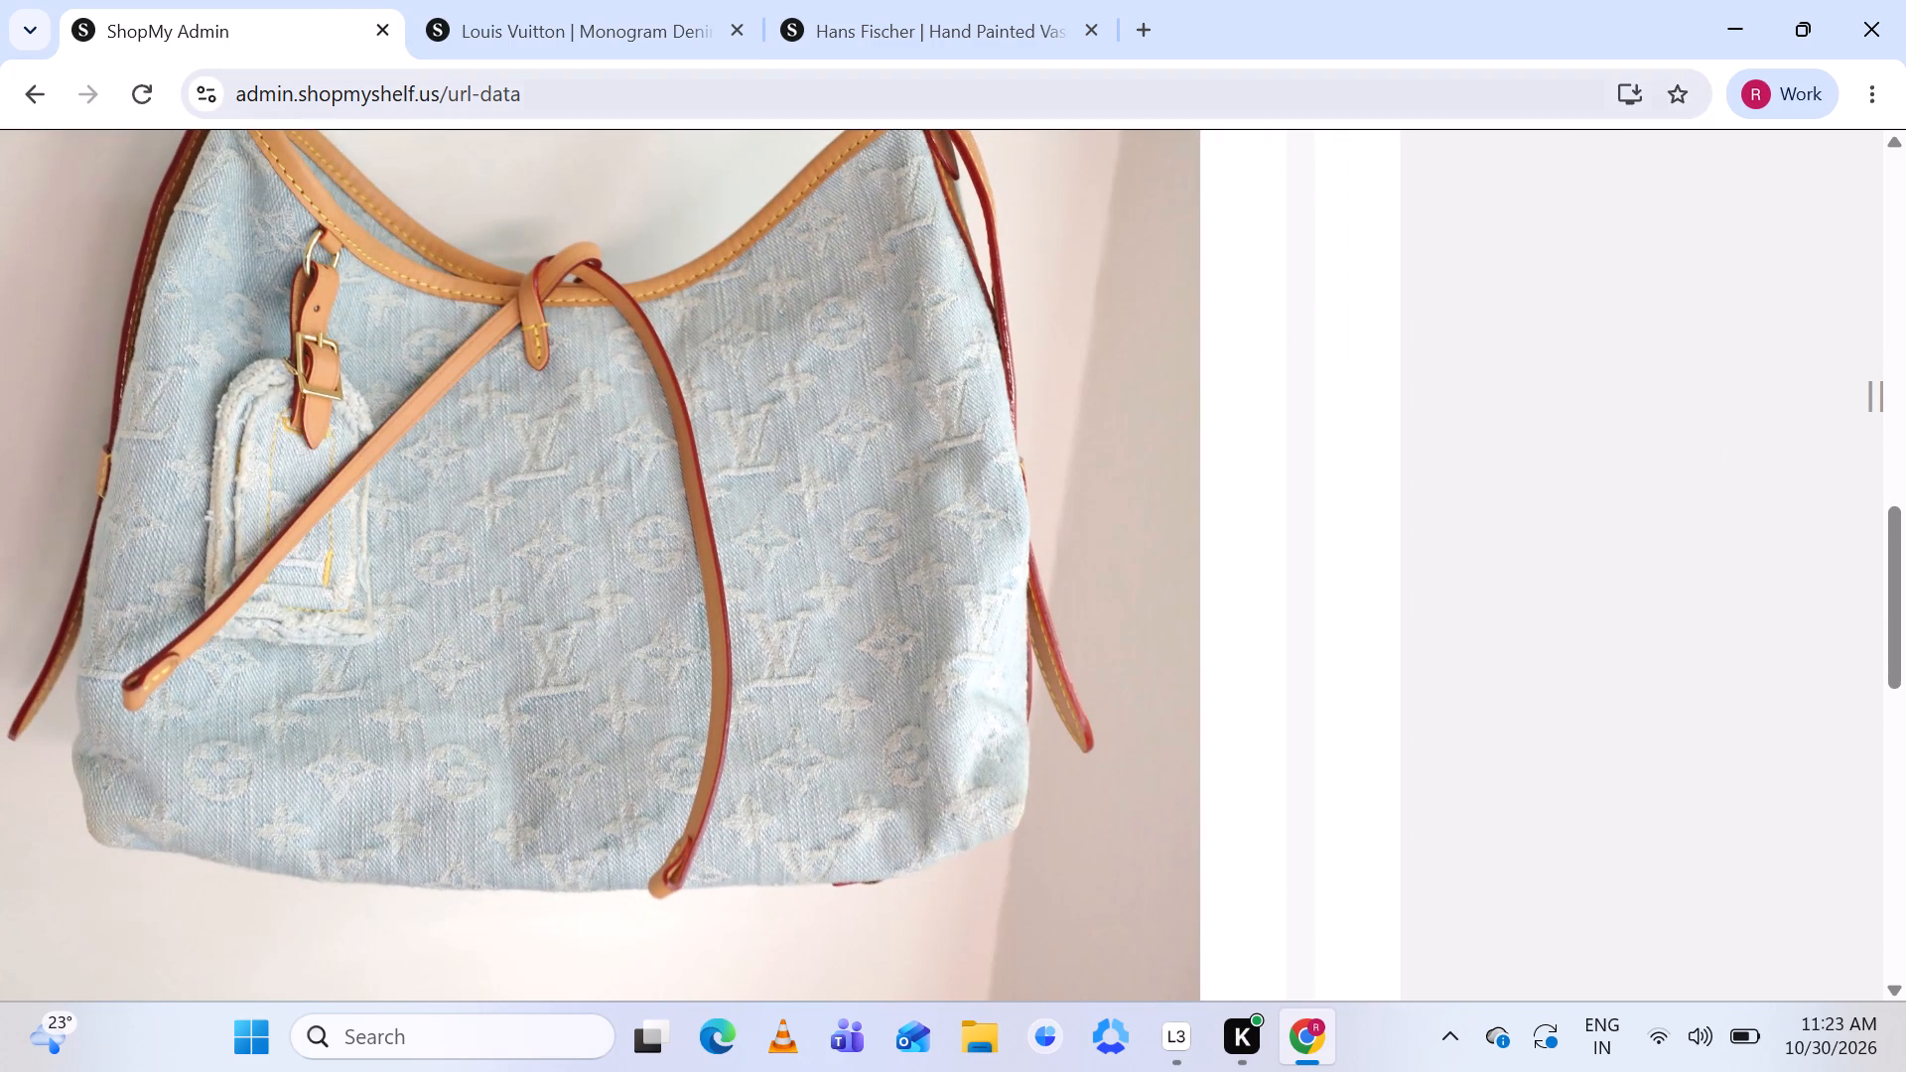
pyautogui.click(589, 35)
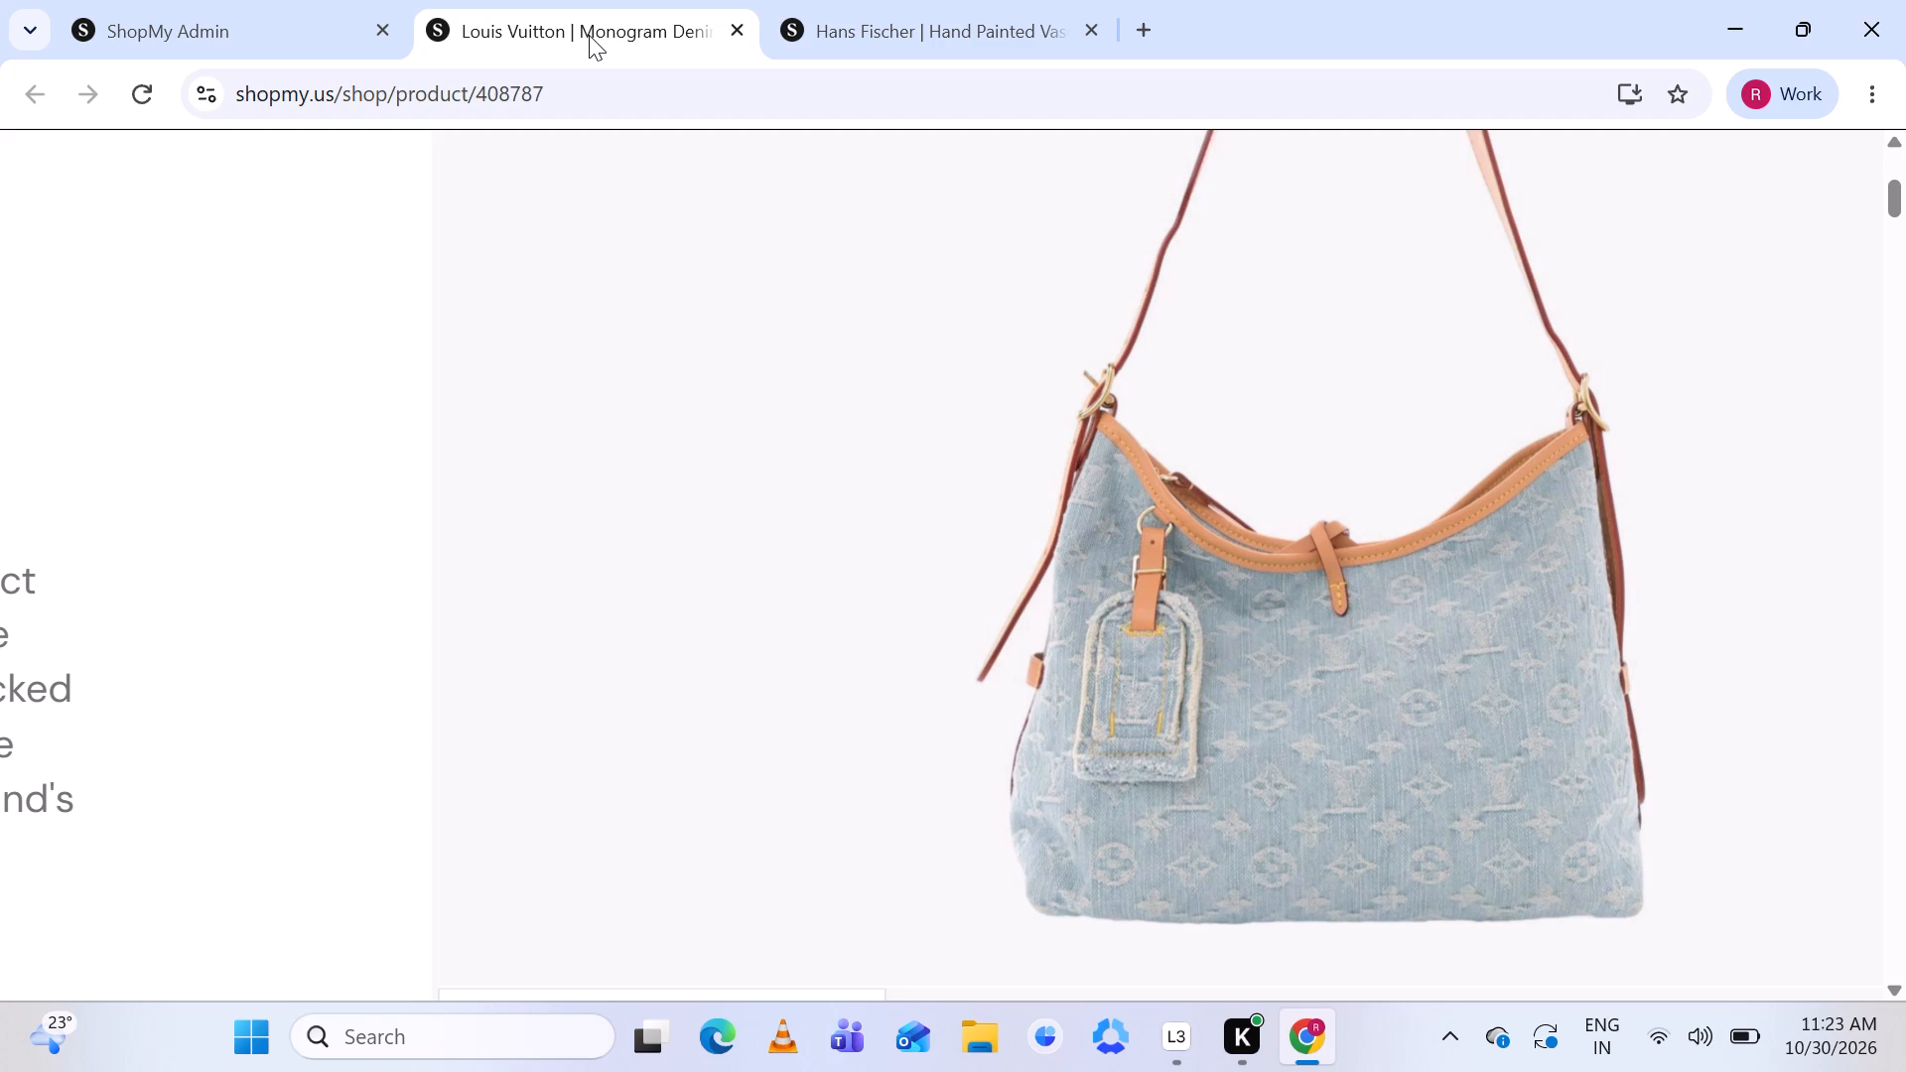
pyautogui.click(236, 12)
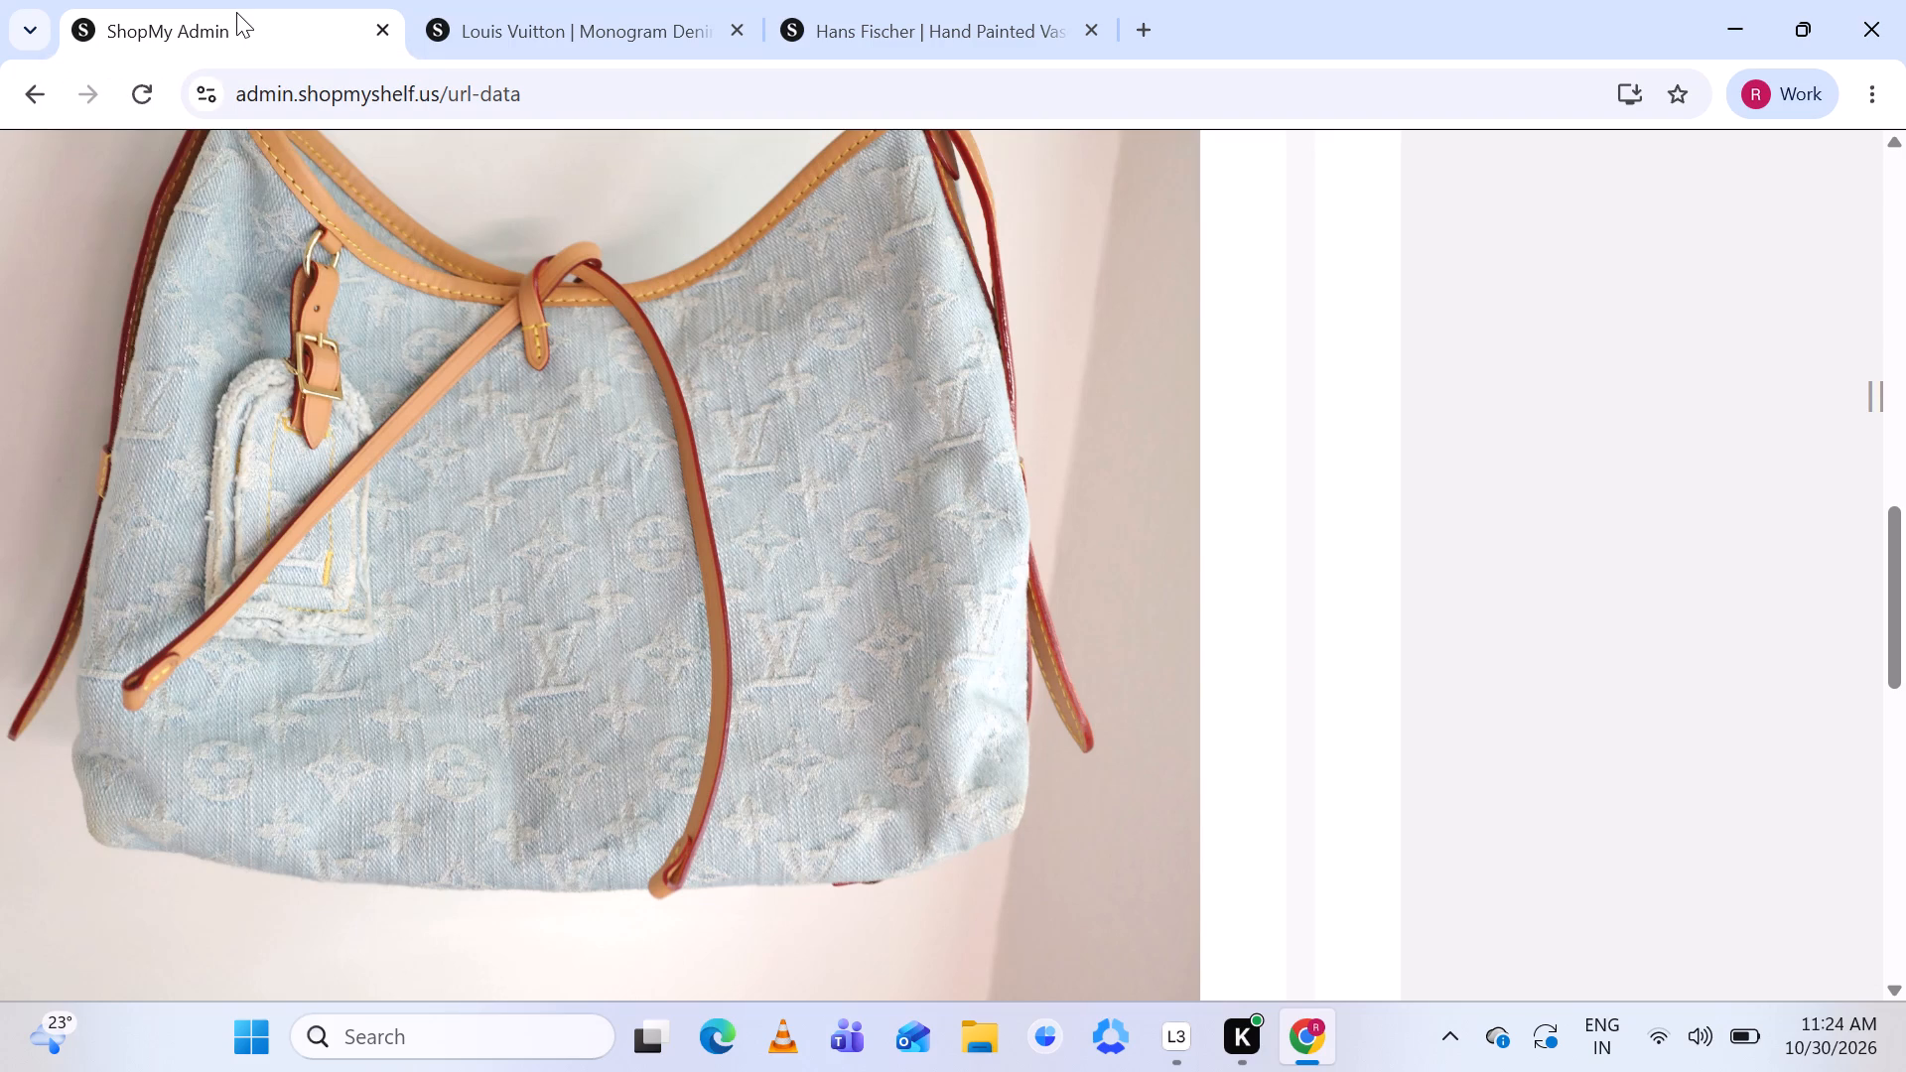
pyautogui.click(533, 32)
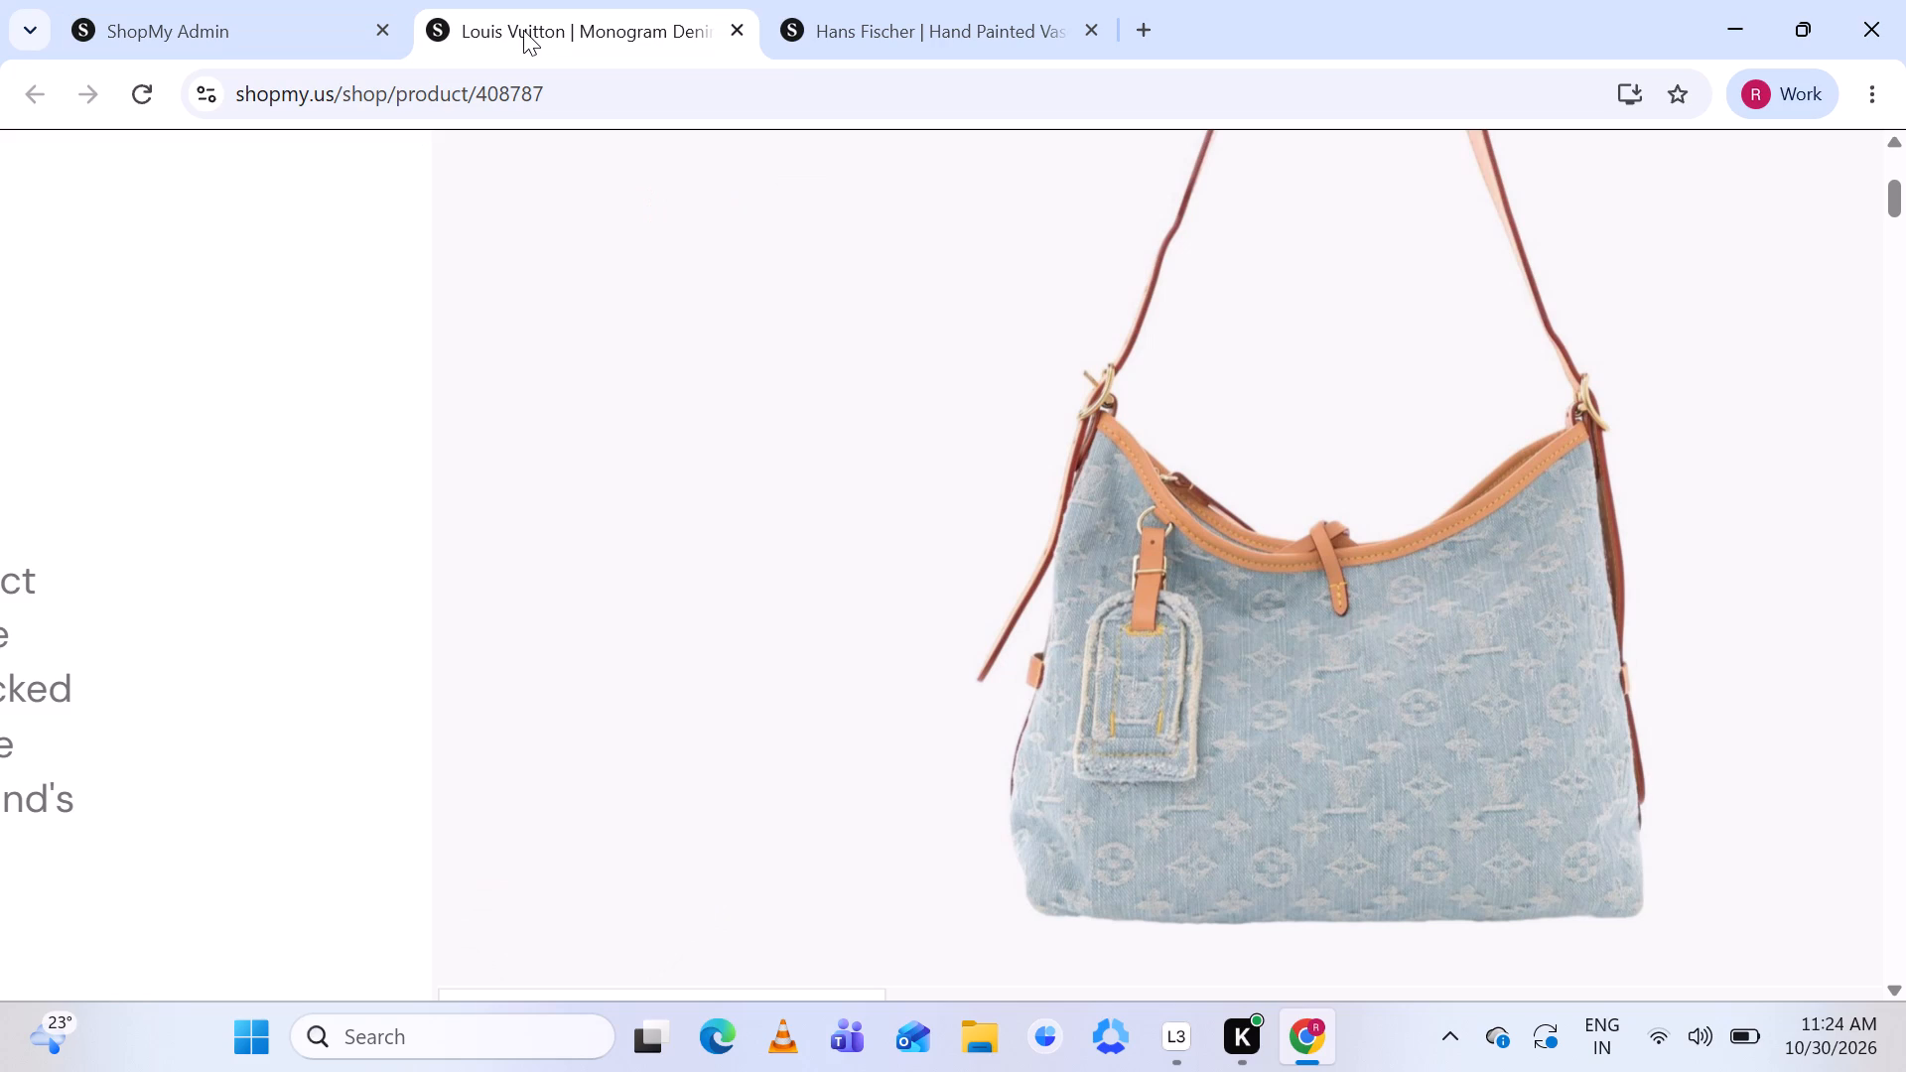
pyautogui.click(249, 19)
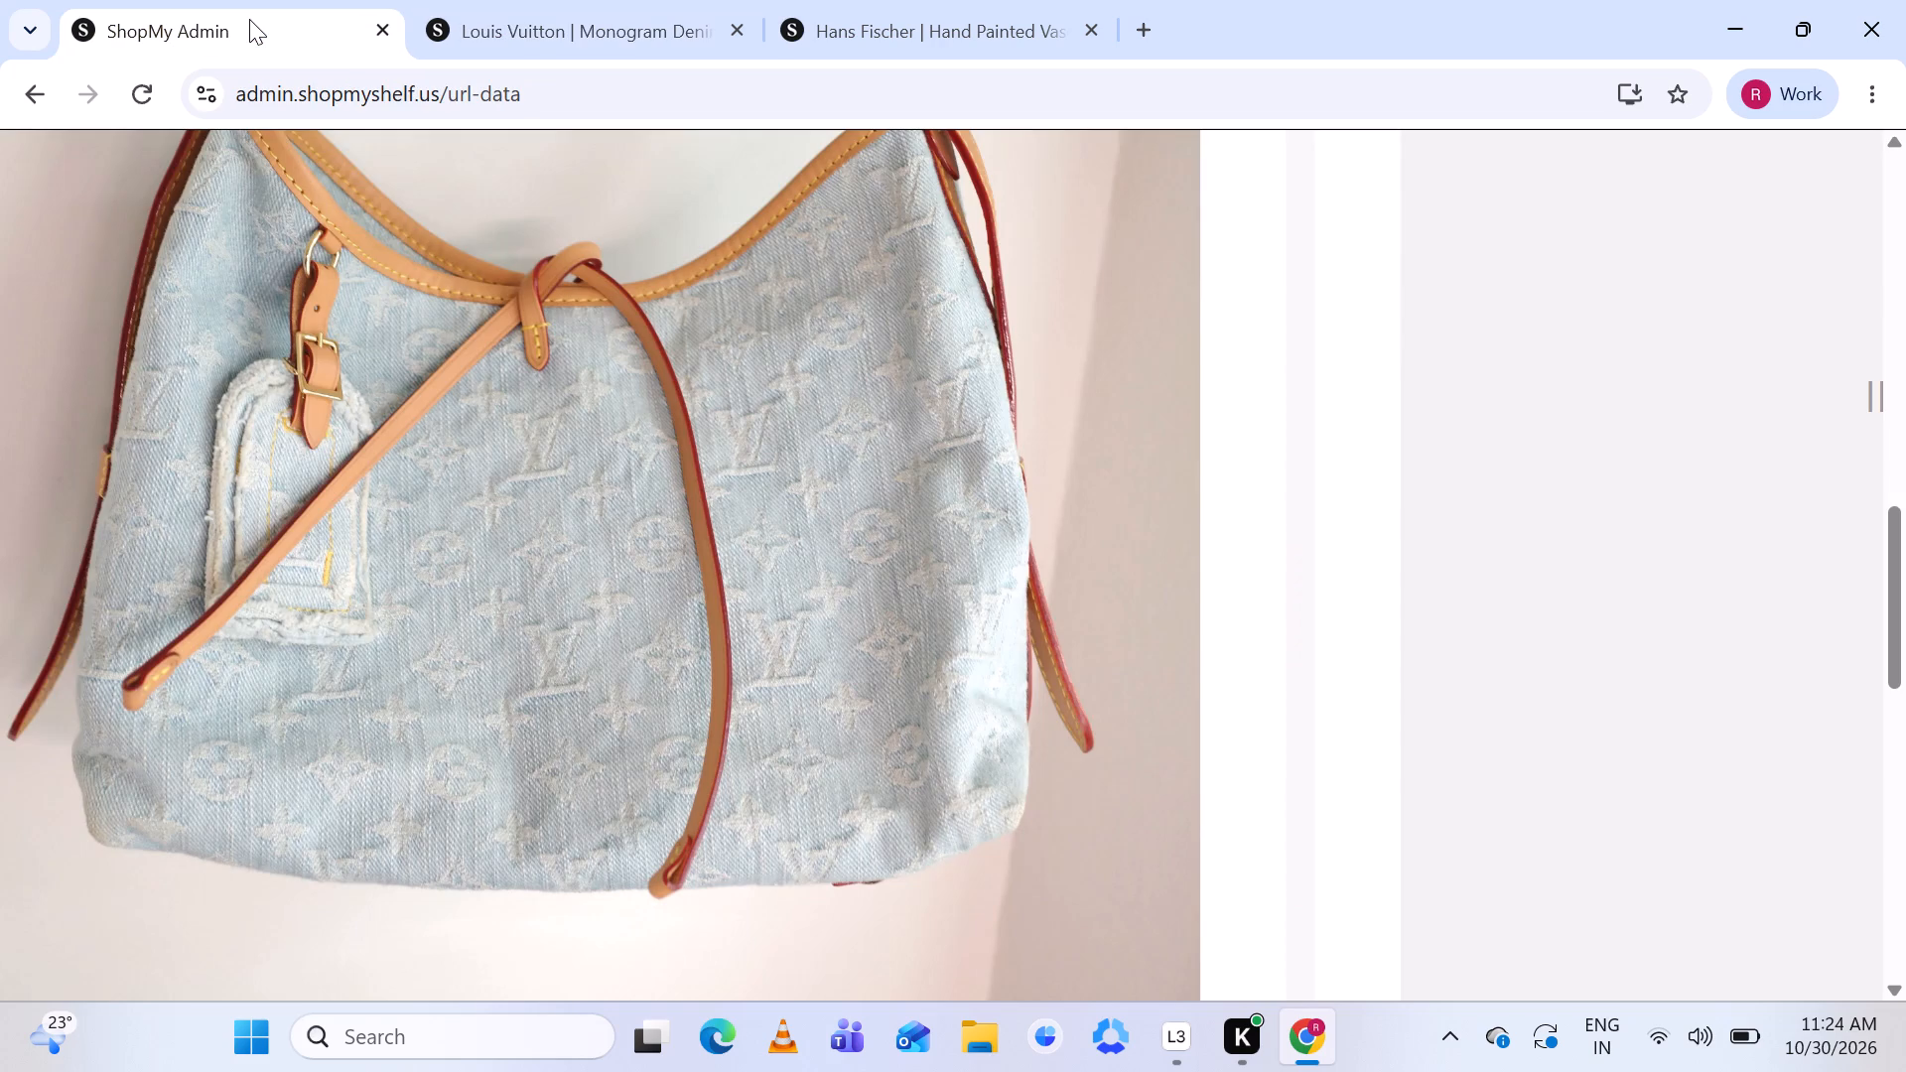
pyautogui.doubleClick(540, 30)
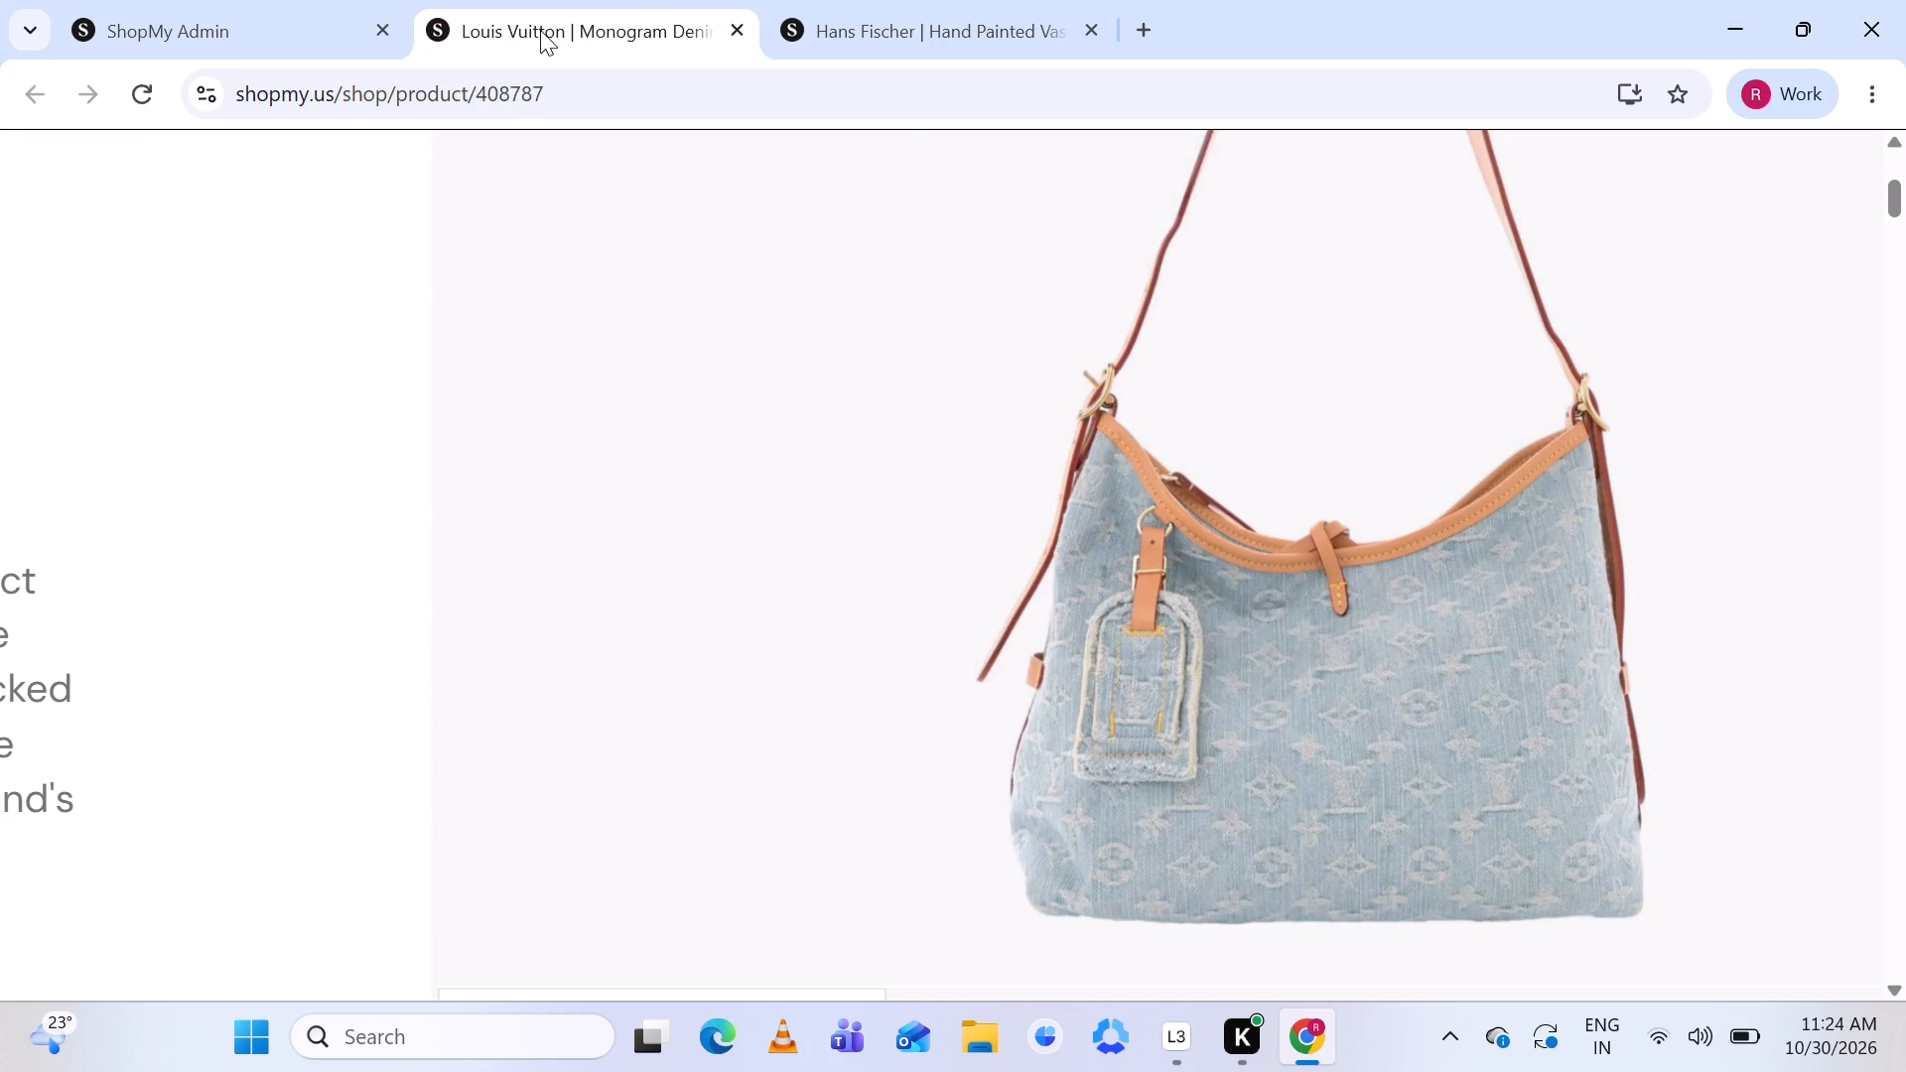
pyautogui.click(219, 30)
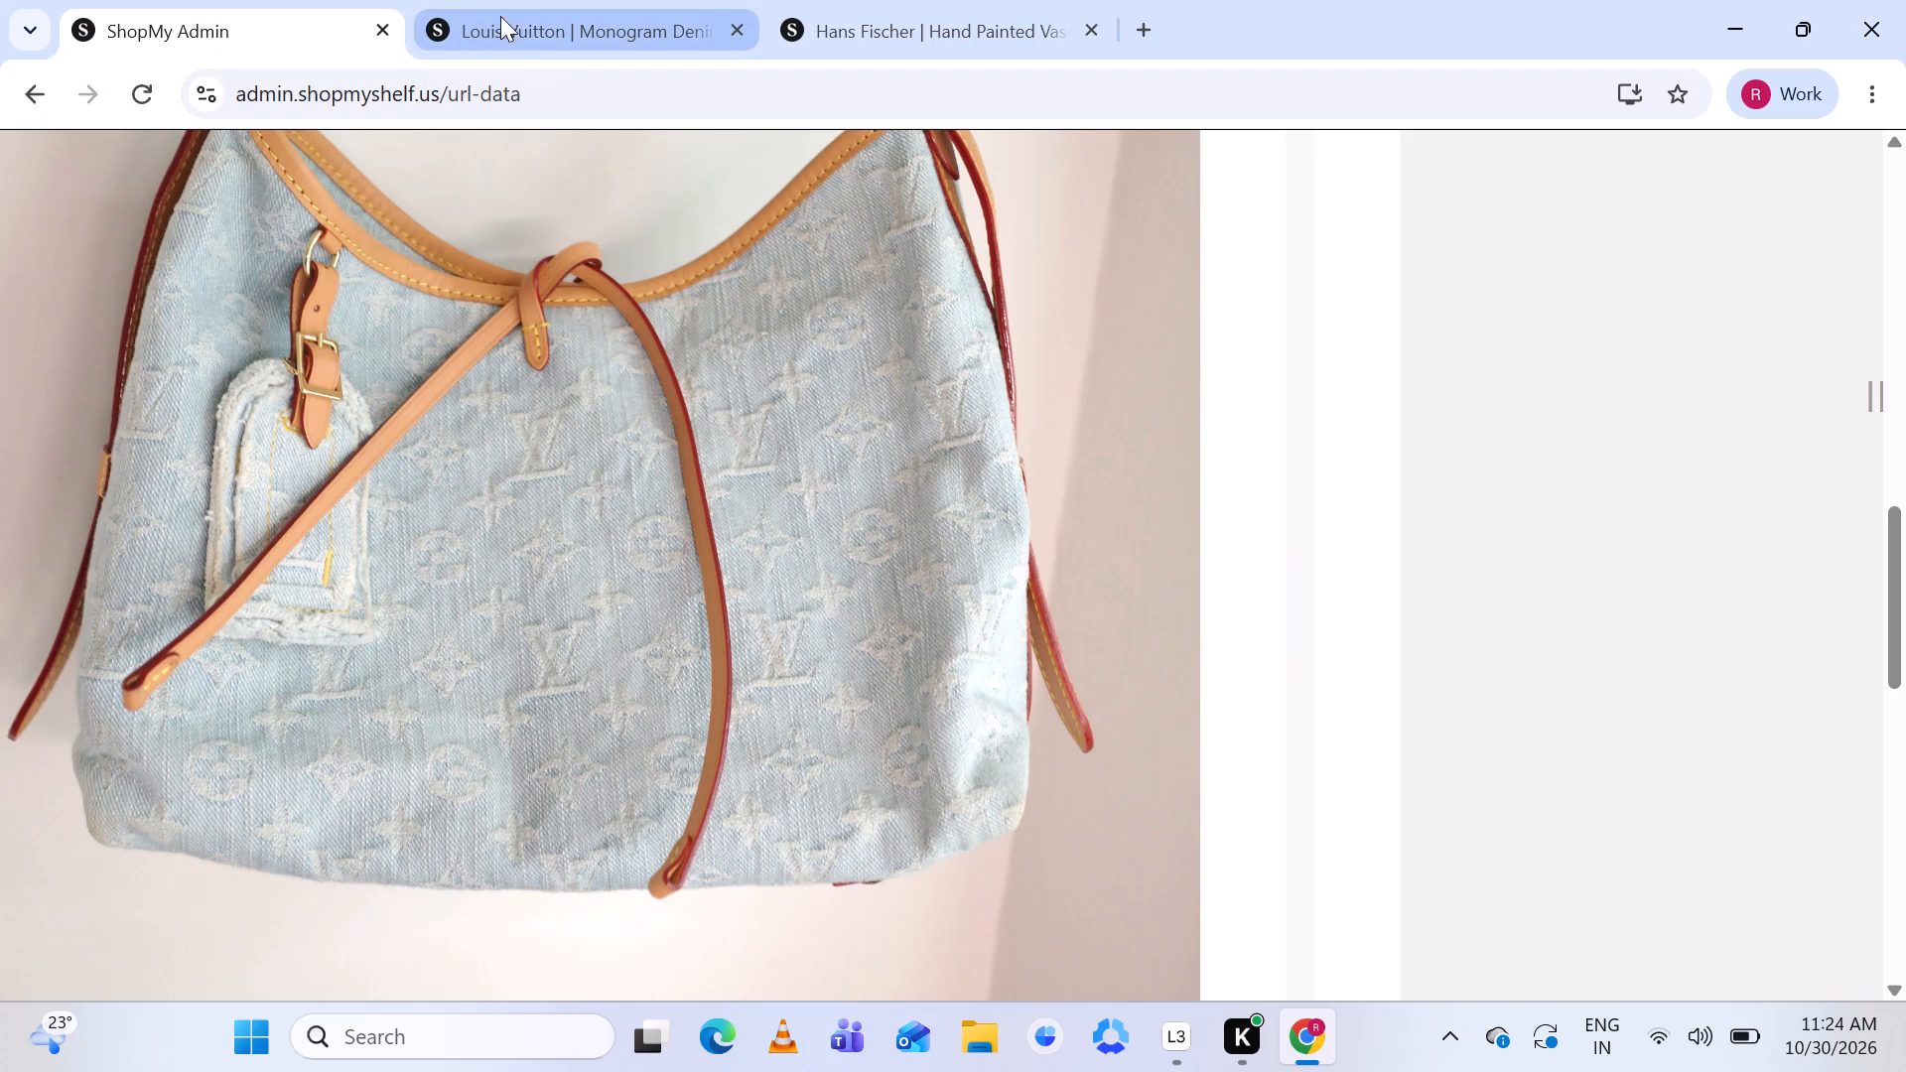
pyautogui.click(566, 15)
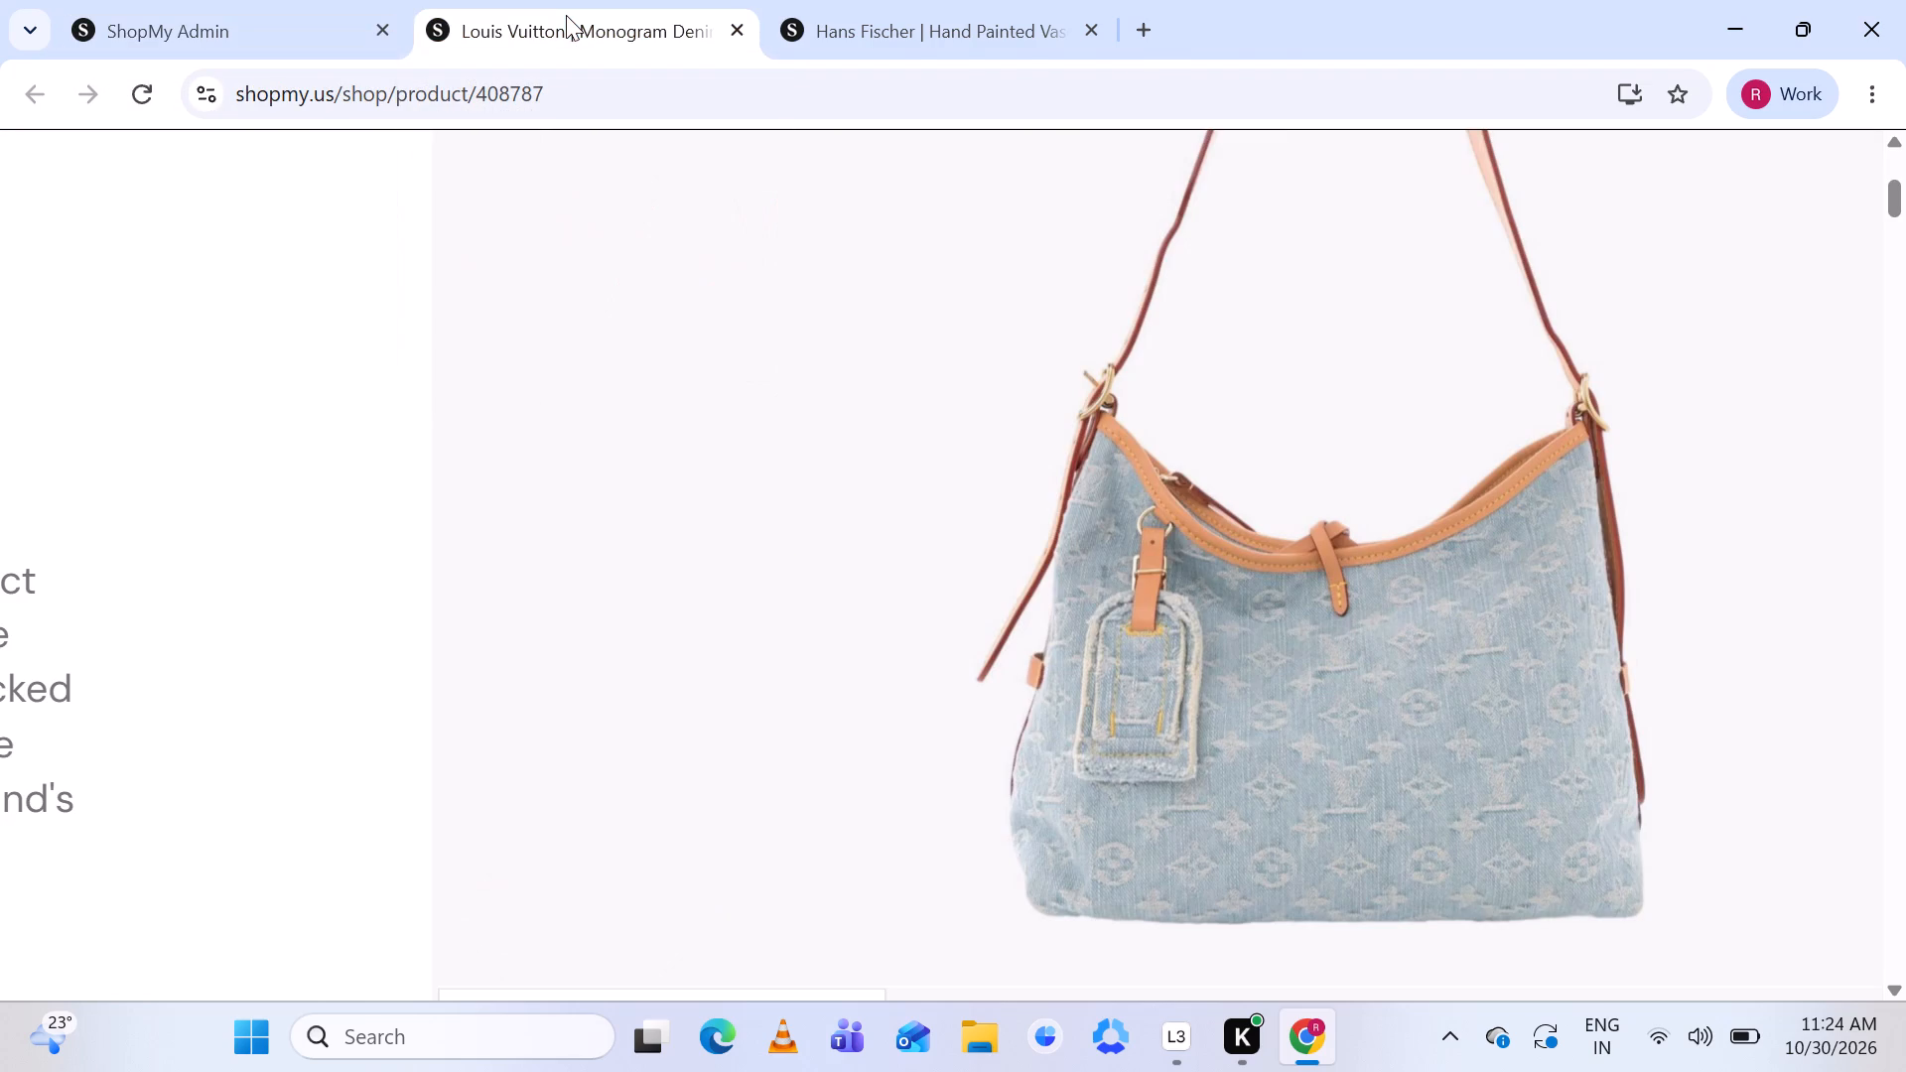
pyautogui.click(155, 18)
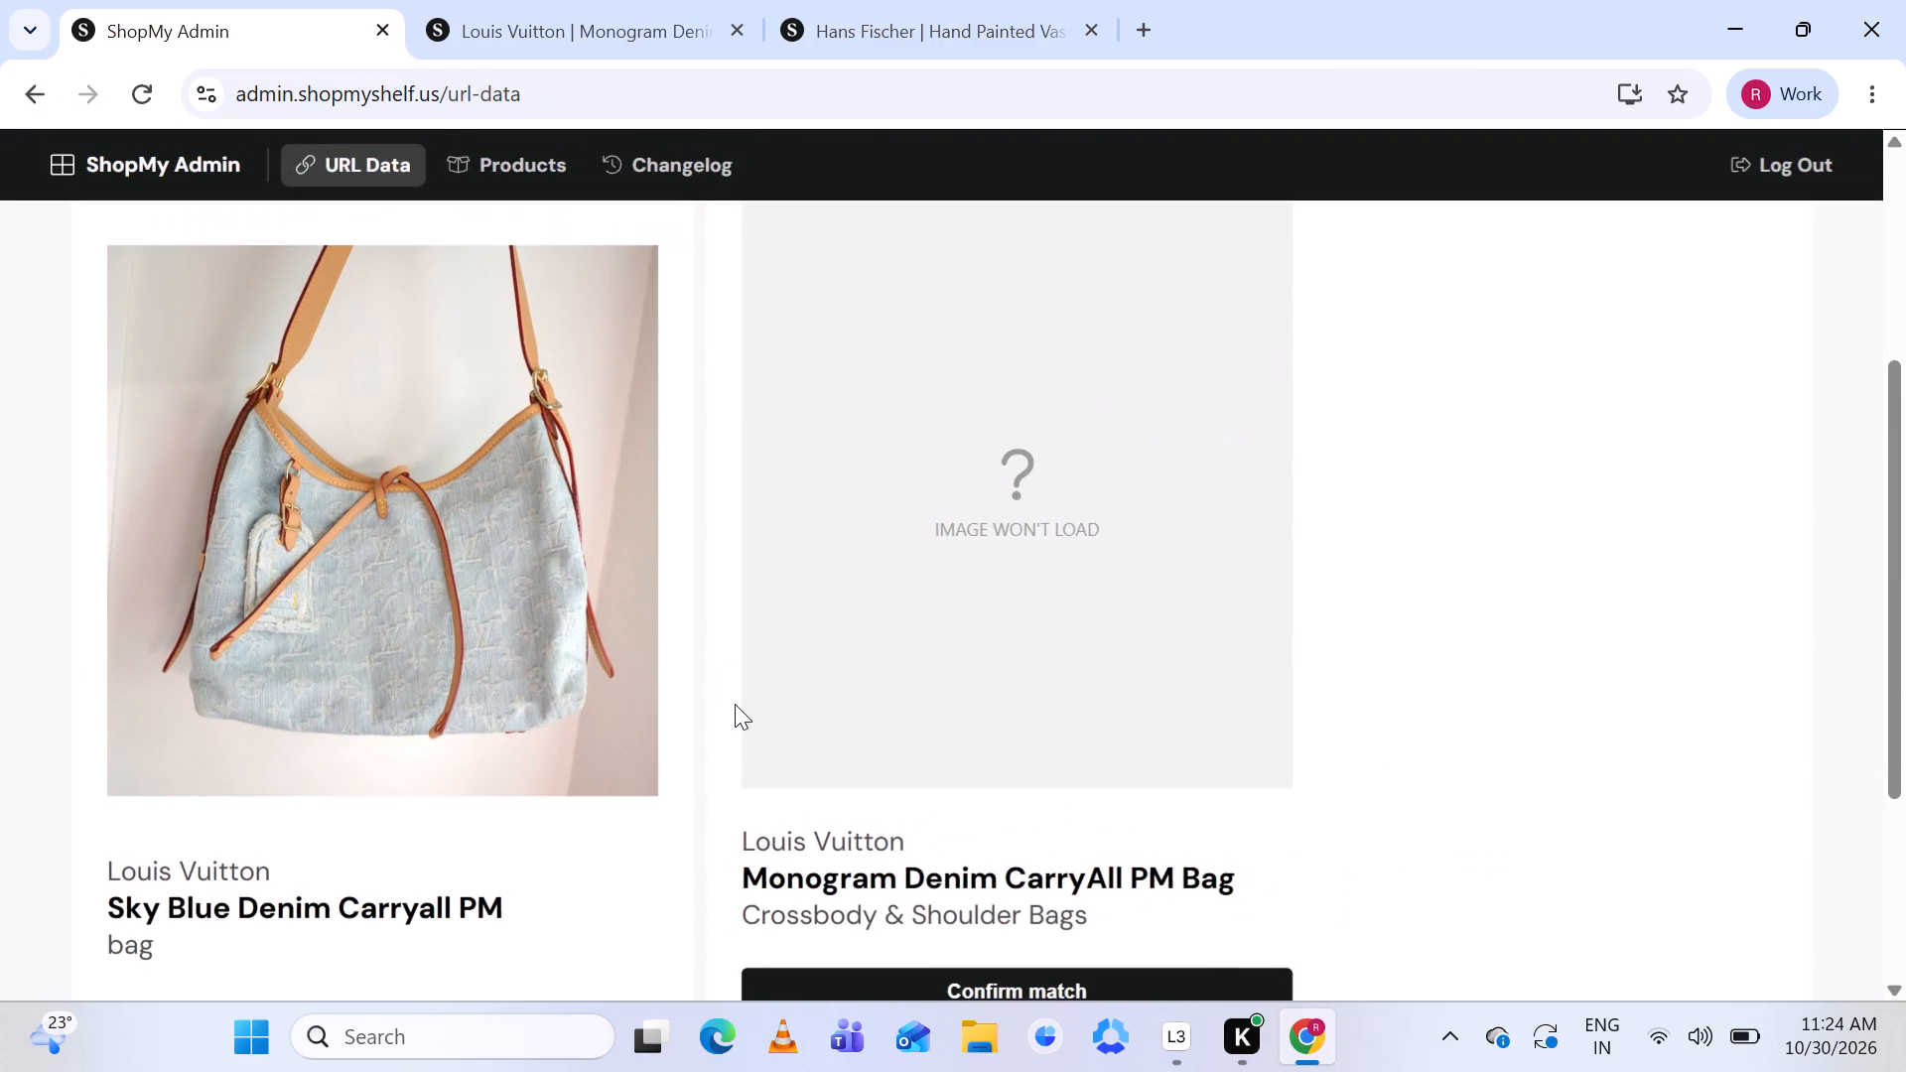
# Confirm the match of the Sky Blue Denim Carryall PM to Louis Vuitton's Monogram Denim CarryAll PM Bag and save it.
pyautogui.scroll(-1, 863, 691)
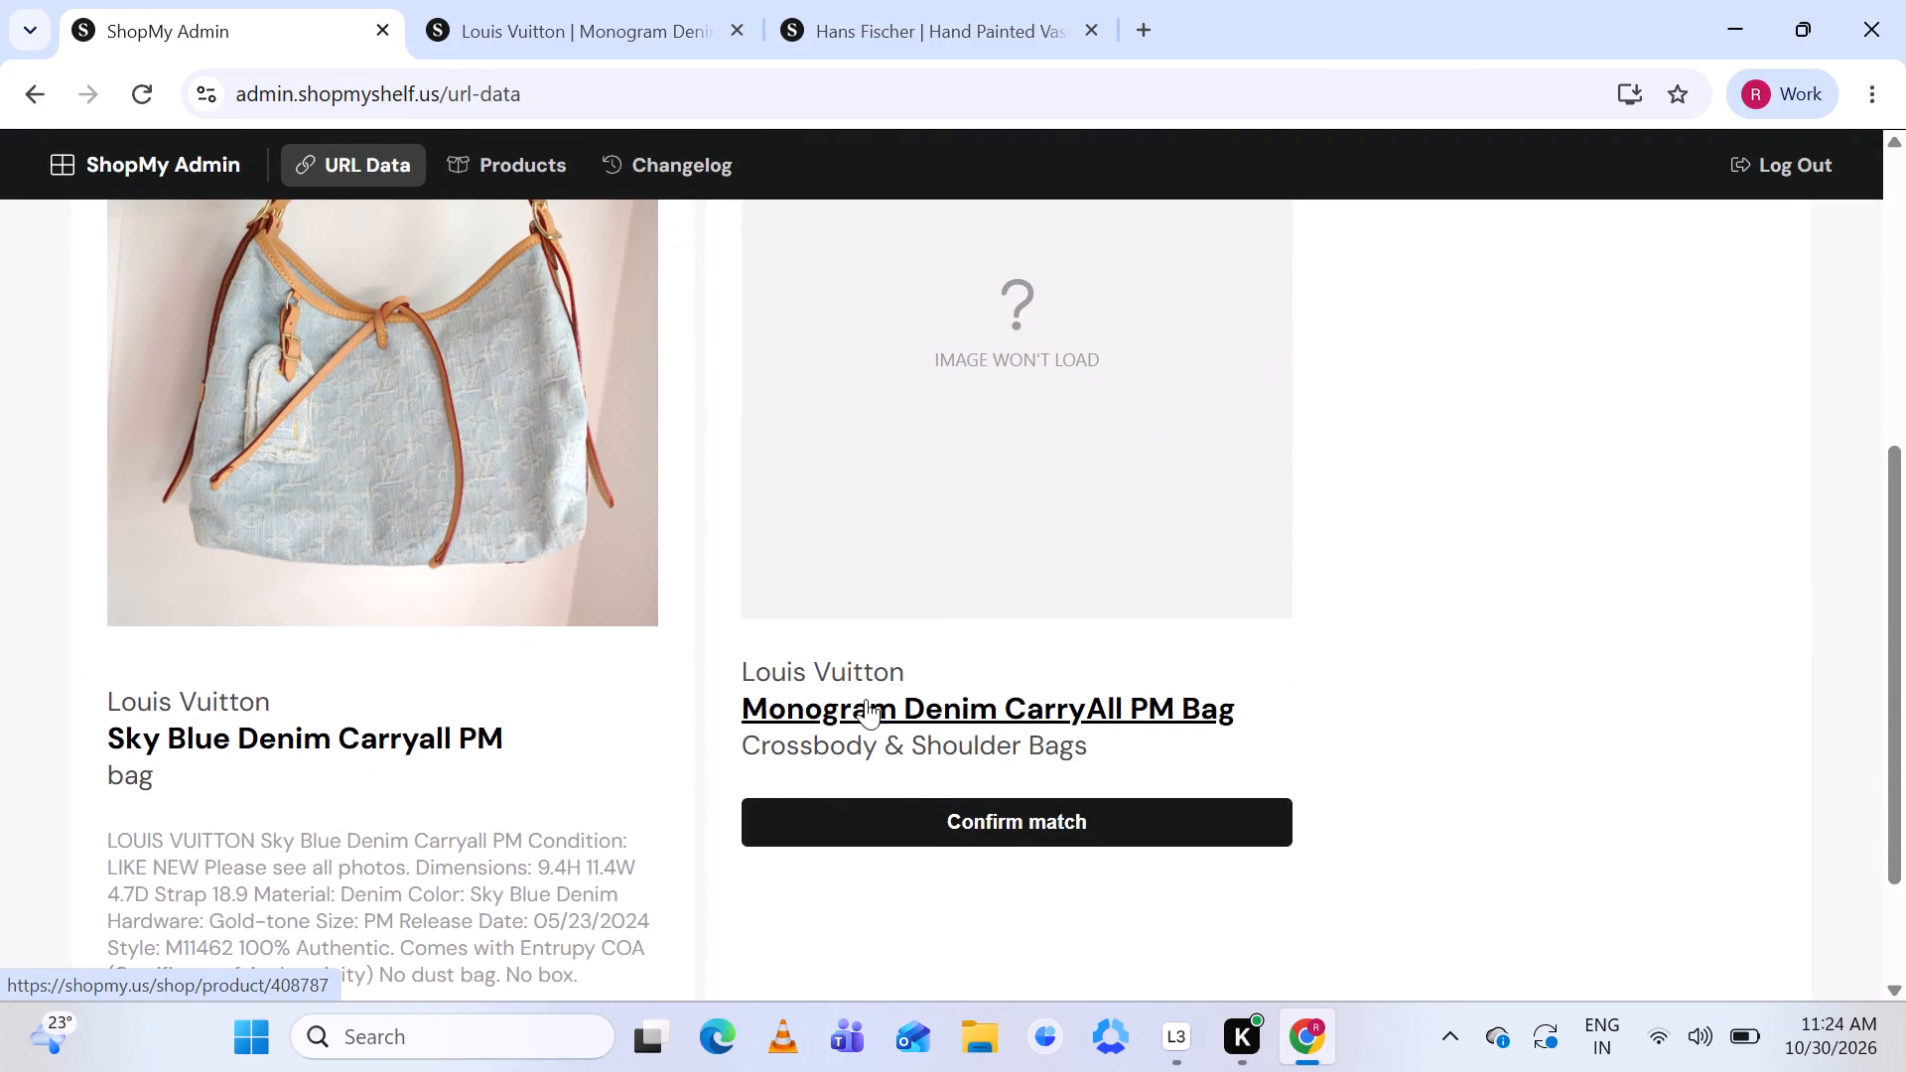
pyautogui.click(905, 821)
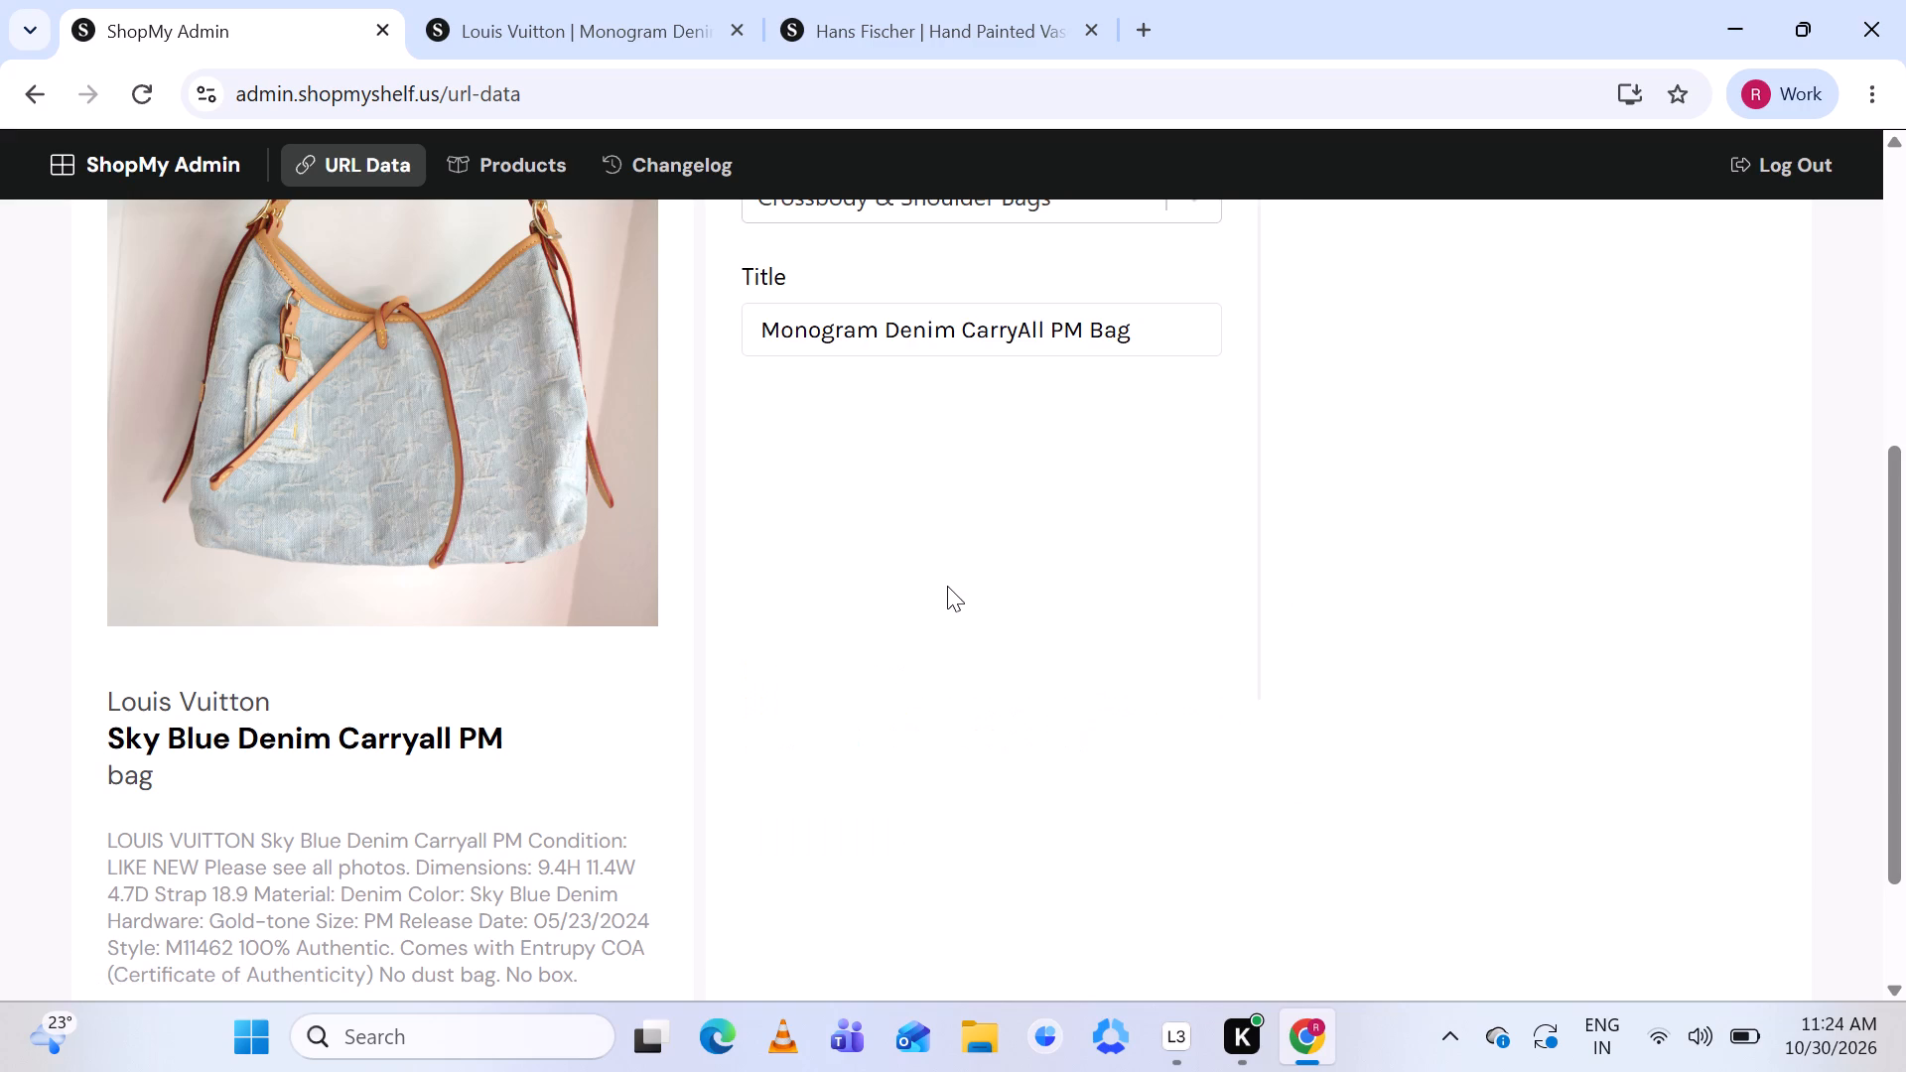
pyautogui.scroll(2, 947, 586)
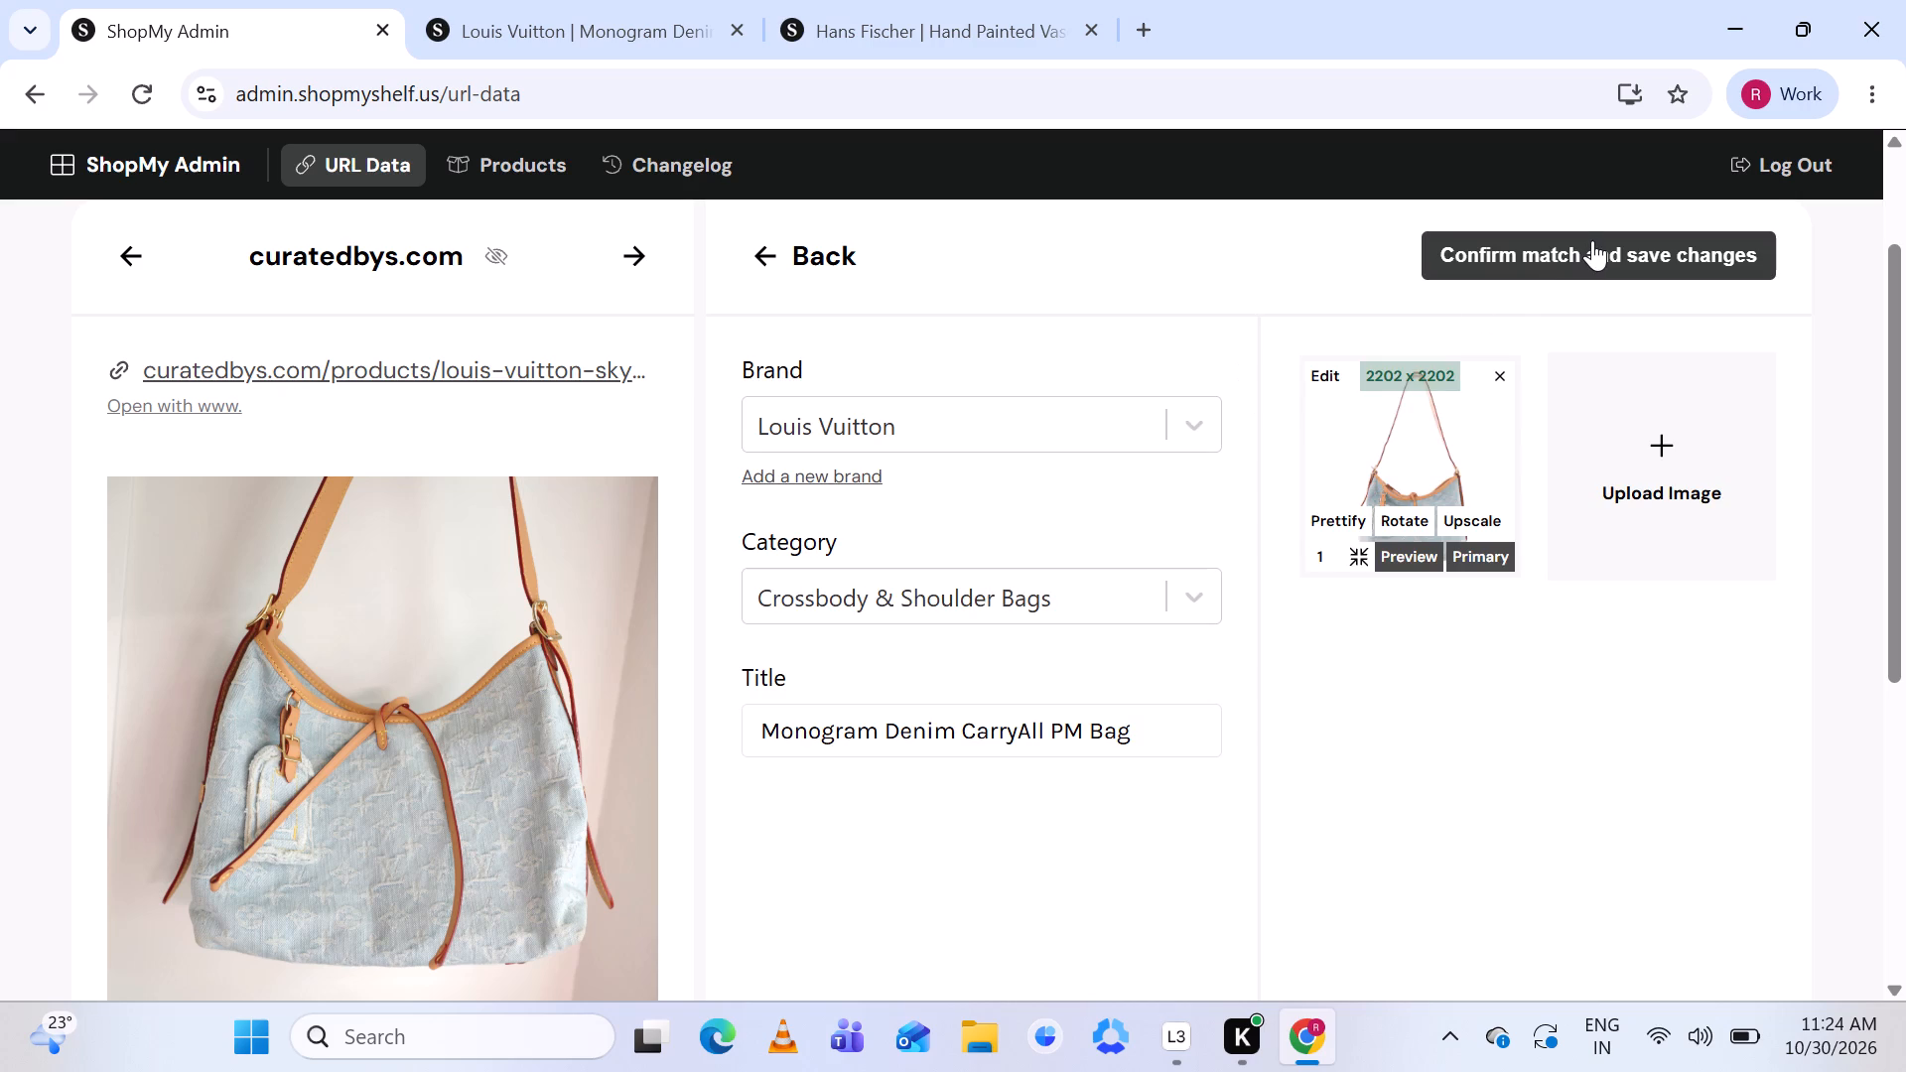
pyautogui.scroll(-2, 1326, 421)
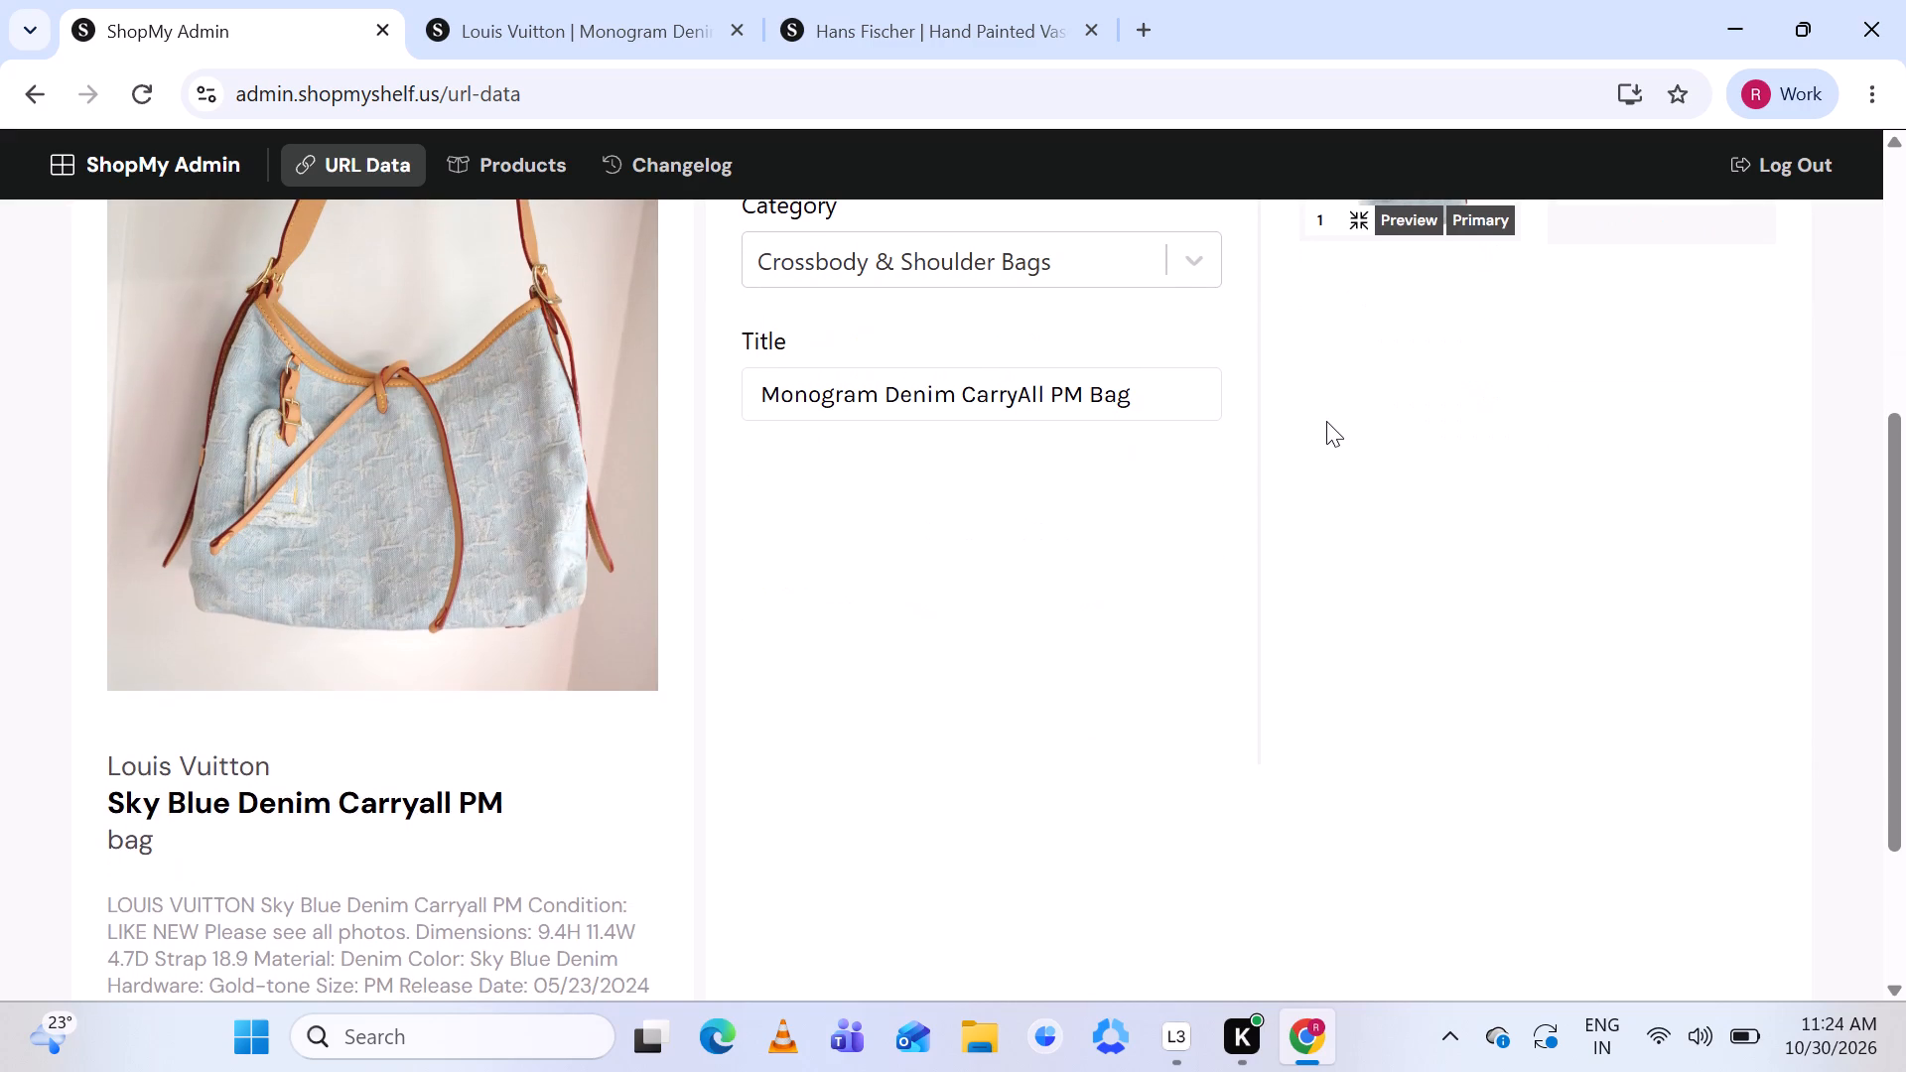
pyautogui.scroll(2, 1326, 421)
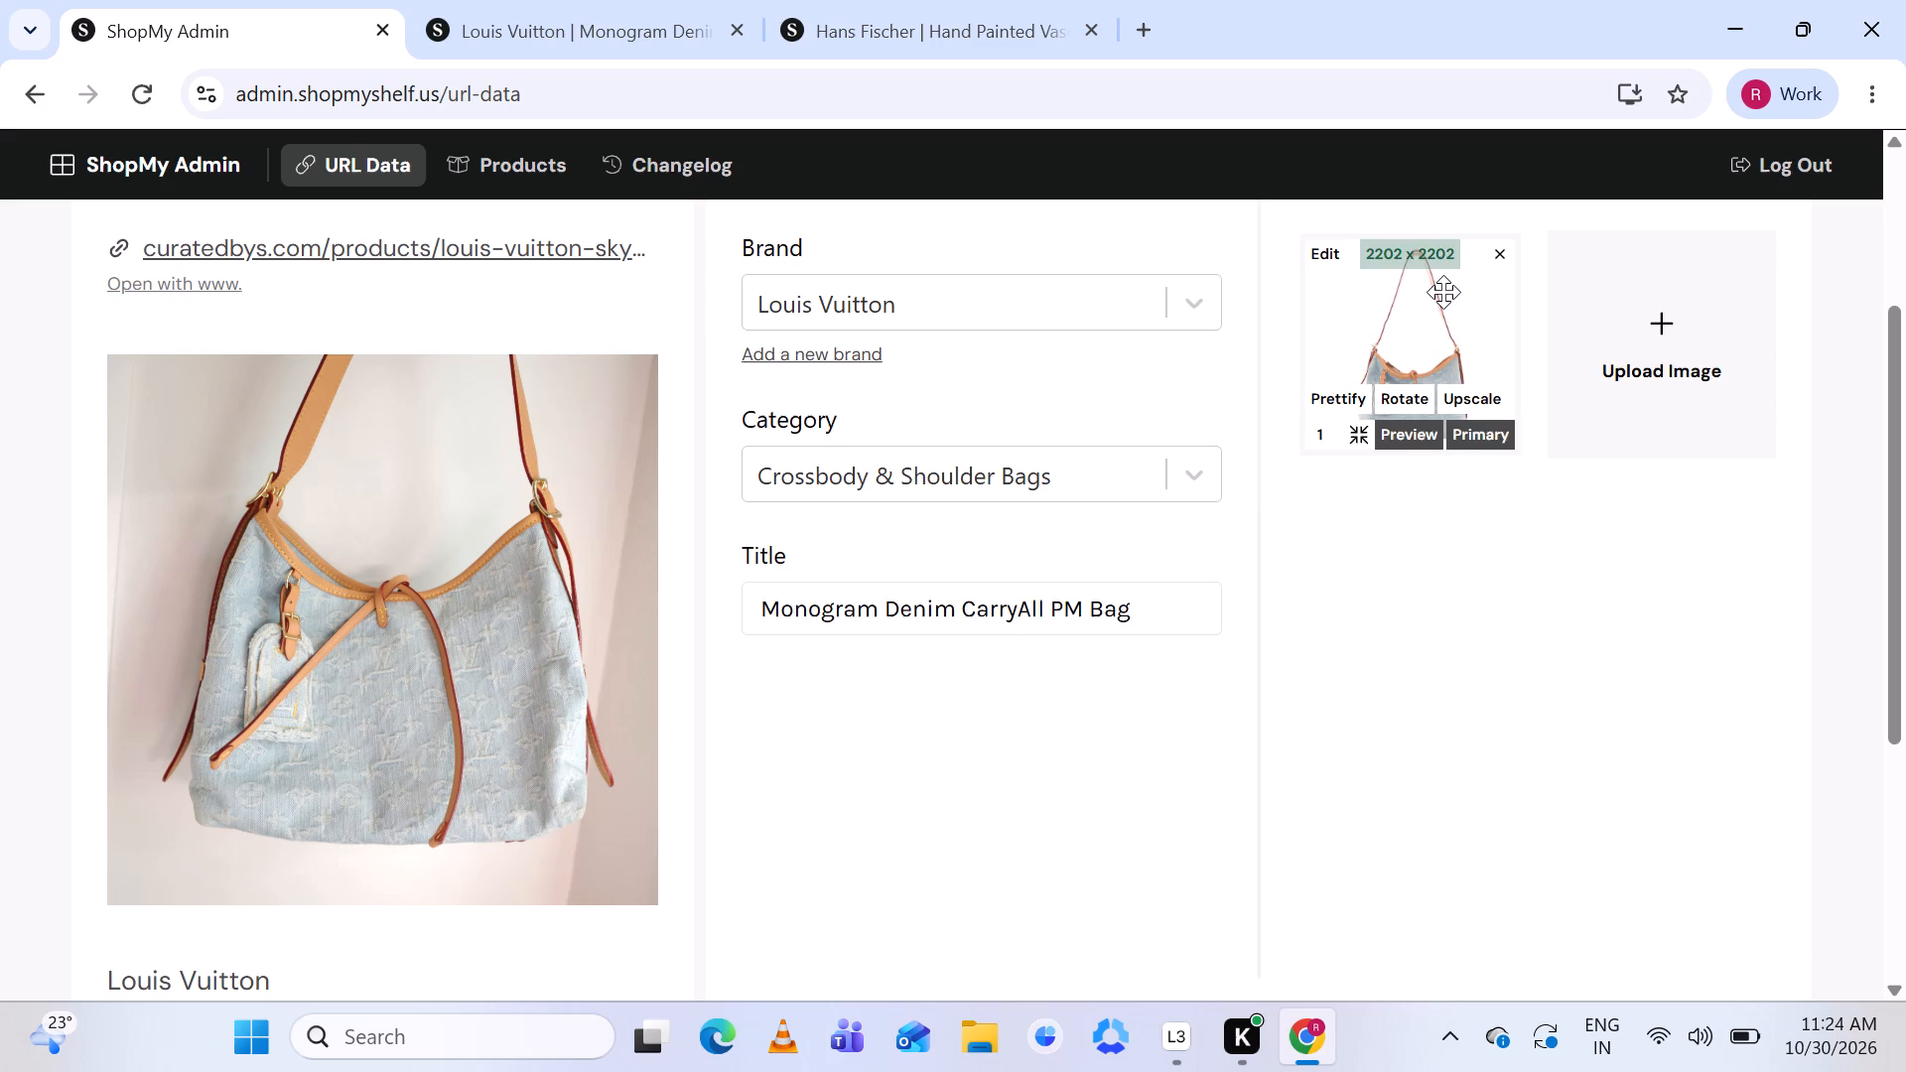
pyautogui.scroll(1, 1443, 292)
pyautogui.click(1492, 293)
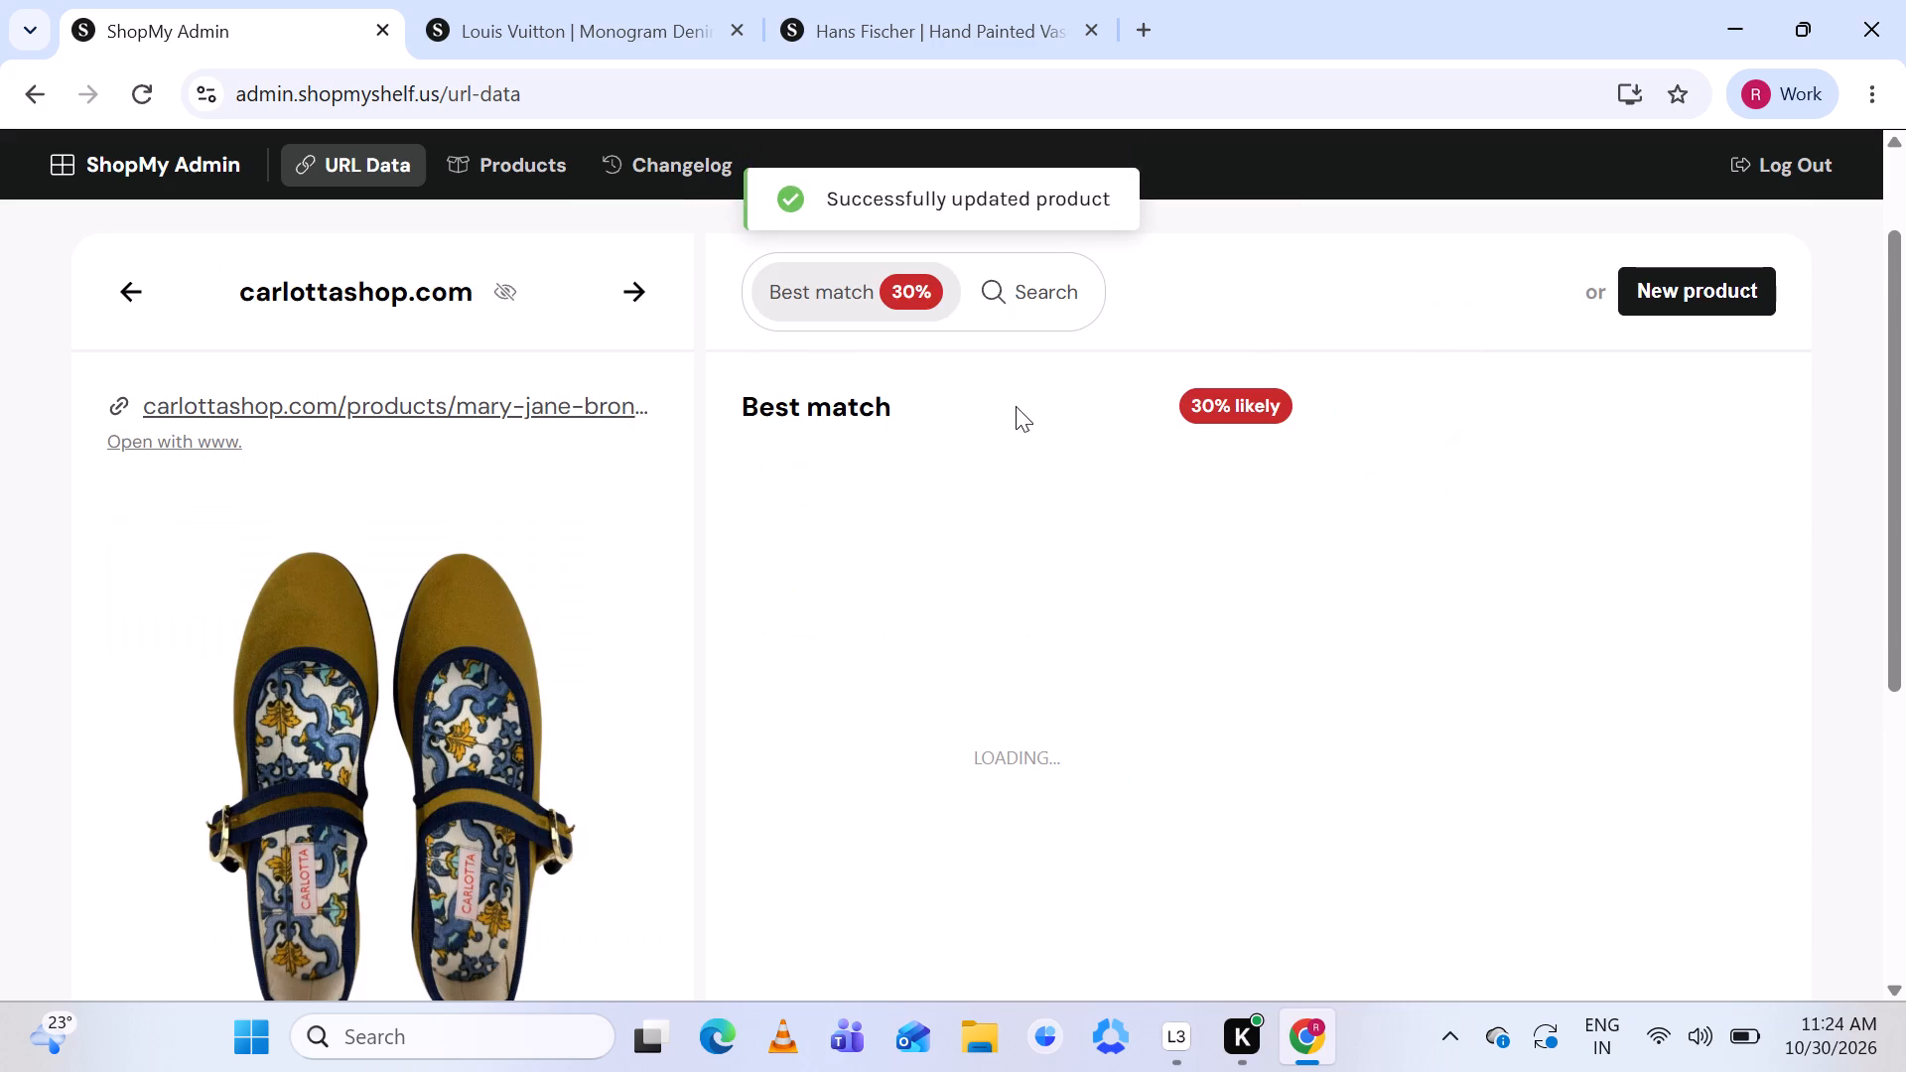
# Check the suggested Bronx Marina Mary Jane Flats page against the Carlotta Mary Jane Bronce Marino listing, closing the earlier bag and vase pages.
pyautogui.scroll(-2, 1144, 510)
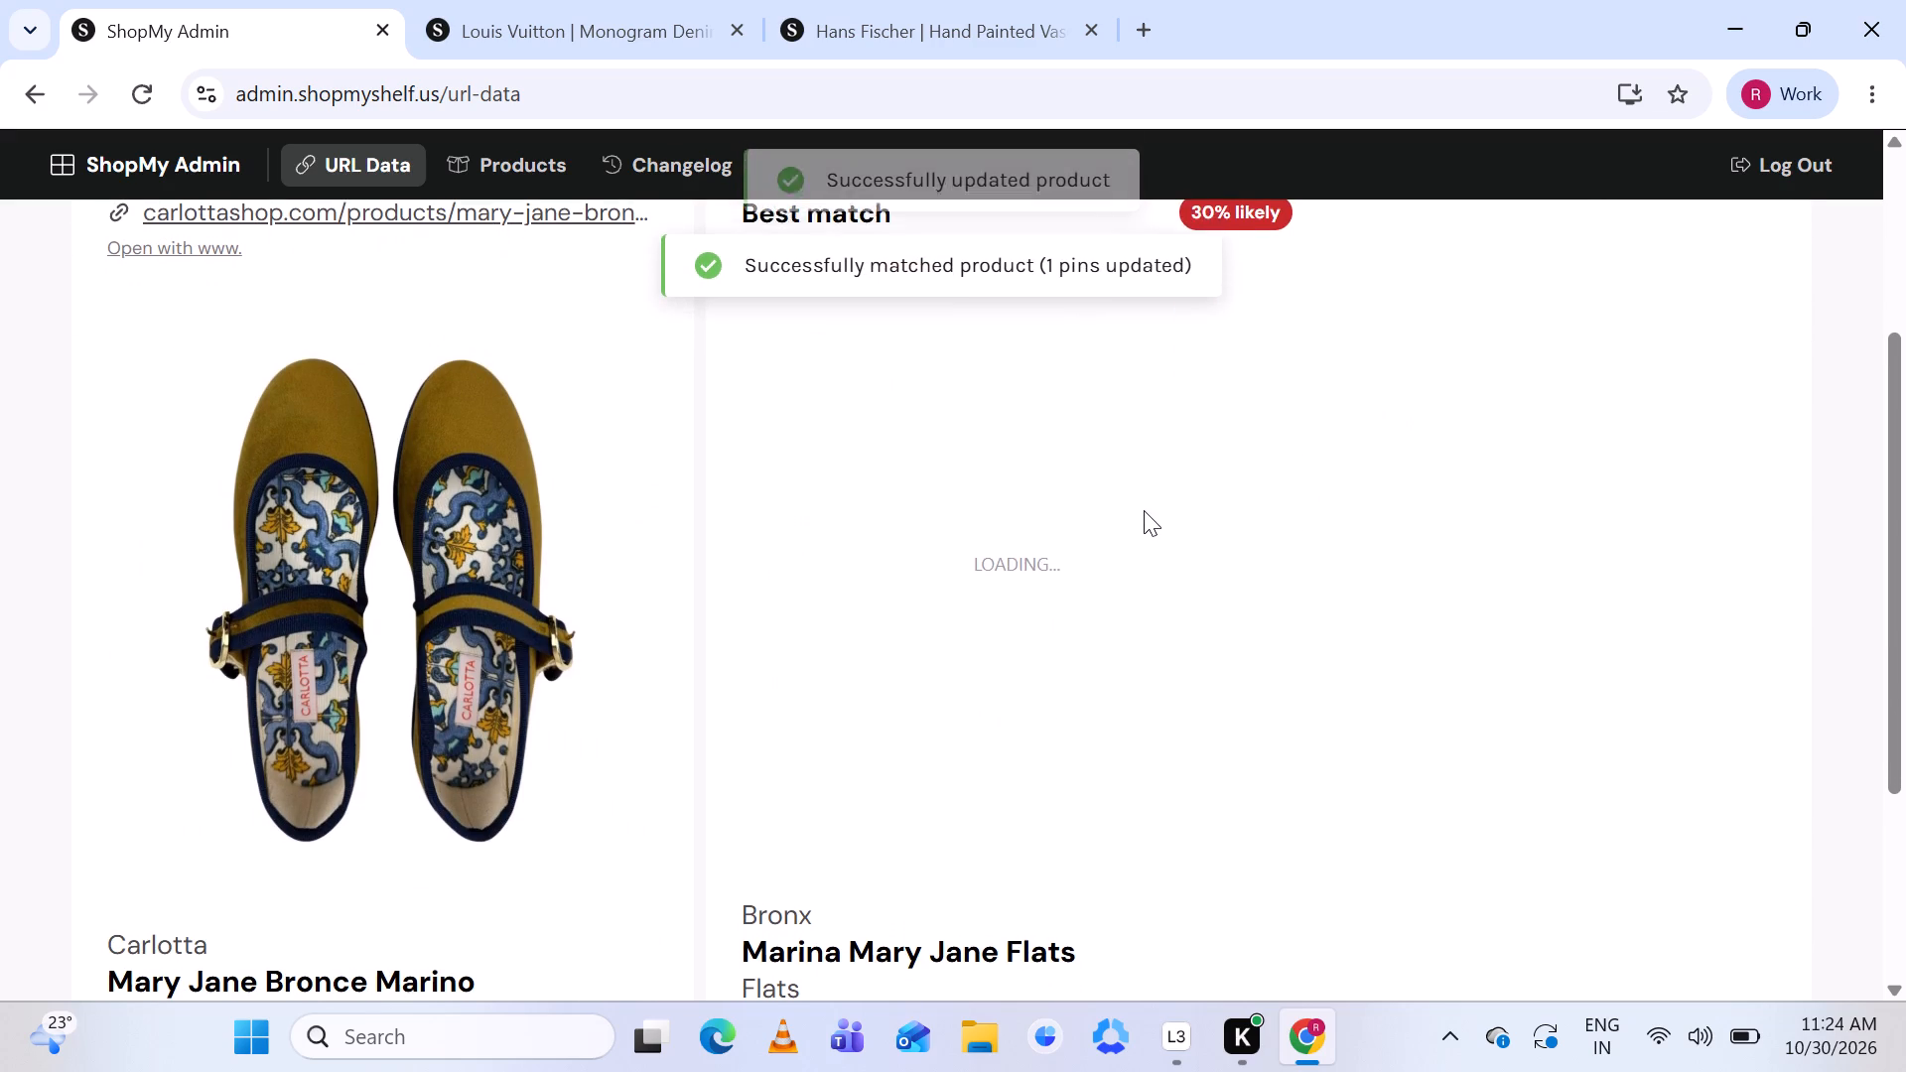
pyautogui.scroll(-1, 1144, 510)
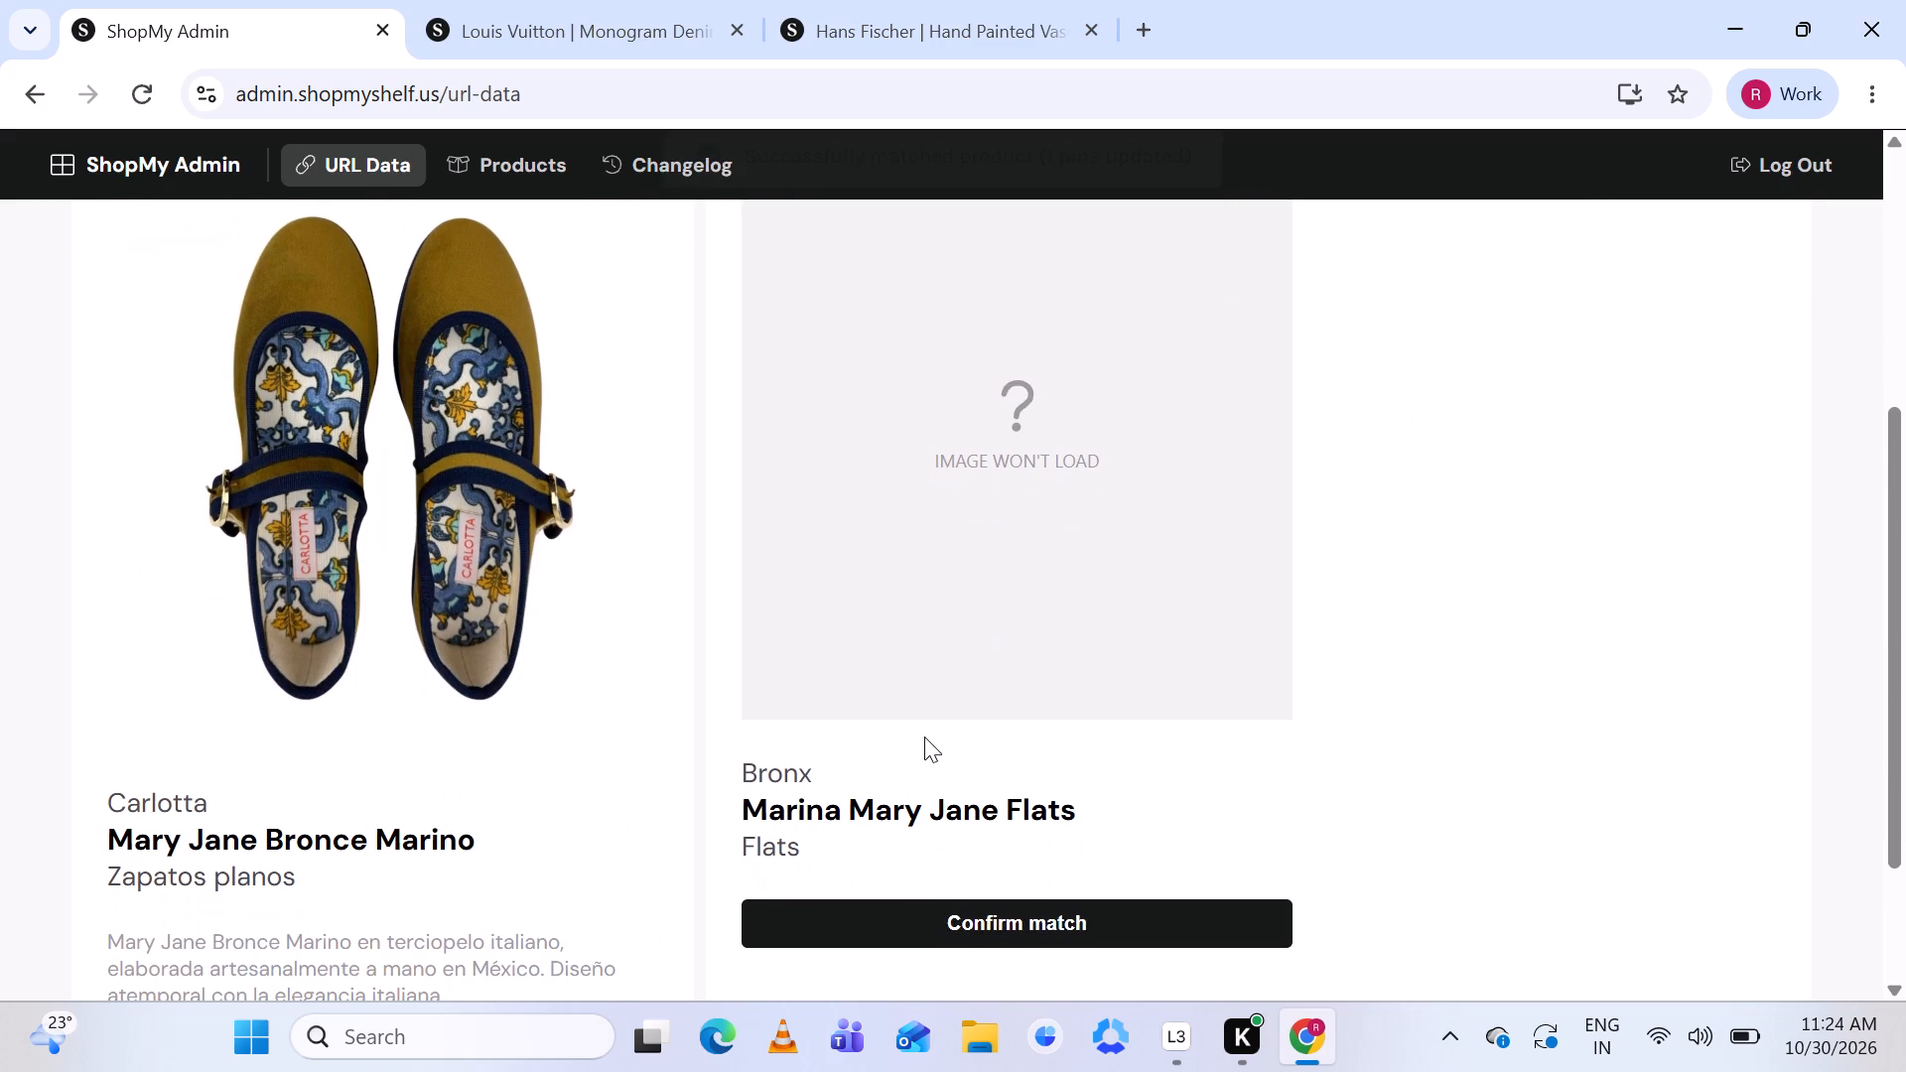
pyautogui.click(906, 811)
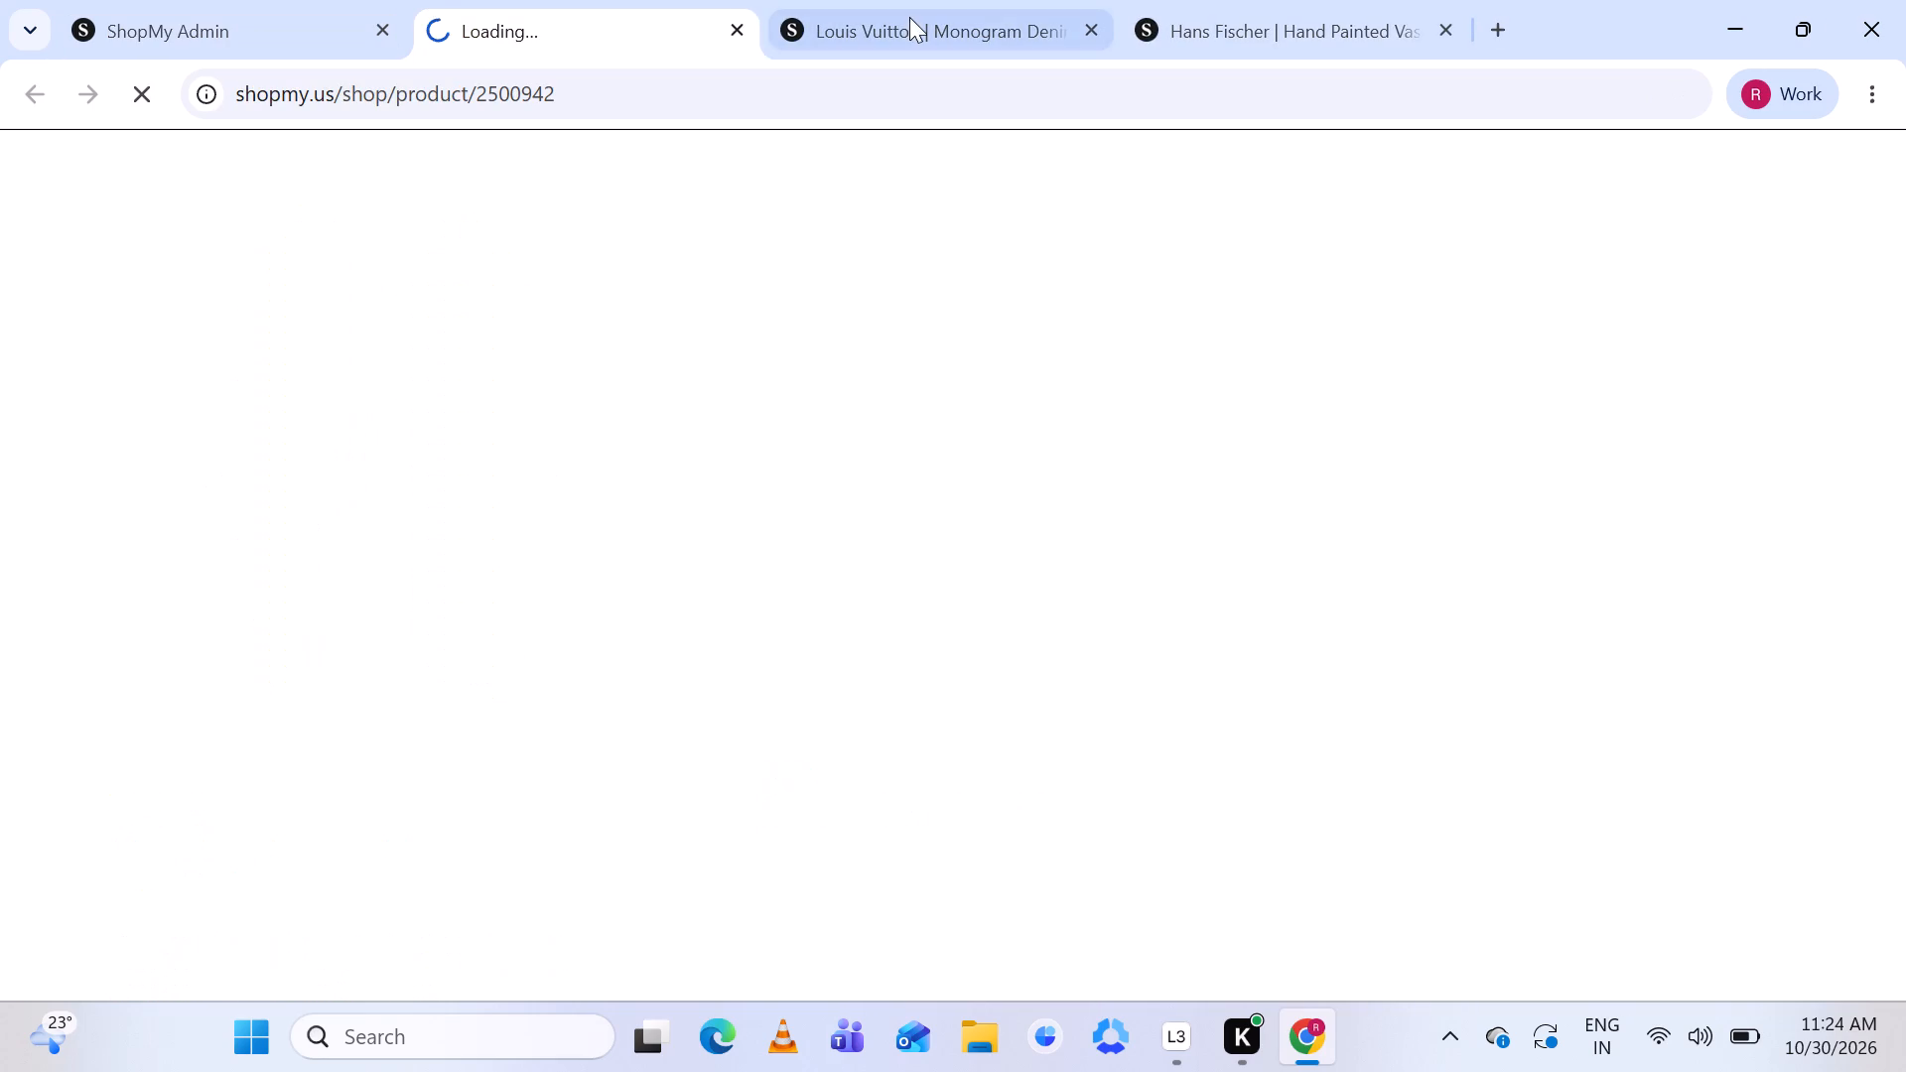
pyautogui.click(1089, 27)
pyautogui.click(1089, 27)
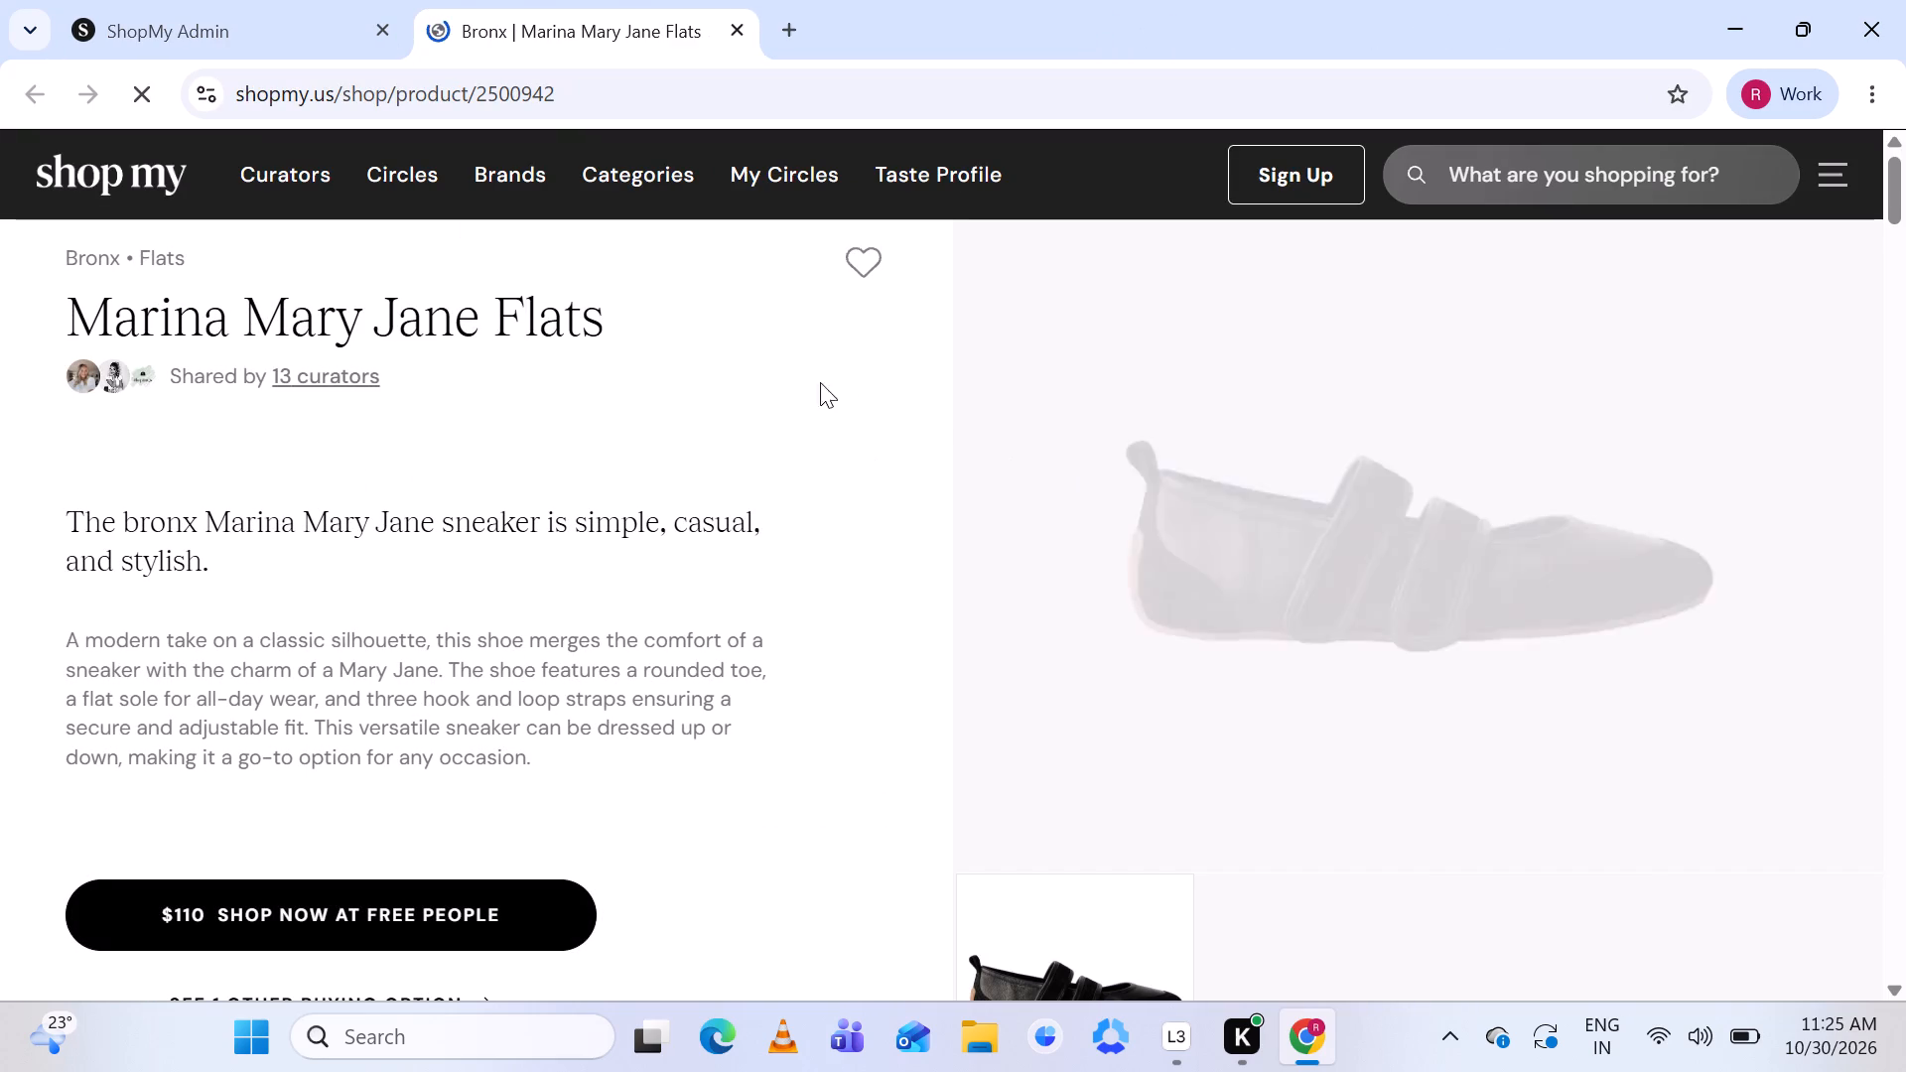
pyautogui.click(264, 6)
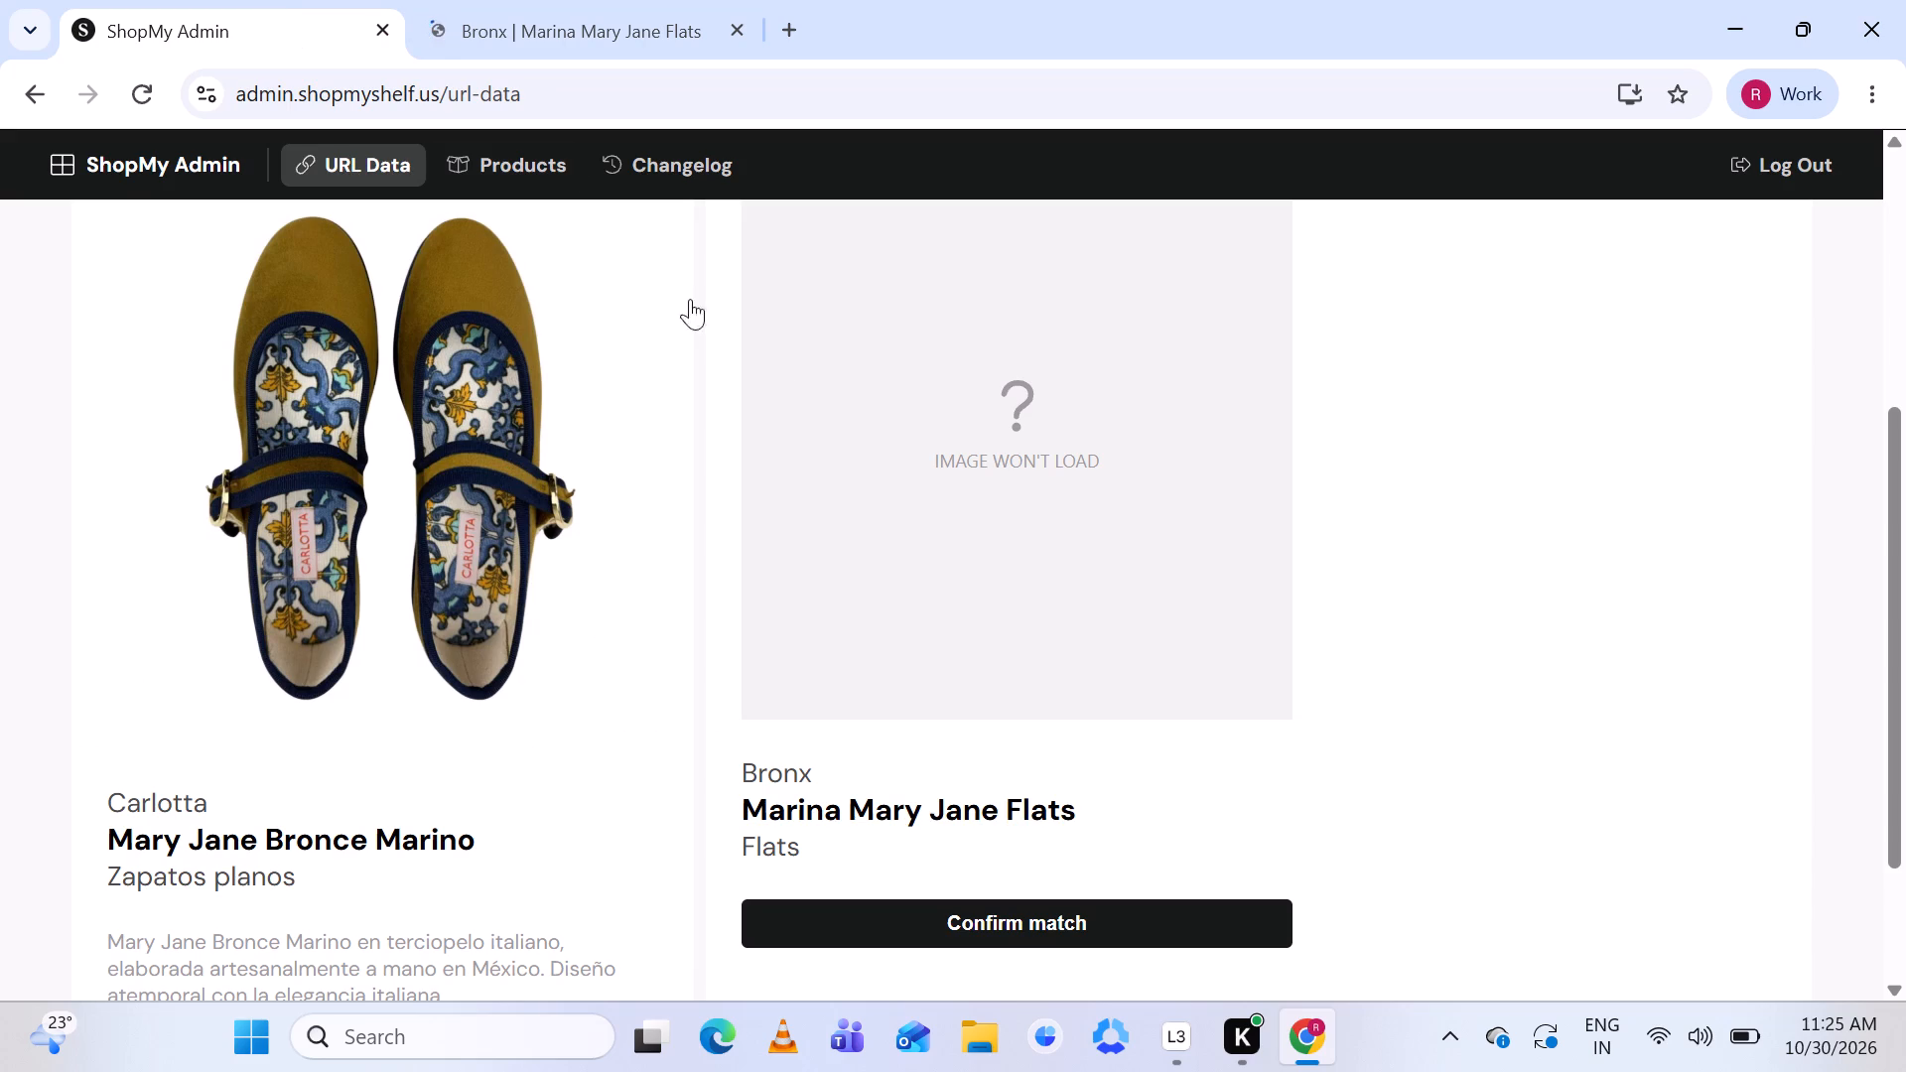
# Start a new product for the Carlotta Mary Jane Bronce Marino and remove the duplicate shoe image.
pyautogui.scroll(2, 921, 486)
pyautogui.scroll(-1, 1682, 444)
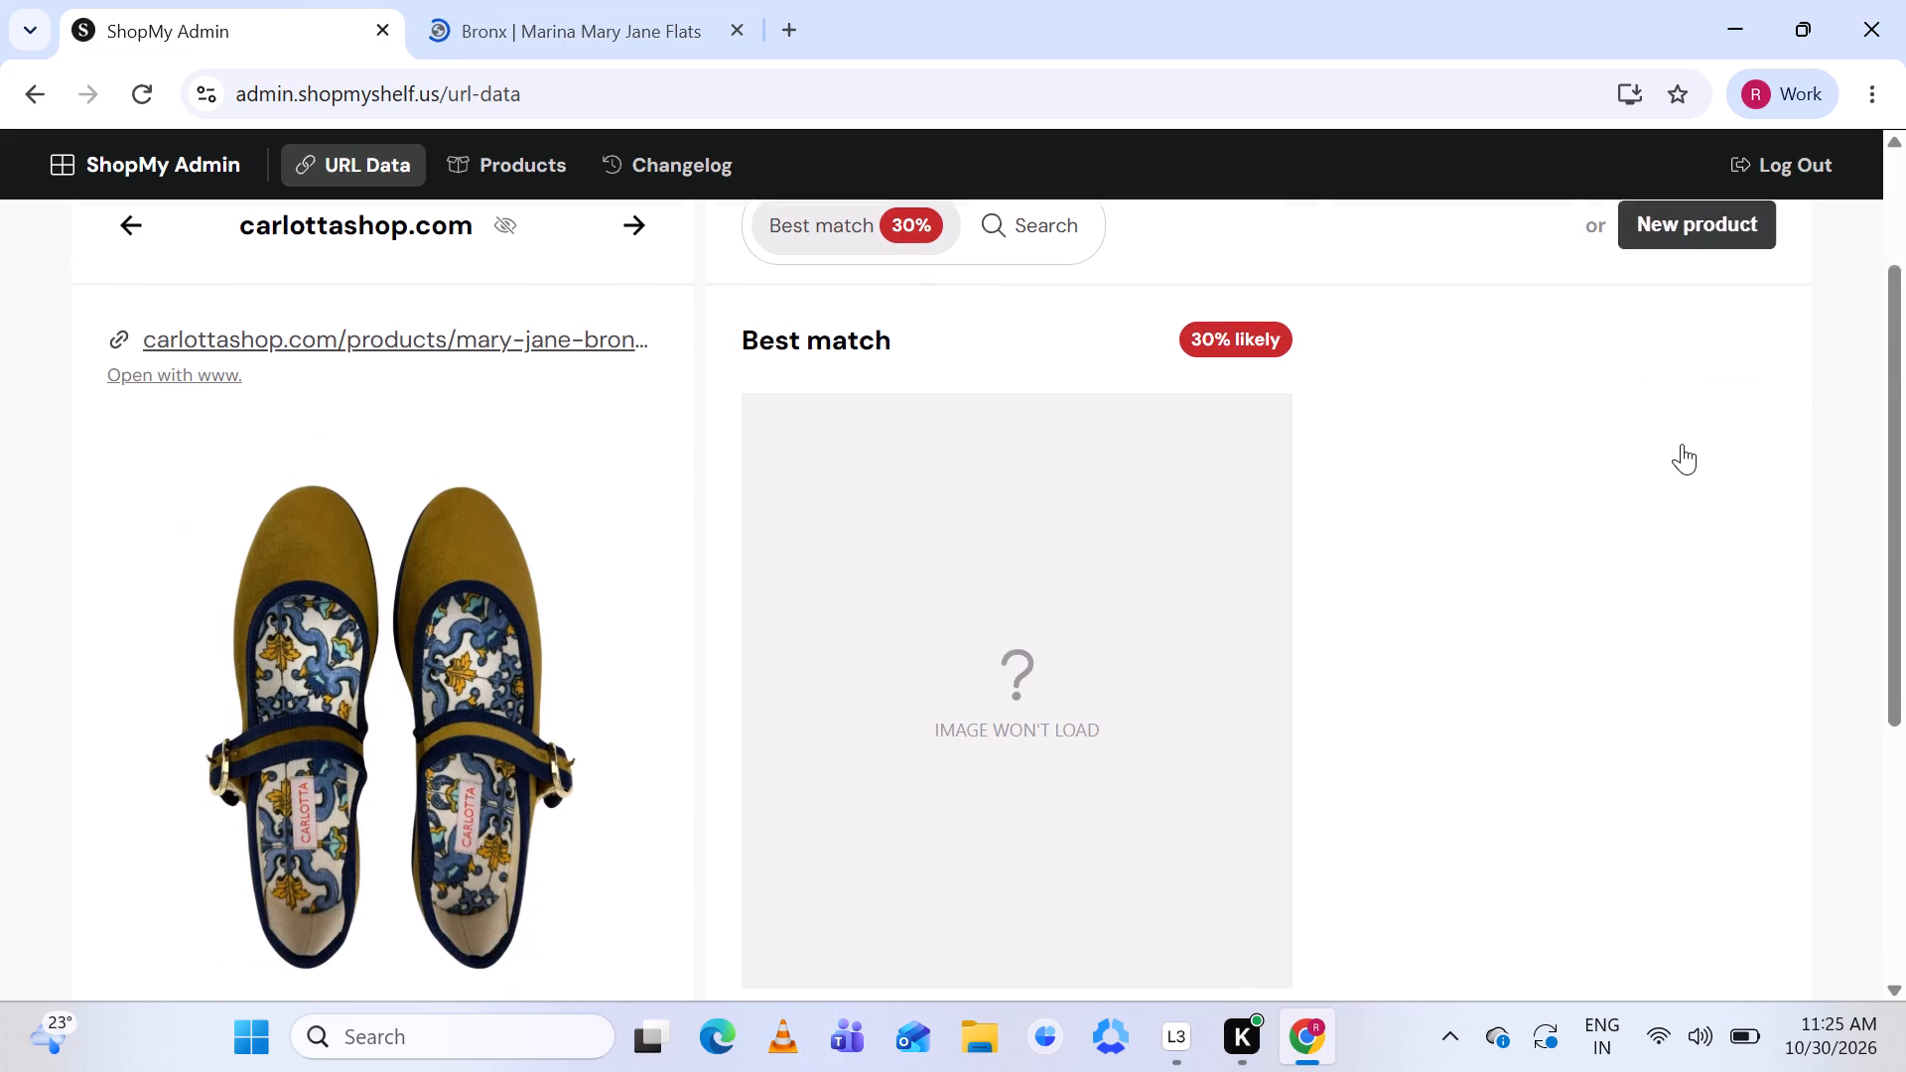
pyautogui.scroll(-3, 1682, 444)
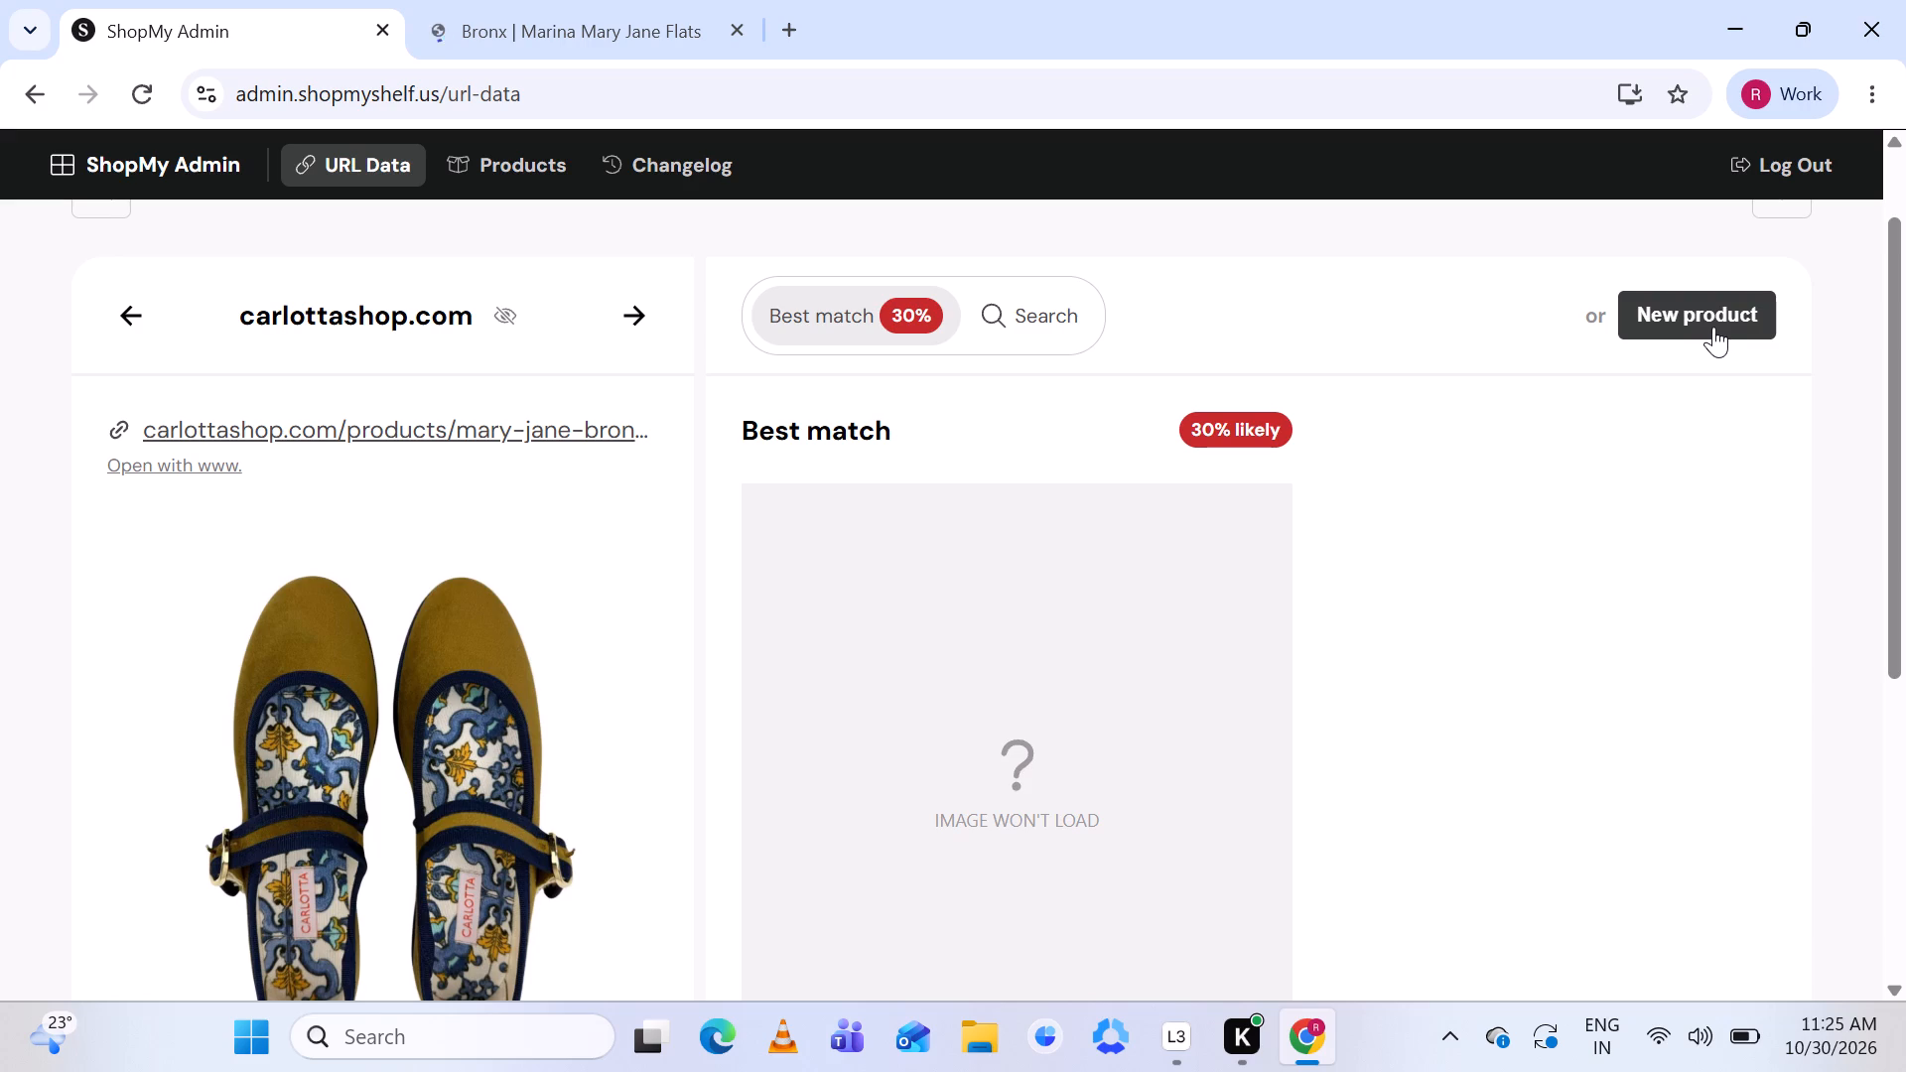
pyautogui.click(1709, 324)
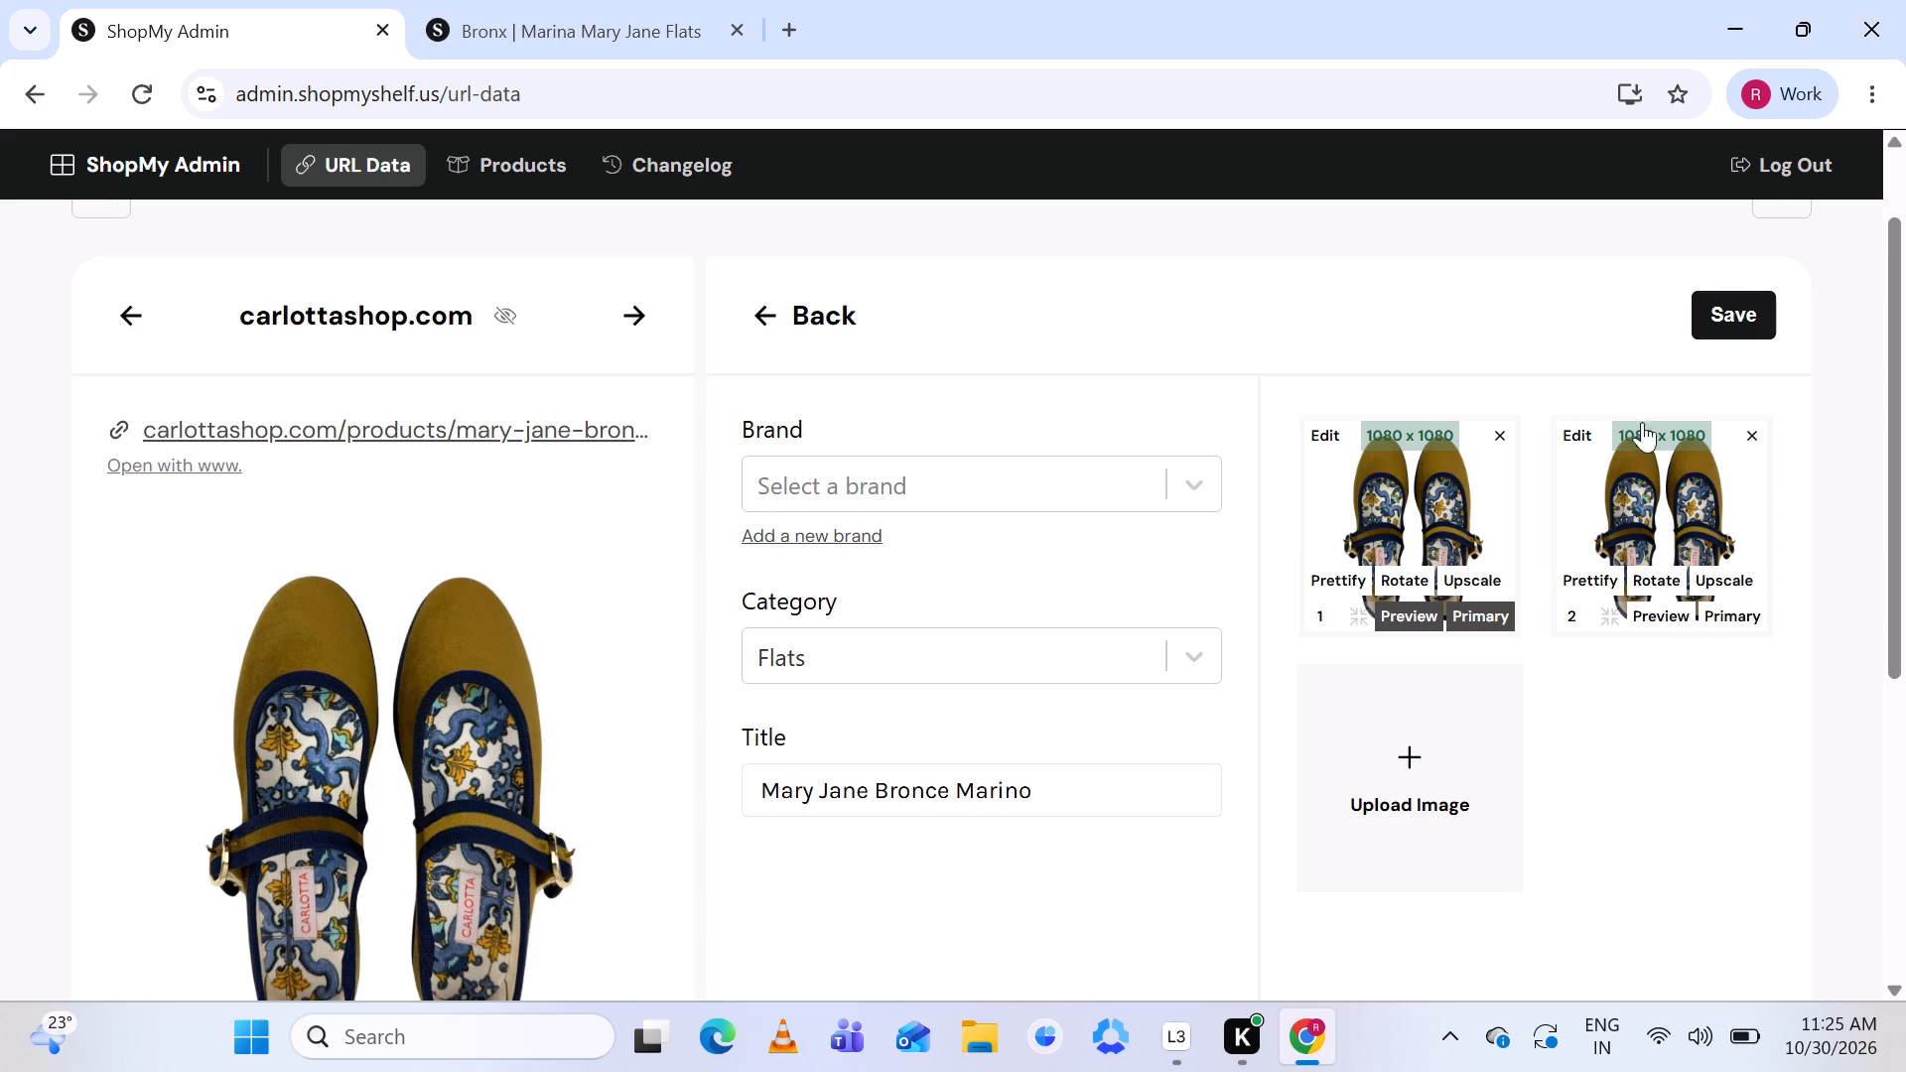
pyautogui.click(1499, 437)
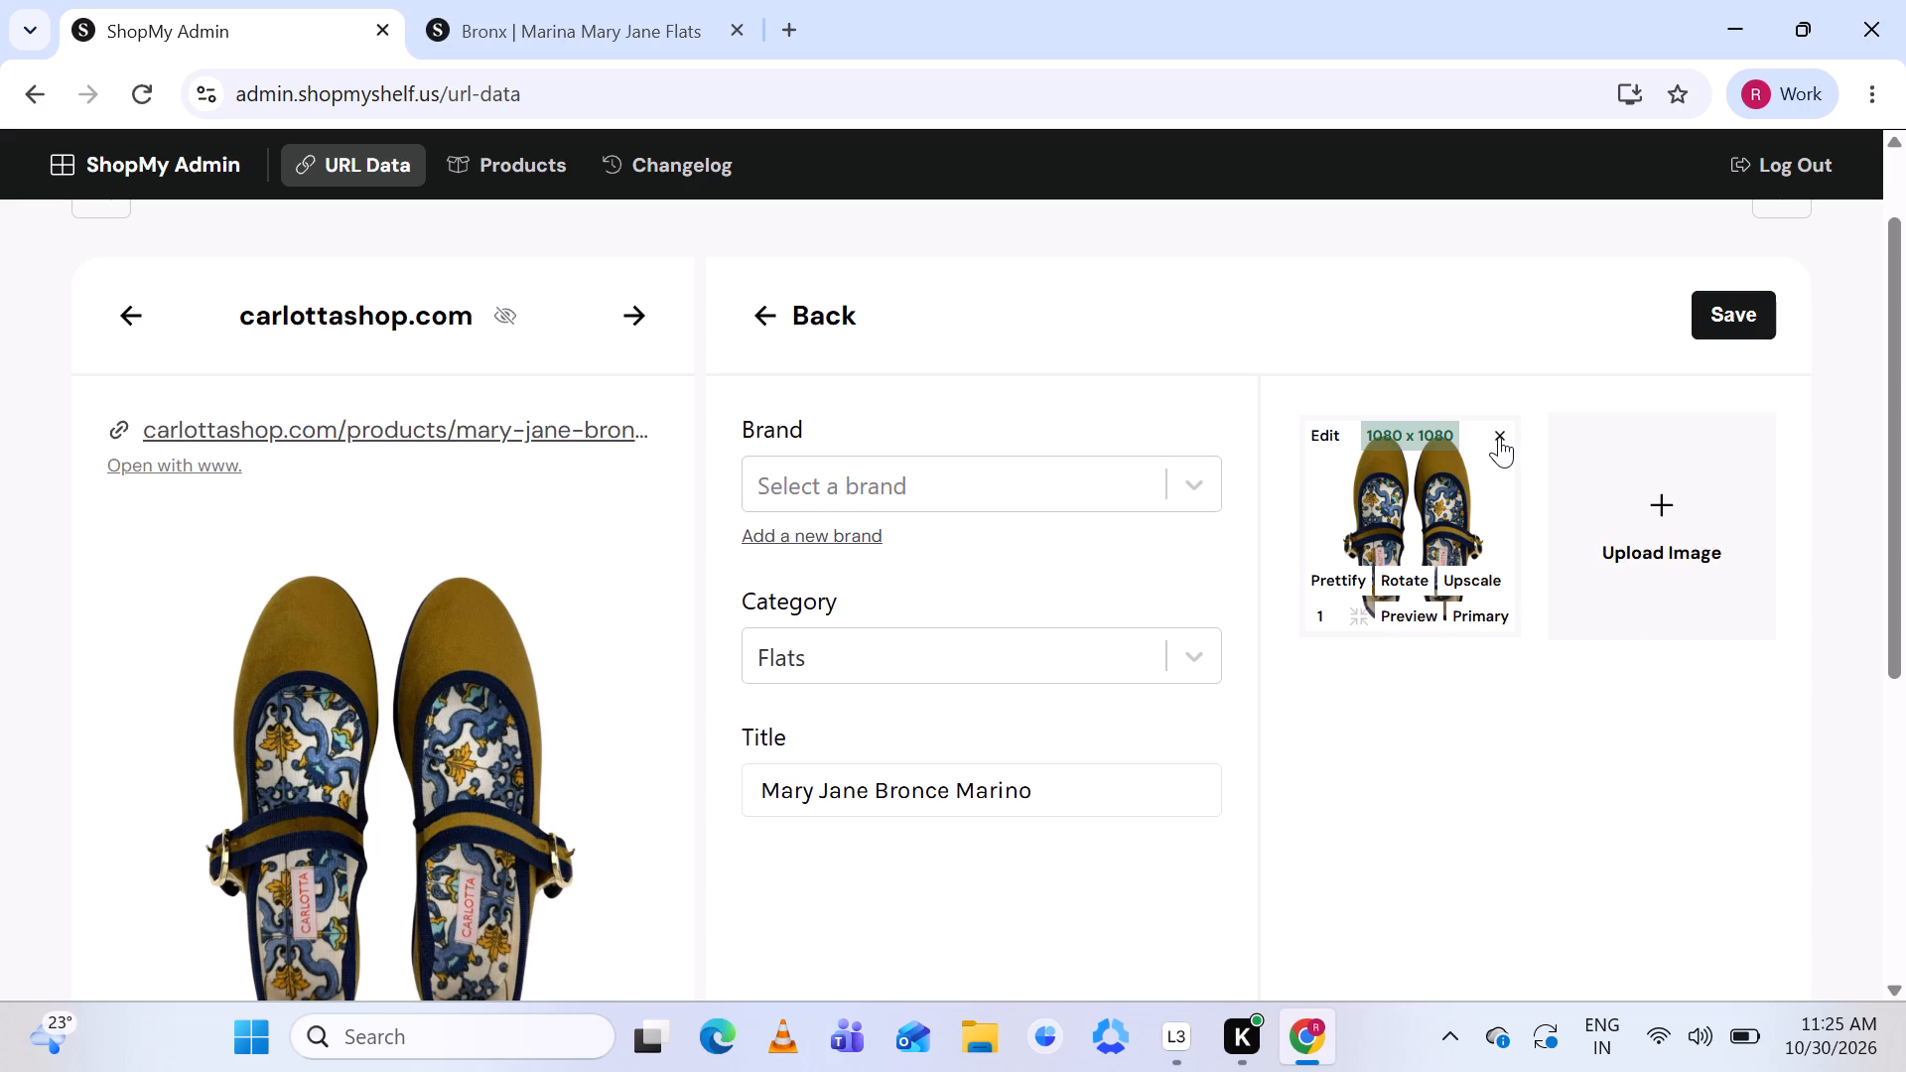
# Search the existing brands for Carlotta, using the listing's brand name, and compare the options with the shoe's carlottashop.com page.
pyautogui.scroll(-3, 1083, 485)
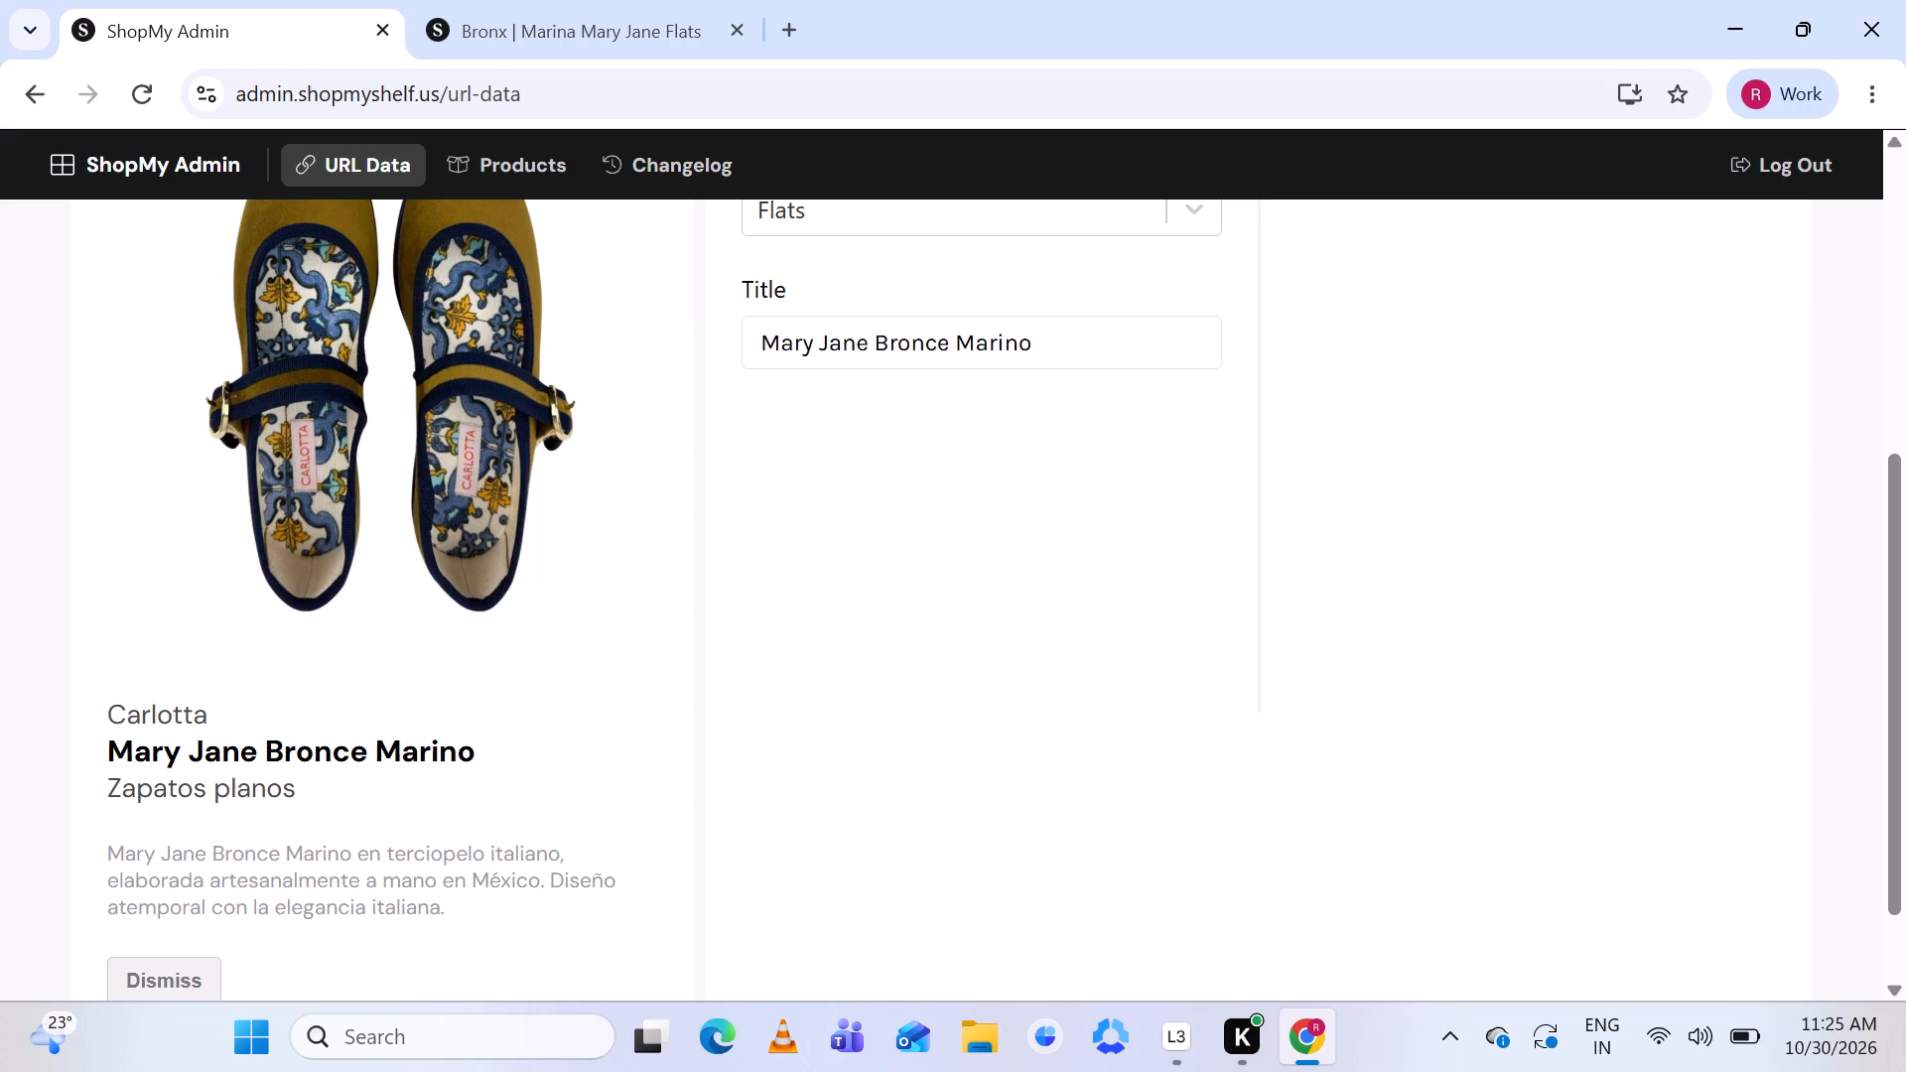
pyautogui.moveTo(113, 713); pyautogui.dragTo(229, 702)
pyautogui.hotkey('ctrl', 'c')
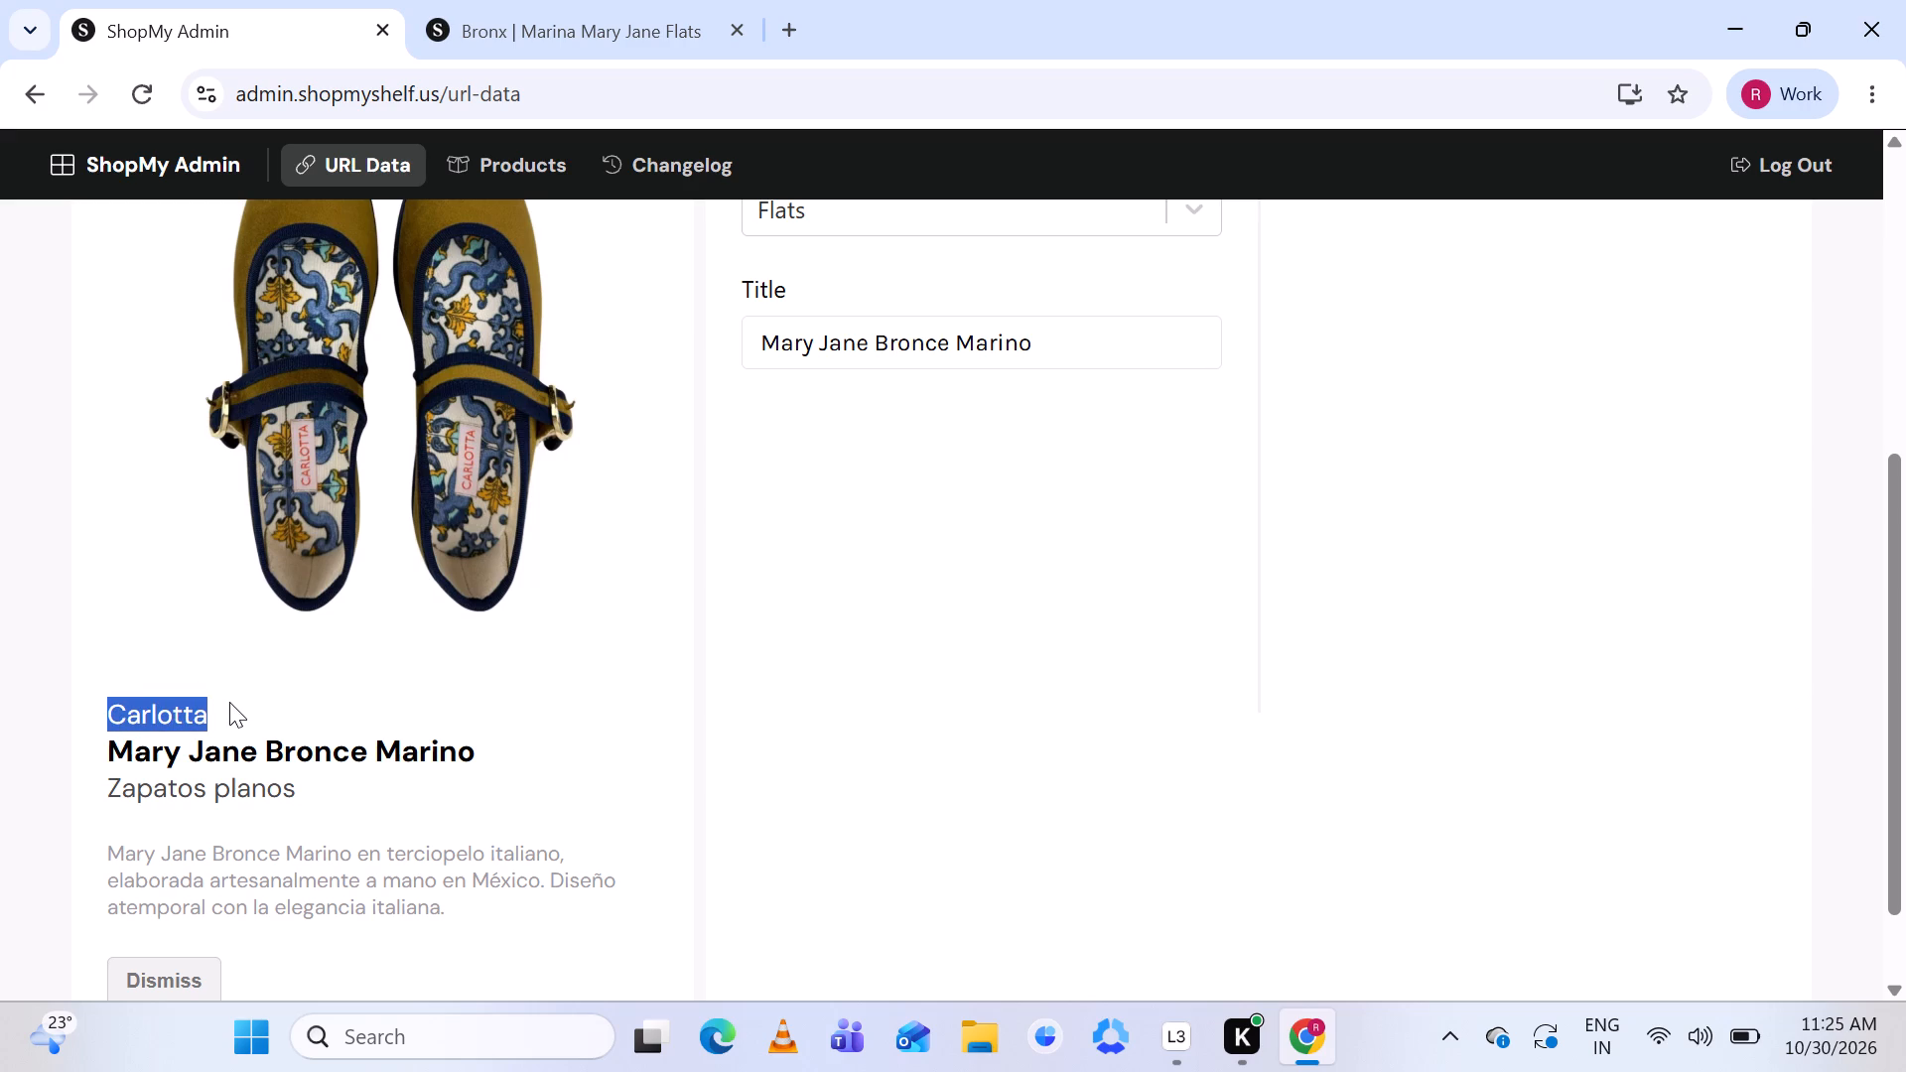
pyautogui.click(549, 592)
pyautogui.scroll(3, 549, 592)
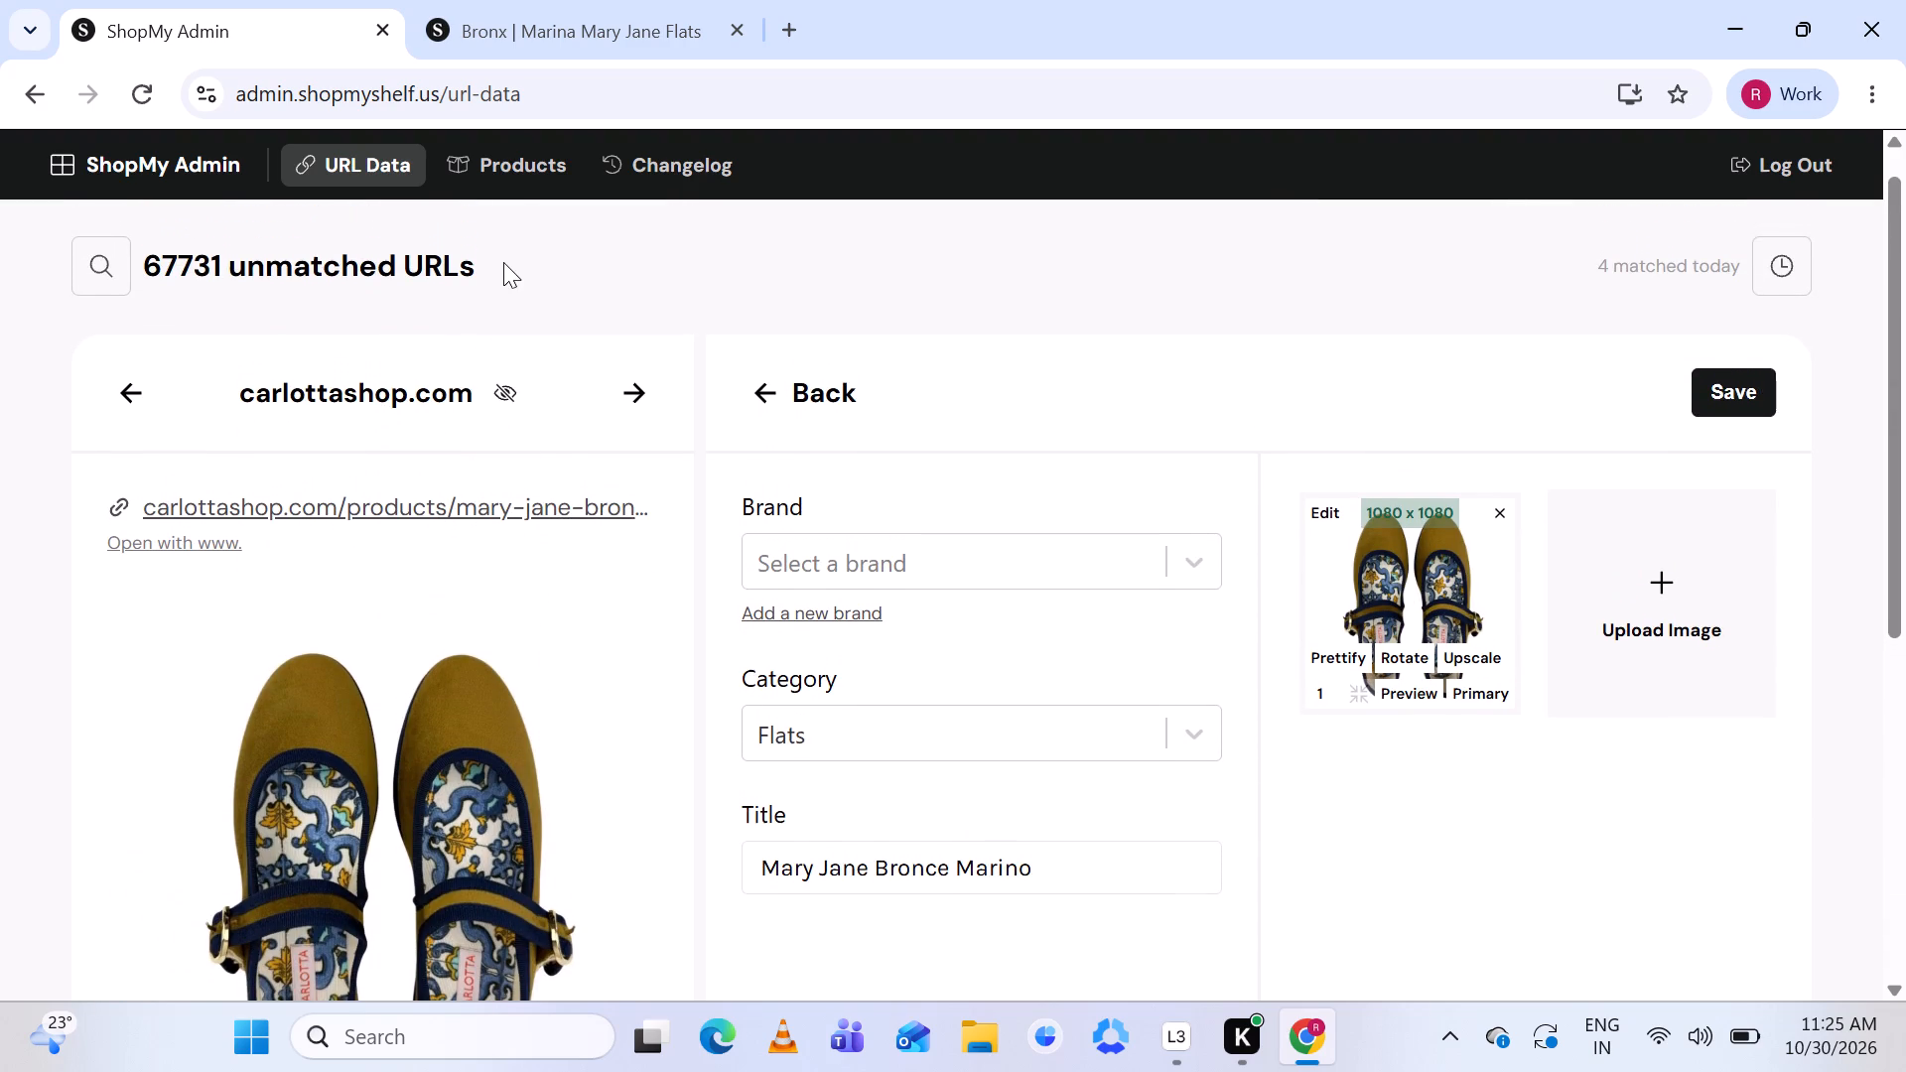
pyautogui.click(389, 503)
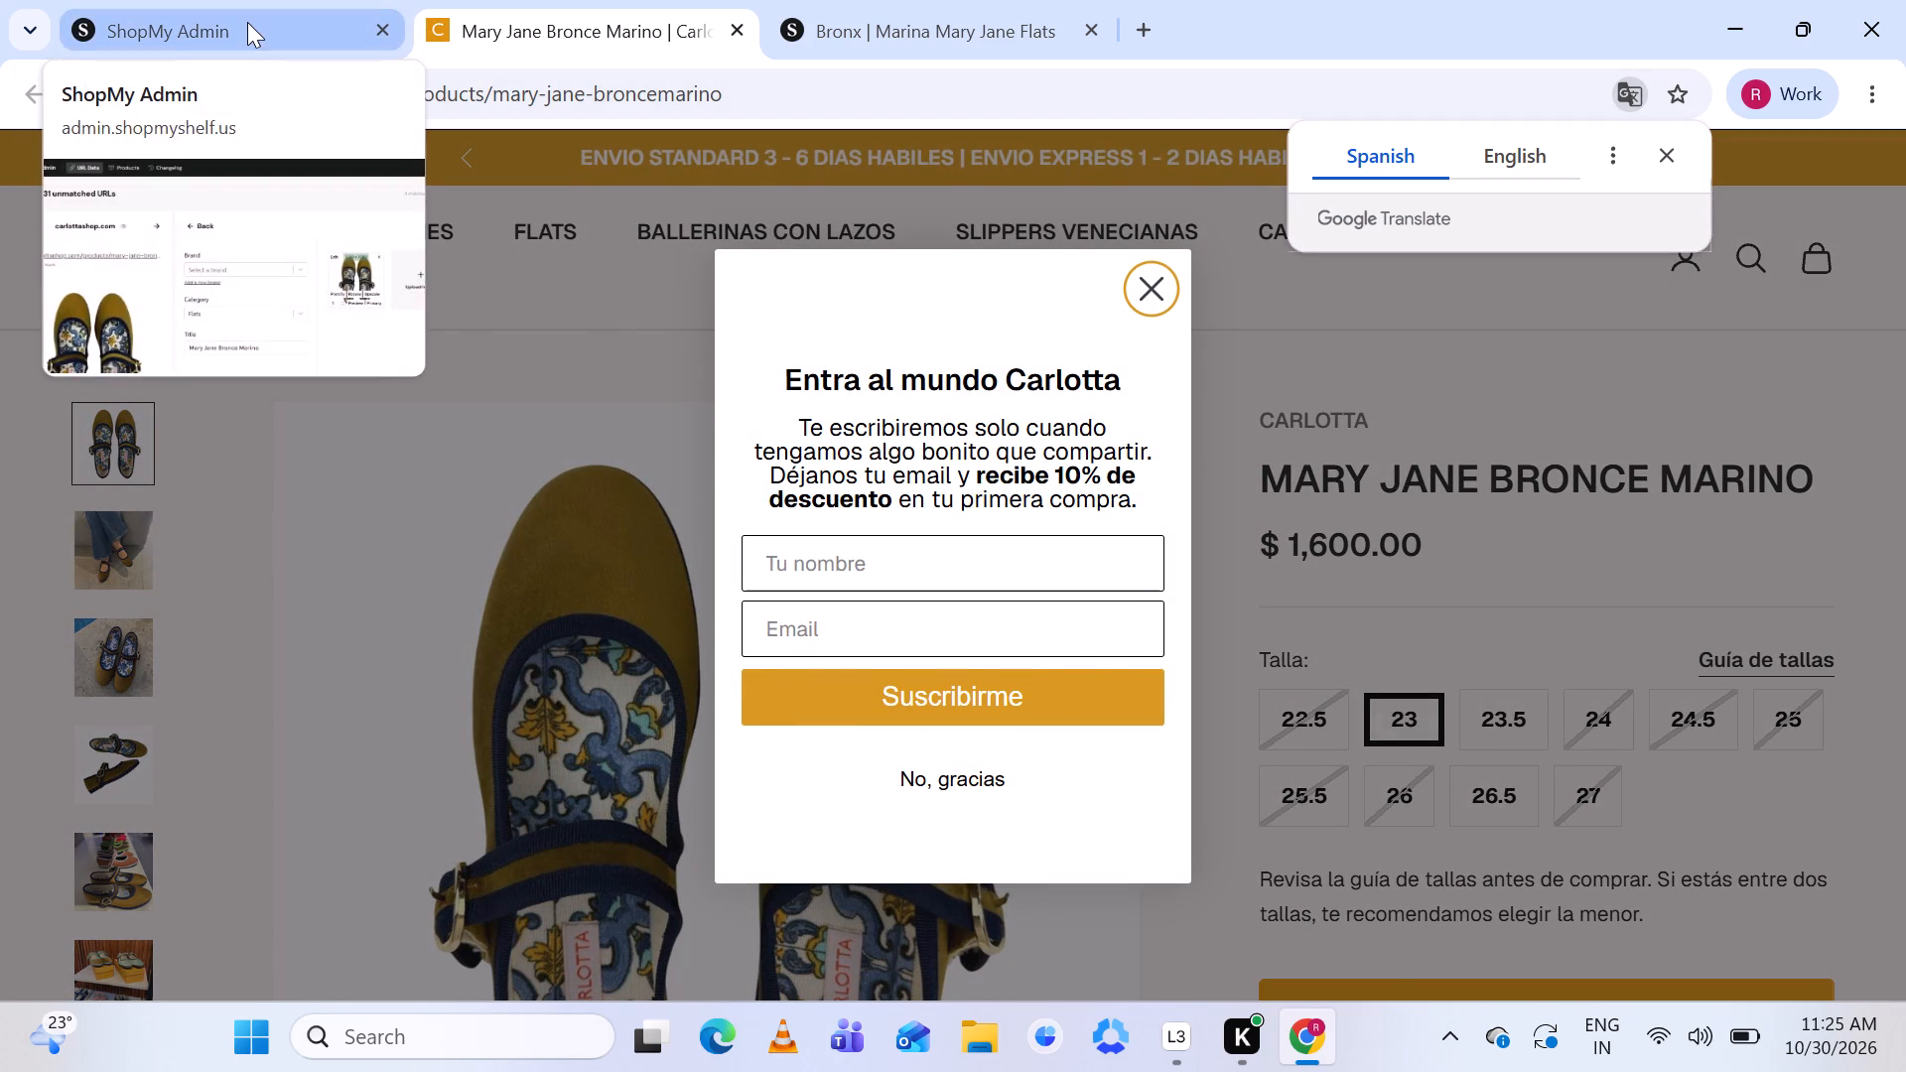
pyautogui.click(247, 22)
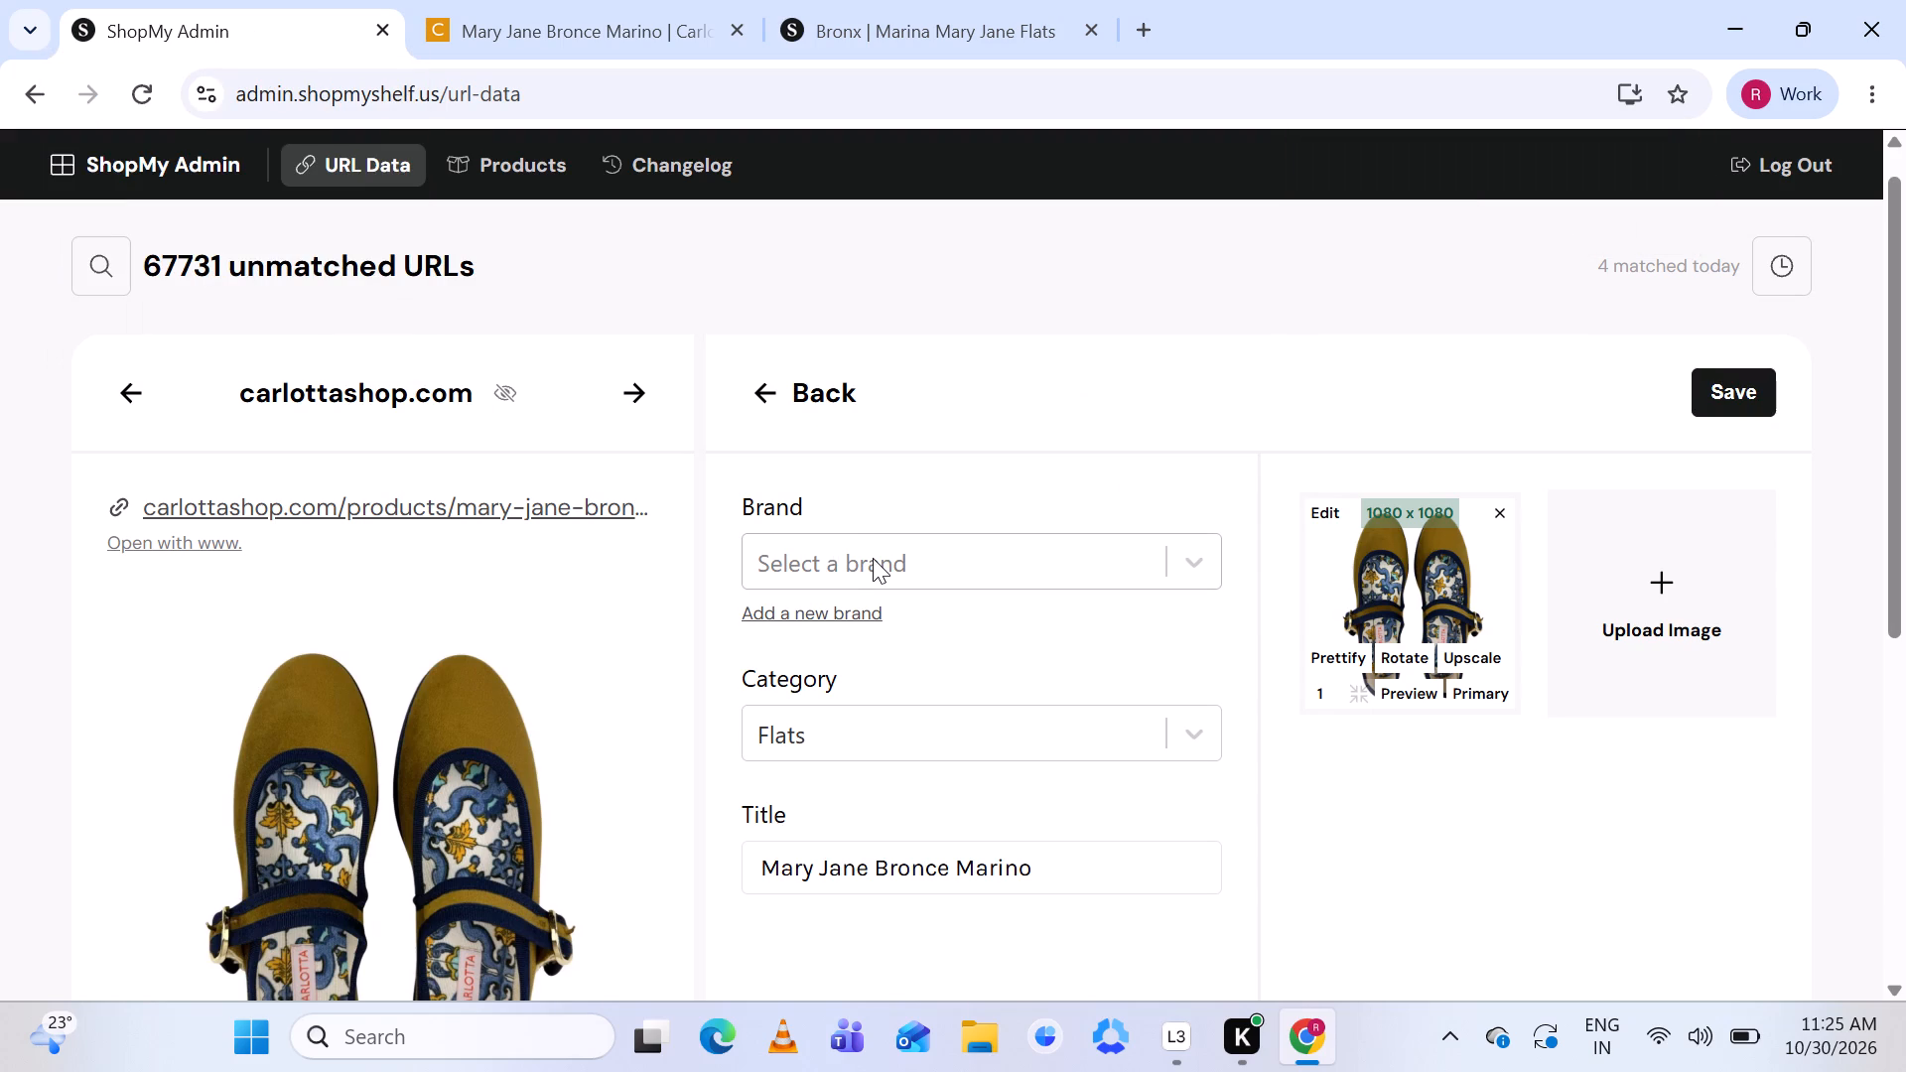
pyautogui.click(873, 558)
pyautogui.hotkey('ctrl', 'v')
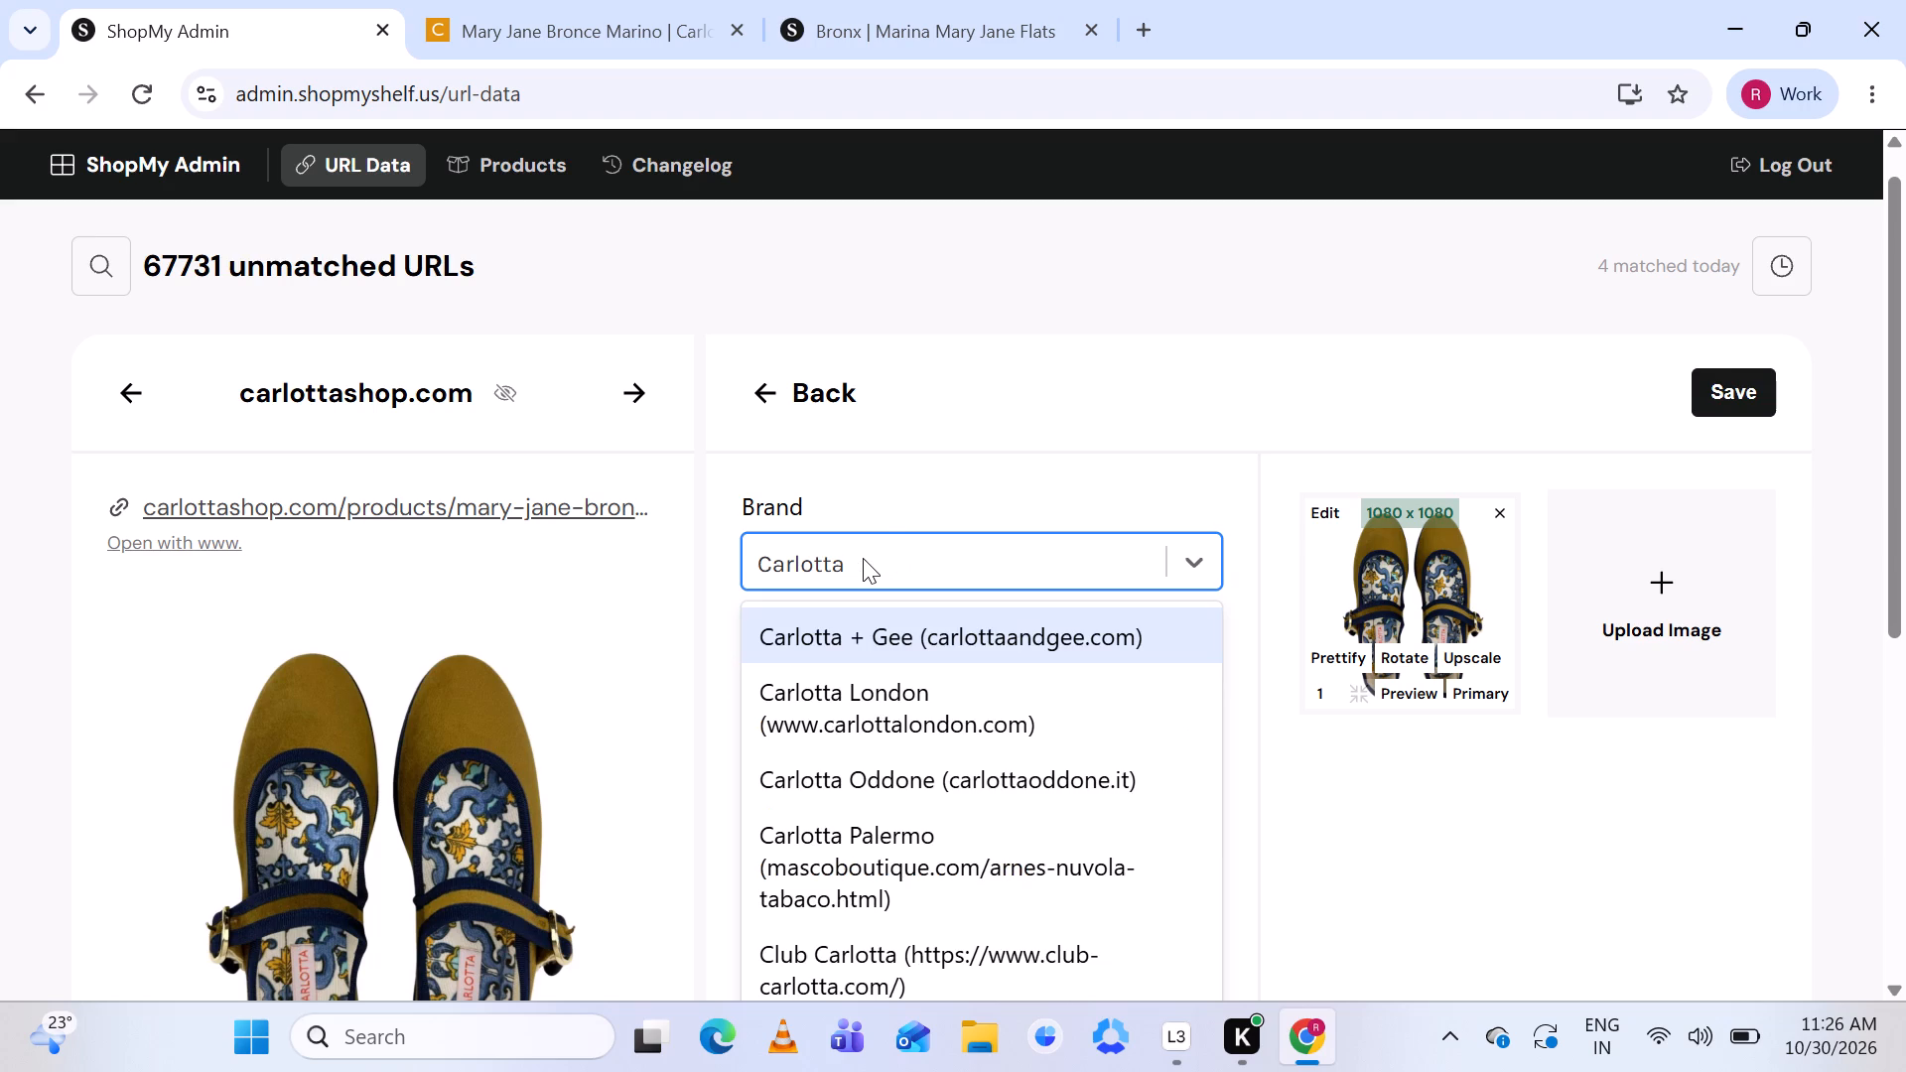
pyautogui.scroll(-3, 899, 463)
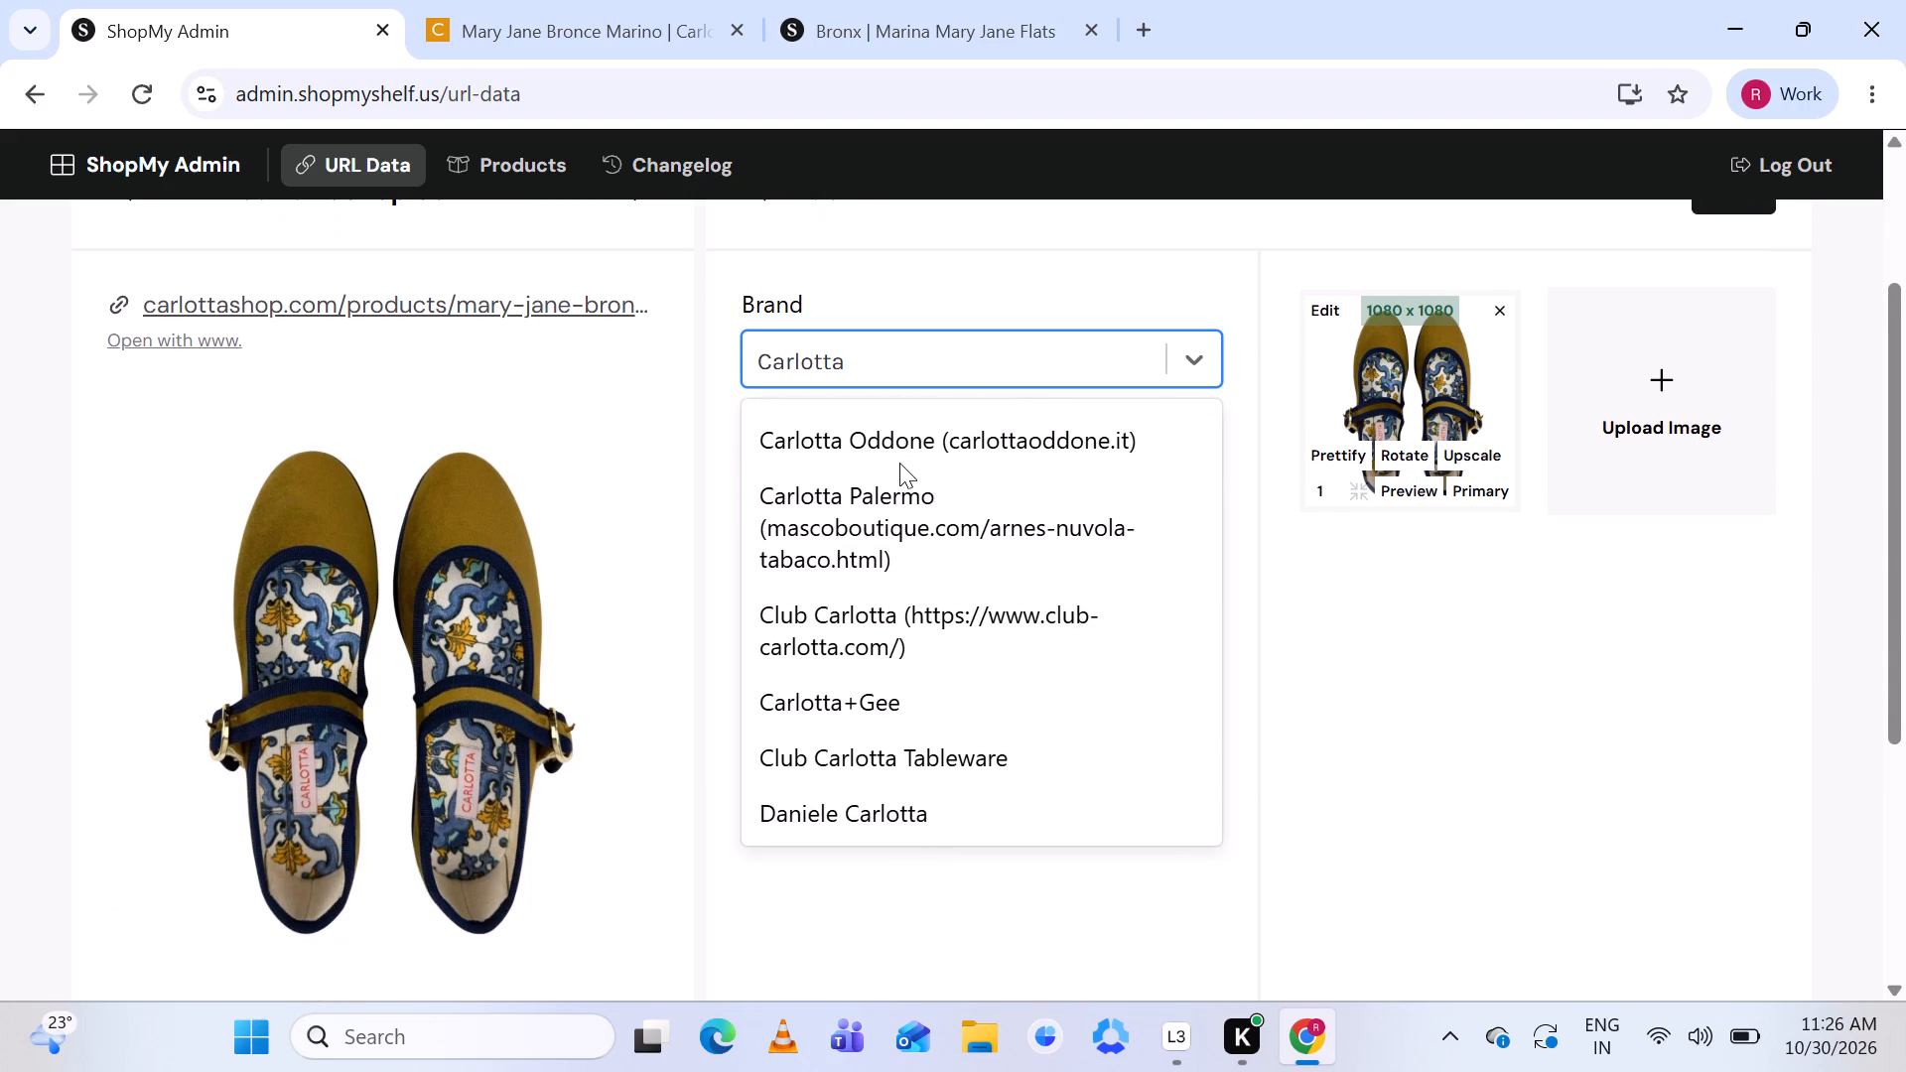
pyautogui.scroll(-2, 899, 463)
pyautogui.scroll(1, 899, 463)
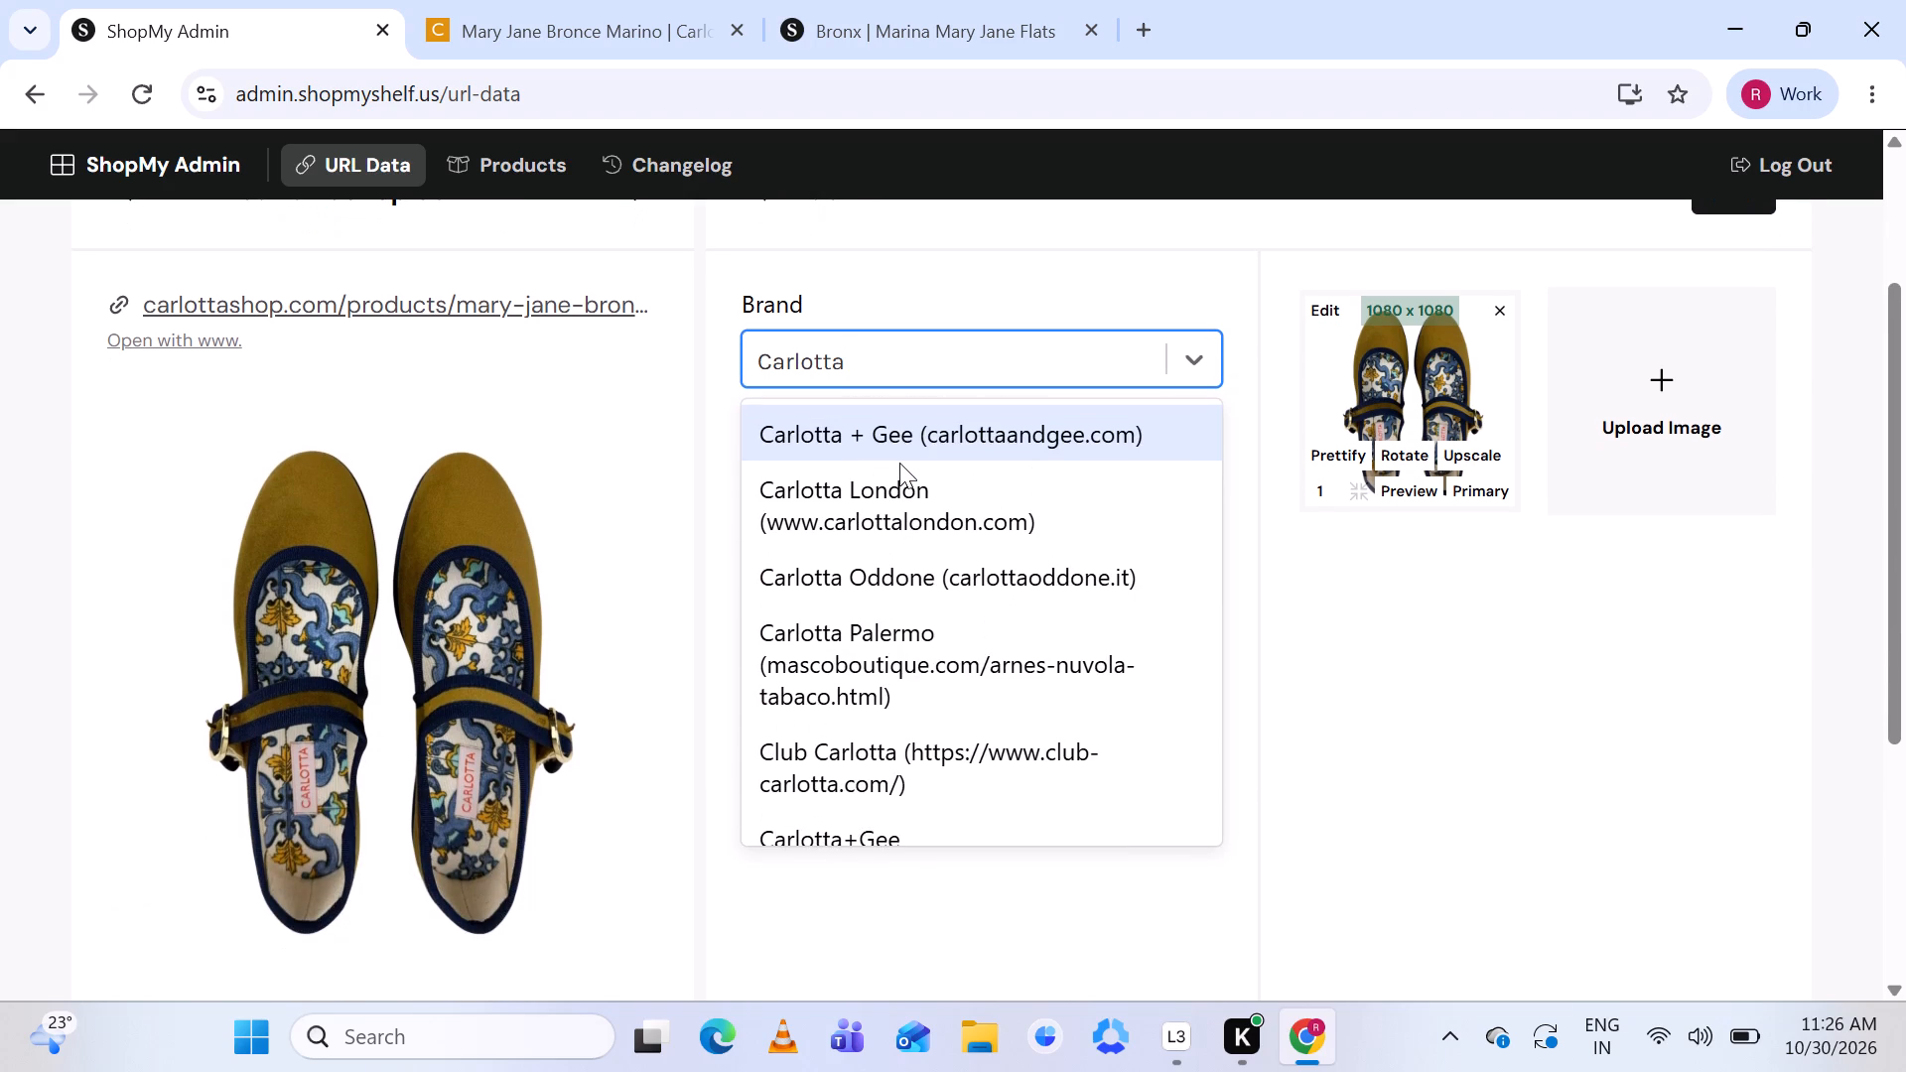
pyautogui.scroll(1, 899, 463)
pyautogui.click(536, 3)
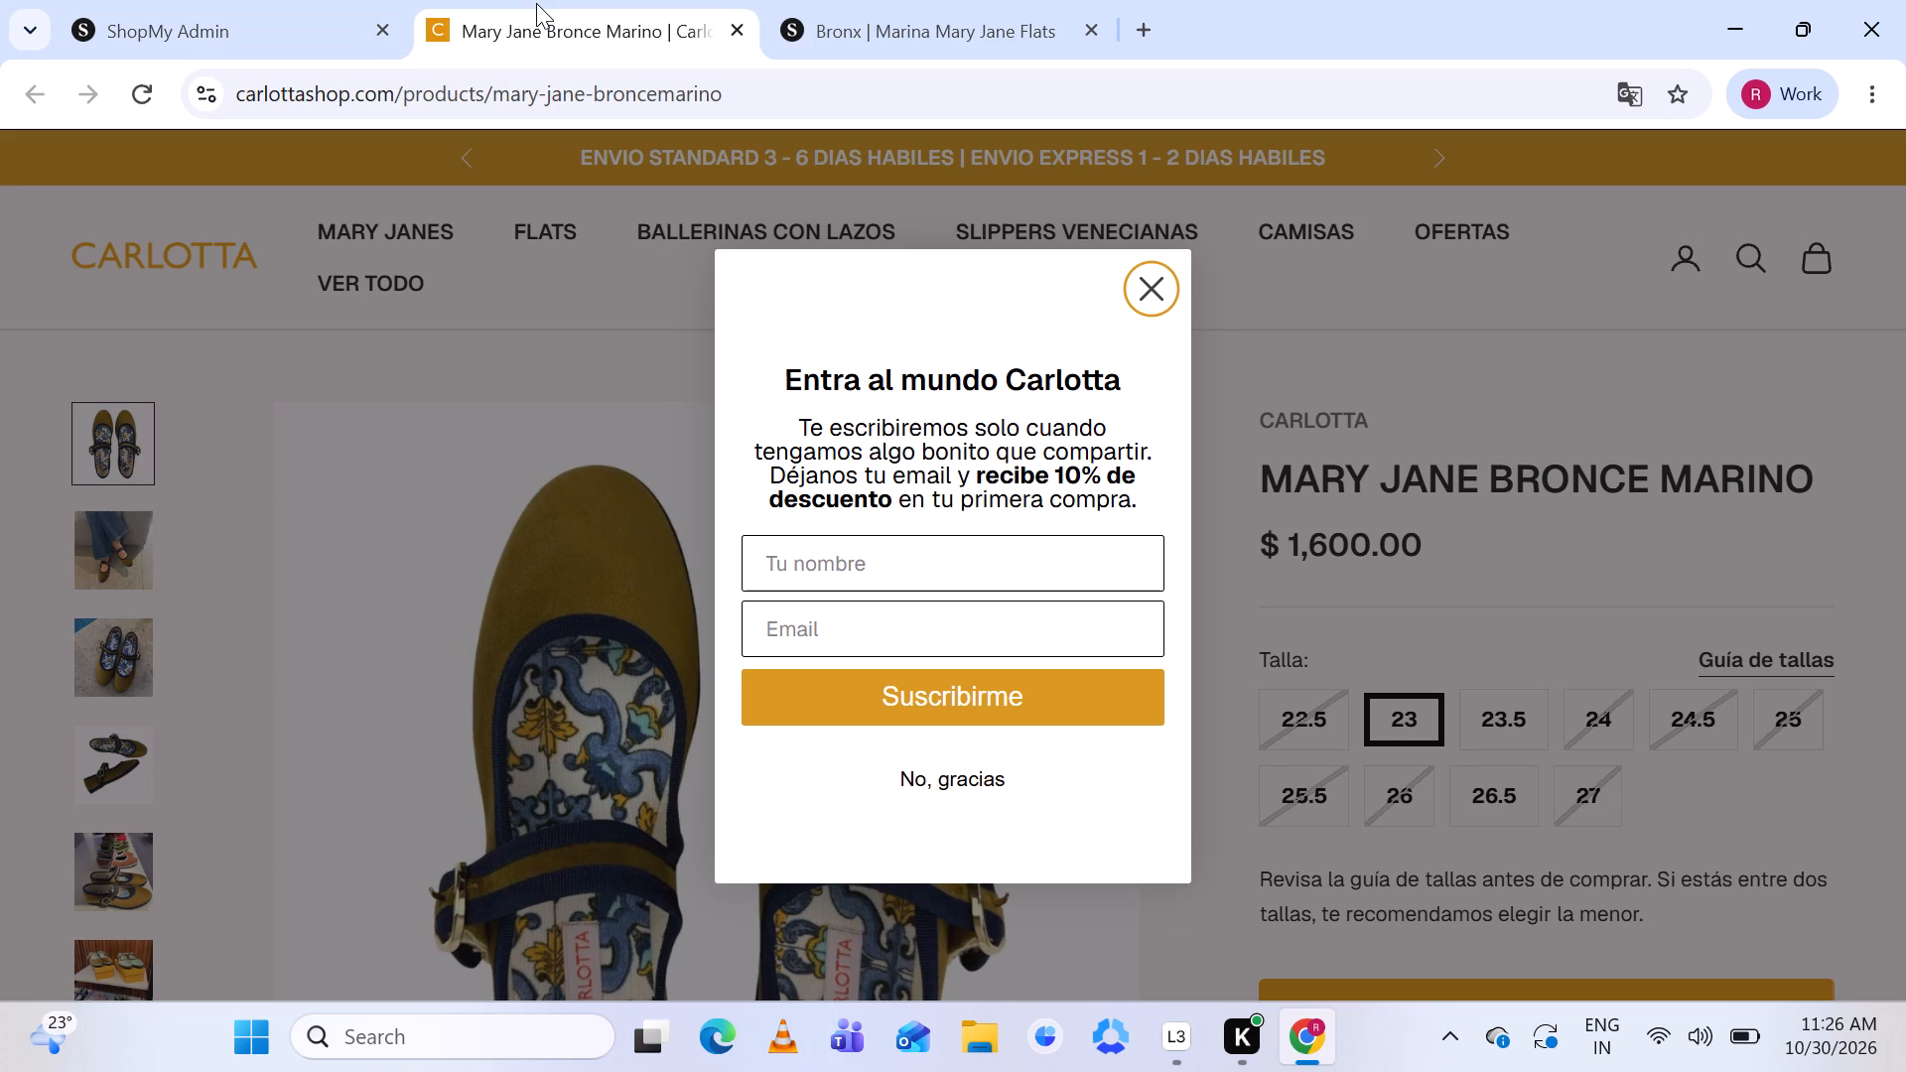
pyautogui.click(263, 38)
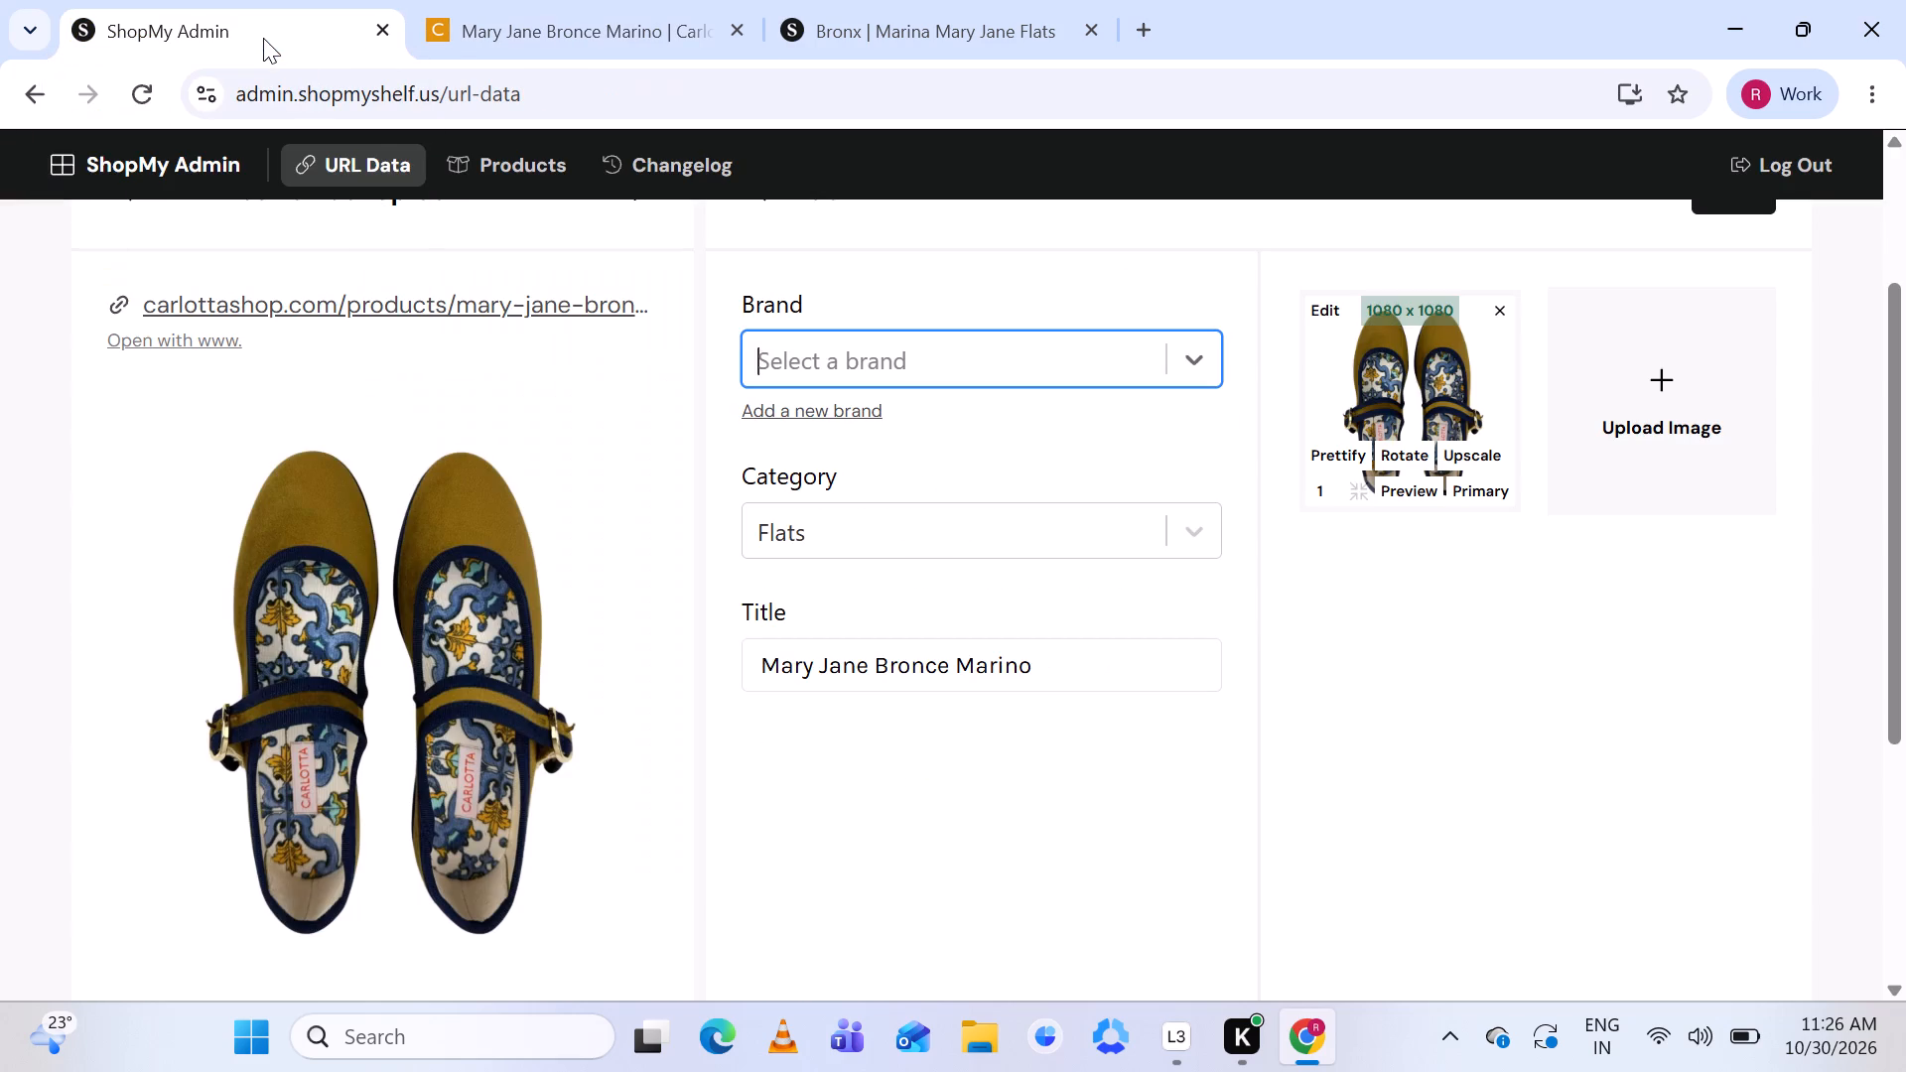
# Add a new brand named Carlotta, leaving its domain, logo, industry and departments empty.
pyautogui.click(785, 407)
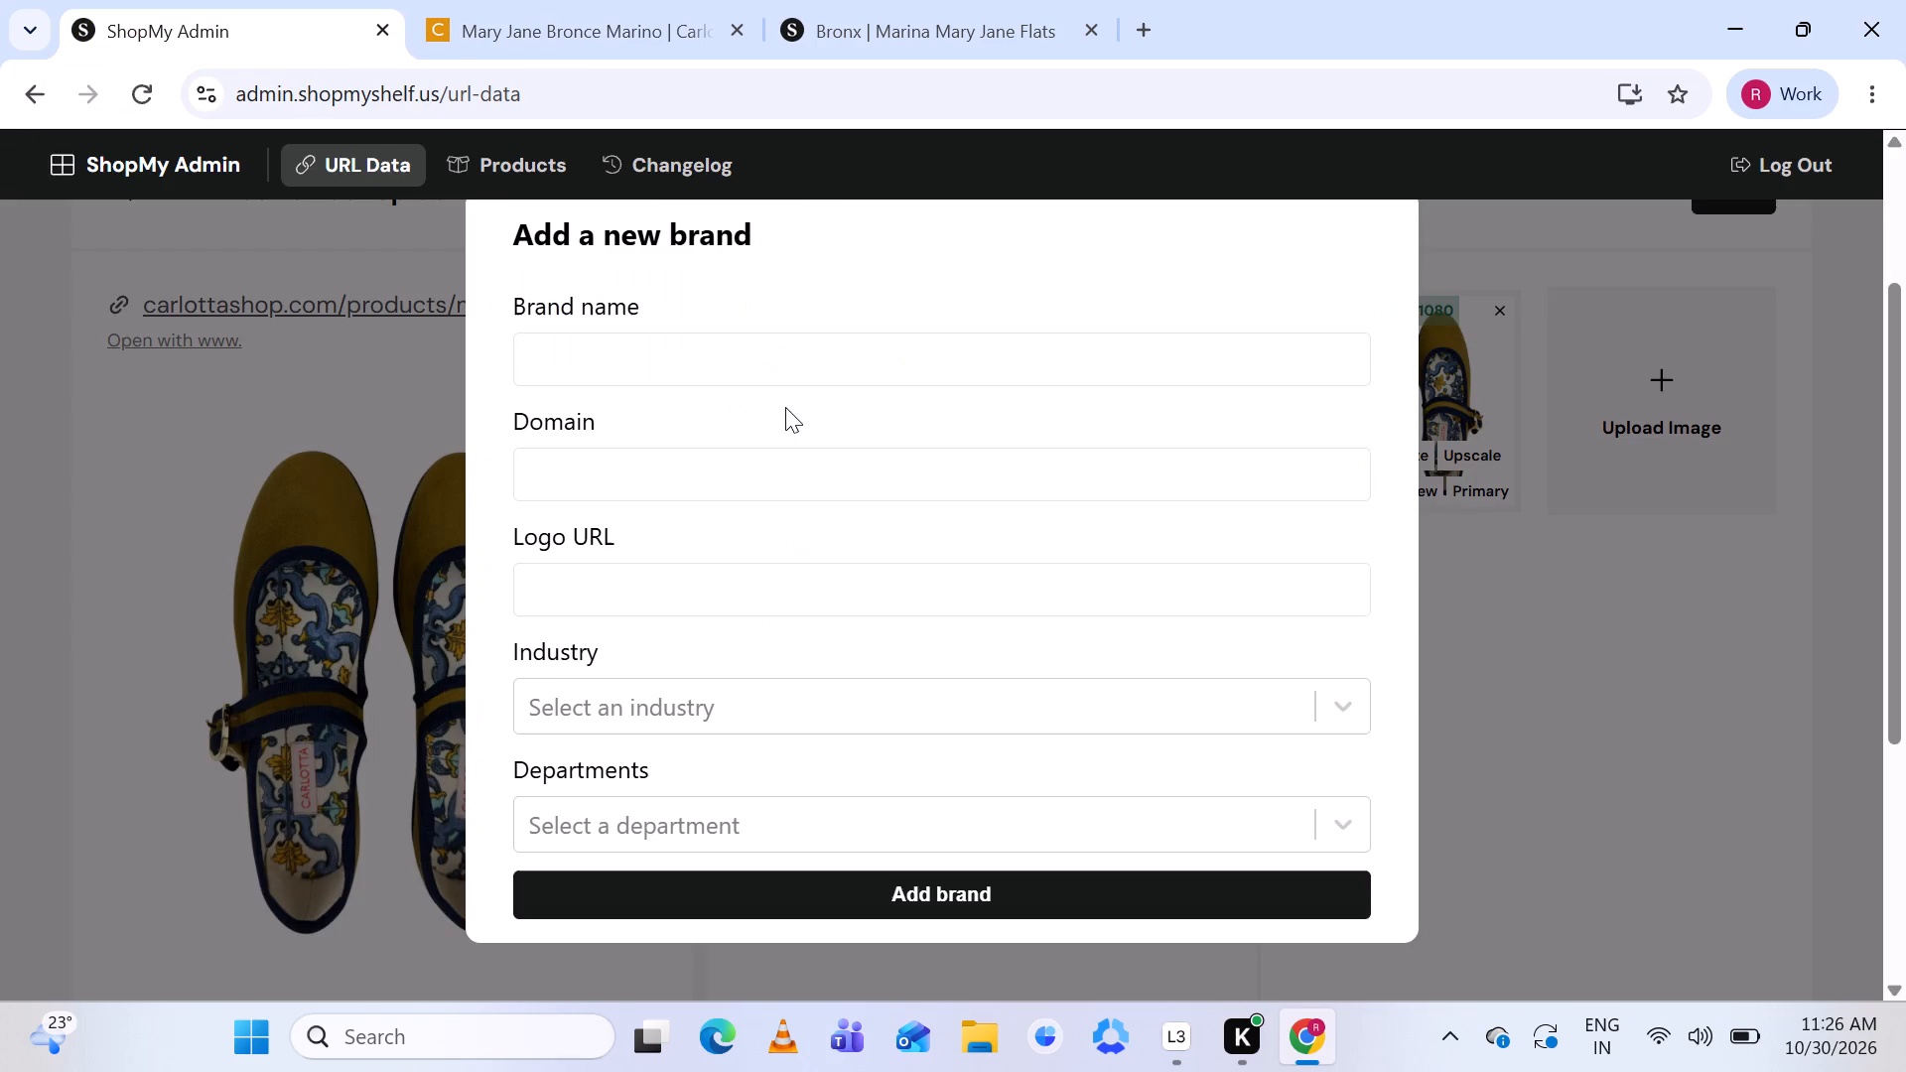
pyautogui.click(567, 61)
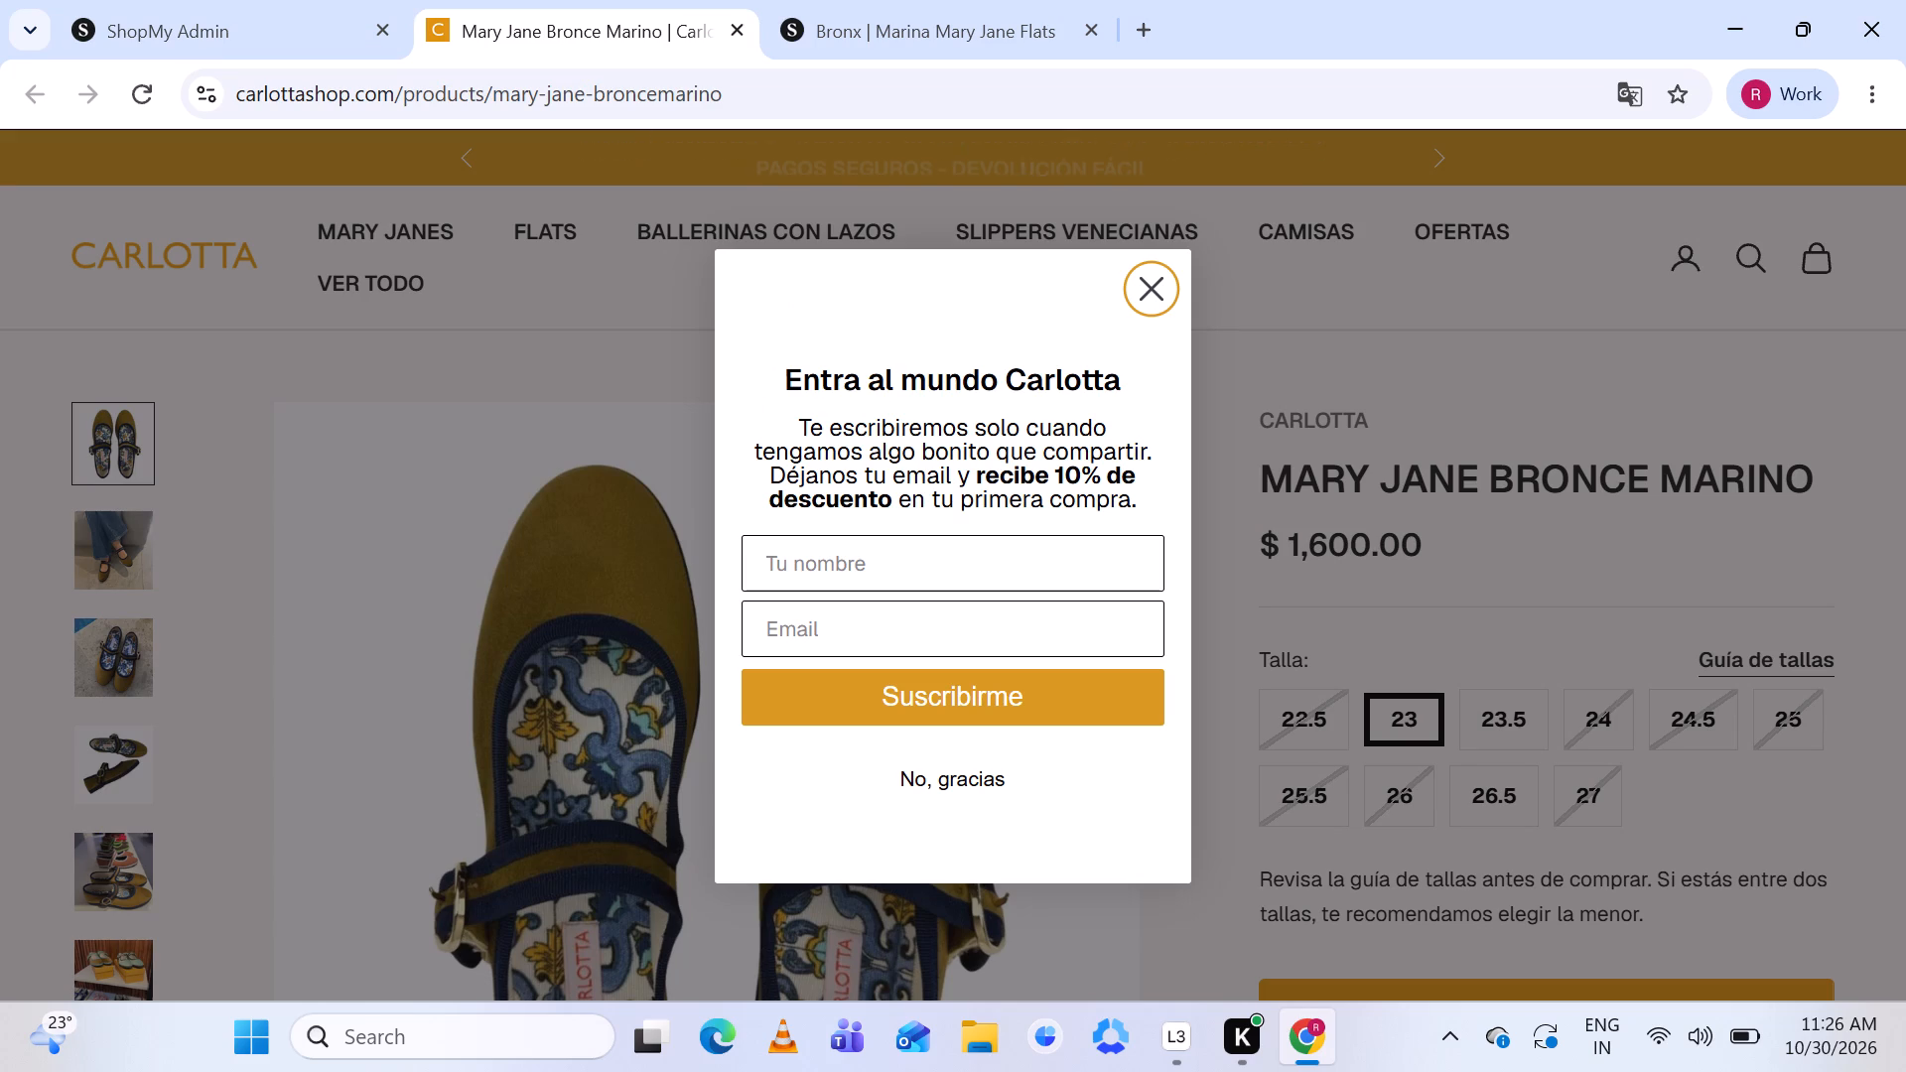
pyautogui.scroll(-1, 942, 435)
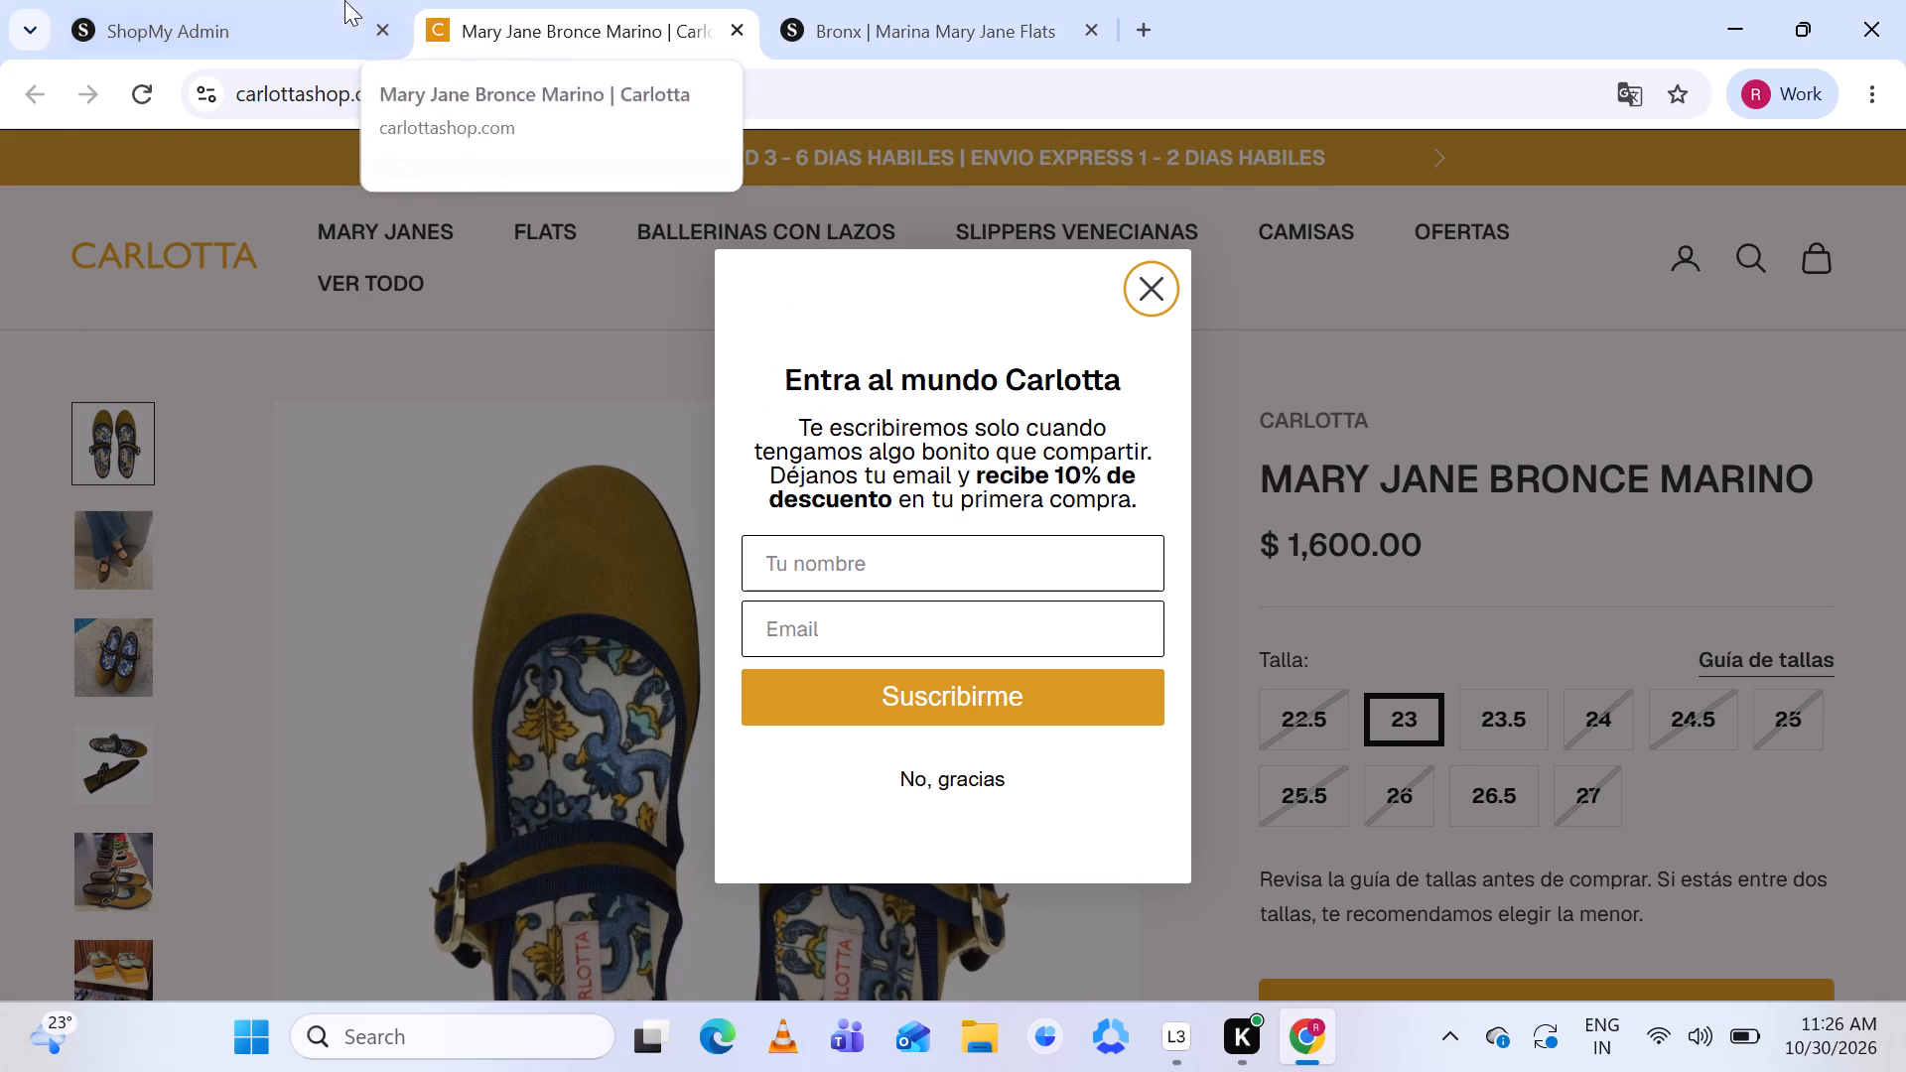
pyautogui.click(279, 1)
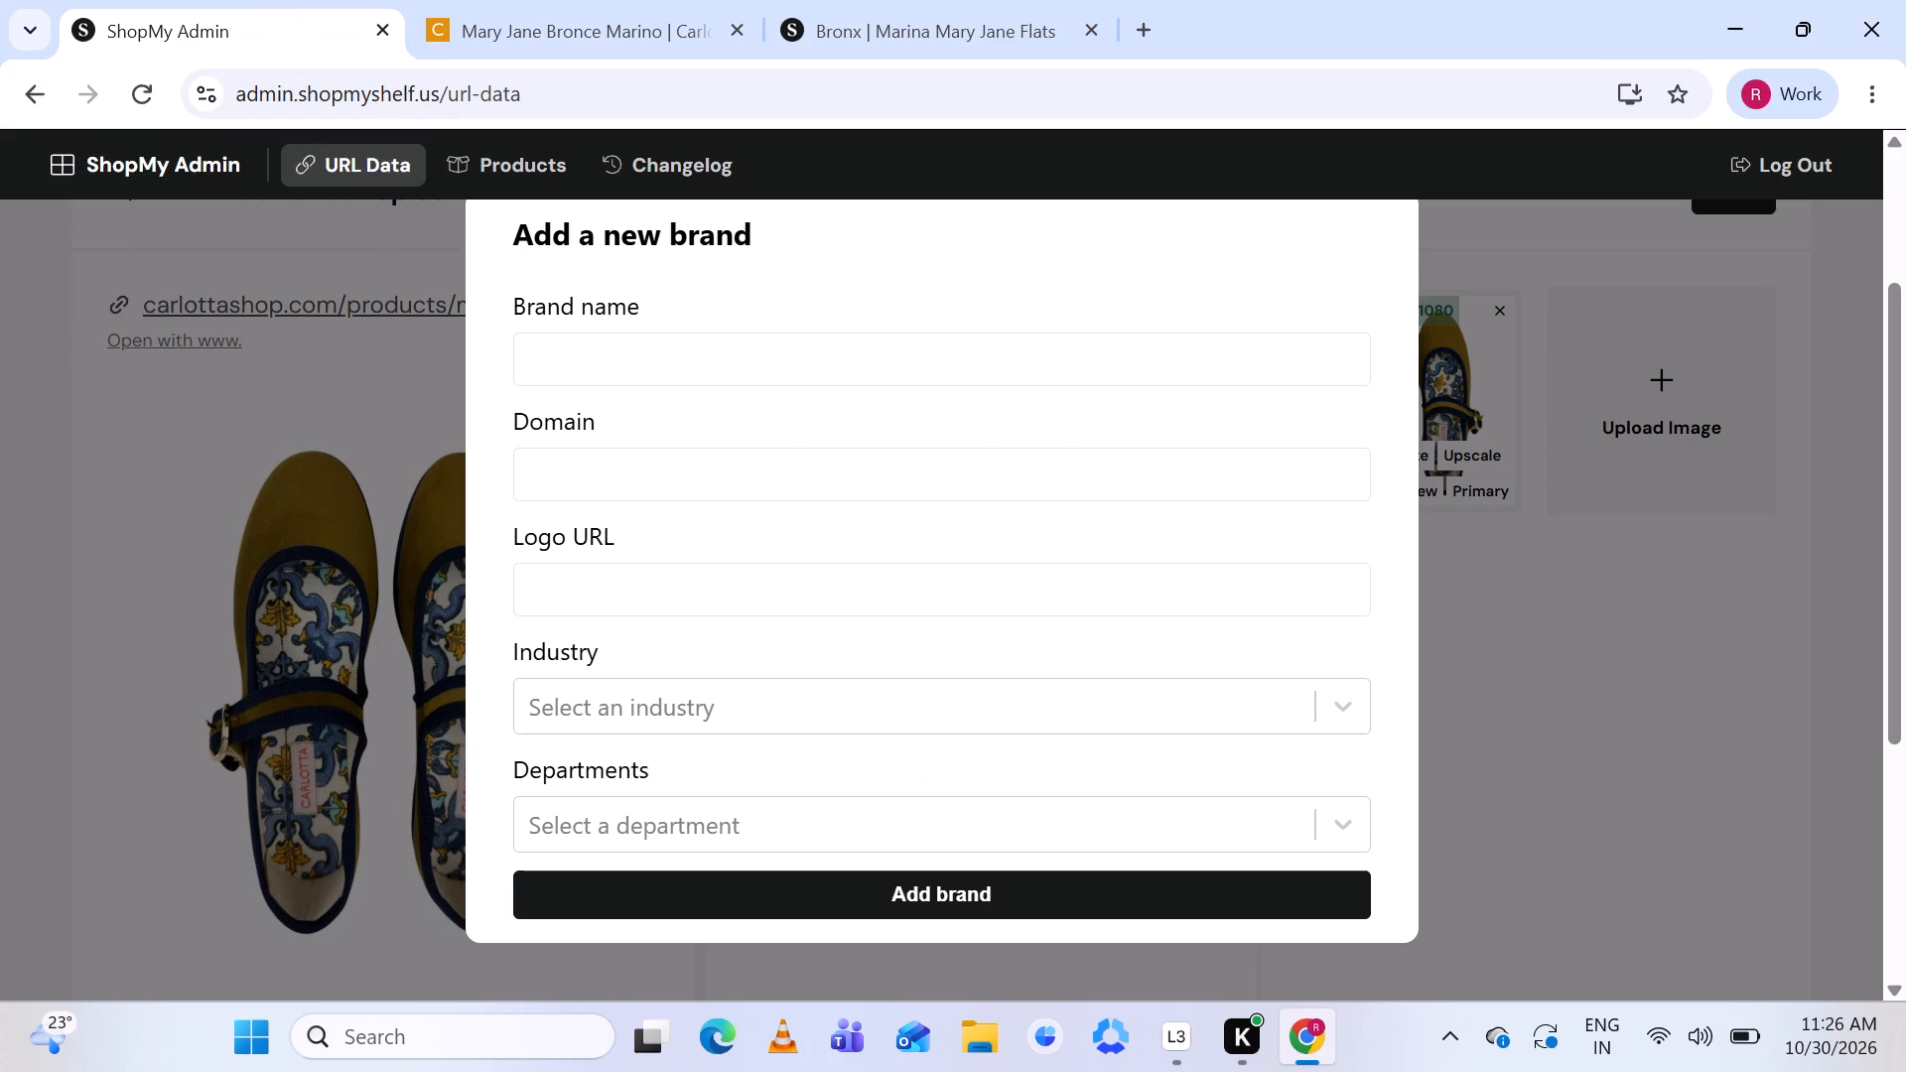
pyautogui.click(642, 348)
pyautogui.hotkey('ctrl', 'v')
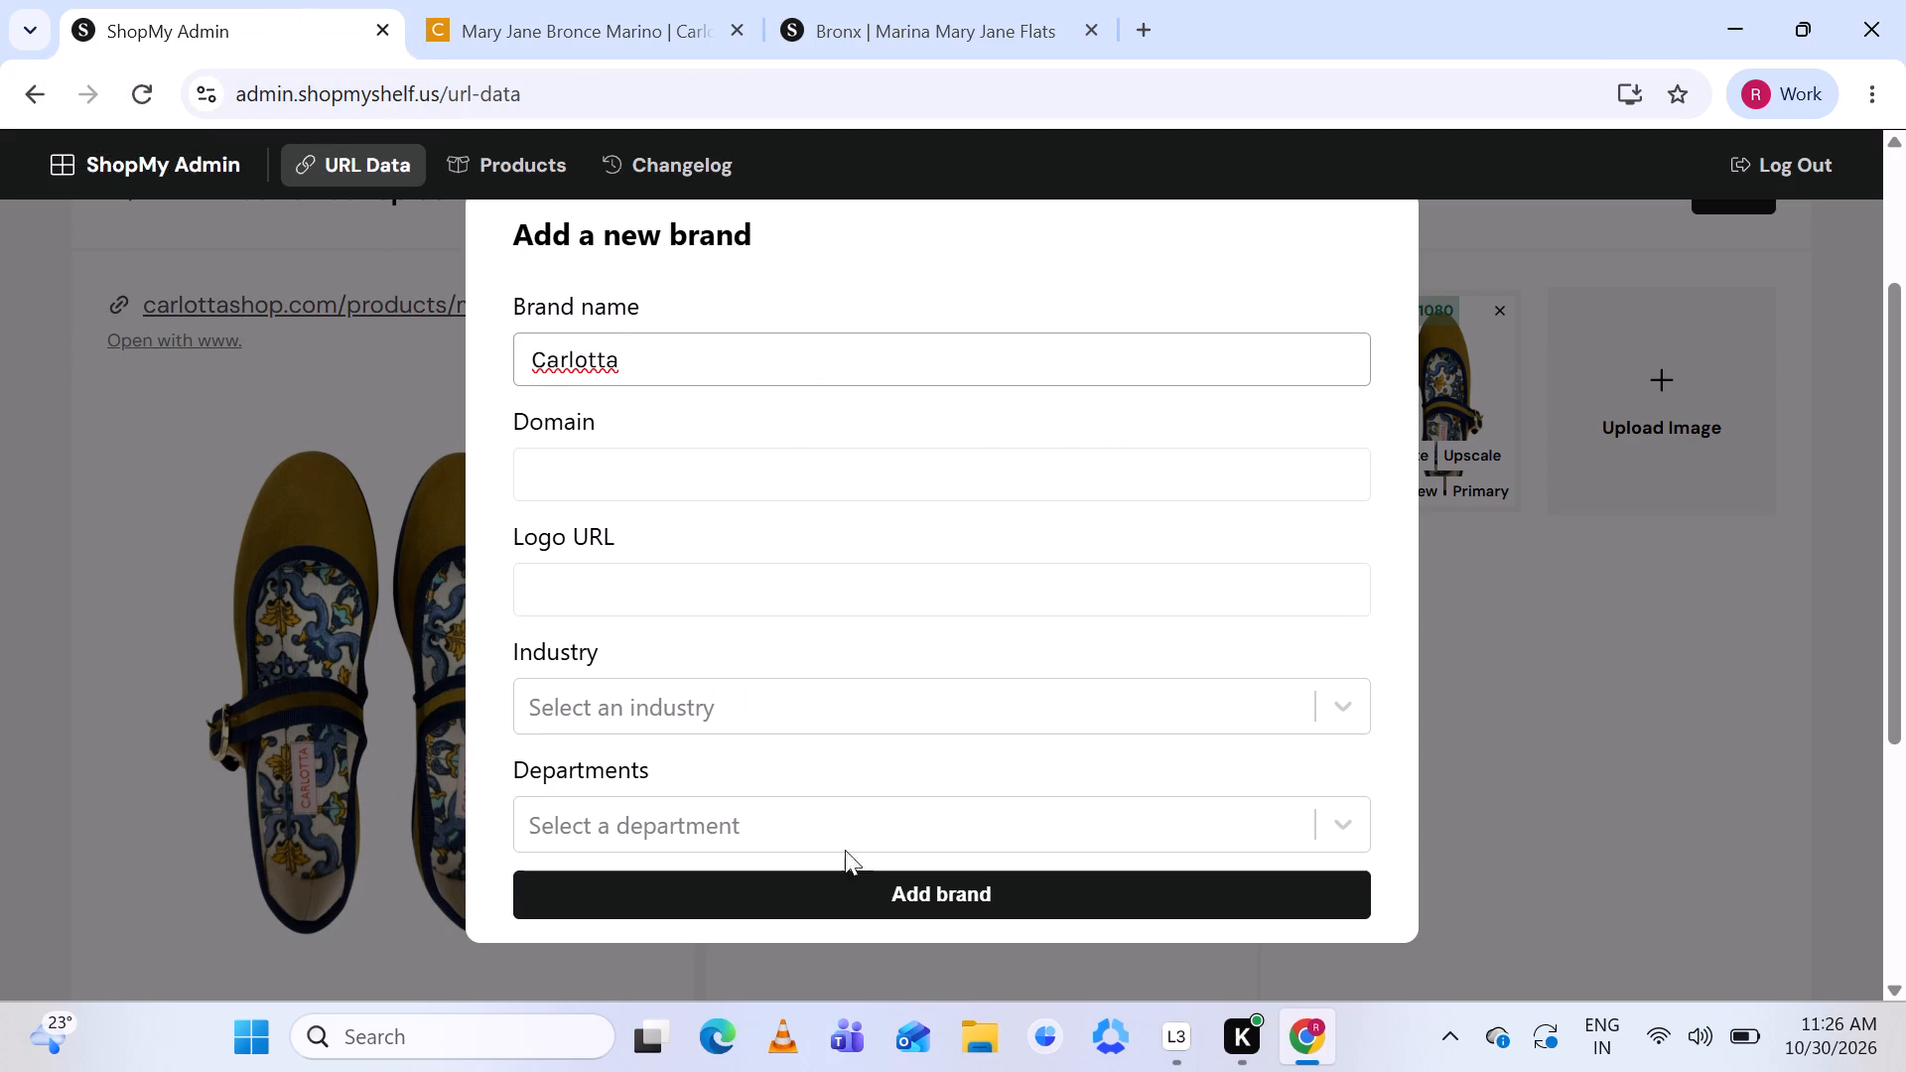
pyautogui.click(856, 902)
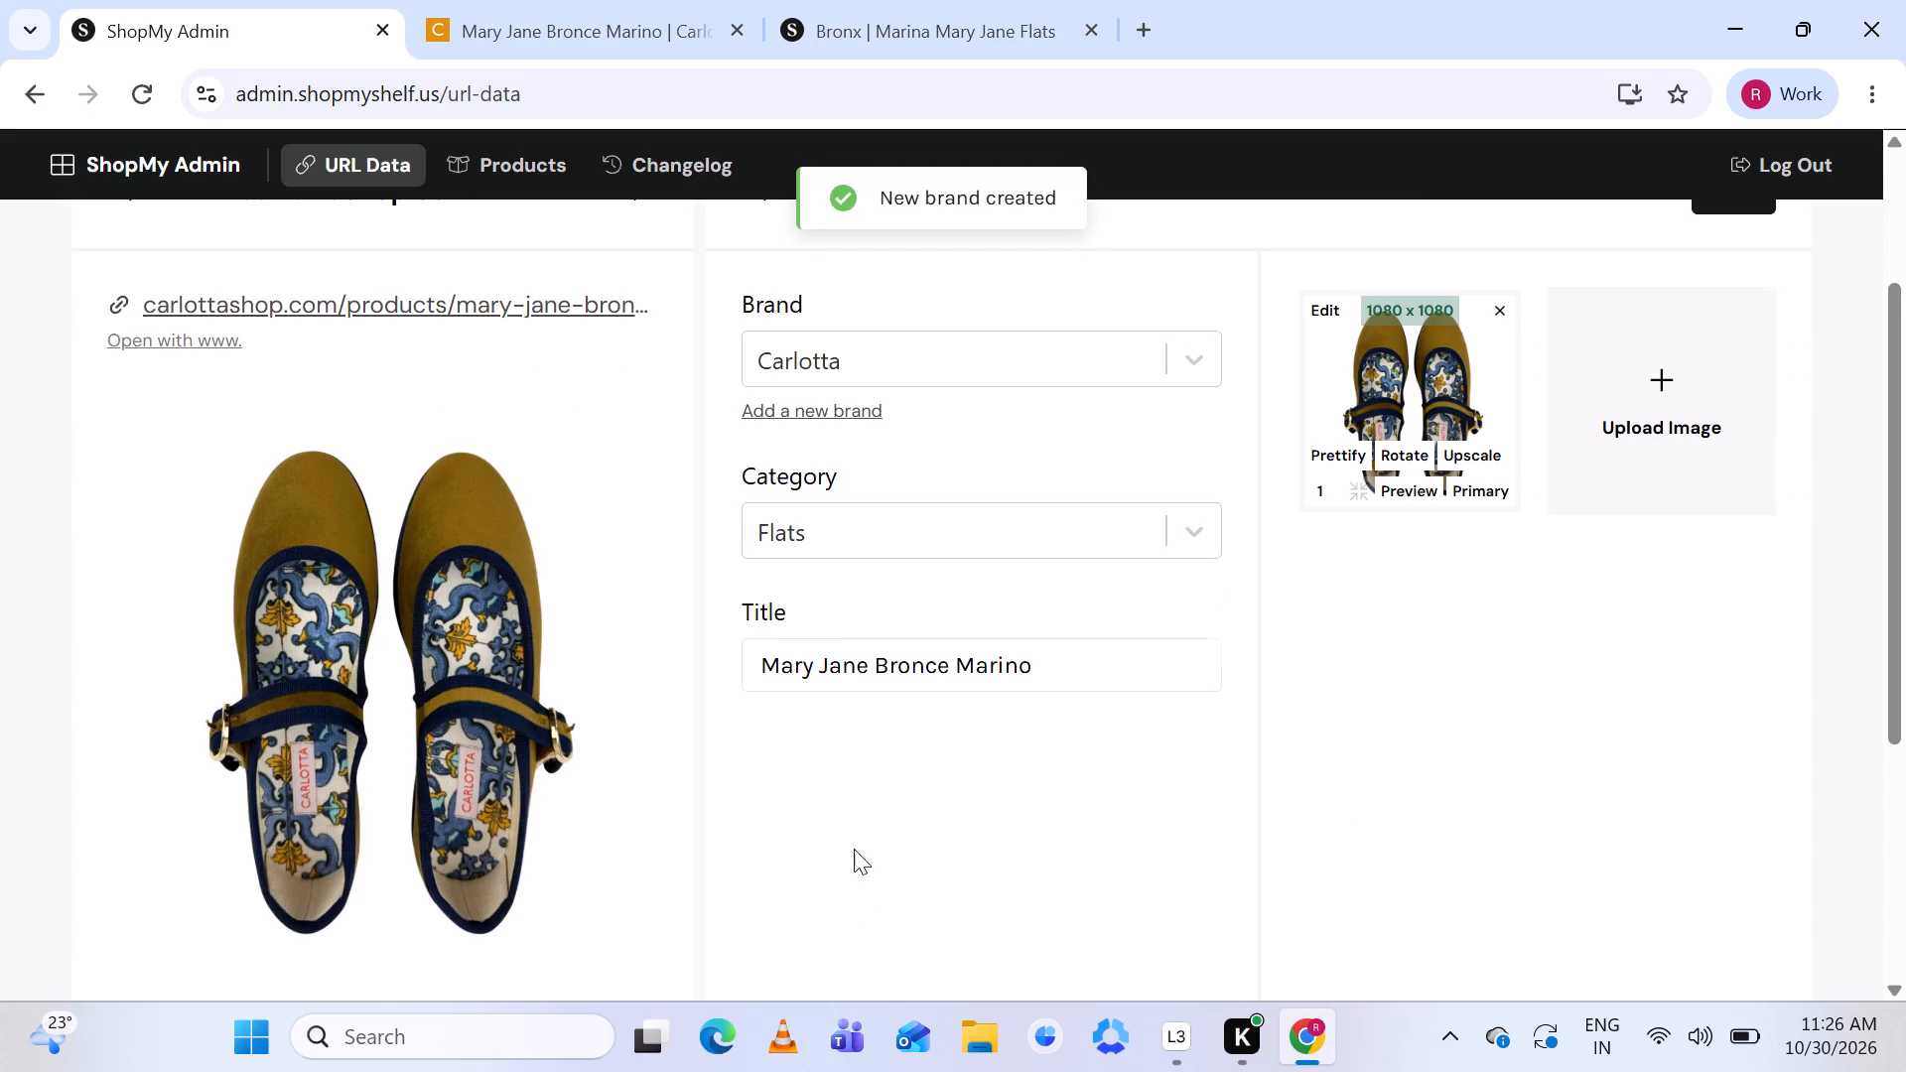
# Check the Mary Jane Bronce Marino details and photos on the carlottashop.com page, dismissing its newsletter sign-up.
pyautogui.scroll(-2, 854, 791)
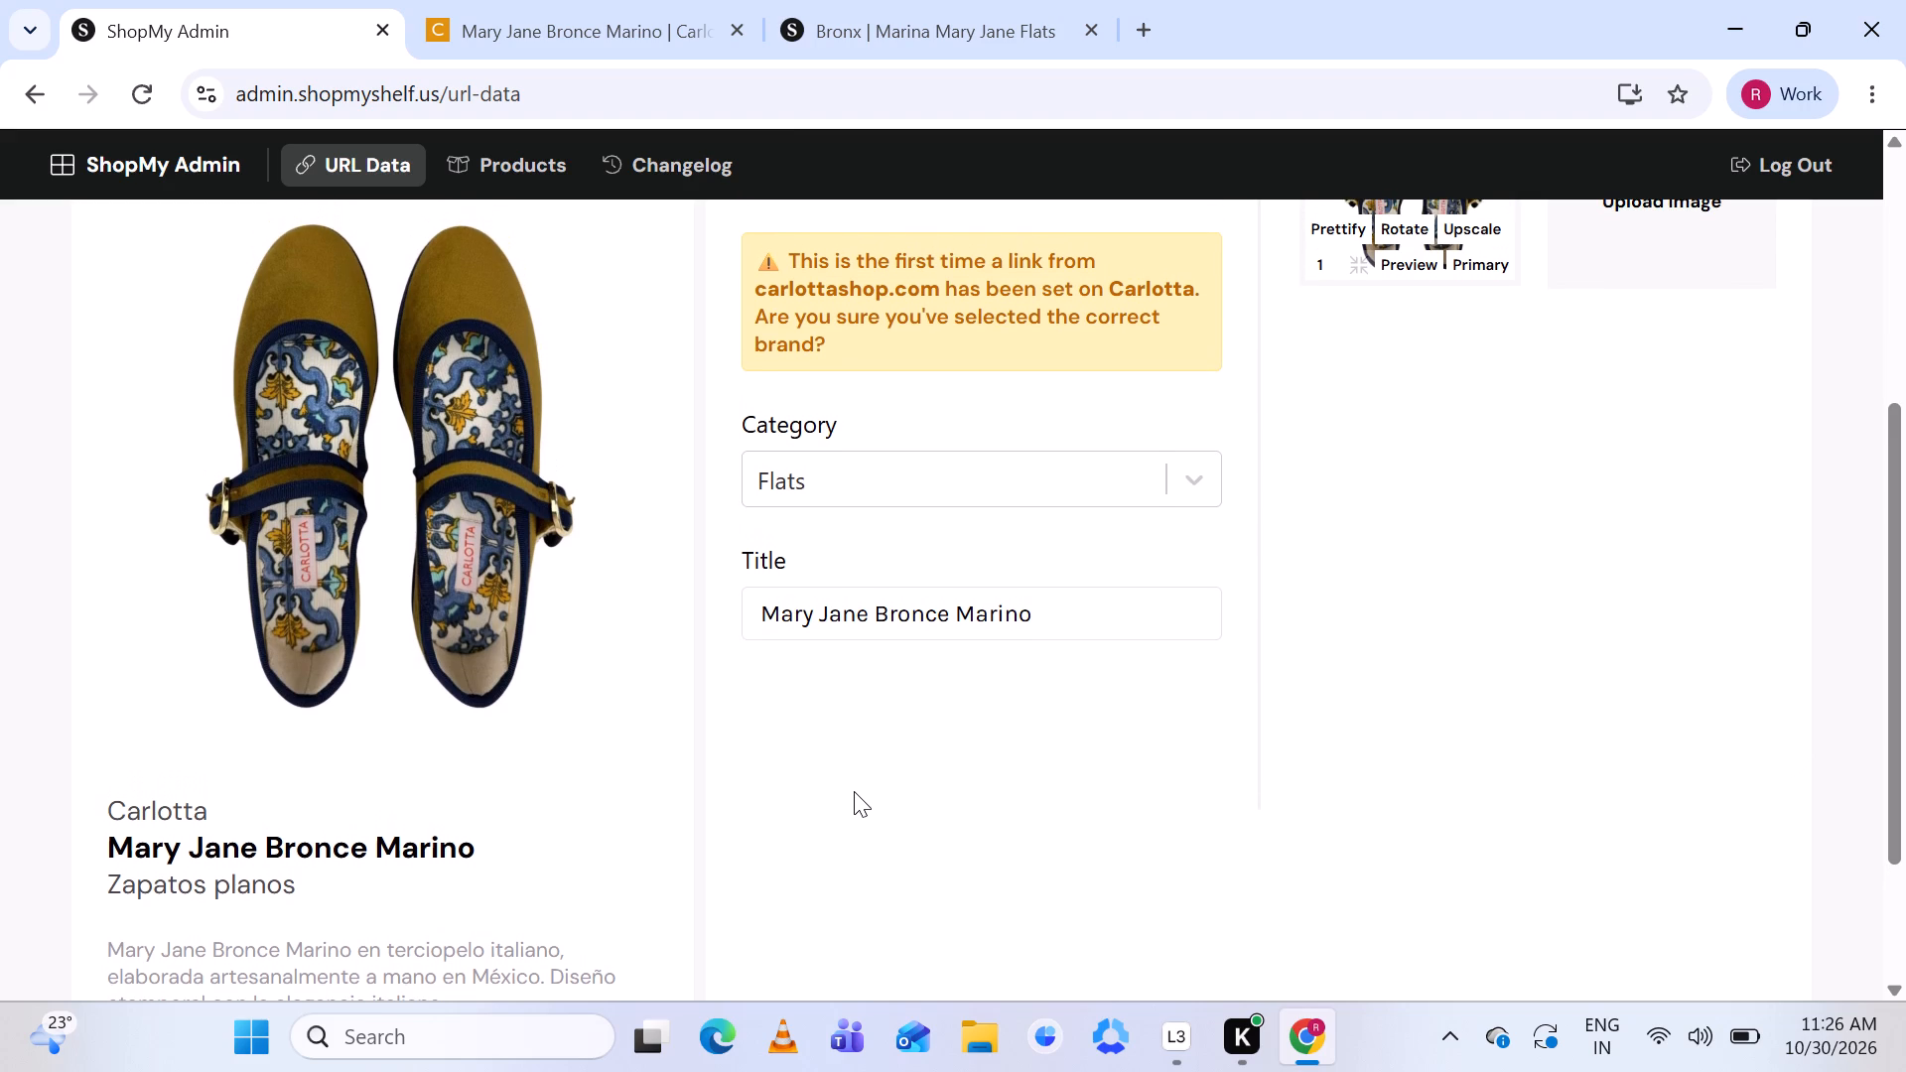
pyautogui.click(552, 25)
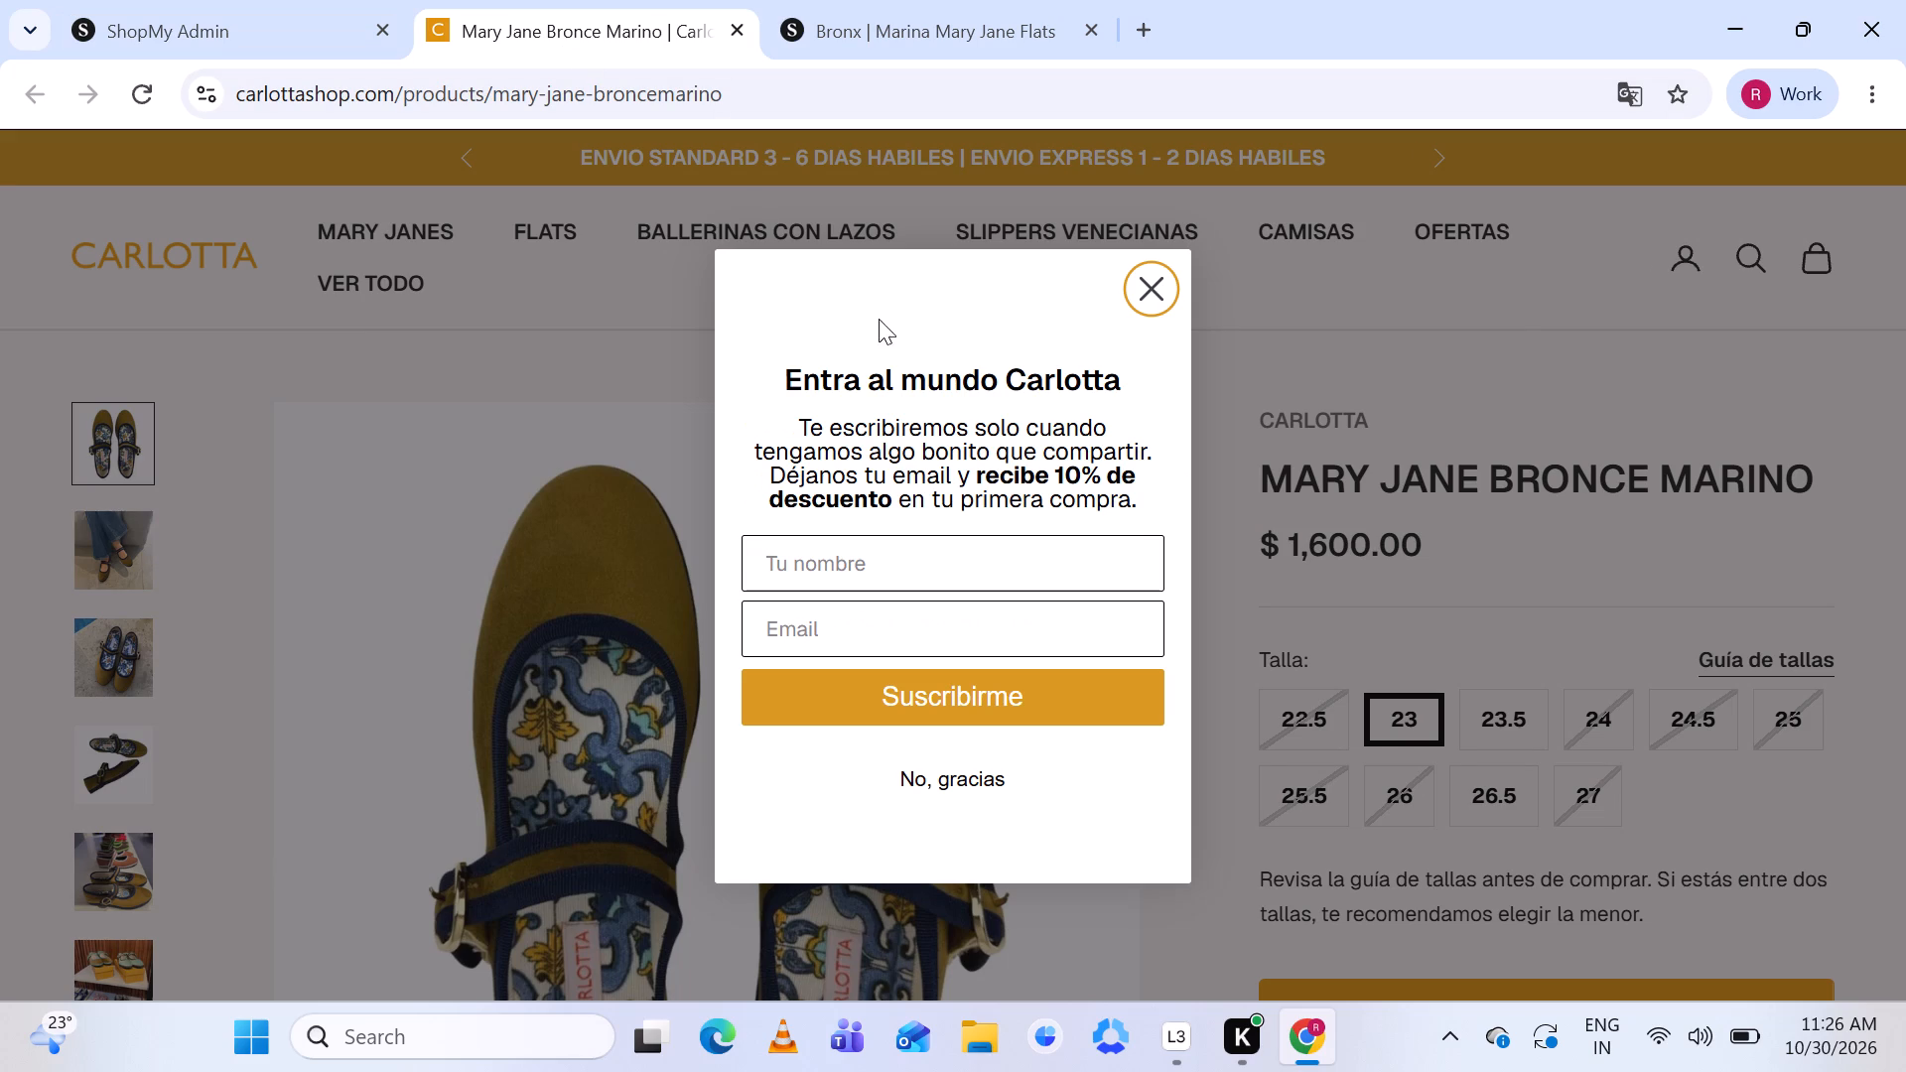
pyautogui.click(1157, 297)
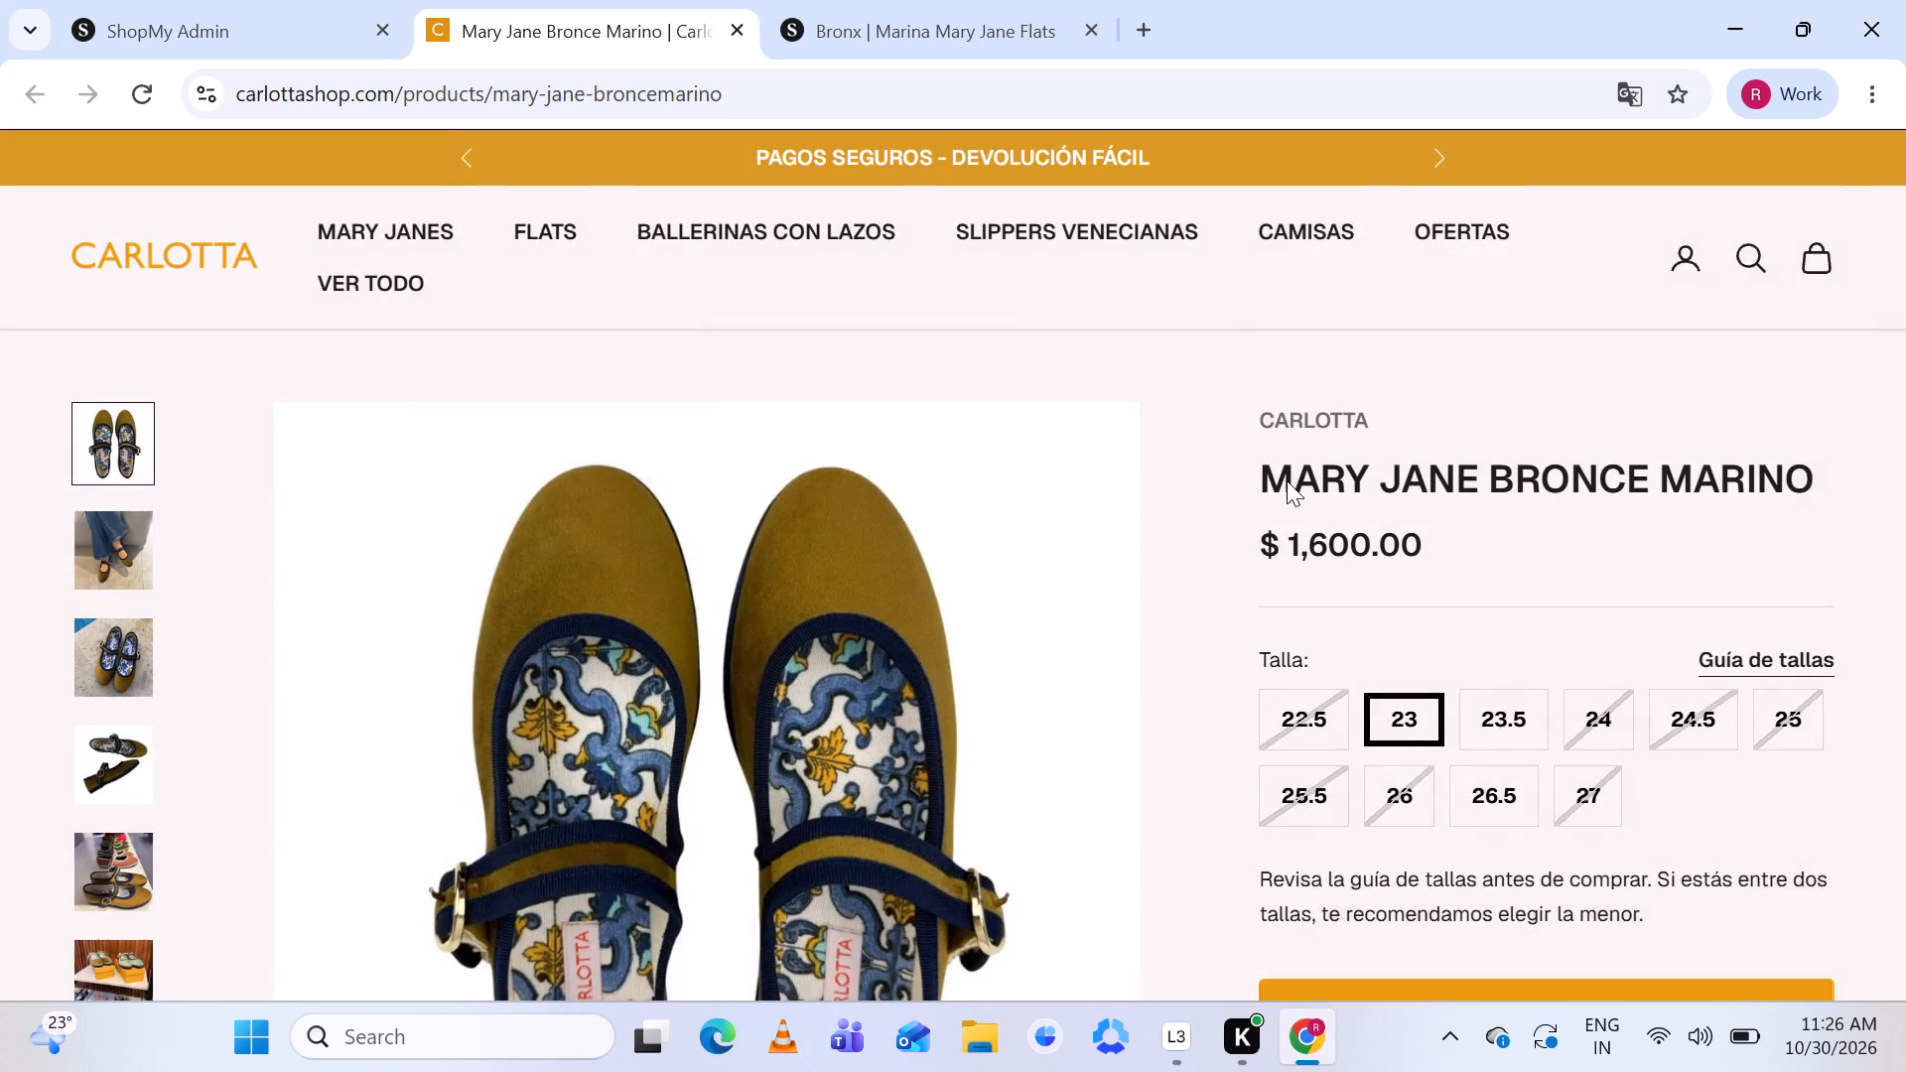
pyautogui.scroll(-4, 1323, 530)
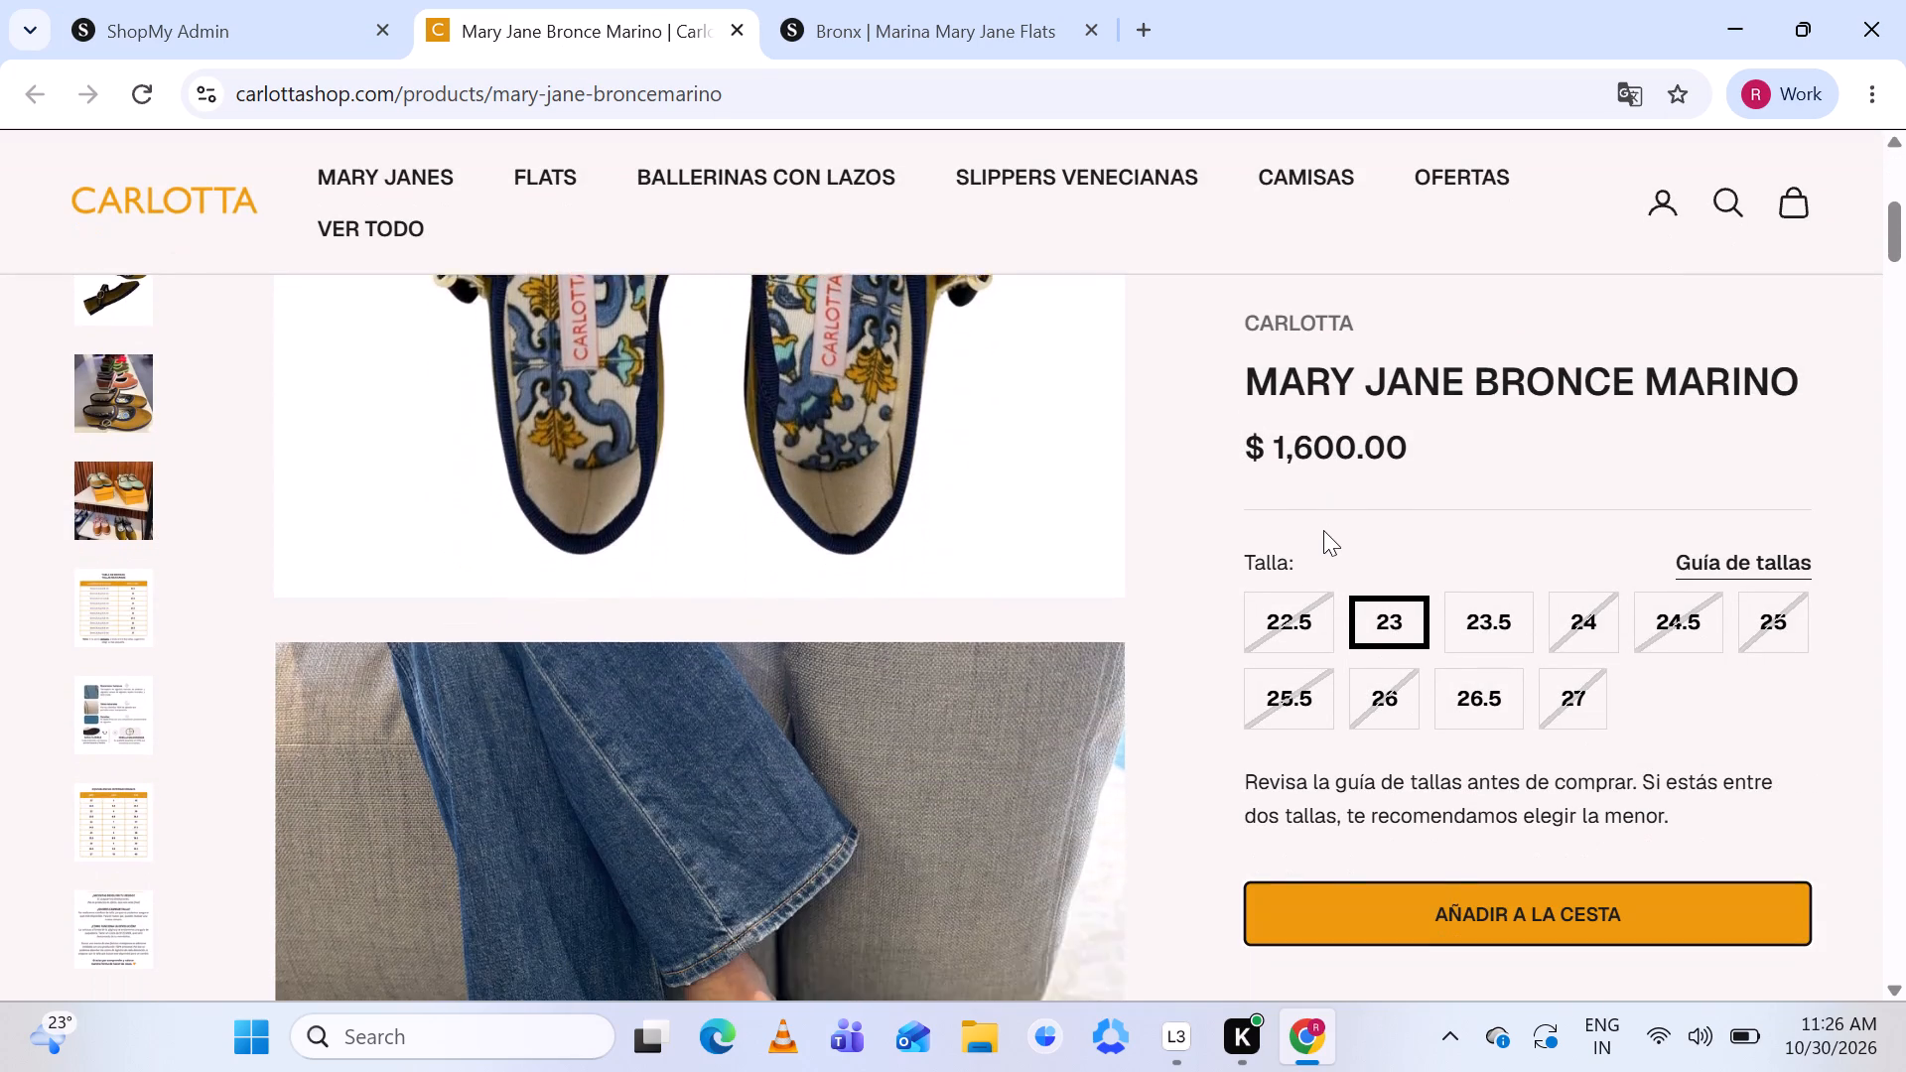
pyautogui.scroll(-1, 1323, 530)
pyautogui.scroll(4, 1323, 530)
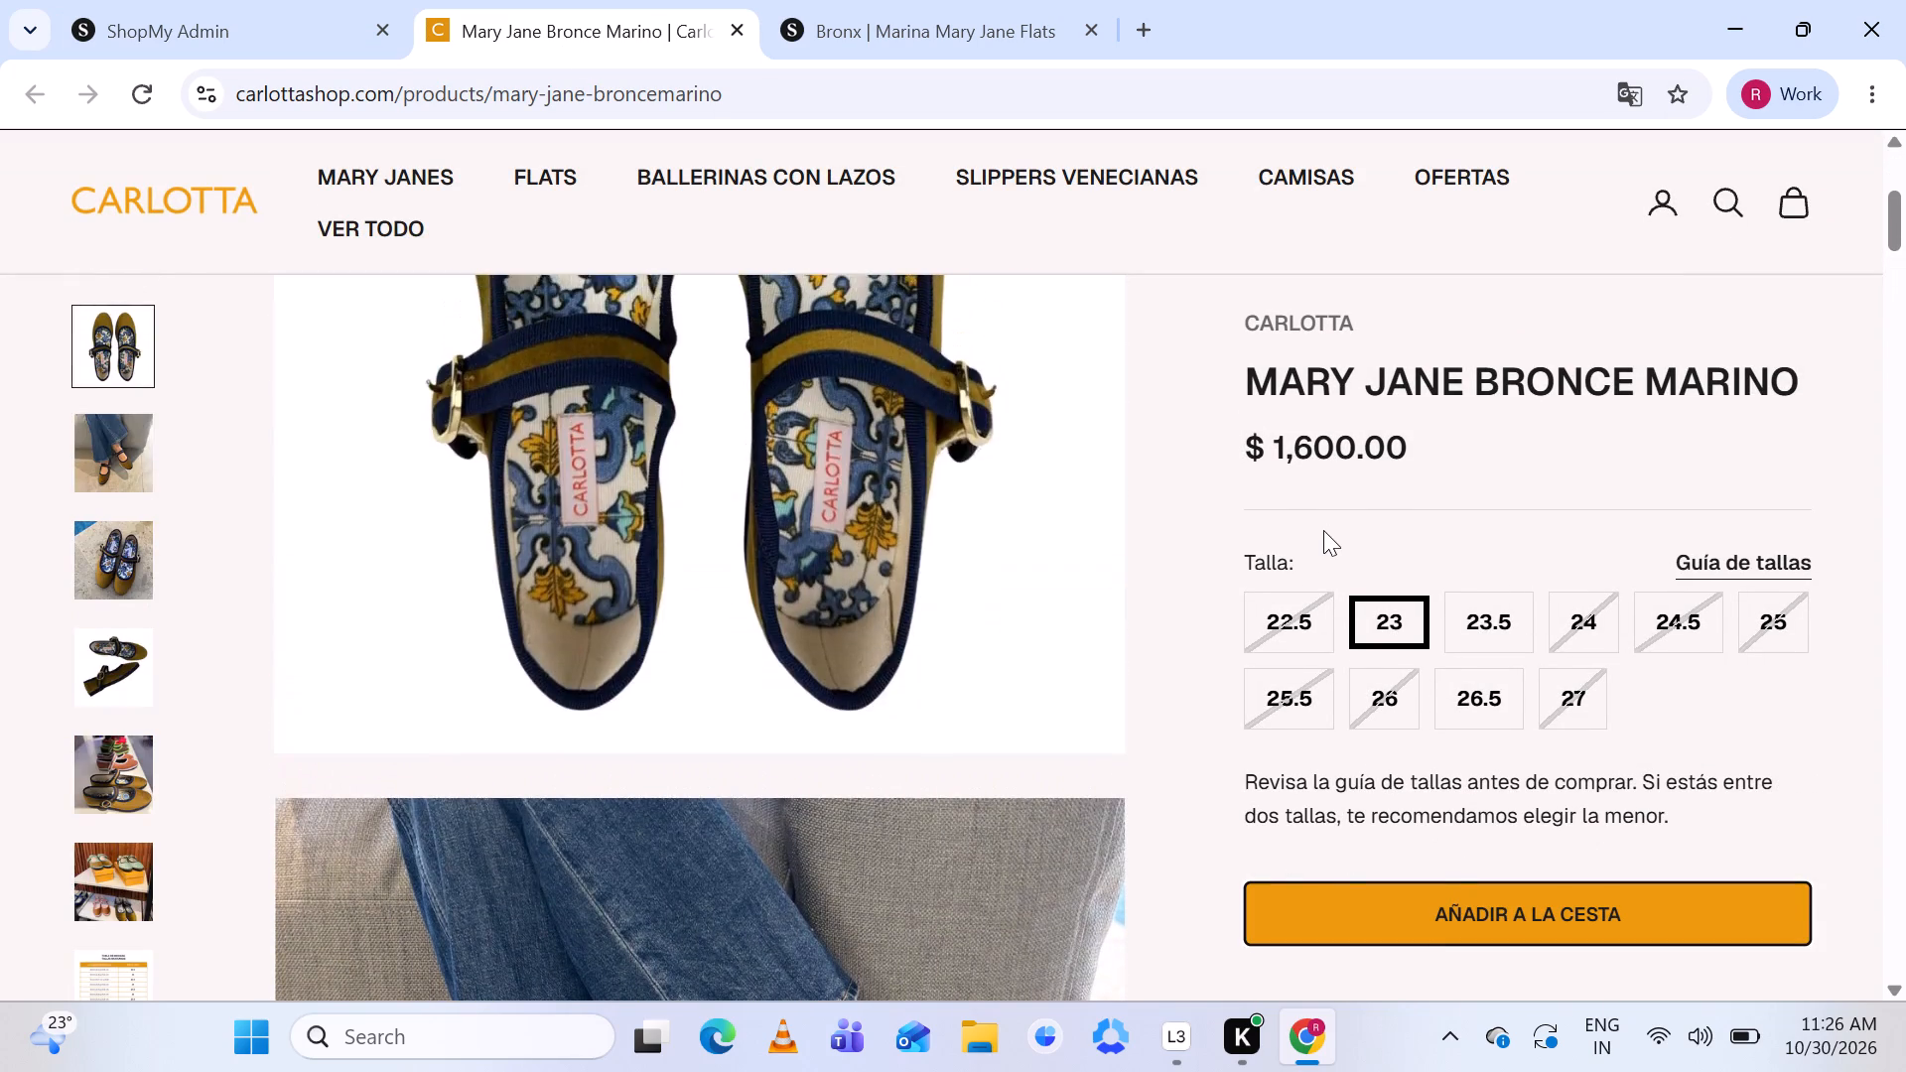
pyautogui.scroll(2, 1323, 530)
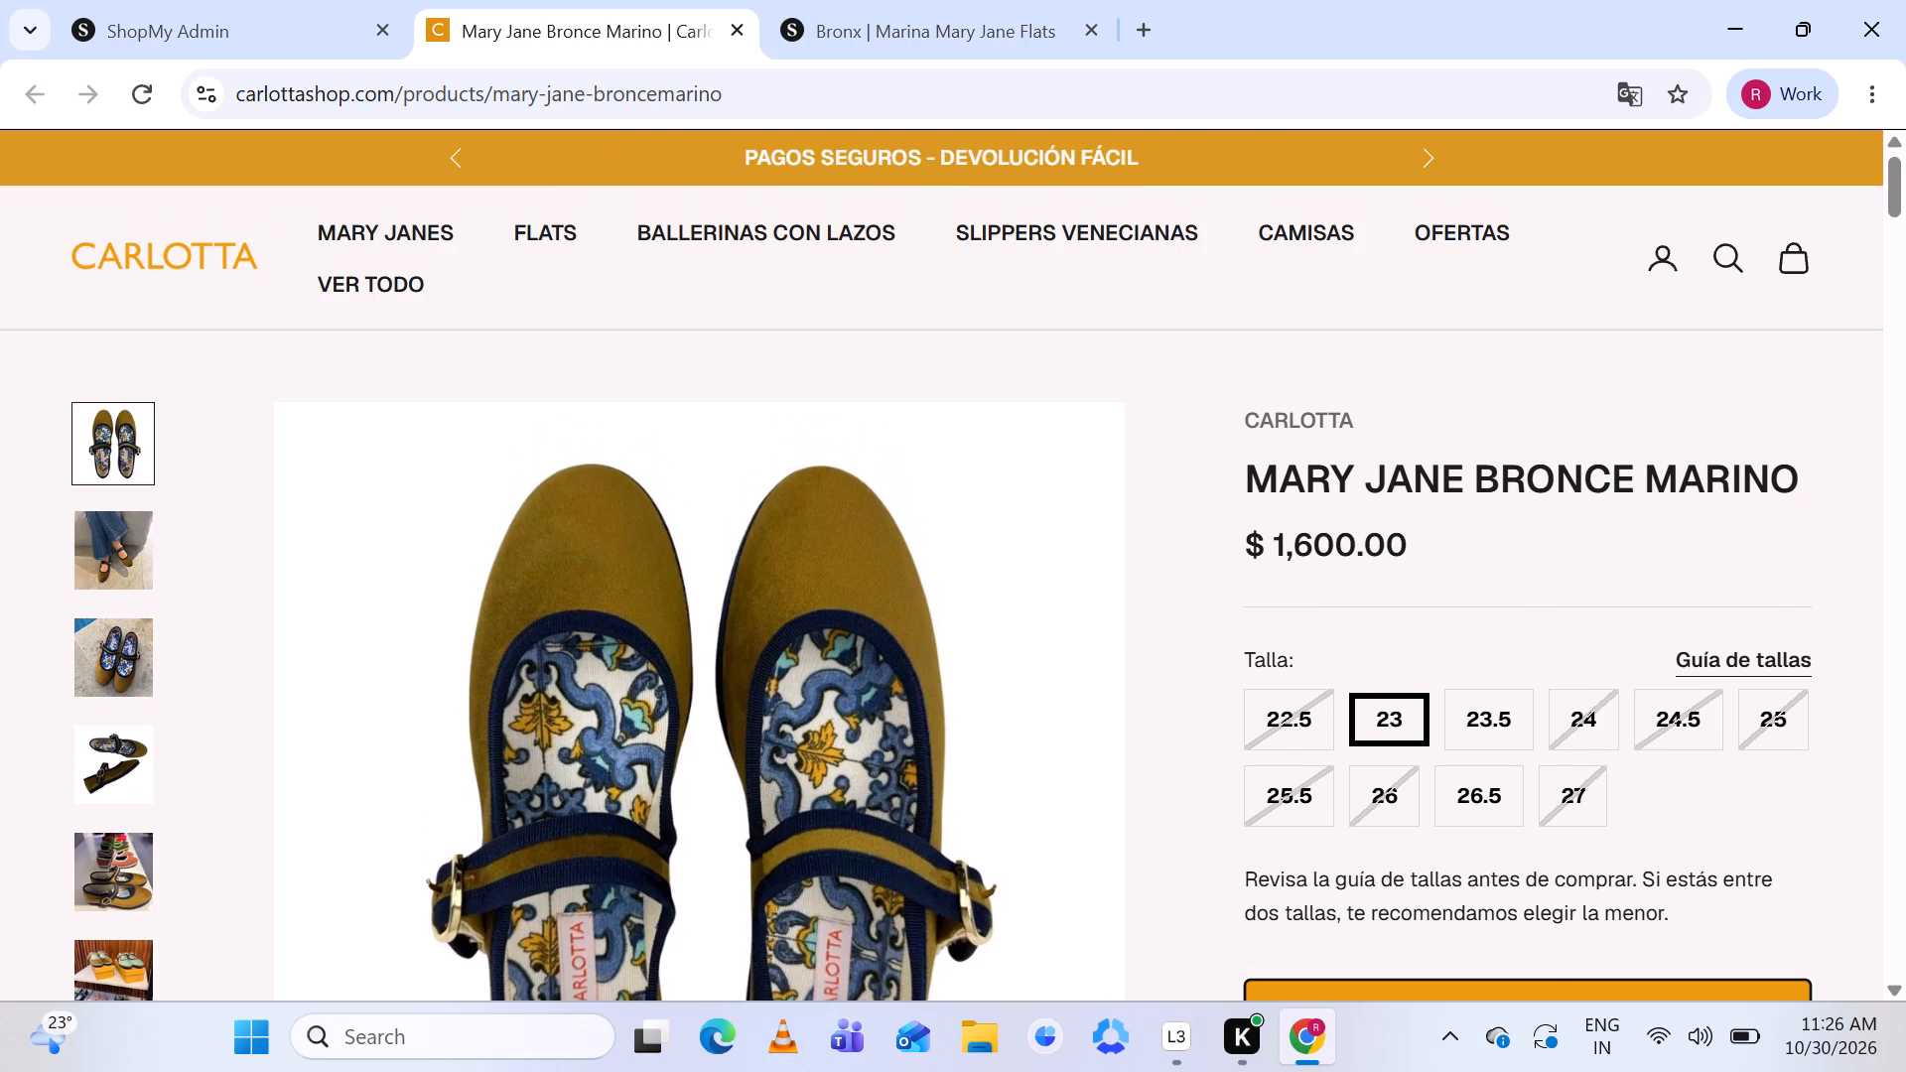
pyautogui.scroll(-1, 1323, 530)
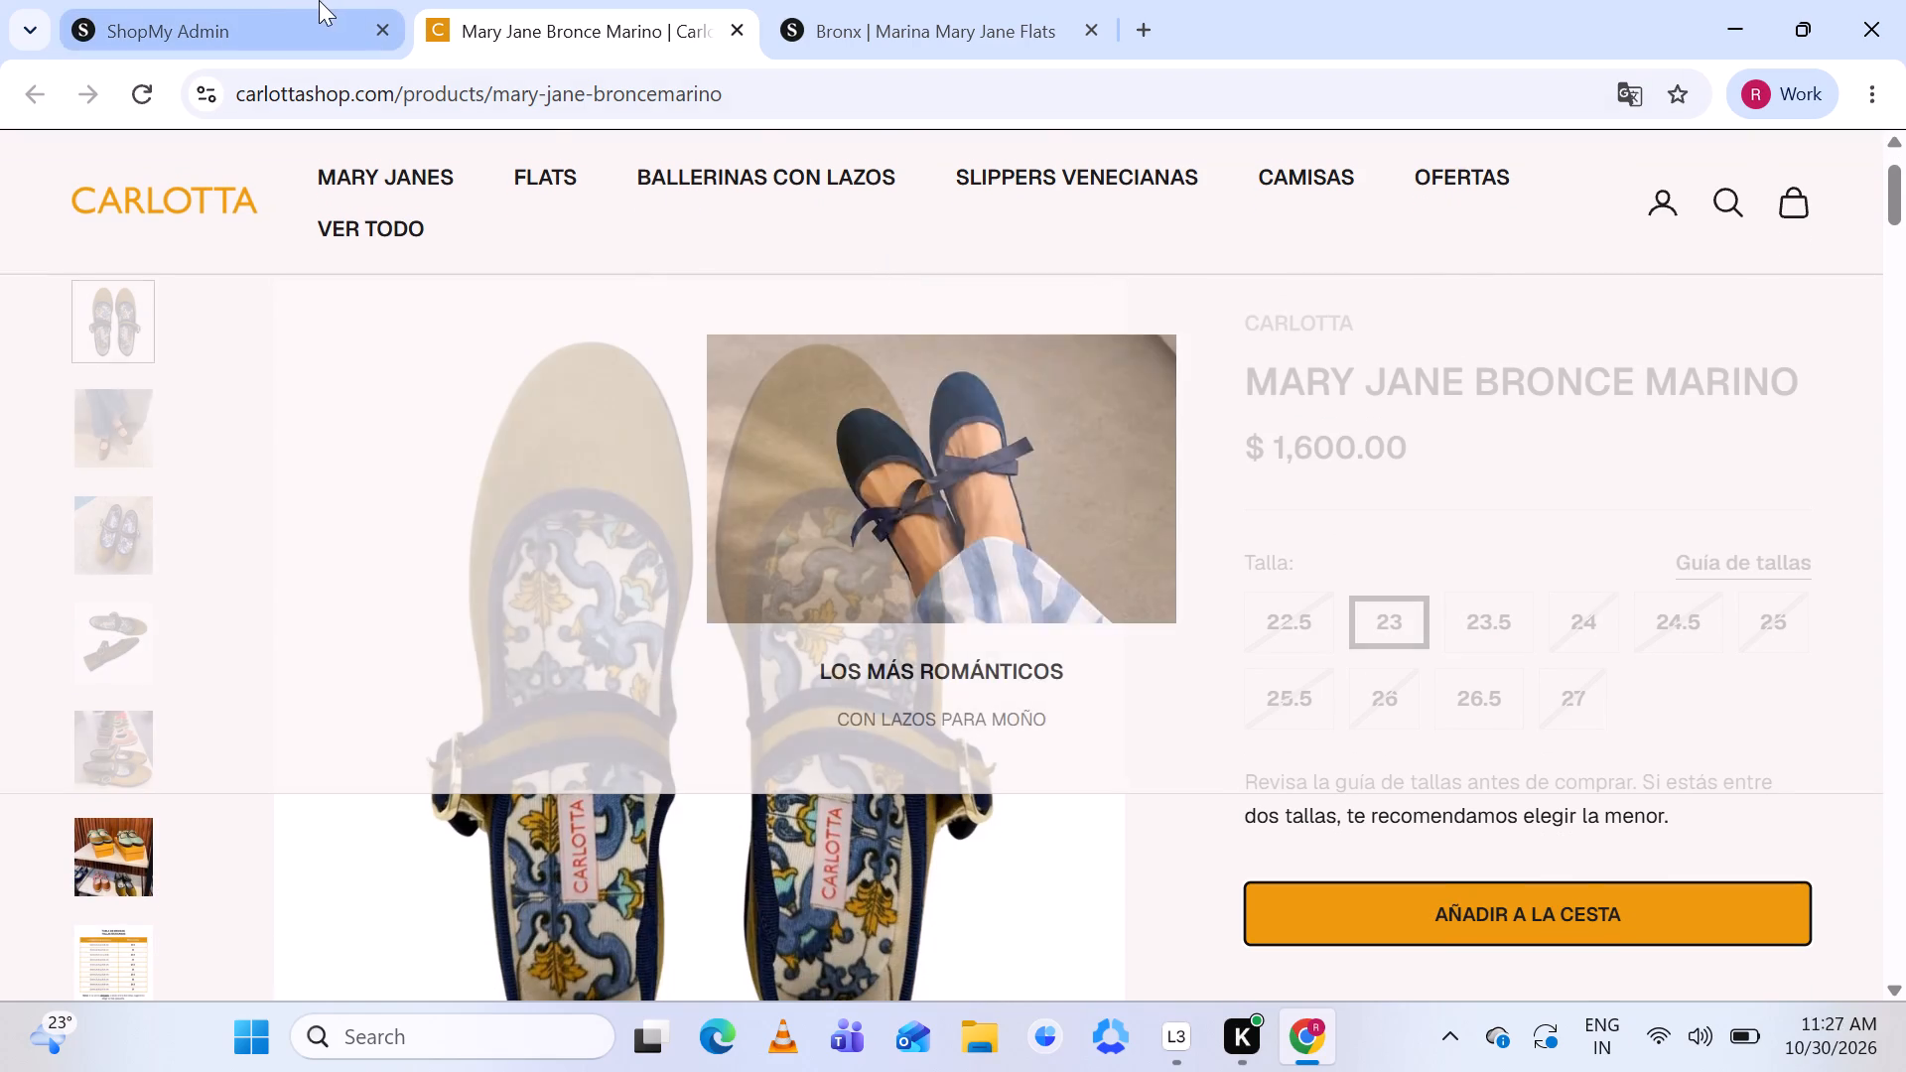
# Save the Mary Jane Bronce Marino product with brand Carlotta and category Flats.
pyautogui.click(278, 2)
pyautogui.scroll(2, 992, 568)
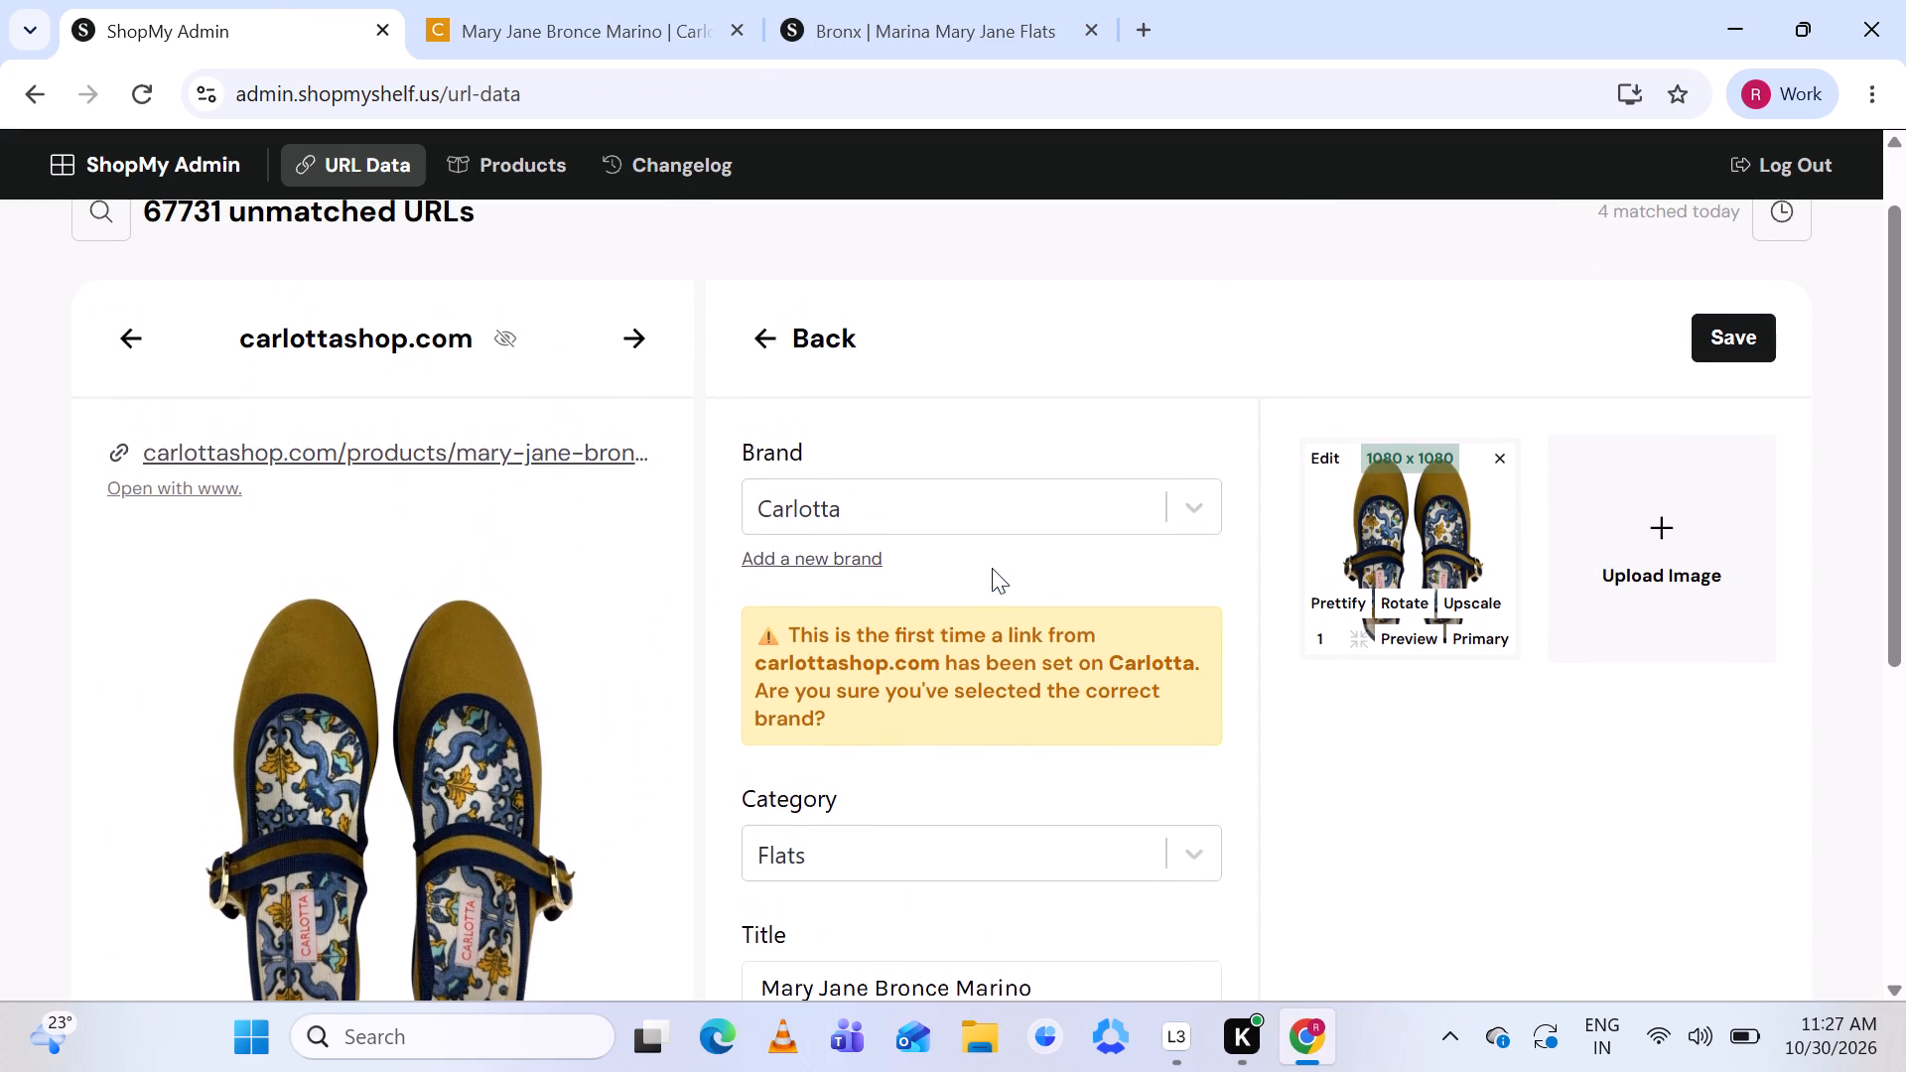
pyautogui.click(1721, 326)
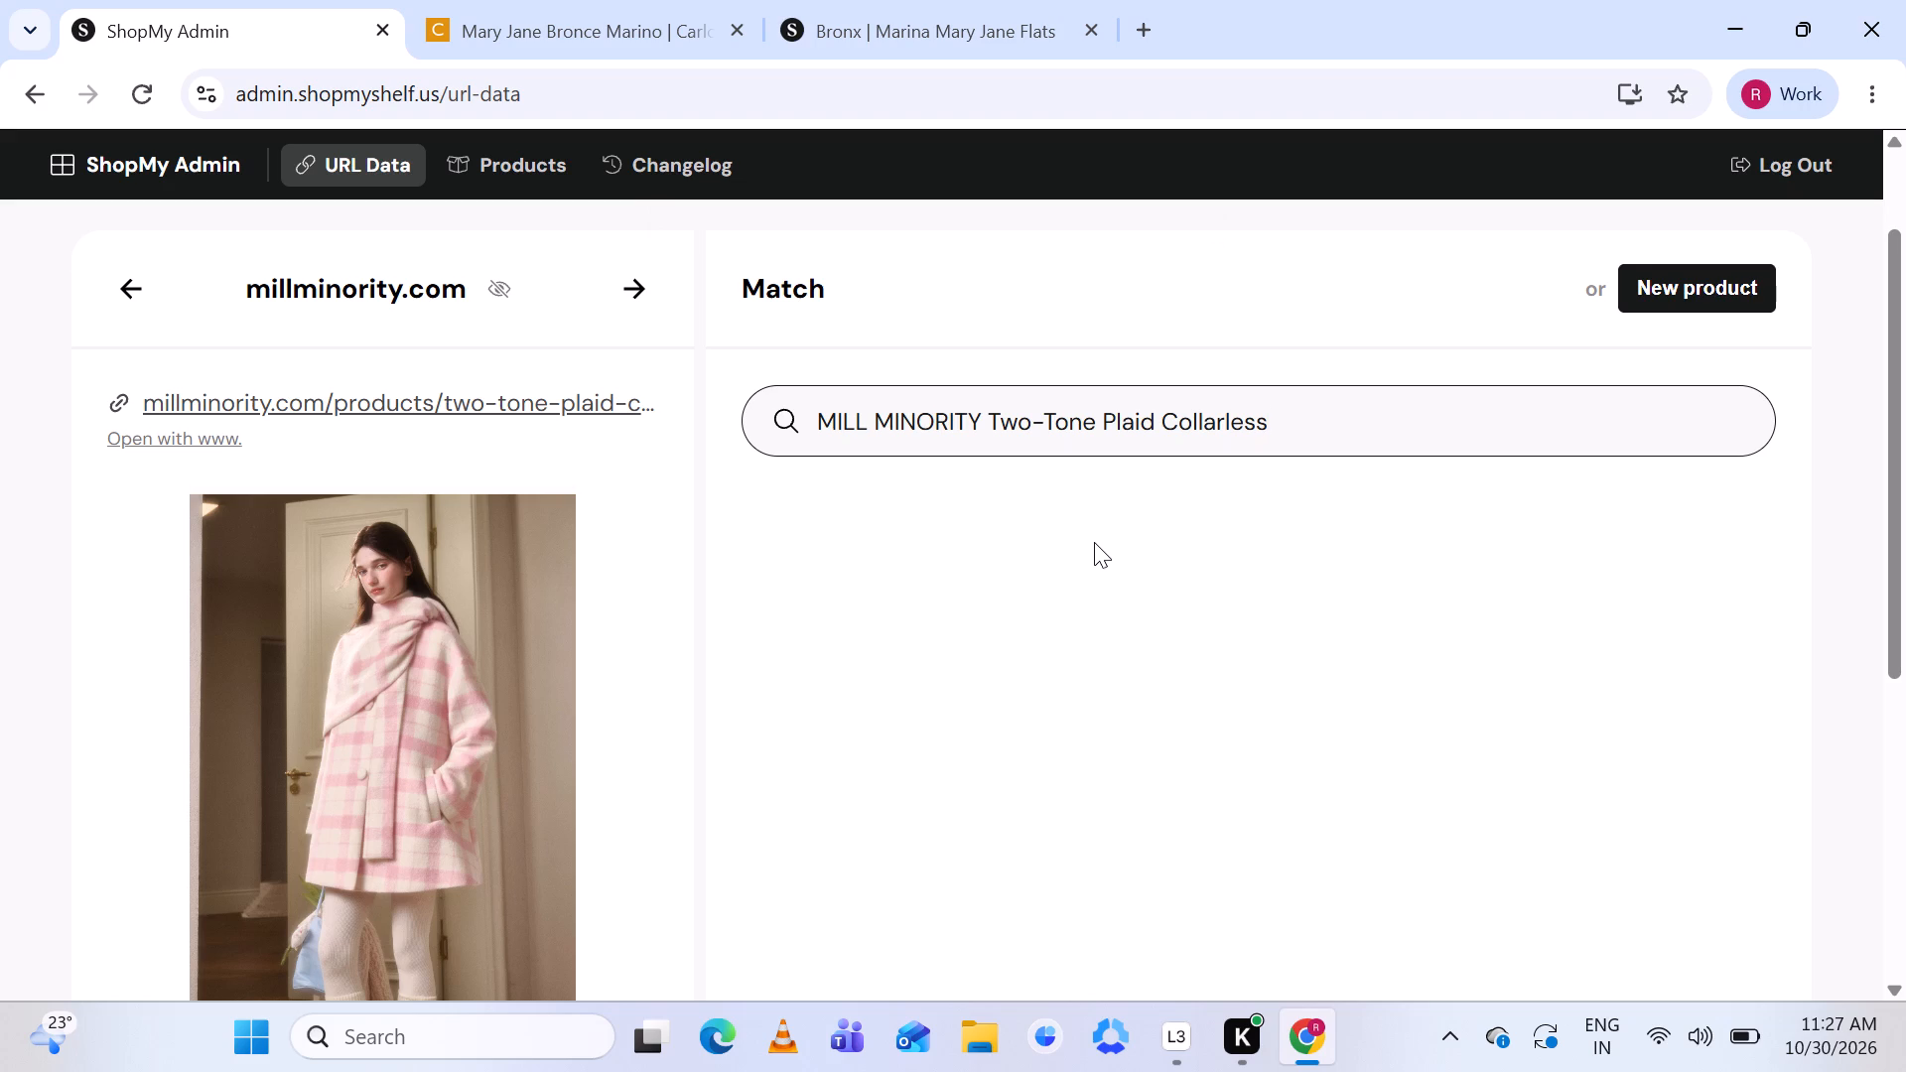
# Review the Mill Minority plaid coat listing's photo and details, and start a new product for it.
pyautogui.scroll(-3, 1094, 542)
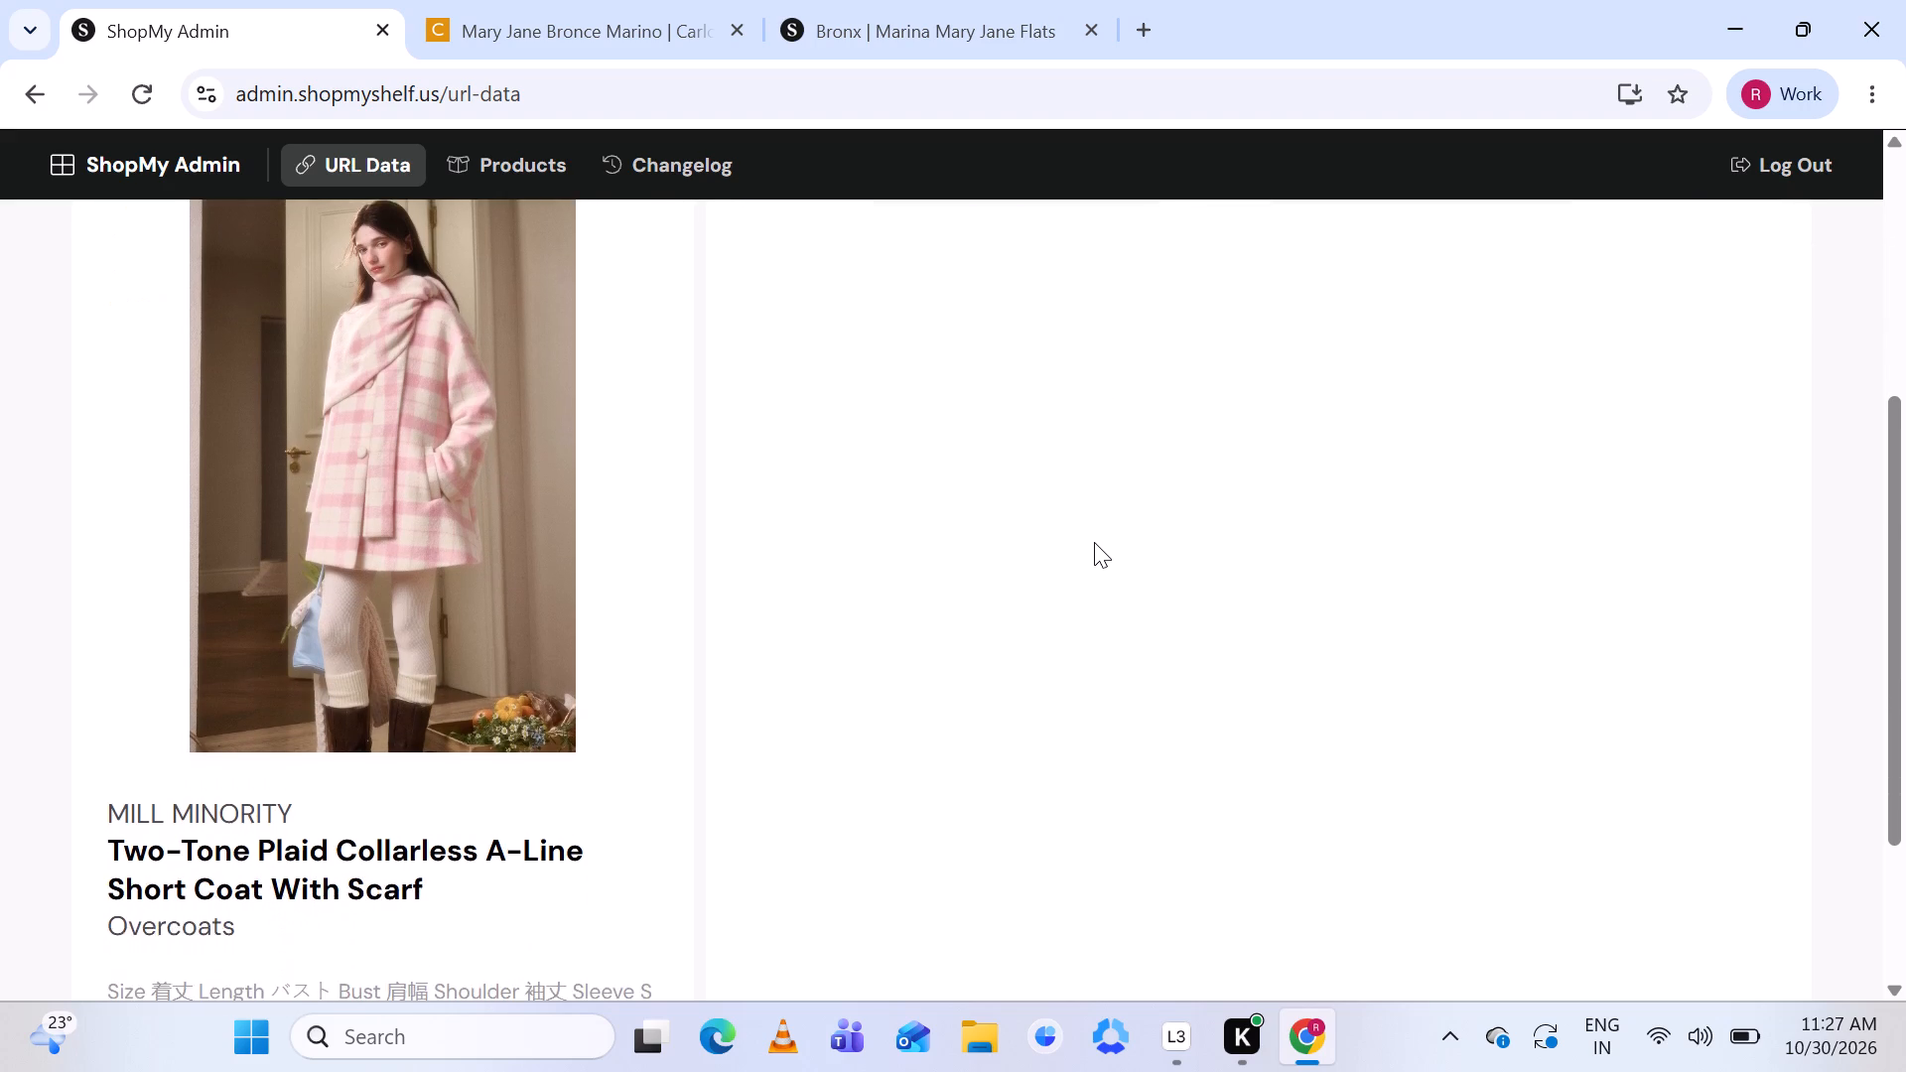
pyautogui.scroll(-1, 1094, 542)
pyautogui.scroll(1, 1094, 542)
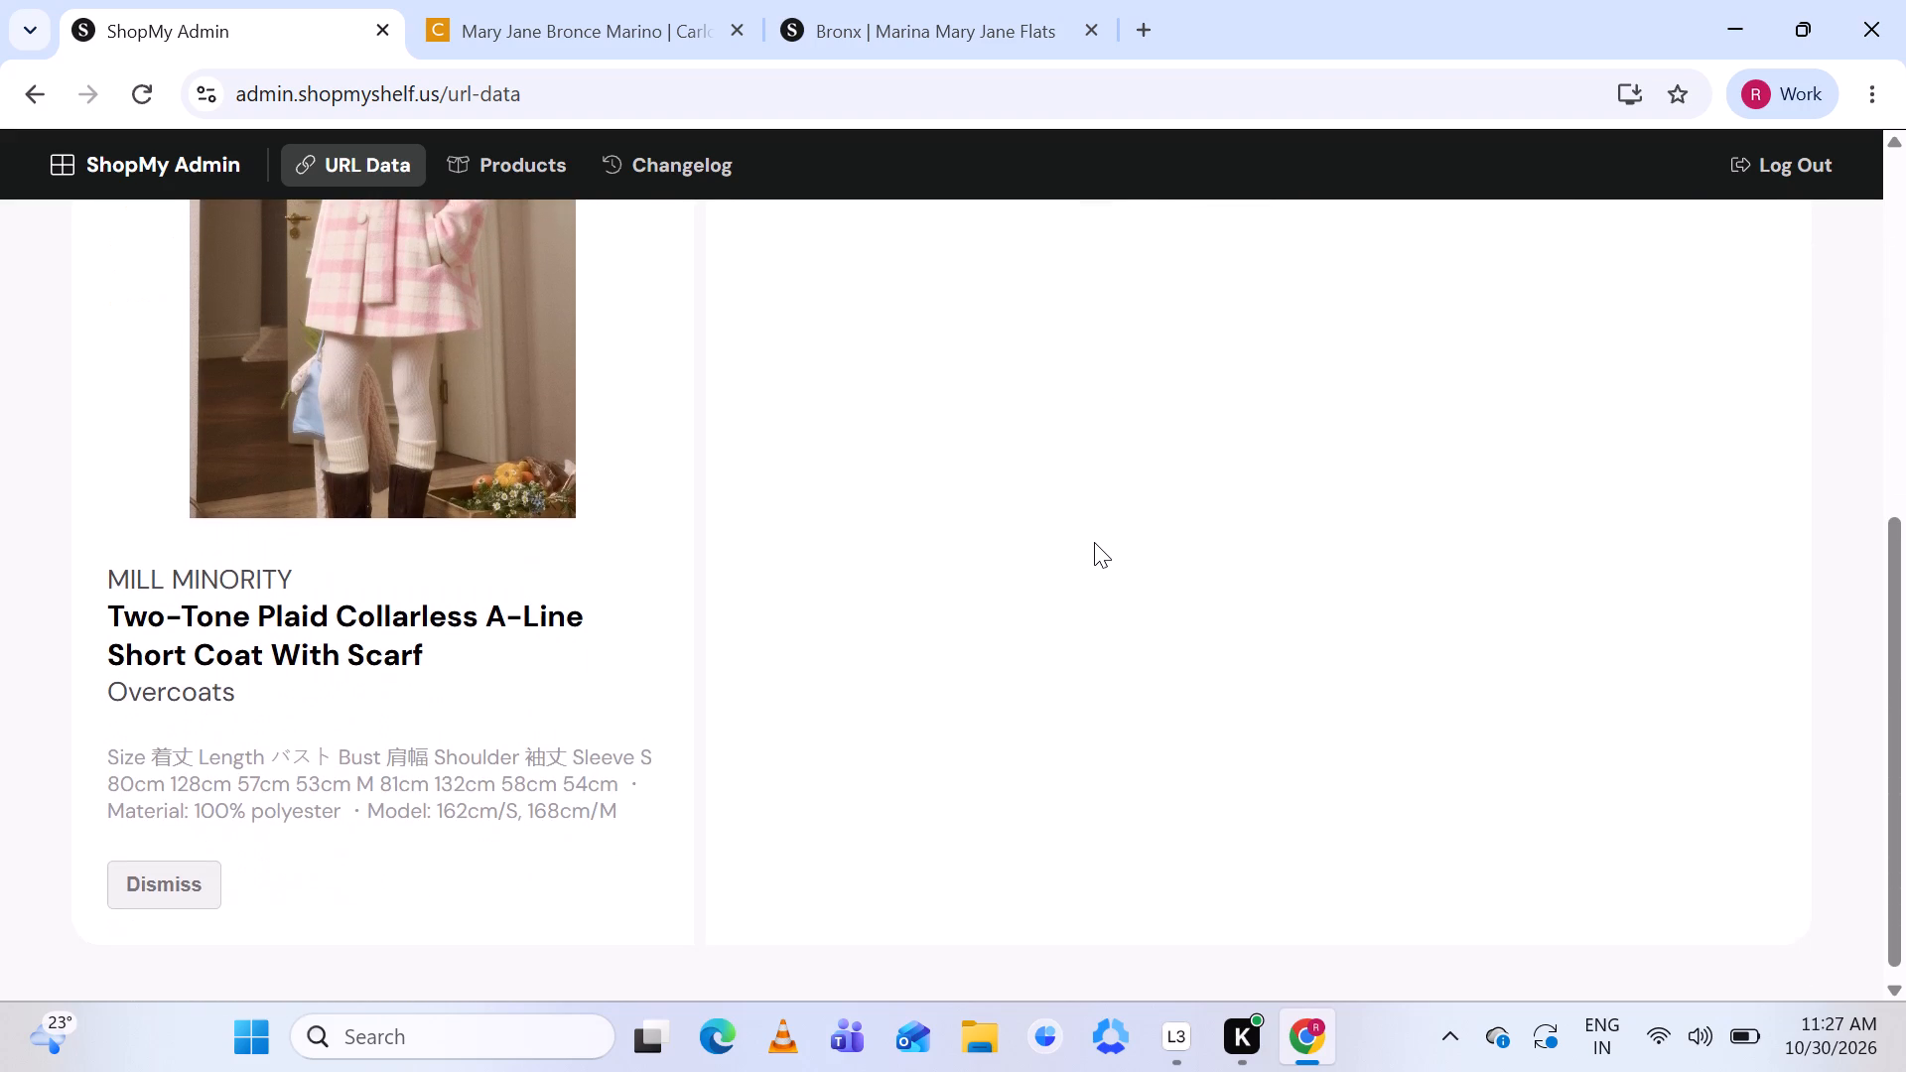
pyautogui.scroll(3, 1094, 542)
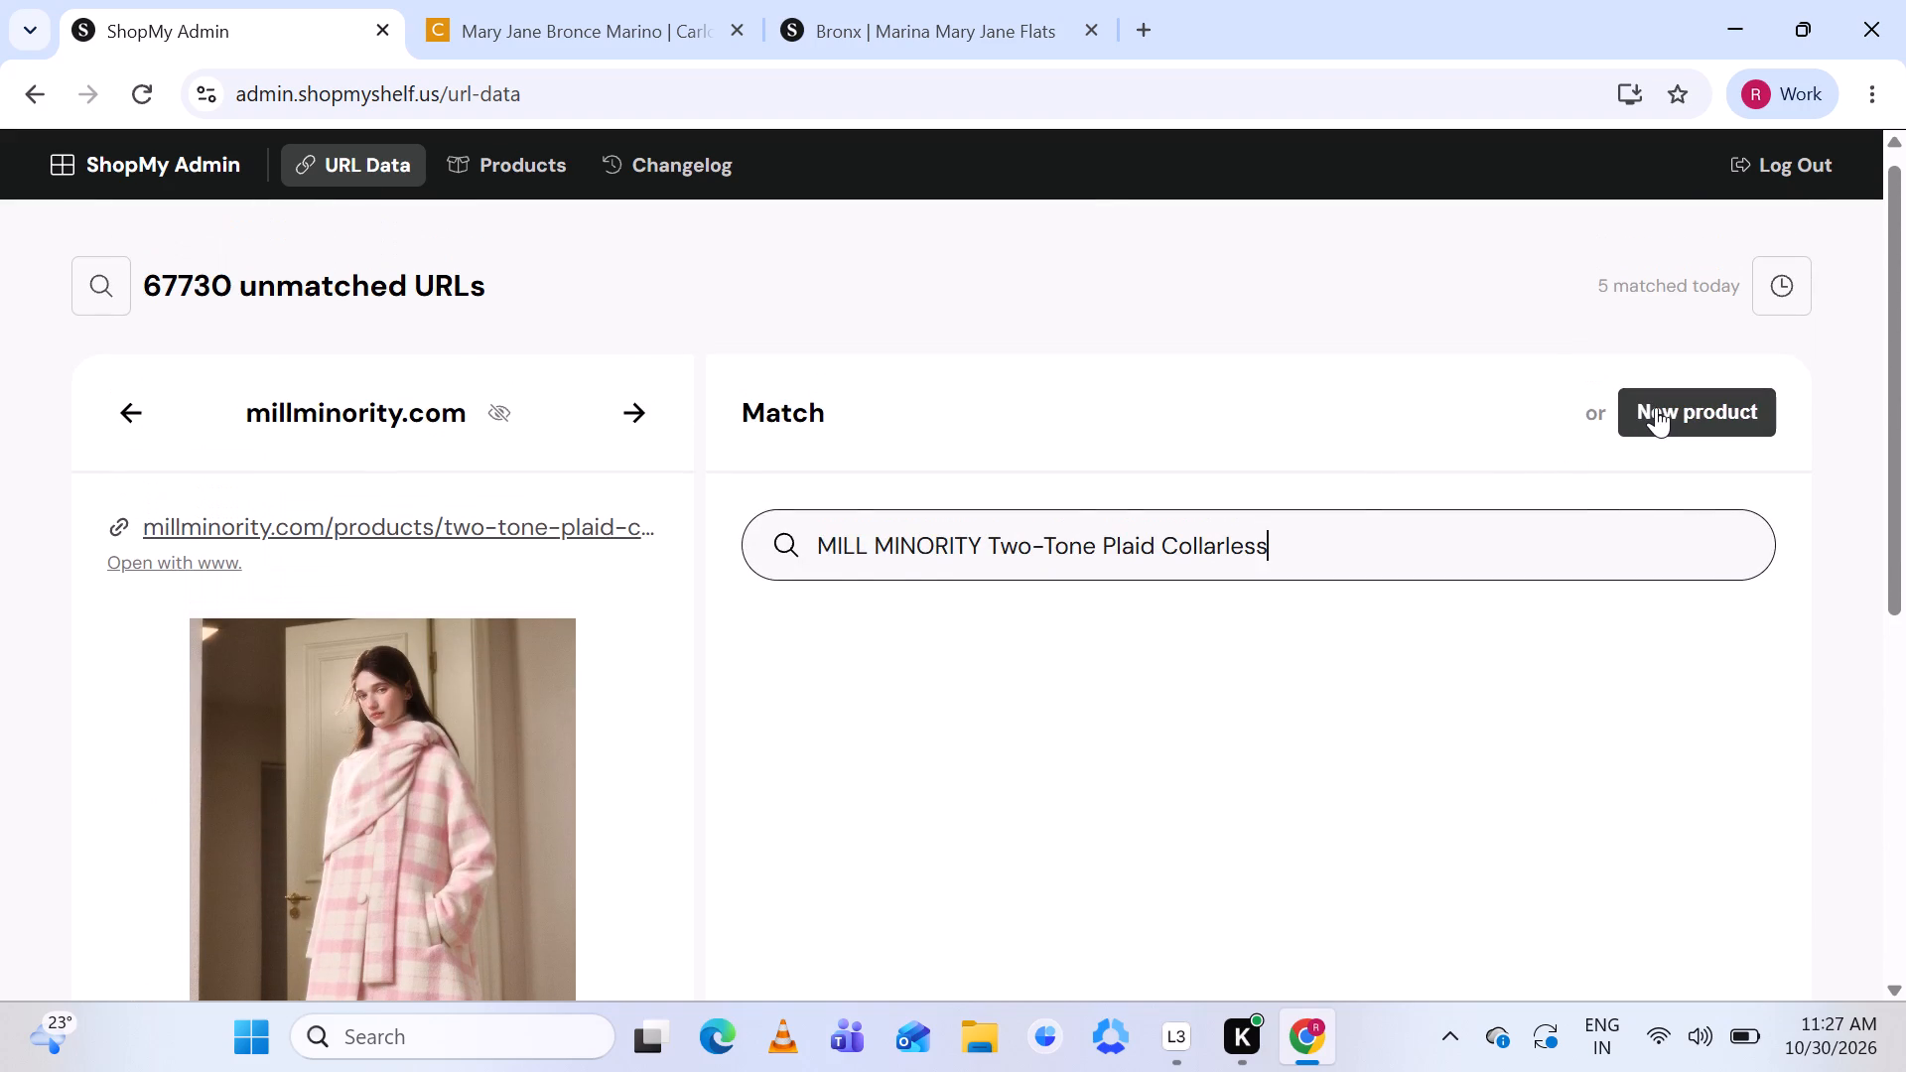
pyautogui.click(1656, 407)
# Hyphenate "Two-Tone" and "A-Line" in the product title to match the listing's Two-Tone Plaid Collarless A-Line Short Coat With Scarf.
pyautogui.scroll(-2, 1002, 648)
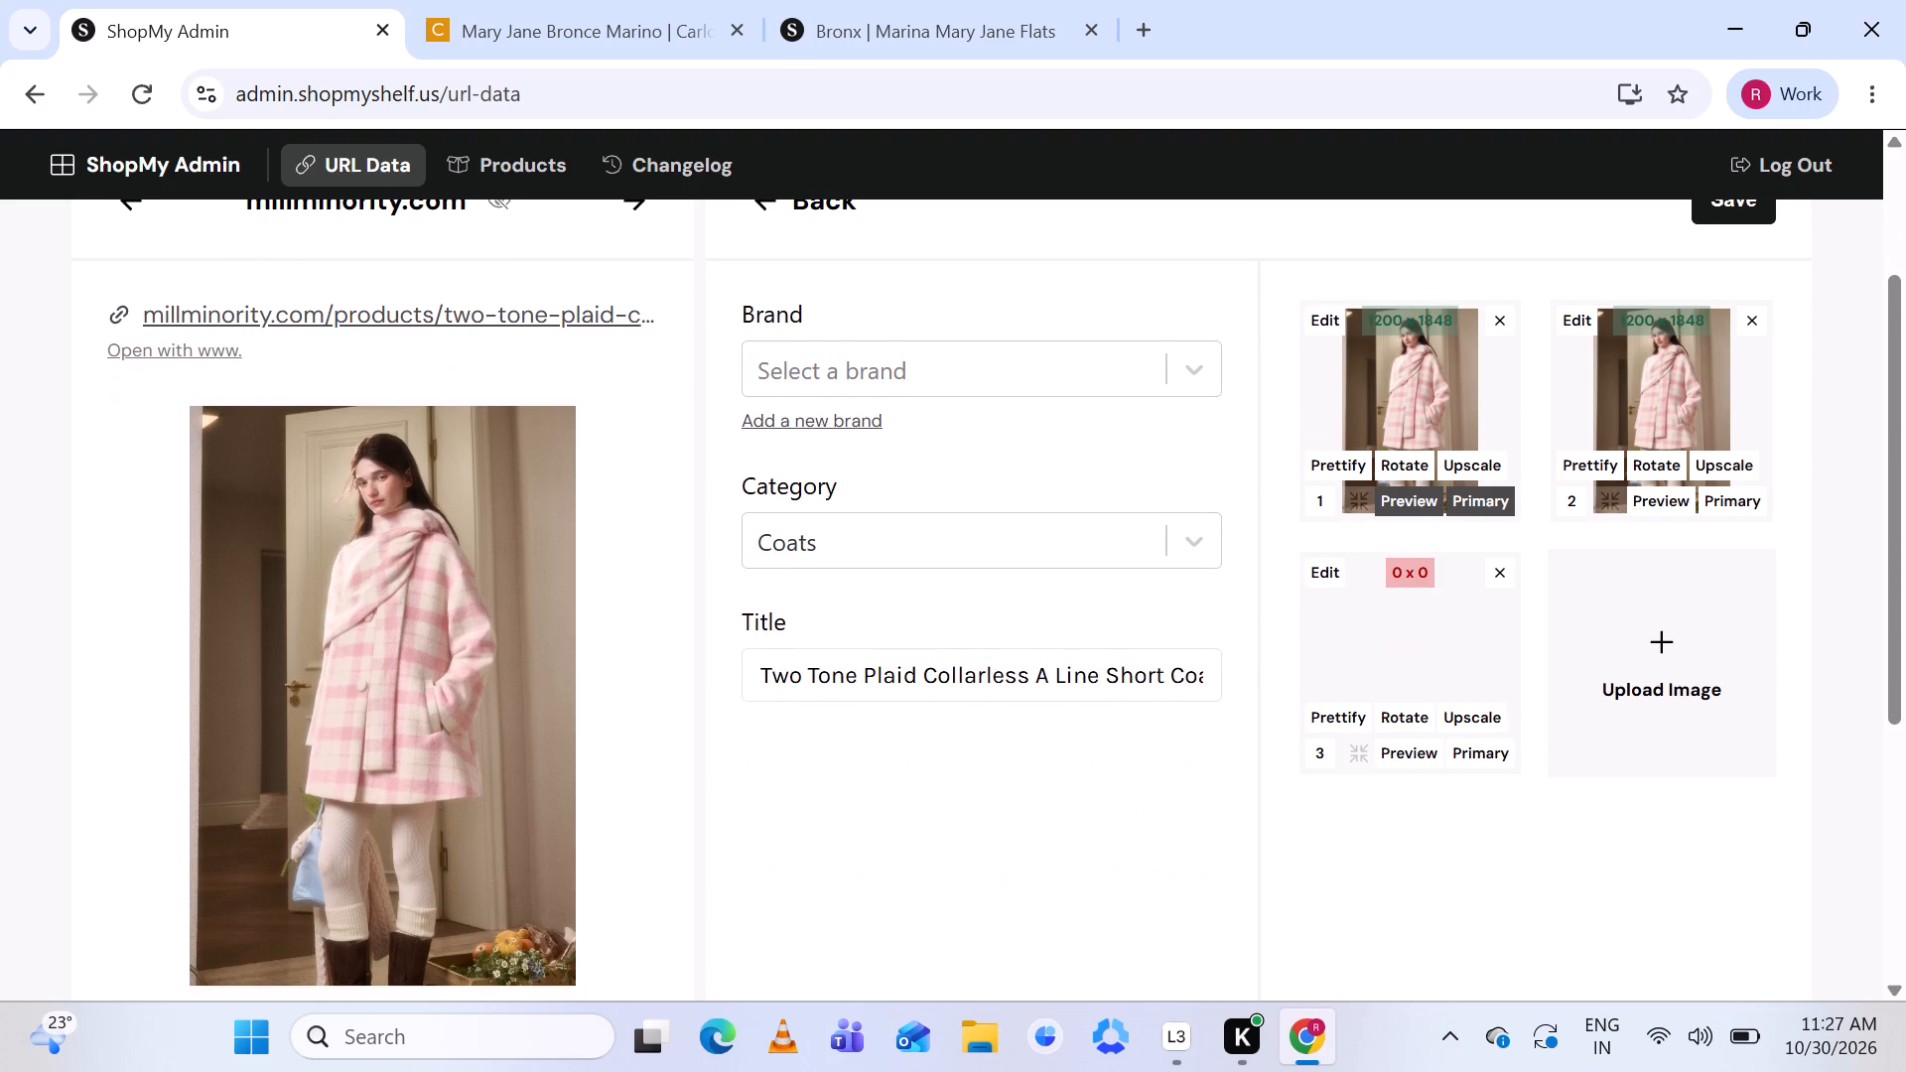
pyautogui.scroll(-2, 1025, 678)
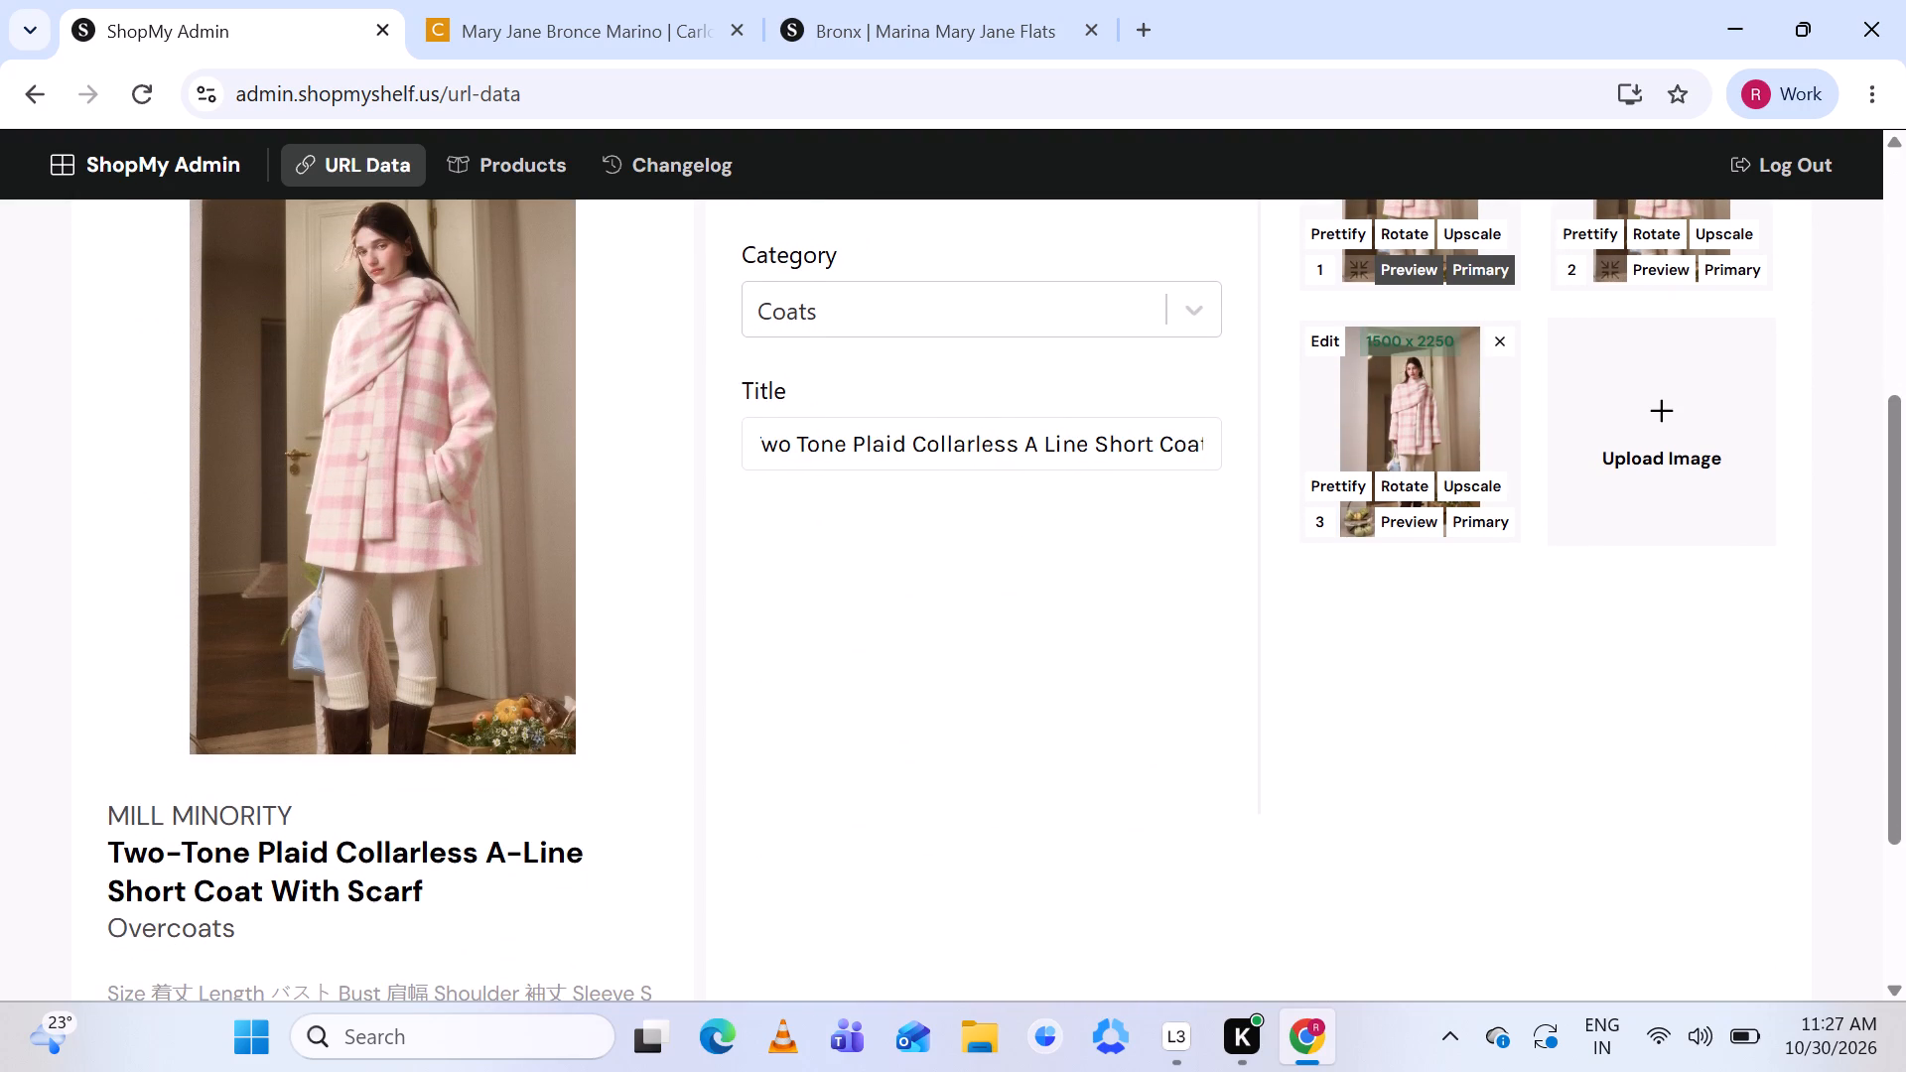
pyautogui.click(809, 437)
pyautogui.press('BackSpace')
pyautogui.press('-')
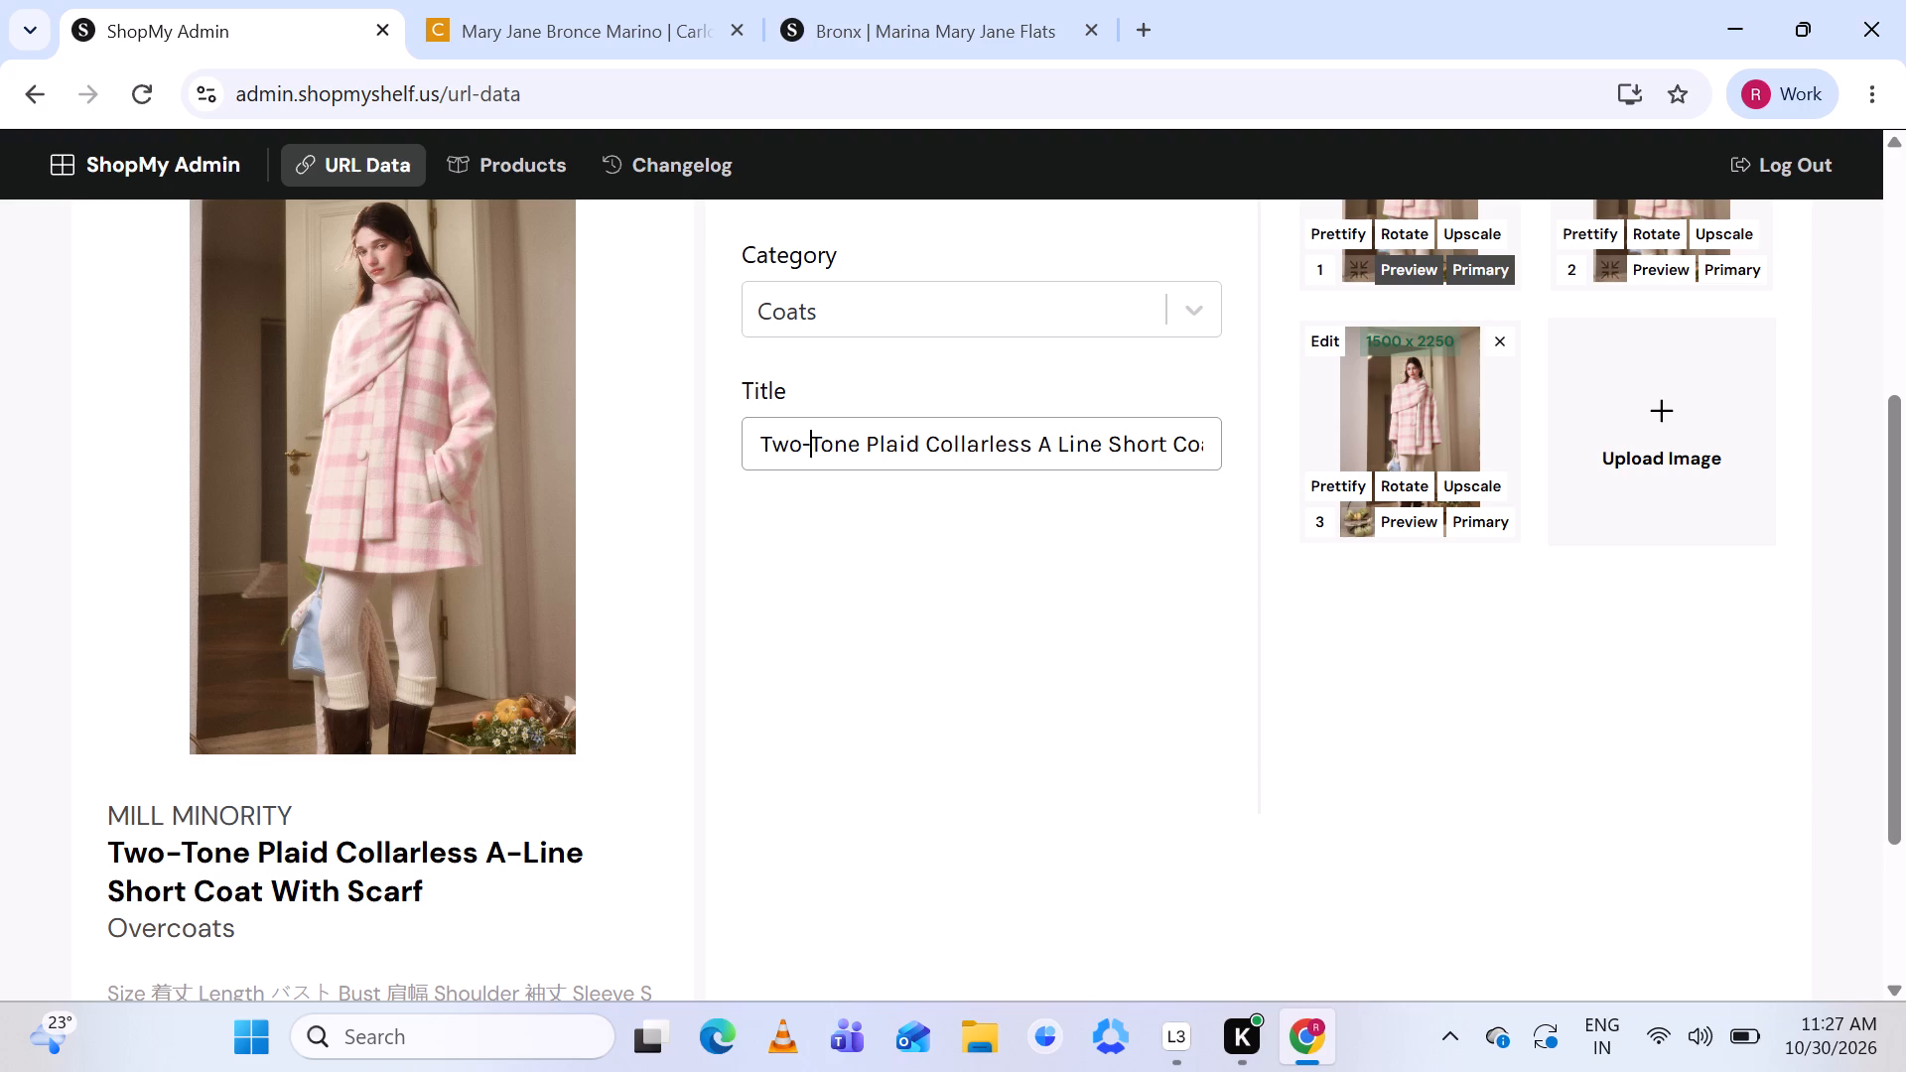
pyautogui.hscroll(-1, 873, 441)
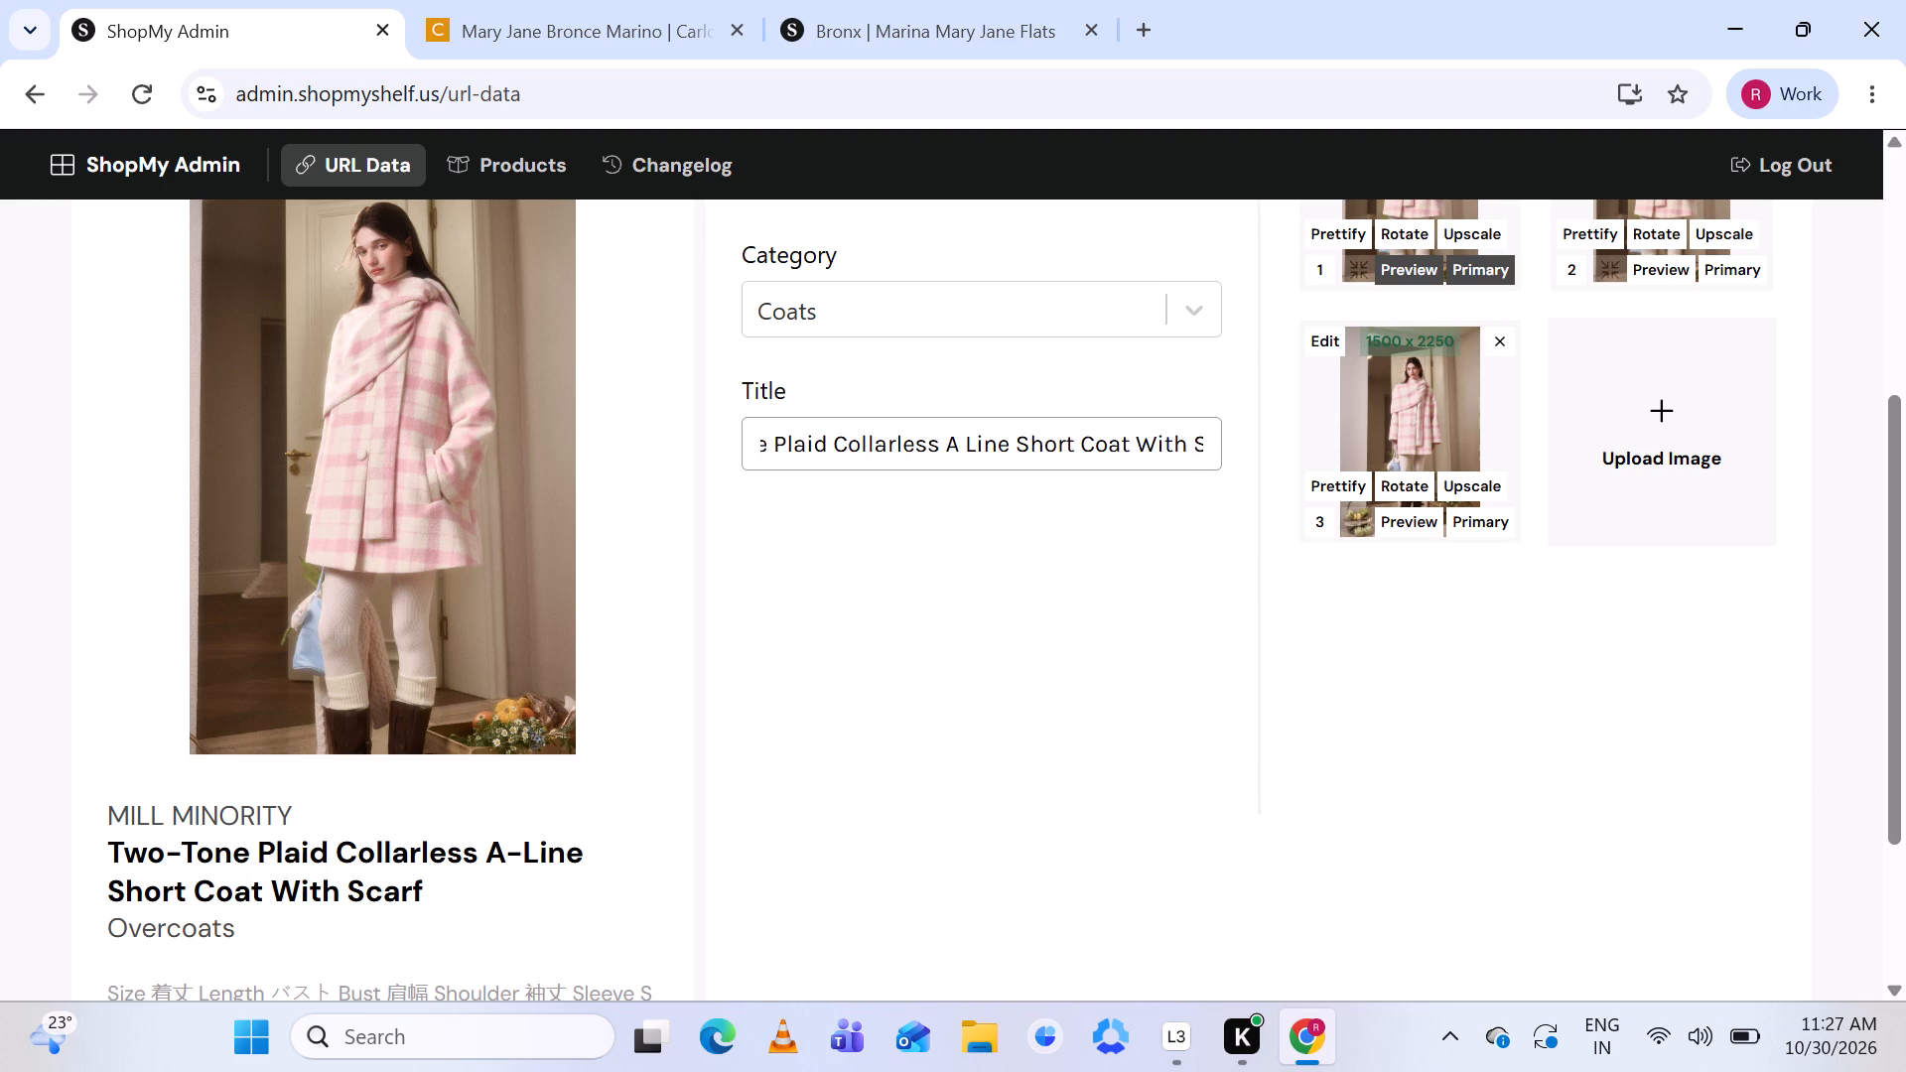
pyautogui.hscroll(-1, 873, 441)
pyautogui.click(916, 440)
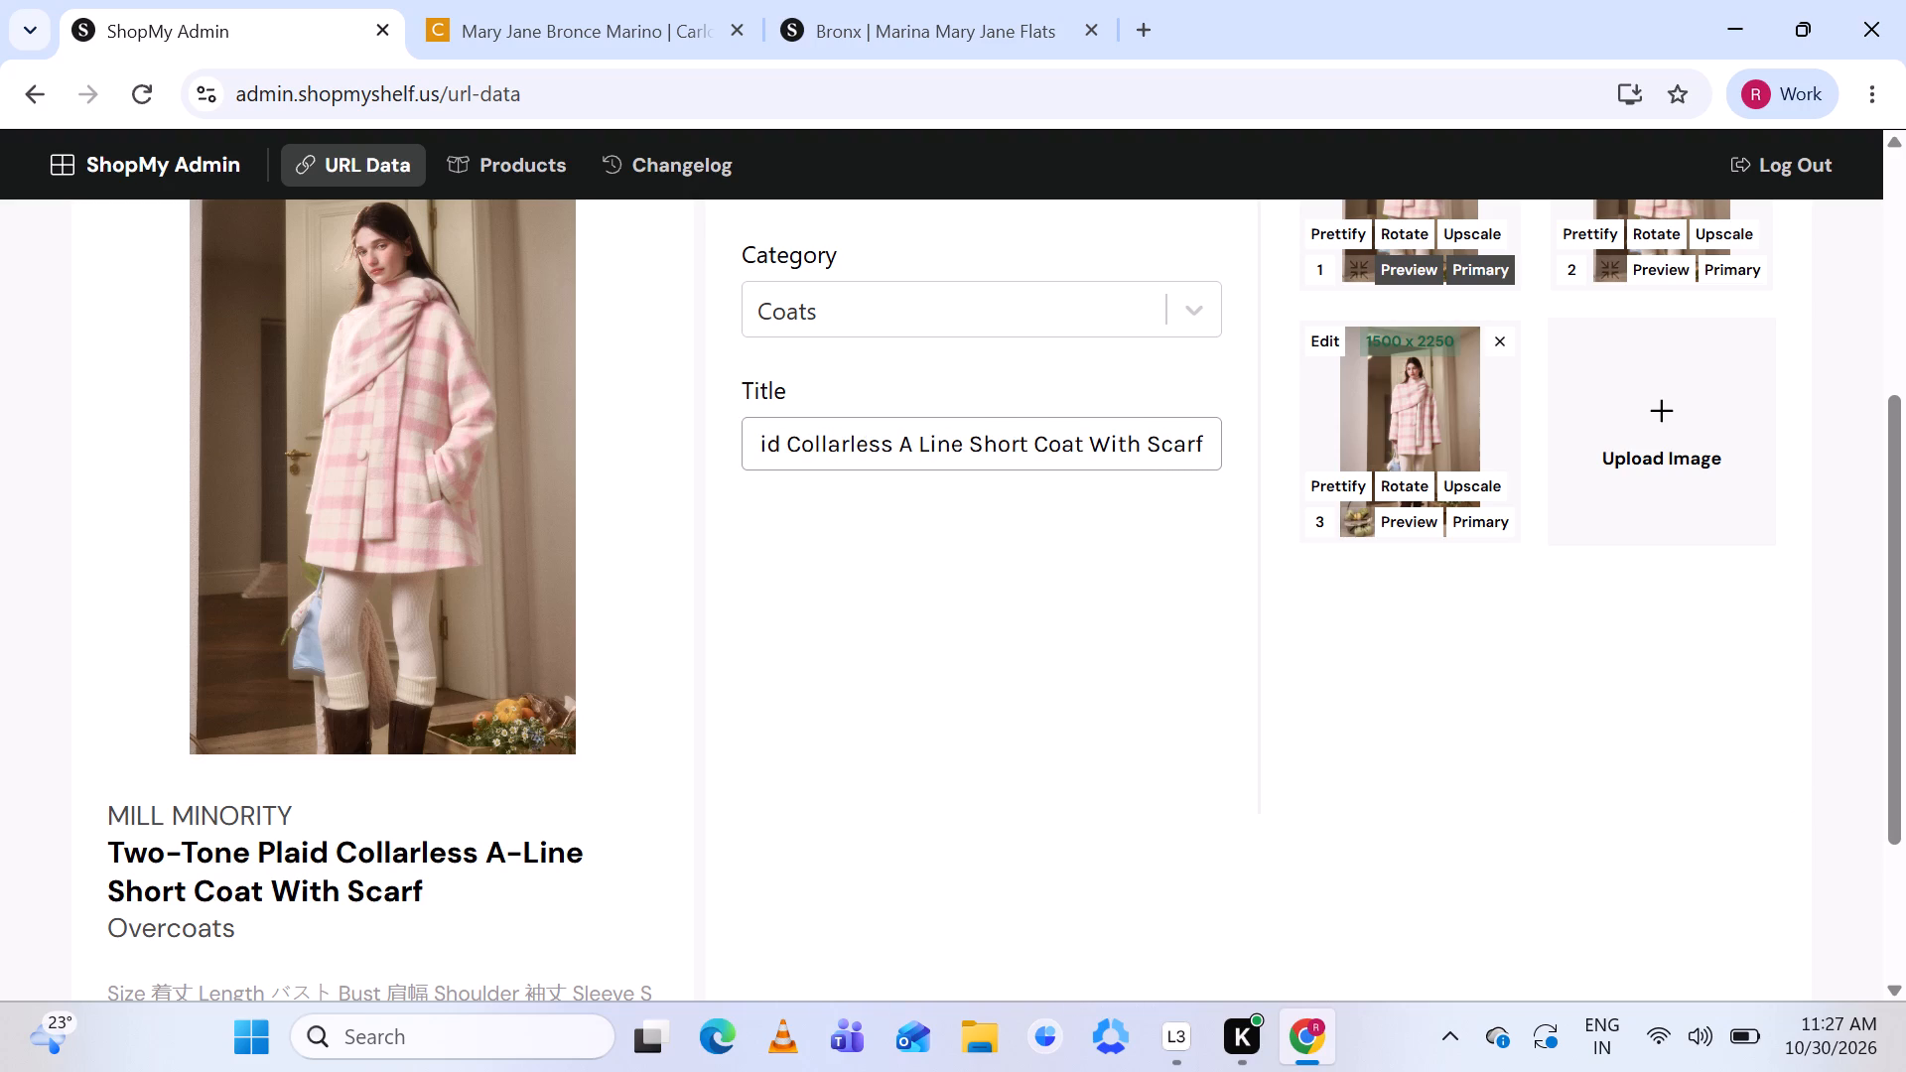
pyautogui.press('BackSpace')
pyautogui.press('-')
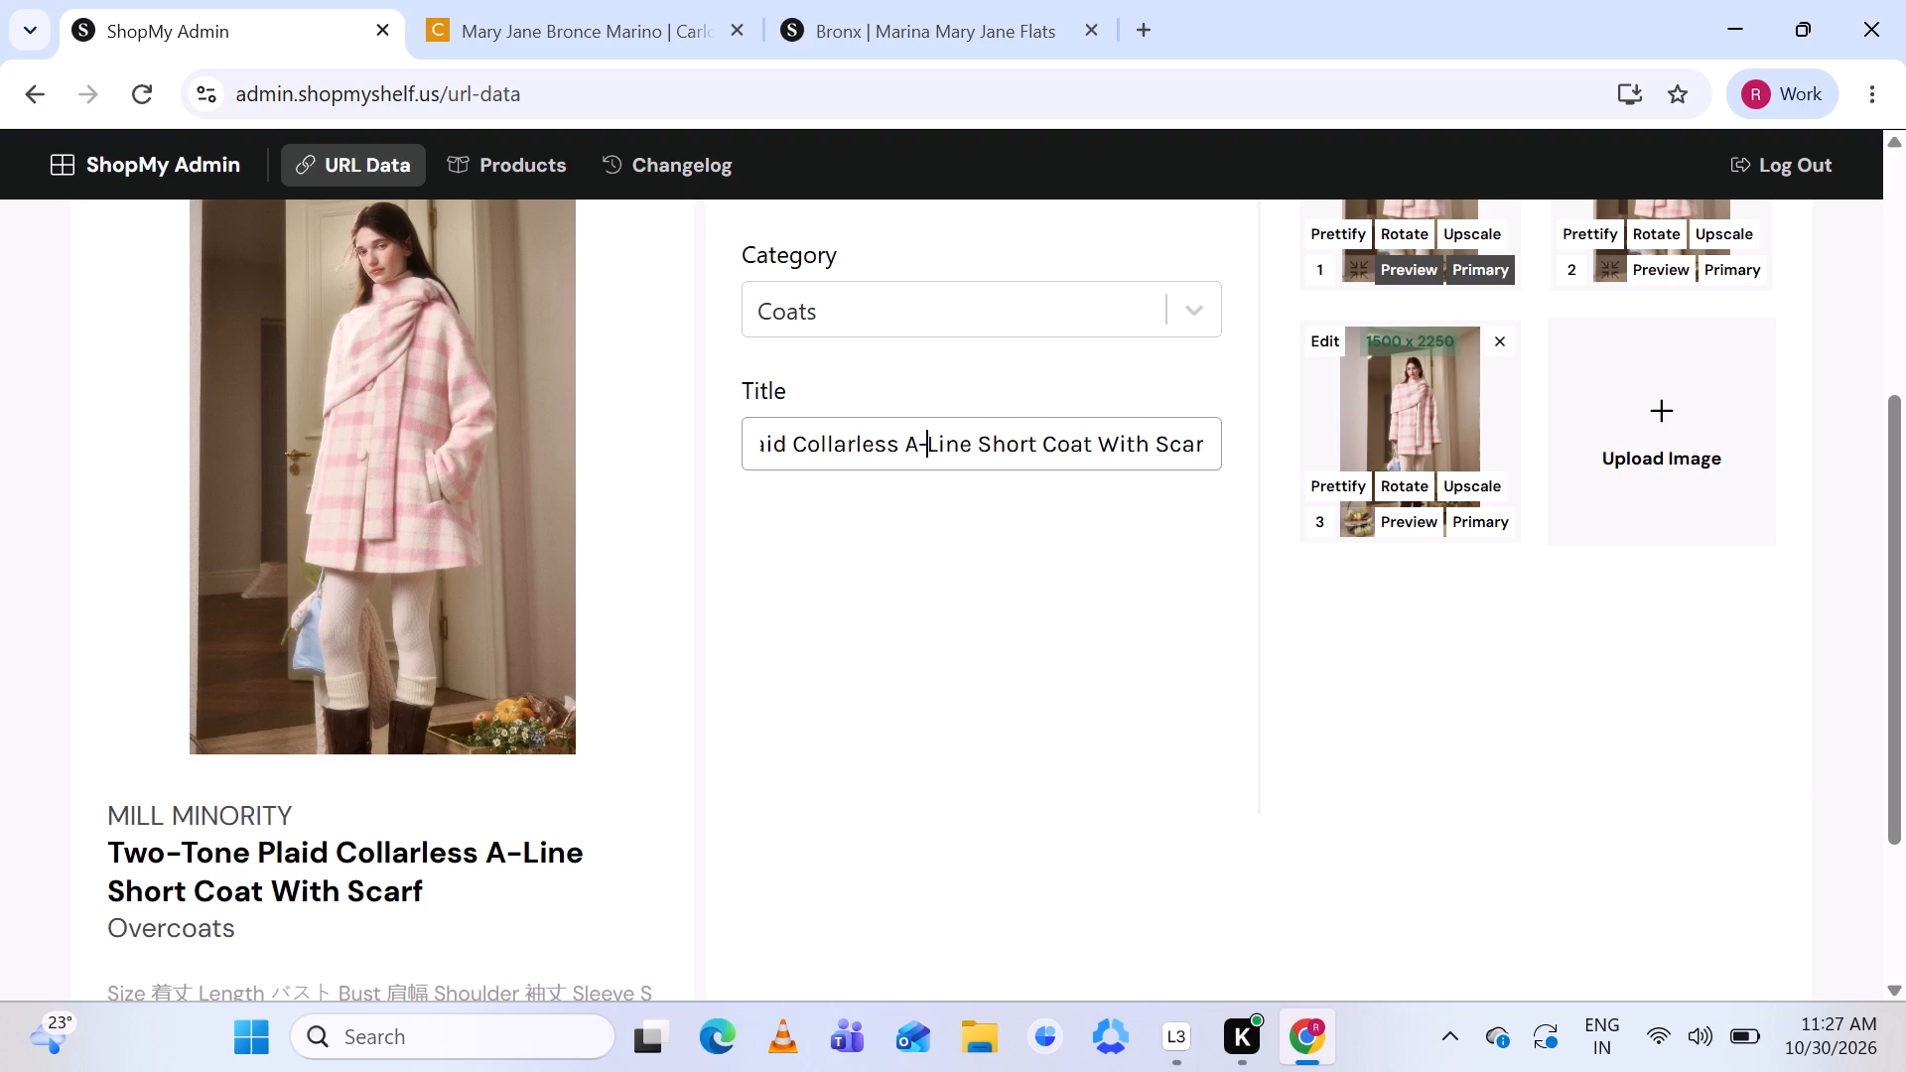
pyautogui.hscroll(-1, 981, 445)
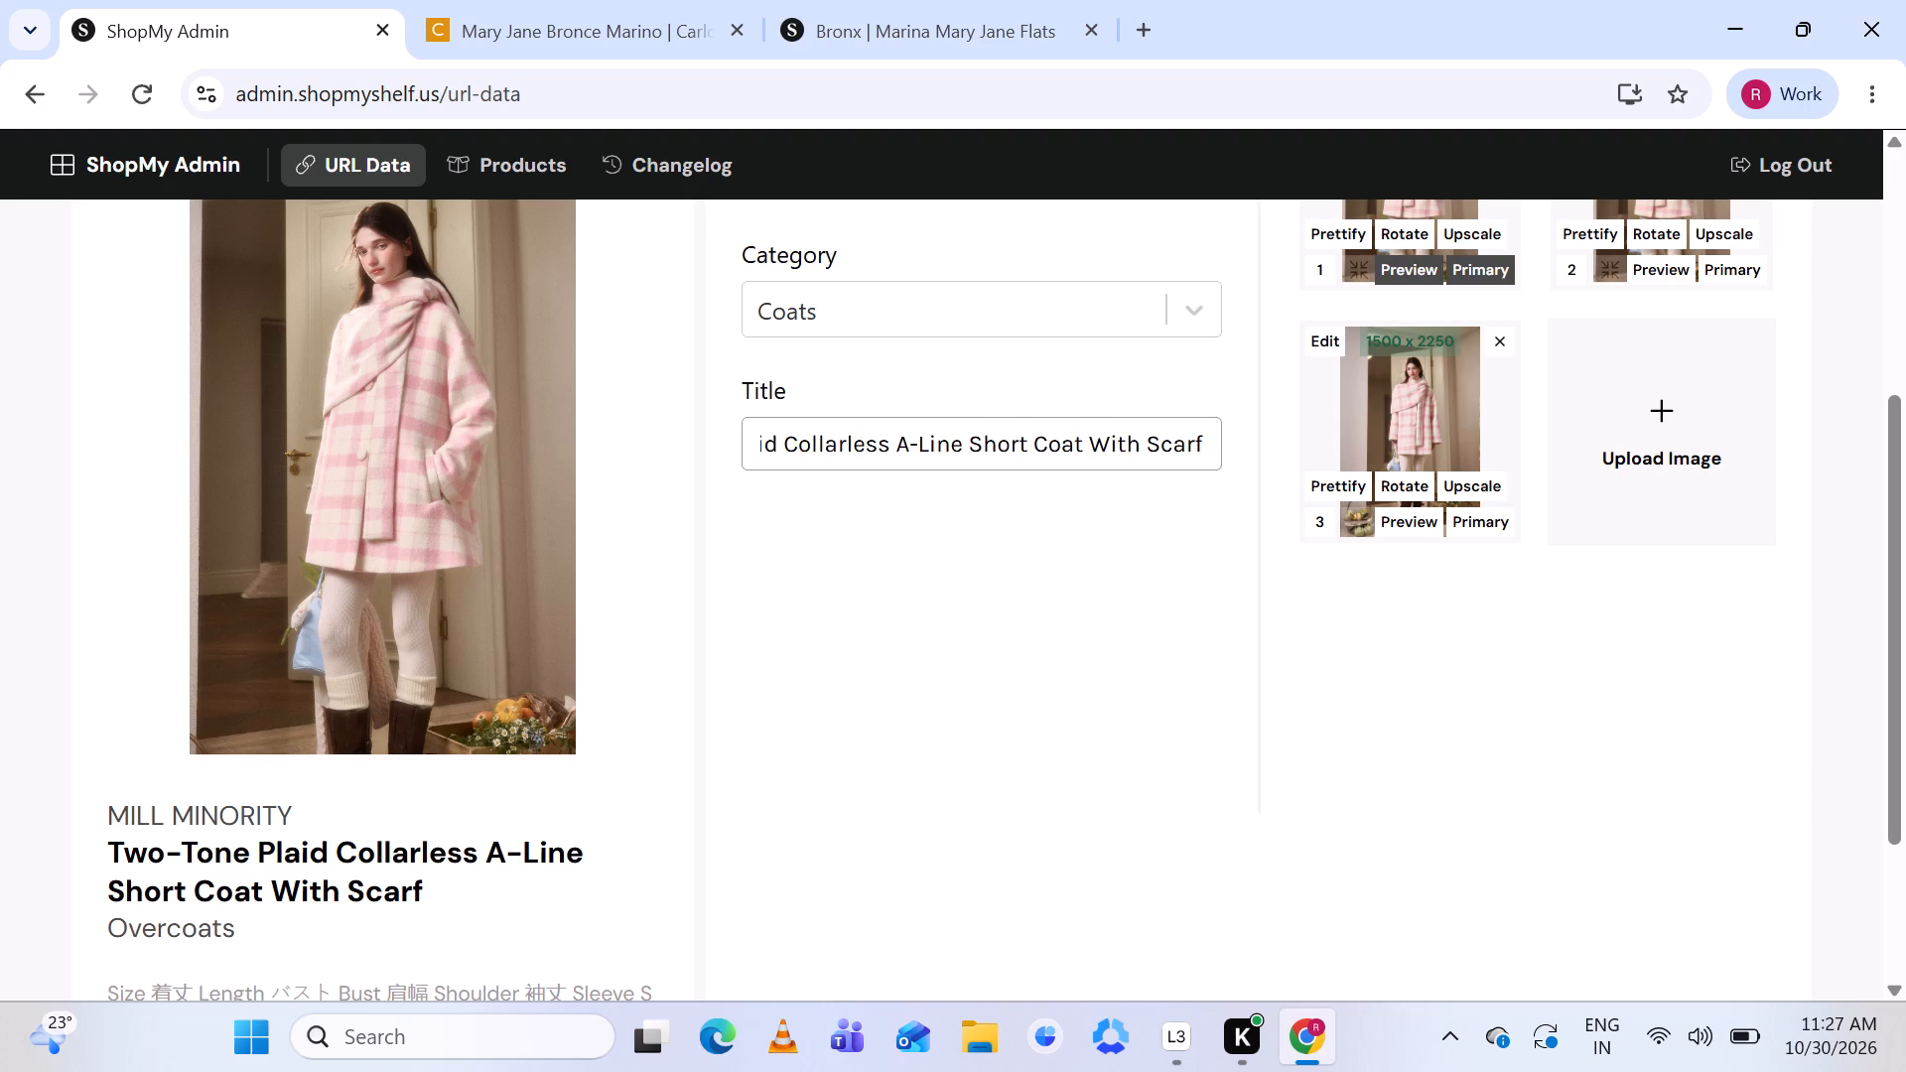
# Search the category options for "over" to look for an overcoat category, and close the list without choosing one.
pyautogui.scroll(1, 959, 382)
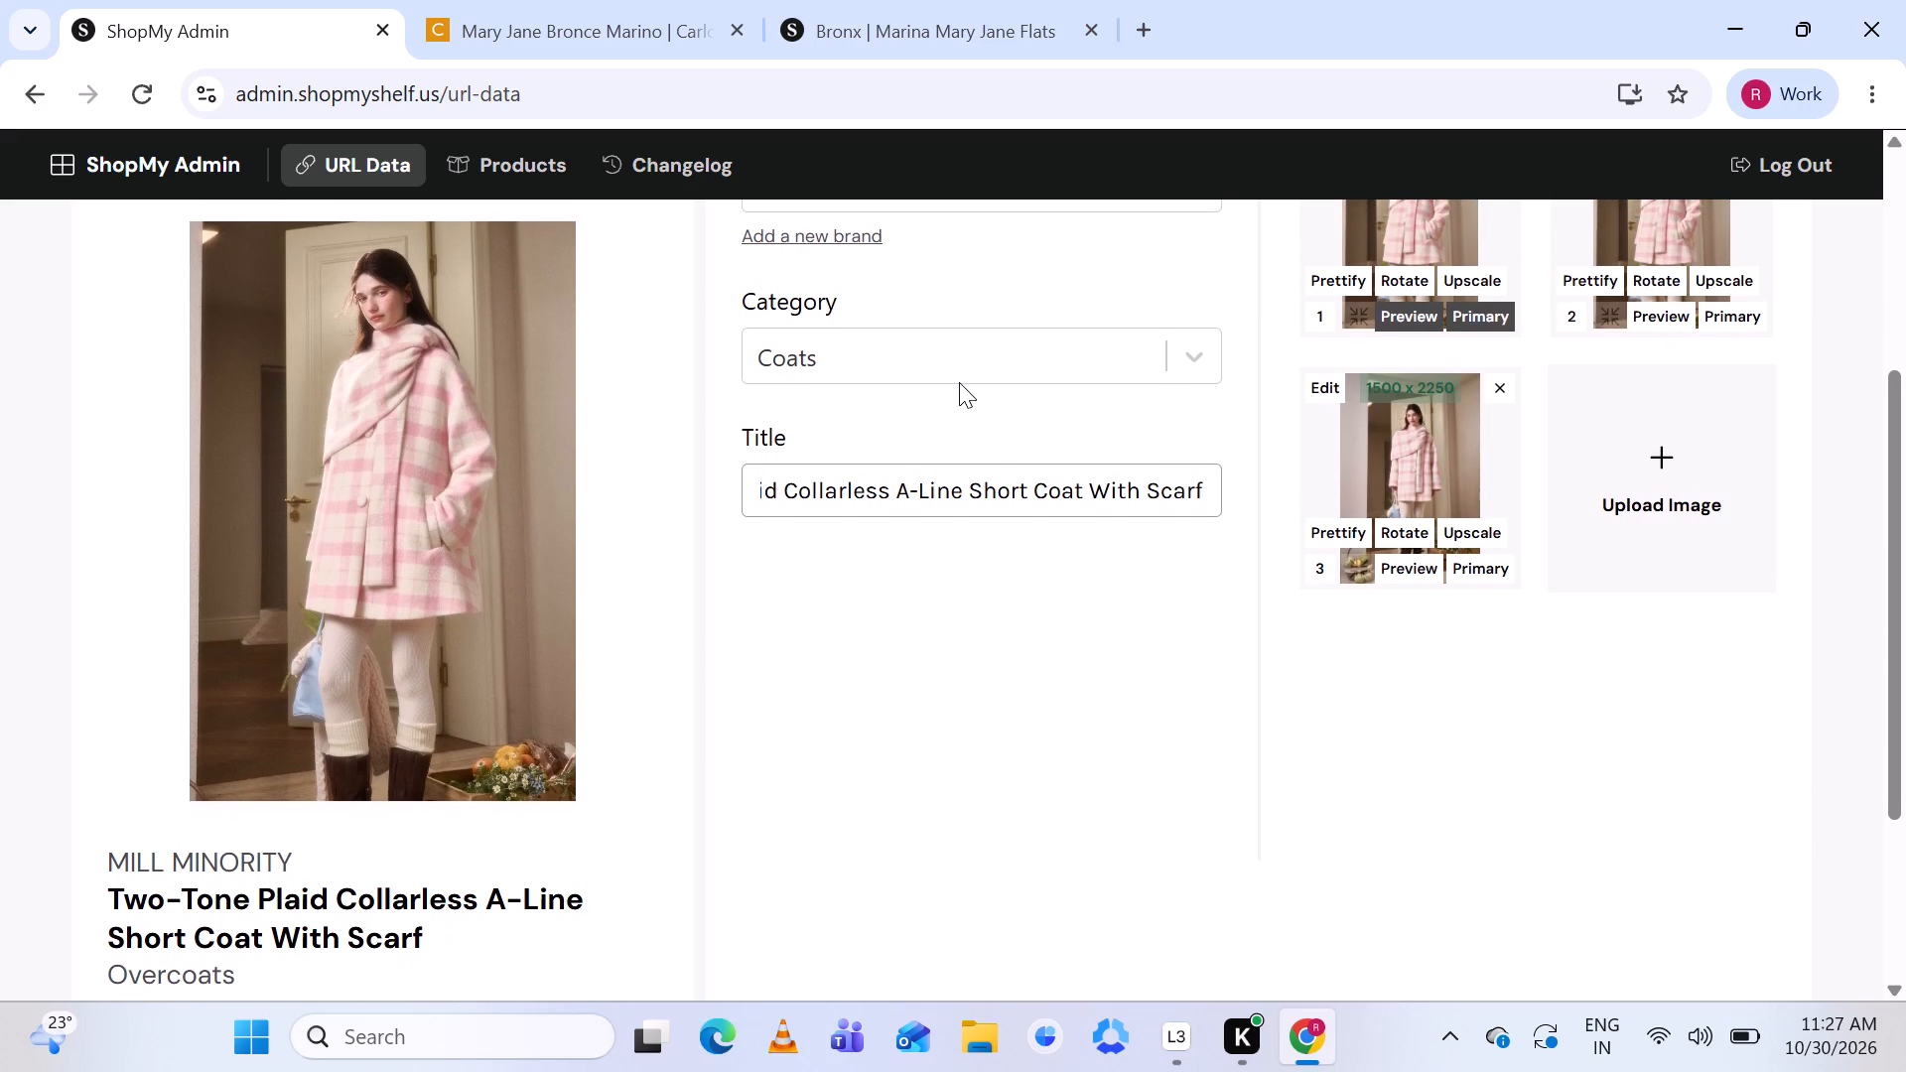
pyautogui.scroll(2, 959, 382)
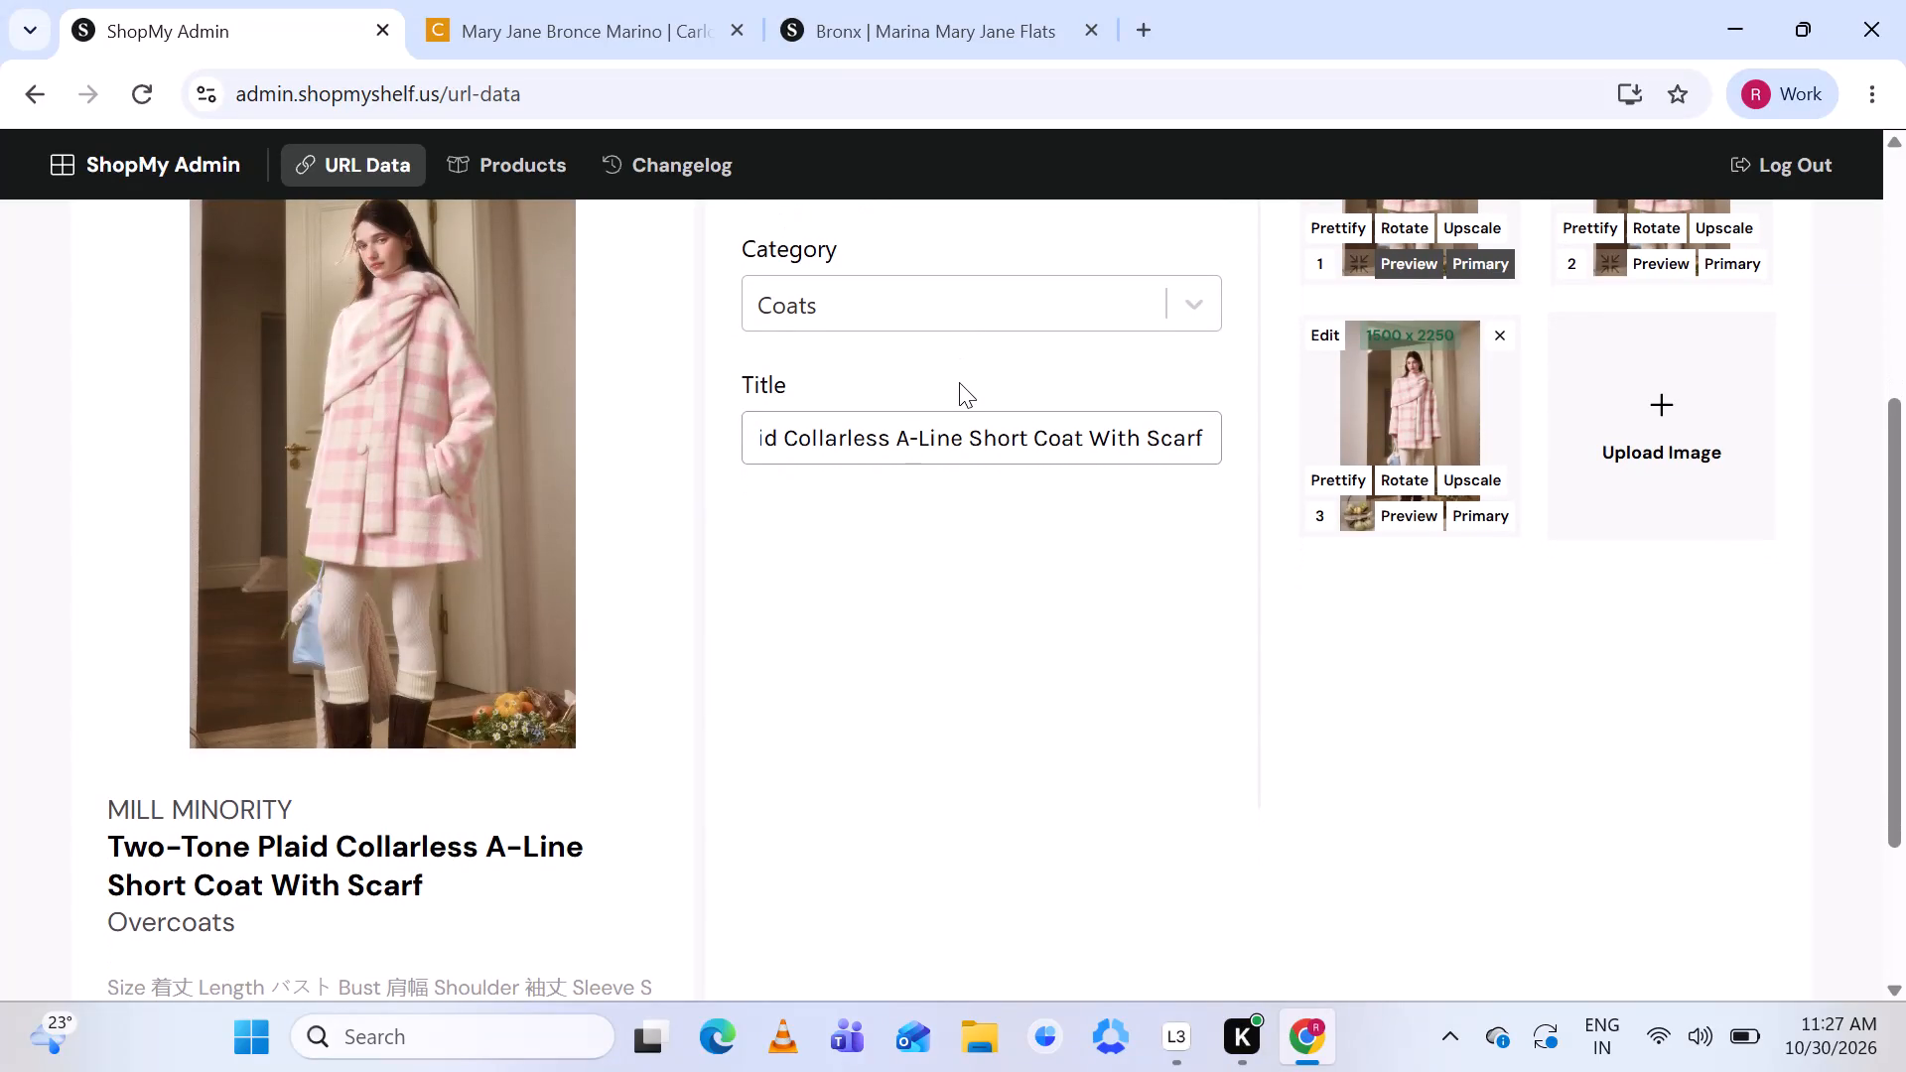
pyautogui.scroll(1, 959, 382)
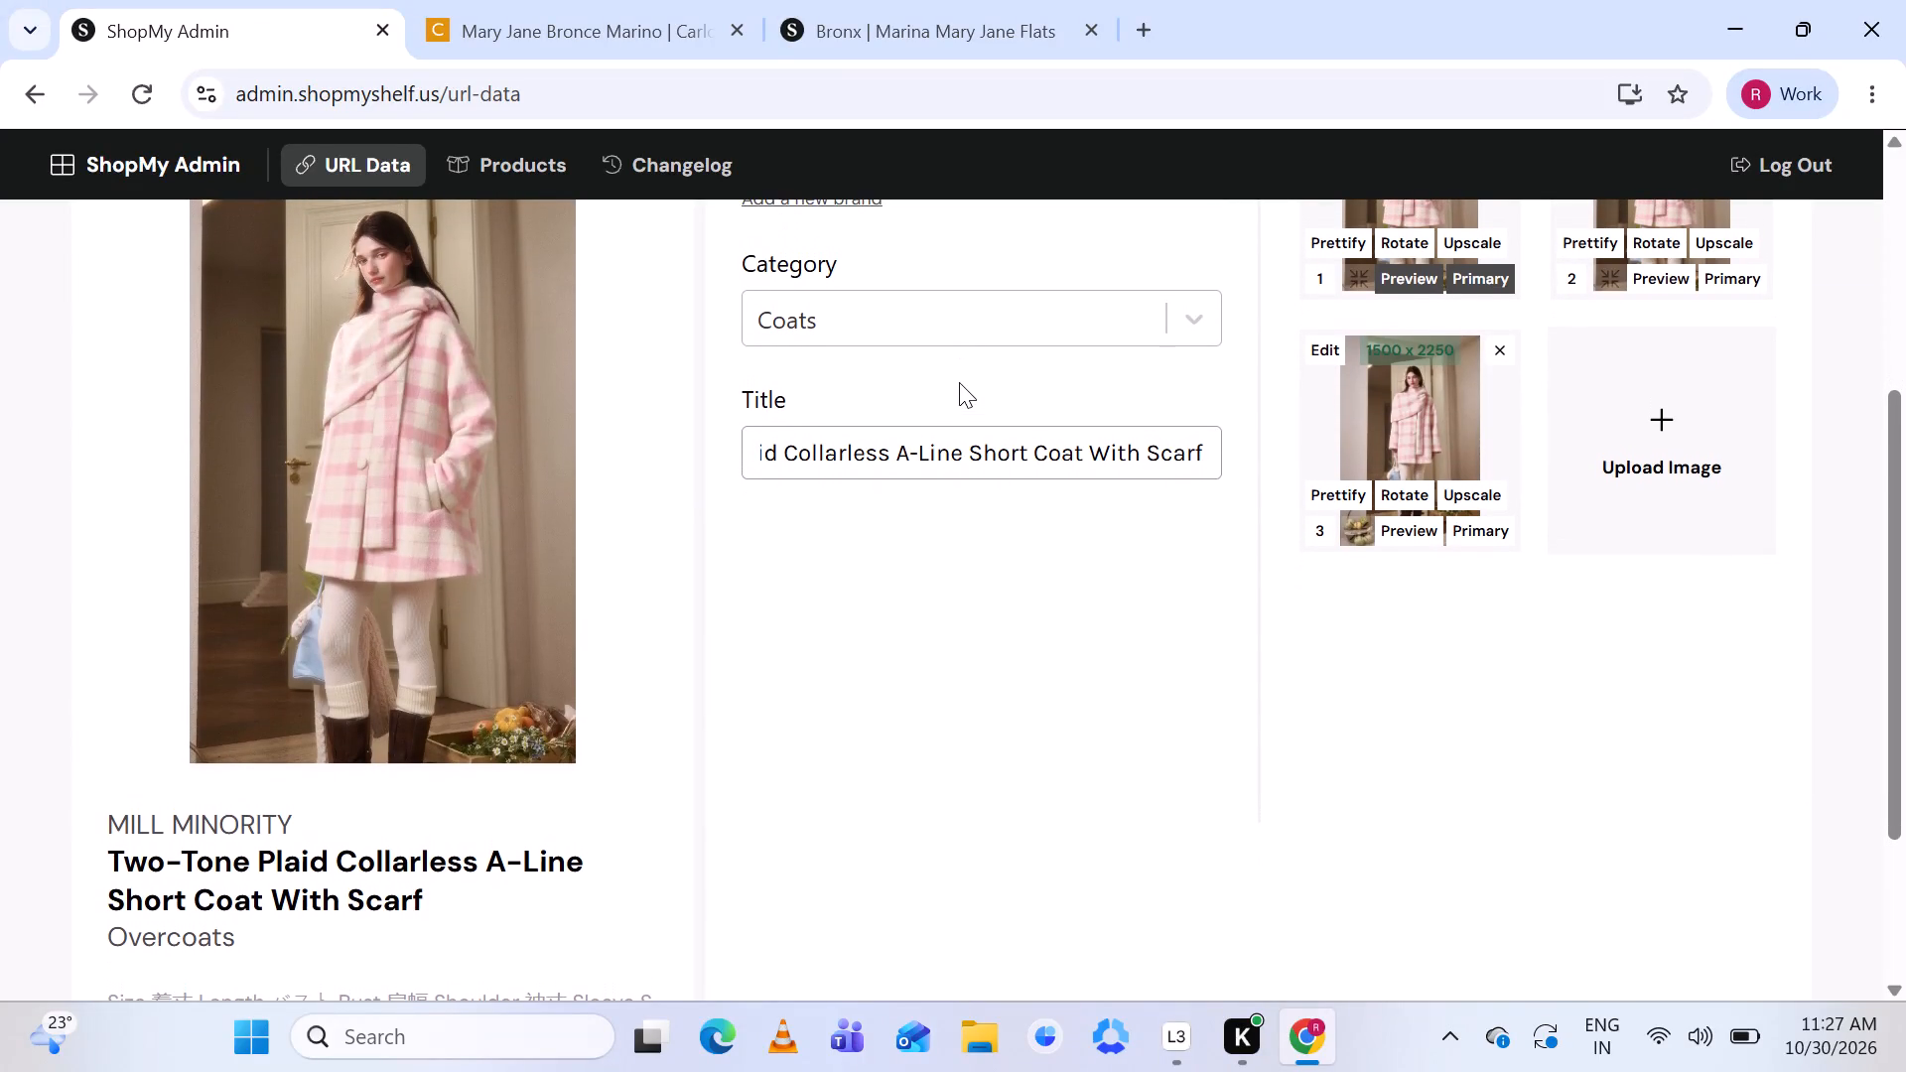
pyautogui.scroll(1, 959, 382)
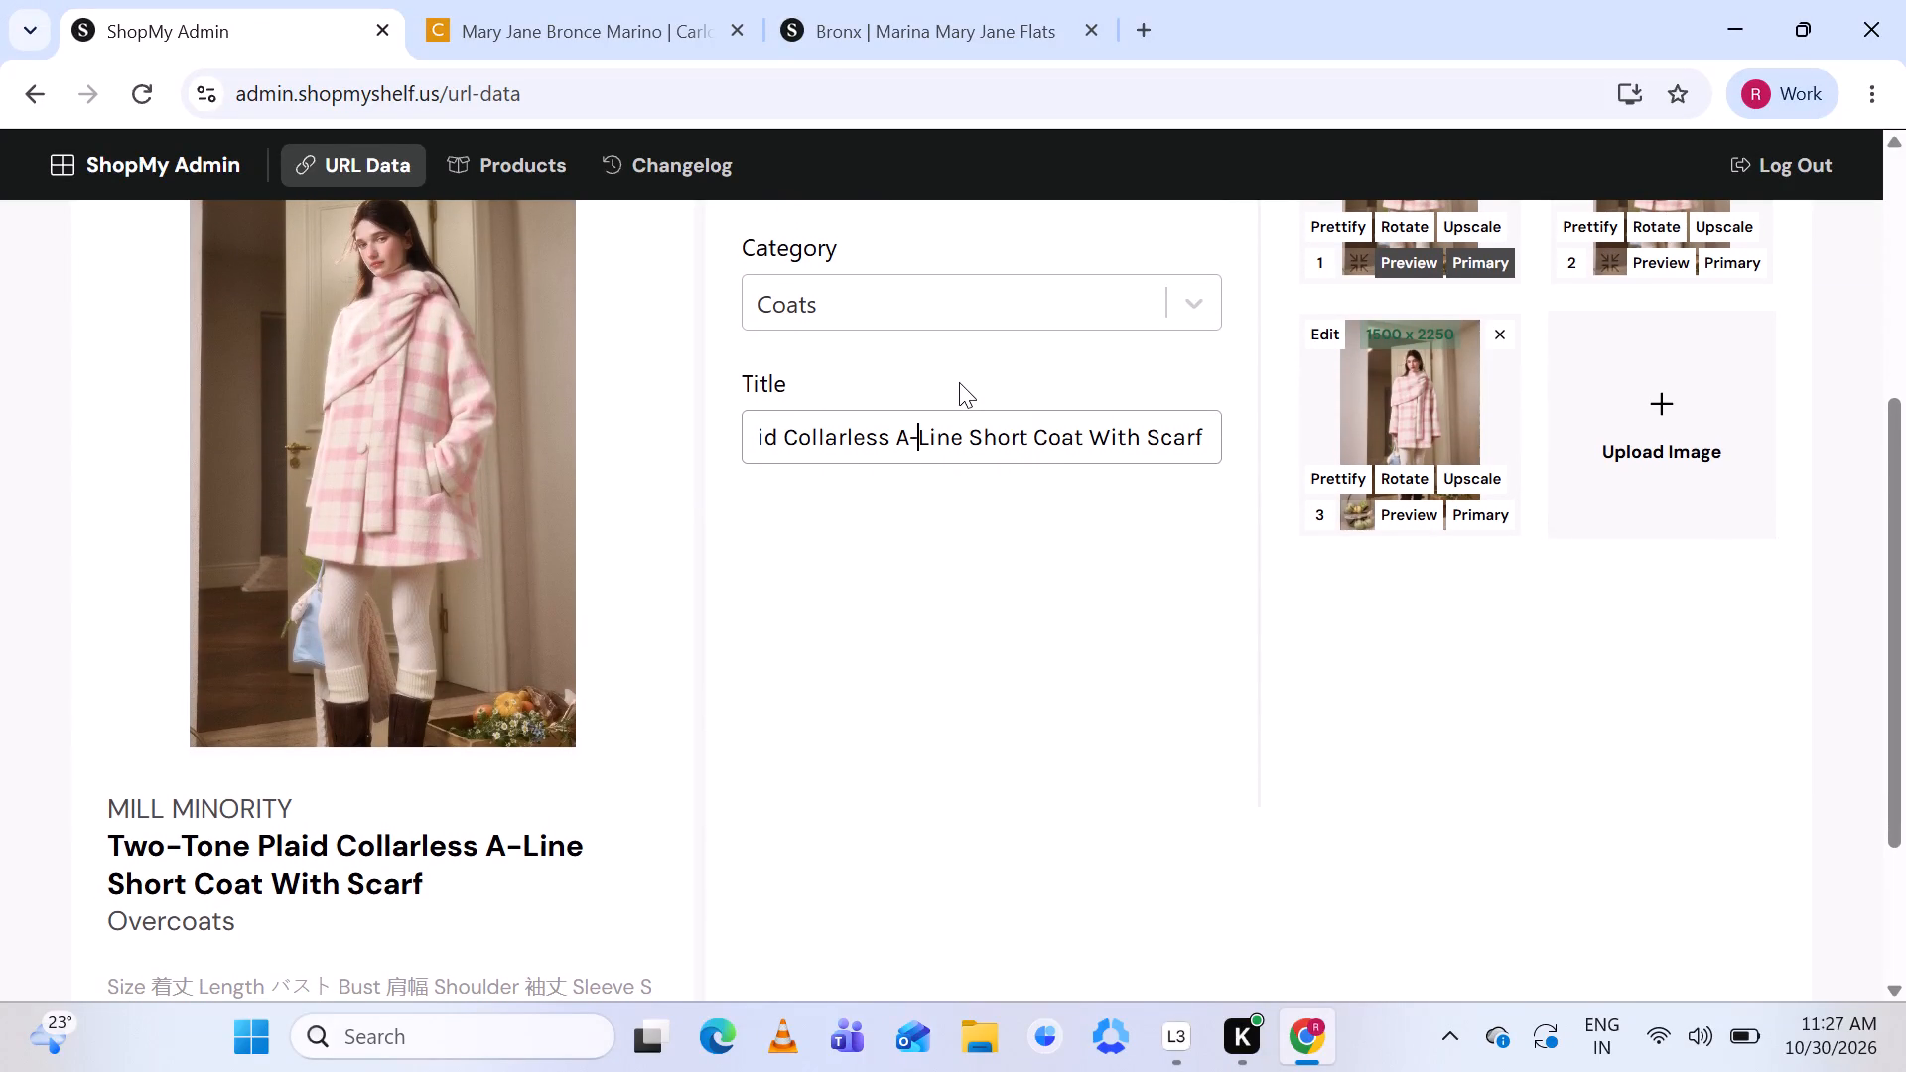
pyautogui.scroll(3, 959, 382)
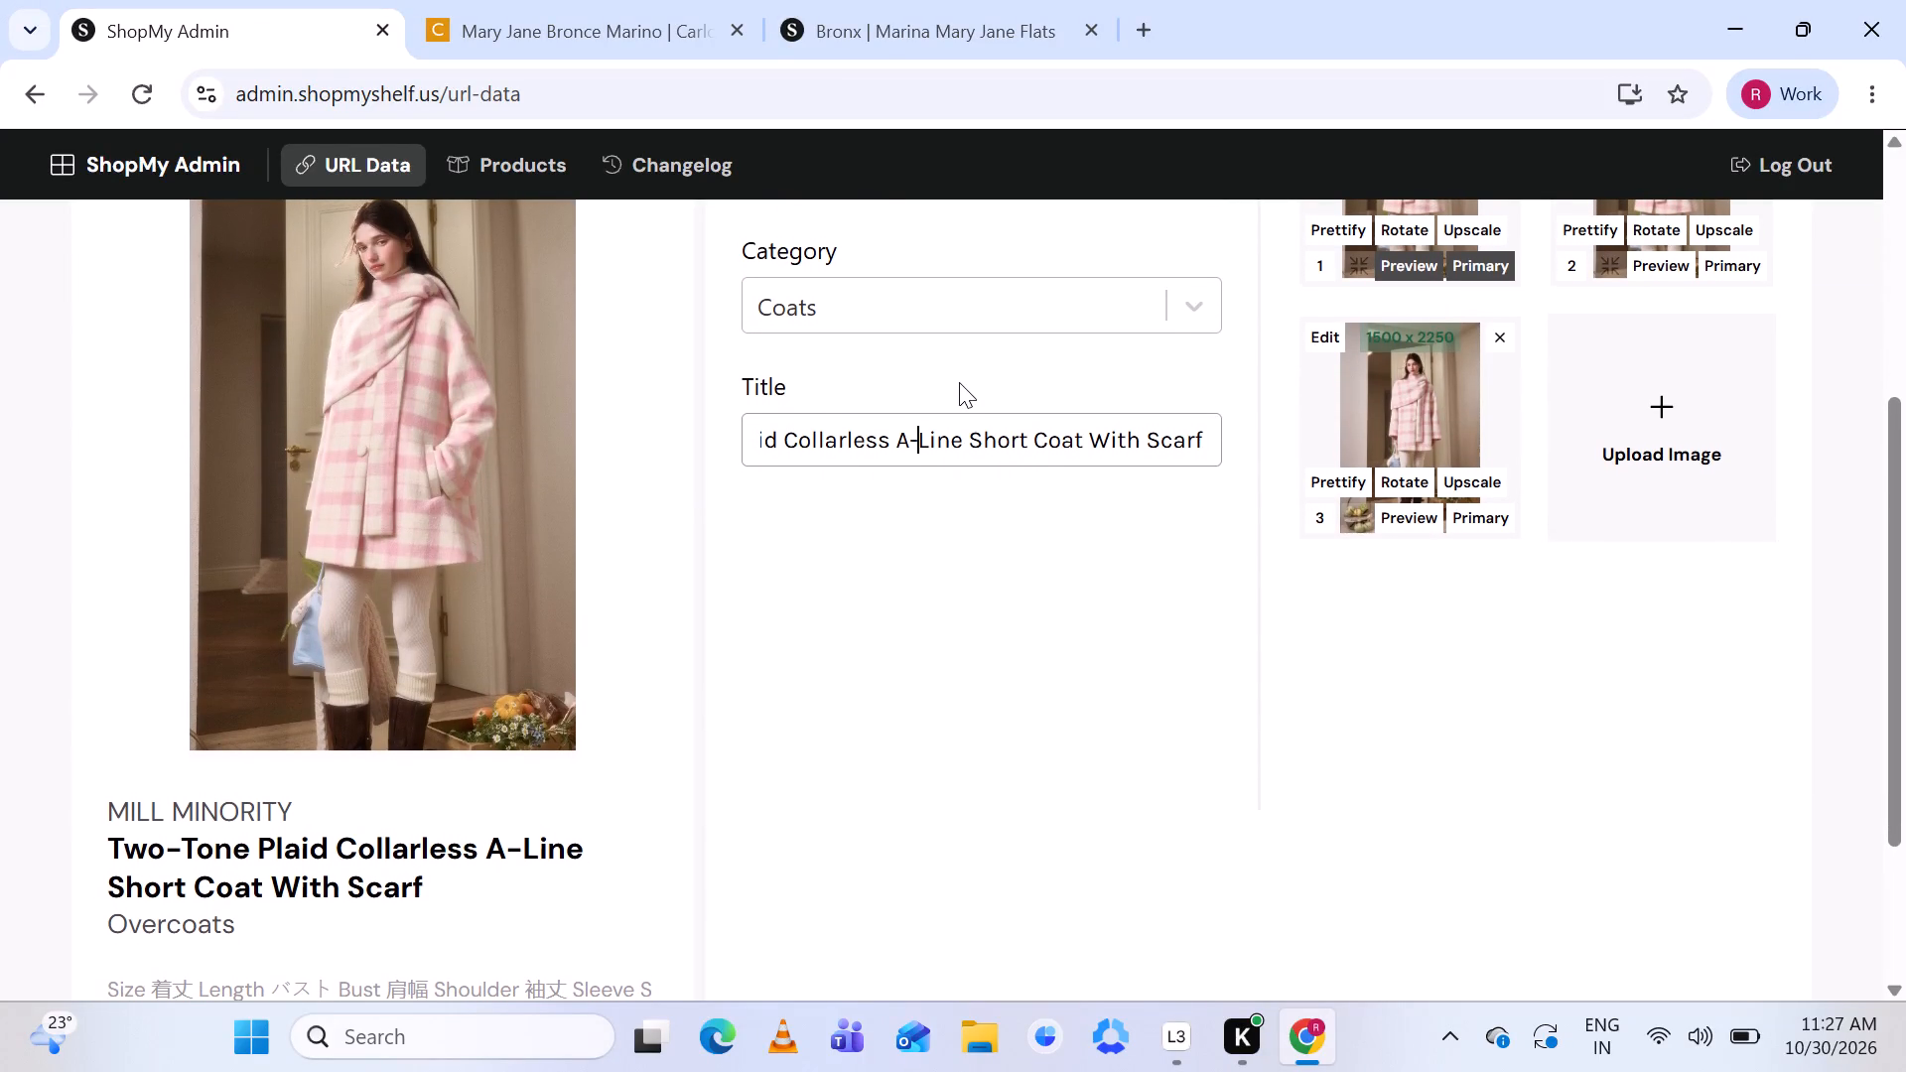
pyautogui.scroll(2, 959, 382)
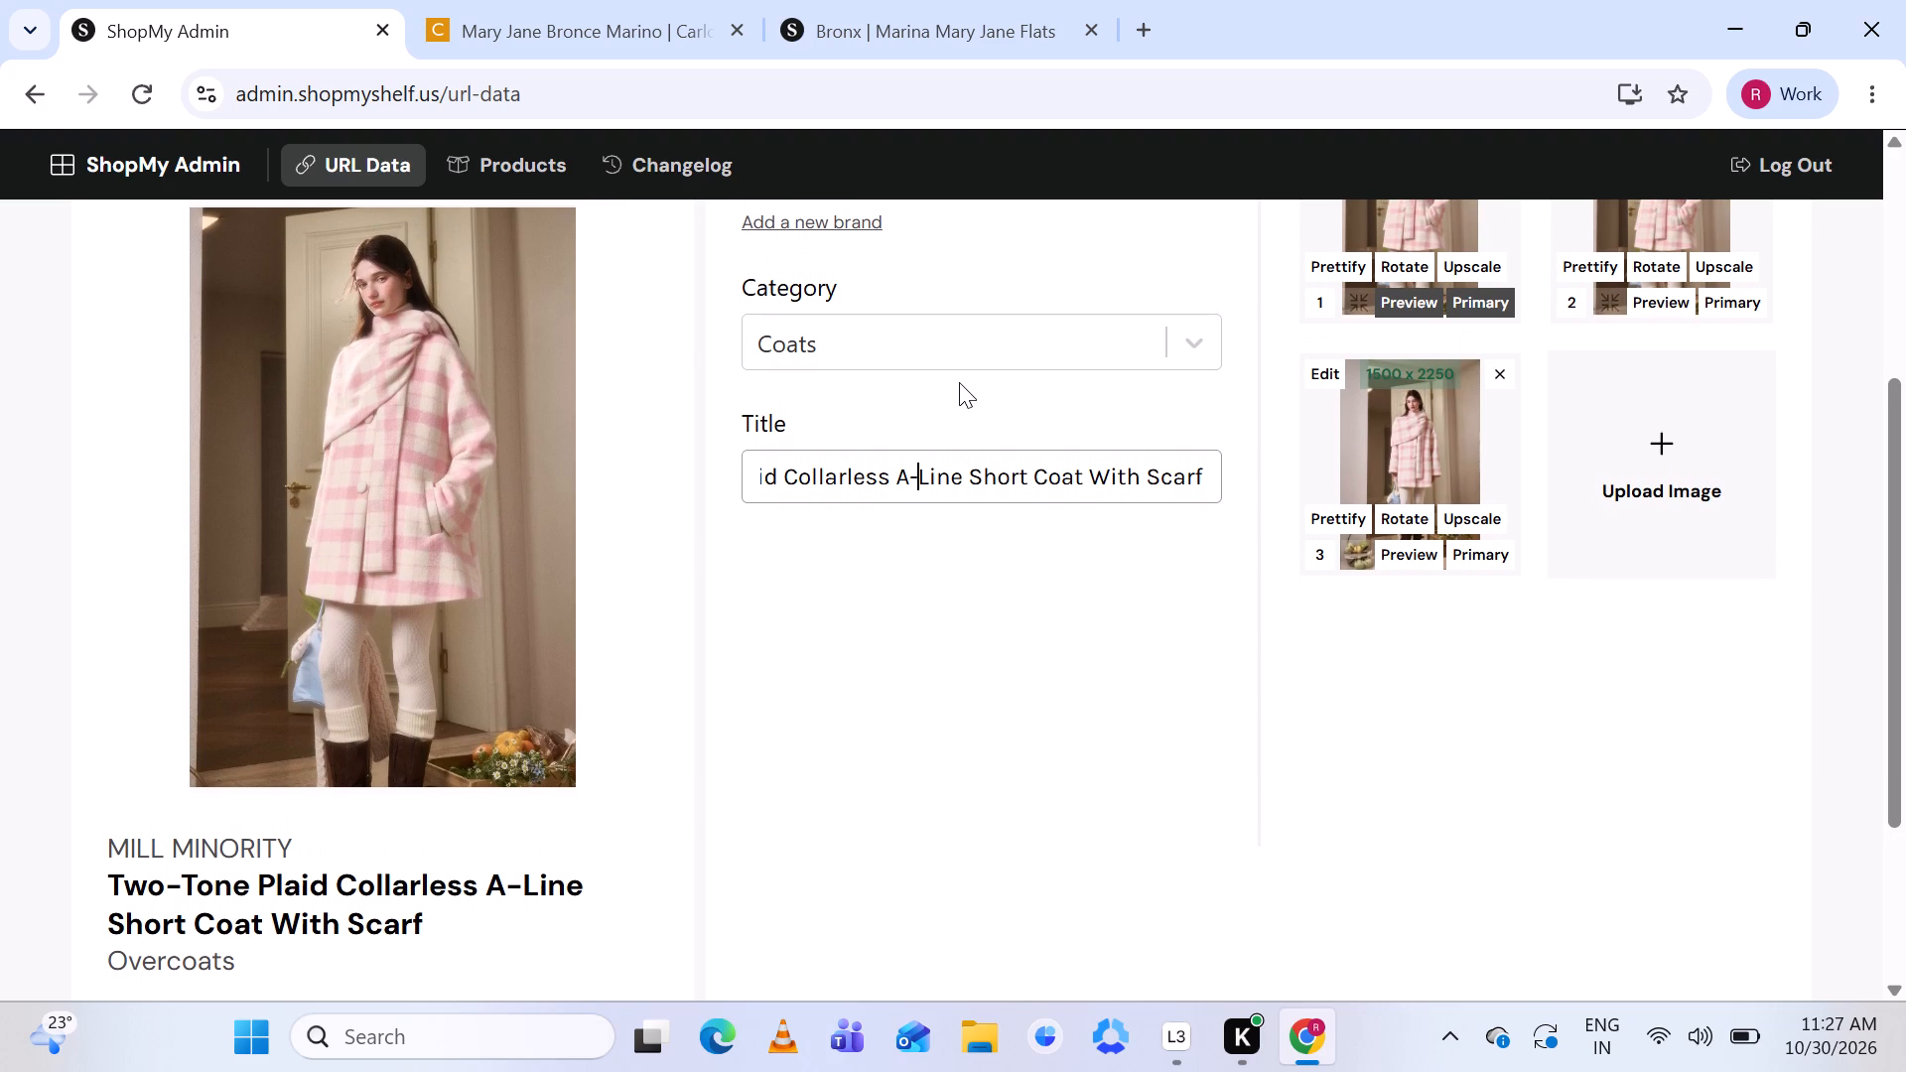
pyautogui.scroll(1, 945, 351)
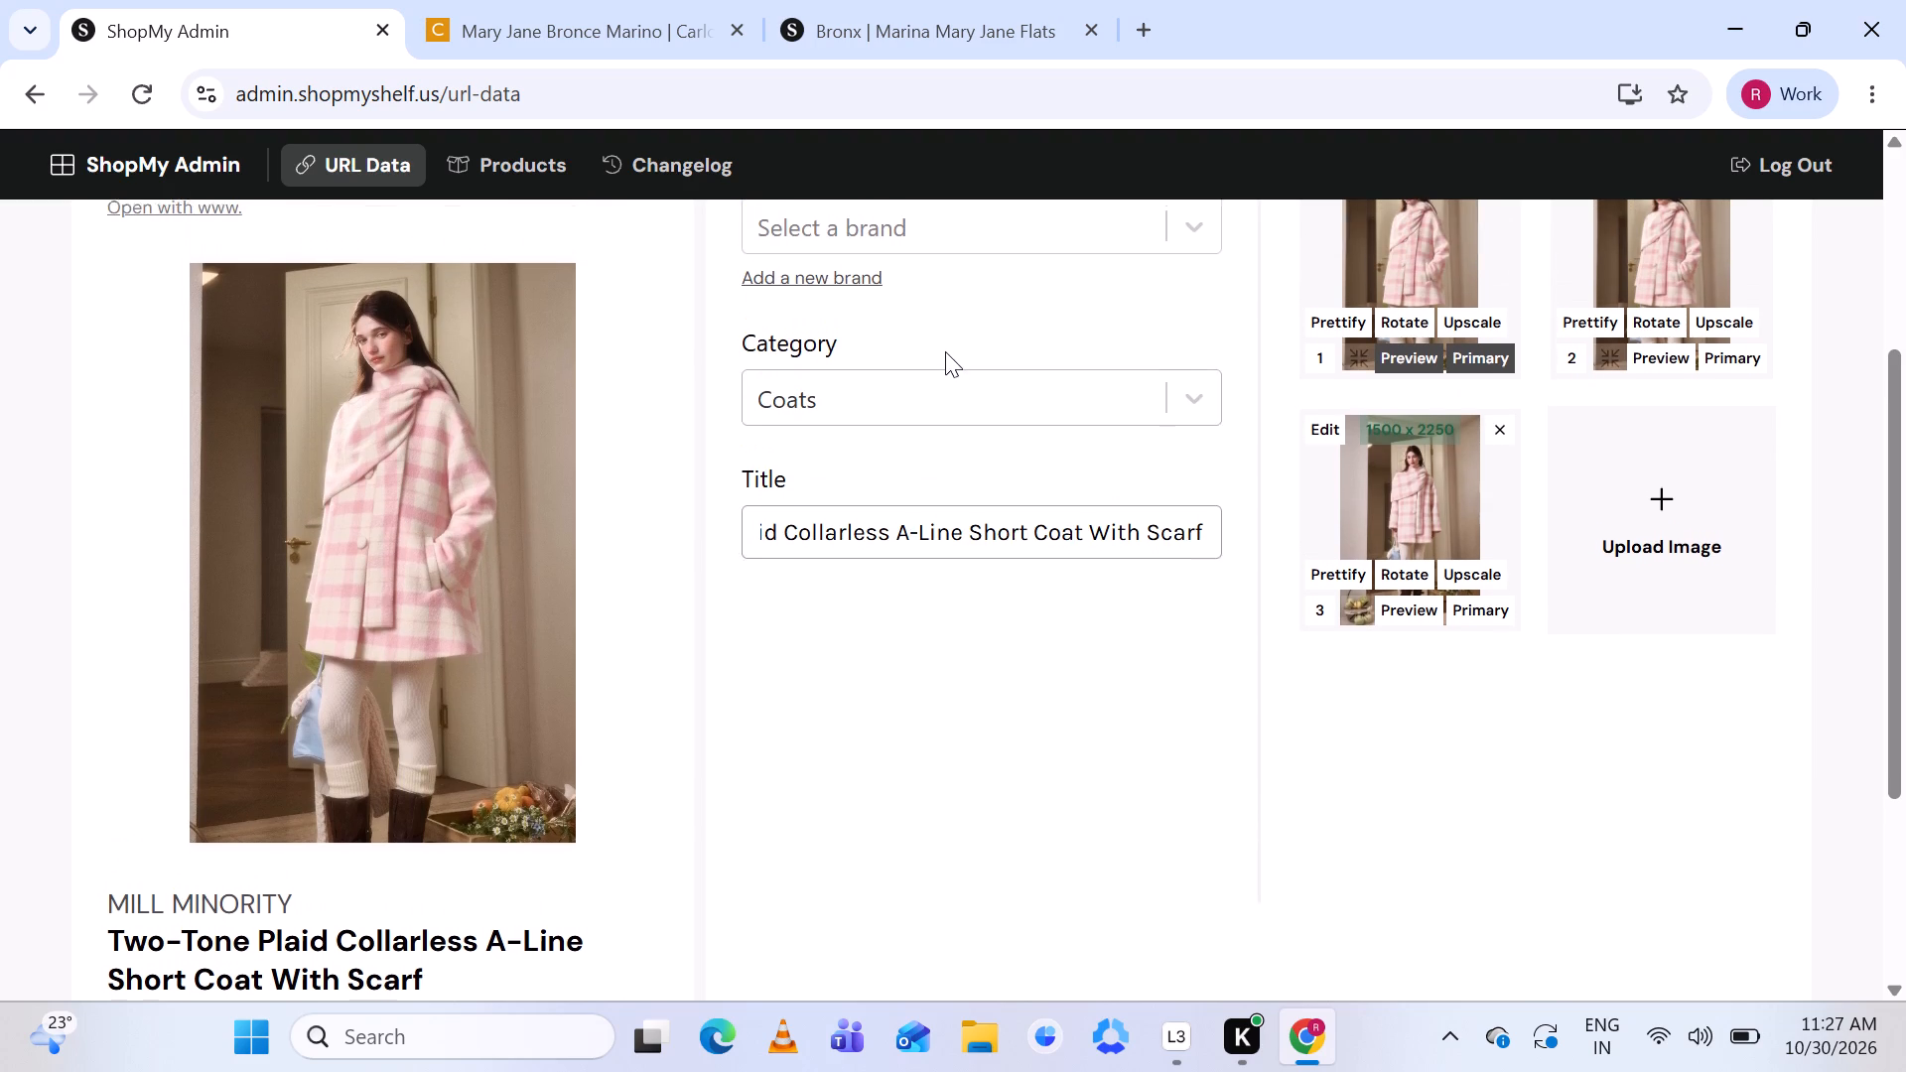
pyautogui.scroll(1, 945, 351)
pyautogui.click(972, 402)
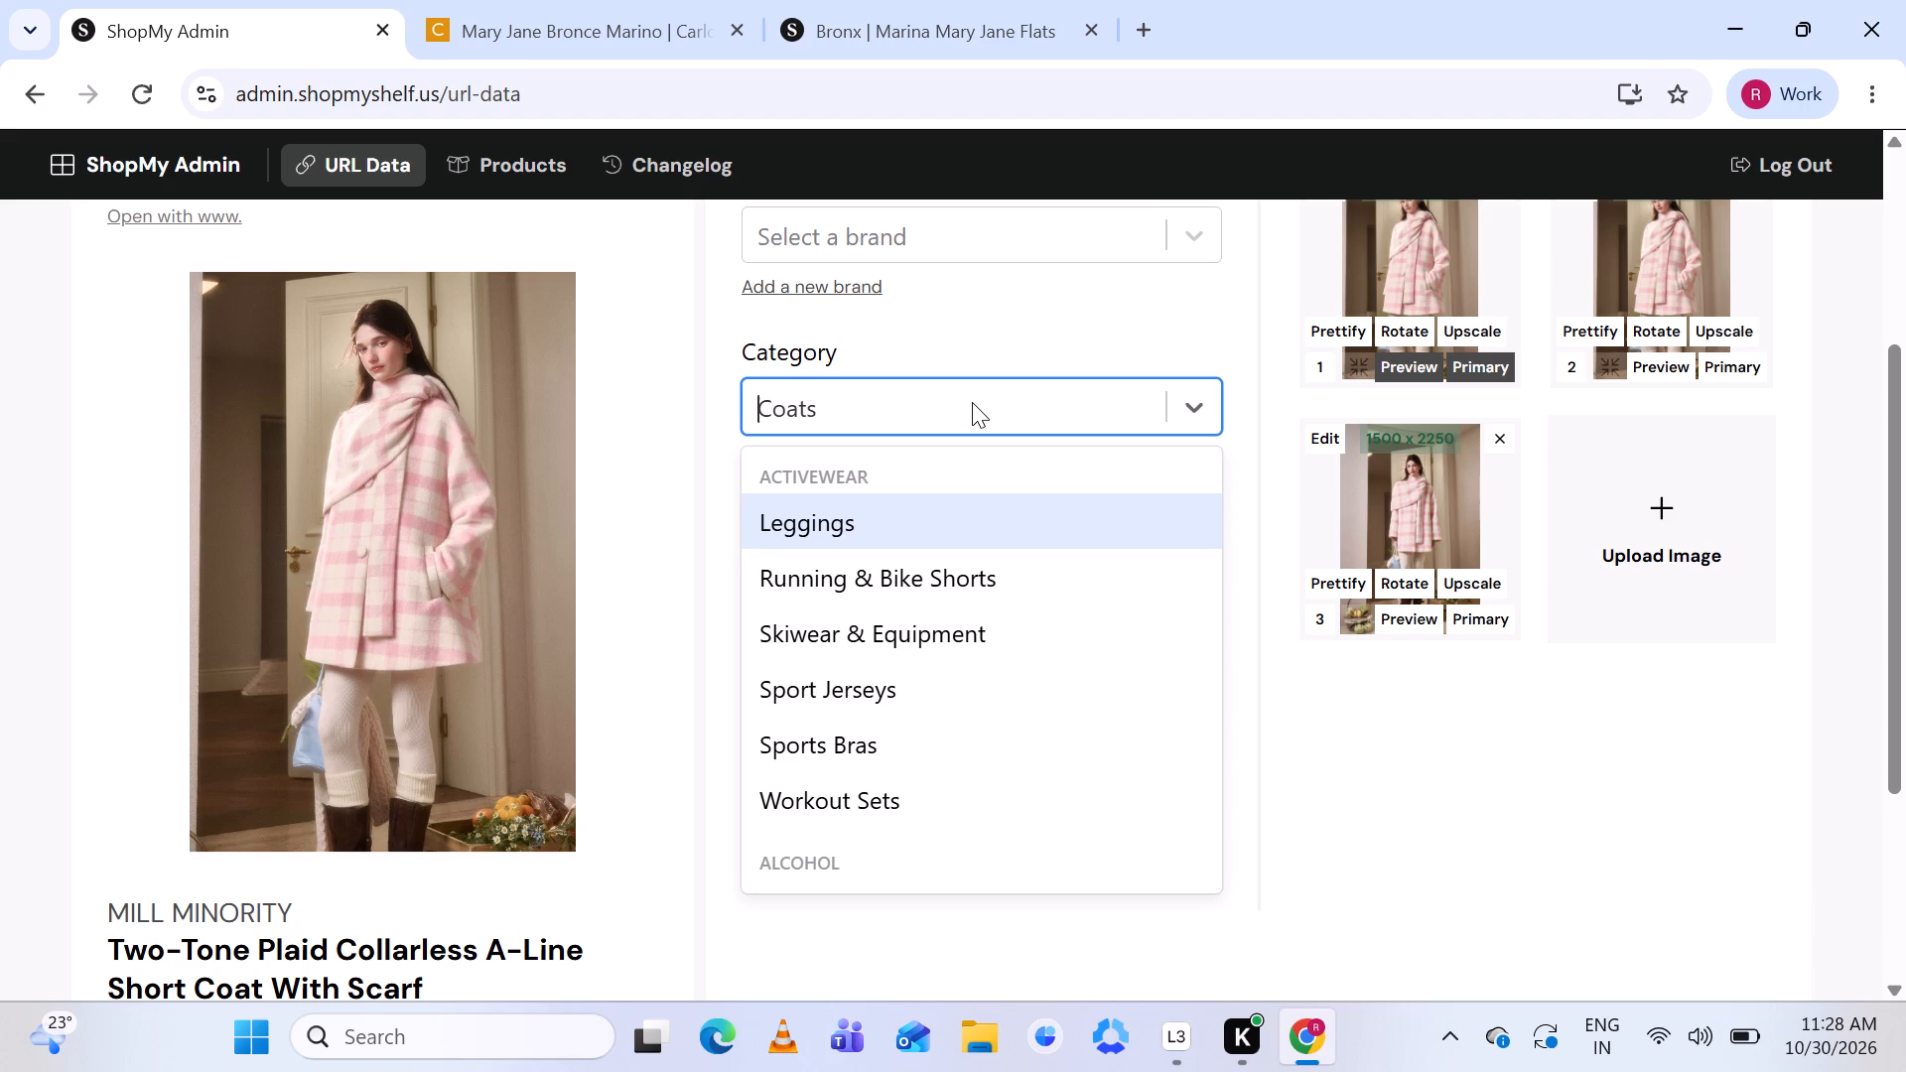
pyautogui.press('o')
pyautogui.write('ver')
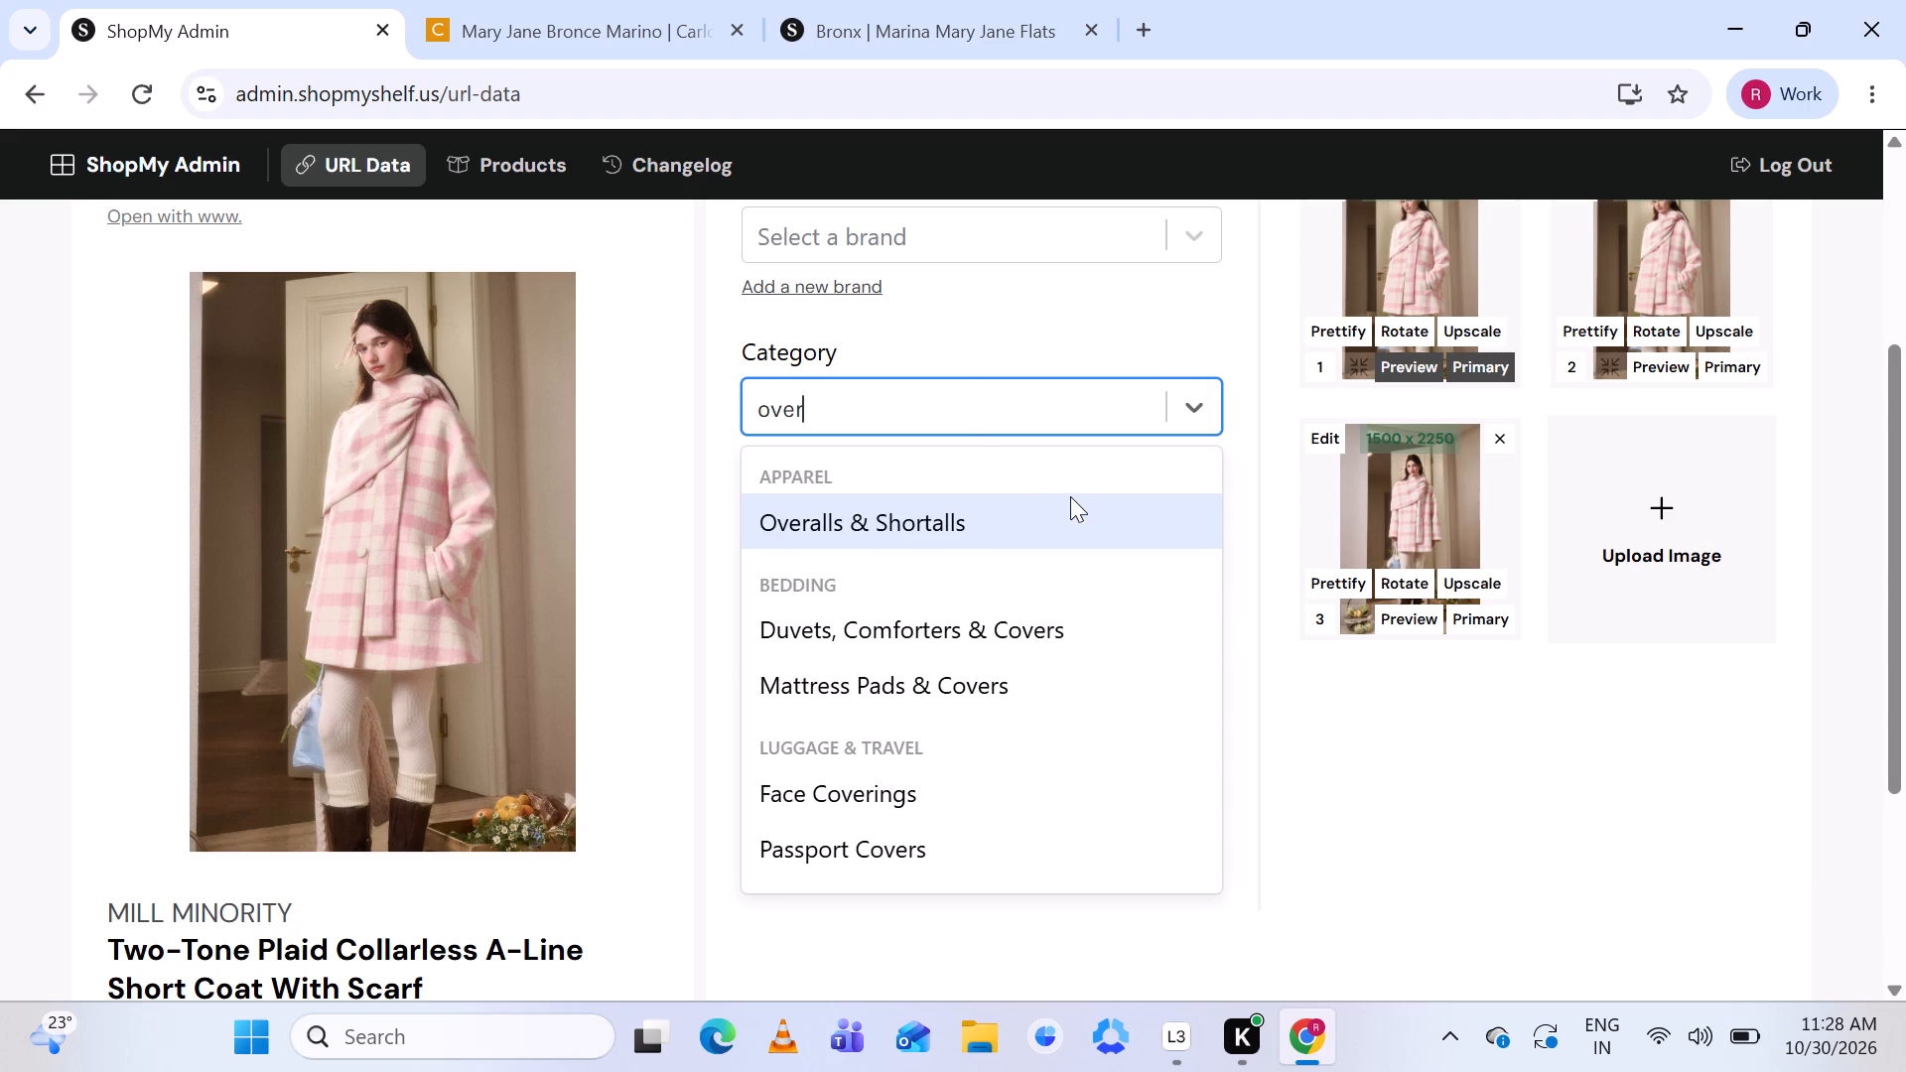
pyautogui.scroll(-1, 1072, 512)
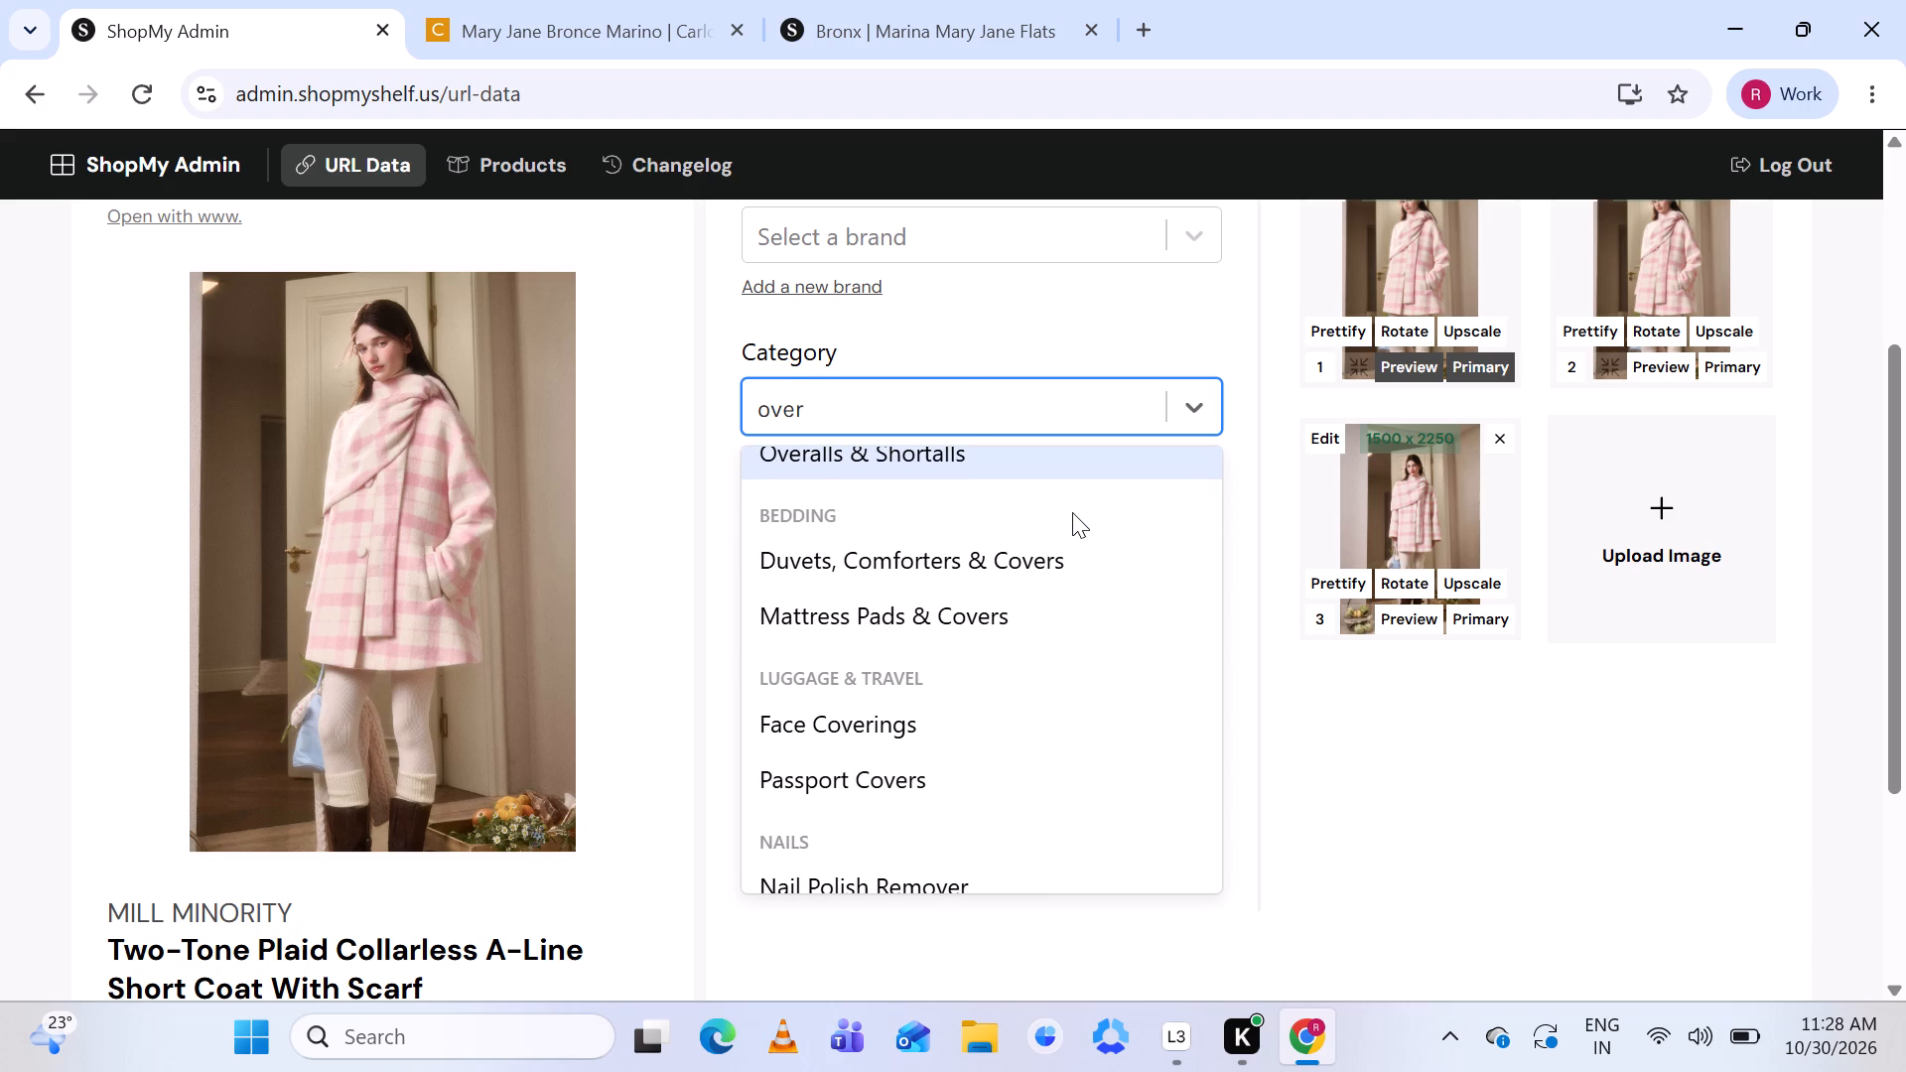
pyautogui.scroll(-2, 1072, 512)
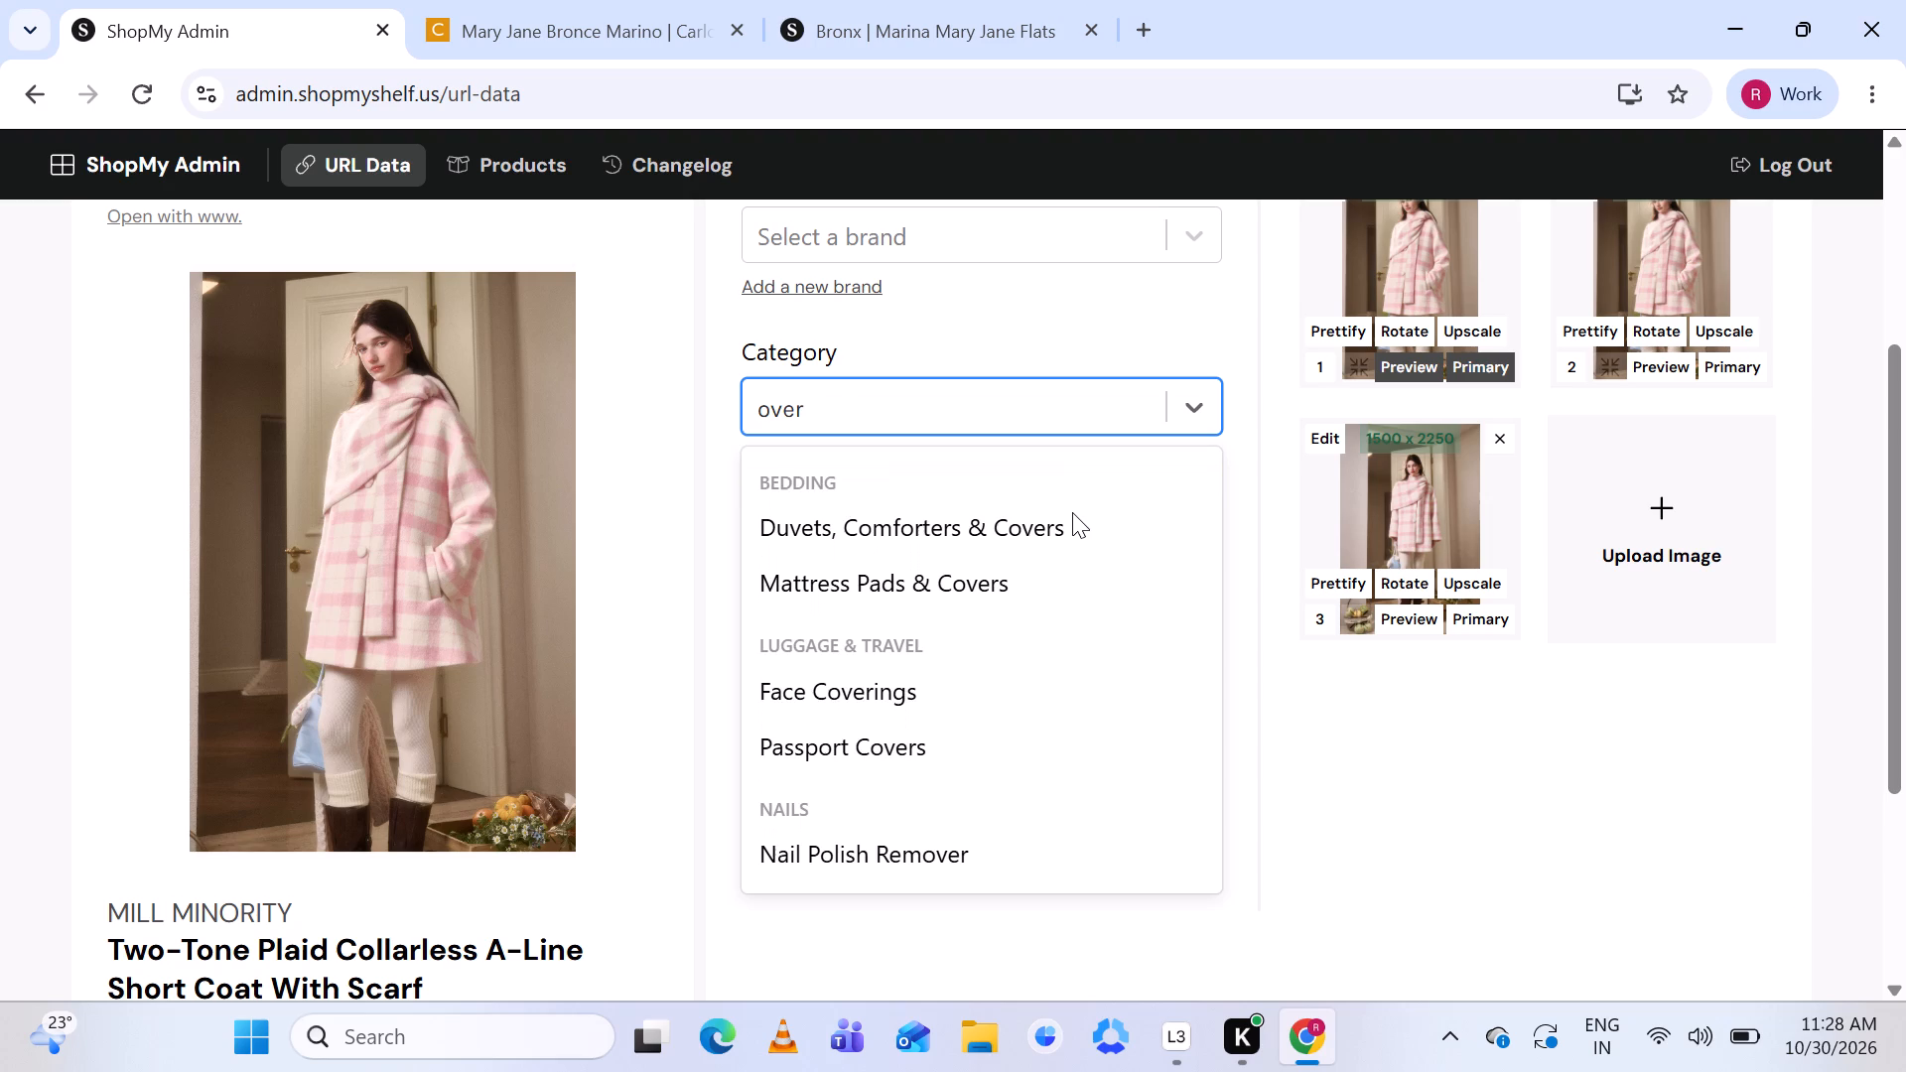
pyautogui.scroll(-2, 1072, 512)
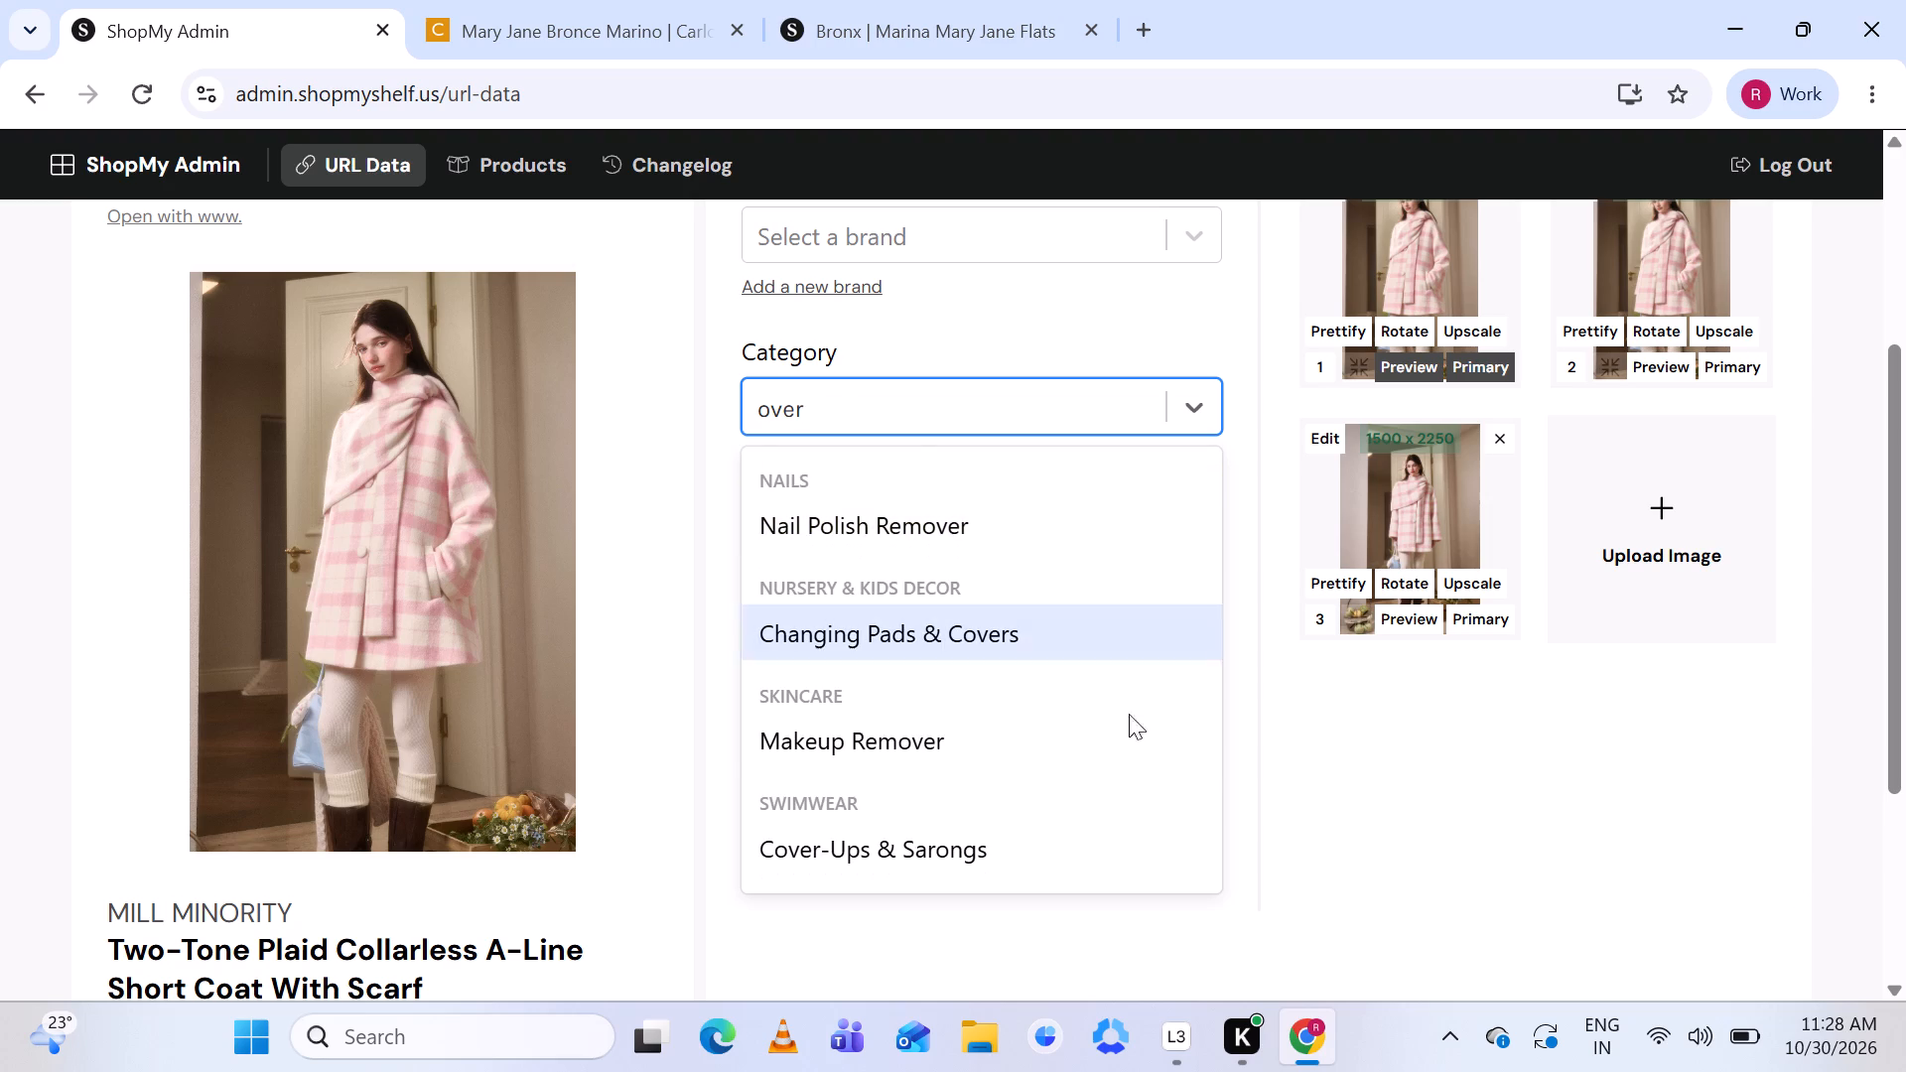
pyautogui.click(1085, 936)
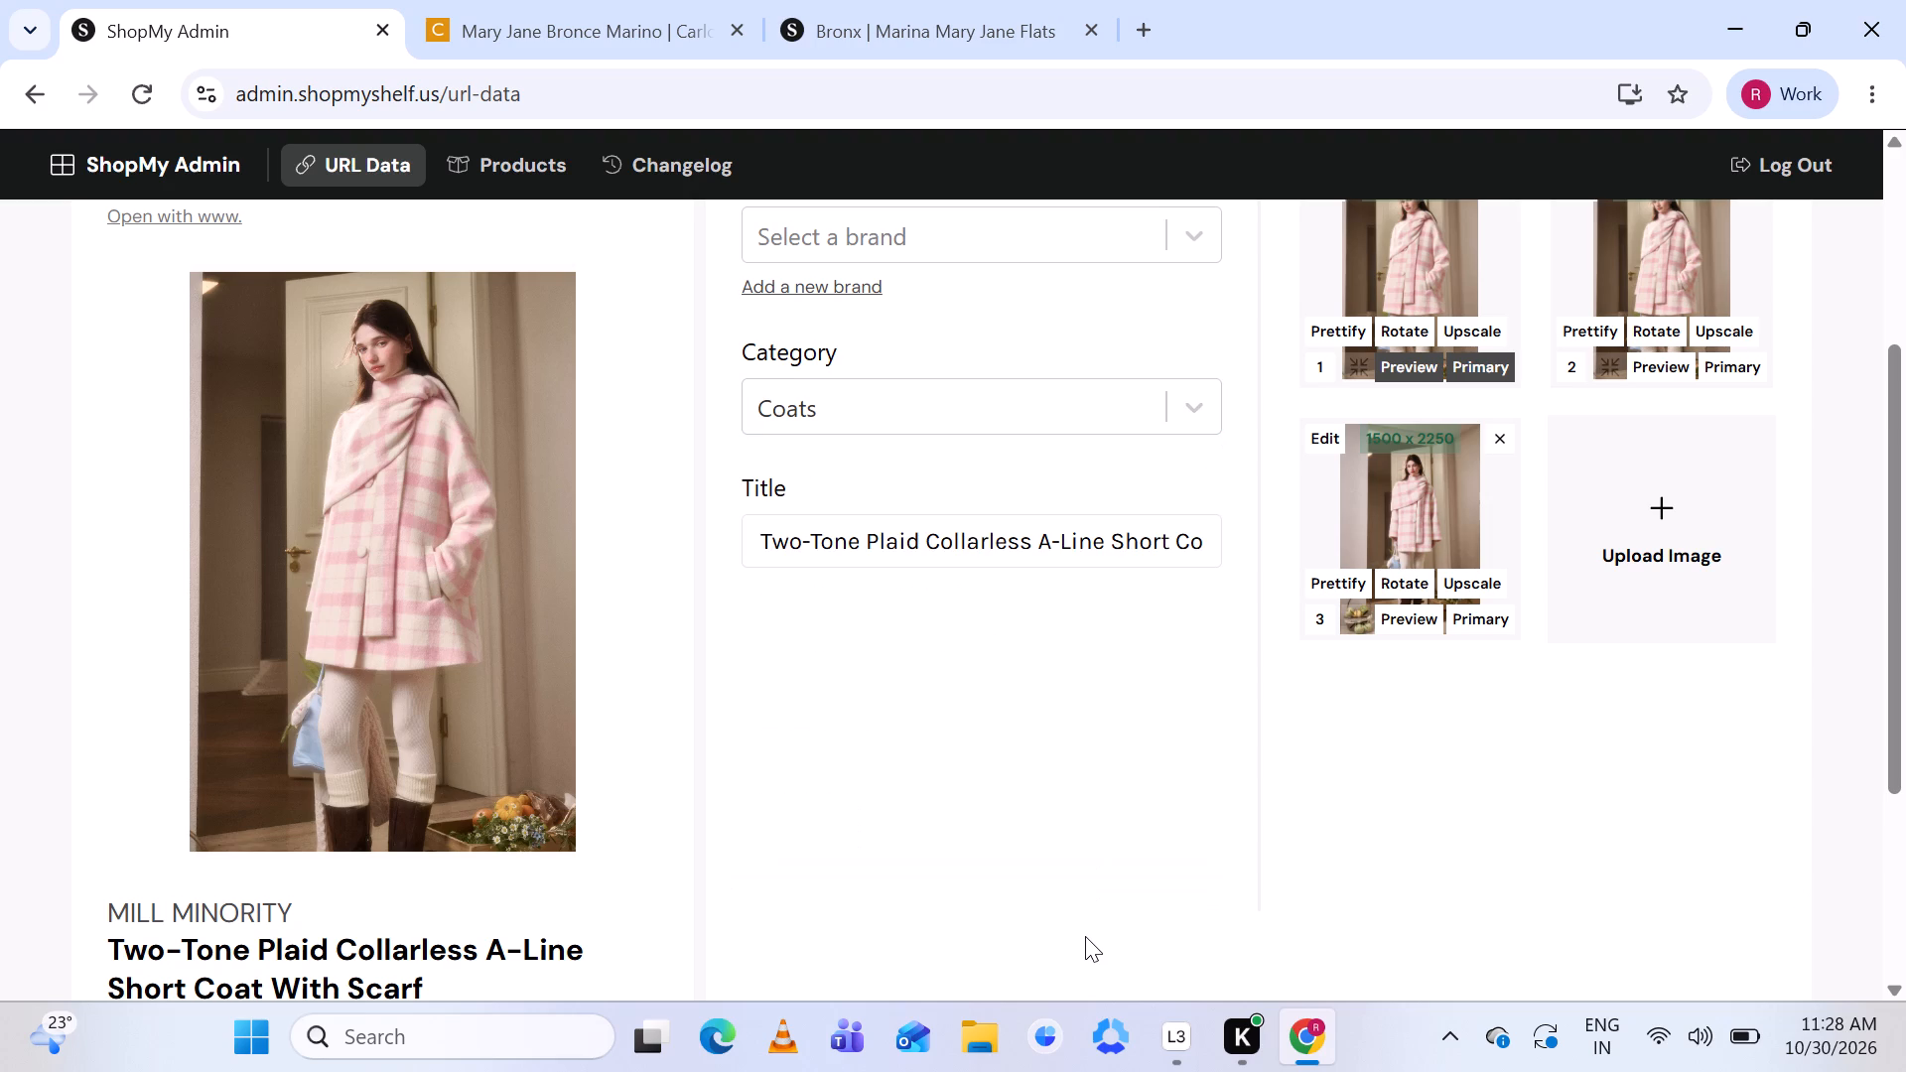
# Copy the brand name MILL MINORITY from the coat's listing details.
pyautogui.scroll(1, 999, 650)
pyautogui.scroll(-3, 562, 559)
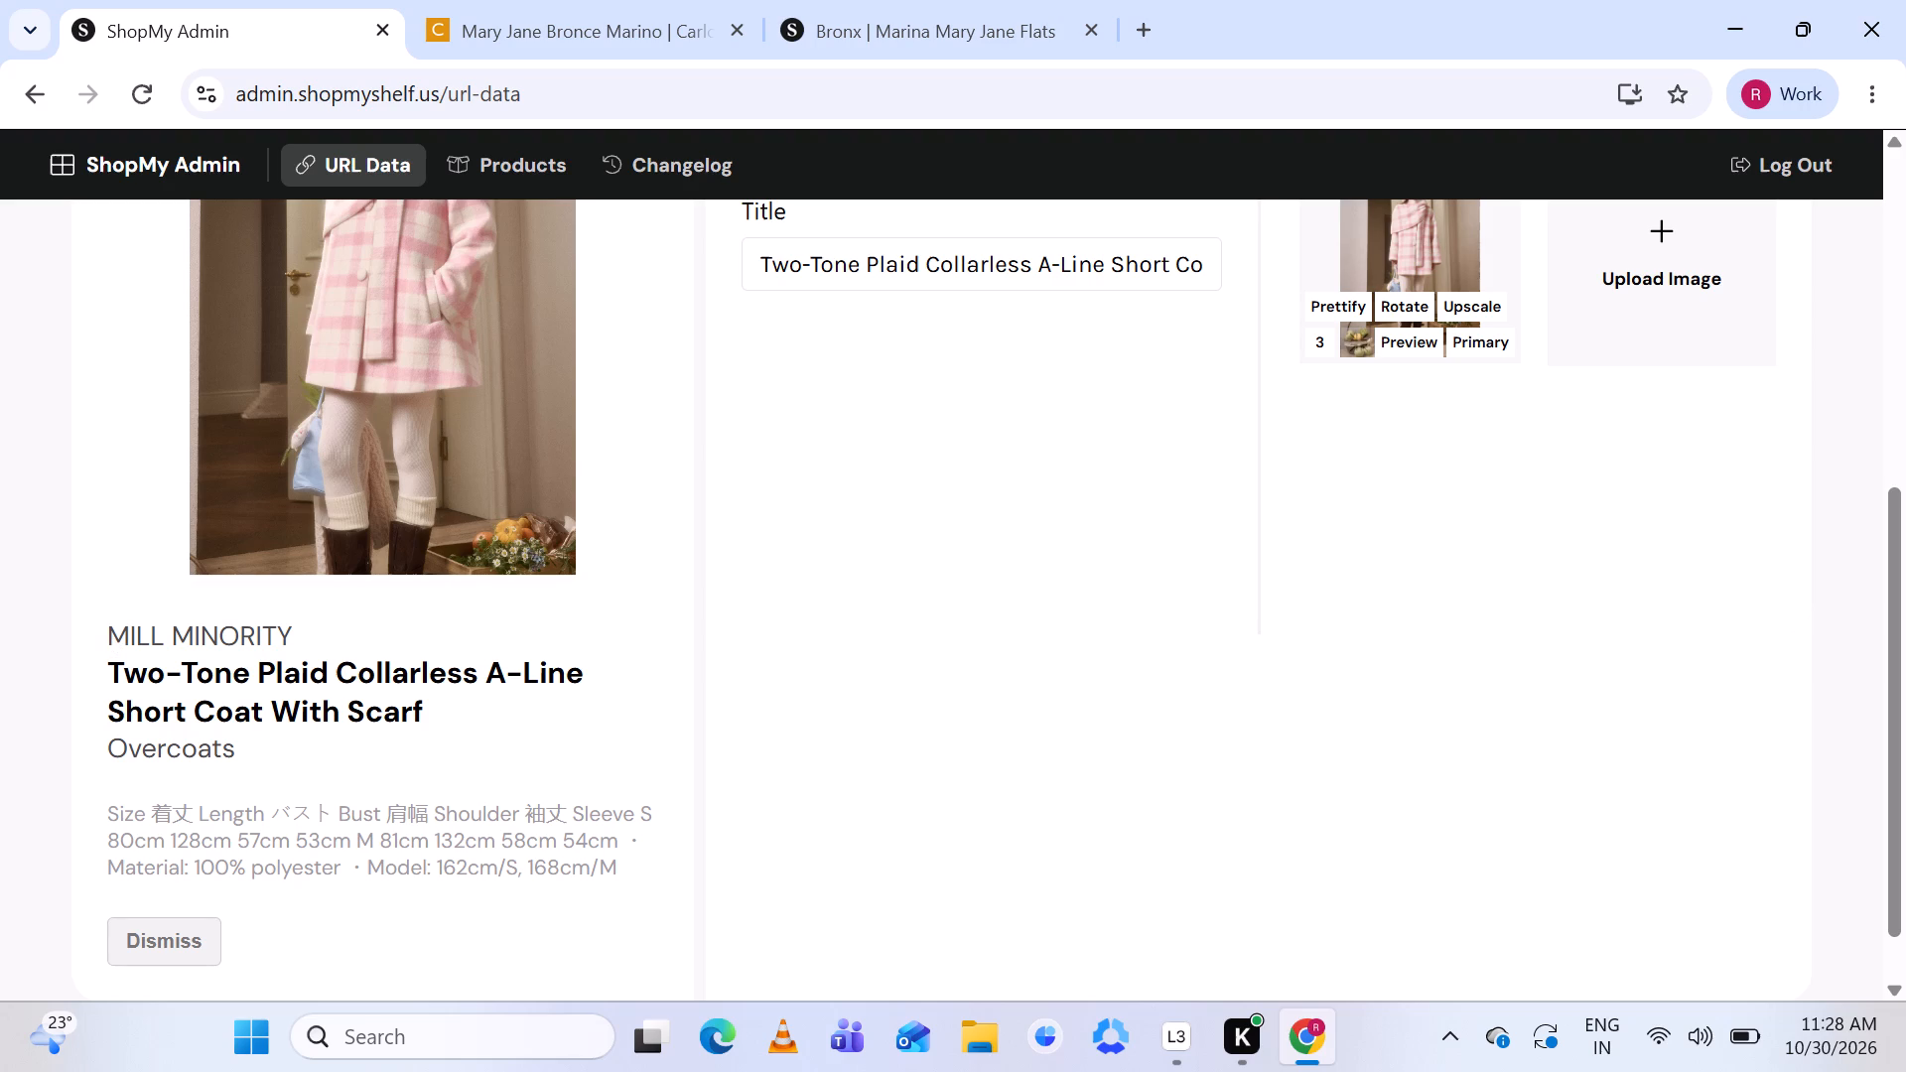
pyautogui.moveTo(108, 631); pyautogui.dragTo(331, 634)
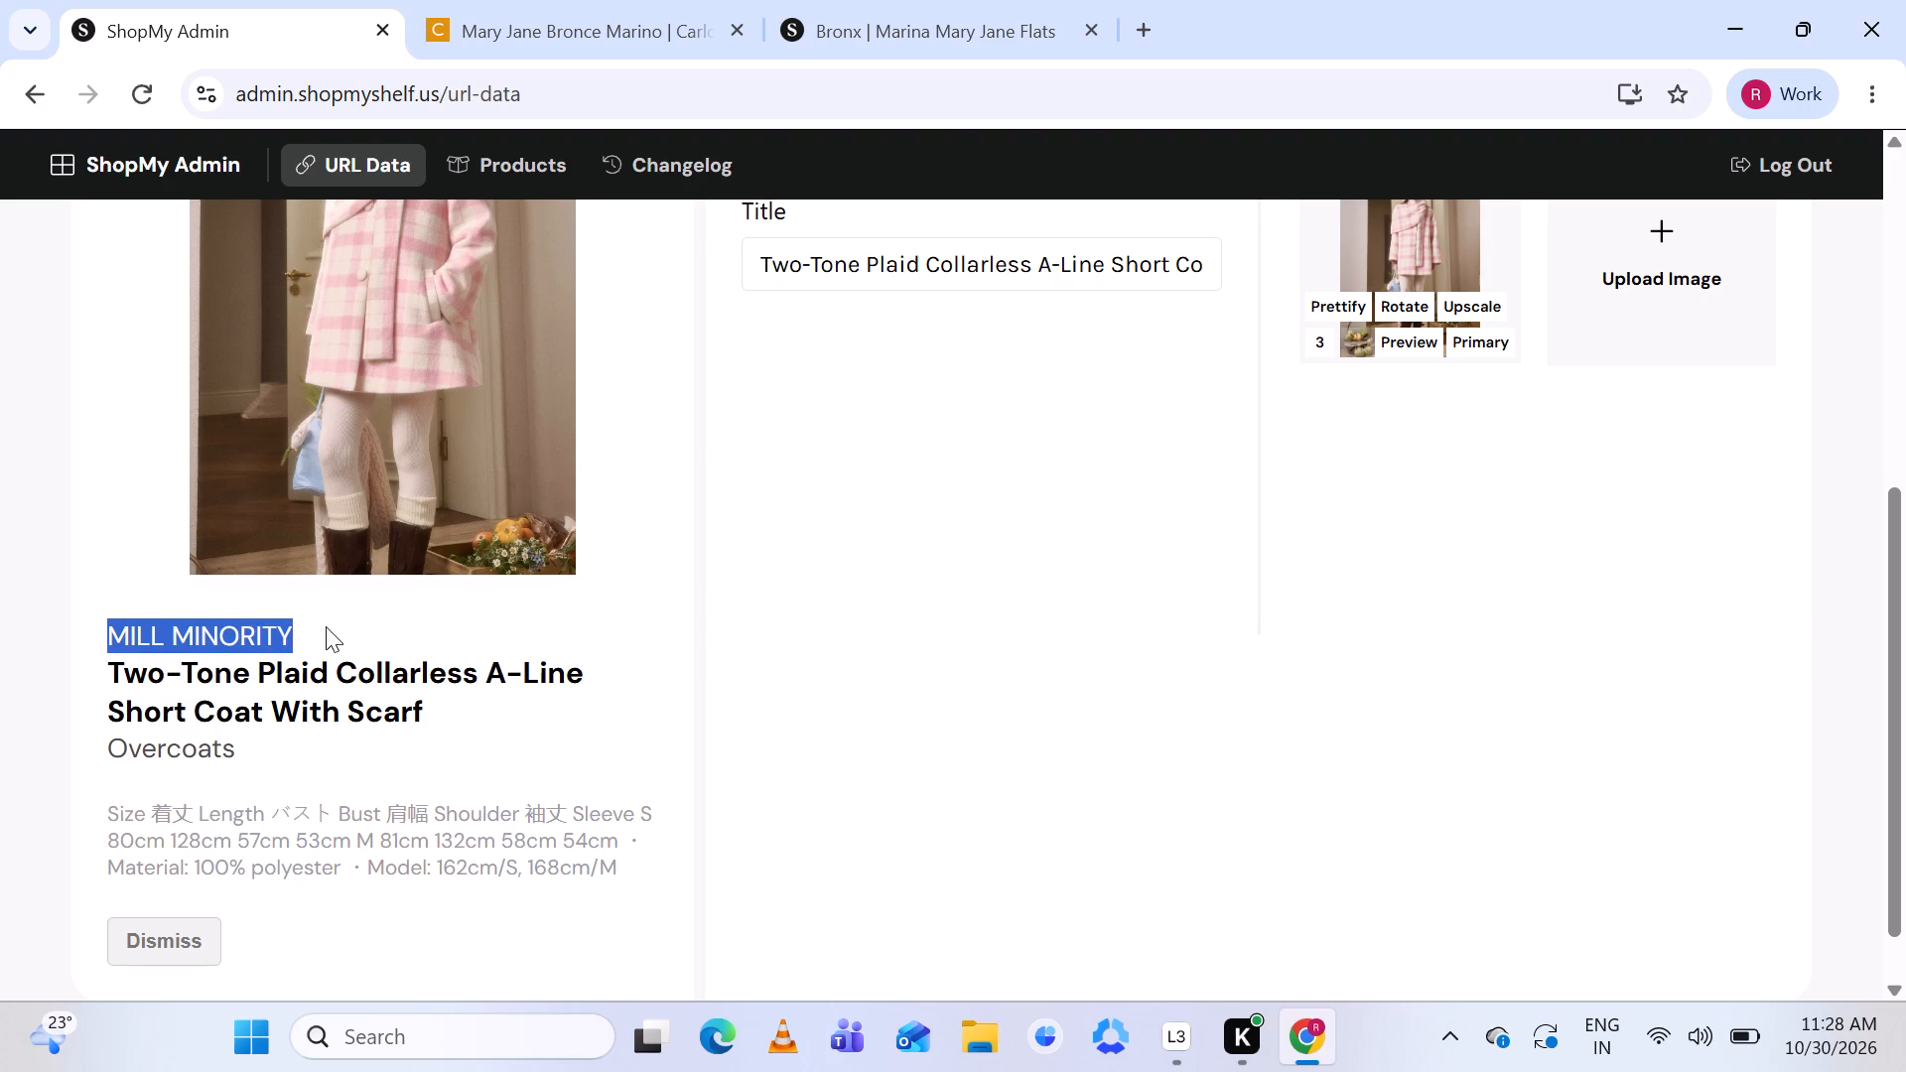
pyautogui.hotkey('ctrl', 'c')
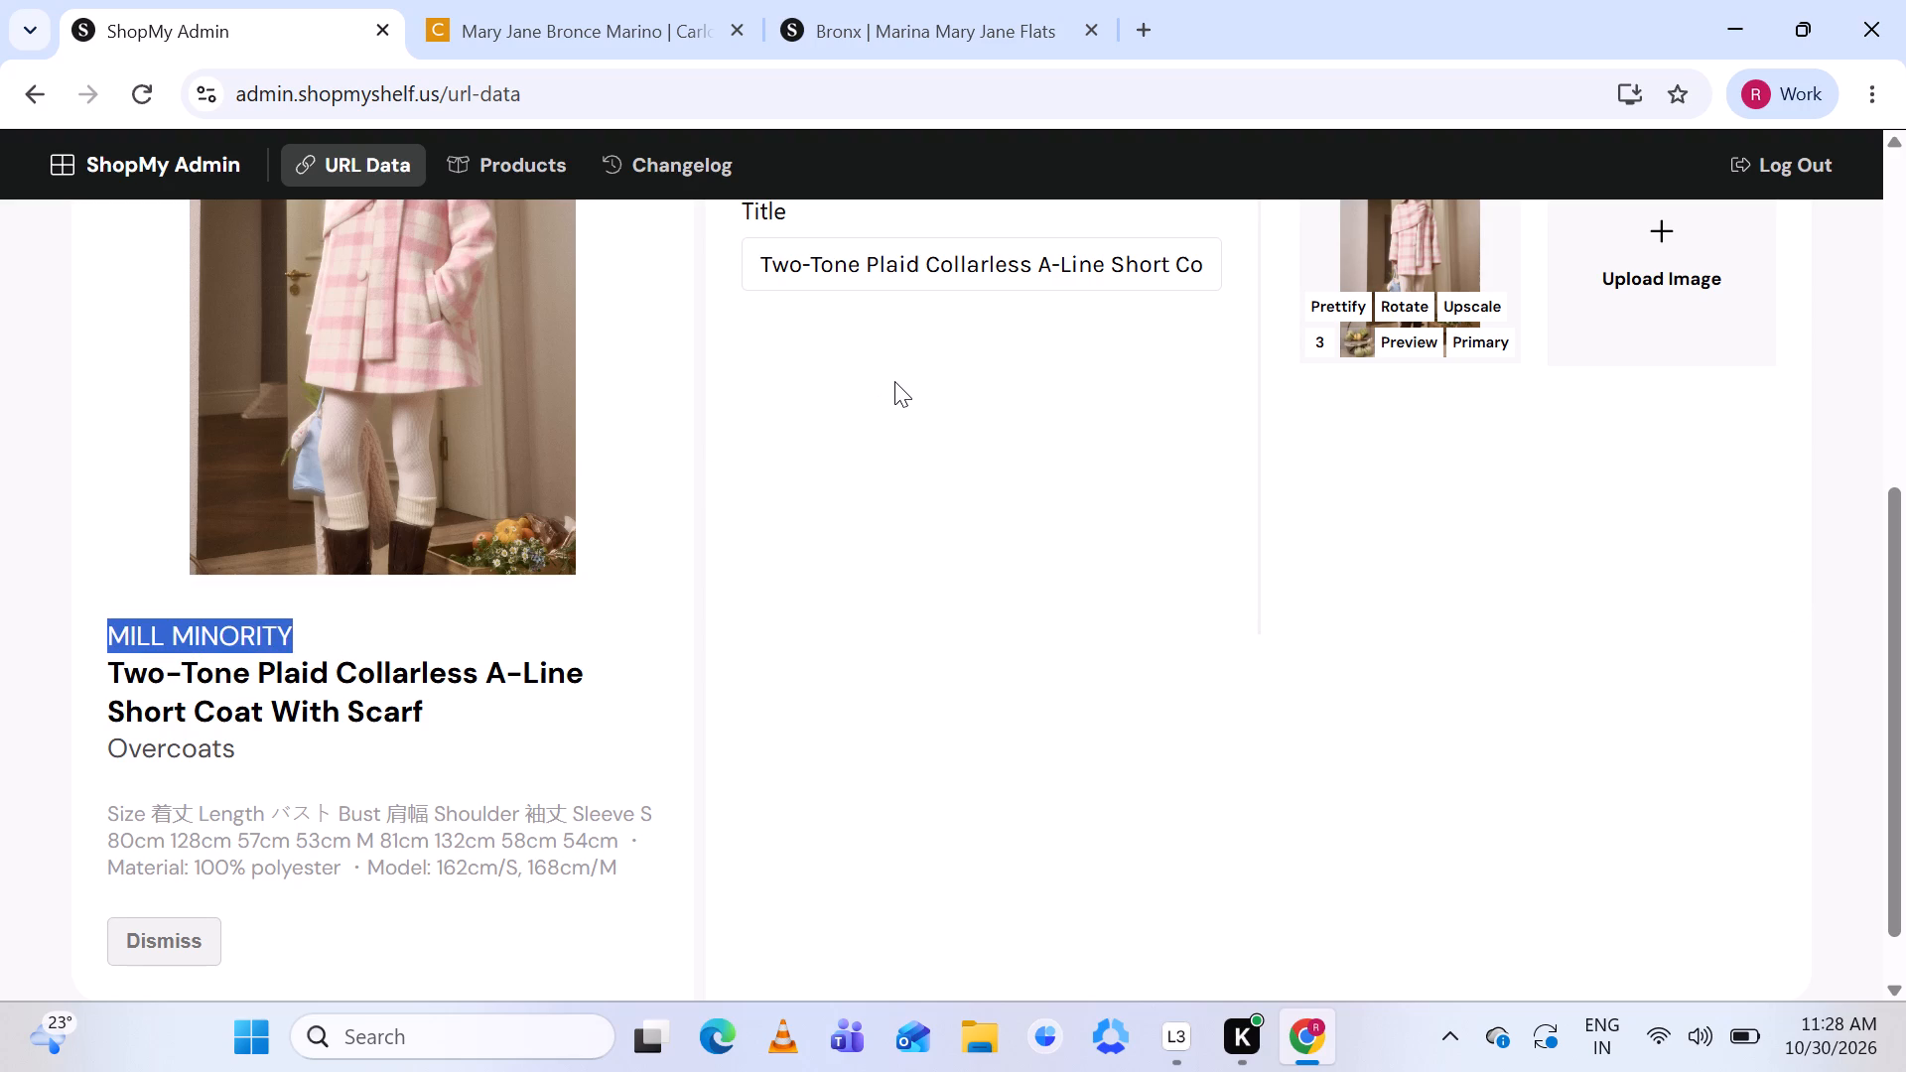
pyautogui.click(894, 381)
# Remove the first of the two duplicate coat images from the product.
pyautogui.scroll(1, 894, 381)
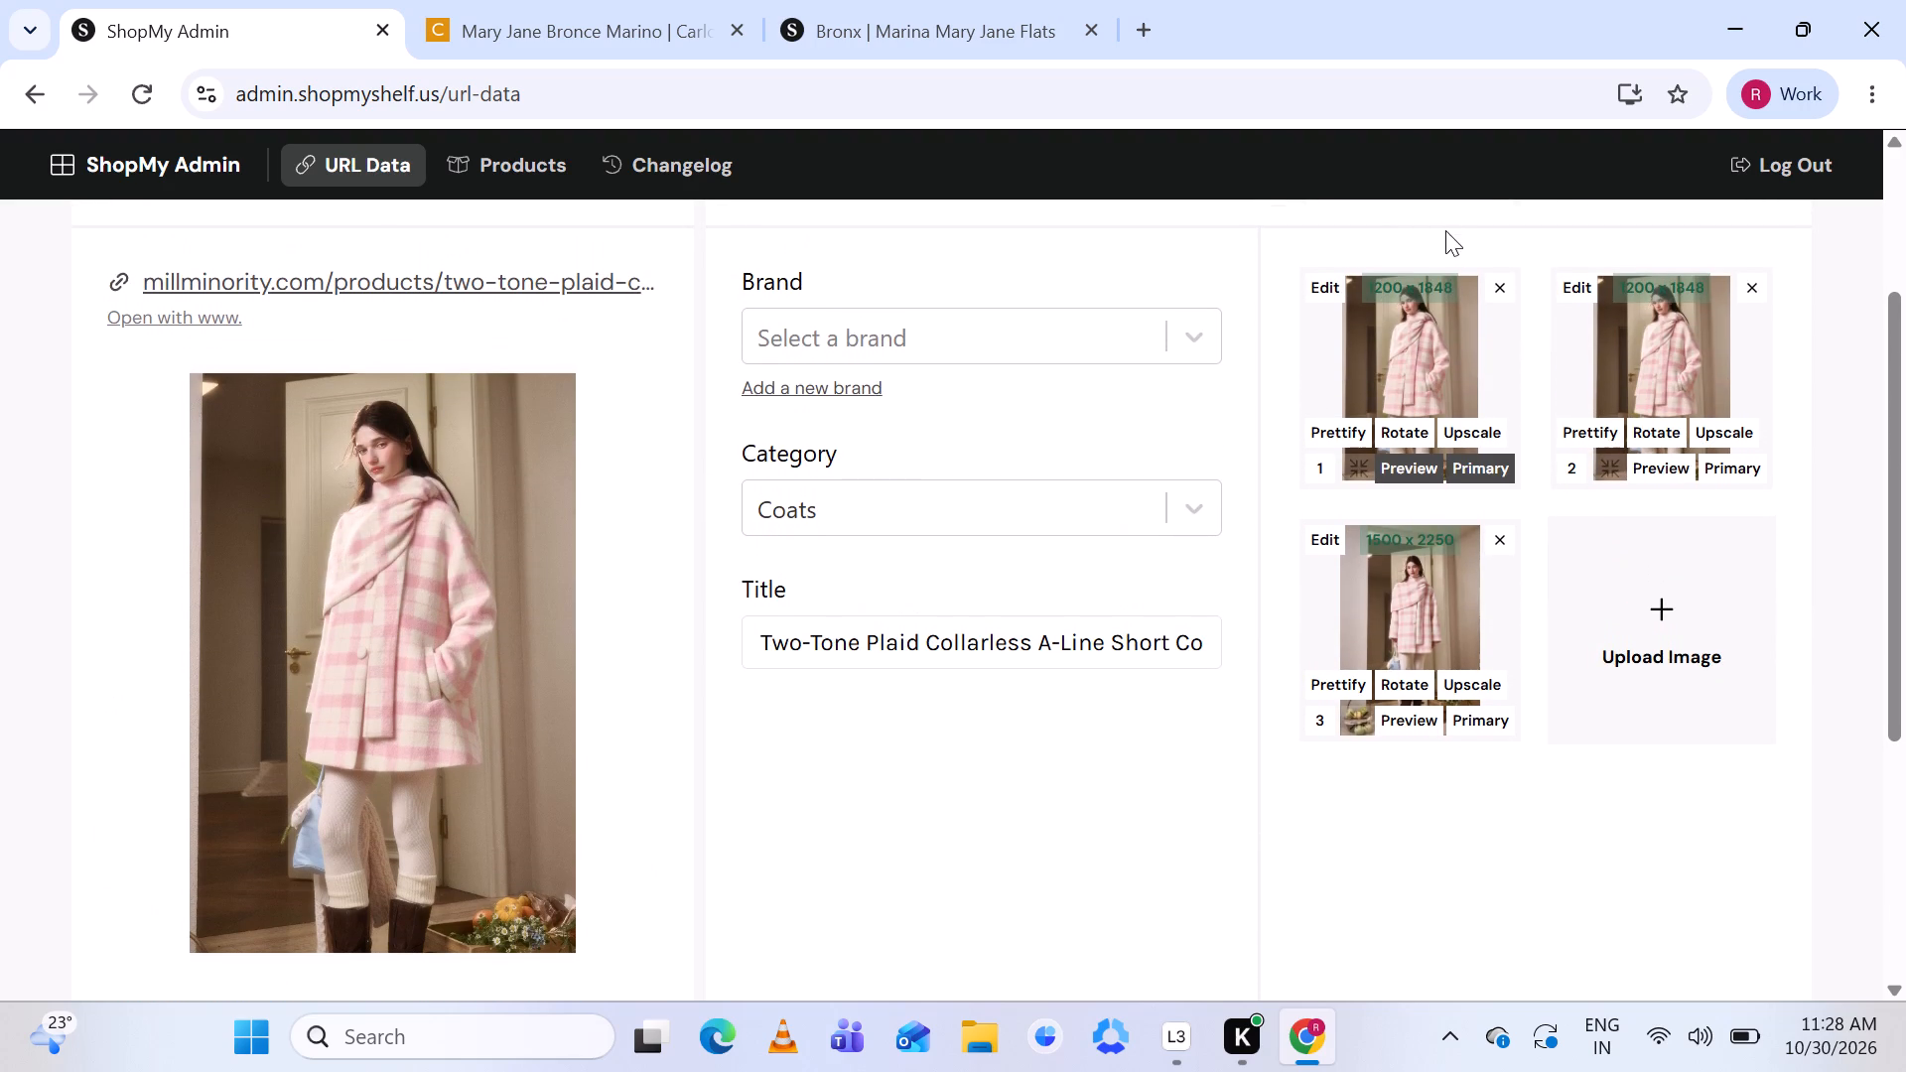
pyautogui.click(1501, 282)
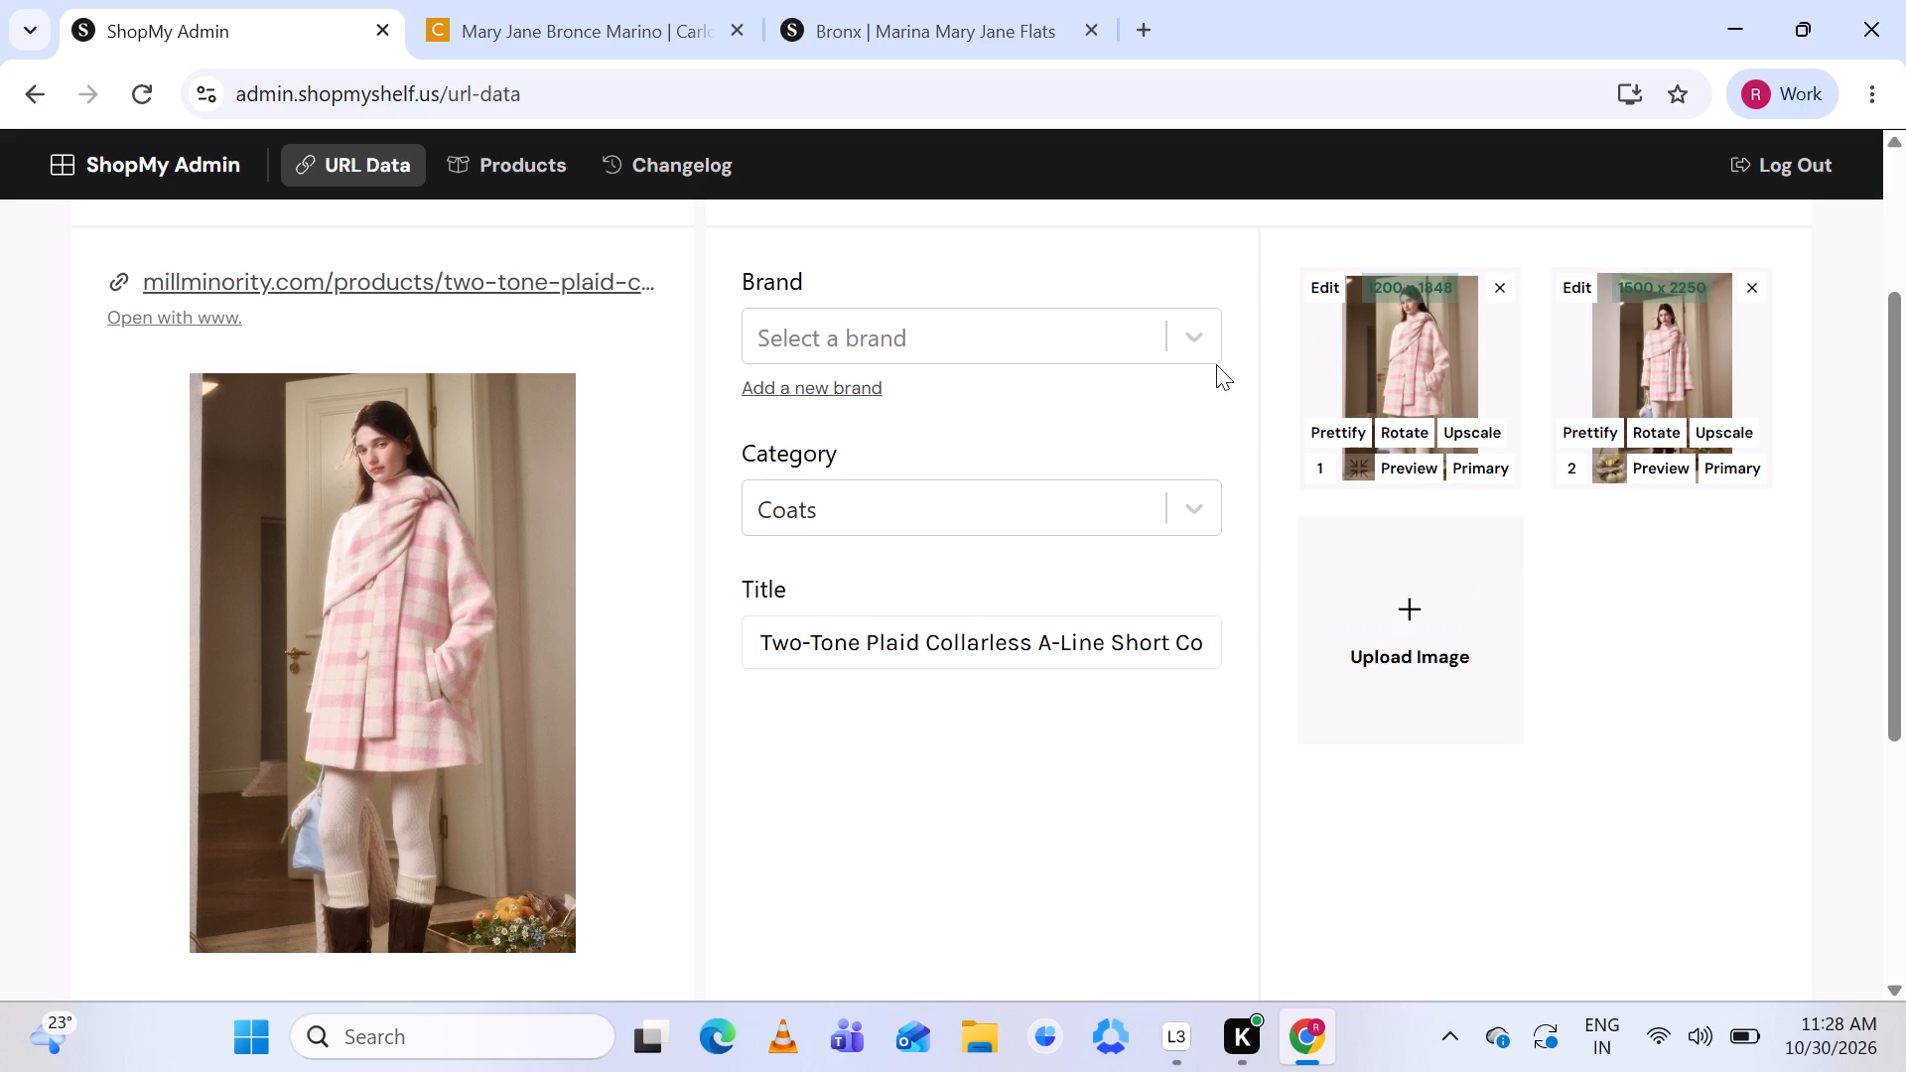
# Search the existing brands for MILL MINORITY, using the copied brand name.
pyautogui.click(1004, 332)
pyautogui.click(858, 330)
pyautogui.hotkey('ctrl', 'v')
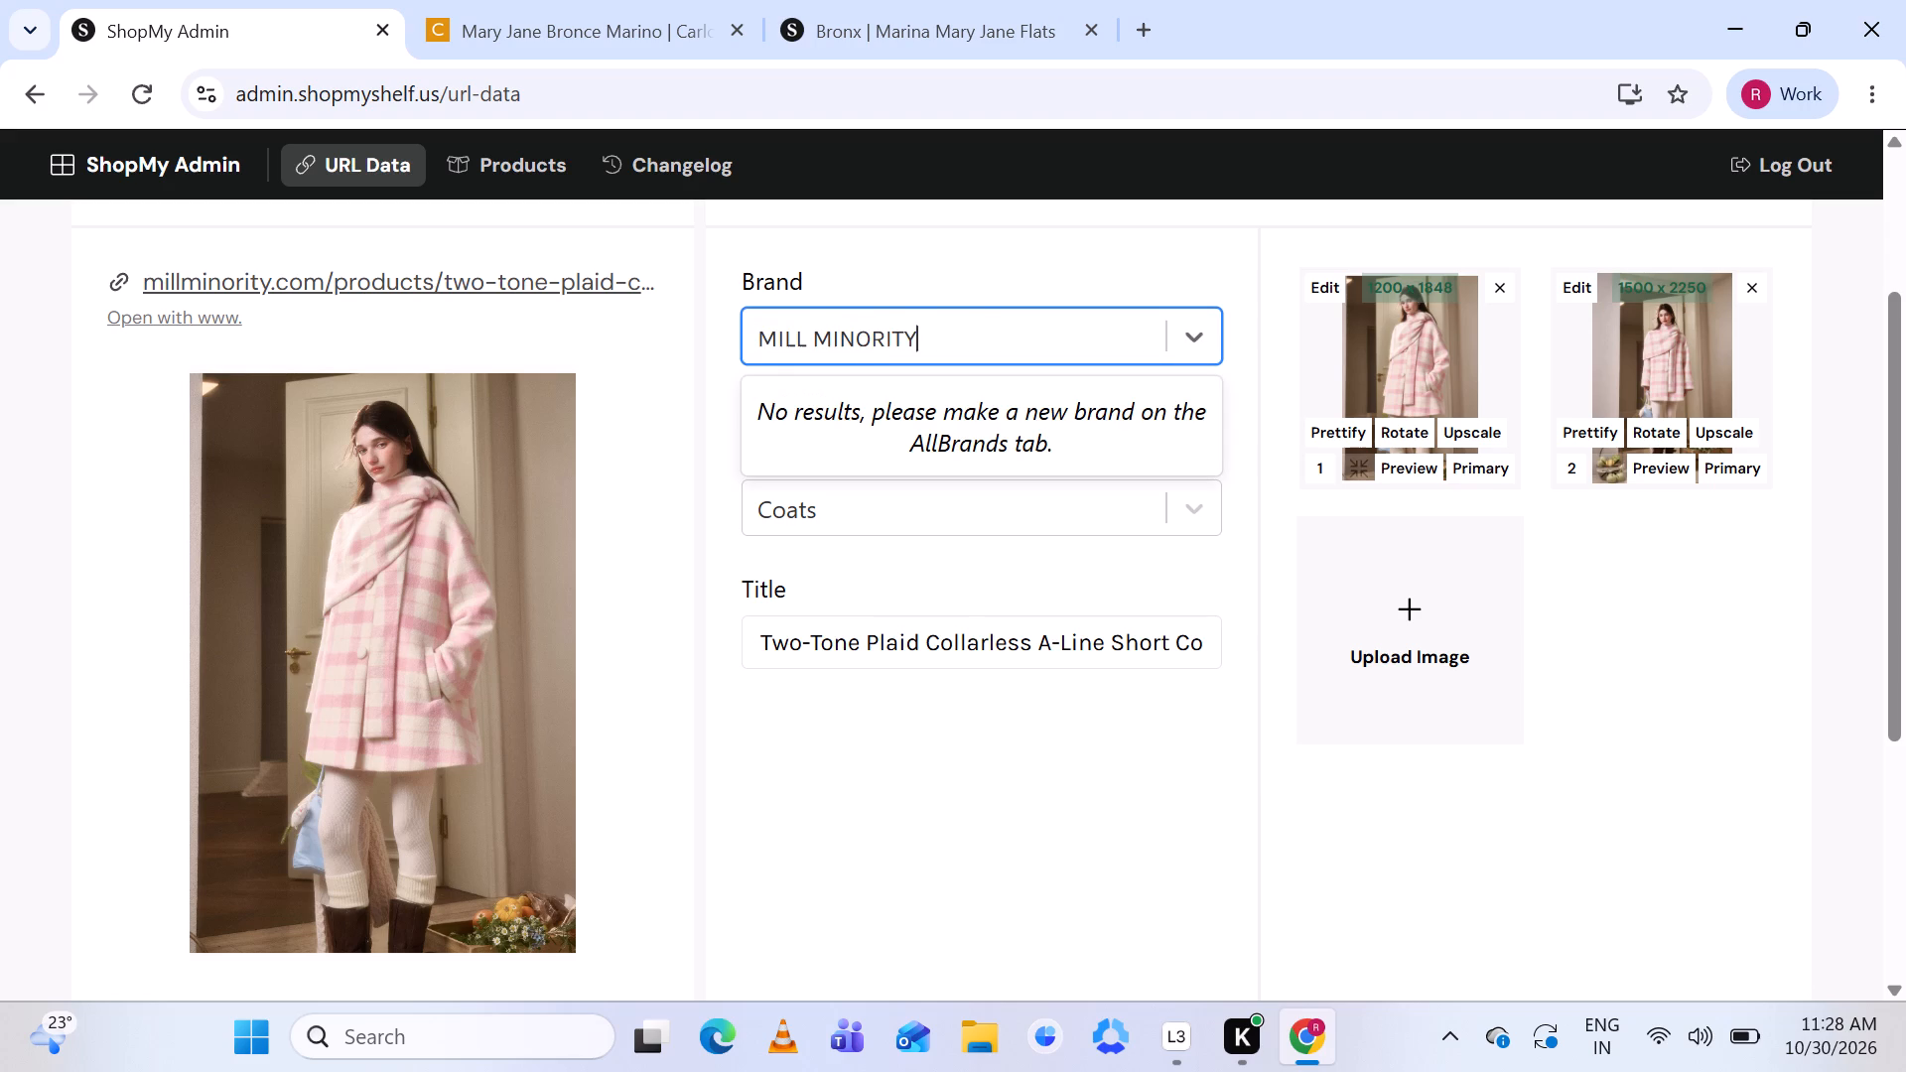
pyautogui.click(976, 285)
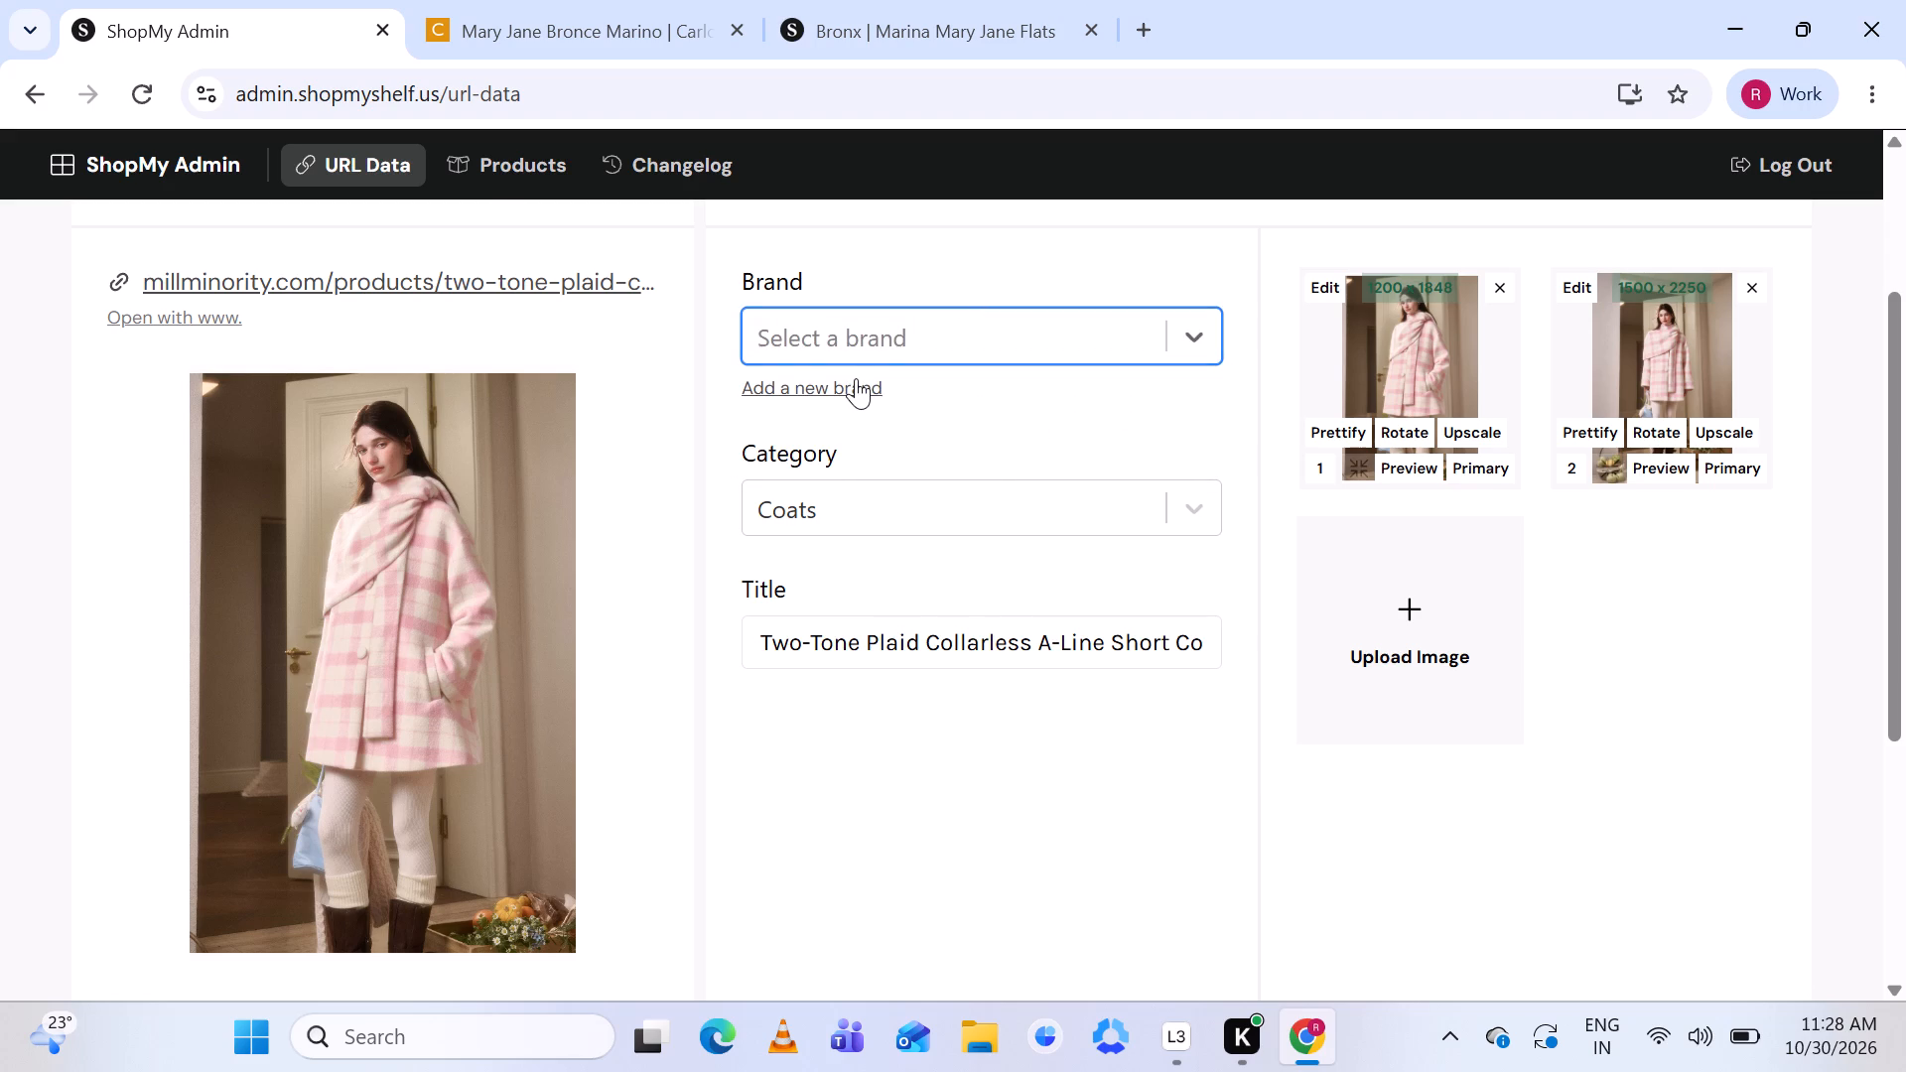
# Add a new brand named MILL MINORITY, leaving its domain, logo, industry and departments empty.
pyautogui.click(856, 378)
pyautogui.click(849, 357)
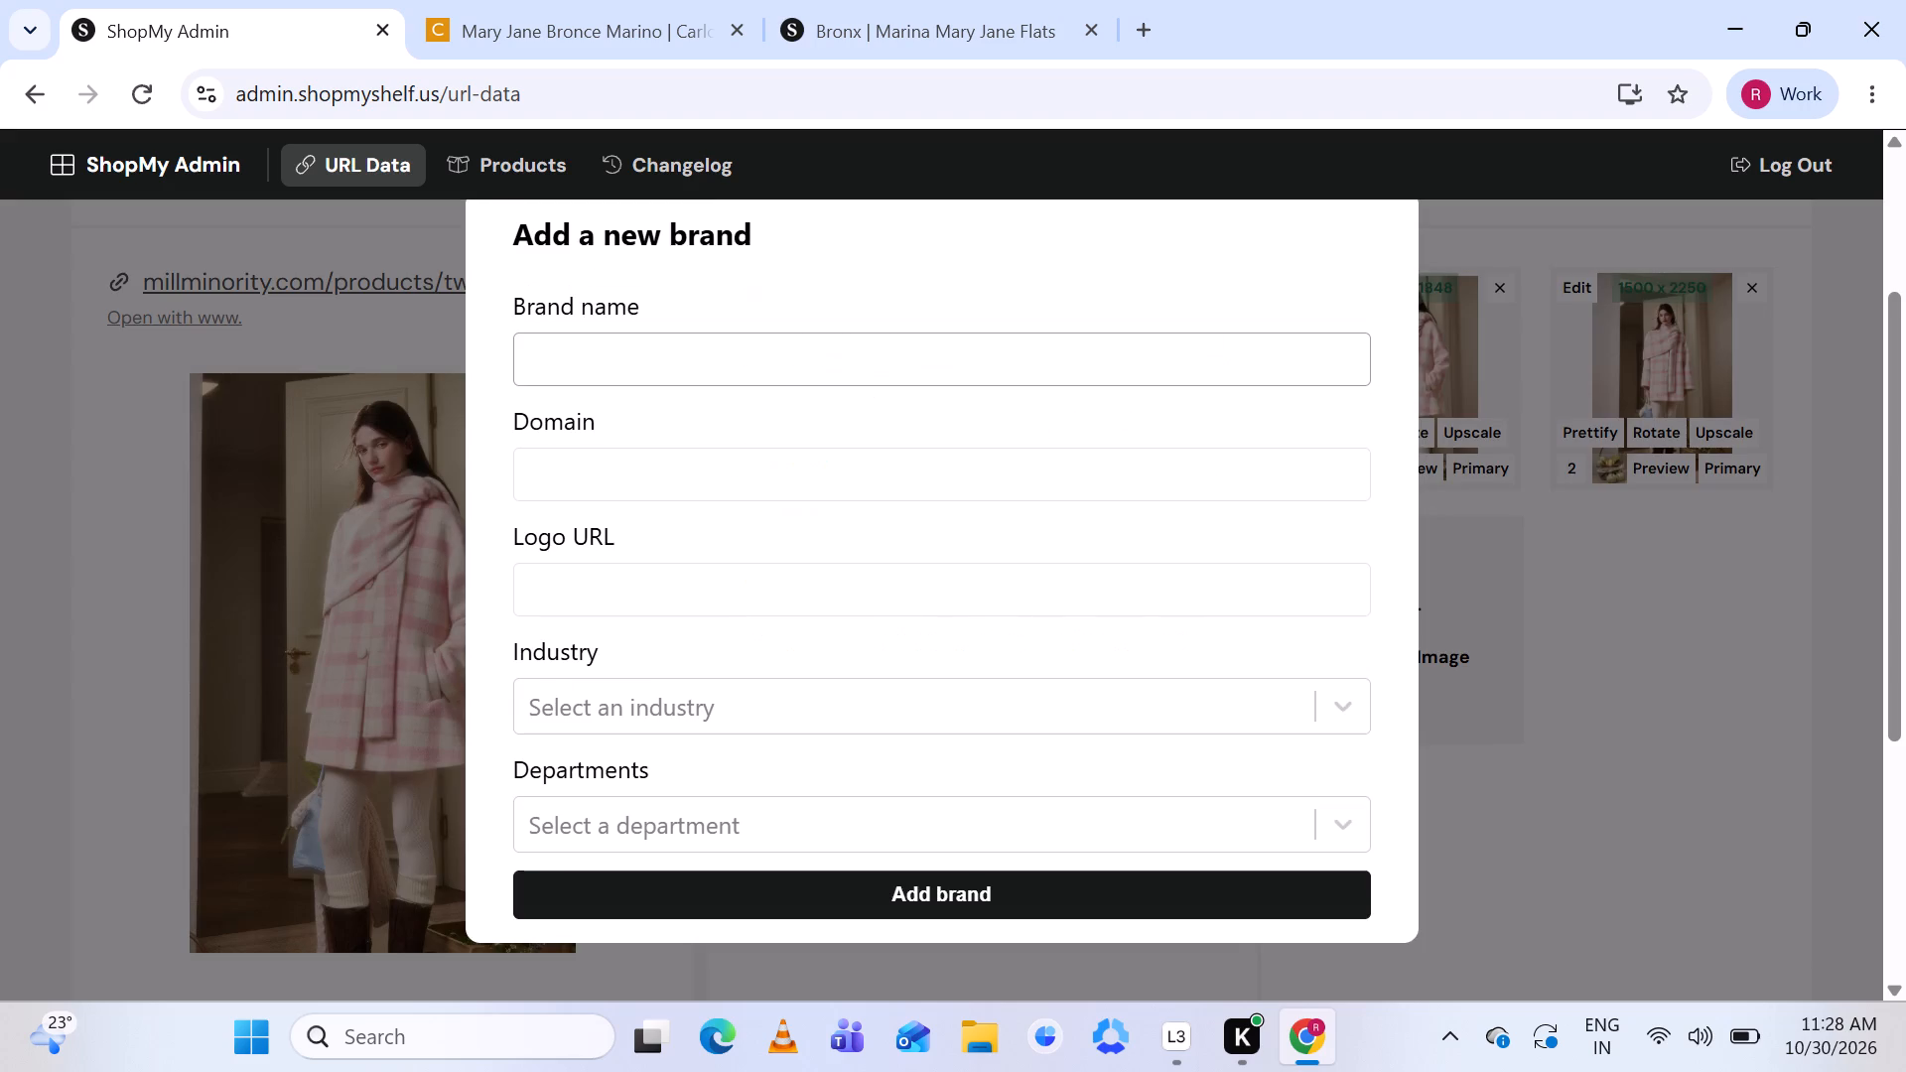
pyautogui.hotkey('ctrl', 'v')
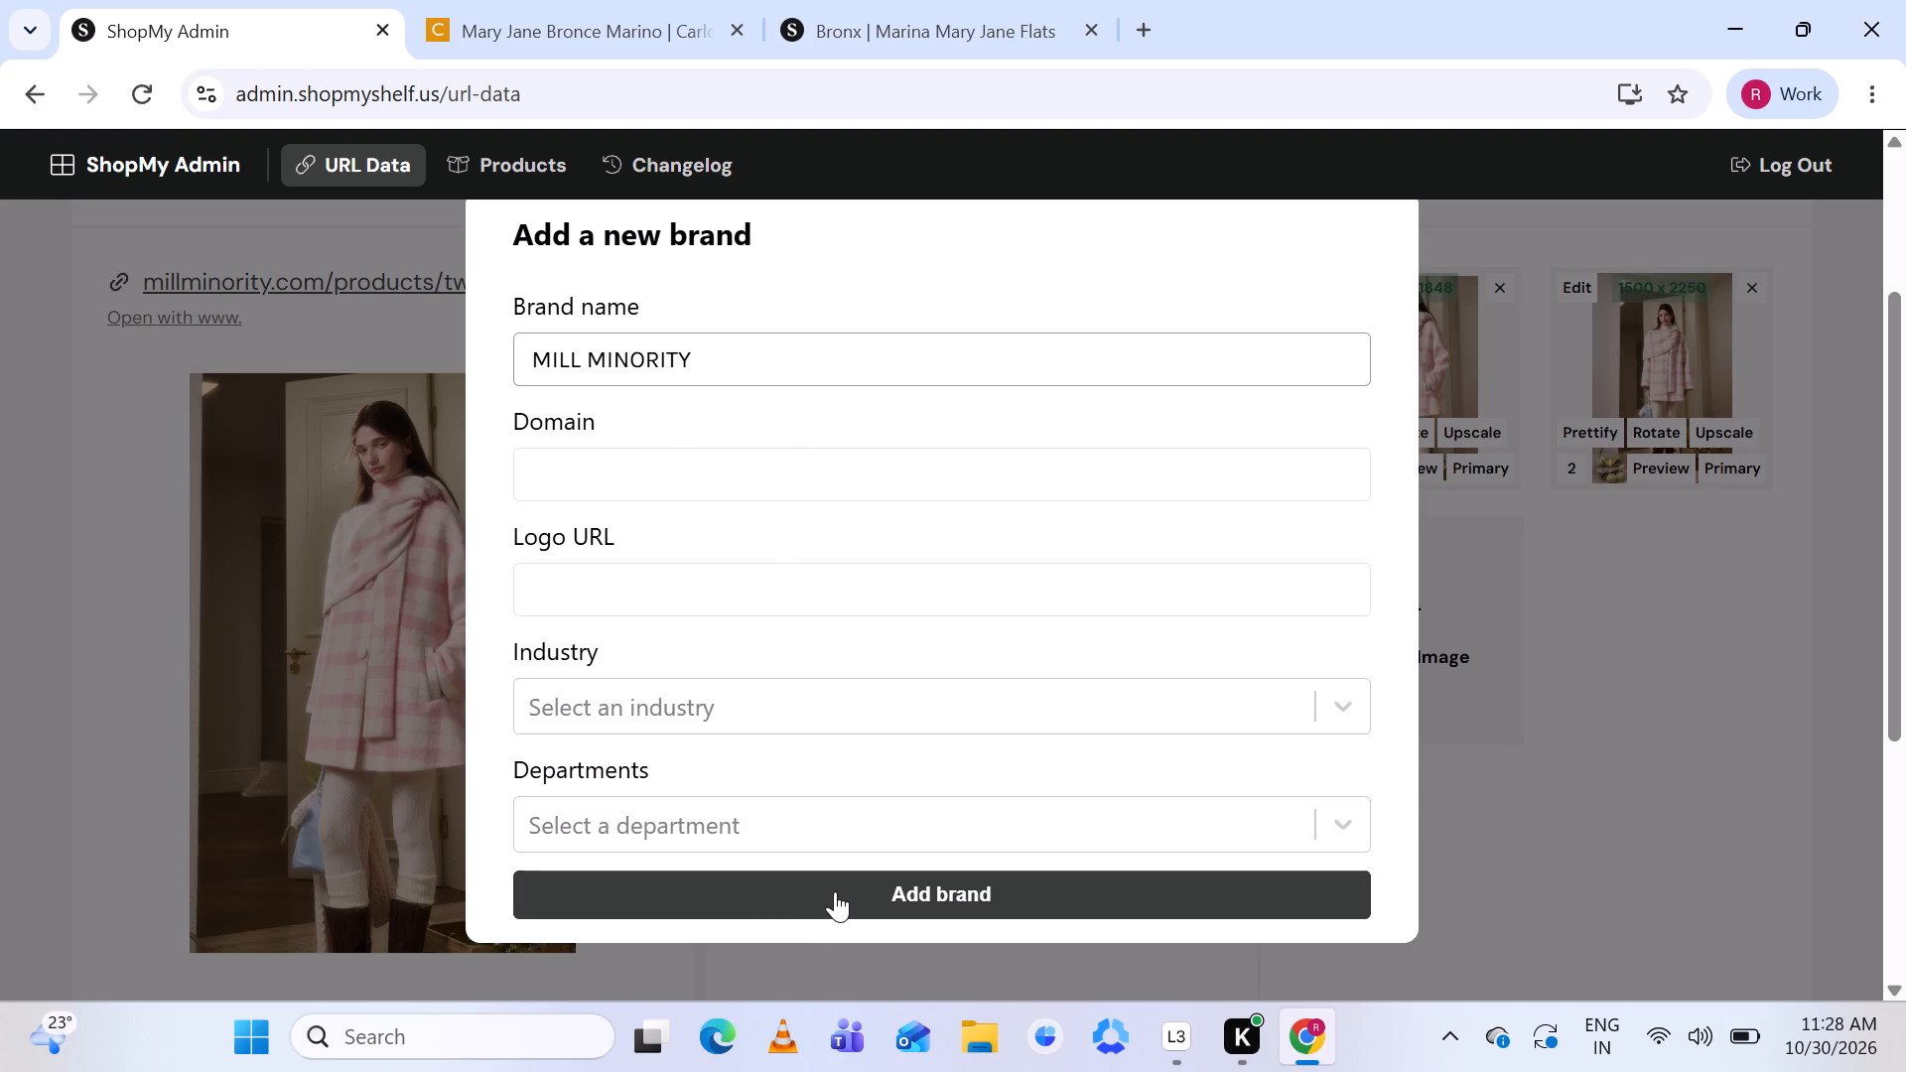
pyautogui.click(835, 891)
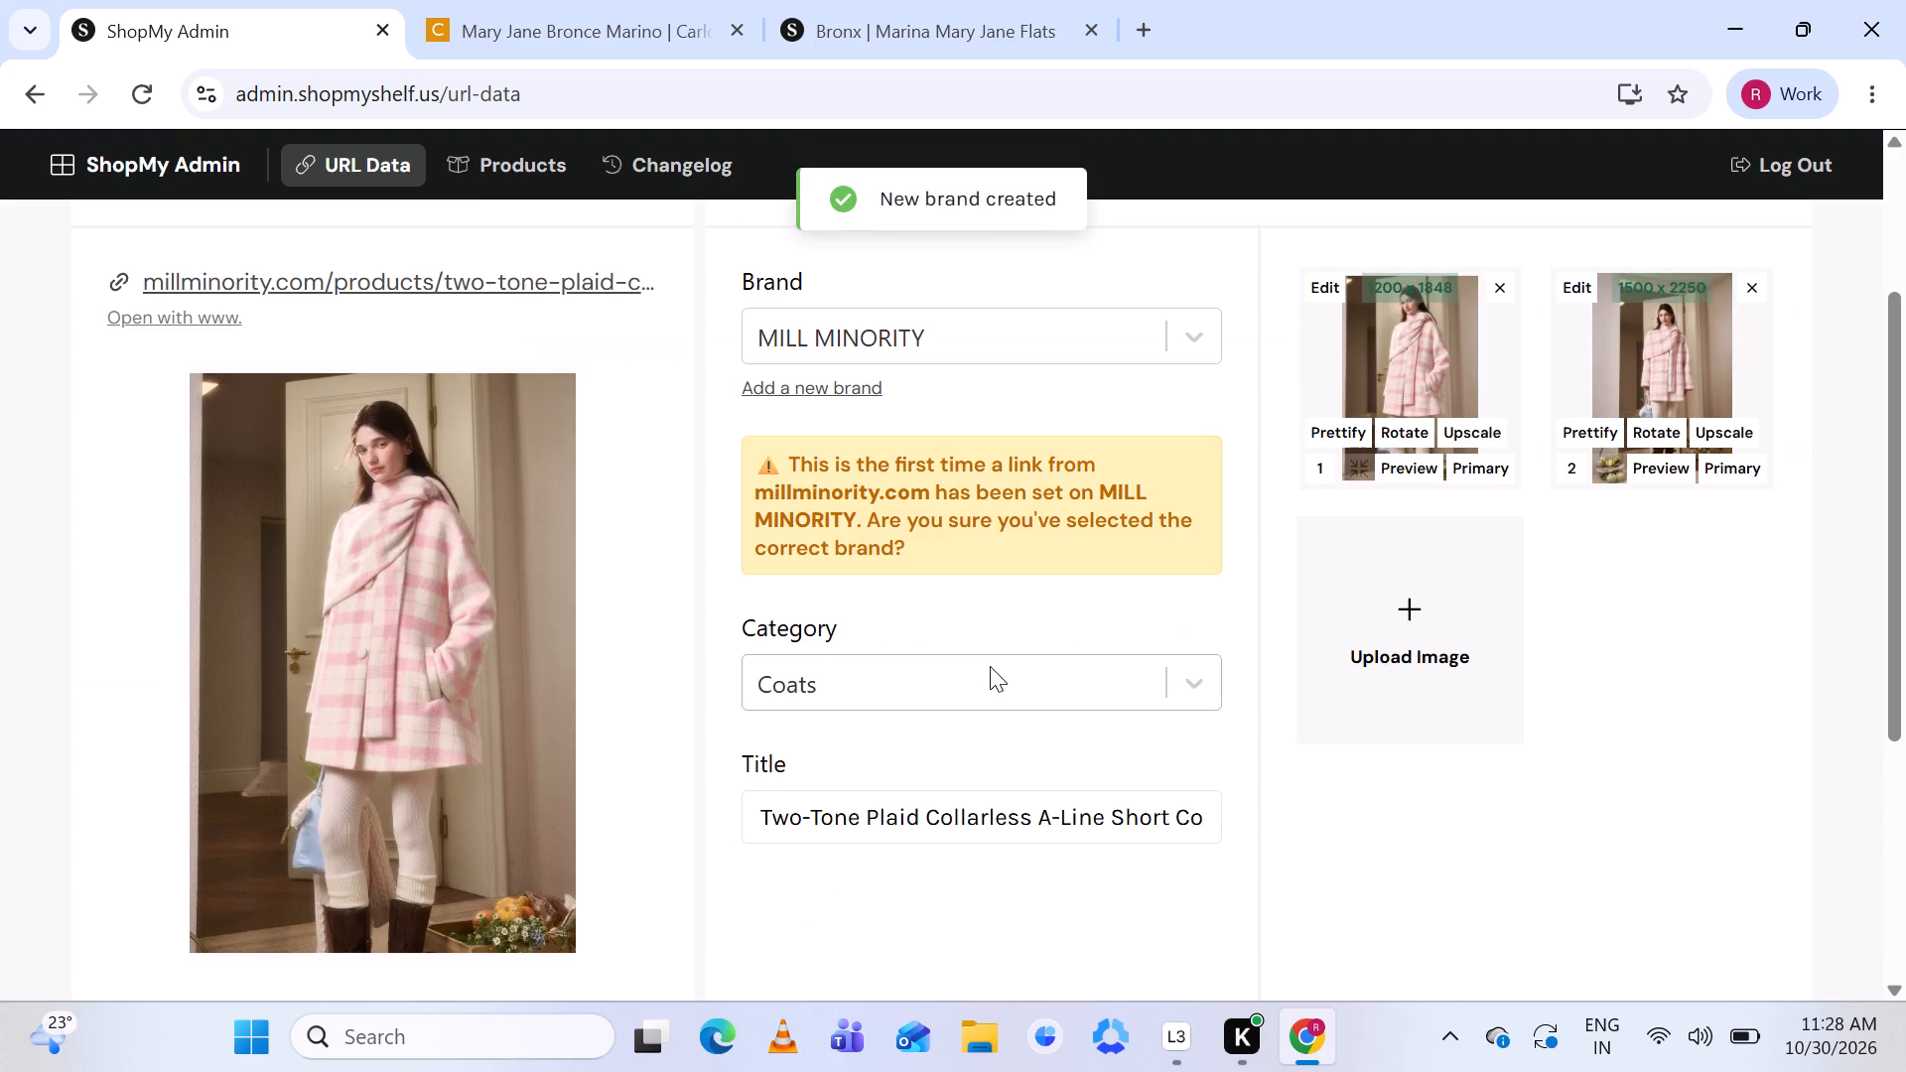
# Save the new Mill Minority Two-Tone Plaid coat product.
pyautogui.scroll(2, 990, 666)
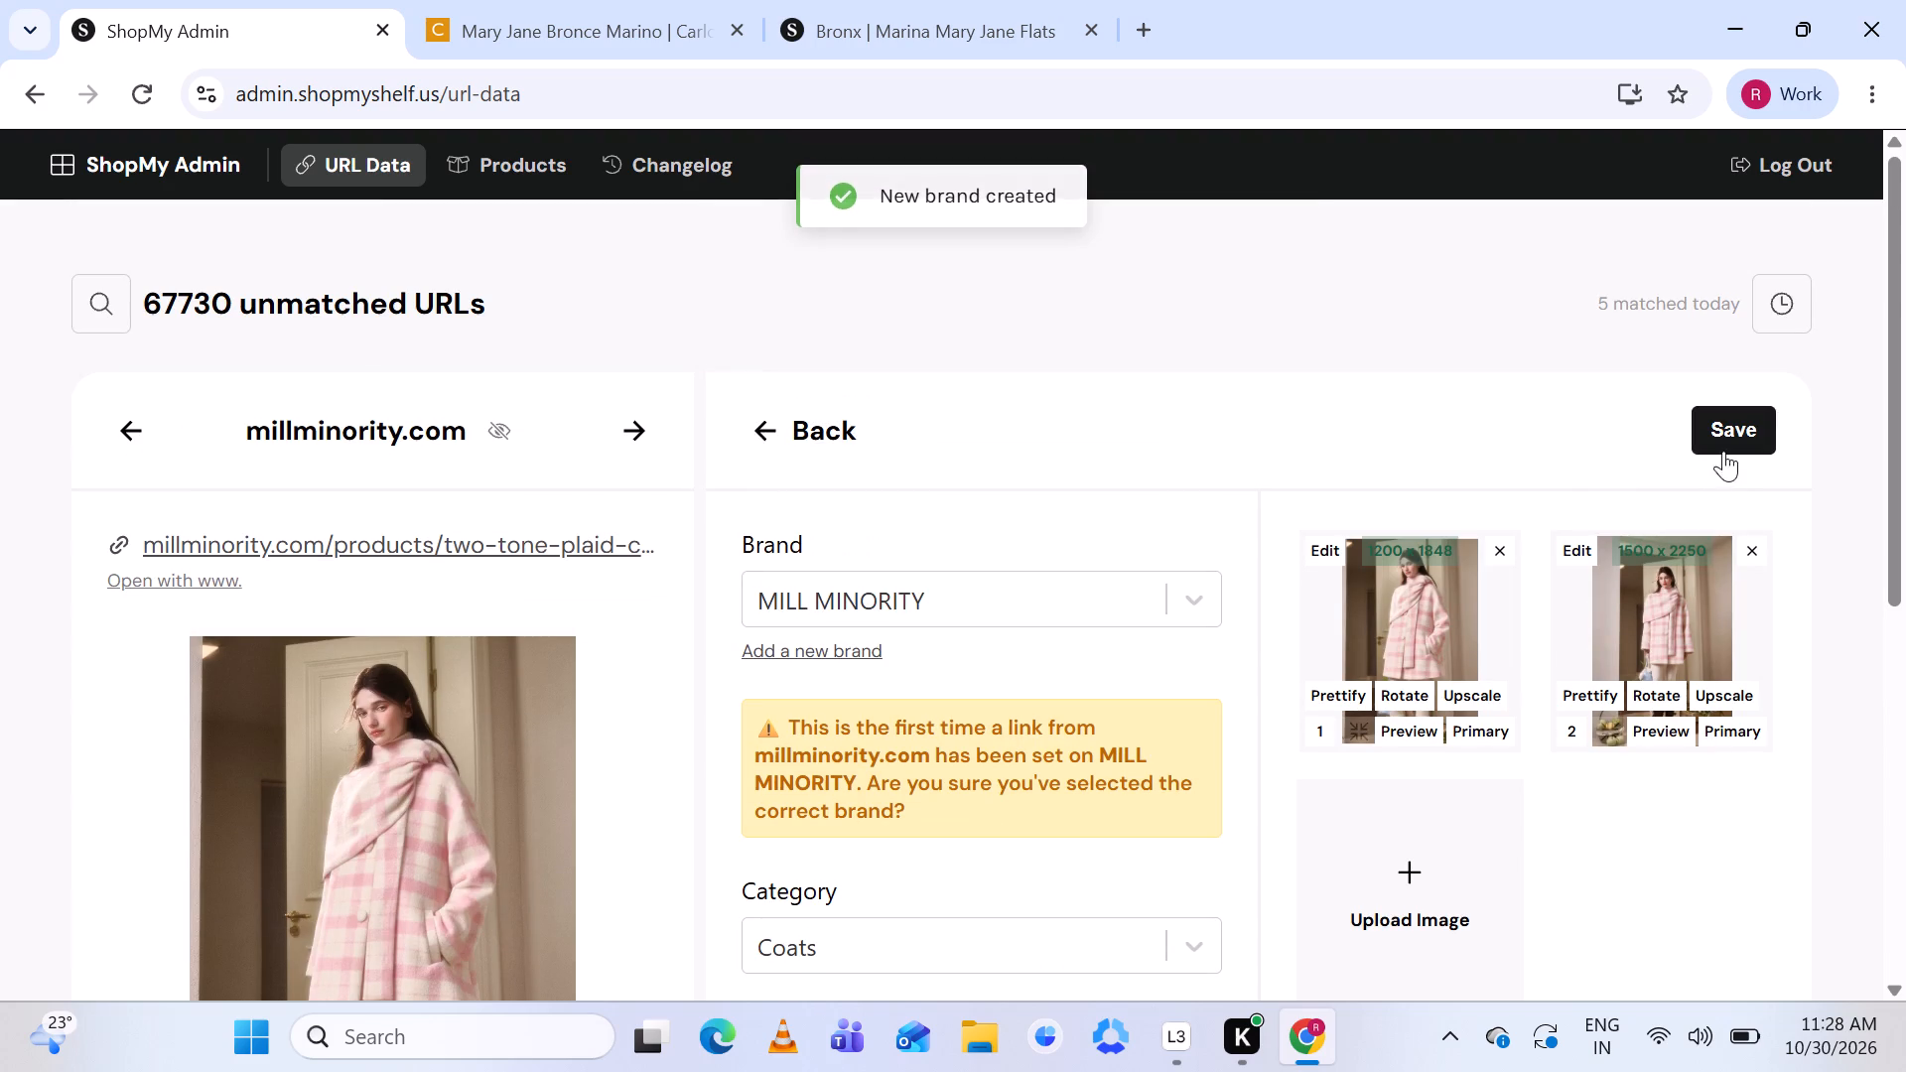
pyautogui.click(1731, 434)
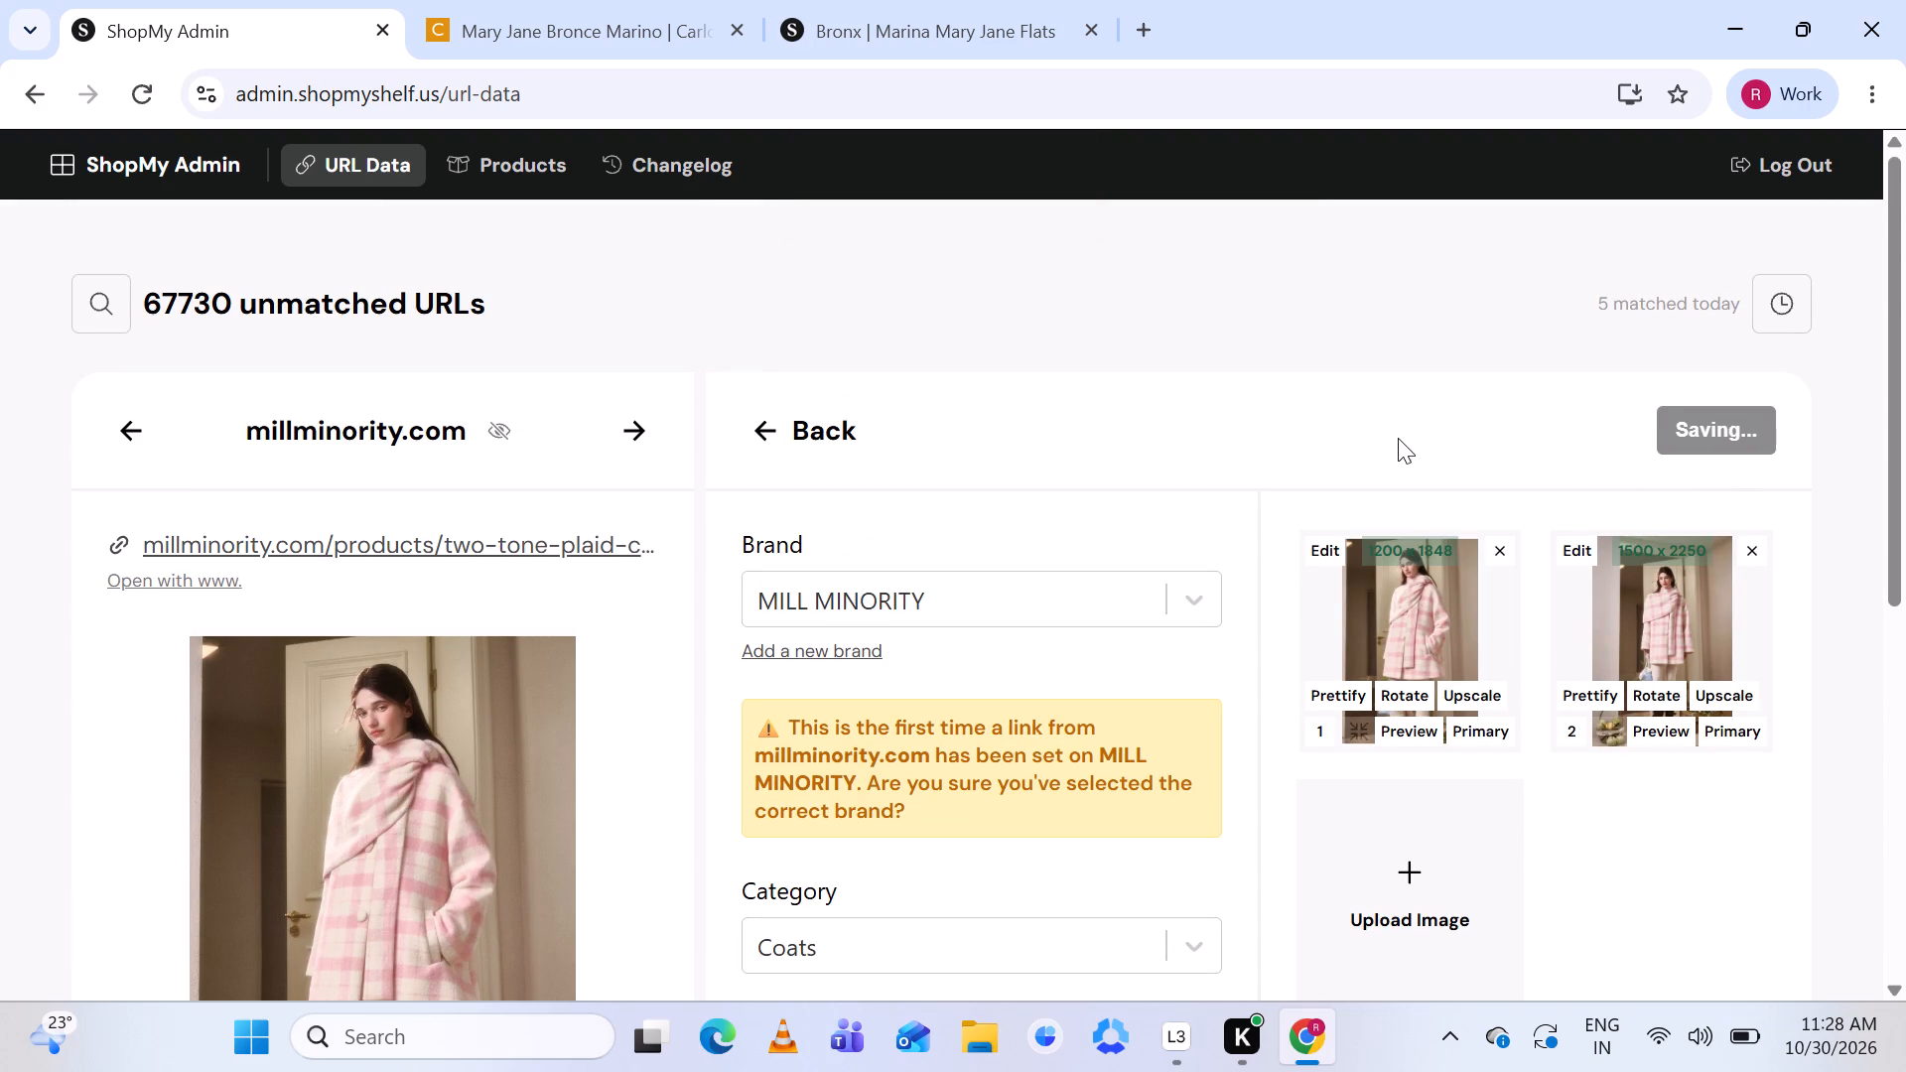
# Review the Piece of Sign Folding A-Frame Sidewalk Sign listing and its new product form, and skip the URL without saving.
pyautogui.scroll(-2, 1246, 523)
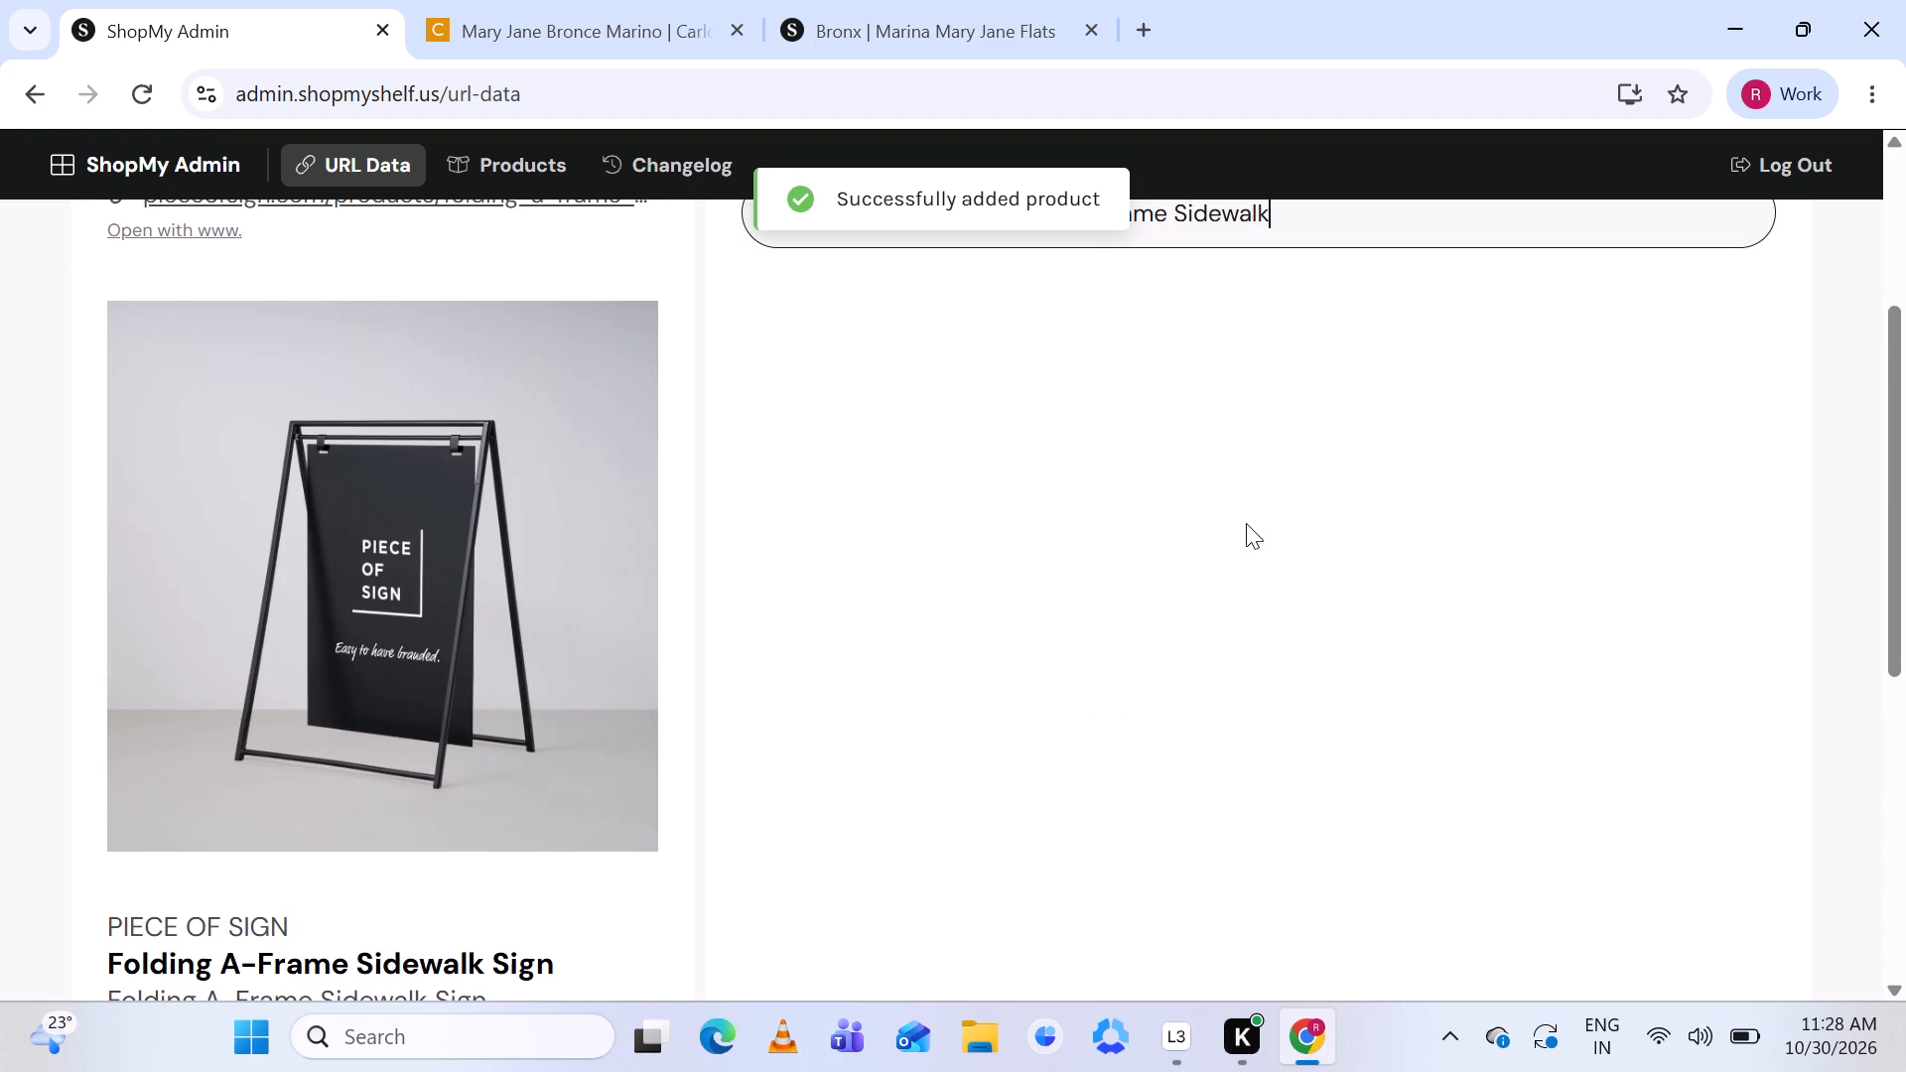
pyautogui.scroll(-1, 1246, 523)
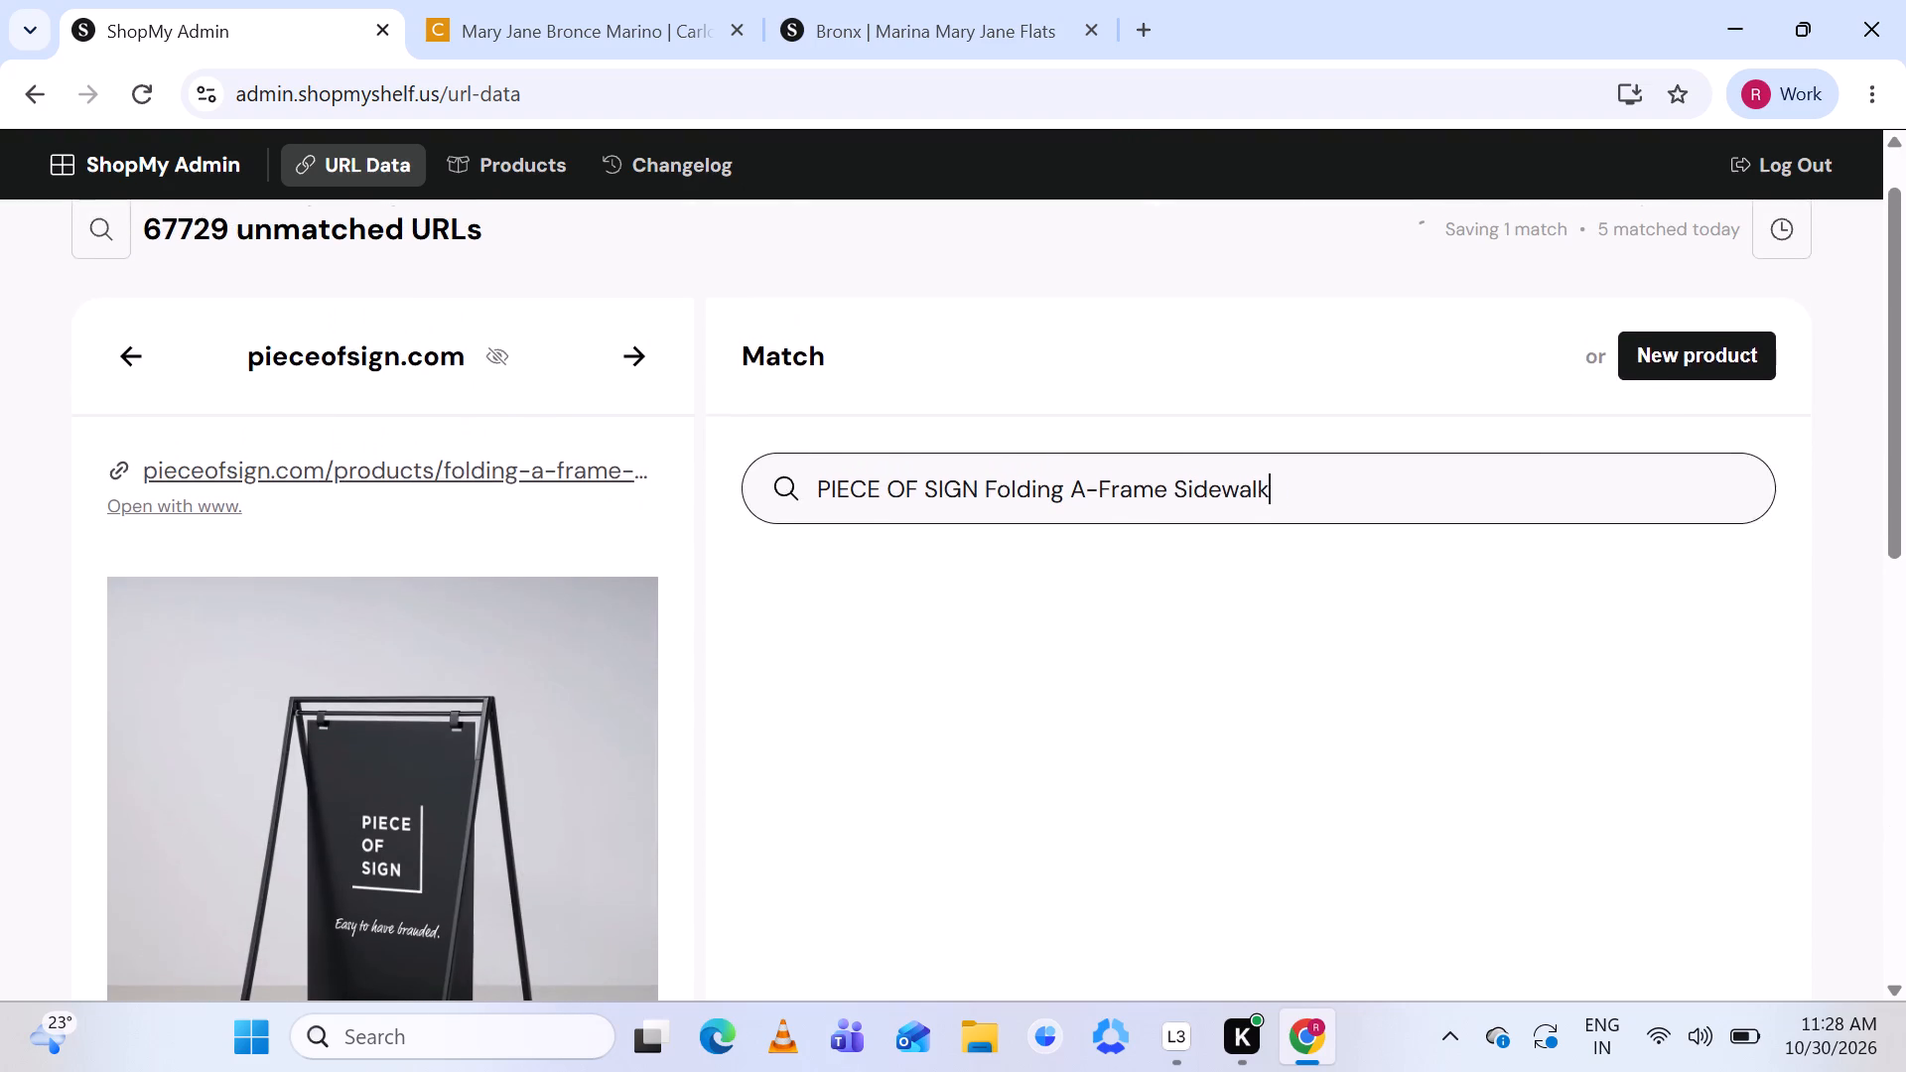
pyautogui.scroll(-3, 1246, 523)
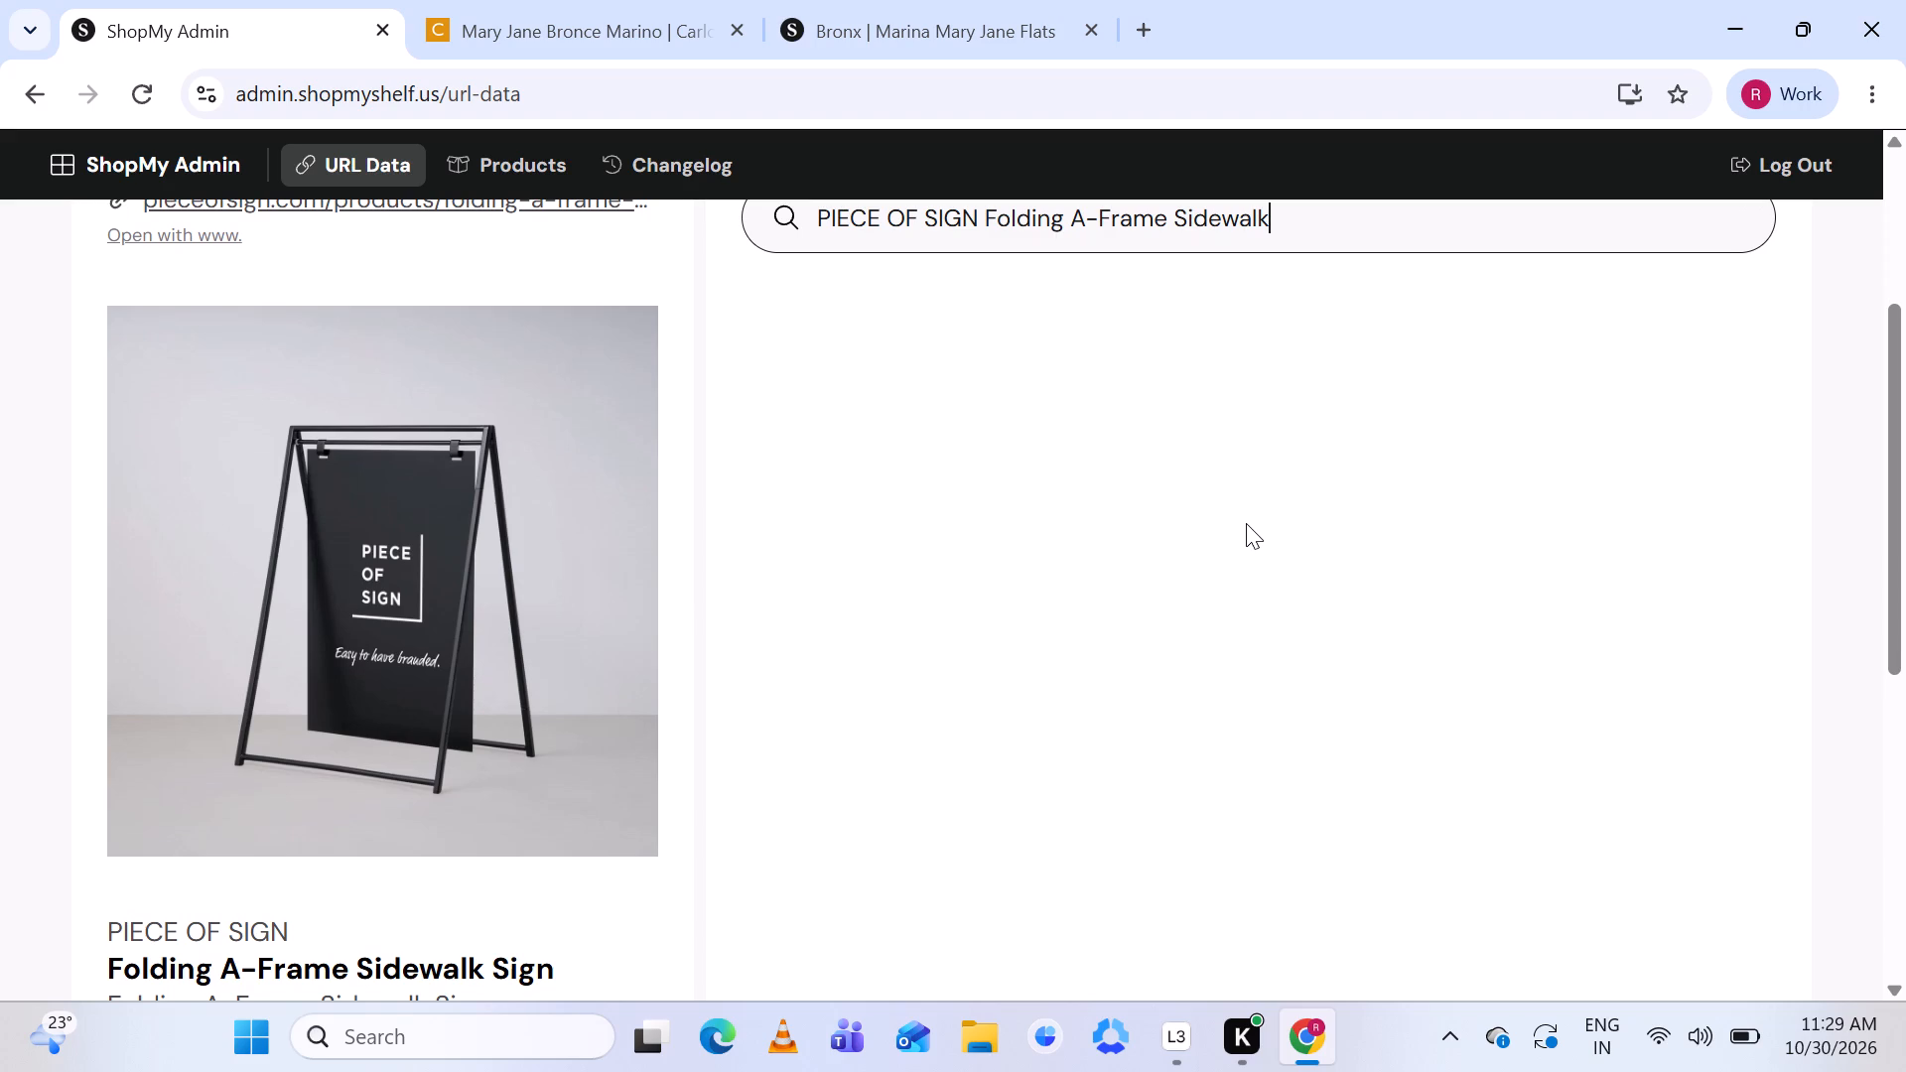
pyautogui.scroll(-2, 1246, 523)
pyautogui.scroll(1, 1246, 523)
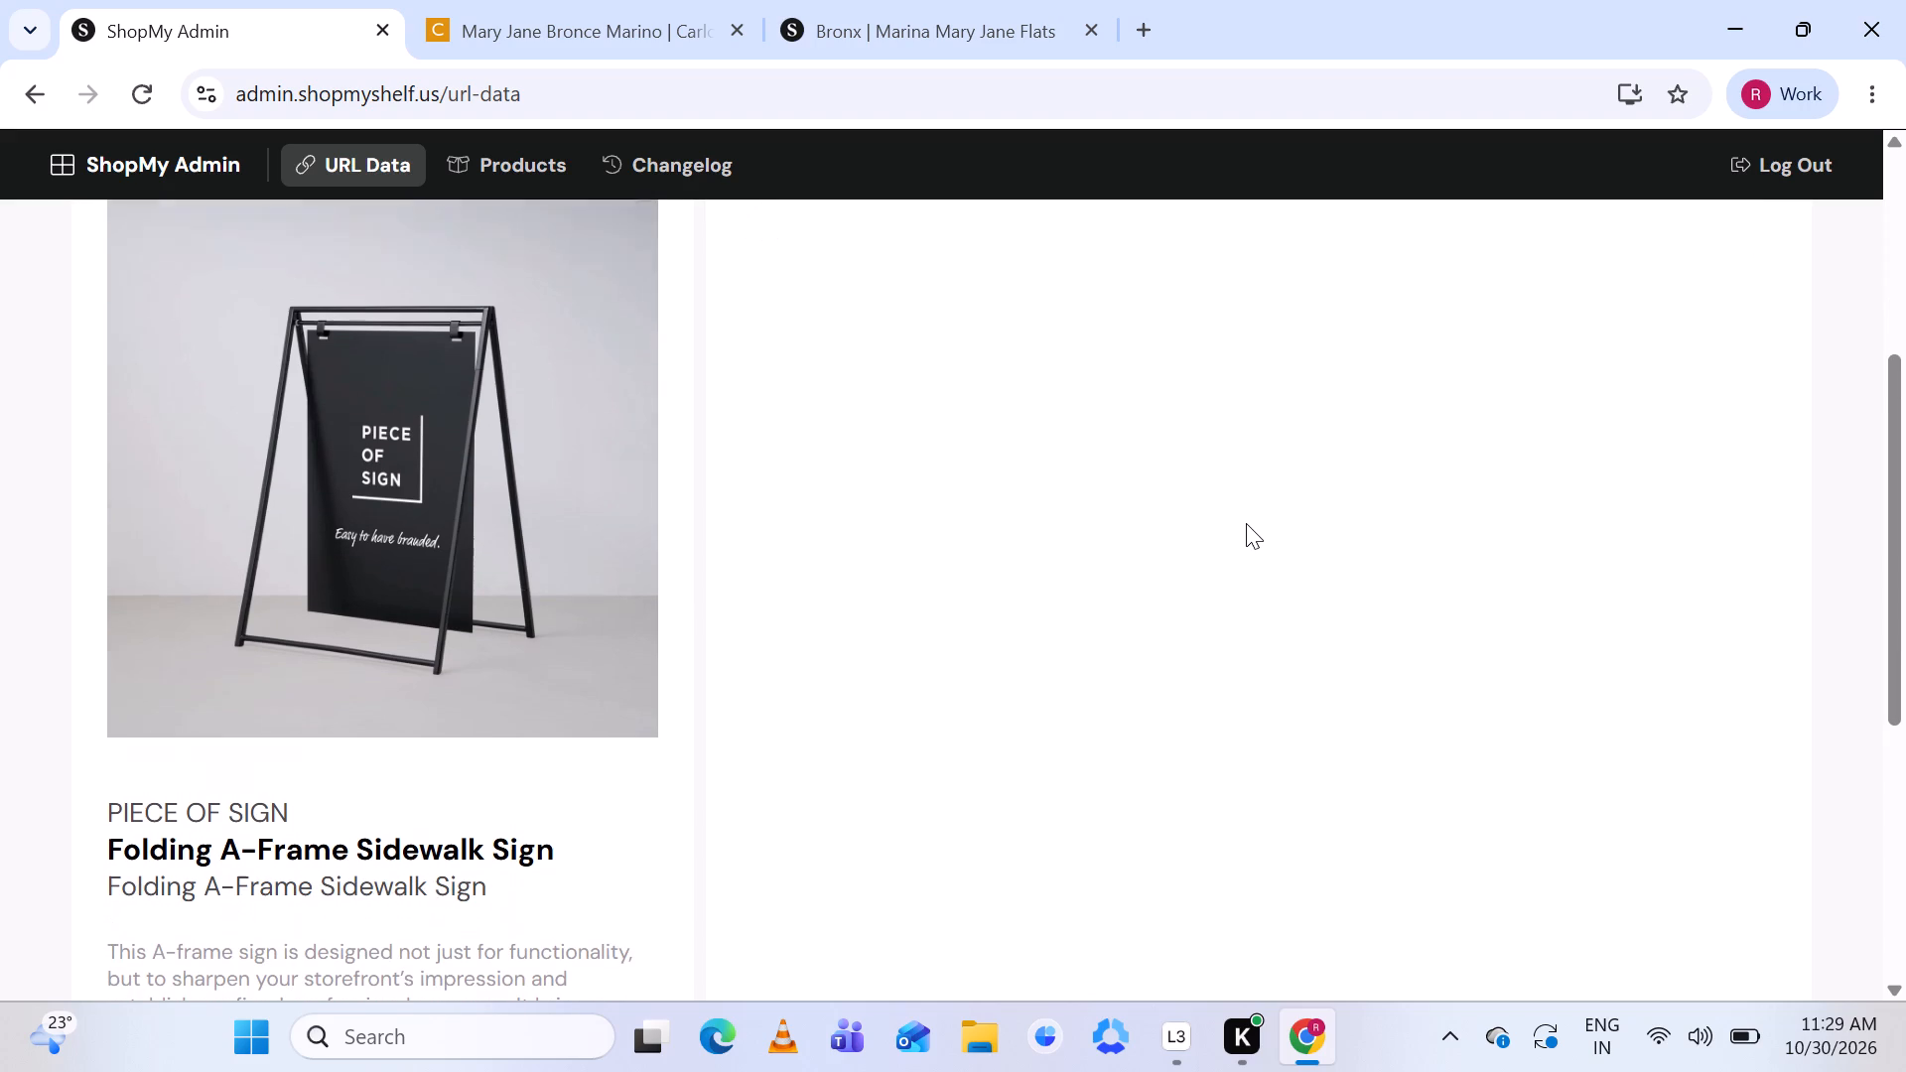
pyautogui.scroll(1, 1246, 523)
pyautogui.click(1712, 366)
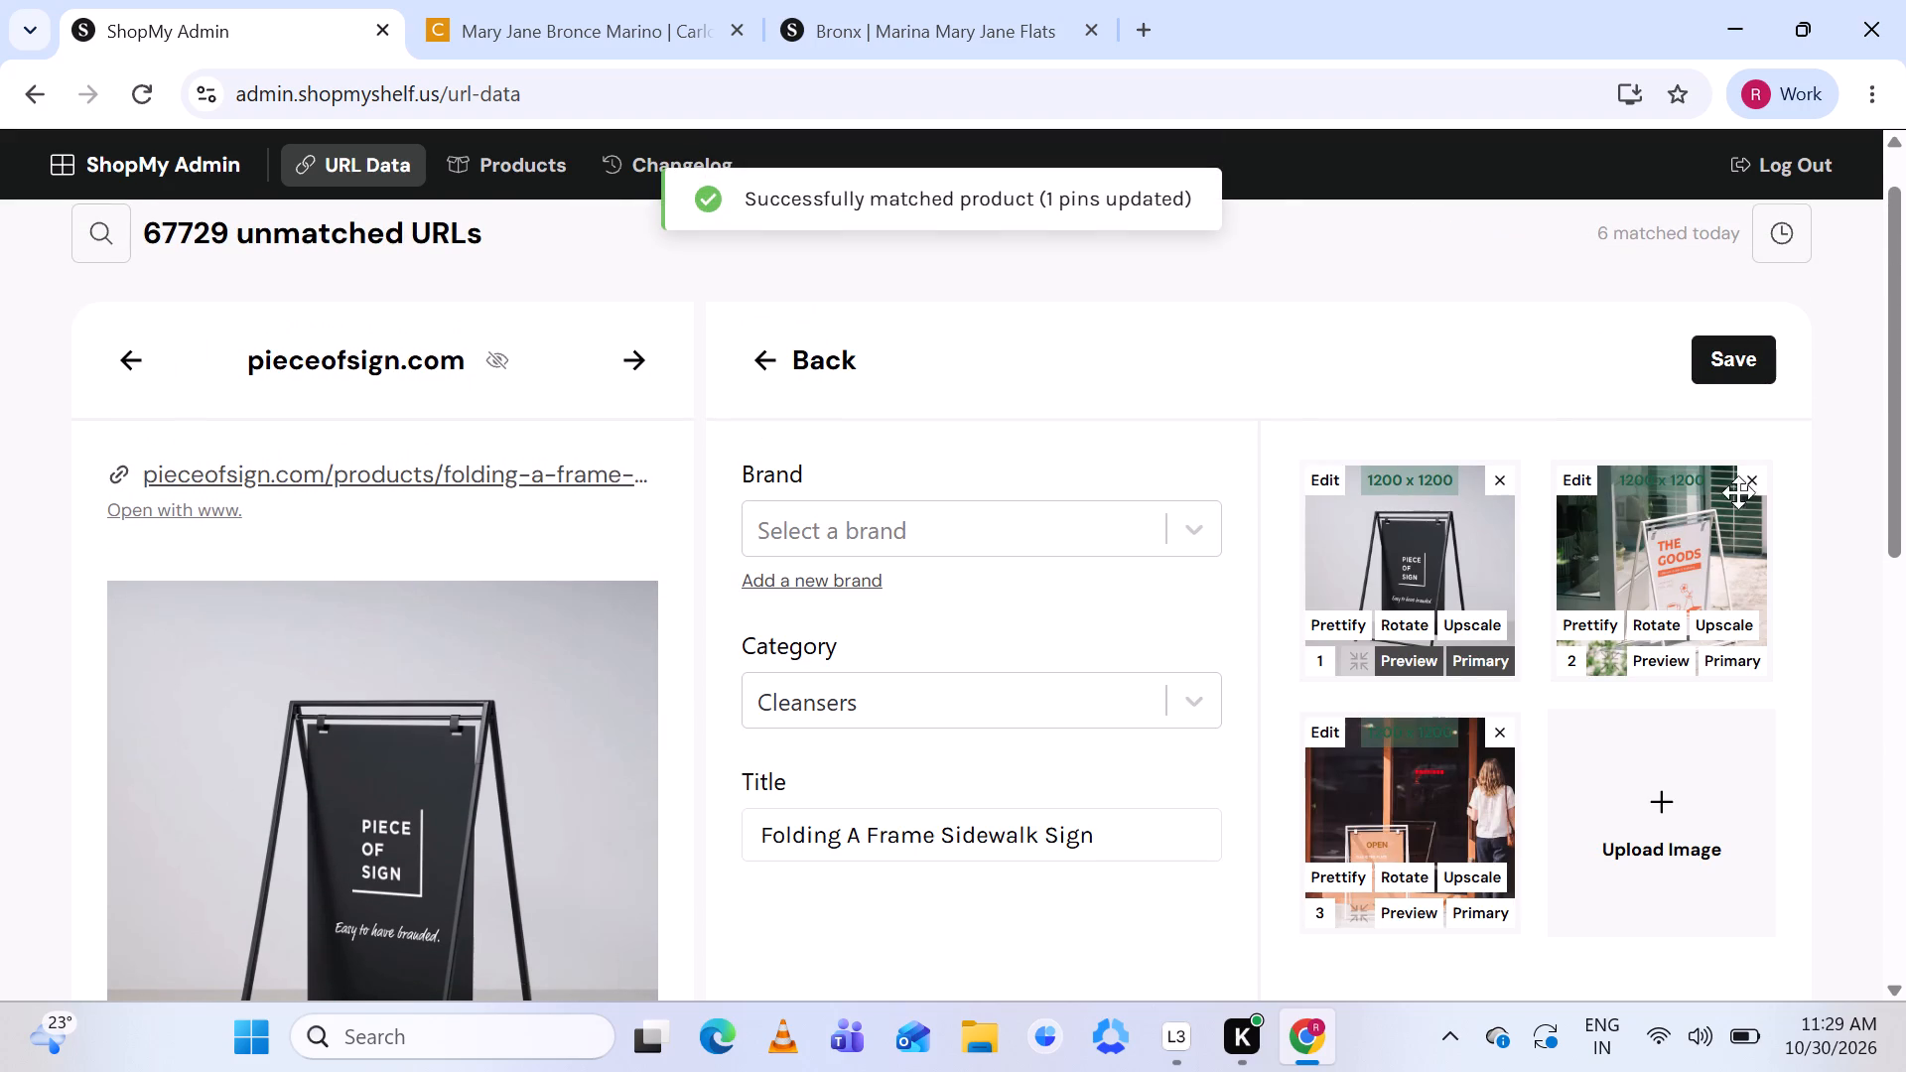
pyautogui.scroll(1, 1621, 566)
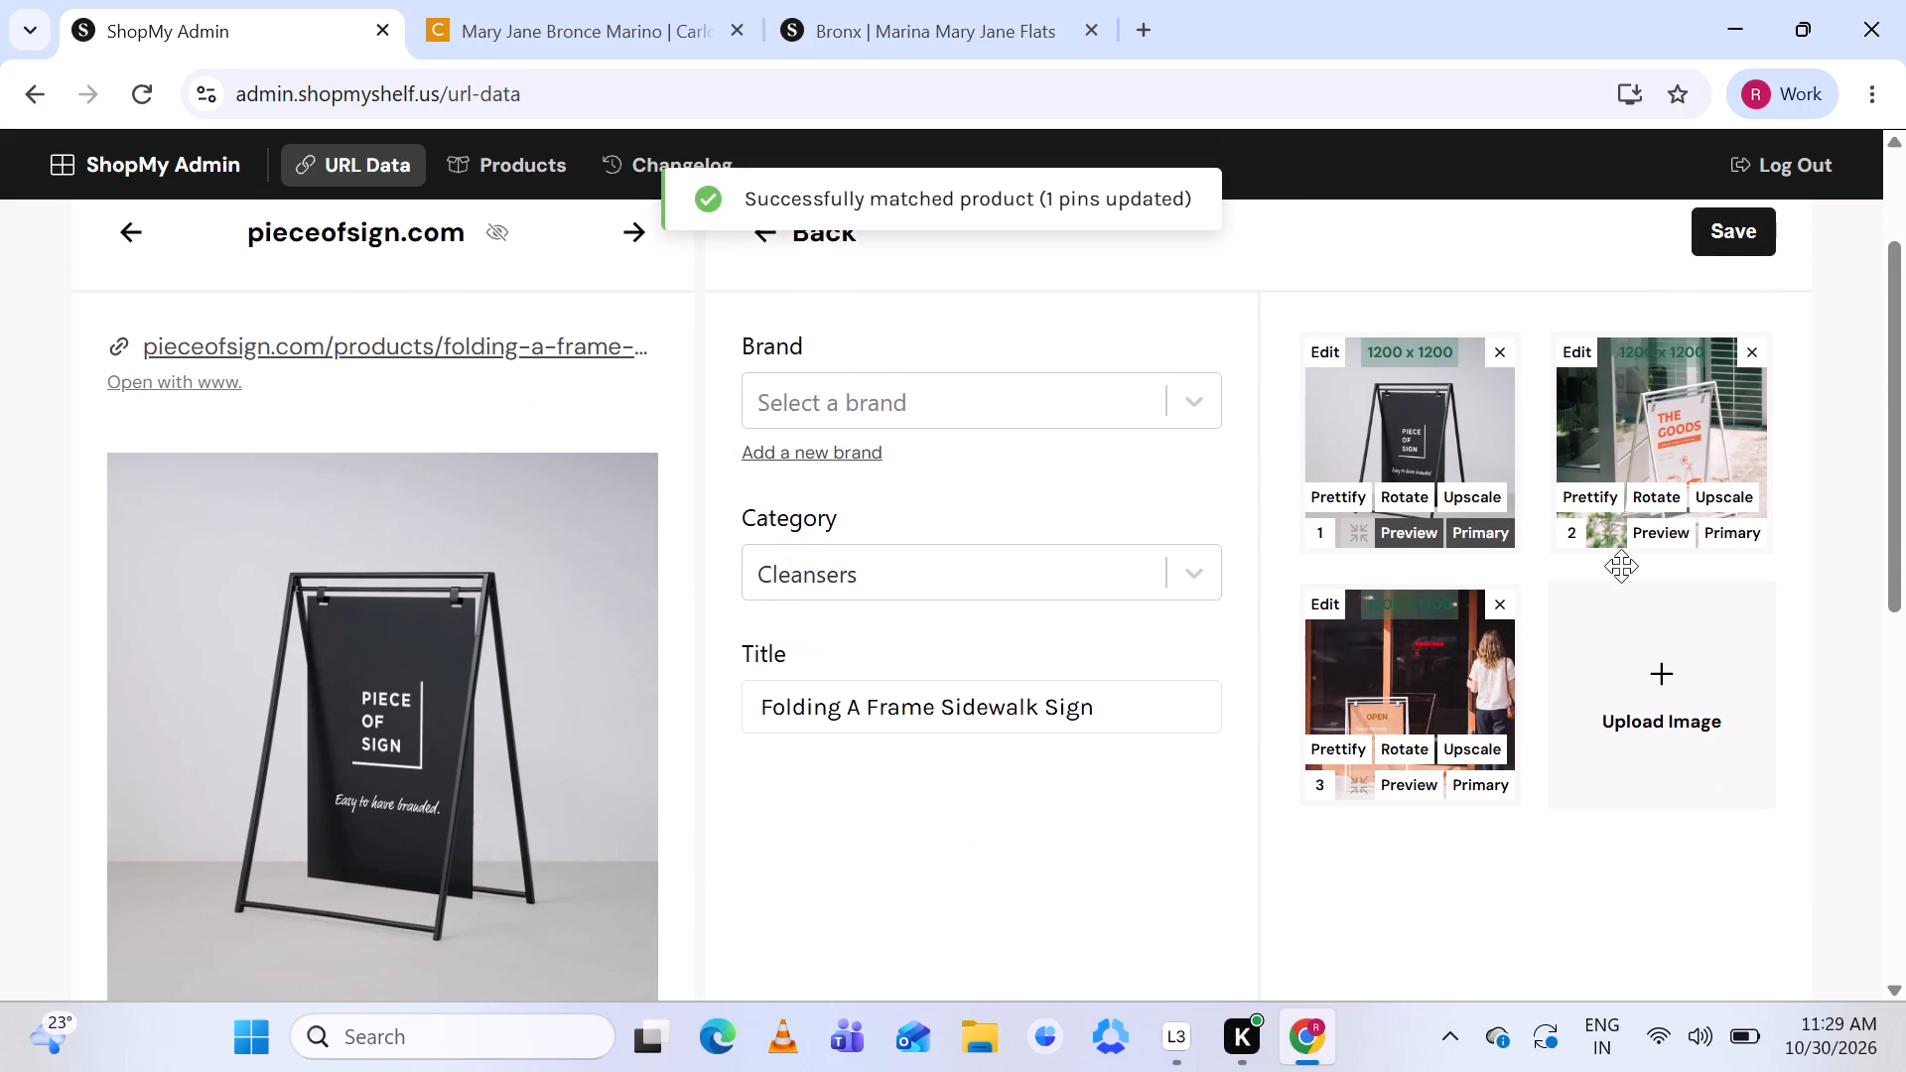
pyautogui.scroll(1, 1621, 566)
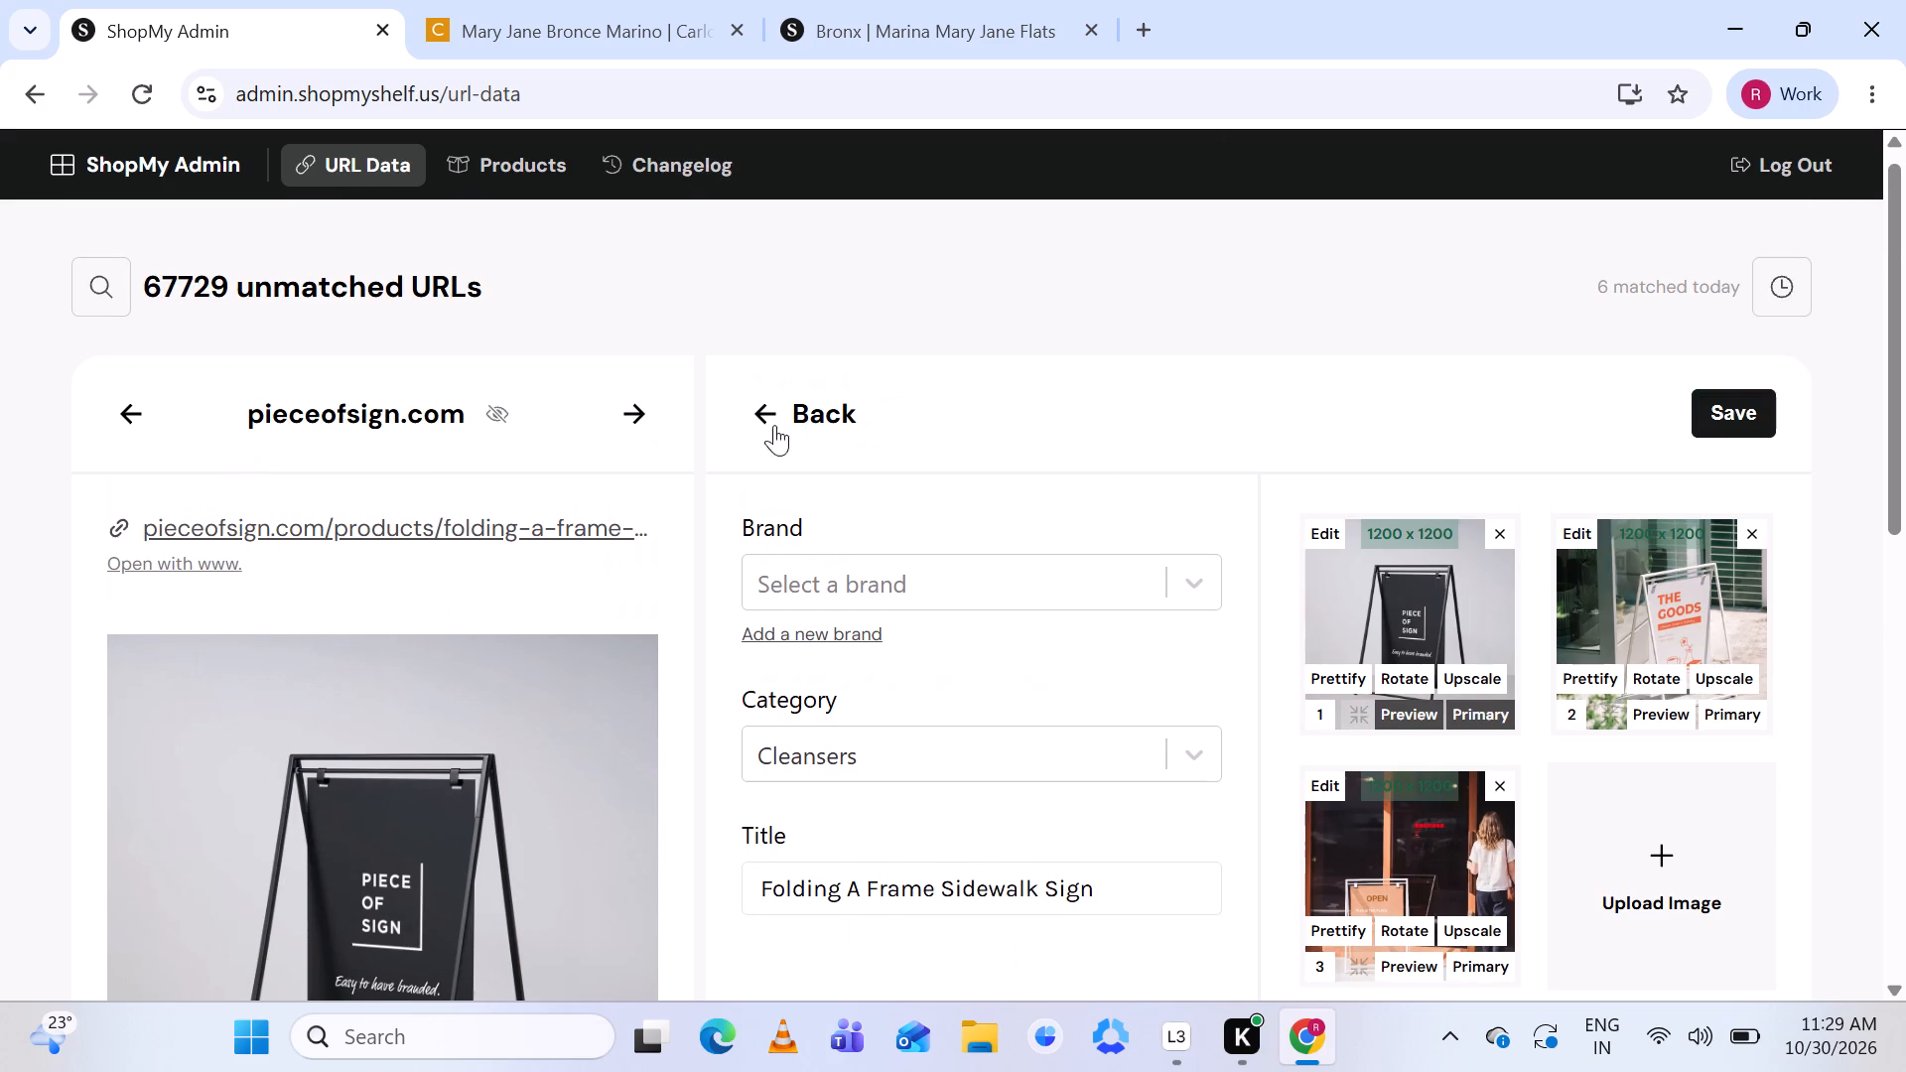
pyautogui.click(638, 426)
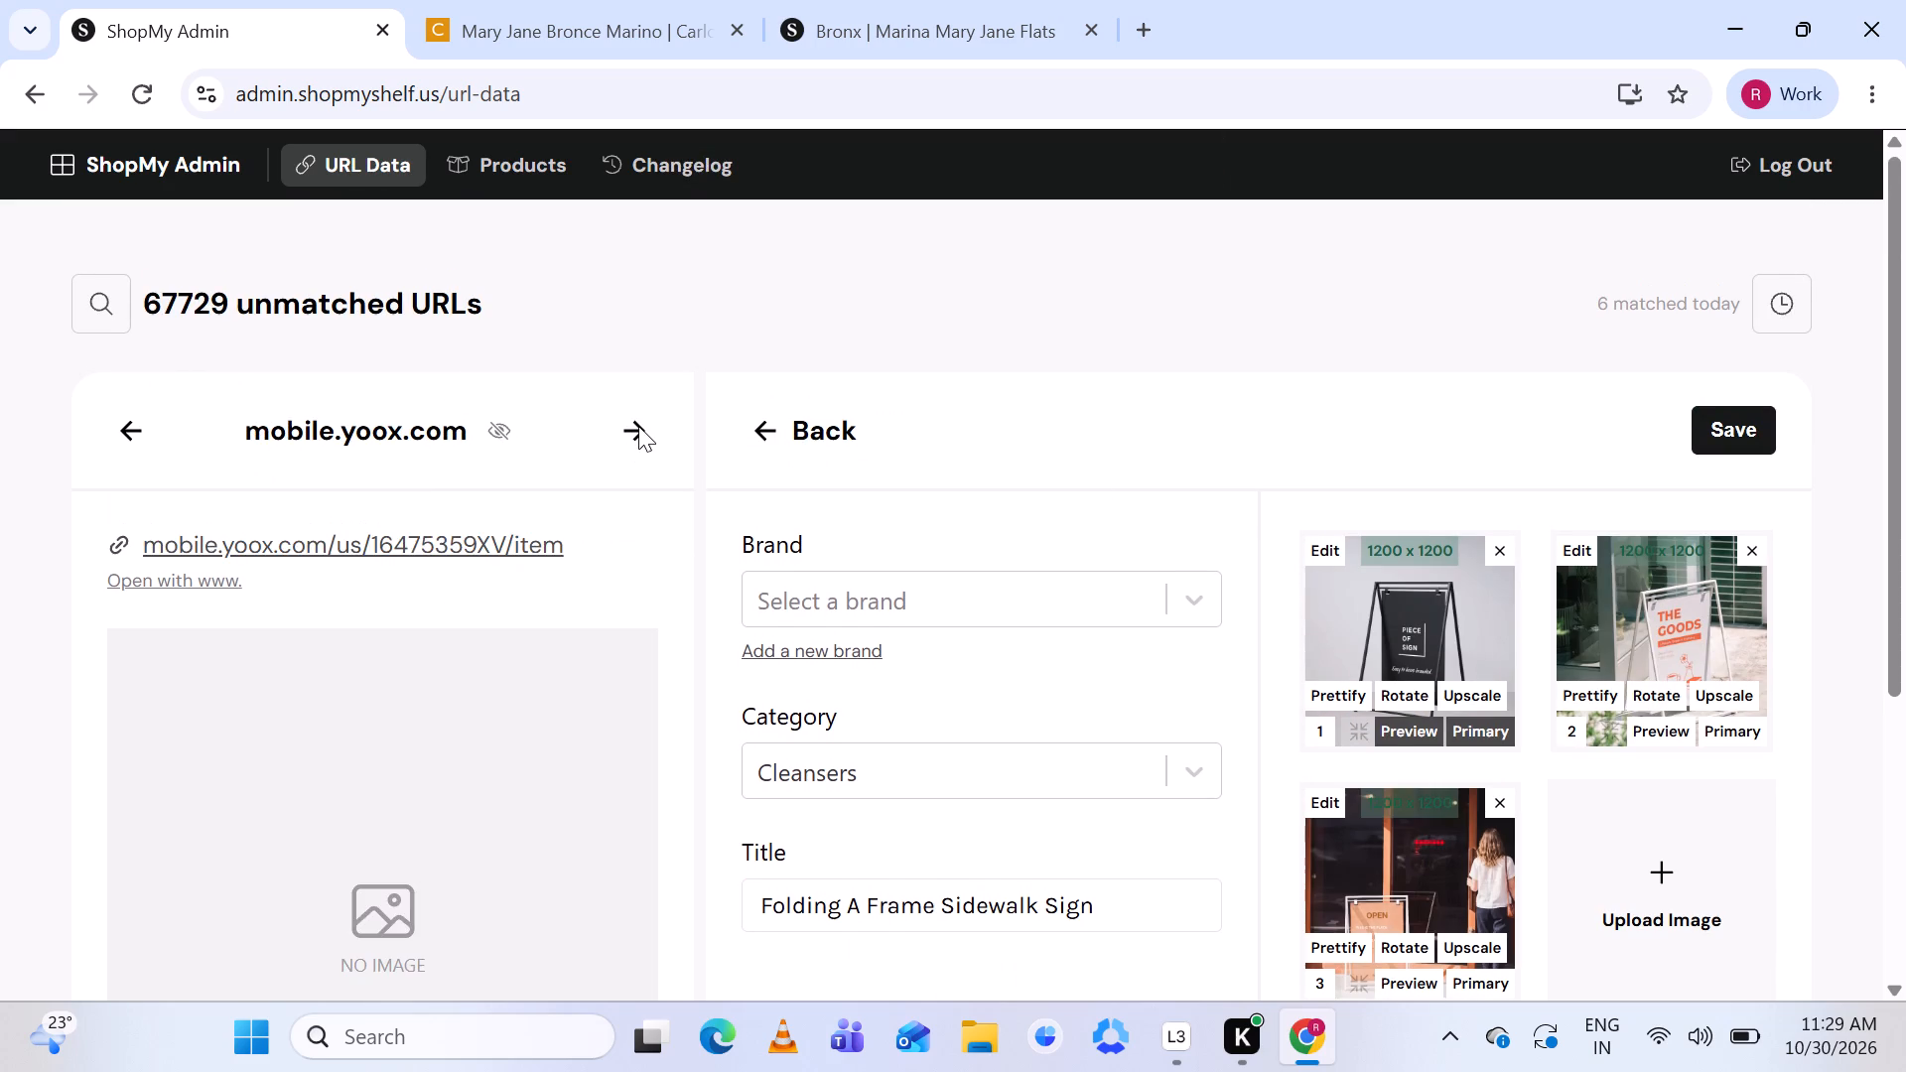
# Check the mobile.yoox.com listing for usable product details and skip it without matching.
pyautogui.scroll(-1, 590, 514)
pyautogui.scroll(1, 590, 514)
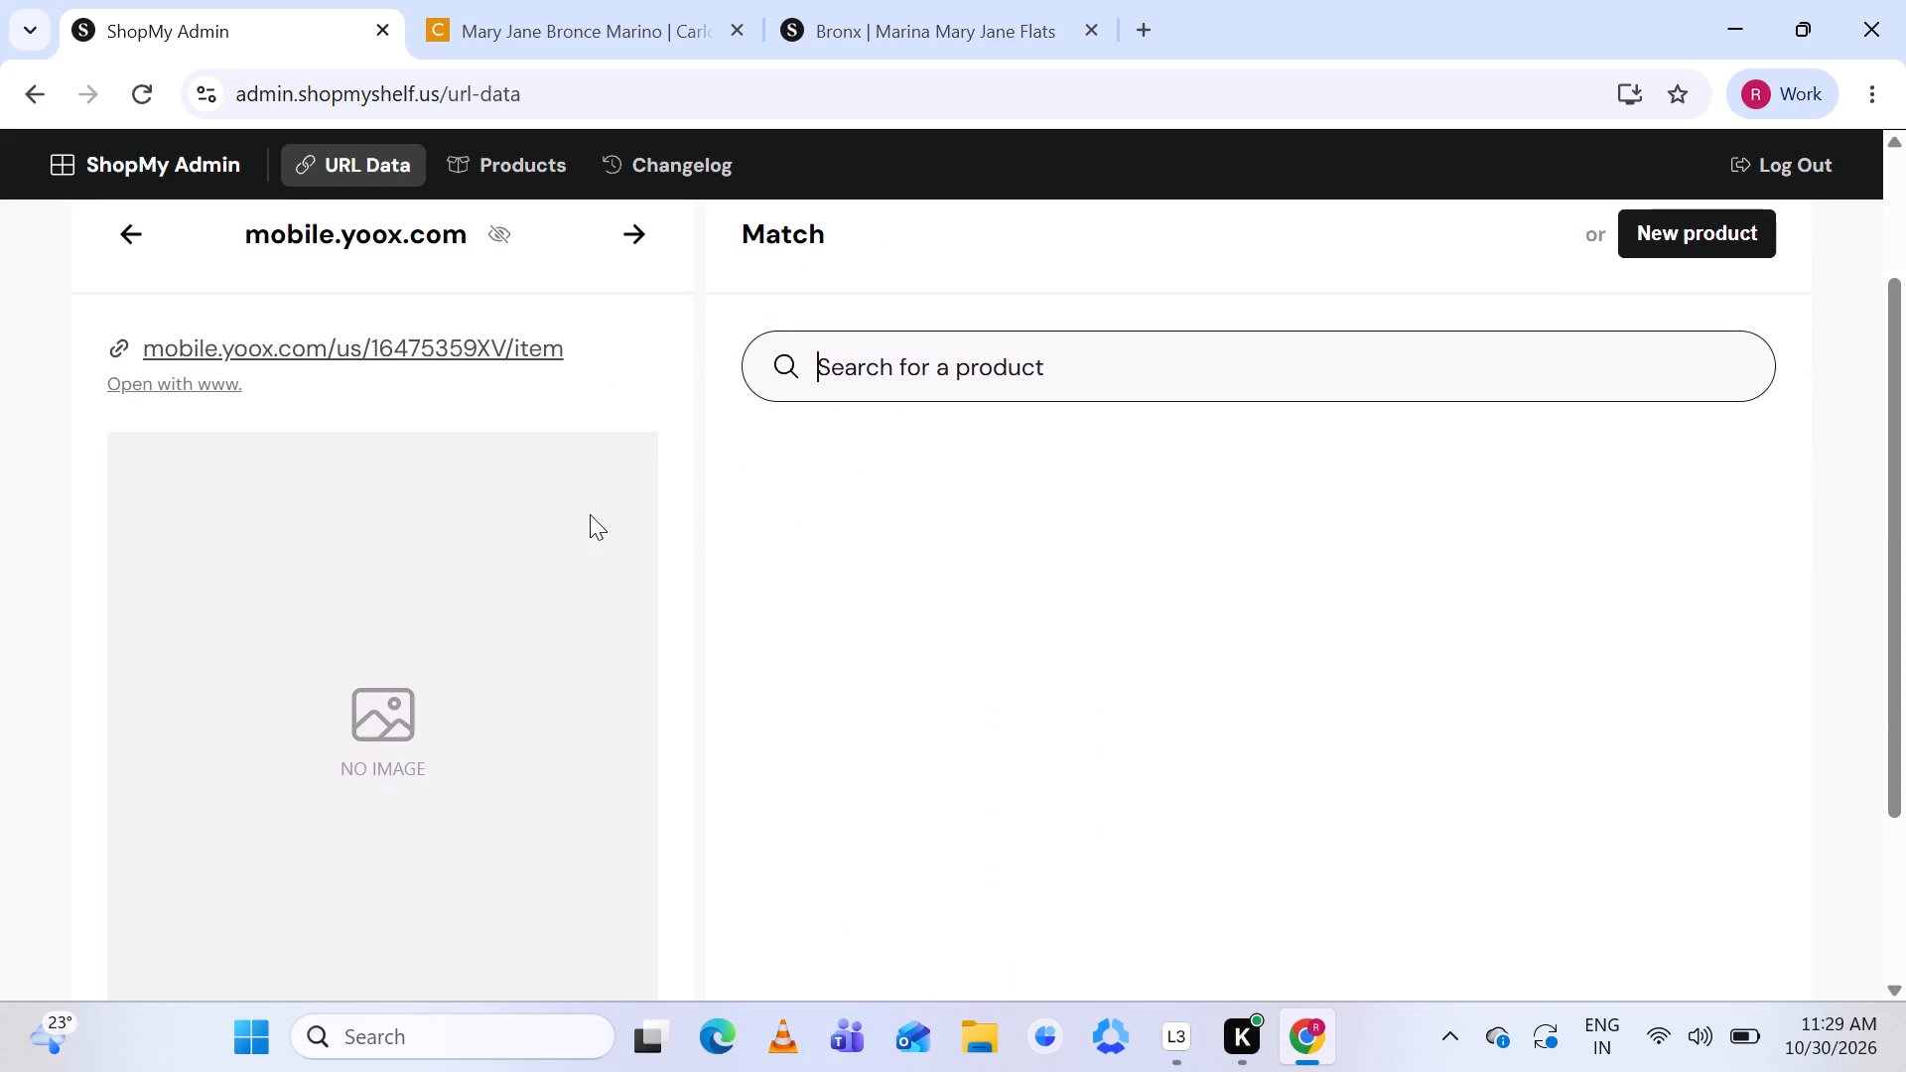
pyautogui.scroll(1, 590, 514)
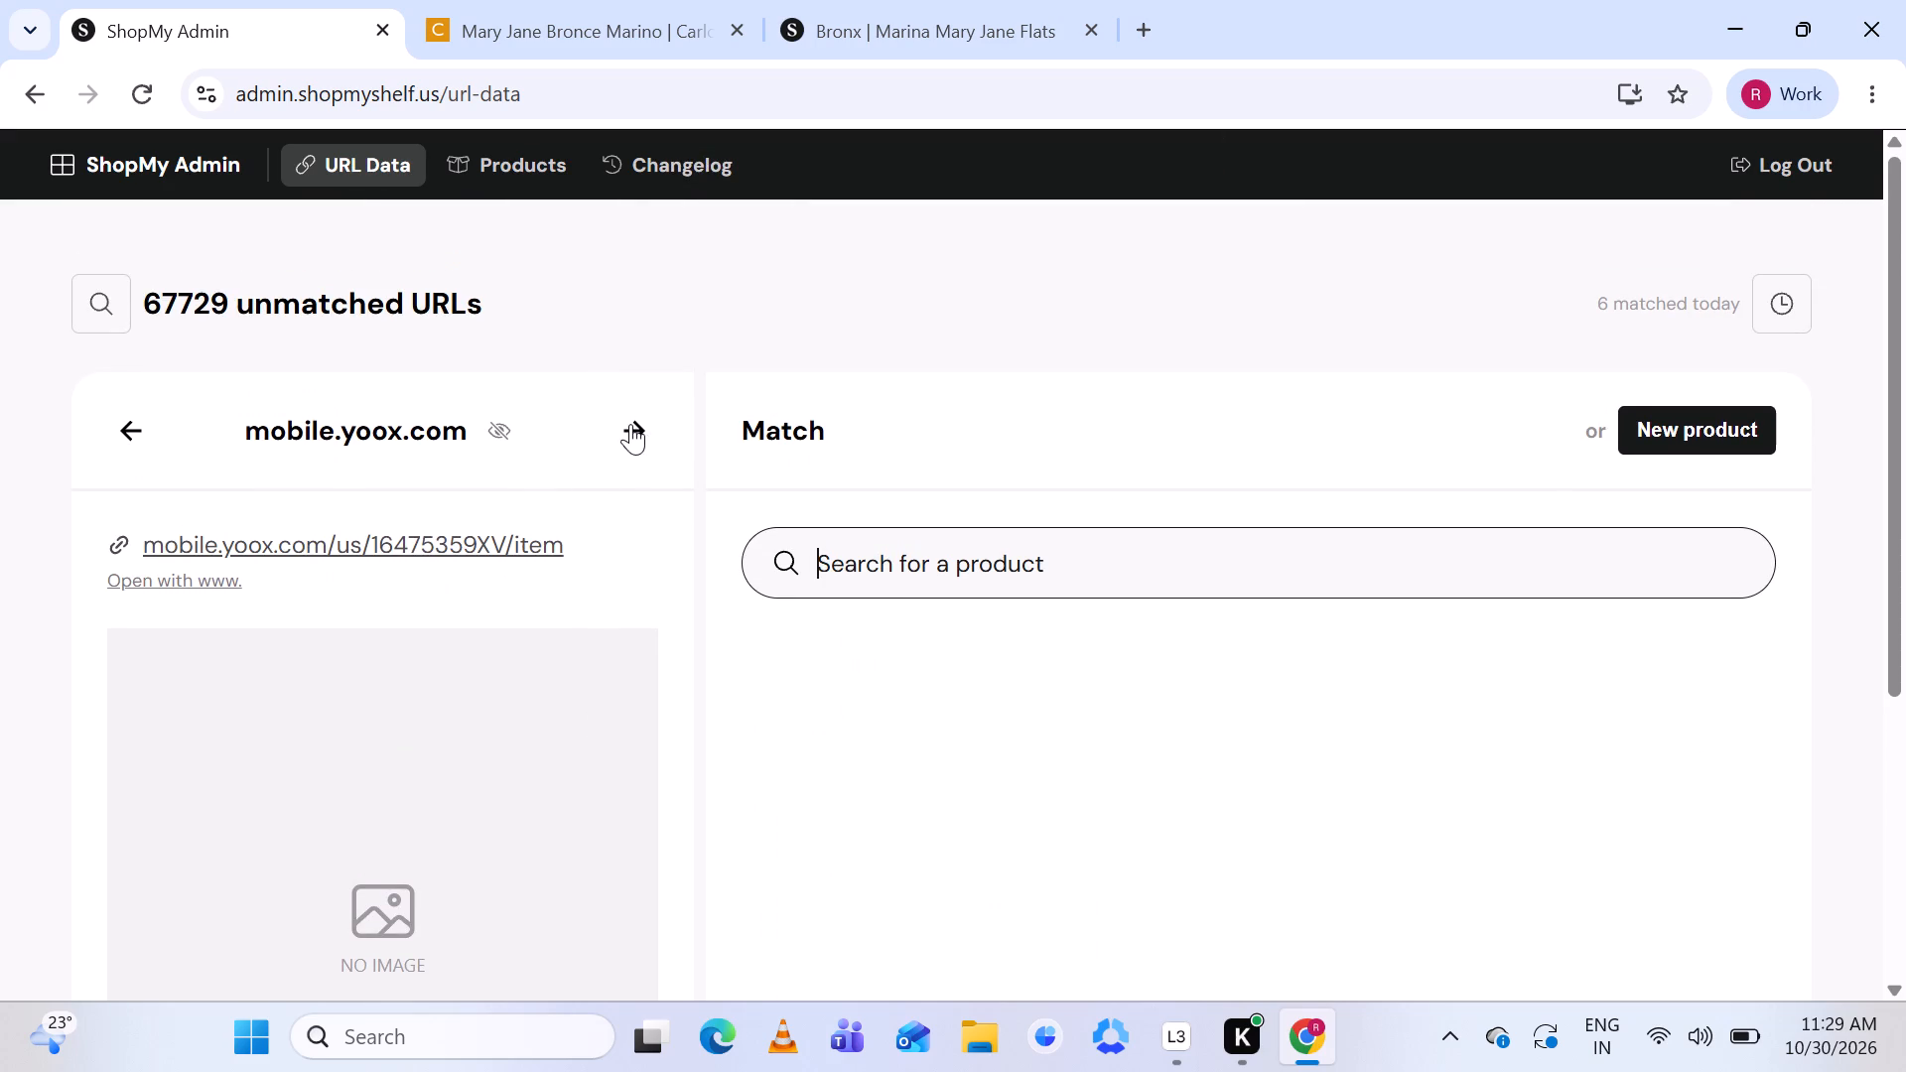
pyautogui.click(635, 425)
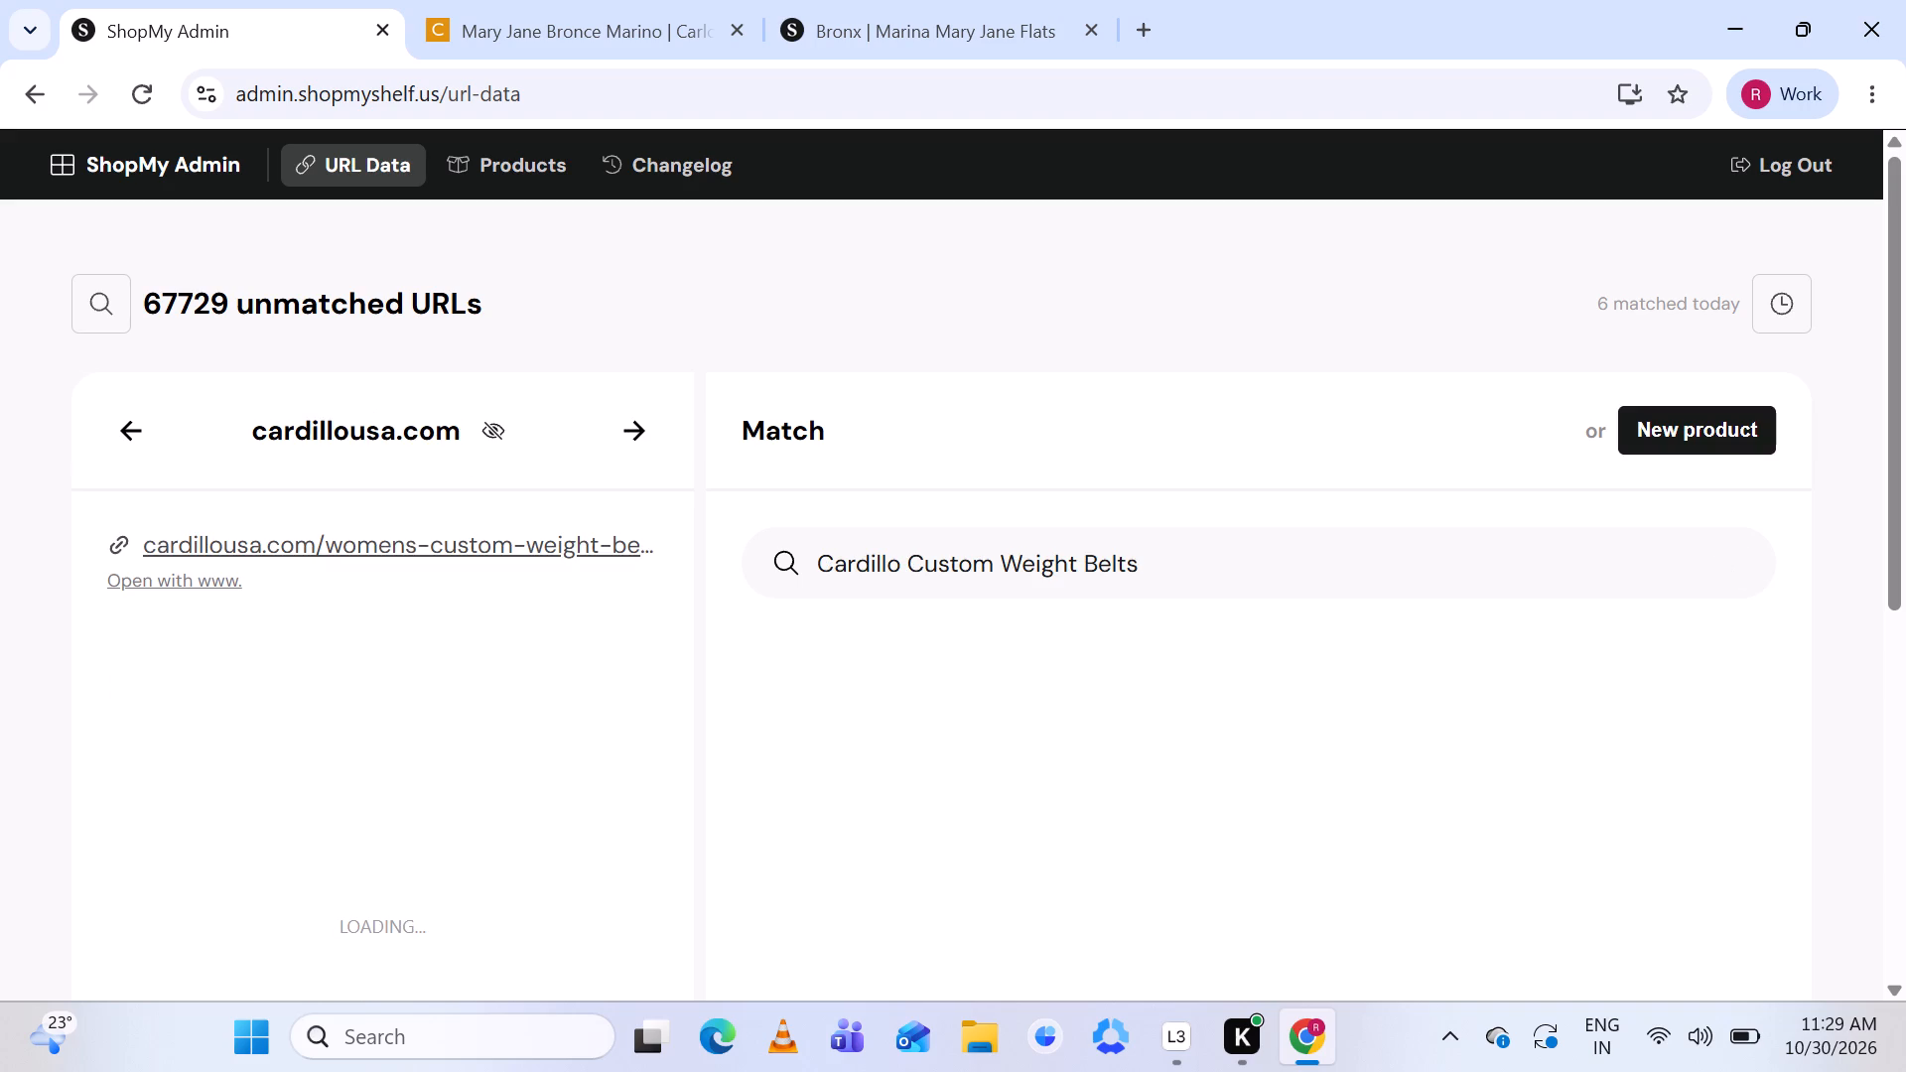
pyautogui.click(126, 429)
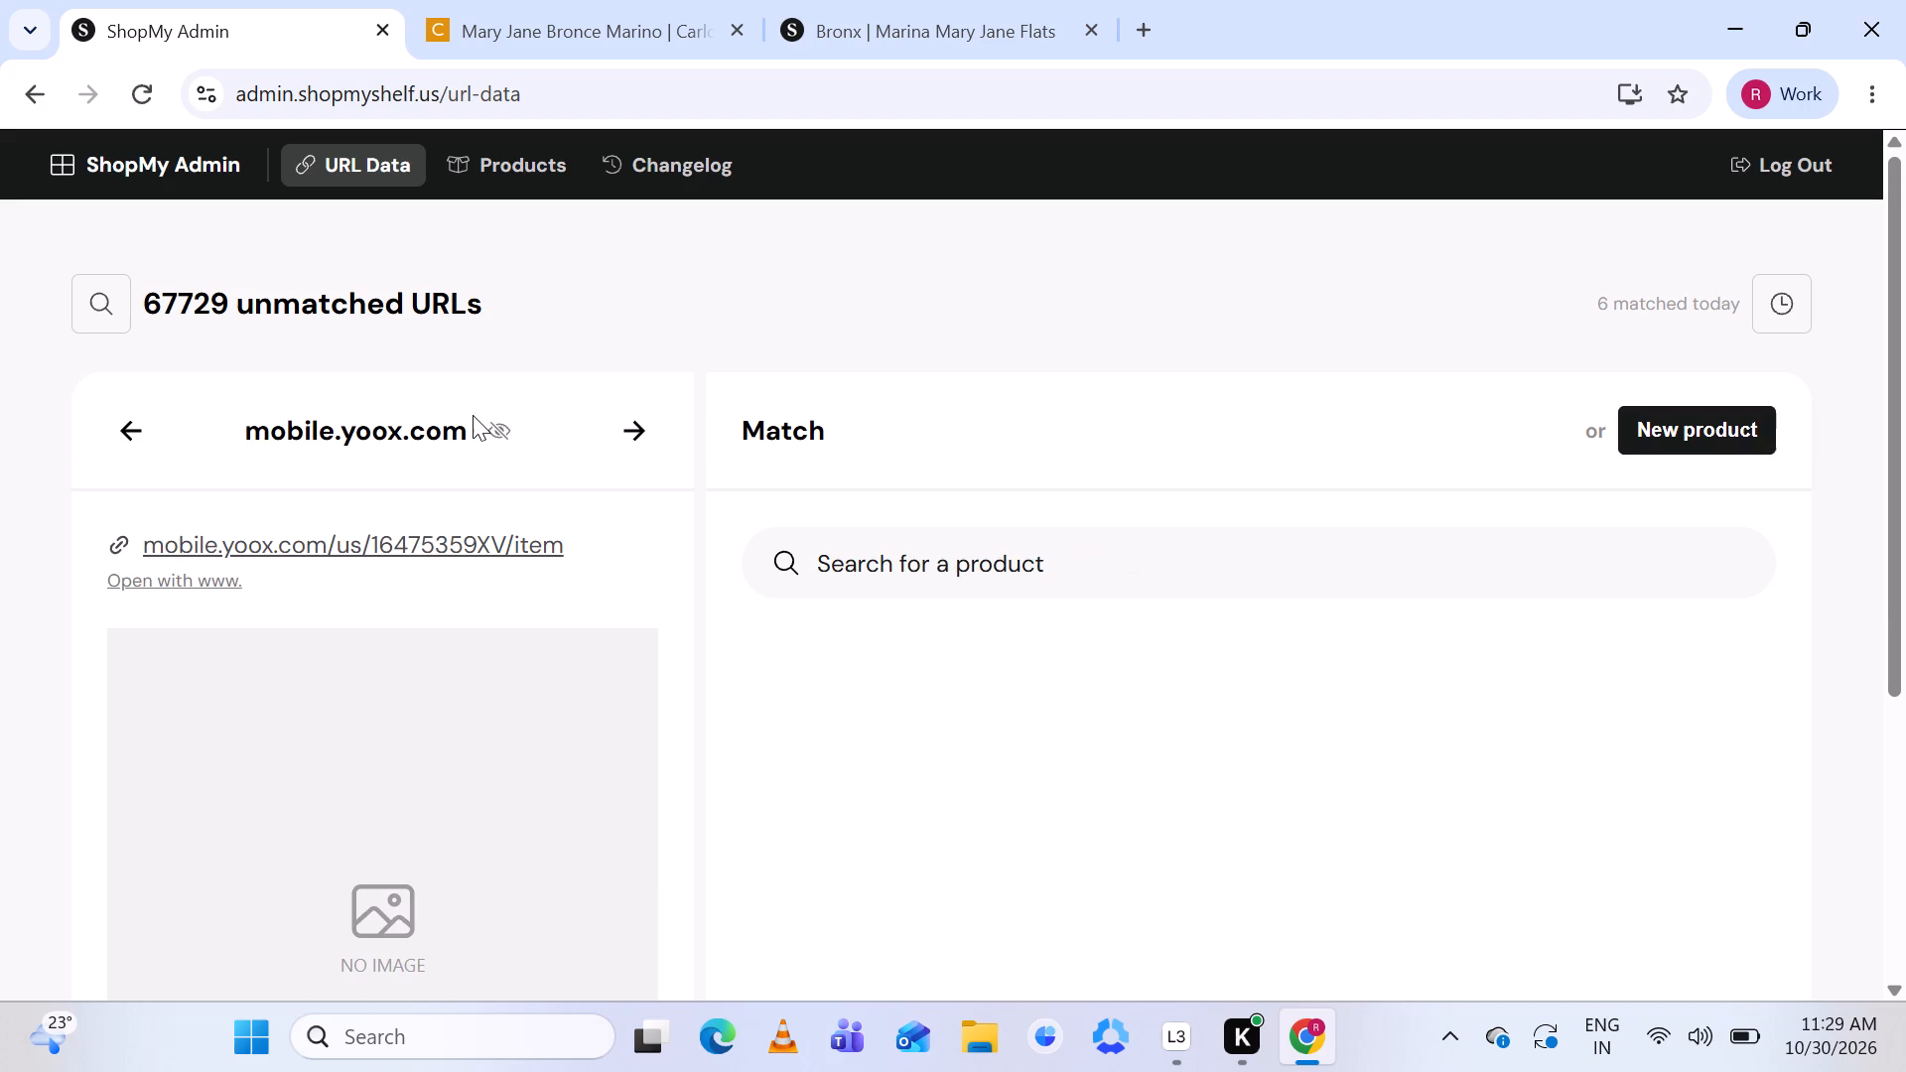
pyautogui.scroll(-2, 633, 420)
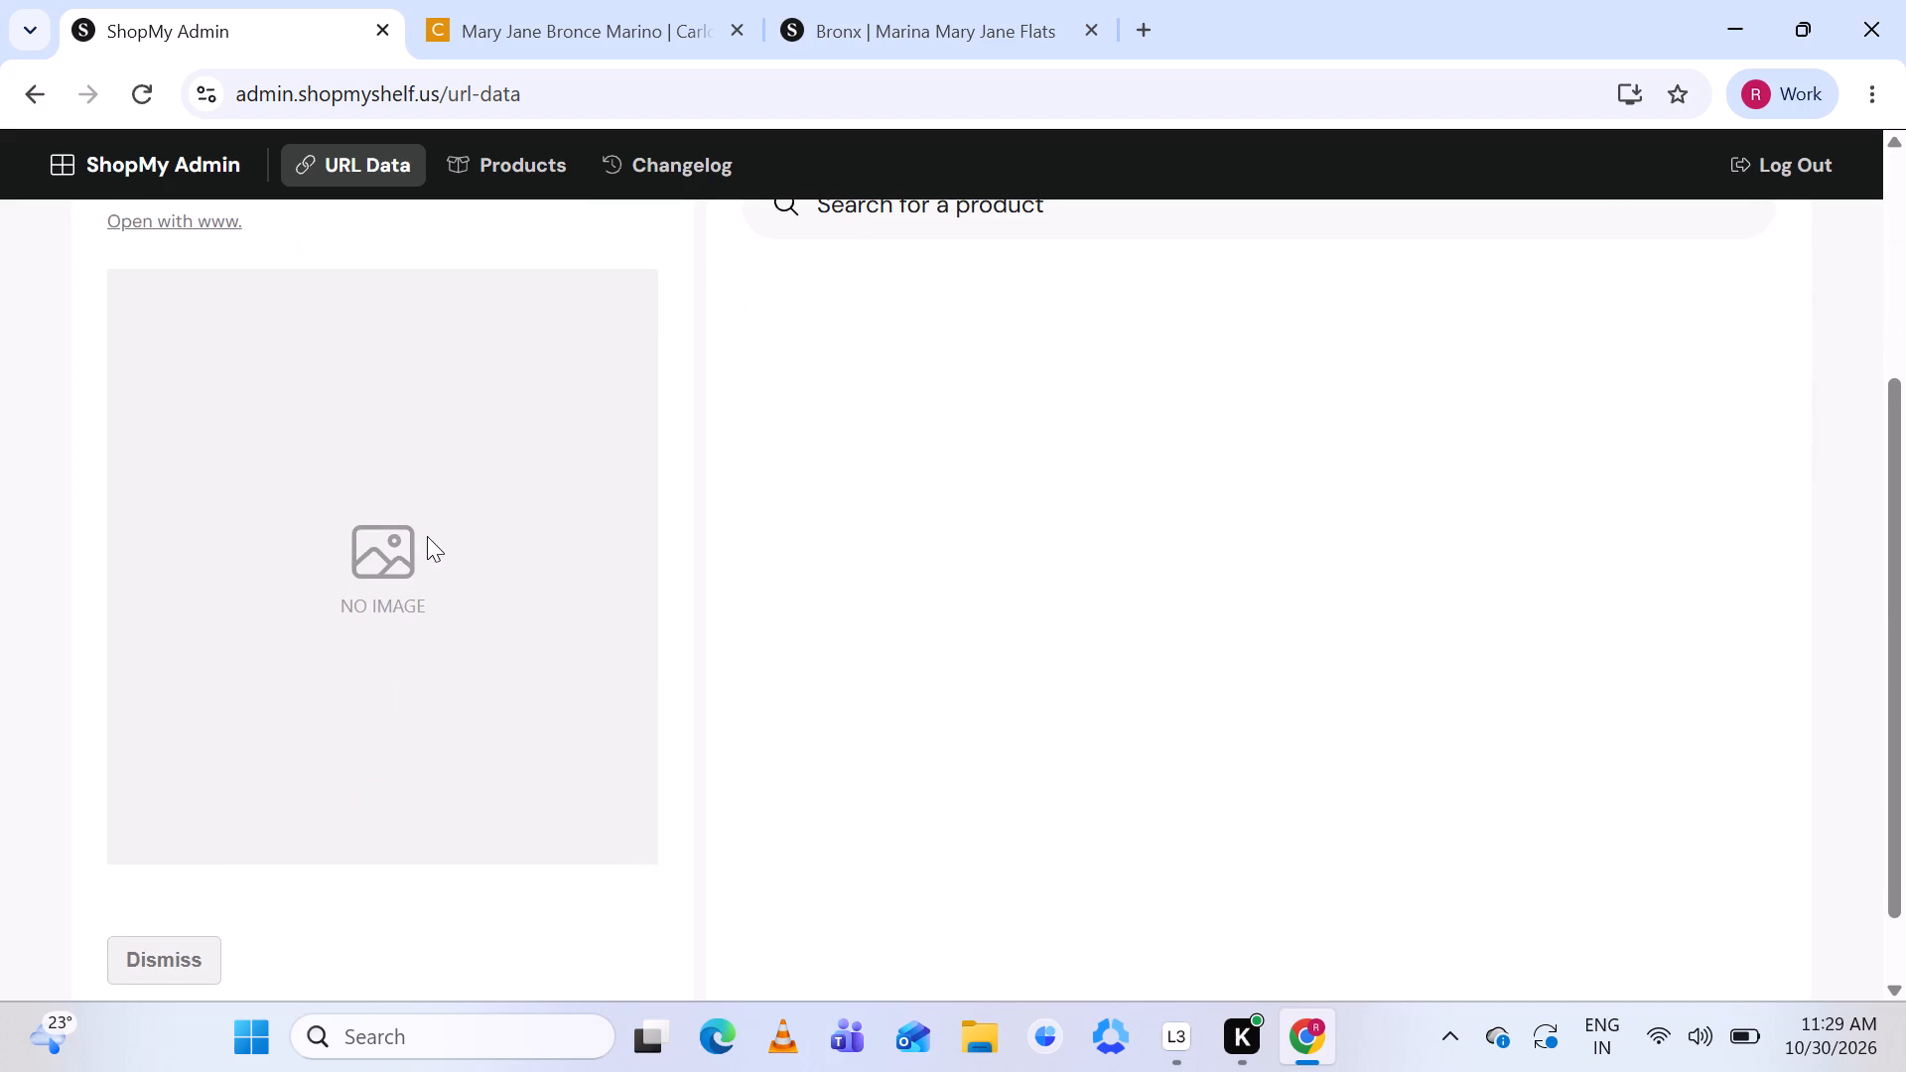
pyautogui.click(409, 552)
pyautogui.scroll(2, 475, 465)
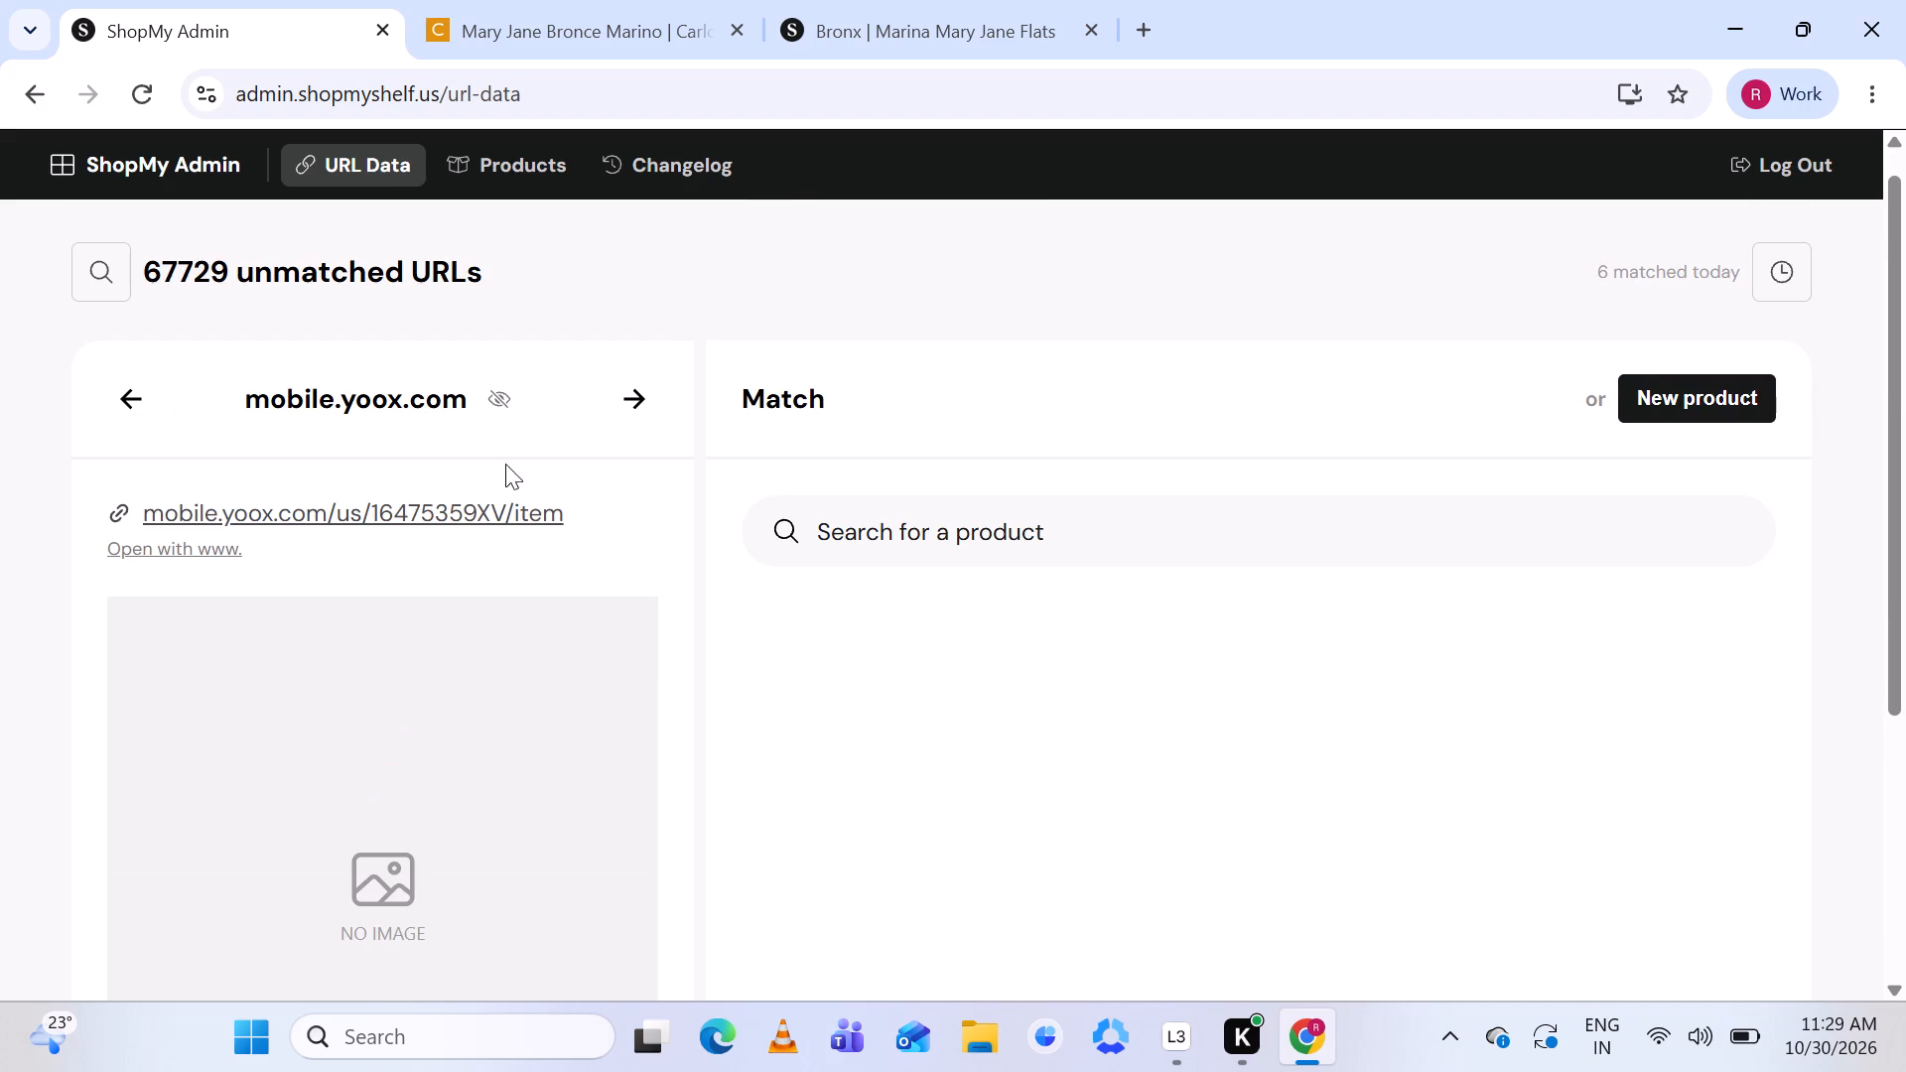
pyautogui.click(631, 425)
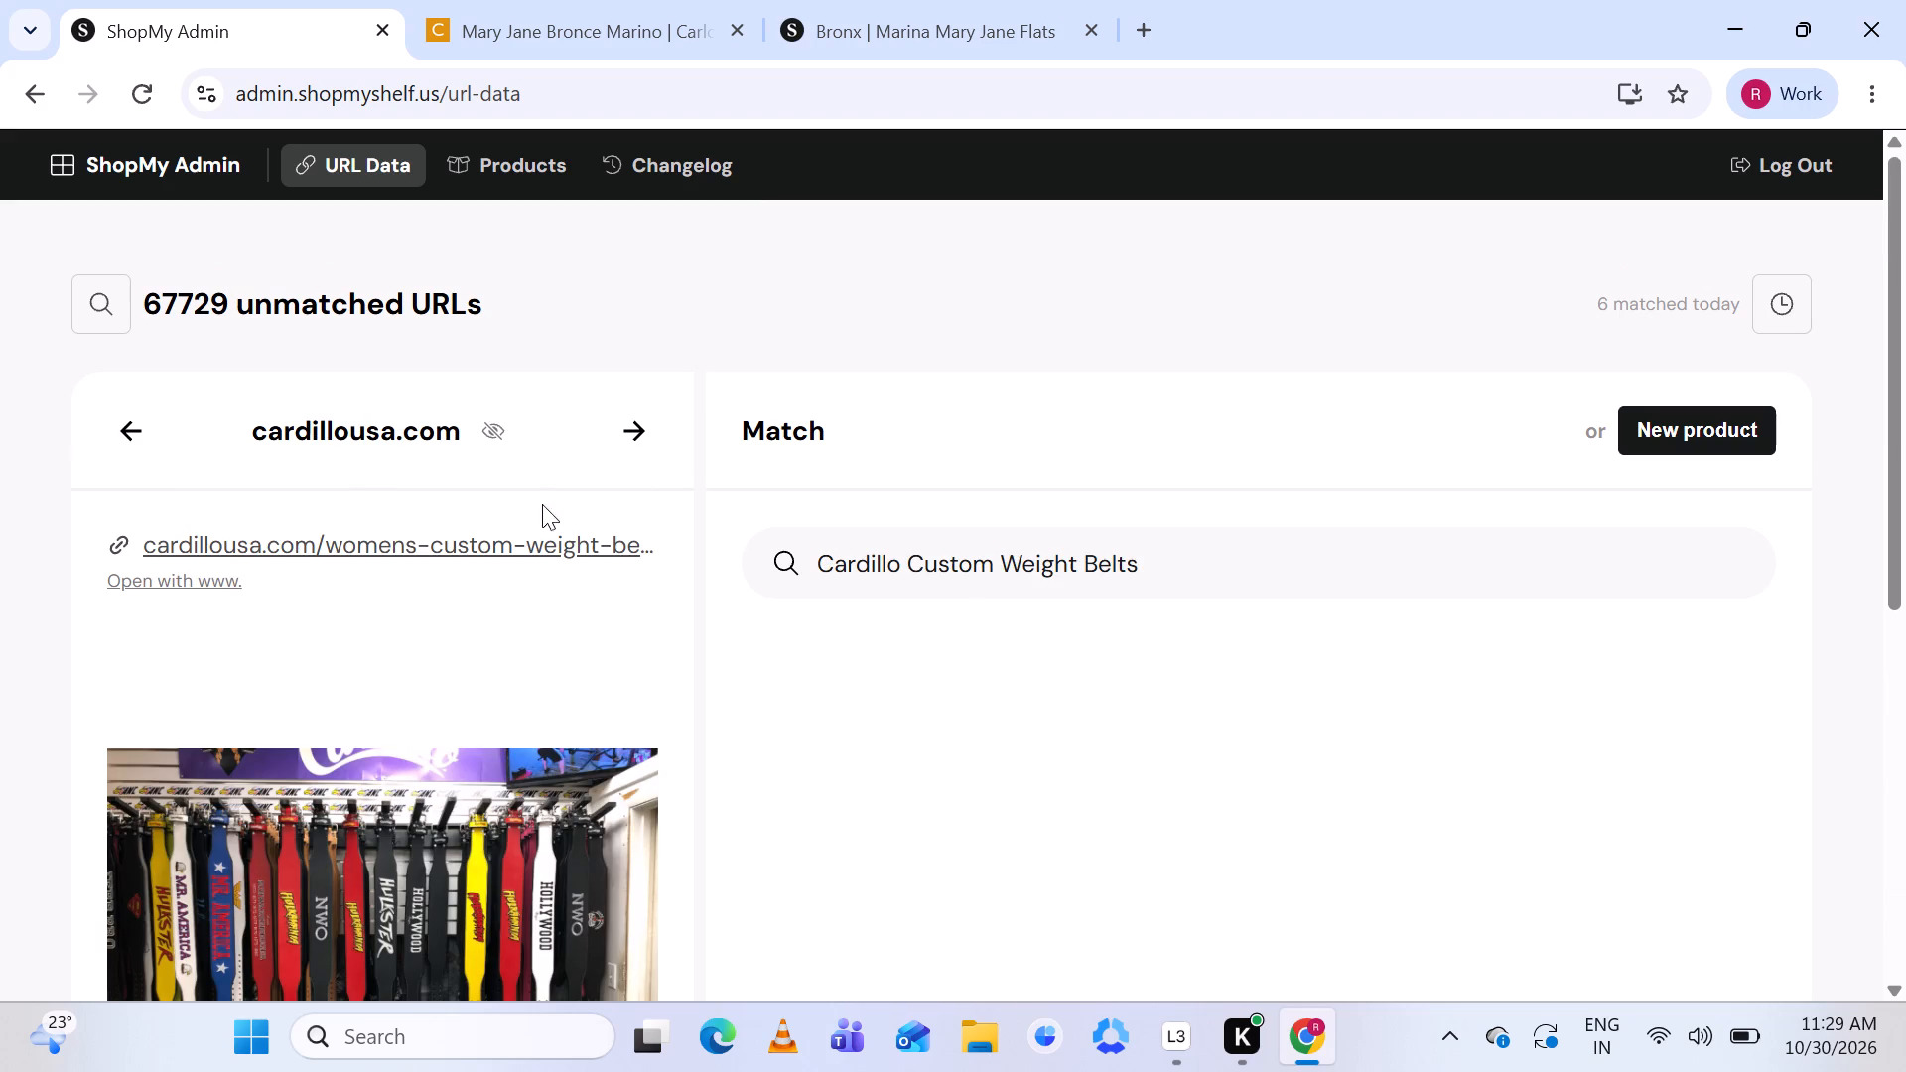
# Check the cardillousa.com custom weight belts listing and skip it without matching.
pyautogui.scroll(-2, 616, 450)
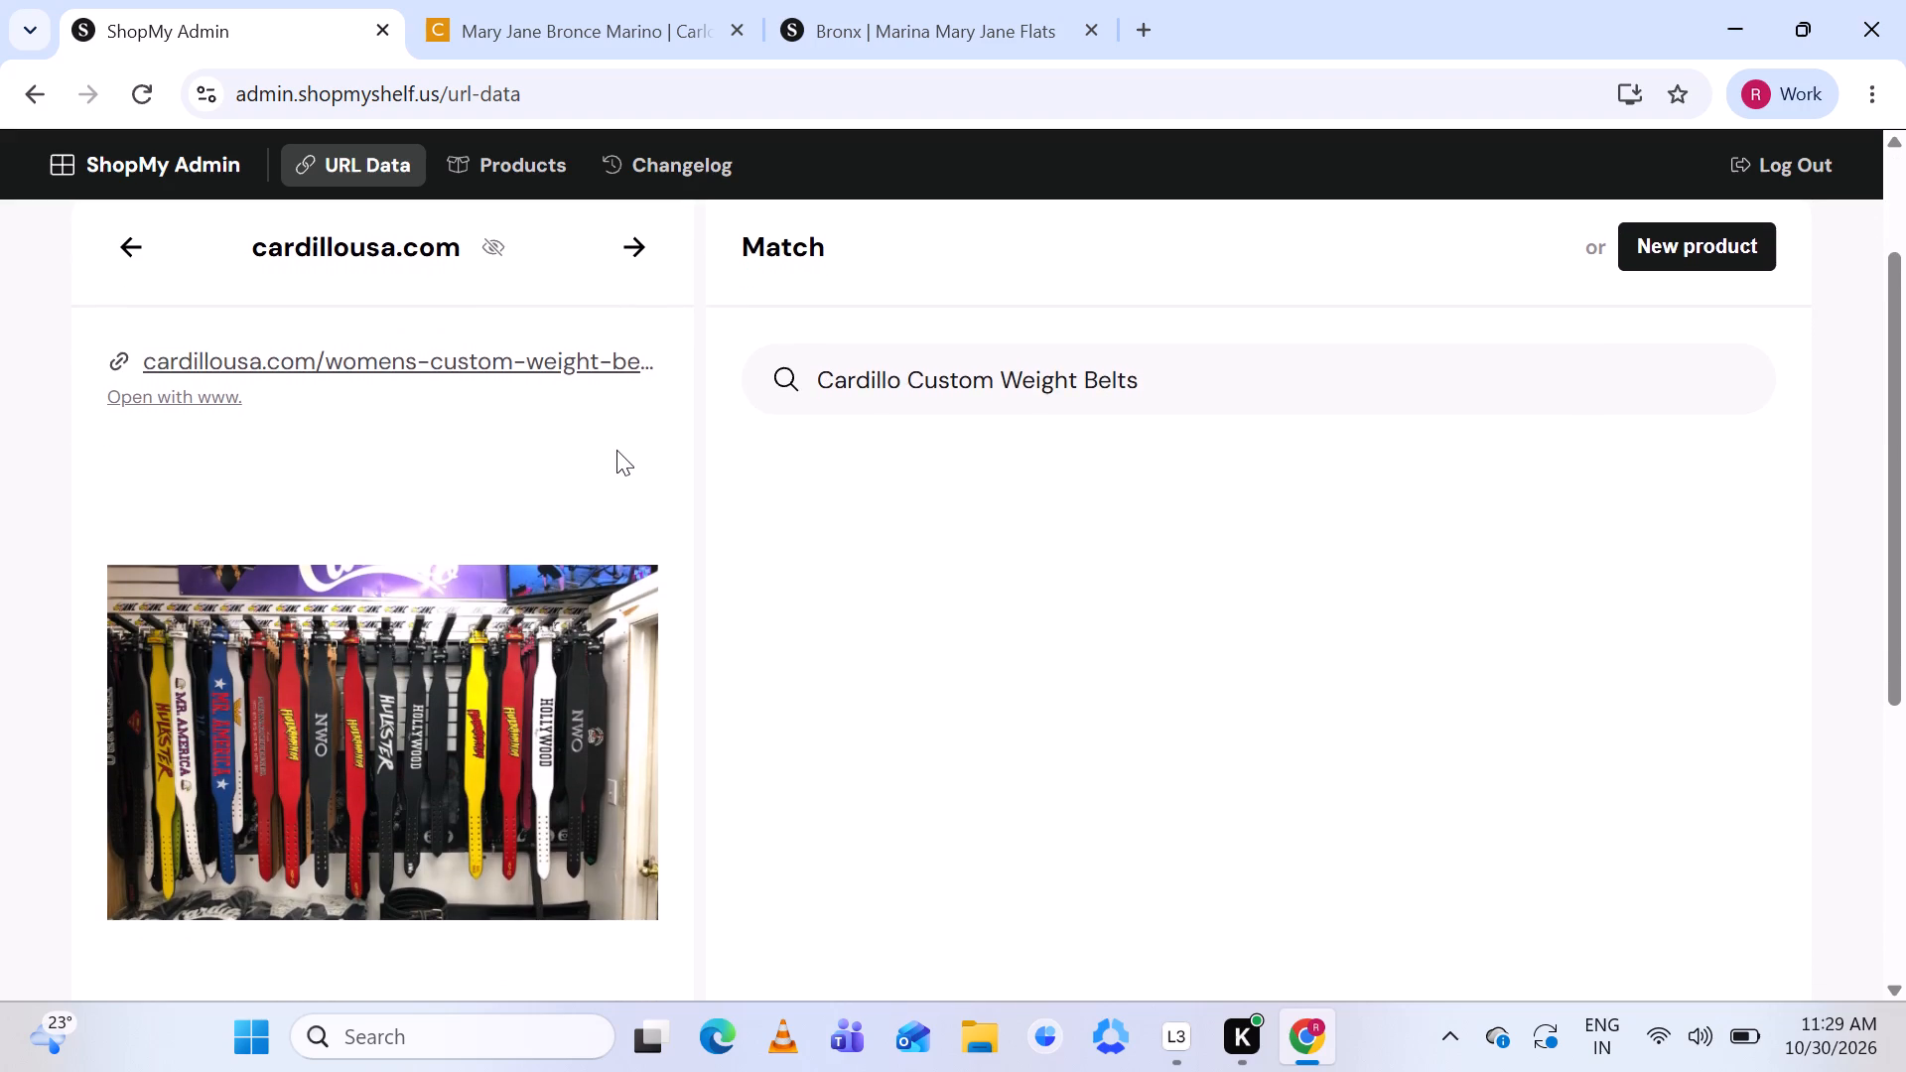
pyautogui.scroll(1, 616, 450)
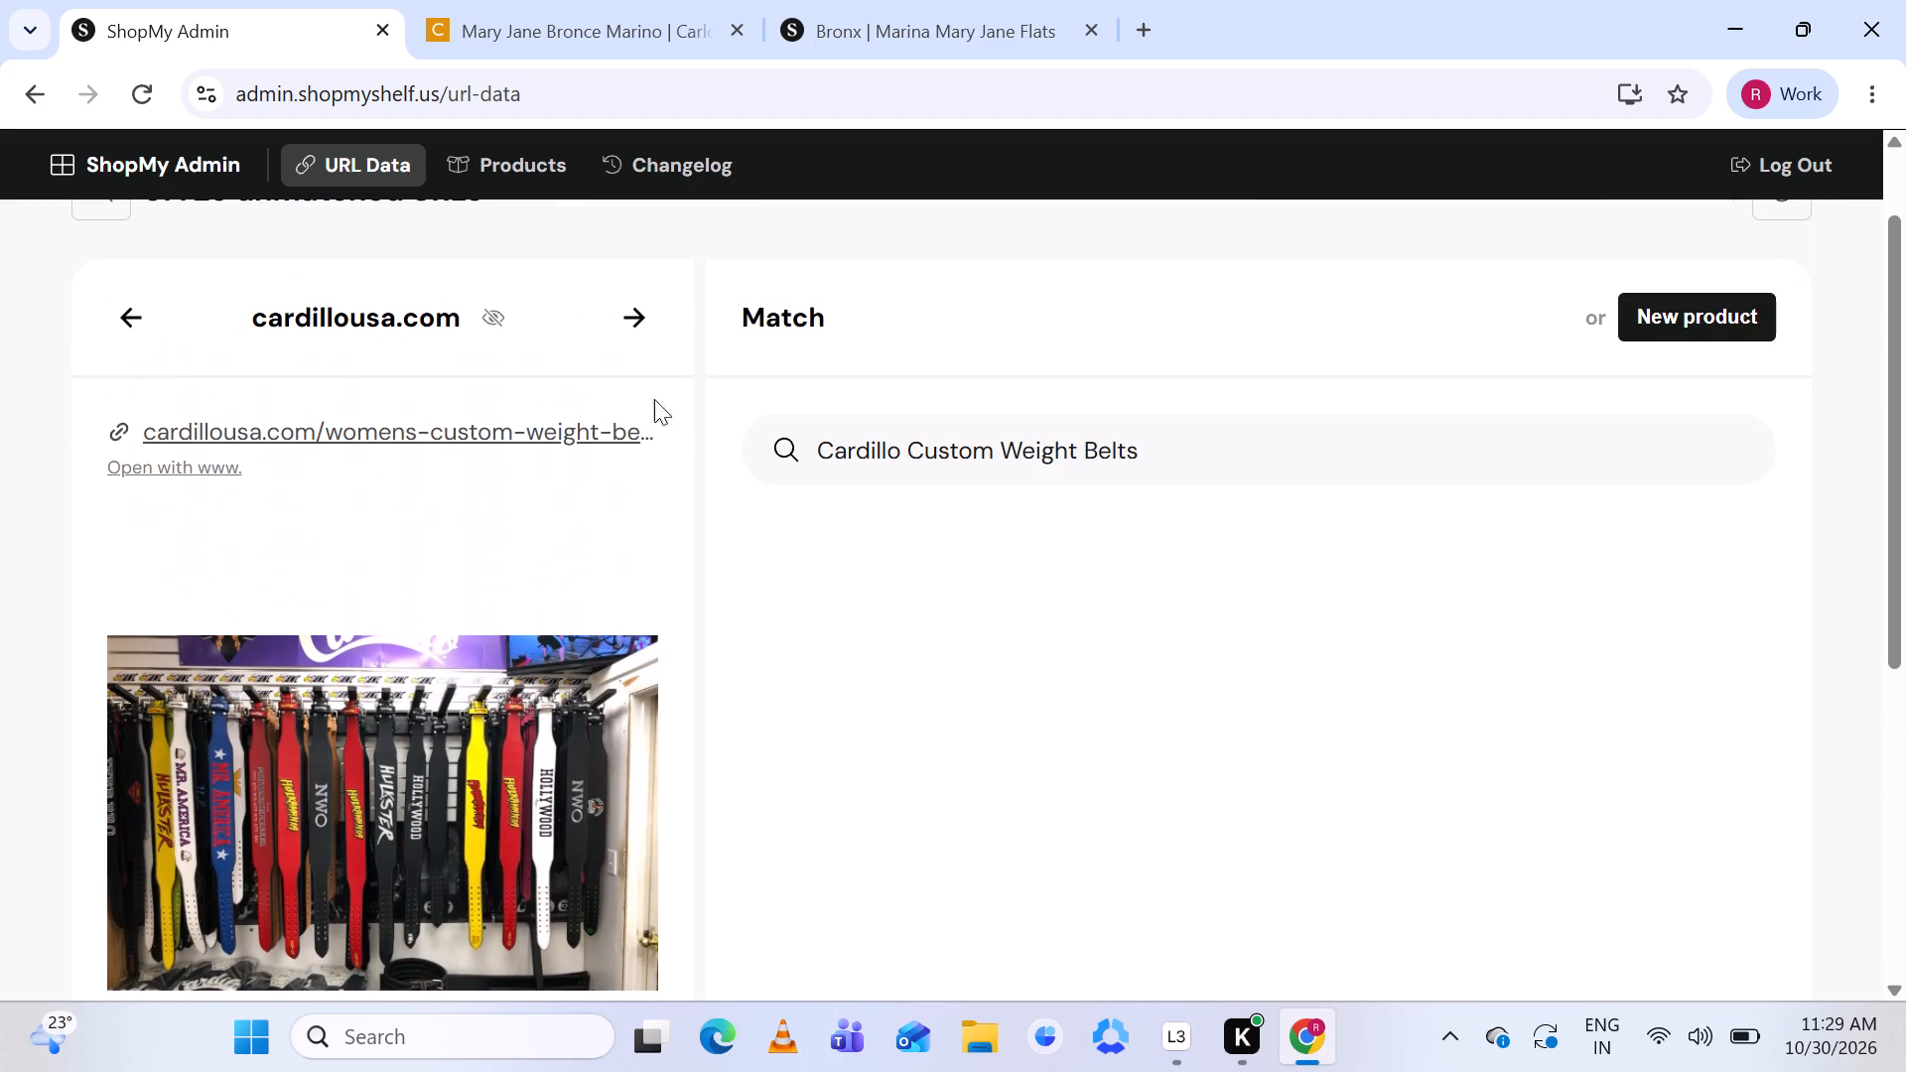
pyautogui.click(630, 428)
# Compare the mila-bloom.com Clementine Maxi Dress with its suggested best match and the product search for the same dress.
pyautogui.scroll(-1, 566, 591)
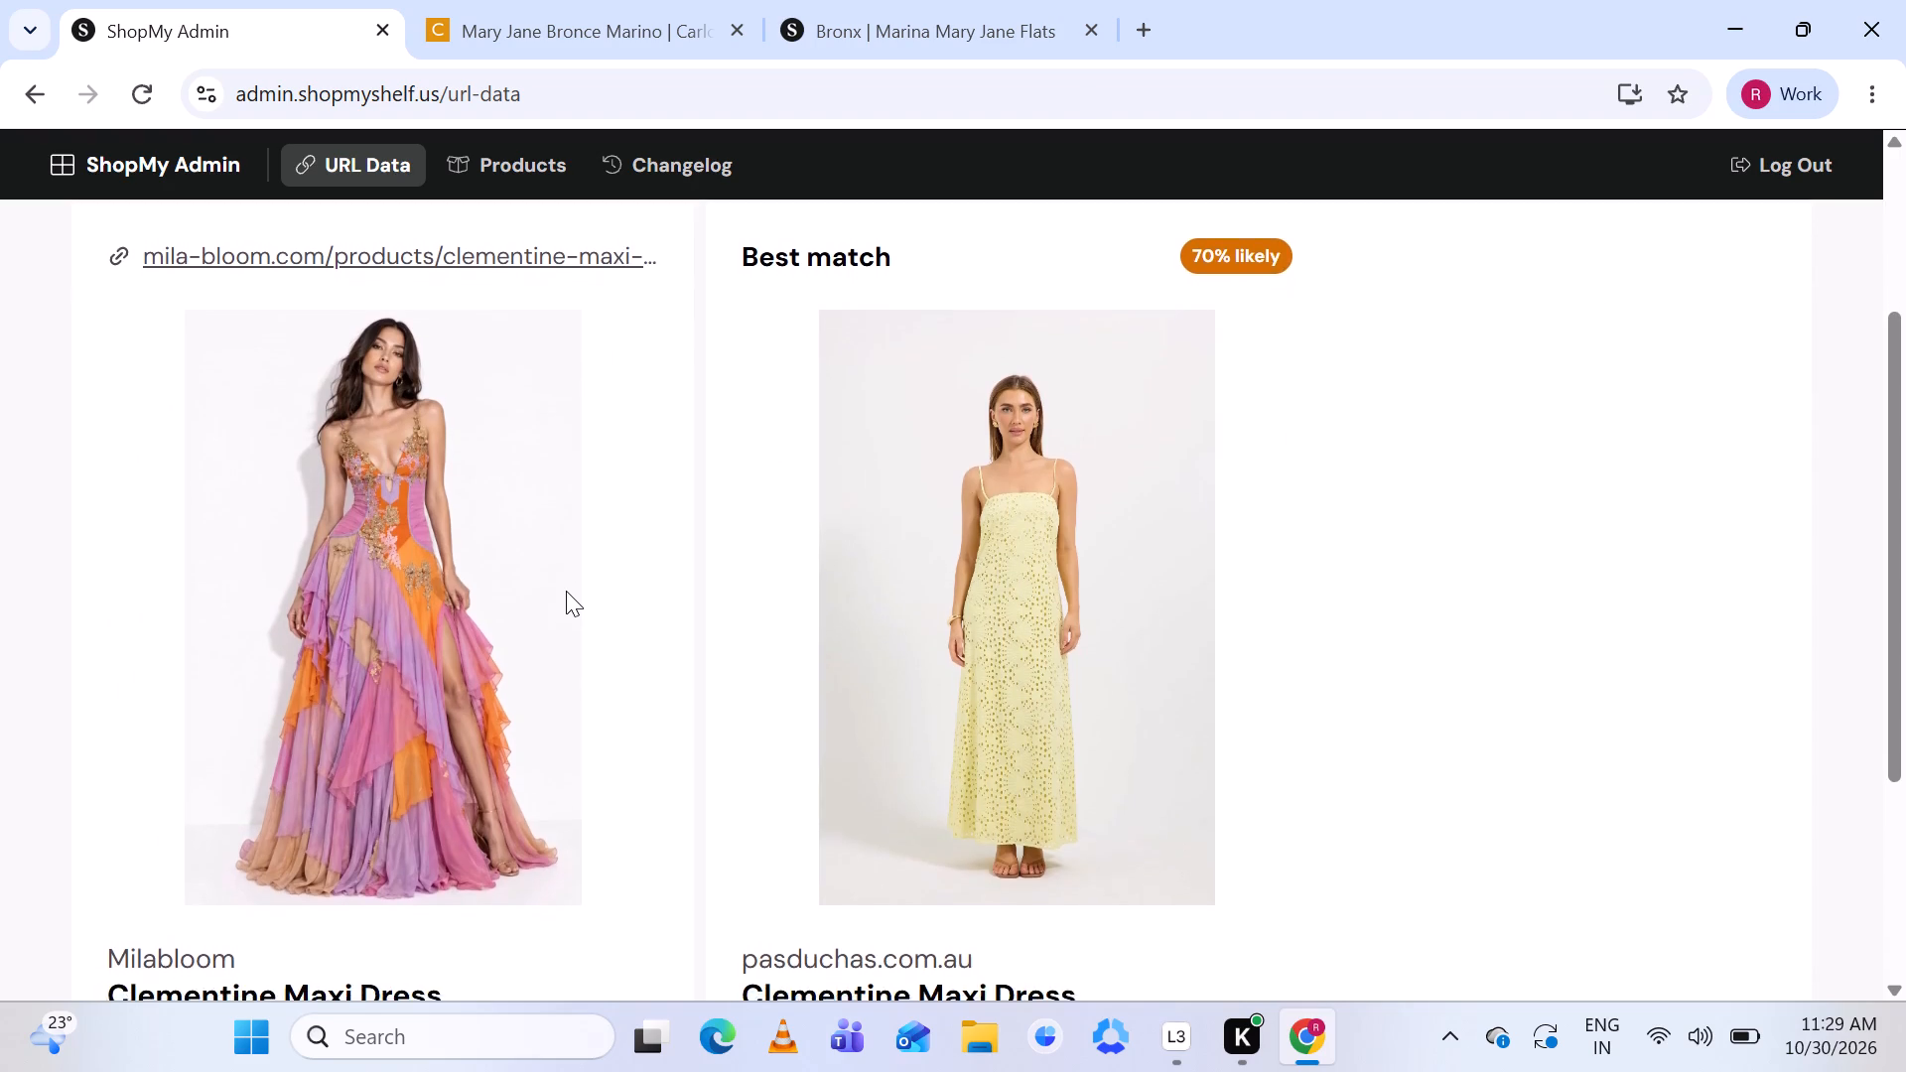
pyautogui.click(1015, 400)
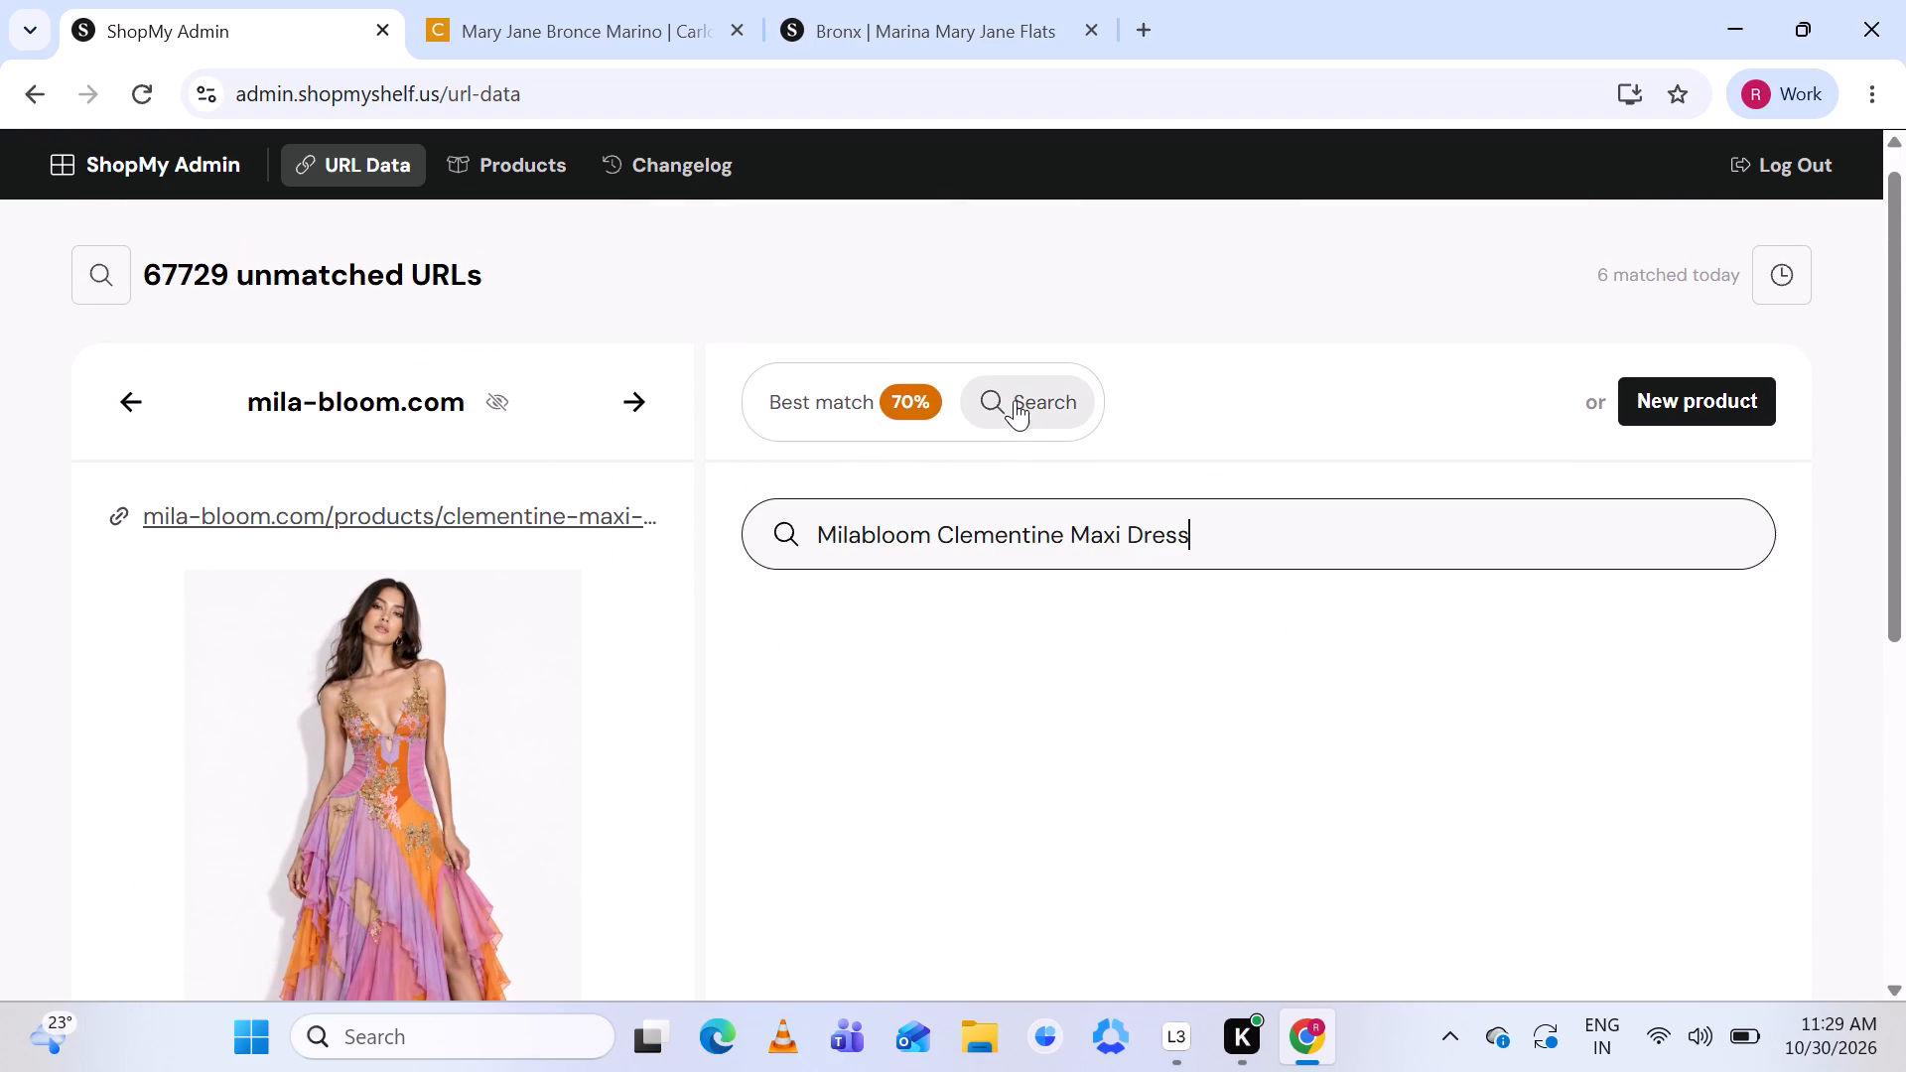
pyautogui.scroll(-1, 940, 552)
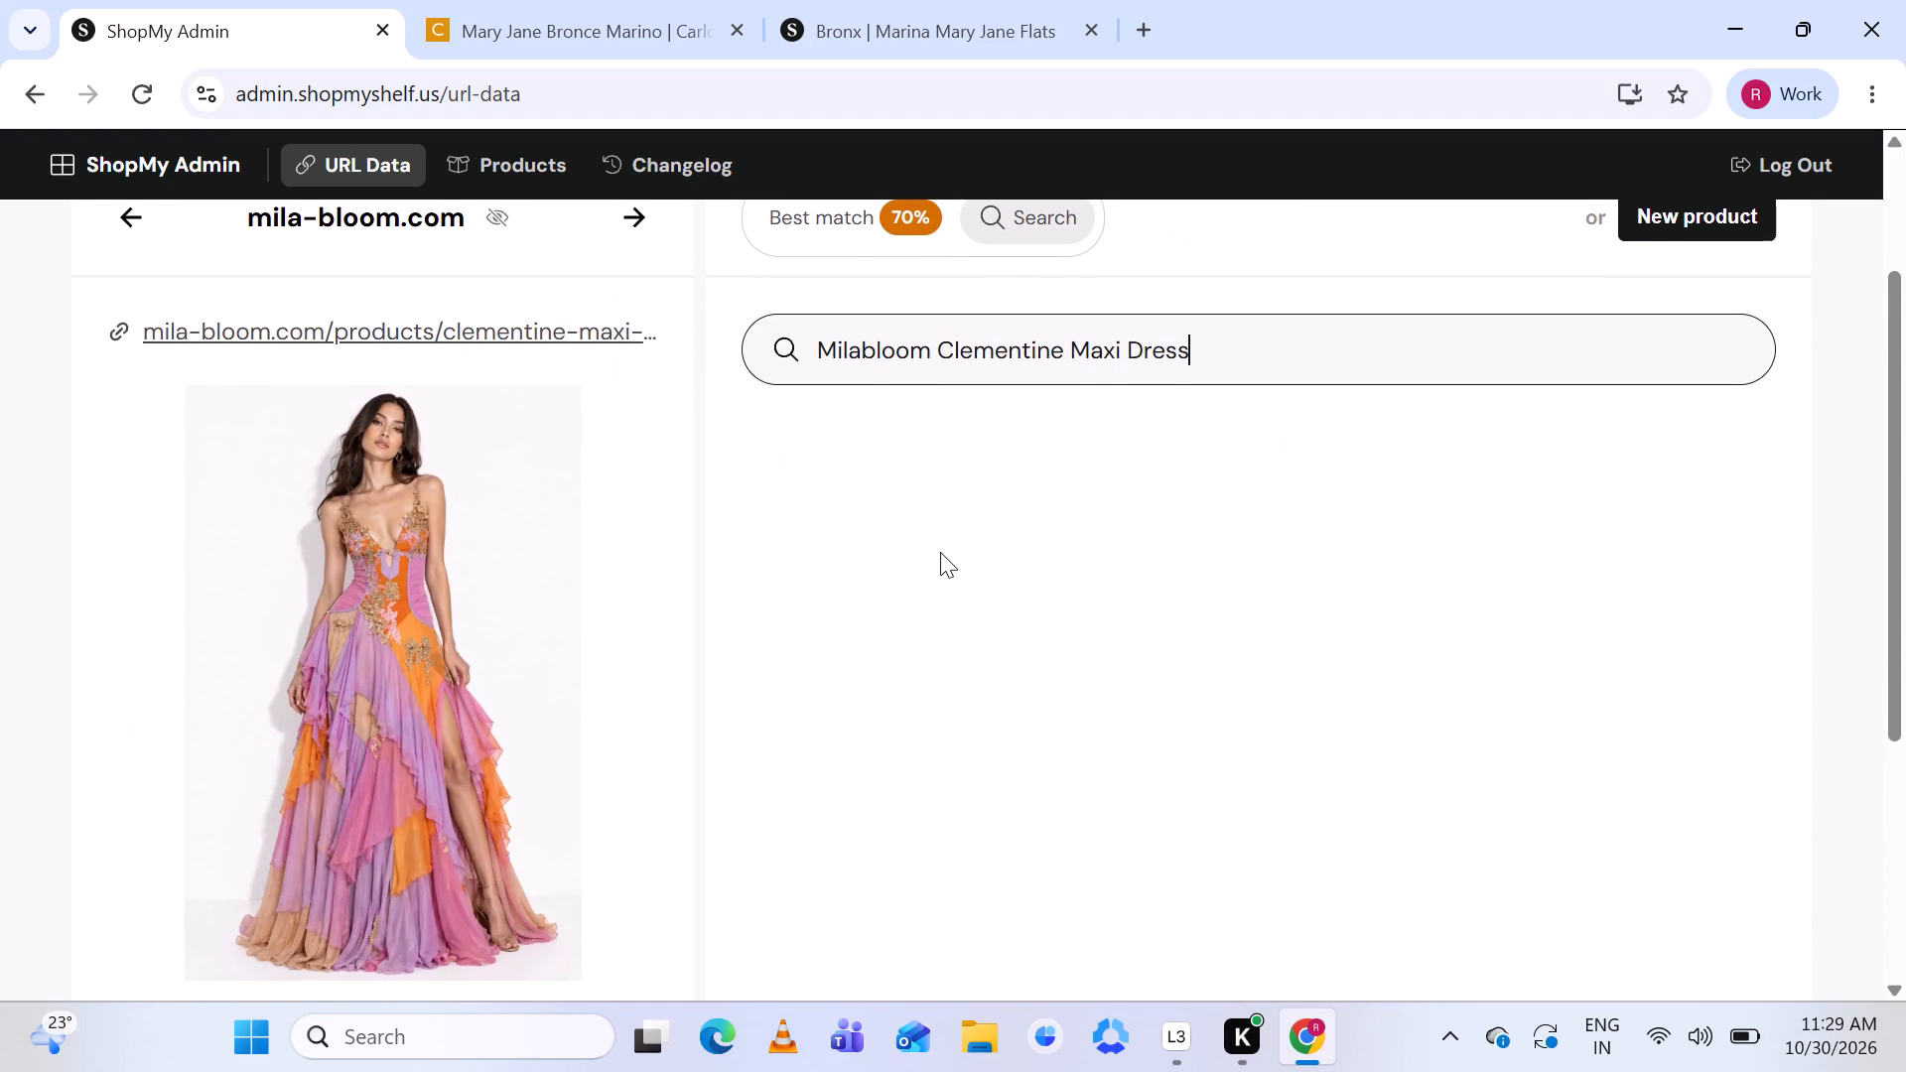
pyautogui.scroll(-3, 940, 552)
pyautogui.scroll(3, 940, 552)
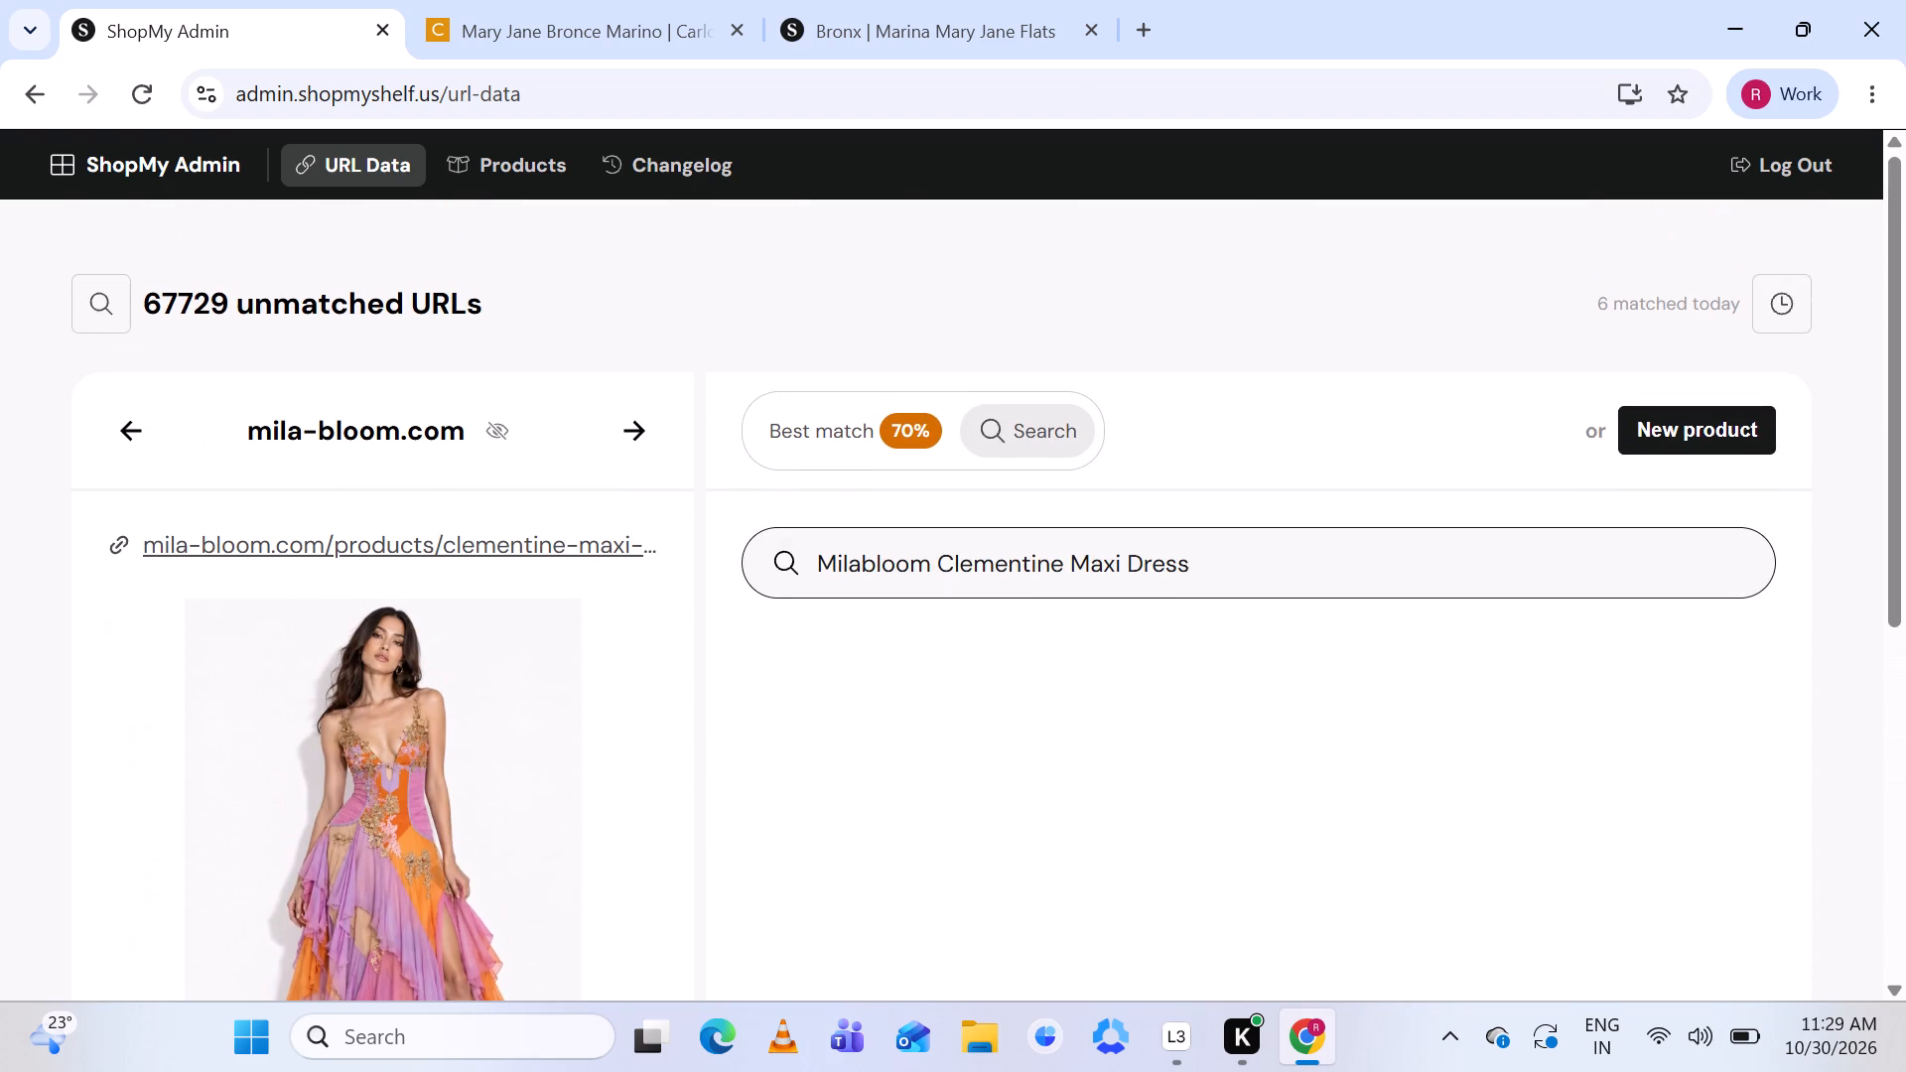
pyautogui.click(837, 442)
pyautogui.scroll(-3, 923, 567)
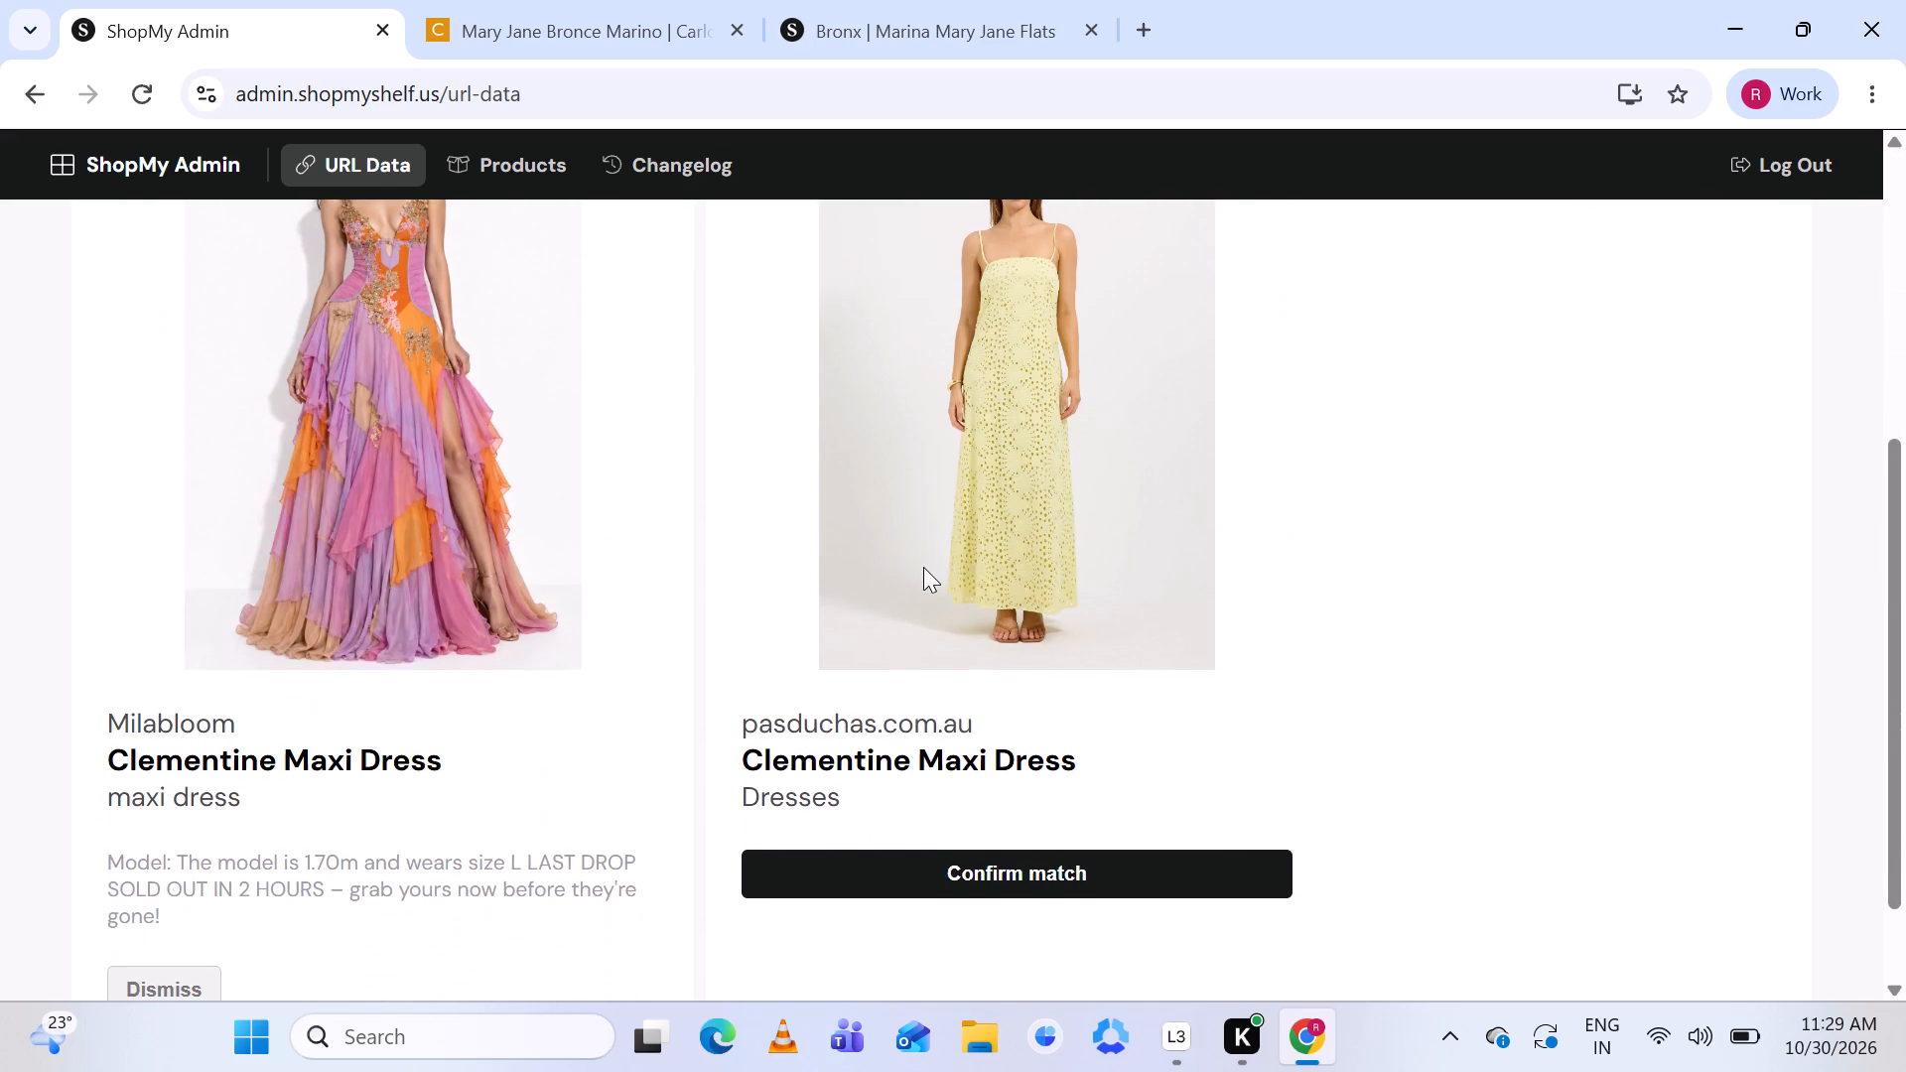
pyautogui.scroll(2, 923, 567)
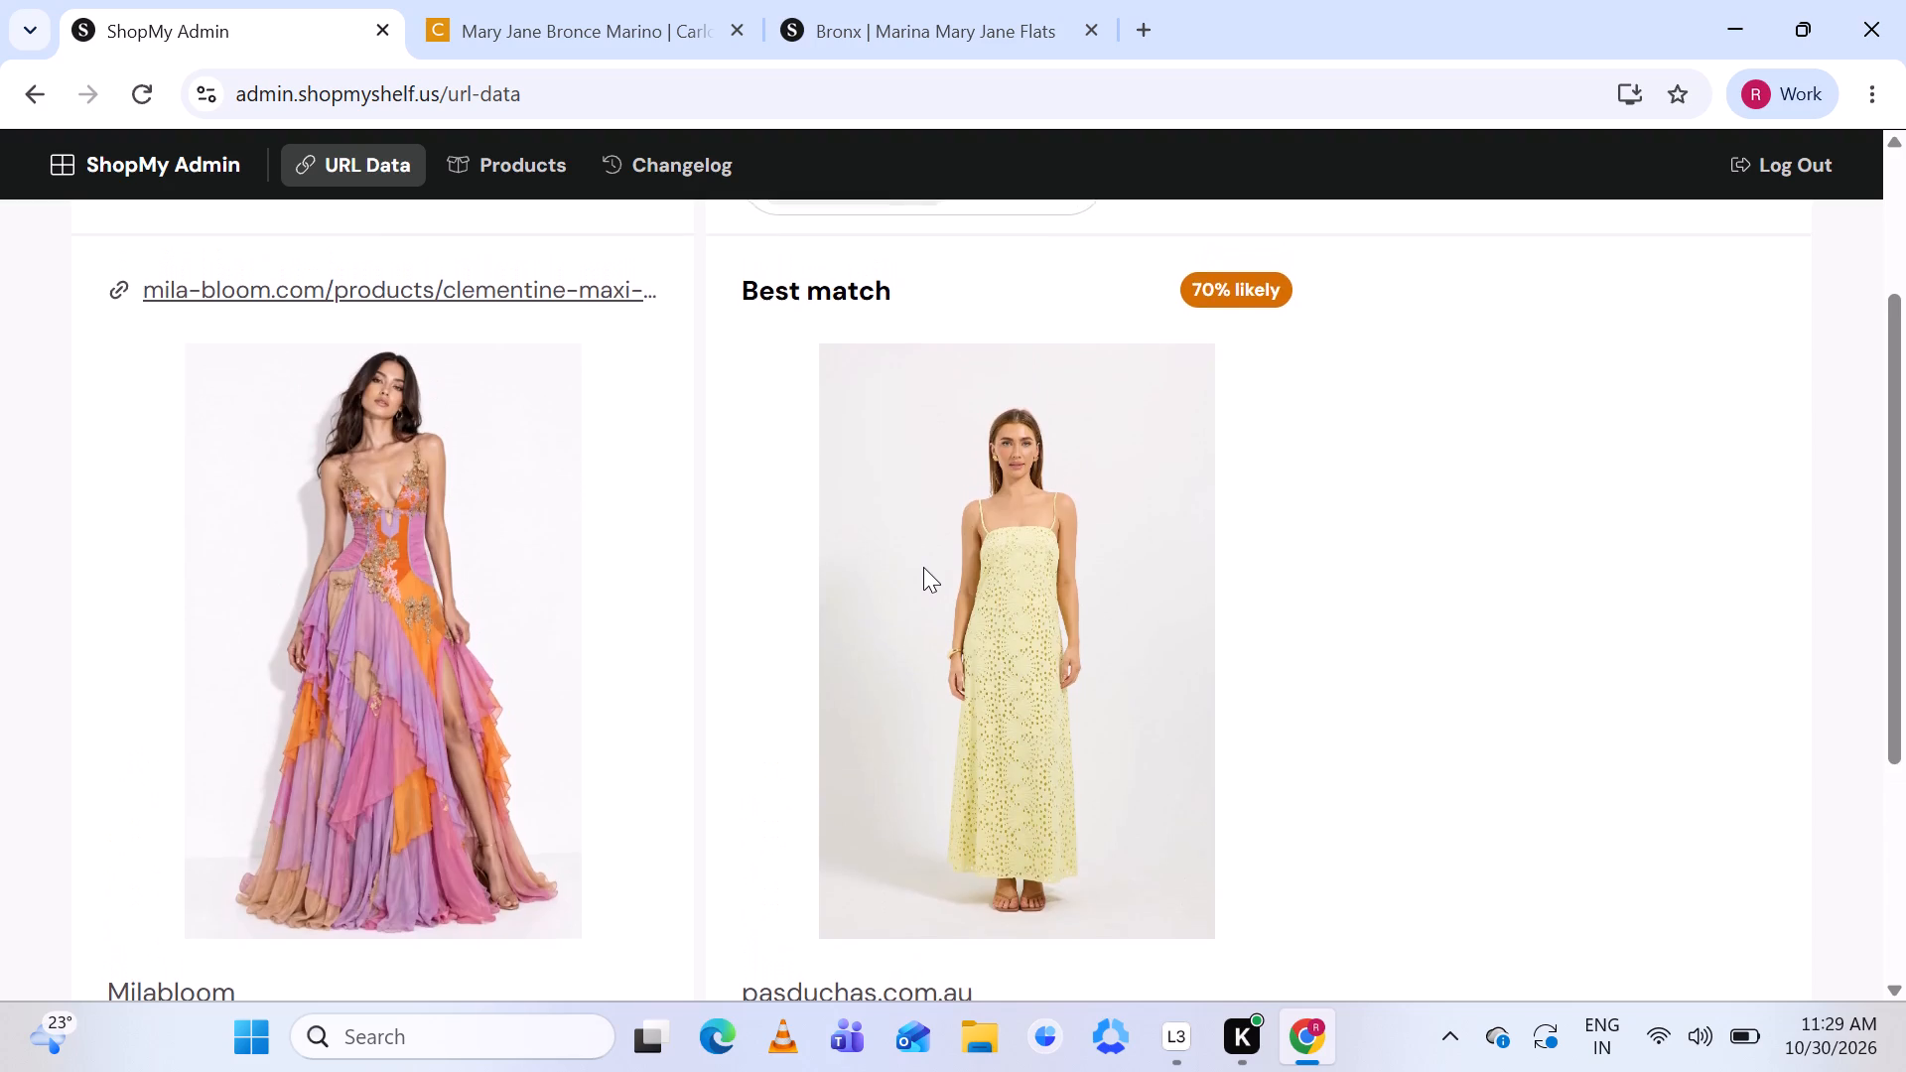
pyautogui.scroll(1, 923, 567)
# Start a new product for the Clementine Maxi Dress and copy the brand name Milabloom from its listing details.
pyautogui.click(1698, 430)
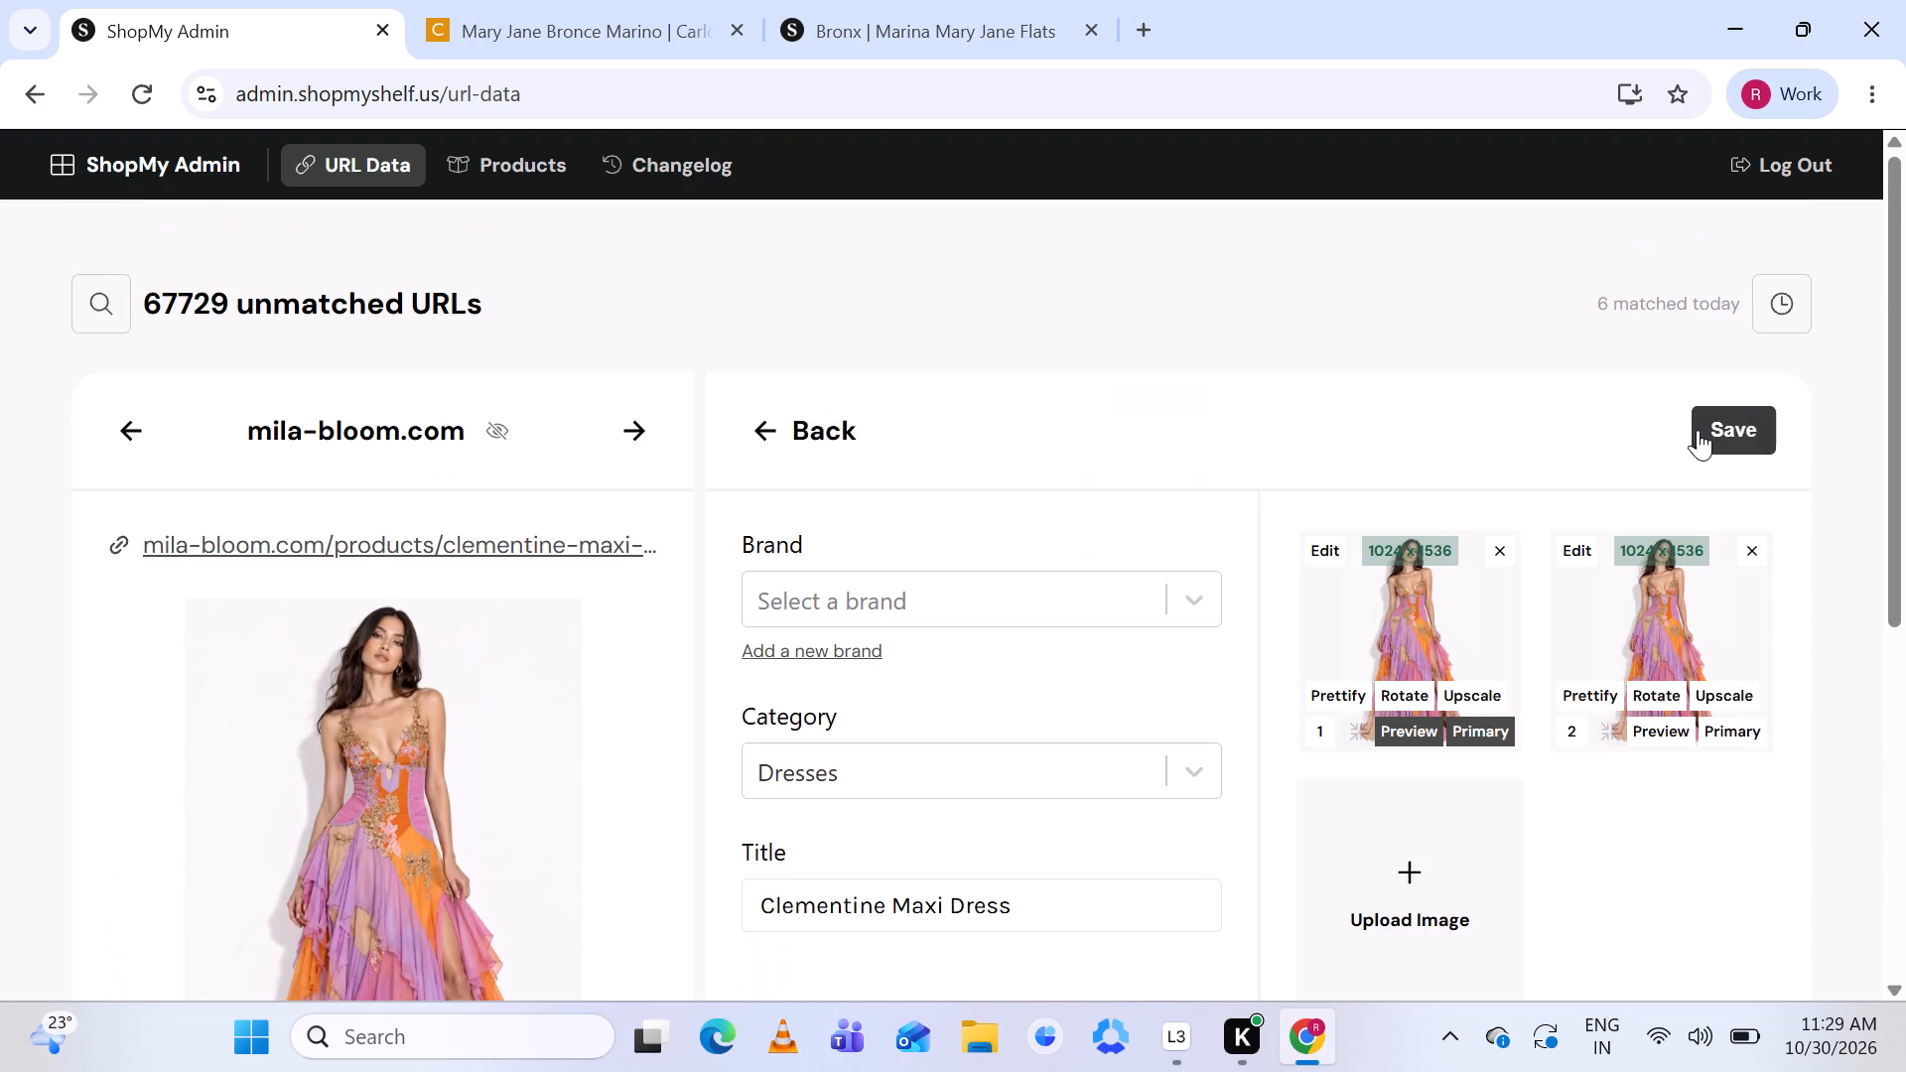
pyautogui.scroll(-2, 911, 741)
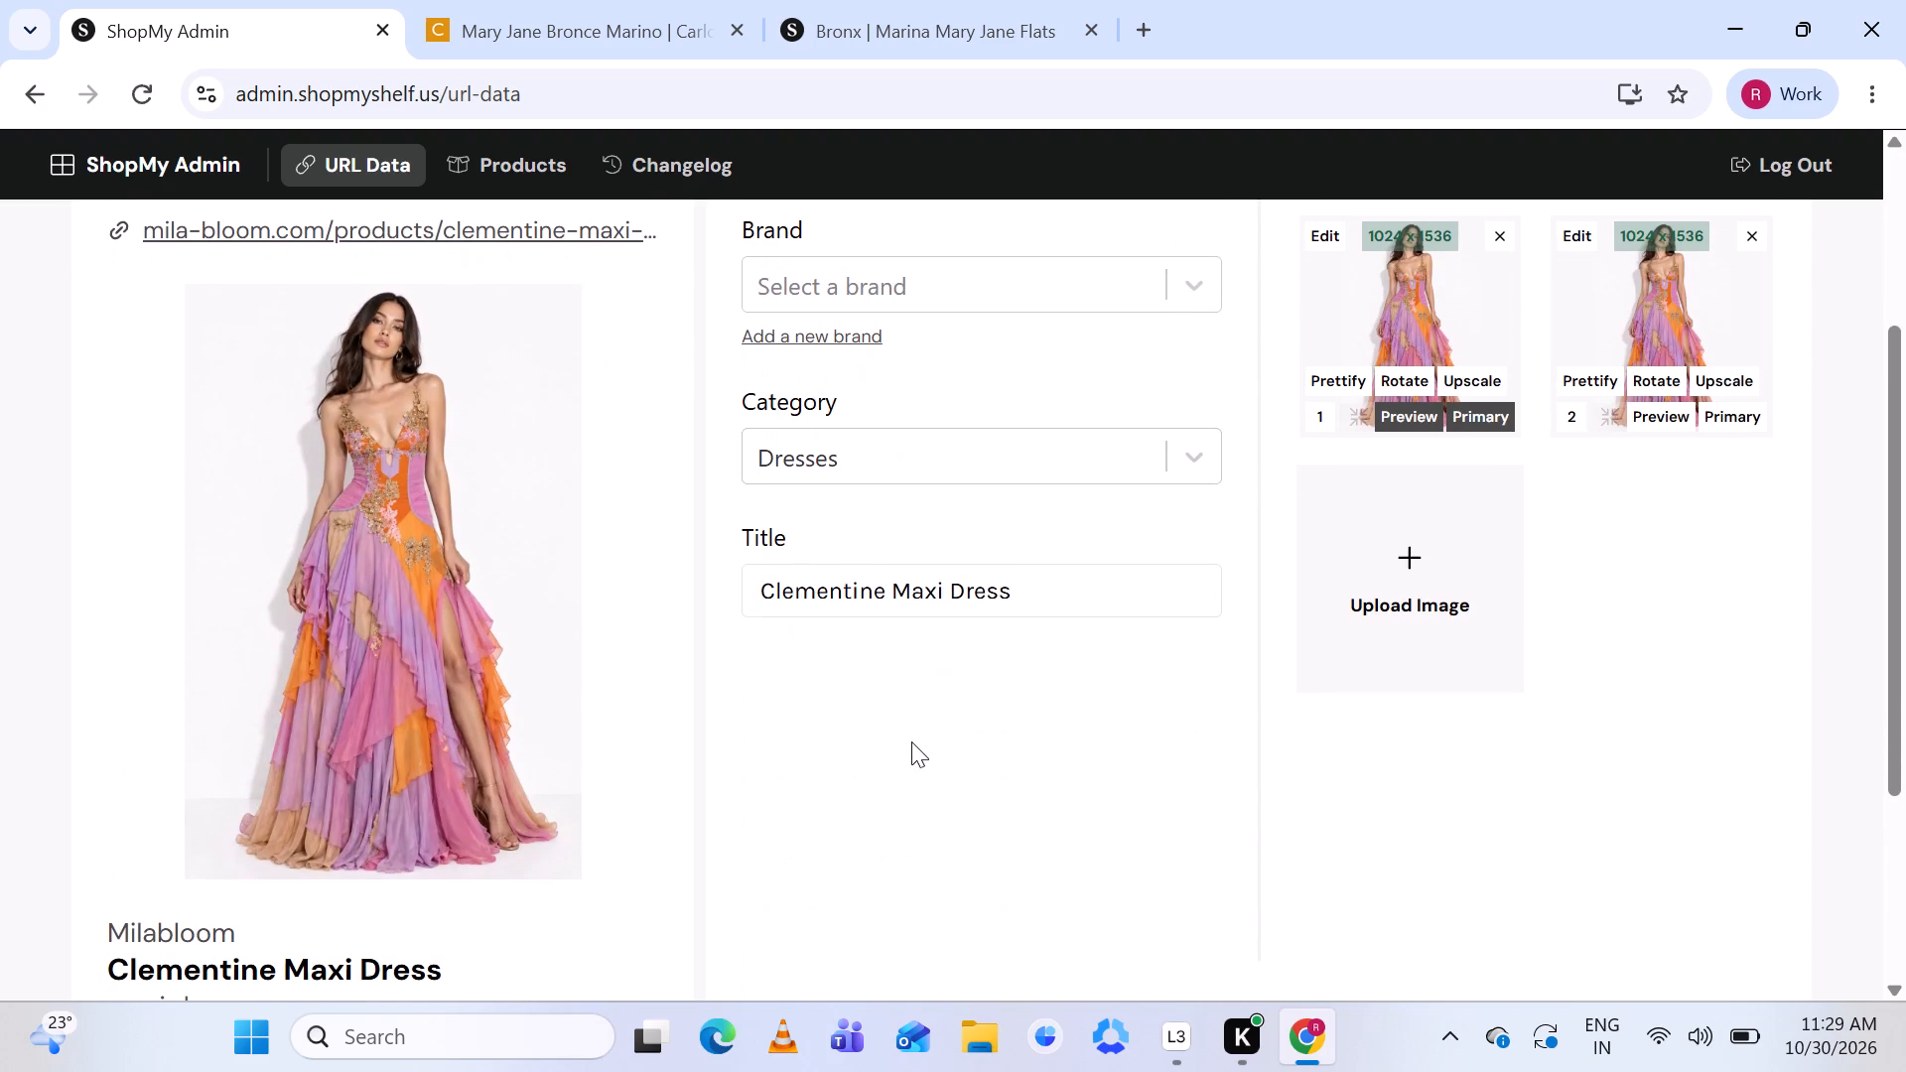
pyautogui.scroll(-1, 911, 741)
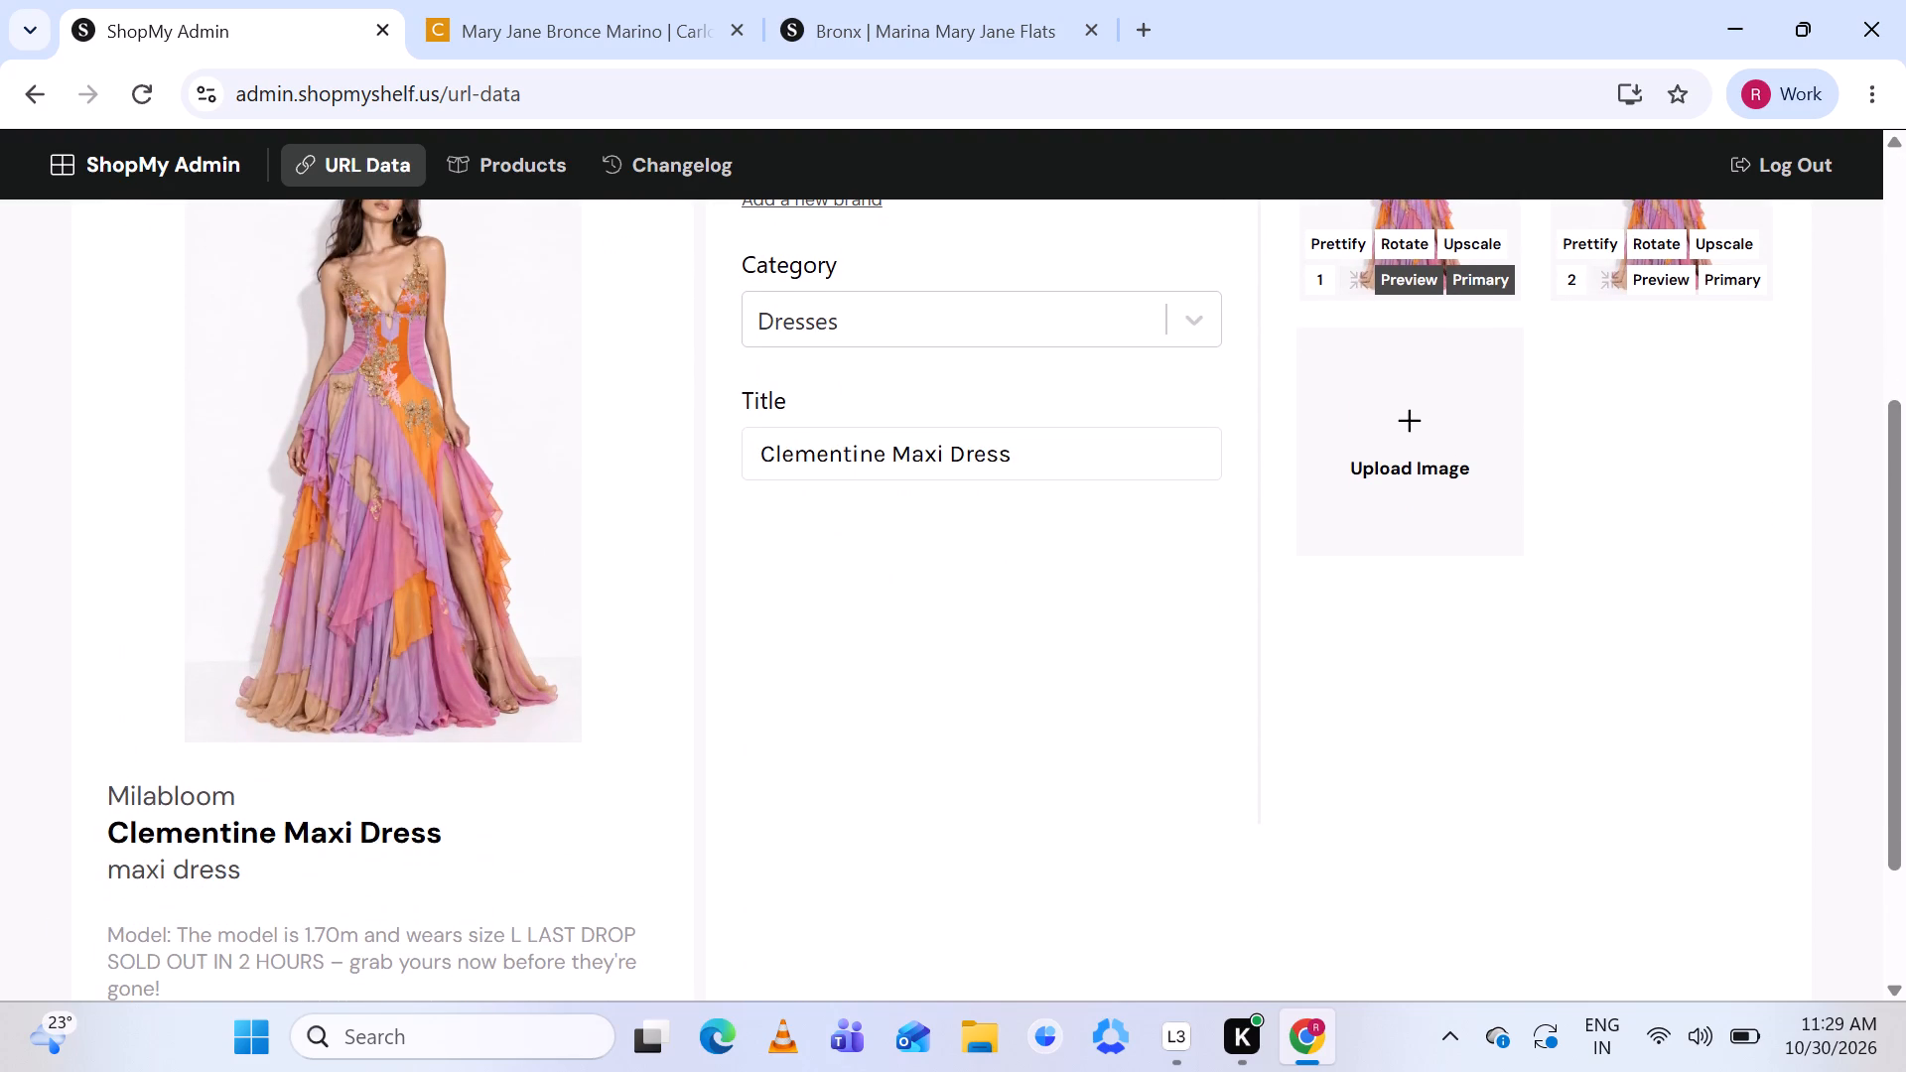
pyautogui.moveTo(108, 793); pyautogui.dragTo(235, 768)
pyautogui.hotkey('ctrl', 'c')
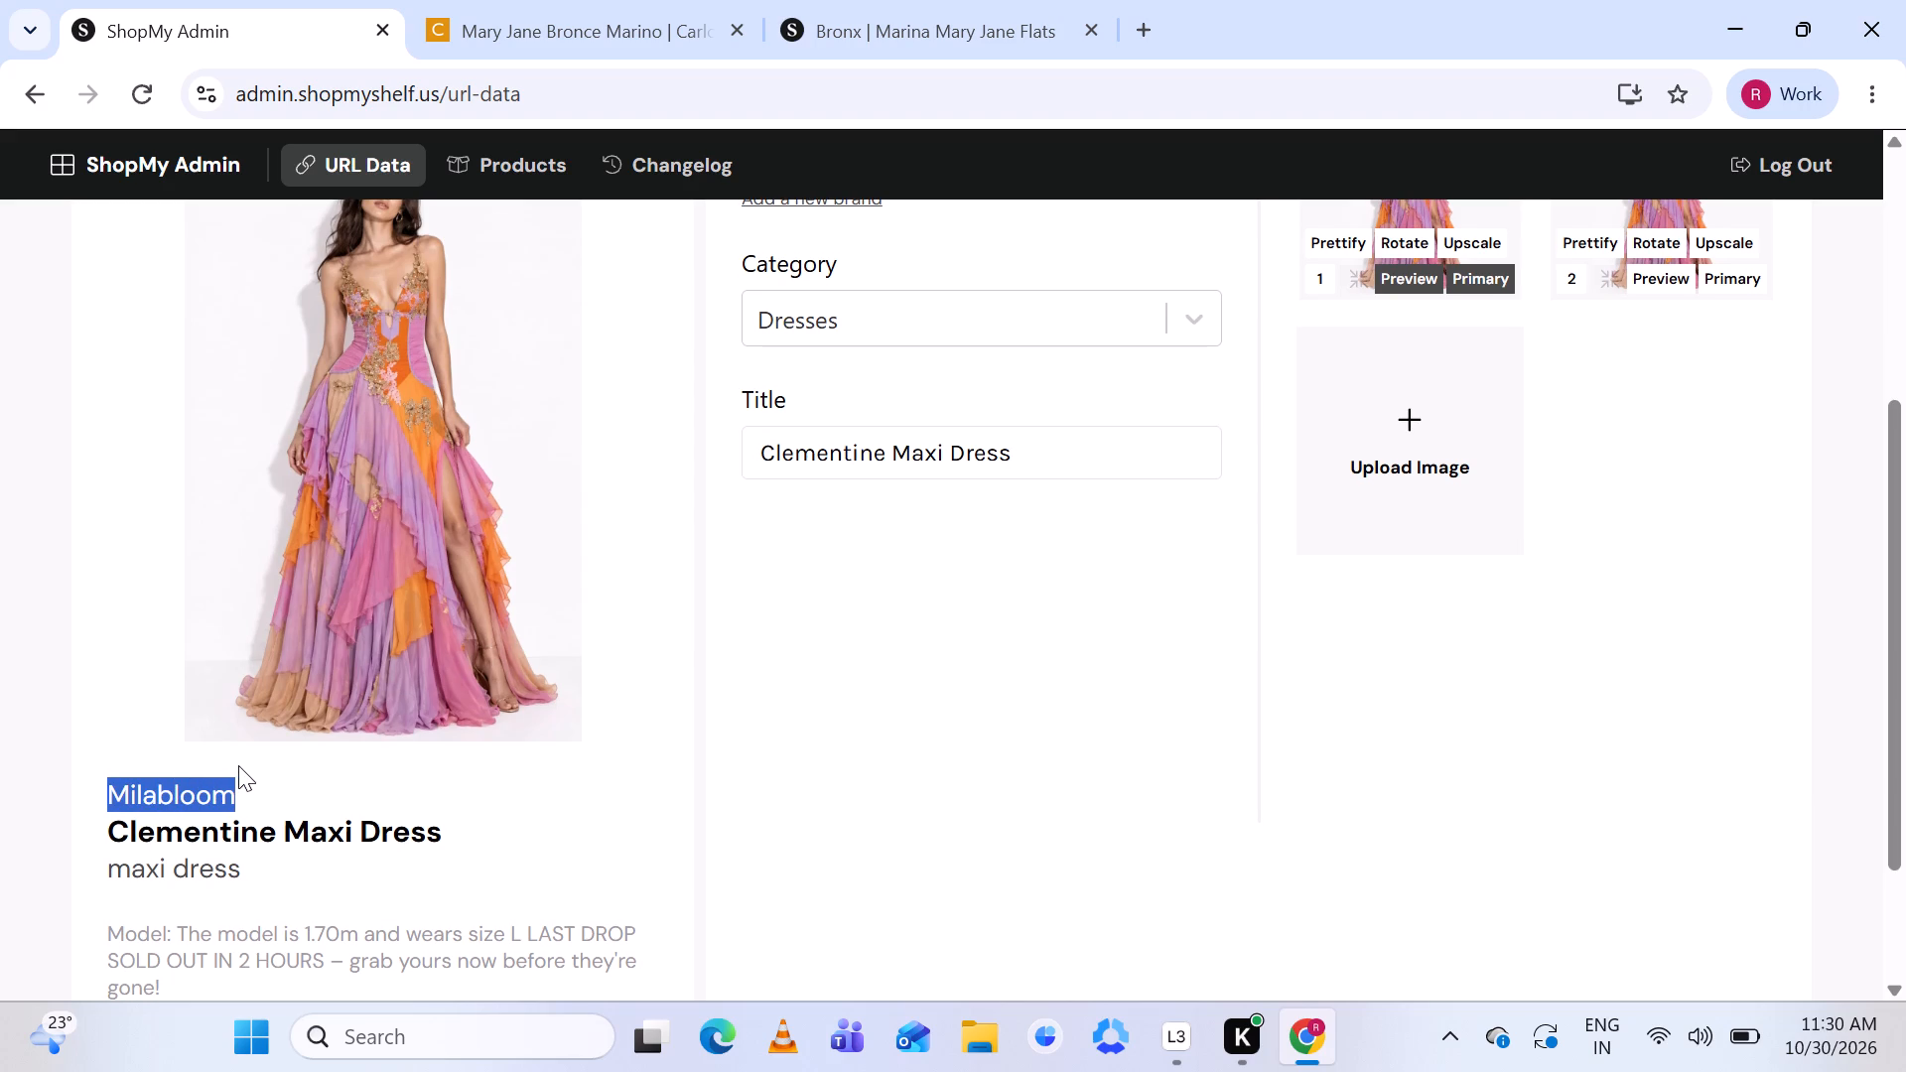
# Remove the first of the two duplicate dress images from the product.
pyautogui.scroll(2, 850, 656)
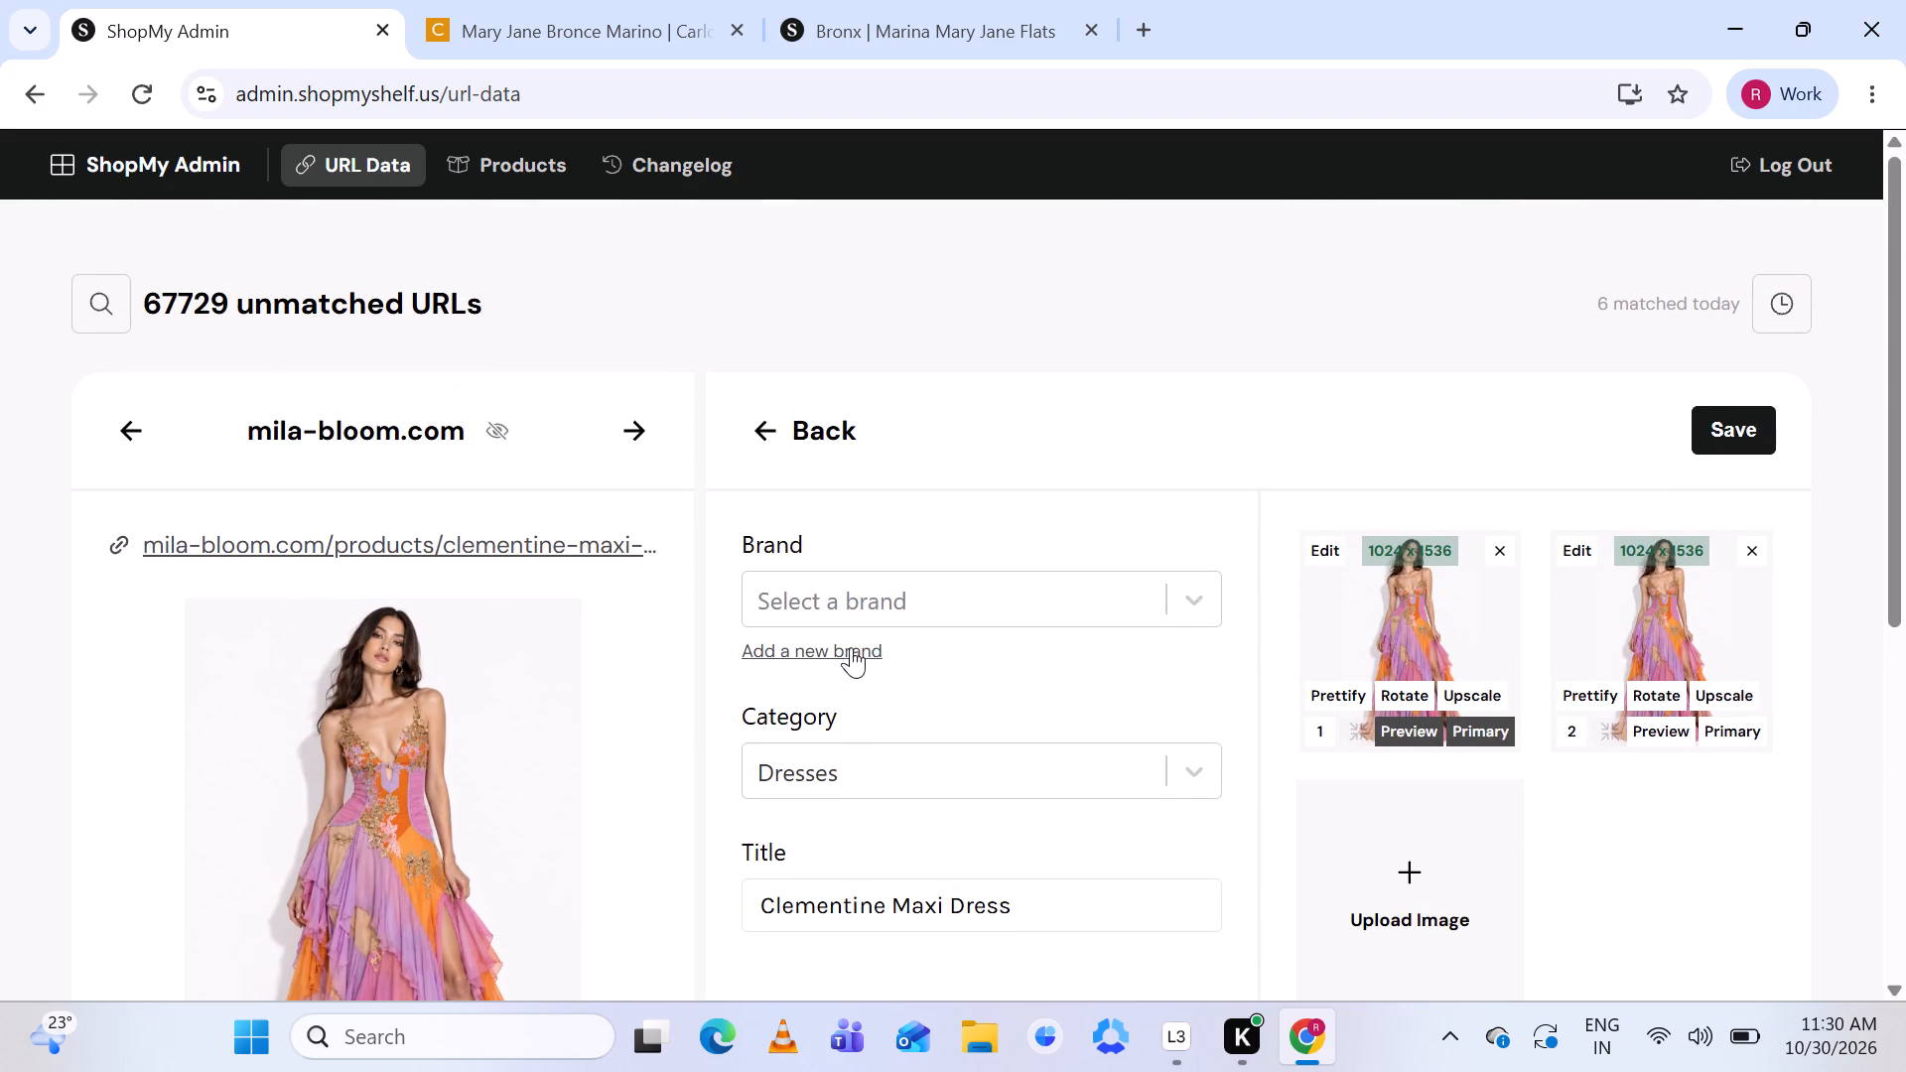
pyautogui.click(885, 588)
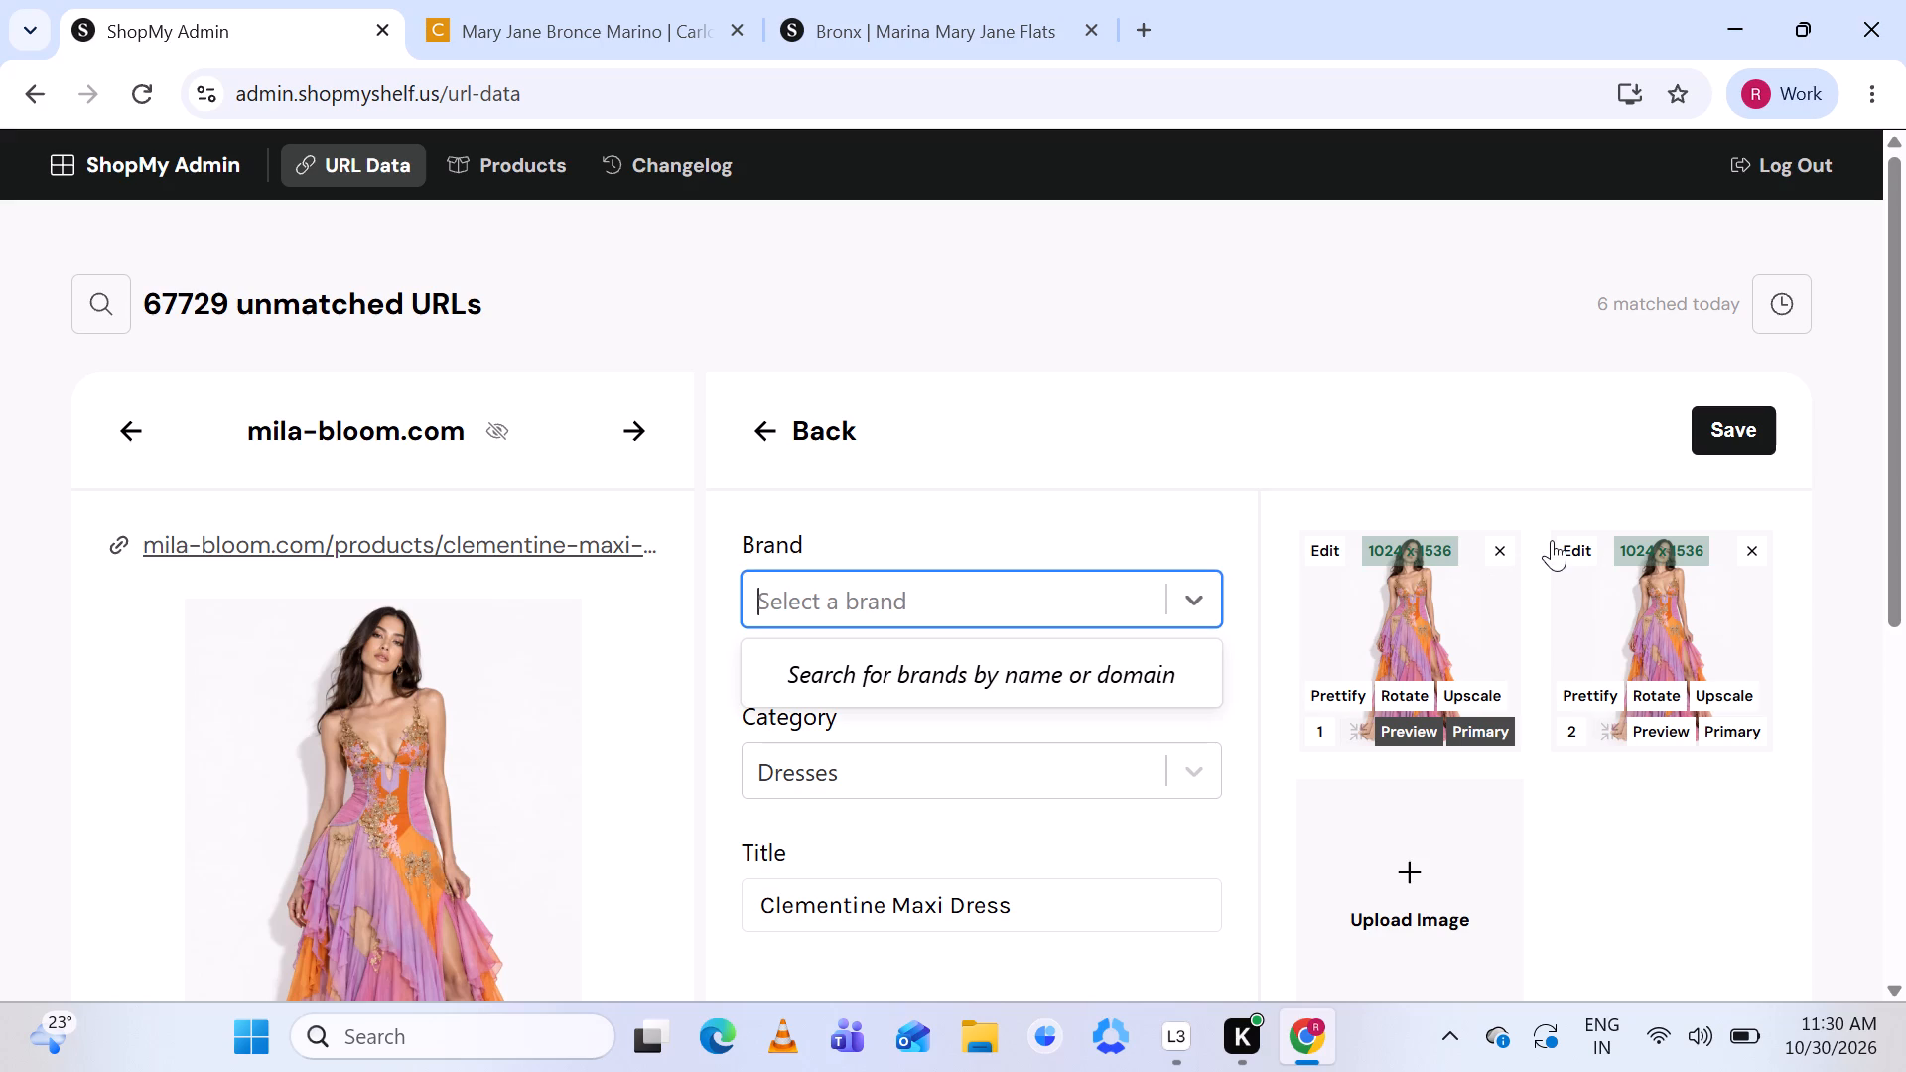
pyautogui.click(1503, 549)
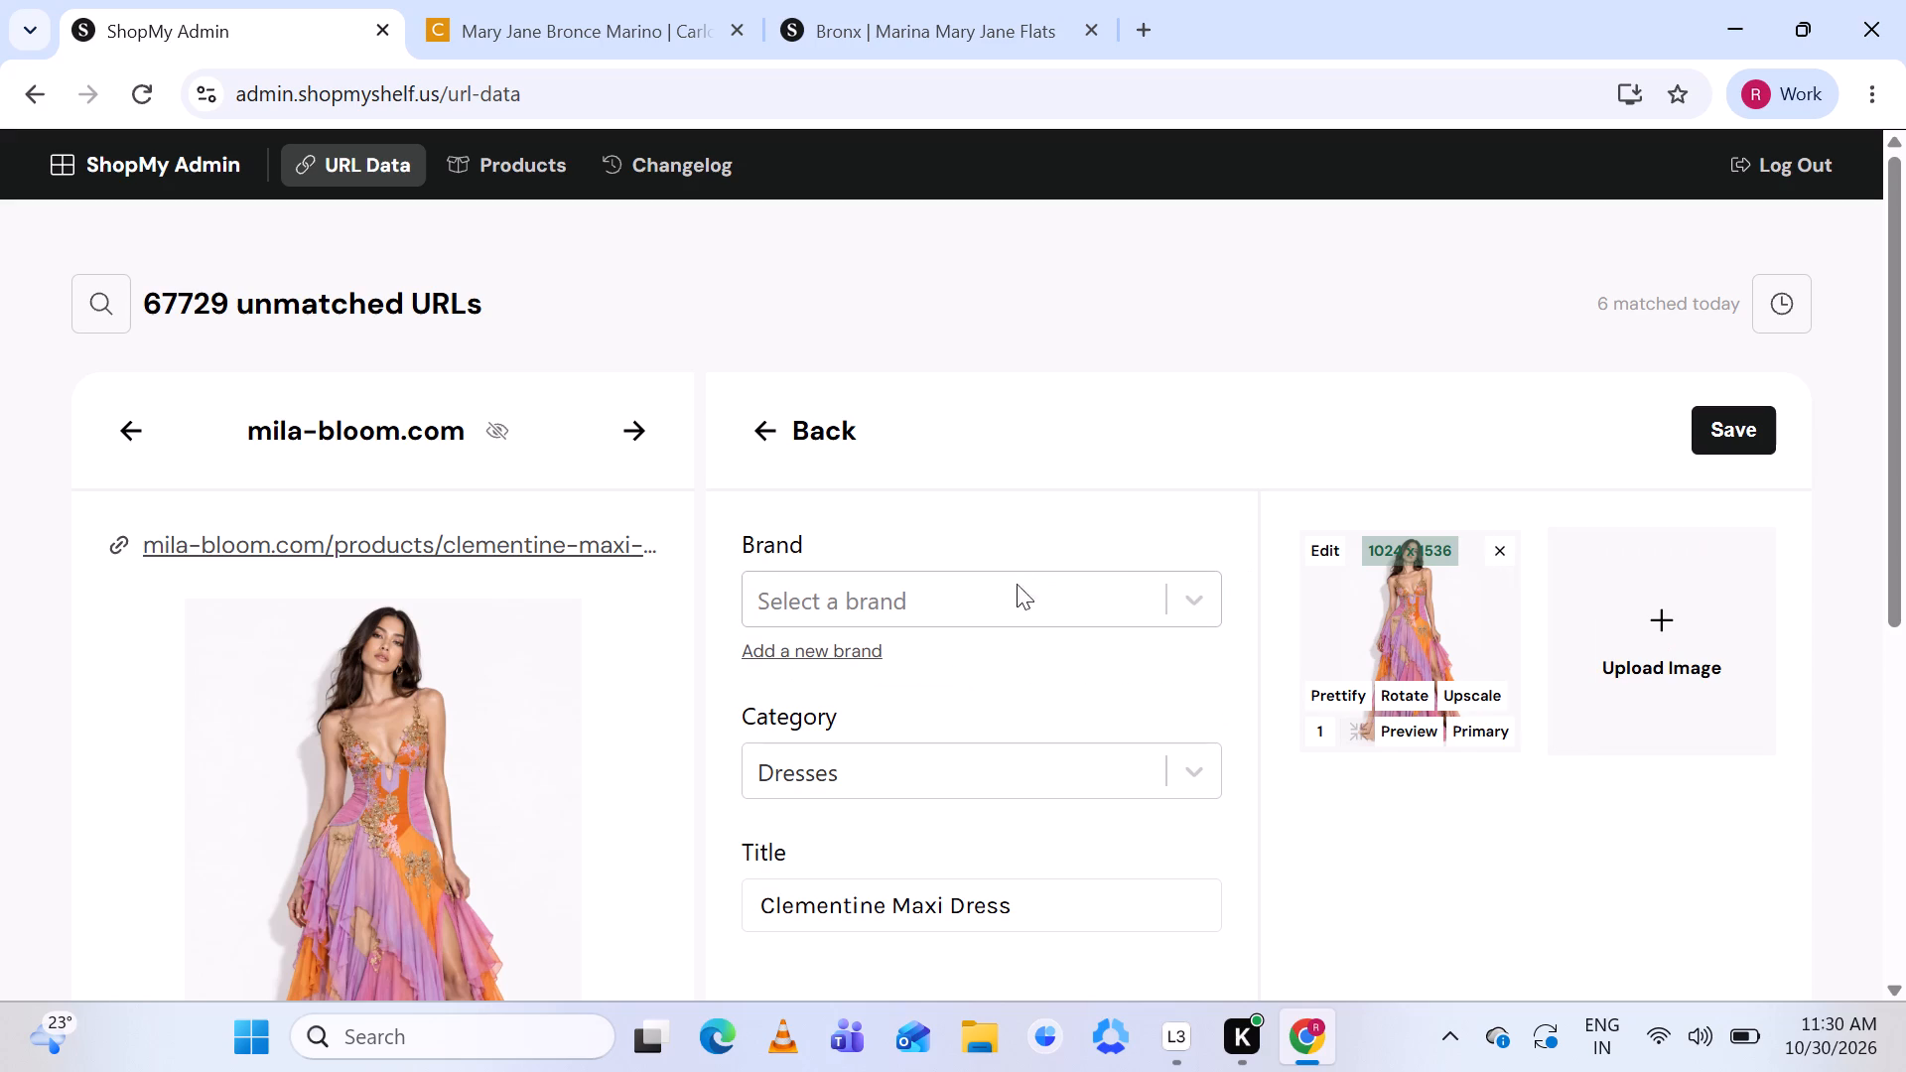
# Search the existing brands for Milabloom, using the copied brand name.
pyautogui.click(988, 602)
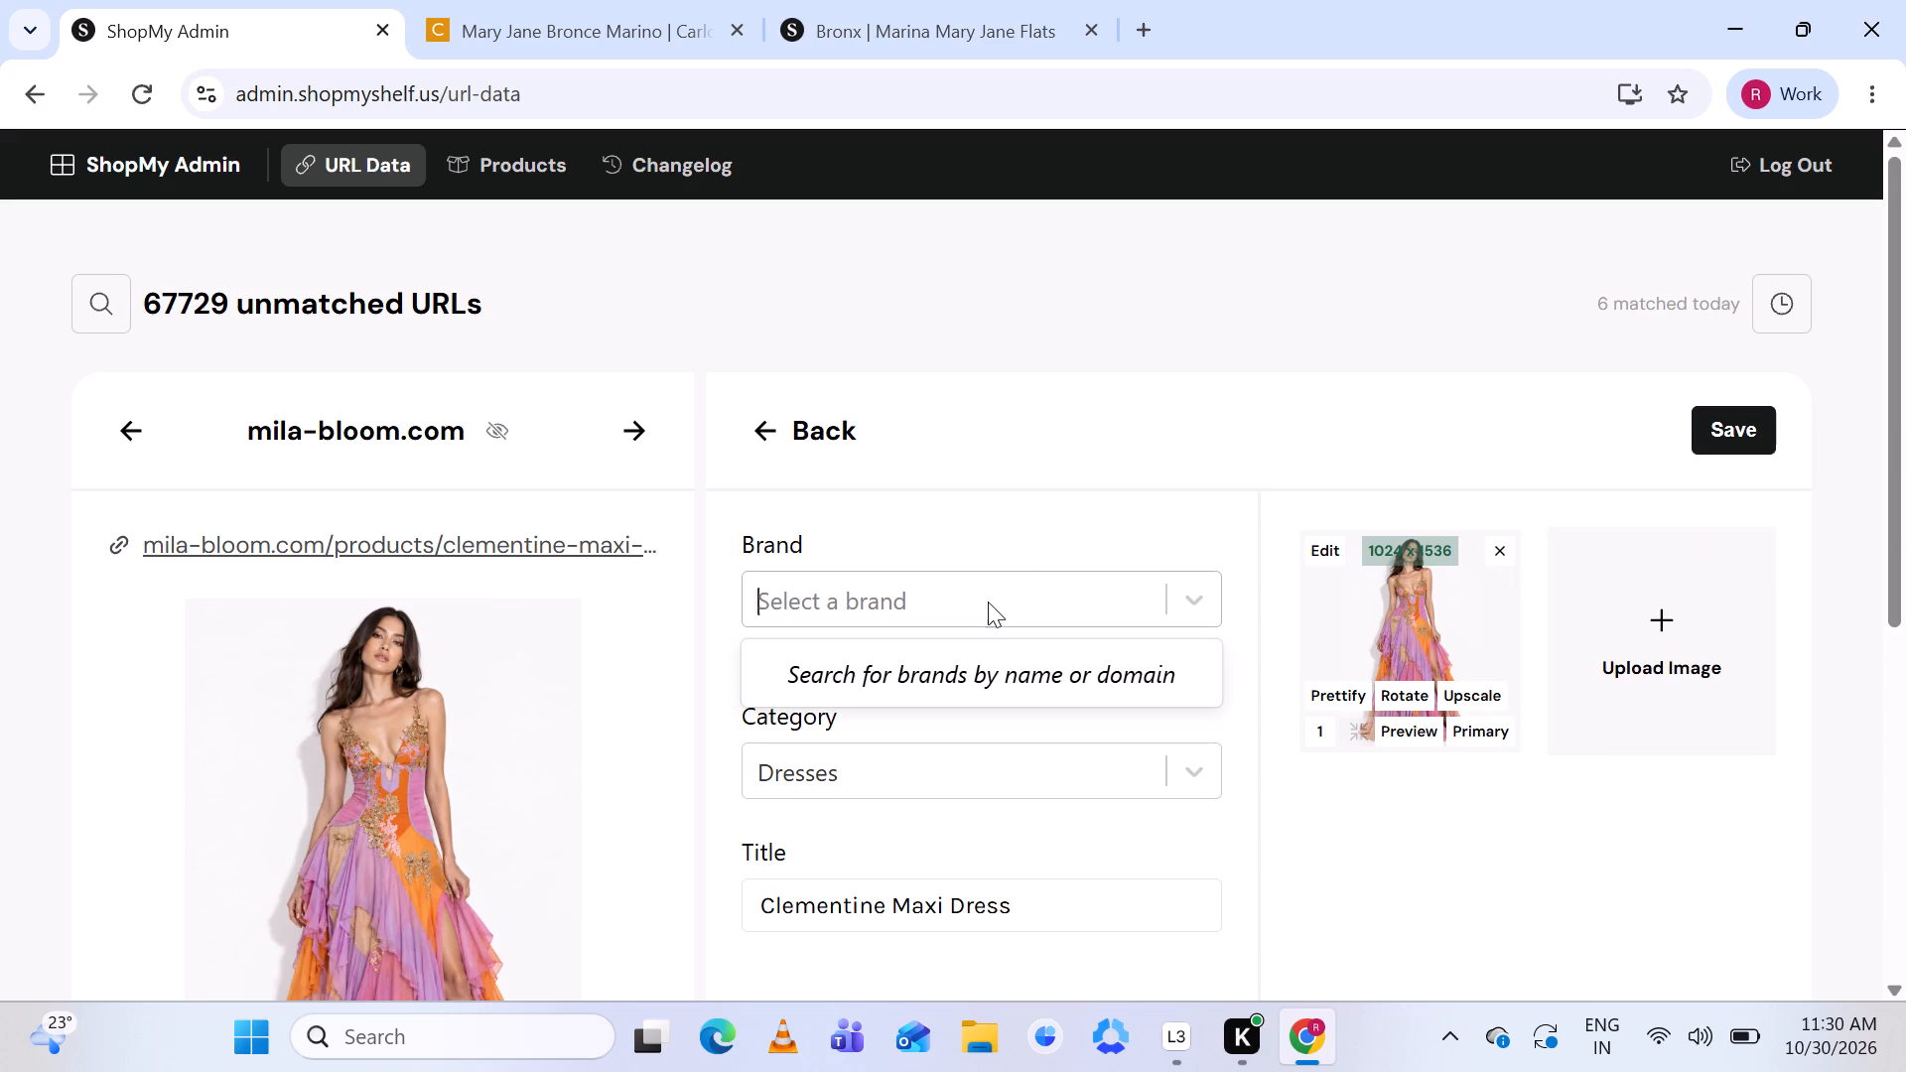
pyautogui.hotkey('ctrl', 'v')
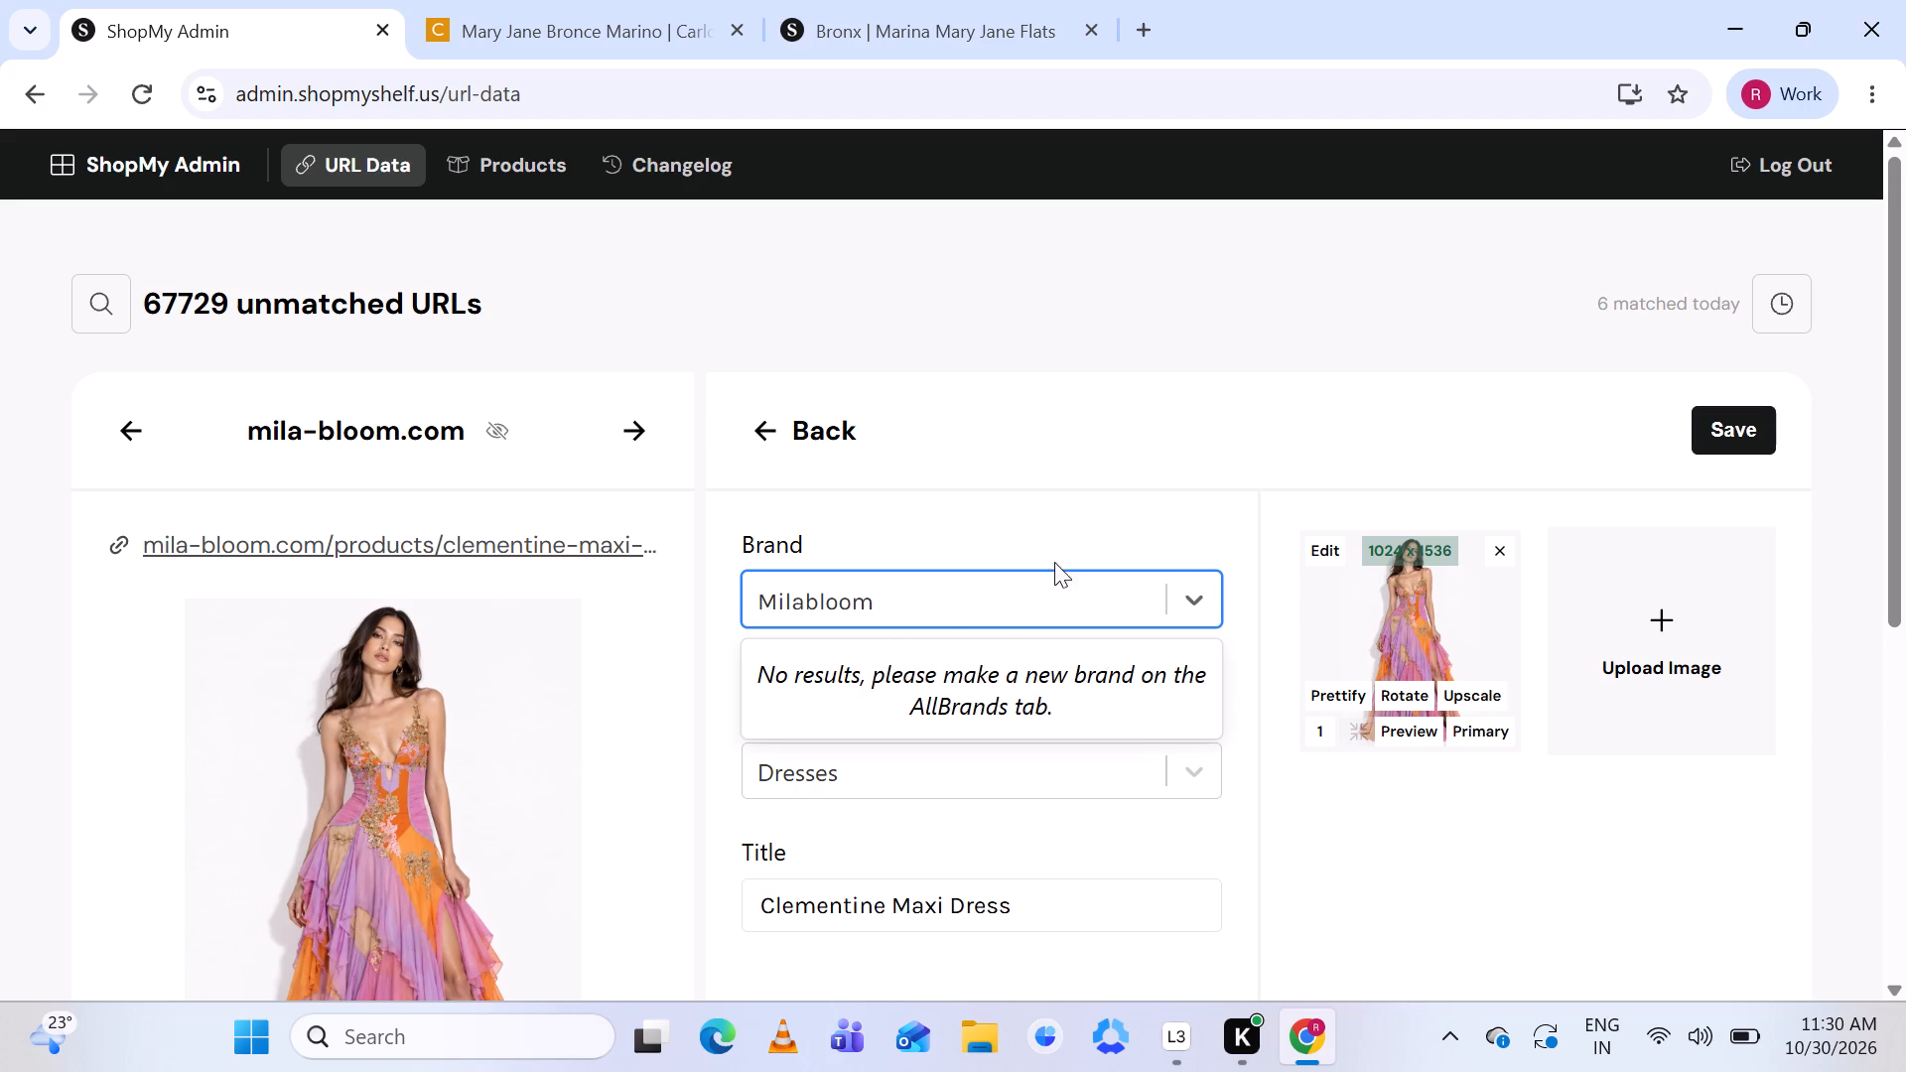
pyautogui.click(1061, 517)
# Add a new brand named Milabloom for the Clementine Maxi Dress product.
pyautogui.click(827, 649)
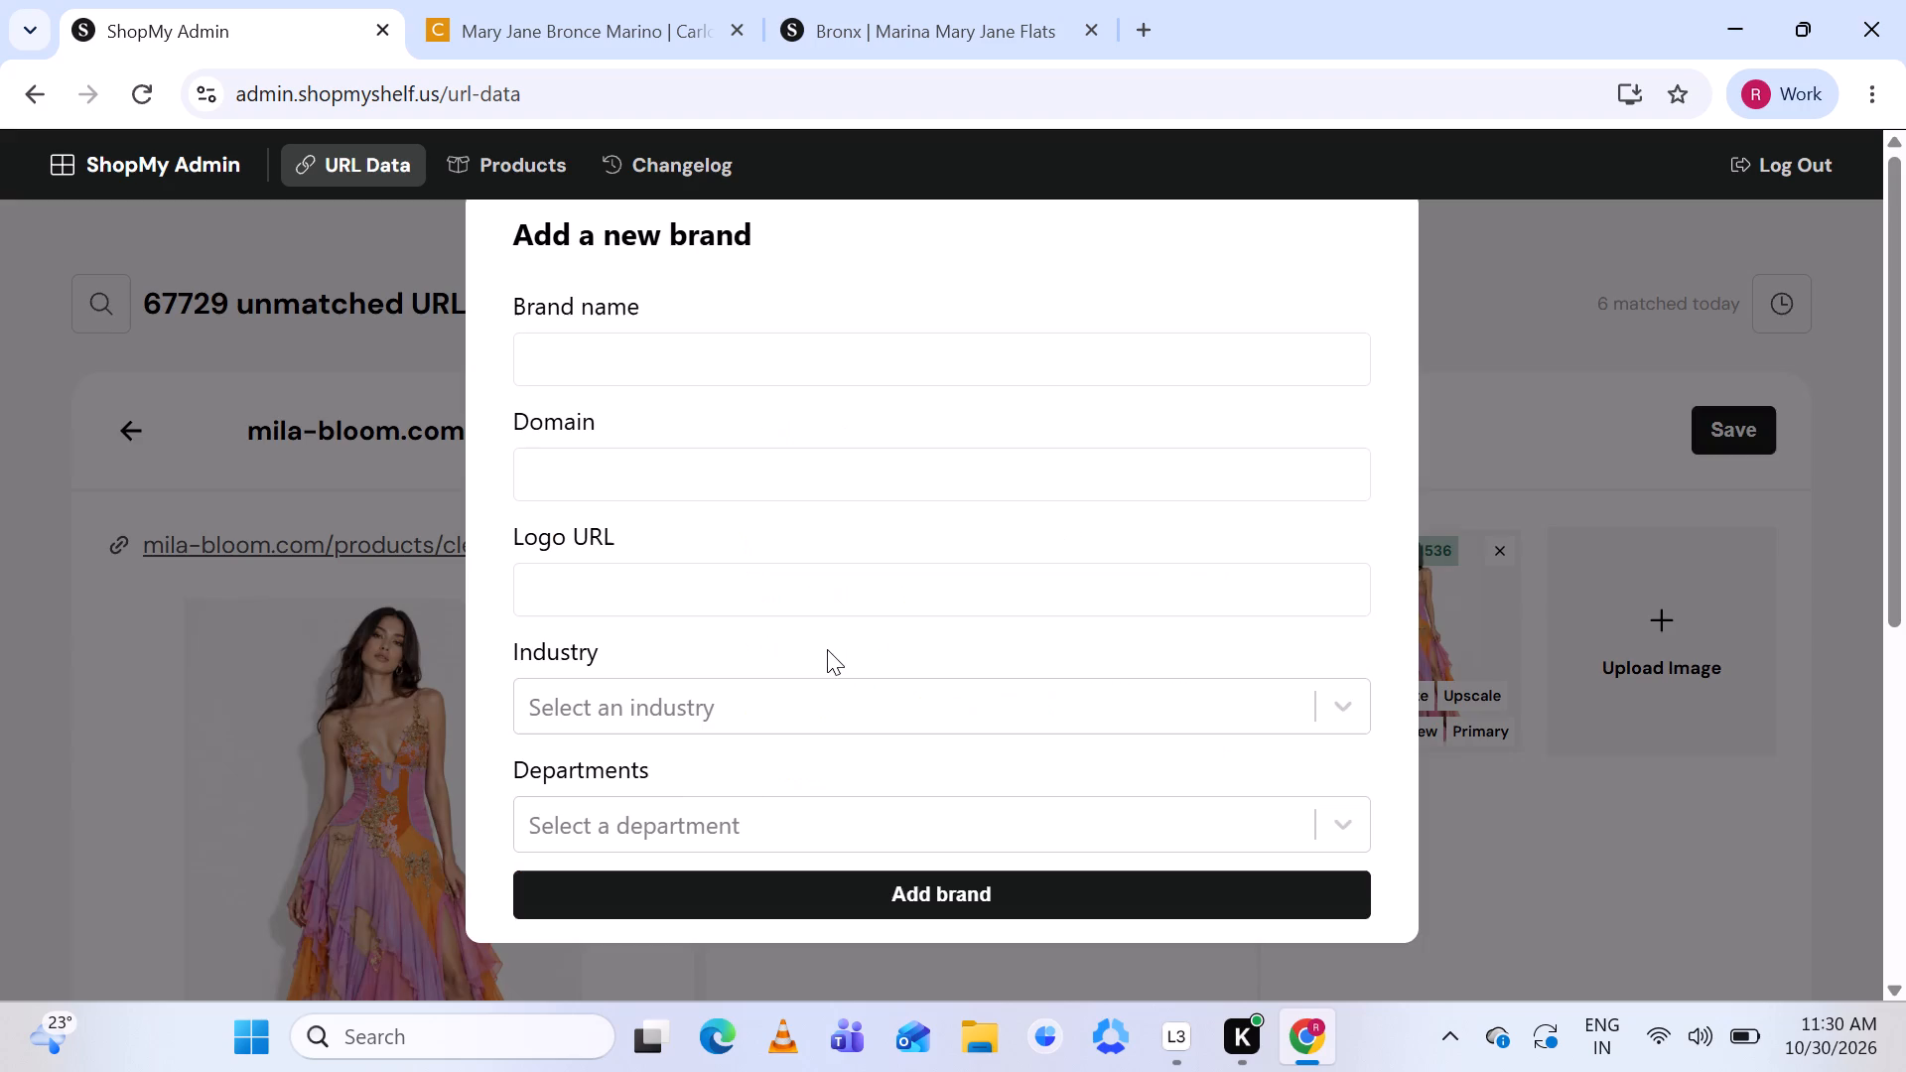
pyautogui.click(867, 351)
pyautogui.hotkey('ctrl', 'v')
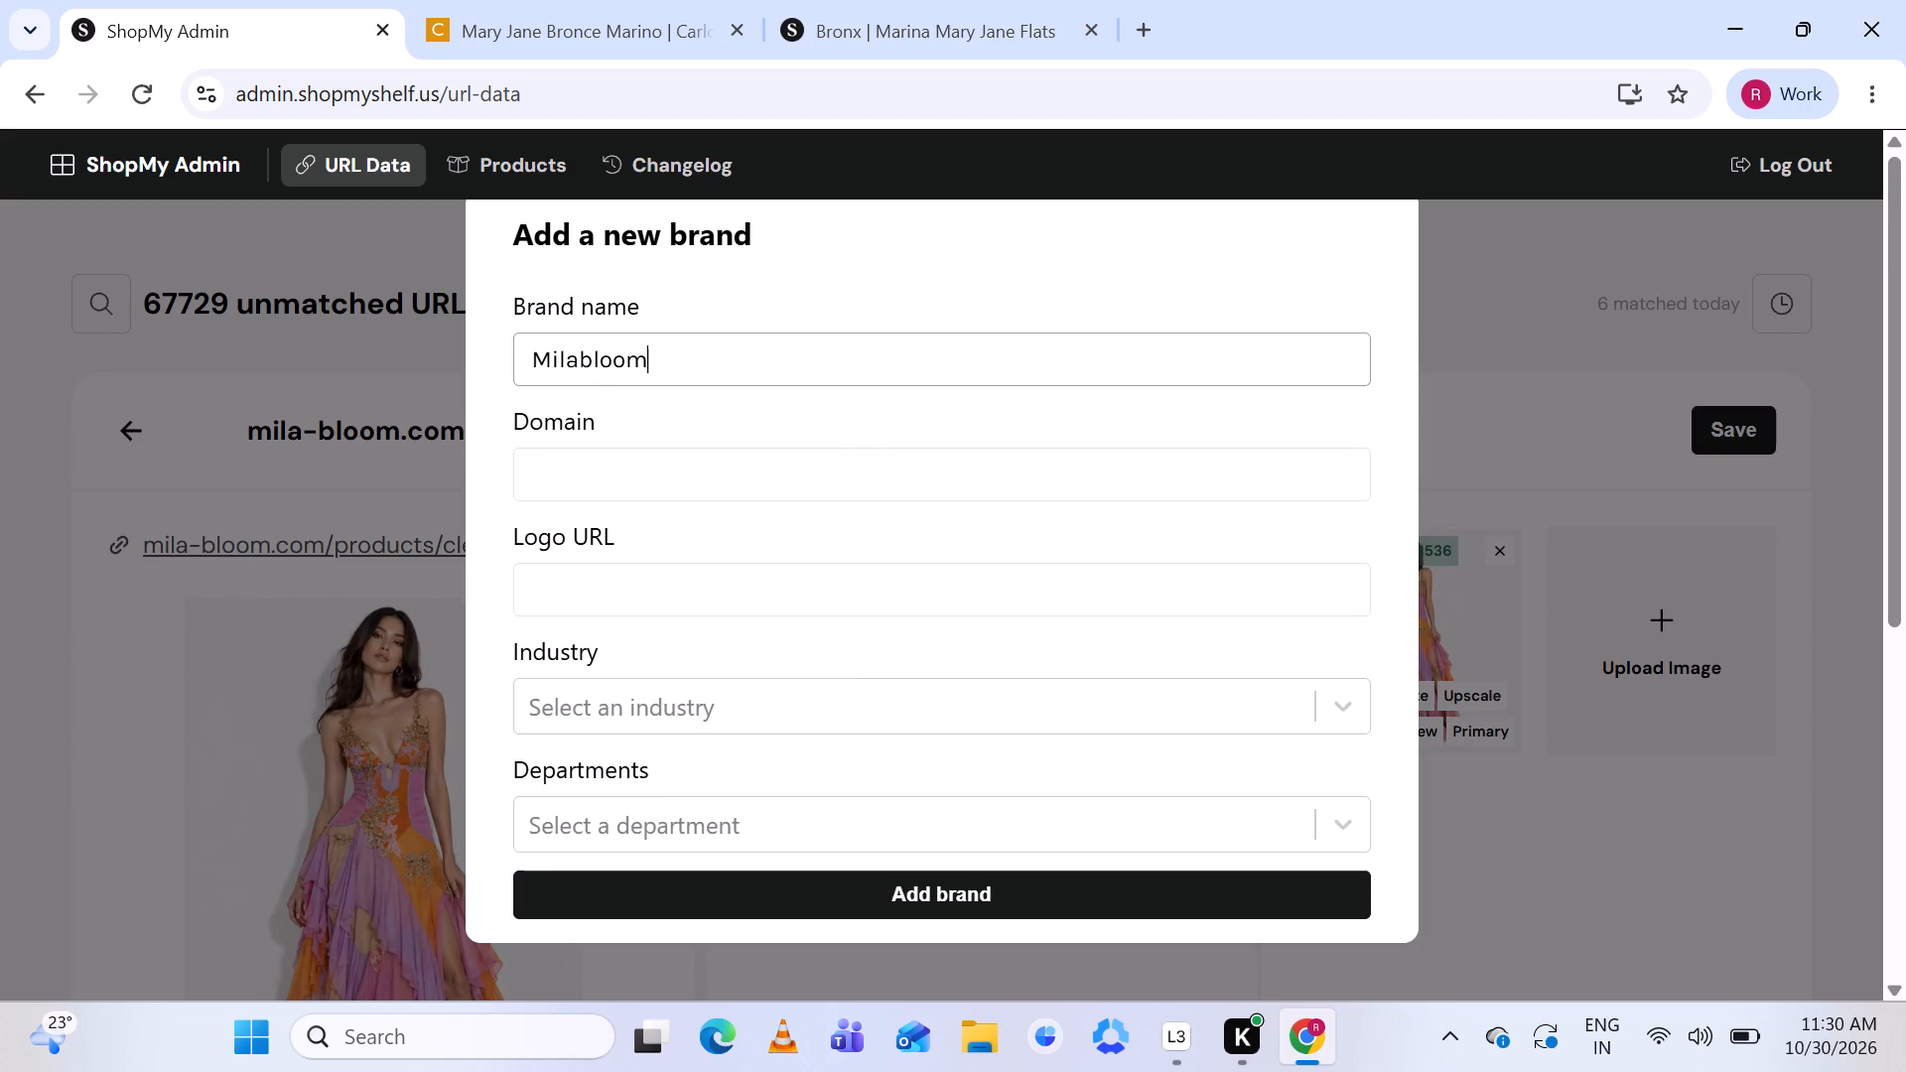
pyautogui.click(796, 889)
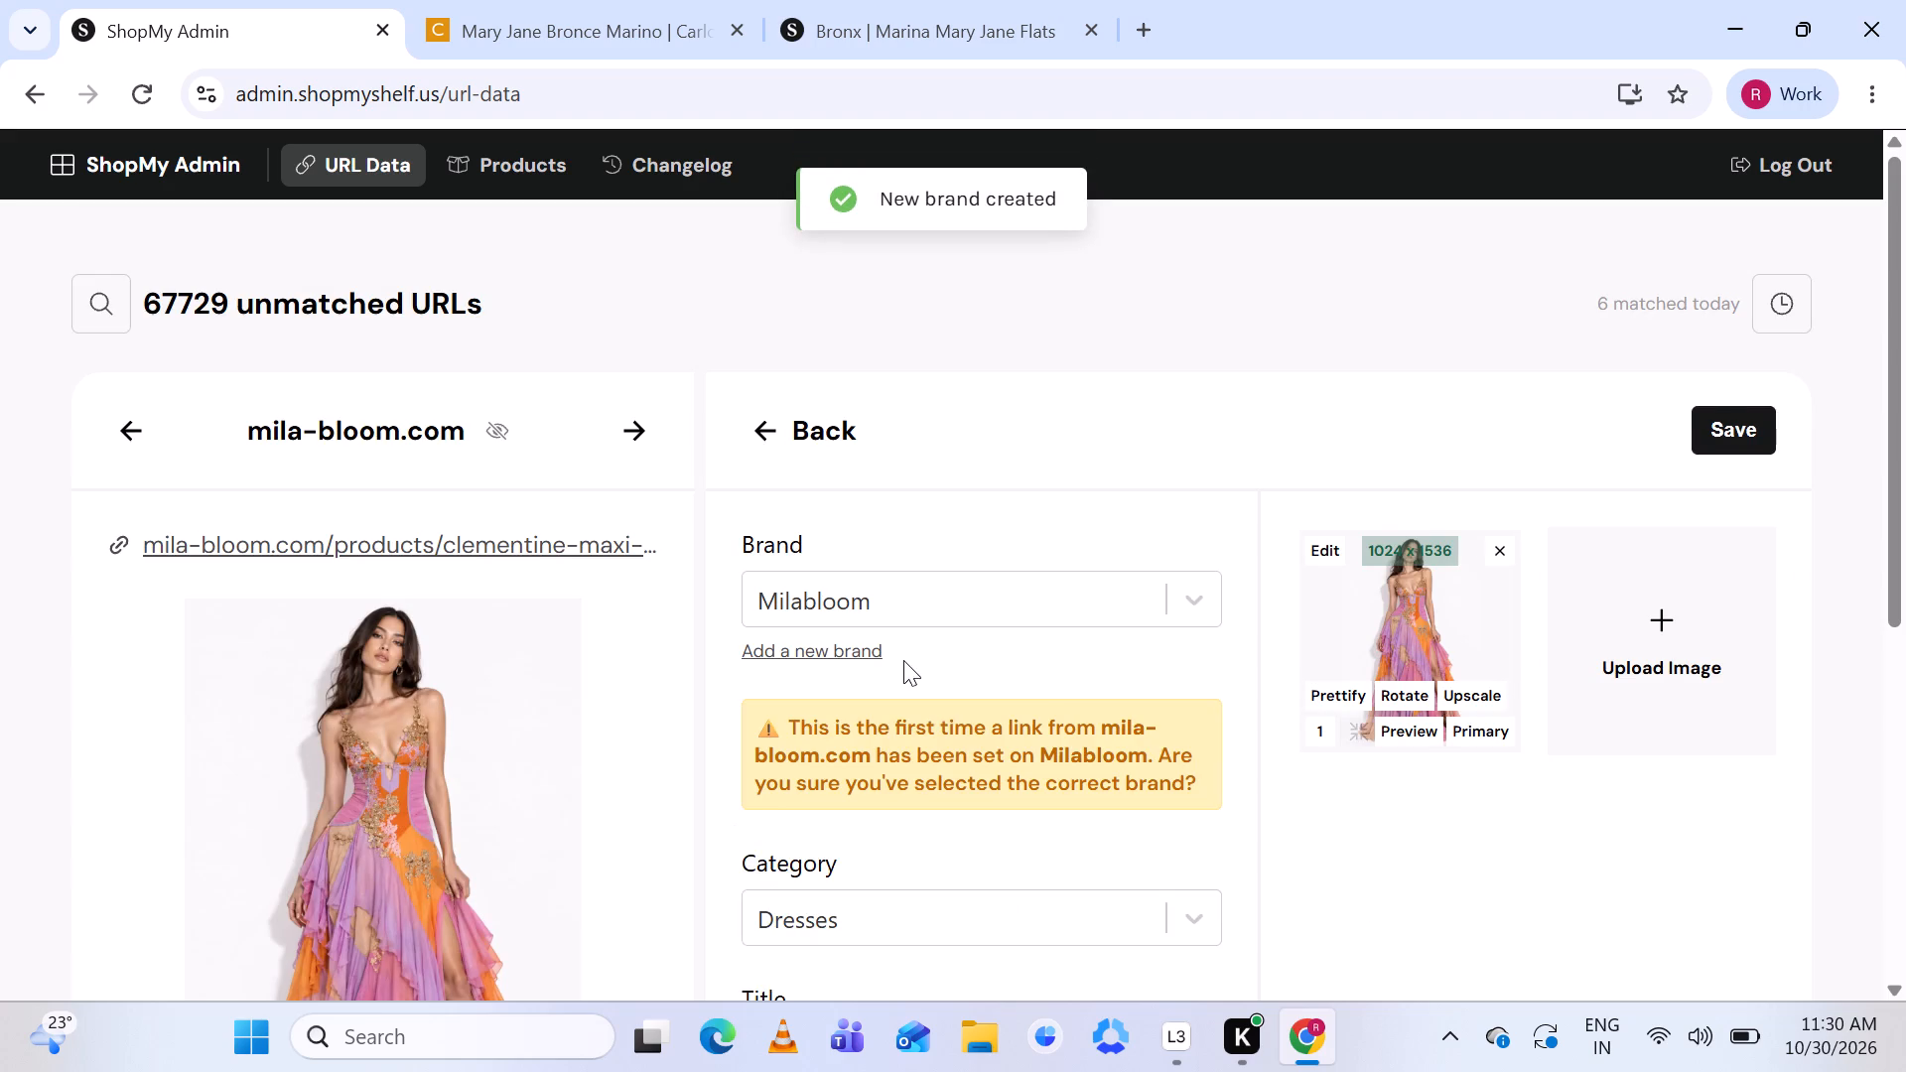
# Save the Clementine Maxi Dress as a new Milabloom product in the Dresses category.
pyautogui.scroll(-2, 903, 660)
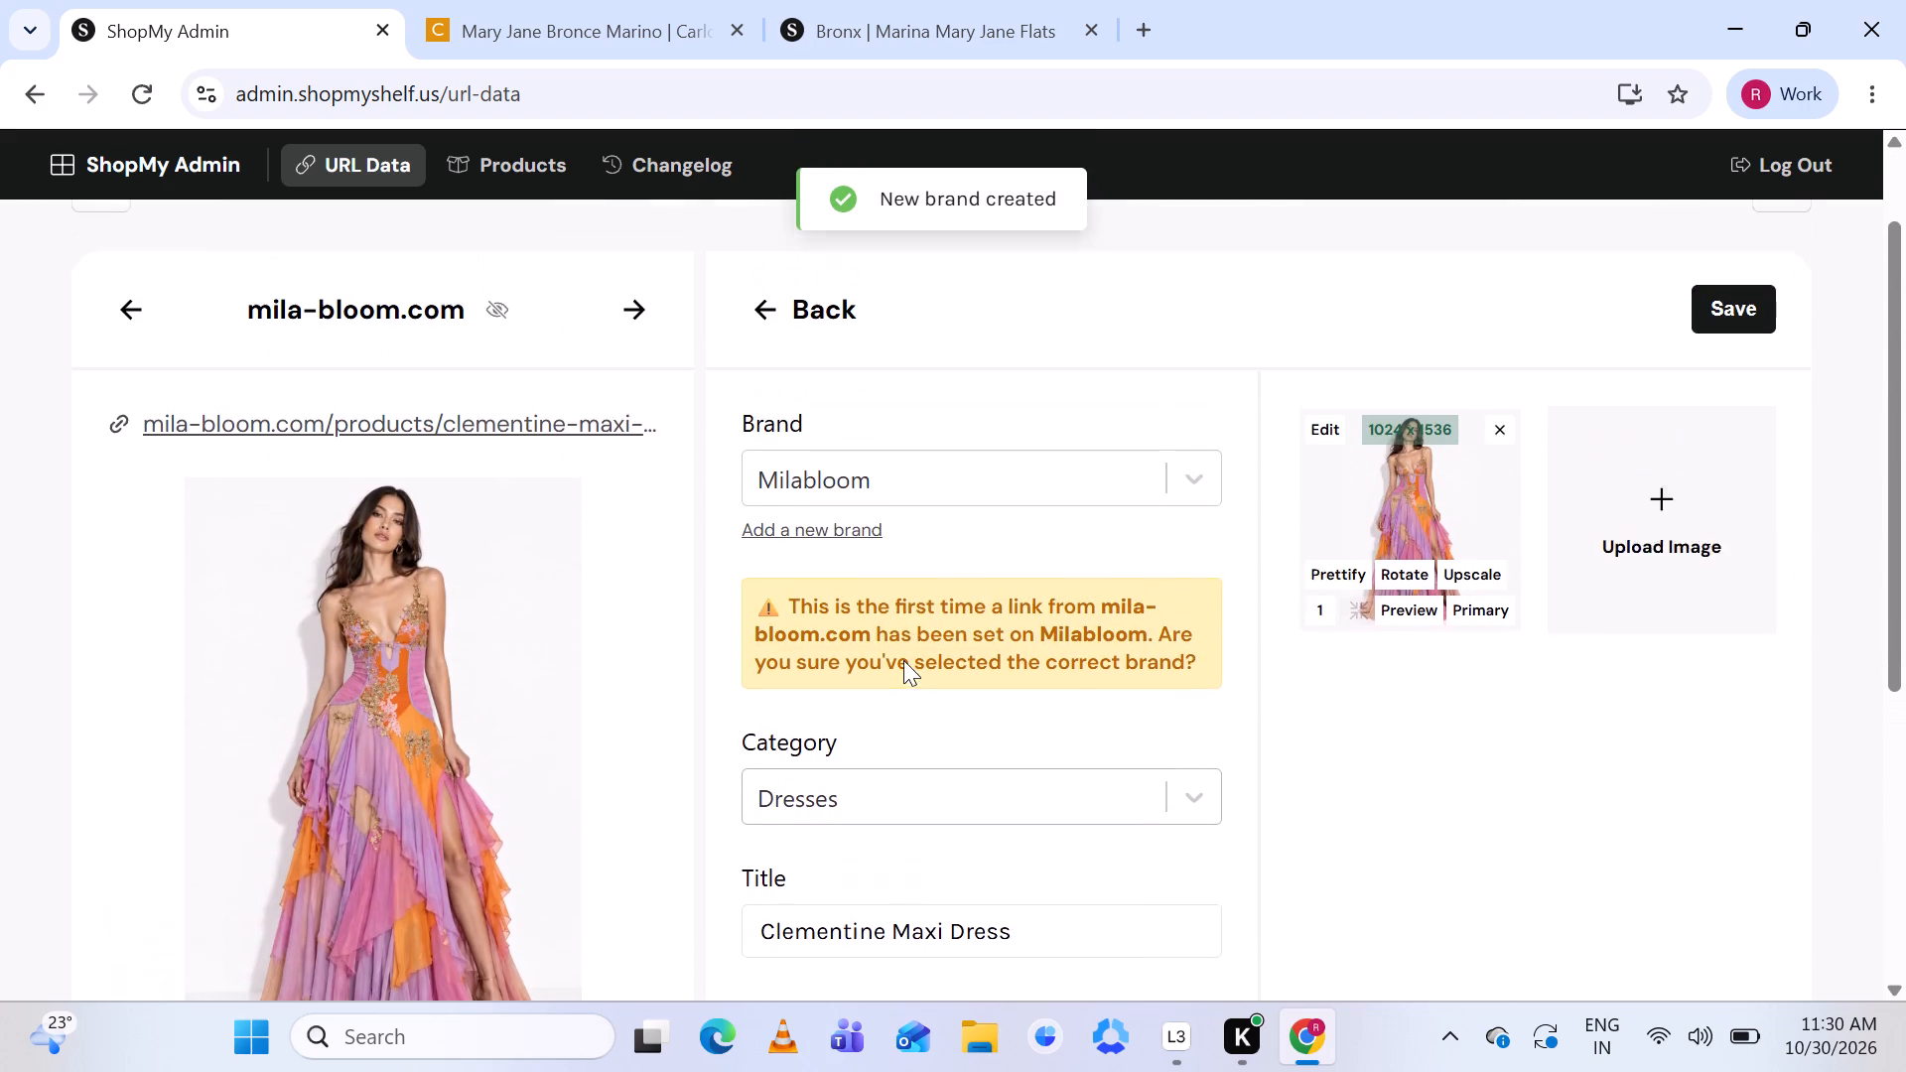
pyautogui.click(1733, 381)
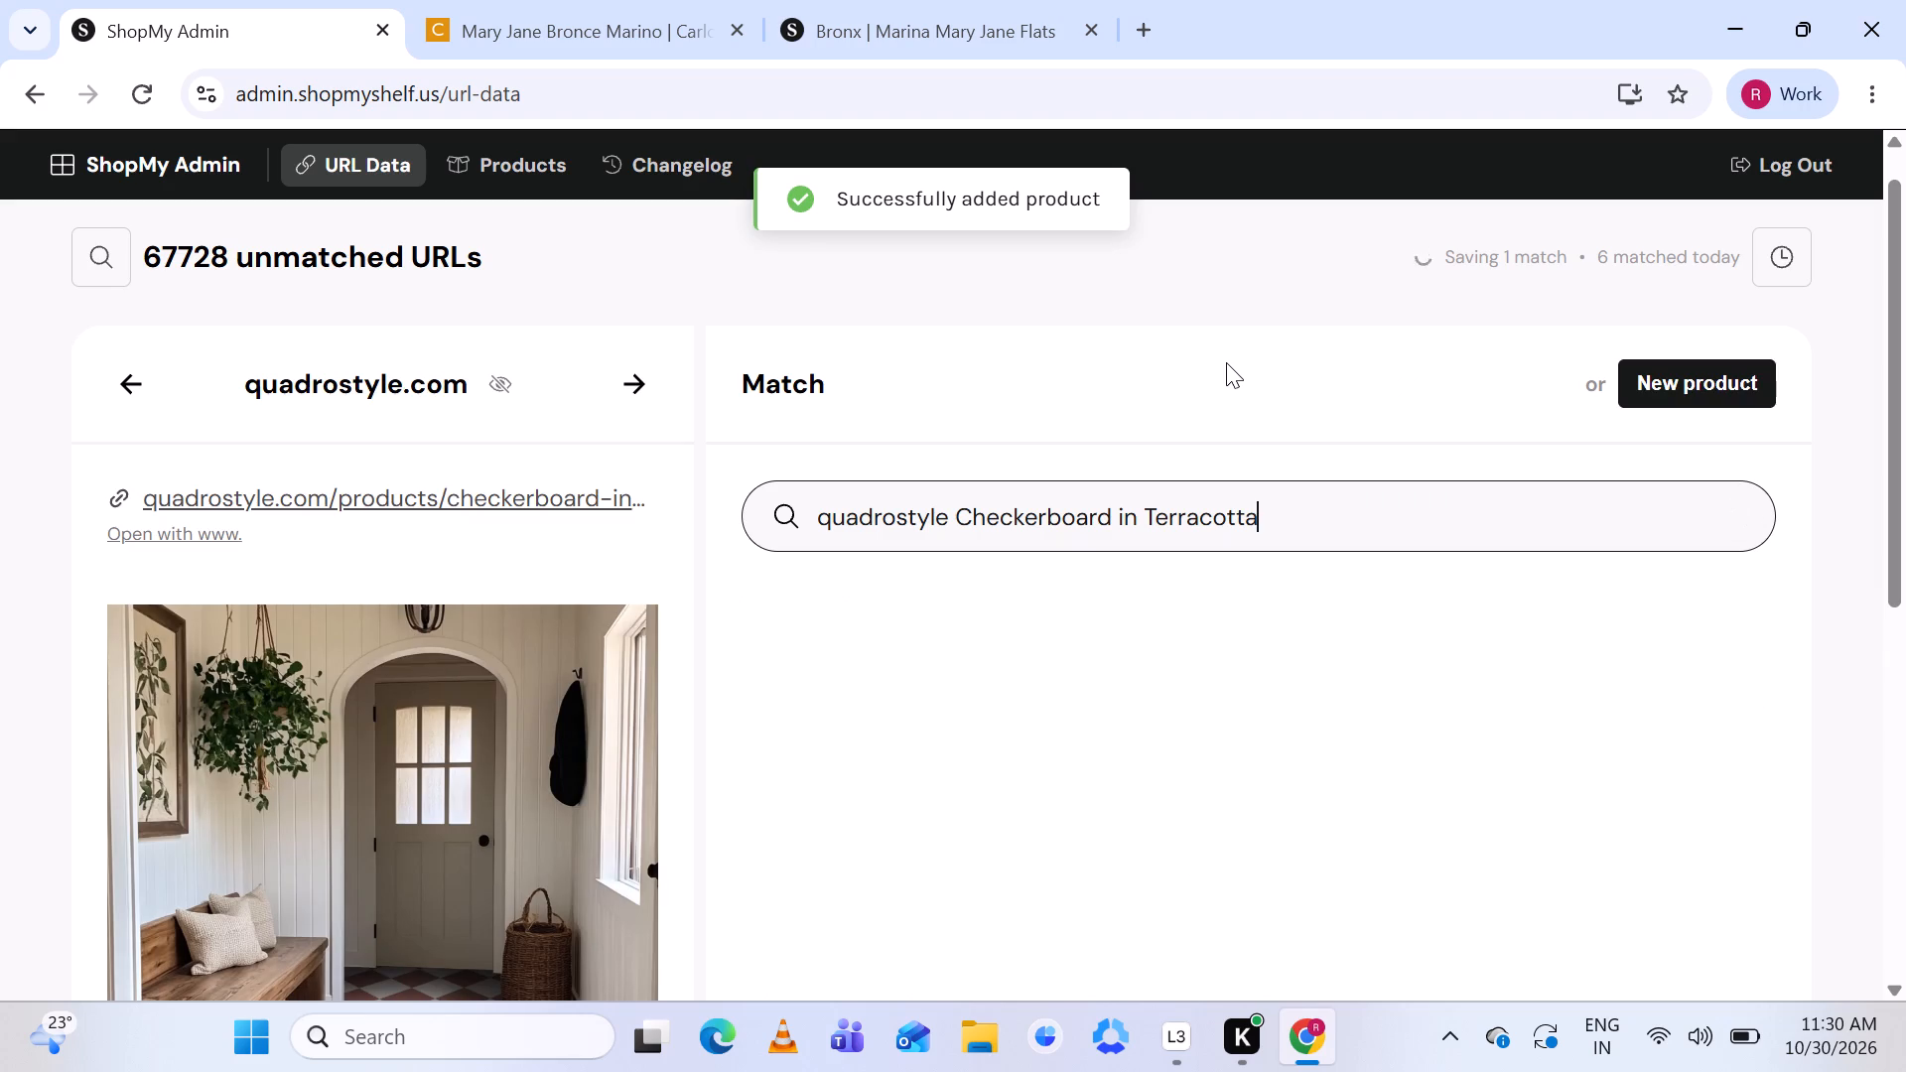
# Start a new product for the quadrostyle Checkerboard in Terracotta Tile Sticker and remove the second of its duplicate images.
pyautogui.scroll(-2, 952, 566)
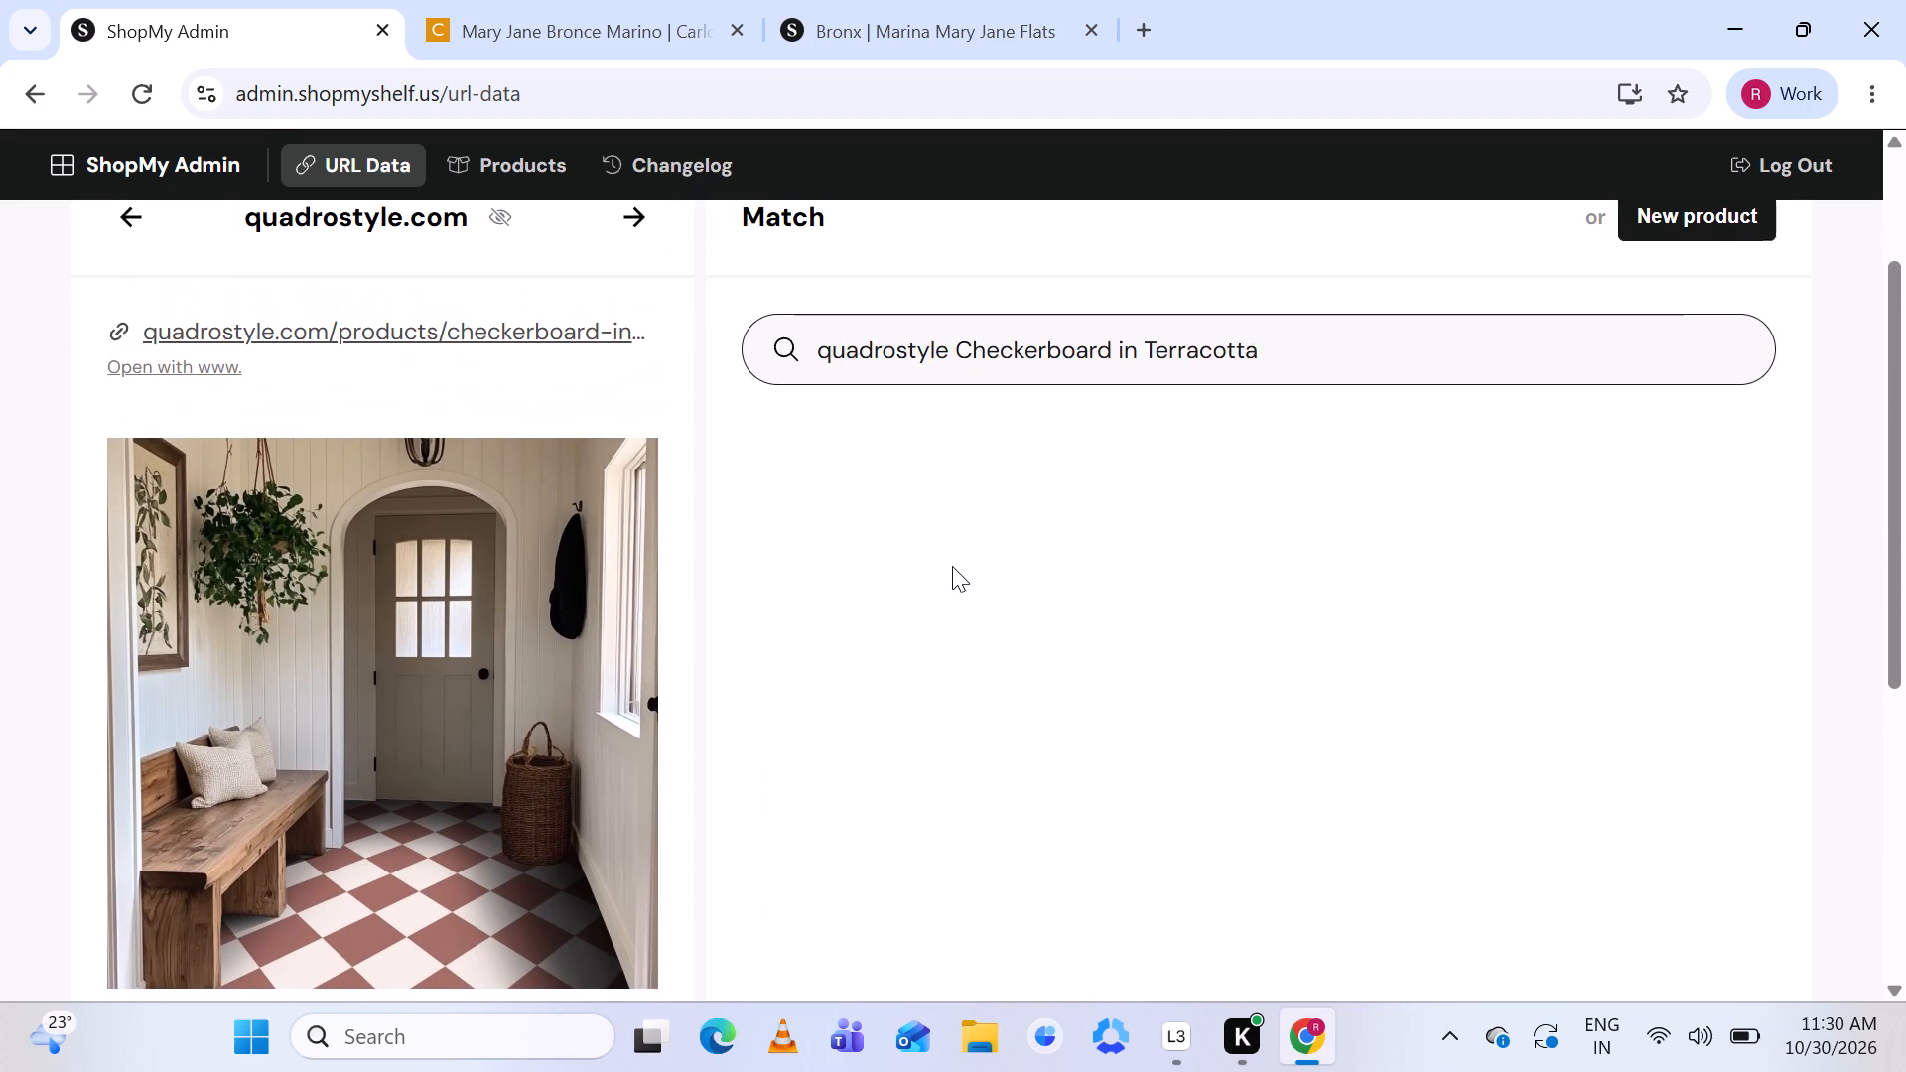
pyautogui.click(1683, 241)
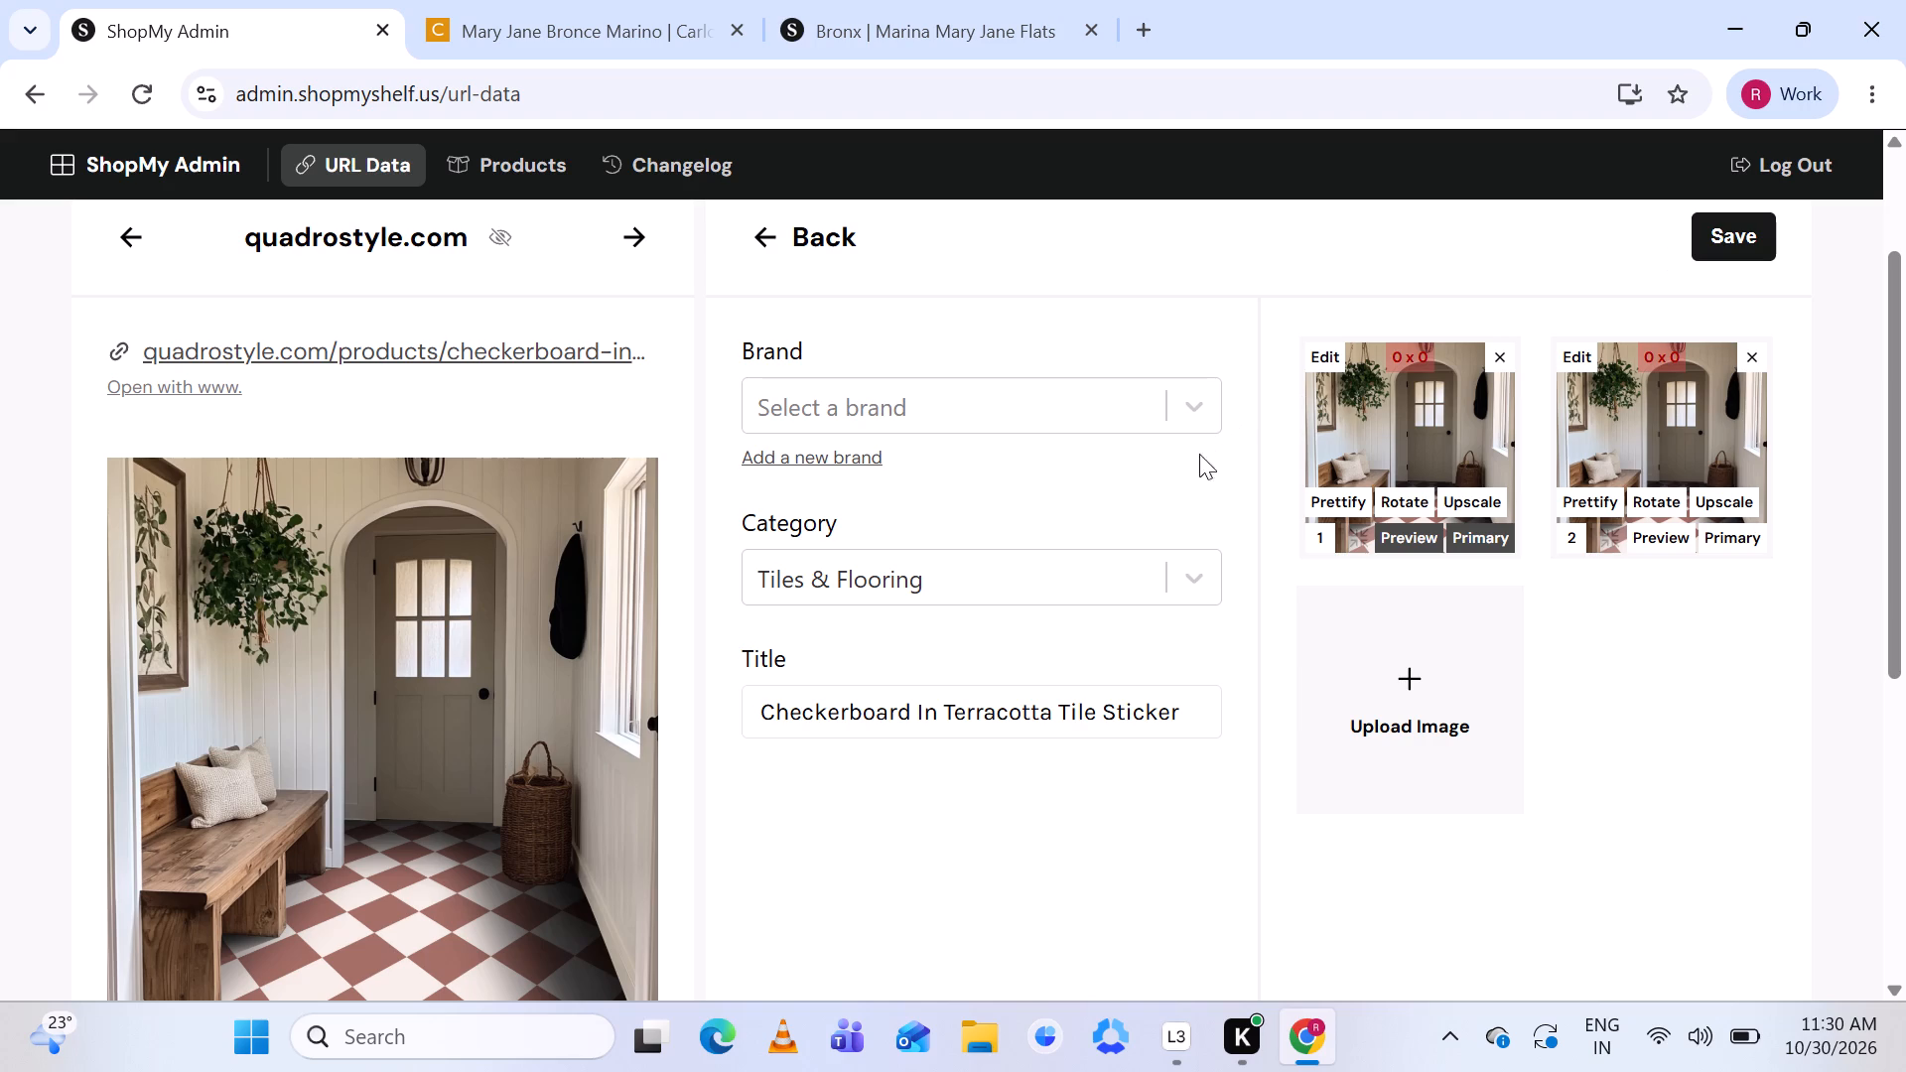
pyautogui.scroll(-1, 959, 570)
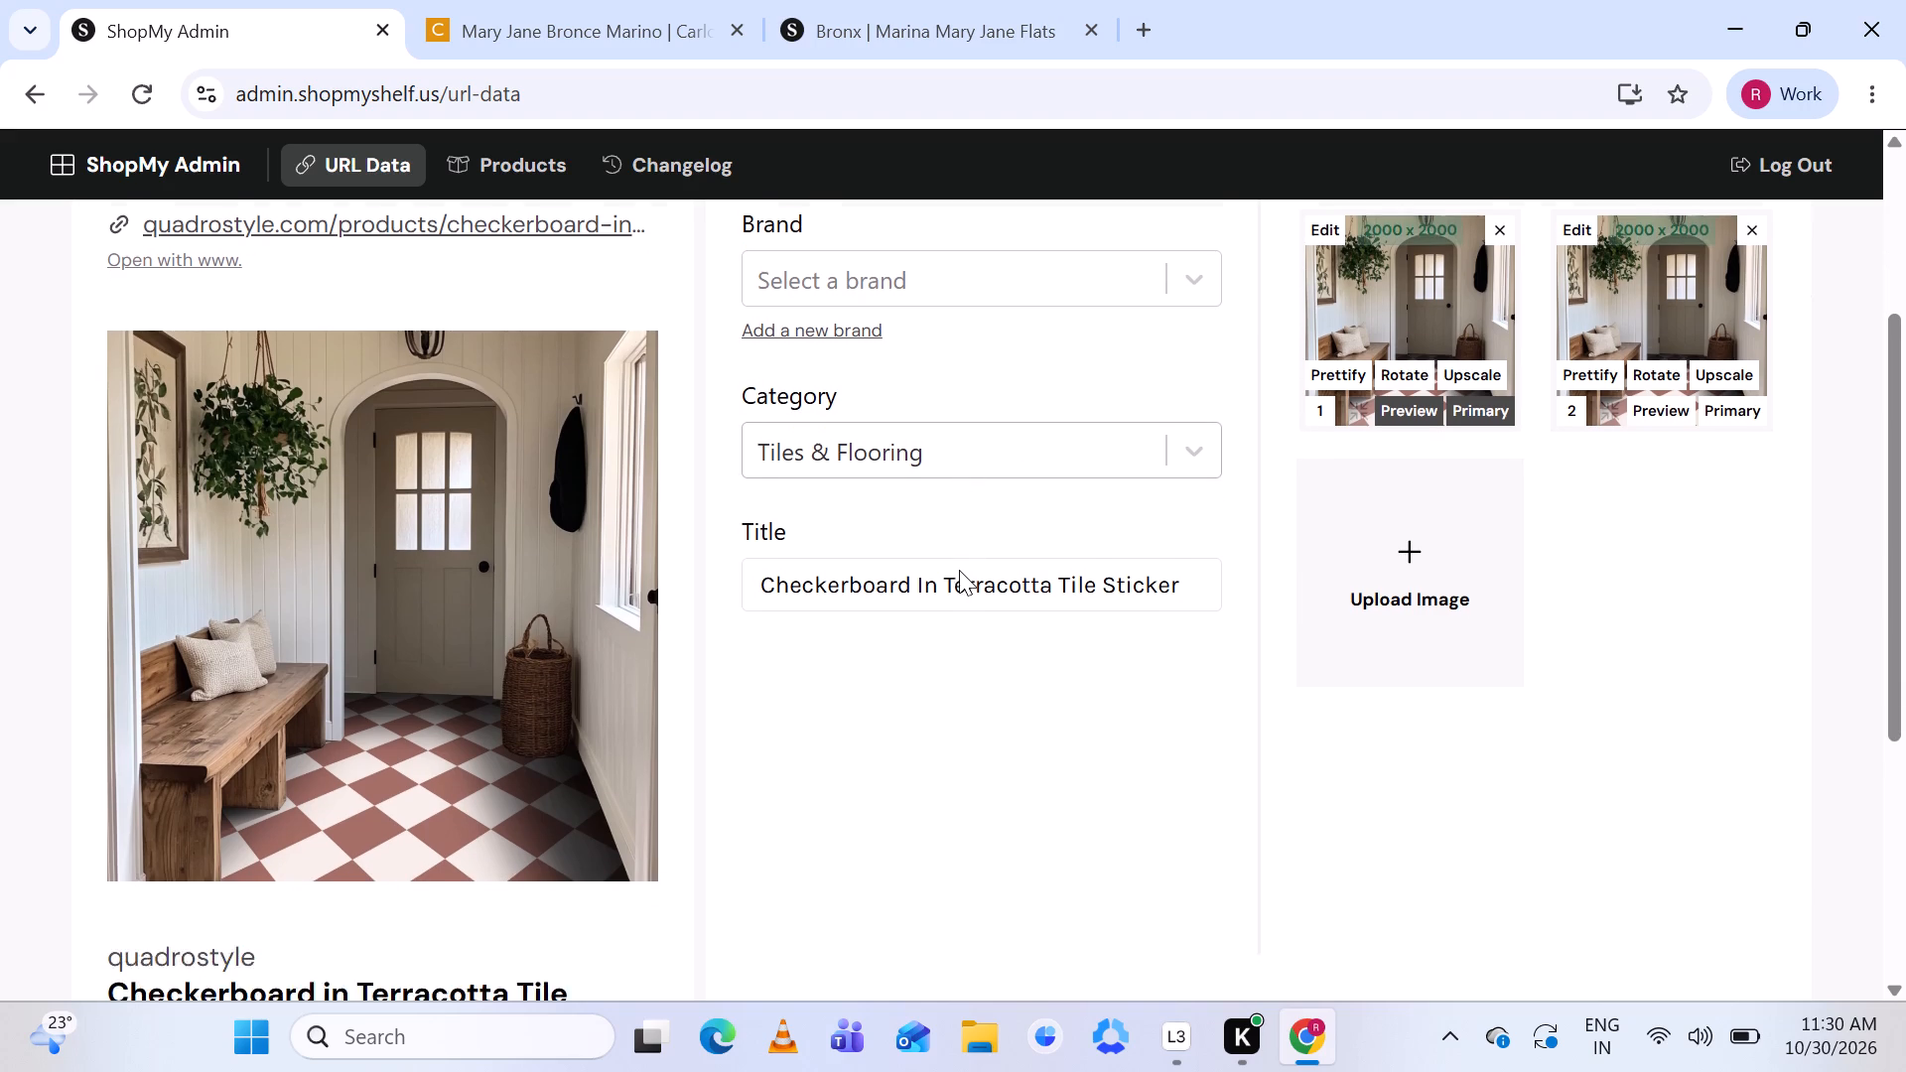
pyautogui.scroll(-1, 959, 570)
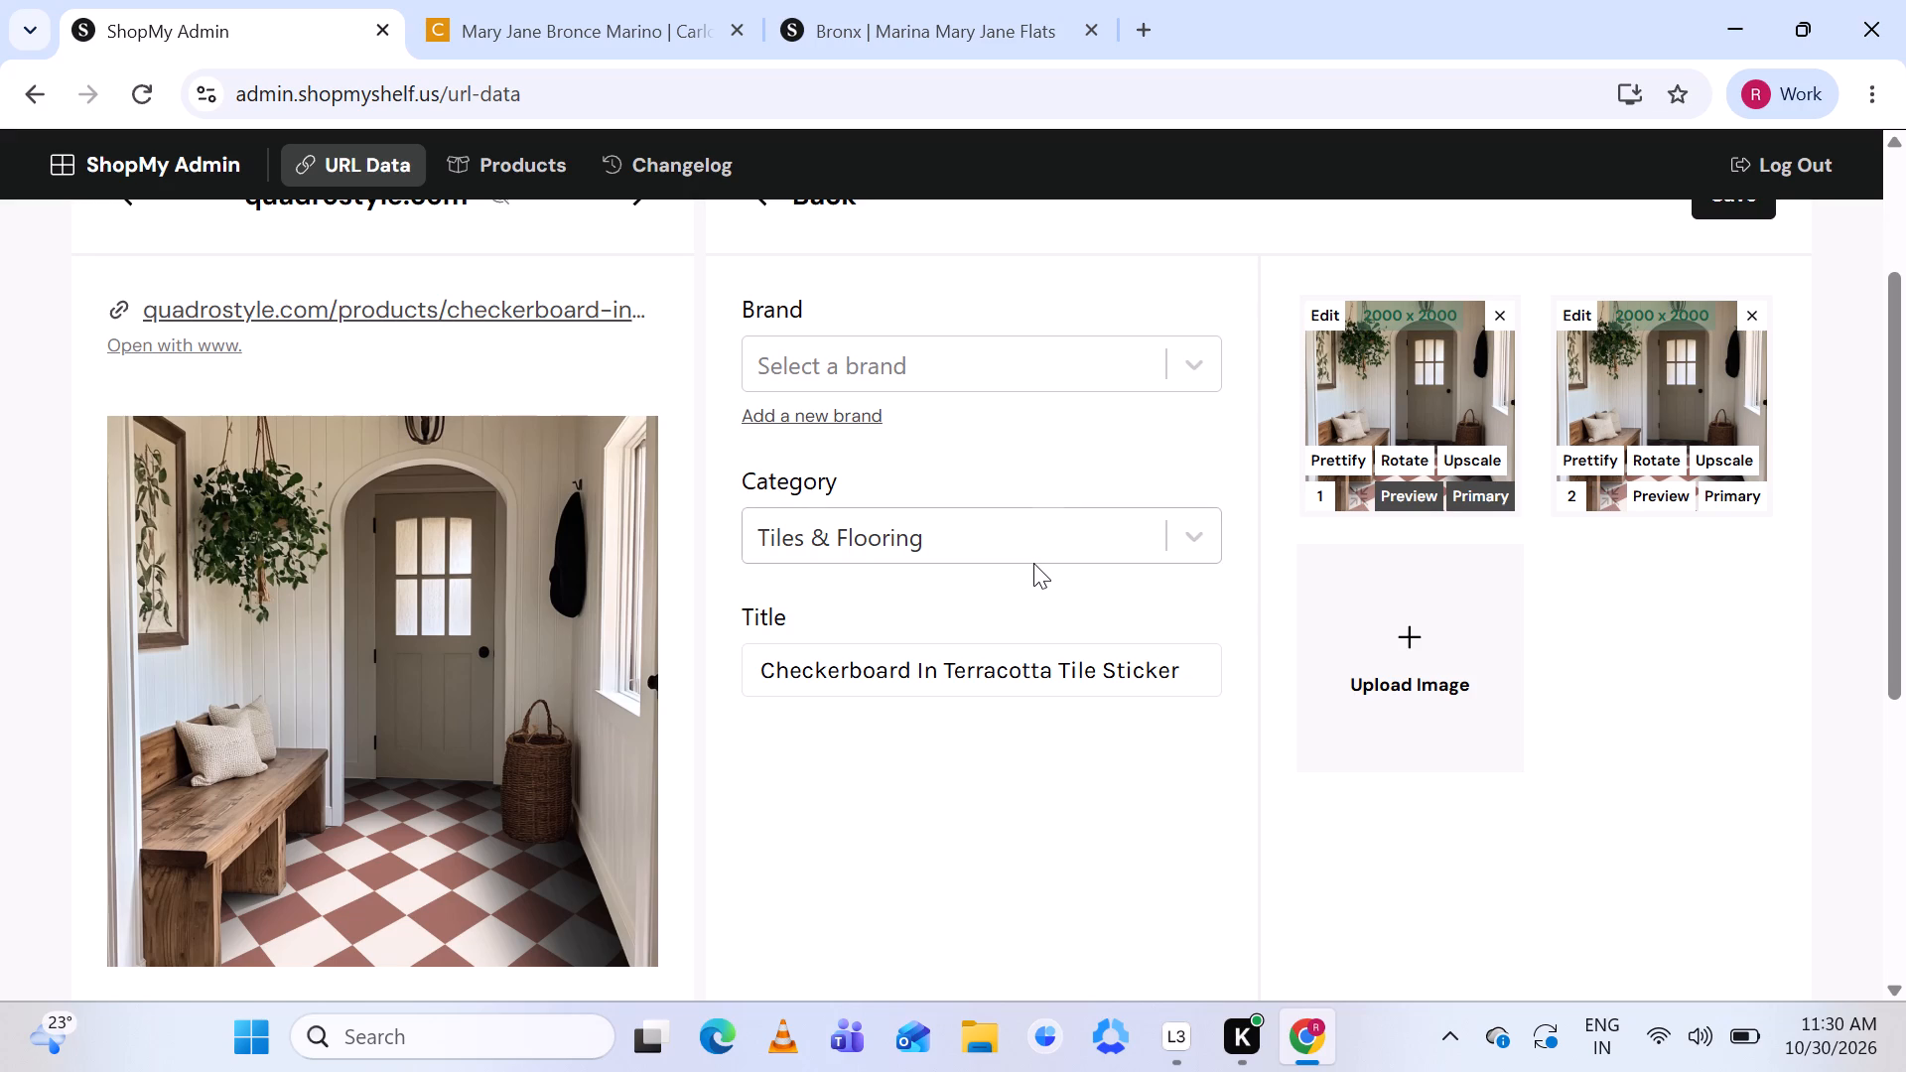
pyautogui.scroll(-2, 1033, 563)
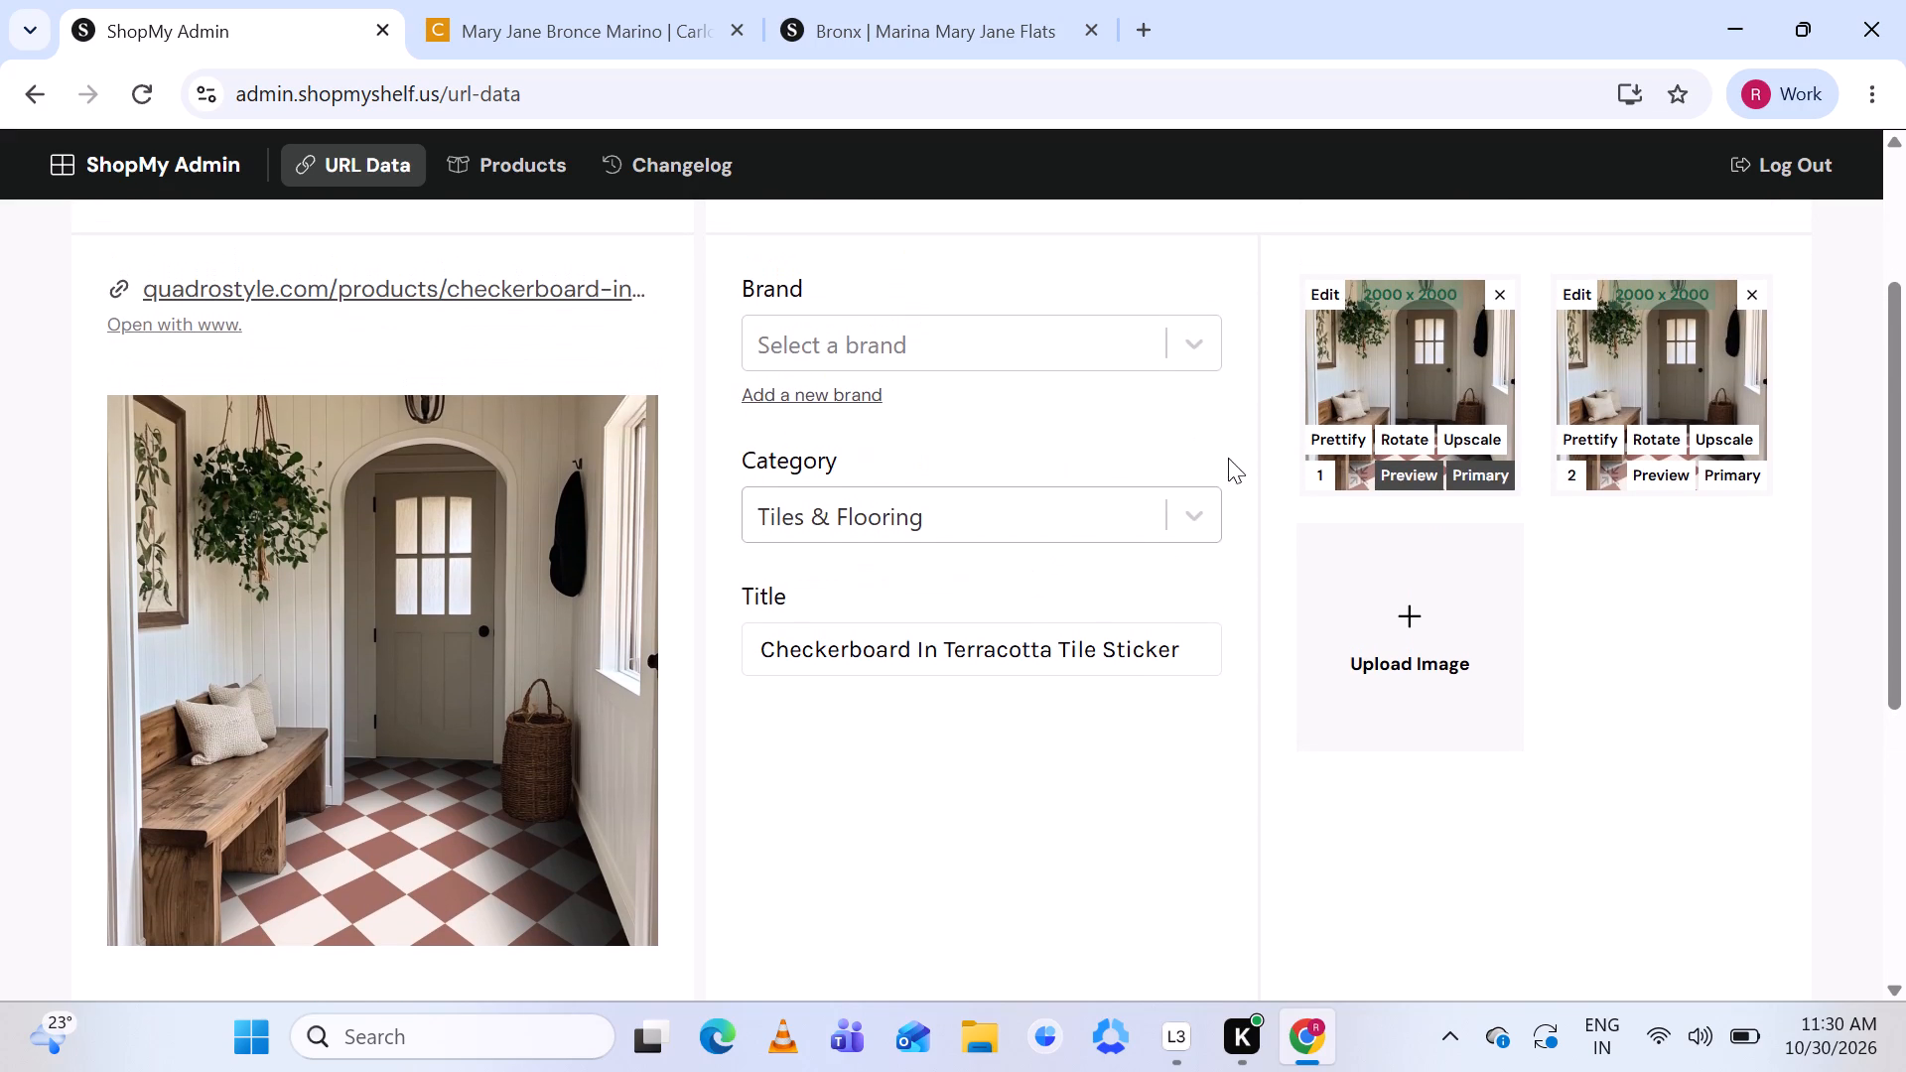
pyautogui.click(1751, 298)
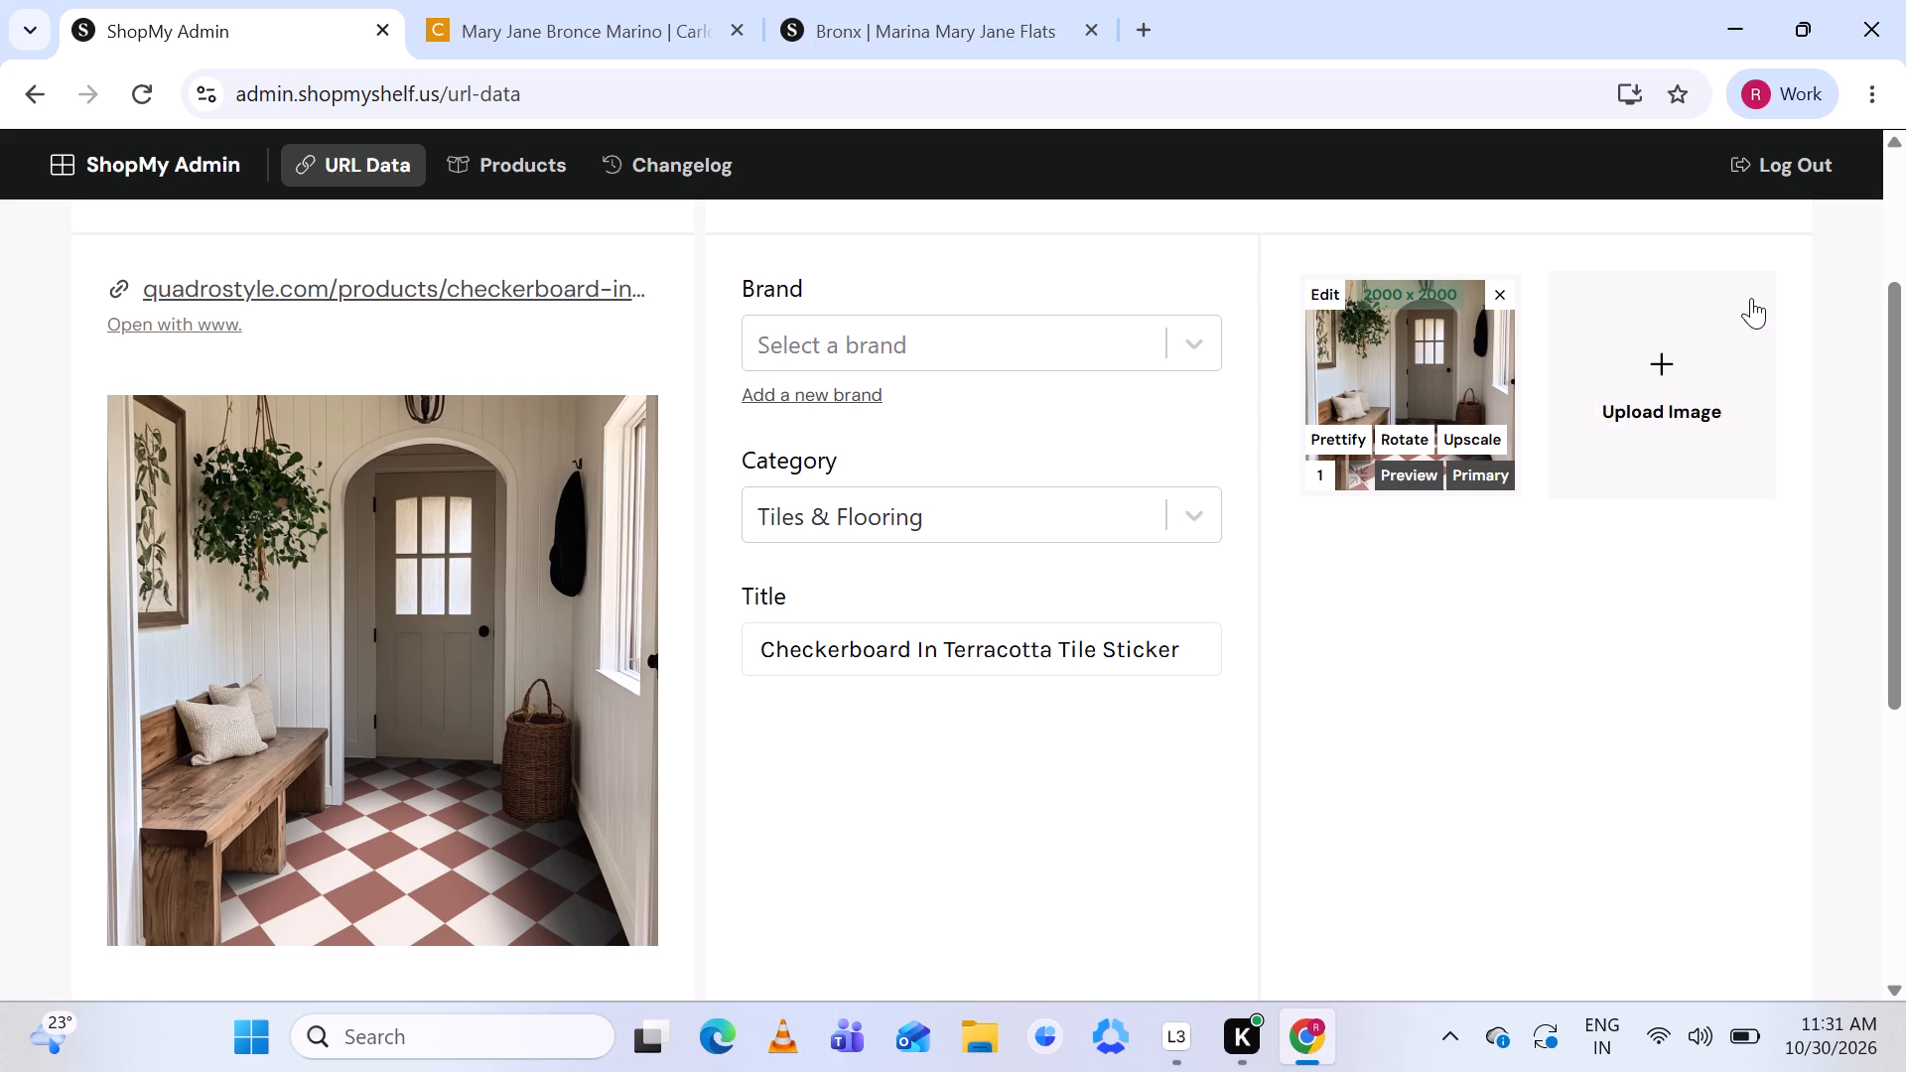
# Set the tile sticker's brand to Quadrostyle, searching with the brand name copied from the listing details.
pyautogui.scroll(-3, 973, 356)
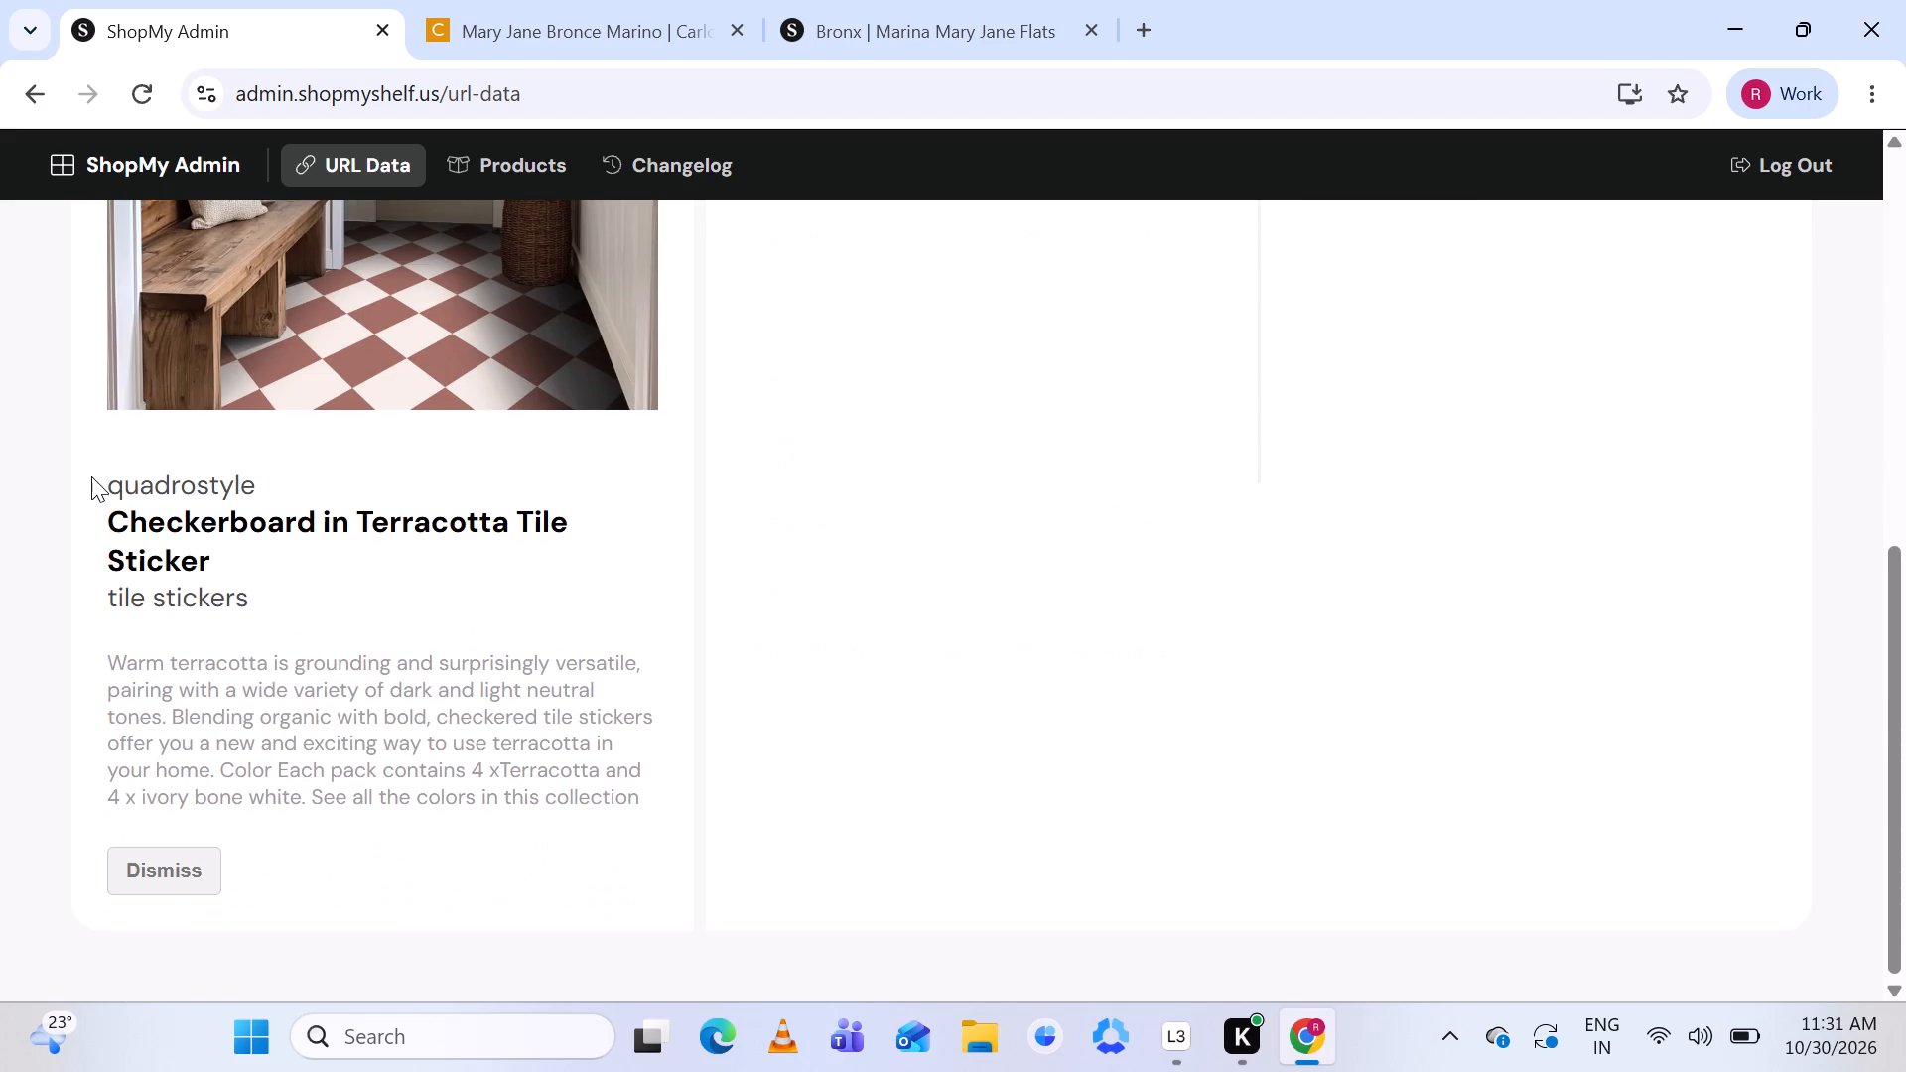
pyautogui.moveTo(108, 483); pyautogui.dragTo(272, 461)
pyautogui.hotkey('ctrl', 'c')
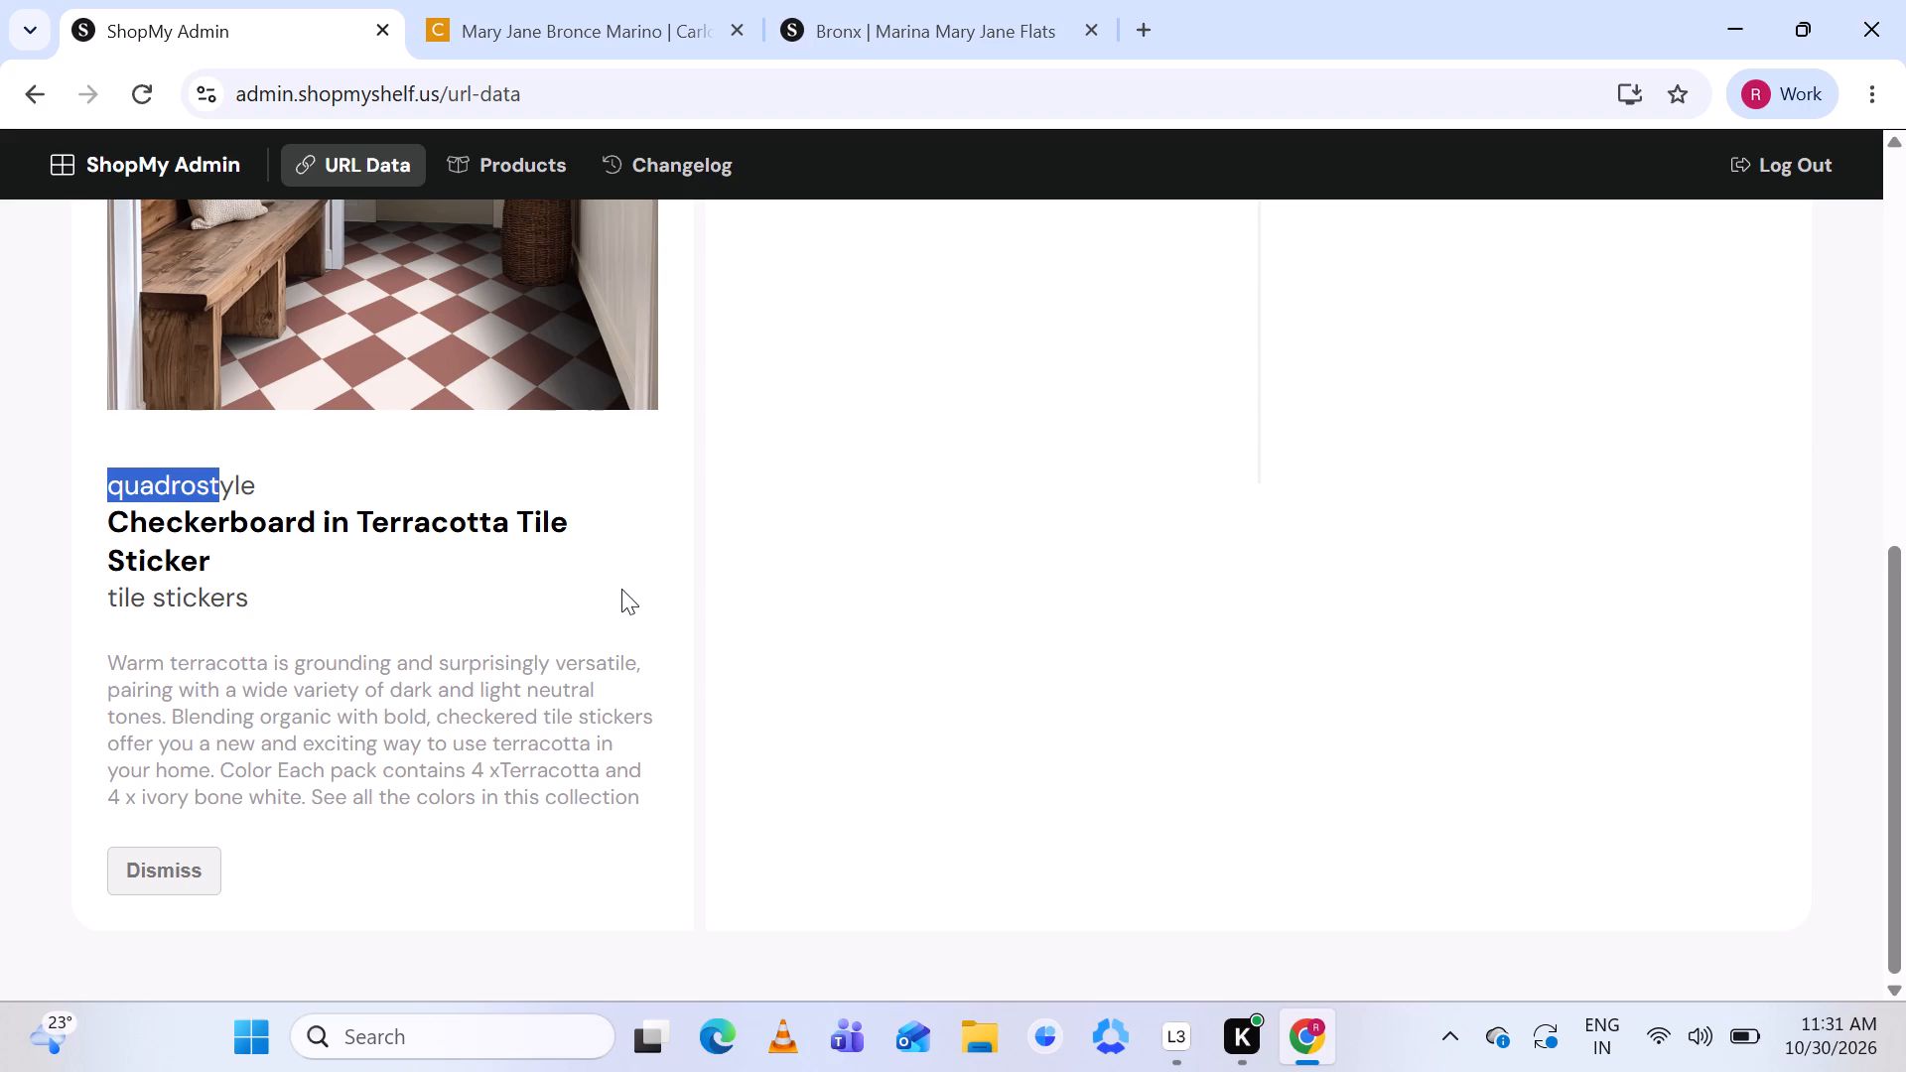
pyautogui.click(621, 589)
pyautogui.scroll(3, 621, 589)
pyautogui.click(858, 551)
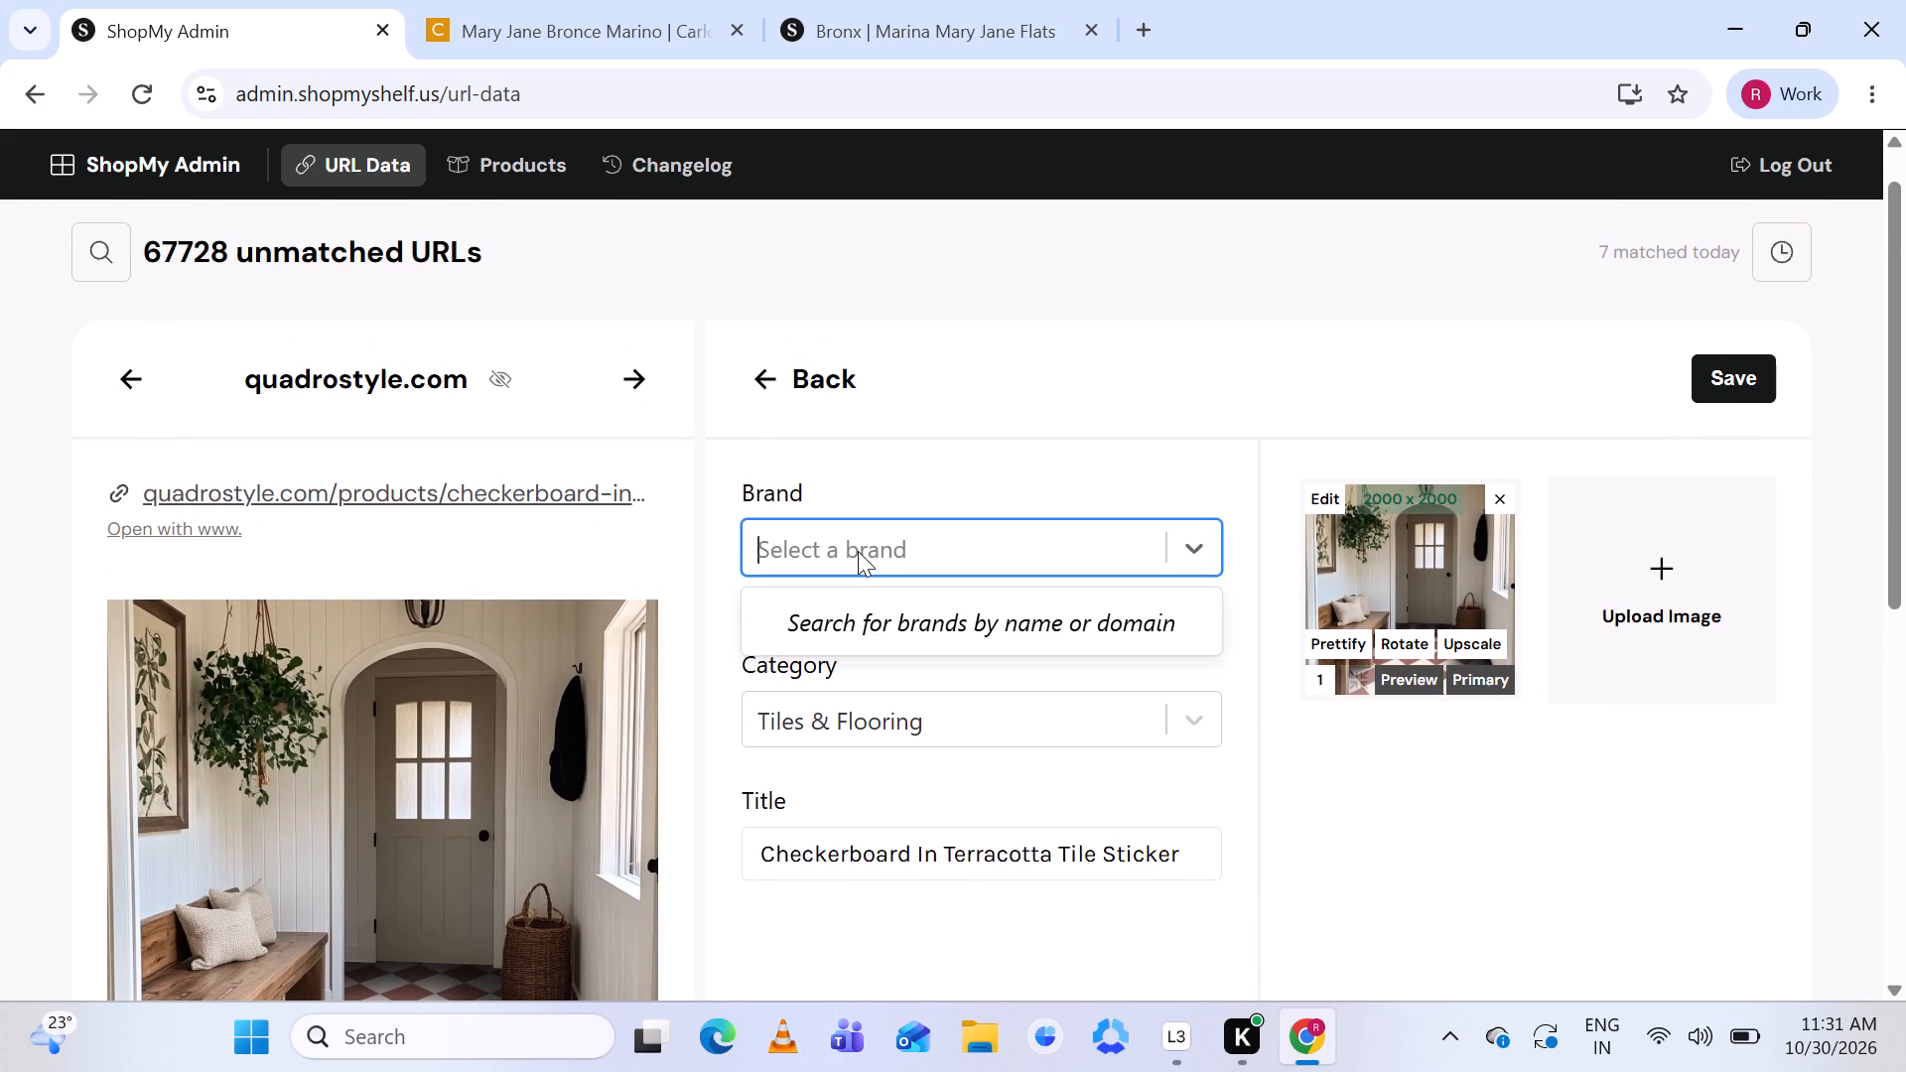
pyautogui.hotkey('ctrl', 'v')
pyautogui.scroll(-1, 940, 590)
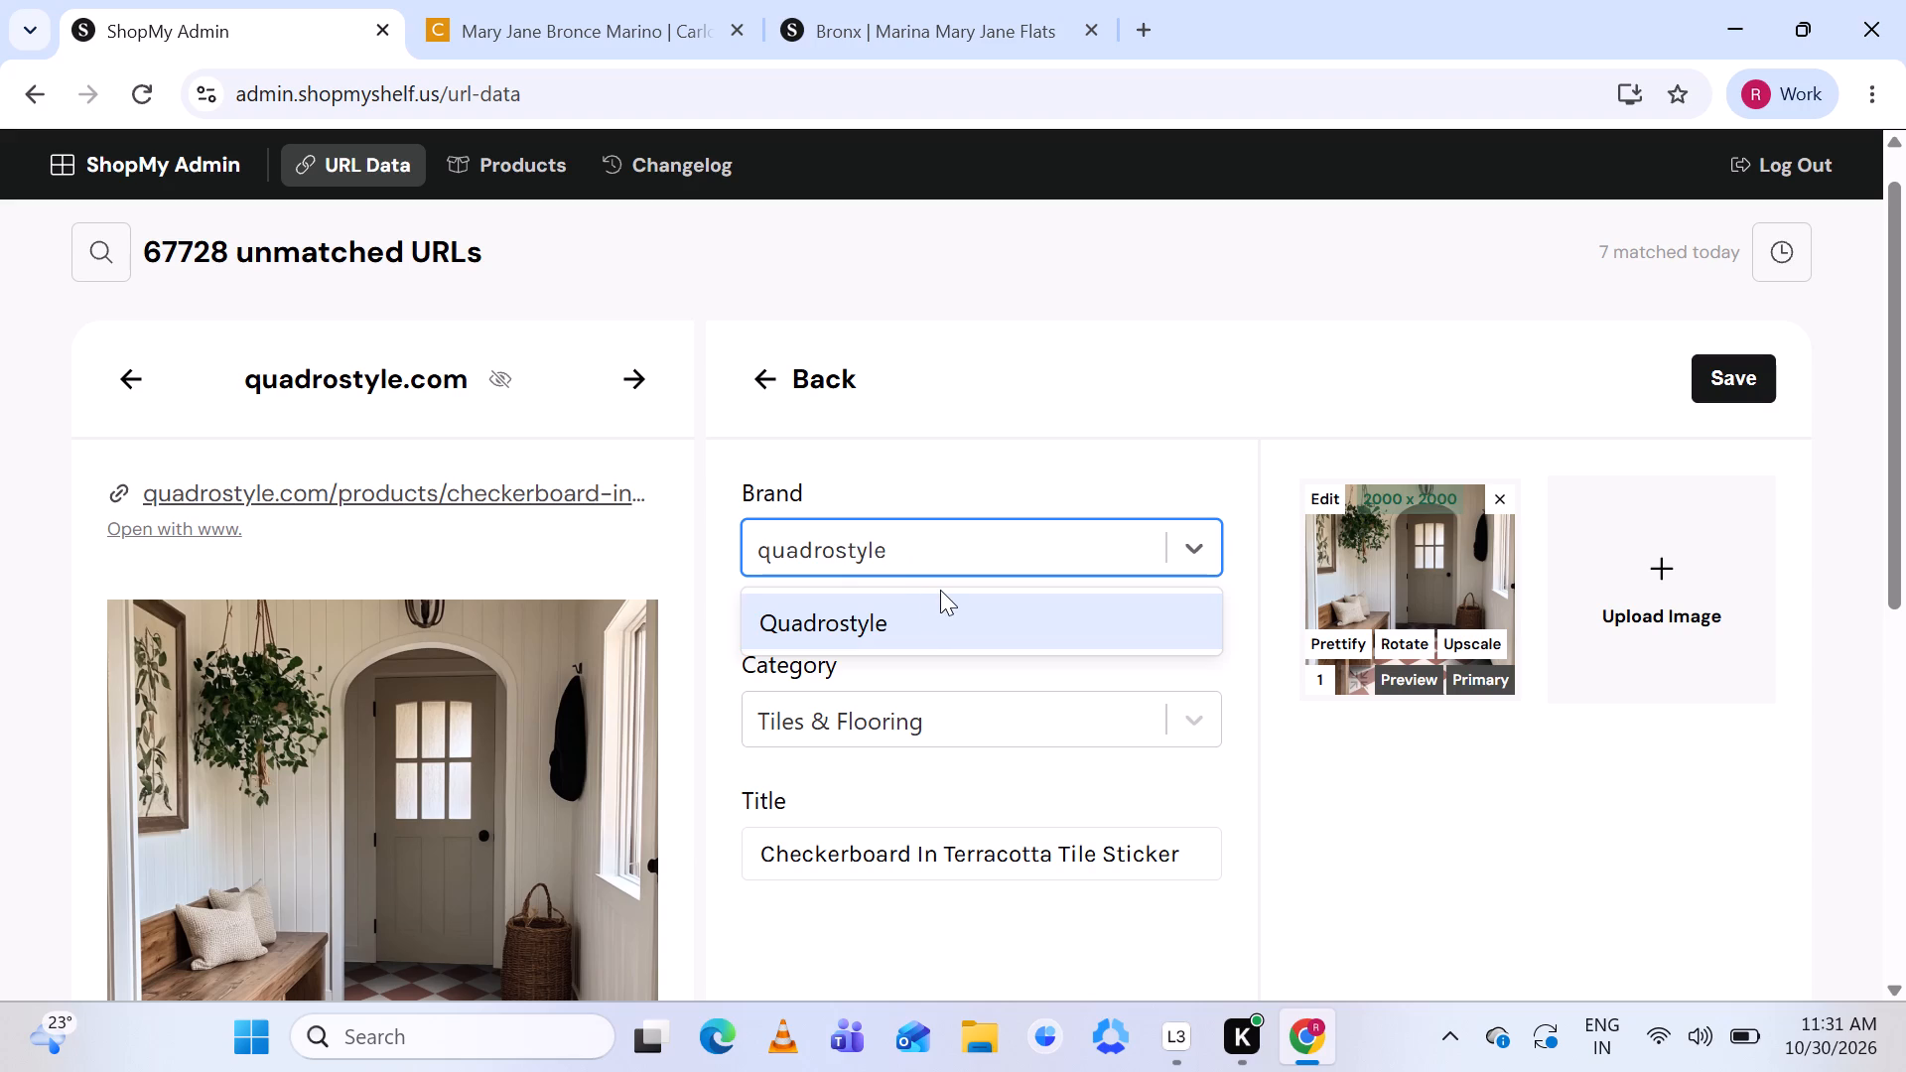
pyautogui.click(904, 621)
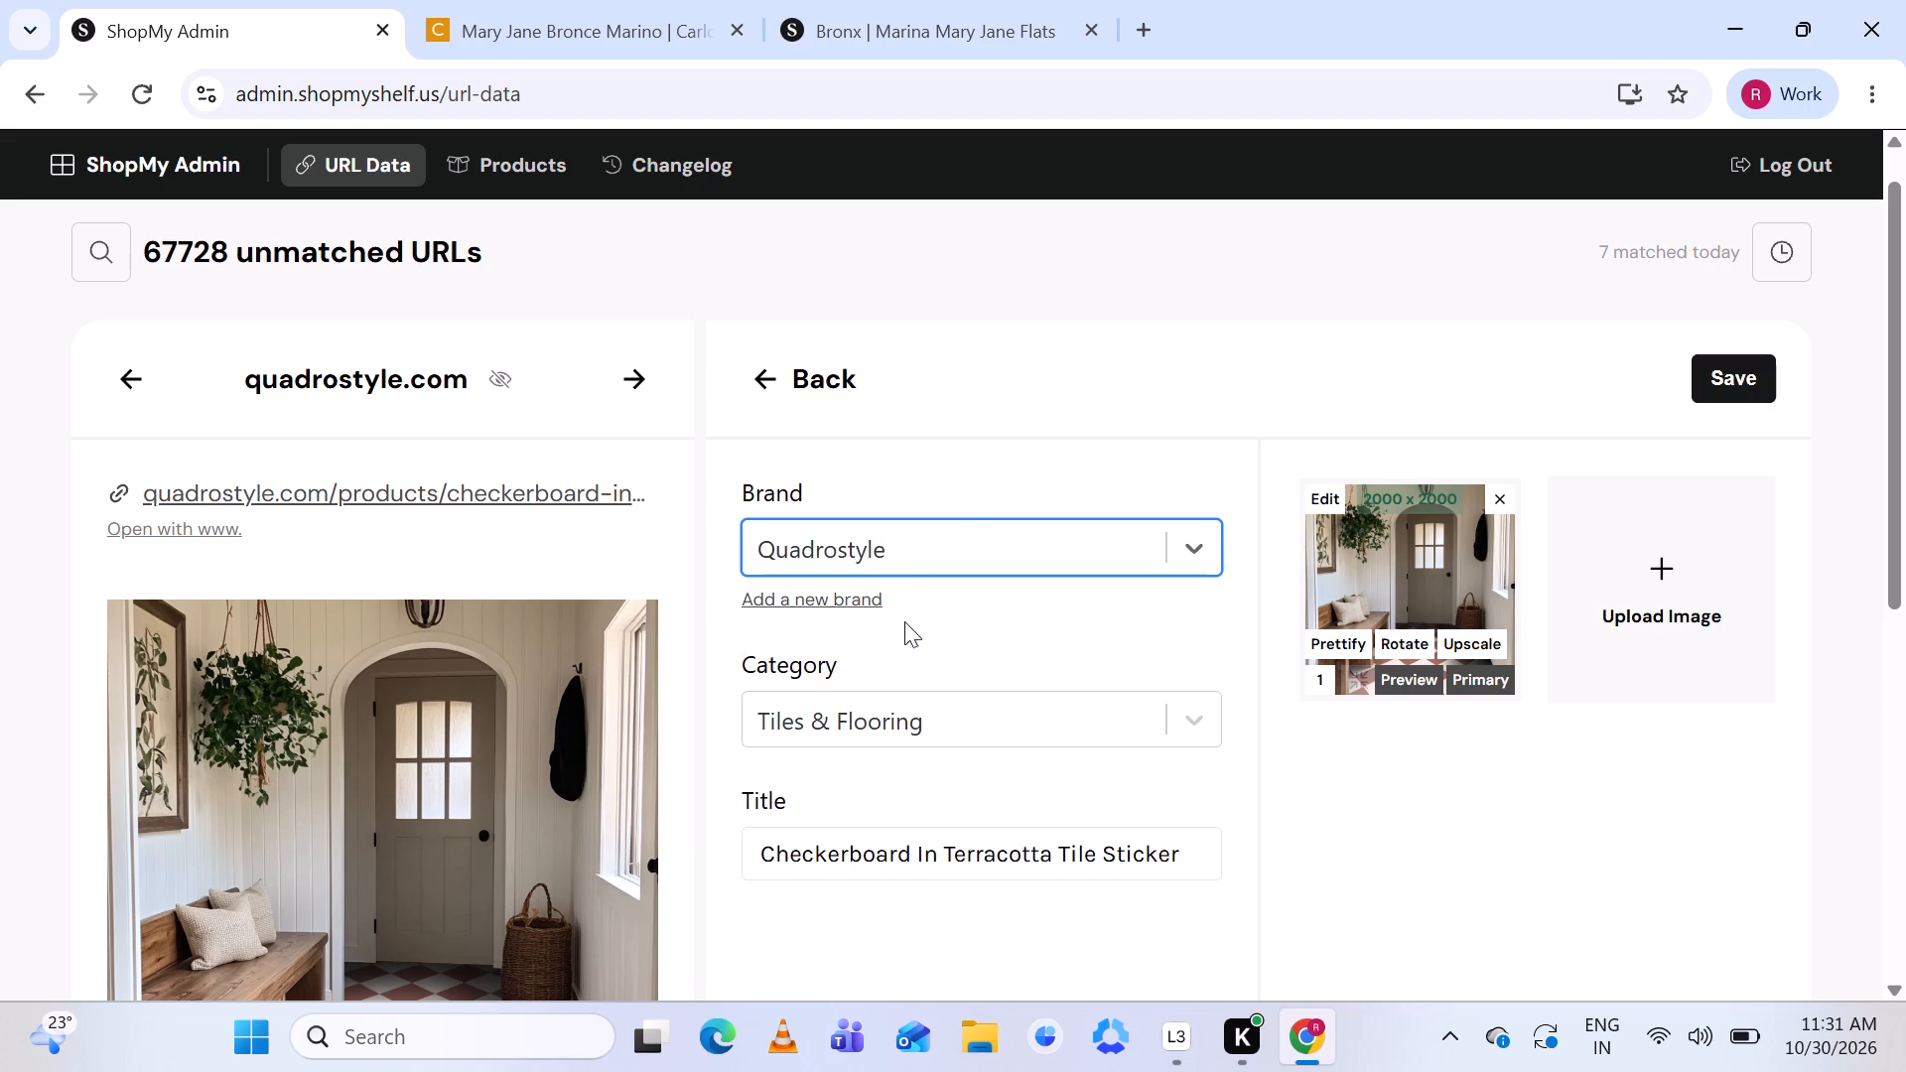
# Check the Checkerboard In Terracotta Tile Sticker's category and title against the listing and save the new product.
pyautogui.scroll(-2, 963, 510)
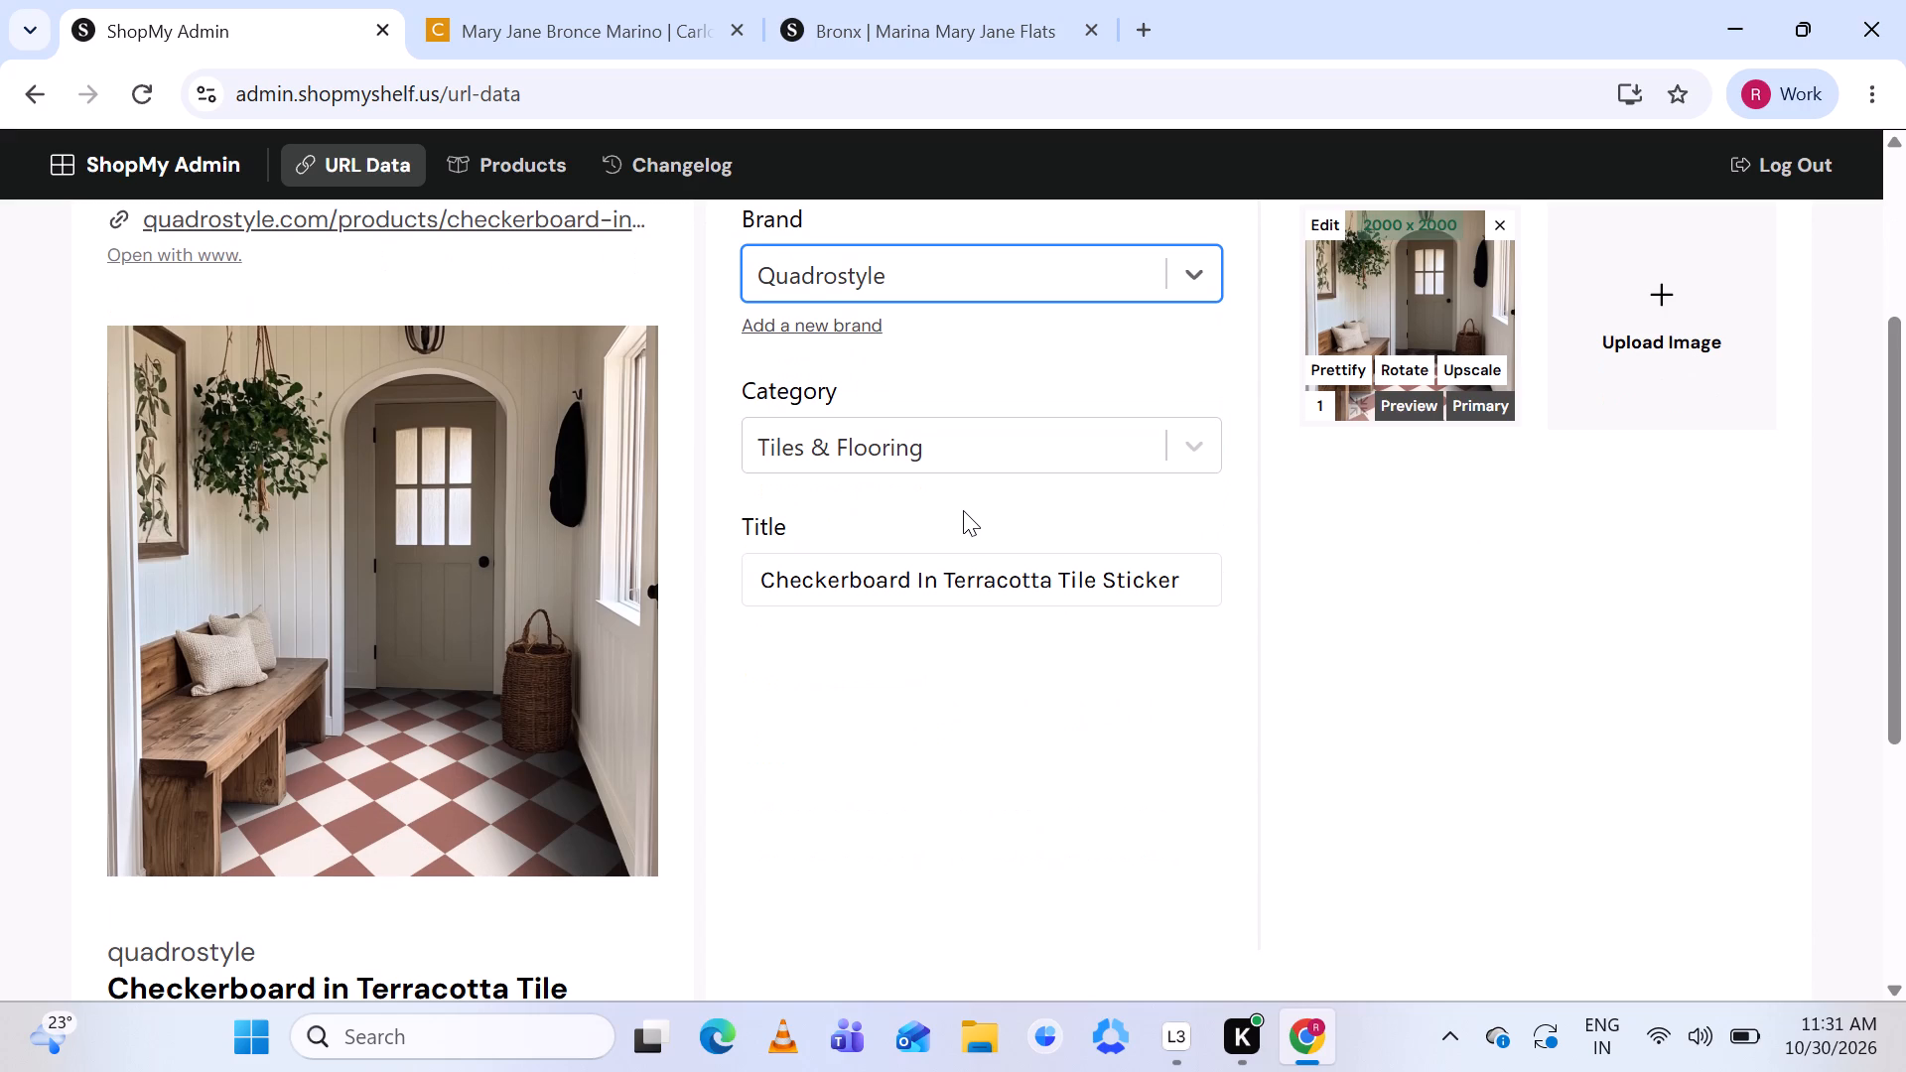
pyautogui.scroll(-2, 963, 510)
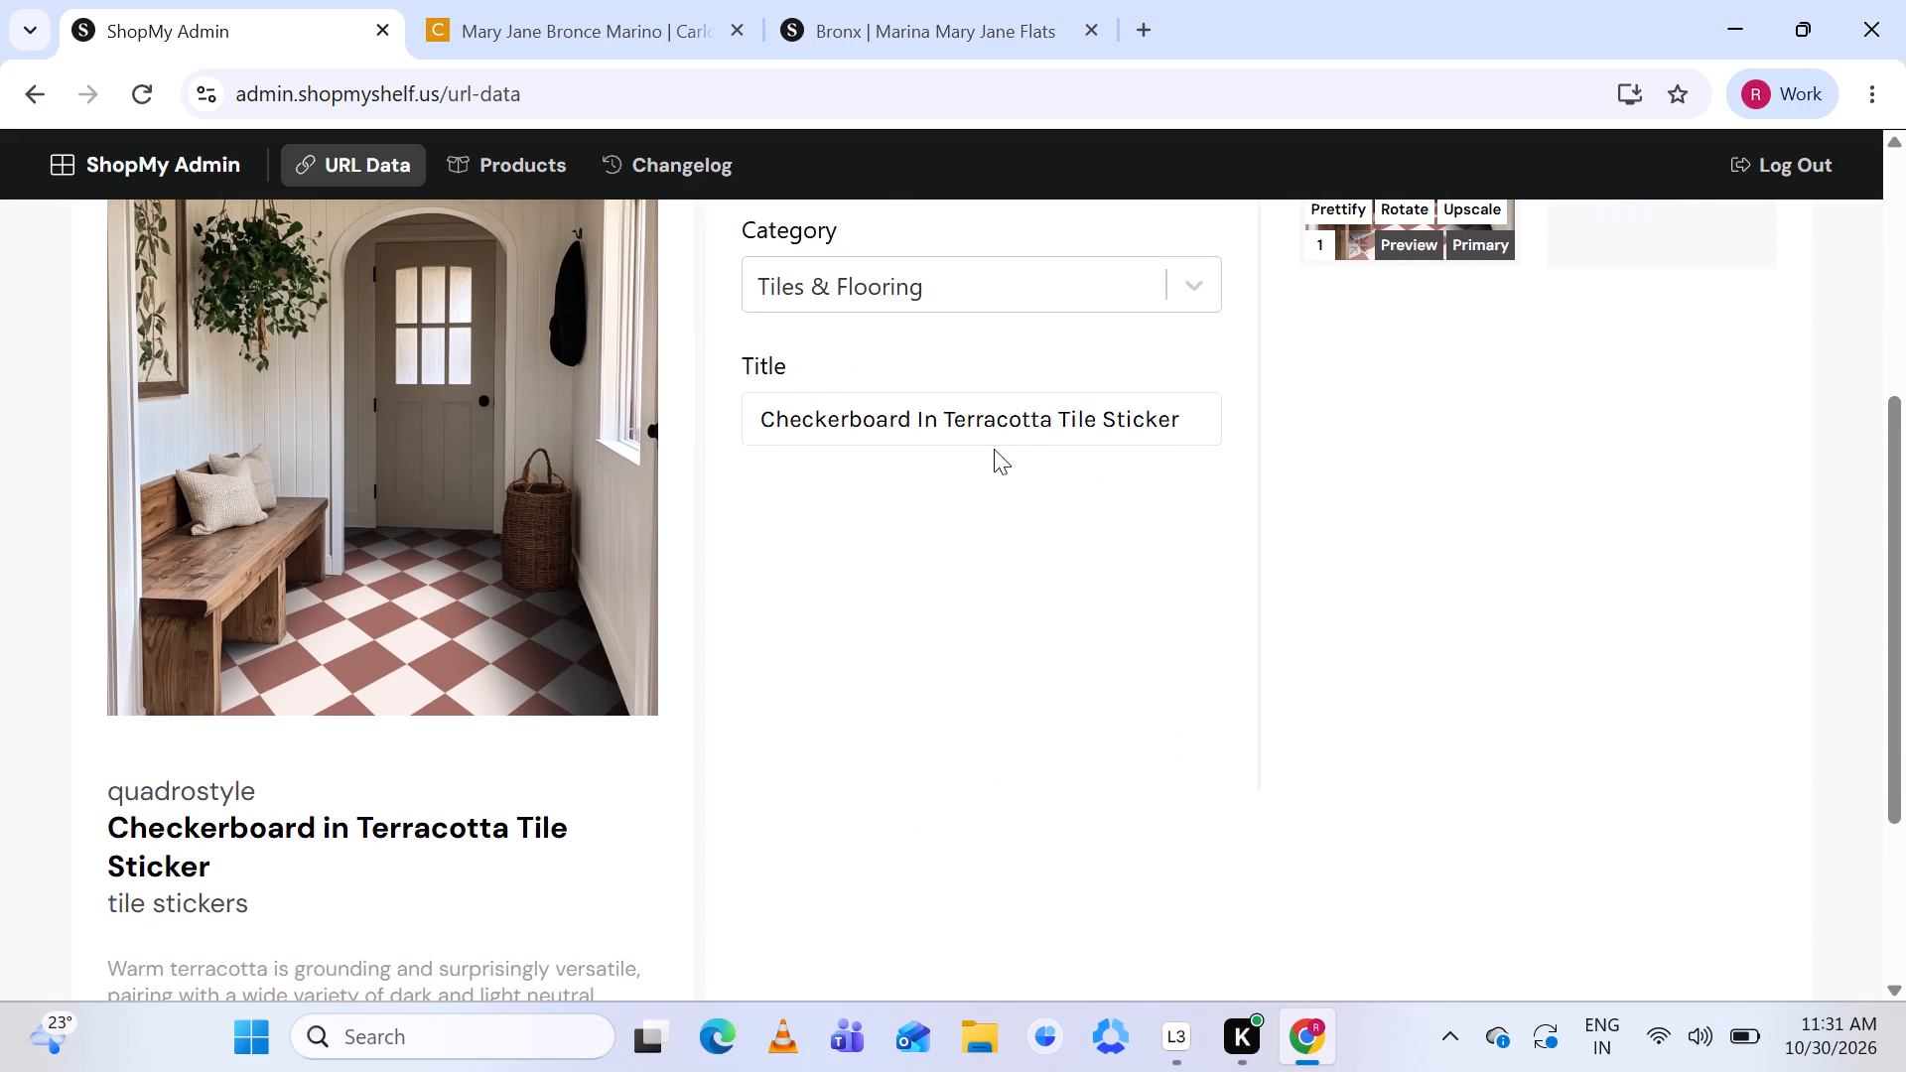
pyautogui.hscroll(-2, 1007, 417)
pyautogui.scroll(2, 1007, 417)
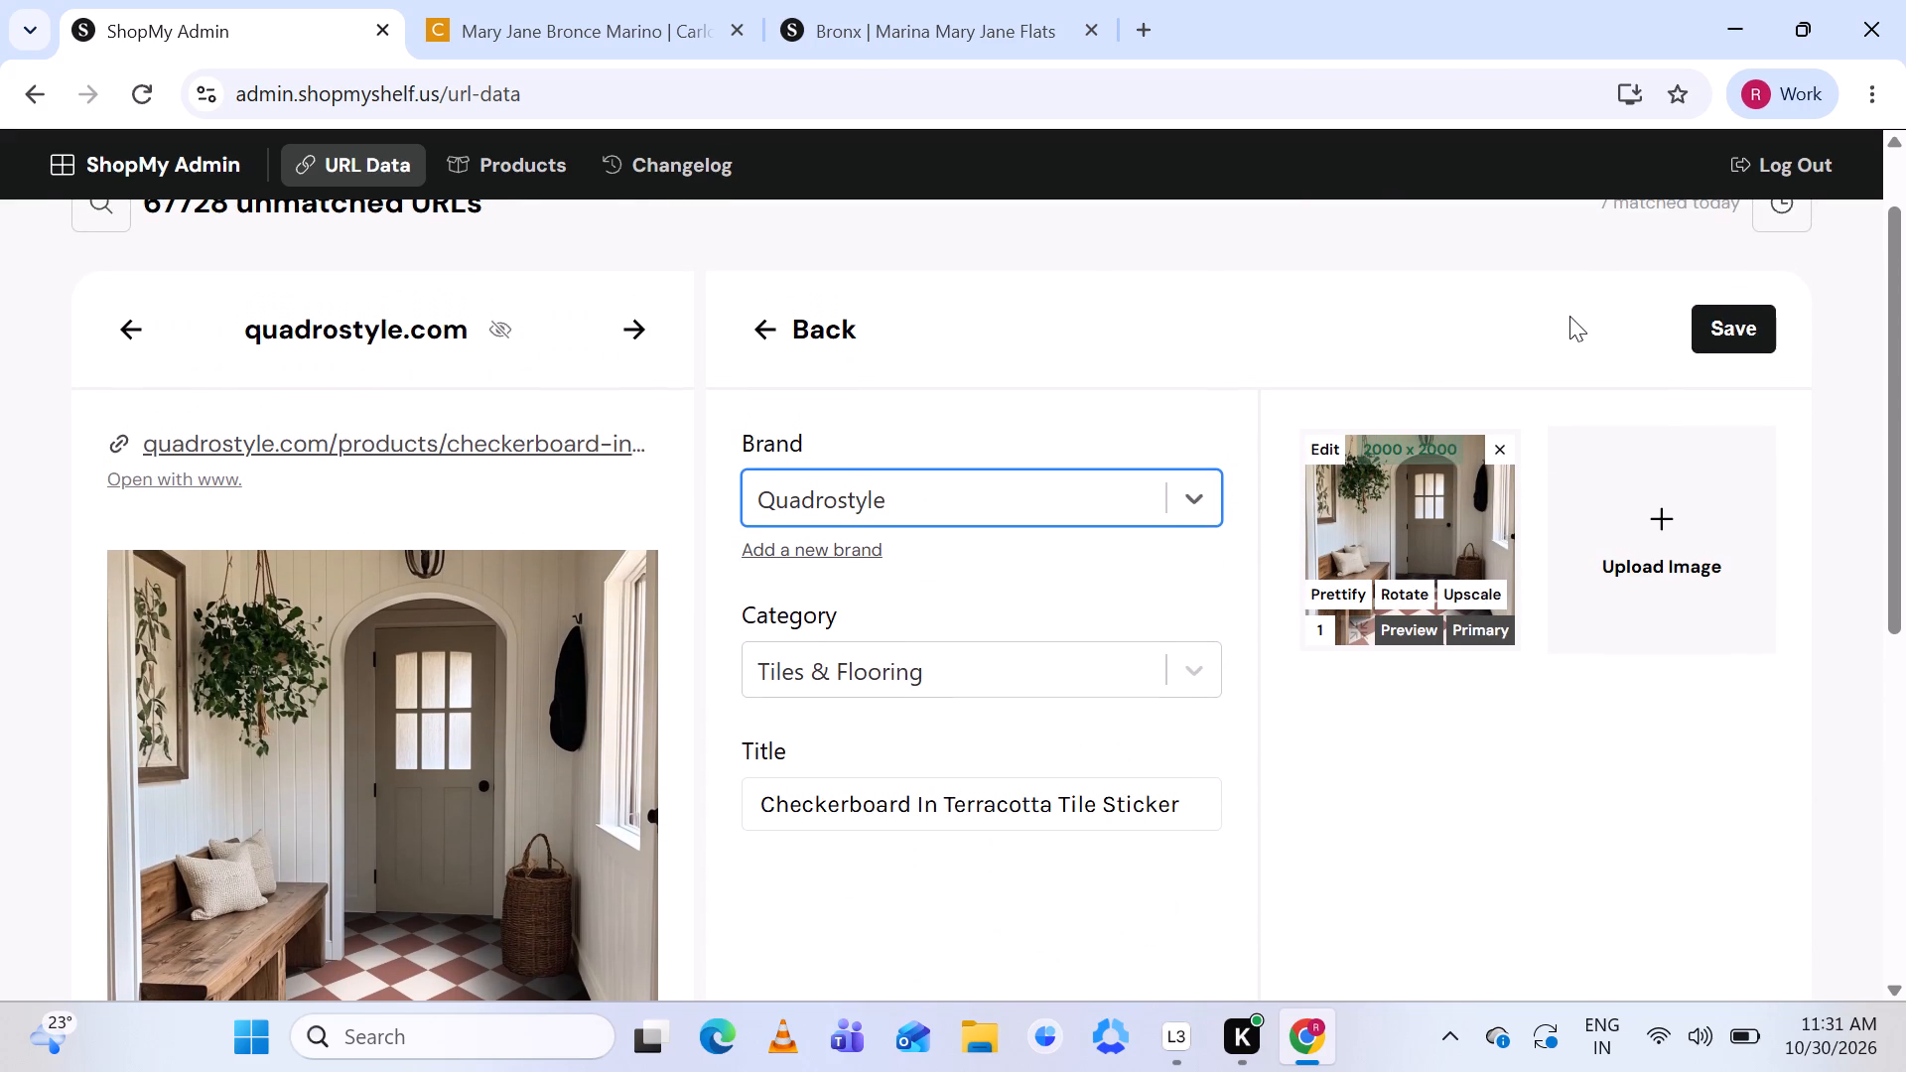
pyautogui.click(1721, 322)
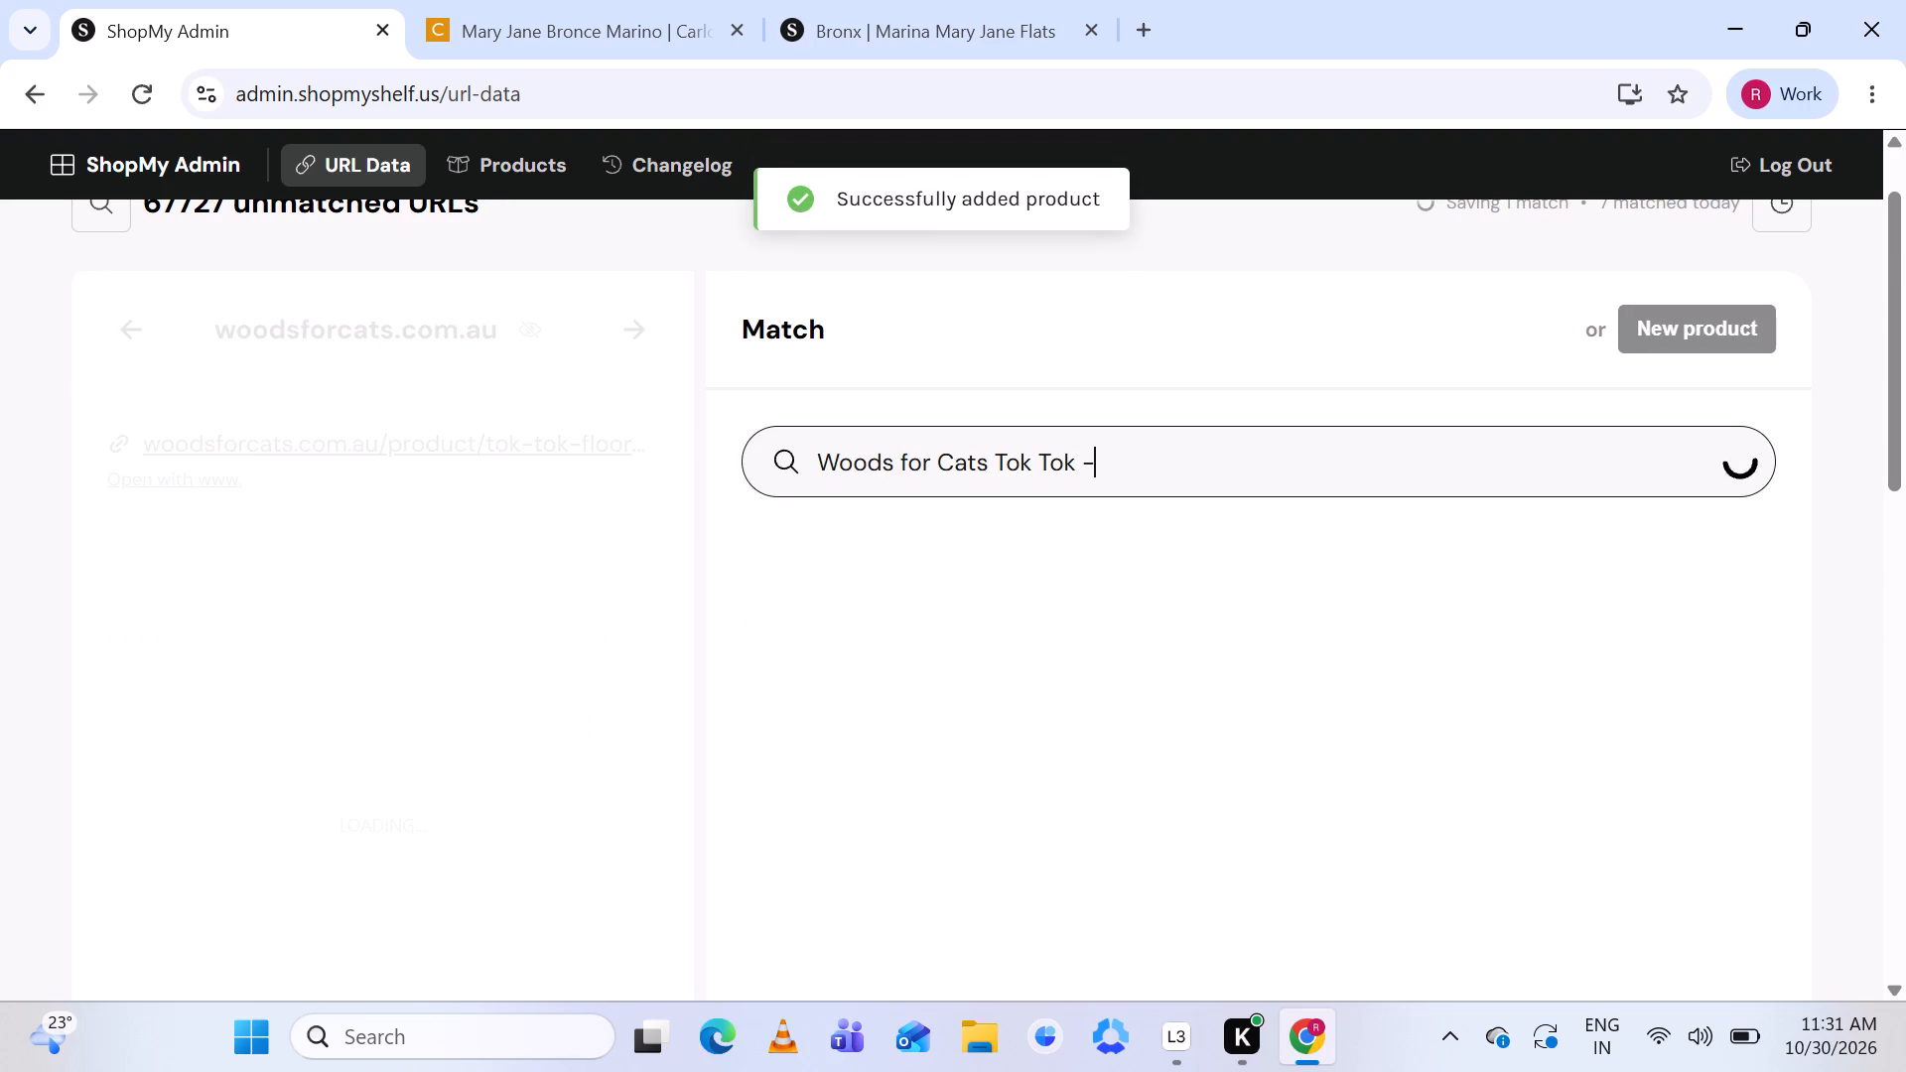
# Review the woodsforcats.com.au Tok Tok cat tree listing and start a new product for it.
pyautogui.scroll(-2, 1185, 463)
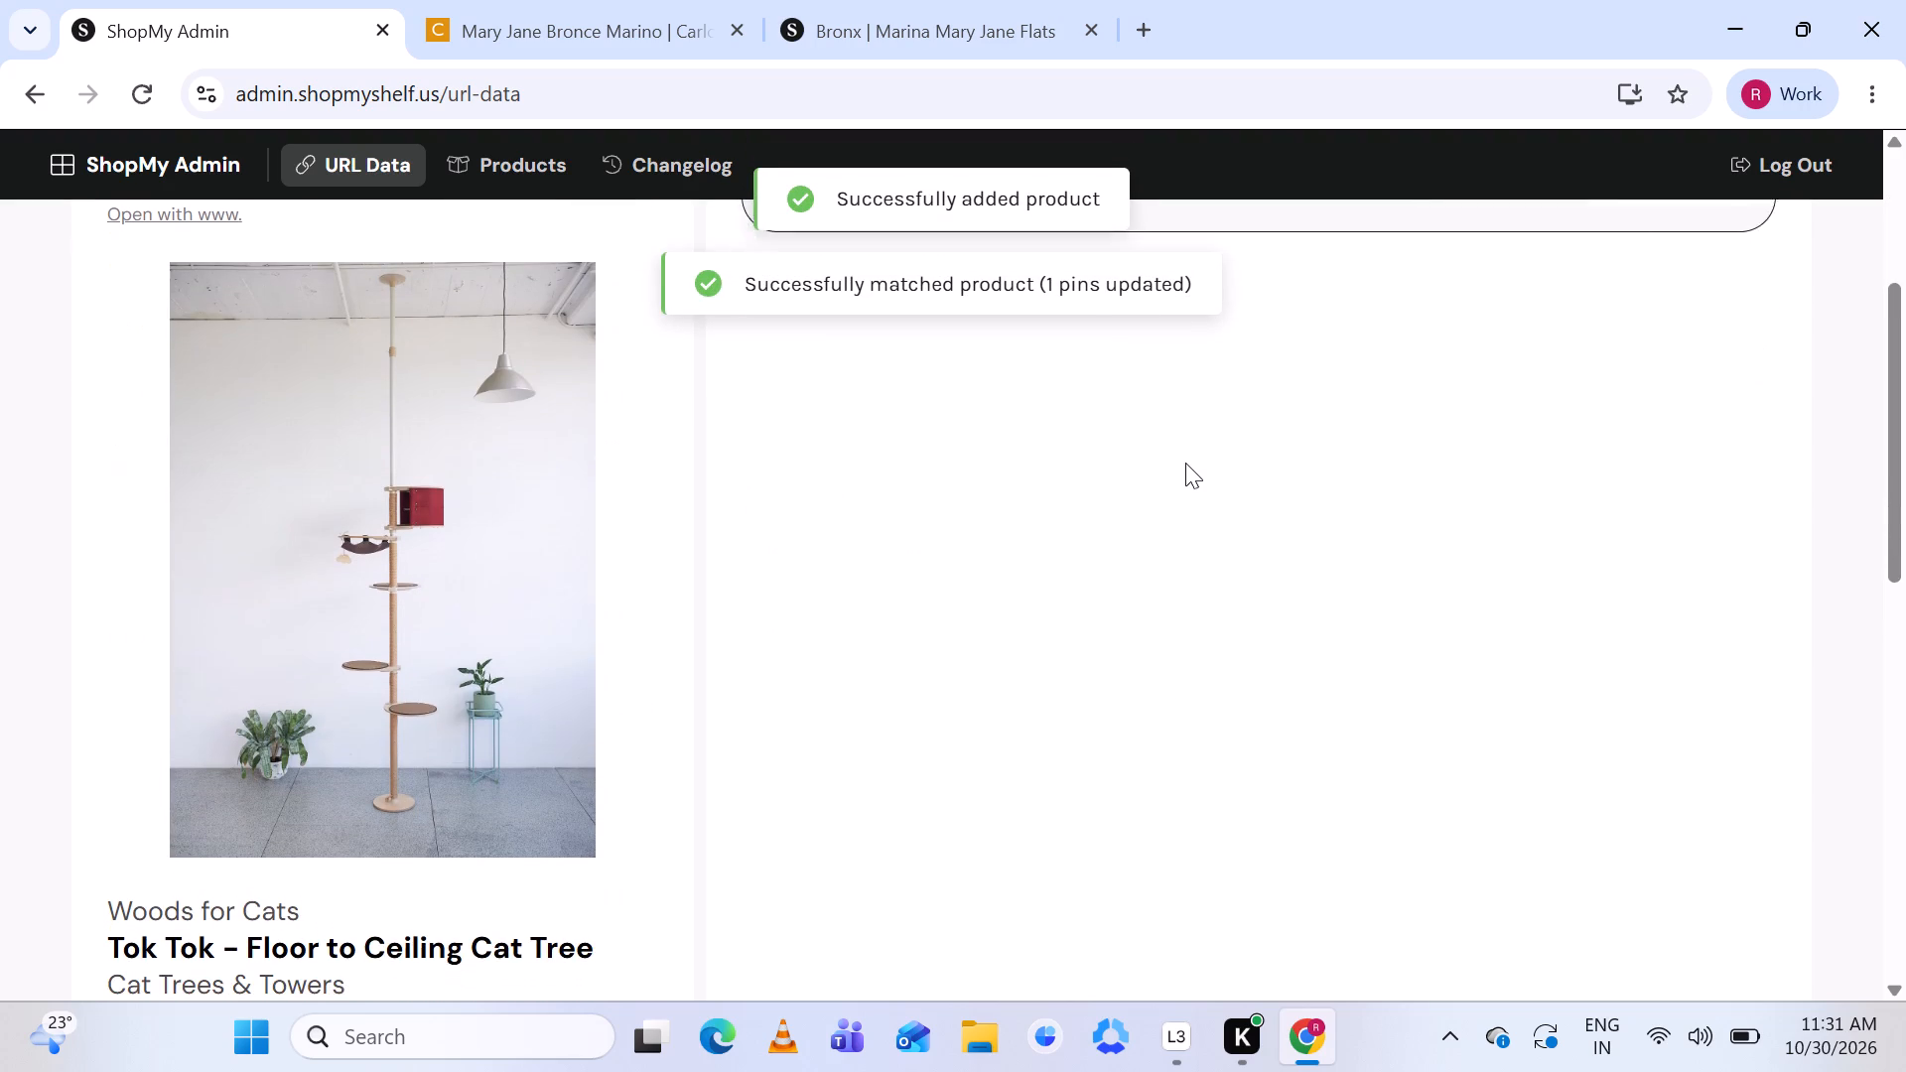
pyautogui.scroll(1, 1185, 463)
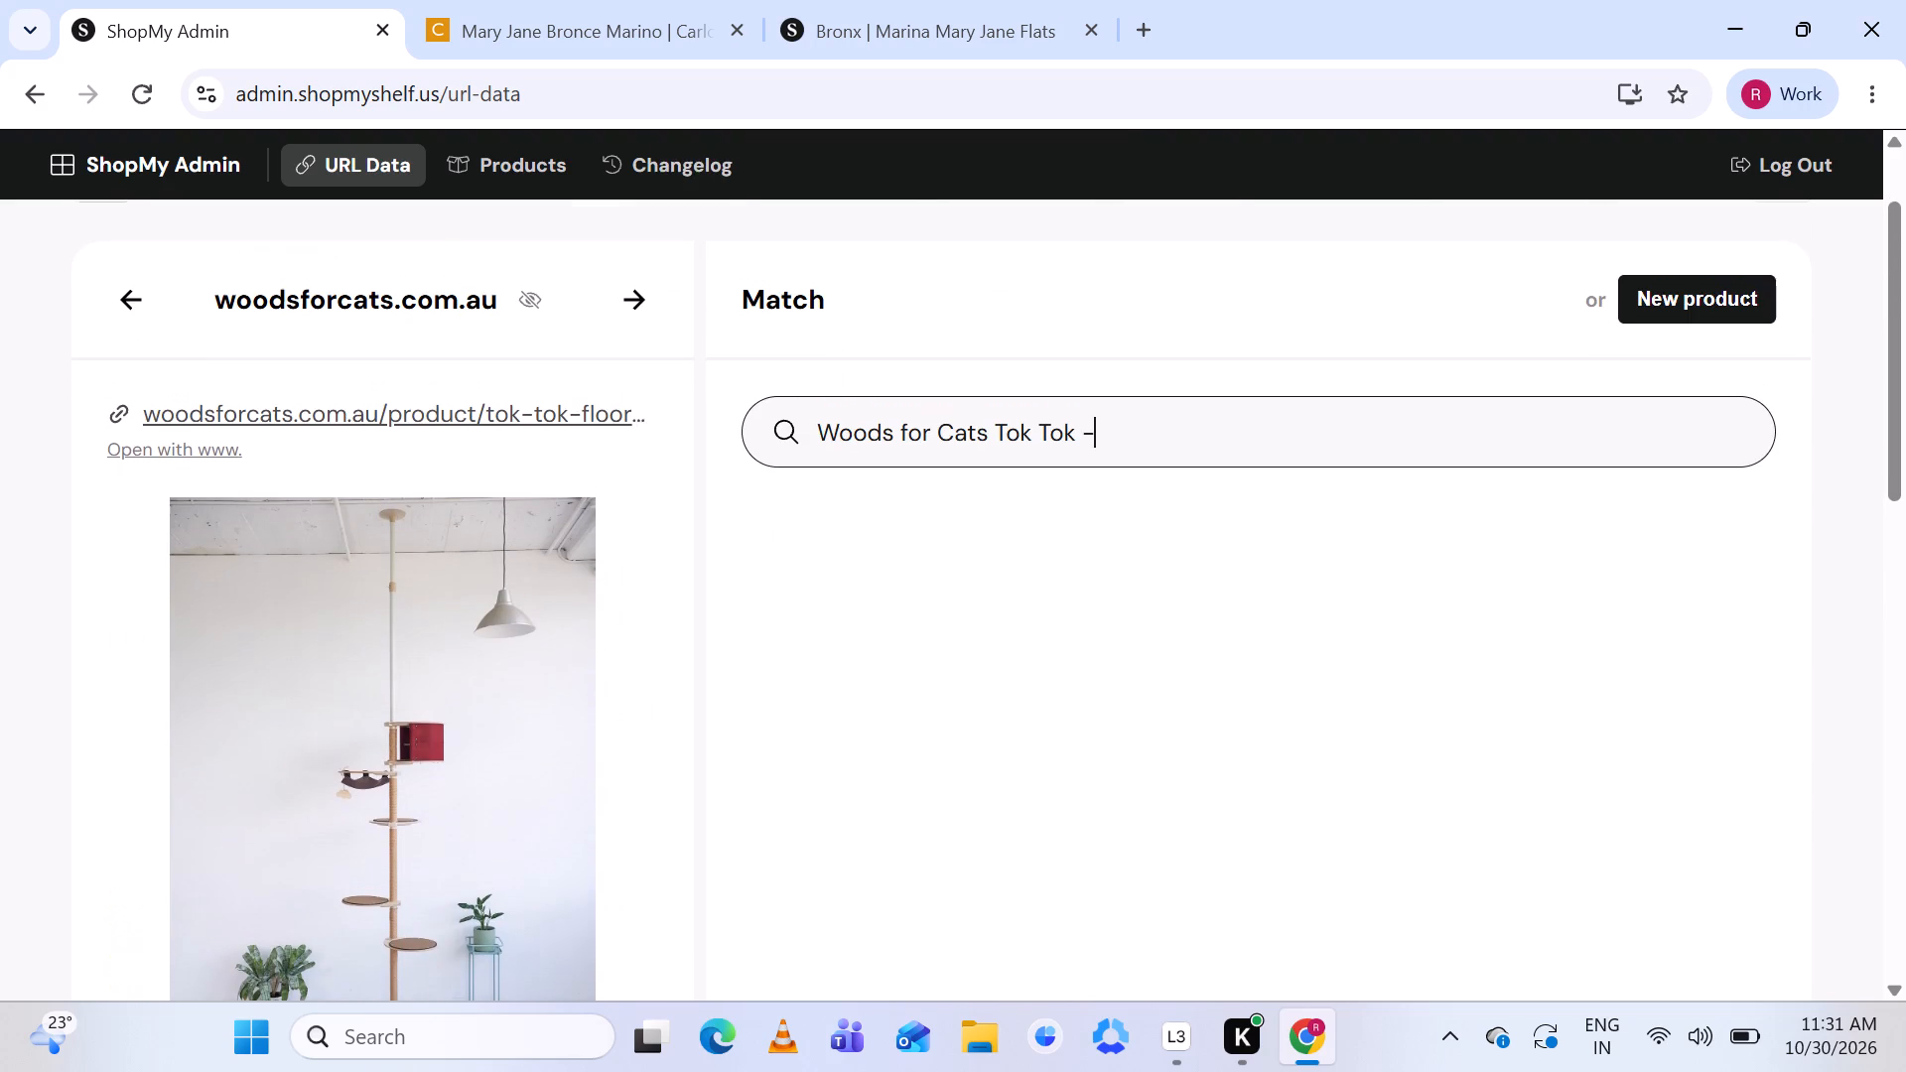
pyautogui.scroll(-3, 1185, 463)
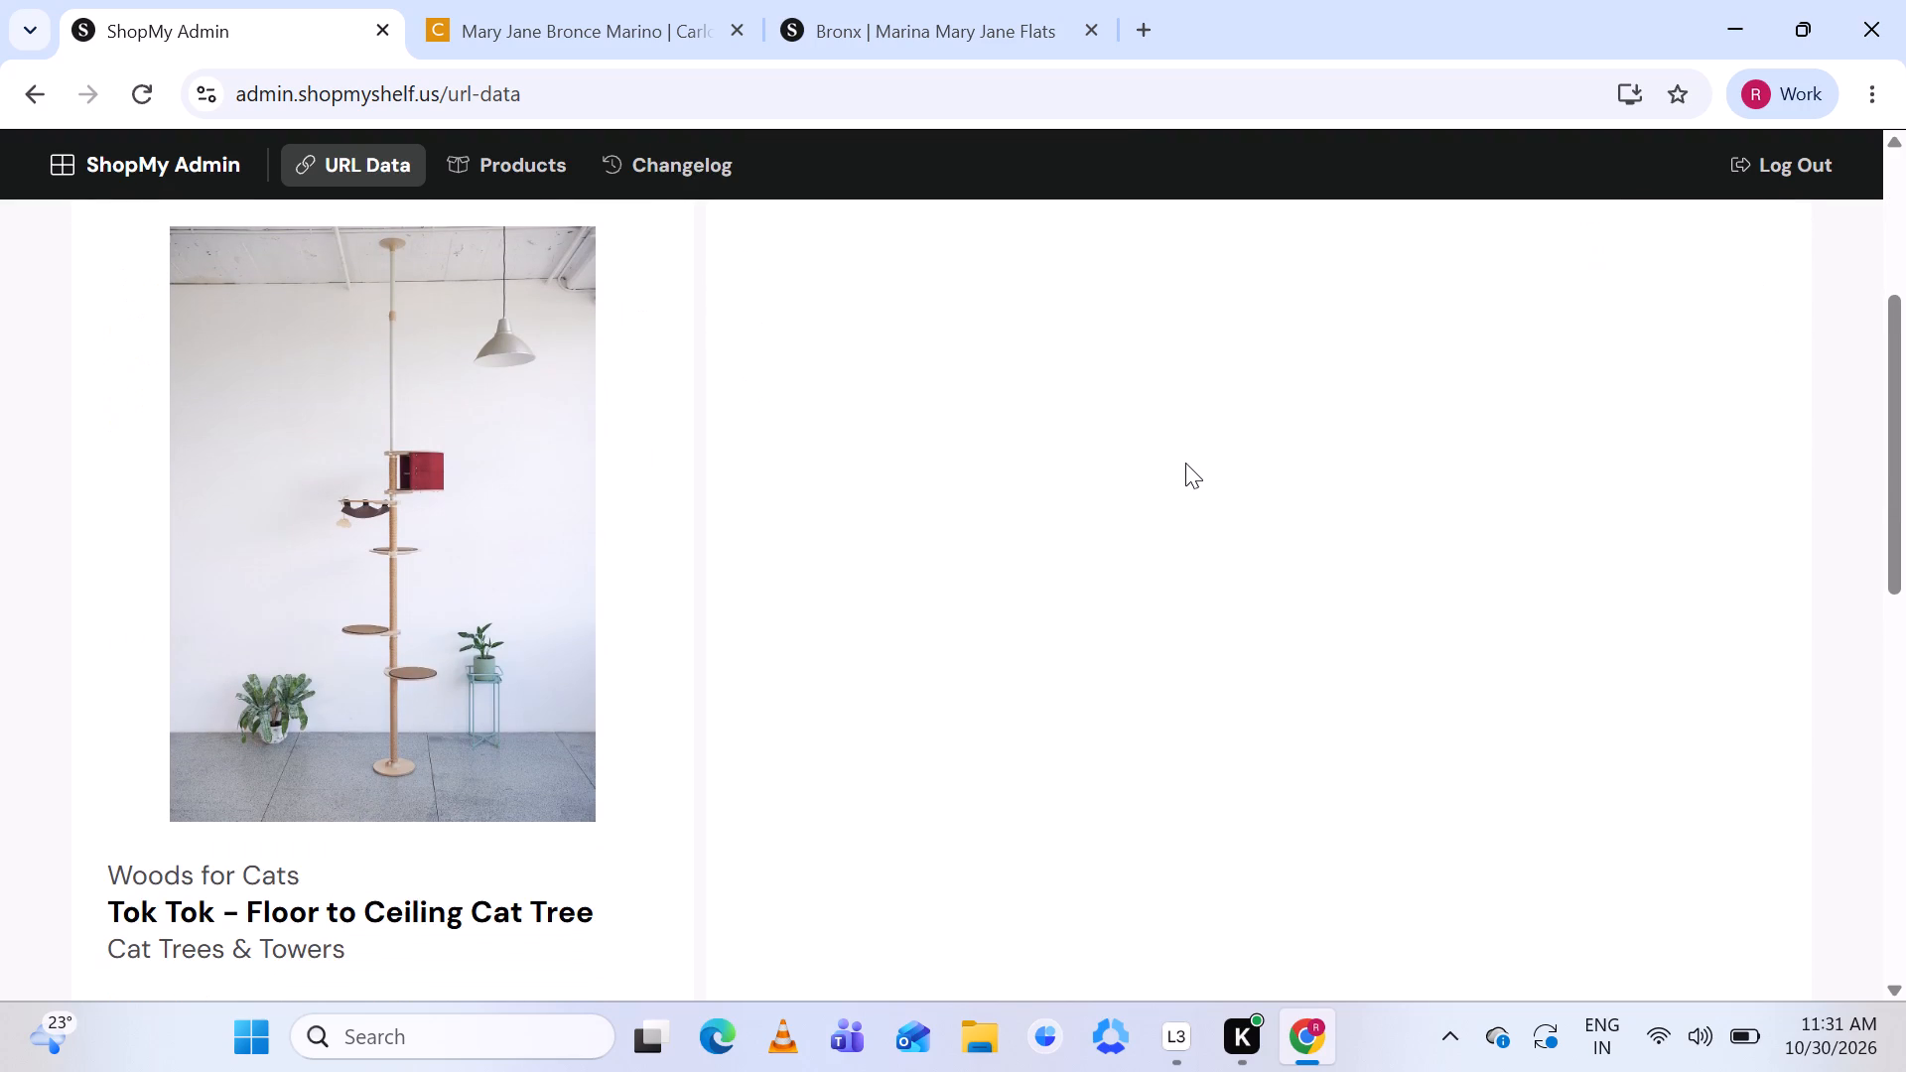
pyautogui.scroll(1, 1185, 463)
pyautogui.scroll(-1, 1185, 463)
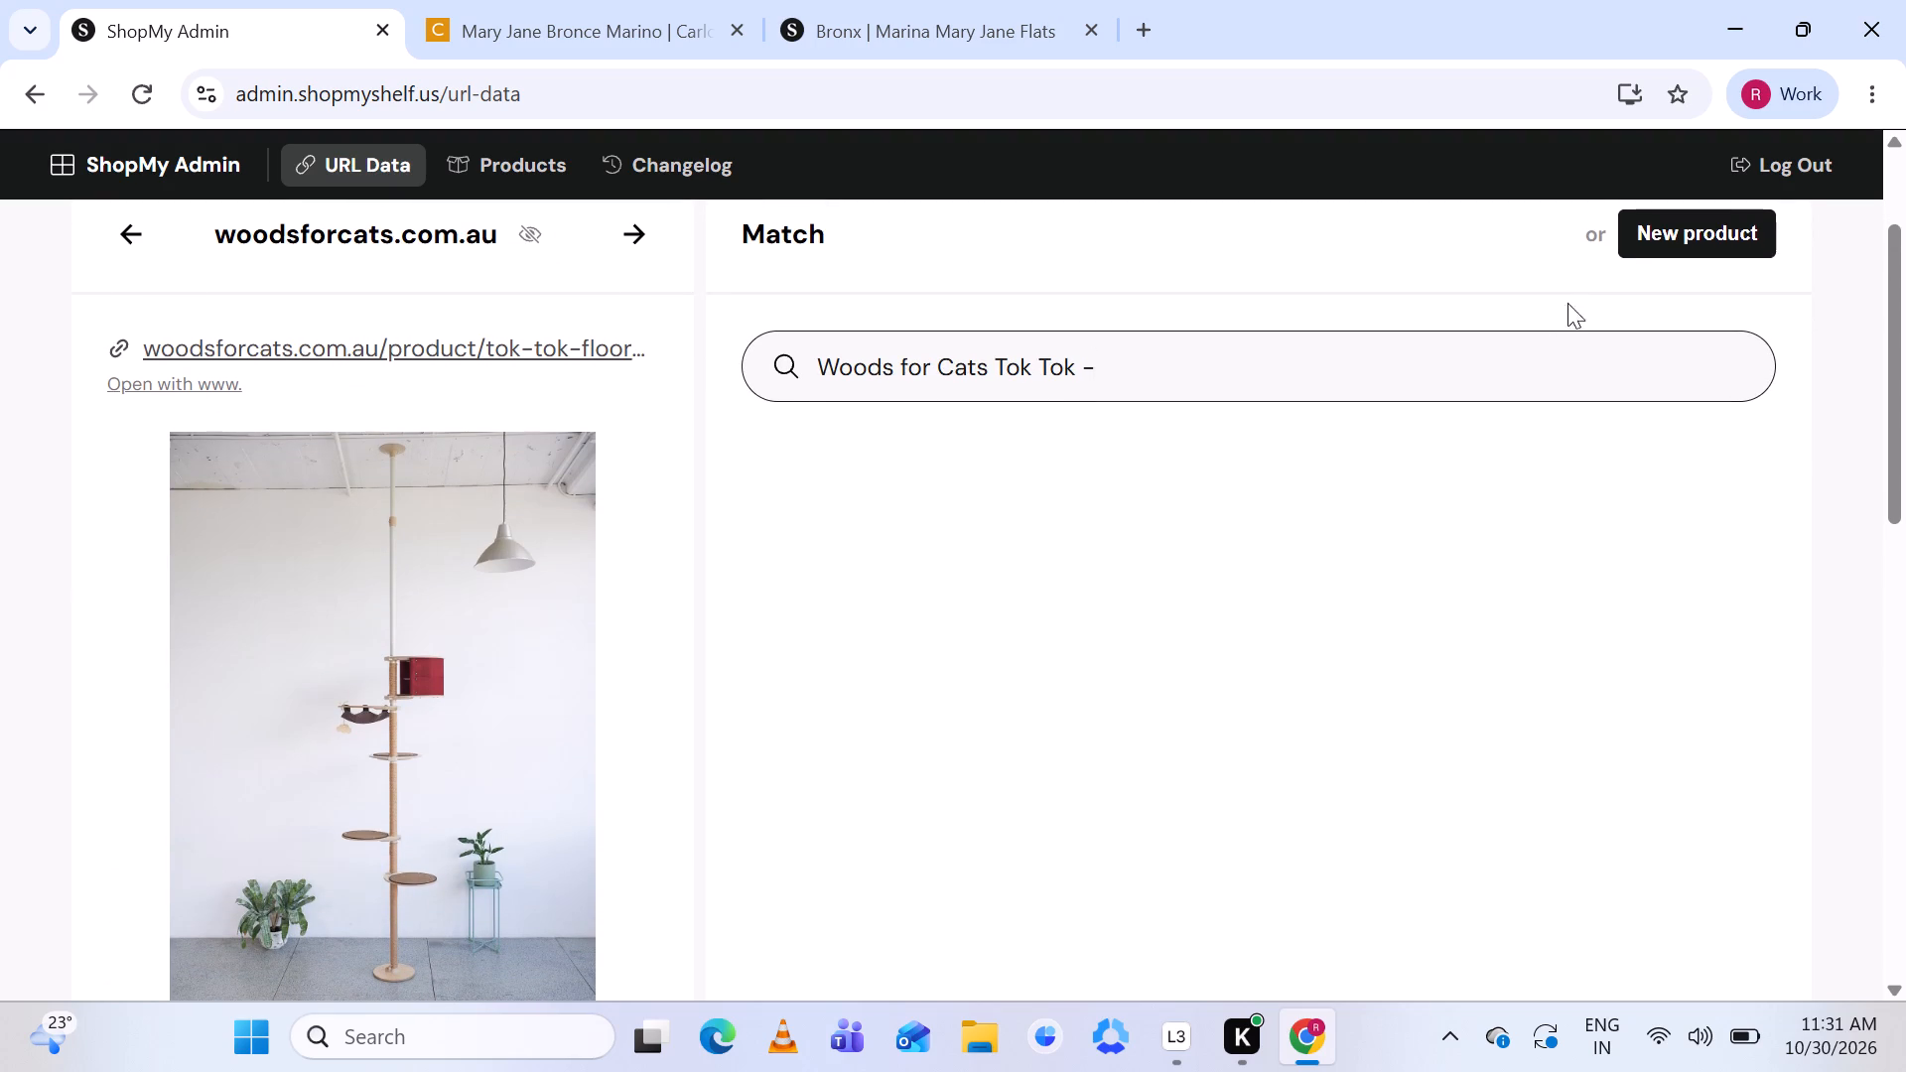
pyautogui.click(1663, 246)
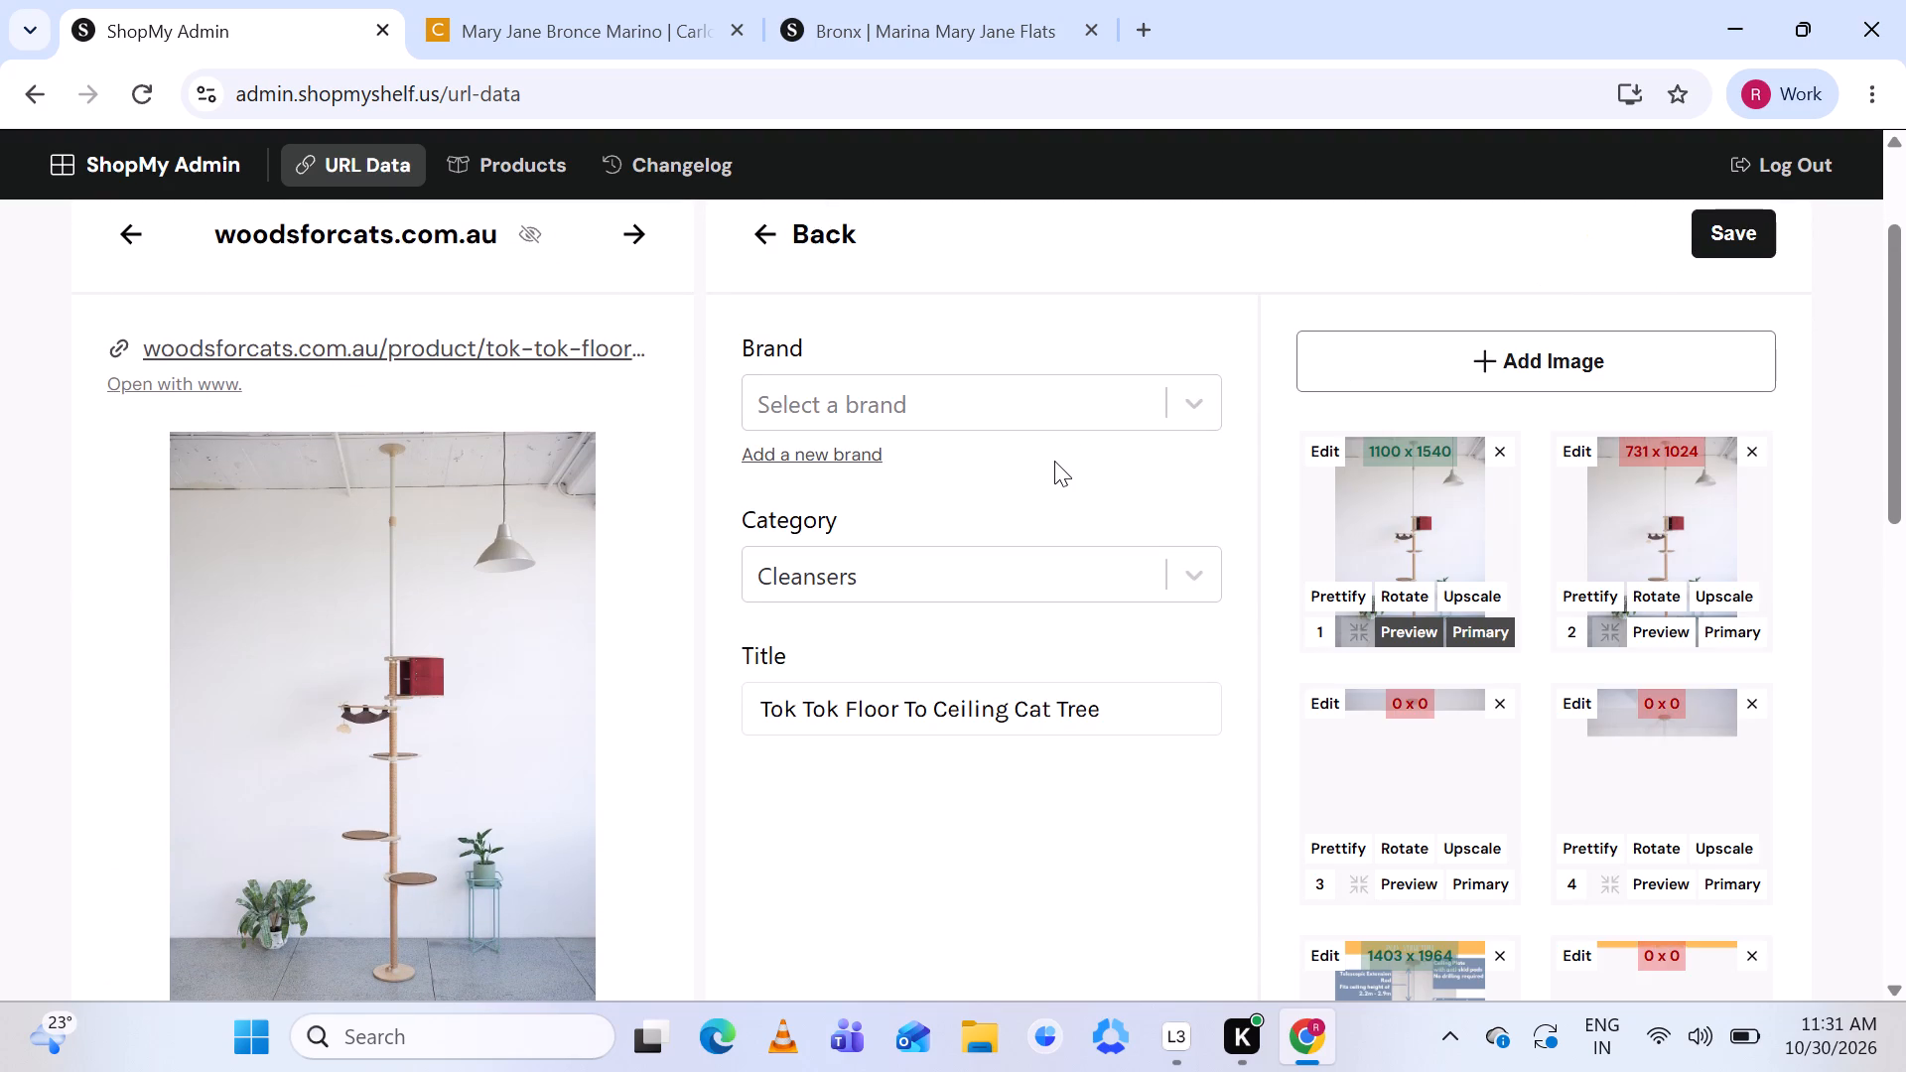
# Compare the cat tree's images and details with its listing, and set the title to "Tok Tok - Floor To Ceiling Cat Tree".
pyautogui.scroll(-4, 1054, 461)
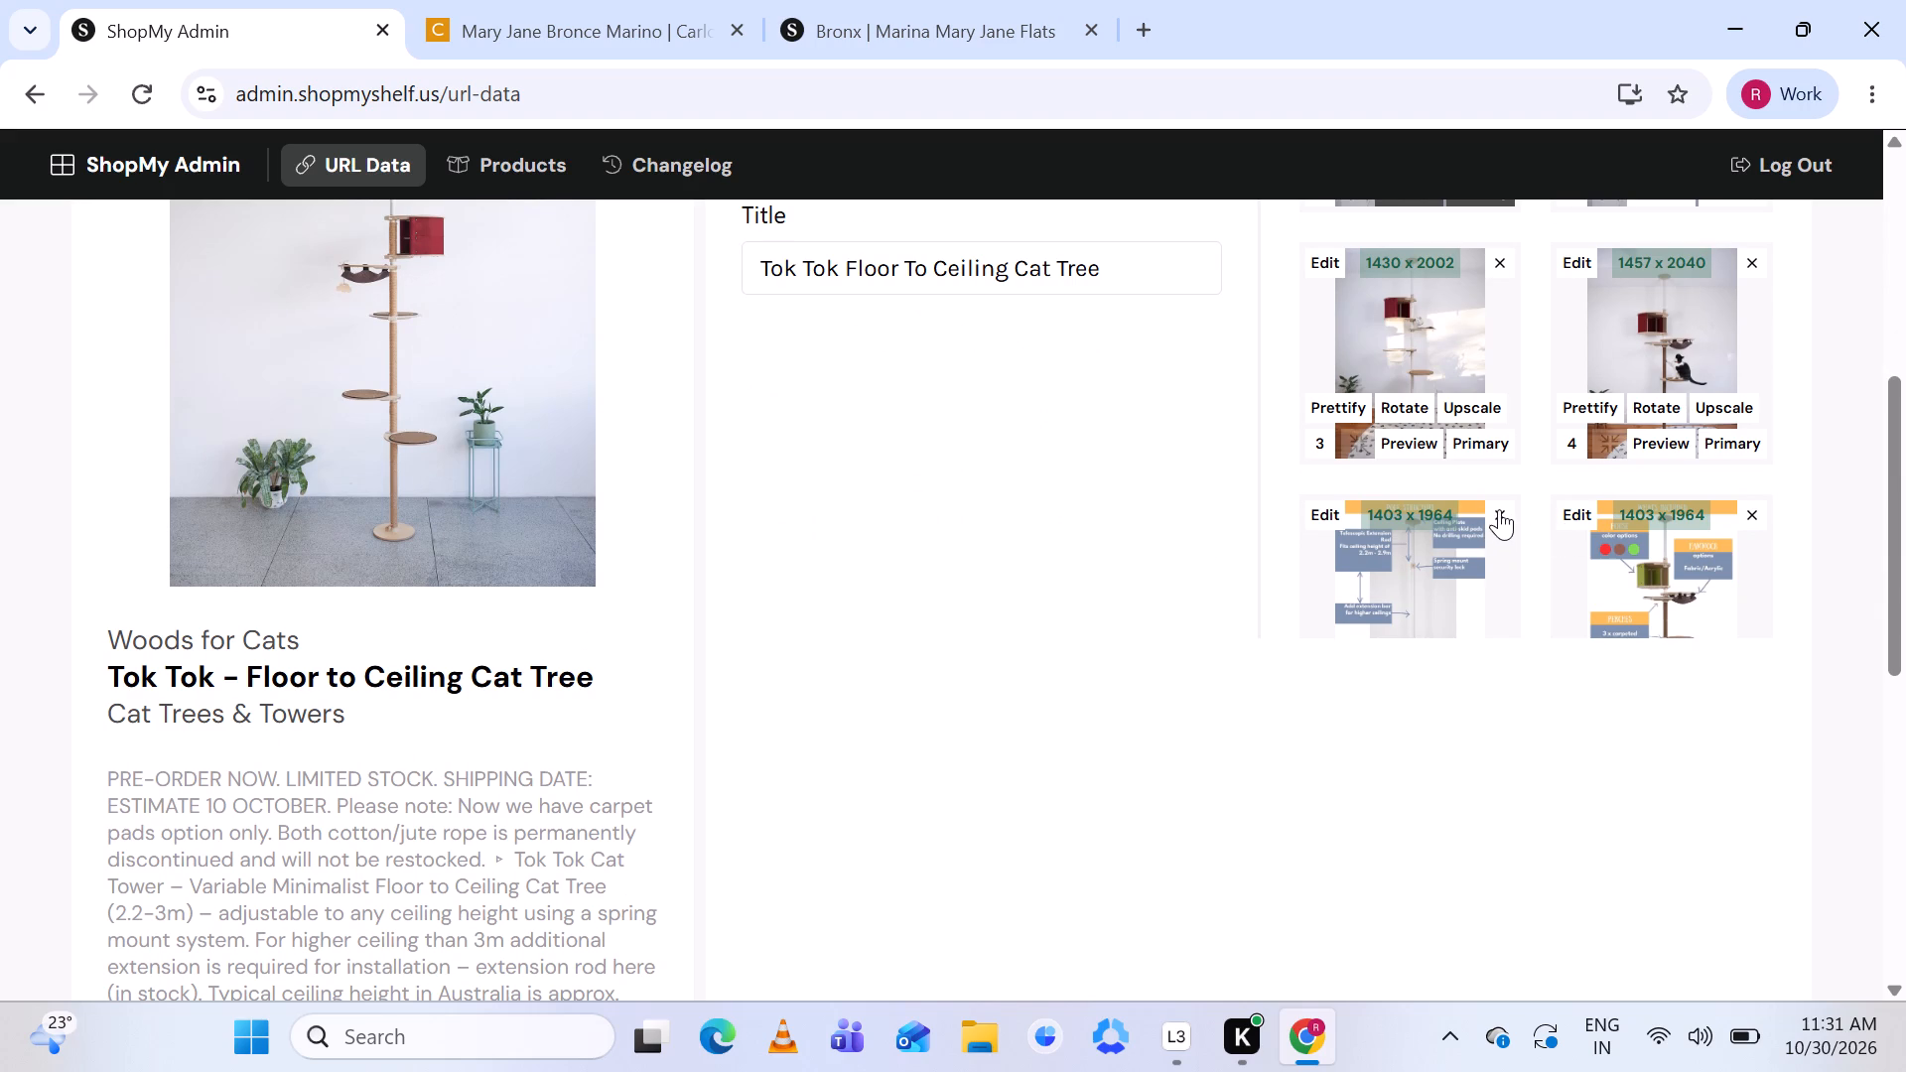
pyautogui.scroll(3, 1109, 476)
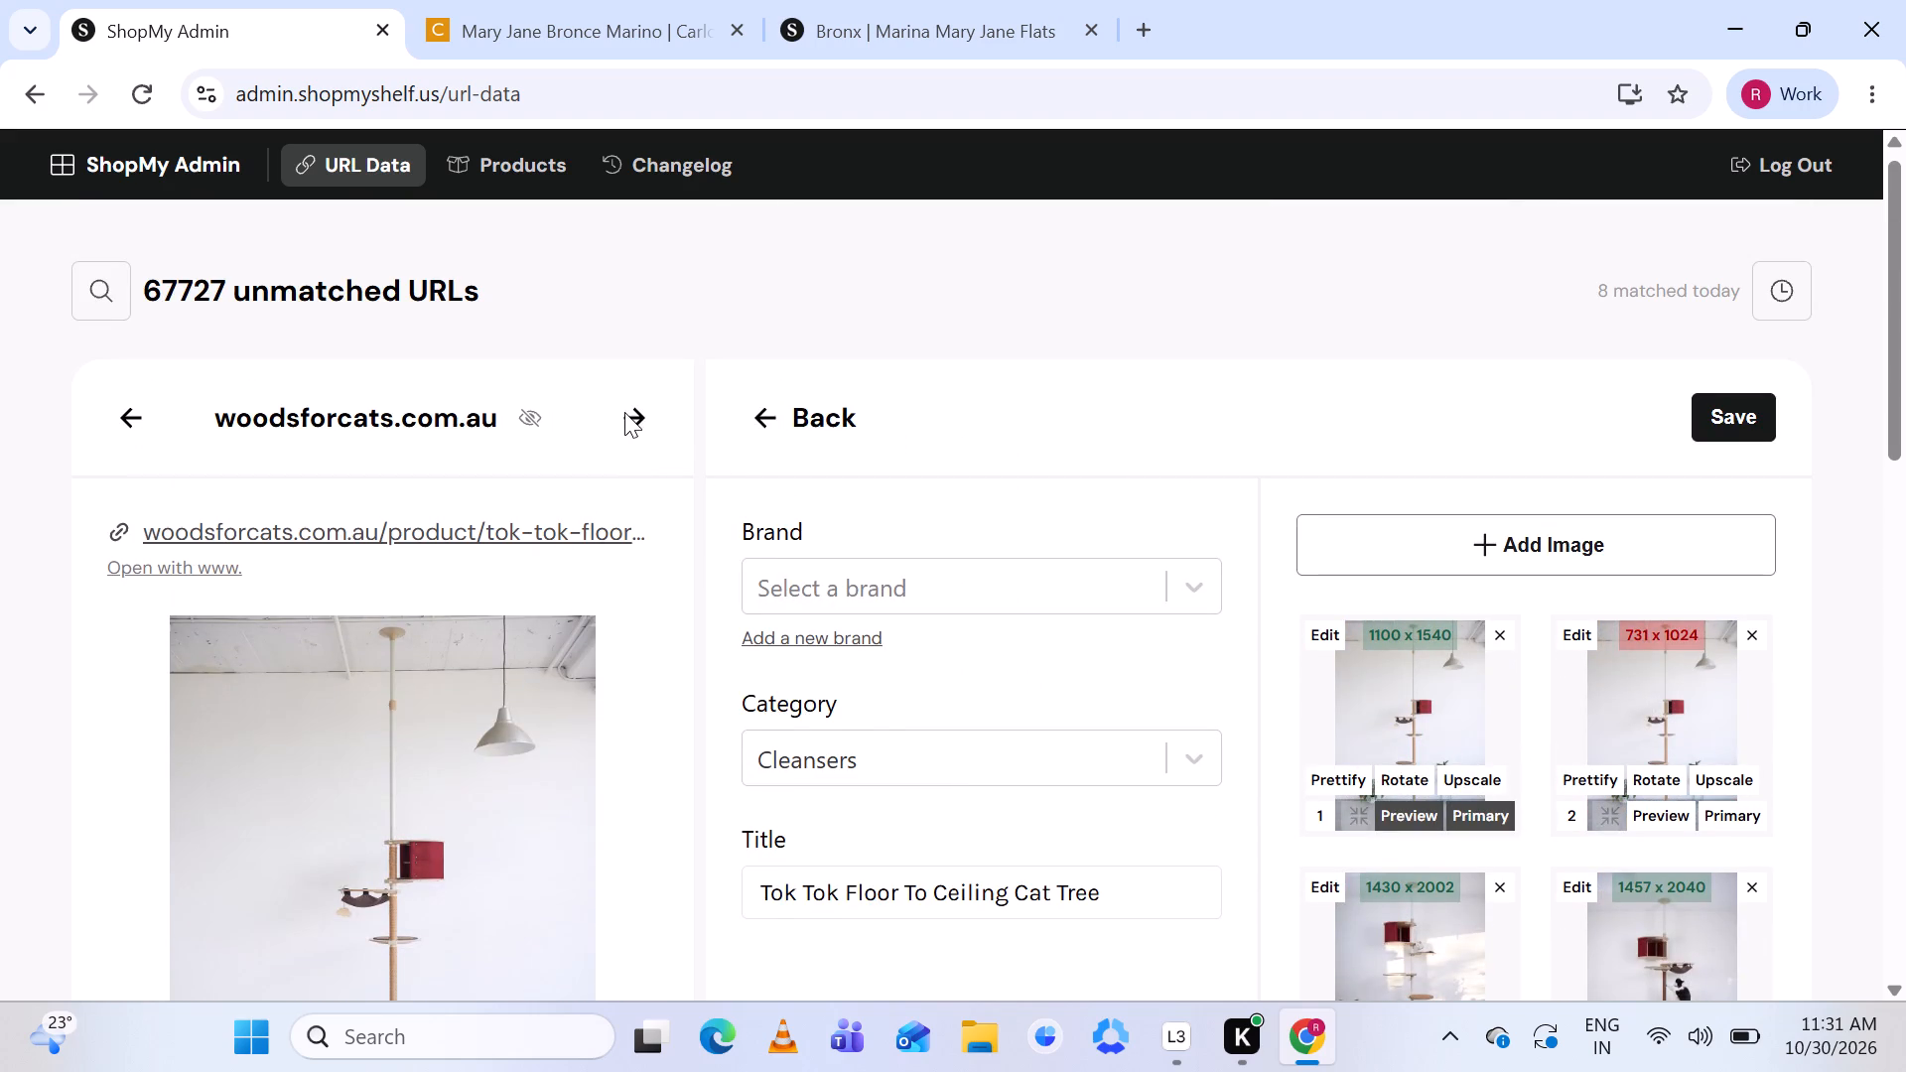
pyautogui.scroll(-3, 631, 425)
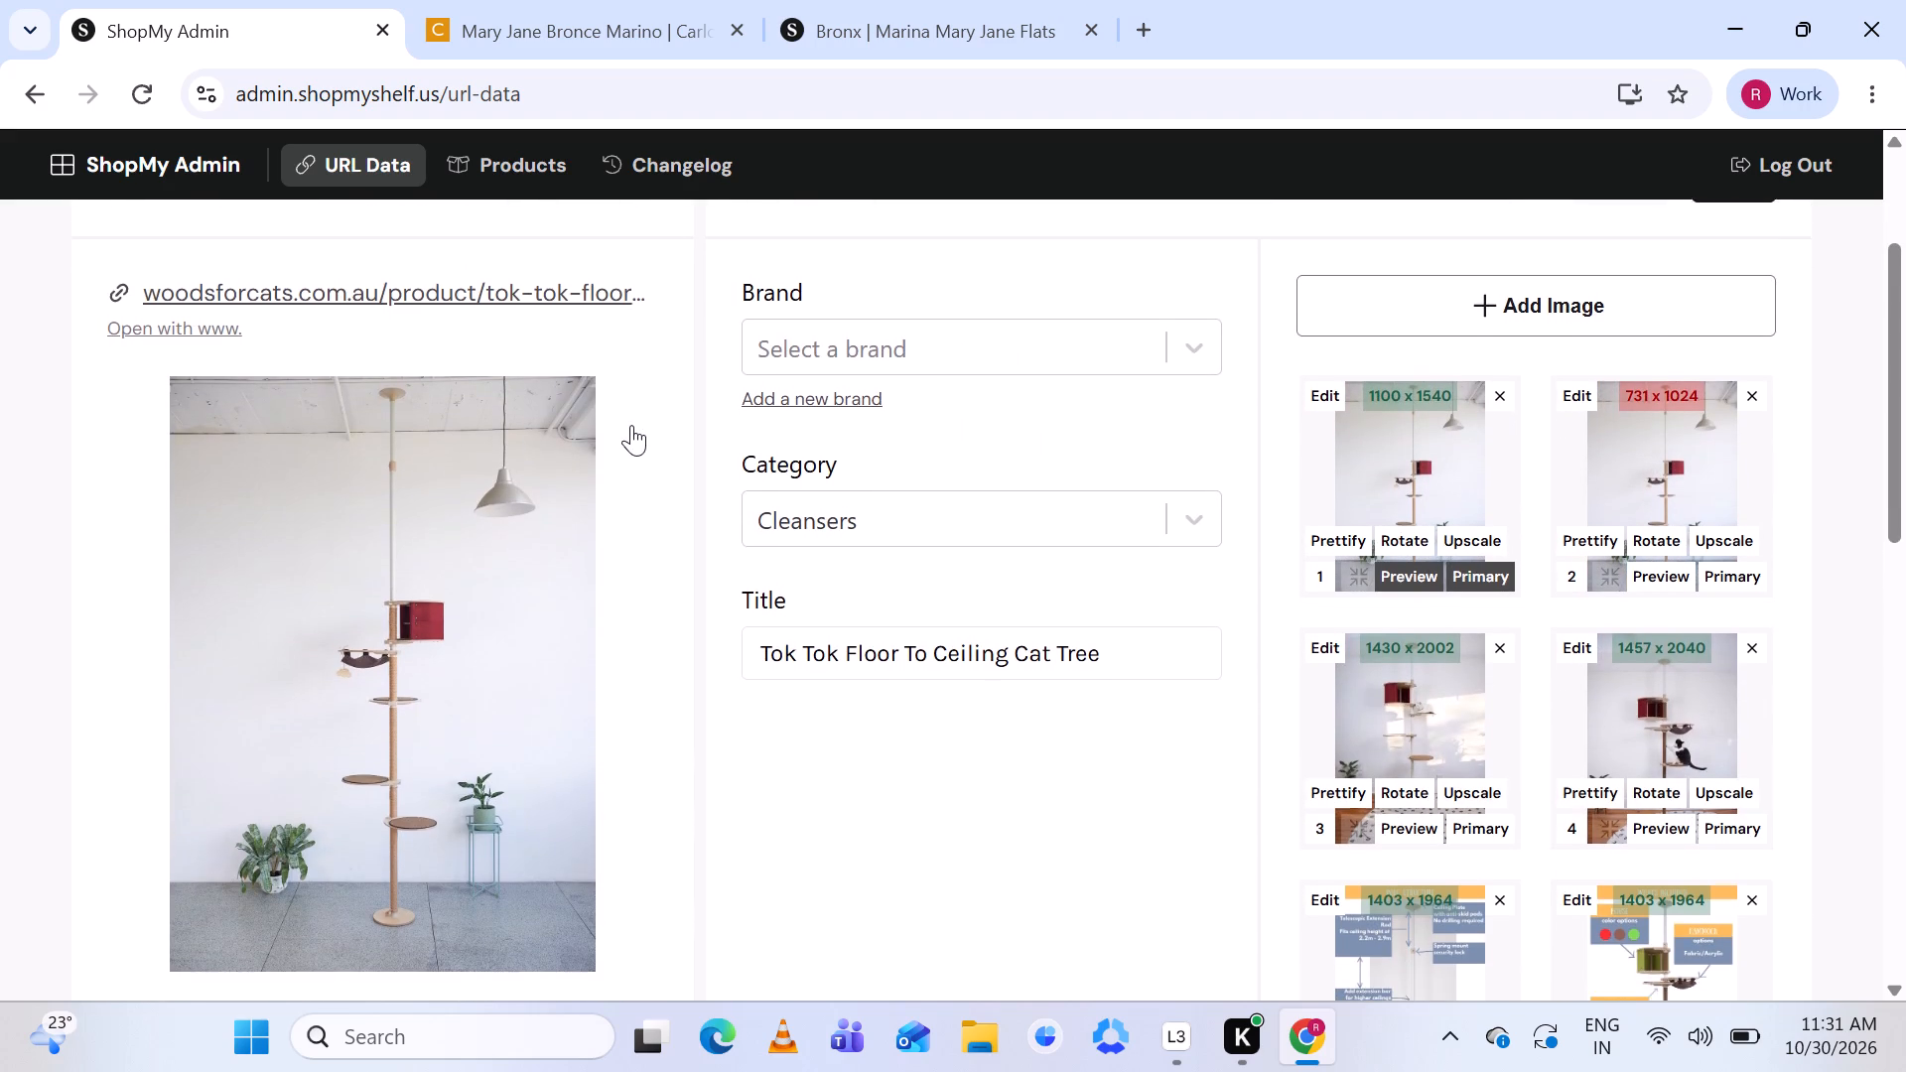
pyautogui.scroll(-3, 631, 425)
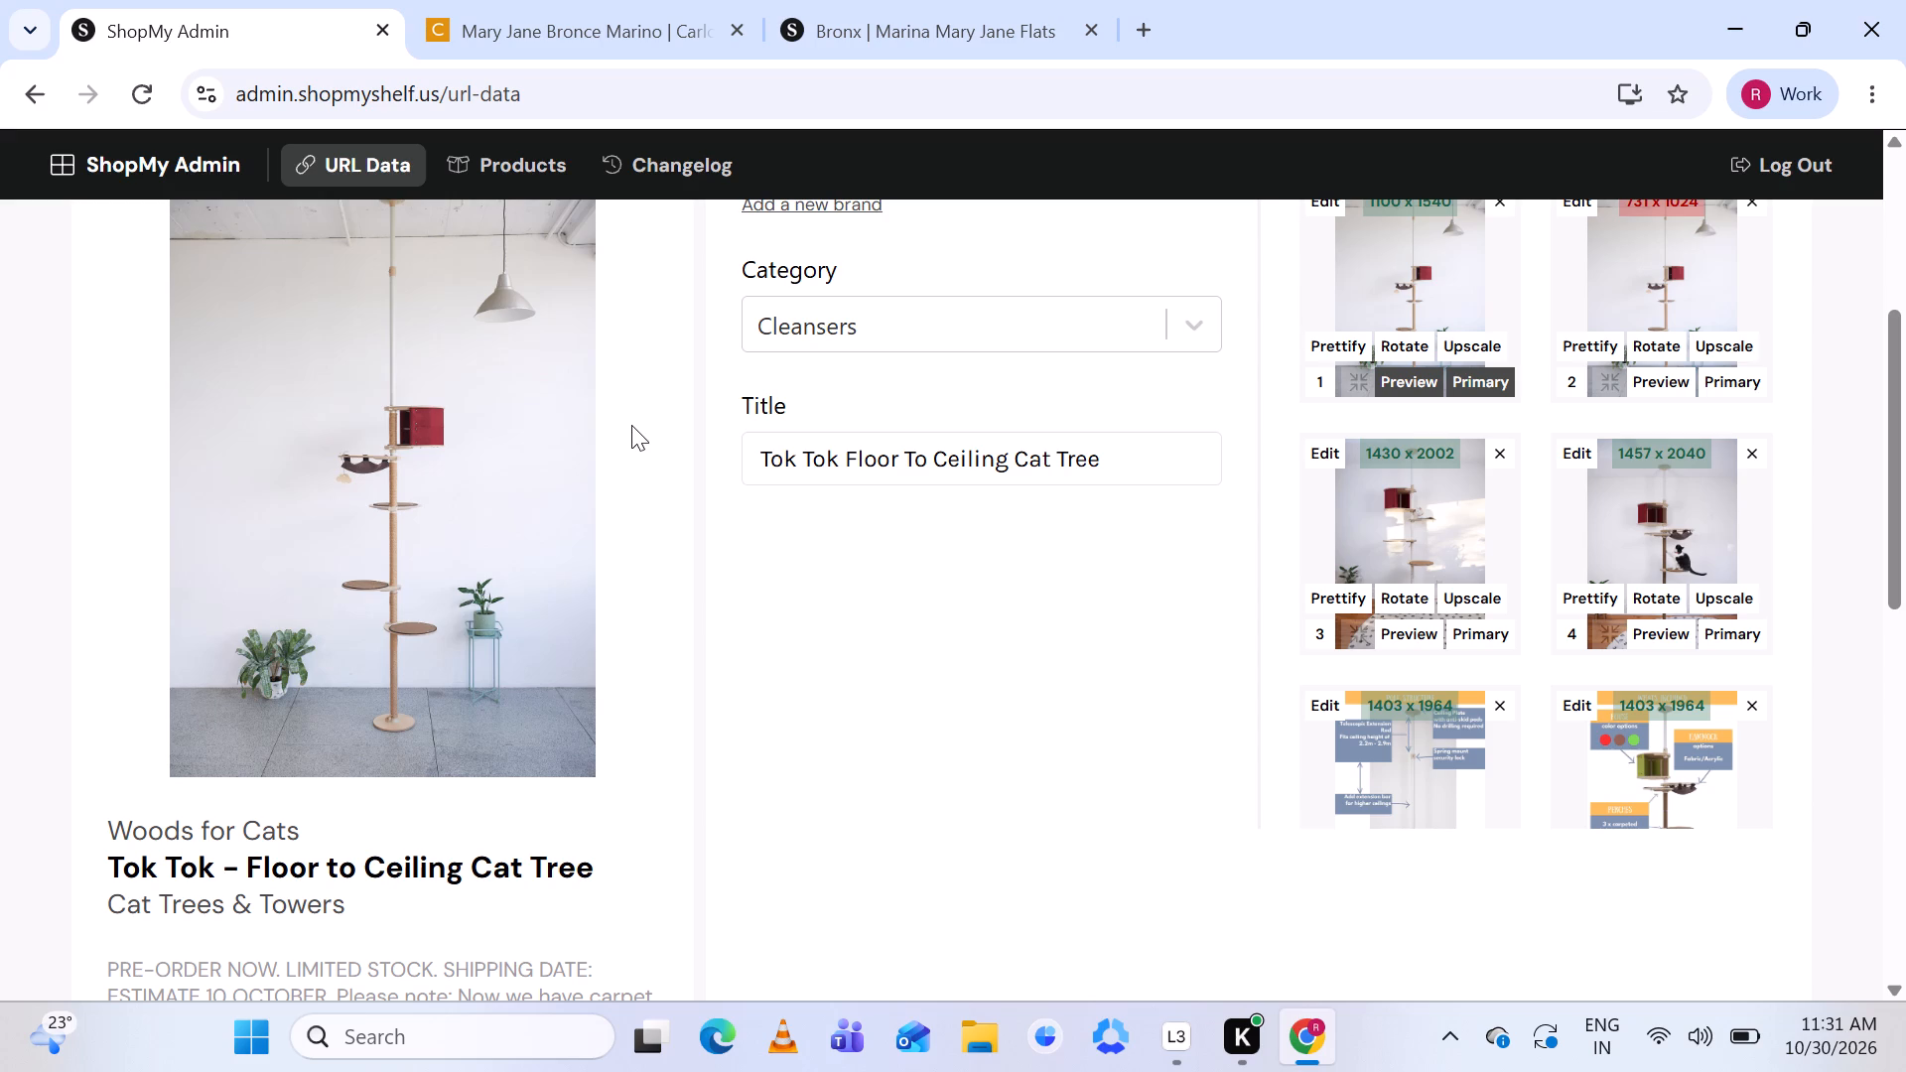
pyautogui.click(846, 456)
pyautogui.press('BackSpace')
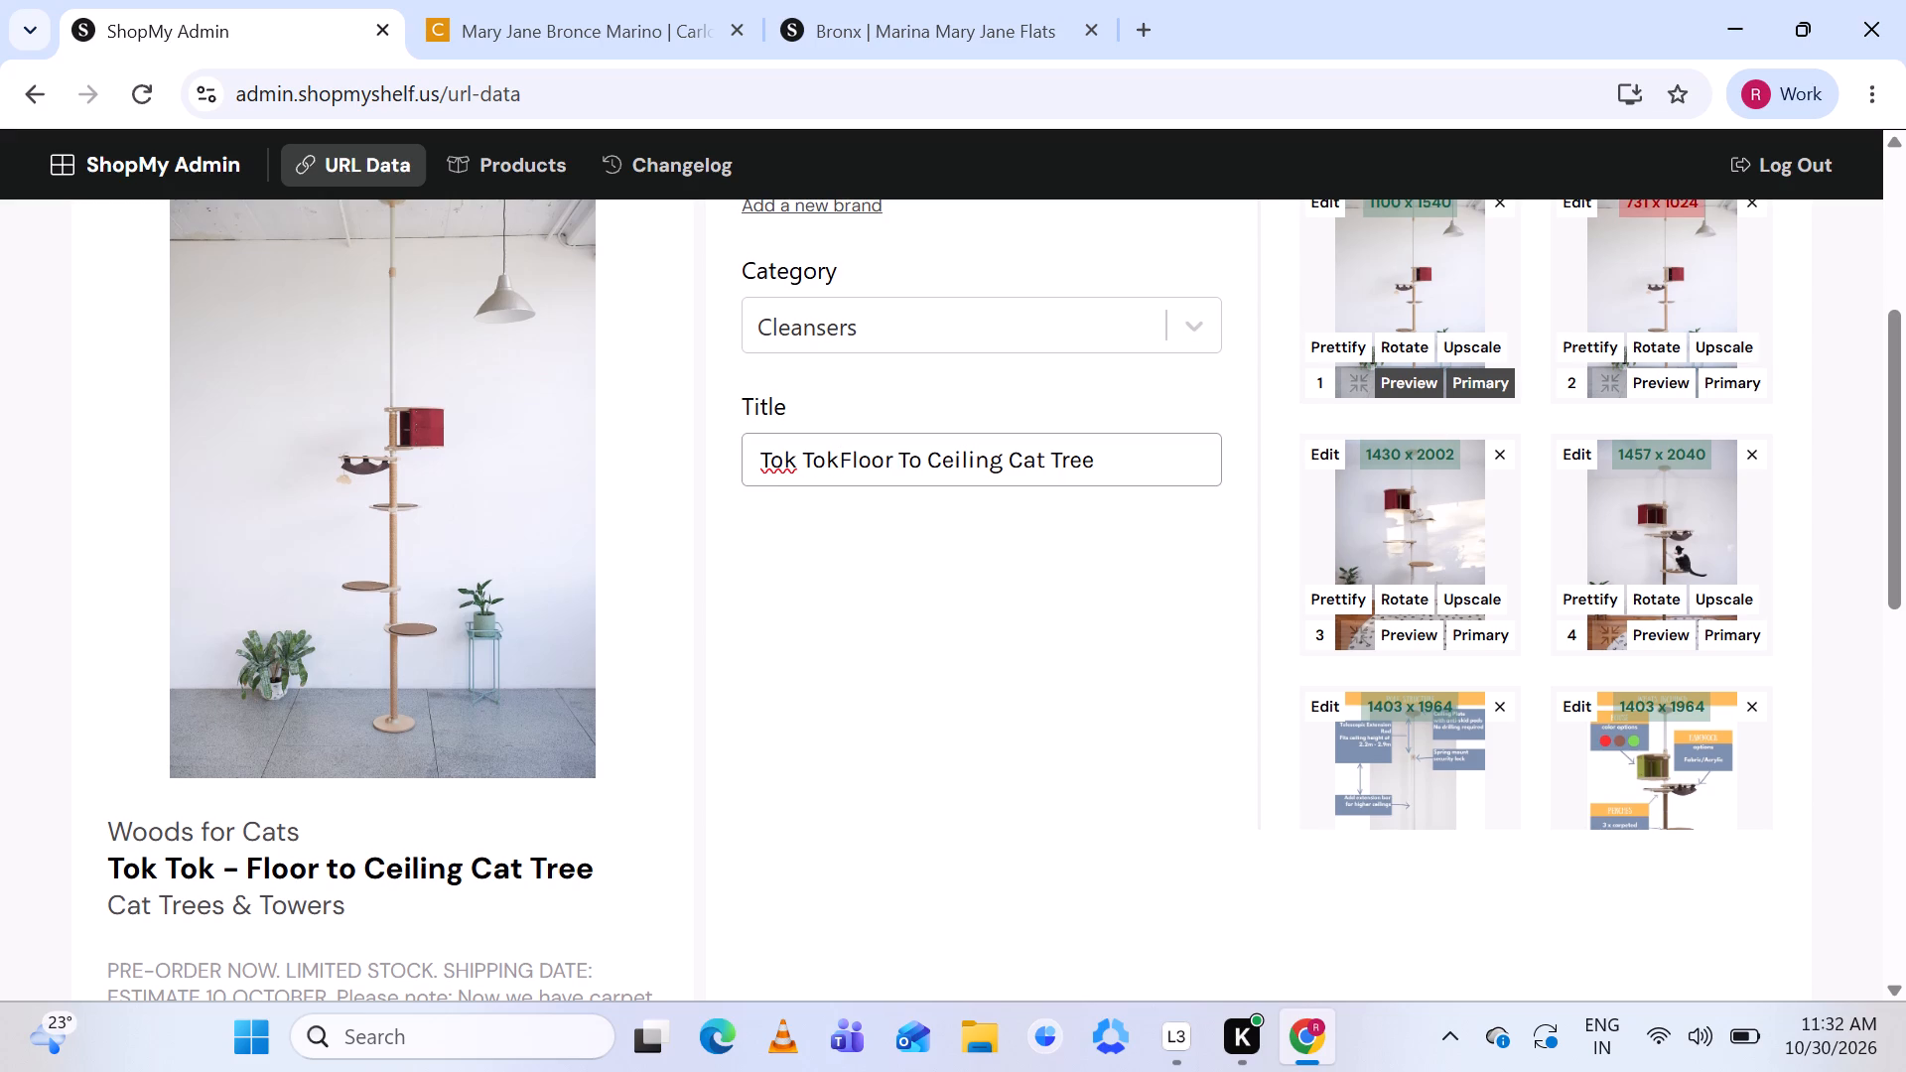
pyautogui.press('space')
pyautogui.write('-')
pyautogui.press('space')
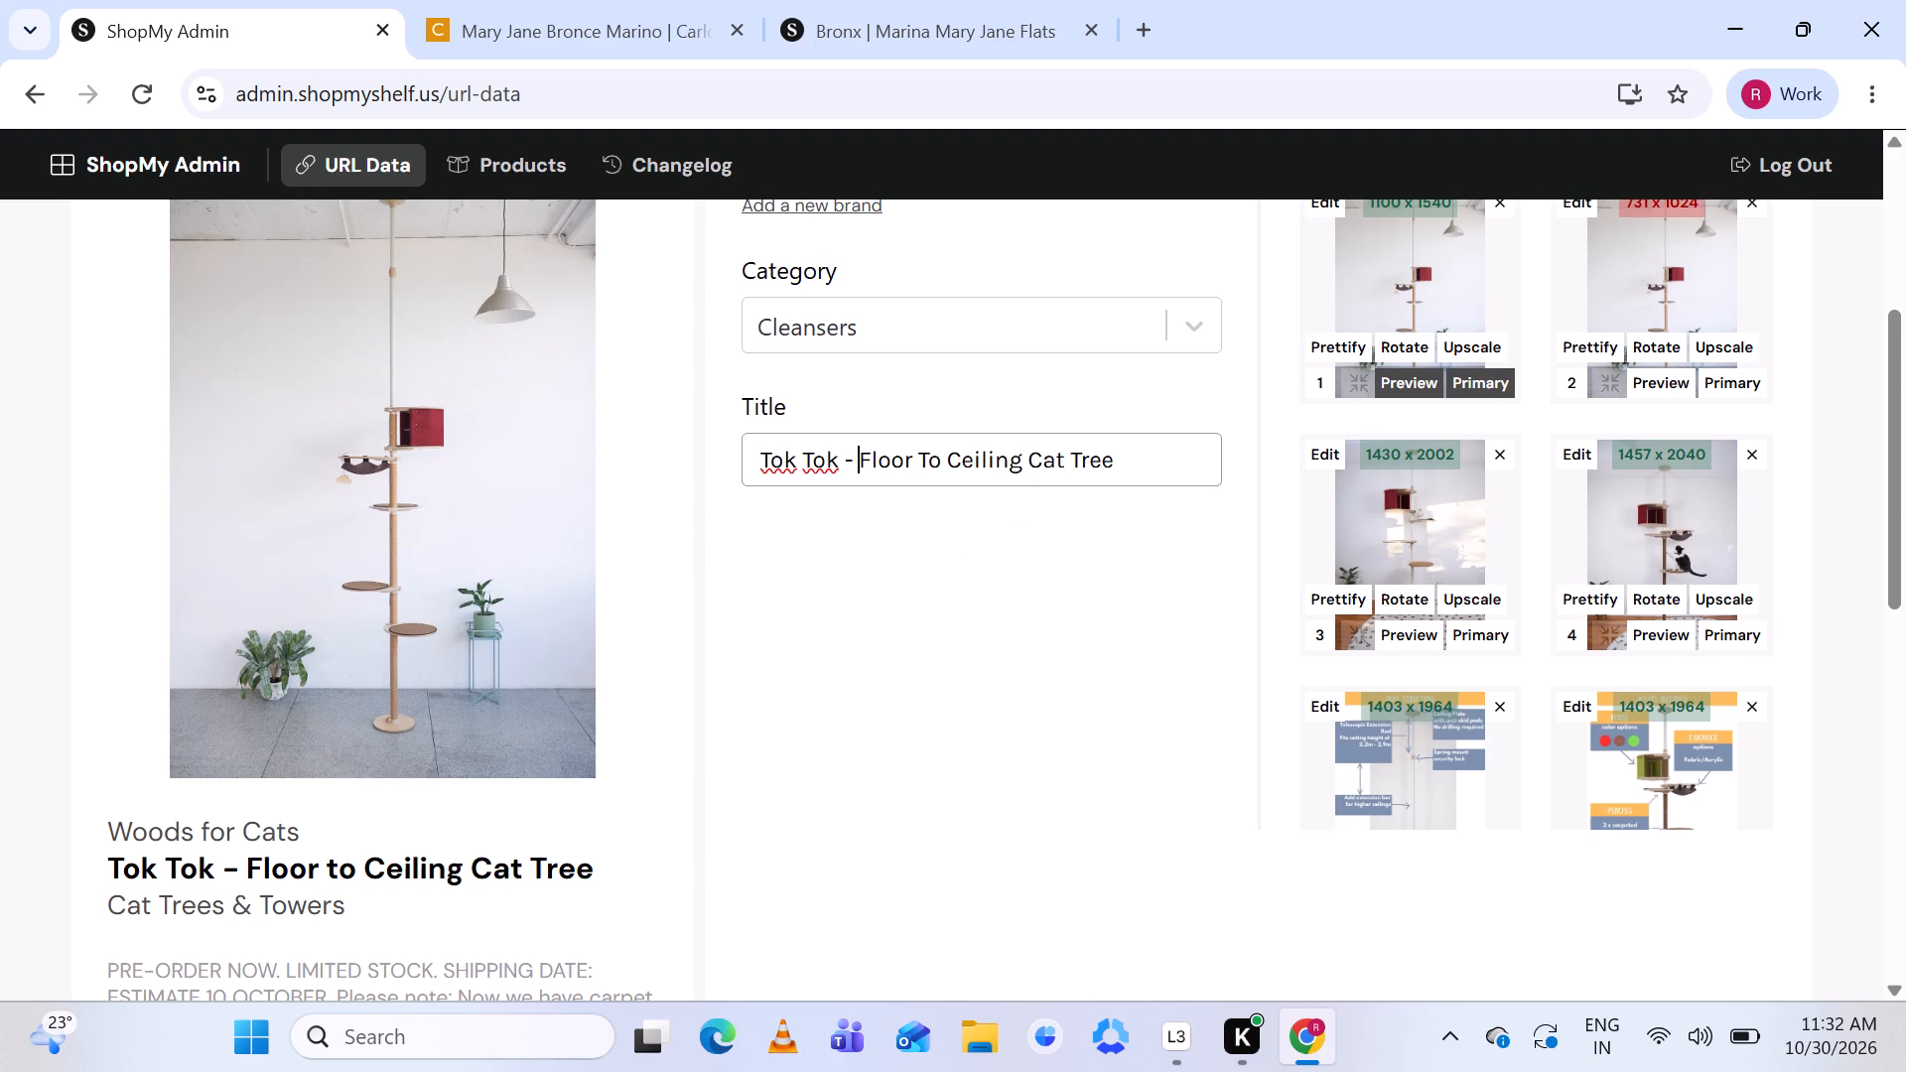
pyautogui.scroll(-1, 1047, 473)
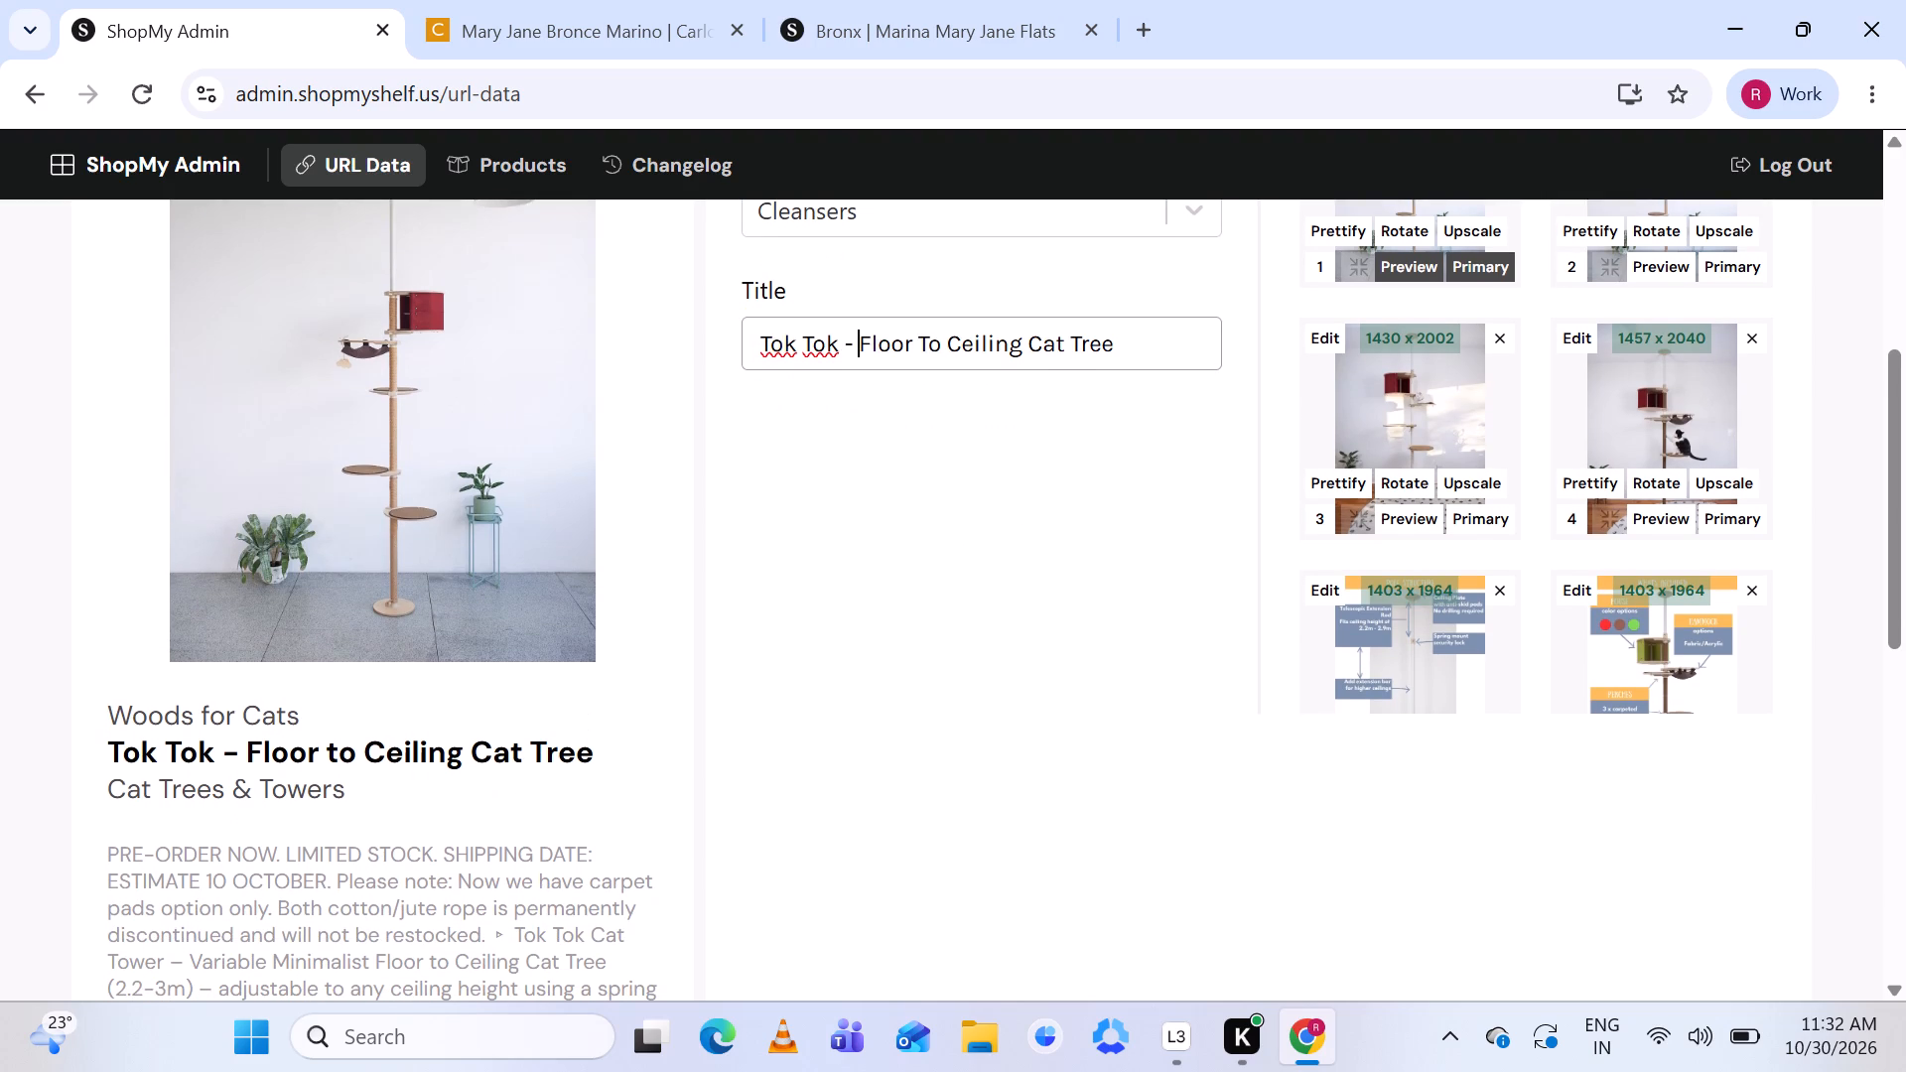
pyautogui.scroll(1, 288, 696)
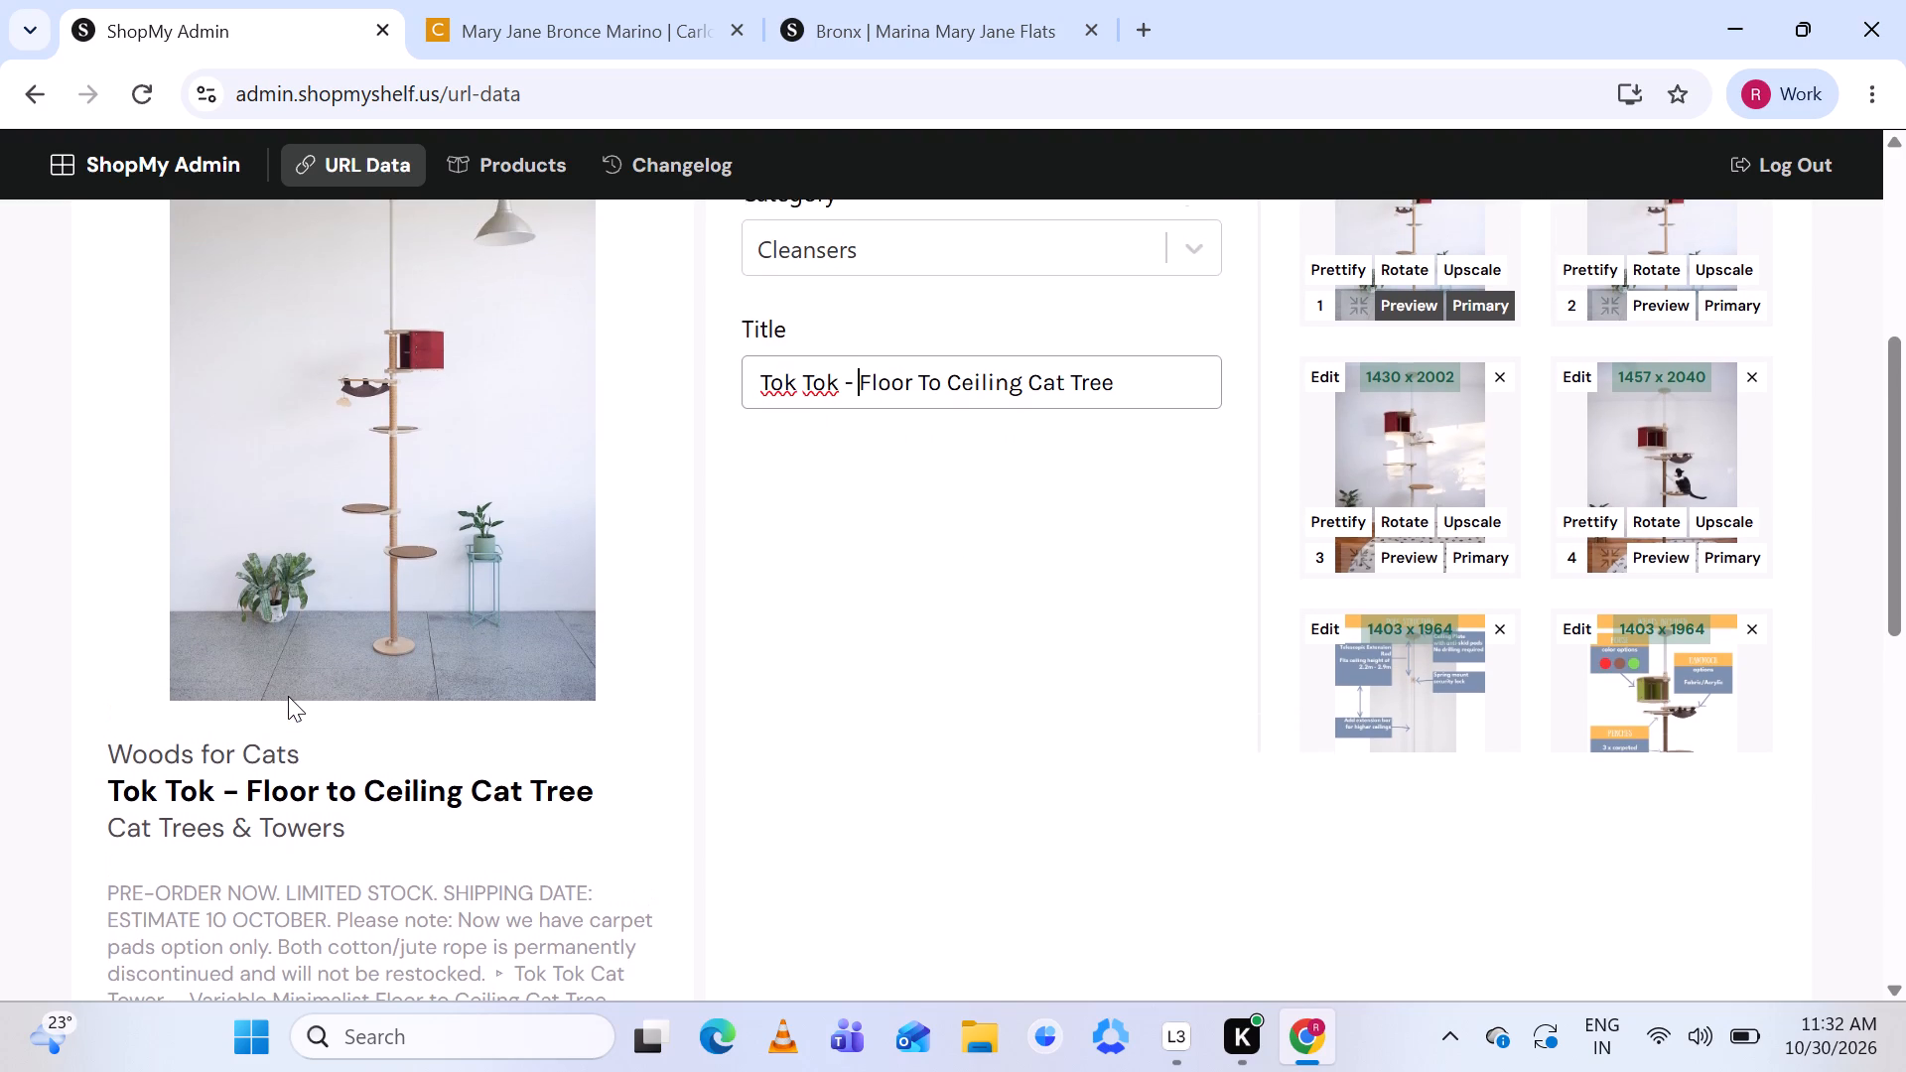
# Skip the woodsforcats.com.au cat tree URL without saving its new product, and skip the ines.solargarten24.com URL as well.
pyautogui.scroll(1, 288, 696)
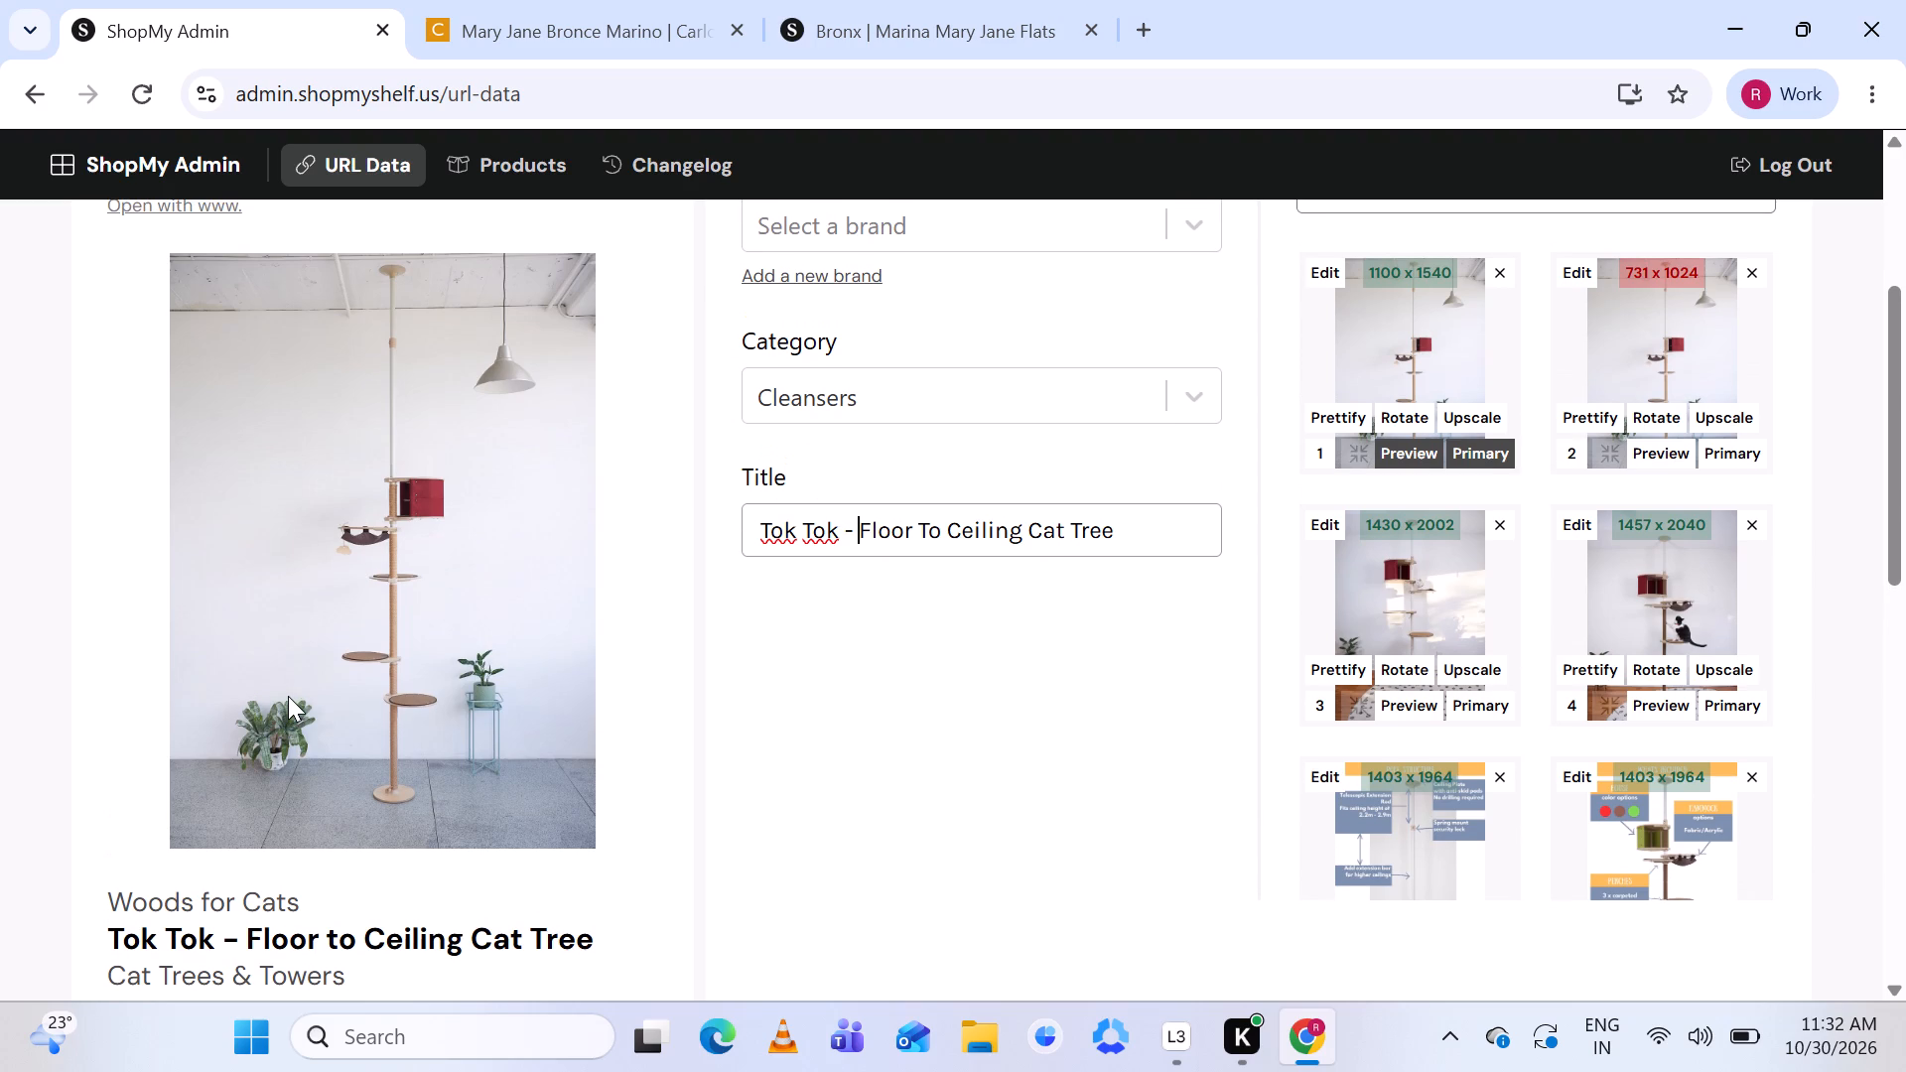
pyautogui.scroll(2, 614, 603)
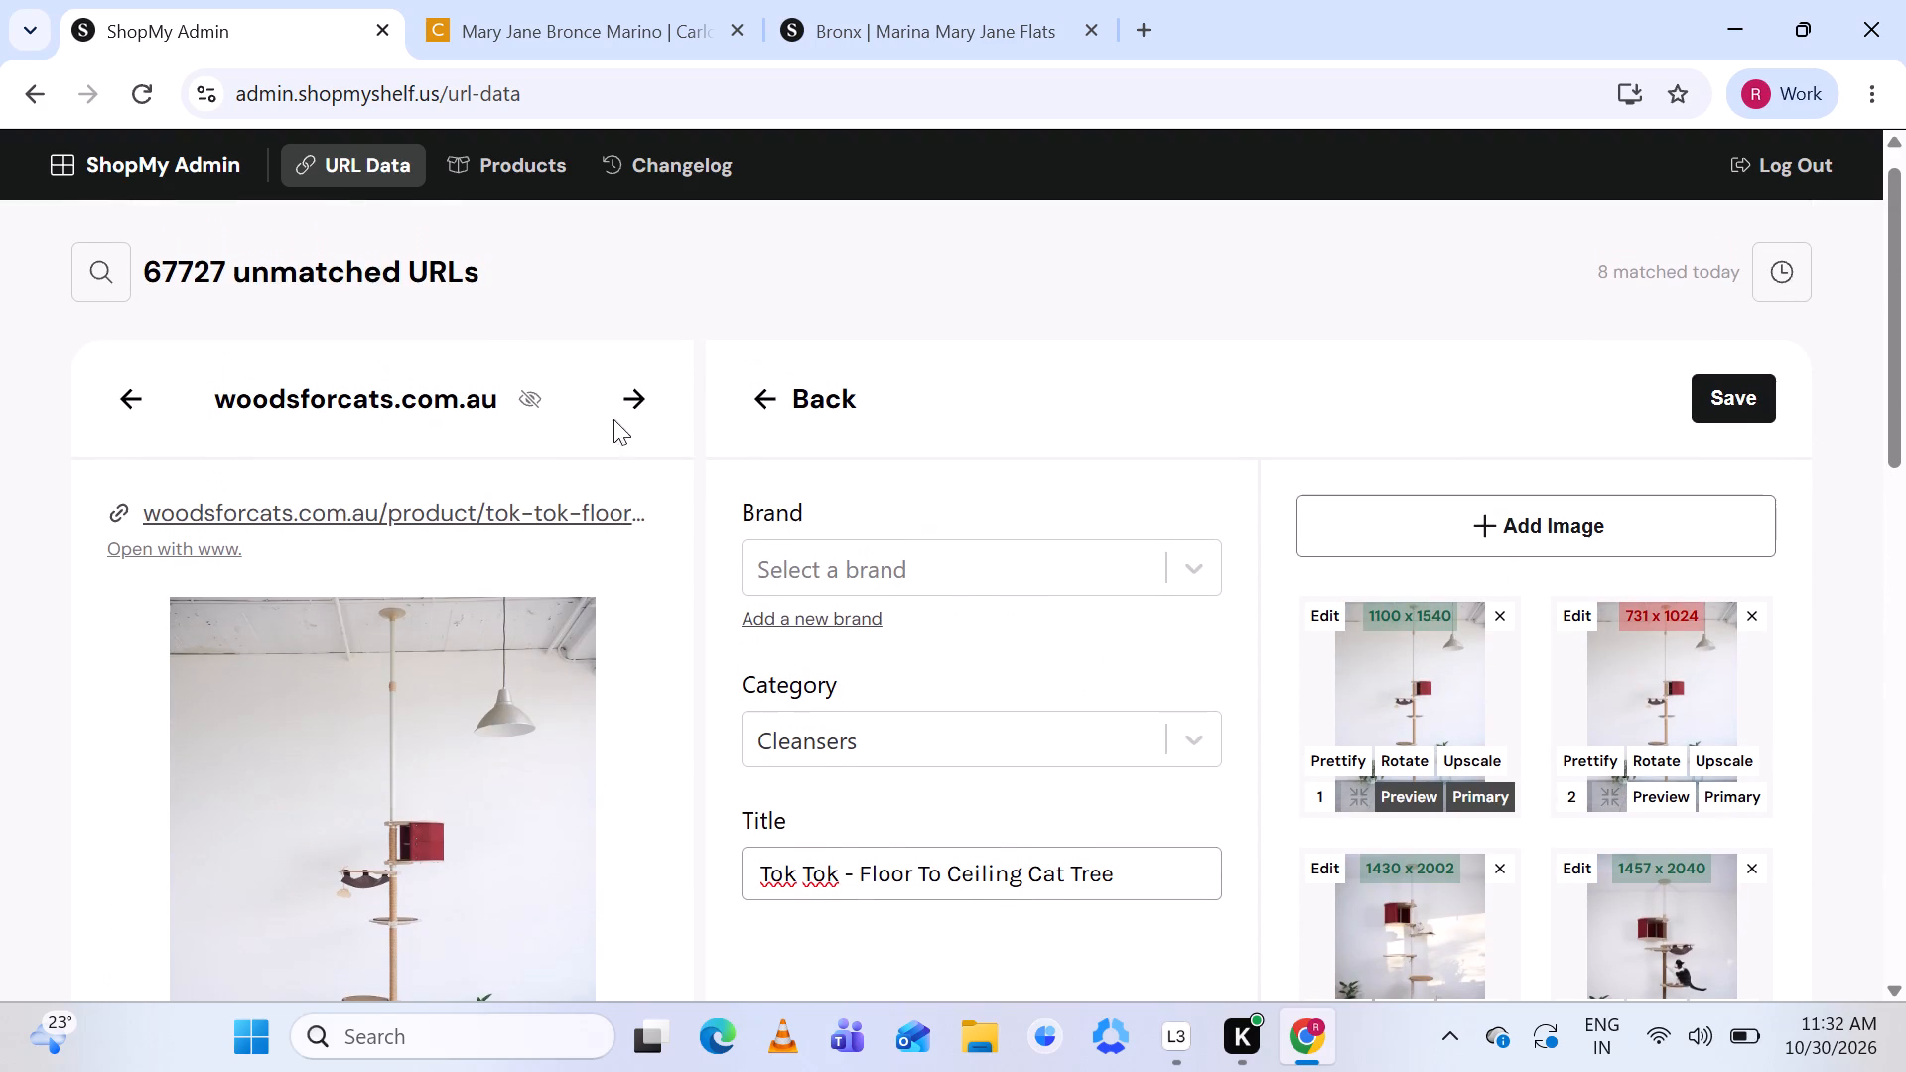
pyautogui.click(632, 398)
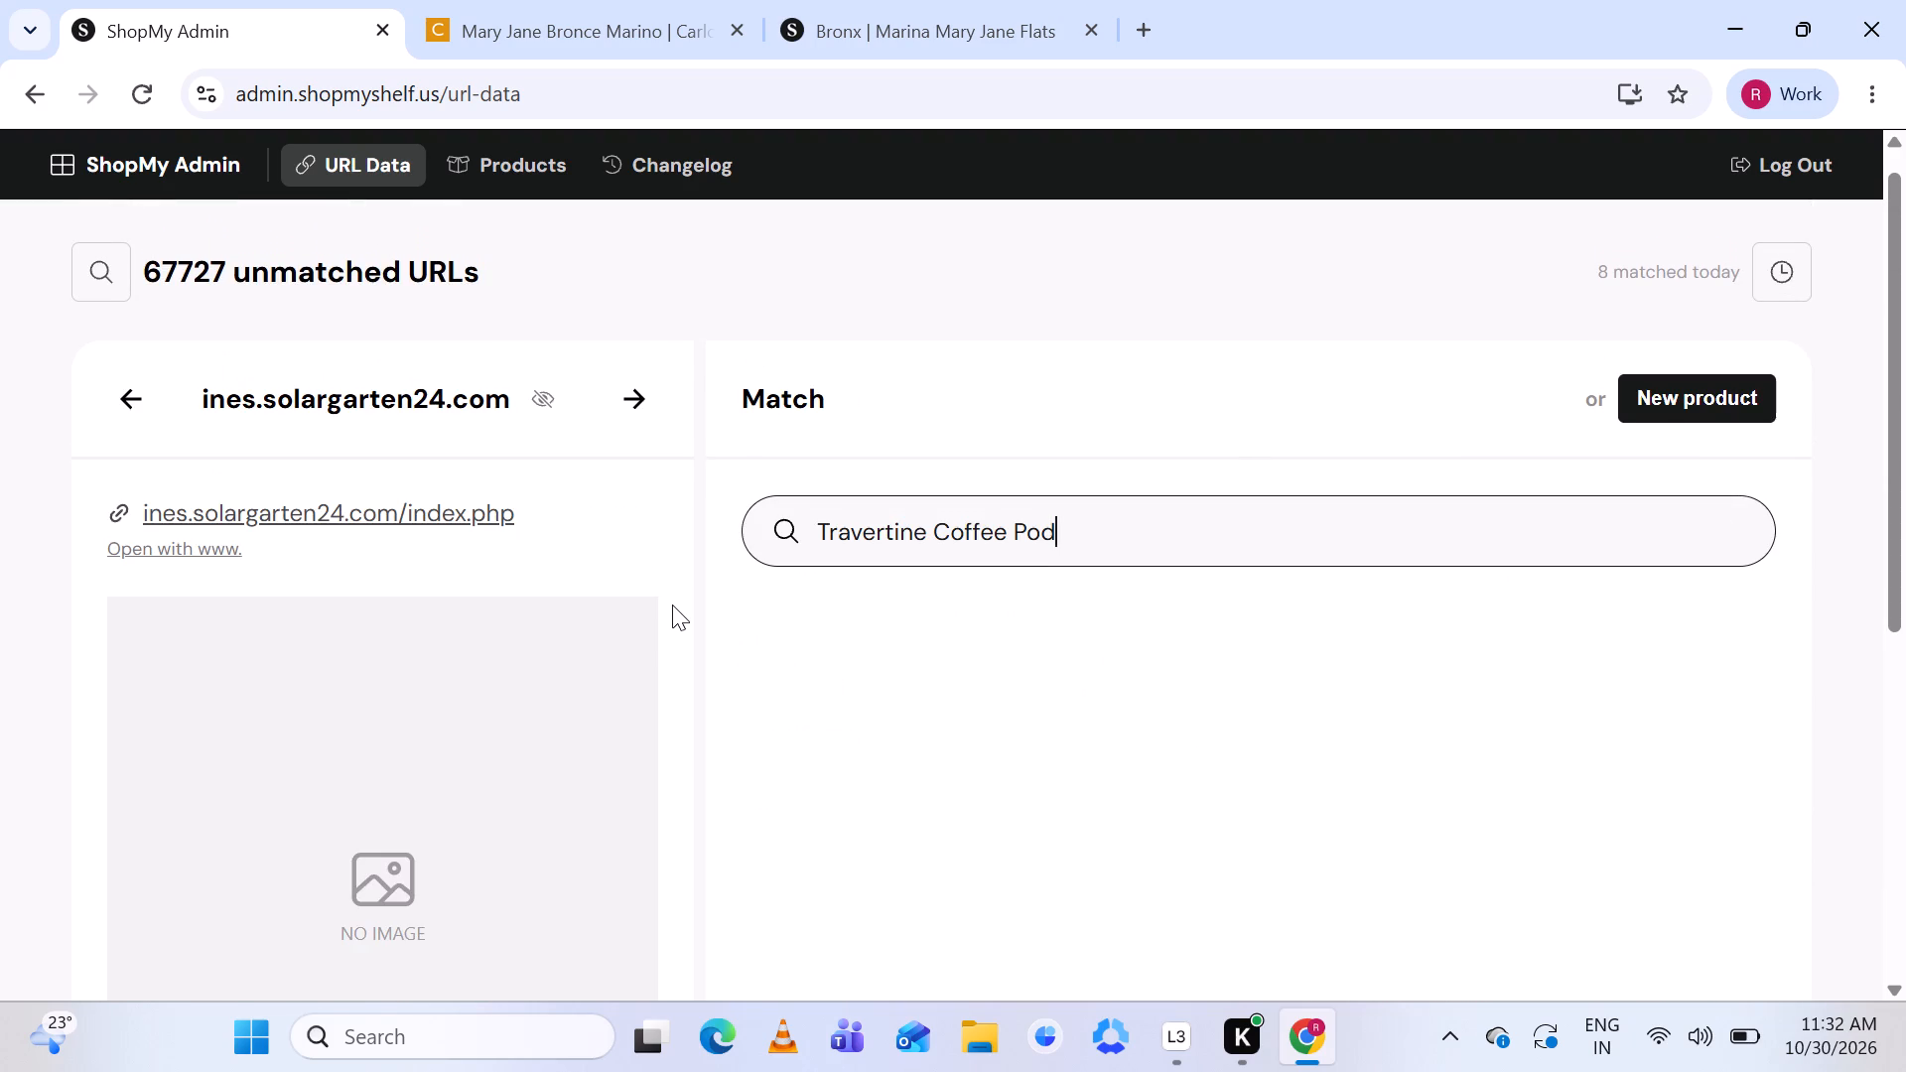
pyautogui.scroll(-2, 672, 604)
pyautogui.scroll(1, 672, 604)
pyautogui.click(636, 423)
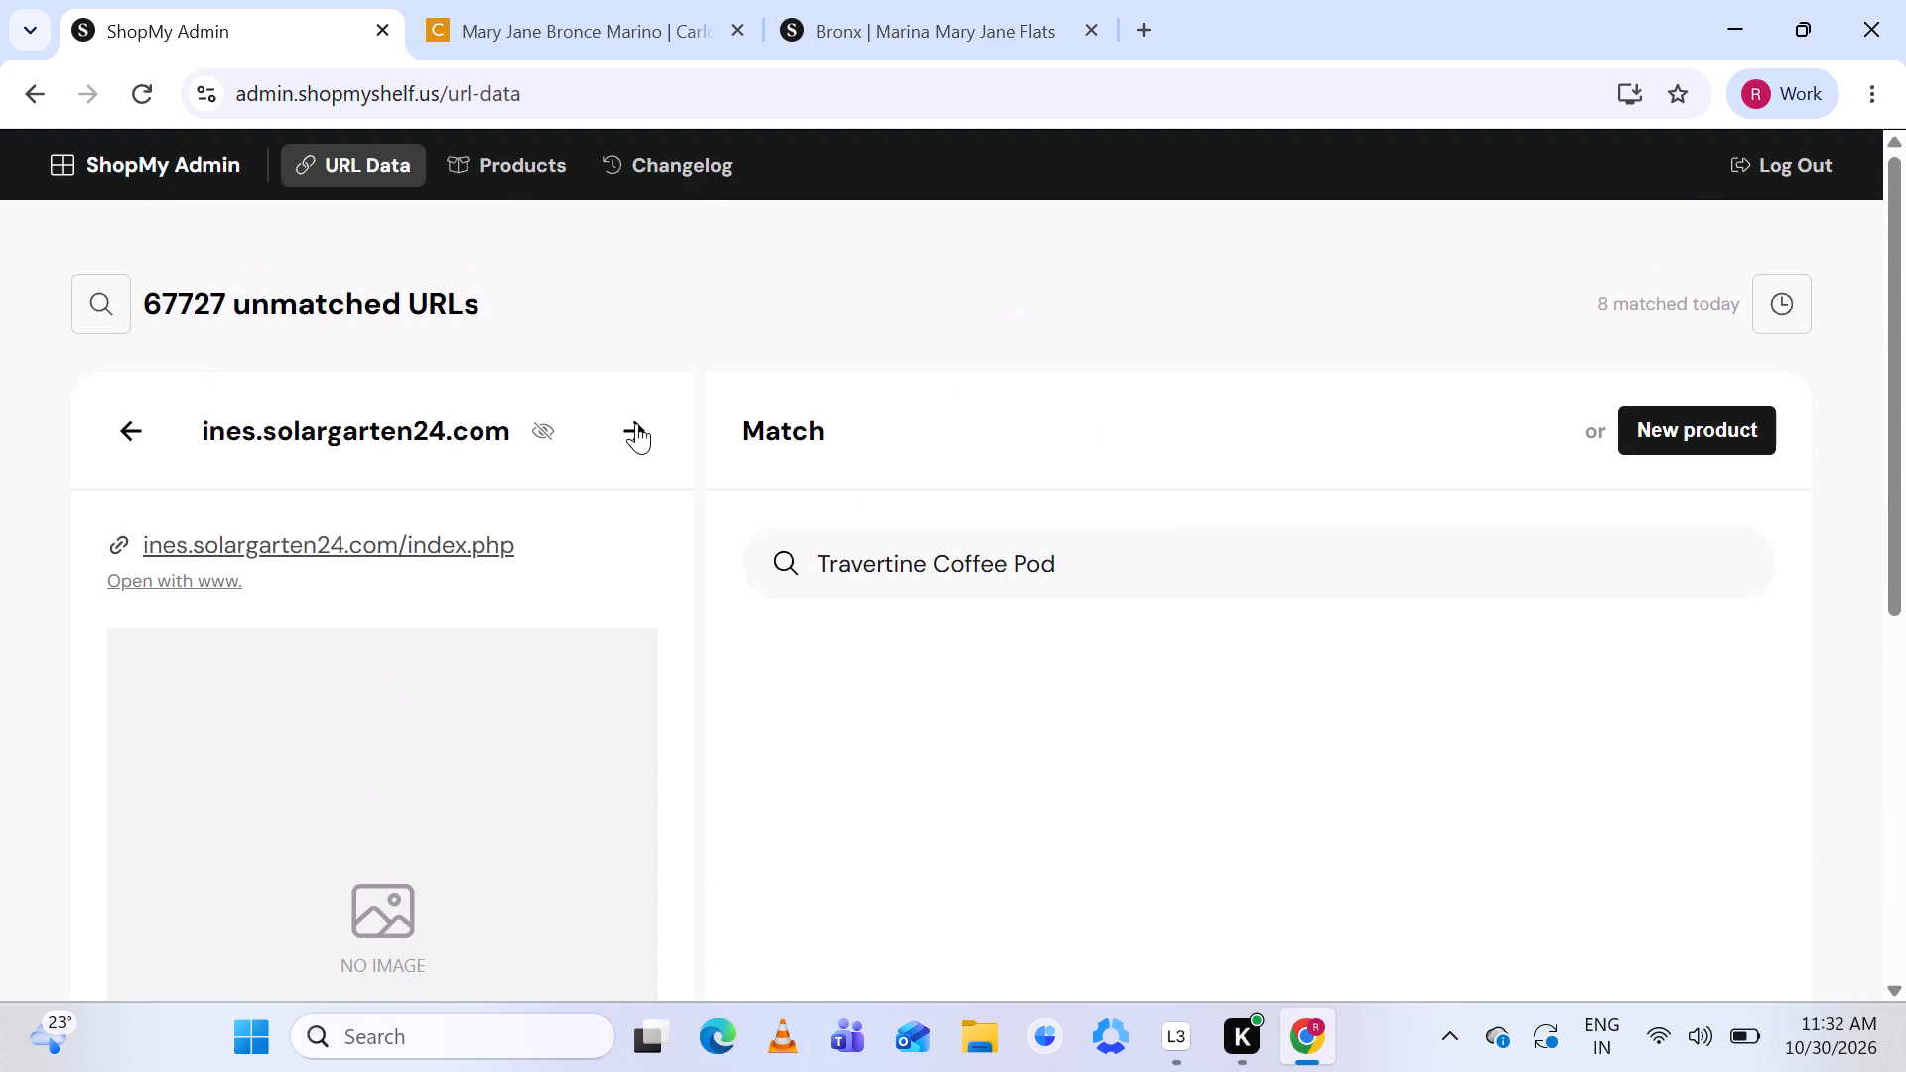
# Review and skip the unanegozio.com glass spoons URL and the brandsforlessusa.com Woven Leopard Bolster Decorative Pillow URL.
pyautogui.scroll(-1, 627, 568)
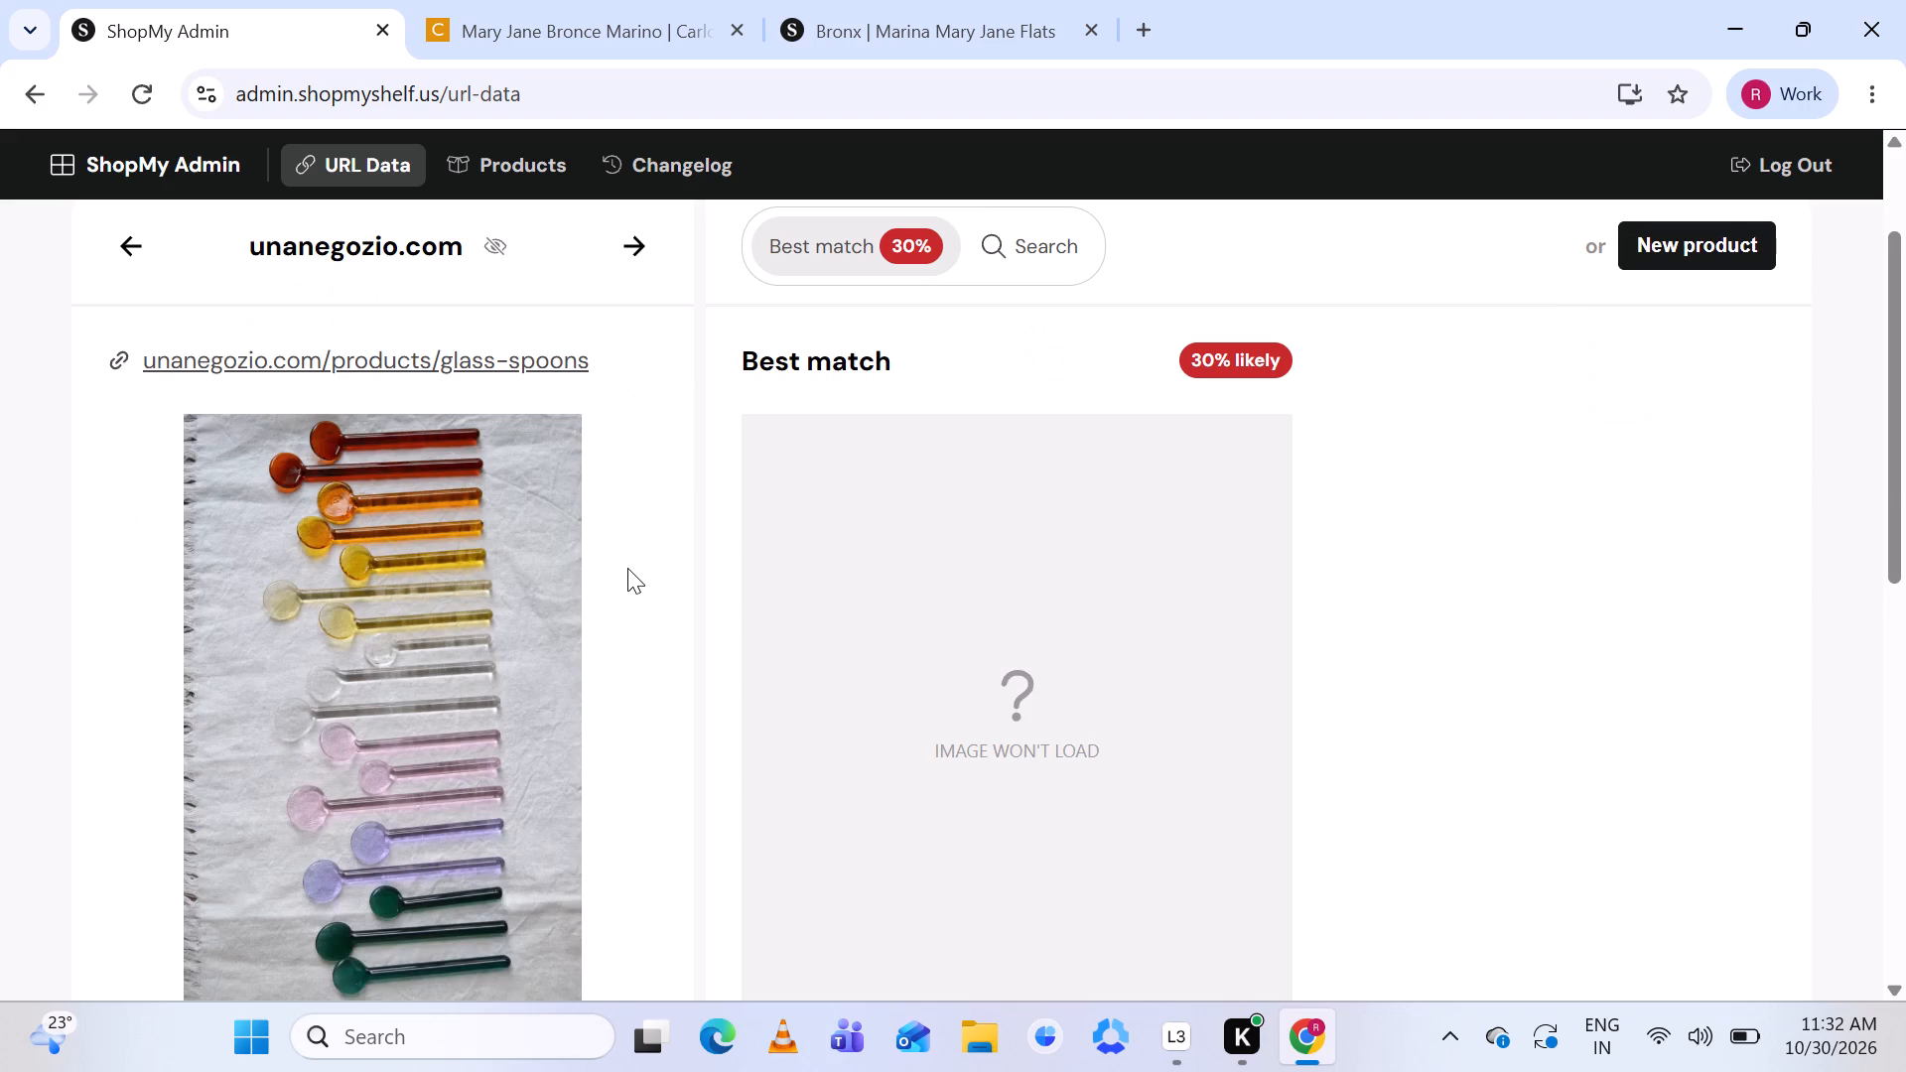
pyautogui.click(621, 252)
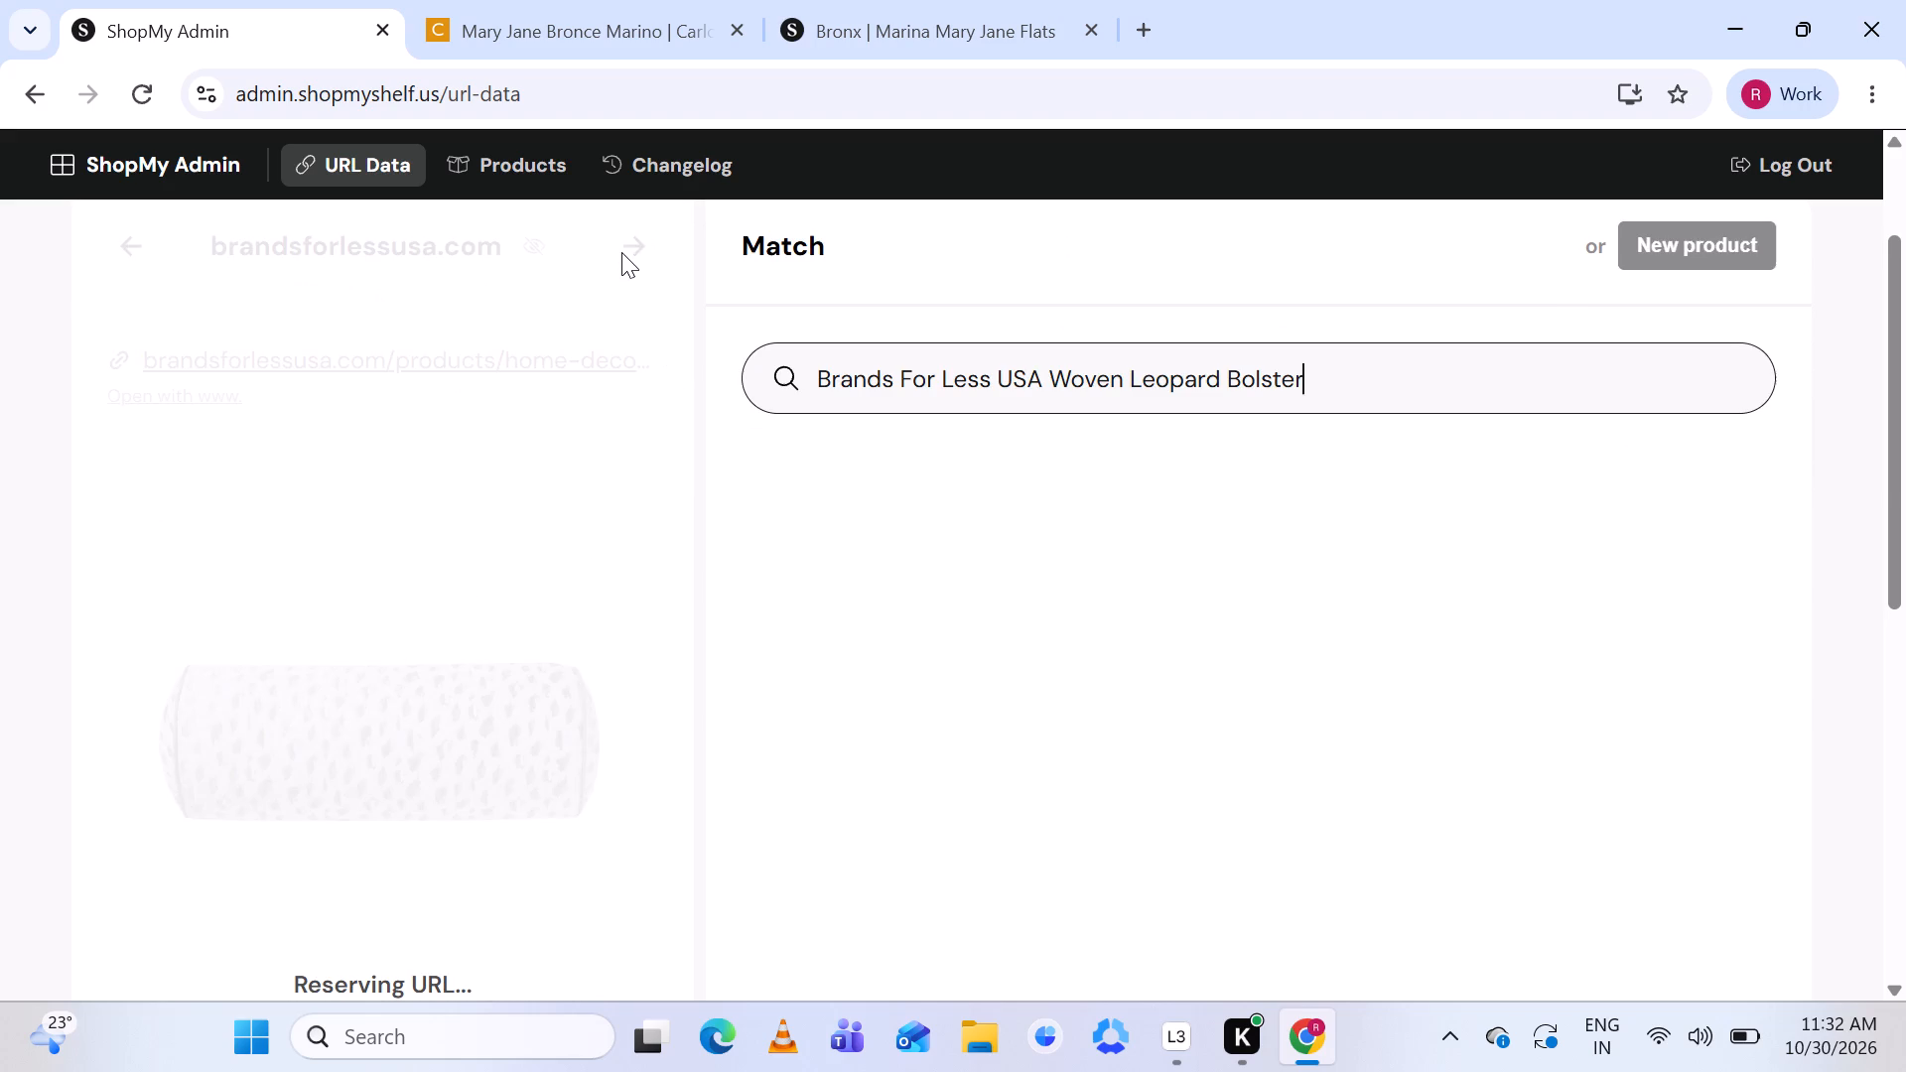
pyautogui.scroll(-1, 786, 455)
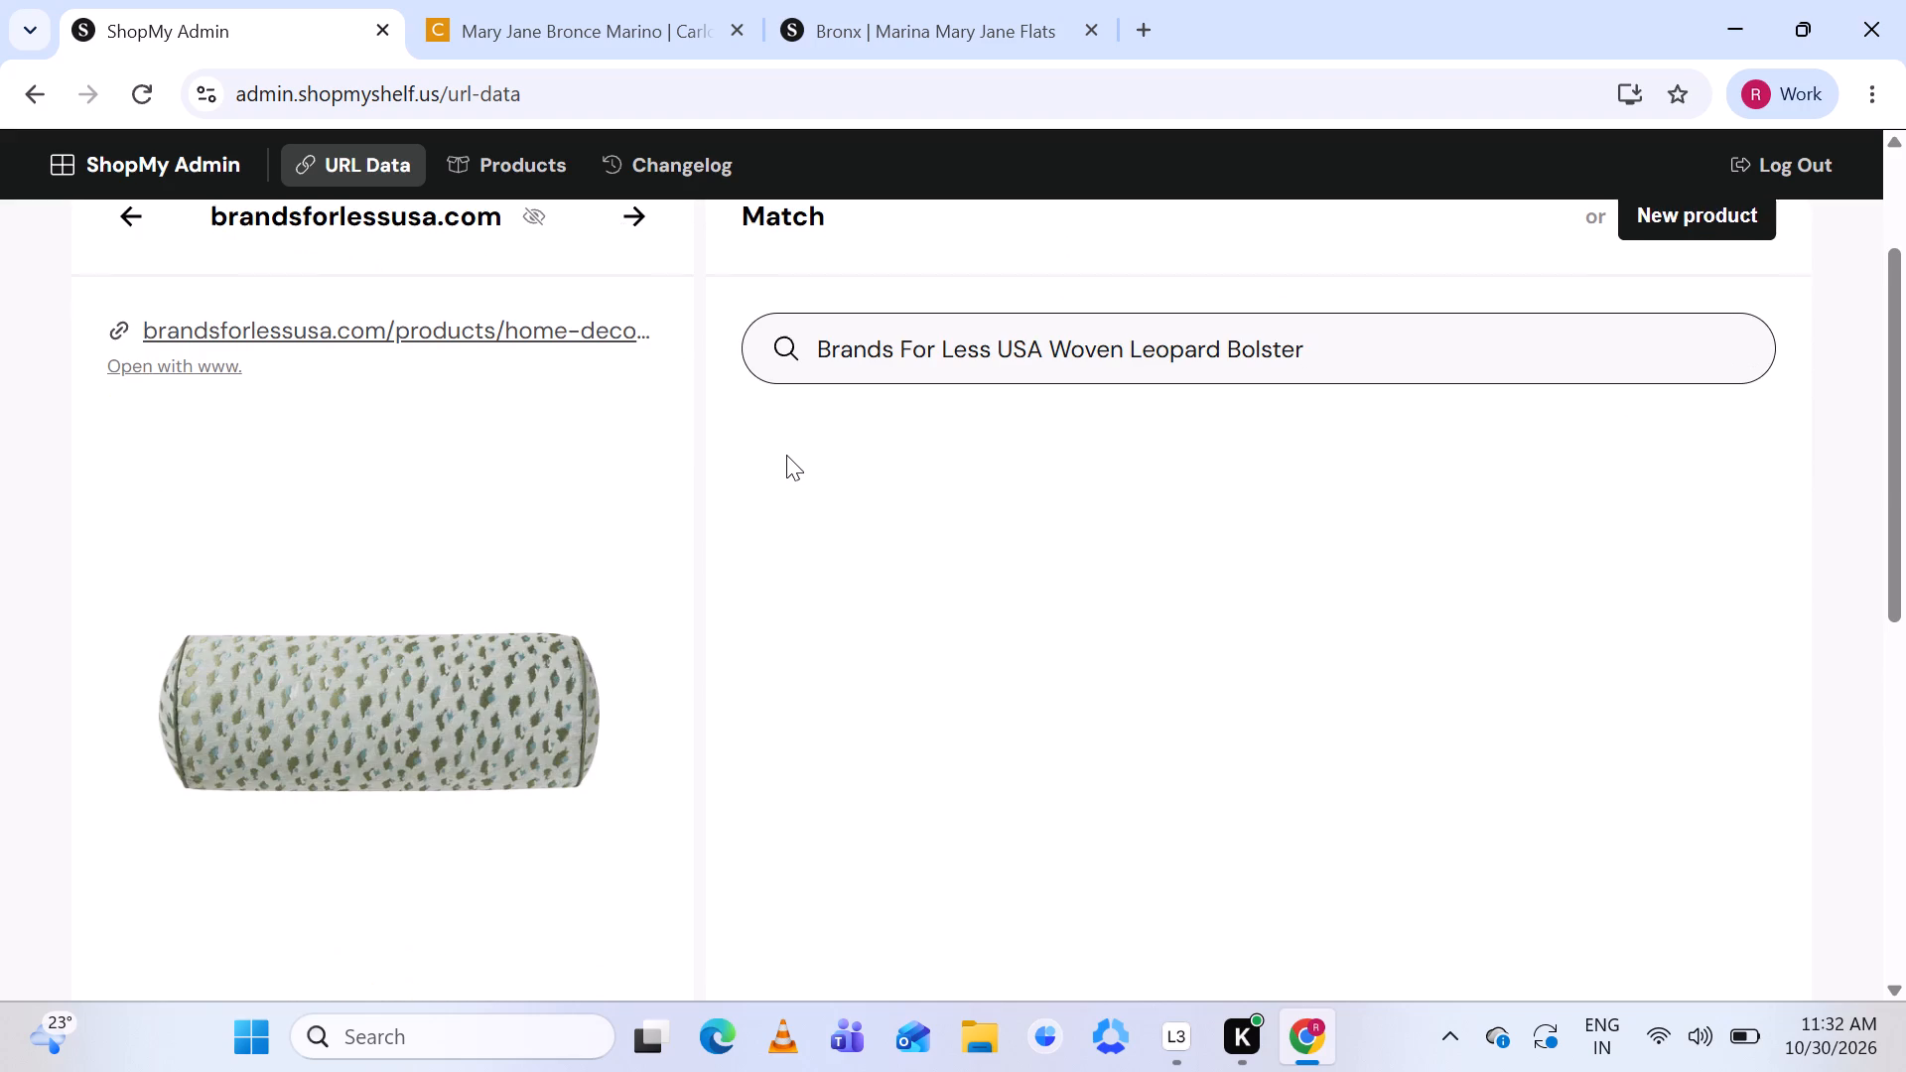
pyautogui.scroll(-2, 786, 455)
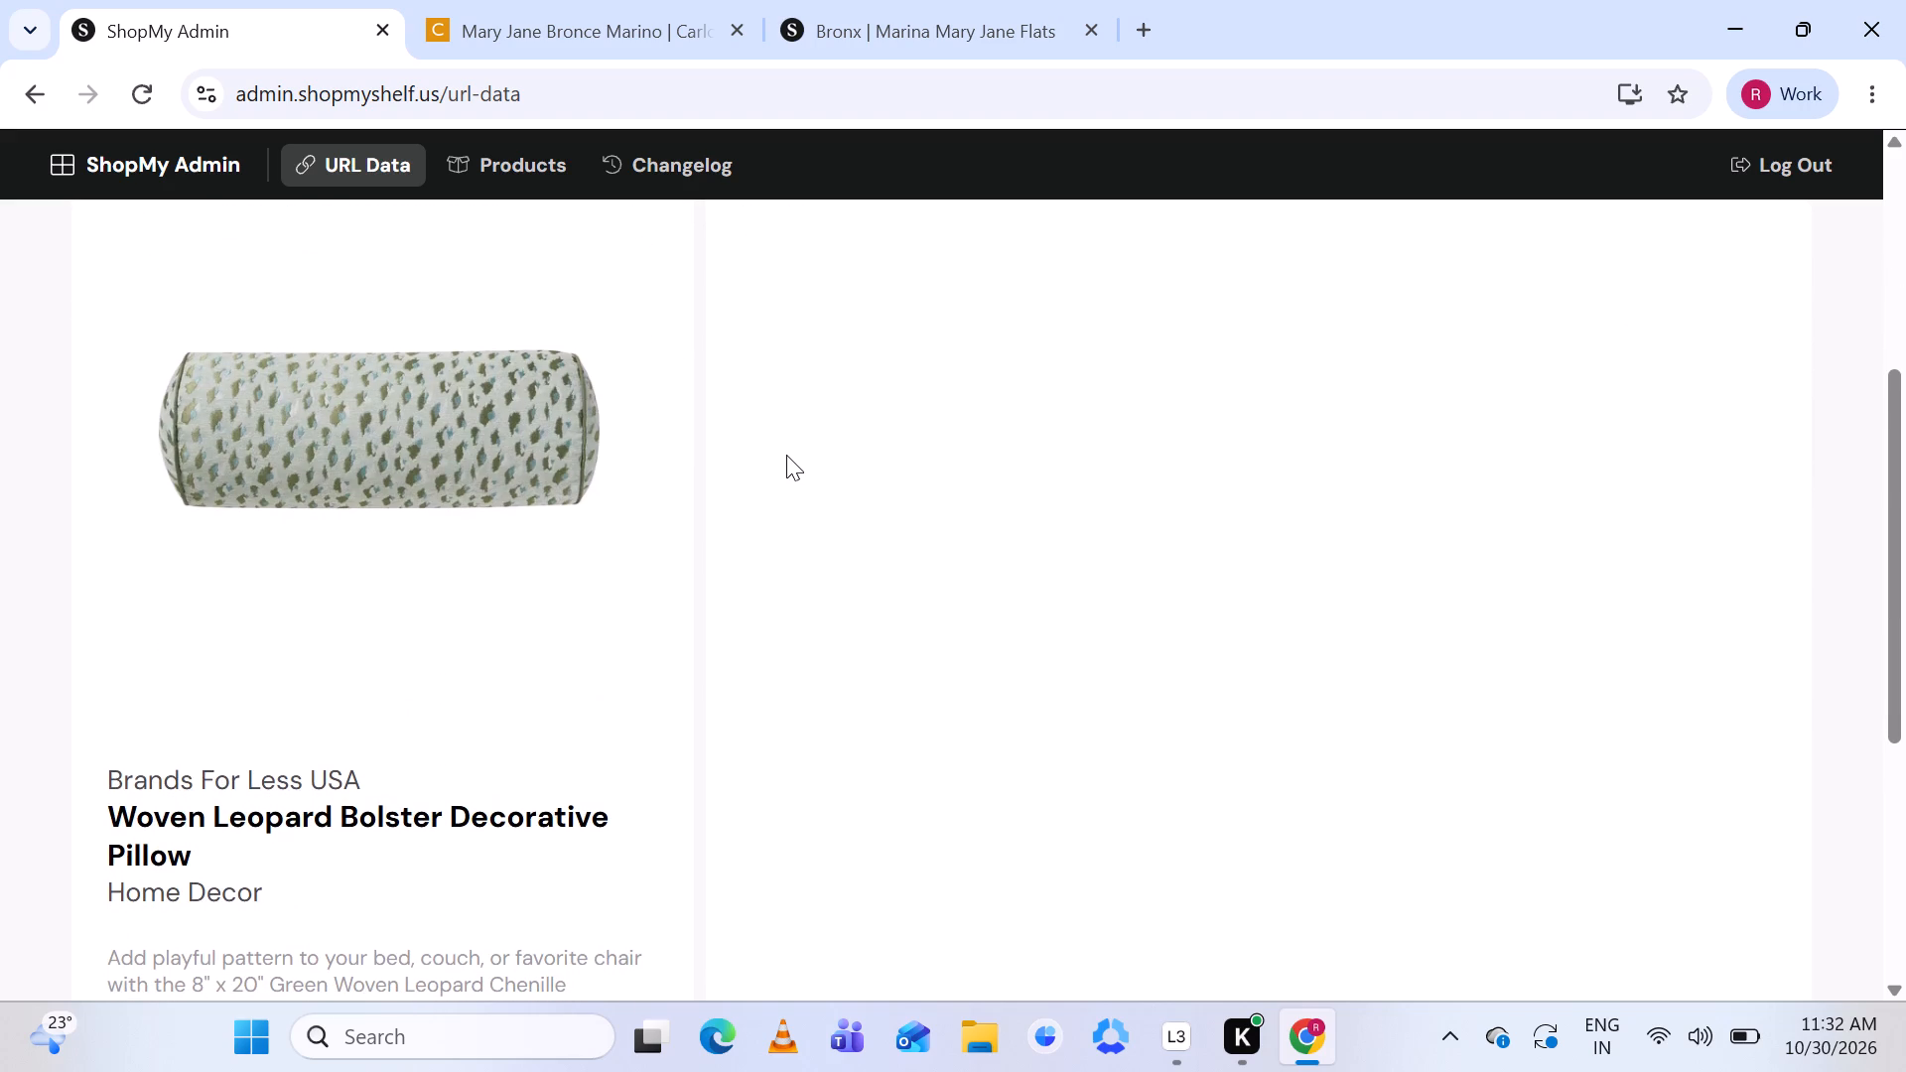
pyautogui.scroll(-1, 786, 455)
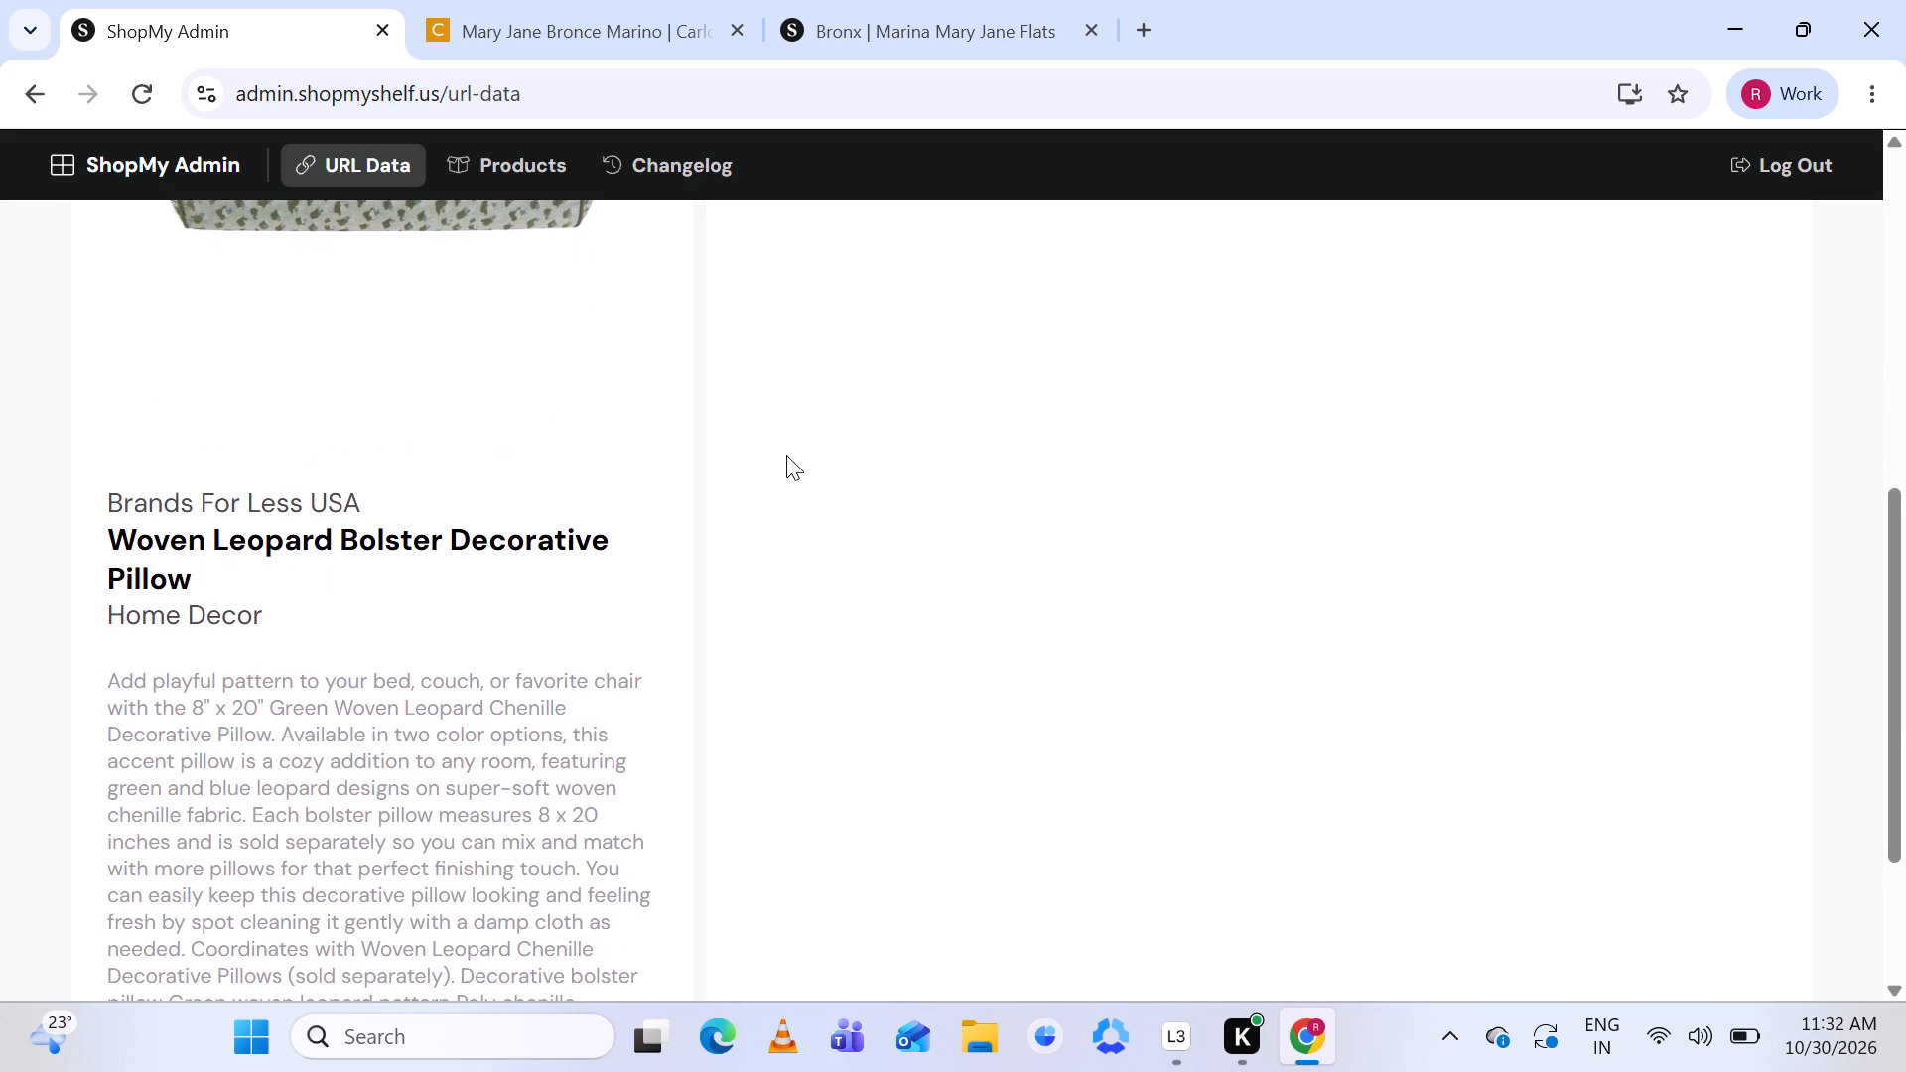
pyautogui.click(632, 431)
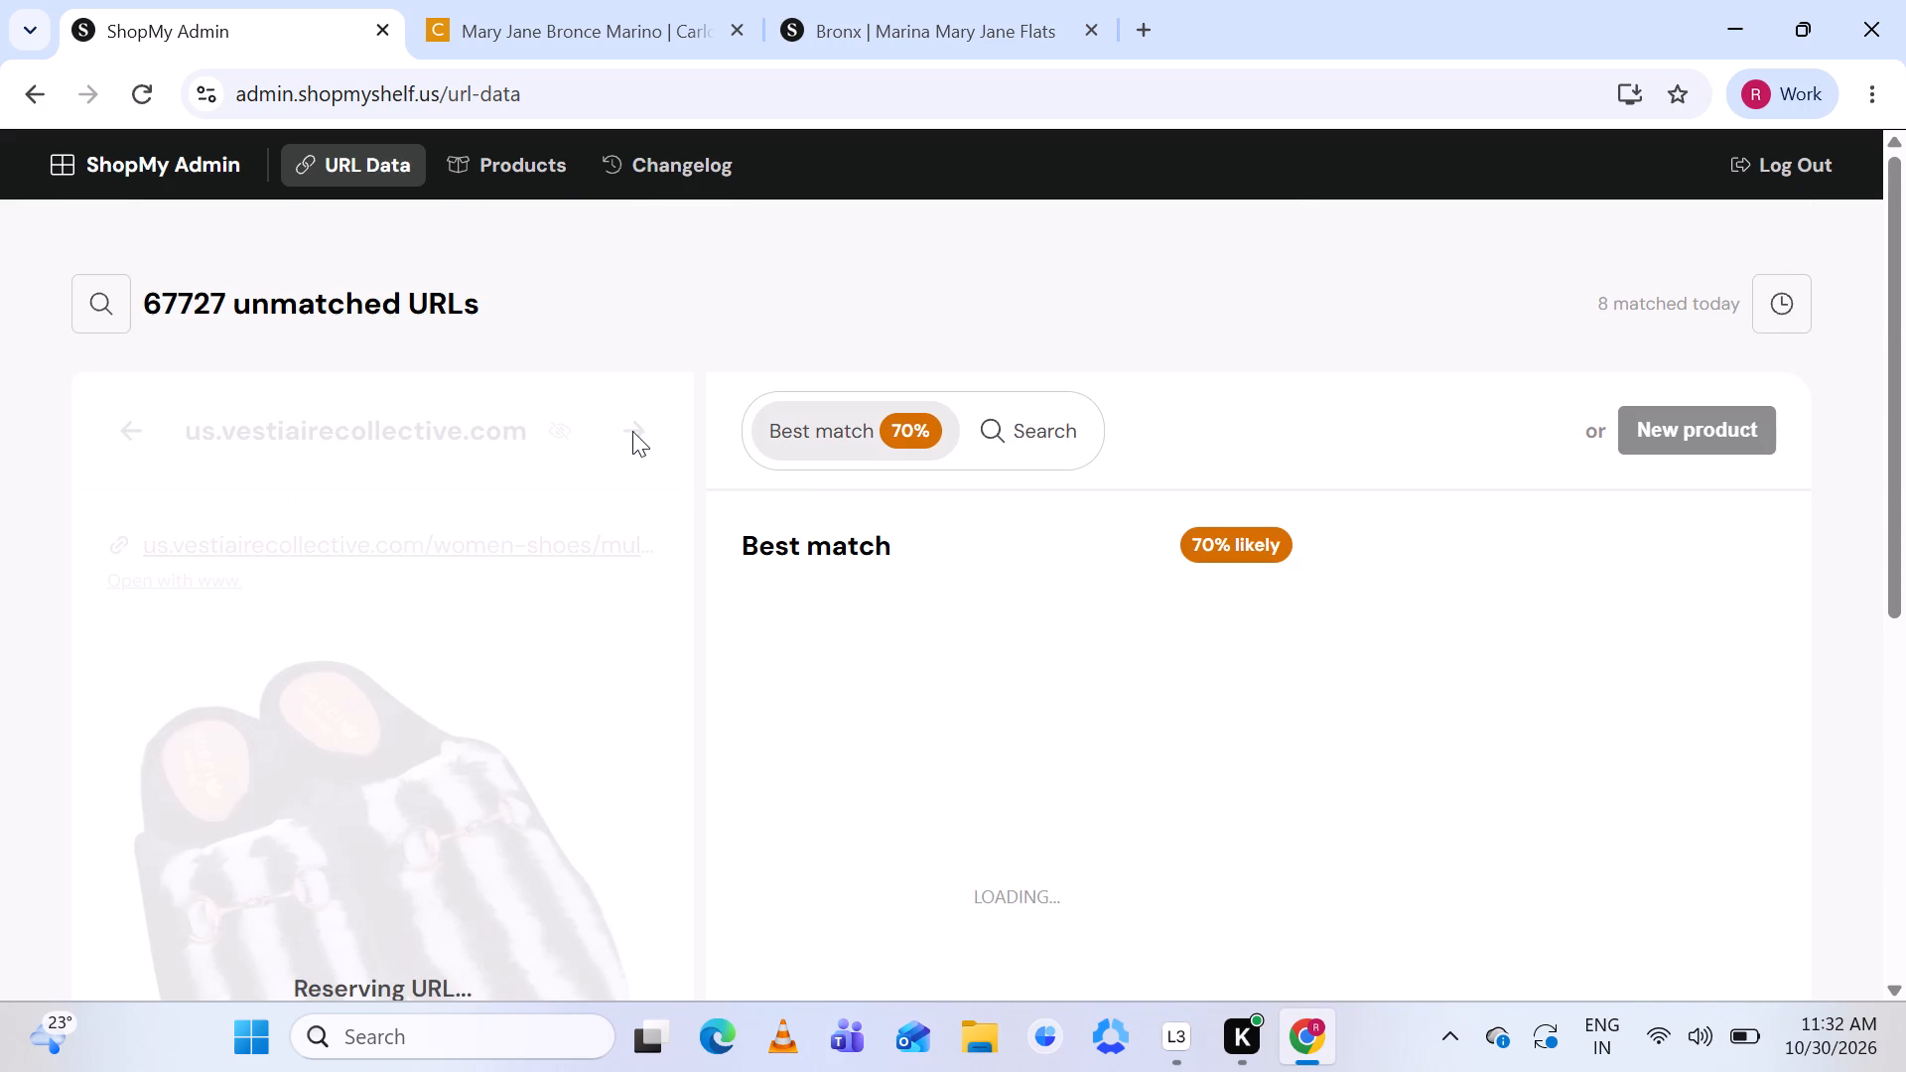
# Compare the Vestiaire Collective Gucci X Adidas mules listing with its suggested match, and search existing products for "Gucci X Adidas Mules & clogs".
pyautogui.scroll(-3, 613, 558)
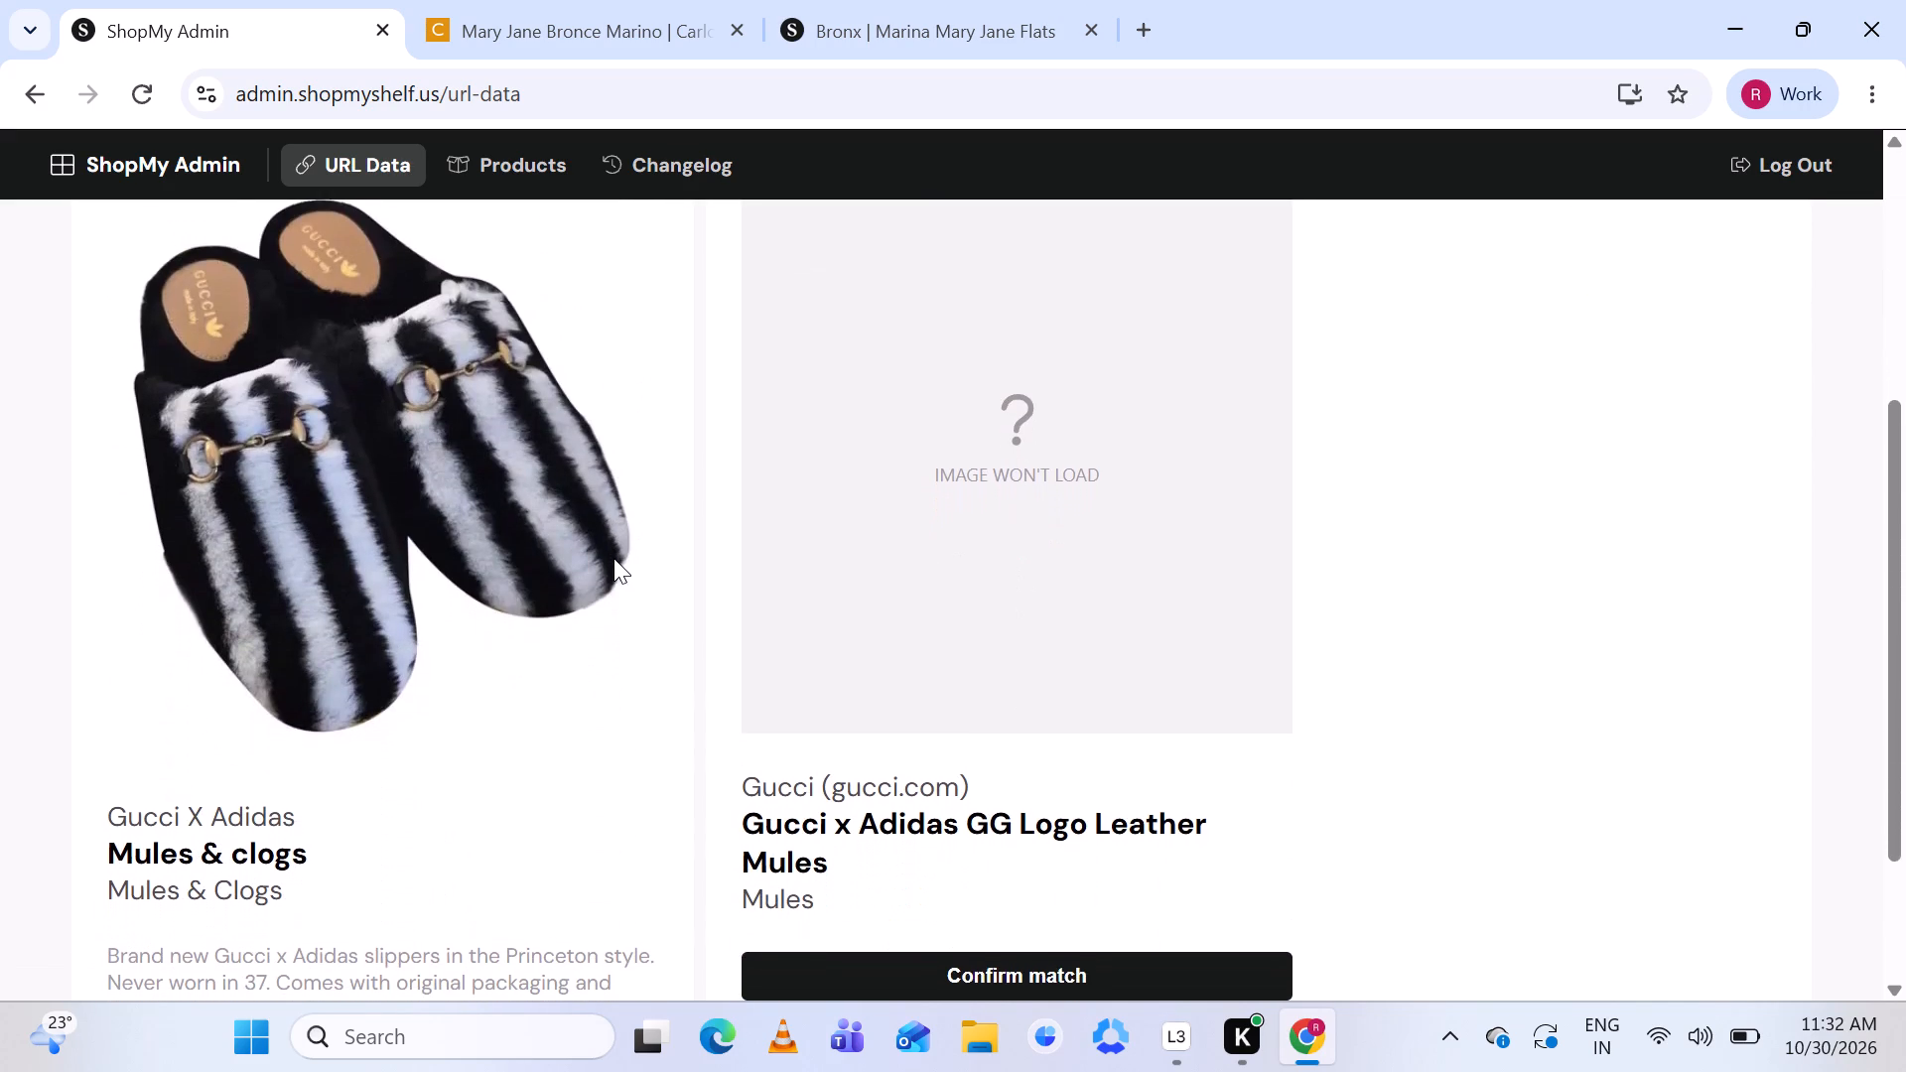
pyautogui.scroll(-1, 613, 558)
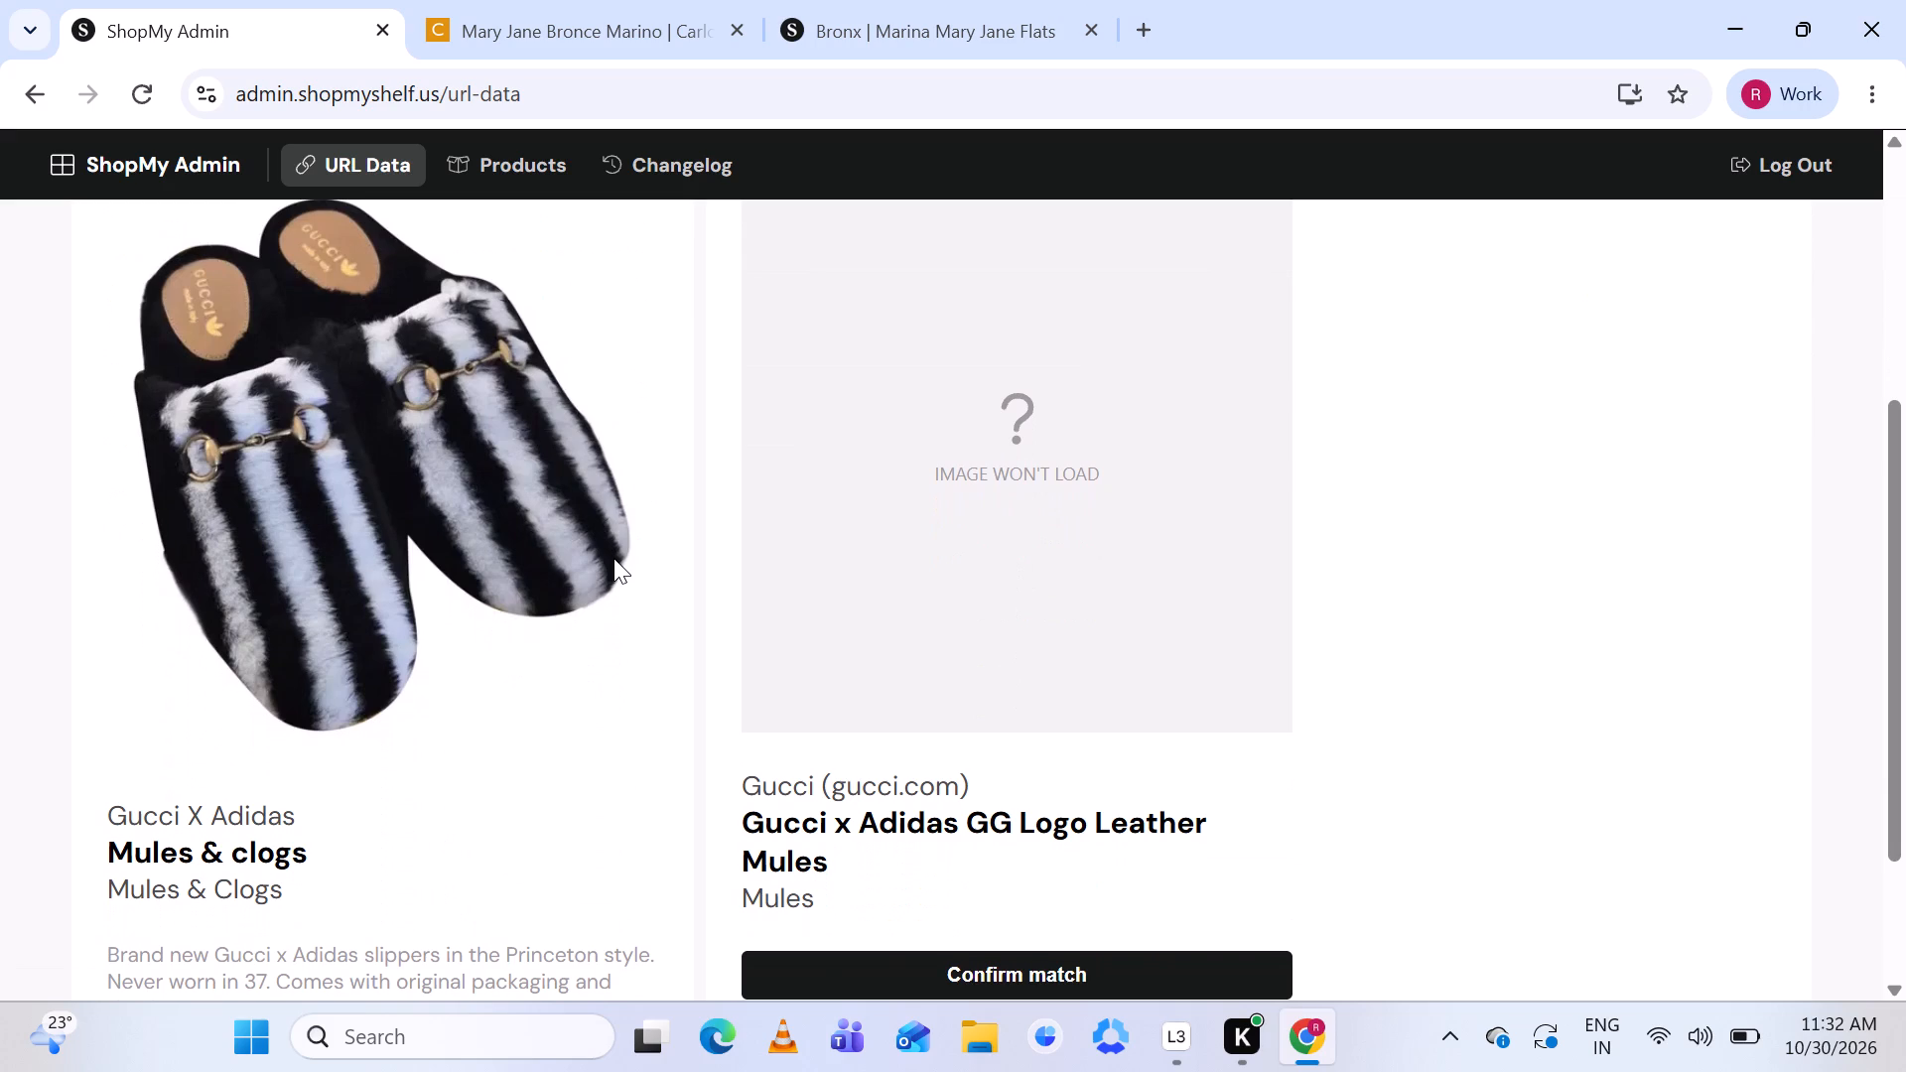
pyautogui.scroll(-1, 910, 608)
pyautogui.scroll(1, 910, 608)
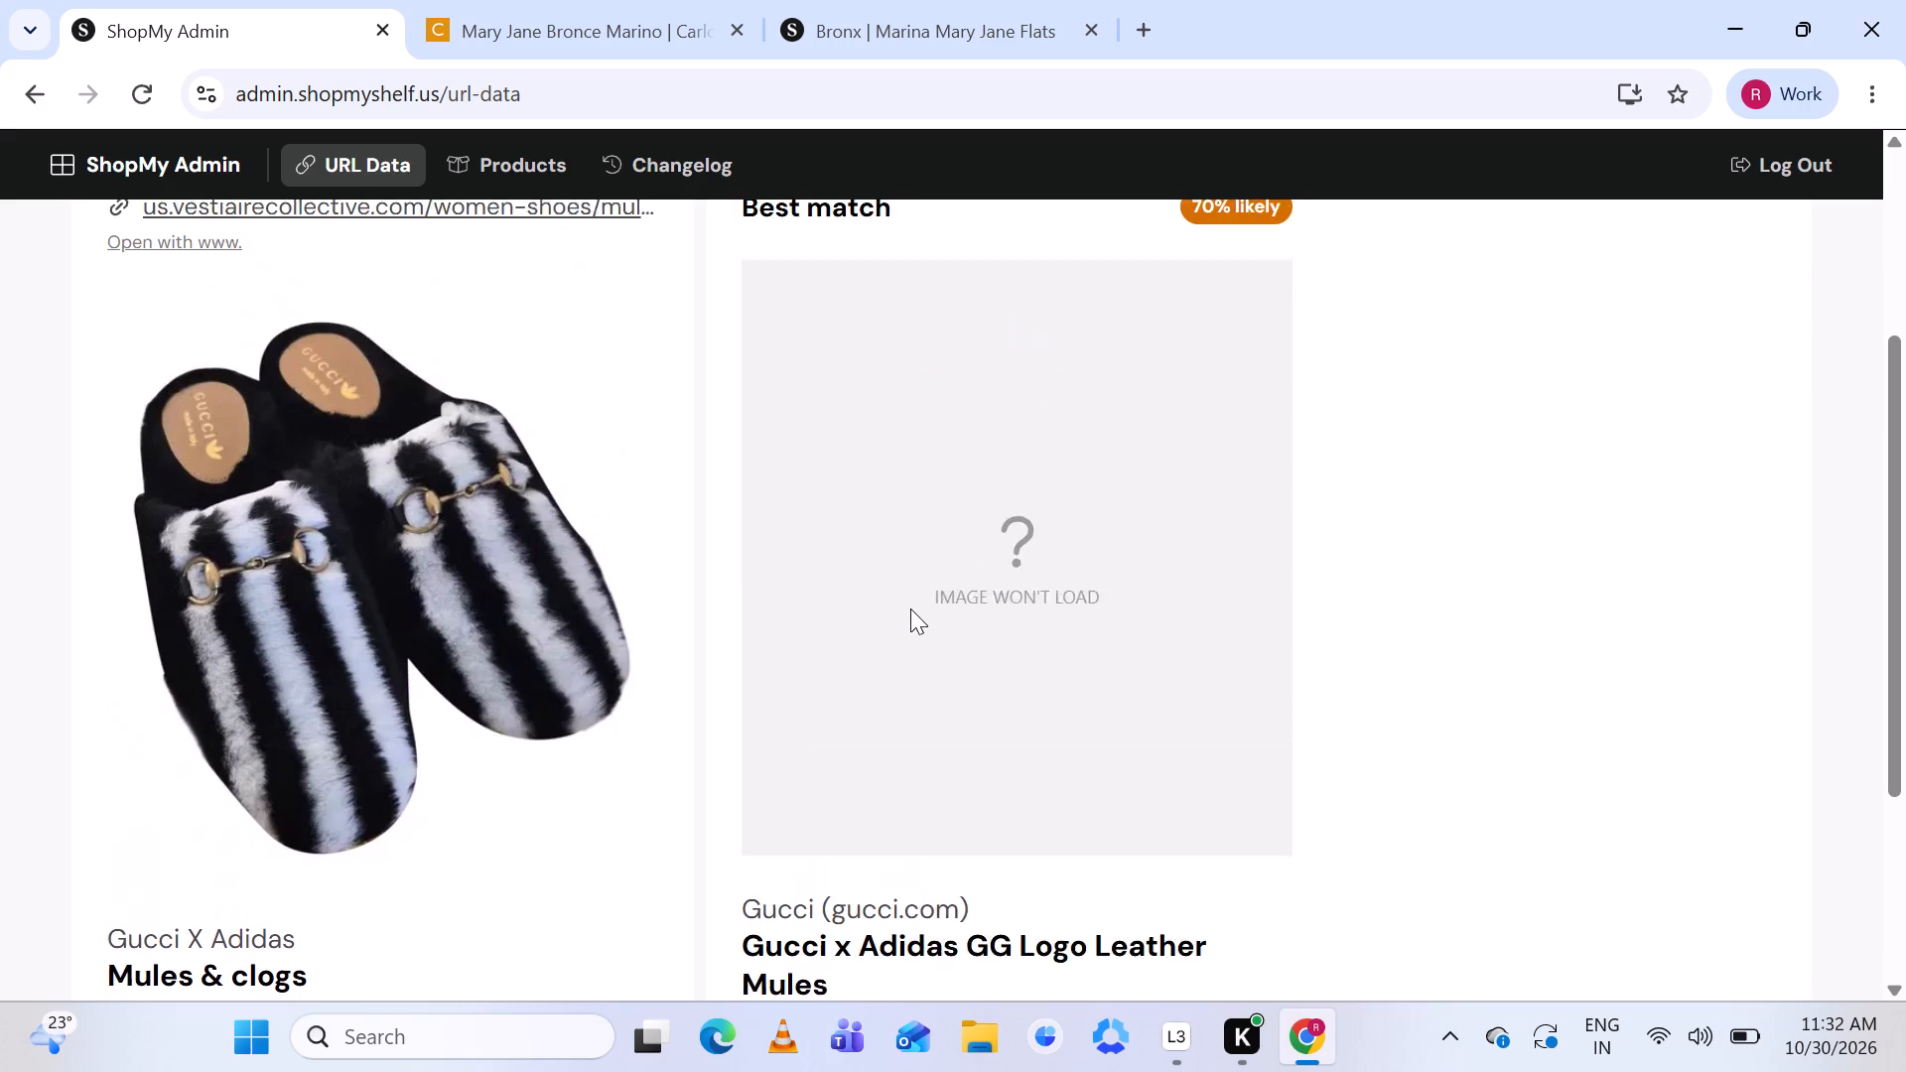
pyautogui.scroll(-1, 910, 608)
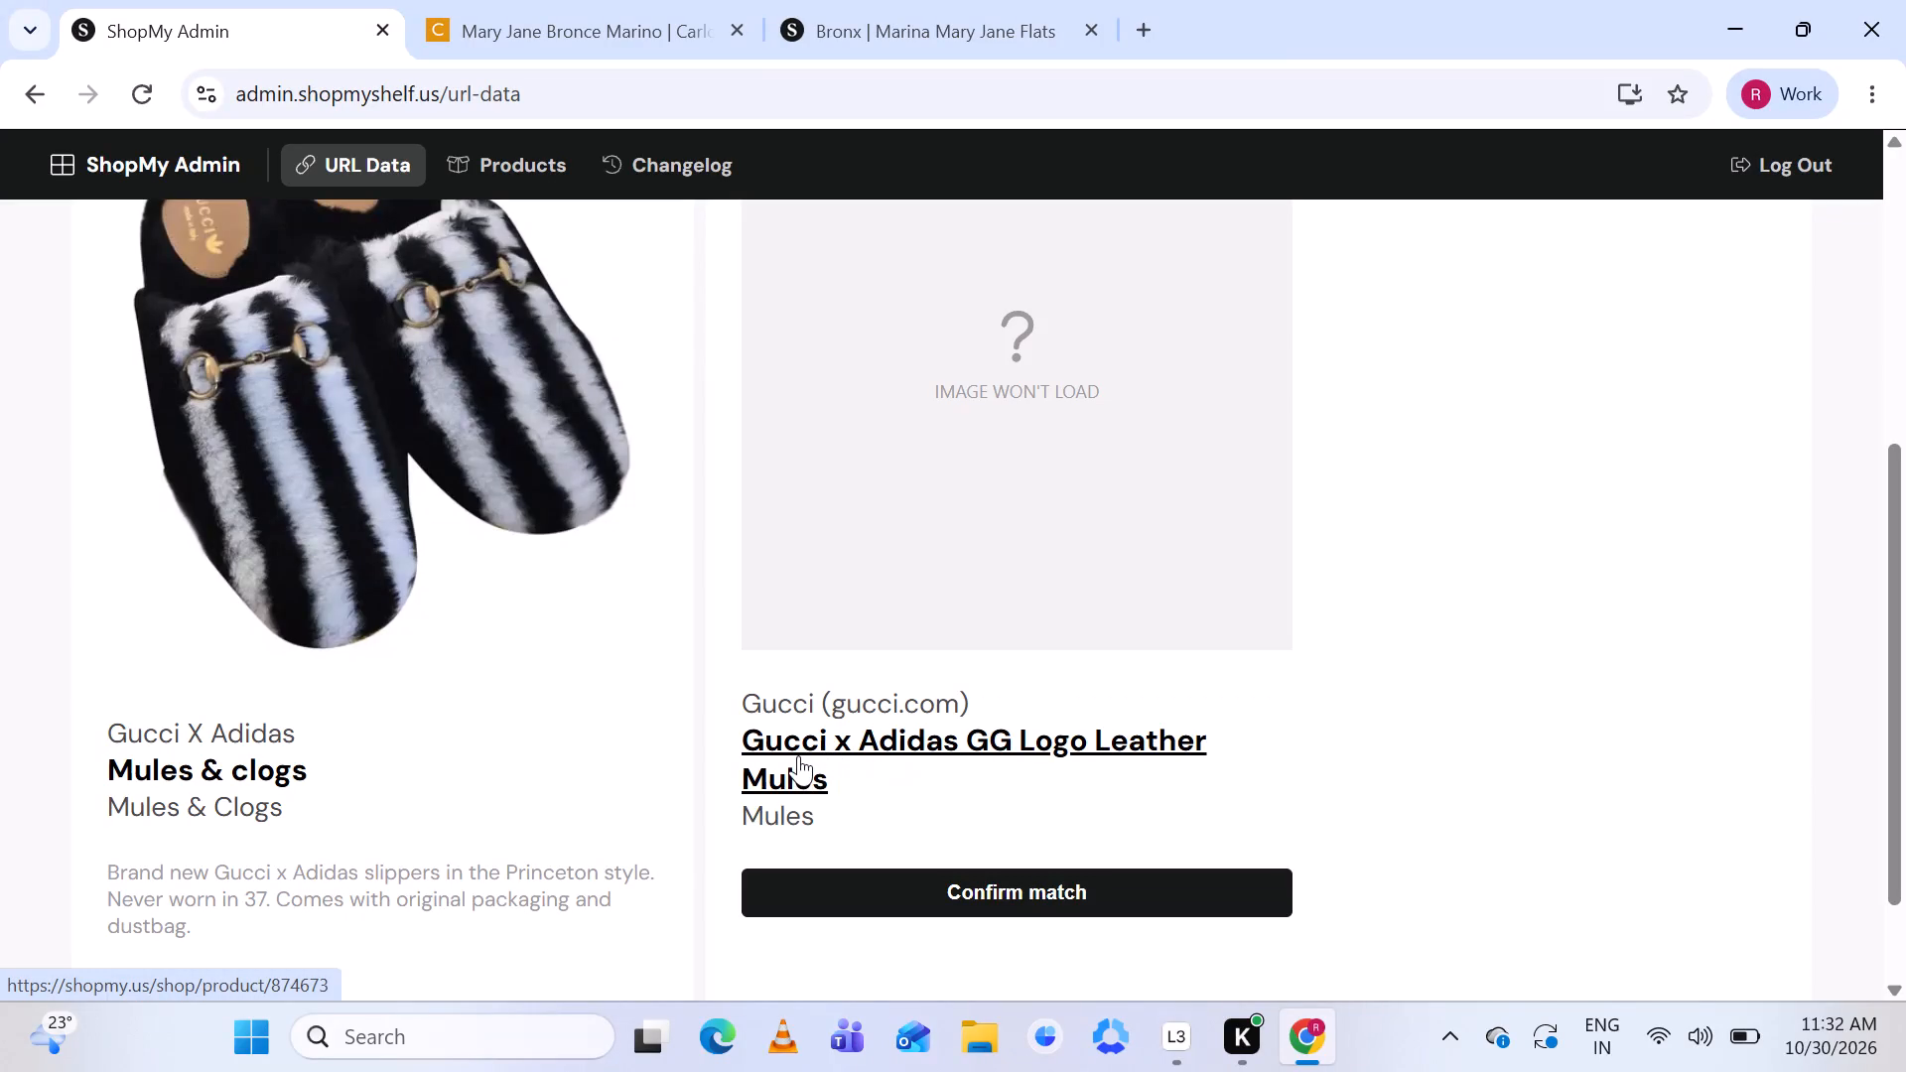
pyautogui.scroll(1, 1080, 489)
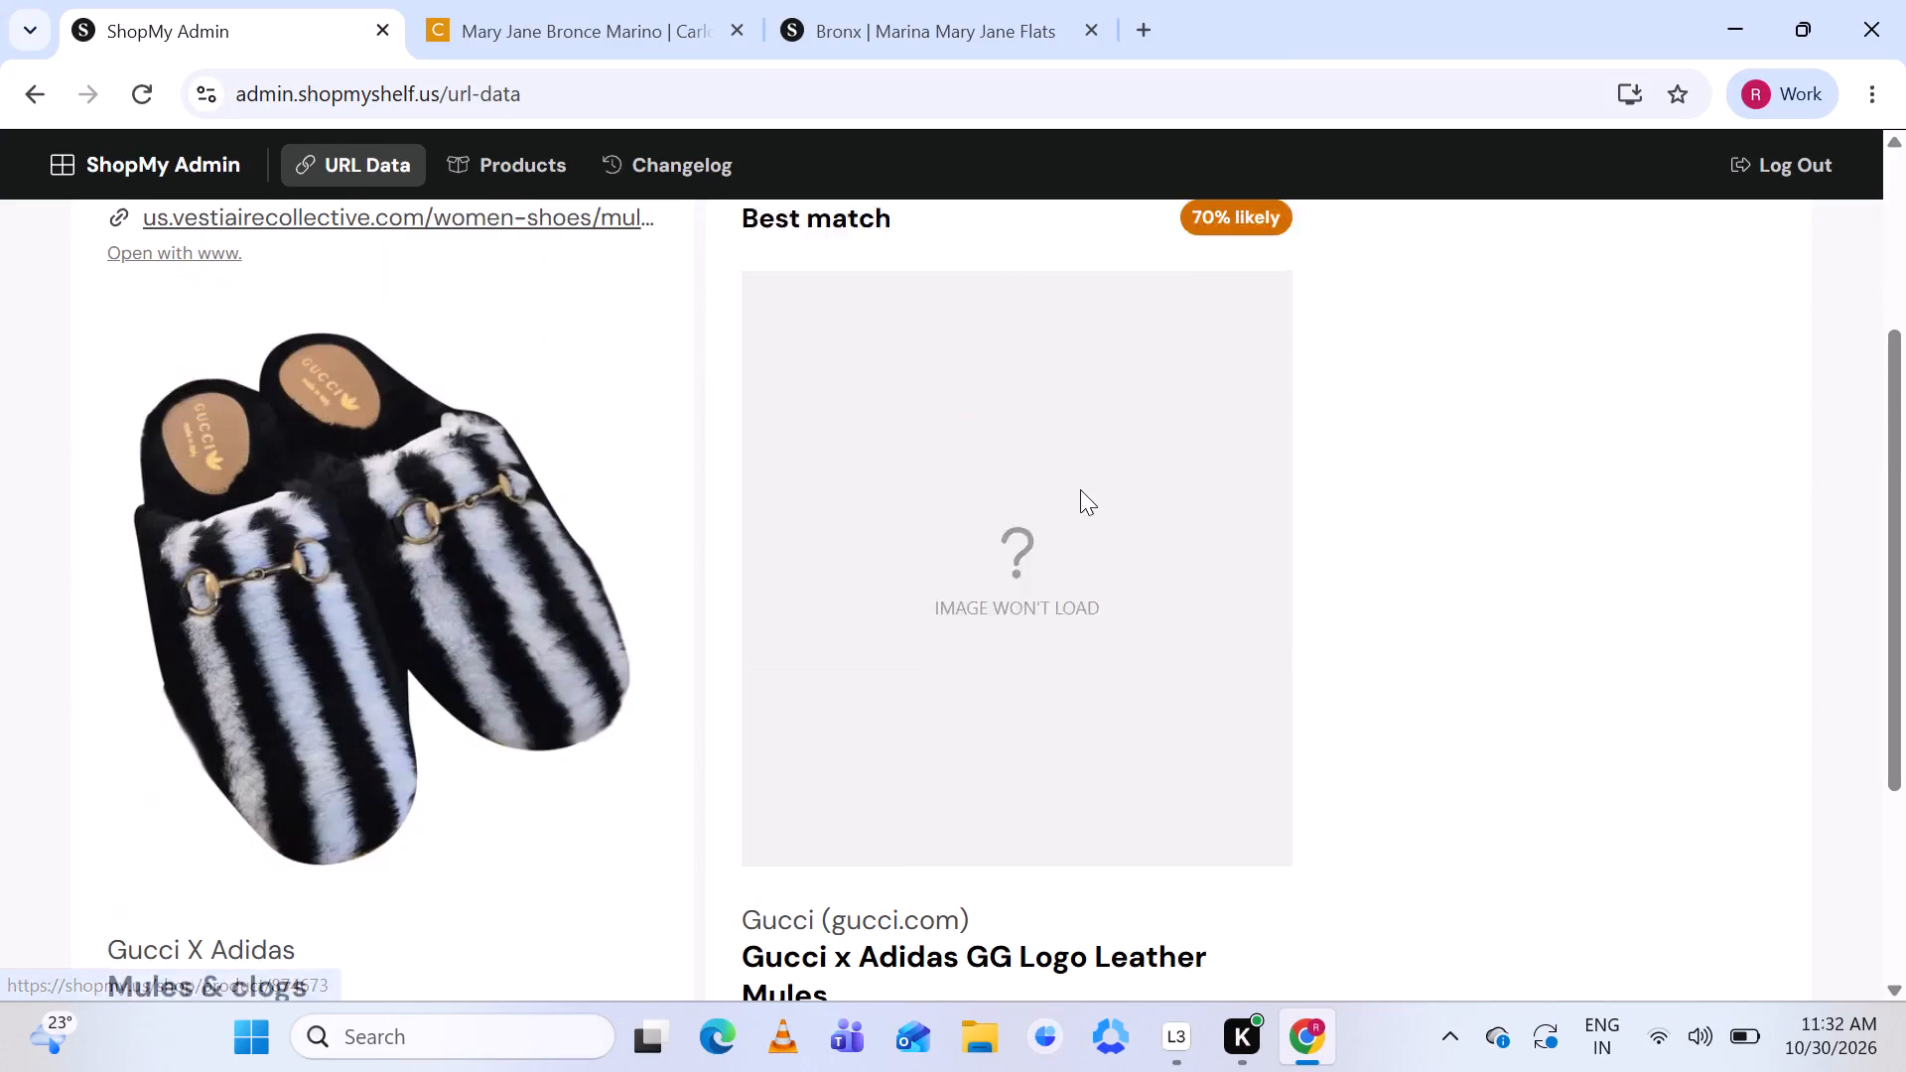
pyautogui.click(1009, 305)
pyautogui.scroll(-1, 923, 505)
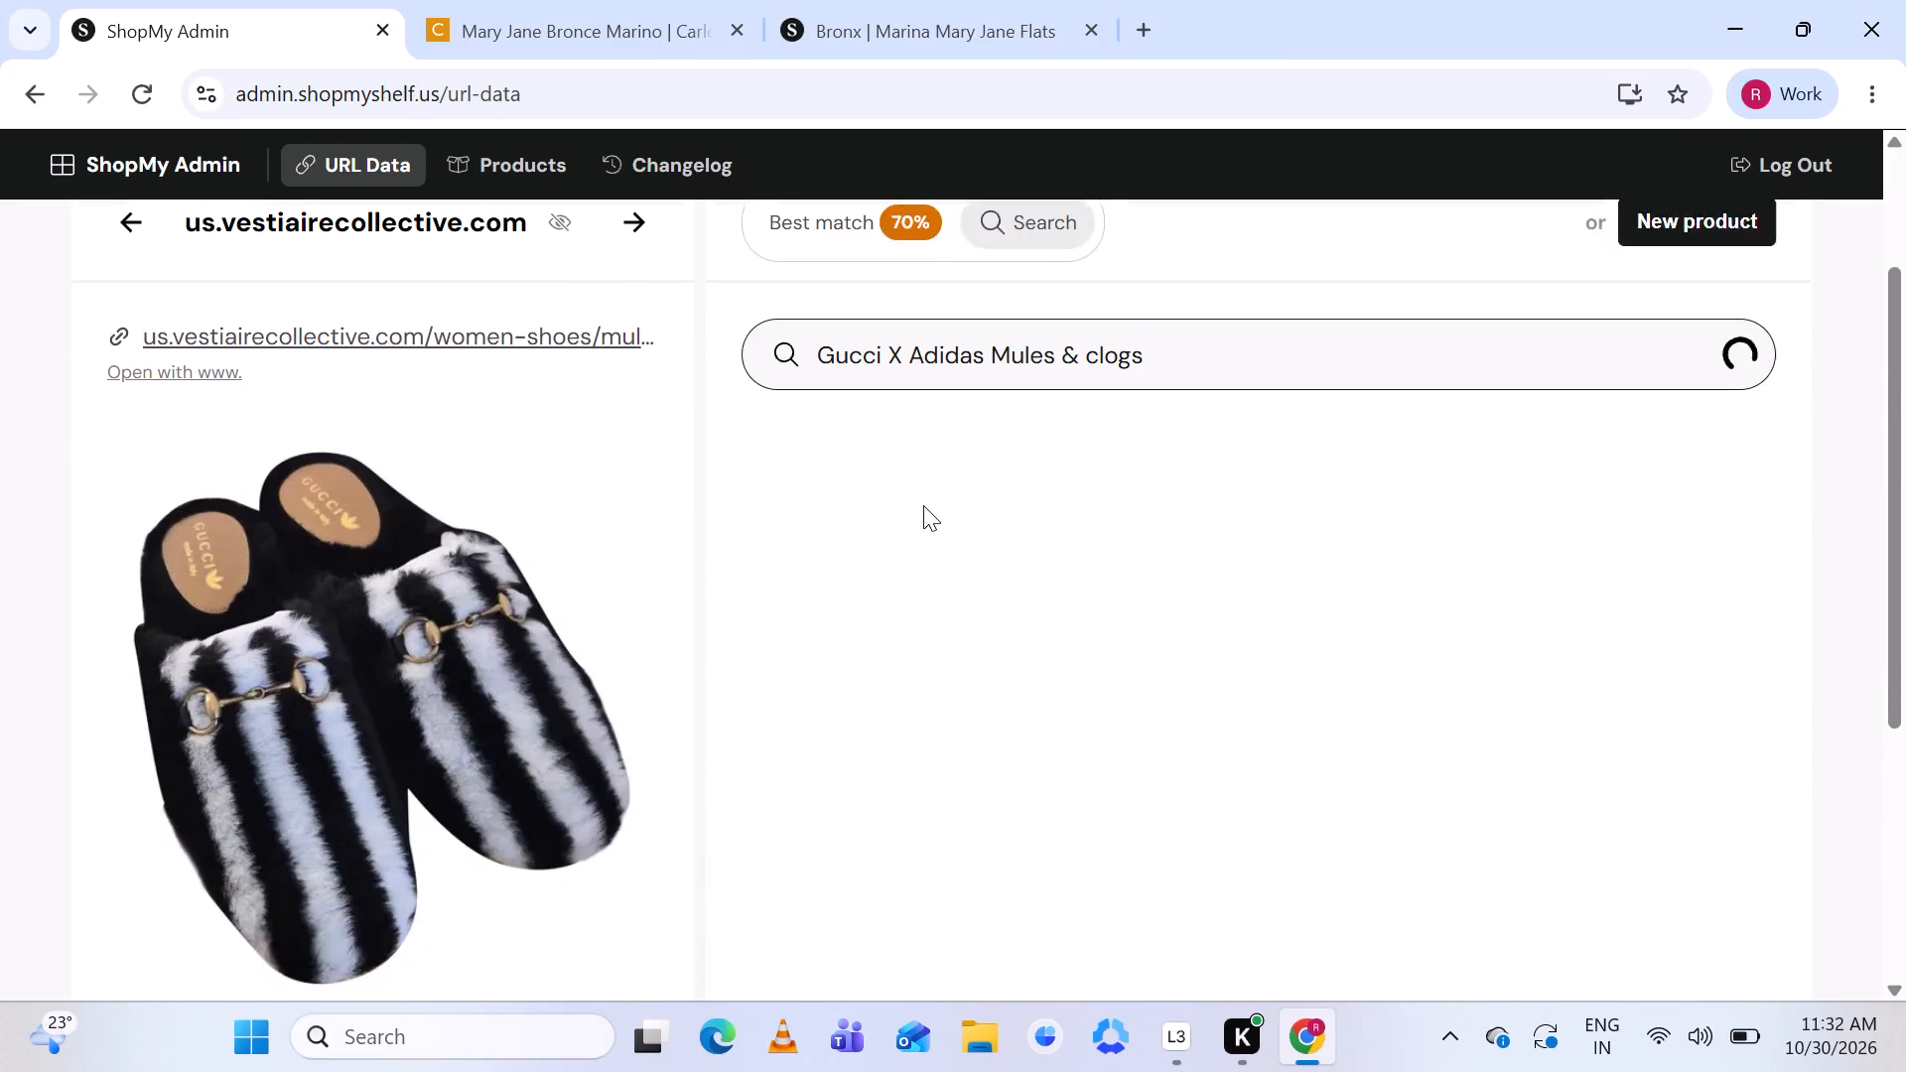
pyautogui.scroll(-2, 923, 505)
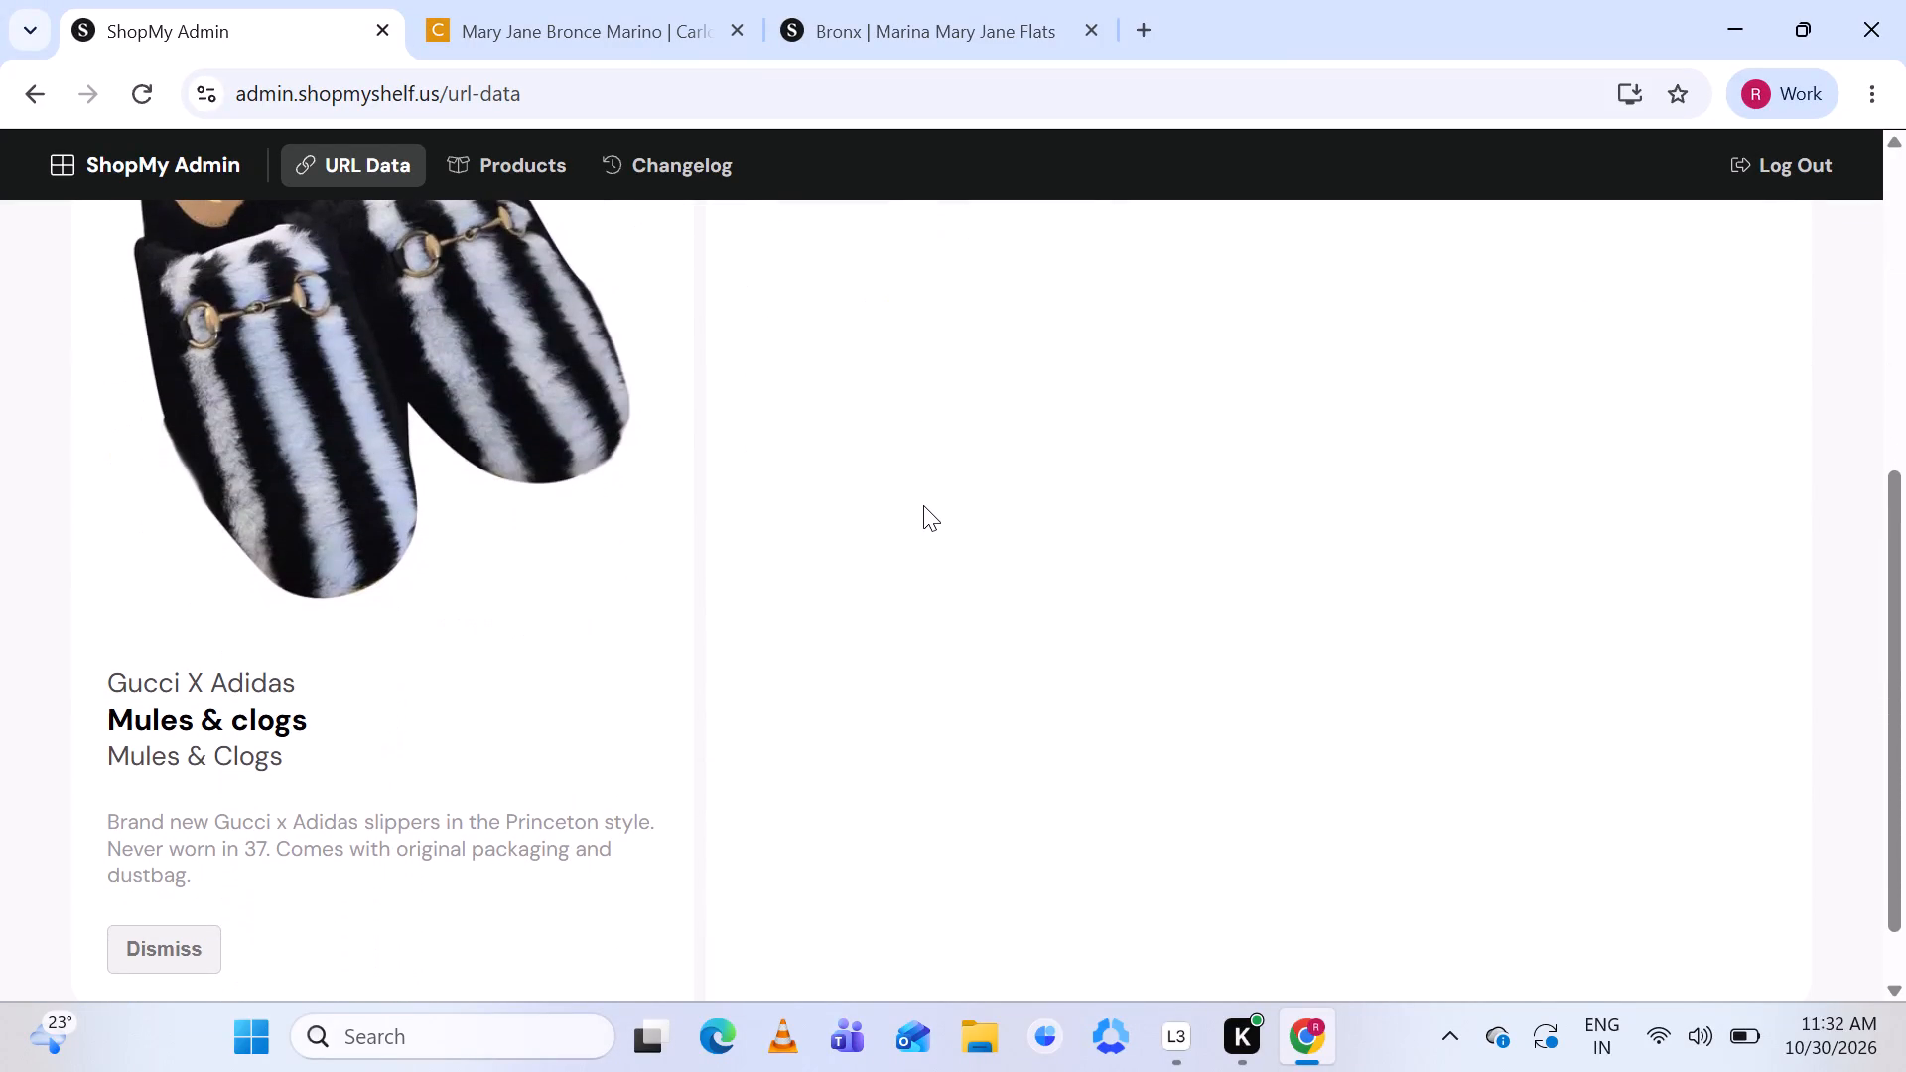
pyautogui.scroll(2, 923, 505)
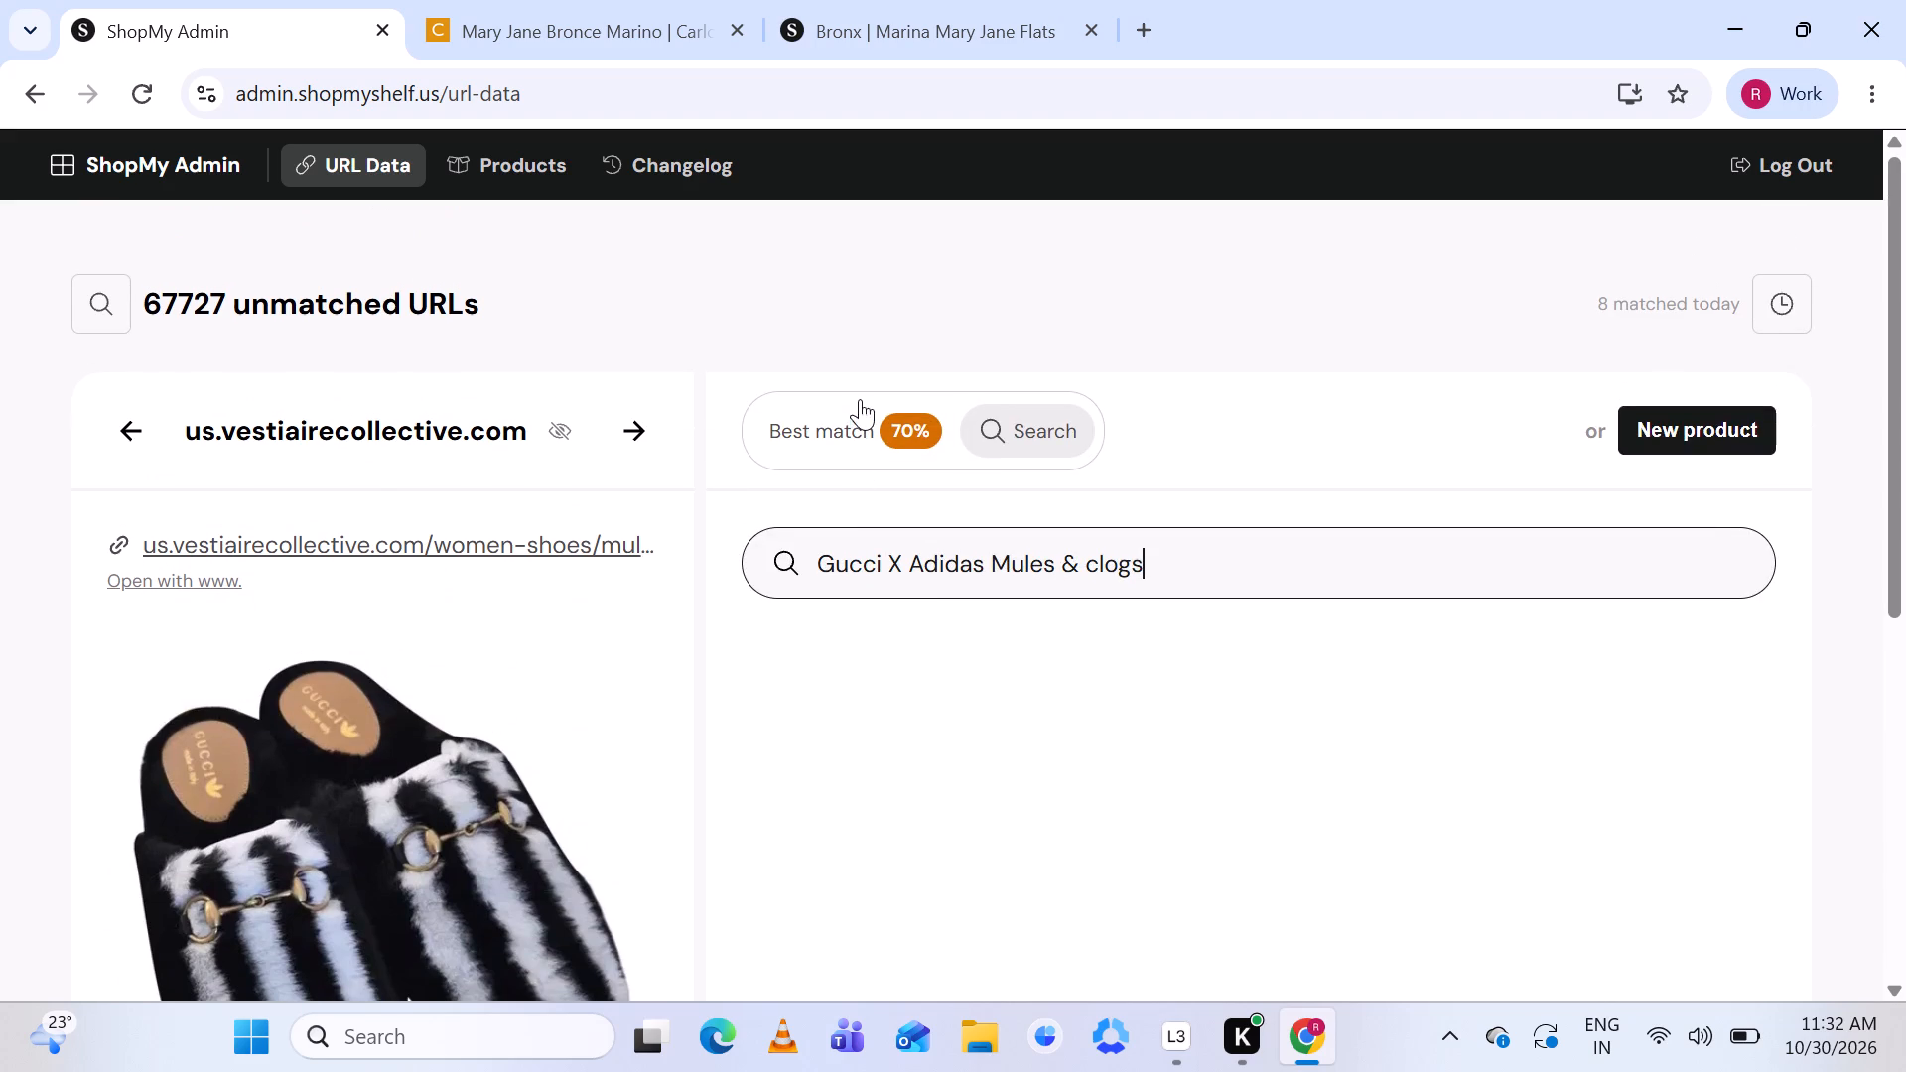
# Open the suggested Gucci x Adidas GG Logo Leather Mules product page, close the two old Mary Jane tabs, and compare the product with the listing.
pyautogui.click(860, 399)
pyautogui.click(847, 421)
pyautogui.scroll(-3, 860, 599)
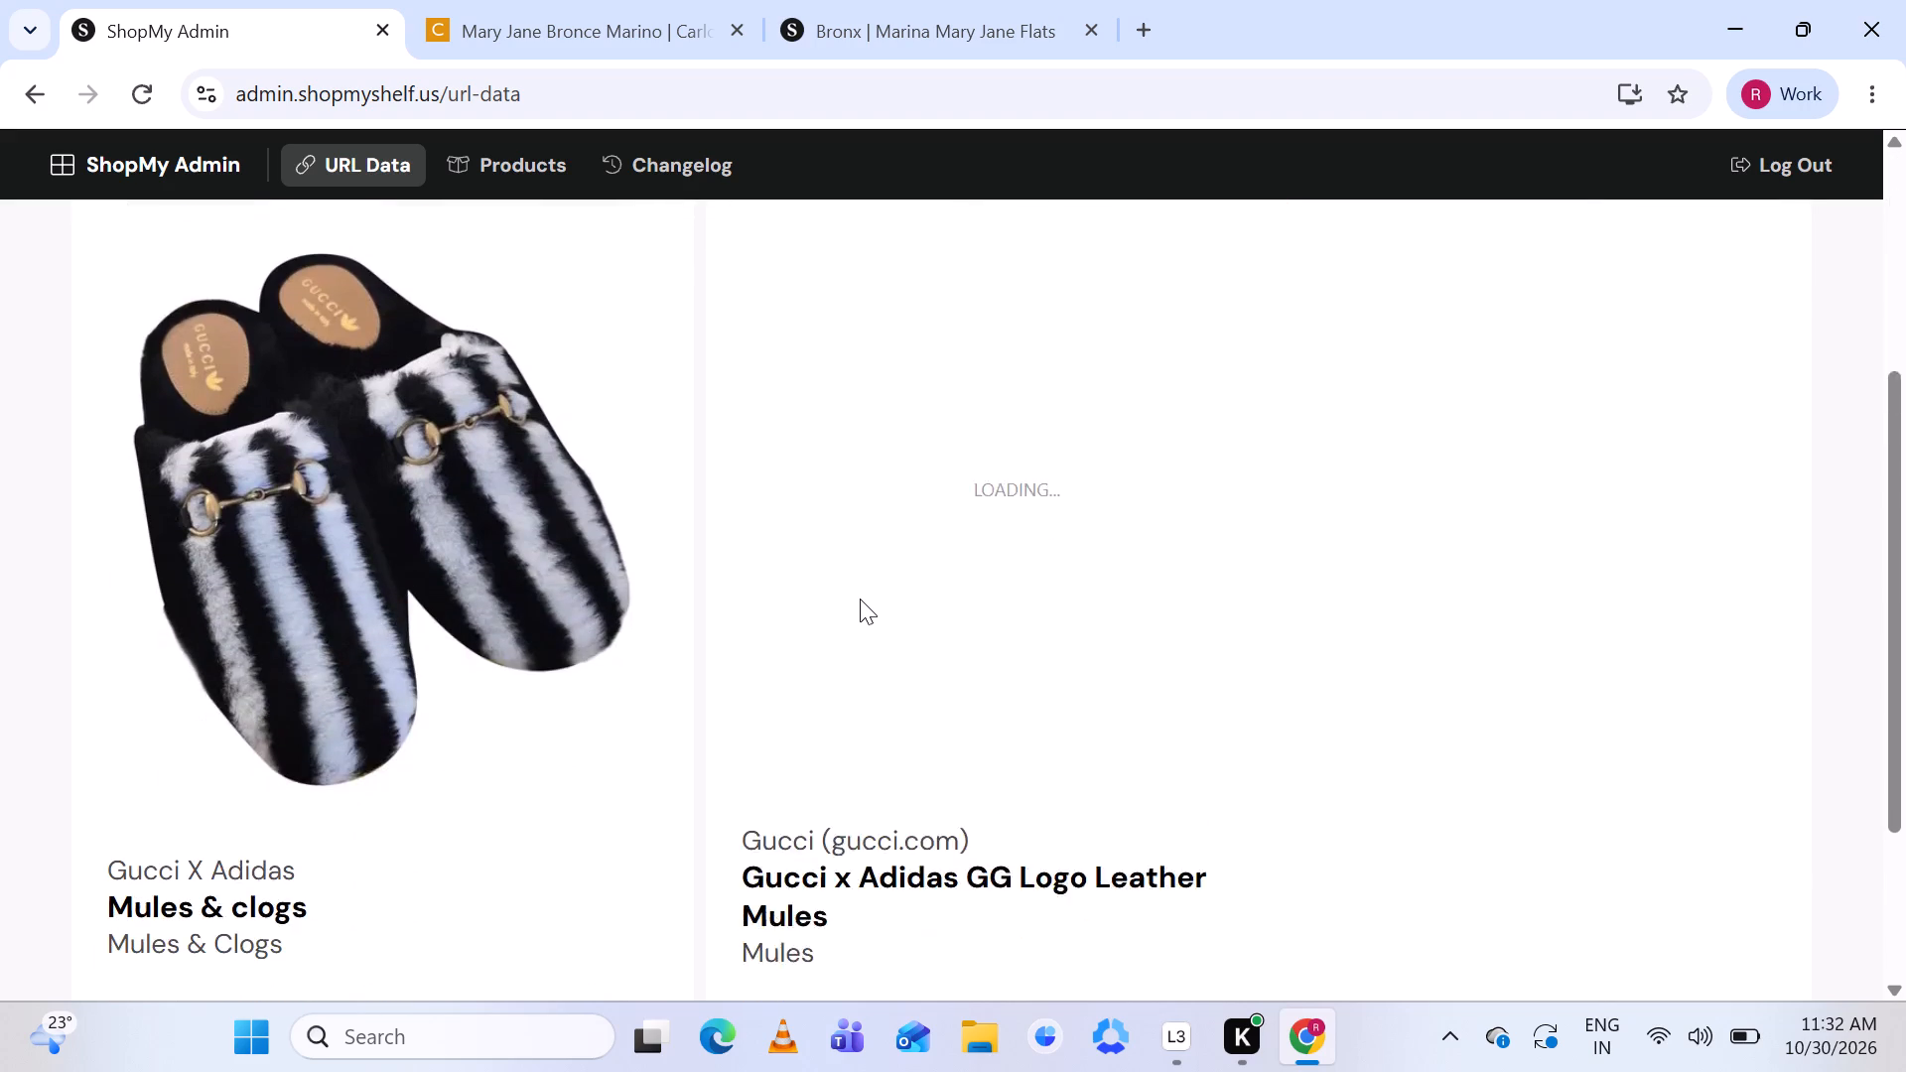
pyautogui.click(820, 750)
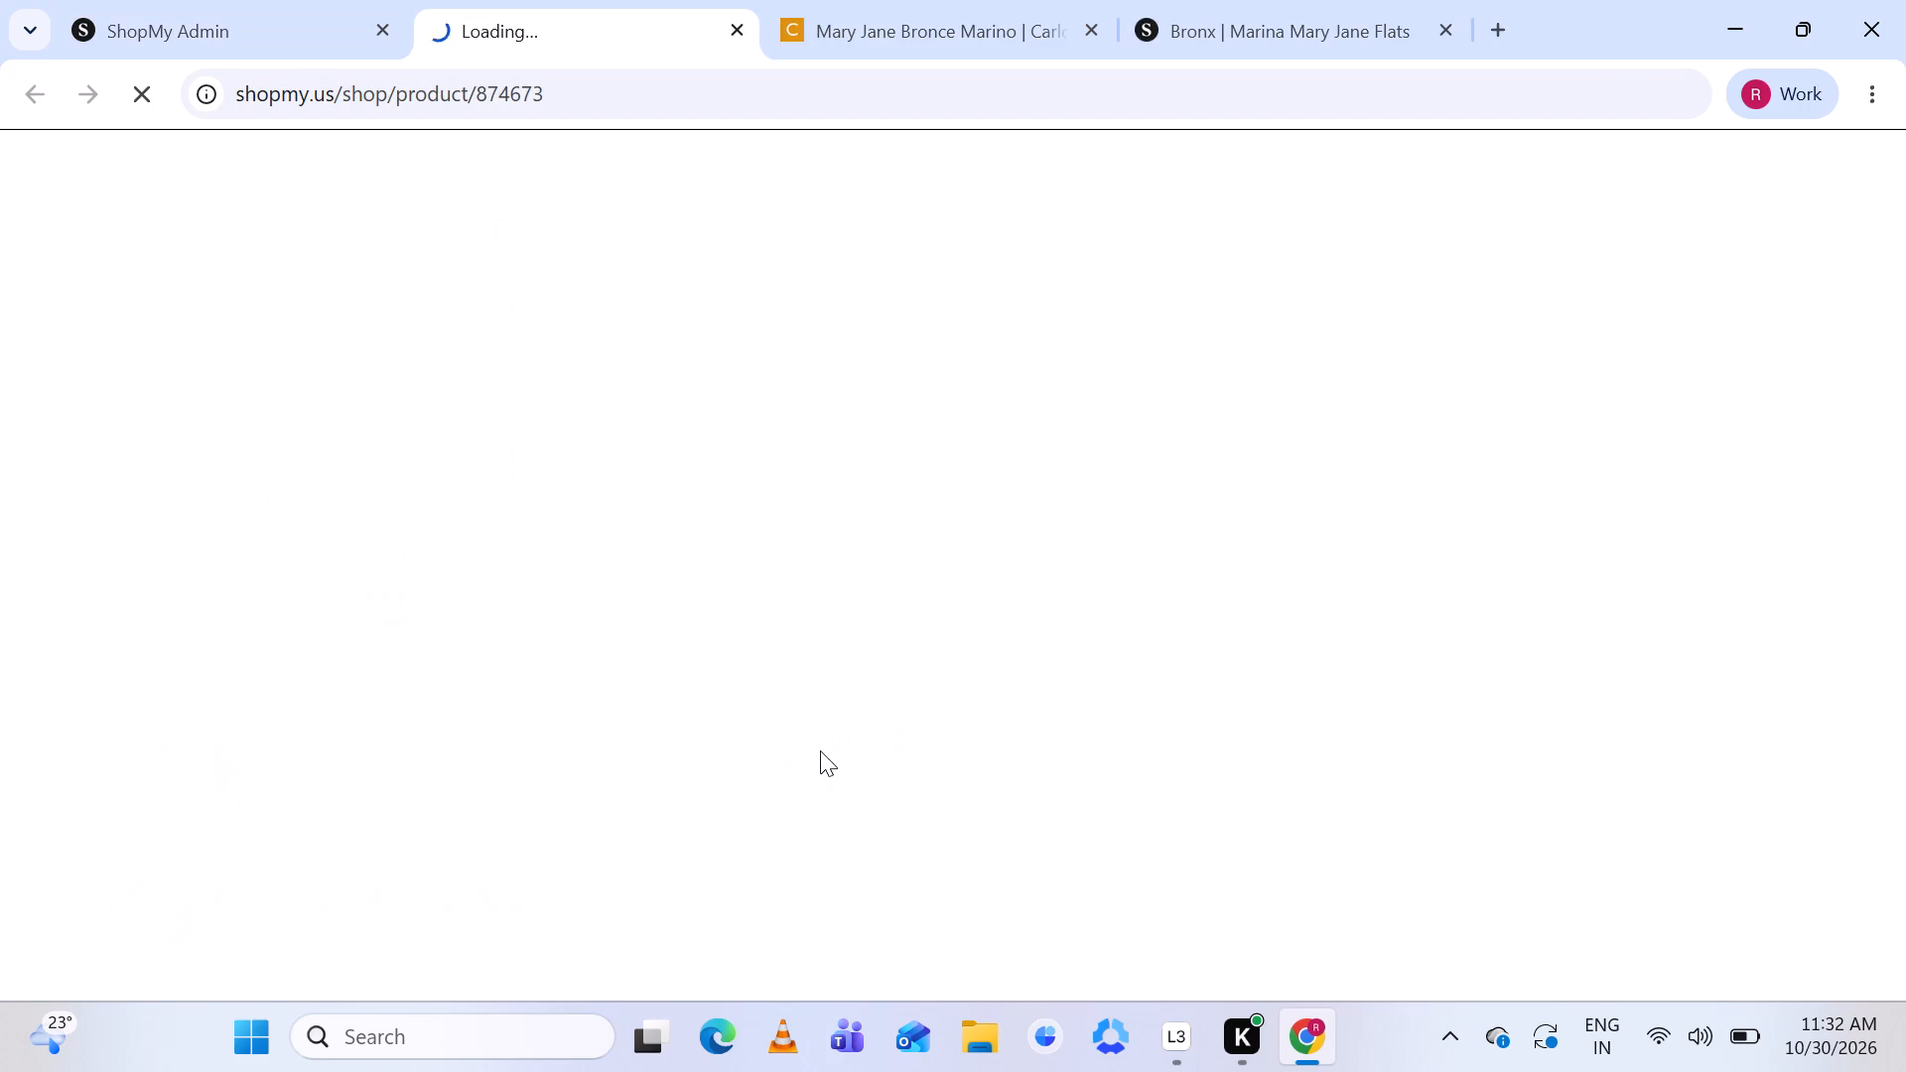
pyautogui.click(1087, 33)
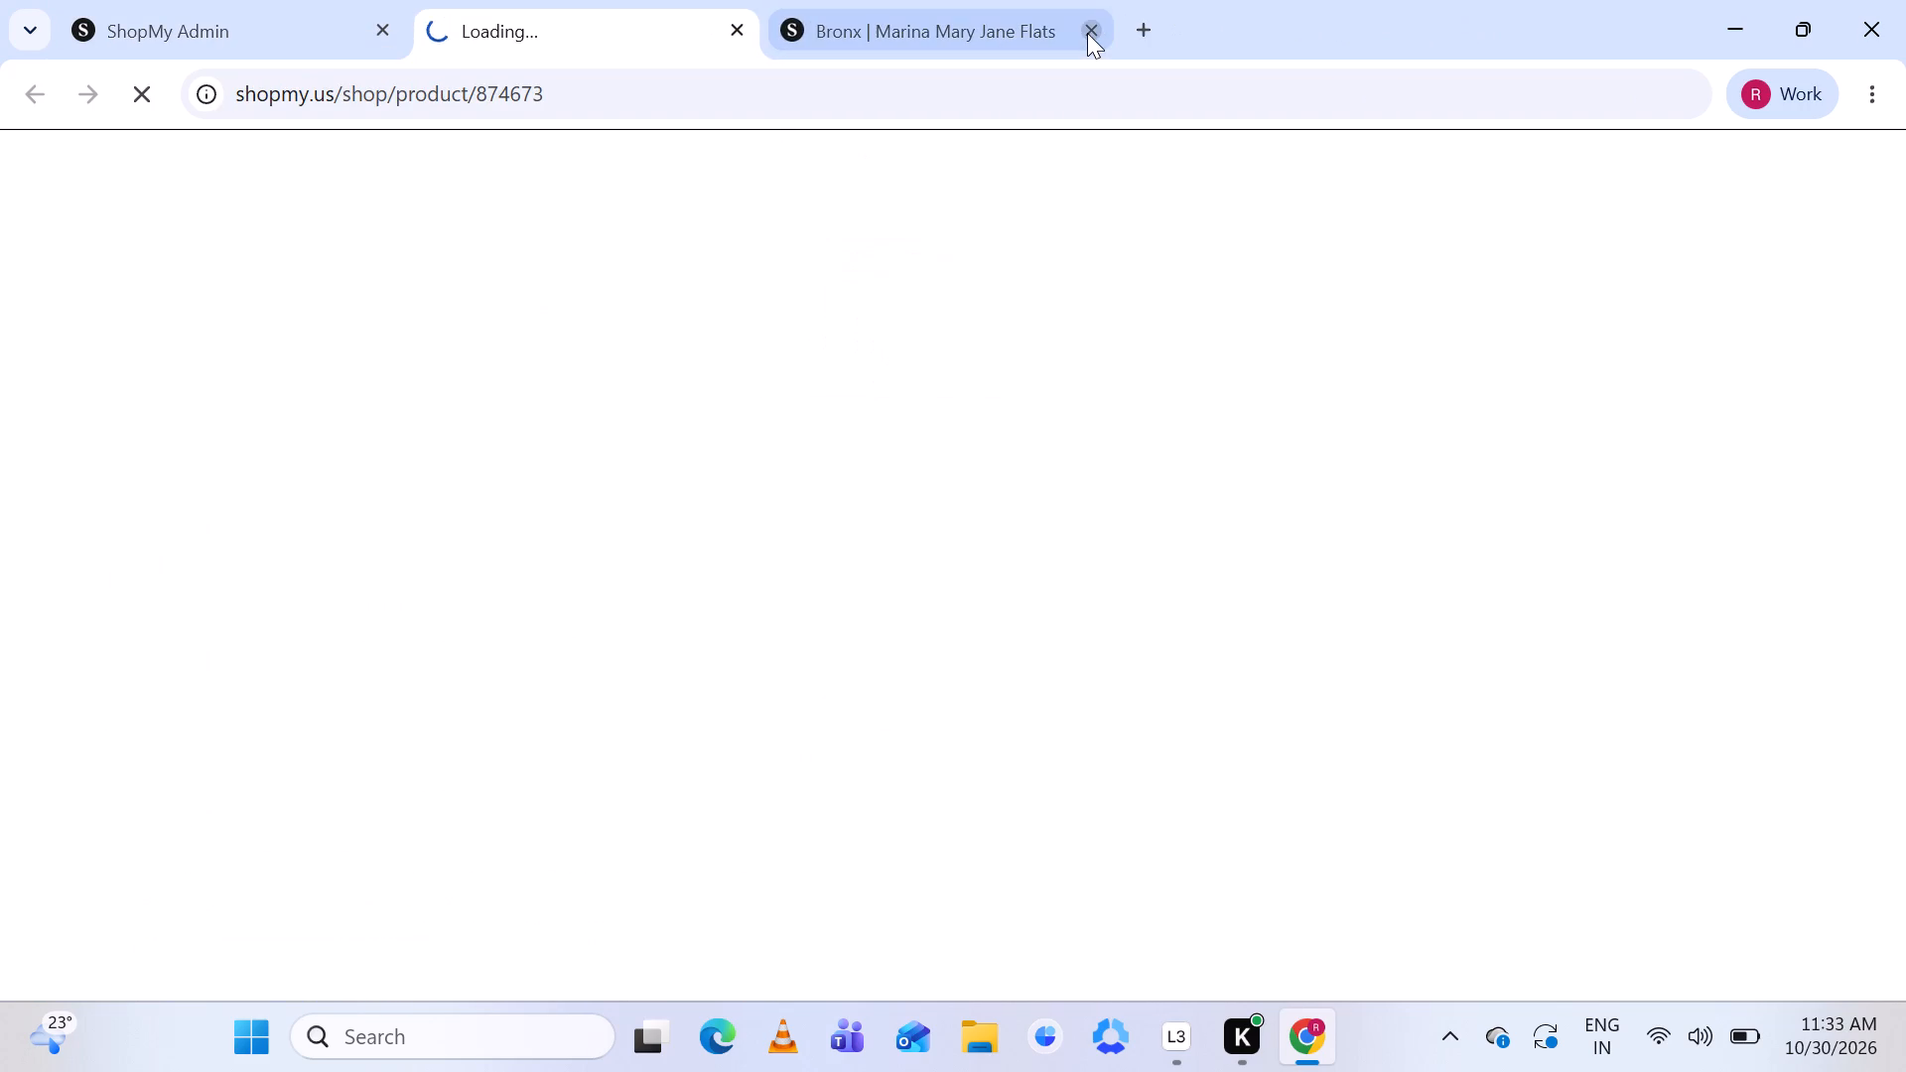
pyautogui.click(1087, 33)
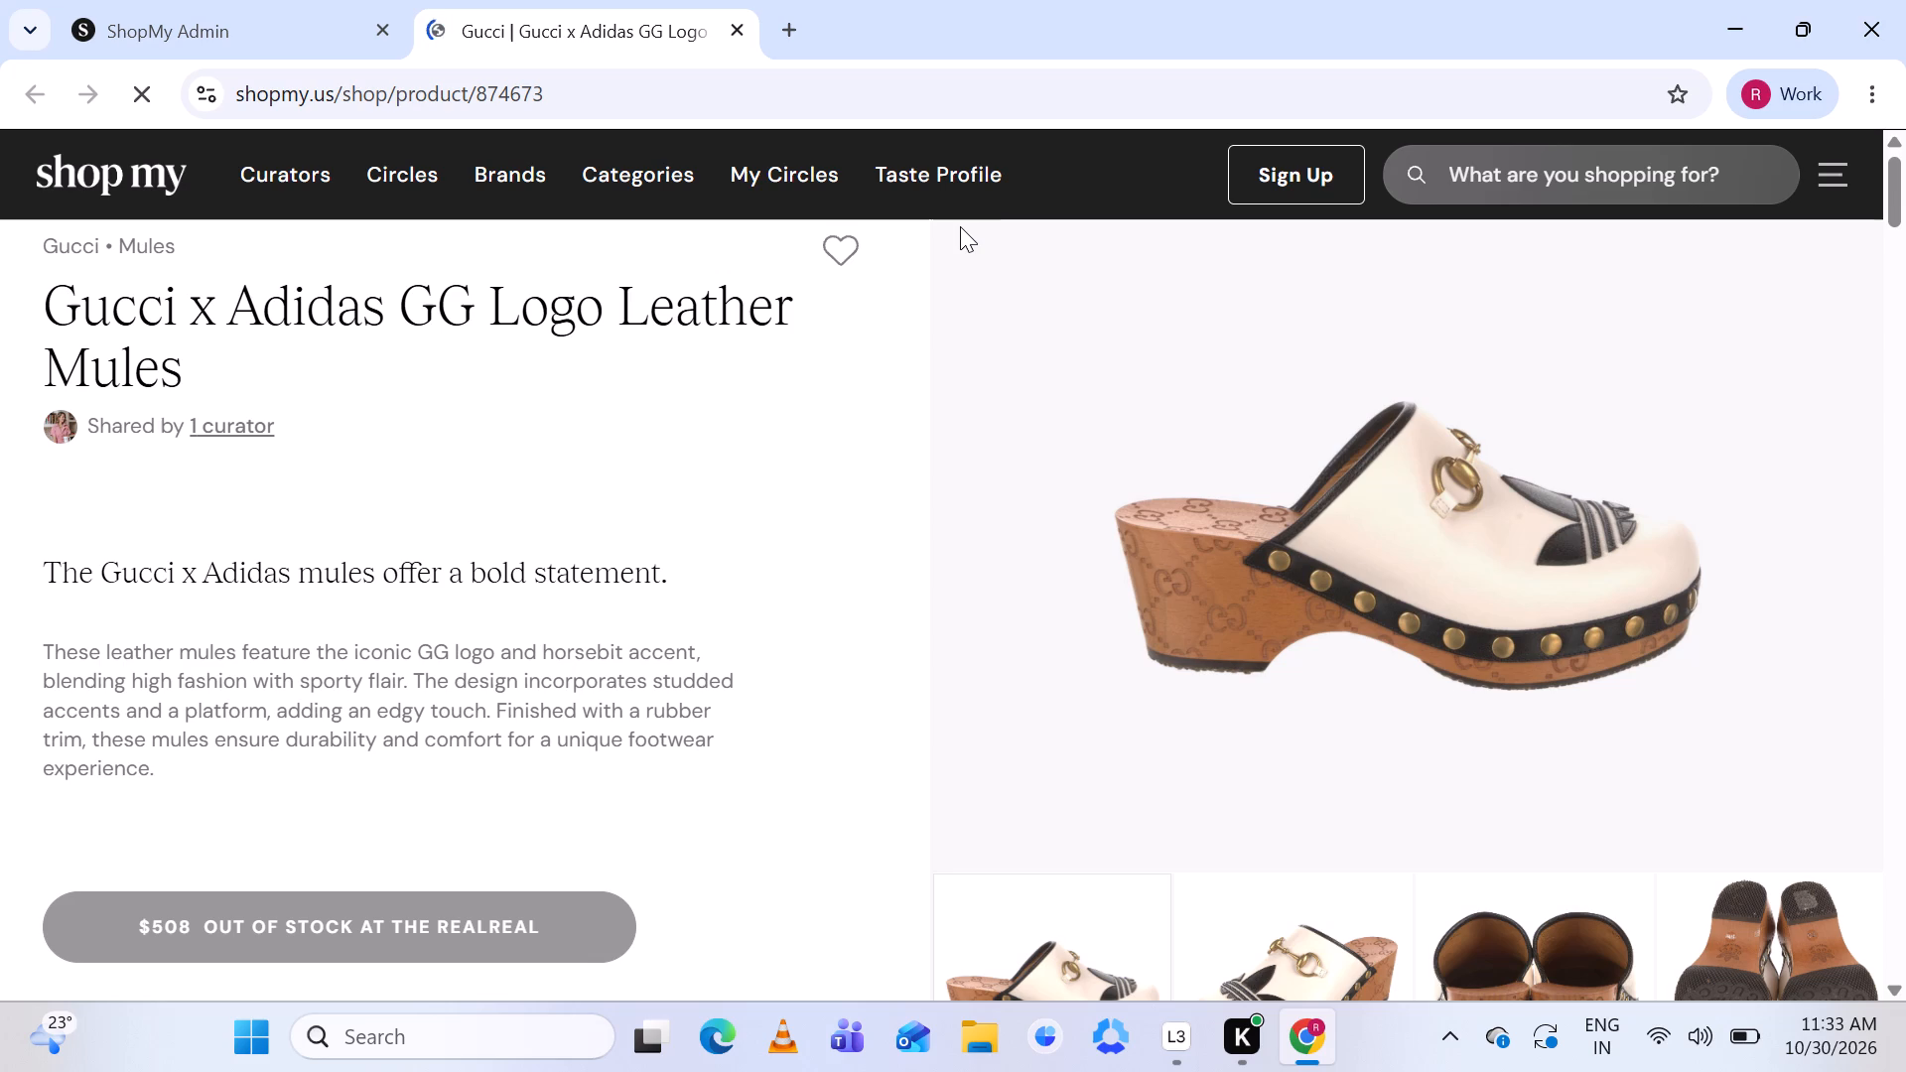
pyautogui.scroll(-1, 1183, 573)
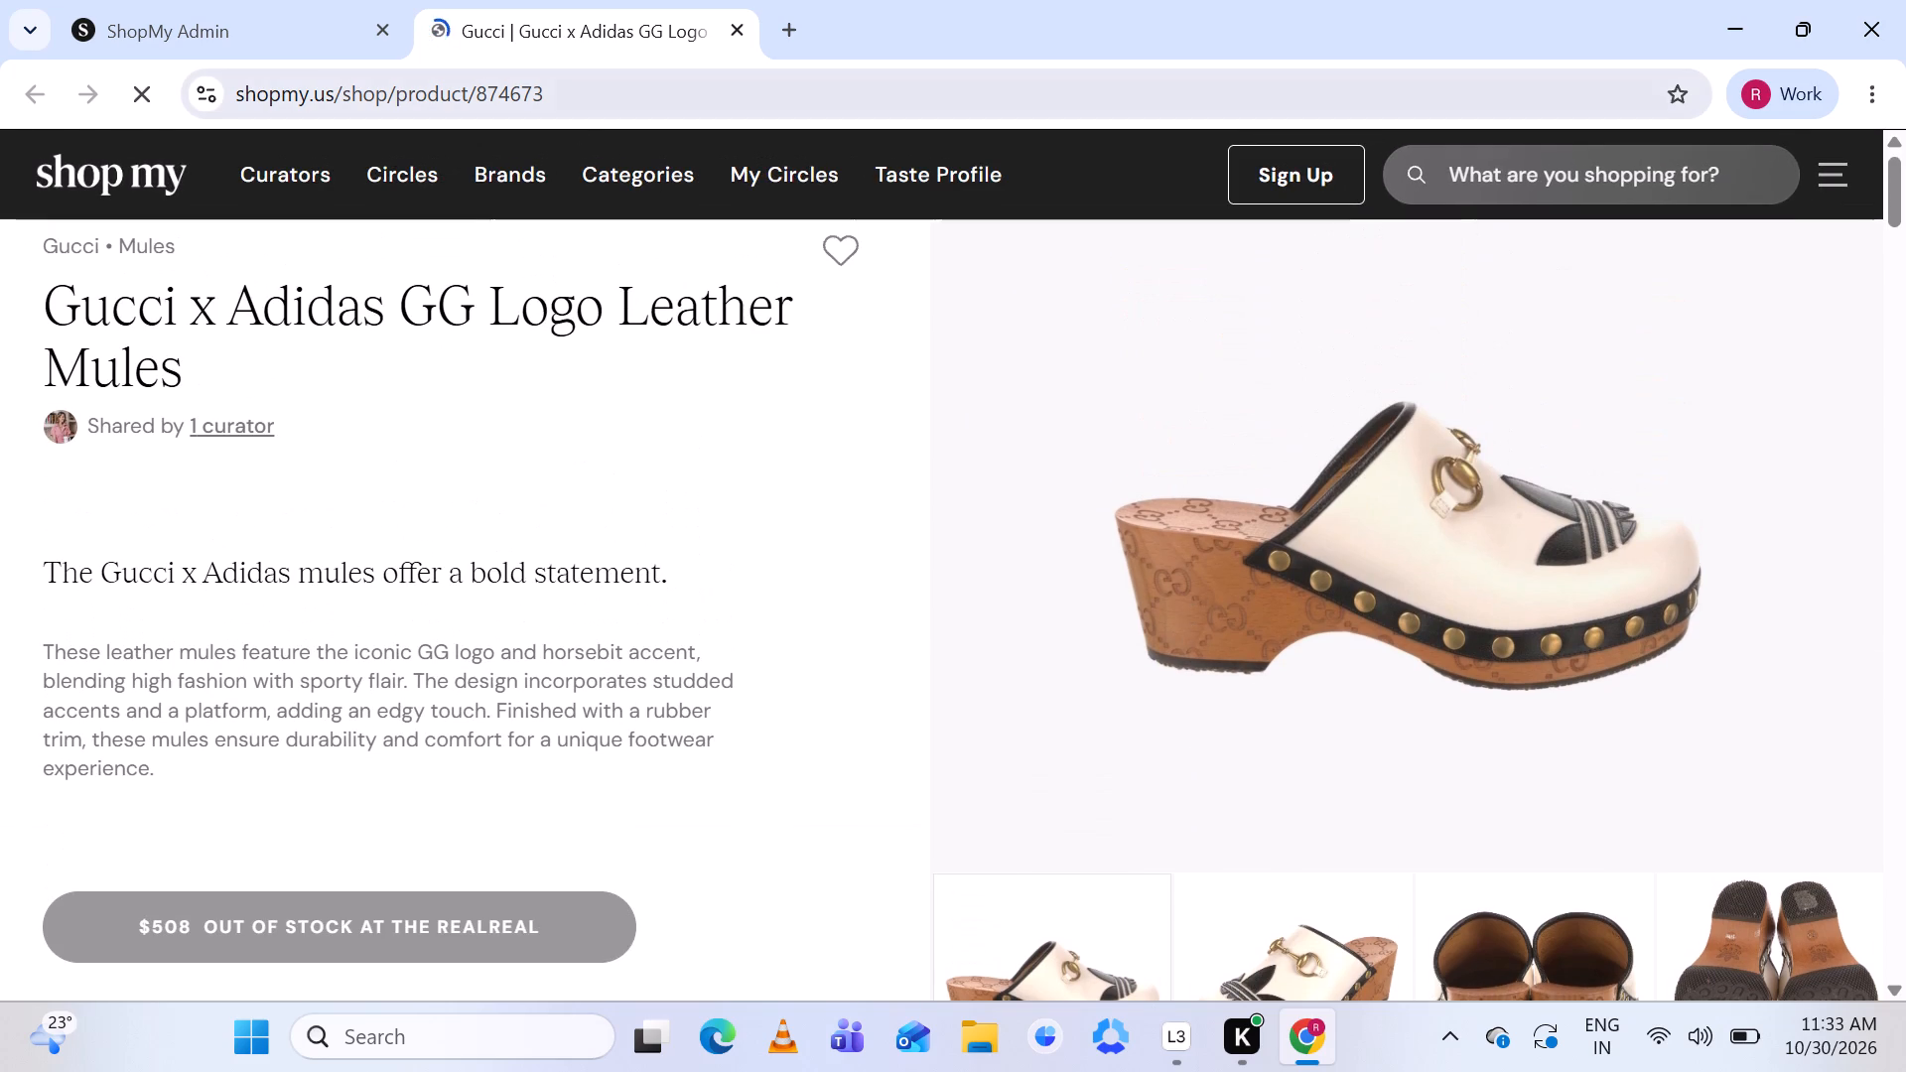
pyautogui.click(287, 29)
pyautogui.scroll(1, 669, 507)
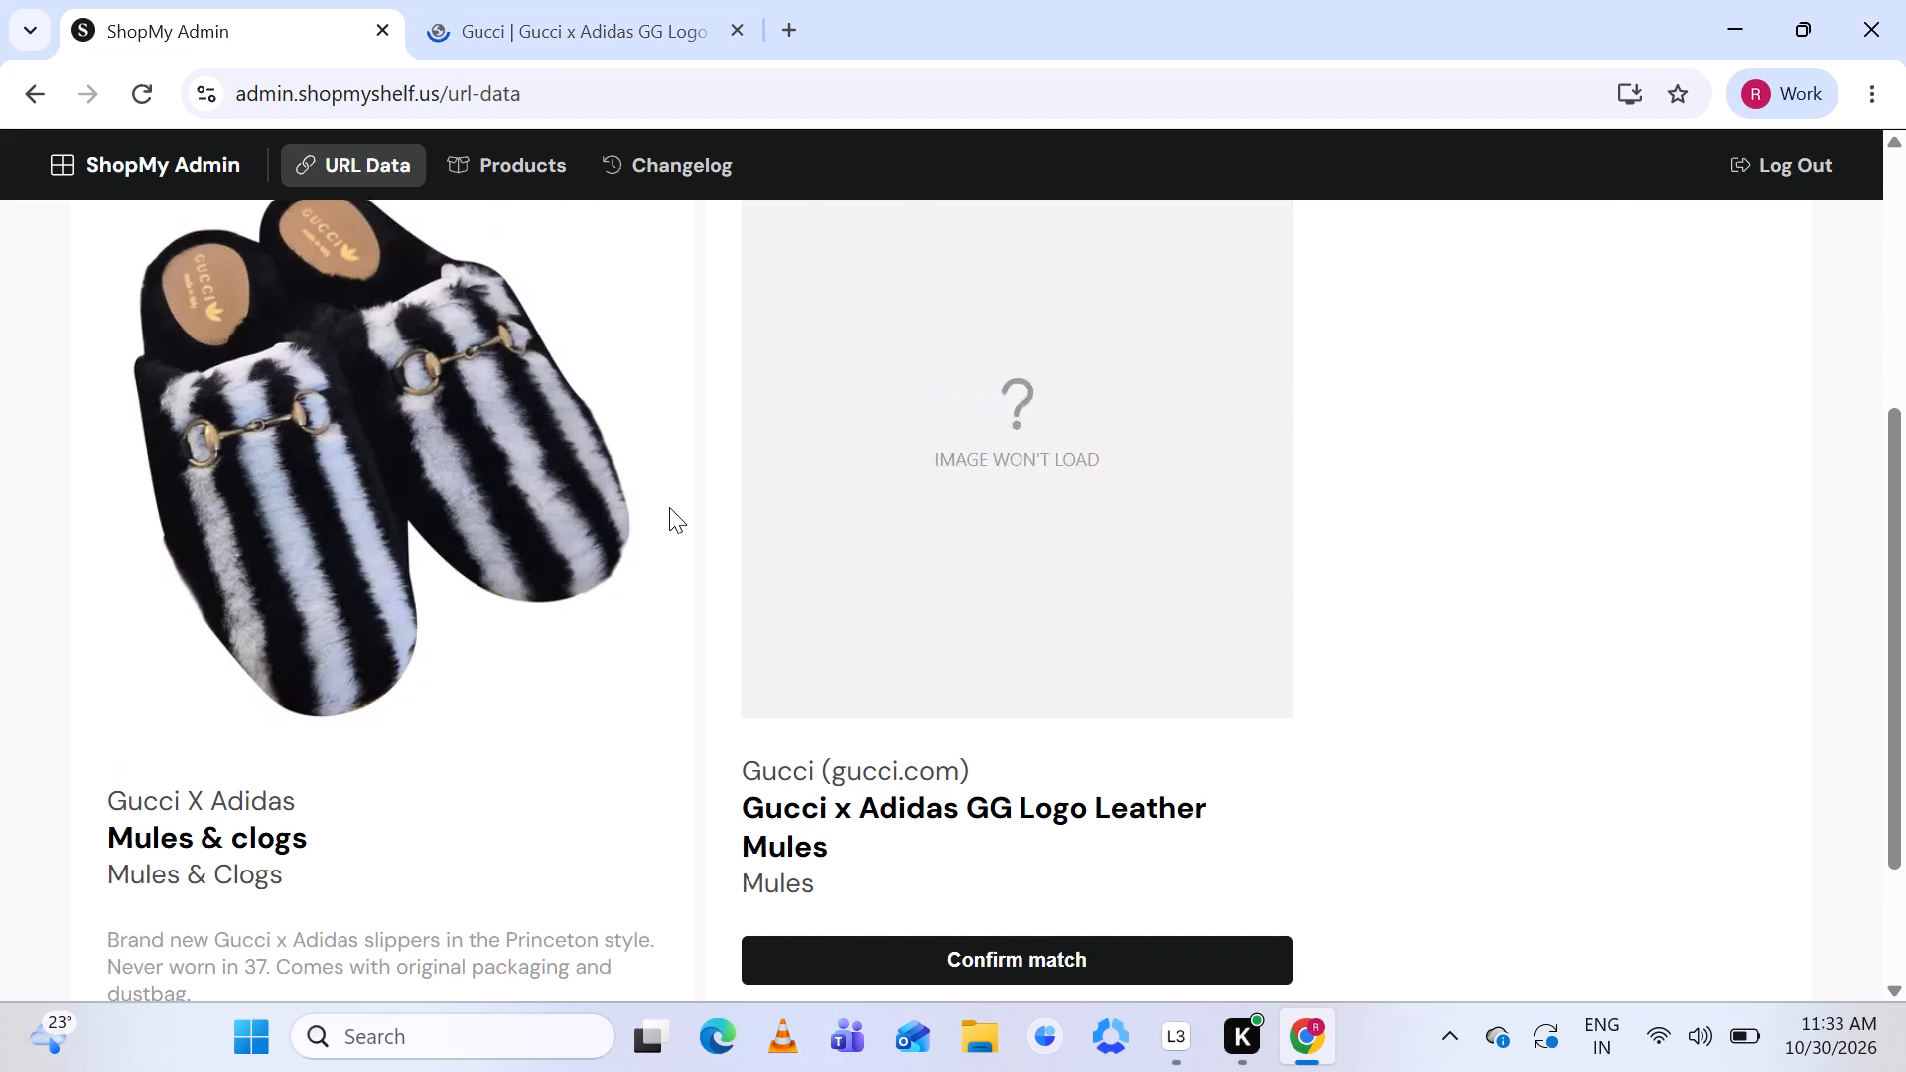
pyautogui.scroll(1, 669, 507)
# Start a new product for the Gucci X Adidas mules listing and remove the 128 x 128 duplicate of the primary image.
pyautogui.click(1668, 225)
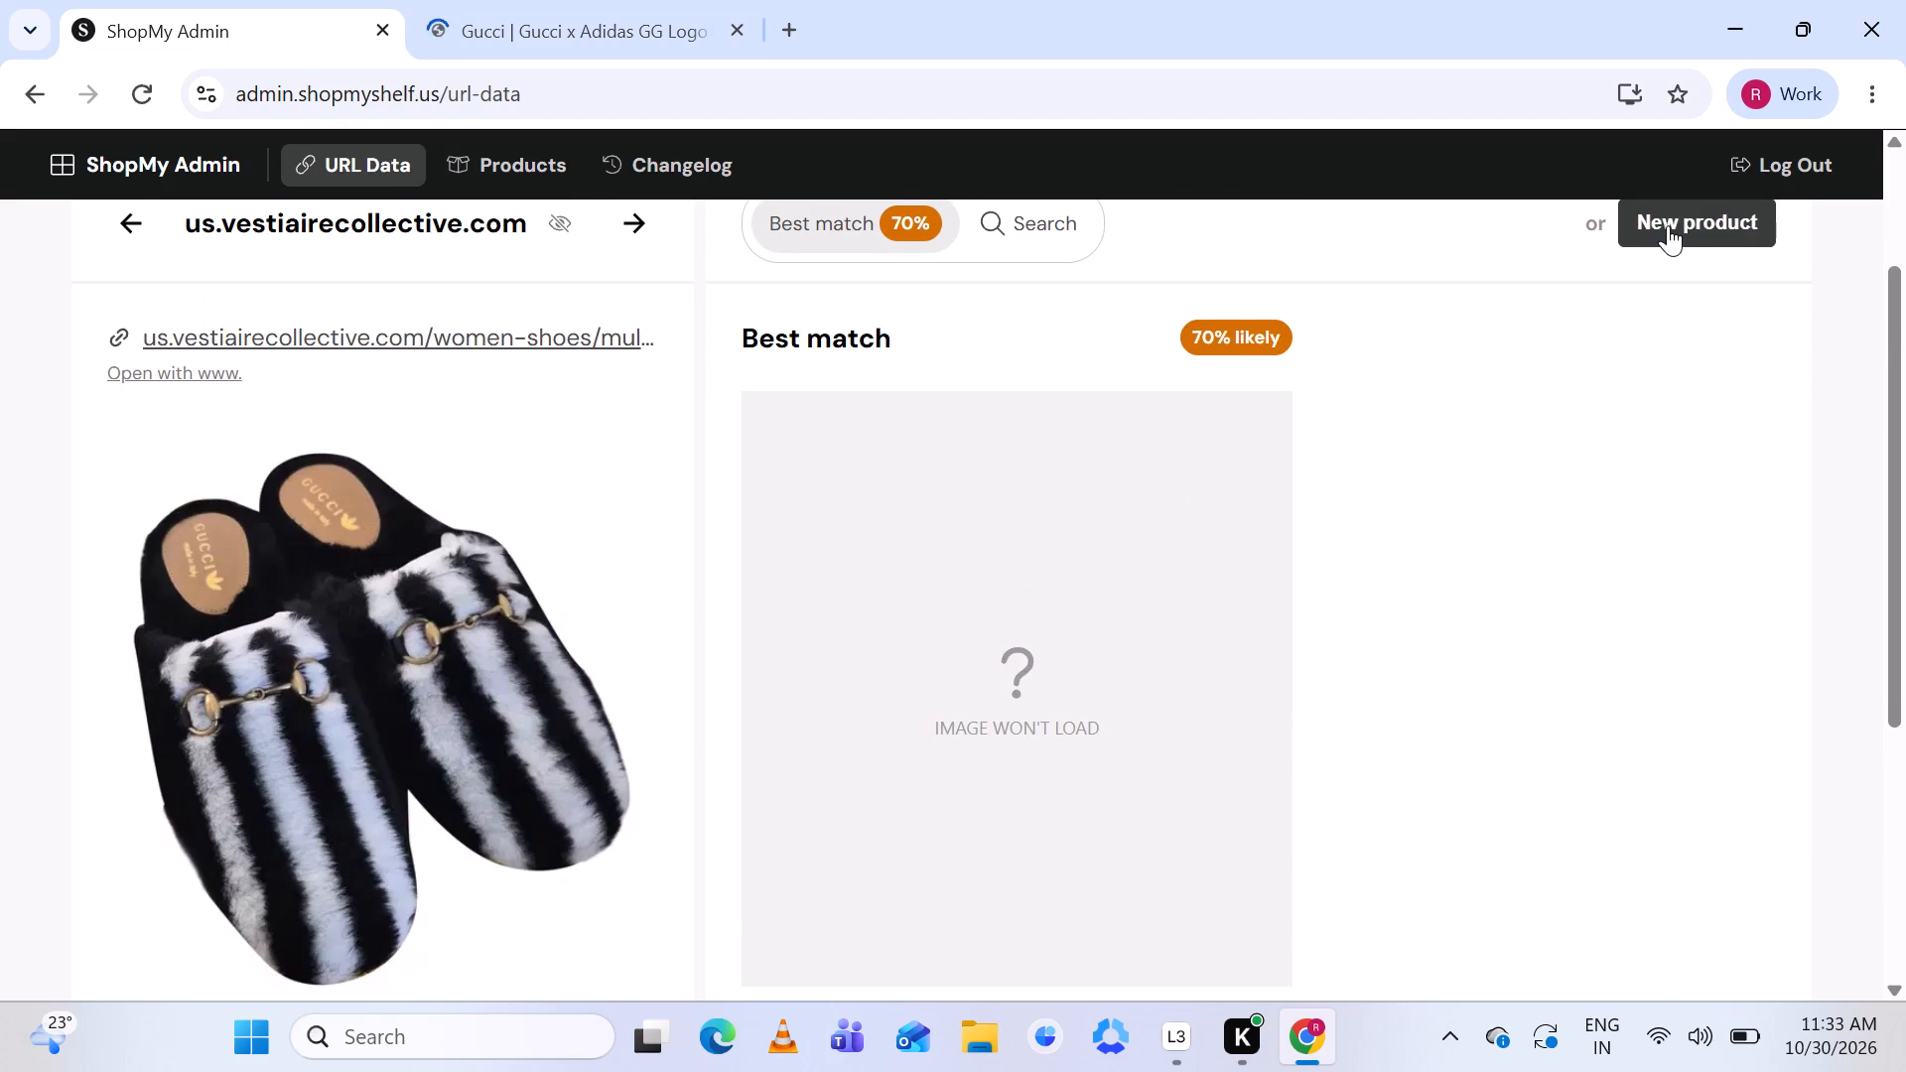
pyautogui.scroll(-1, 1556, 503)
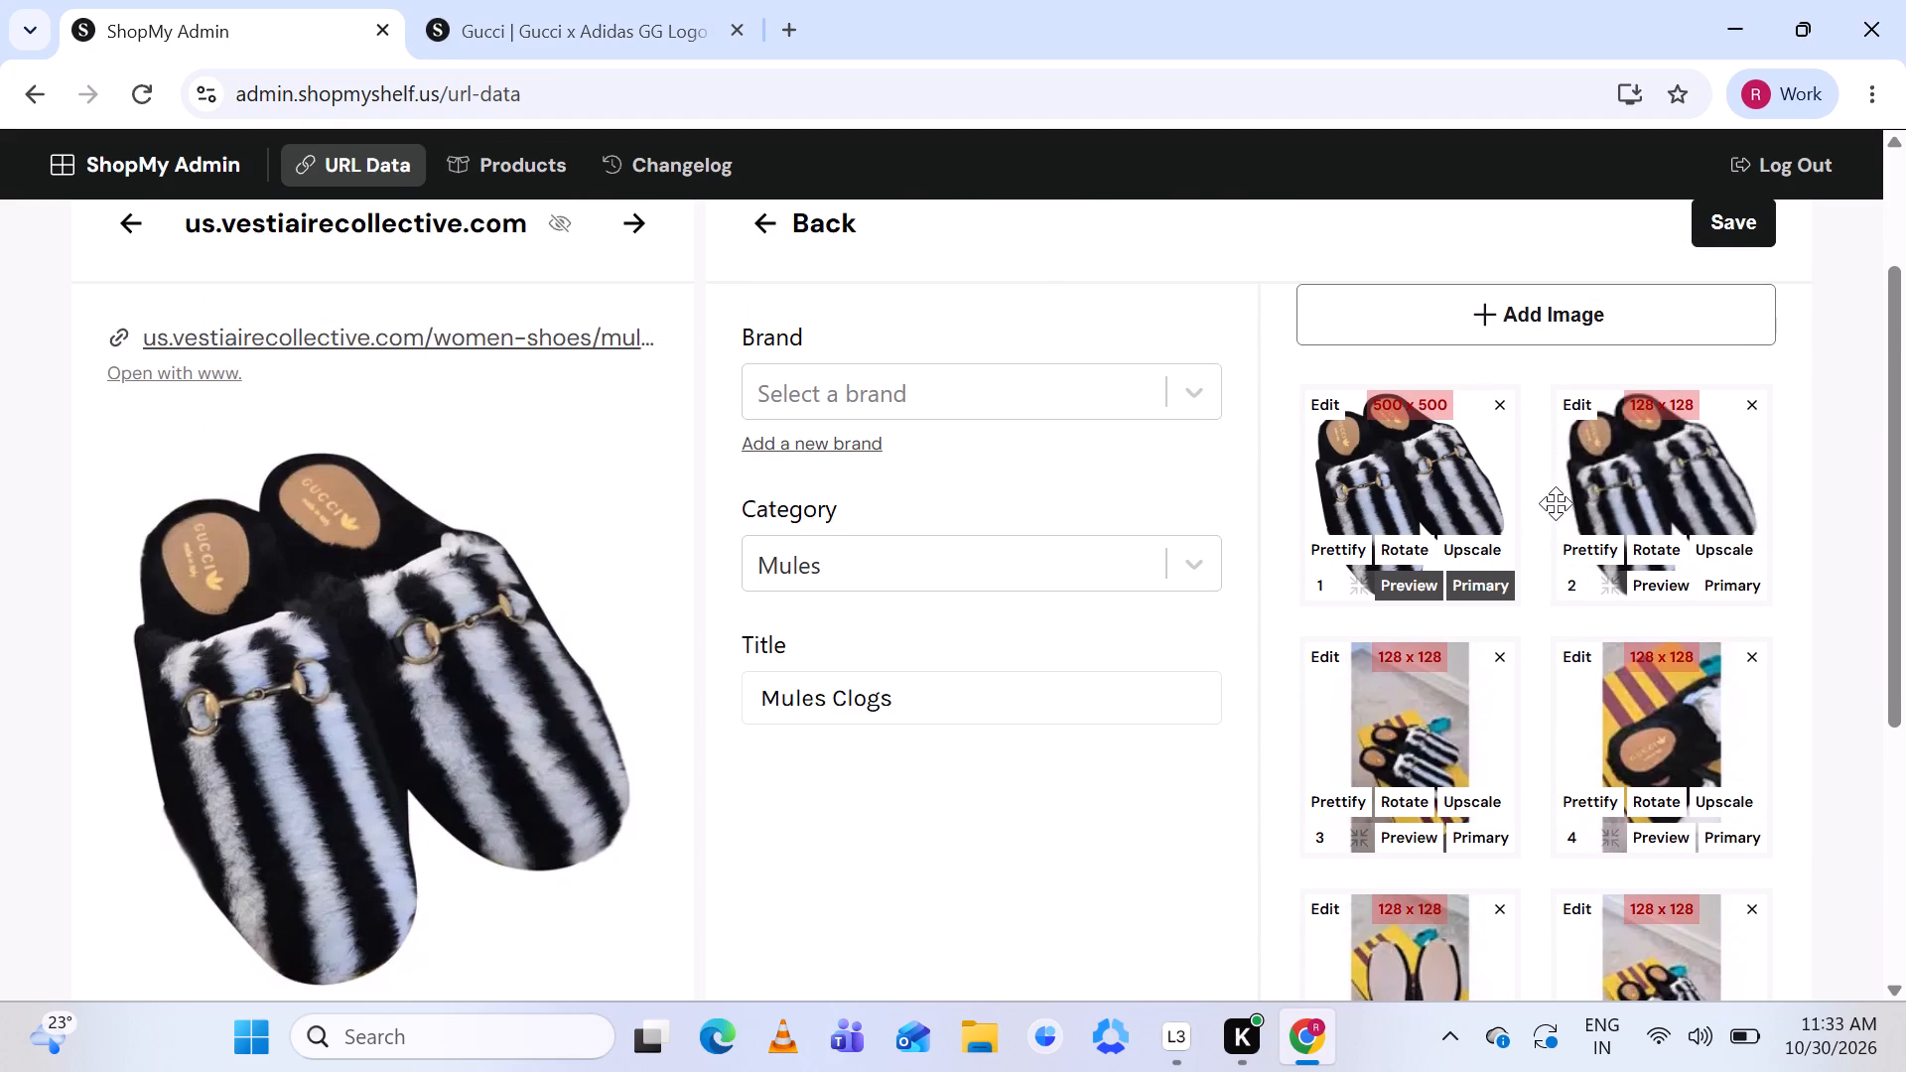
pyautogui.click(1755, 394)
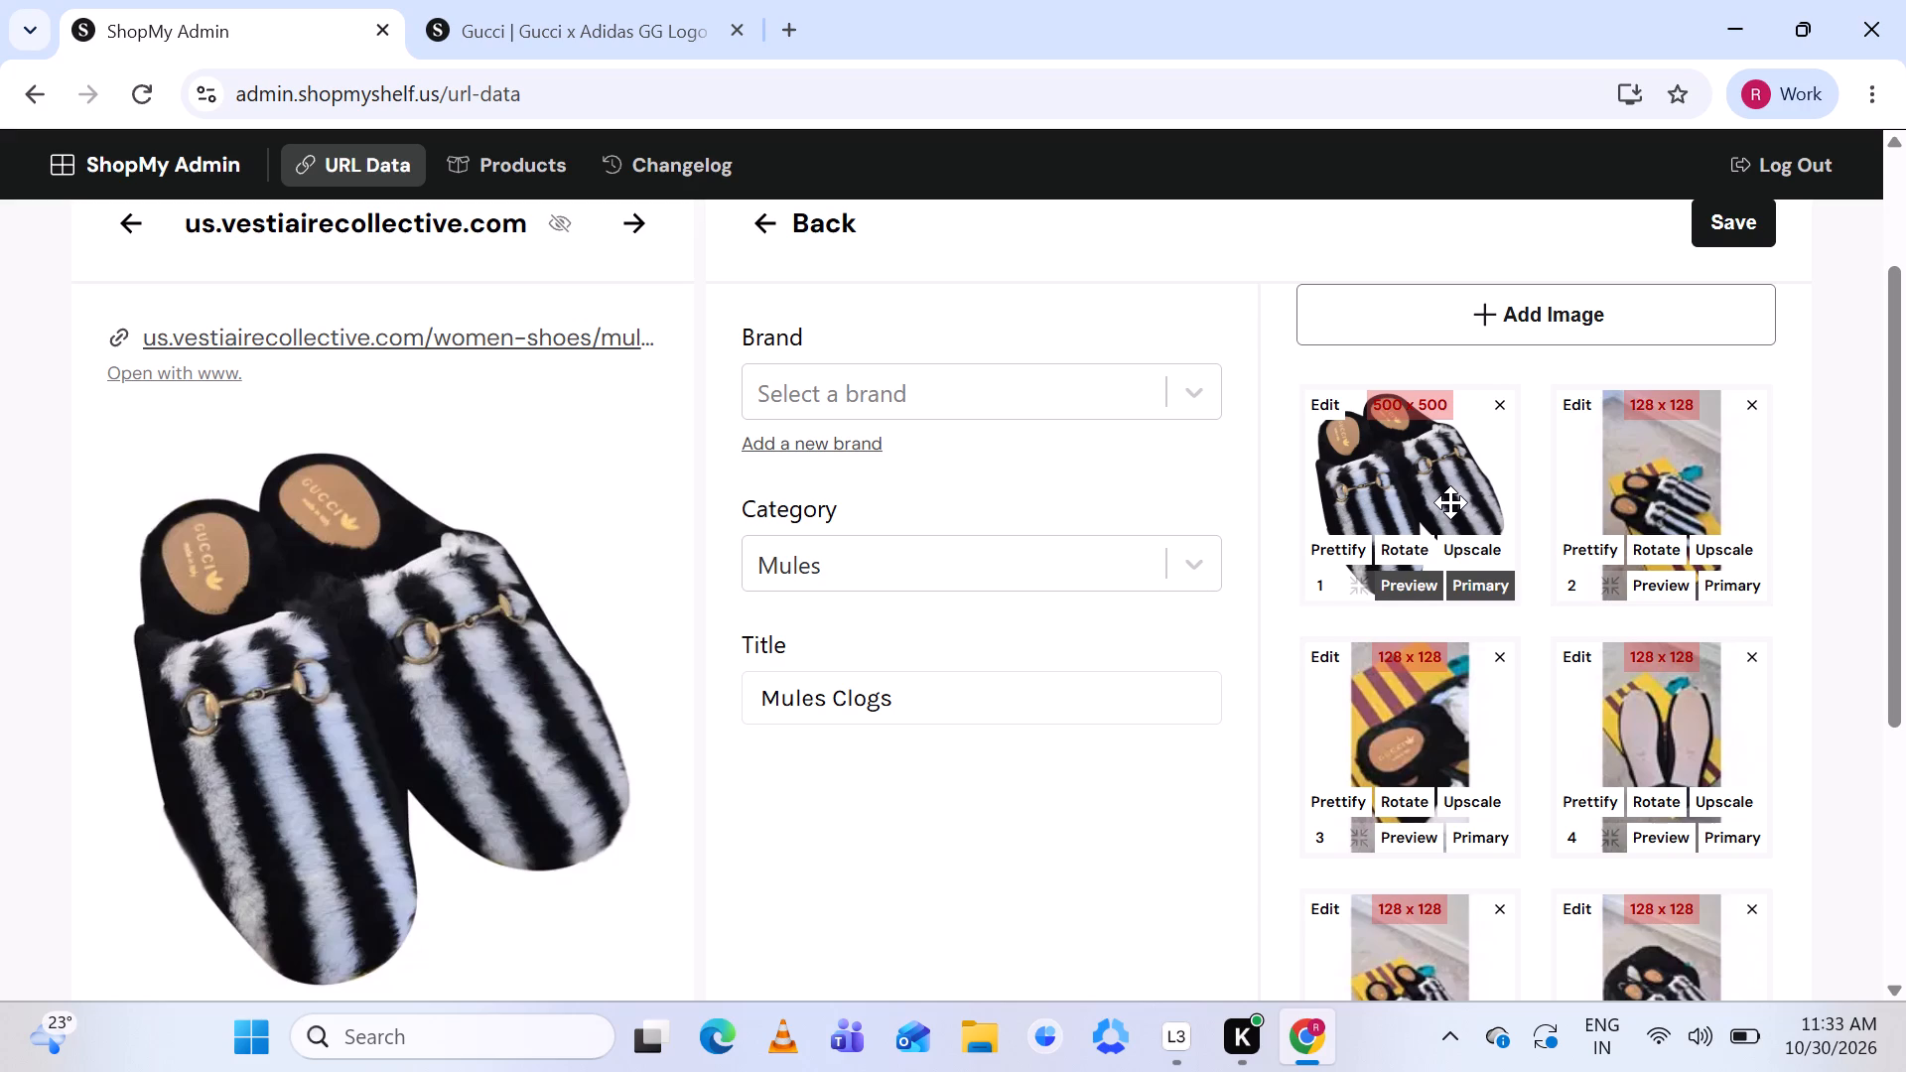
# Remove the dust bag photo and the three yellow shoe box photos from the mules' product images.
pyautogui.scroll(-1, 1450, 502)
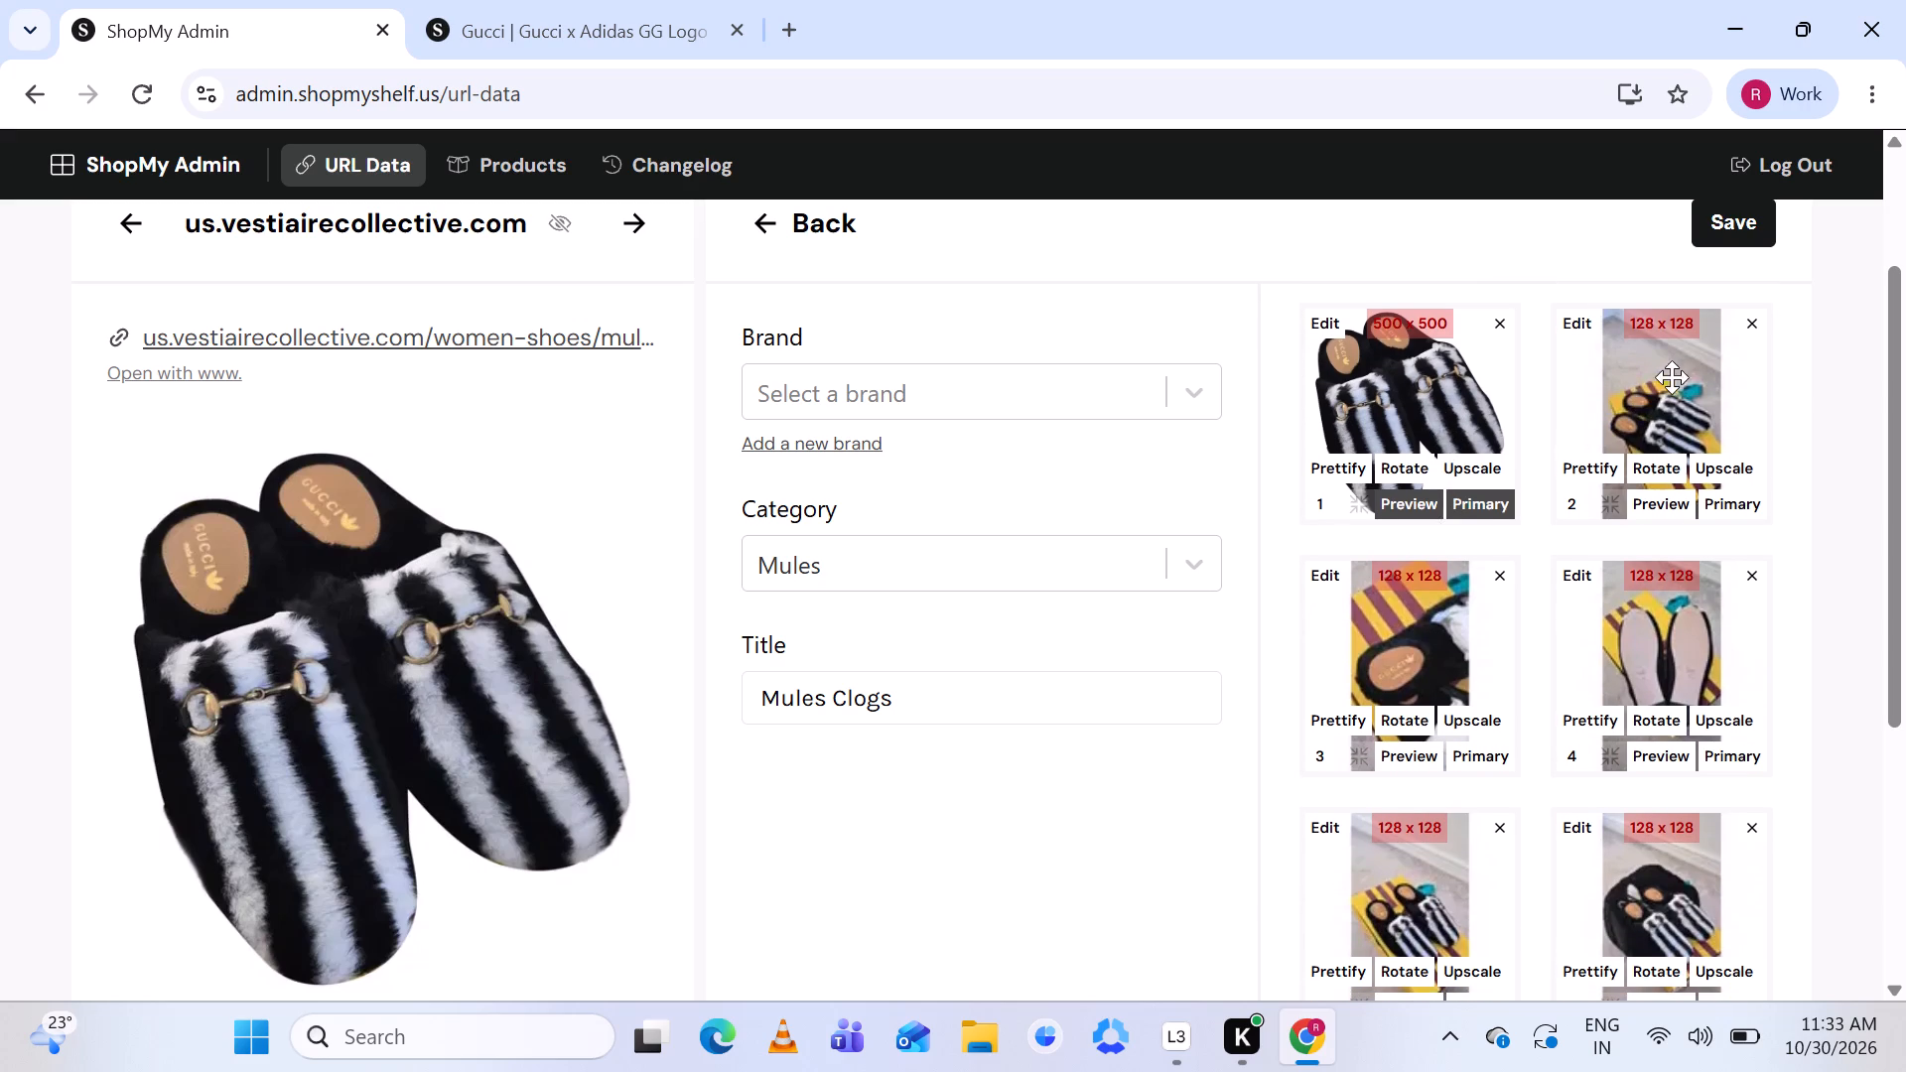
pyautogui.scroll(-1, 1439, 407)
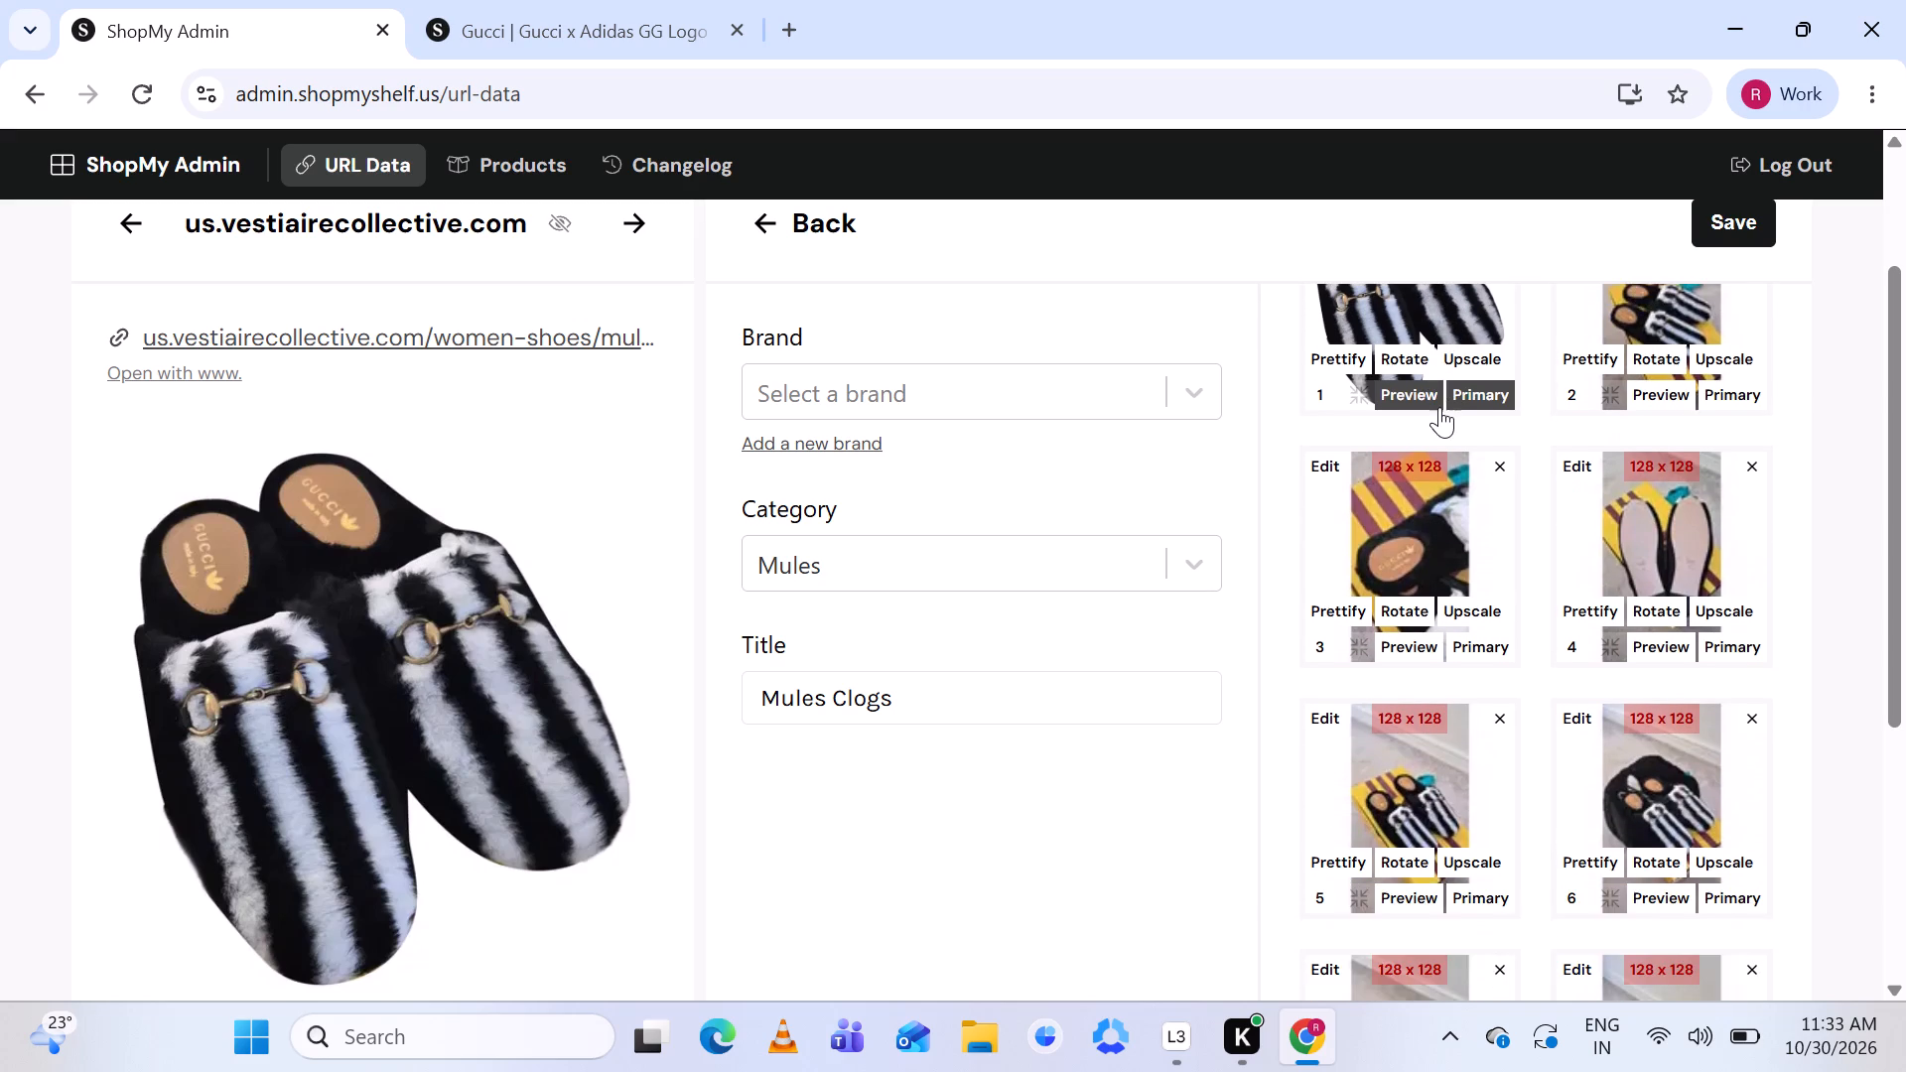
pyautogui.scroll(-3, 1439, 407)
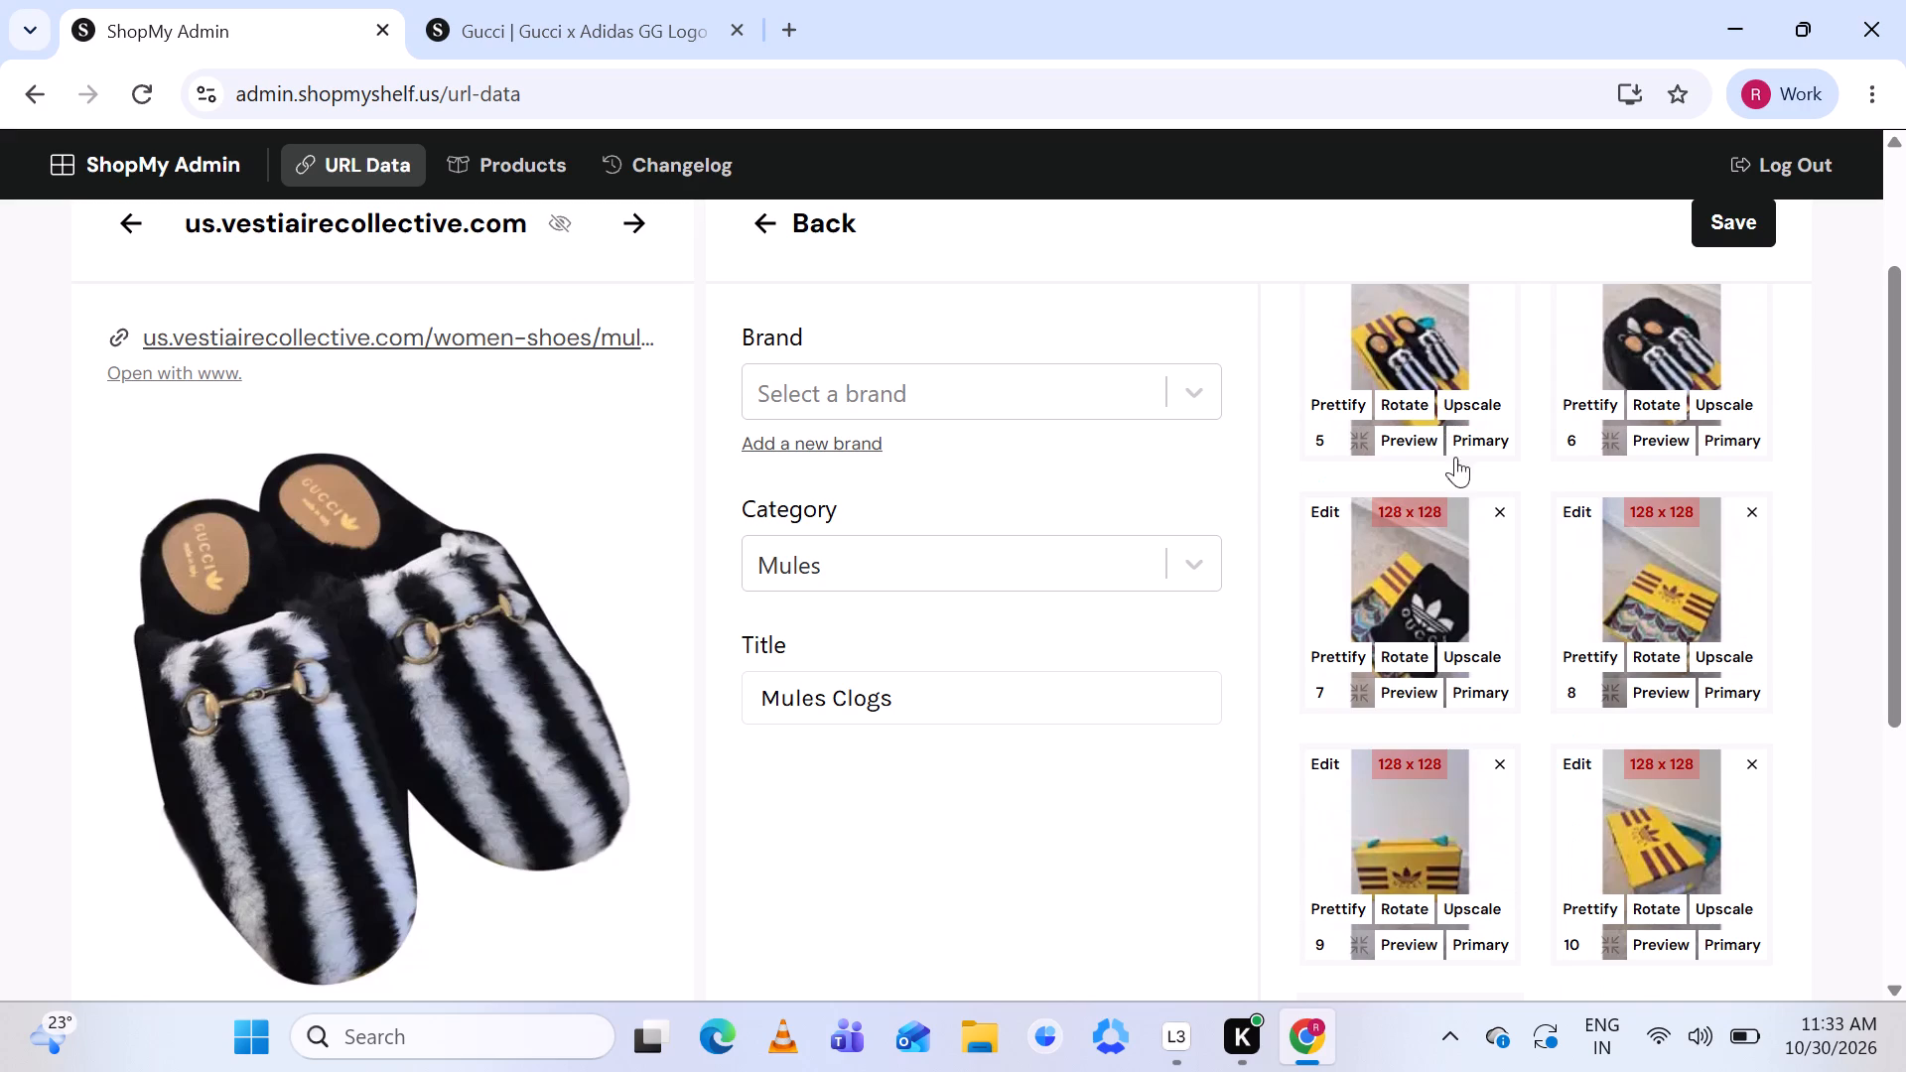
pyautogui.click(1501, 513)
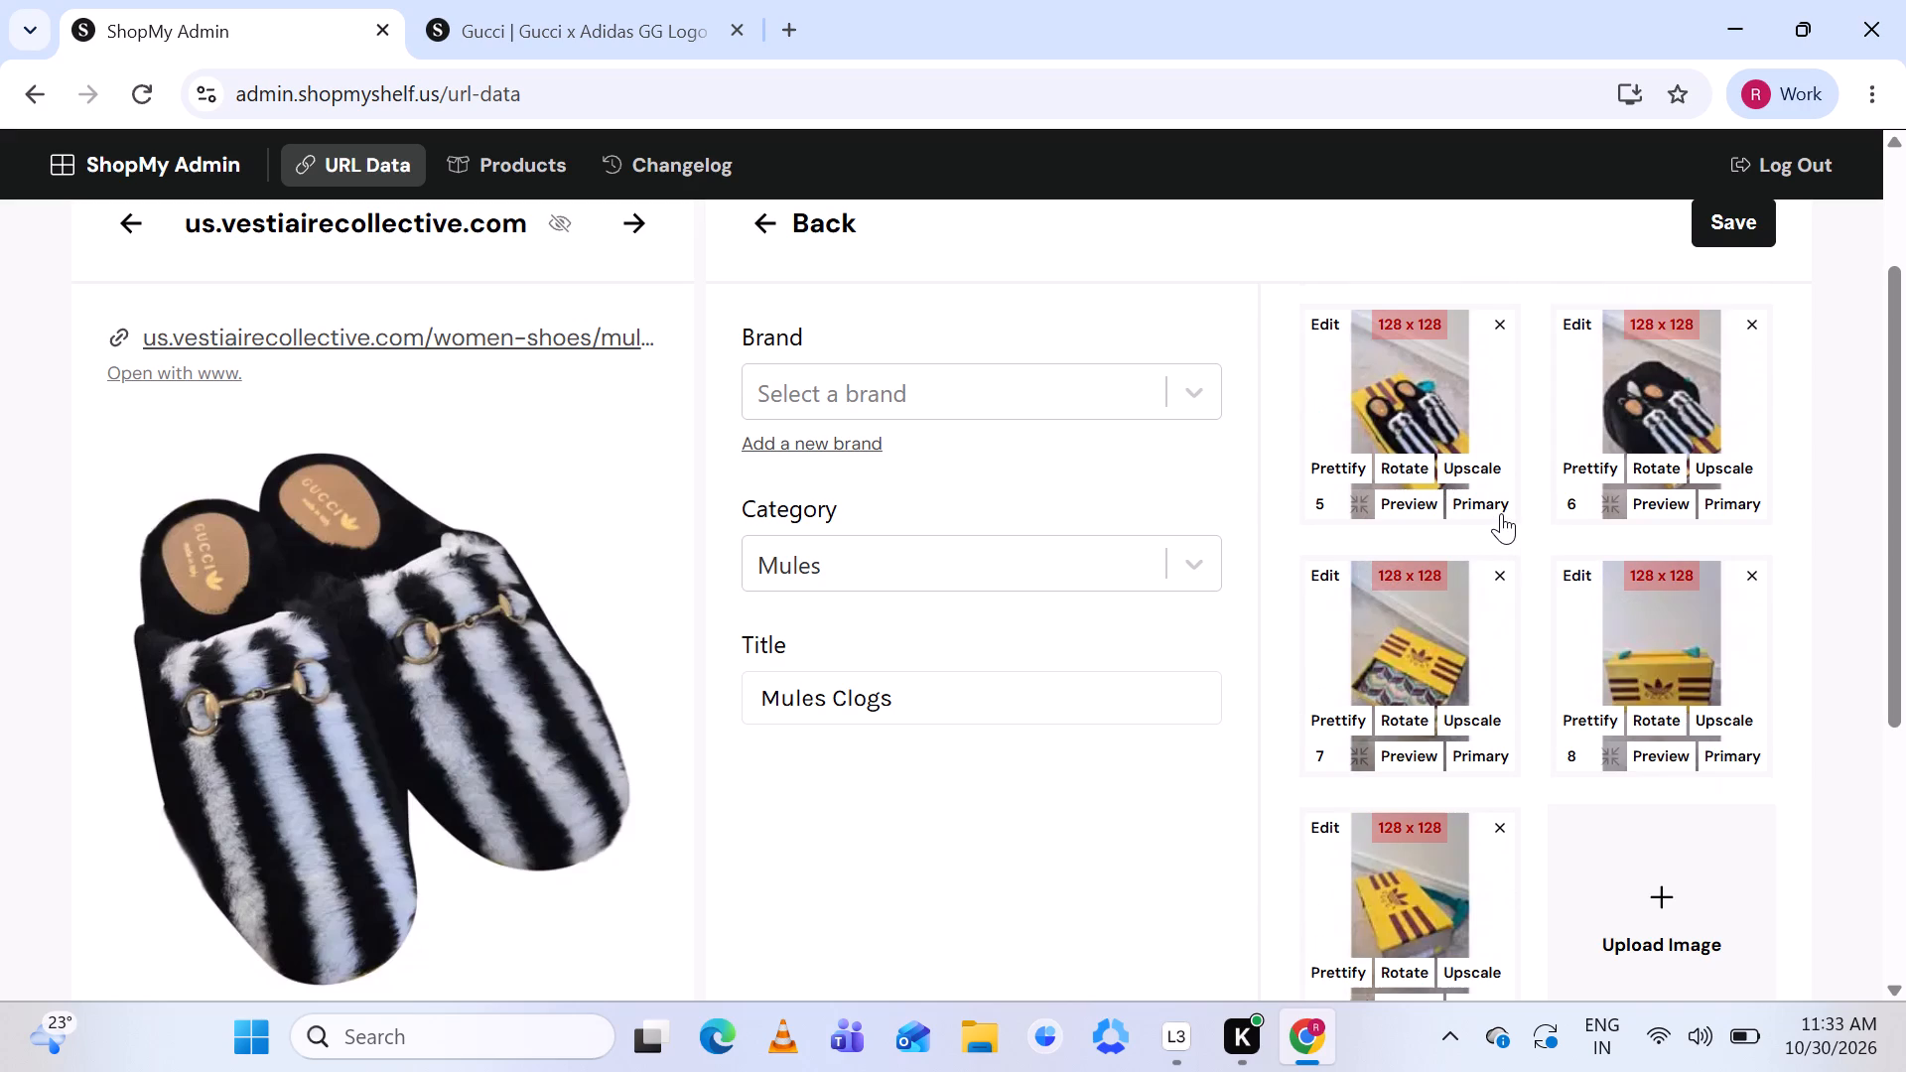
pyautogui.click(1502, 578)
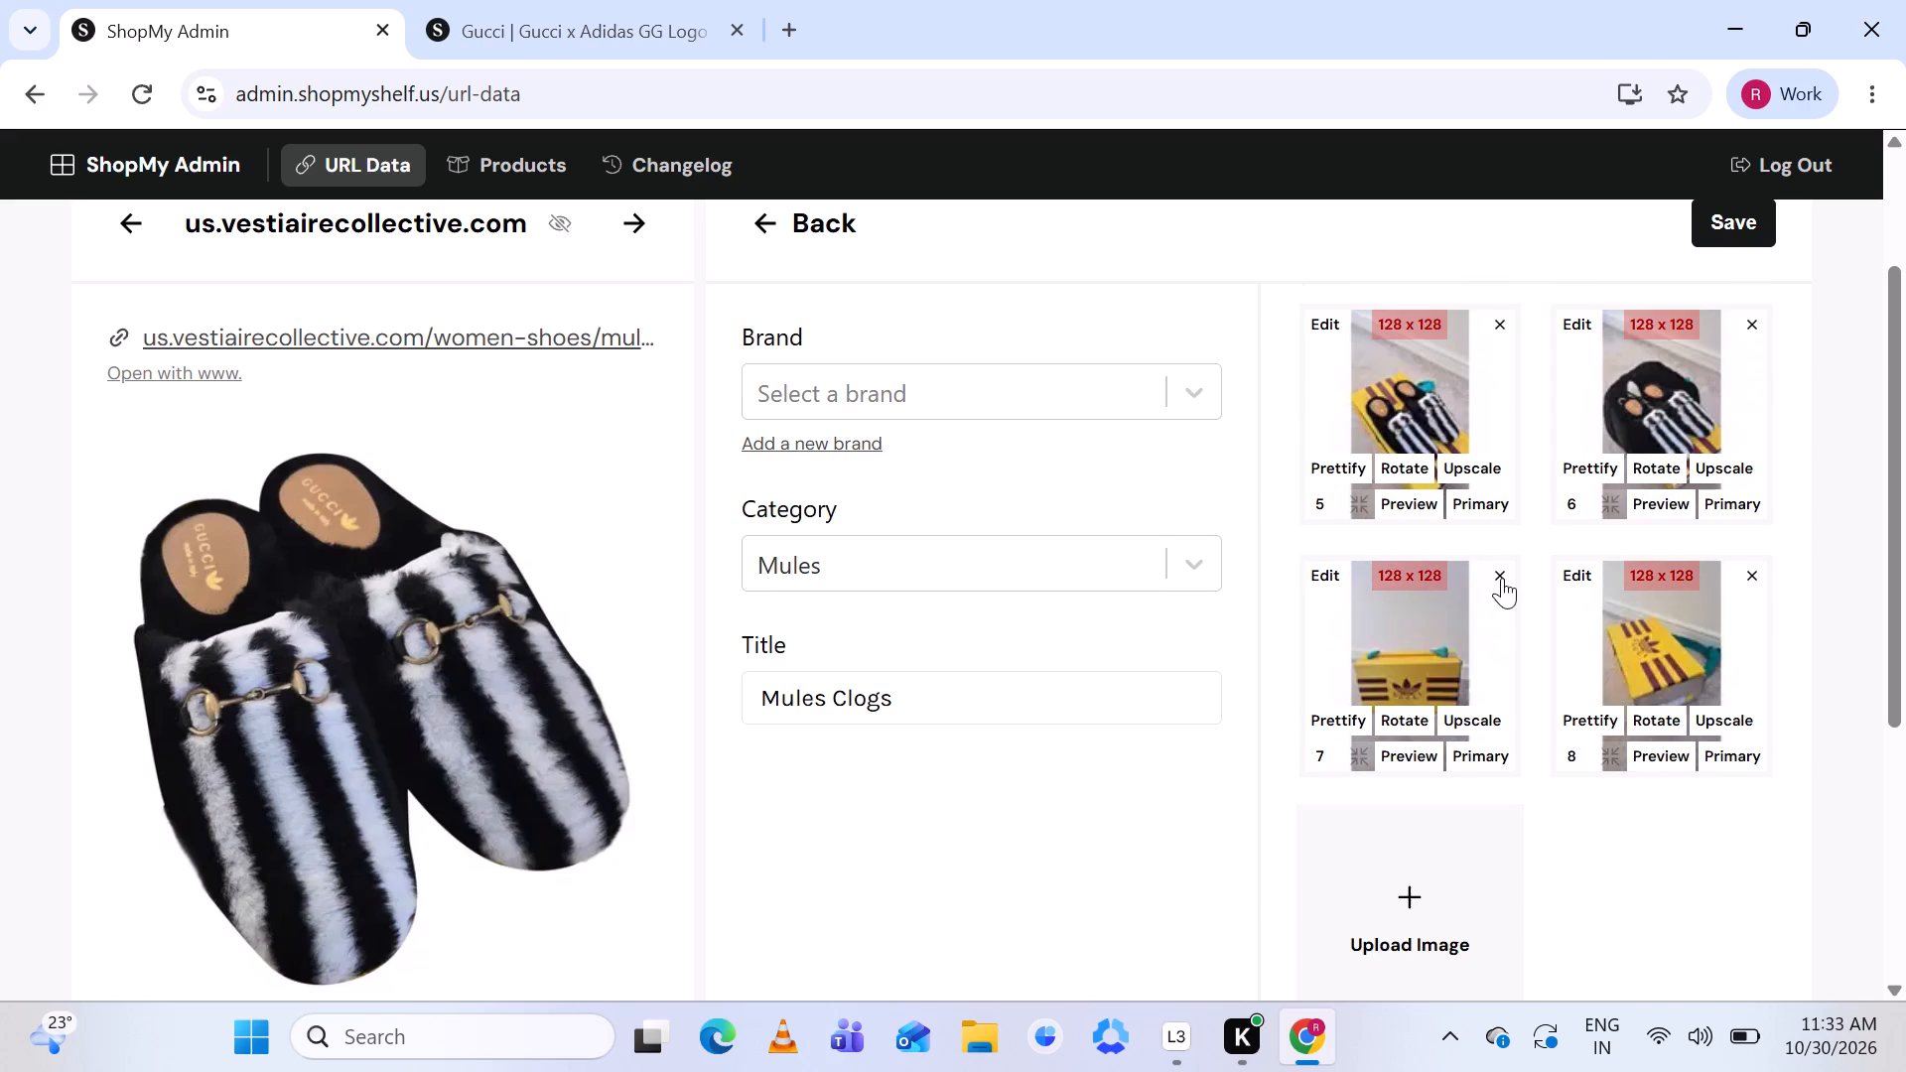
pyautogui.click(1502, 578)
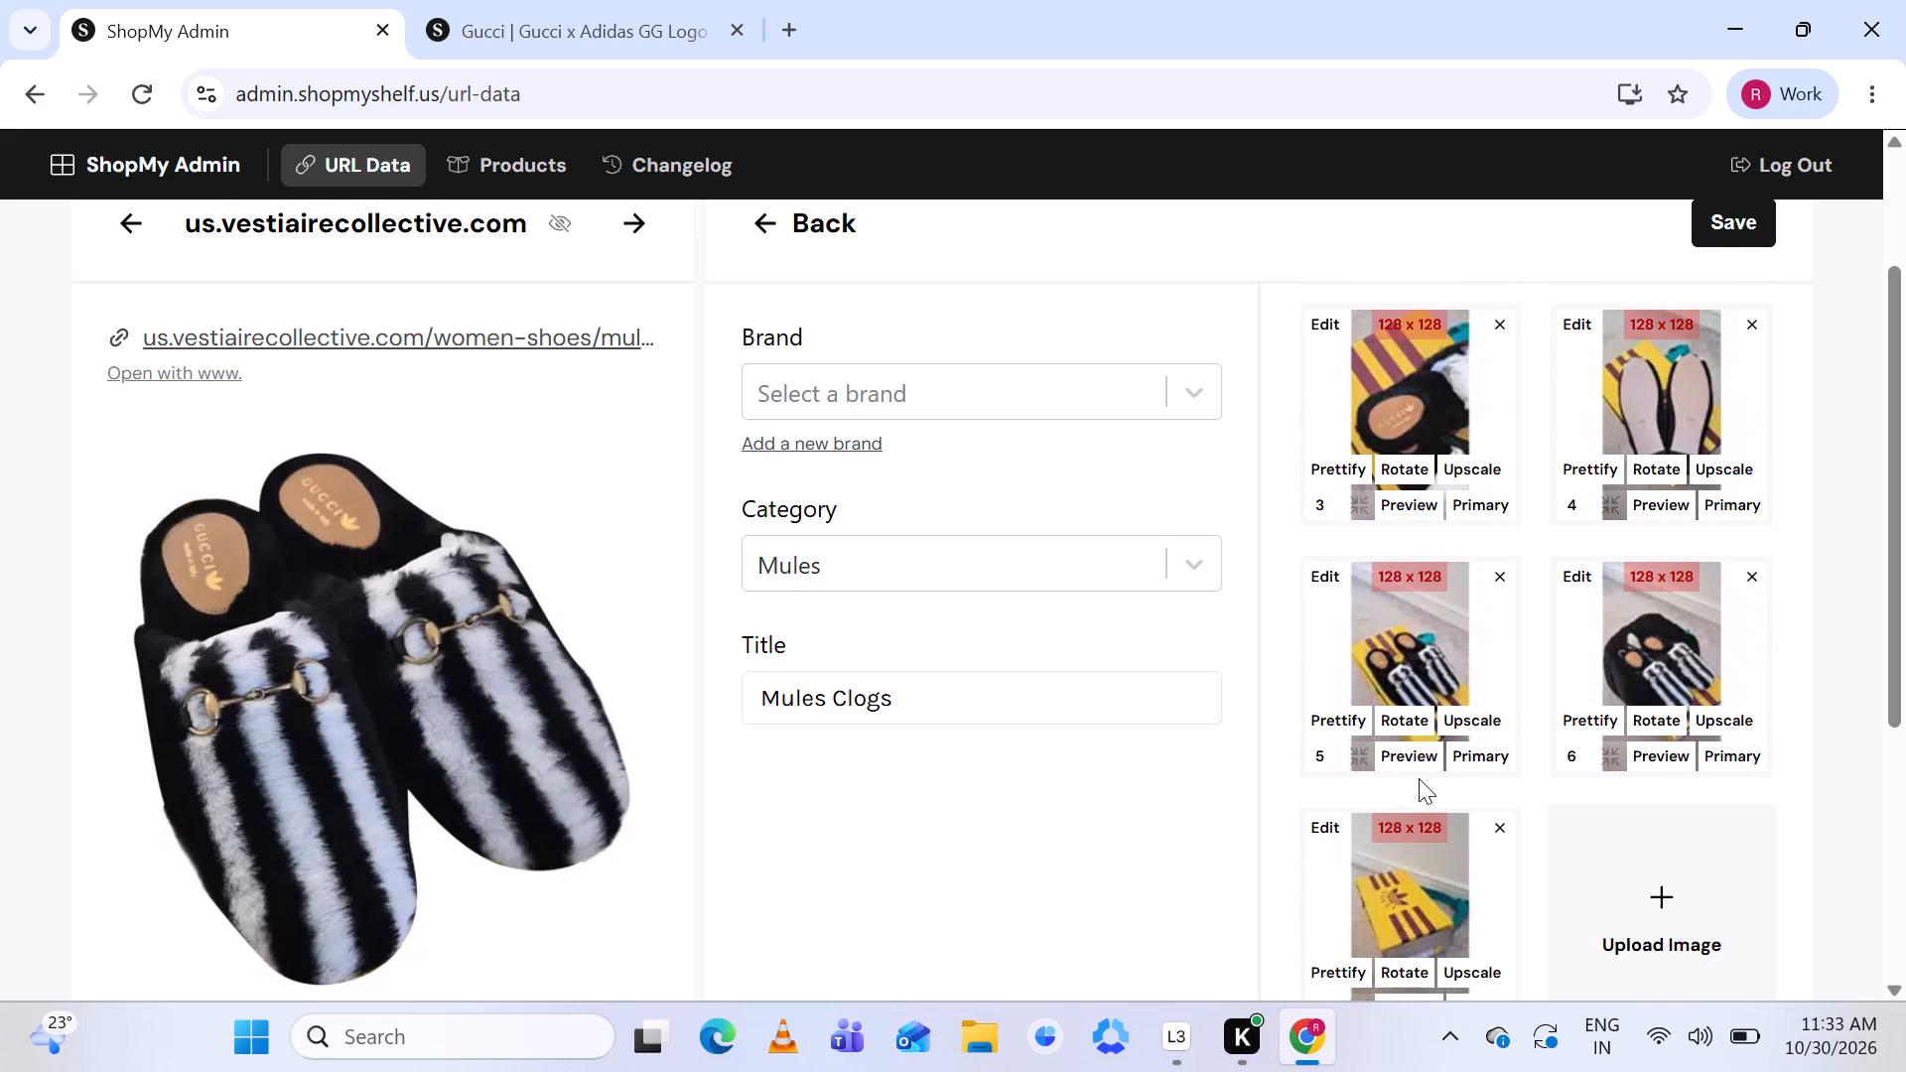
pyautogui.click(1499, 827)
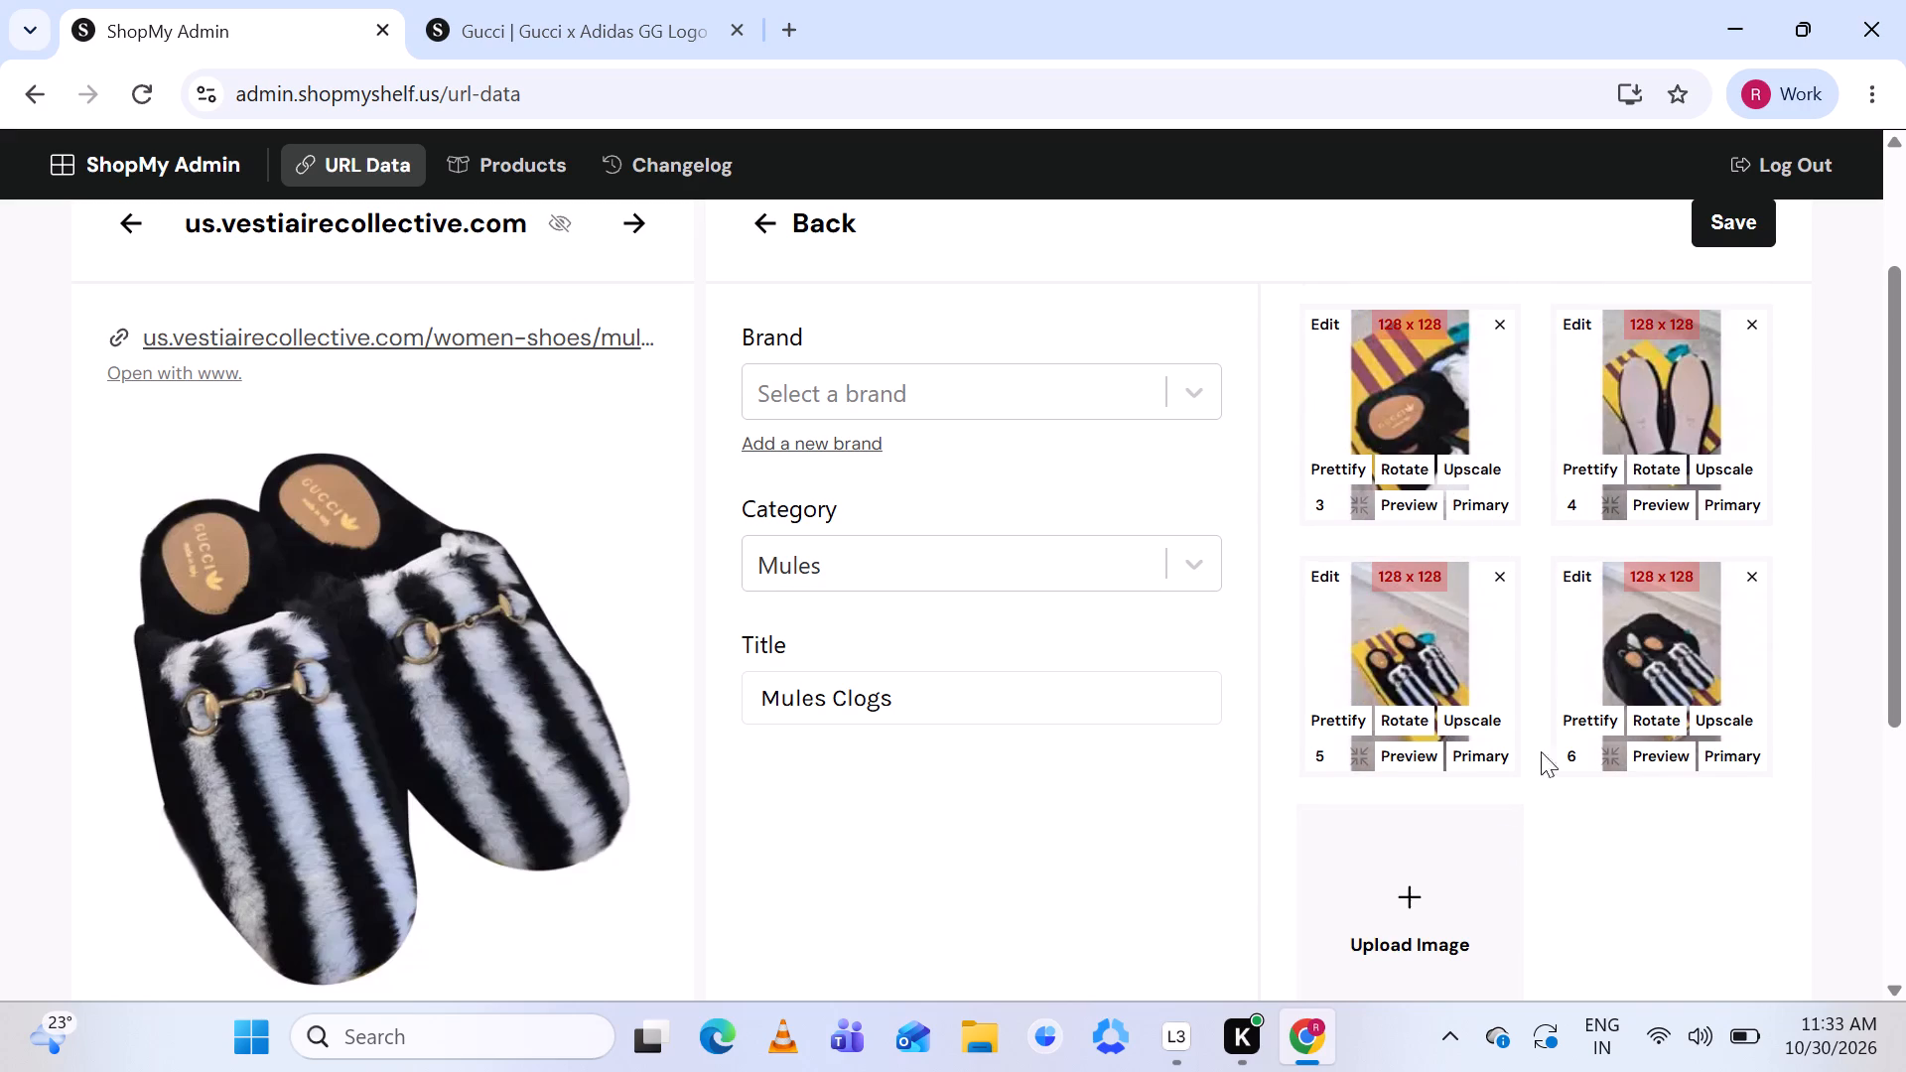
pyautogui.scroll(-1, 1623, 562)
# Remove the two 128 x 128 photos of the mules pair that follow the sole photo in the product images.
pyautogui.click(1502, 576)
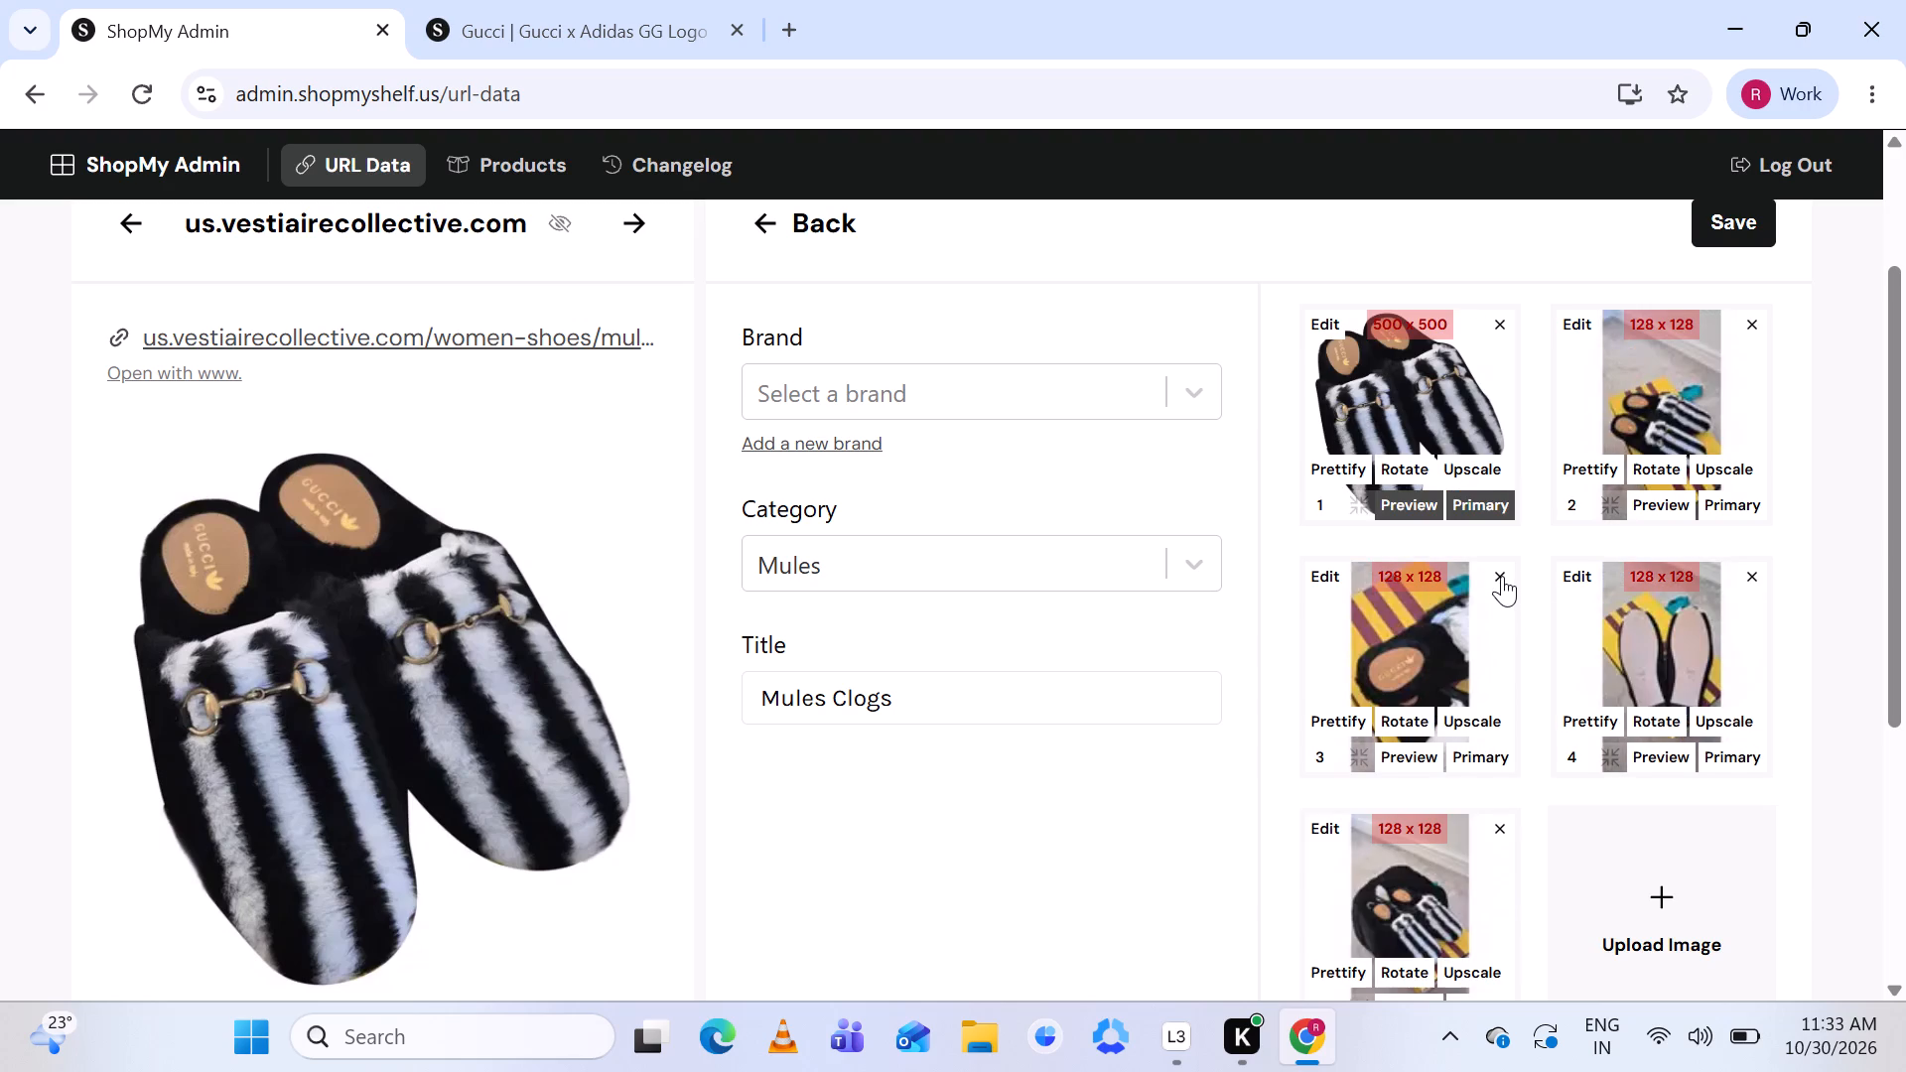
pyautogui.scroll(-2, 1649, 723)
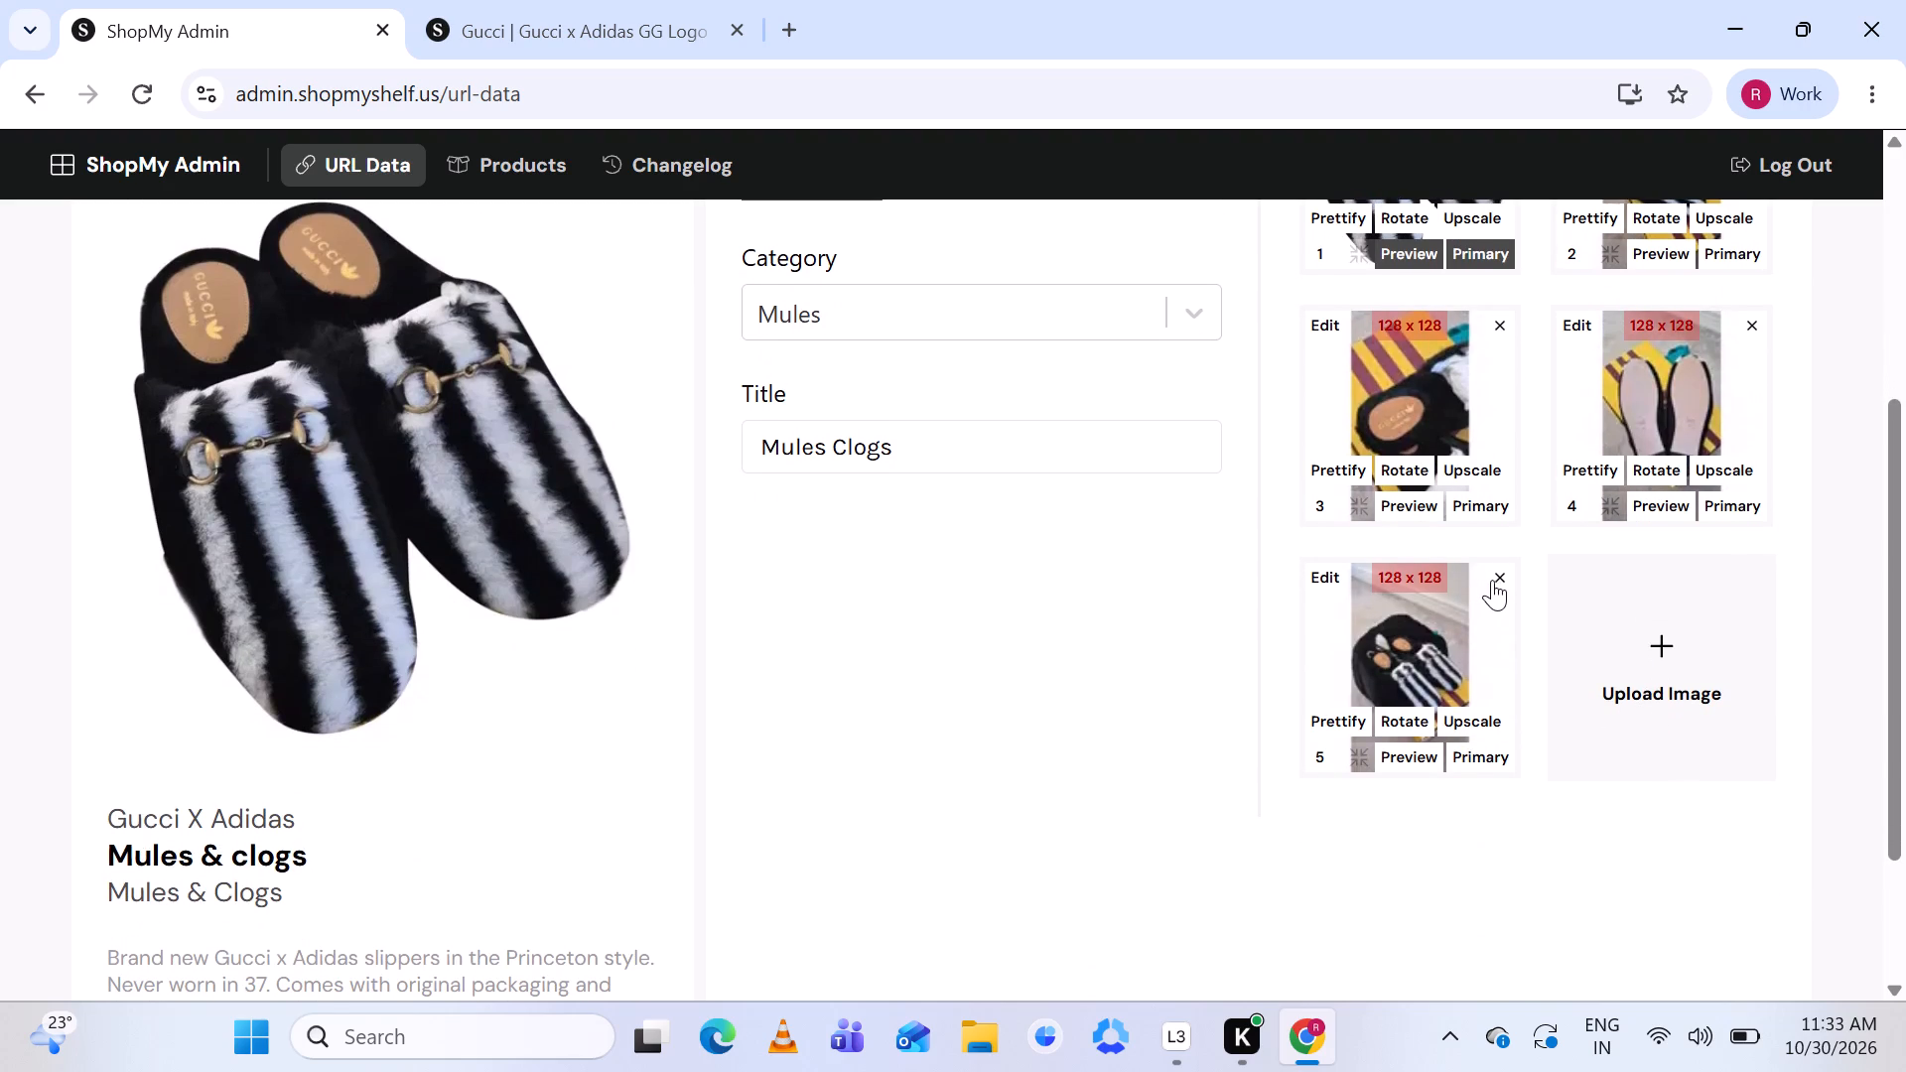
pyautogui.click(1501, 576)
pyautogui.scroll(1, 1535, 483)
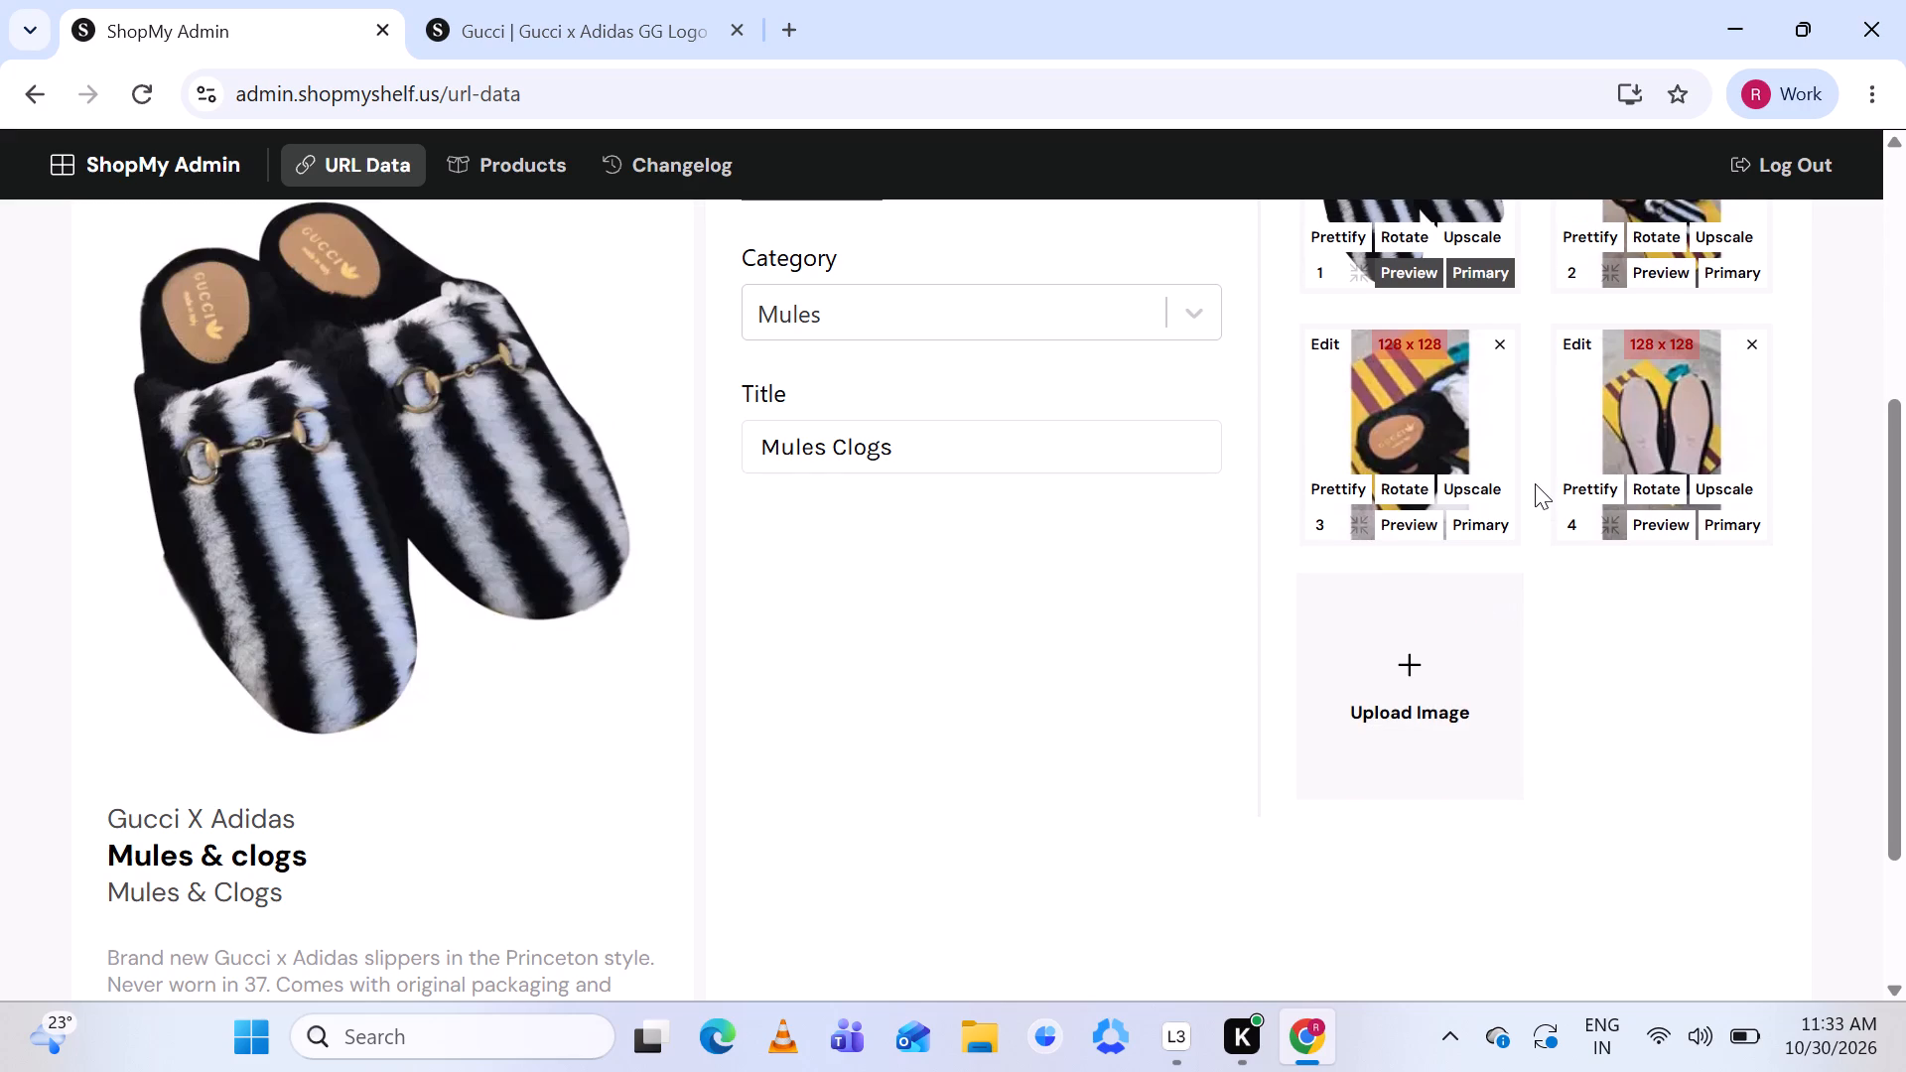
pyautogui.scroll(1, 1535, 483)
pyautogui.scroll(-1, 1535, 483)
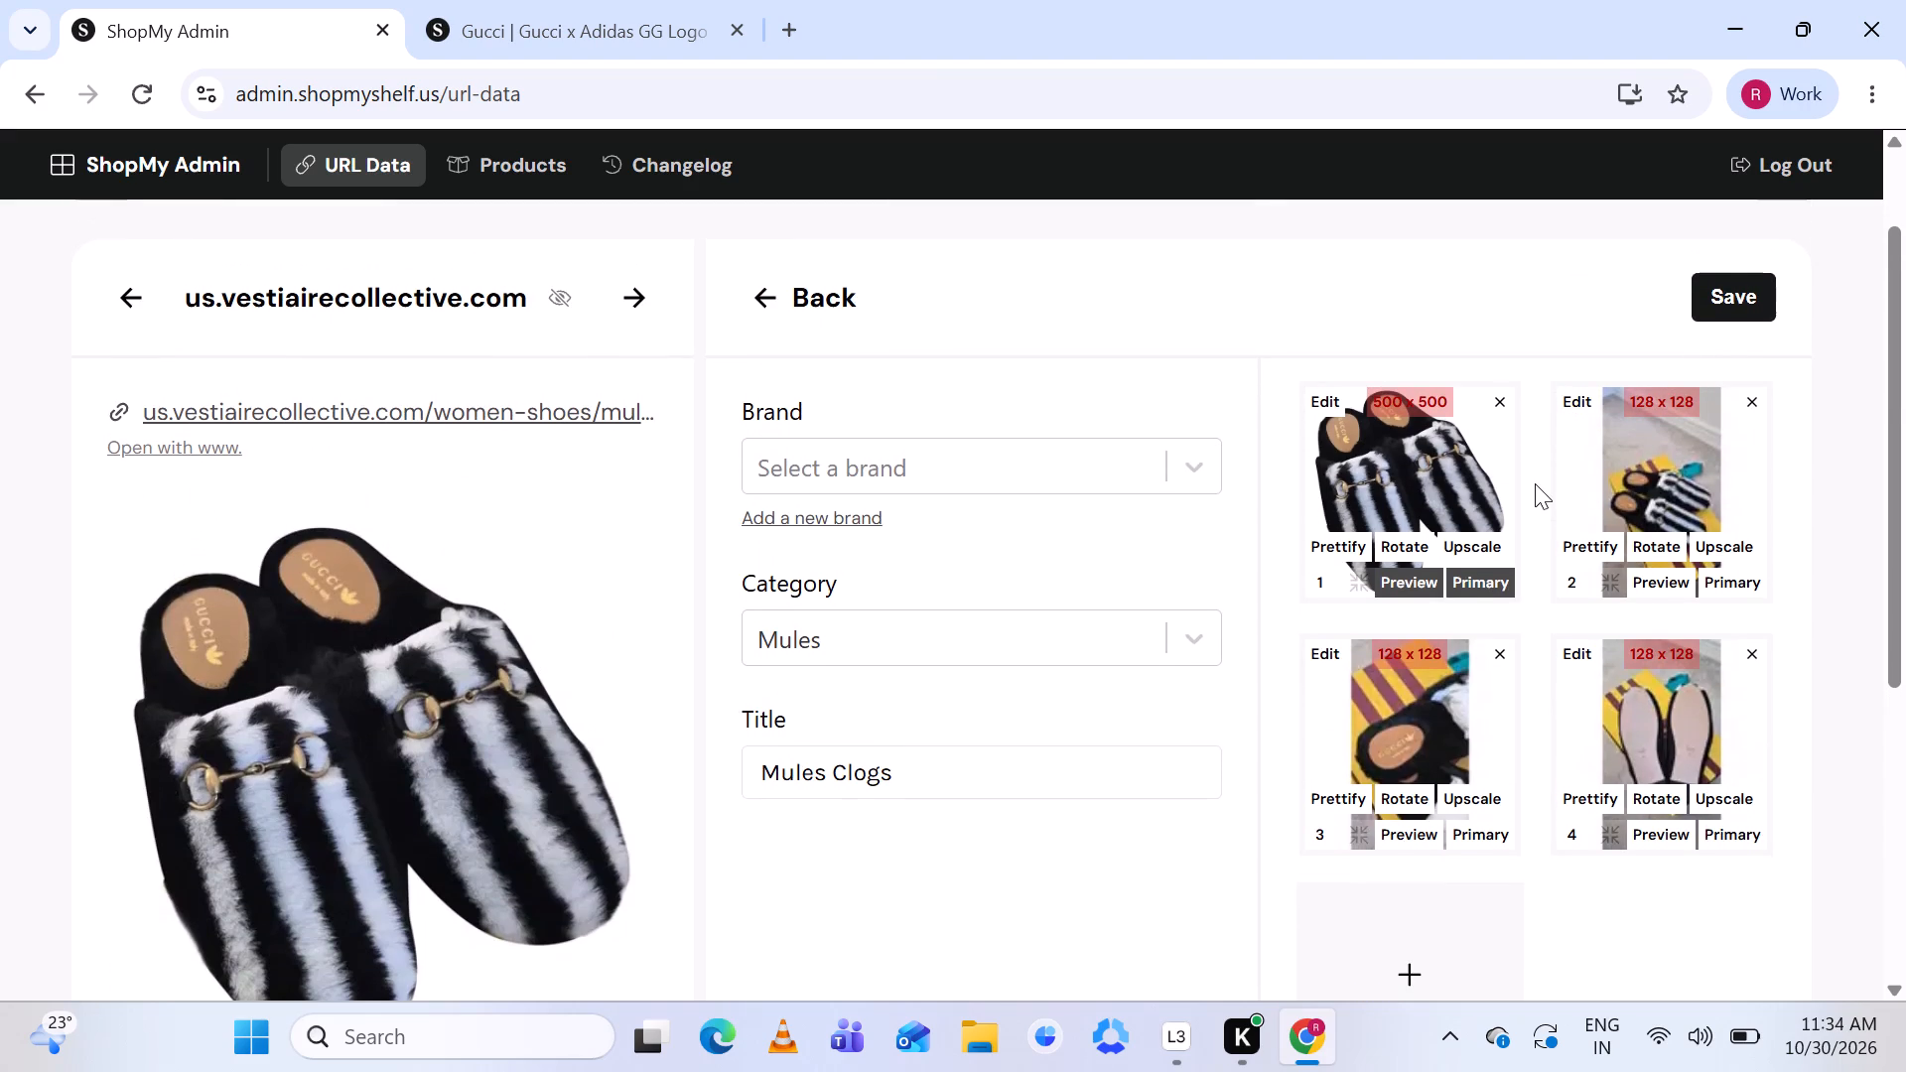
# Search the brand list for the listing's brand name "Gucci X Adidas", and retry with the shorter "Gucci X".
pyautogui.scroll(-1, 1535, 483)
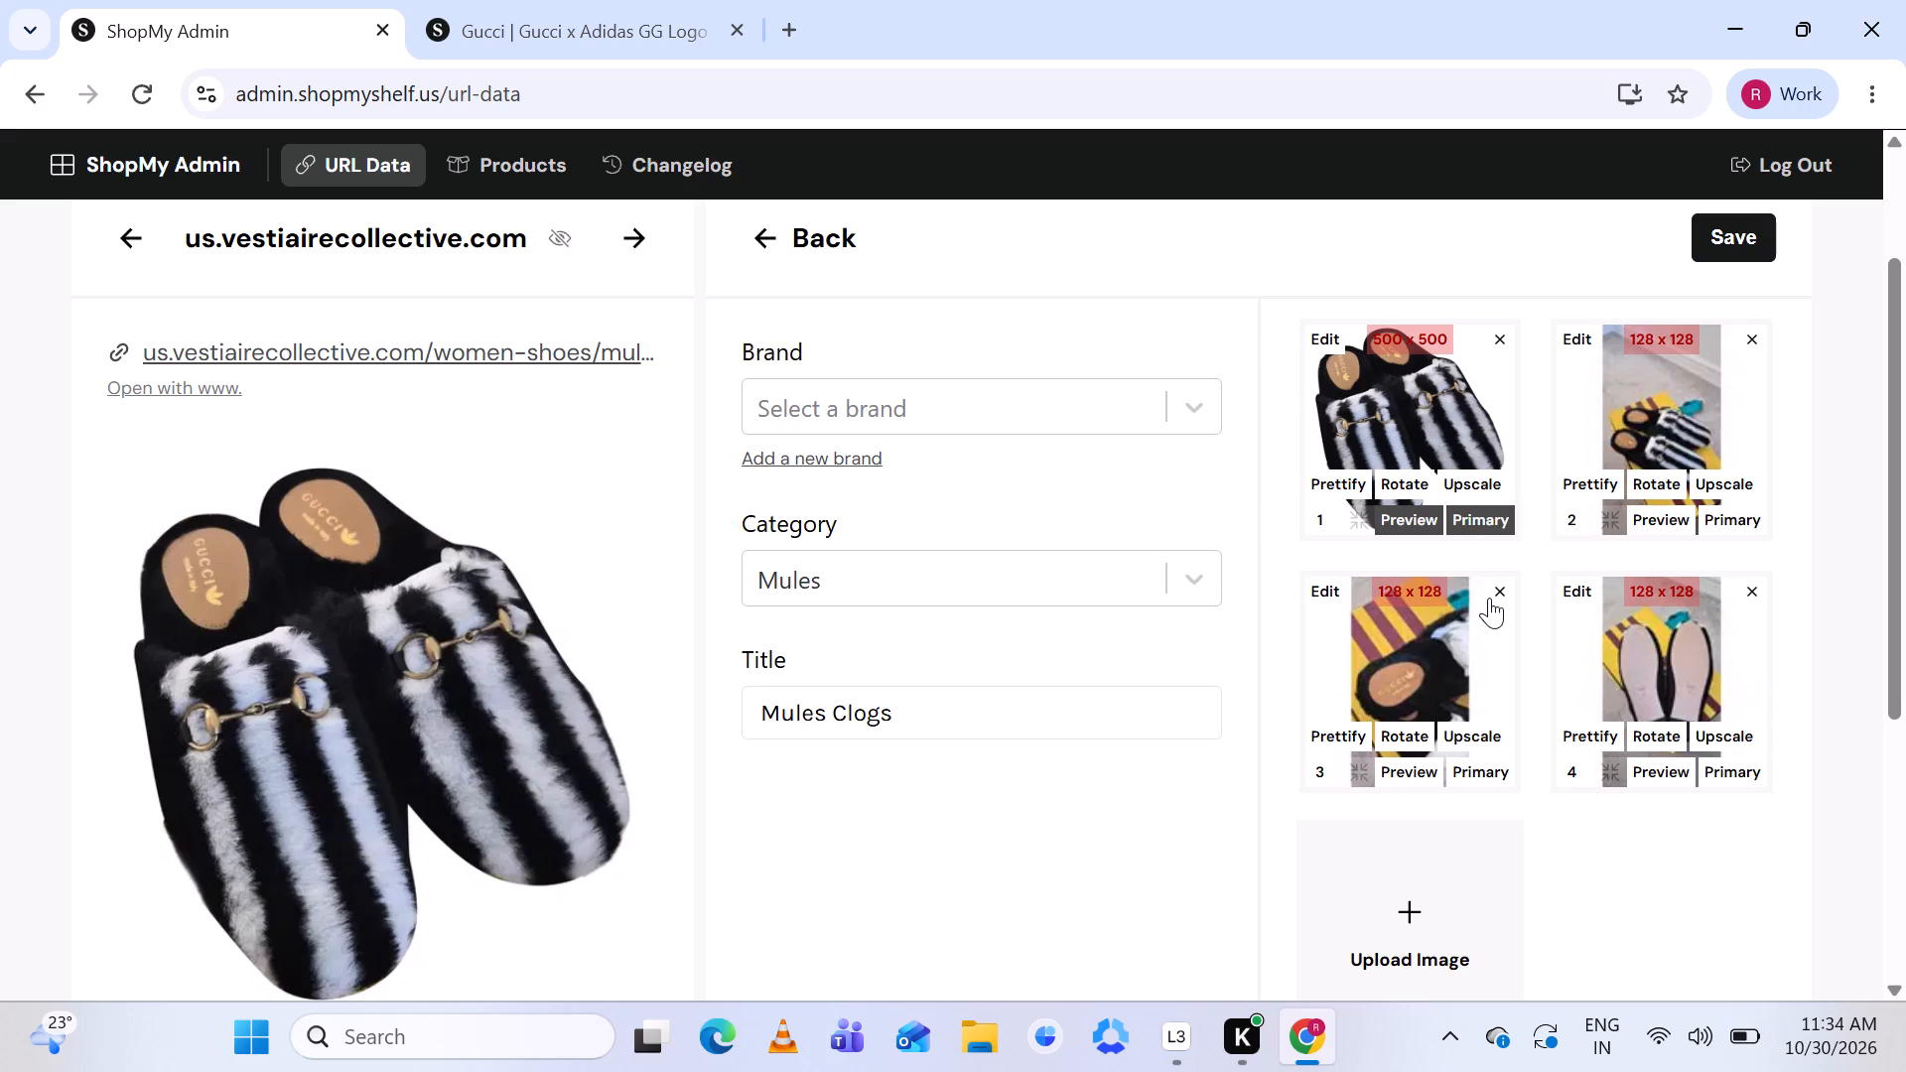
pyautogui.scroll(-1, 891, 484)
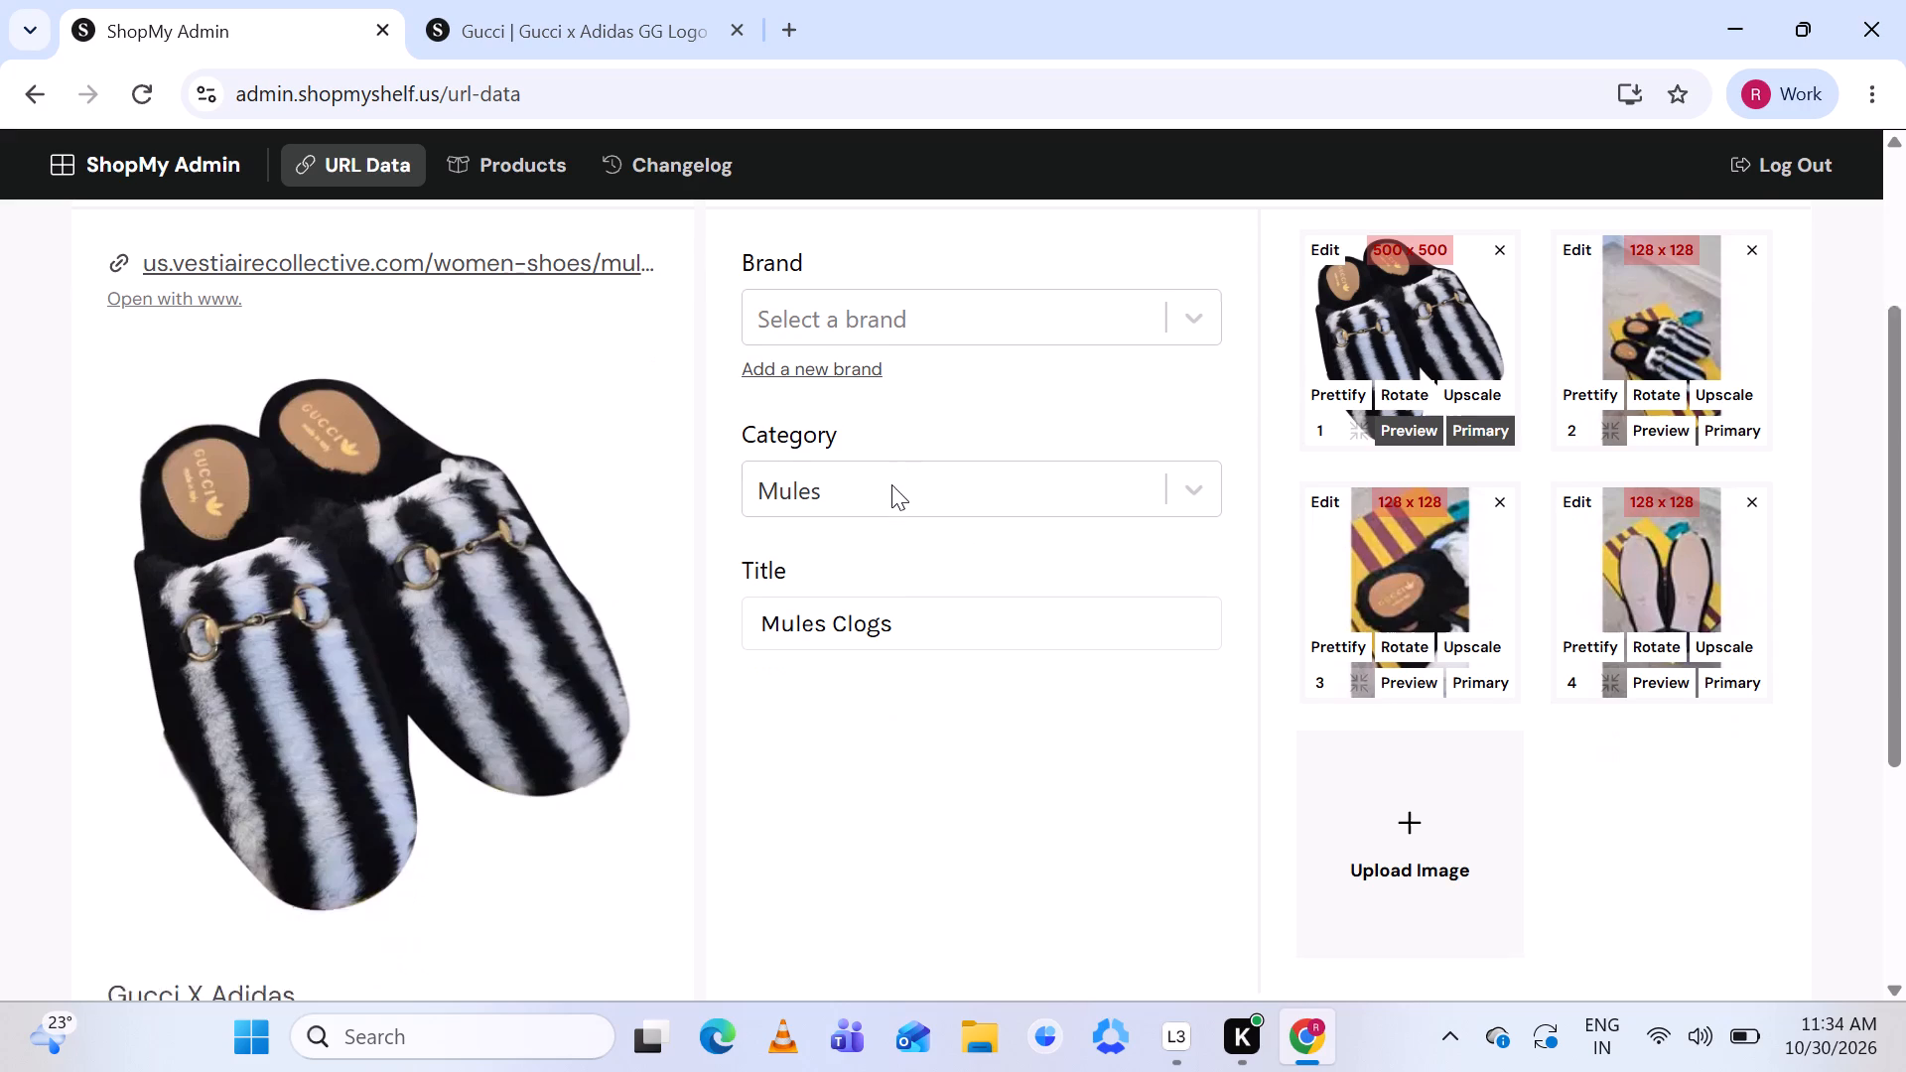
pyautogui.scroll(-1, 891, 484)
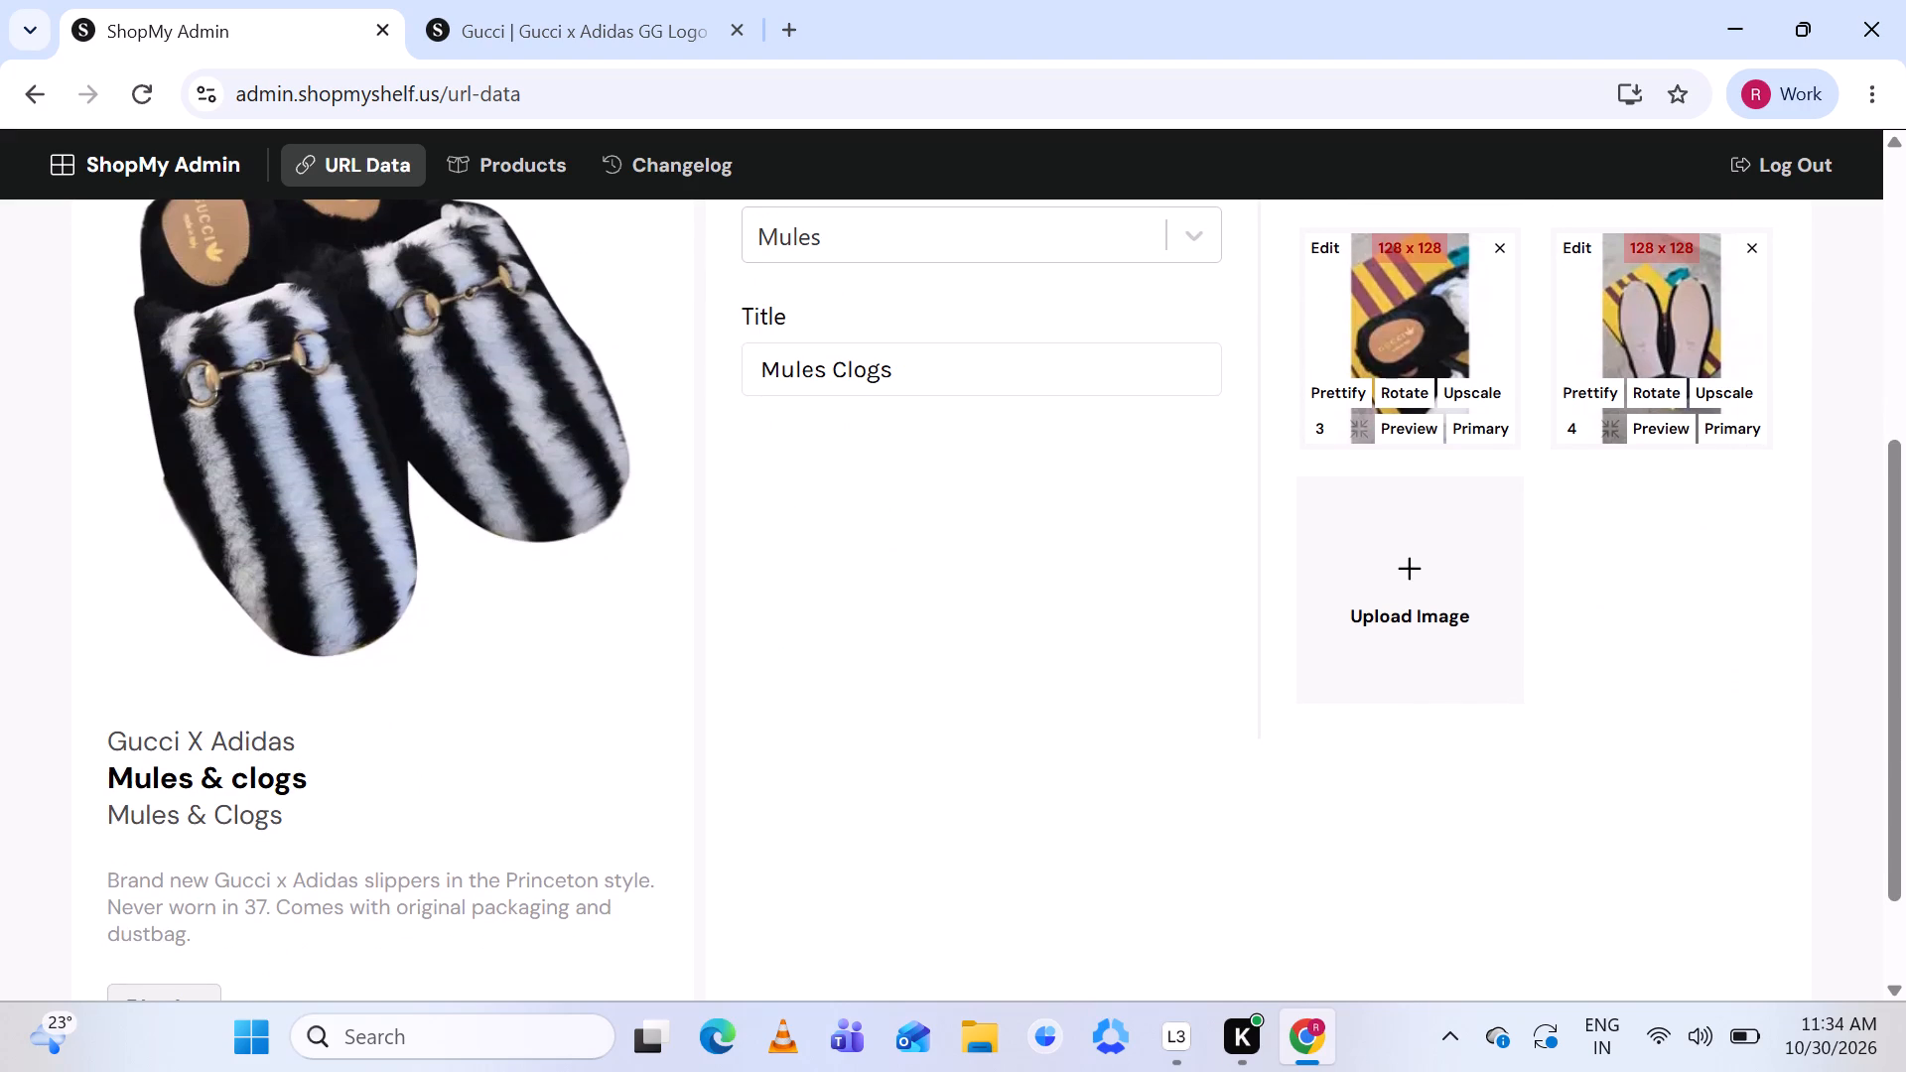
pyautogui.moveTo(109, 737); pyautogui.dragTo(318, 733)
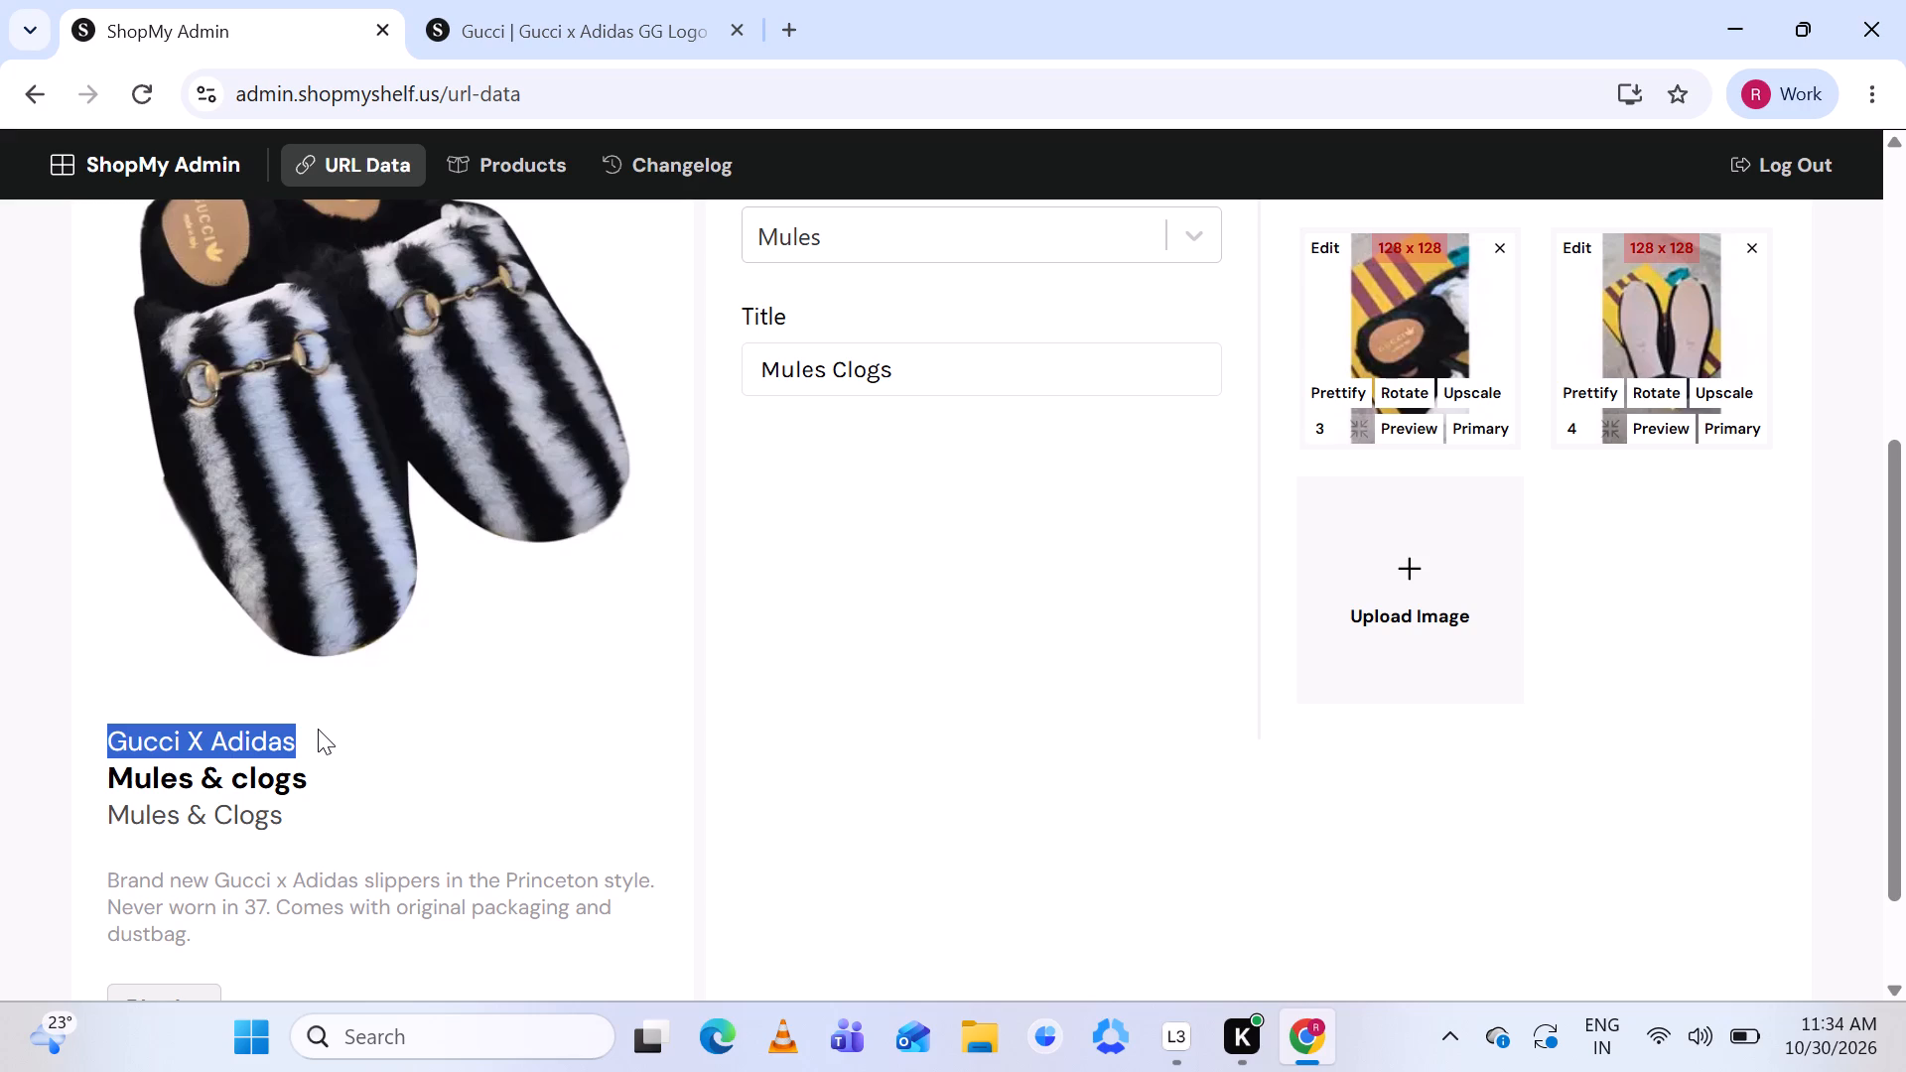
pyautogui.hotkey('ctrl', 'c')
pyautogui.click(612, 701)
pyautogui.scroll(2, 612, 701)
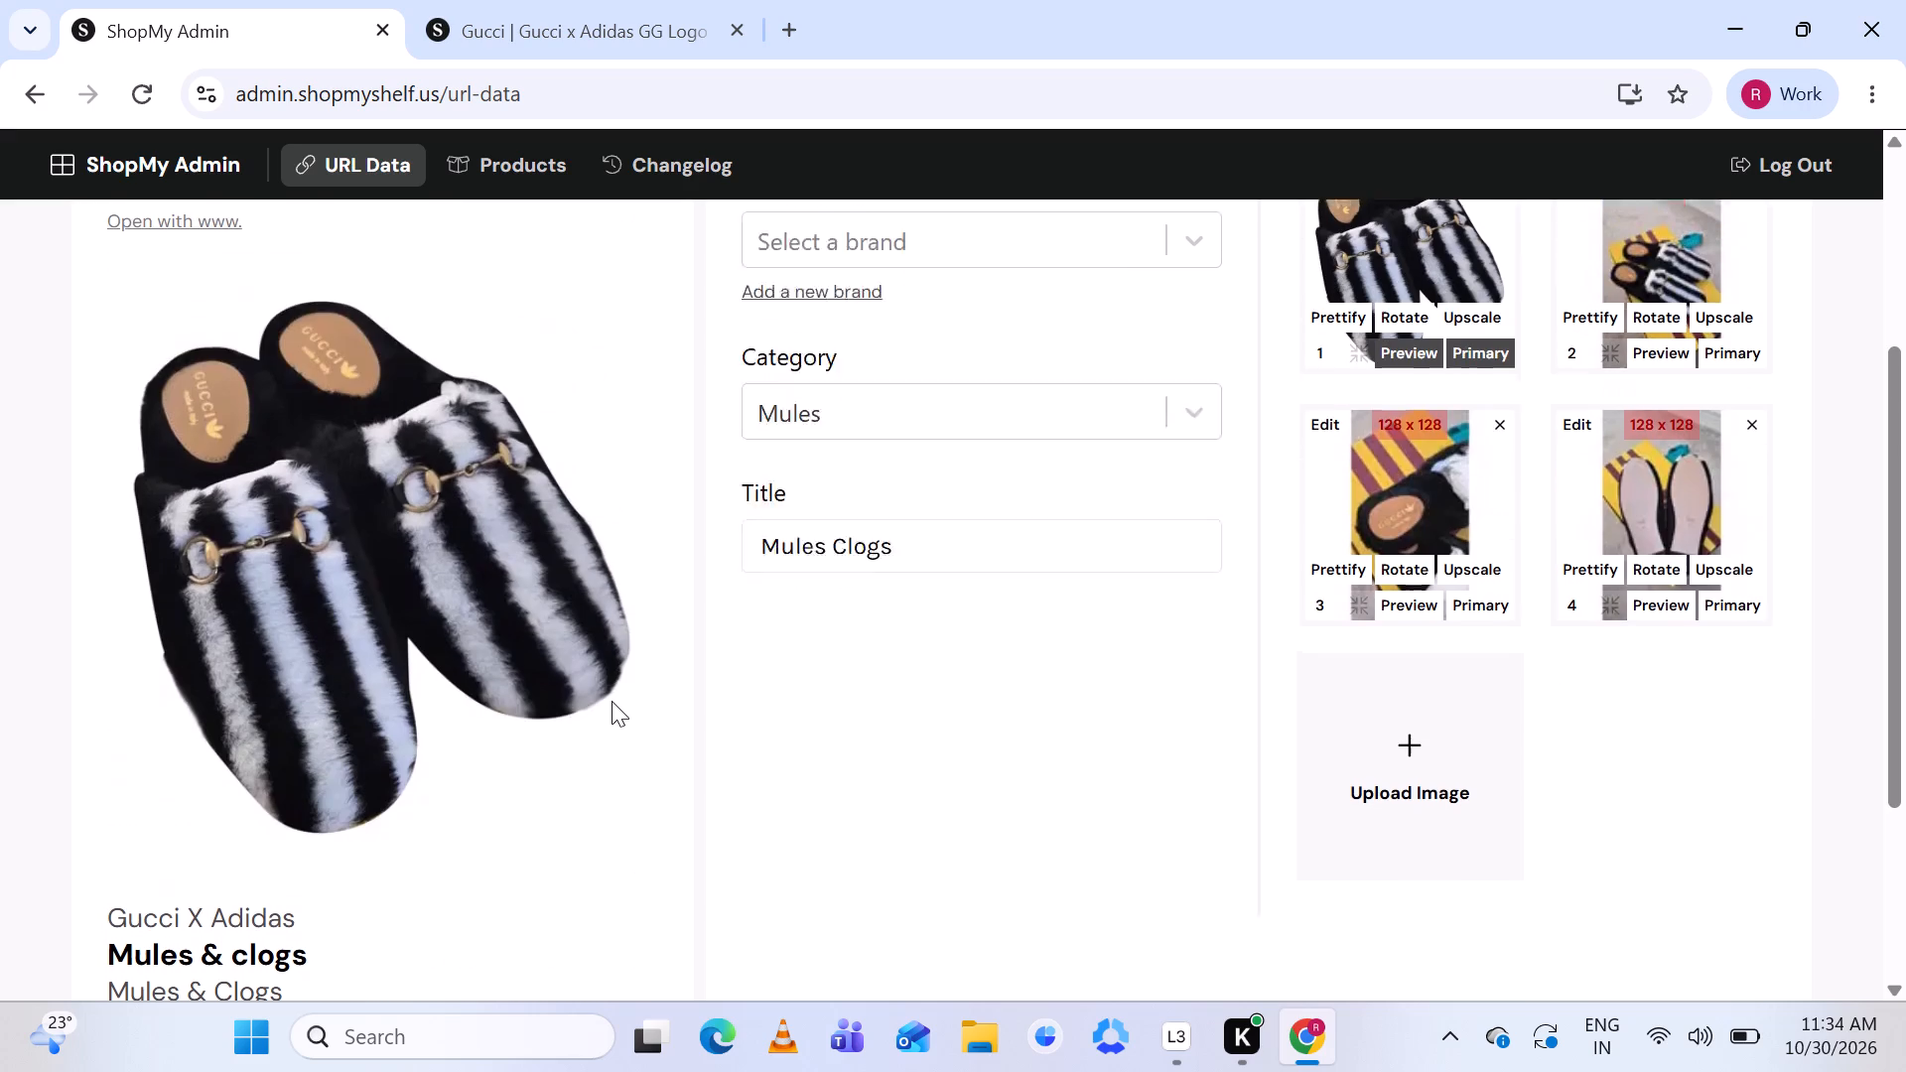
pyautogui.click(860, 355)
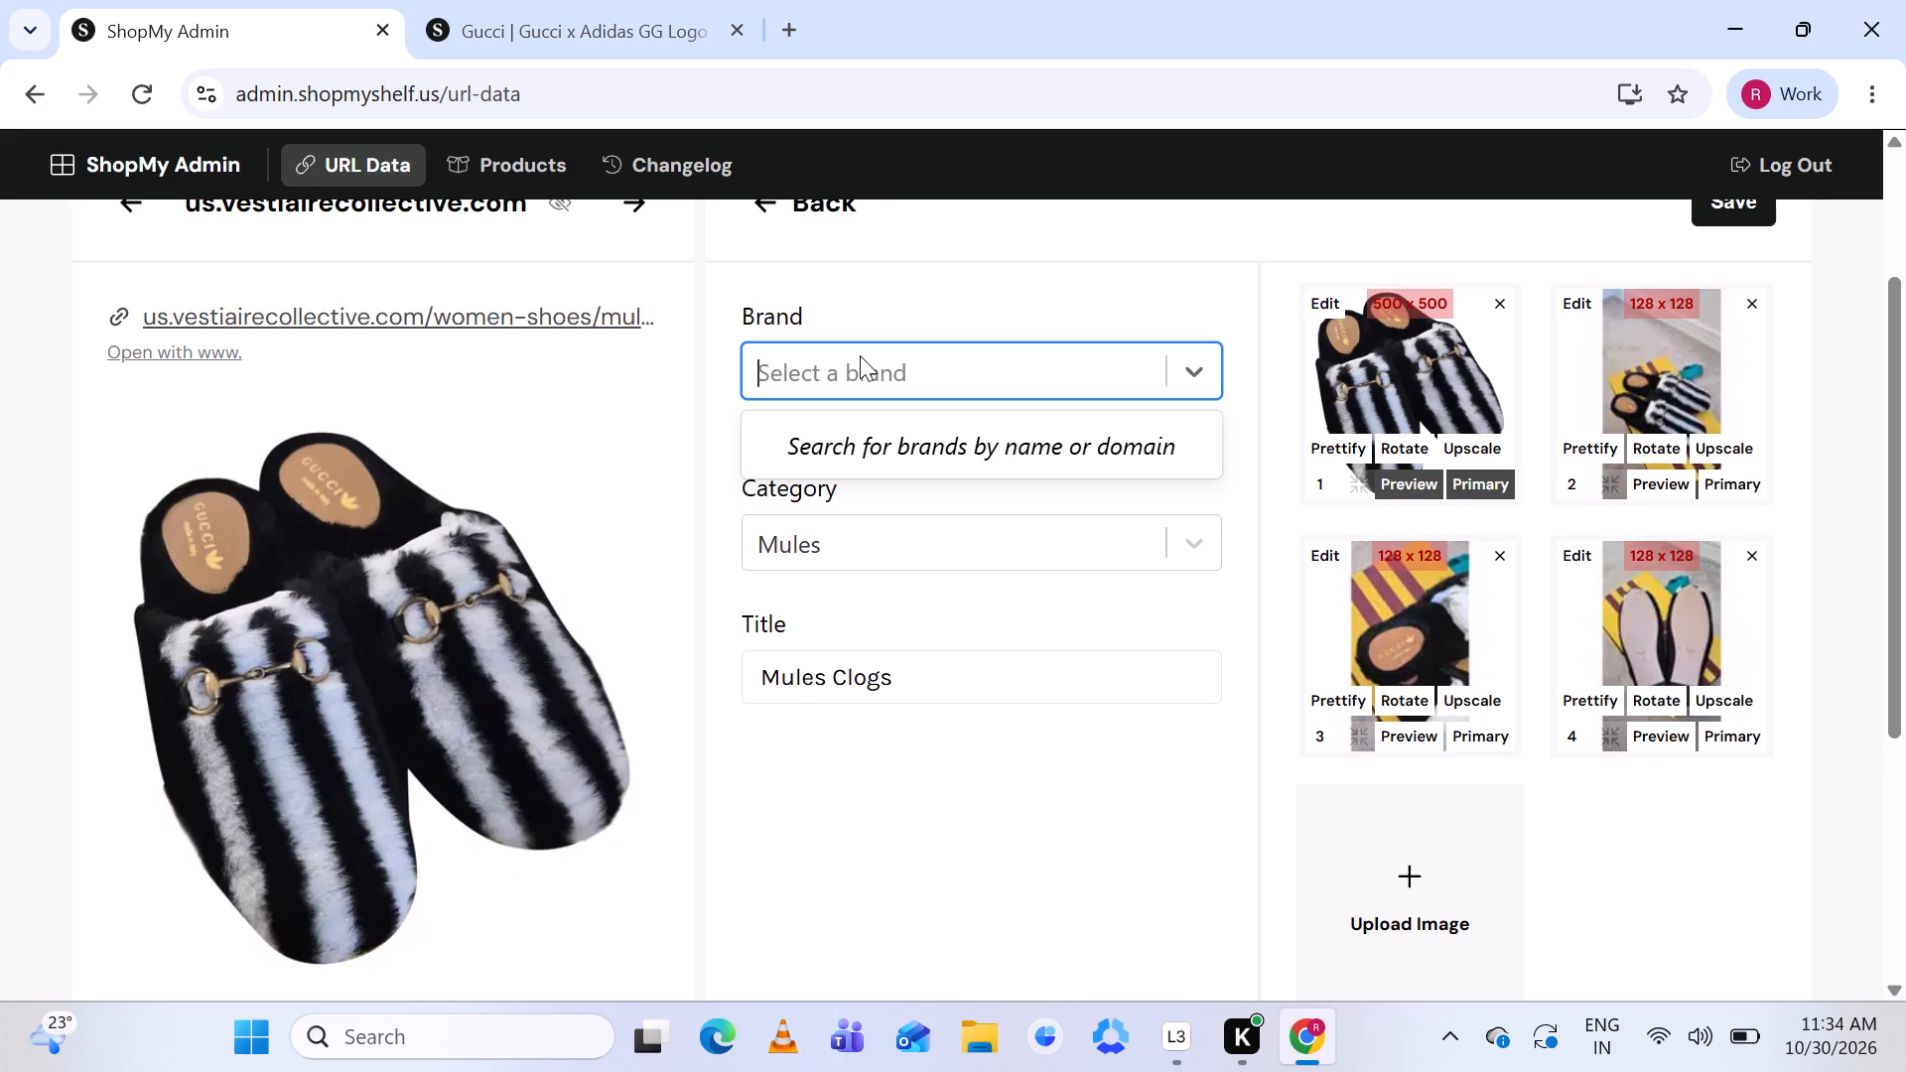
pyautogui.hotkey('ctrl', 'v')
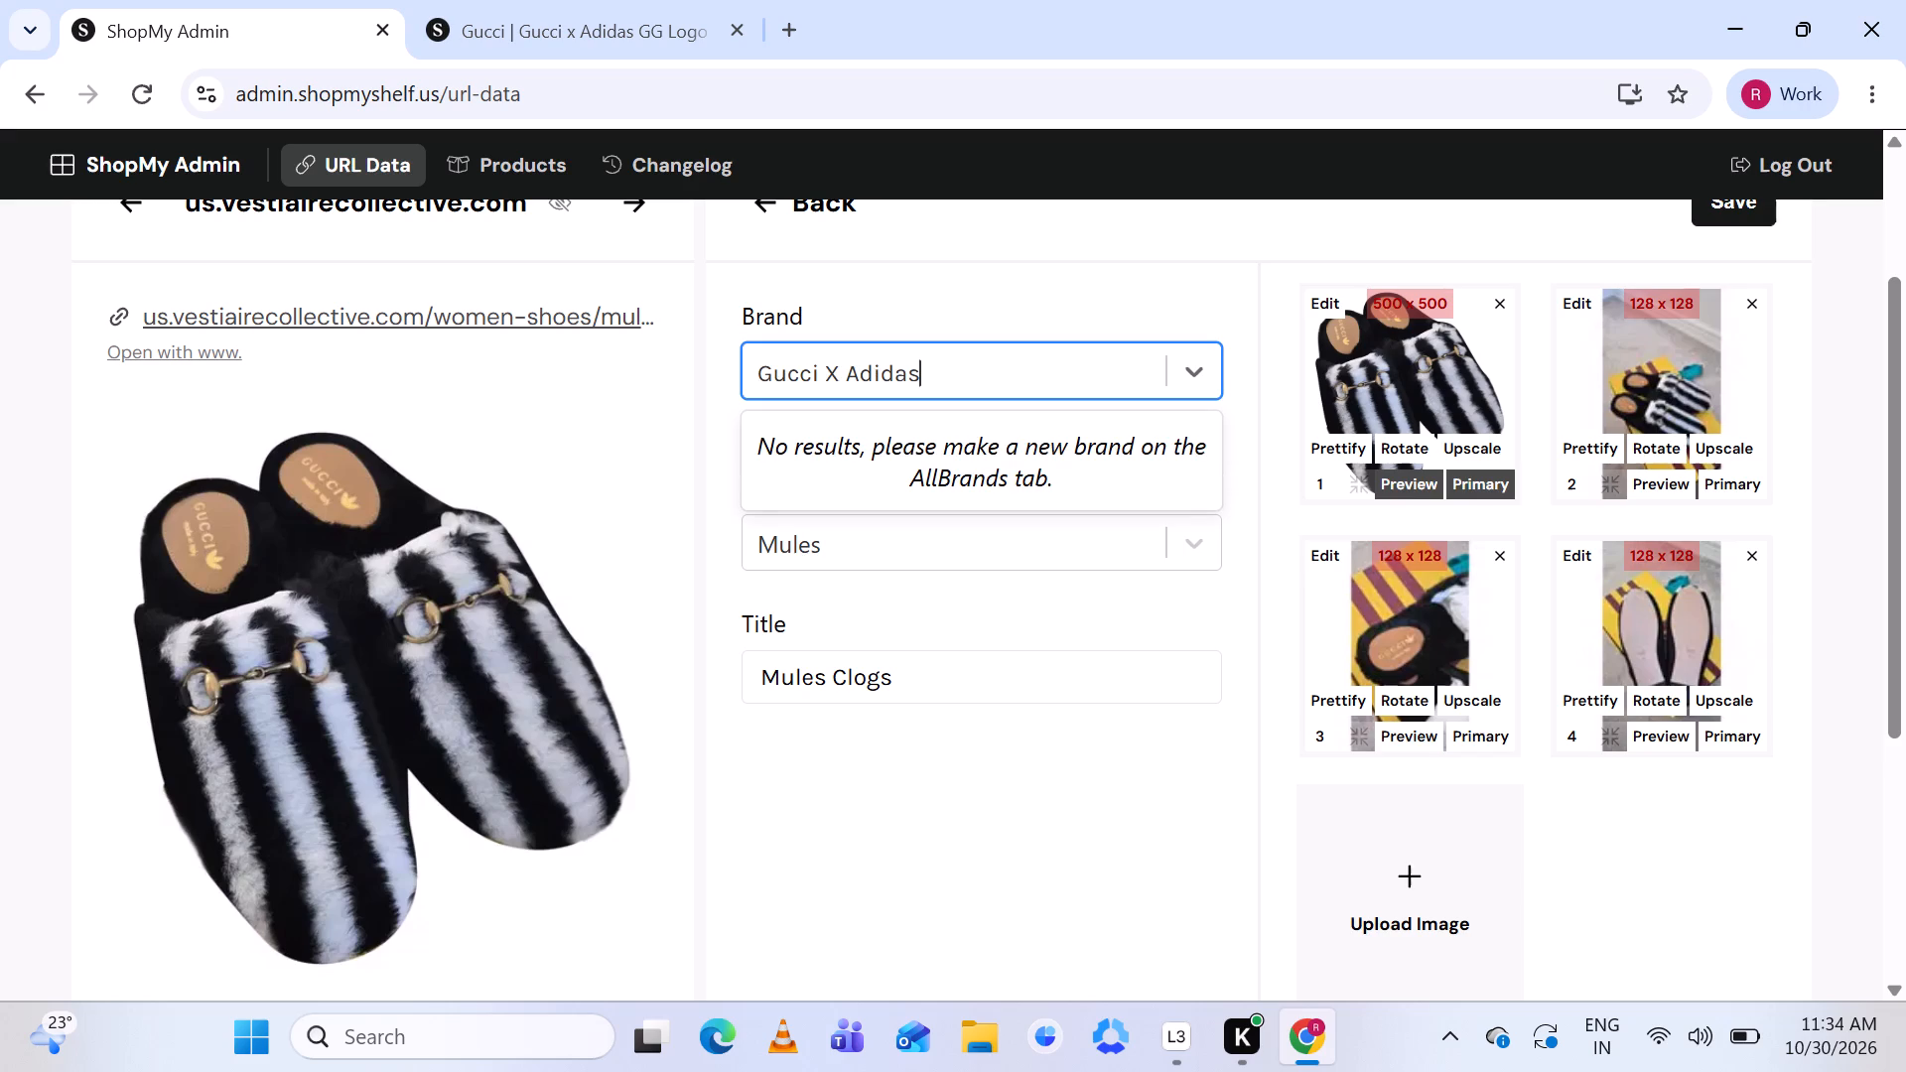
pyautogui.press('BackSpace')
pyautogui.press('BackSpace')
pyautogui.press('BackSpace')
pyautogui.press('BackSpace')
pyautogui.press('BackSpace')
pyautogui.press('BackSpace')
pyautogui.press('BackSpace')
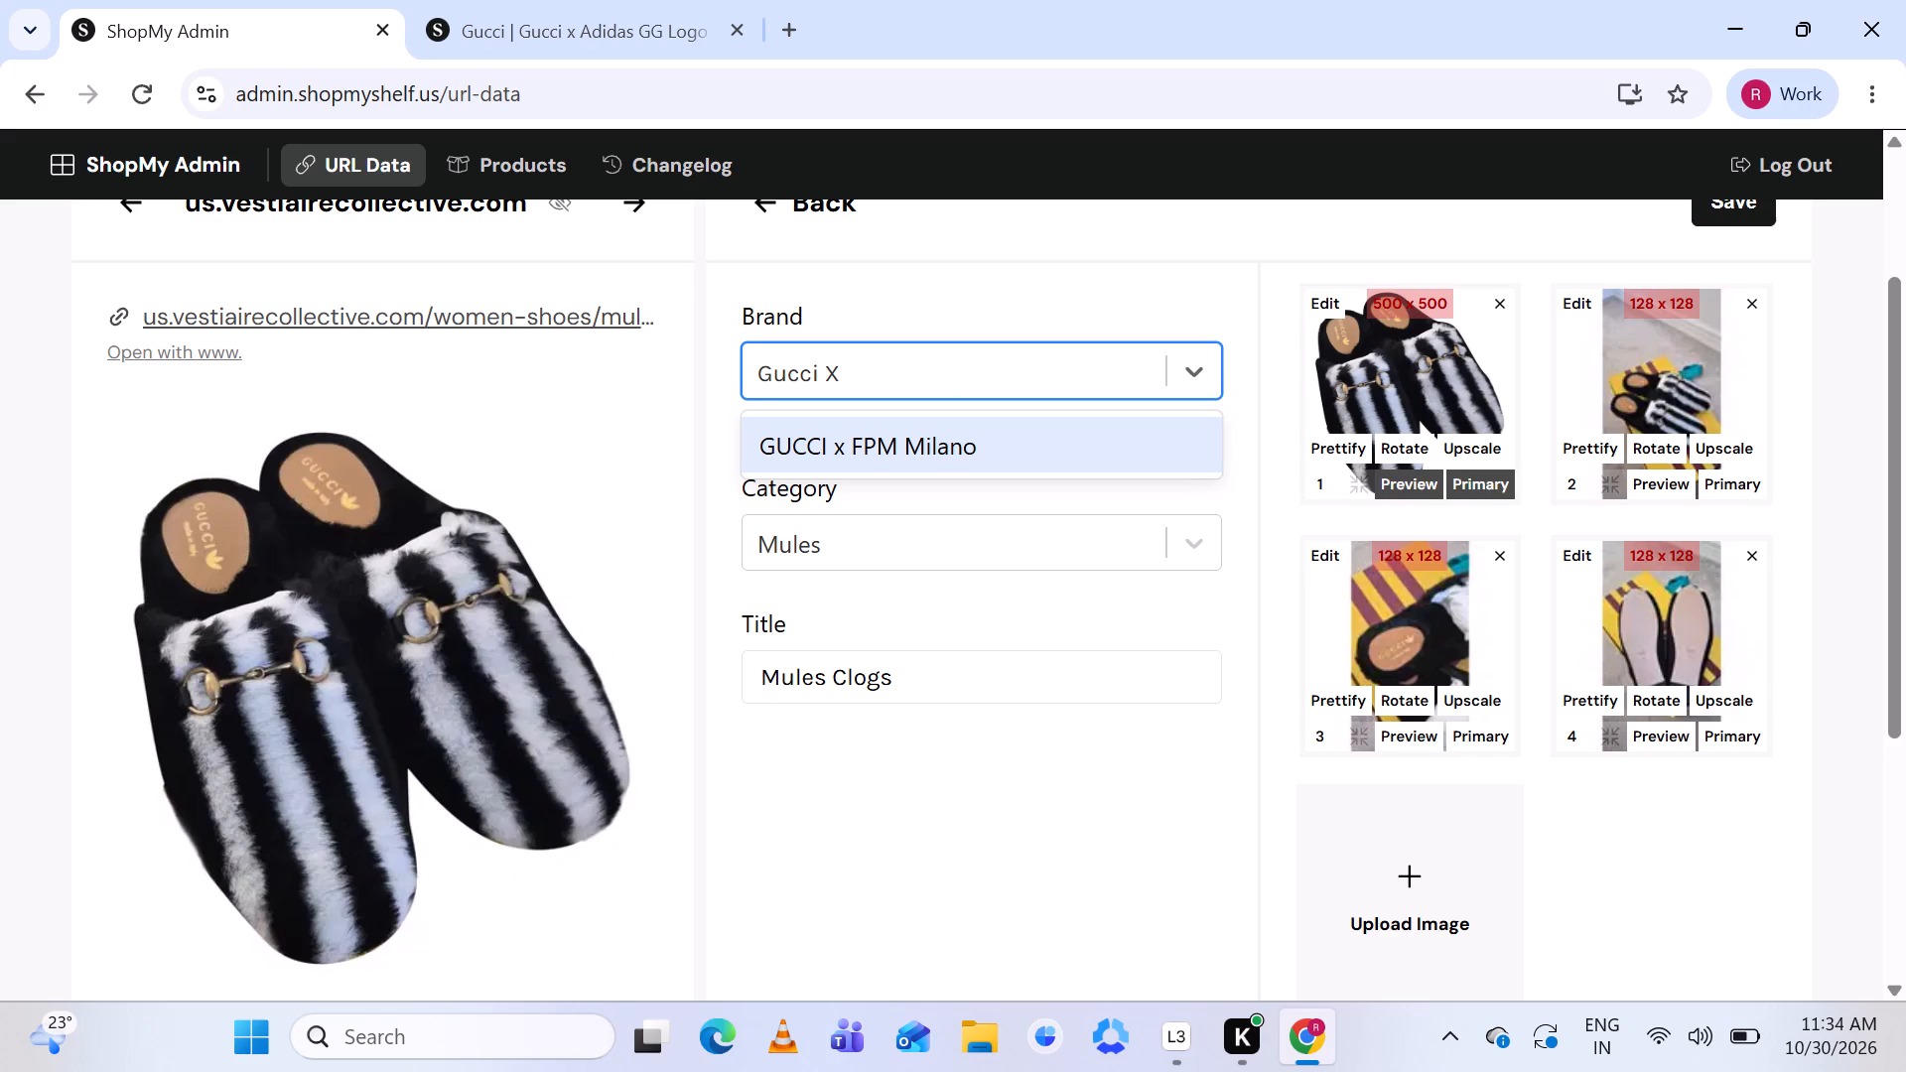
# Look through the brands matching "Gucci" for the Adidas collaboration, and also try the spelling "Guccix".
pyautogui.press('BackSpace')
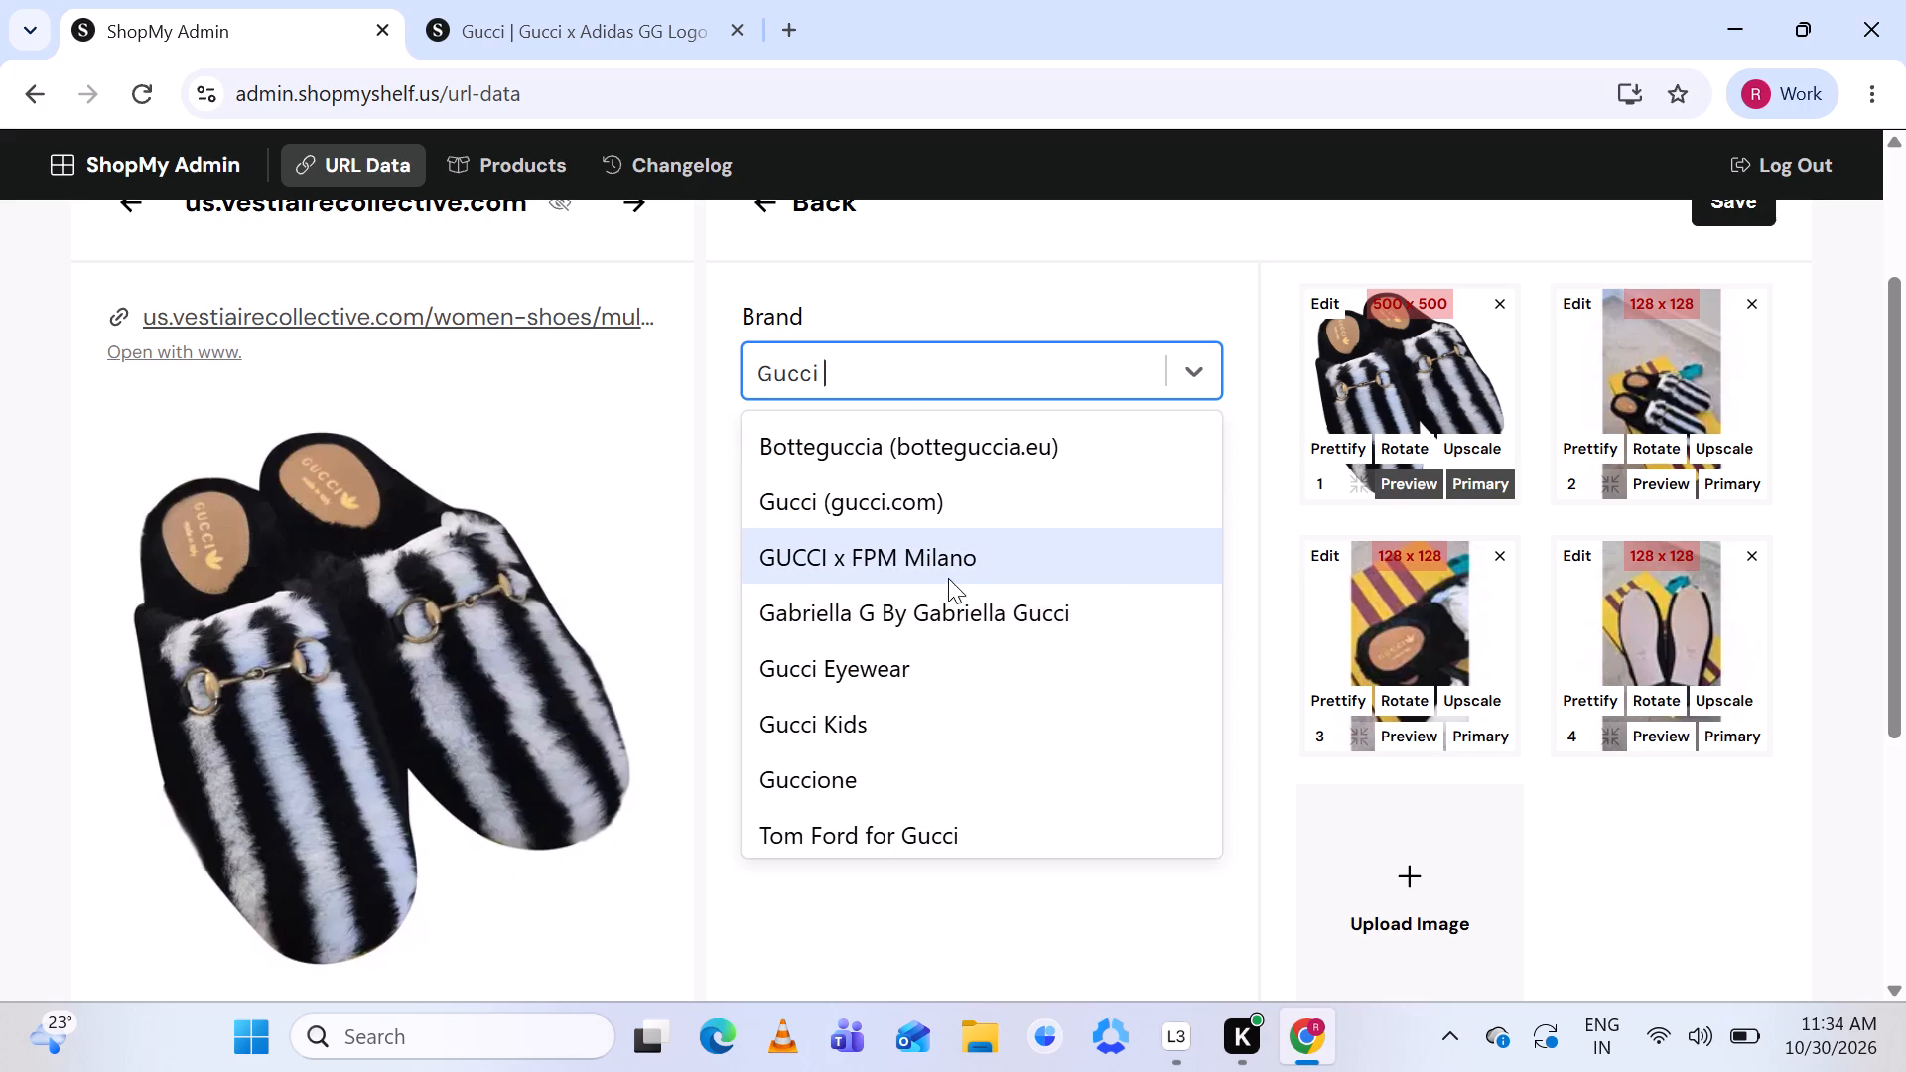
pyautogui.scroll(-3, 948, 564)
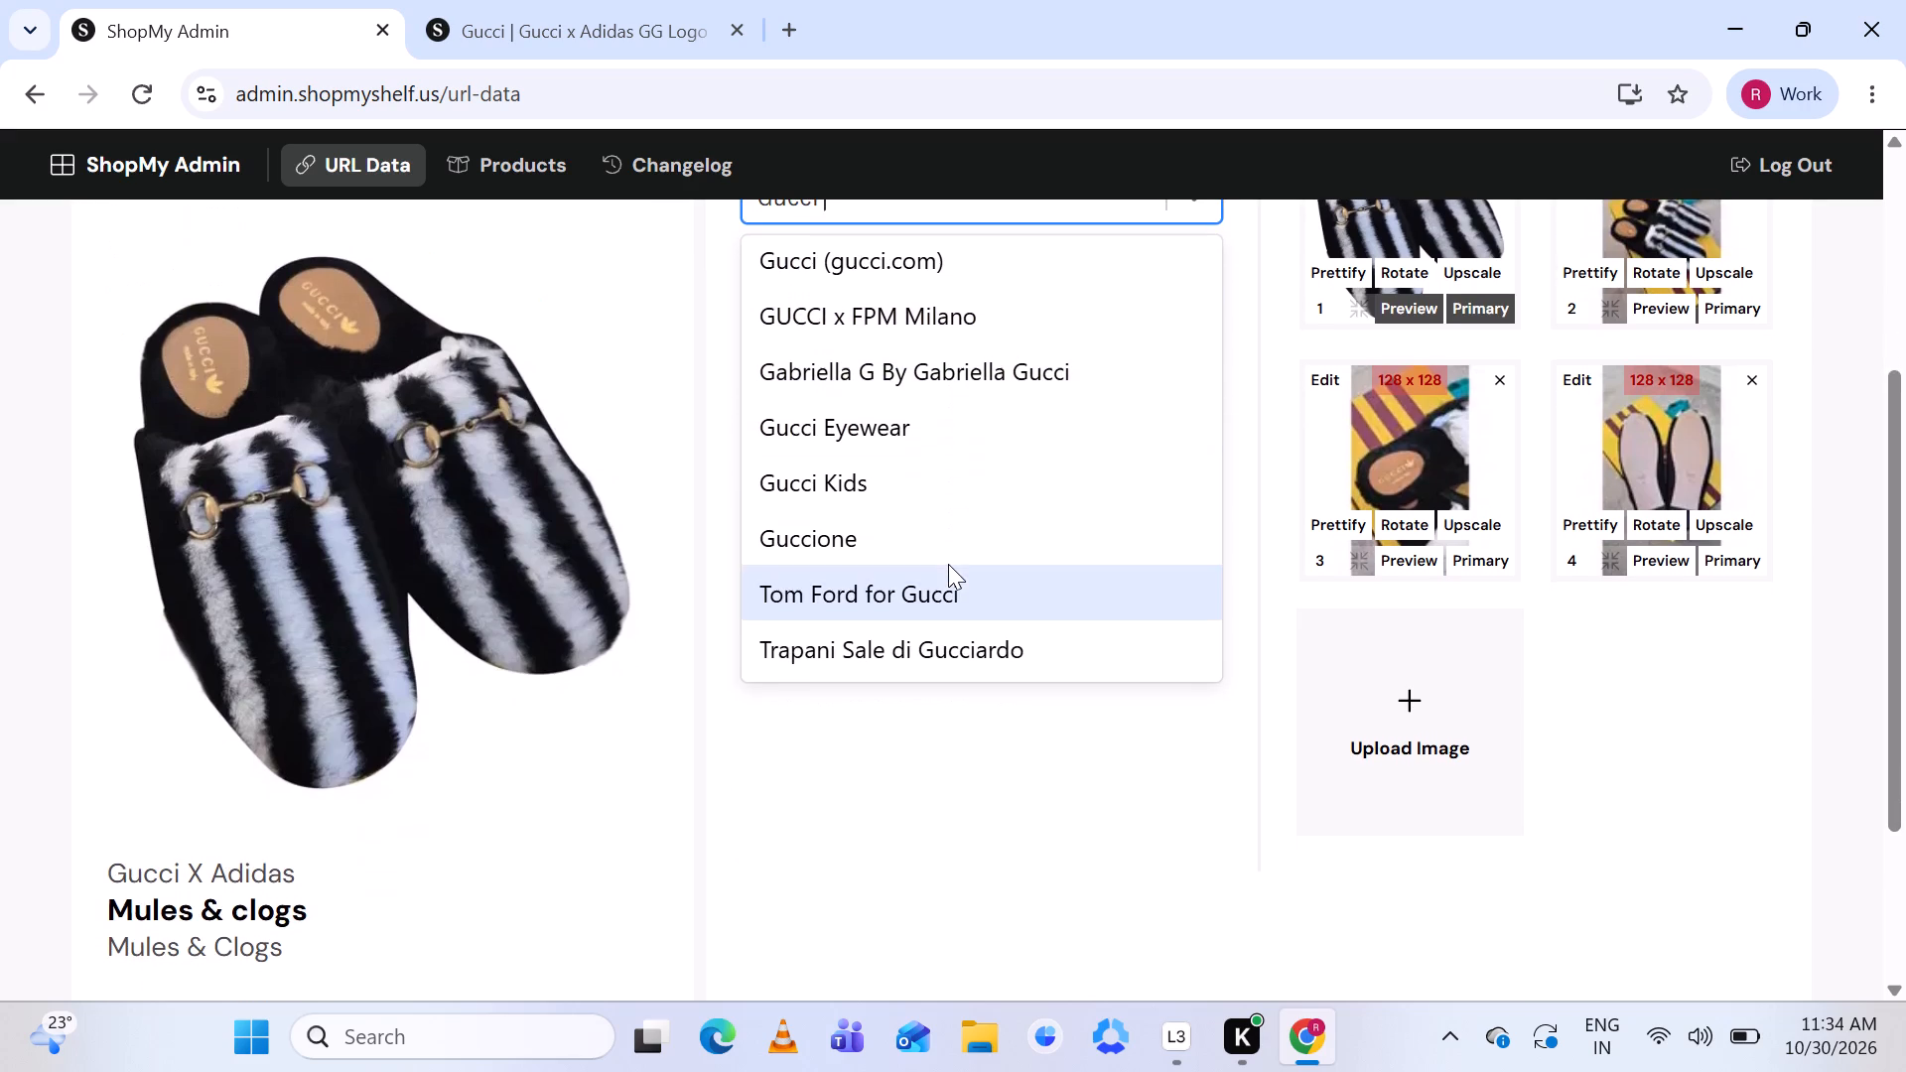
pyautogui.scroll(2, 908, 416)
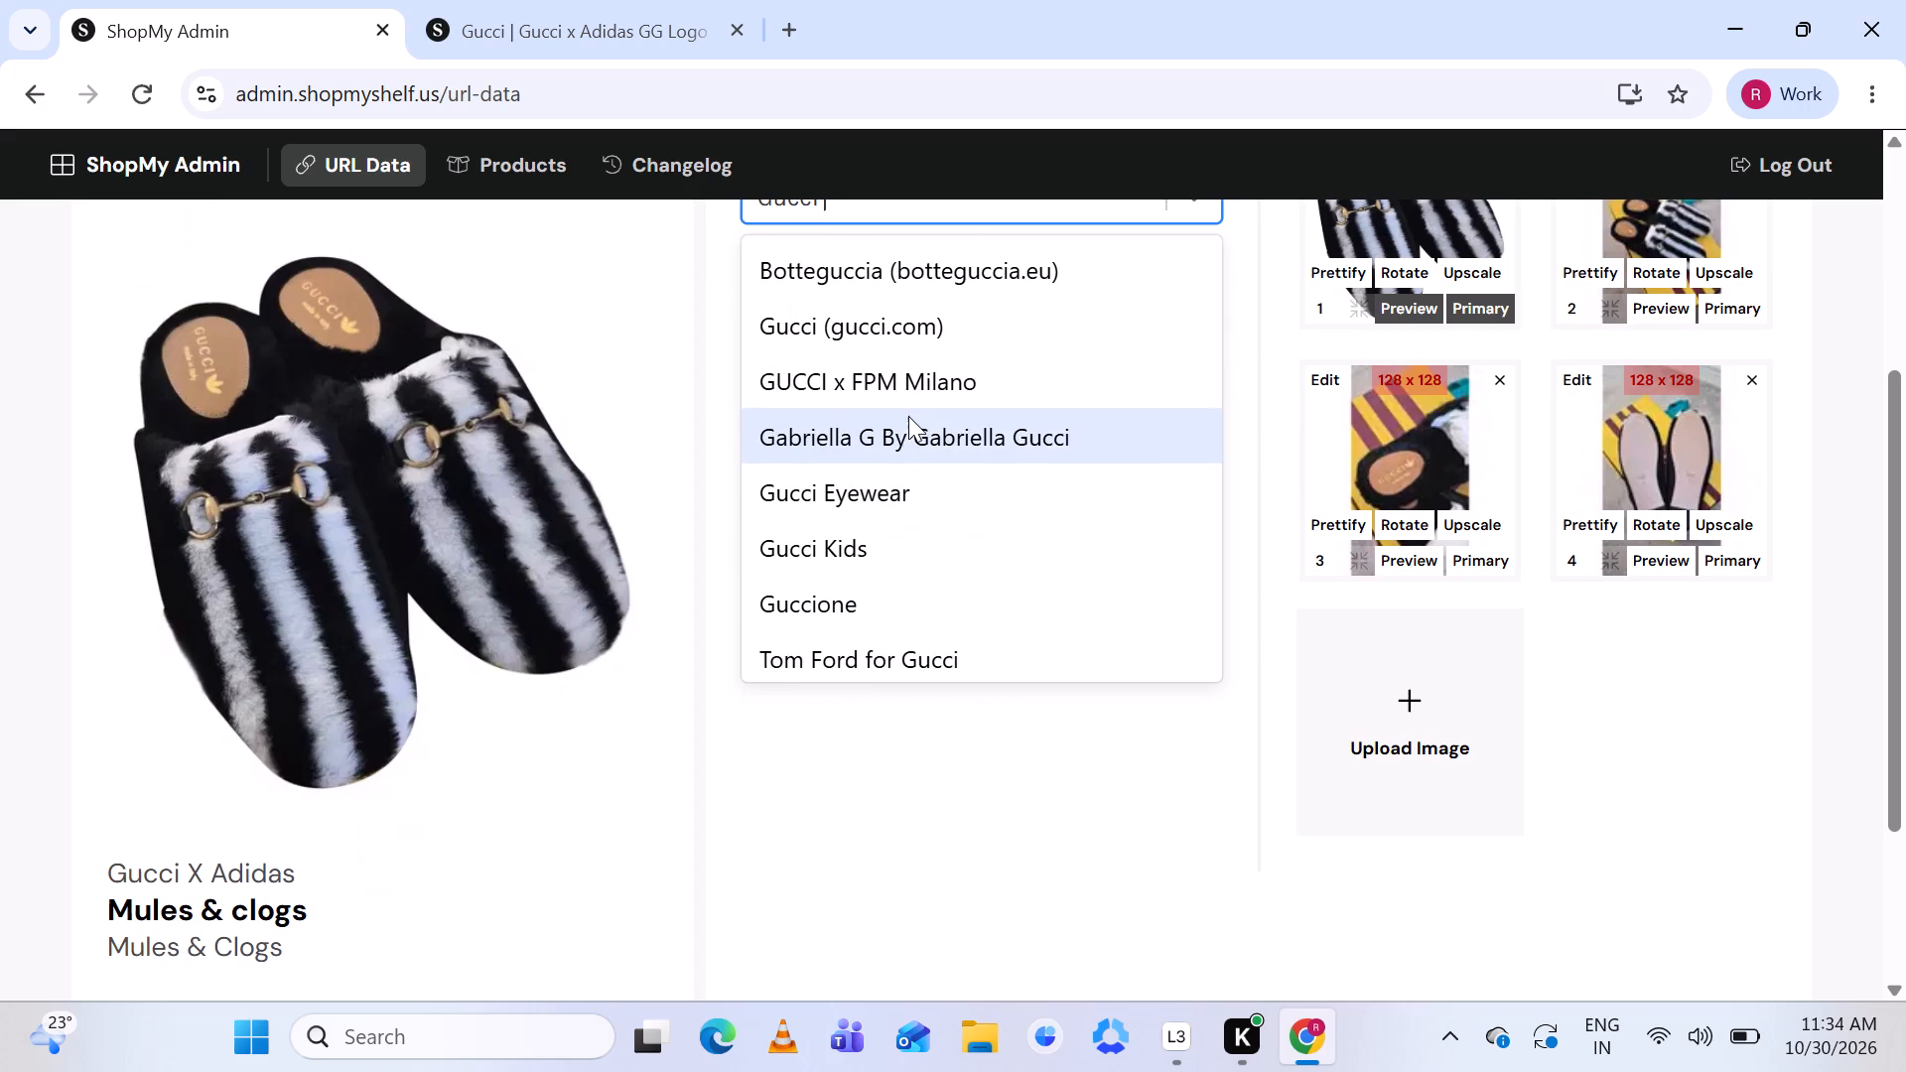
pyautogui.scroll(2, 896, 335)
pyautogui.press('BackSpace')
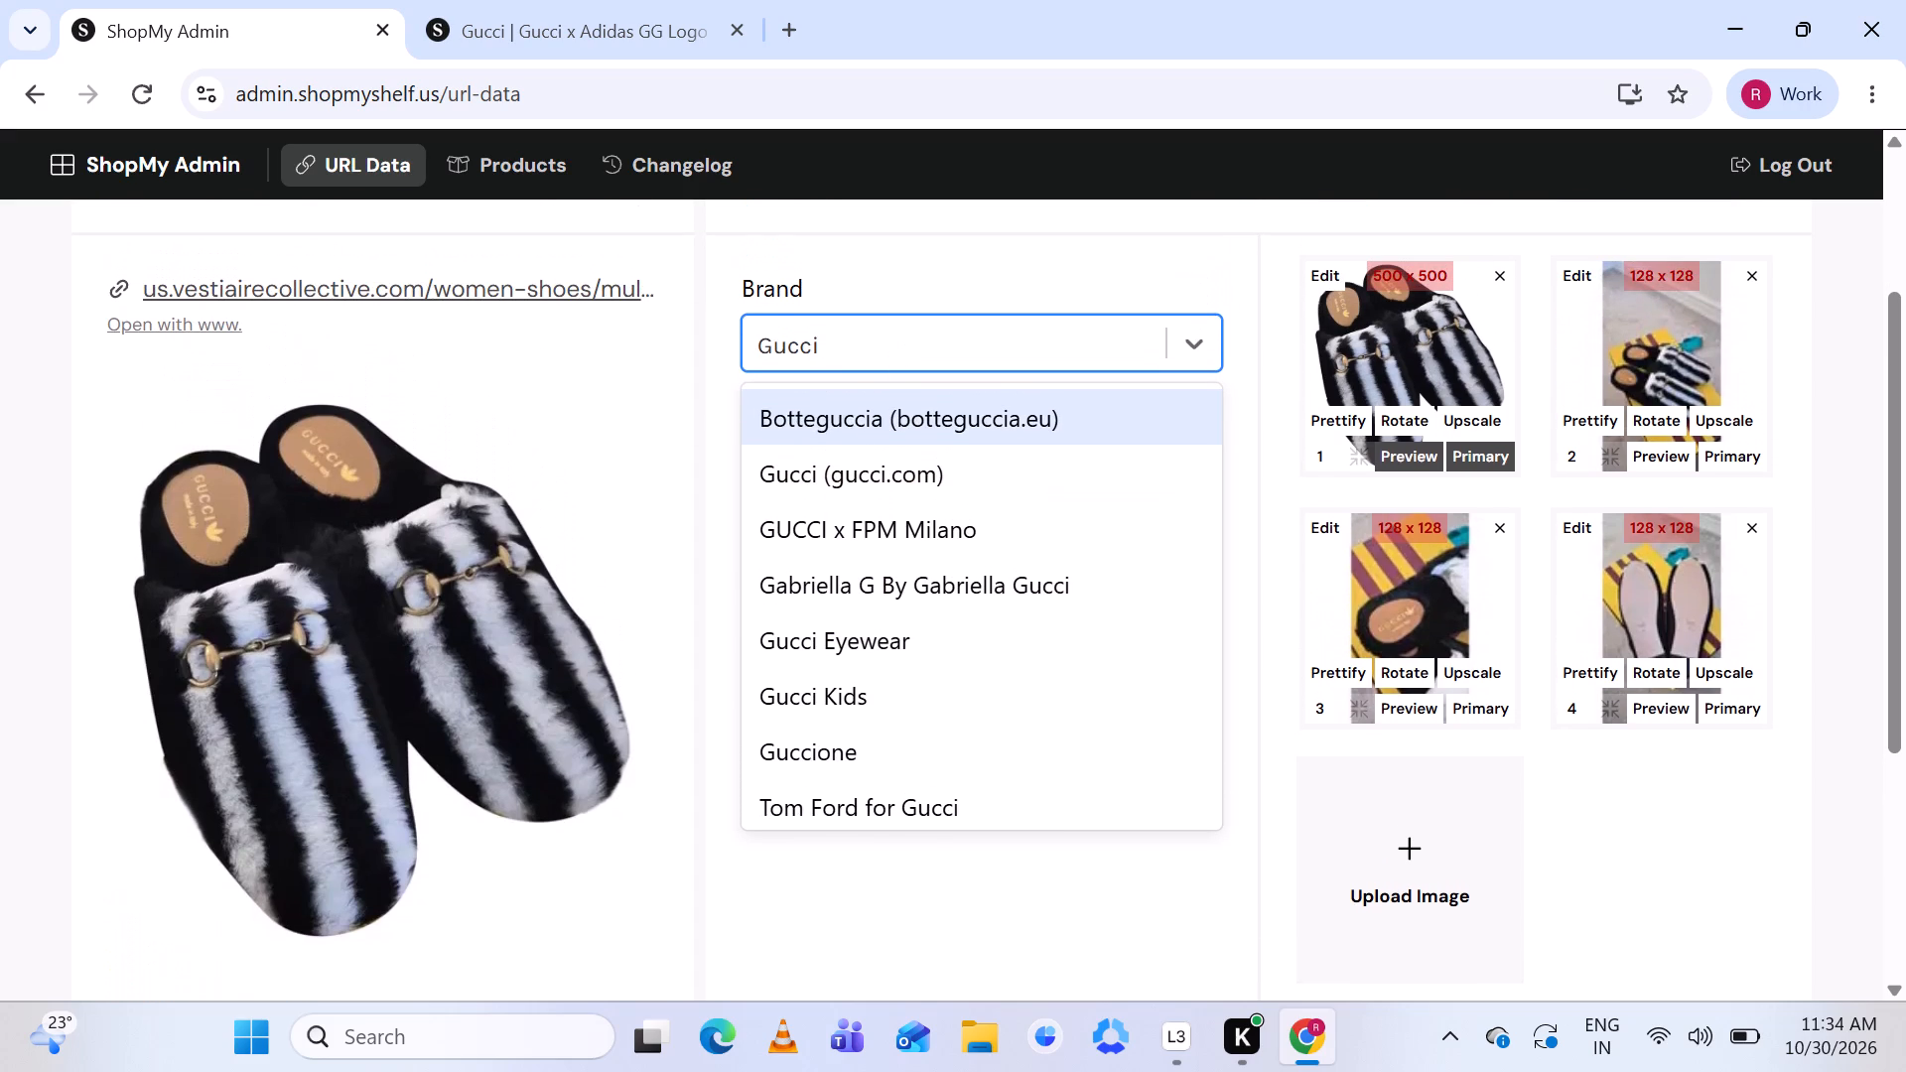
pyautogui.scroll(-1, 889, 468)
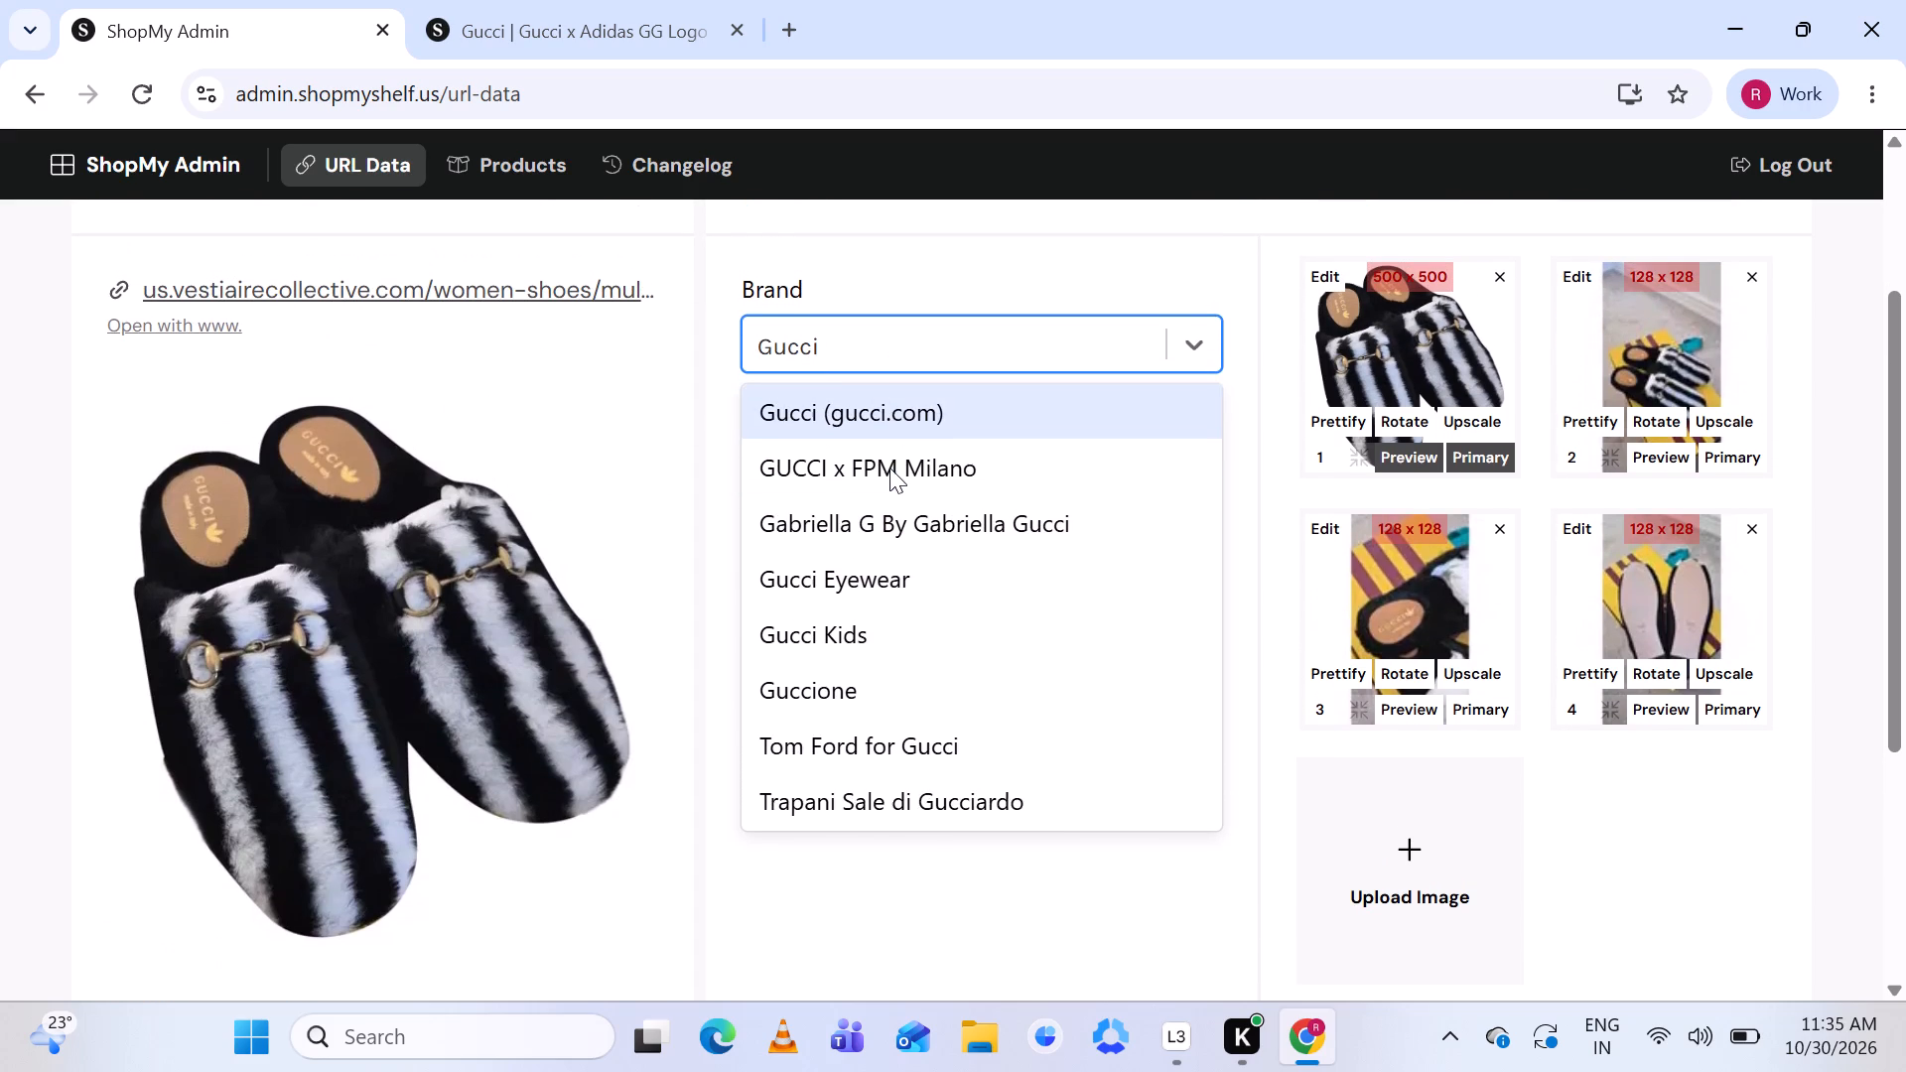
pyautogui.scroll(-1, 889, 468)
pyautogui.scroll(1, 889, 468)
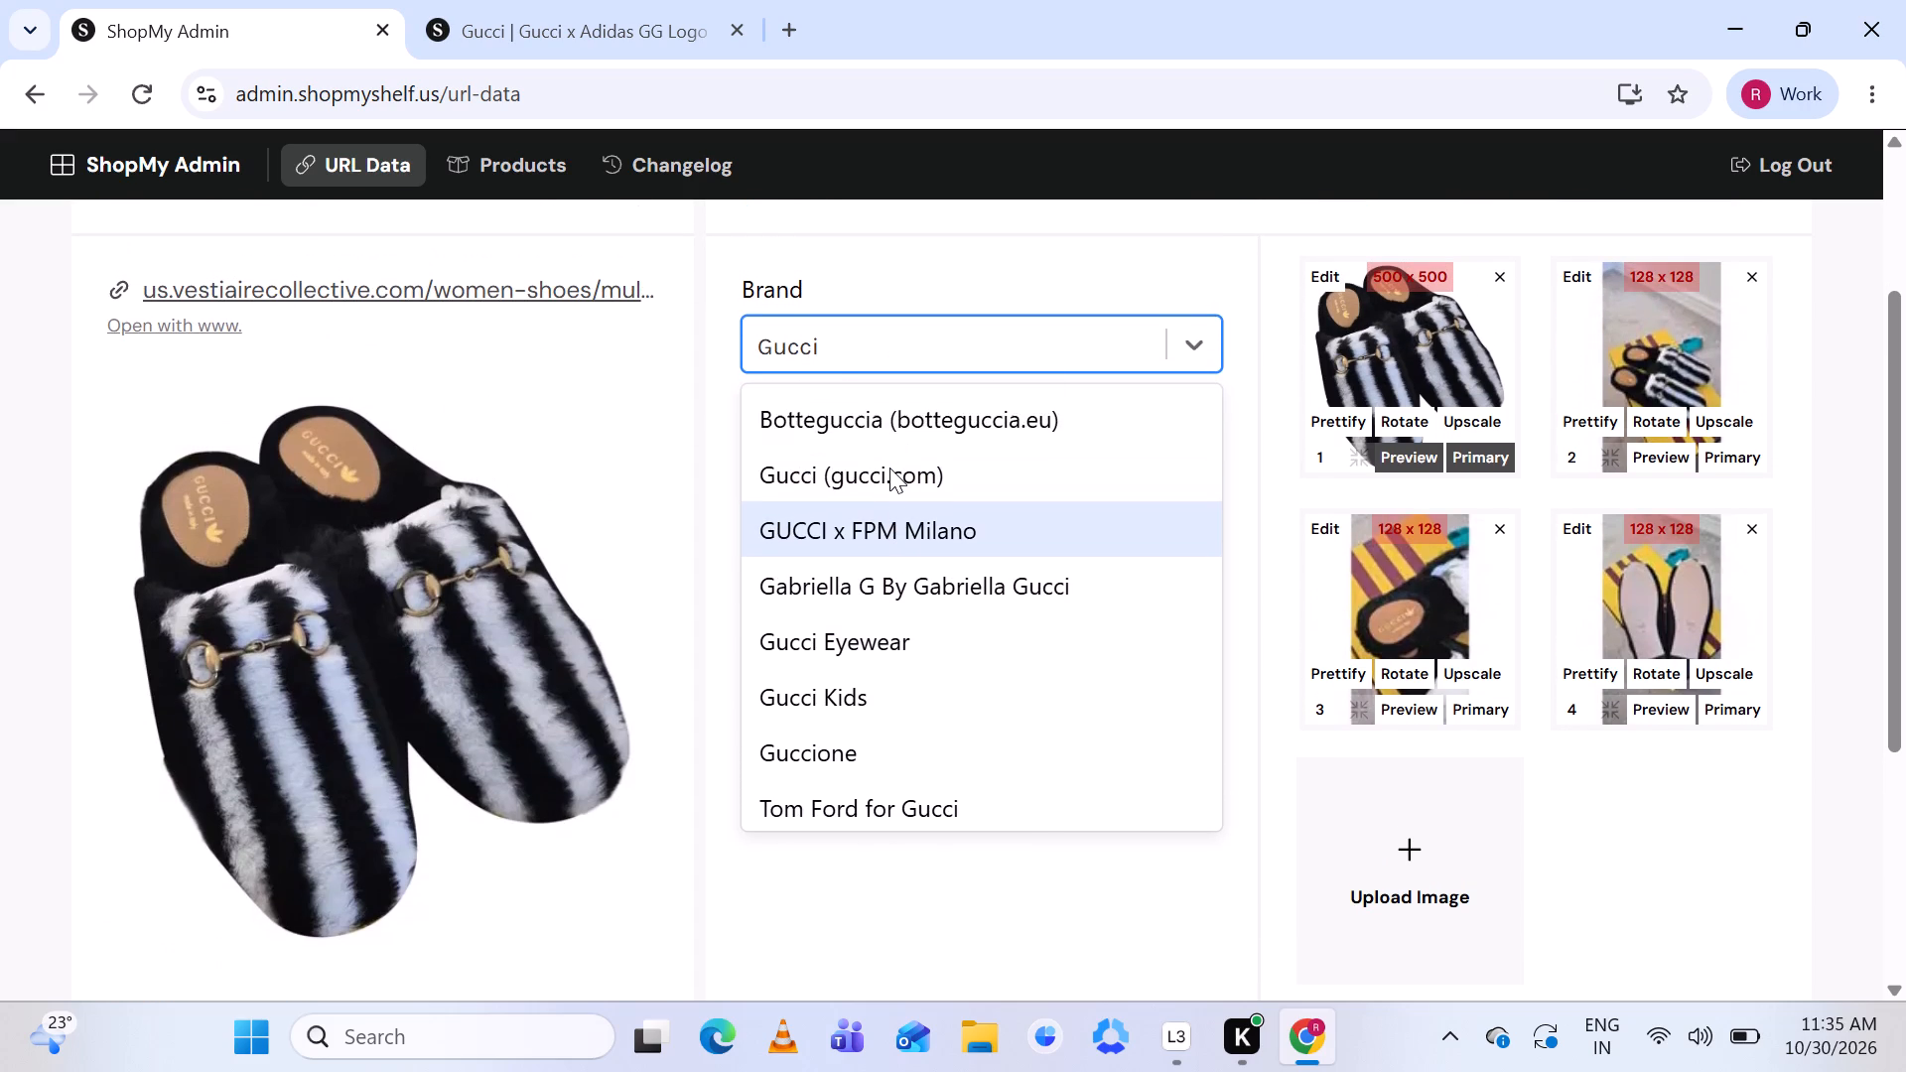
pyautogui.scroll(1, 889, 468)
pyautogui.press('x')
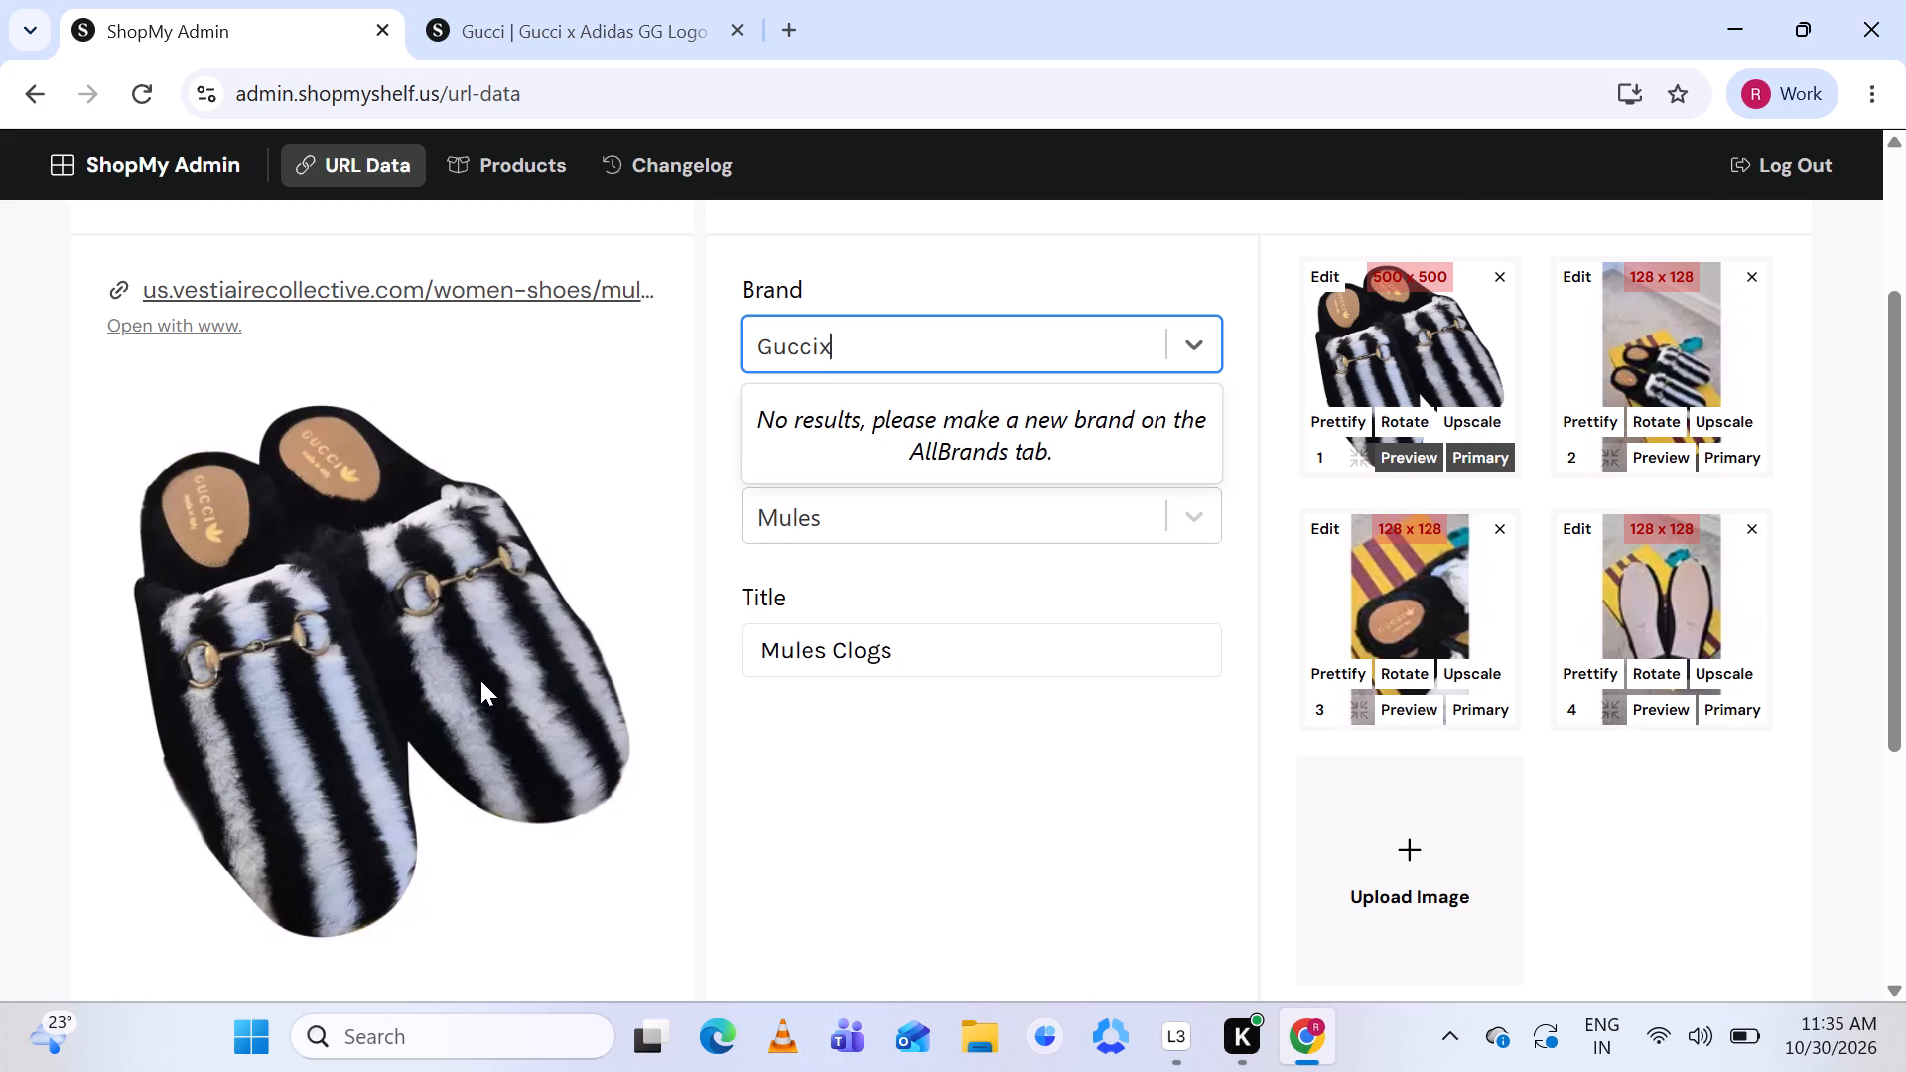
# Copy the brand name from the listing again and recheck the brand list for "Gucci X Adidas".
pyautogui.scroll(-4, 480, 680)
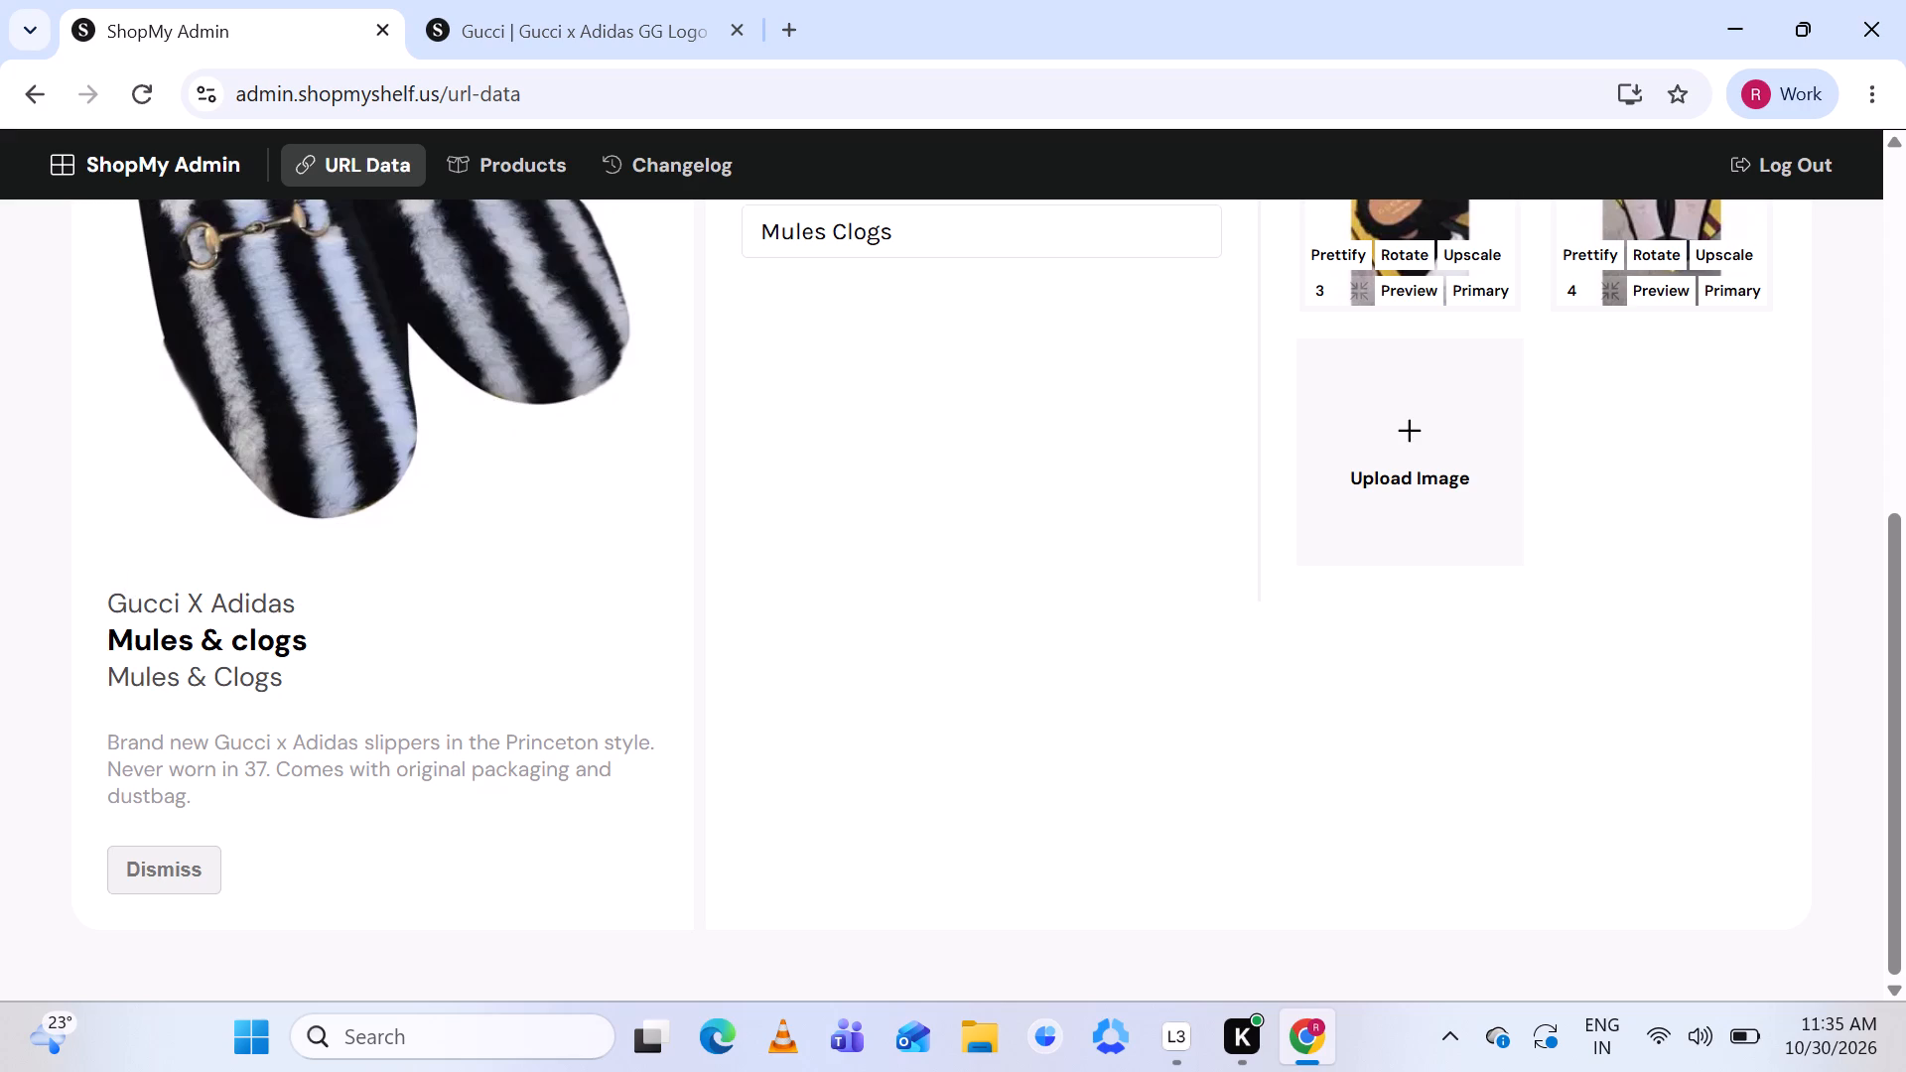
pyautogui.moveTo(111, 603); pyautogui.dragTo(304, 590)
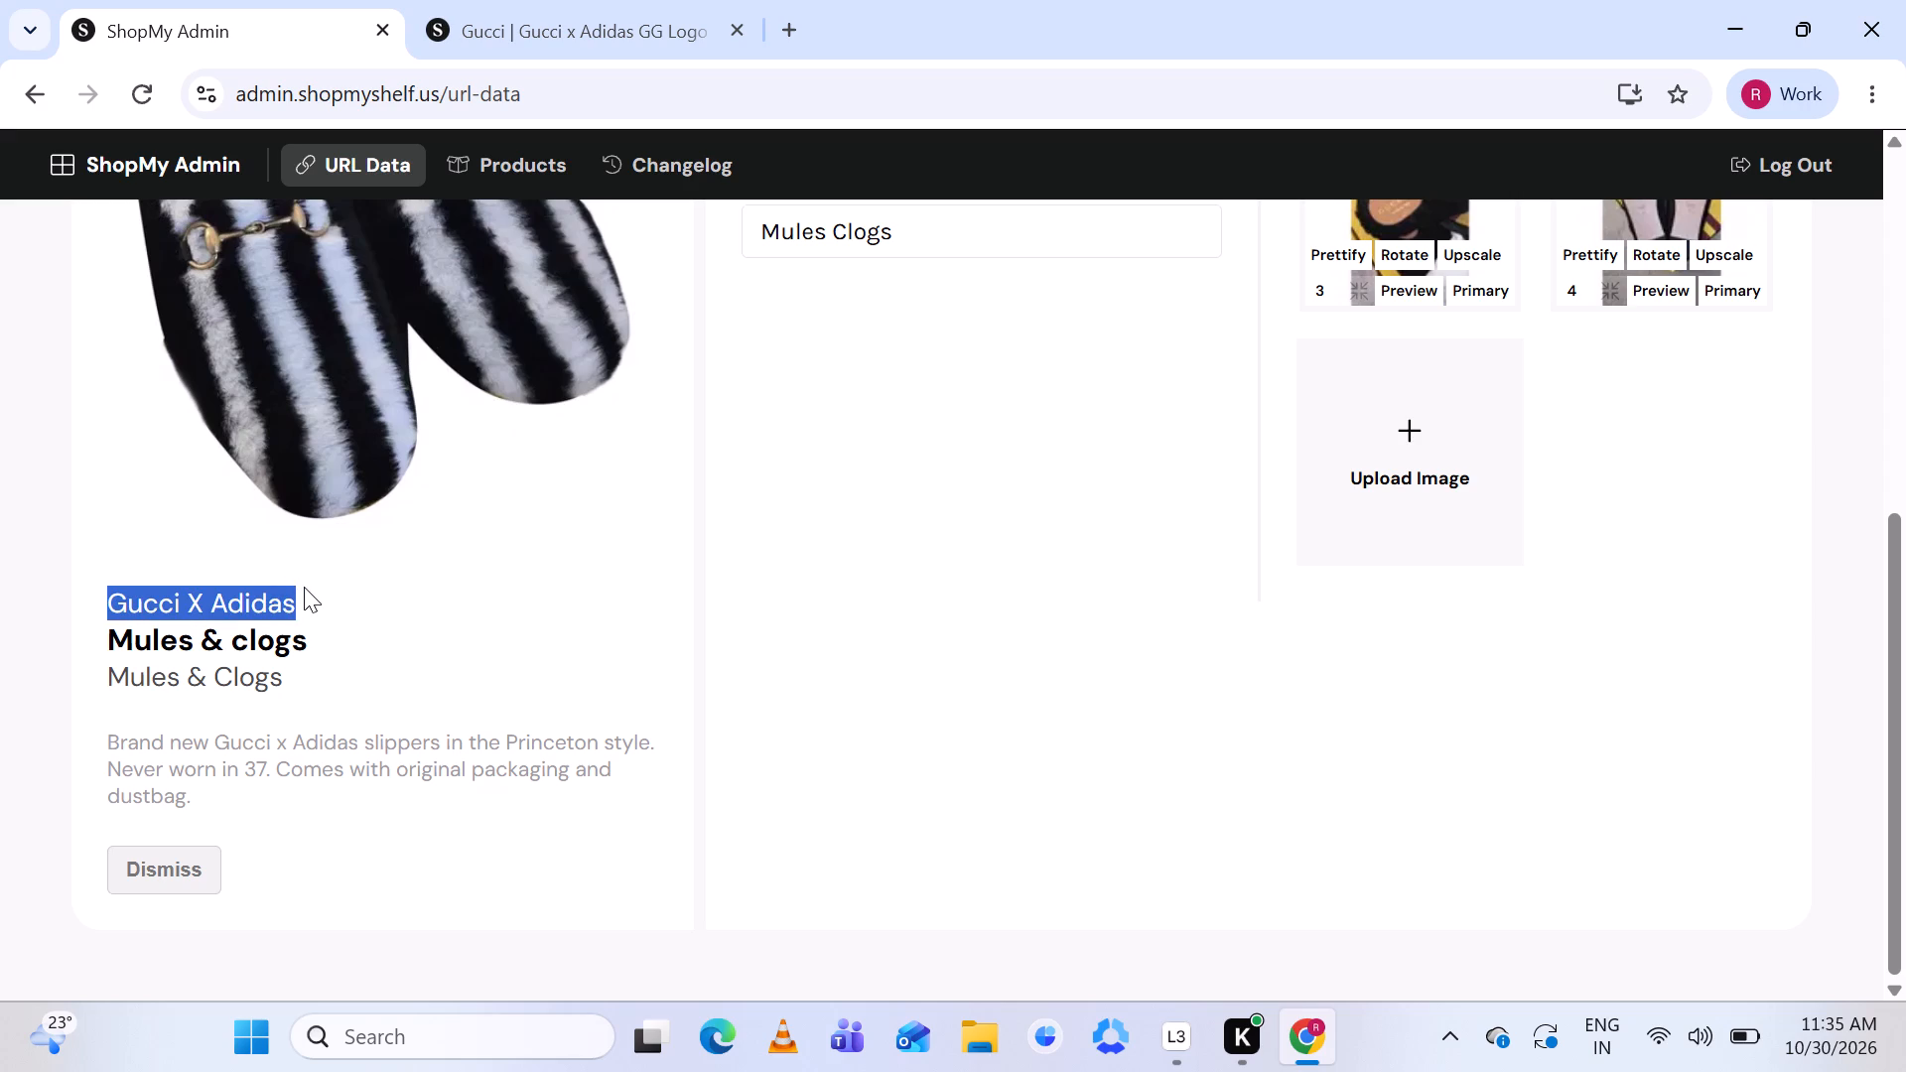
pyautogui.hotkey('ctrl', 'c')
pyautogui.click(443, 687)
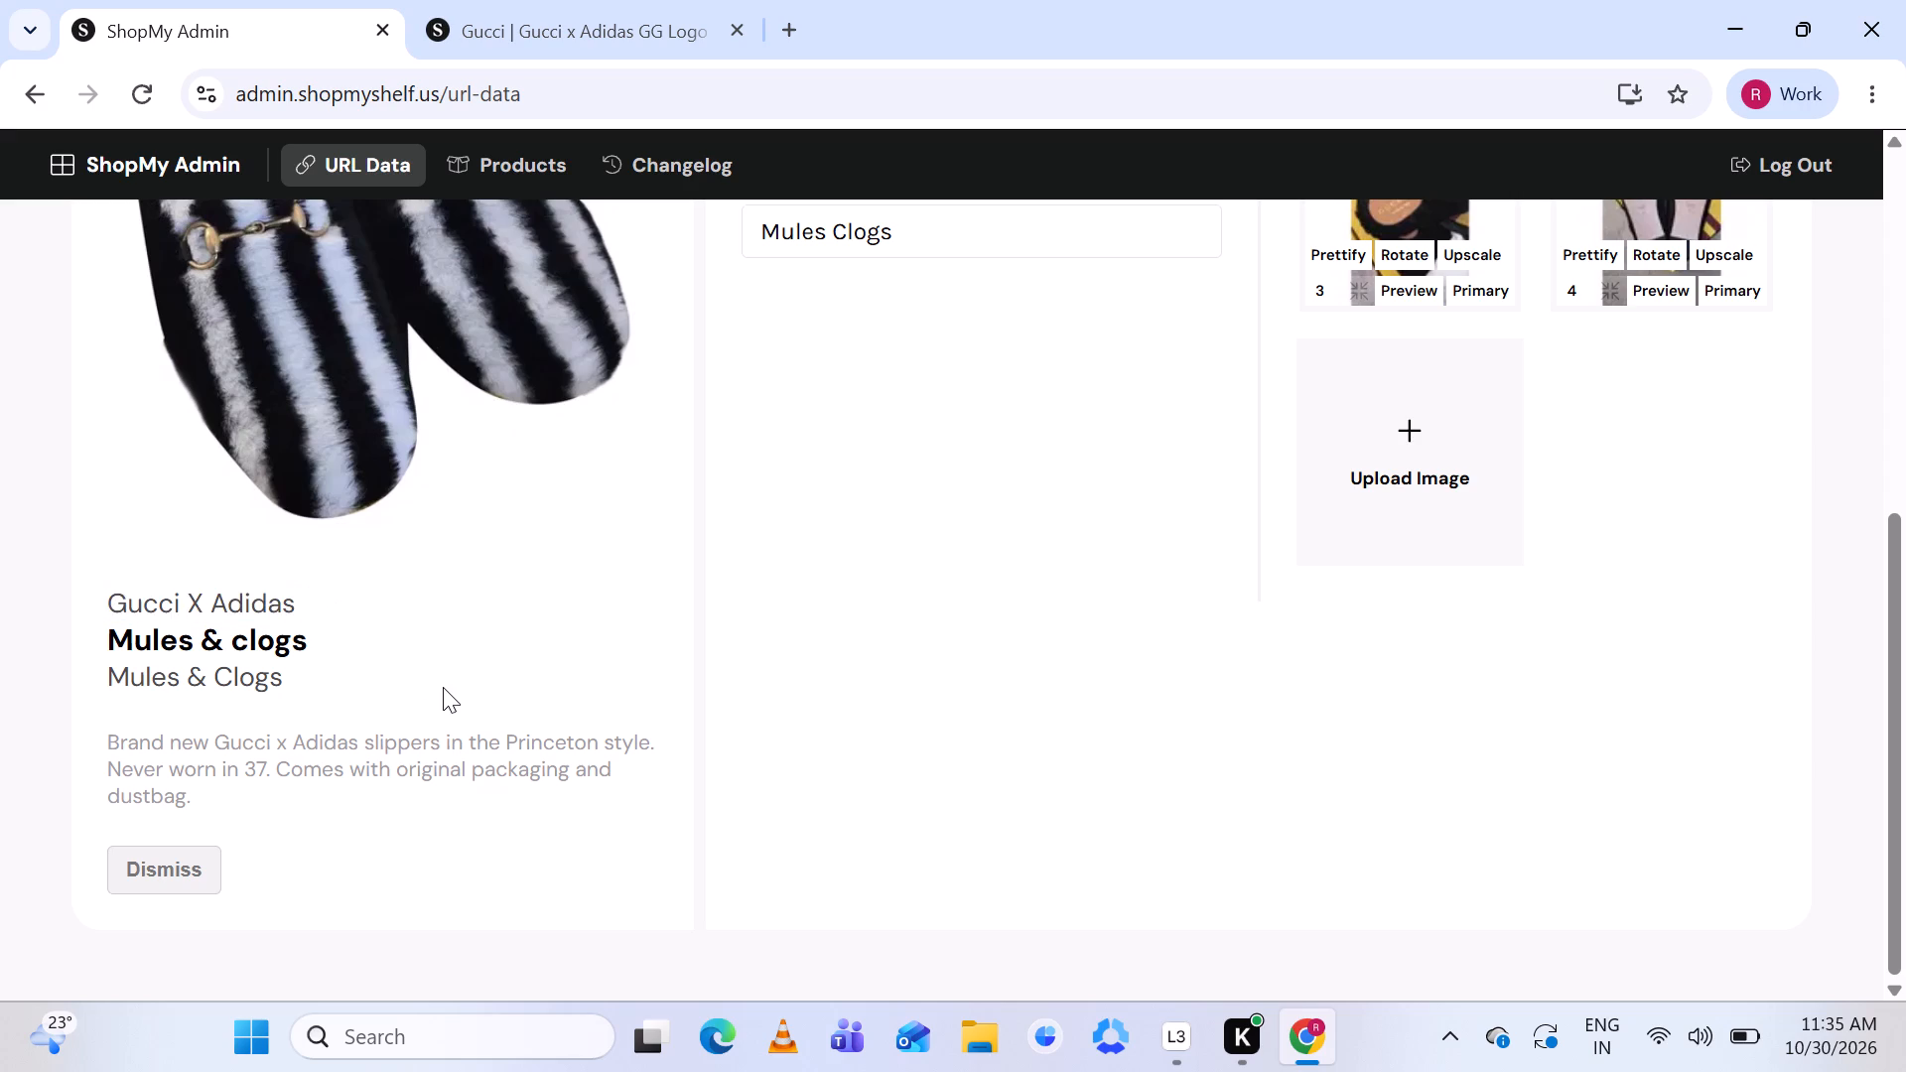
pyautogui.scroll(2, 443, 687)
pyautogui.click(909, 396)
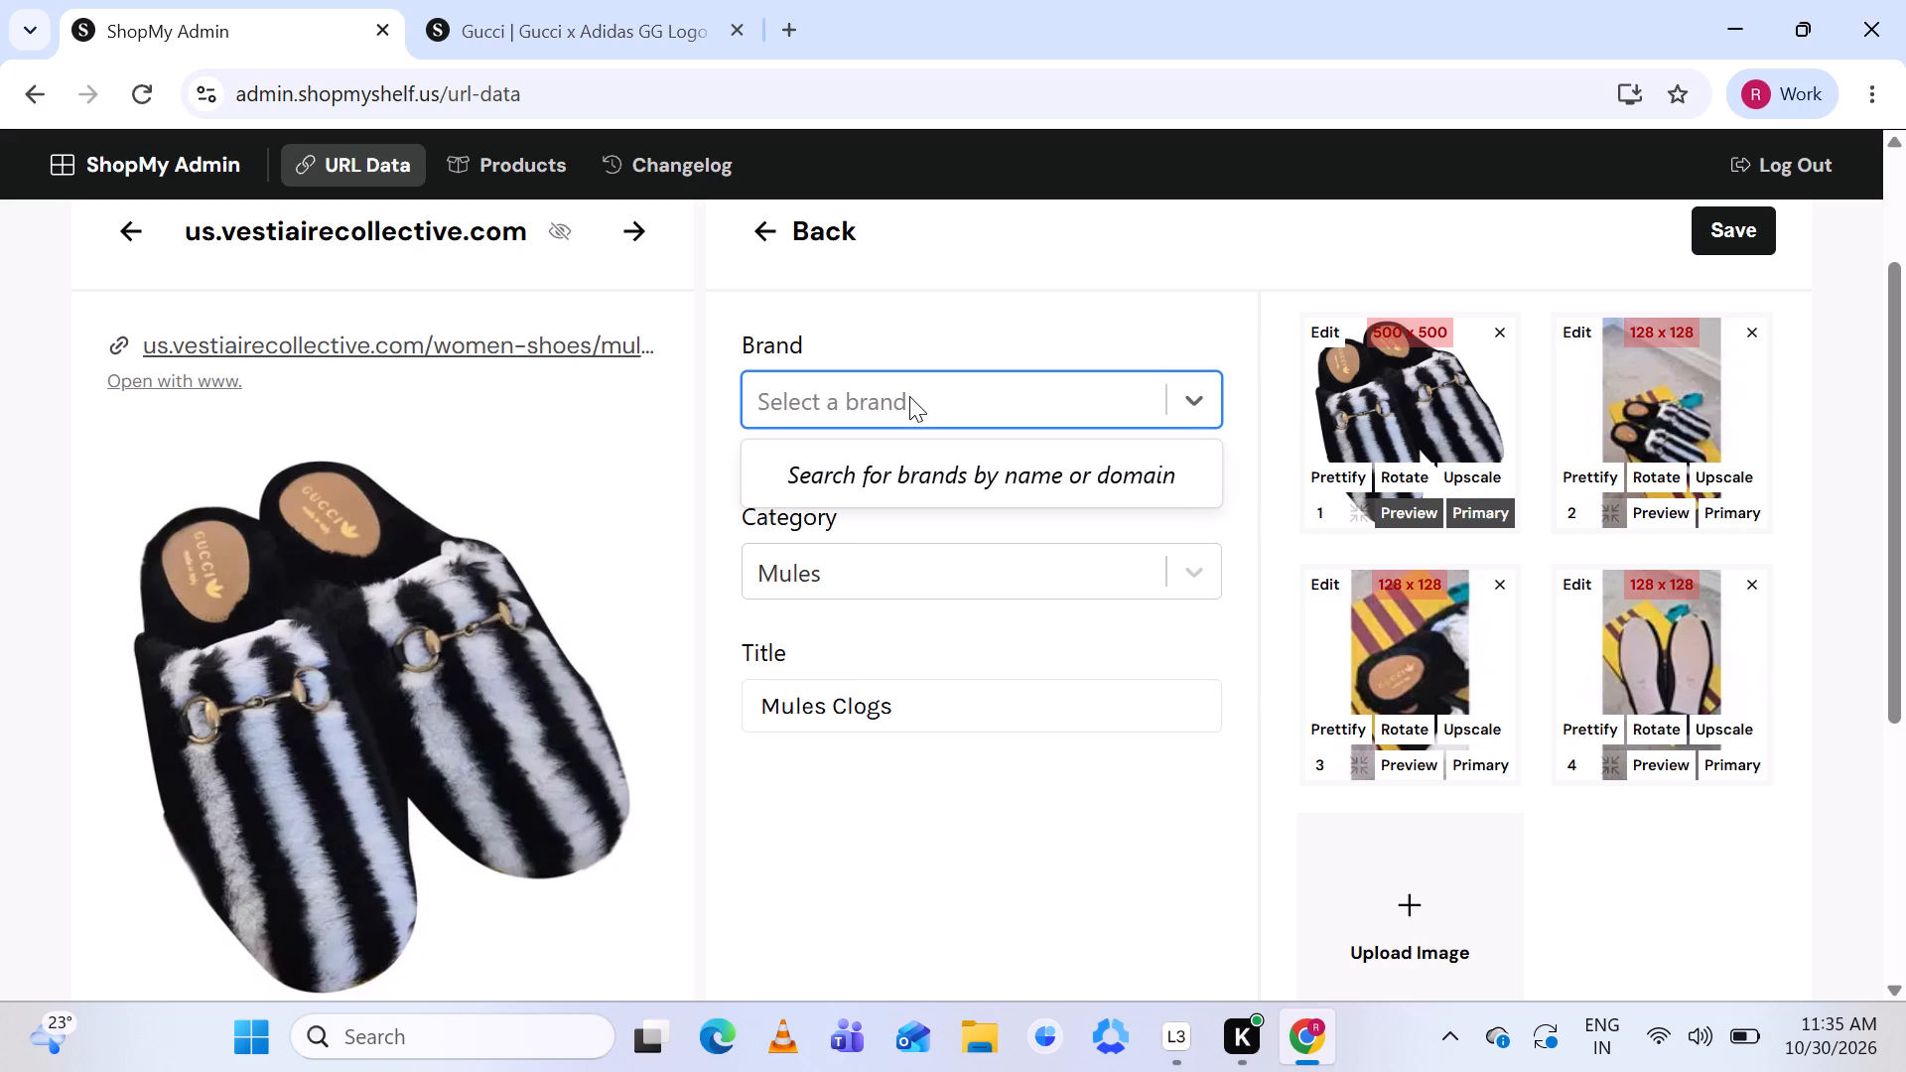
pyautogui.hotkey('ctrl', 'v')
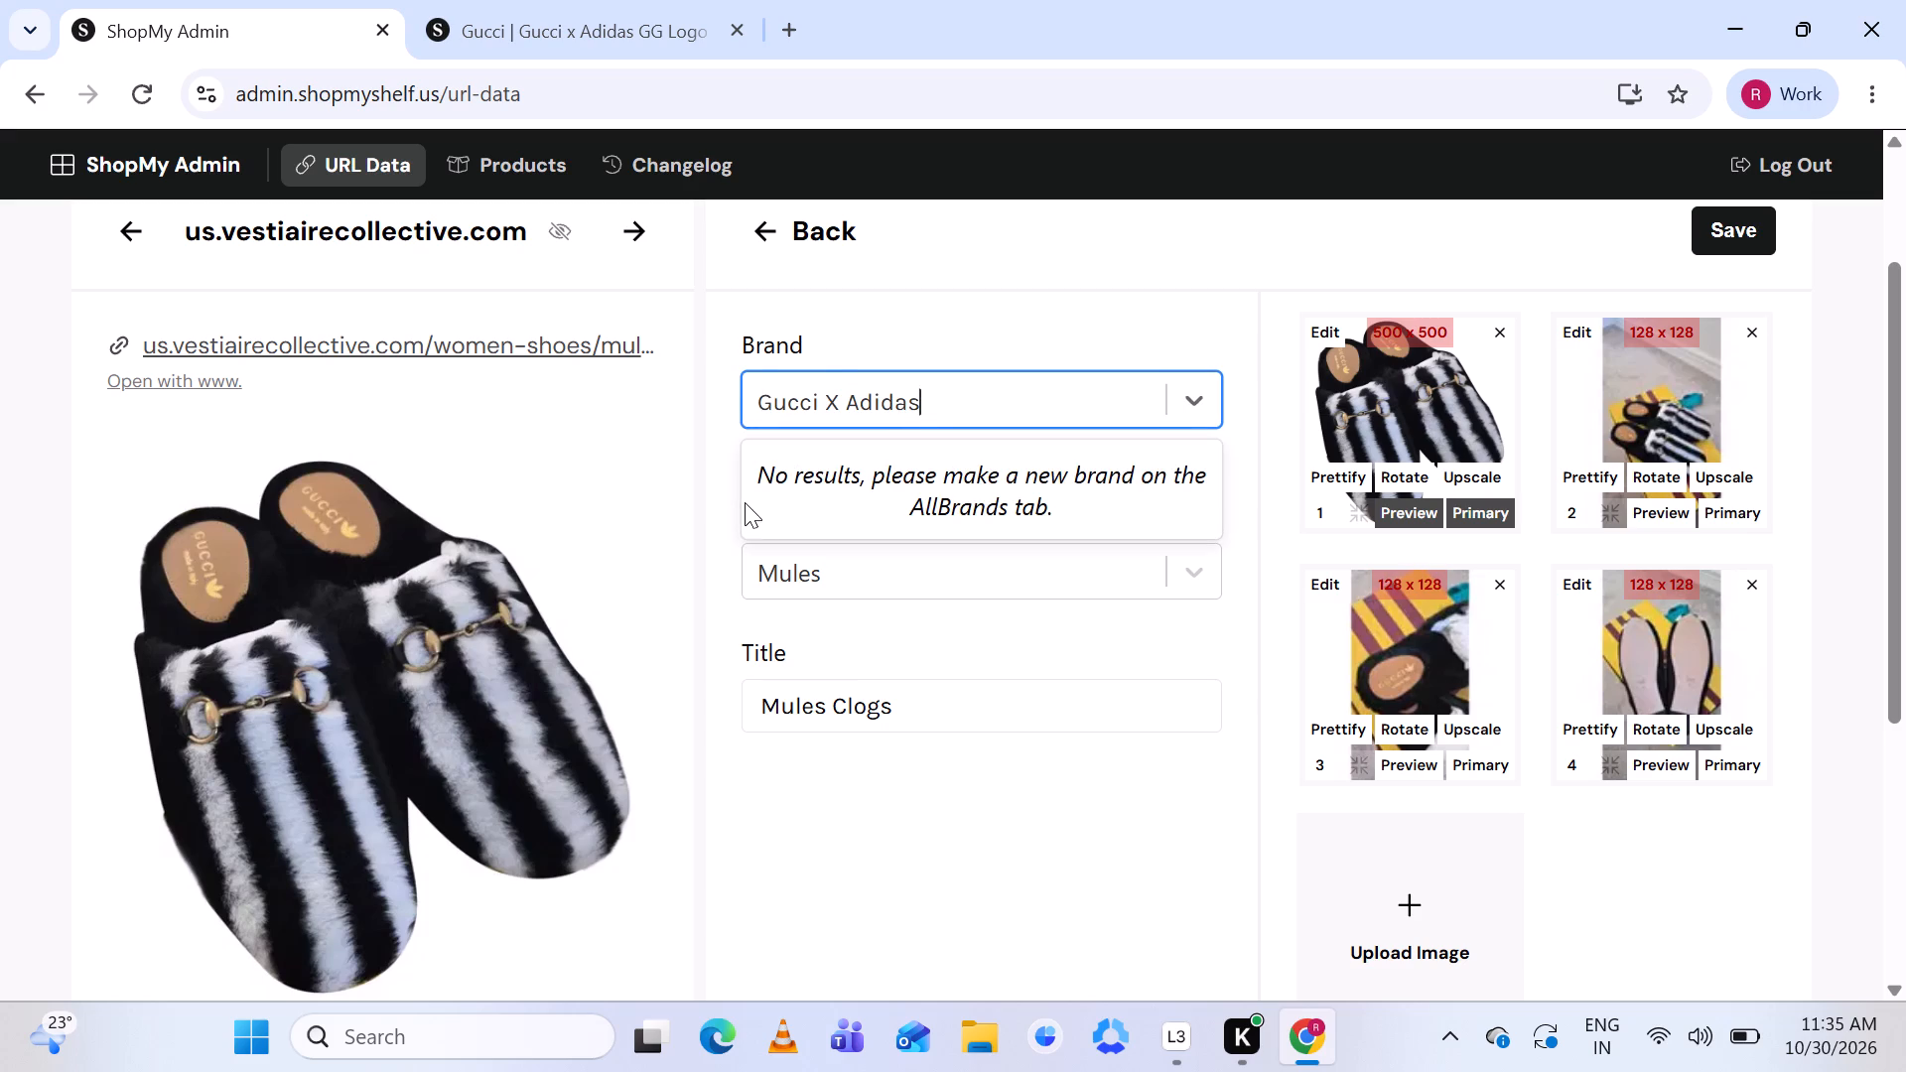
pyautogui.click(716, 487)
# Add a new brand named "Gucci X Adidas" for the mules, leaving the other brand details empty.
pyautogui.click(798, 455)
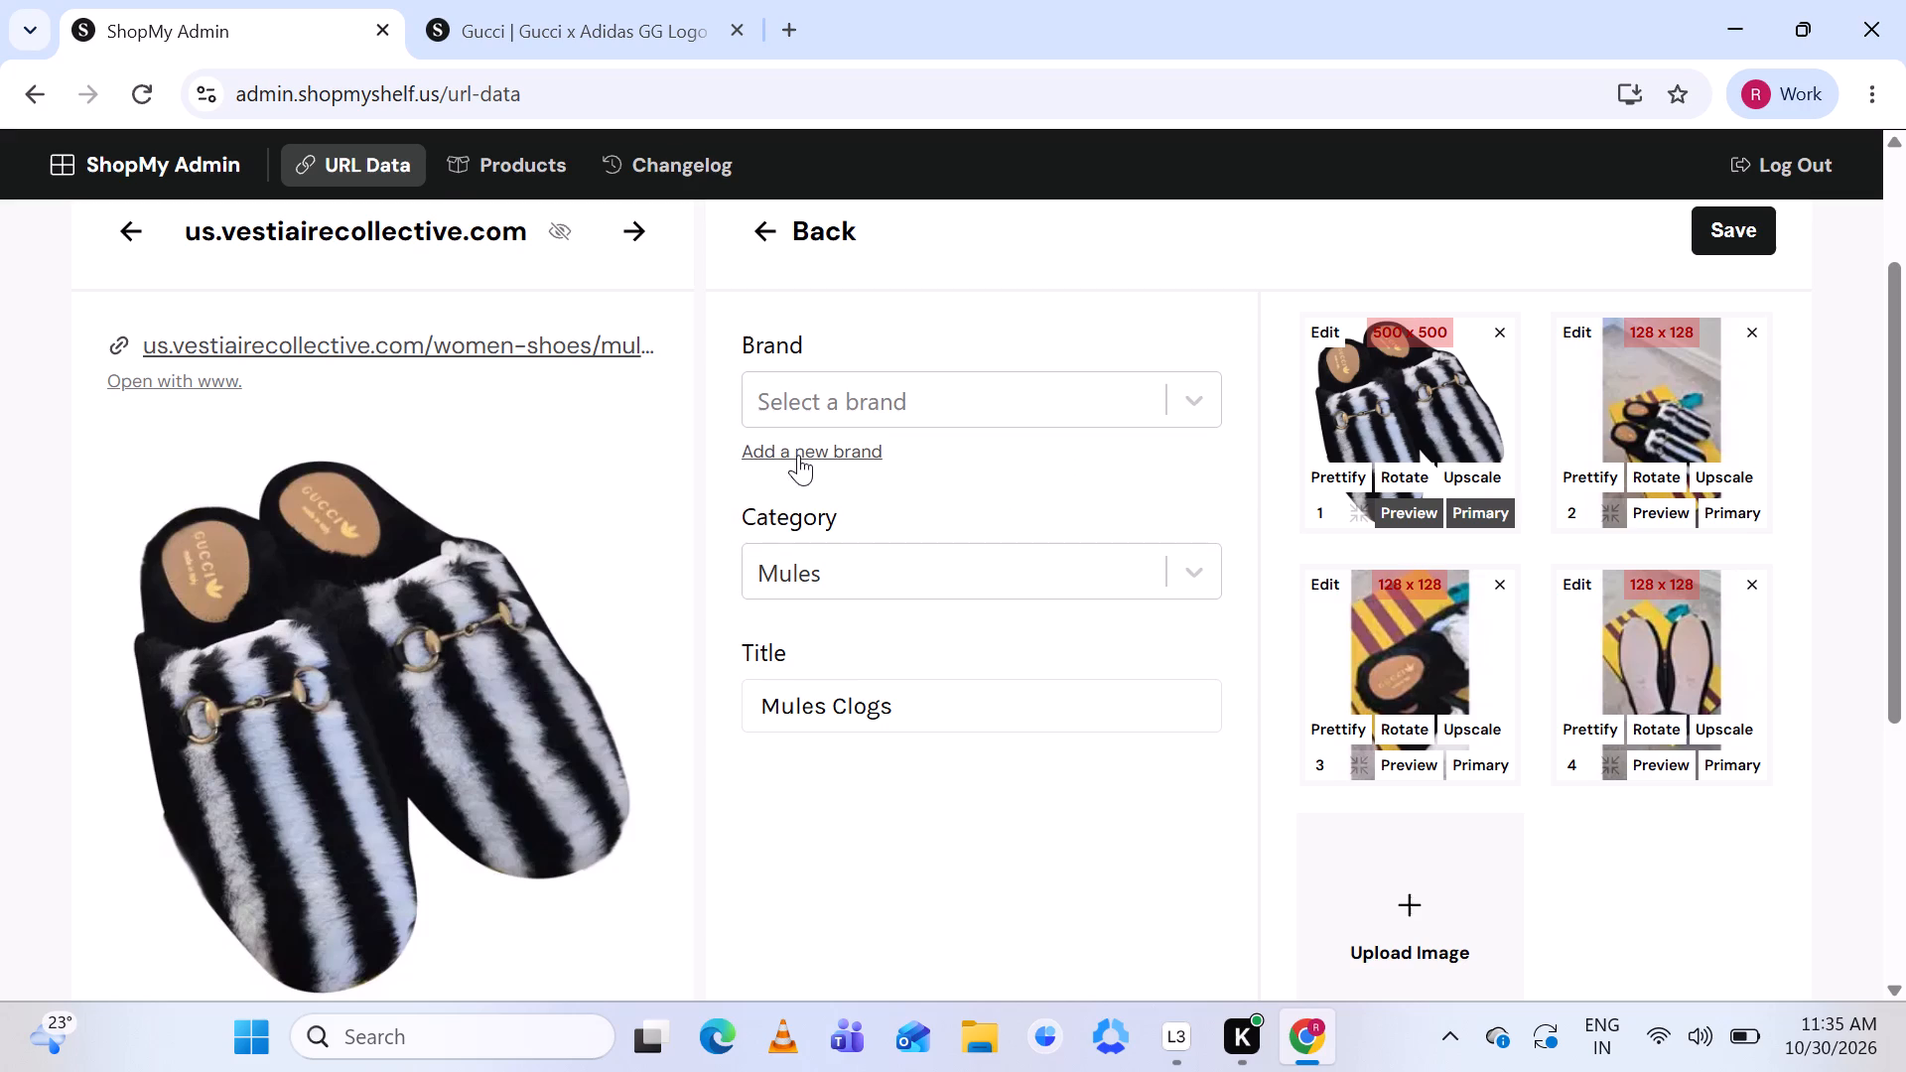
pyautogui.click(762, 345)
pyautogui.hotkey('ctrl', 'v')
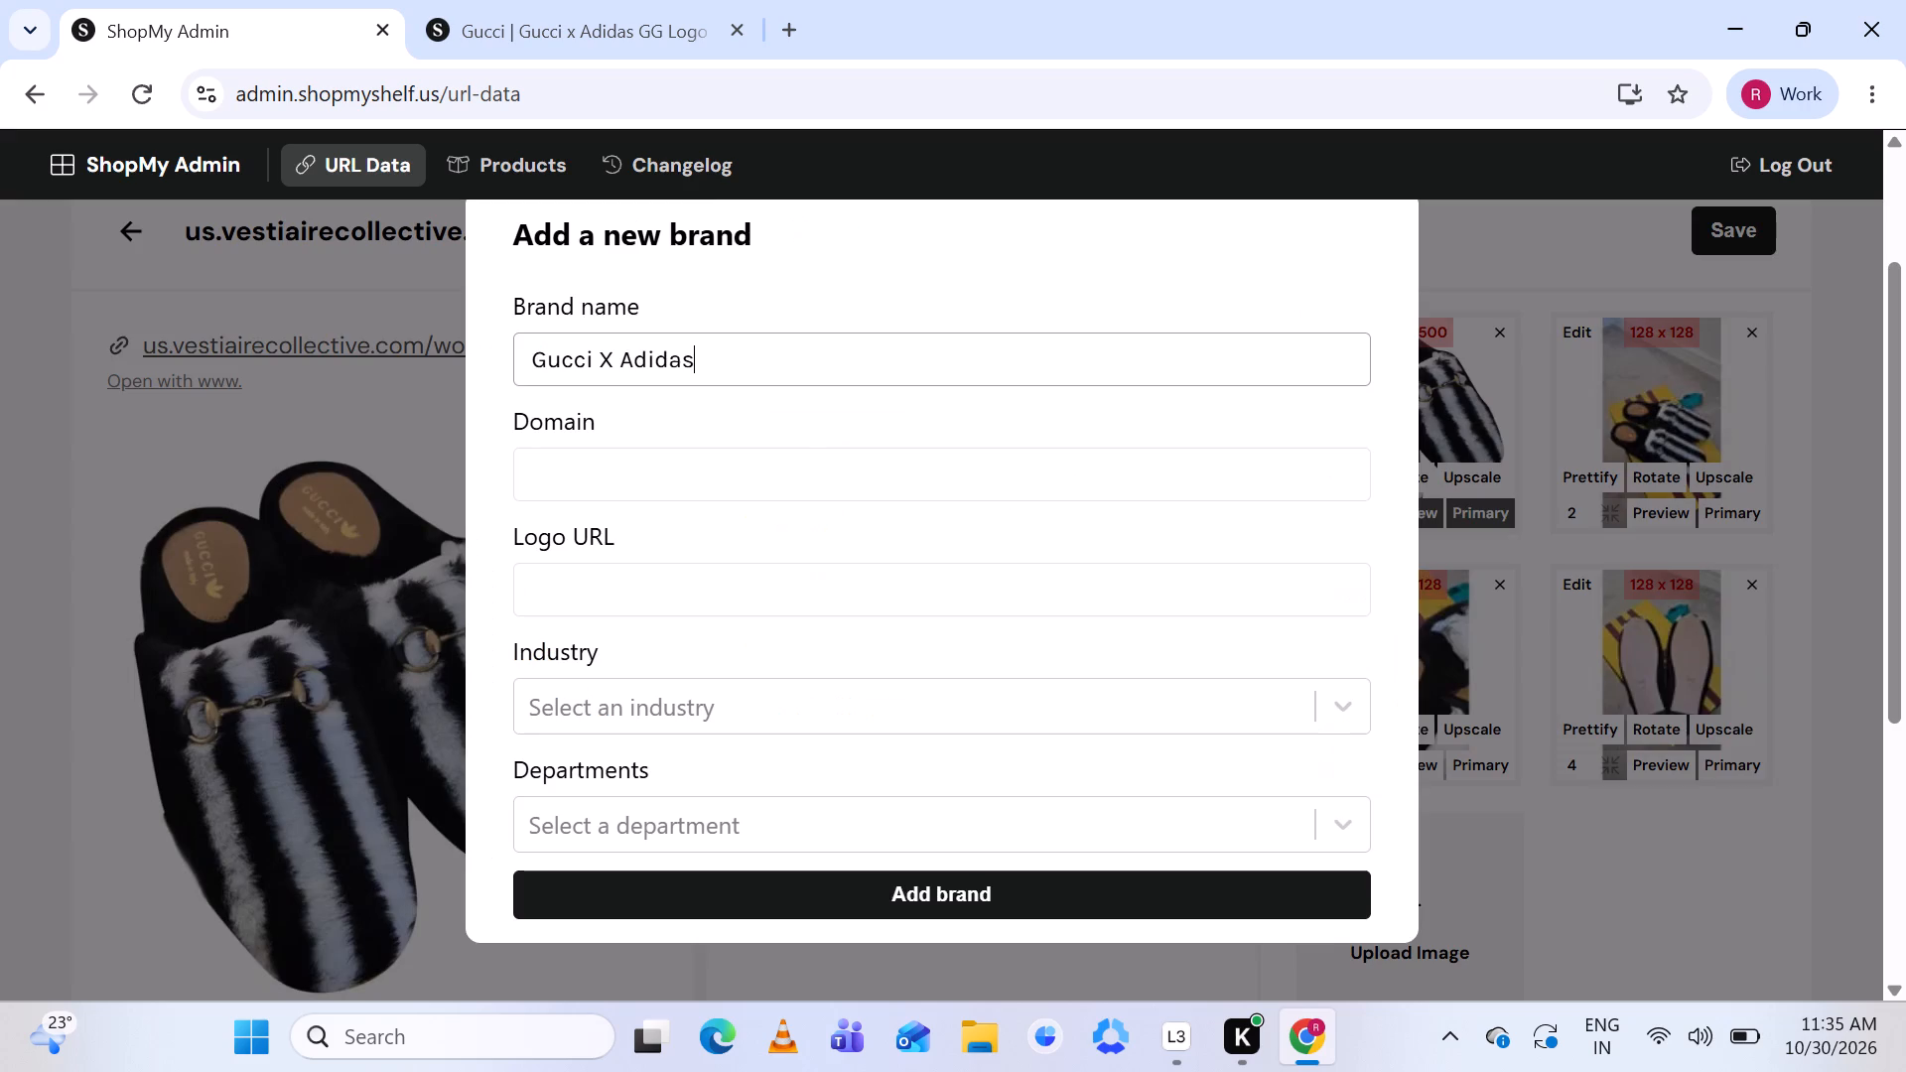
pyautogui.click(768, 889)
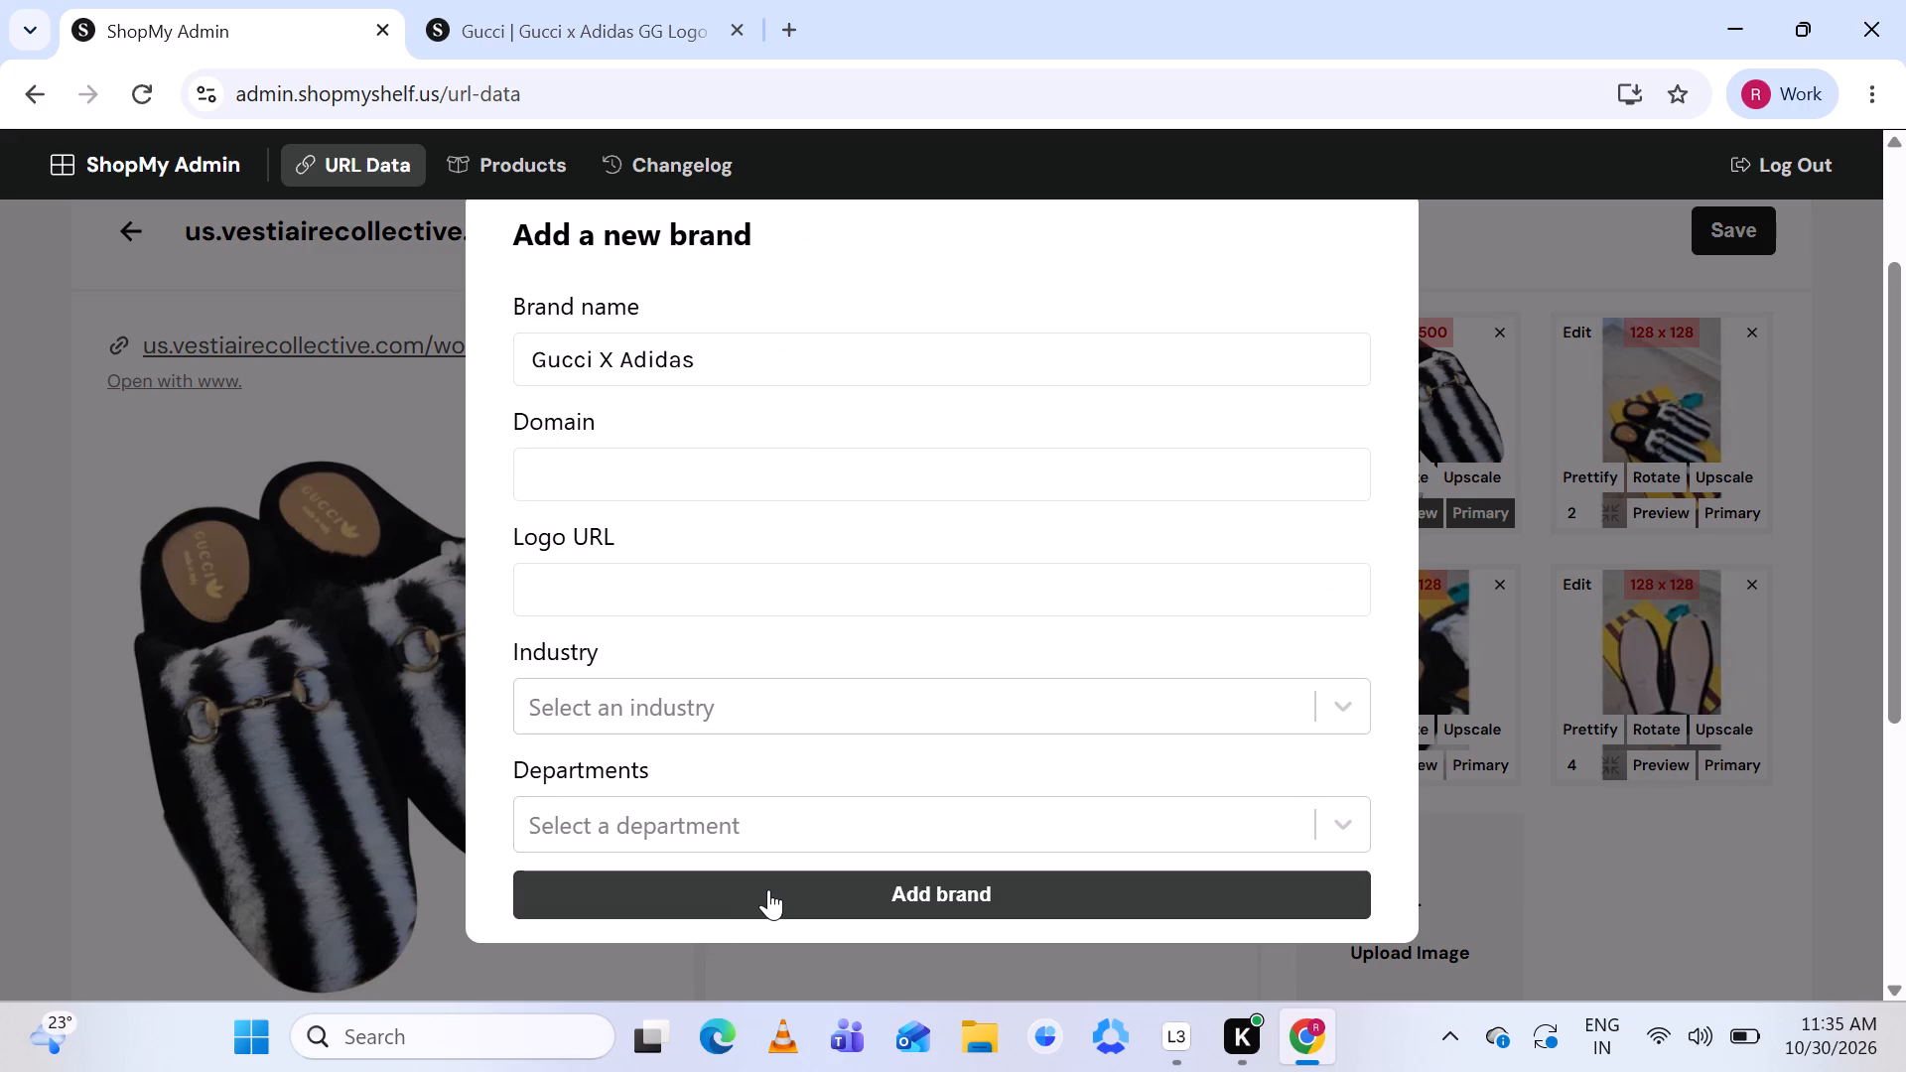
# Replace the product title with the listing's name "Mules & clogs" and review the filled-in product details.
pyautogui.scroll(-3, 867, 765)
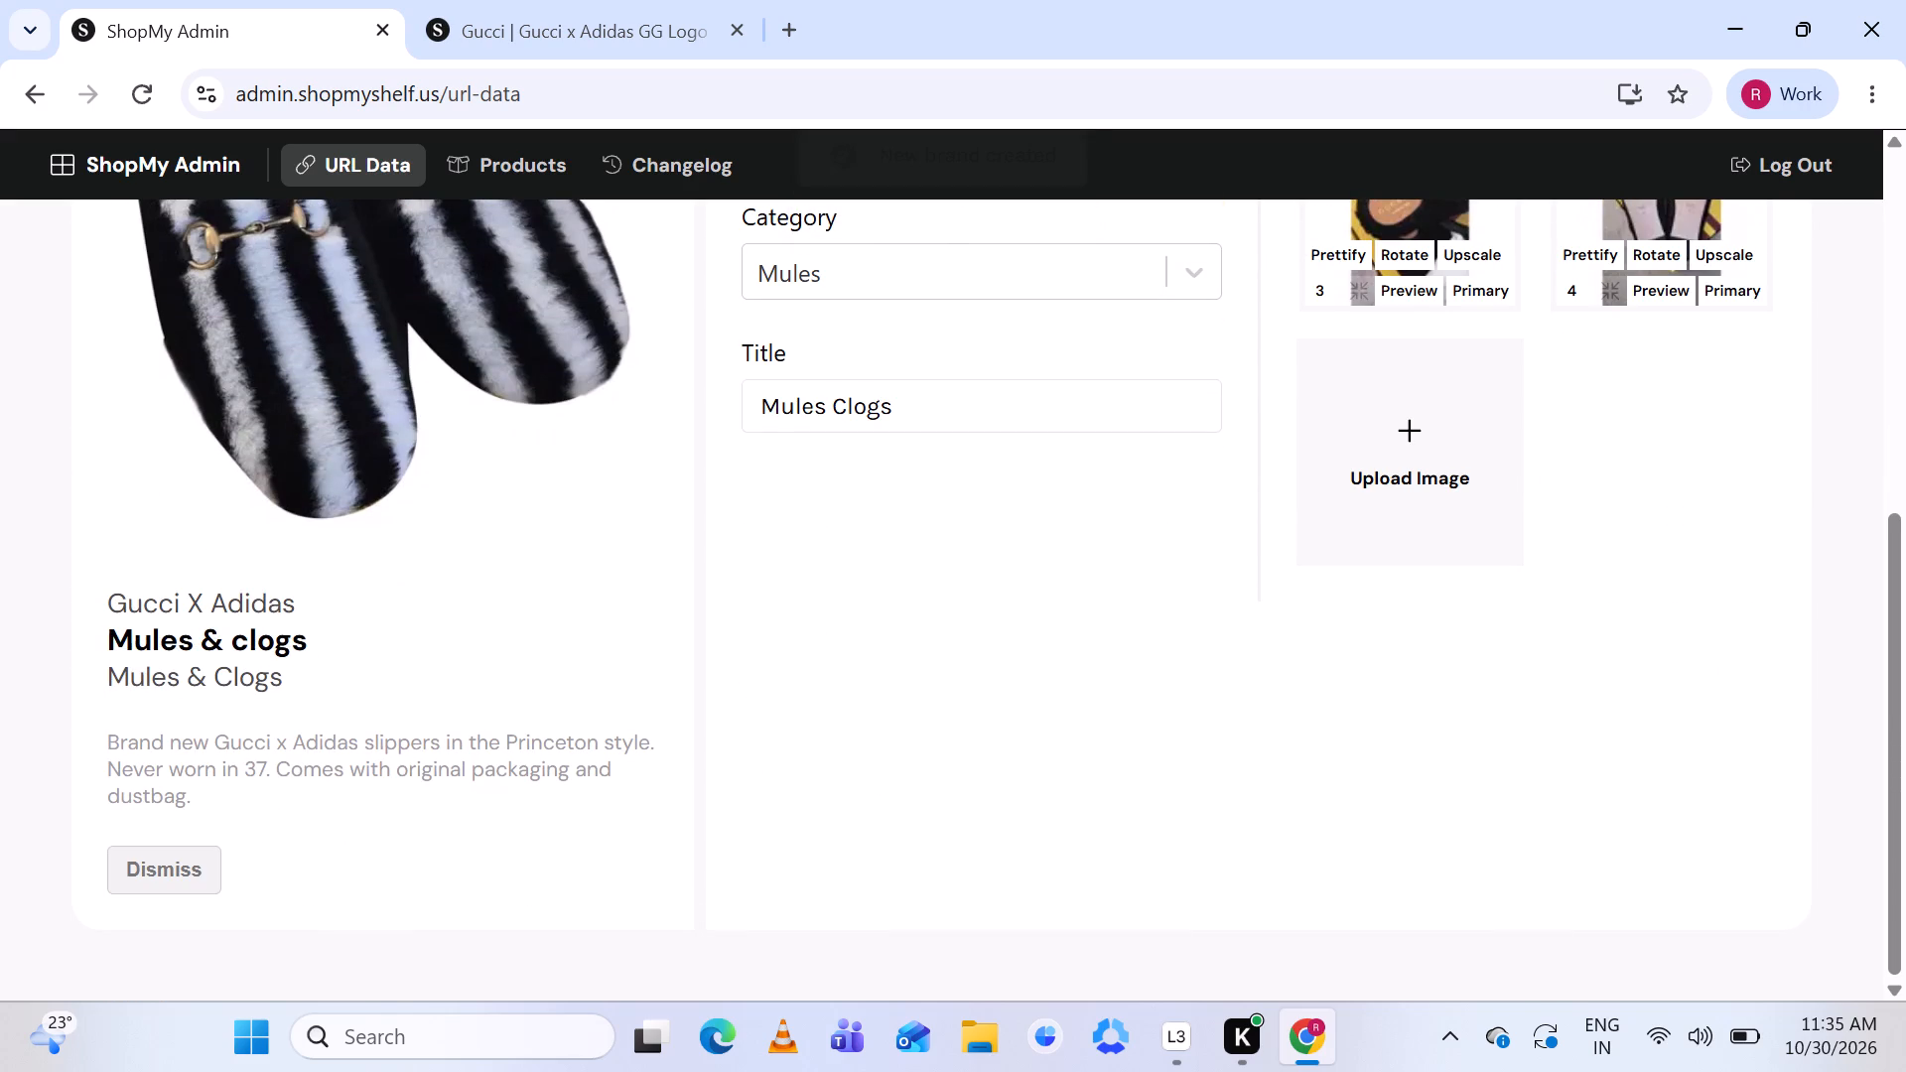
pyautogui.moveTo(109, 636); pyautogui.dragTo(312, 626)
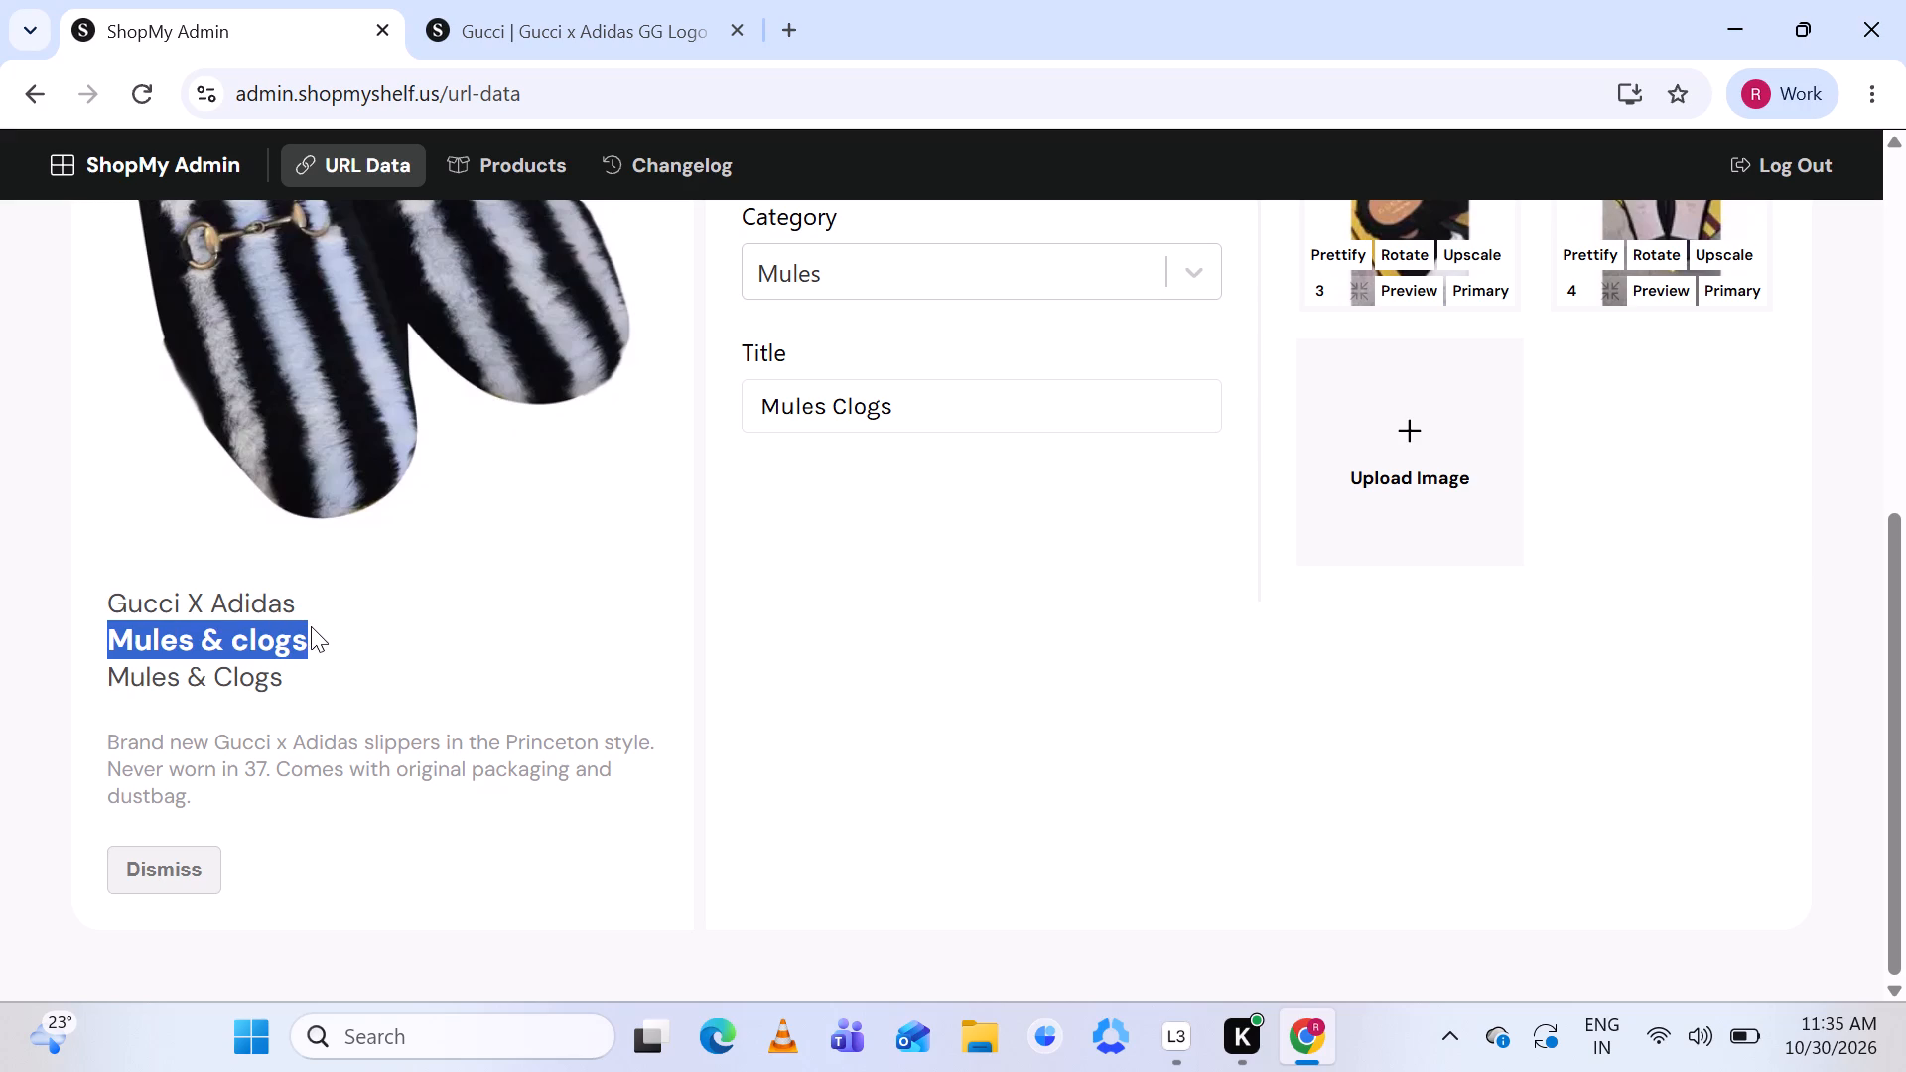
pyautogui.hotkey('ctrl', 'c')
pyautogui.click(697, 618)
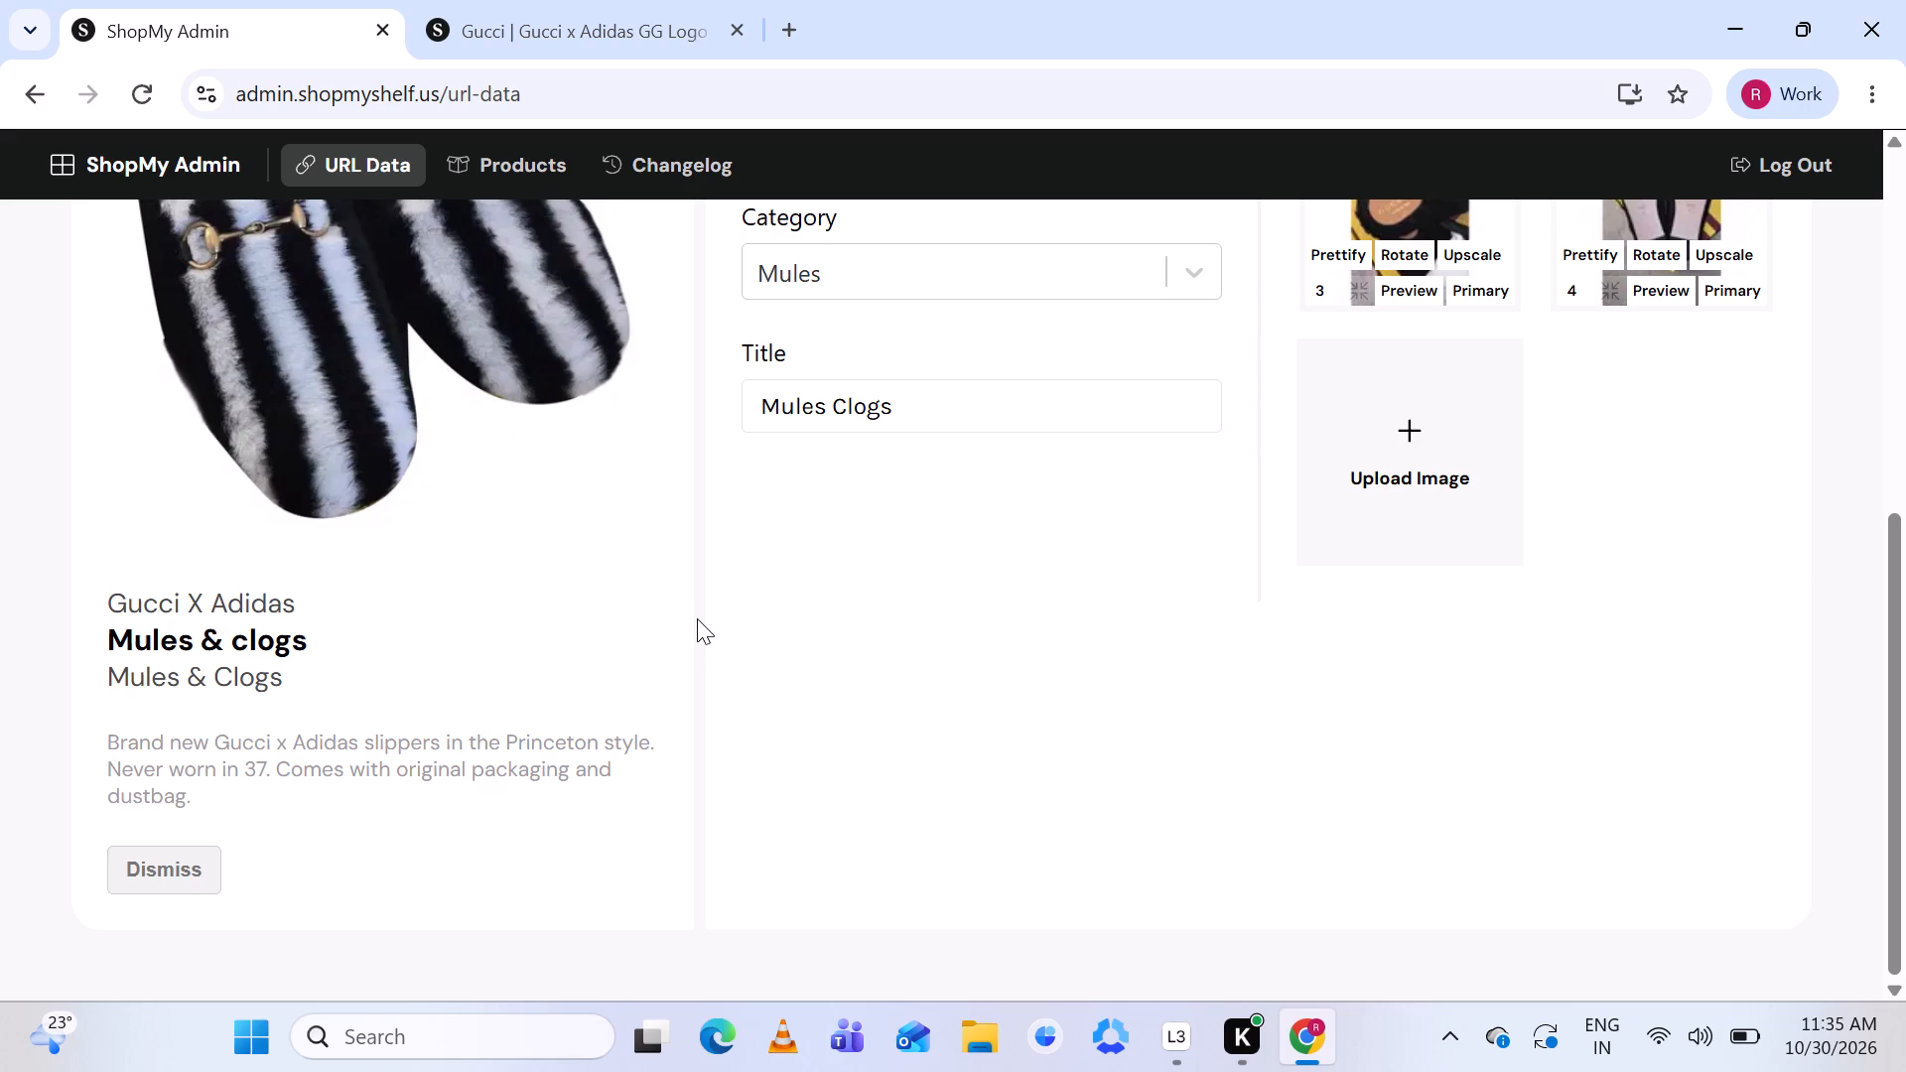
pyautogui.click(893, 404)
pyautogui.press('BackSpace')
pyautogui.press('BackSpace')
pyautogui.press('BackSpace')
pyautogui.press('BackSpace')
pyautogui.press('BackSpace')
pyautogui.press('BackSpace')
pyautogui.press('BackSpace')
pyautogui.press('BackSpace')
pyautogui.press('BackSpace')
pyautogui.press('BackSpace')
pyautogui.press('BackSpace')
pyautogui.press('BackSpace')
pyautogui.press('BackSpace')
pyautogui.press('BackSpace')
pyautogui.press('BackSpace')
pyautogui.press('BackSpace')
pyautogui.press('BackSpace')
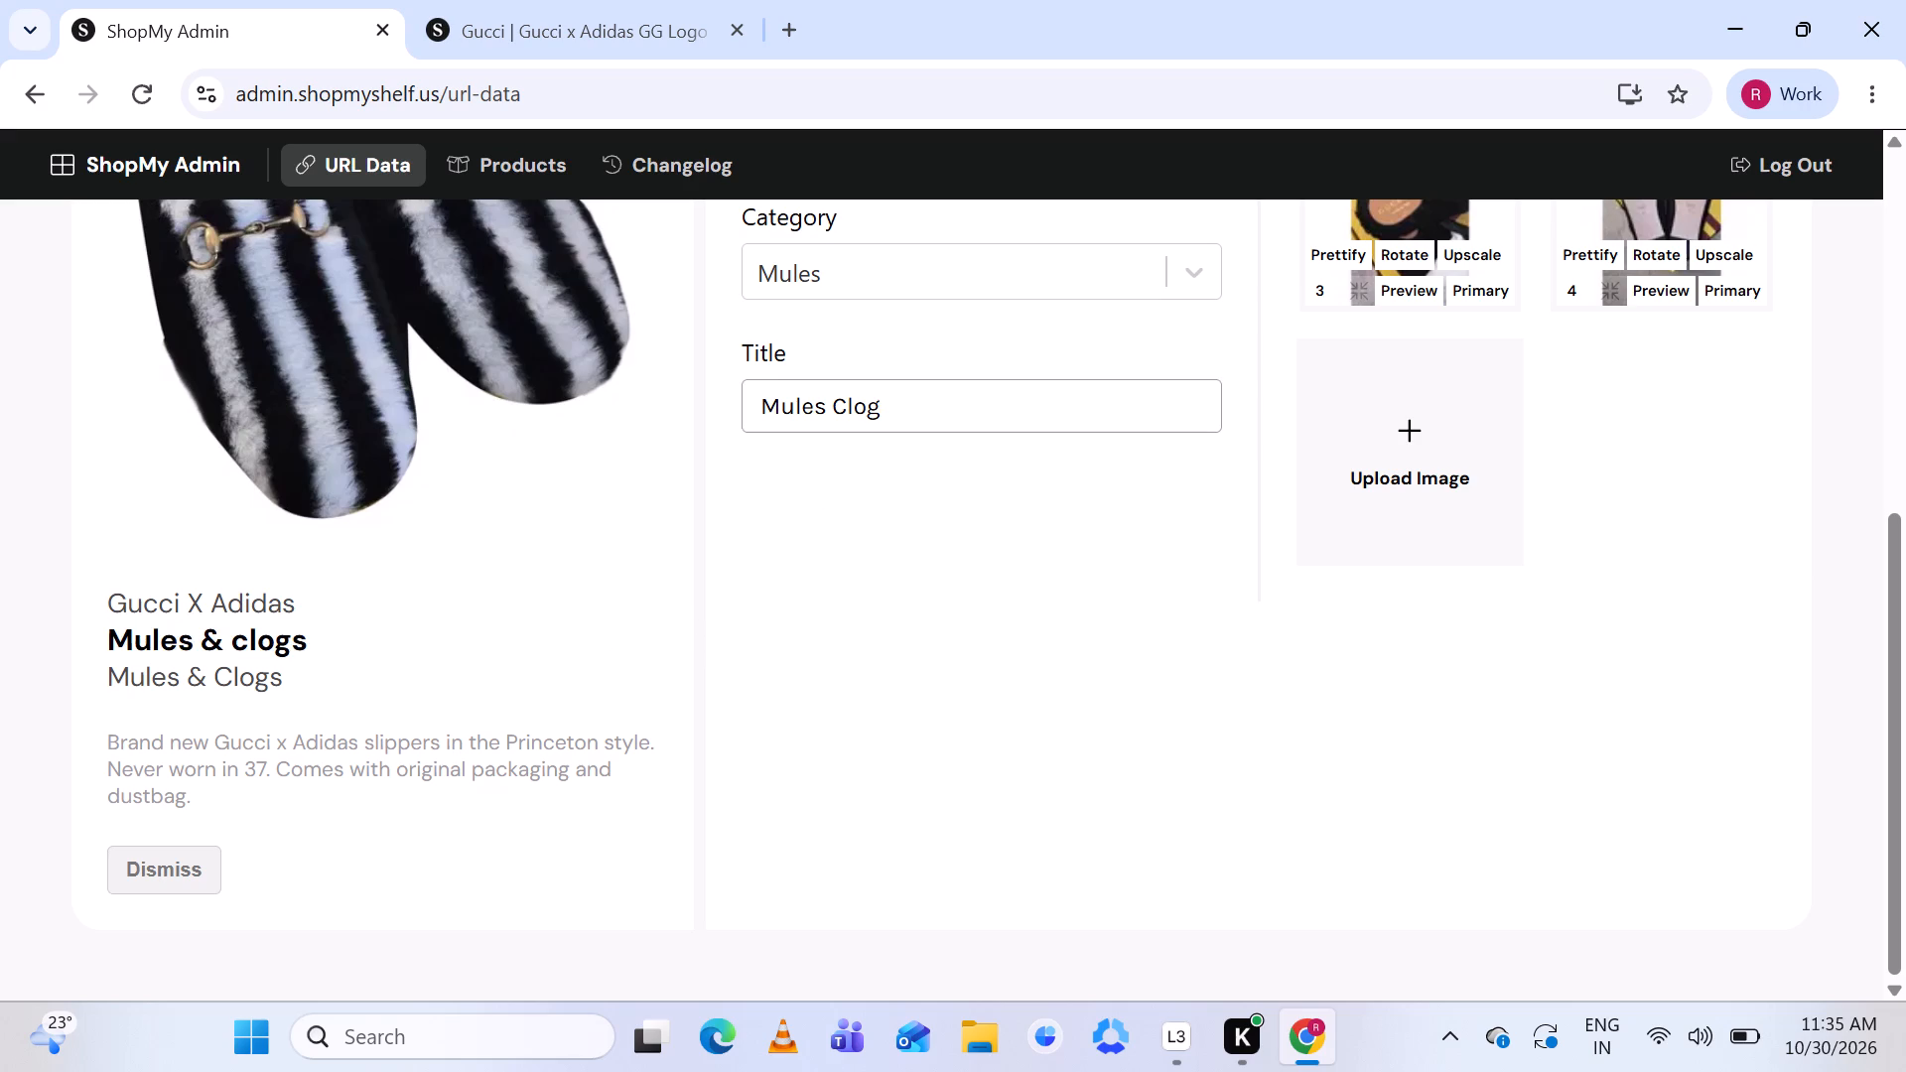
pyautogui.hotkey('ctrl', 'v')
pyautogui.scroll(4, 1095, 518)
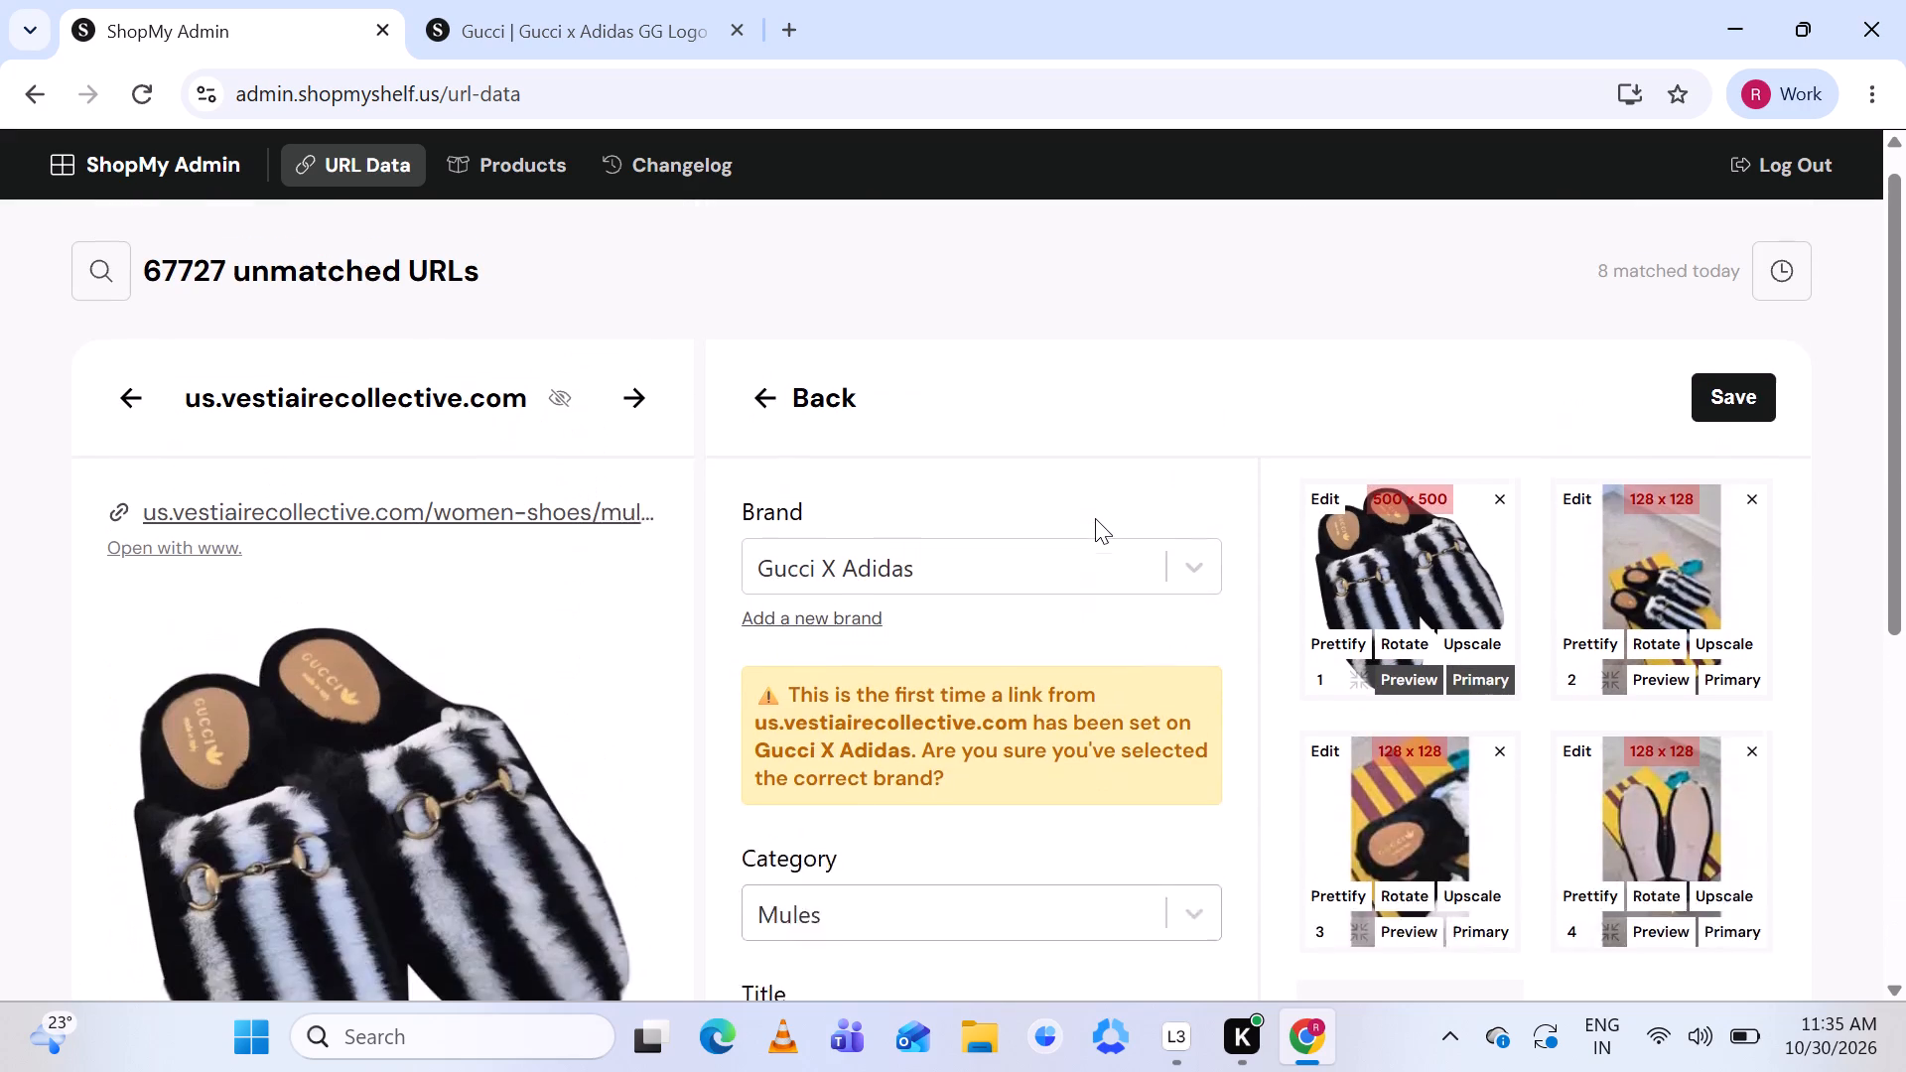
pyautogui.scroll(-1, 1647, 846)
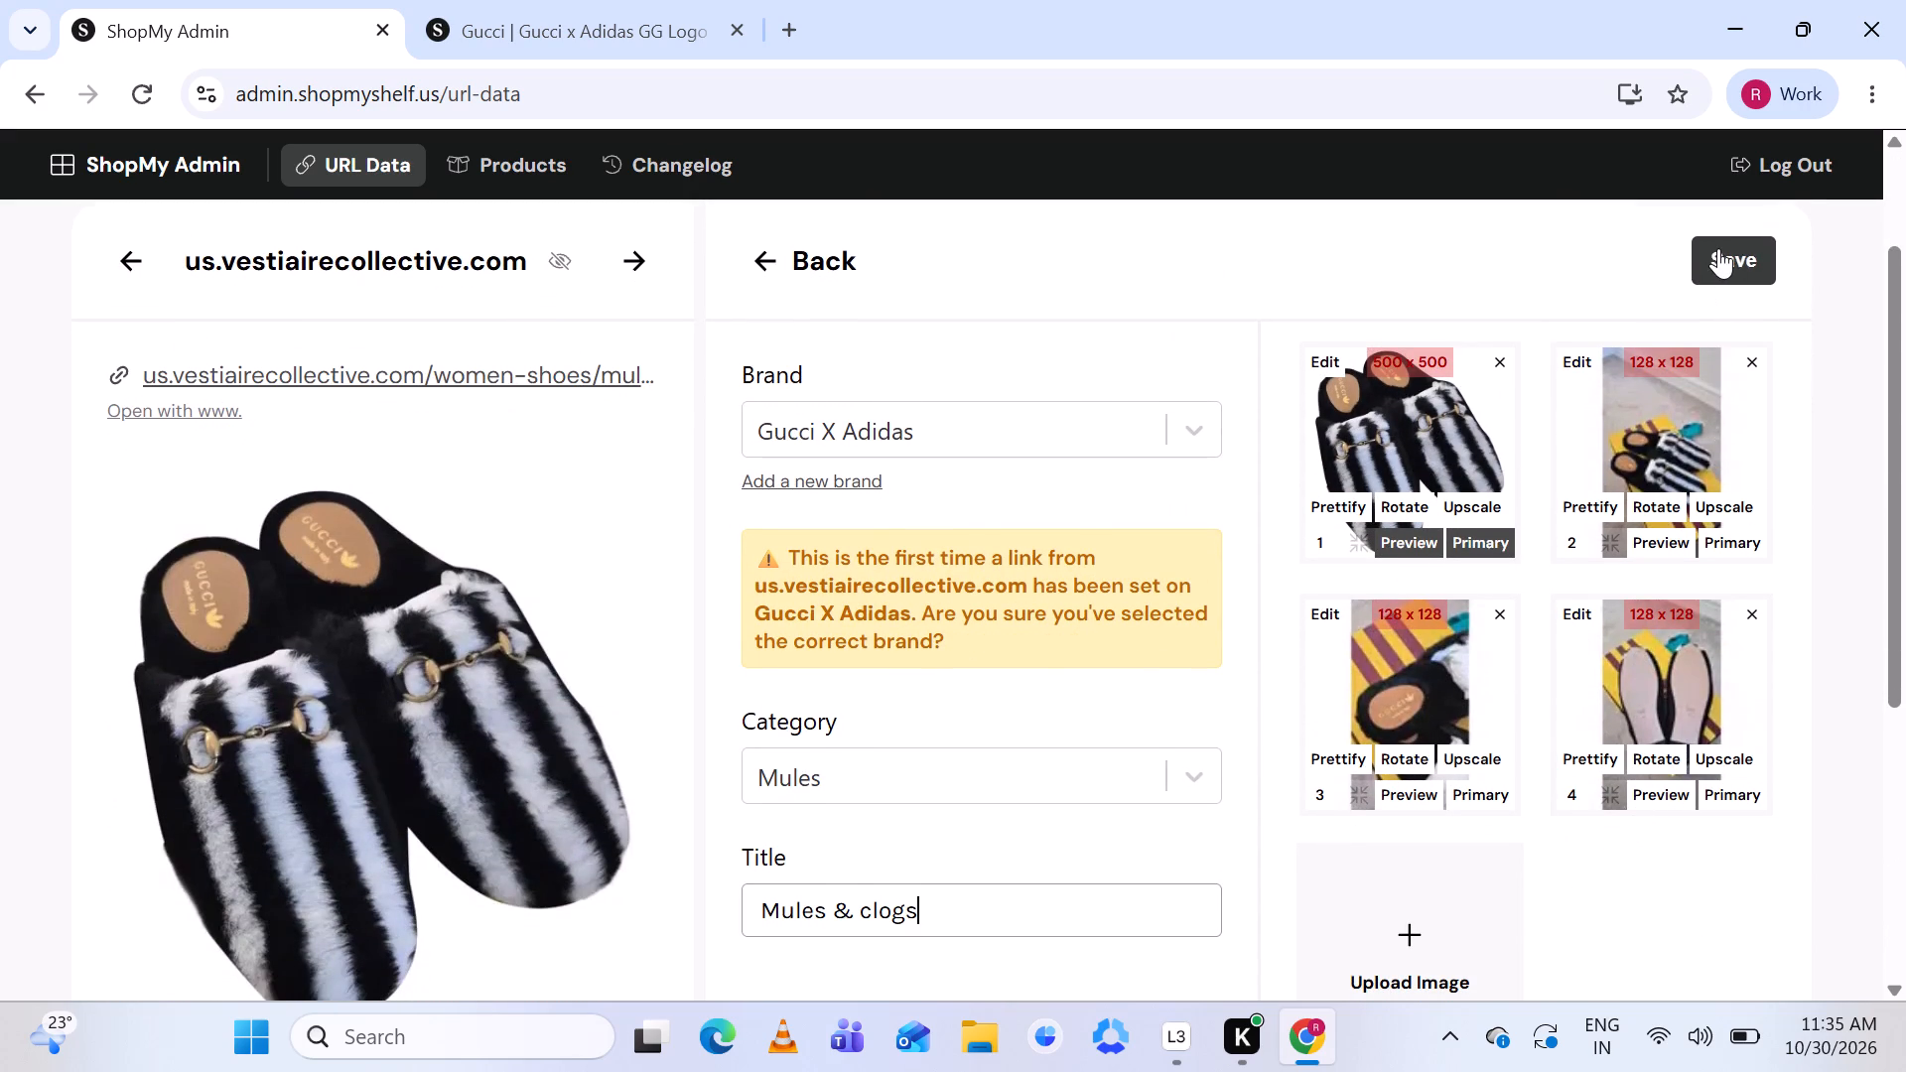
# Recheck the existing Gucci x Adidas GG Logo Leather Mules page against the new "Mules & clogs" product, and save the new product.
pyautogui.click(655, 9)
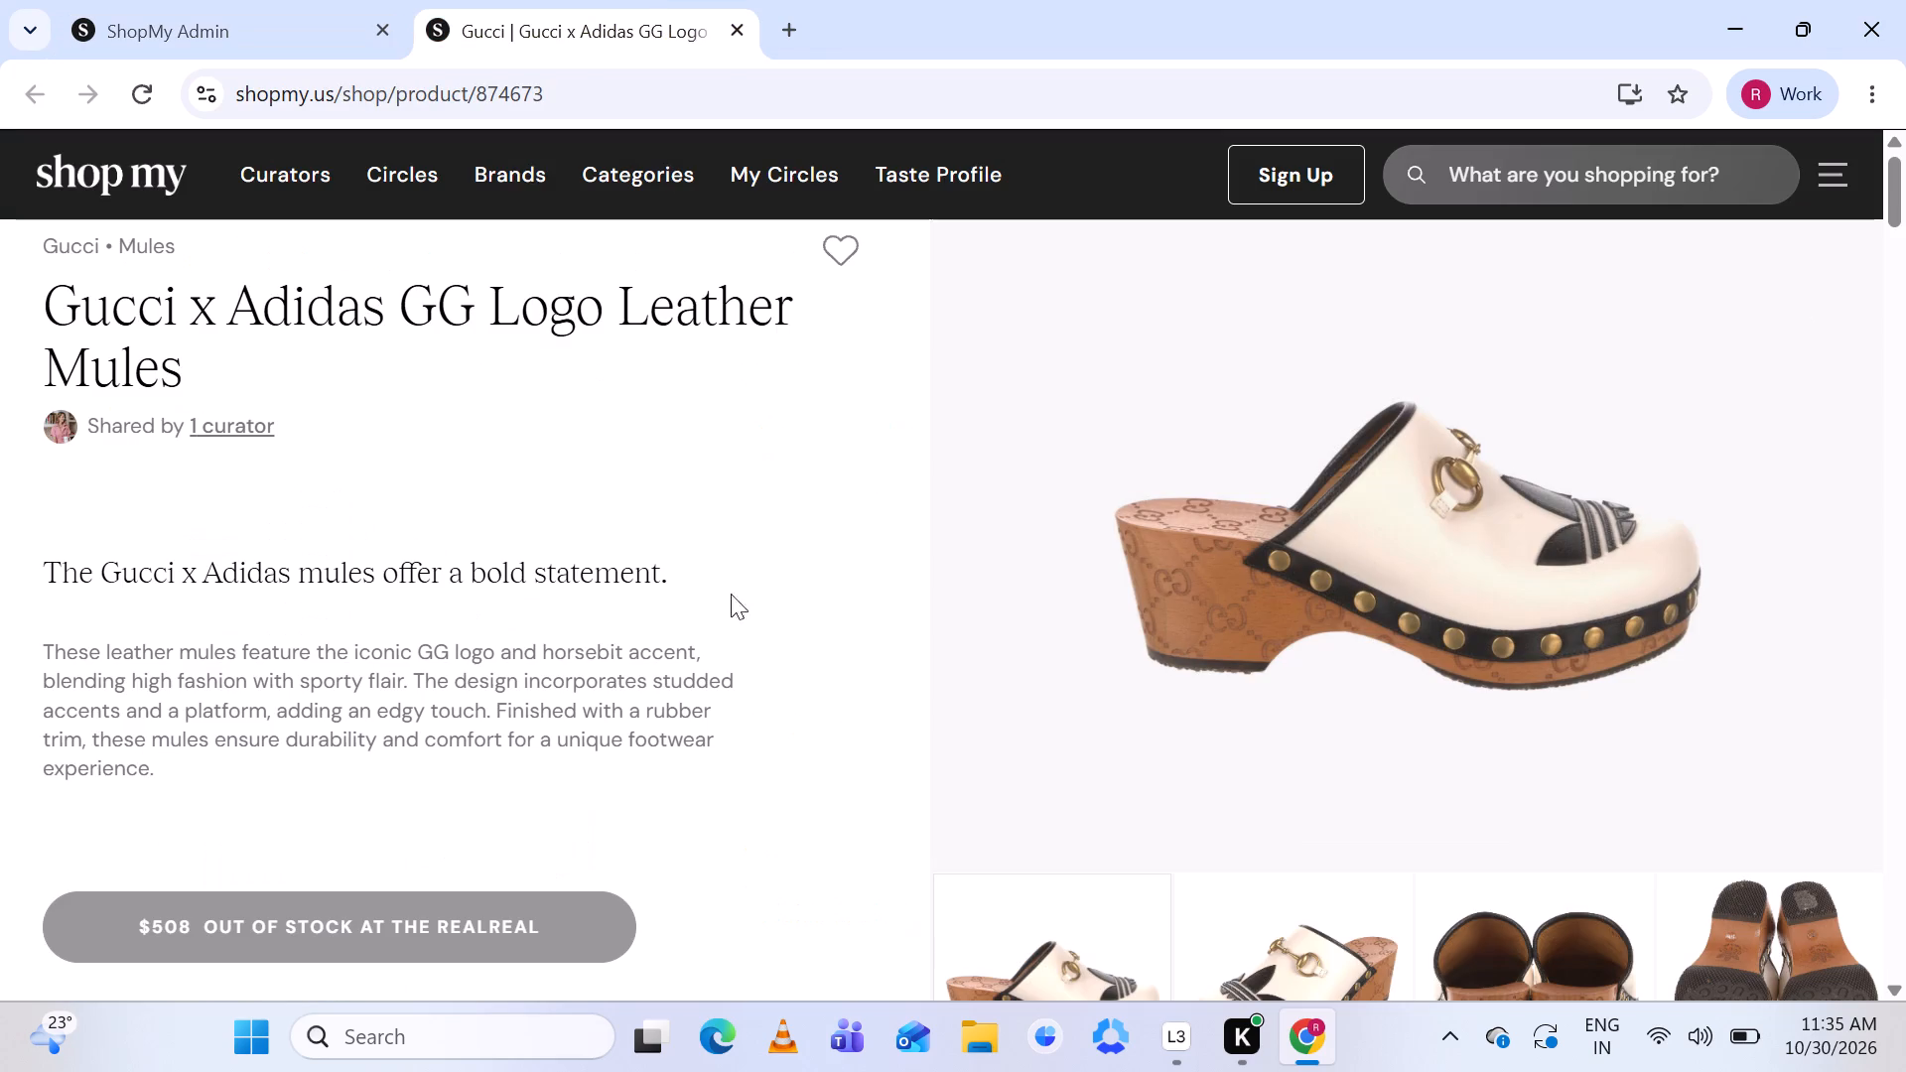
pyautogui.scroll(-1, 1066, 637)
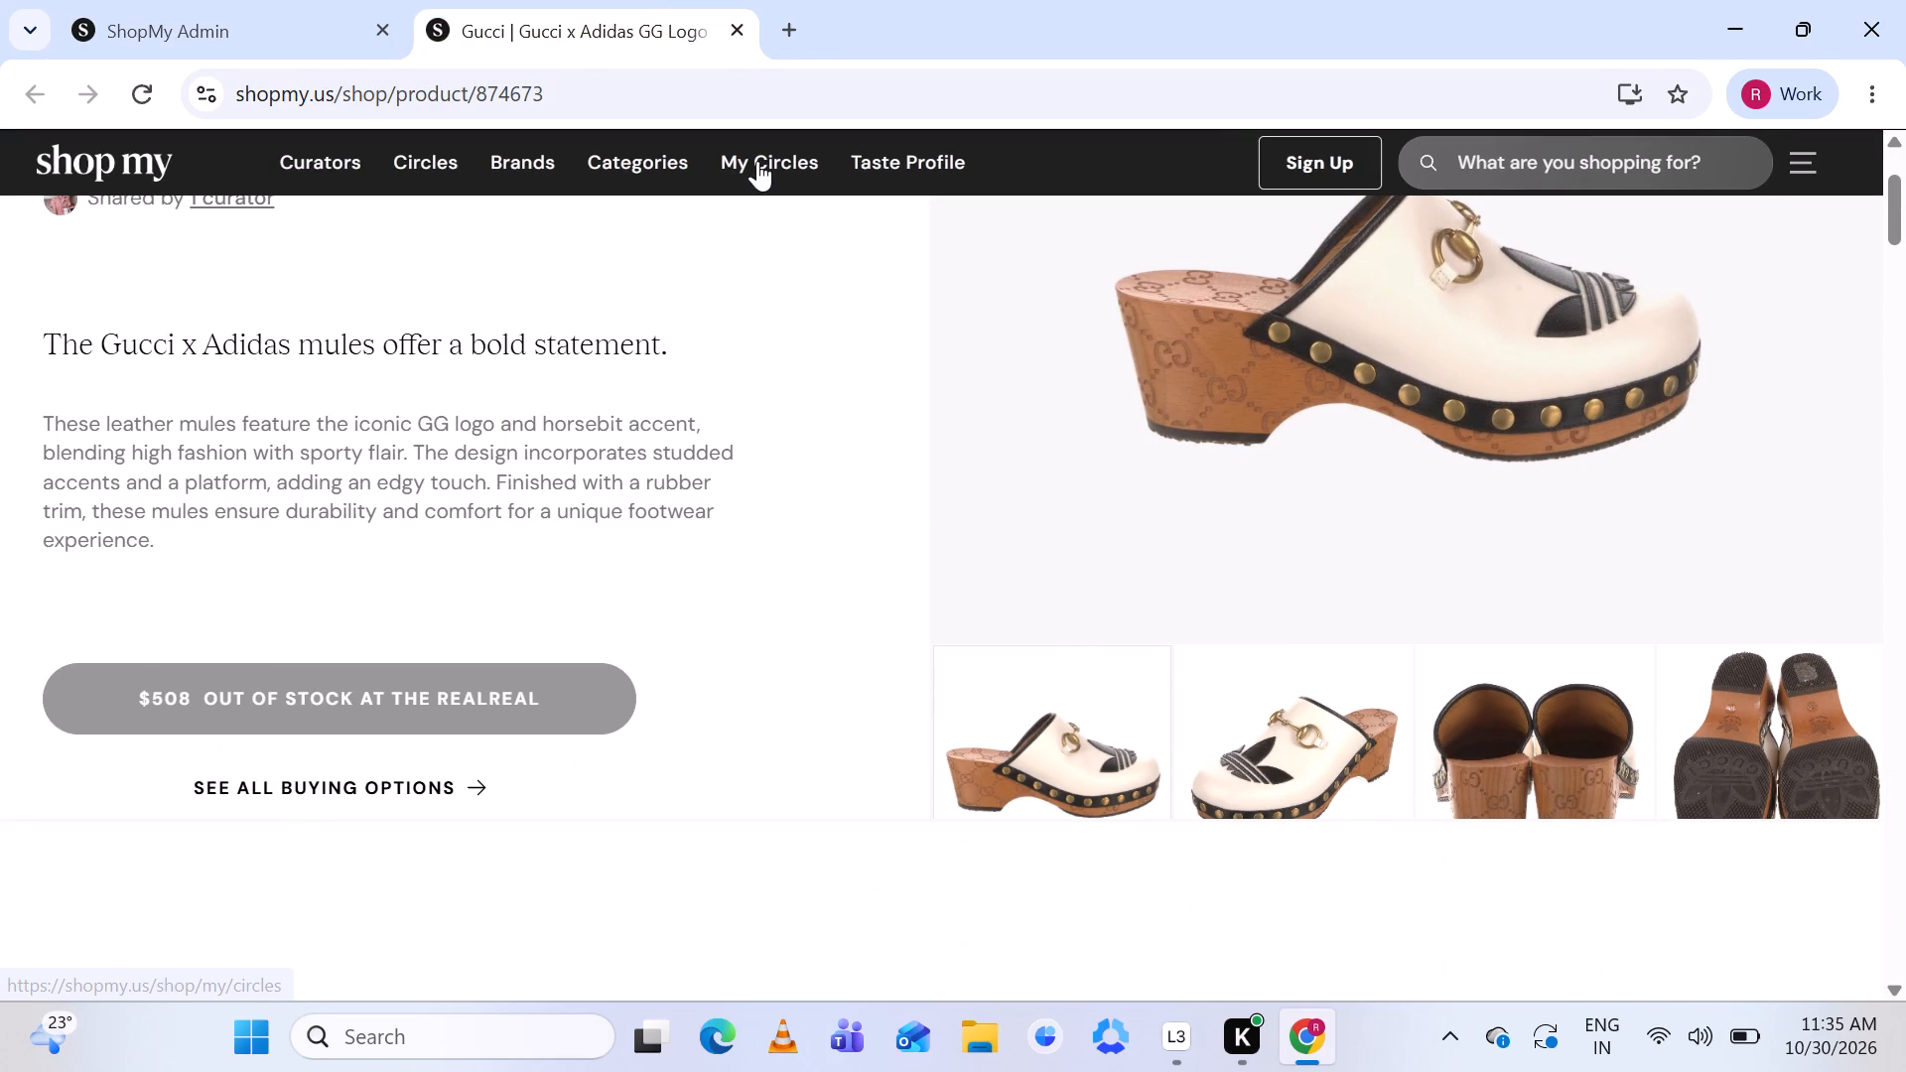
pyautogui.click(170, 10)
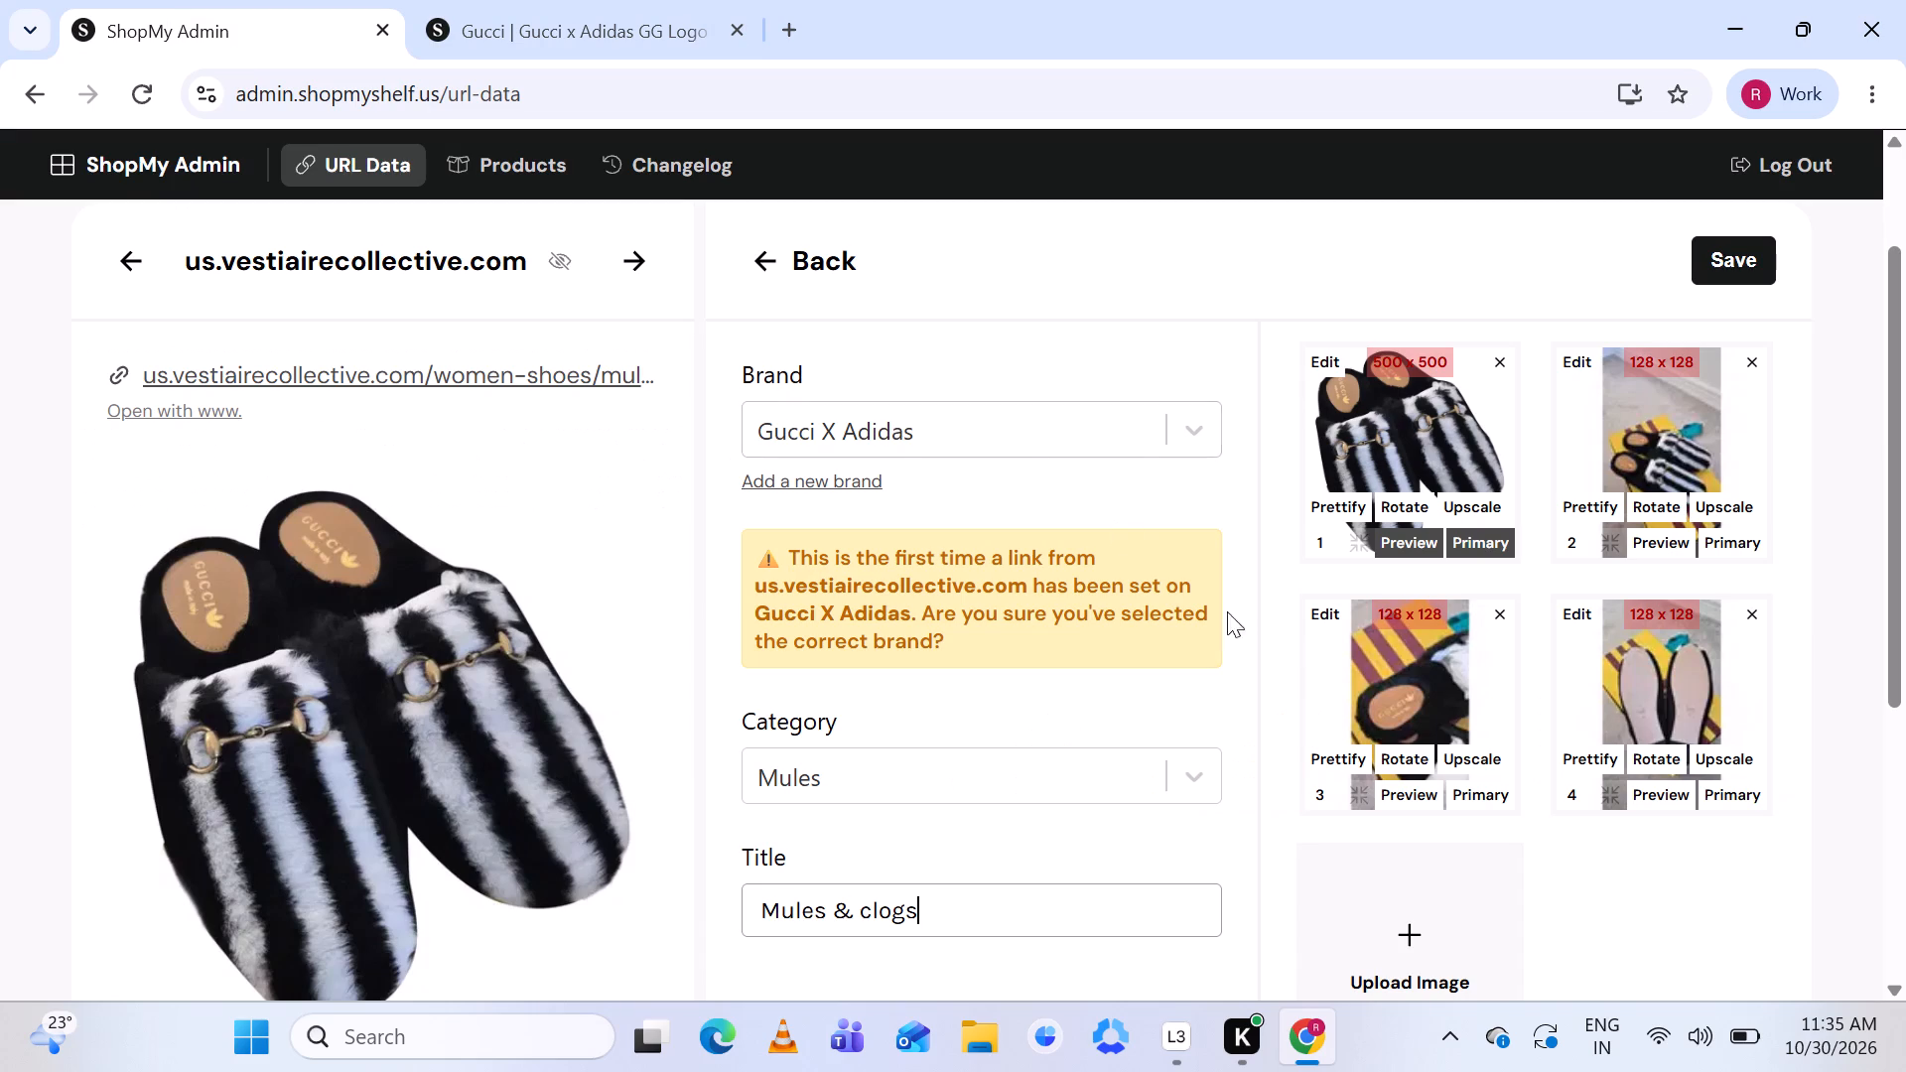
pyautogui.scroll(-1, 1416, 661)
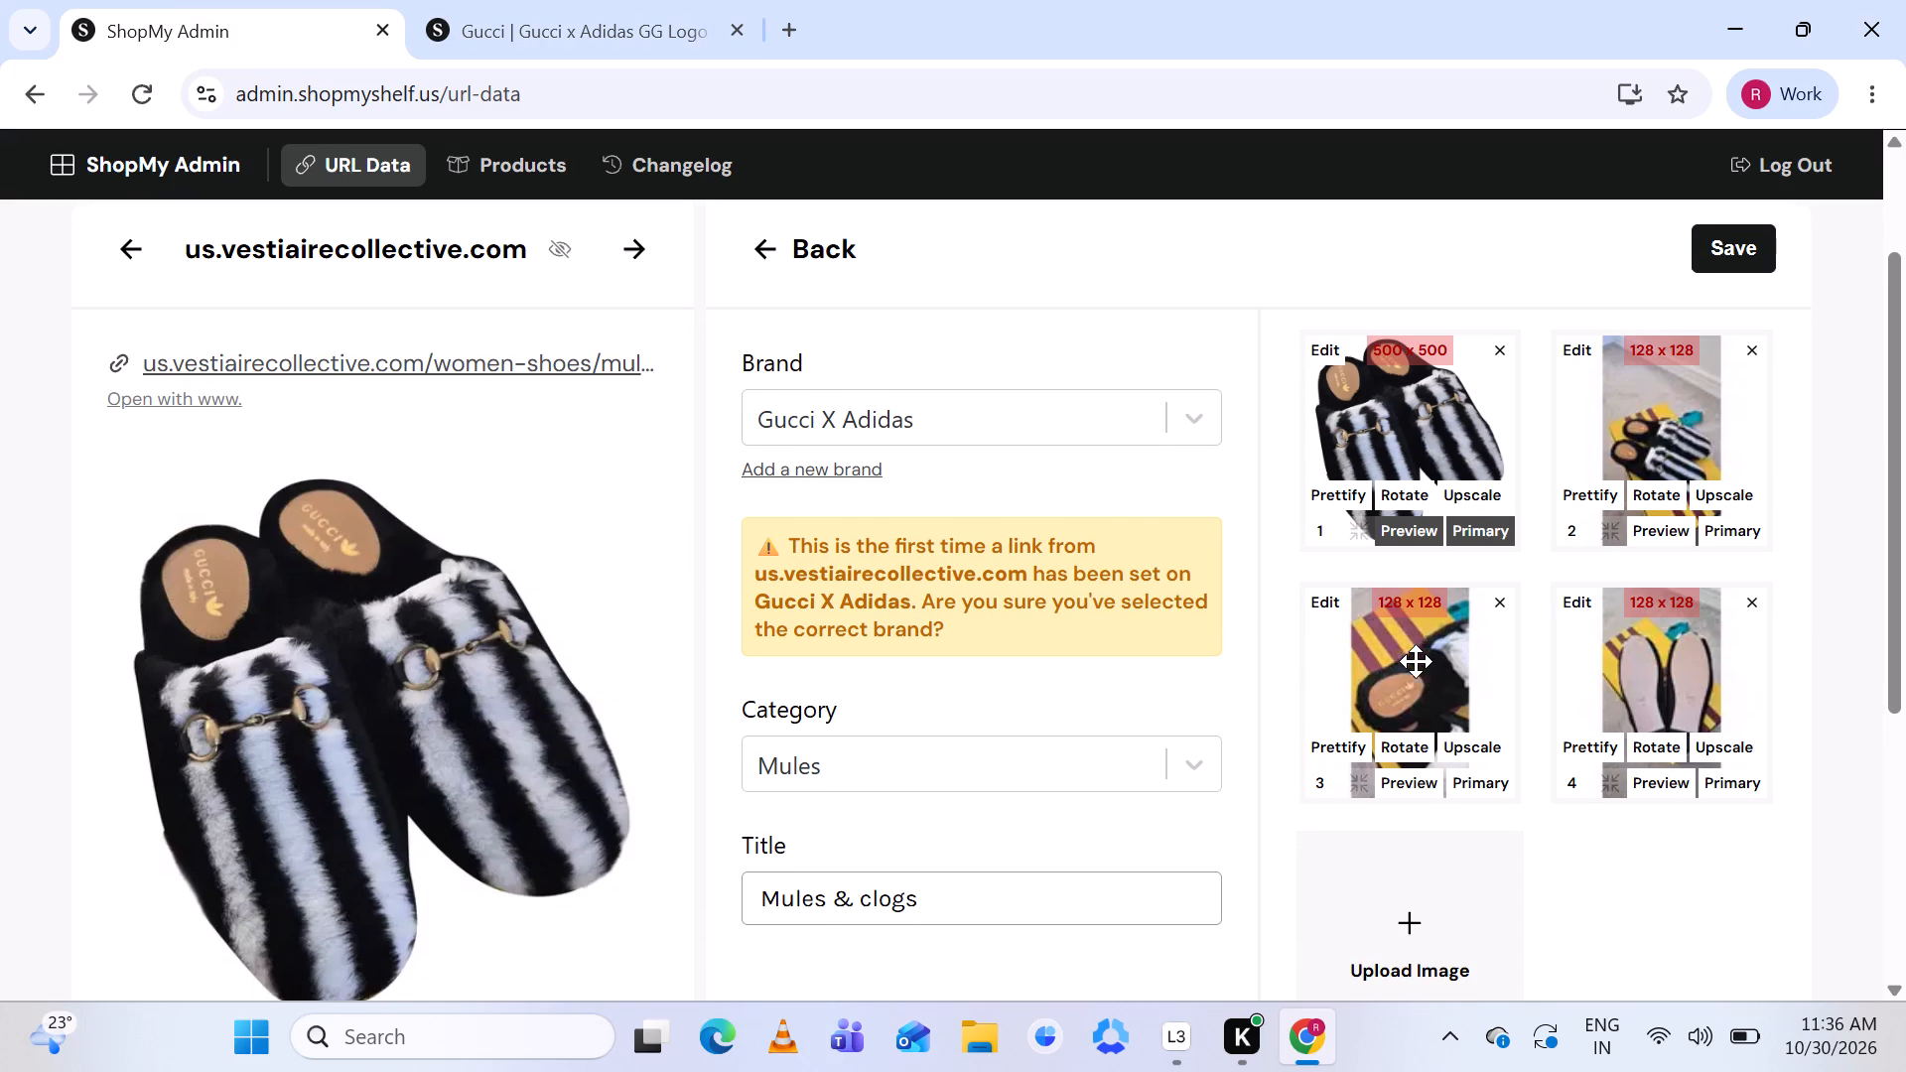
pyautogui.scroll(-1, 1416, 661)
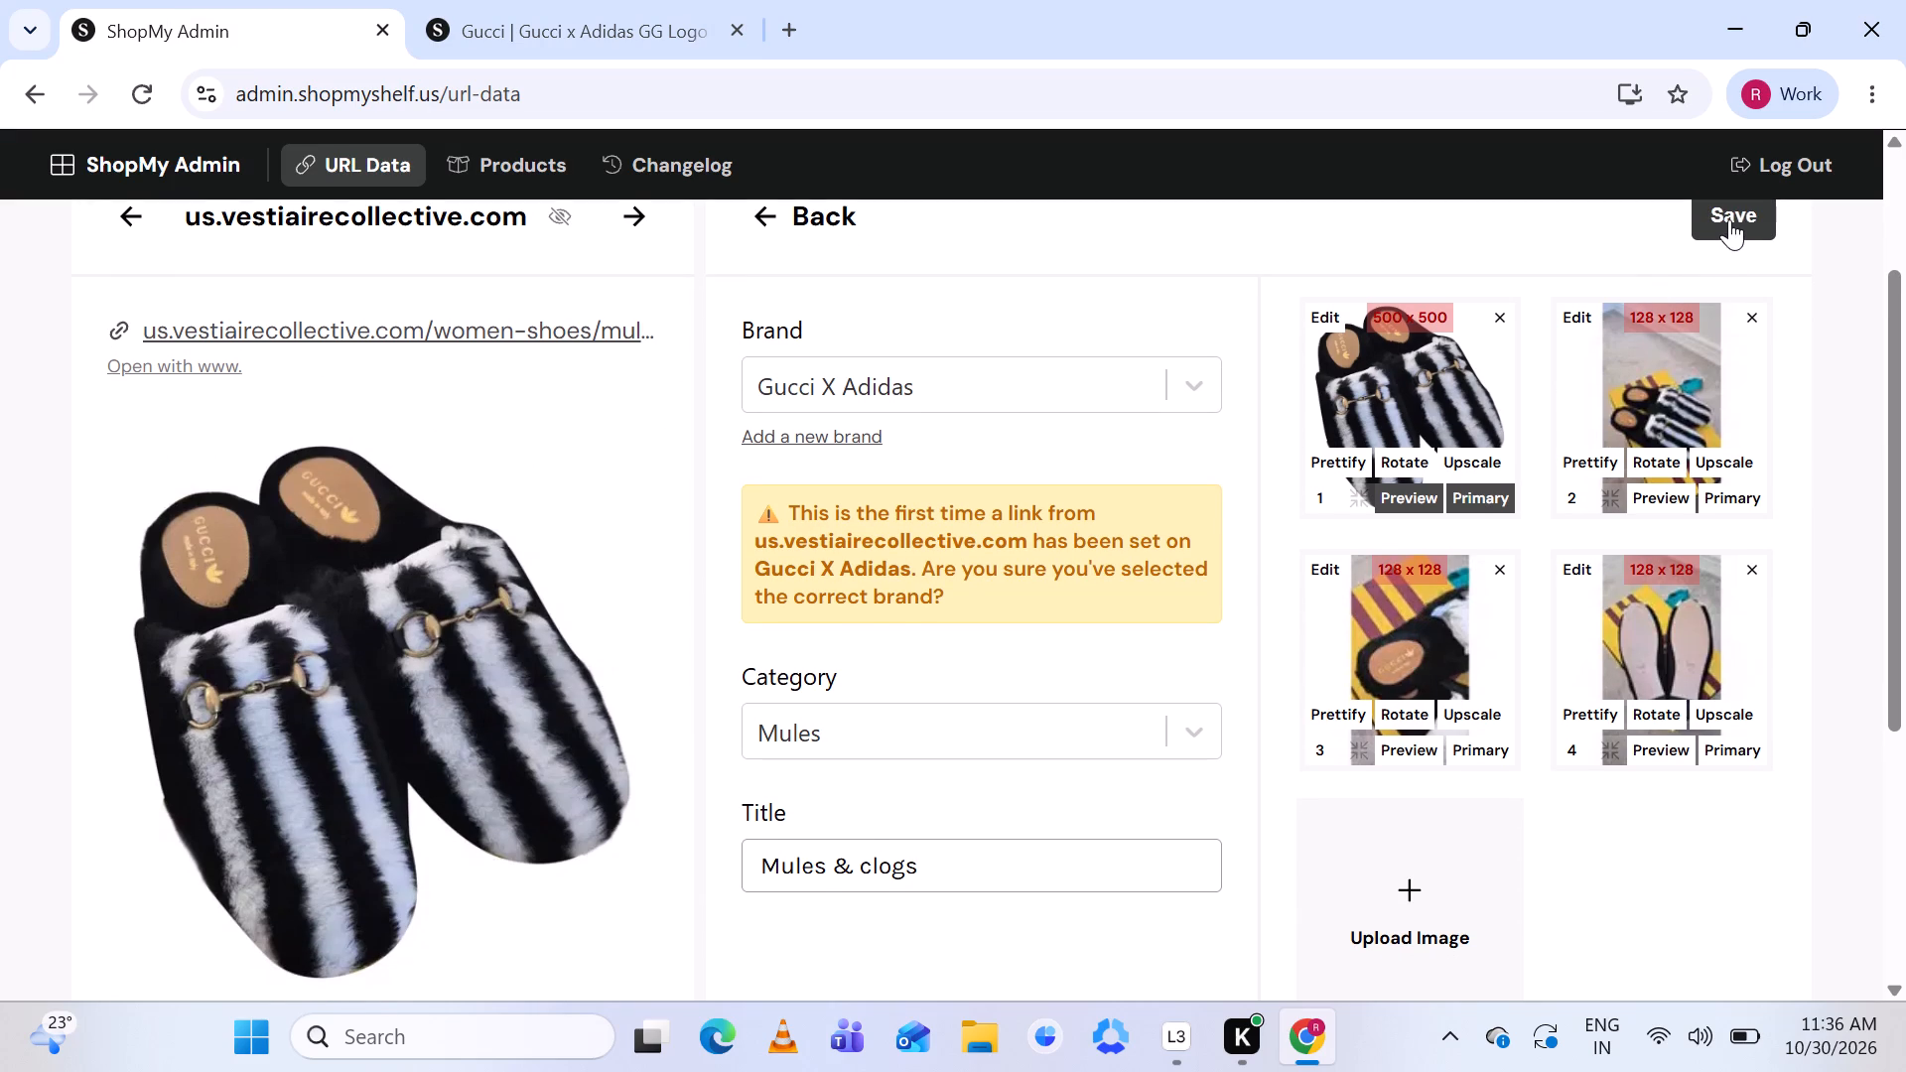
pyautogui.click(1729, 219)
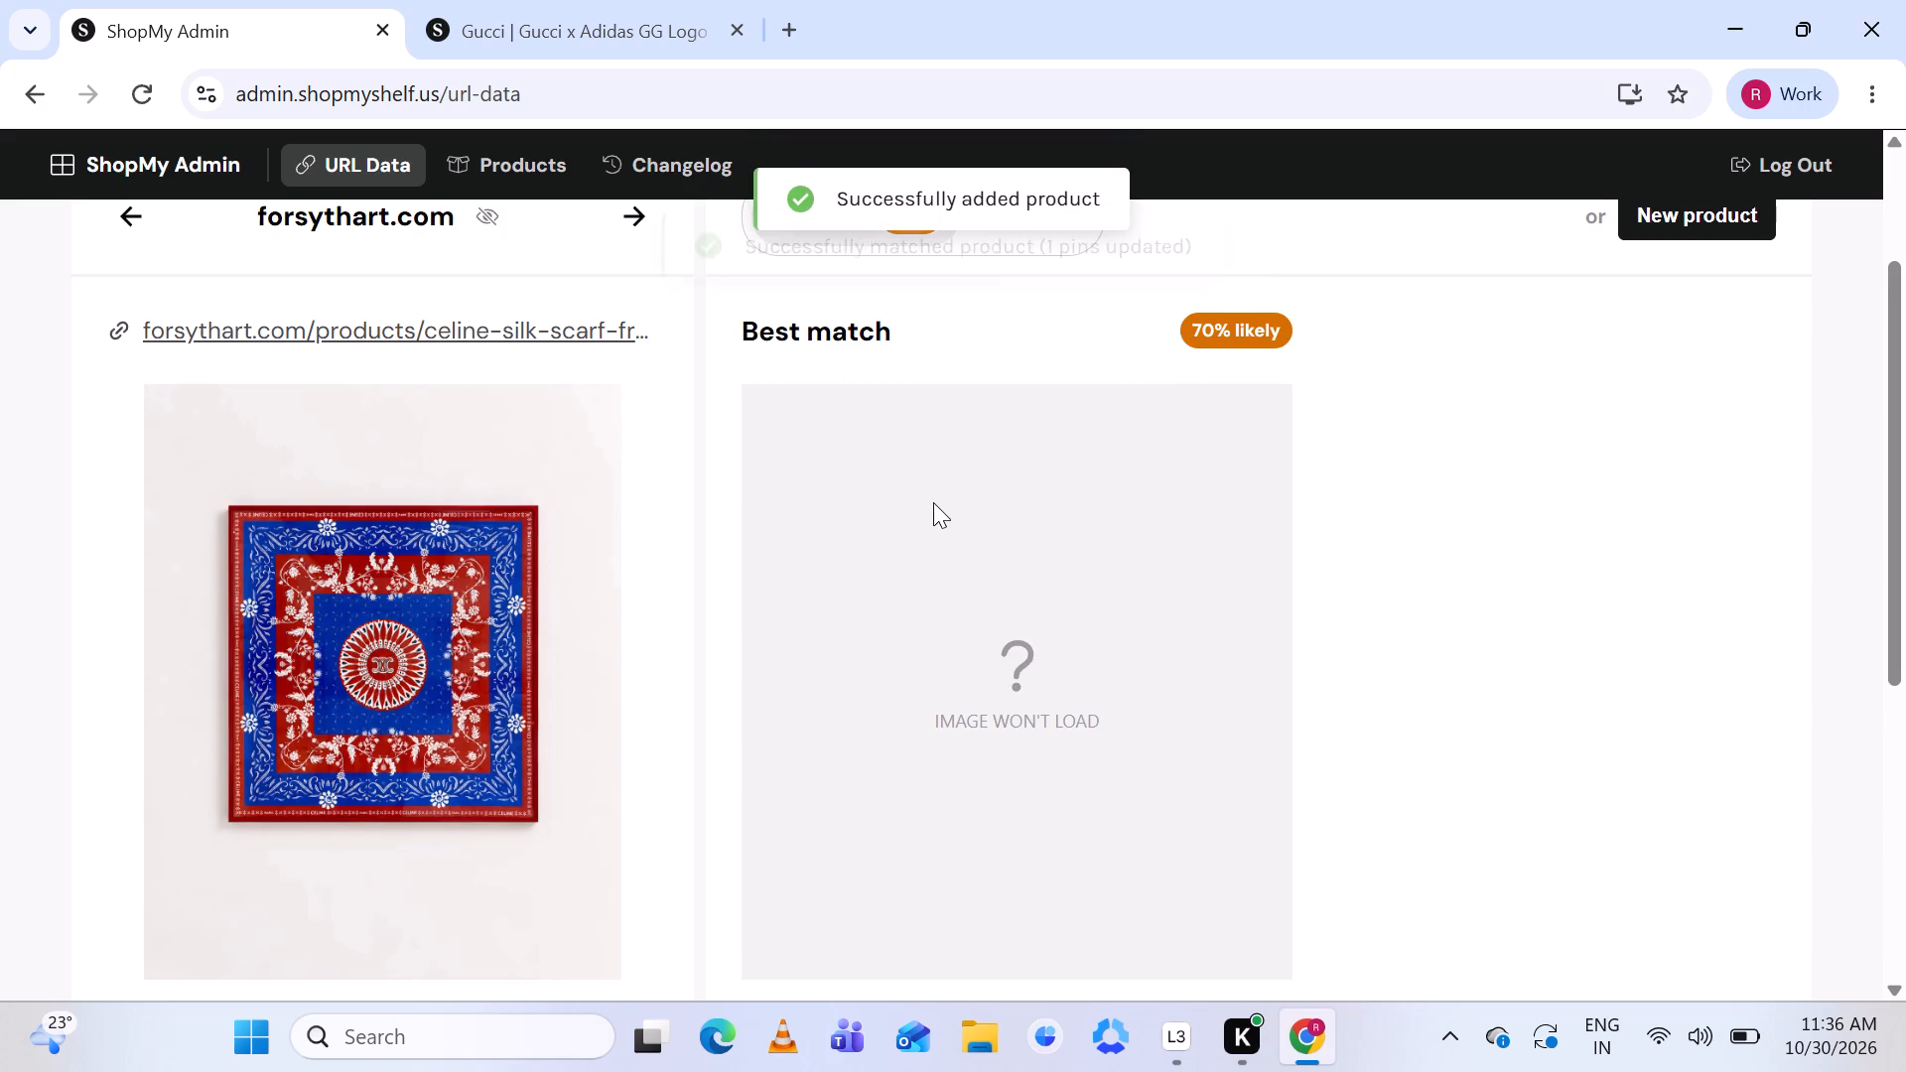
# Compare Celine's "Silk Scarf, Framed" listing with the suggested "Silk Scarf (Pre-Owned)" product page, and skip the forsythart.com URL unmatched.
pyautogui.scroll(-3, 937, 617)
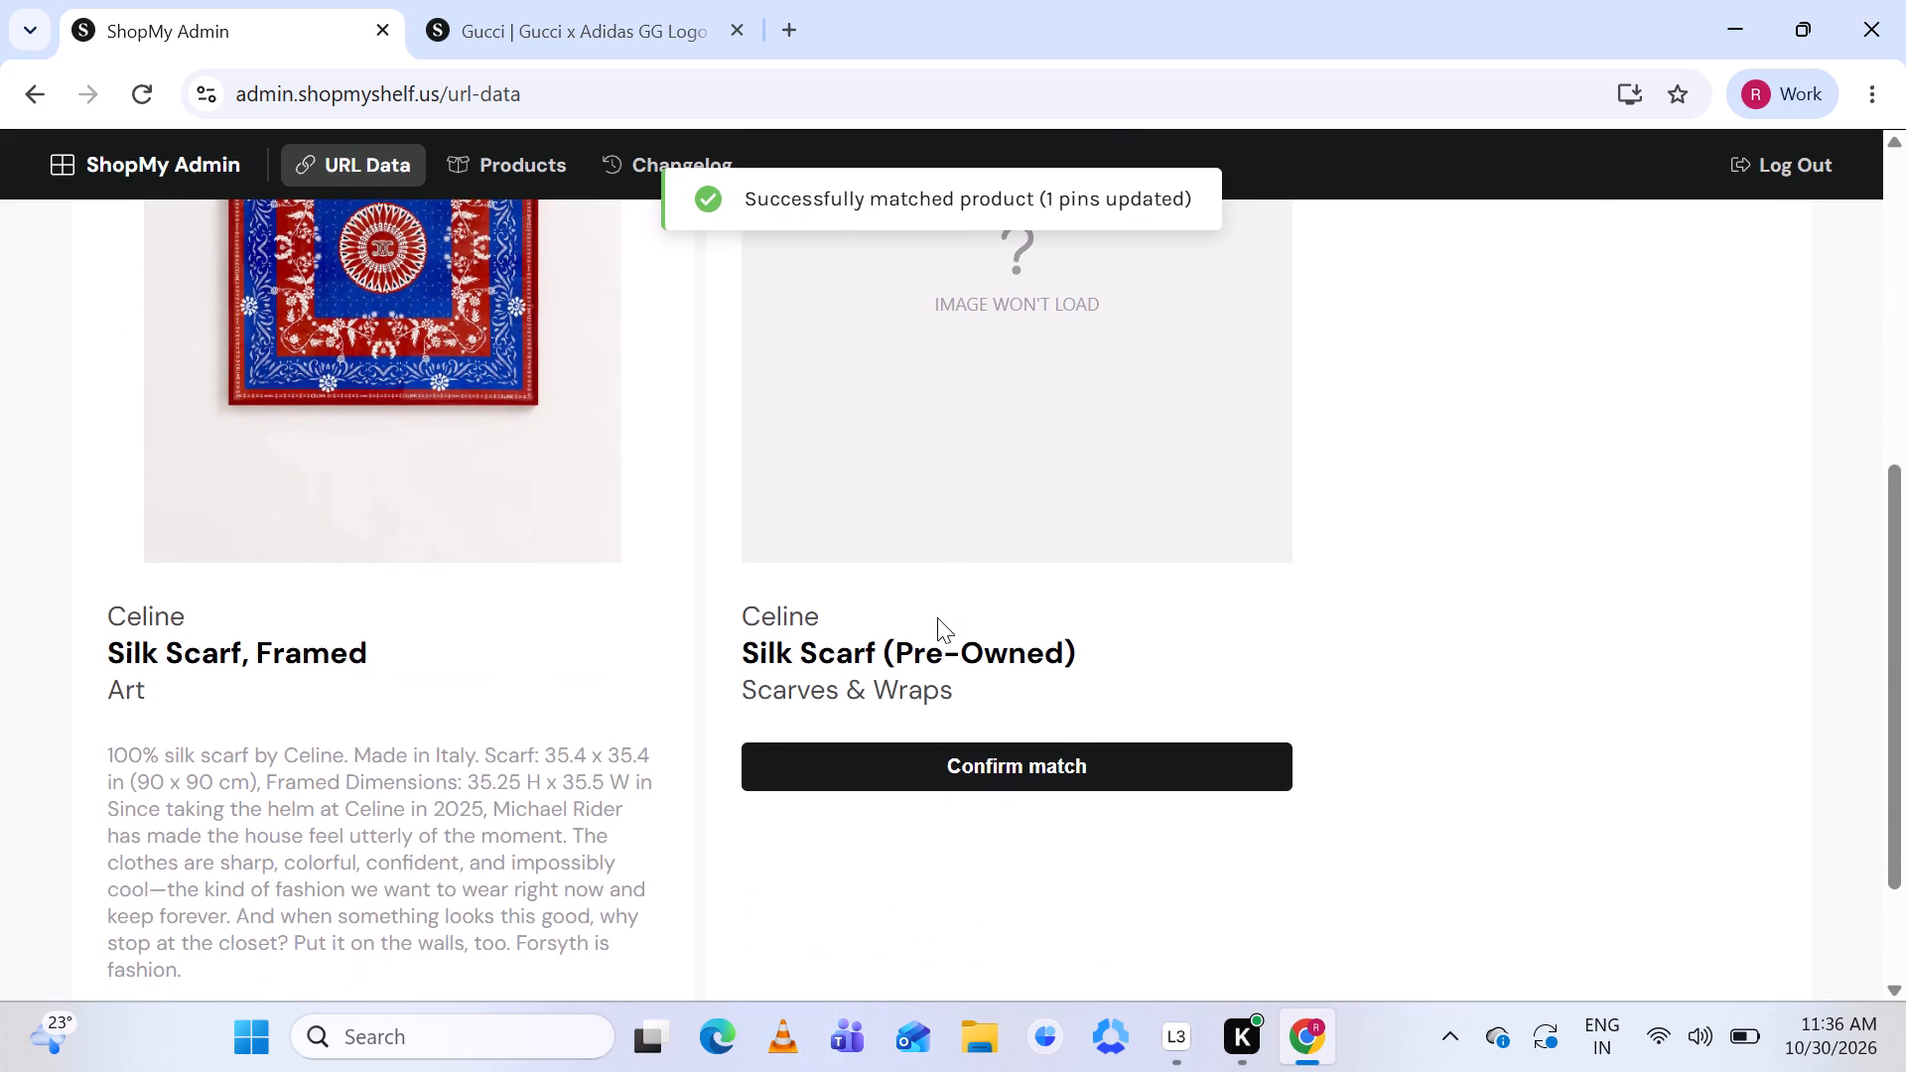
pyautogui.click(863, 658)
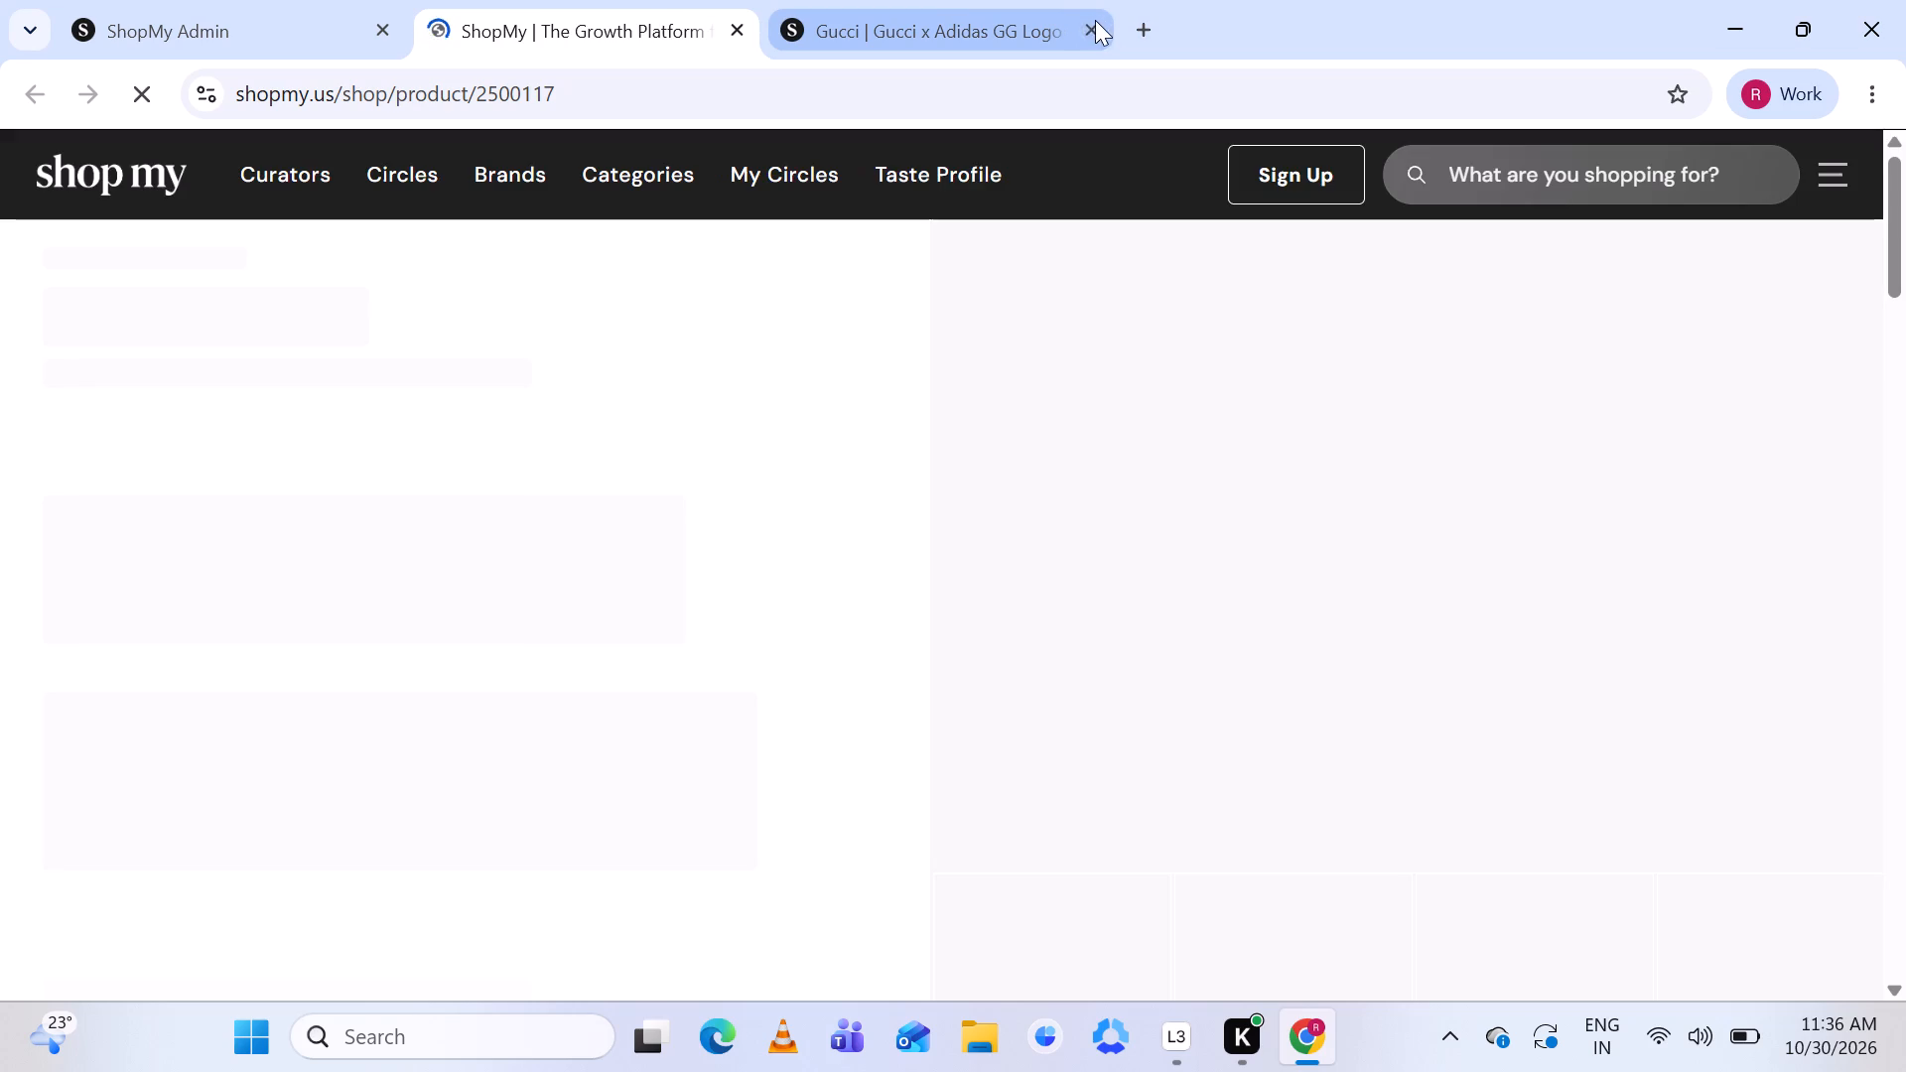
pyautogui.click(1083, 29)
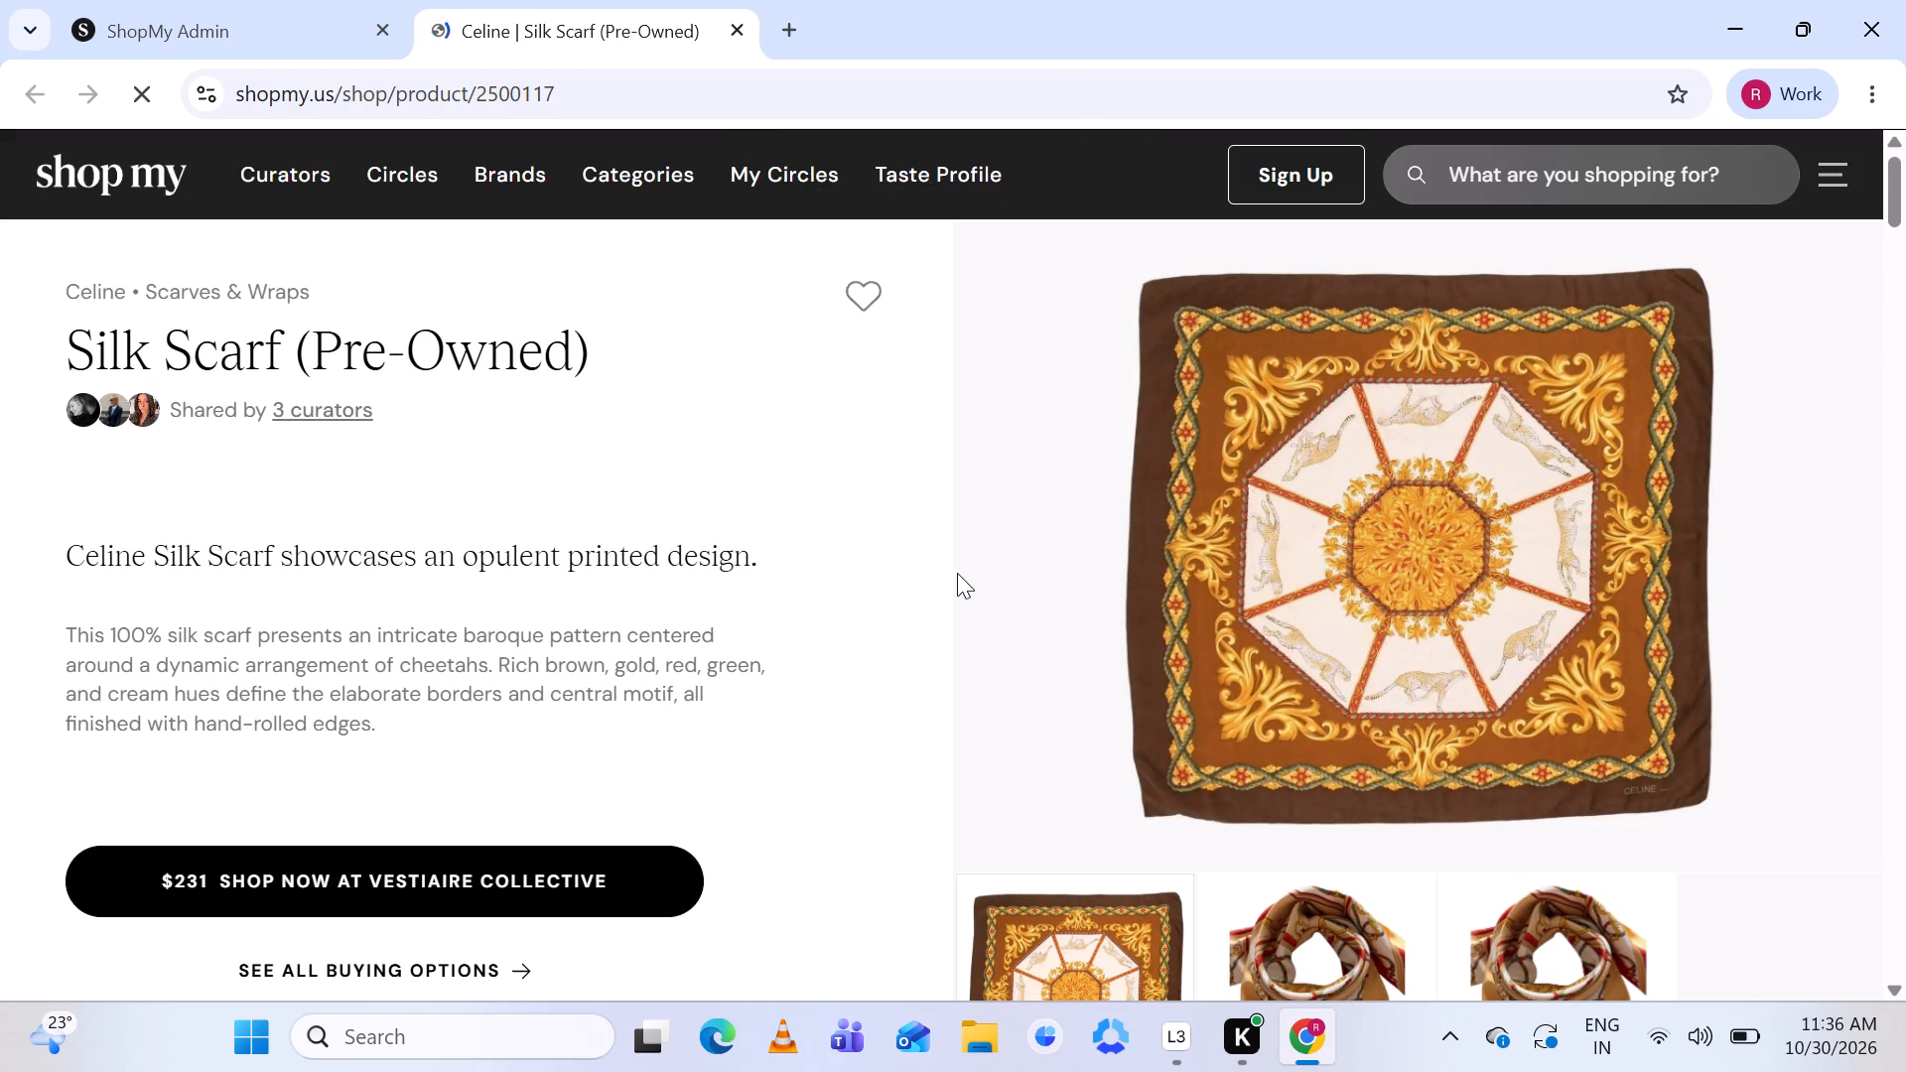
pyautogui.scroll(-1, 1156, 588)
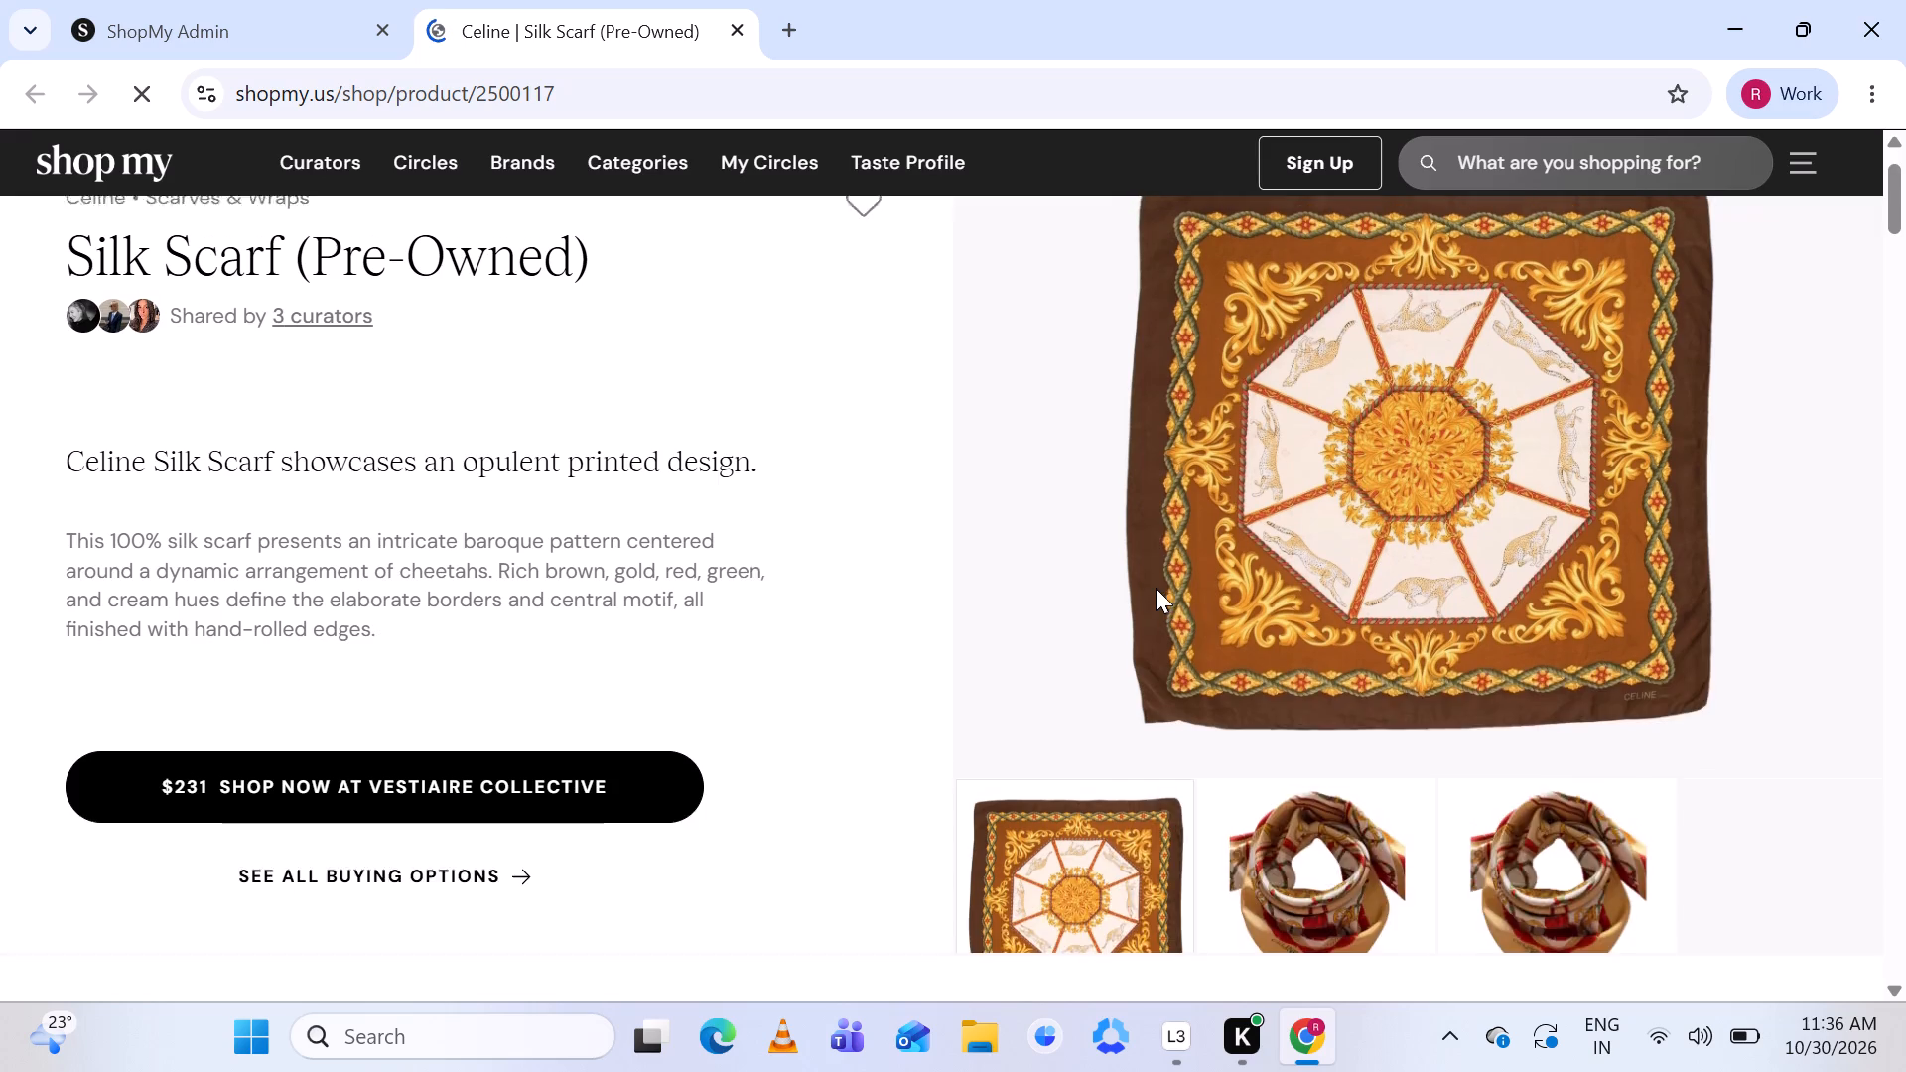
pyautogui.scroll(-1, 1156, 588)
pyautogui.click(216, 26)
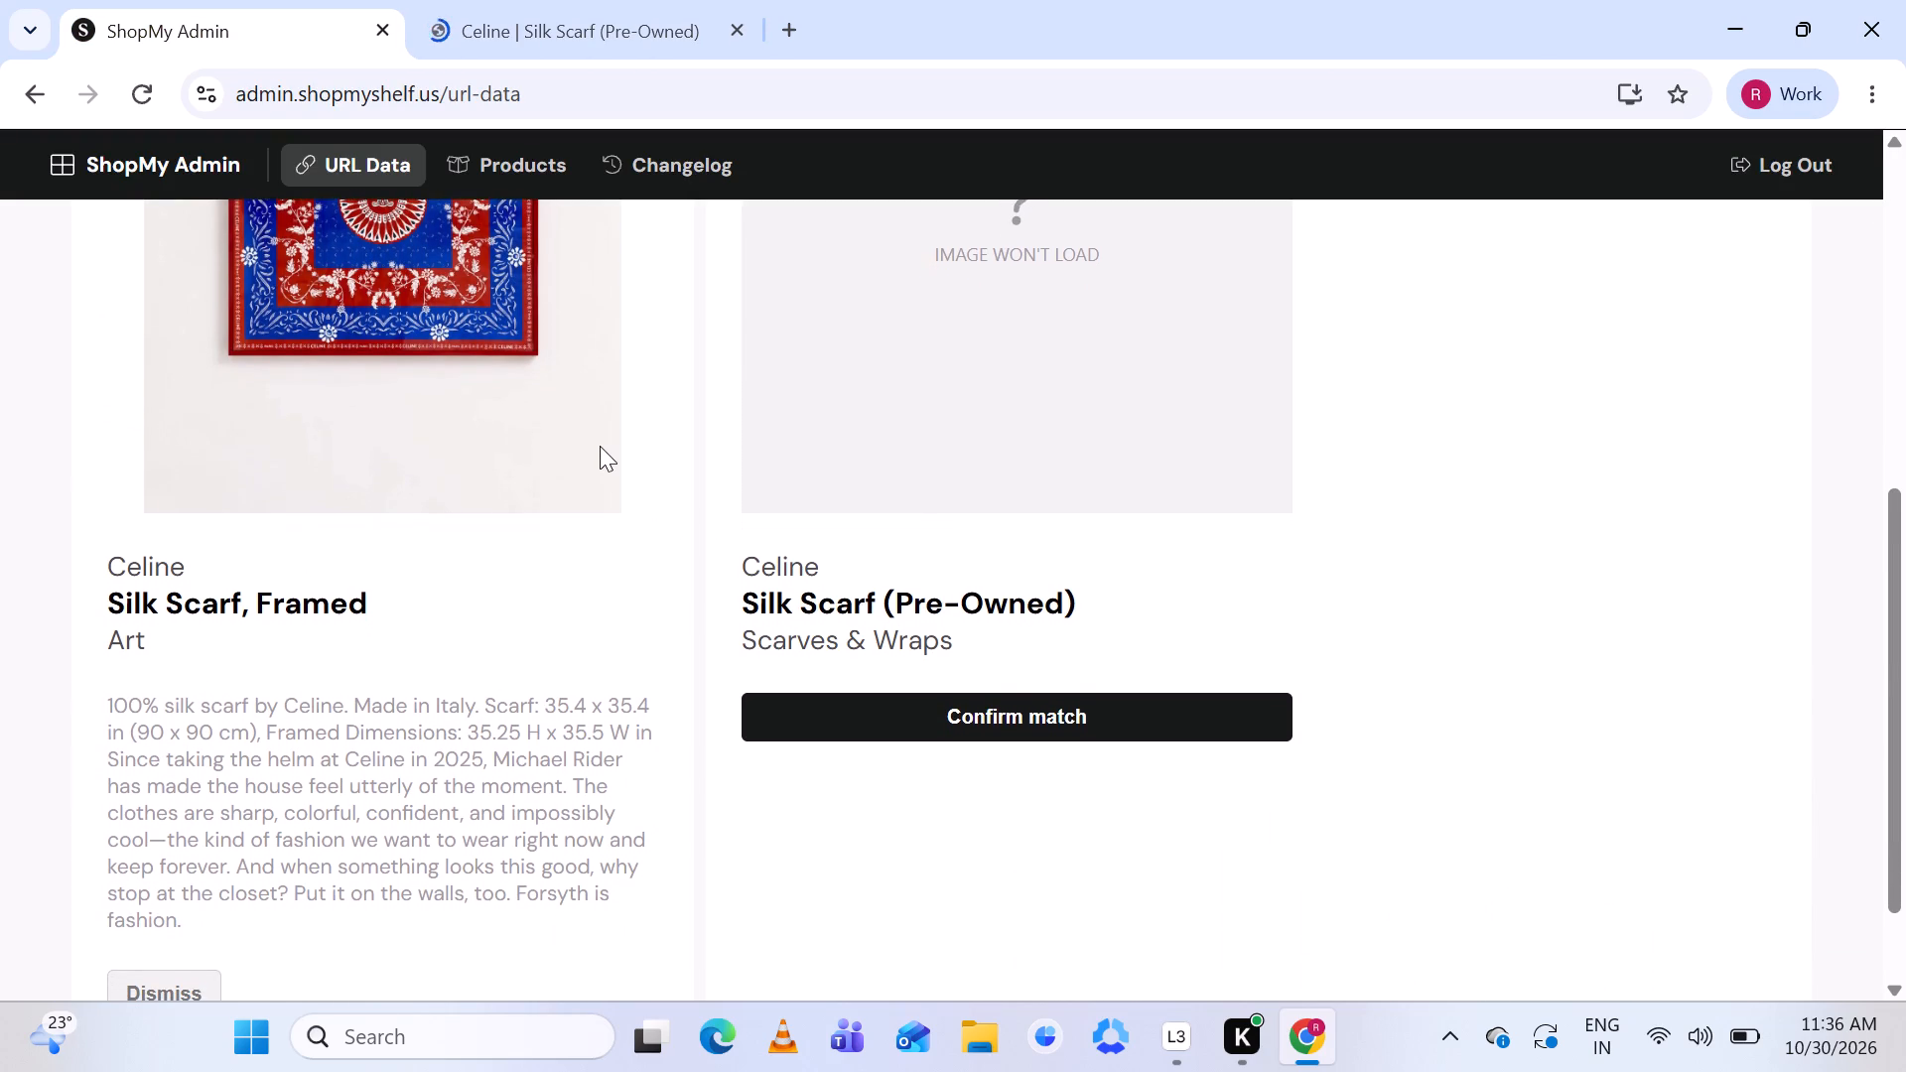
pyautogui.scroll(-1, 600, 446)
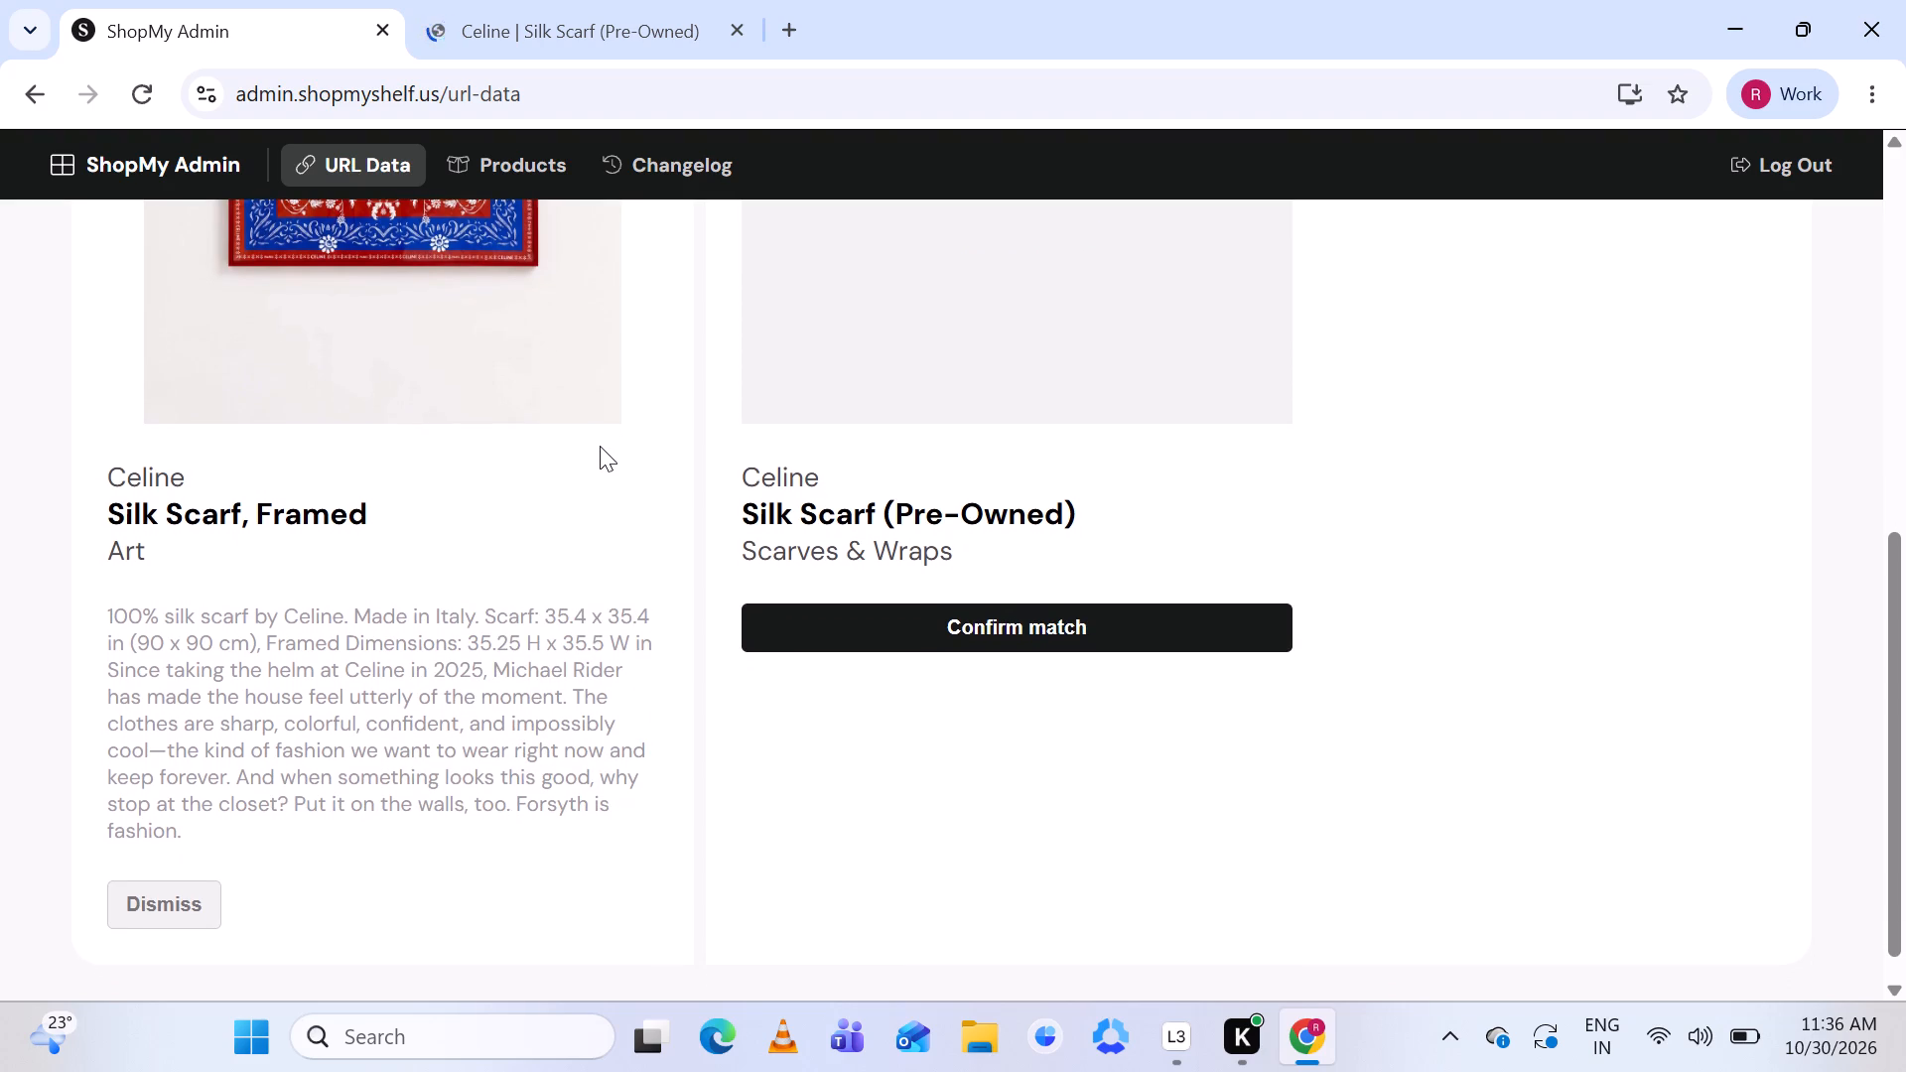
pyautogui.scroll(2, 600, 446)
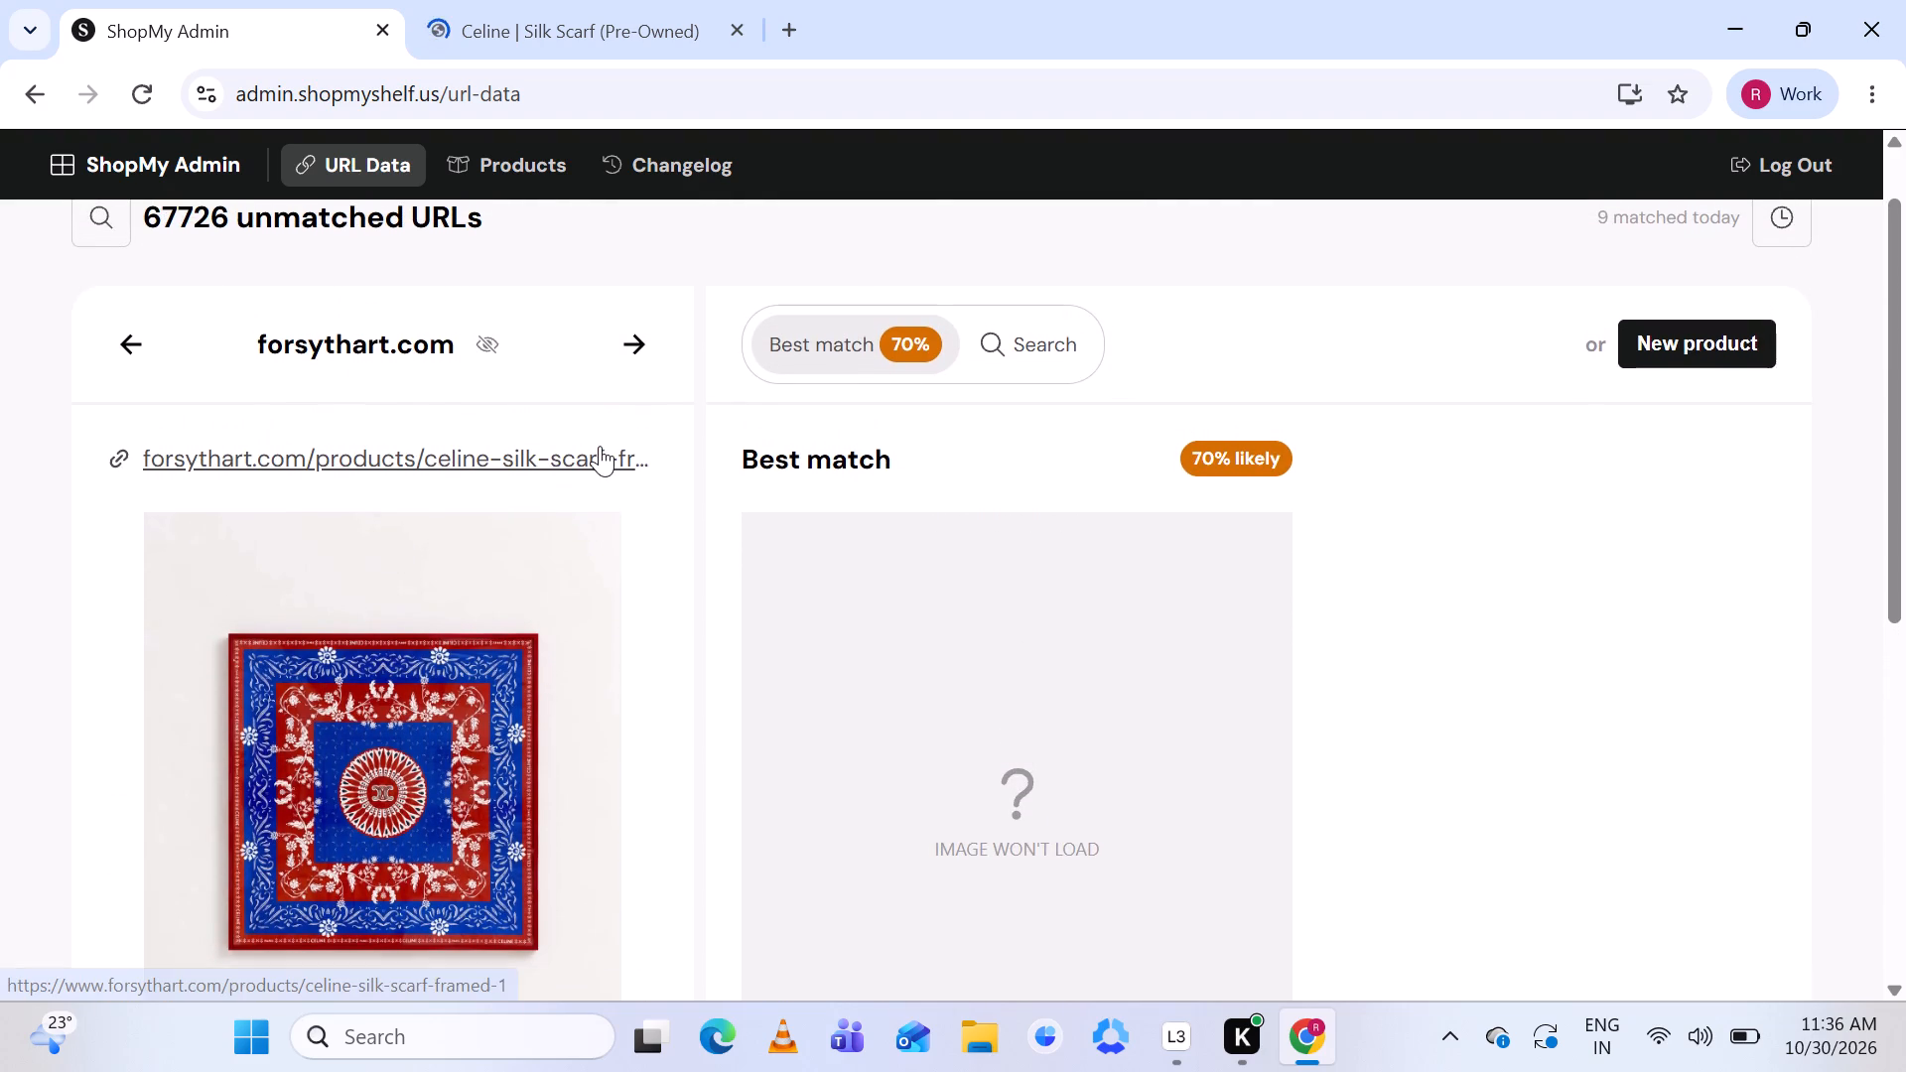
pyautogui.scroll(-5, 600, 446)
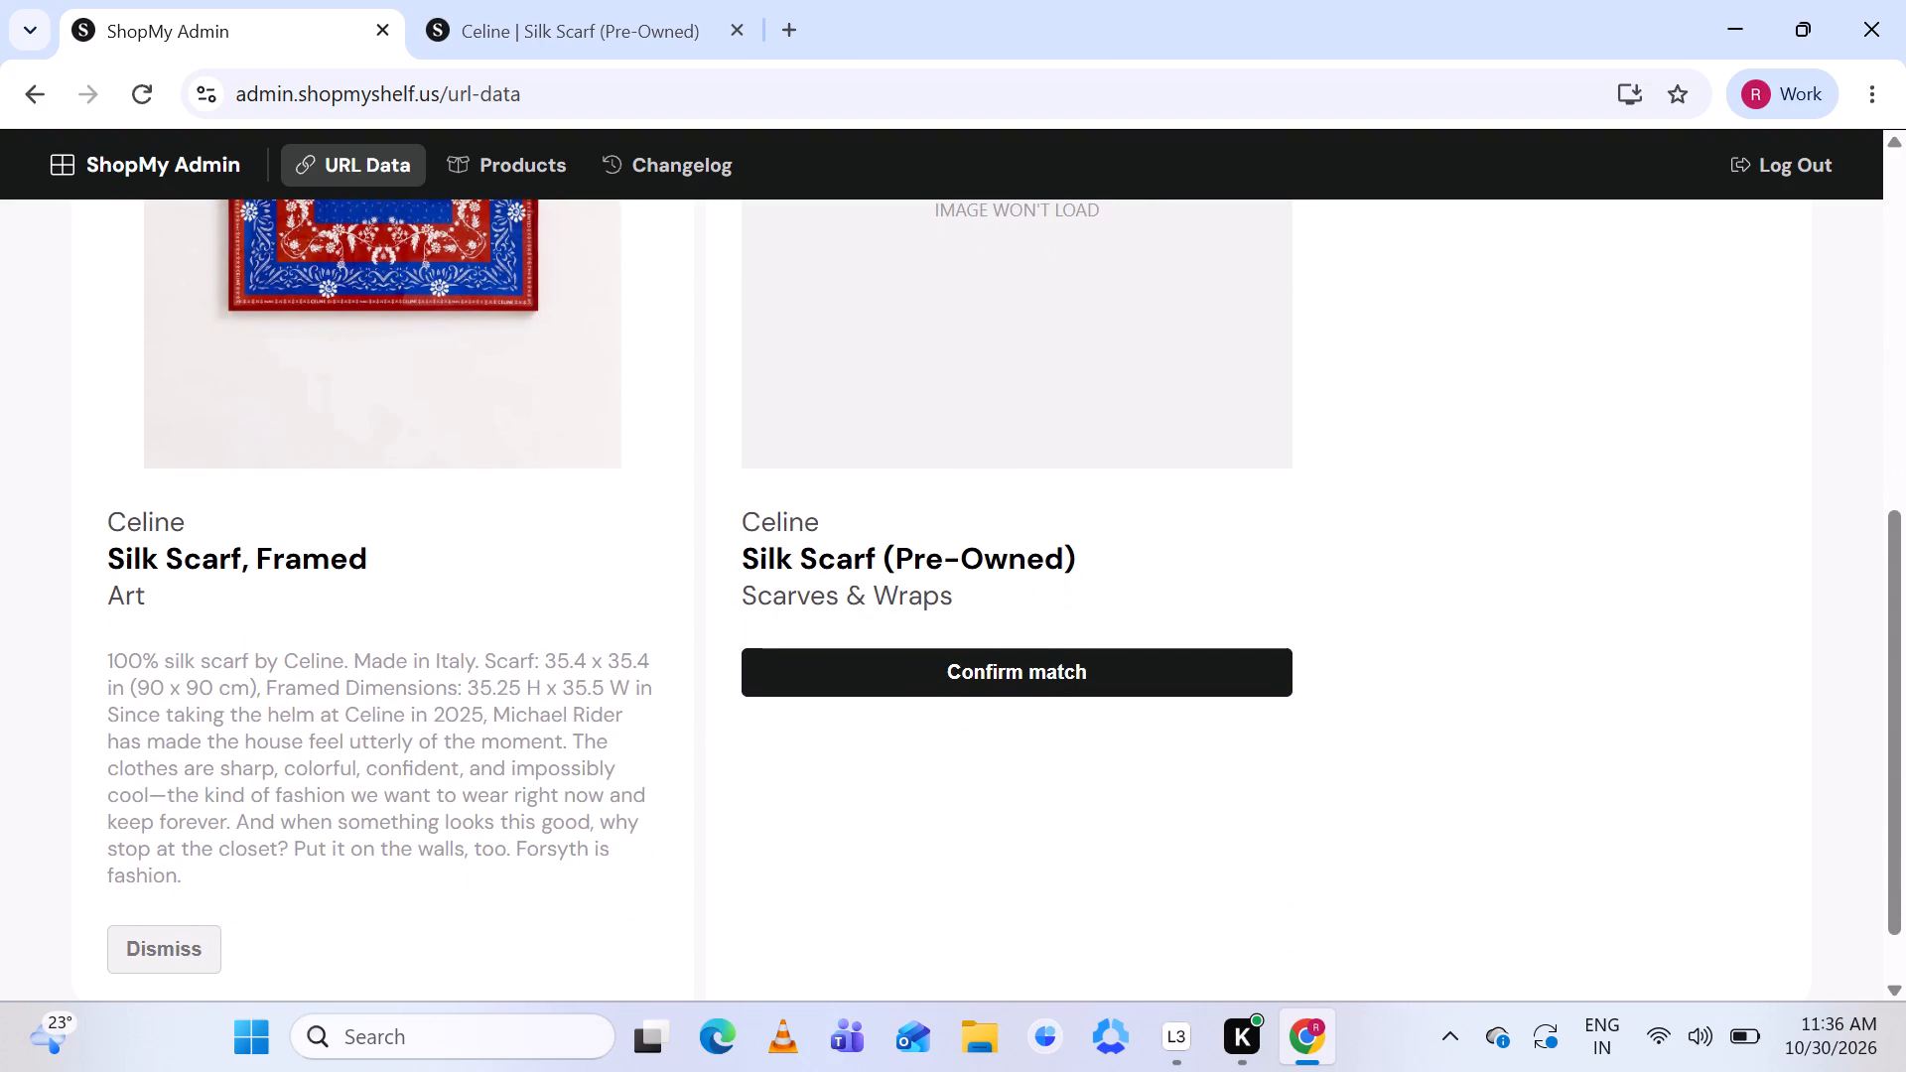
pyautogui.scroll(5, 160, 552)
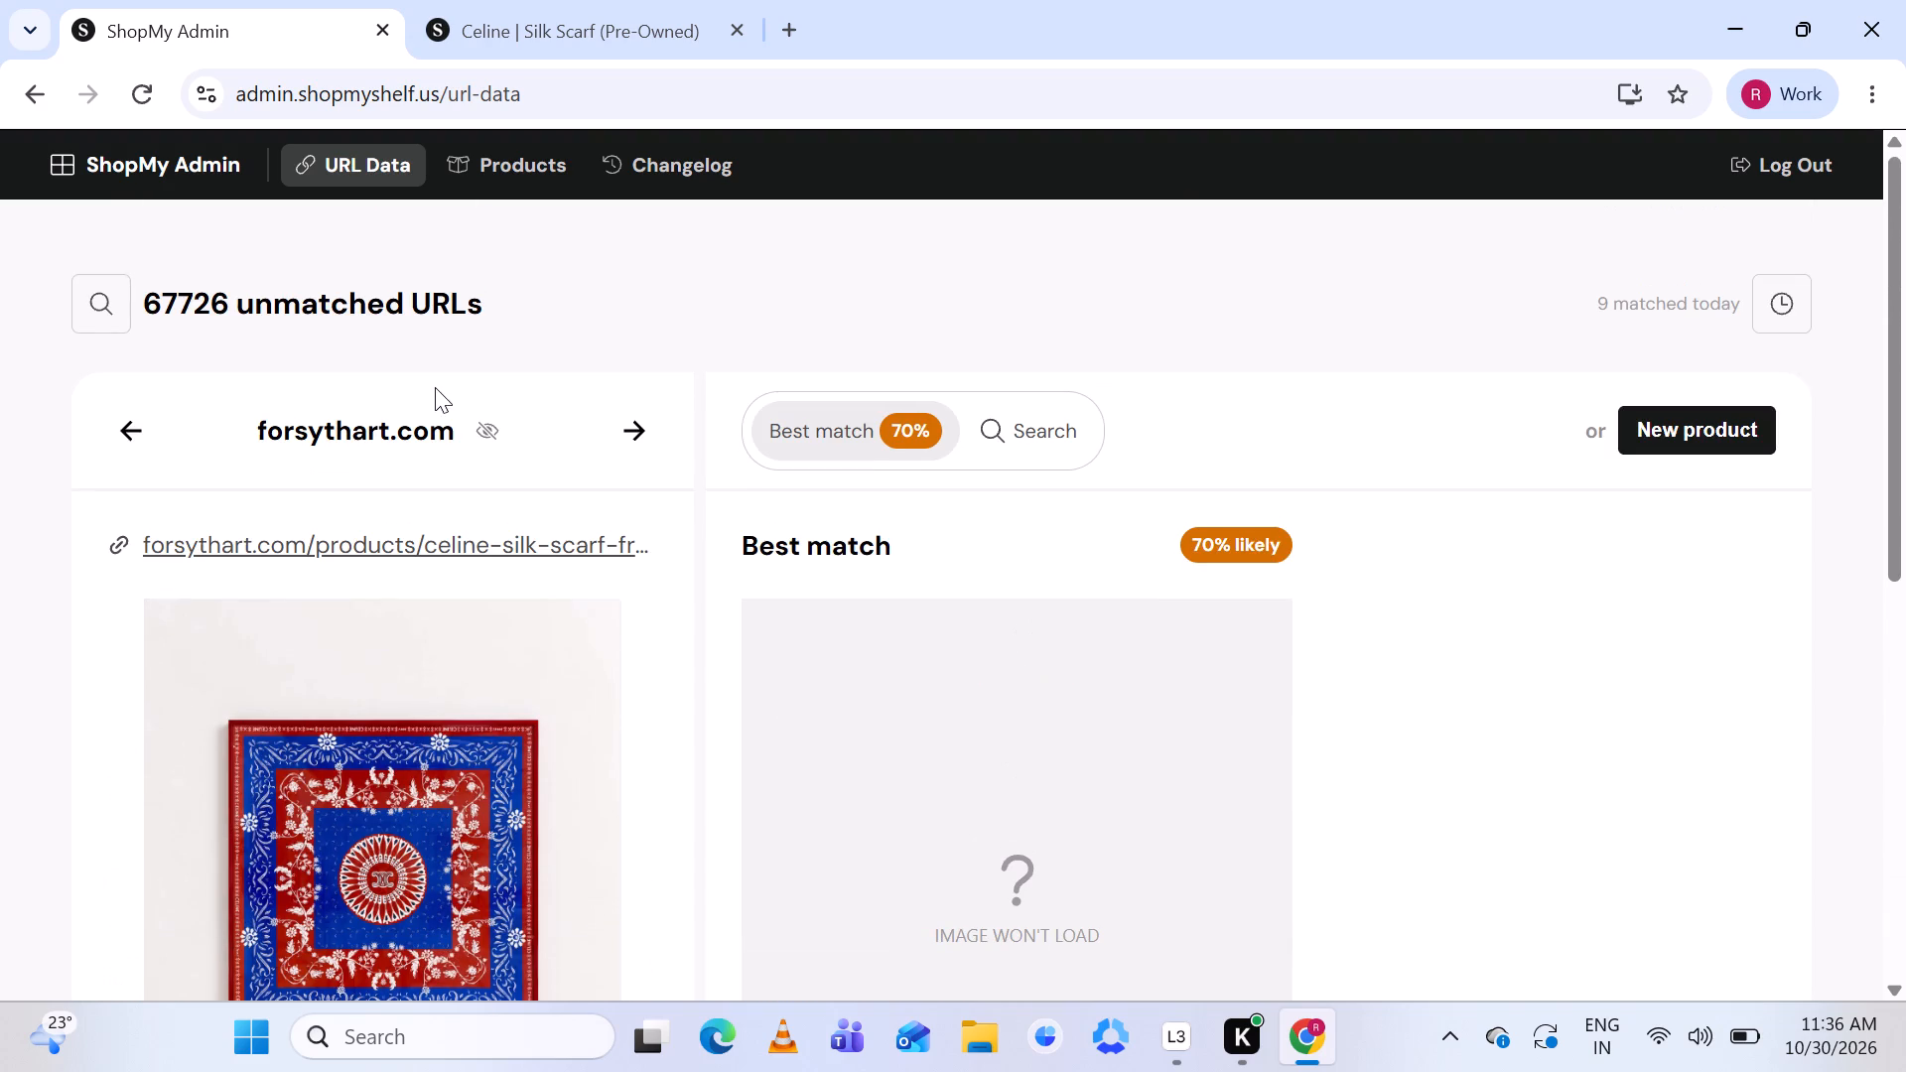
pyautogui.click(628, 422)
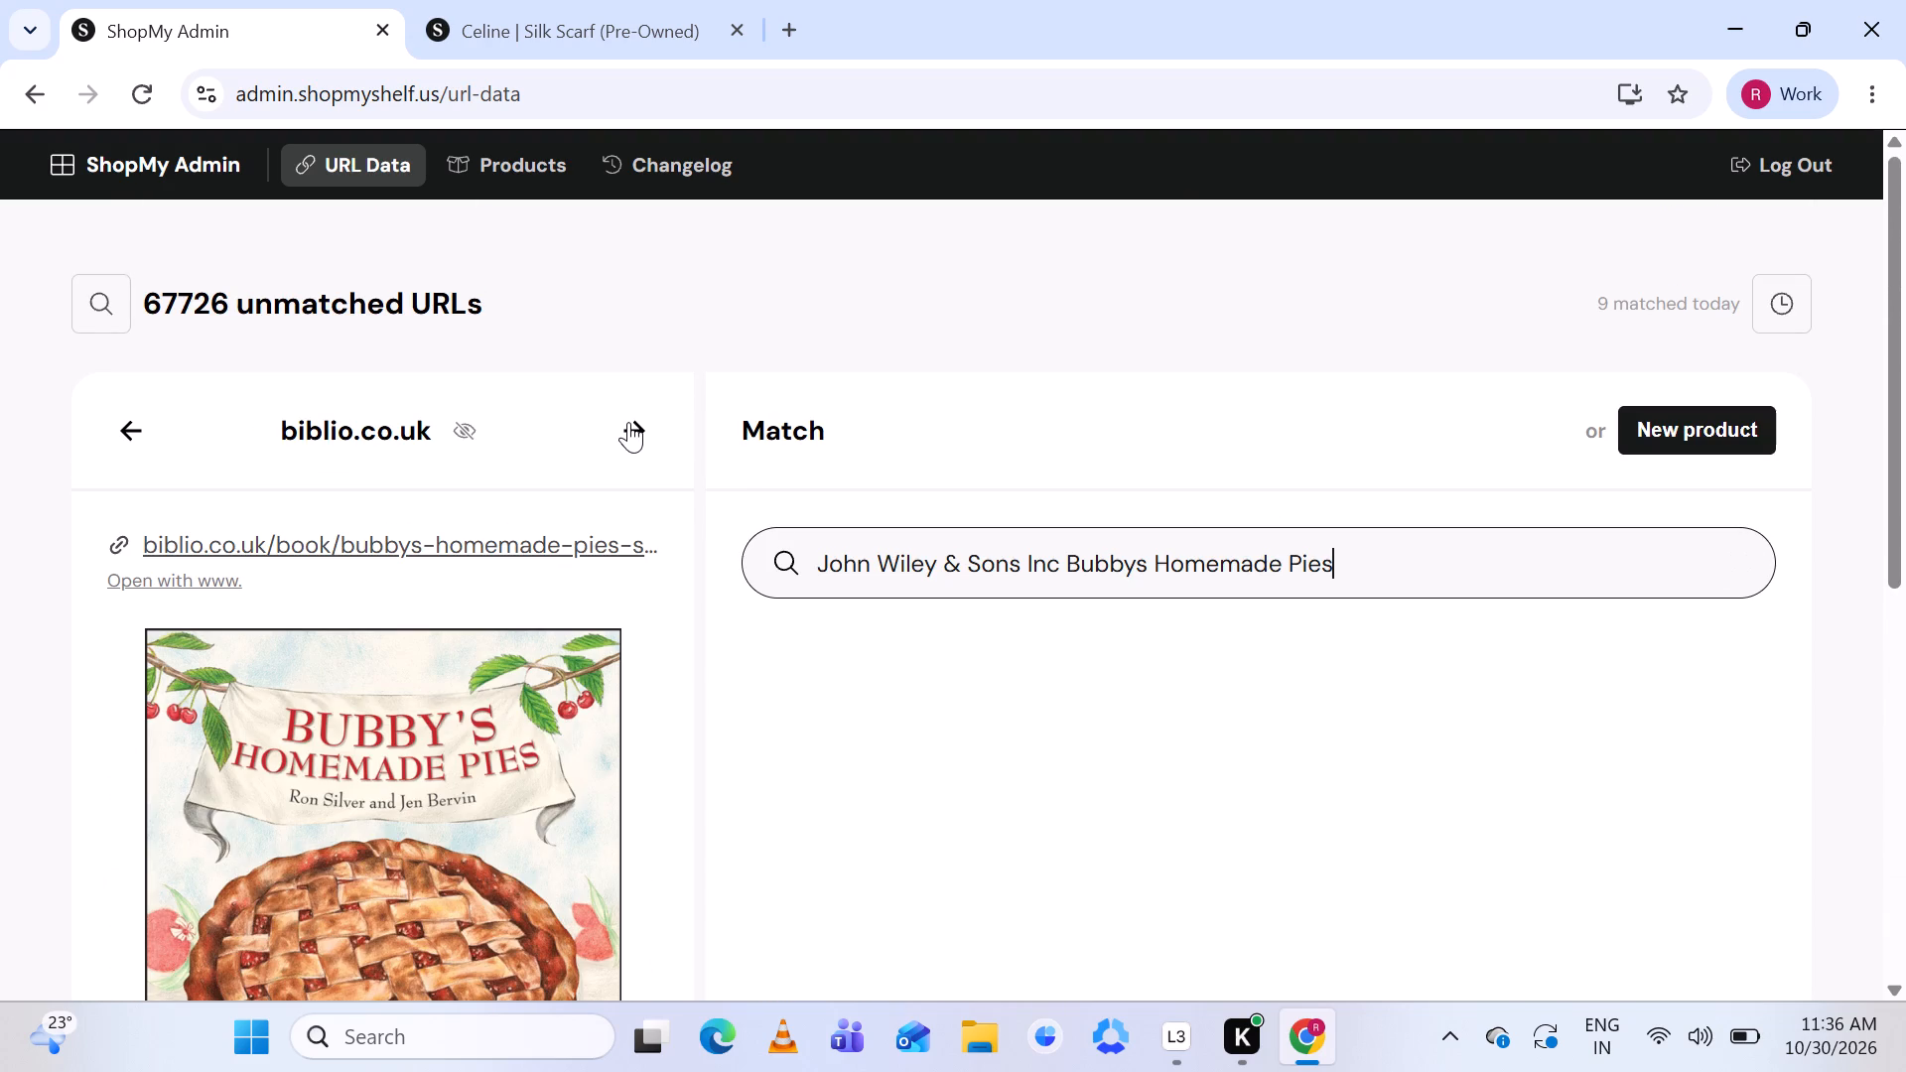
# Skip the biblio.co.uk URL for the book "Bubby's Homemade Pies" without matching it.
pyautogui.click(628, 421)
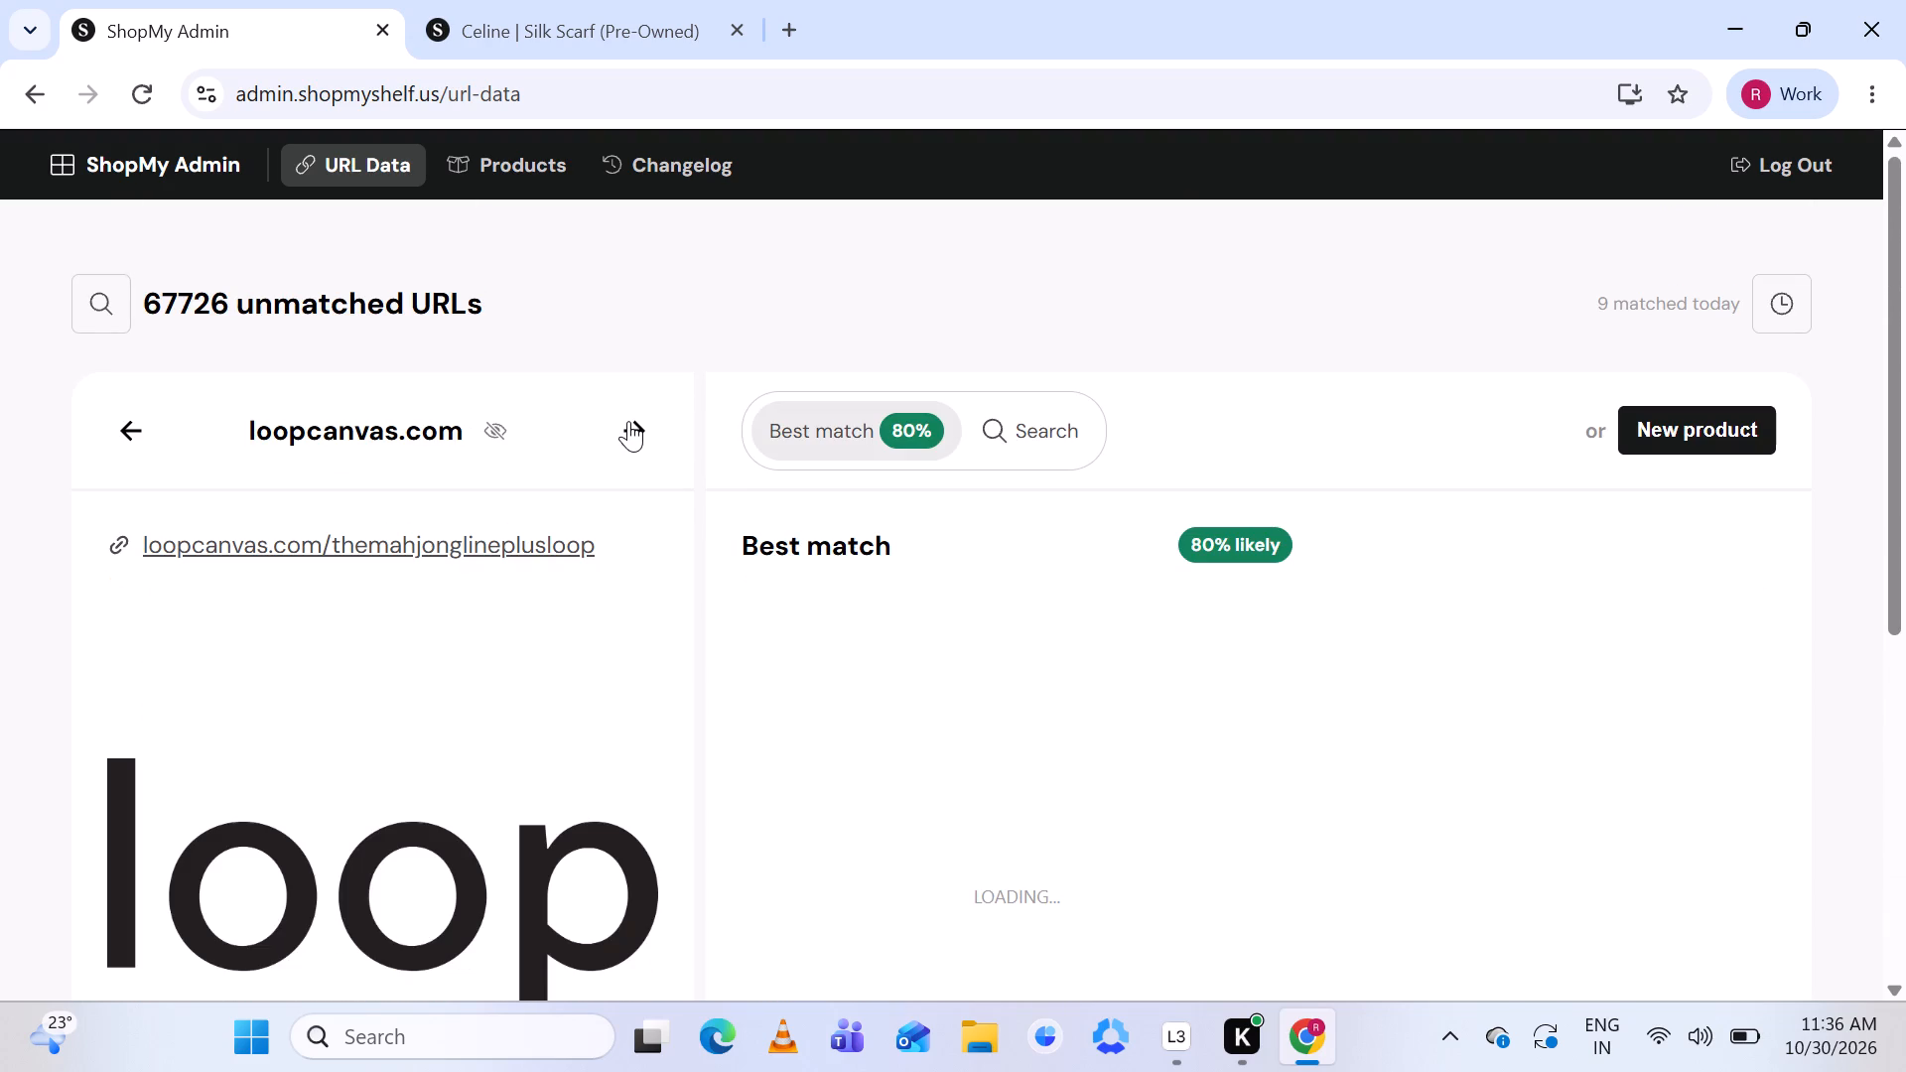
# Check the loopcanvas.com Mahjong Line needlepoint kits page against the suggested Mahjong Line x AERIN product, and skip the URL unmatched.
pyautogui.scroll(-4, 489, 757)
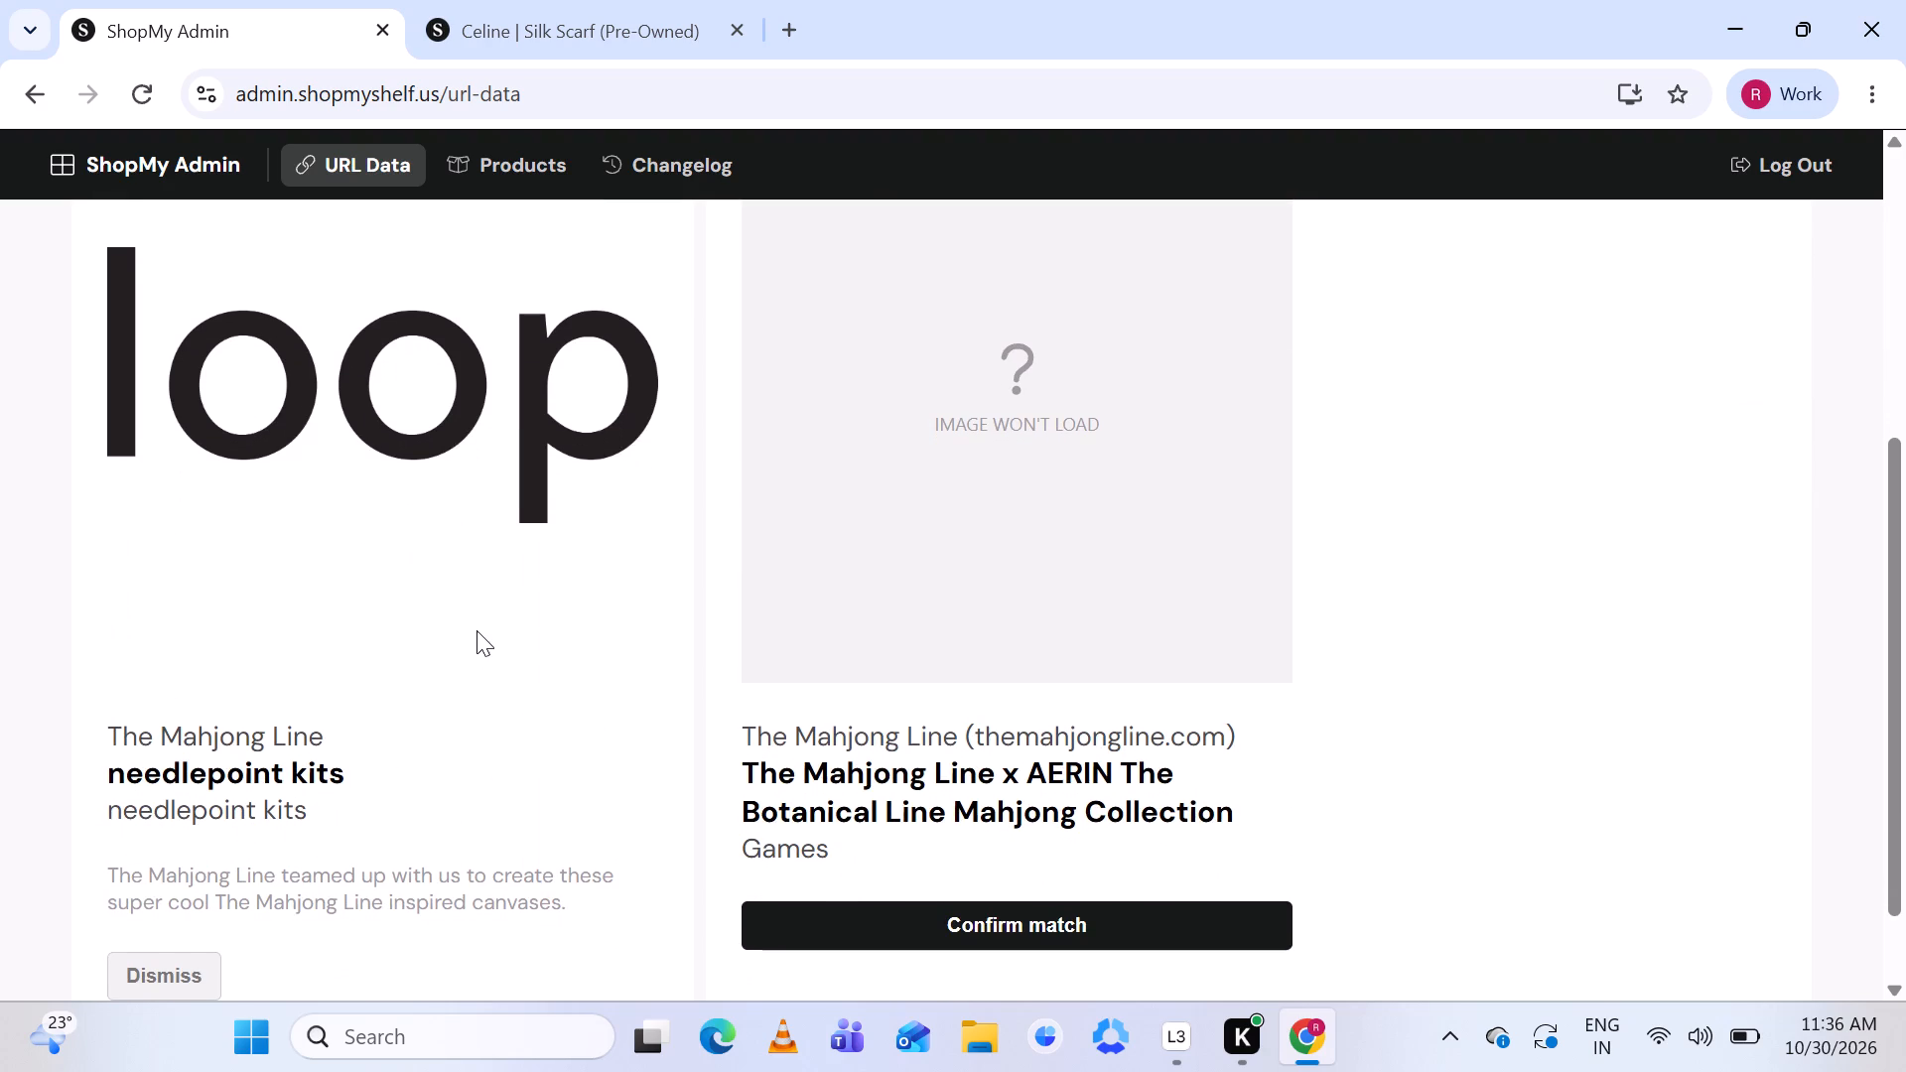
pyautogui.scroll(3, 476, 630)
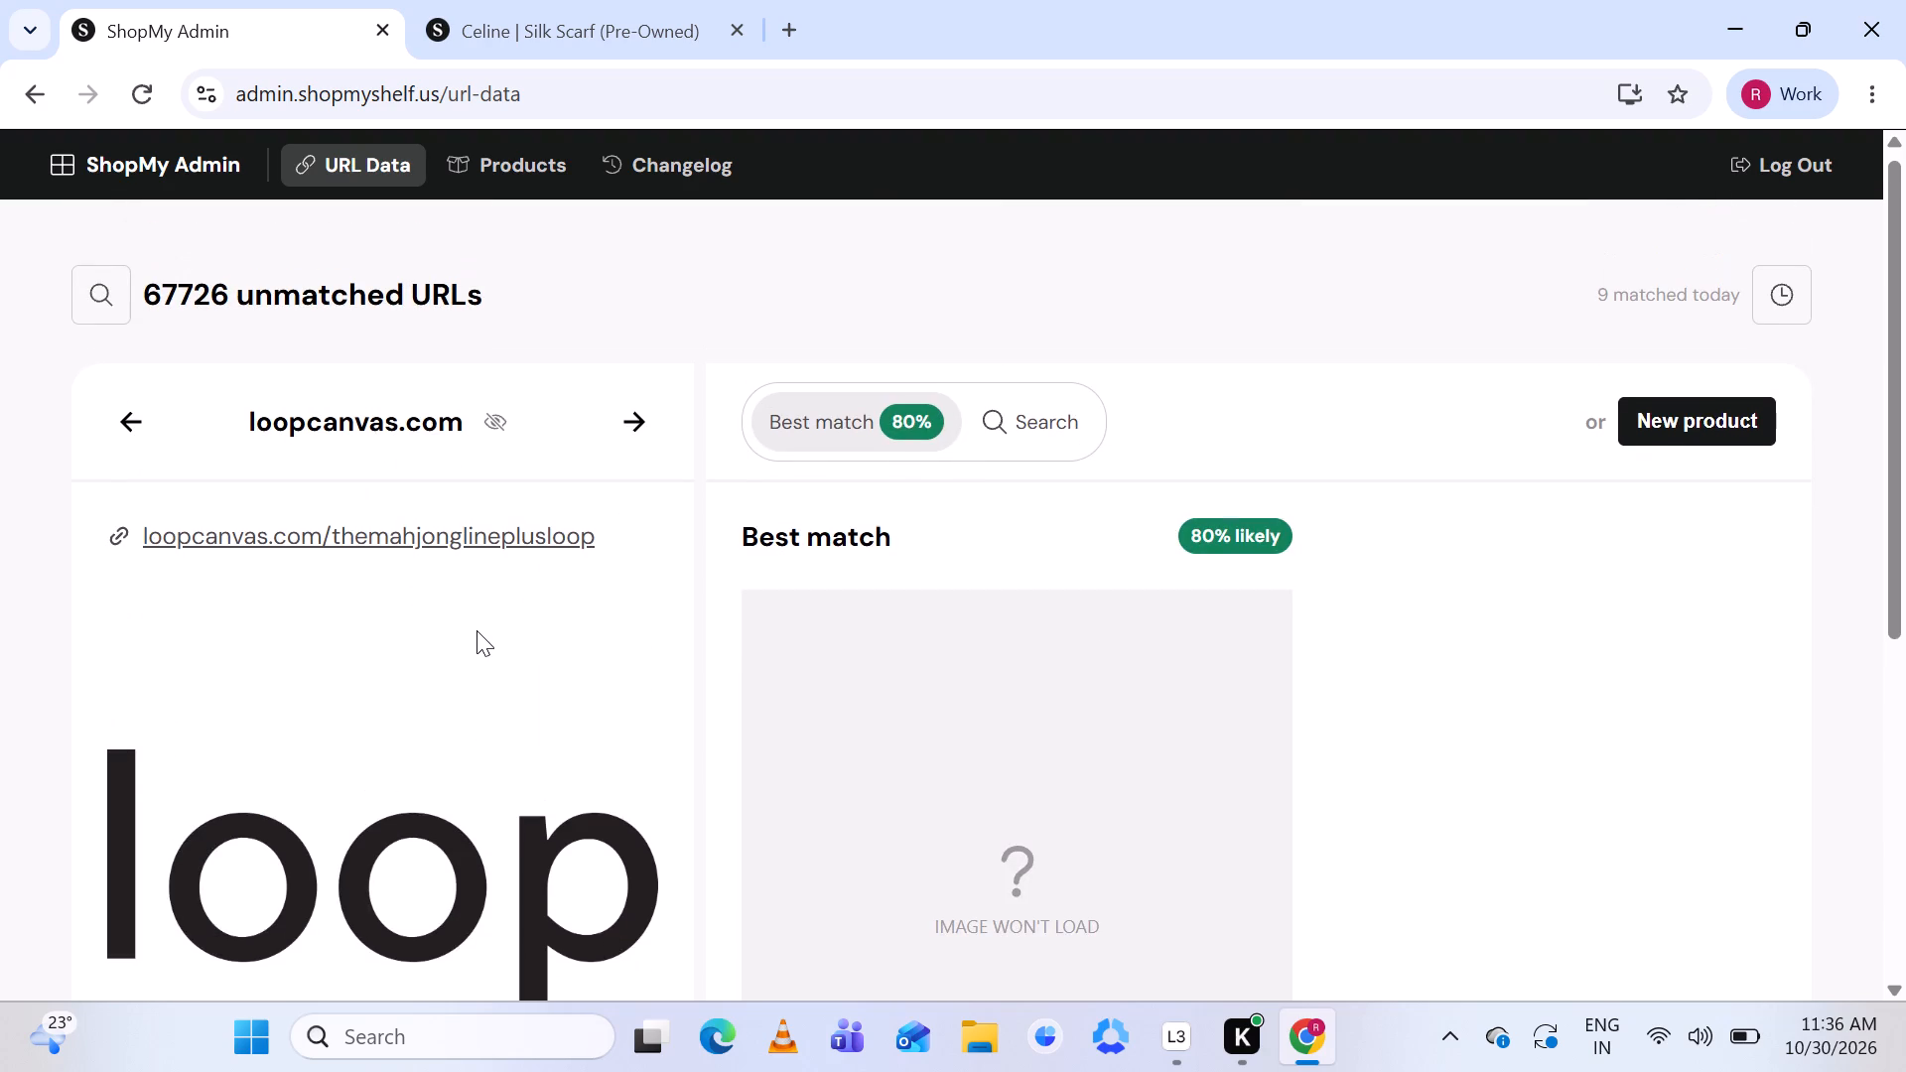
pyautogui.scroll(-1, 476, 630)
pyautogui.click(464, 438)
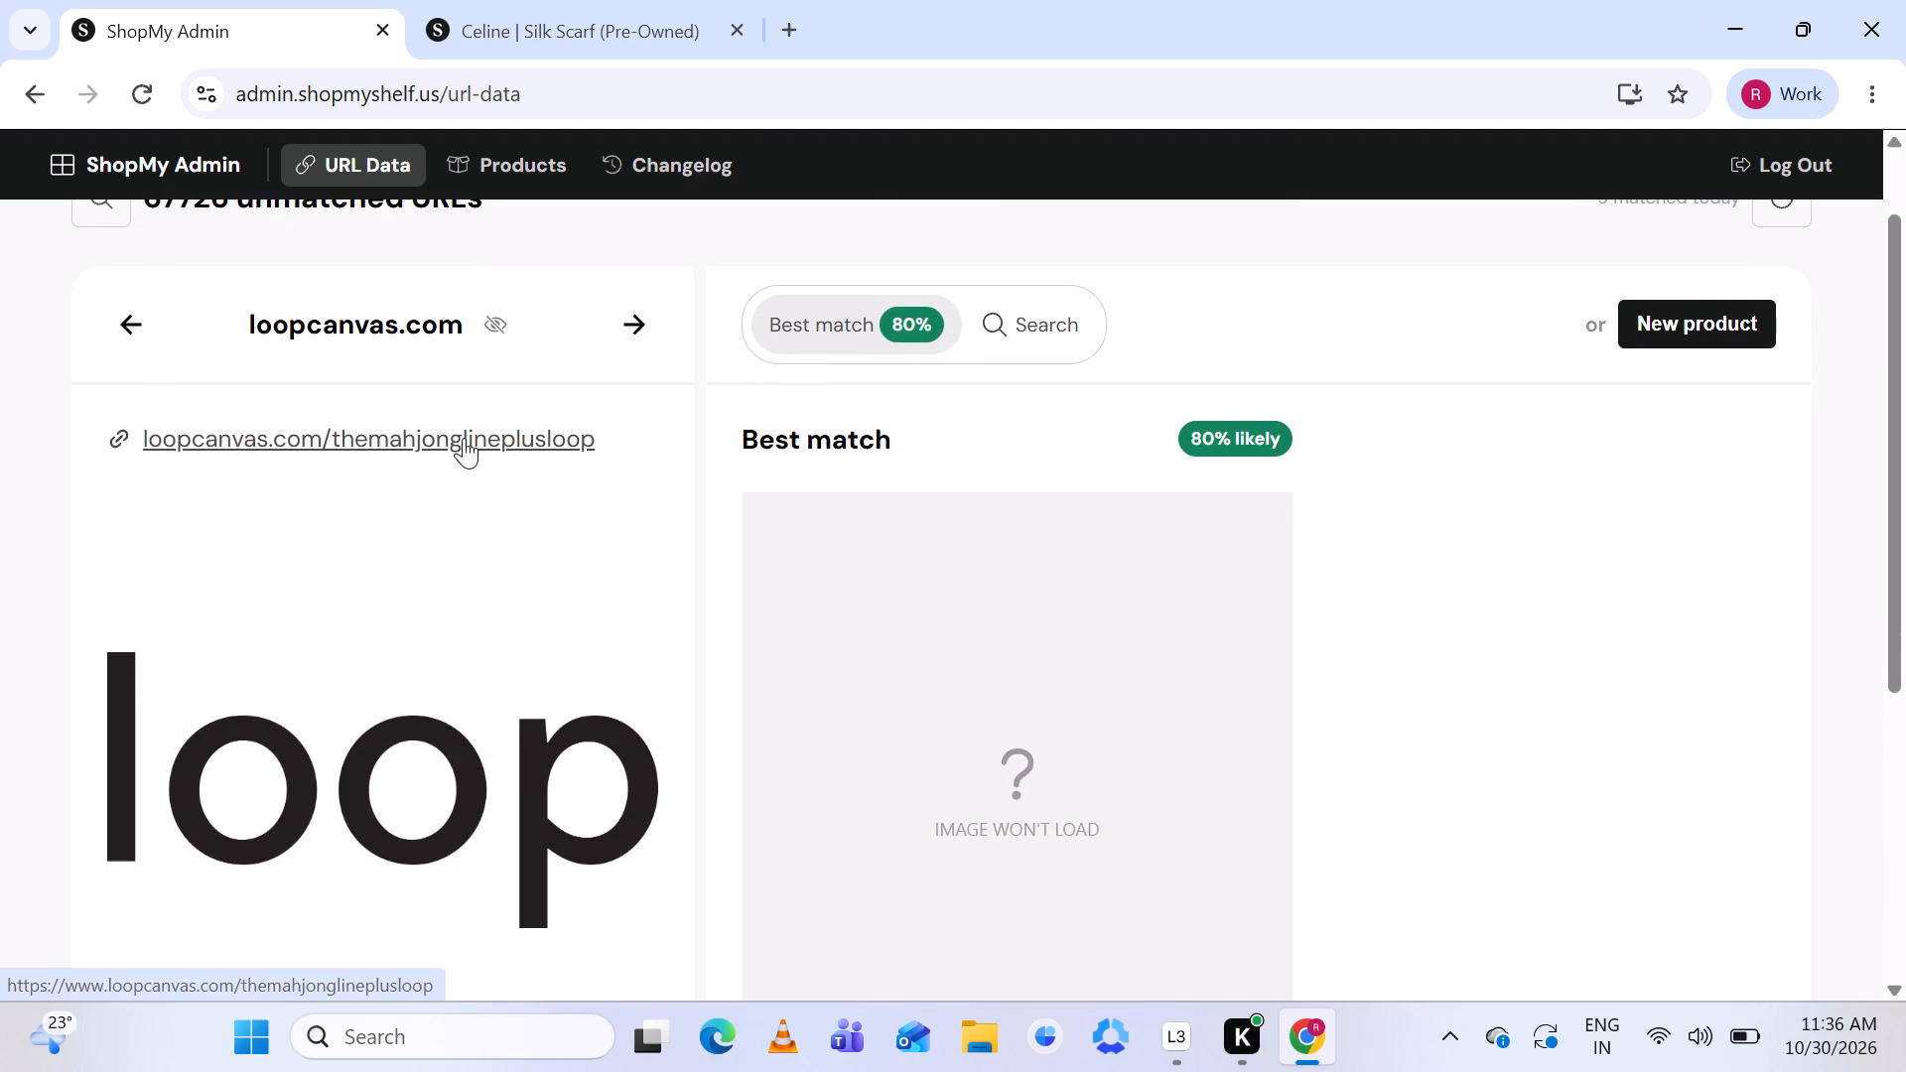
pyautogui.click(1089, 33)
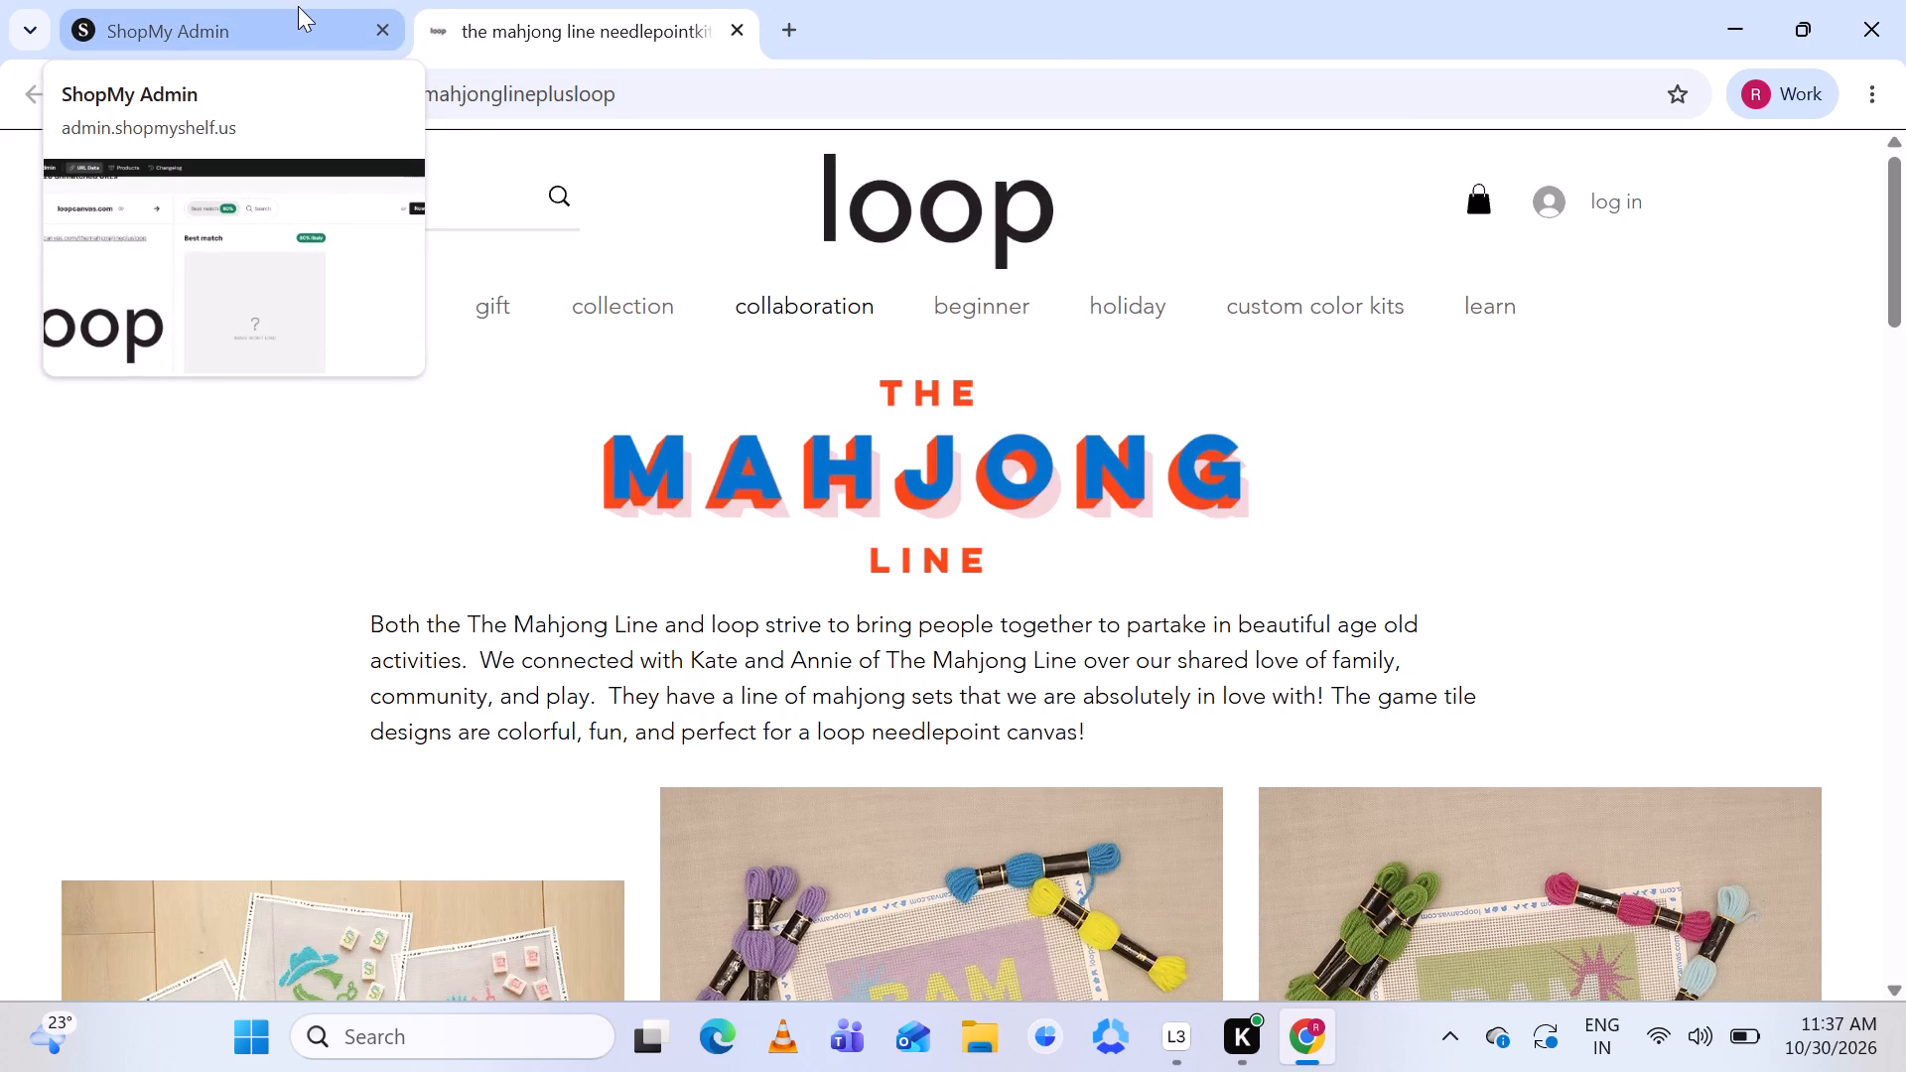
pyautogui.scroll(-5, 509, 669)
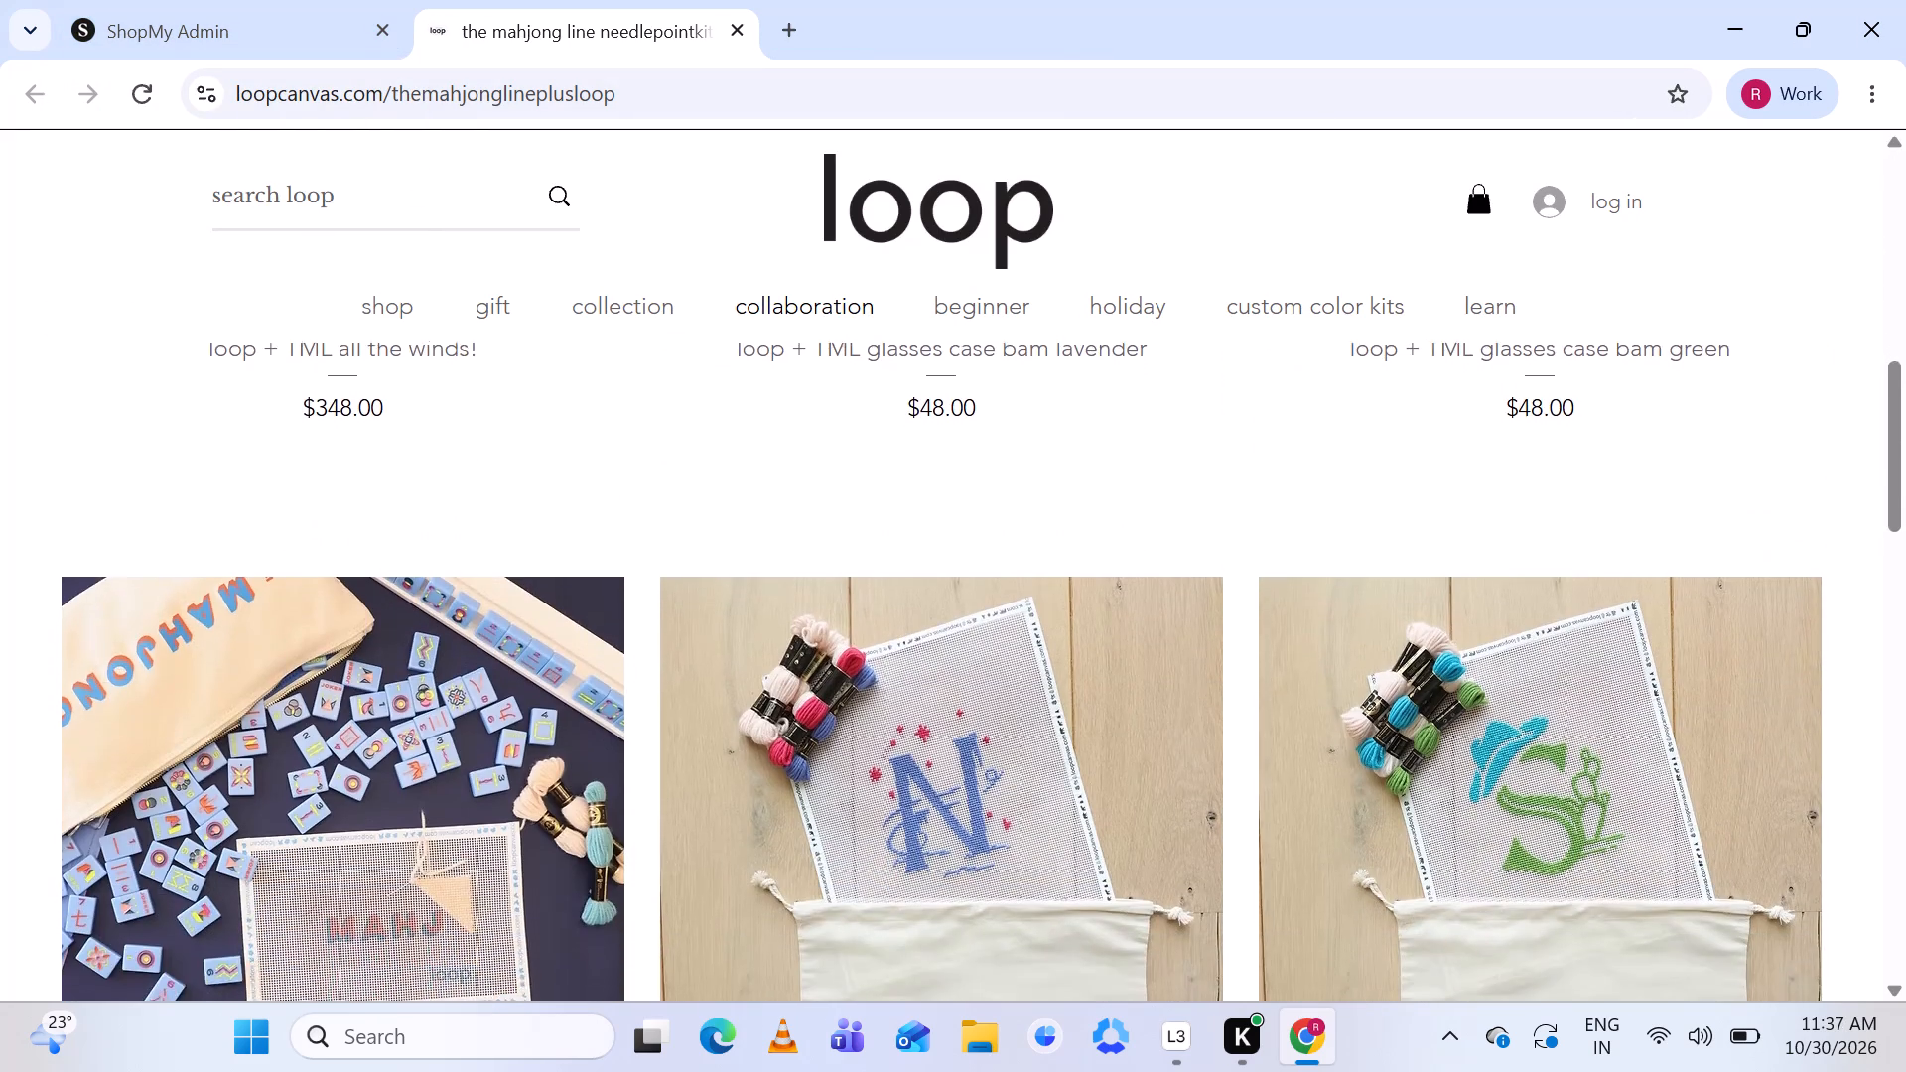
pyautogui.scroll(-3, 509, 669)
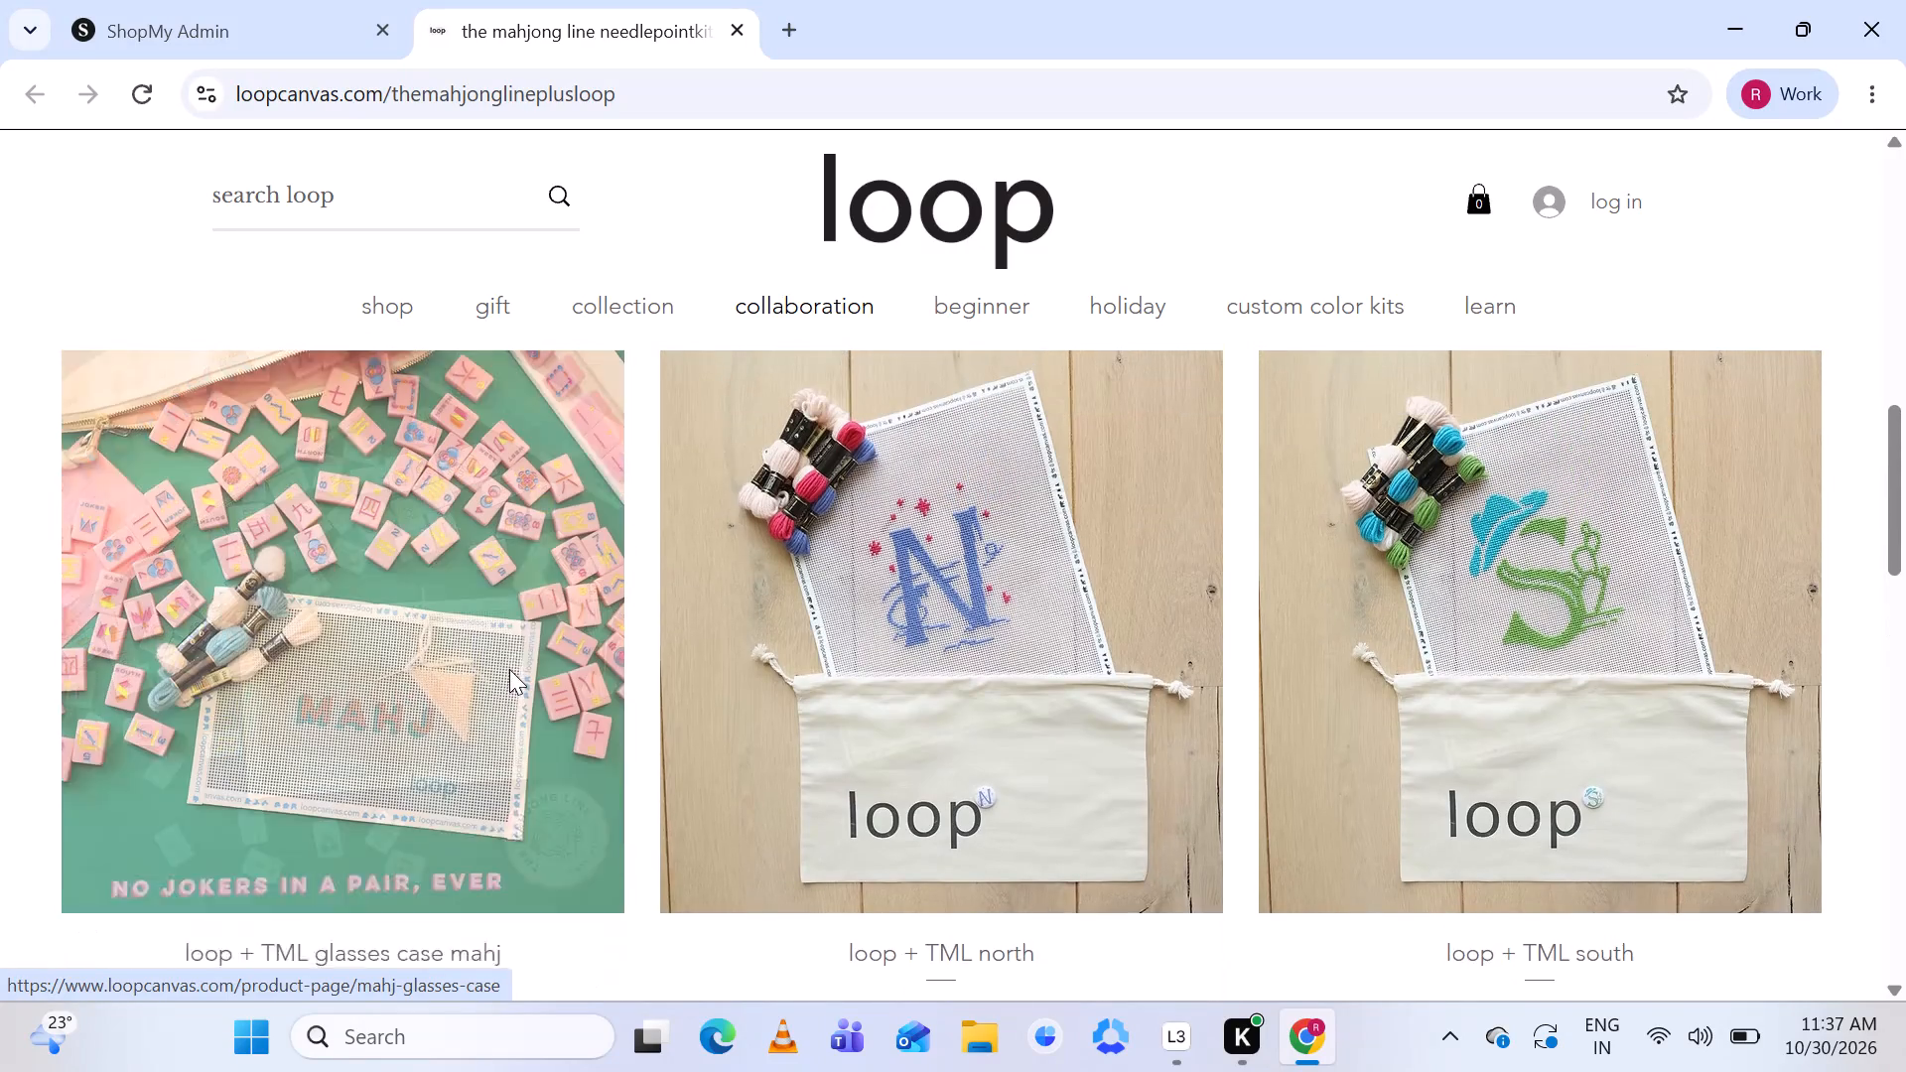
pyautogui.scroll(4, 509, 669)
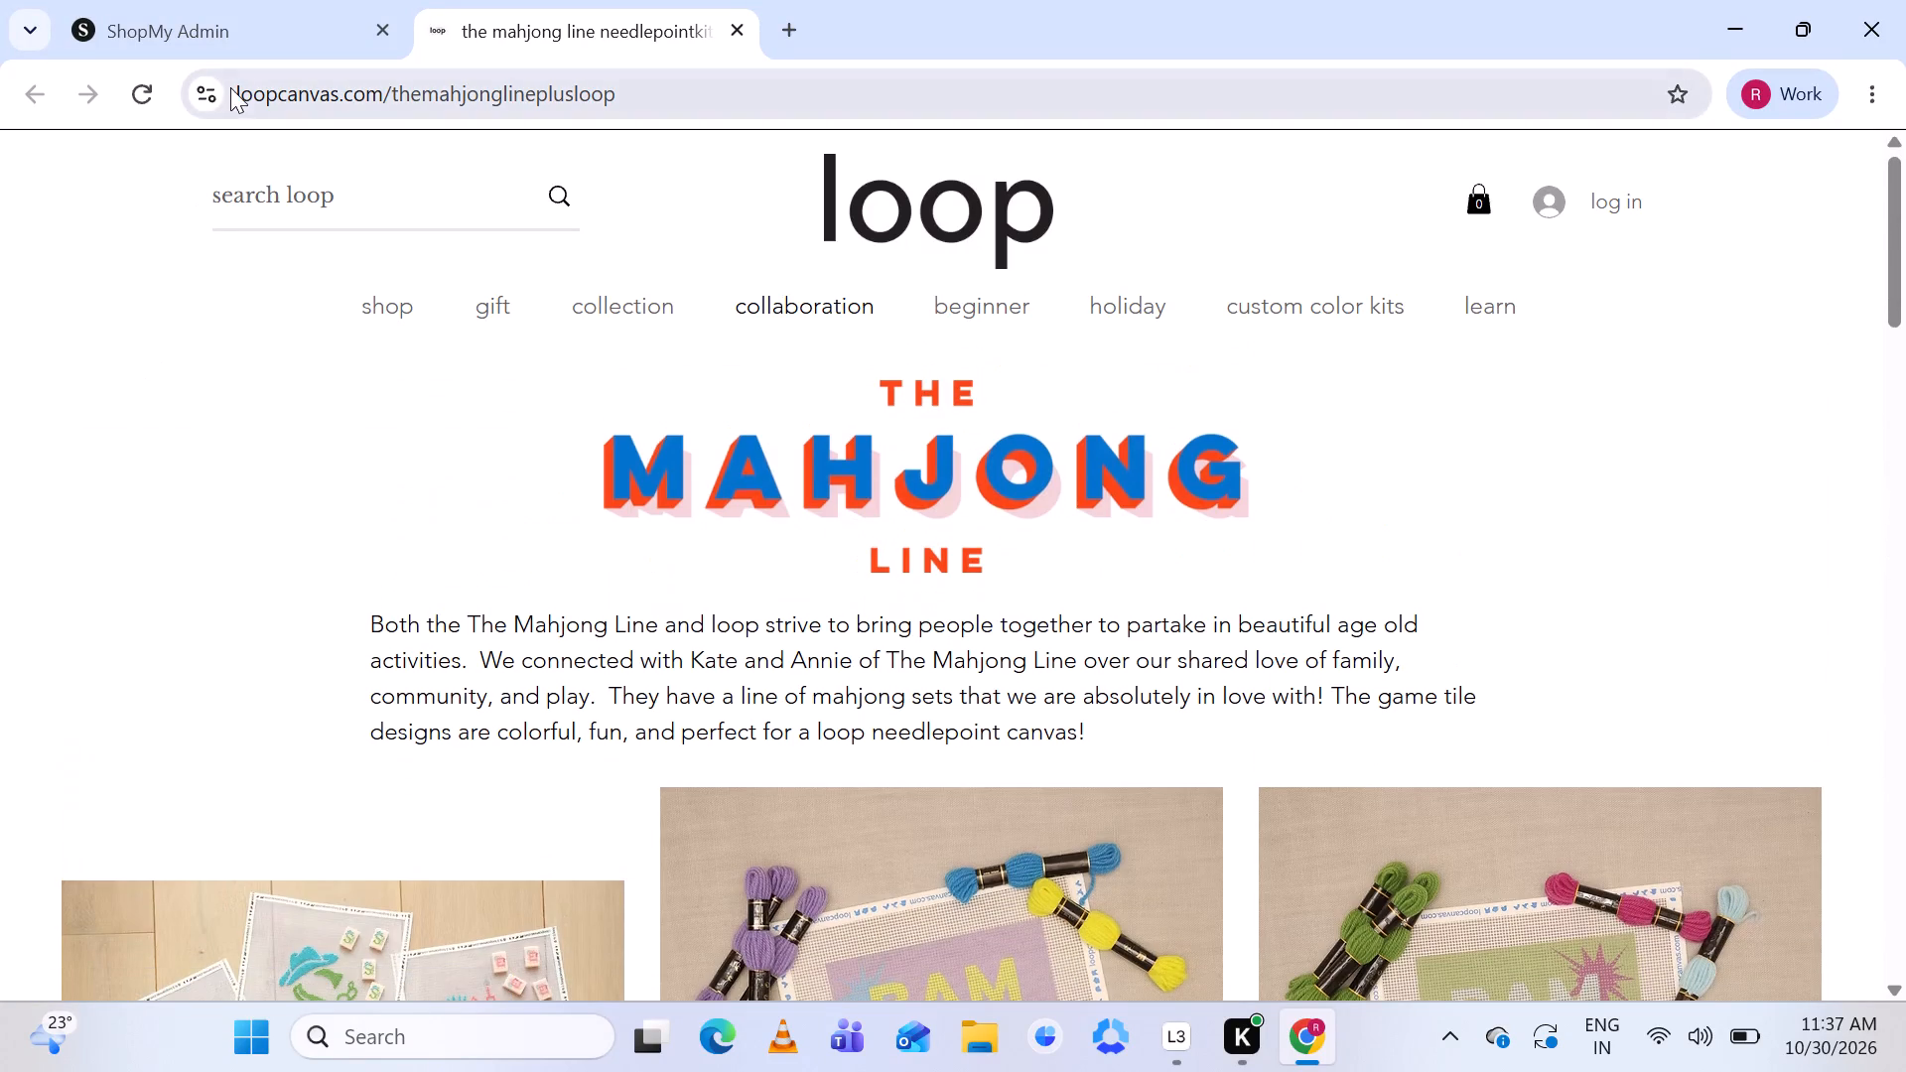
pyautogui.click(234, 20)
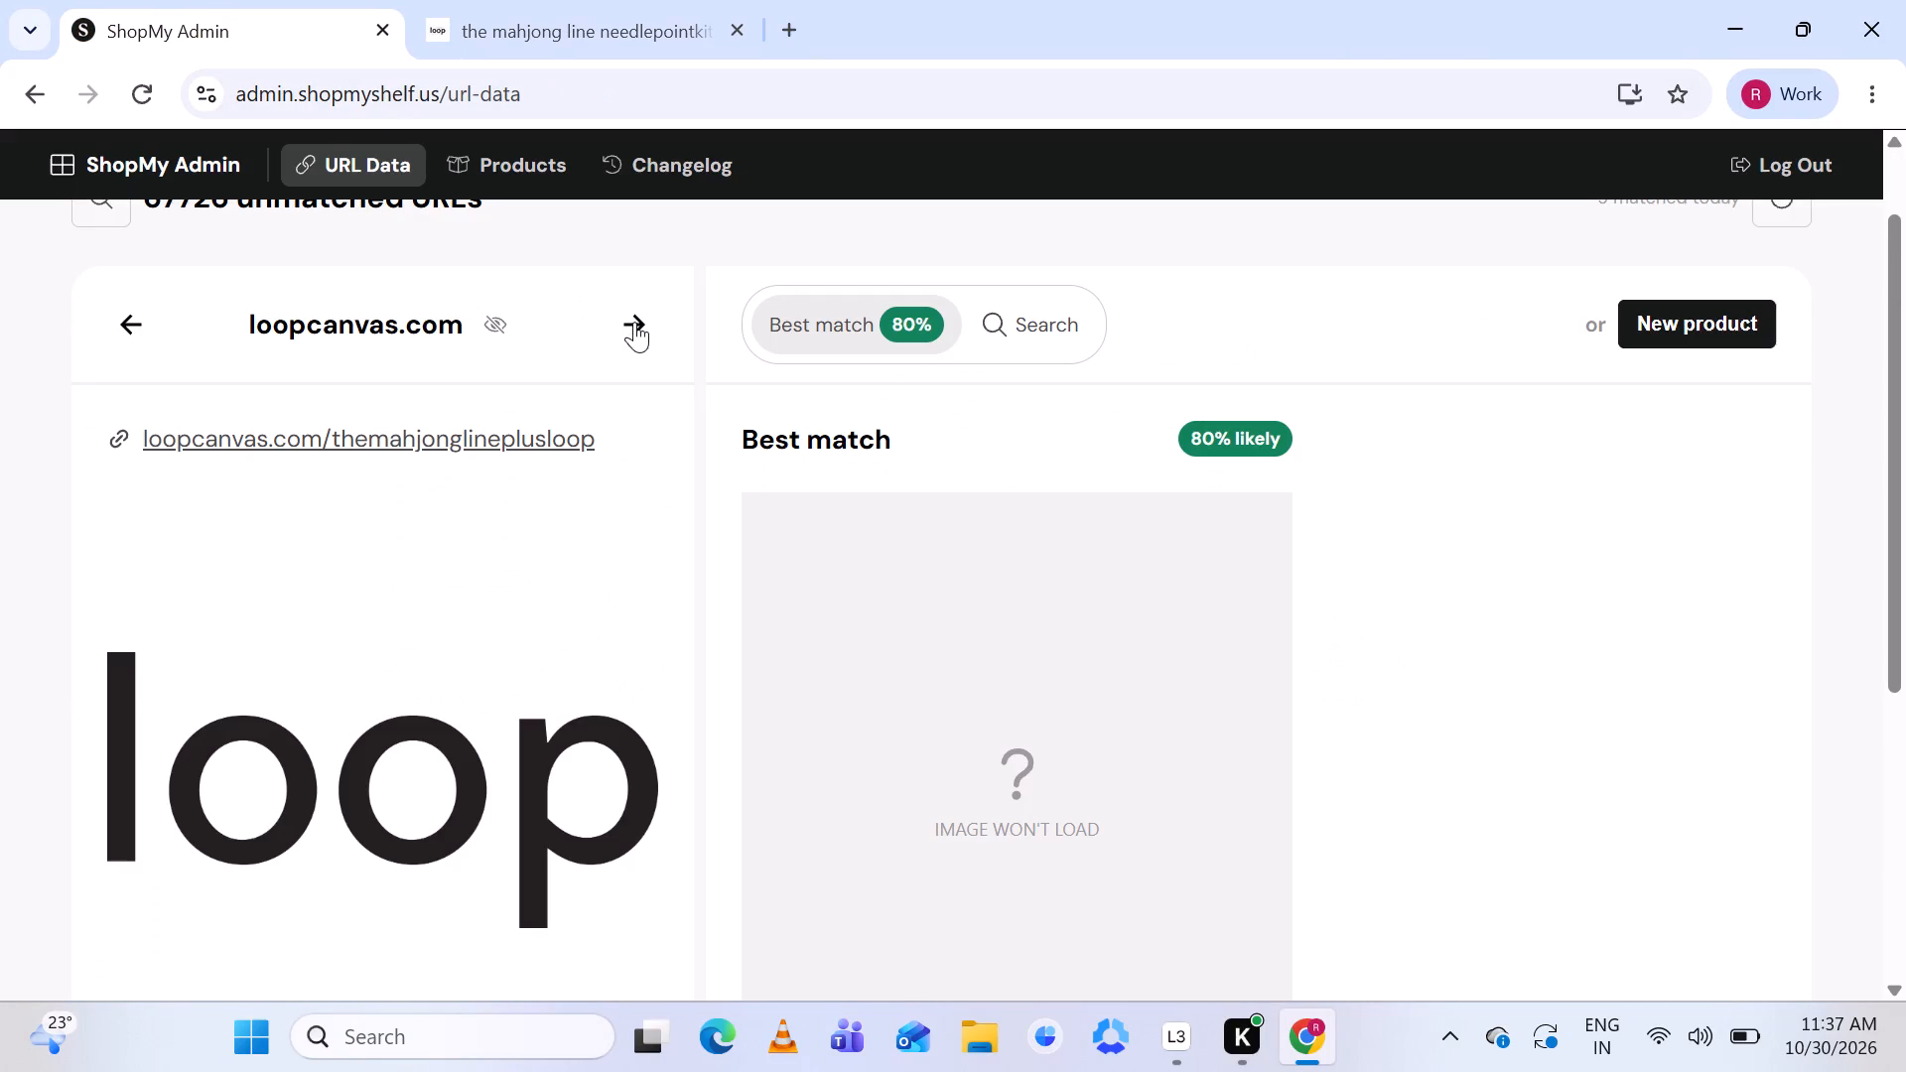
pyautogui.click(634, 322)
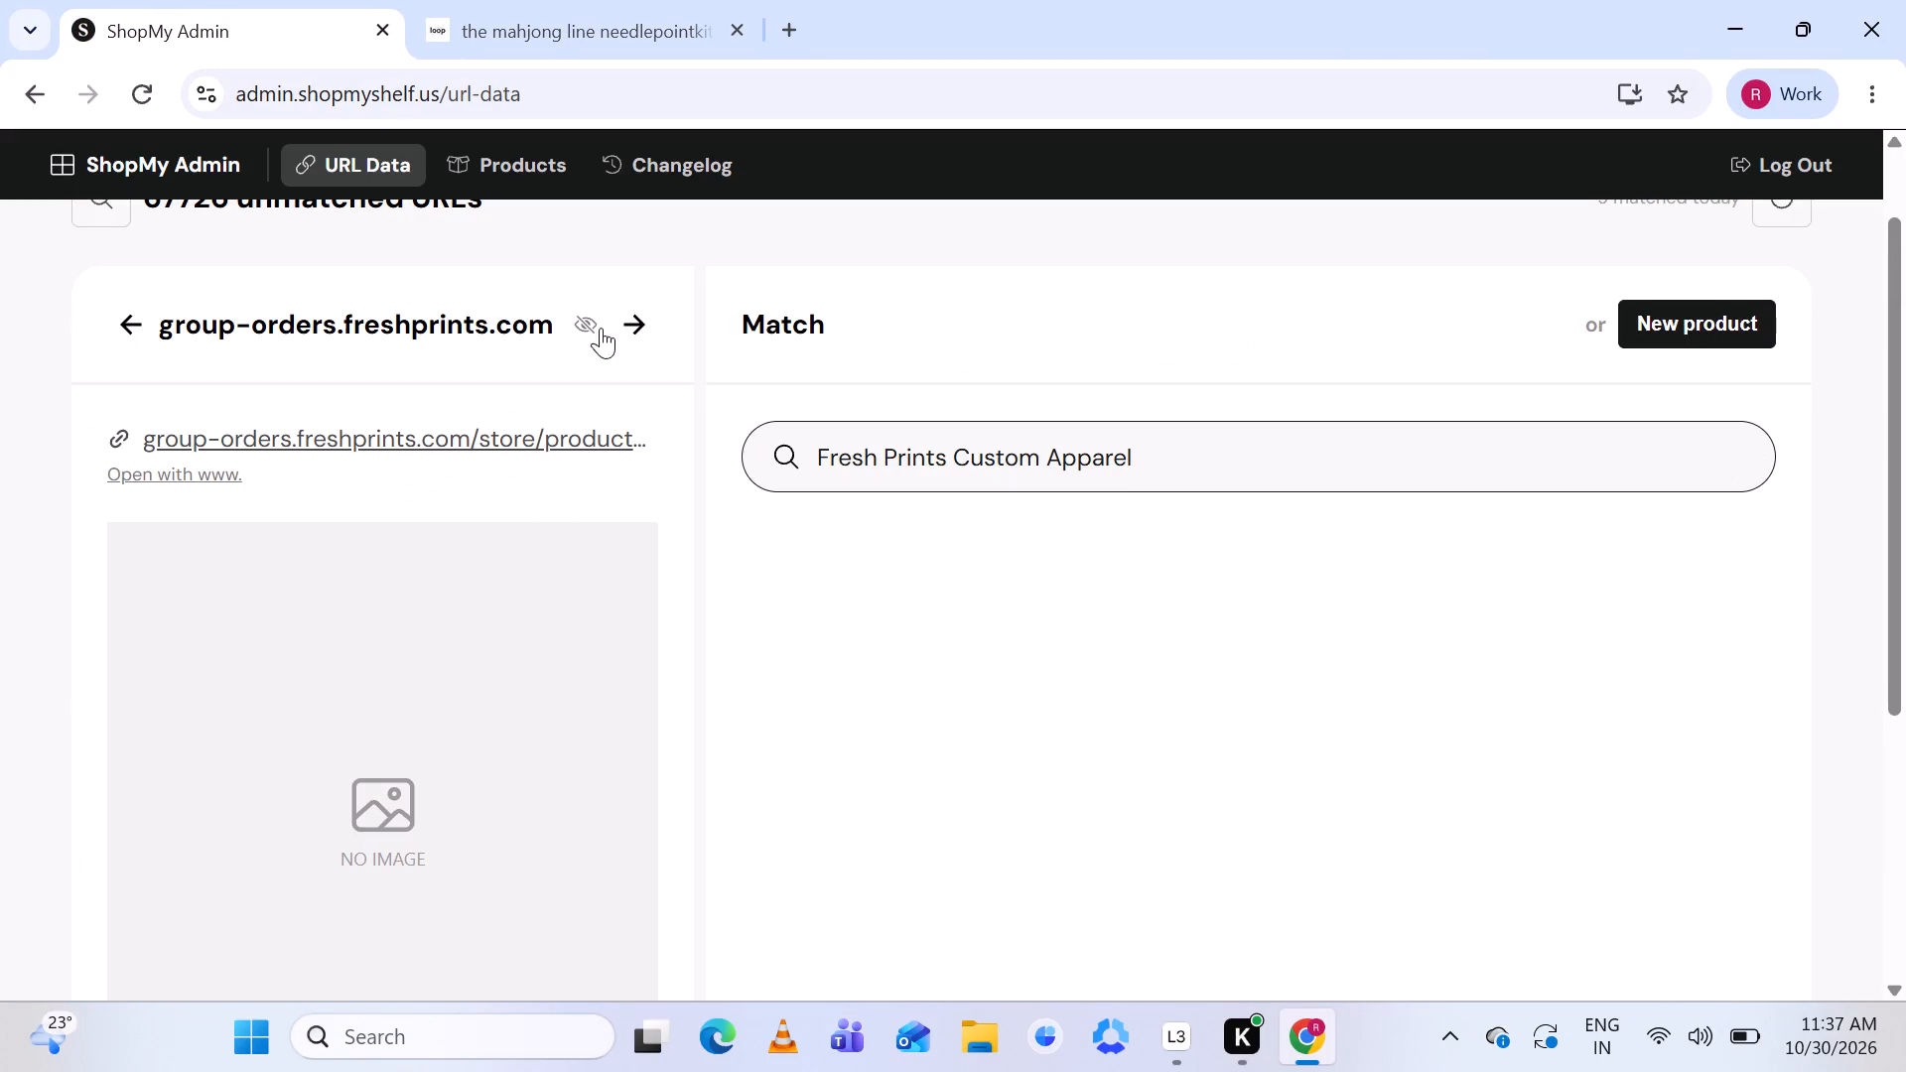
# Skip the group-orders.freshprints.com custom apparel URL without matching it.
pyautogui.click(633, 322)
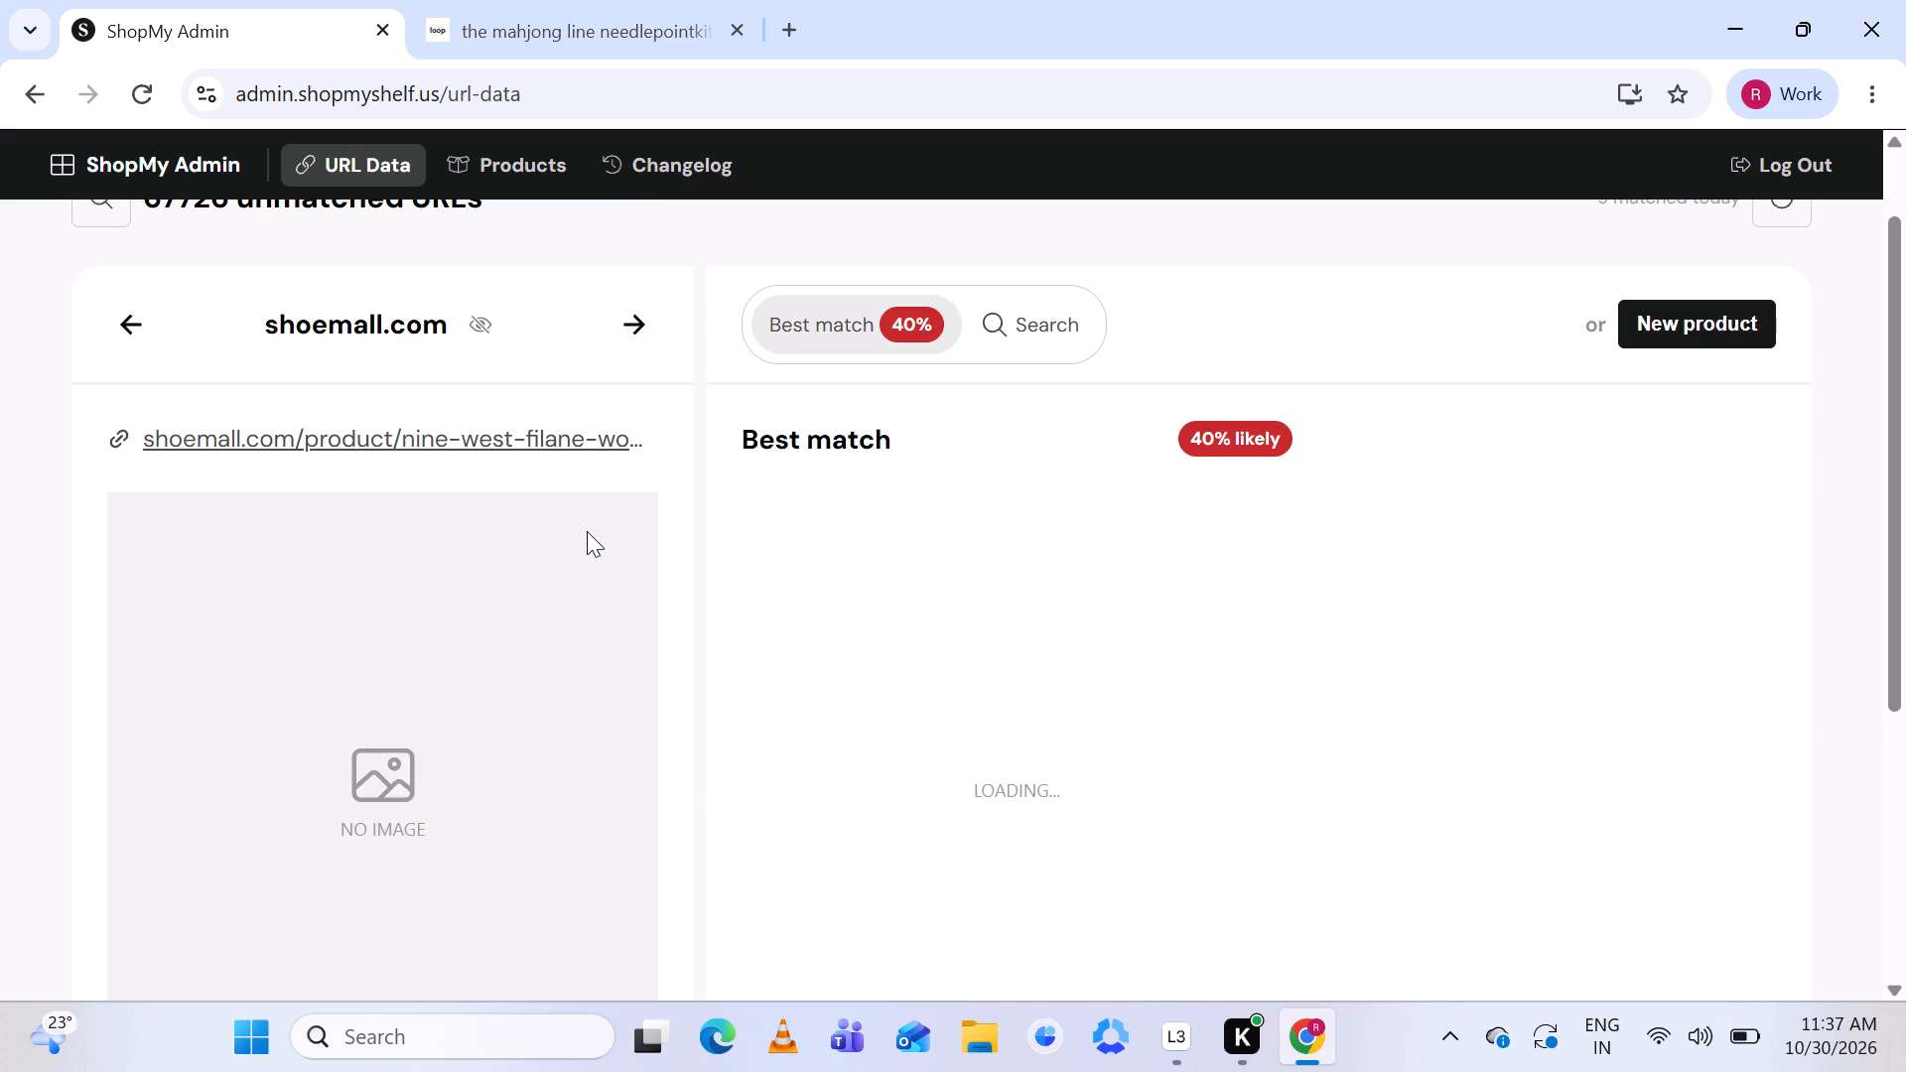
# Compare the Nine West "Filane" listing with its suggested flat, close the leftover needlepoint page, and skip the shoemall.com URL.
pyautogui.scroll(-2, 587, 531)
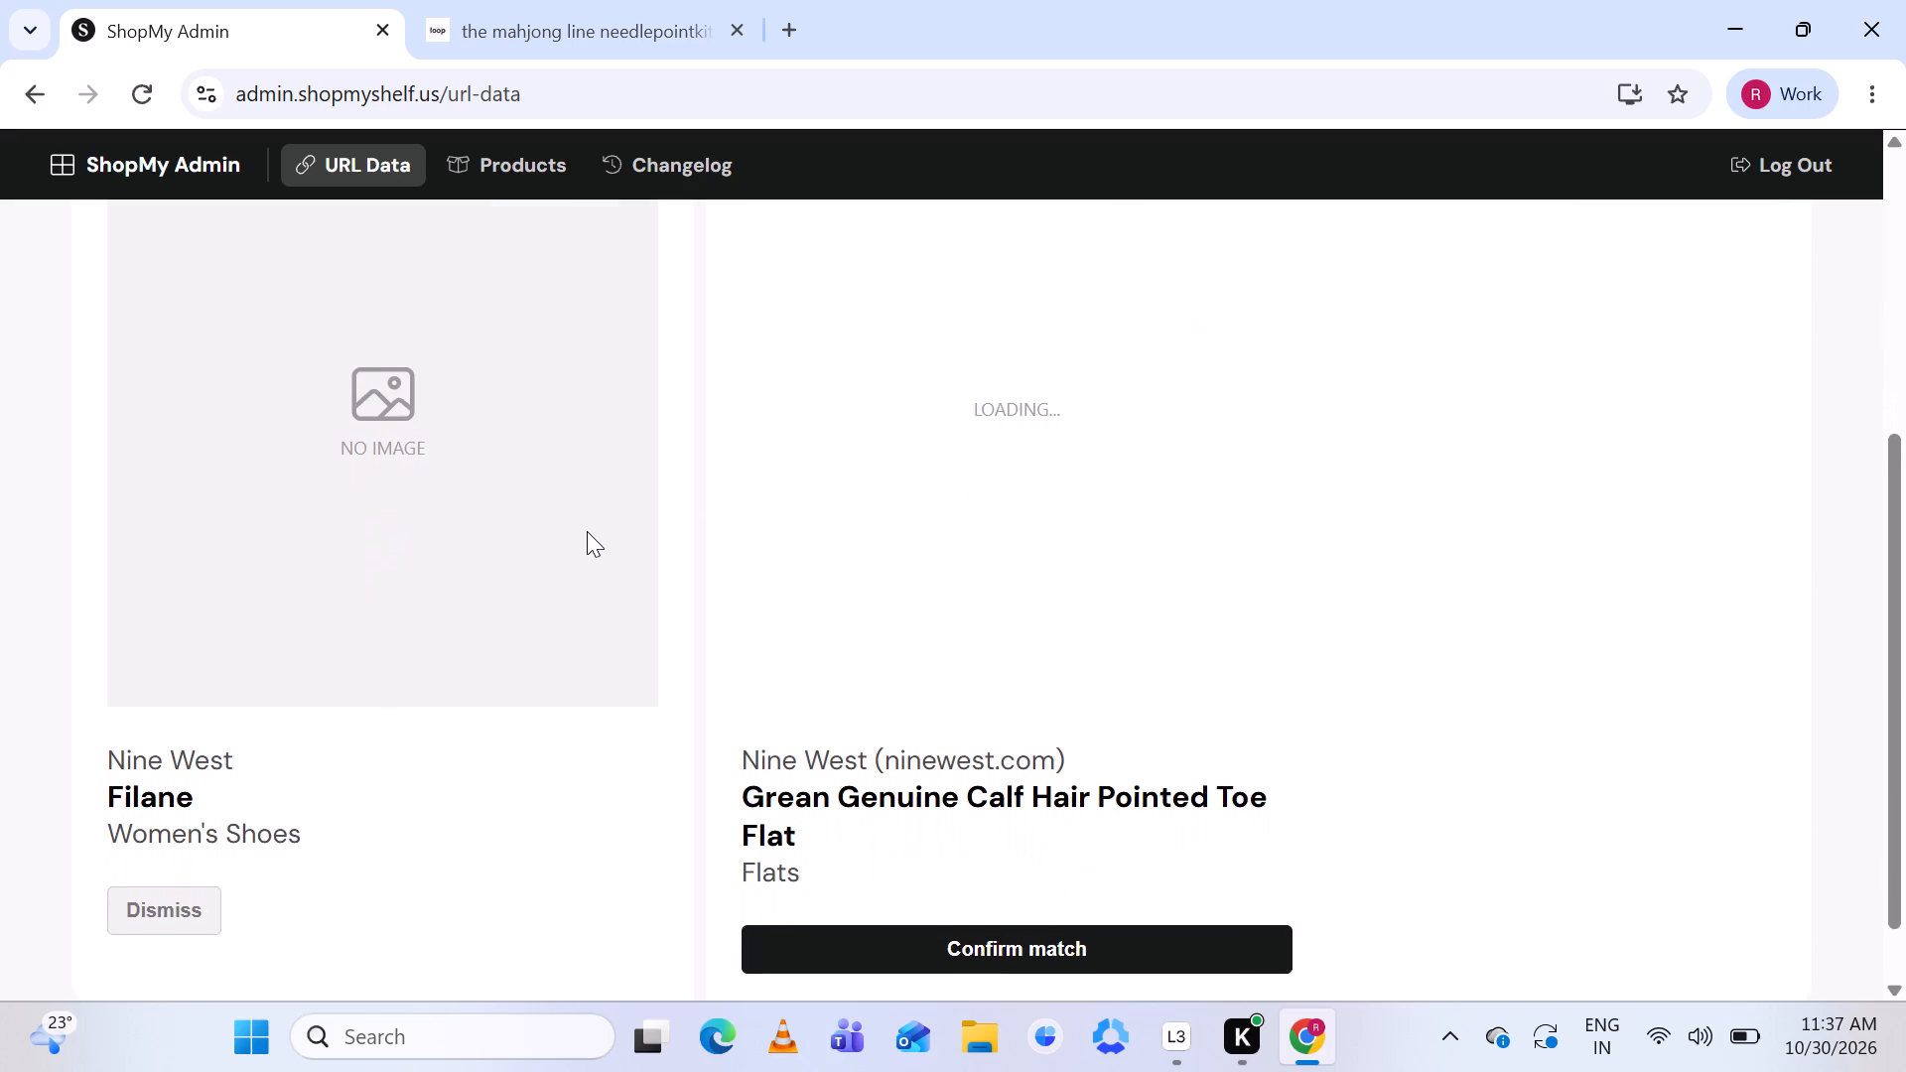
pyautogui.scroll(-1, 587, 531)
pyautogui.scroll(3, 587, 531)
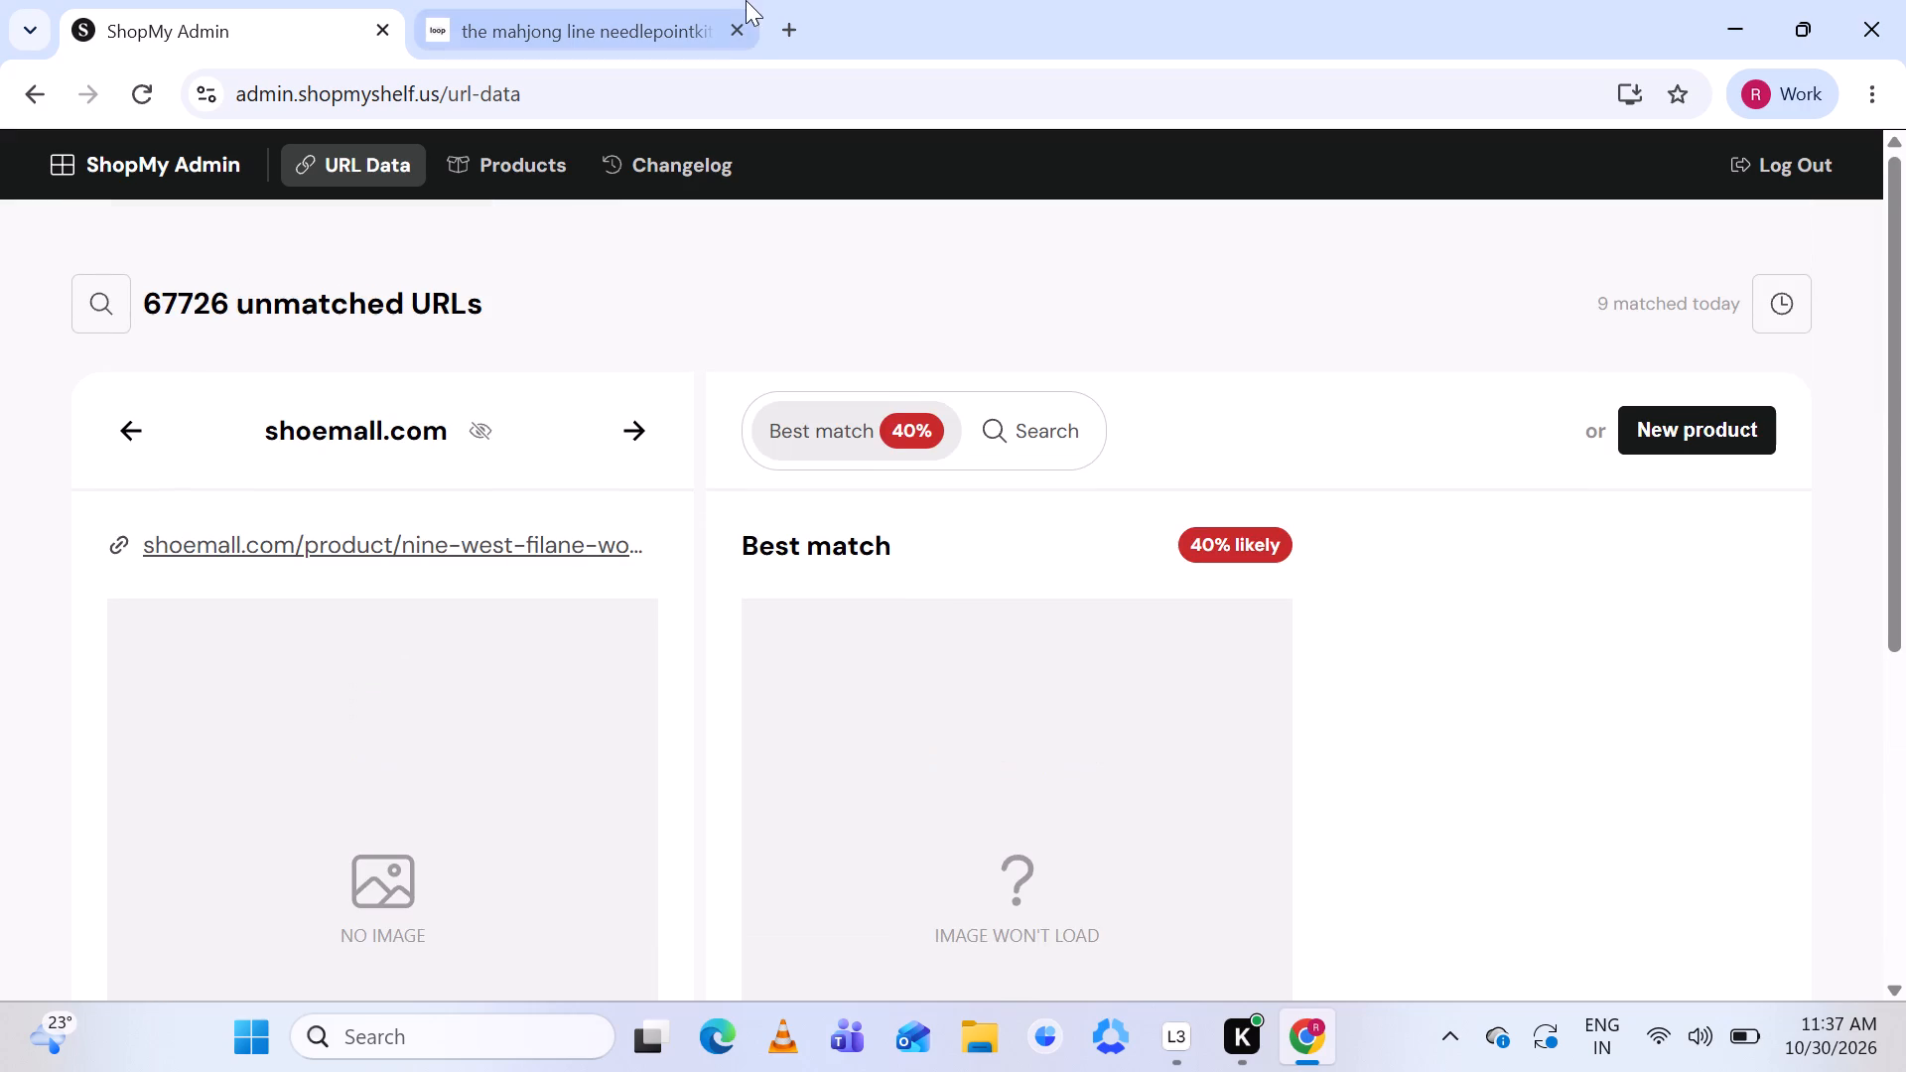
pyautogui.click(732, 34)
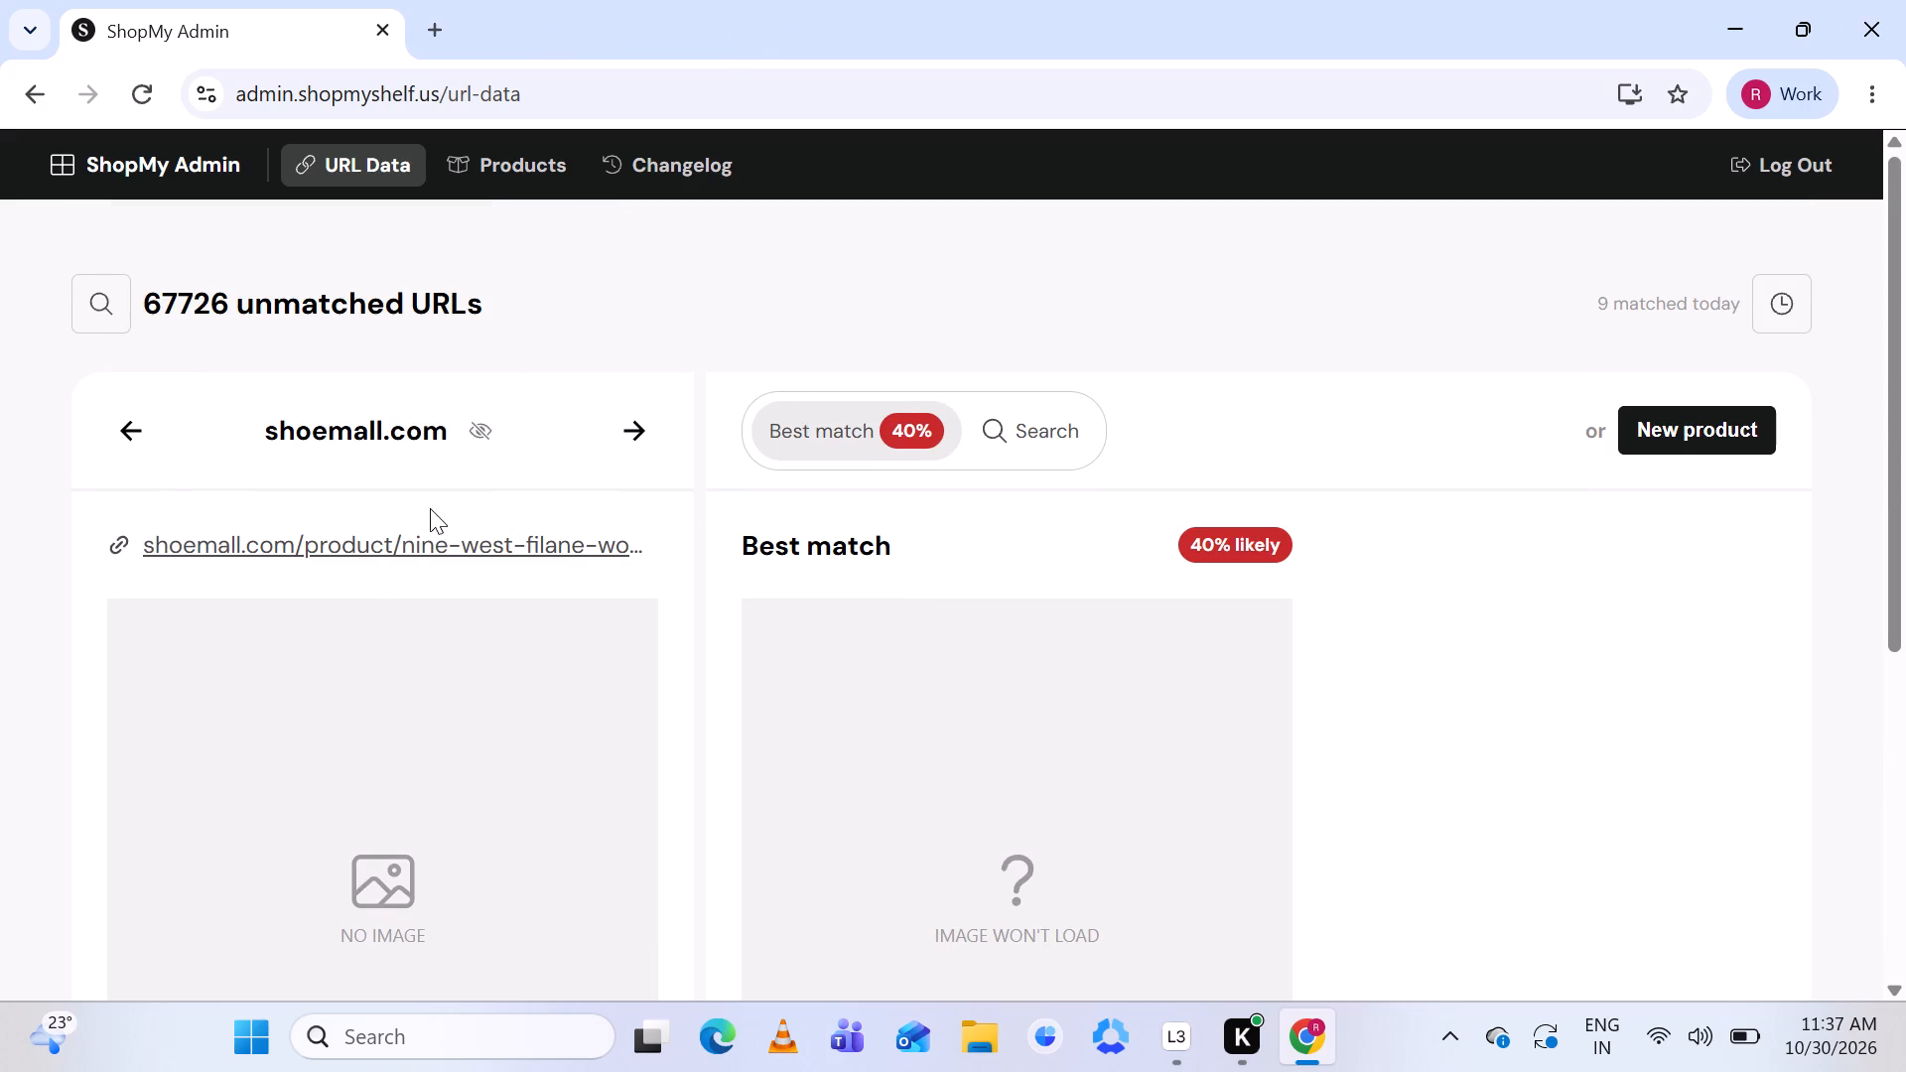
pyautogui.click(624, 421)
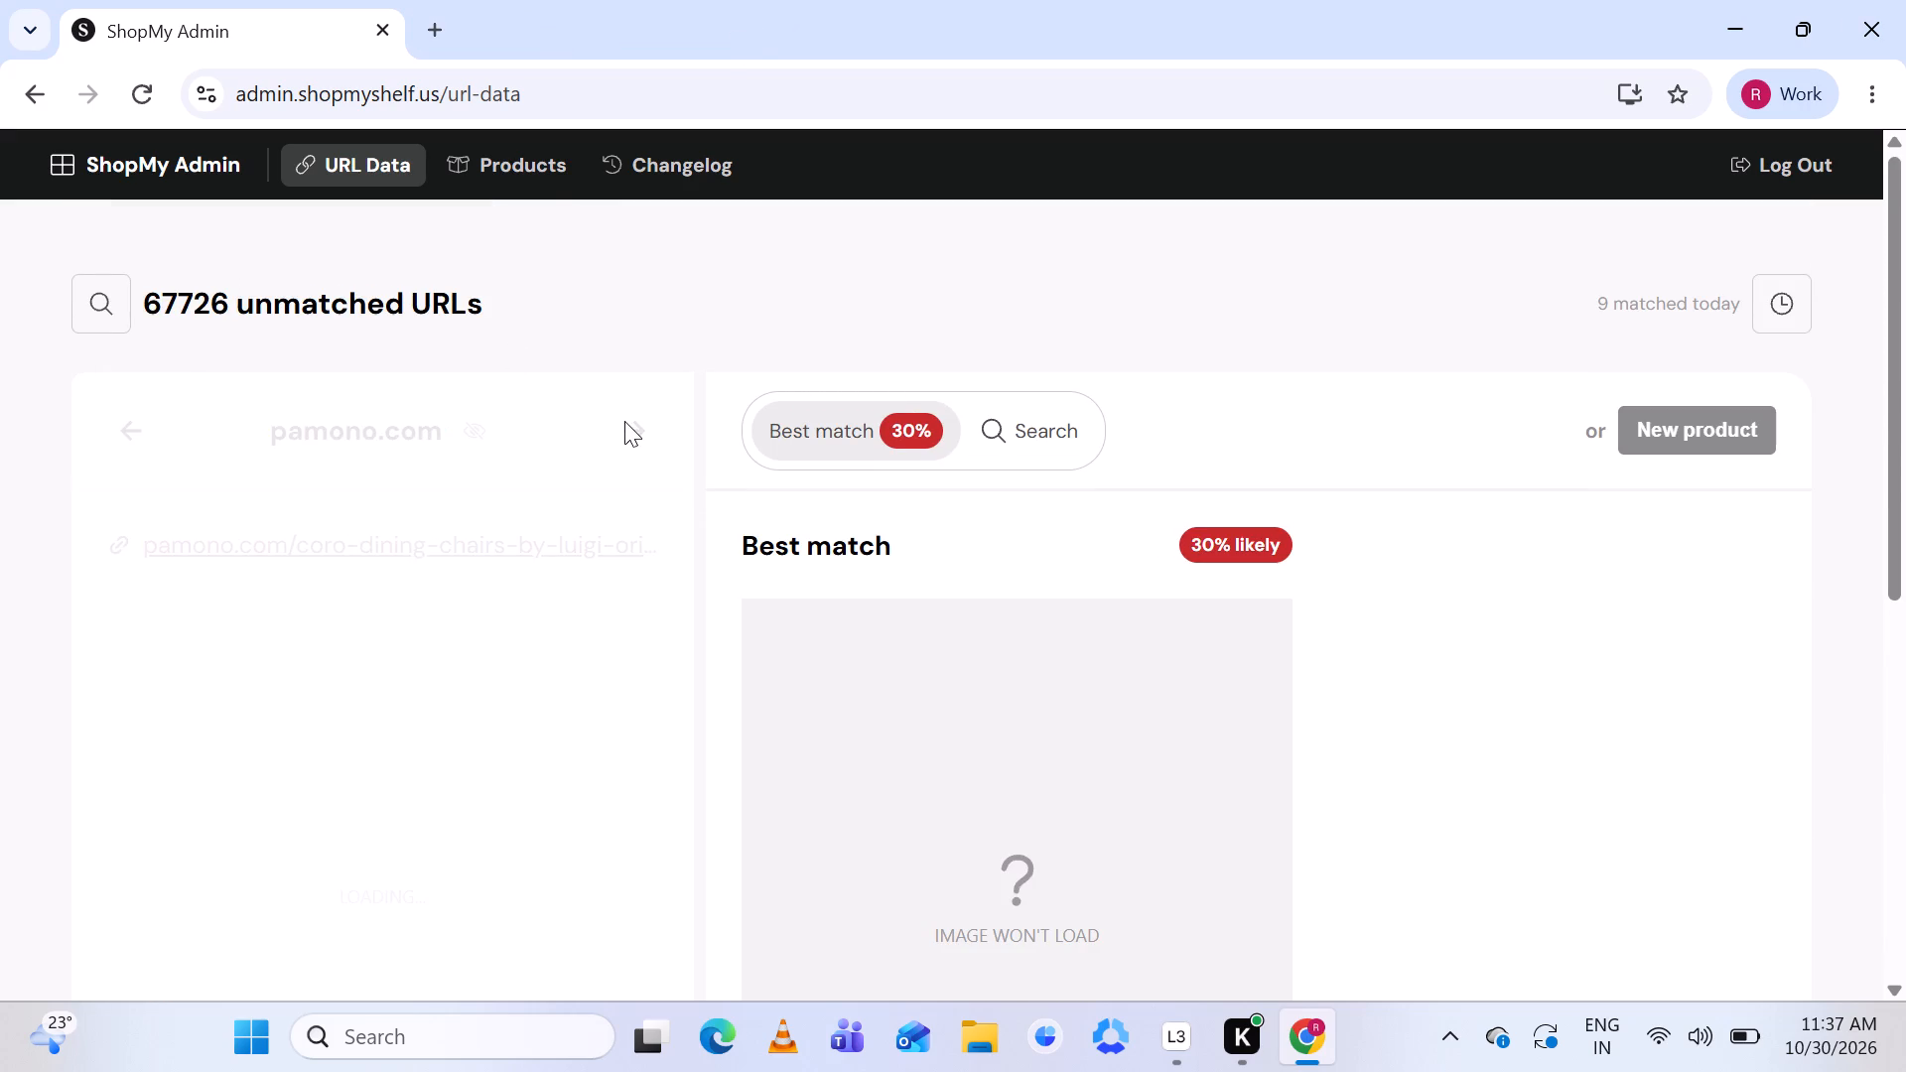
# Compare the pamono.com Coro Dining Chairs listing with the suggested "Set Of Four Modern Dining Chairs", and skip the URL unmatched.
pyautogui.scroll(-2, 592, 601)
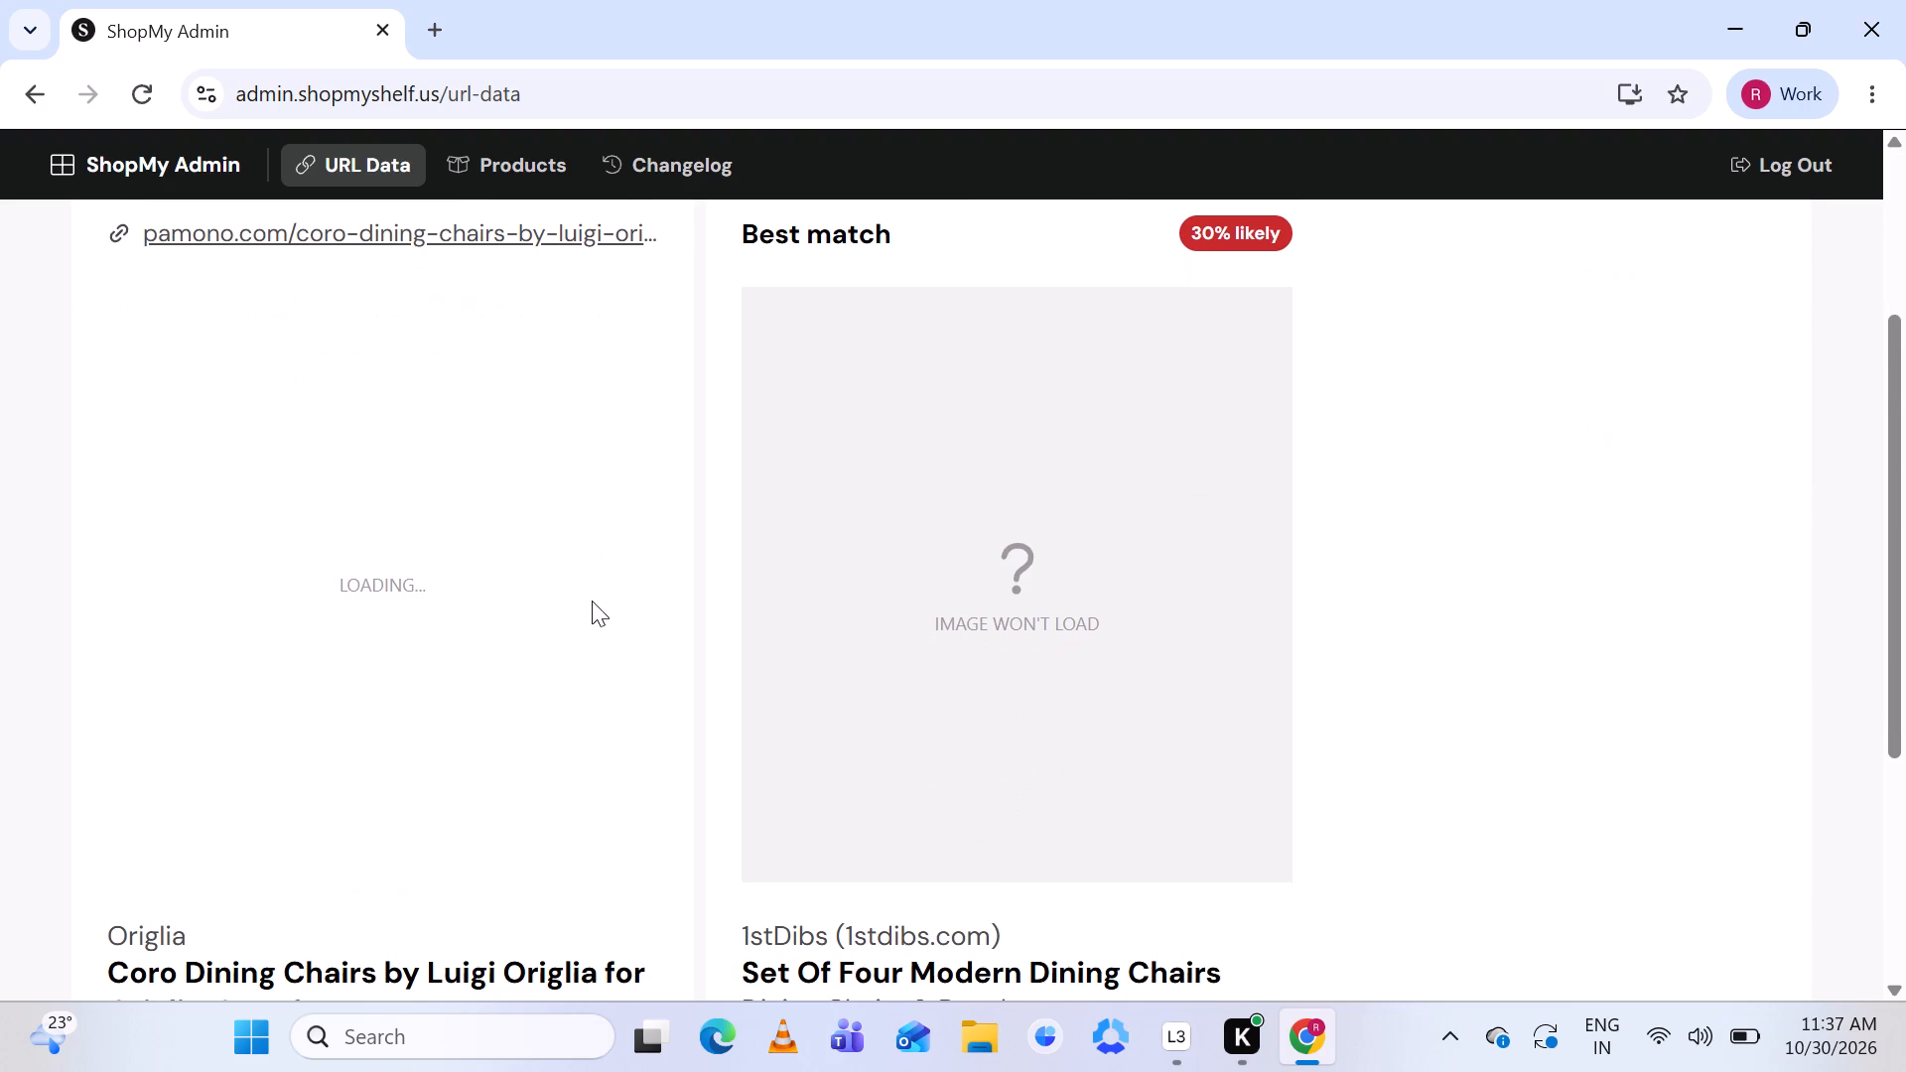
pyautogui.scroll(-1, 592, 601)
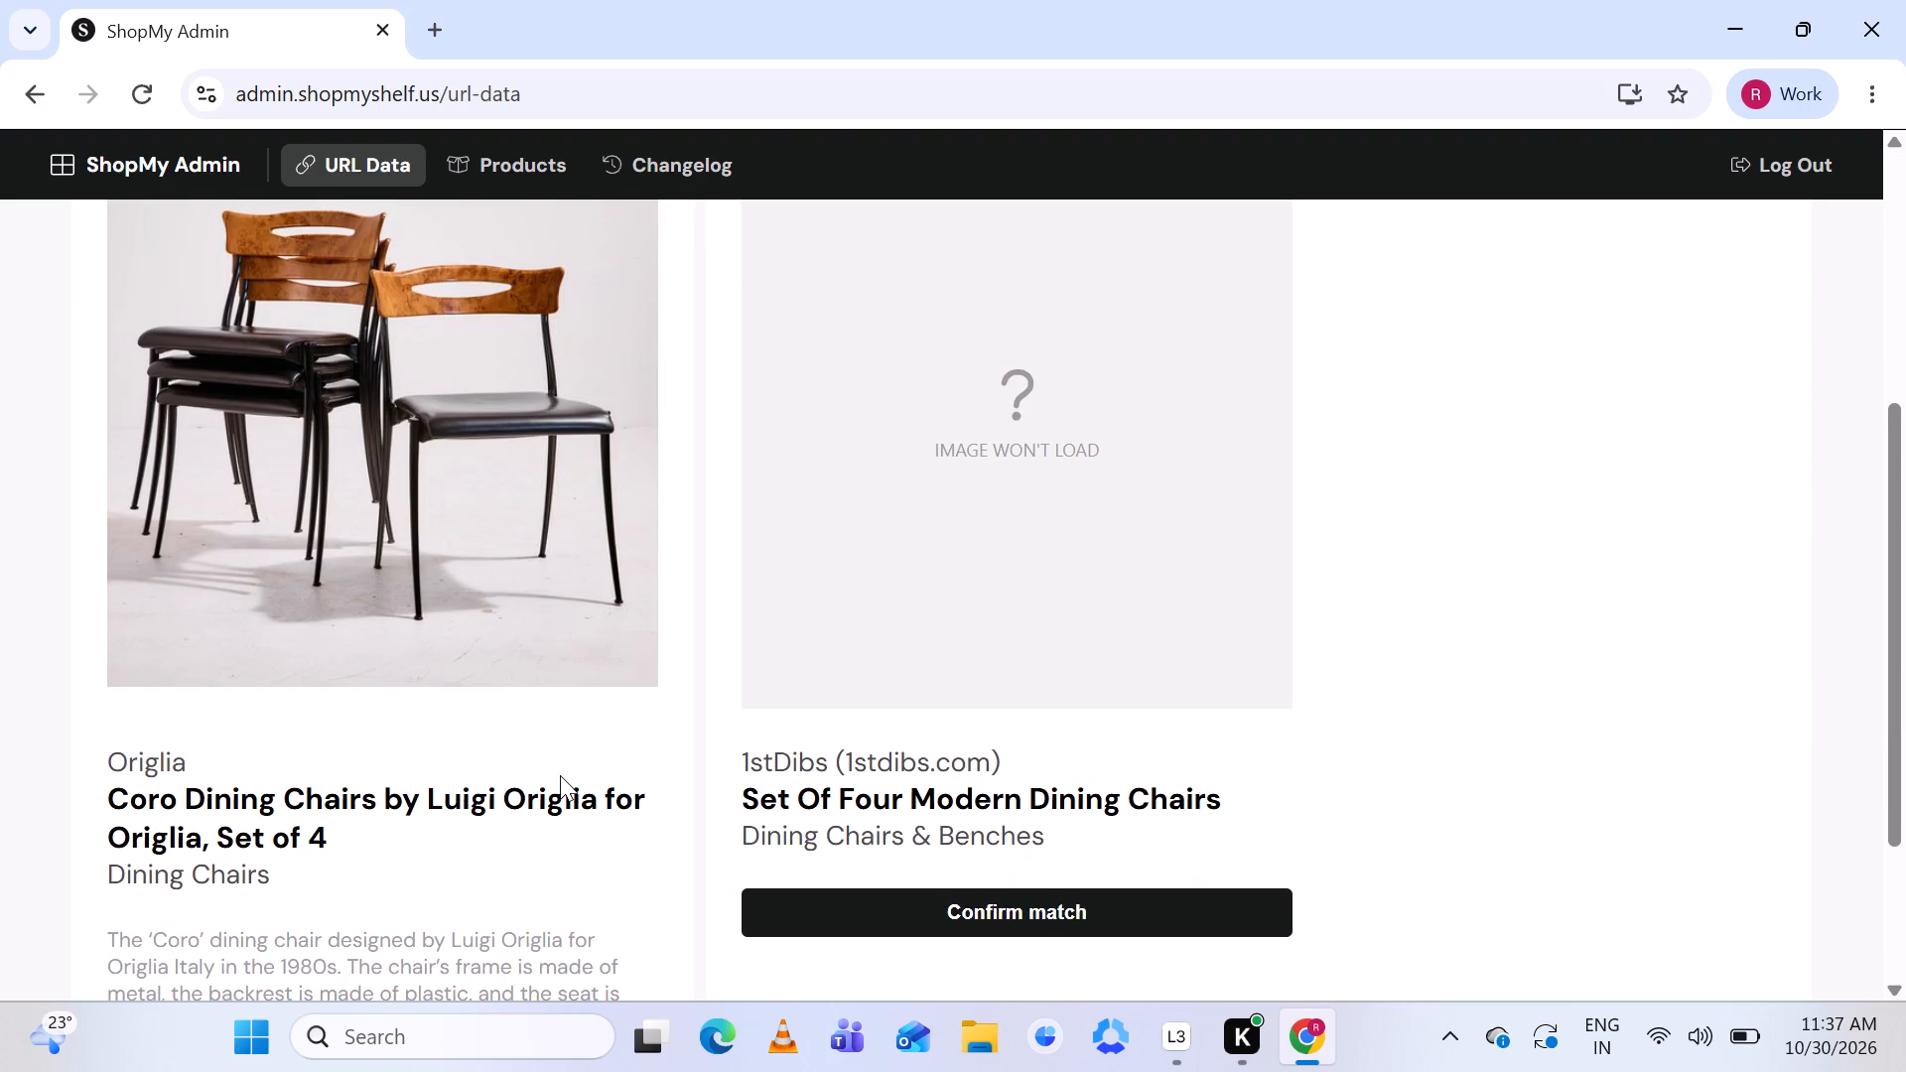
pyautogui.scroll(2, 560, 775)
pyautogui.click(635, 350)
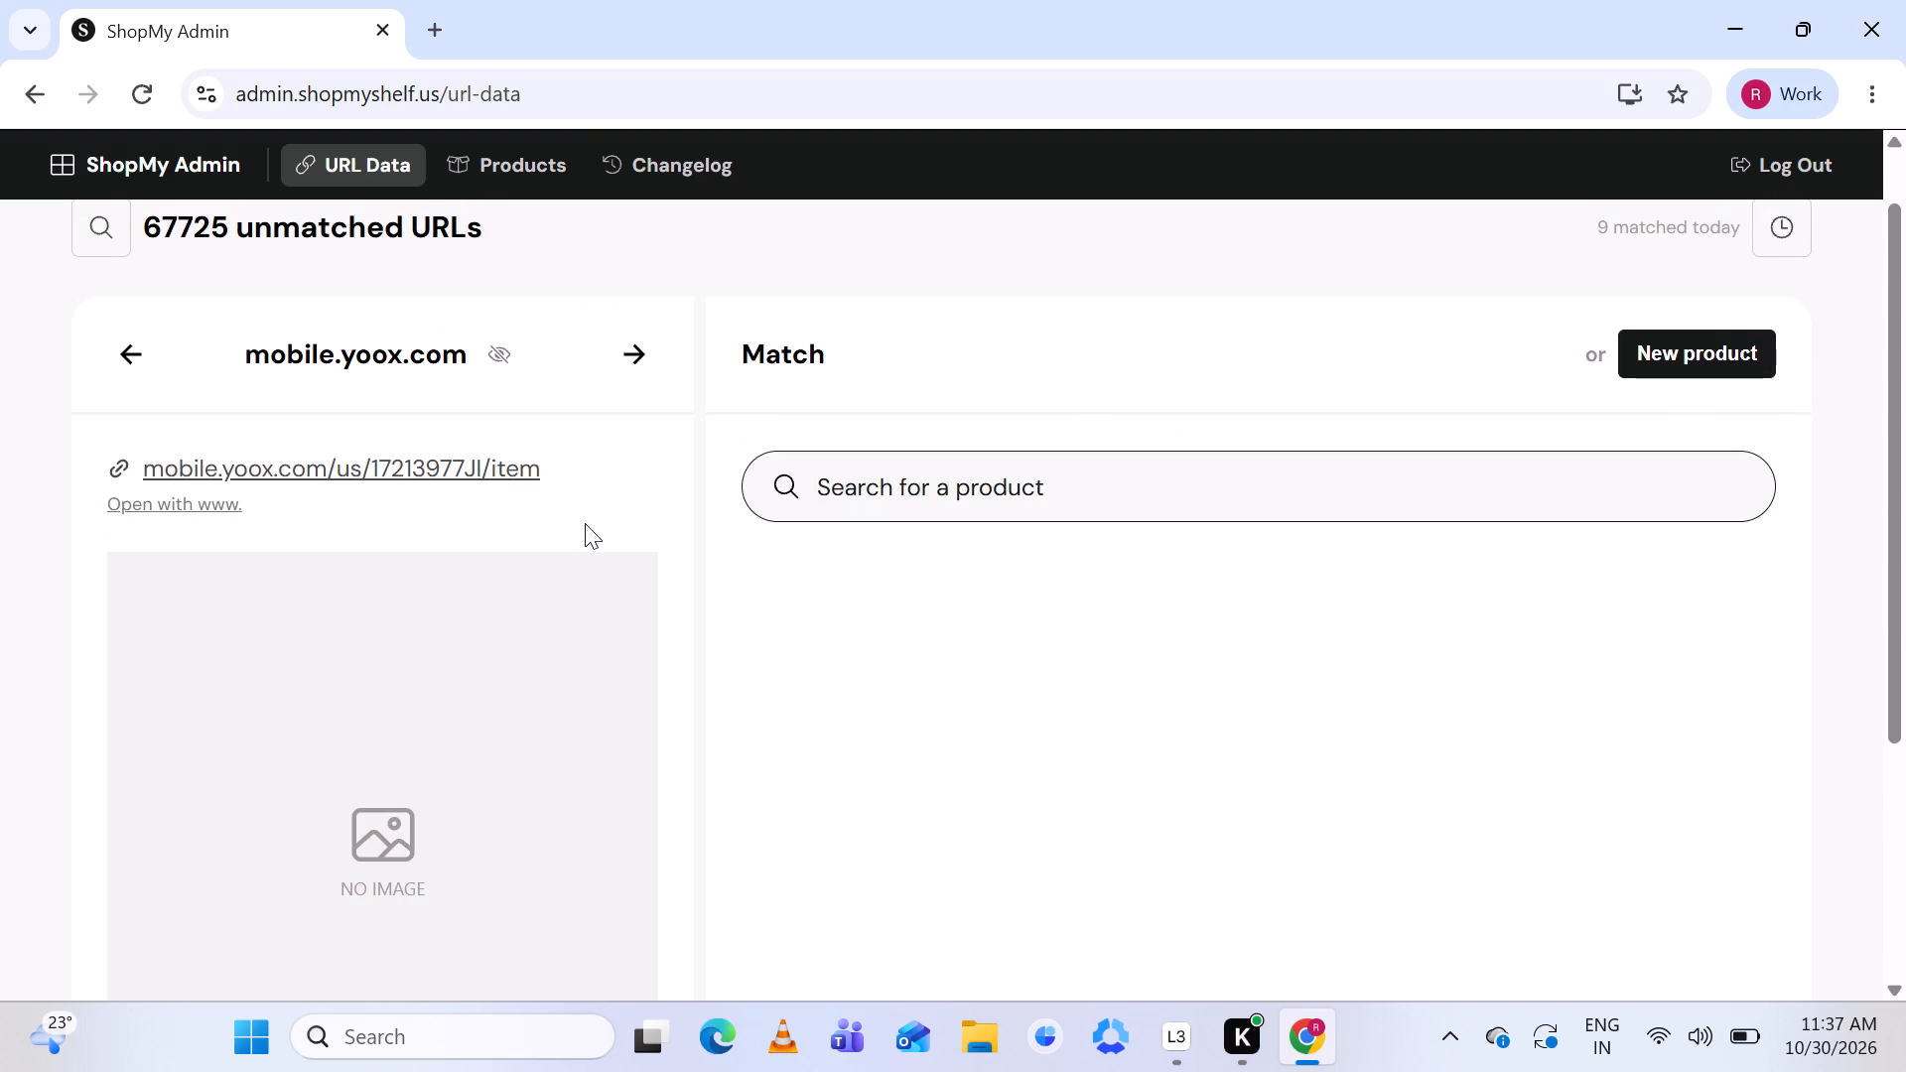
# Skip the mobile.yoox.com item URL without matching it.
pyautogui.scroll(-1, 585, 523)
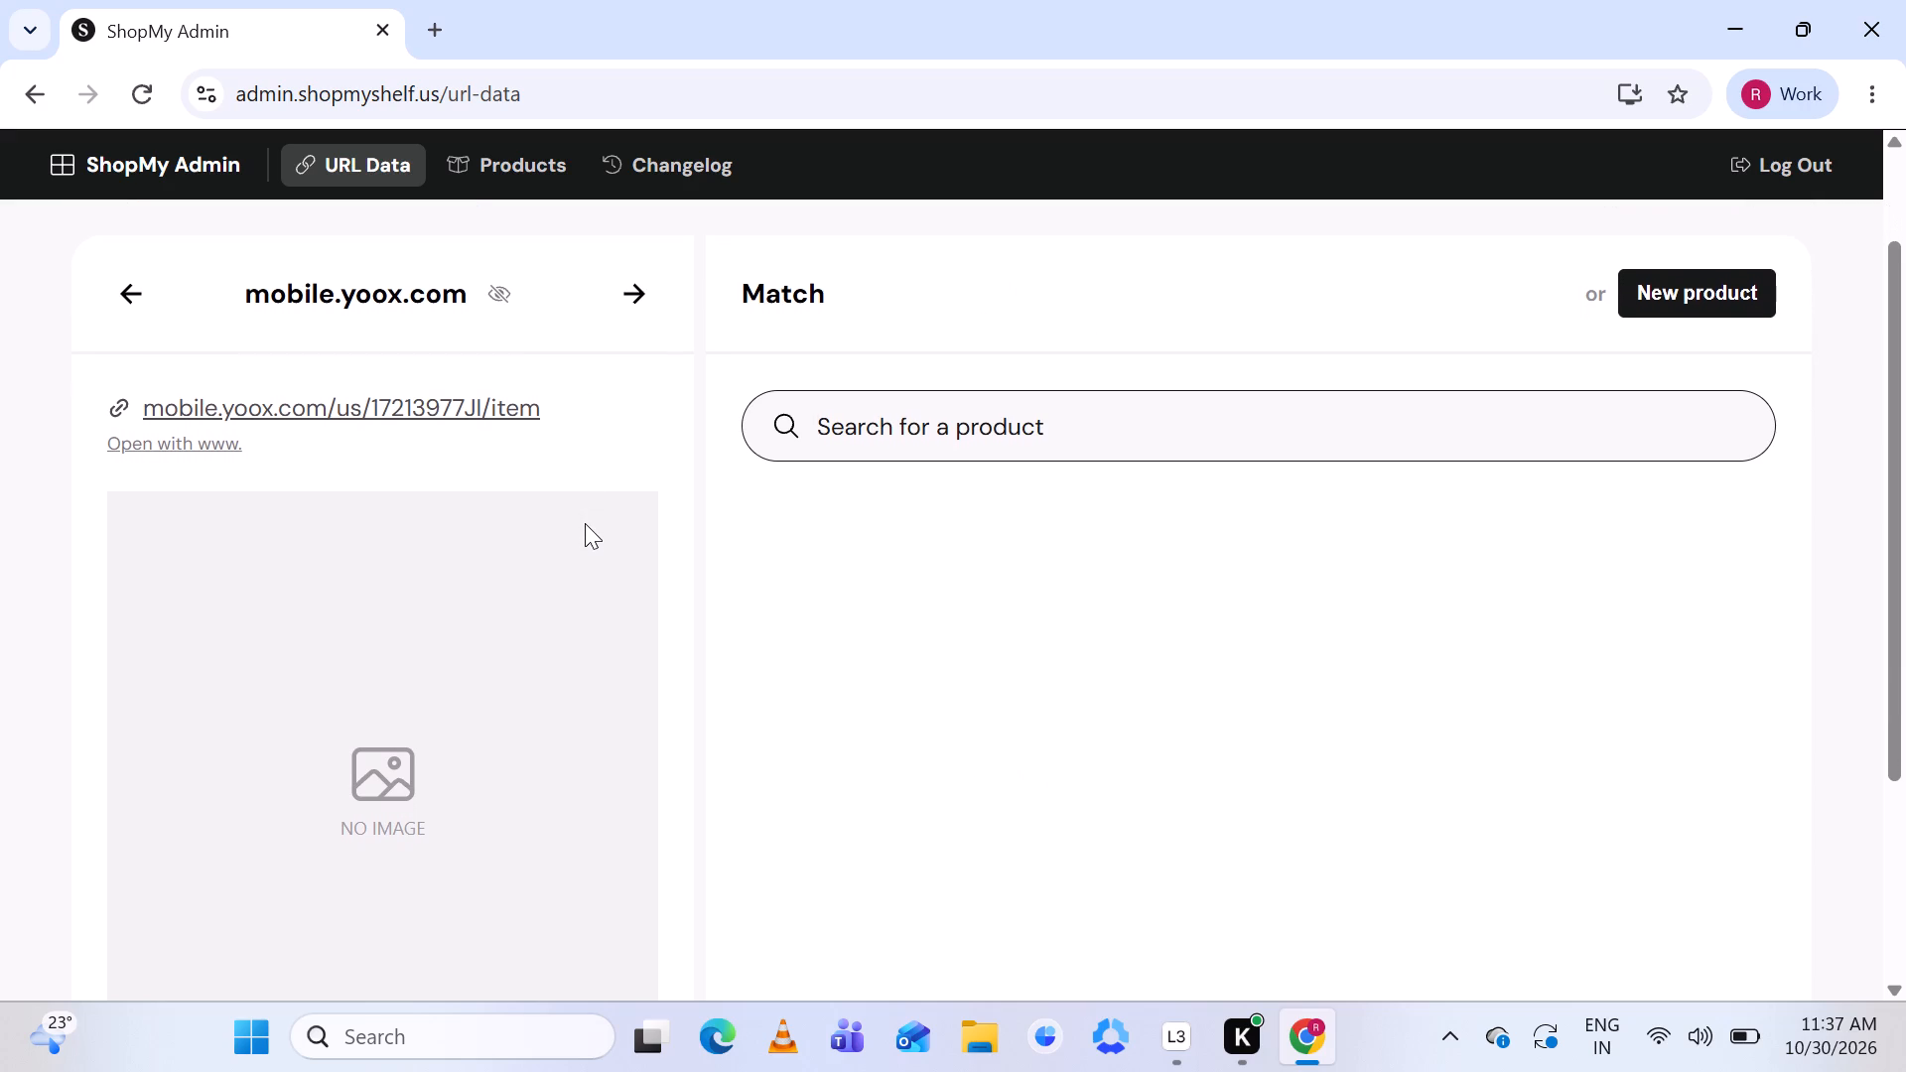
pyautogui.click(633, 284)
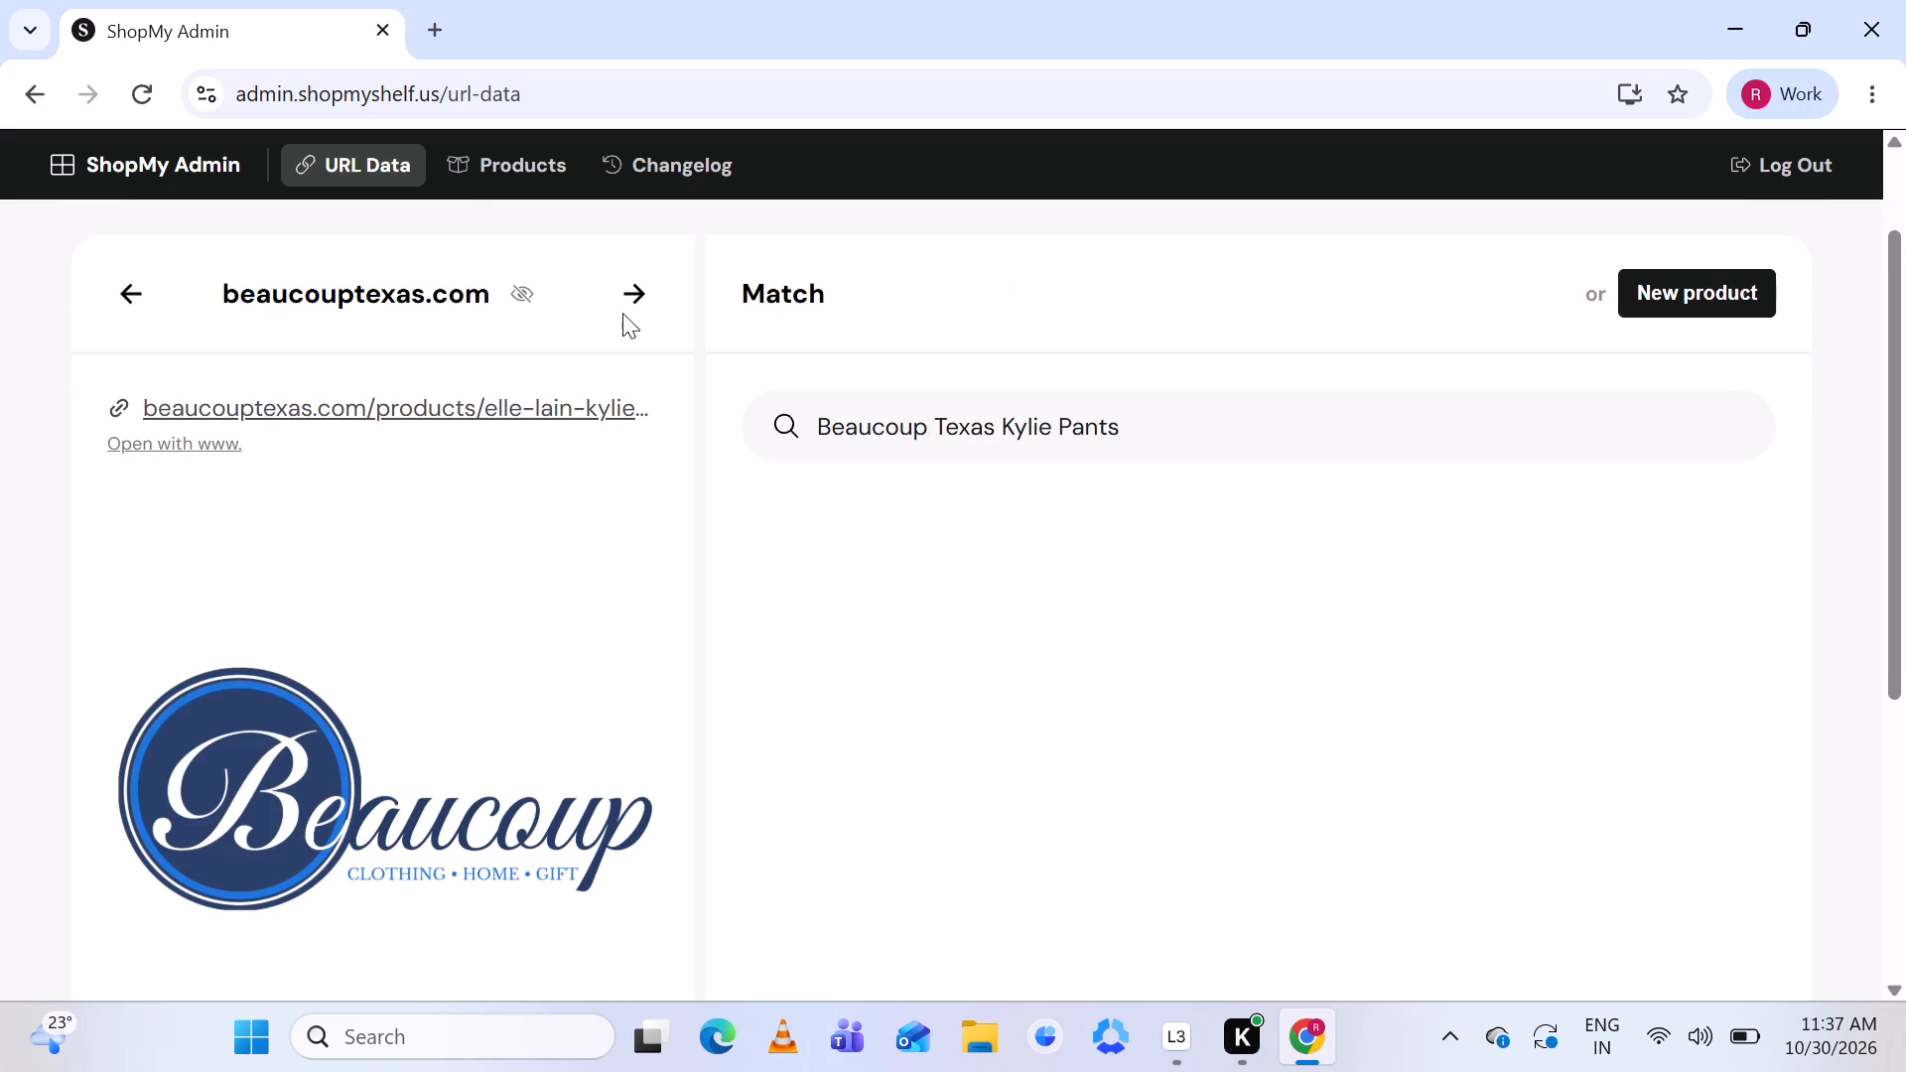
# Review the beaucouptexas.com "Kylie Pants" listing details, and skip the URL unmatched.
pyautogui.scroll(-2, 542, 620)
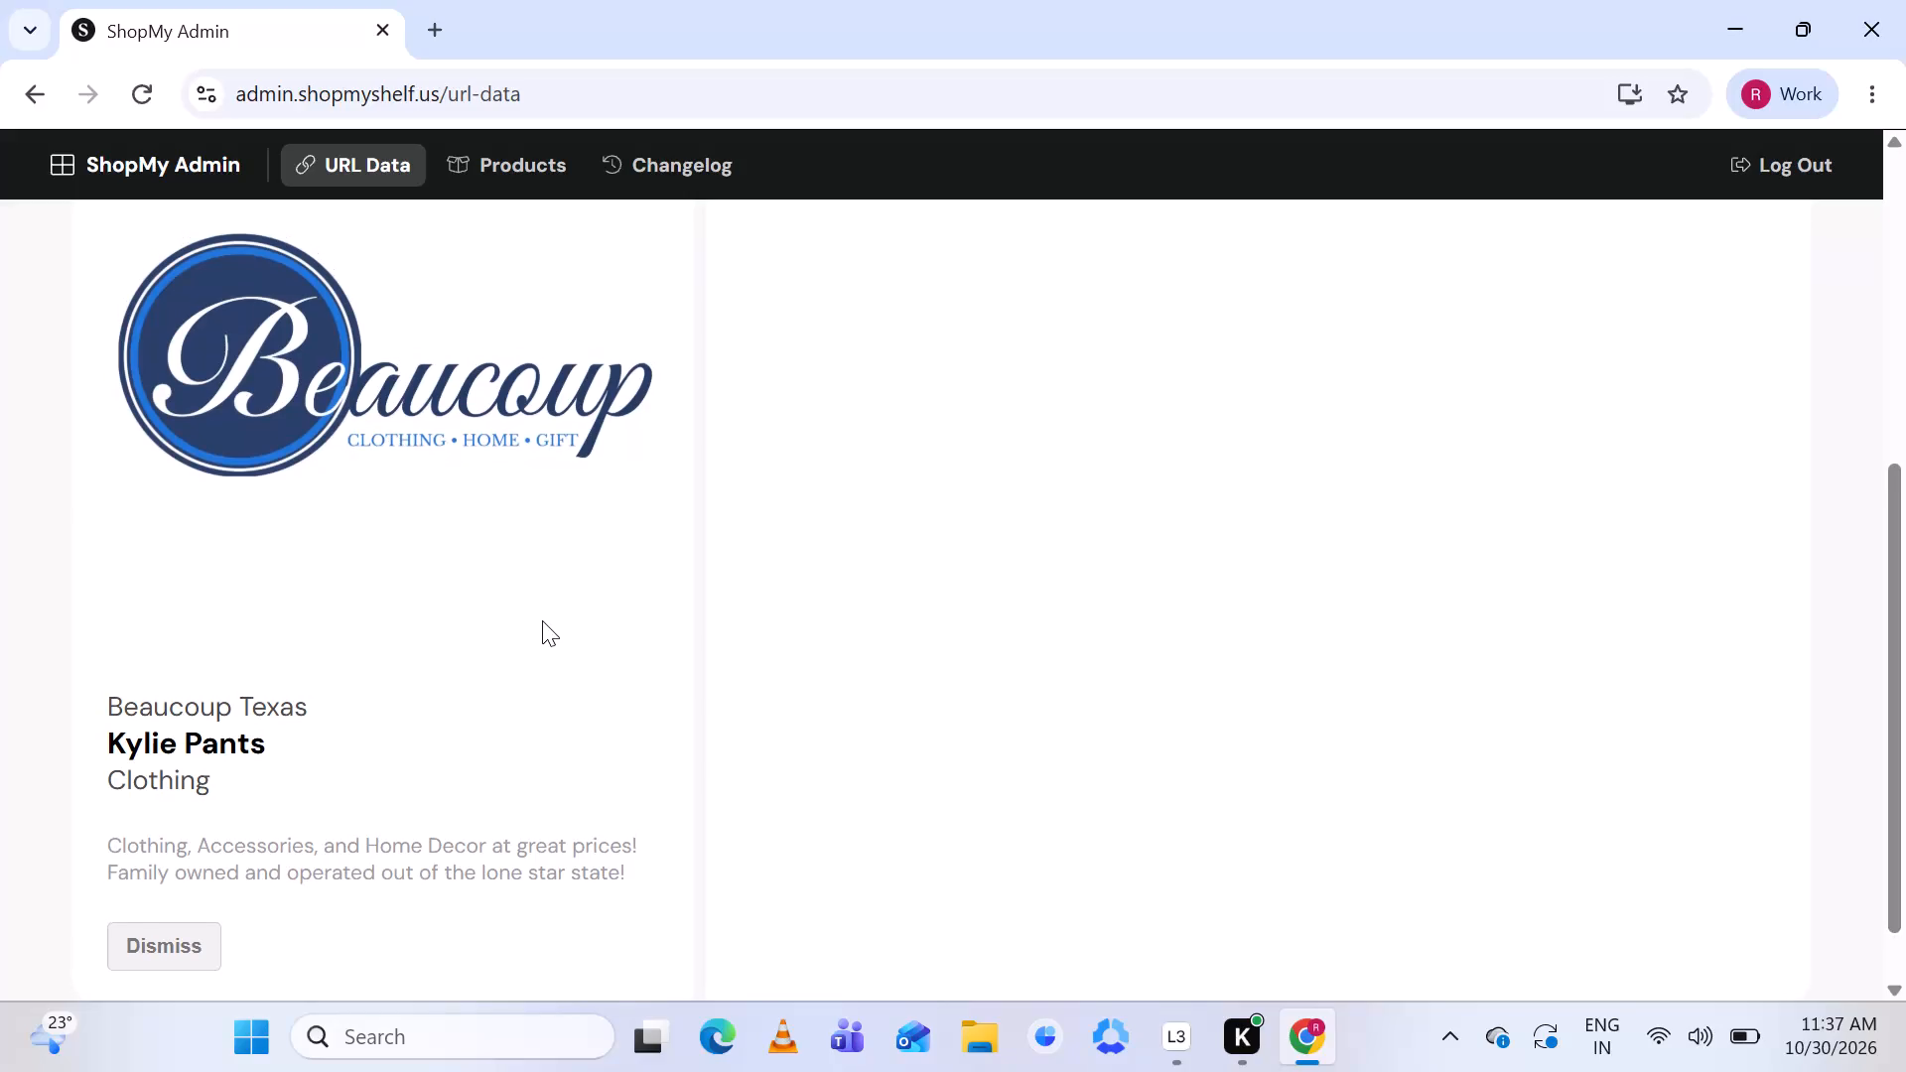
pyautogui.scroll(-1, 542, 620)
pyautogui.scroll(3, 542, 620)
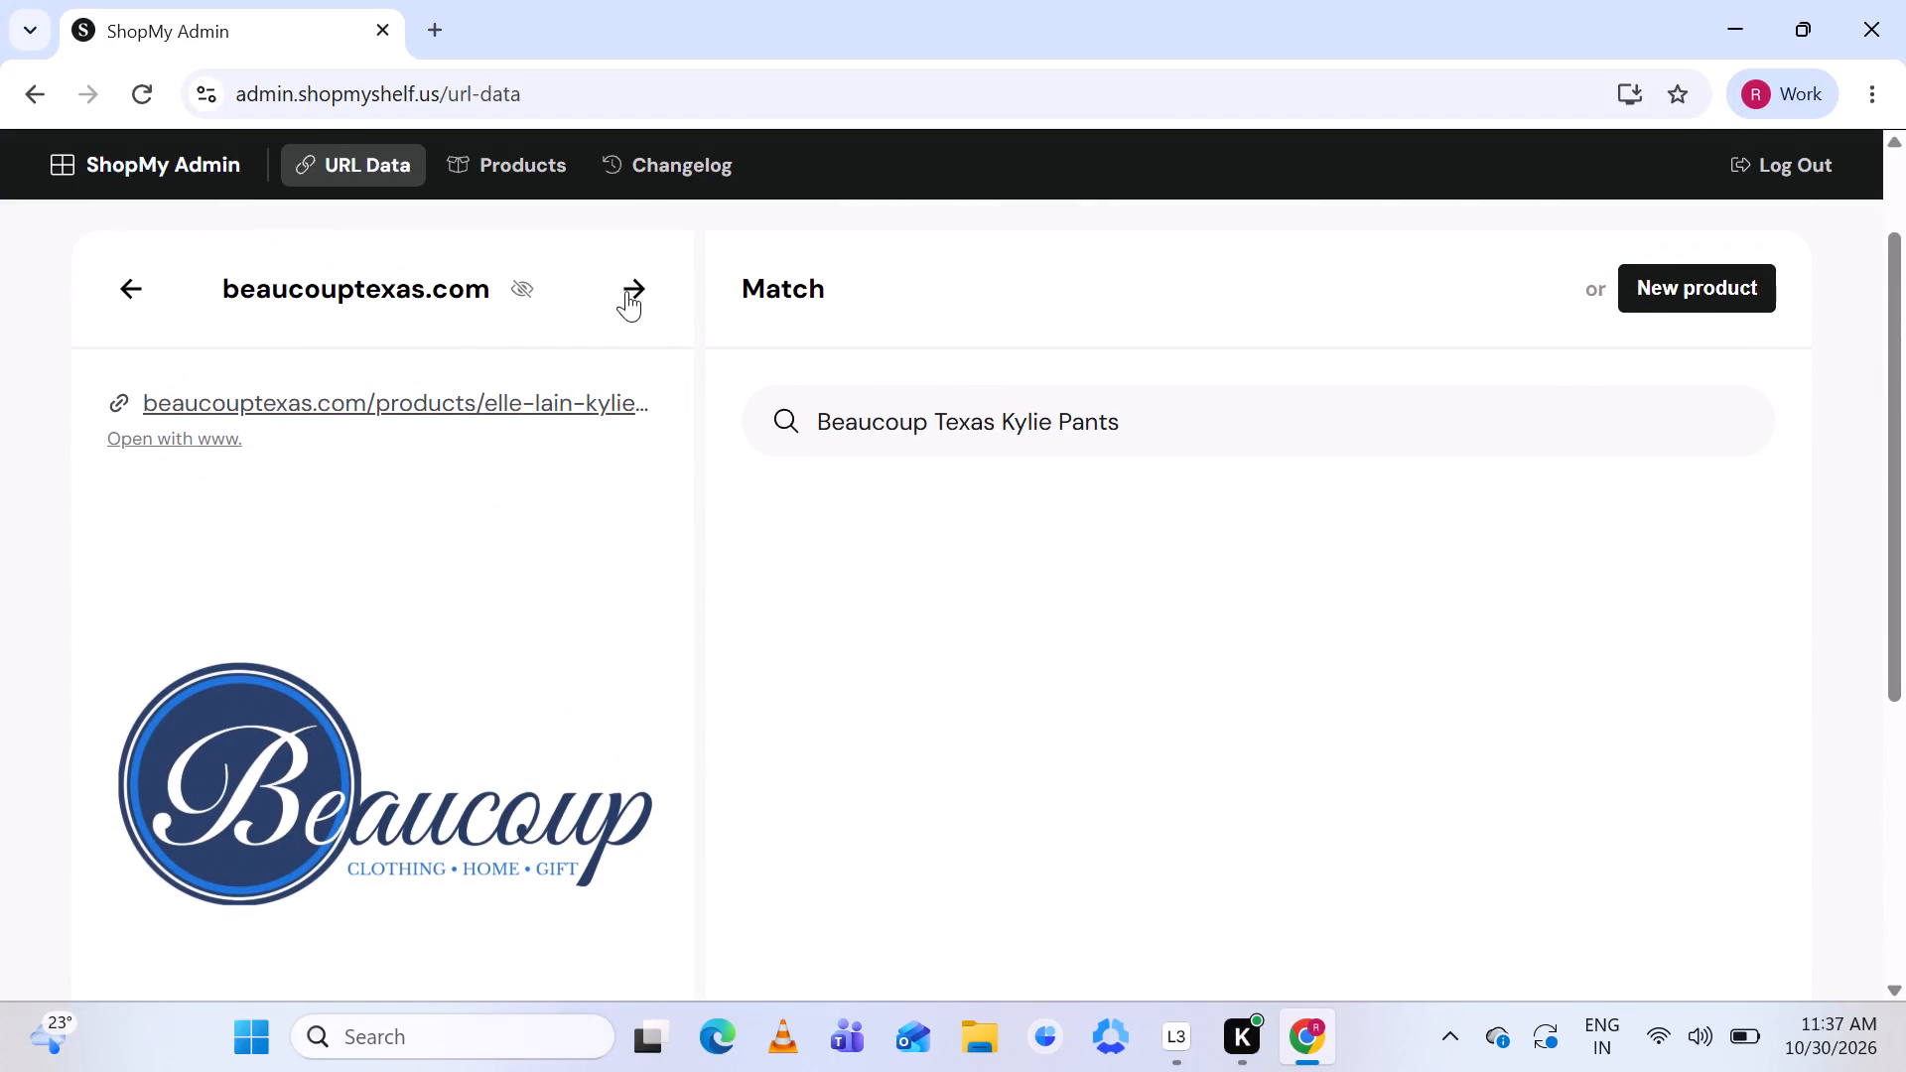
pyautogui.click(628, 291)
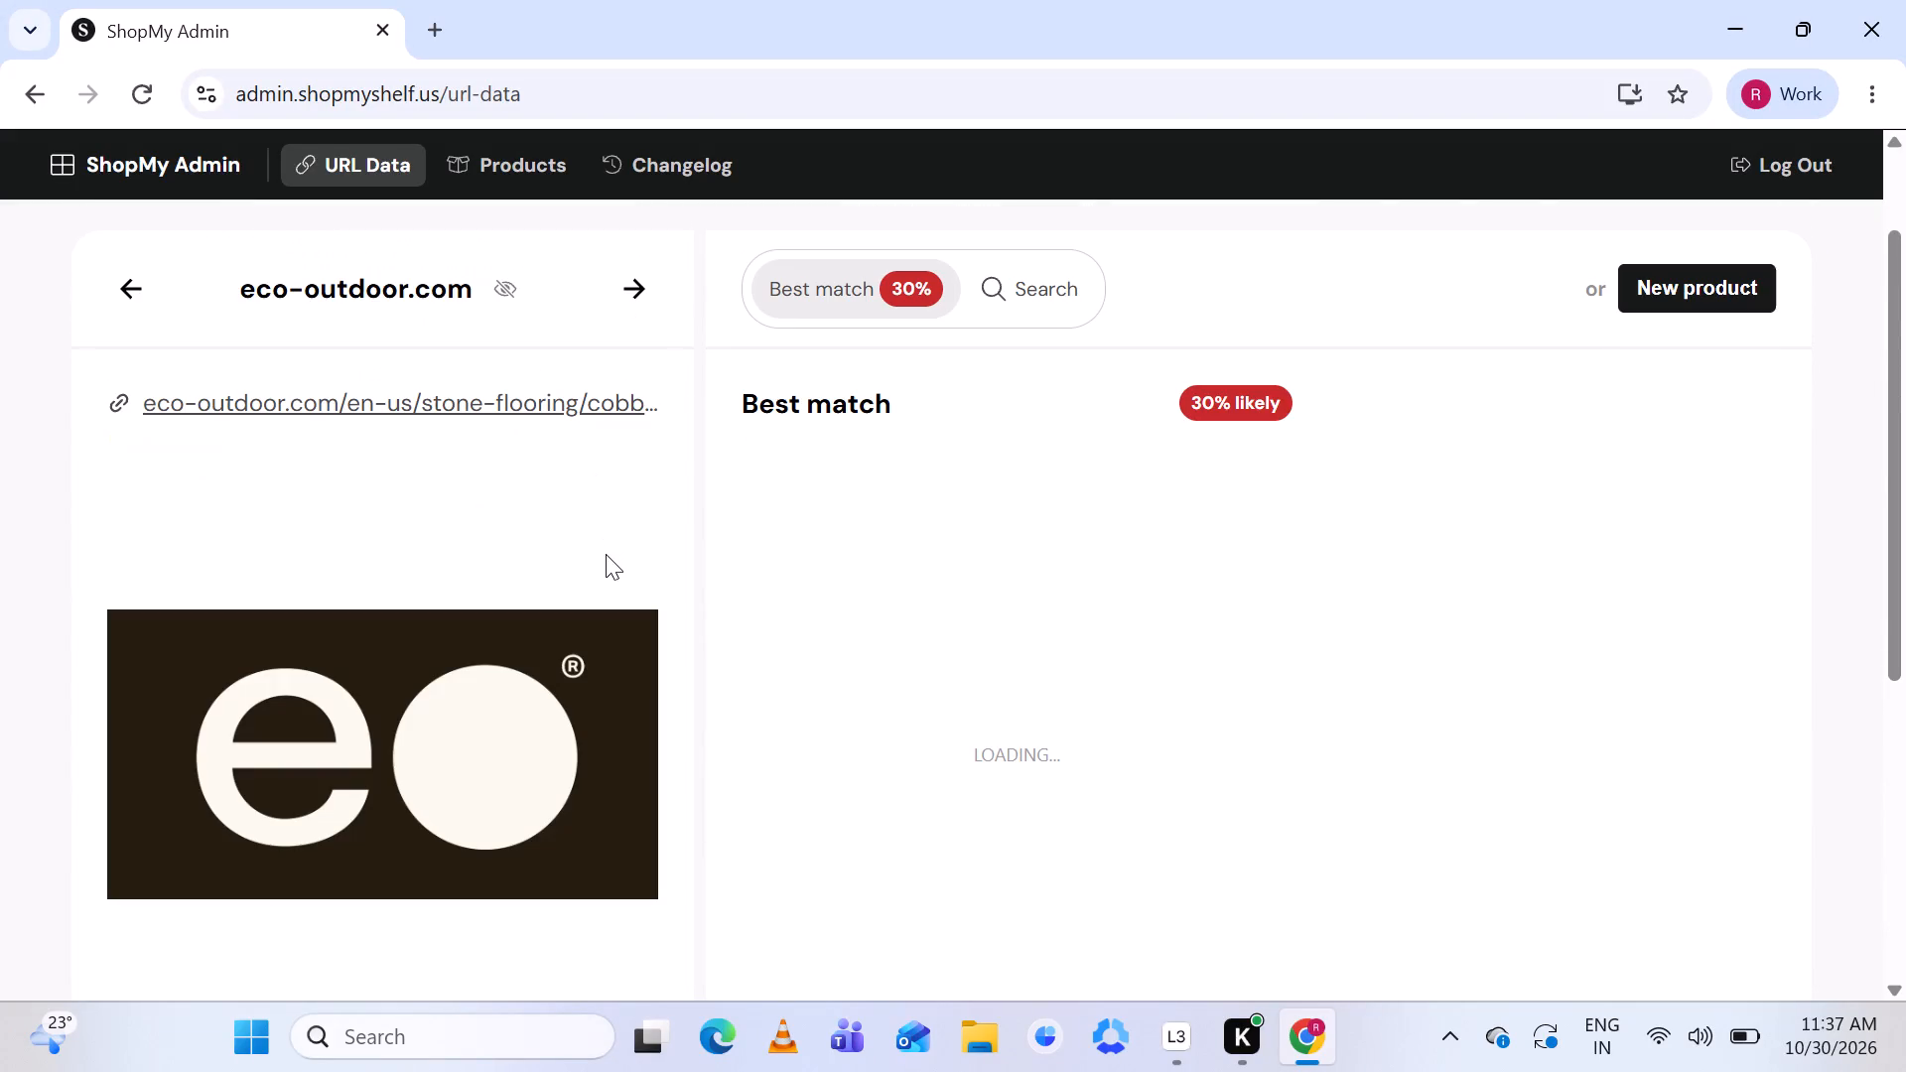
# Skip the eco-outdoor.com stone flooring URL without matching it.
pyautogui.click(637, 282)
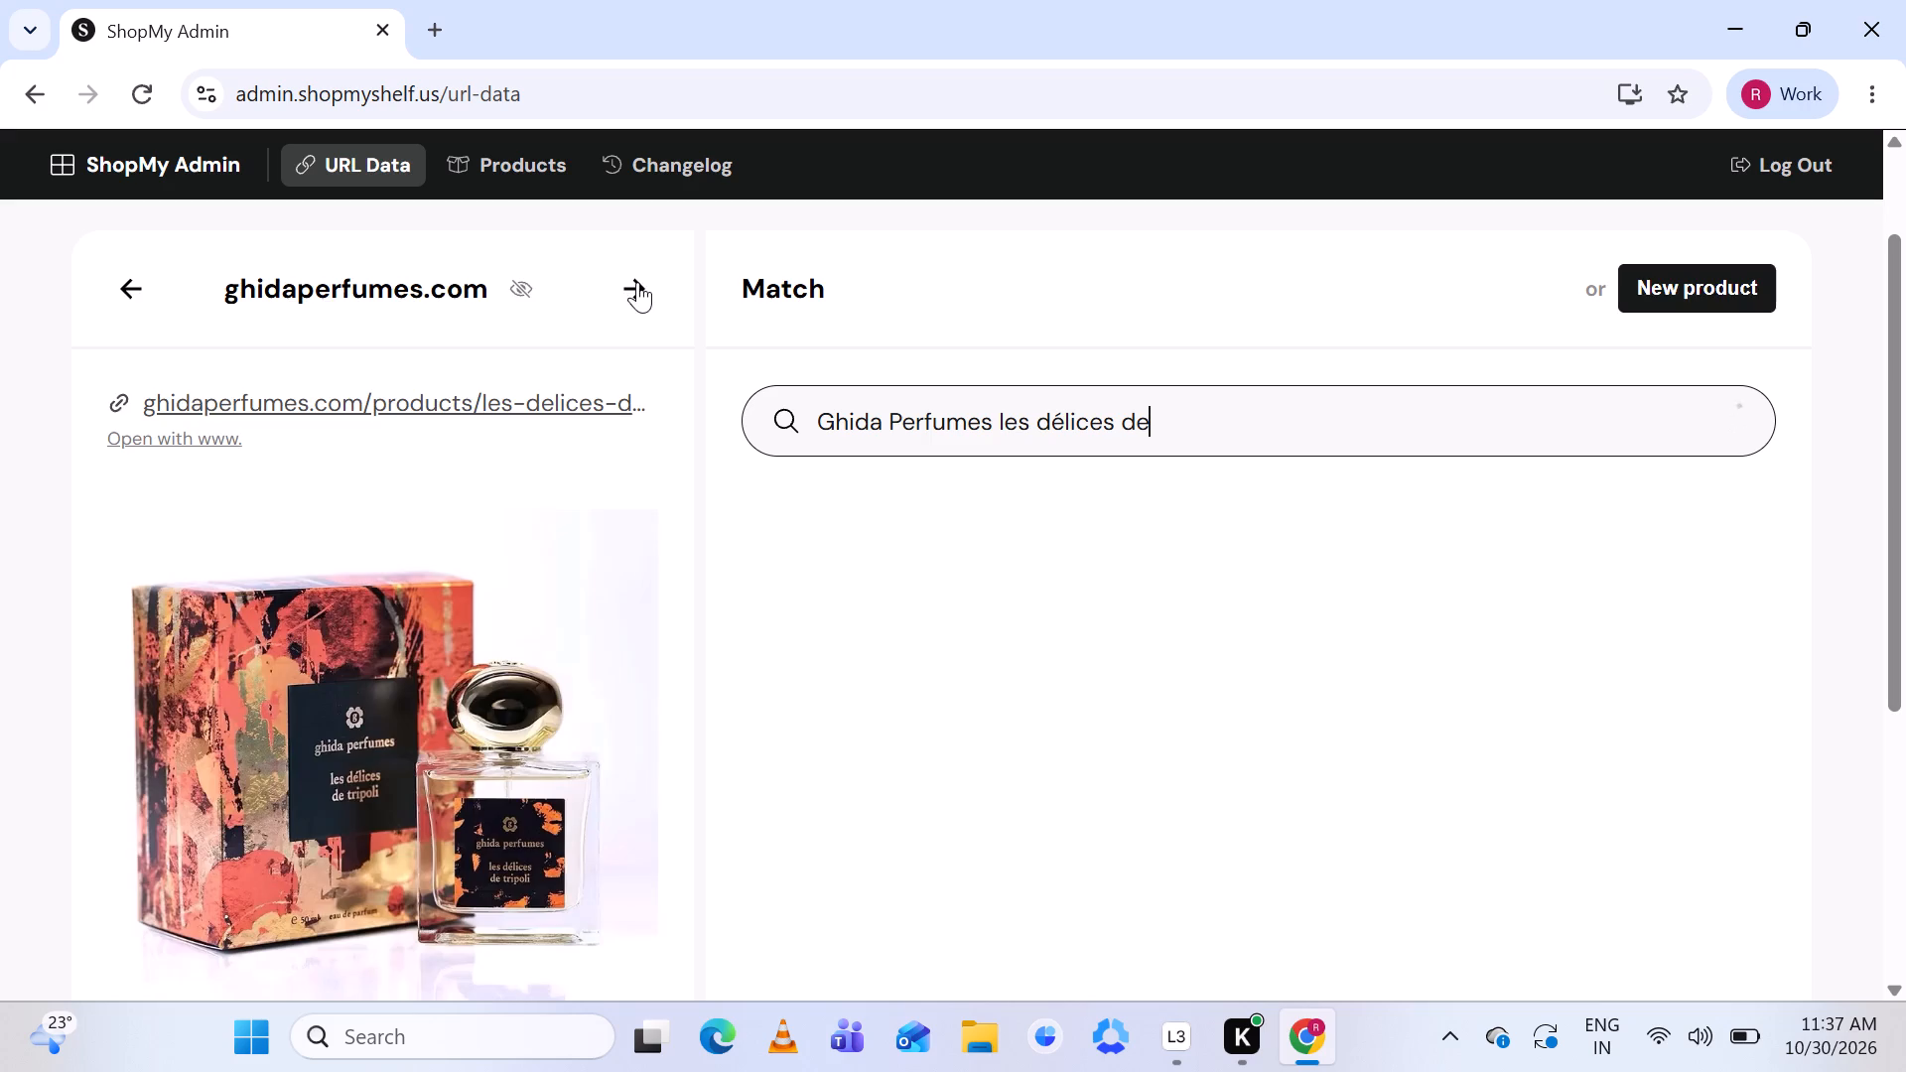
# Review the Ghida Perfumes "les délices de tripoli" listing, and start a new product from its URL.
pyautogui.scroll(-2, 574, 526)
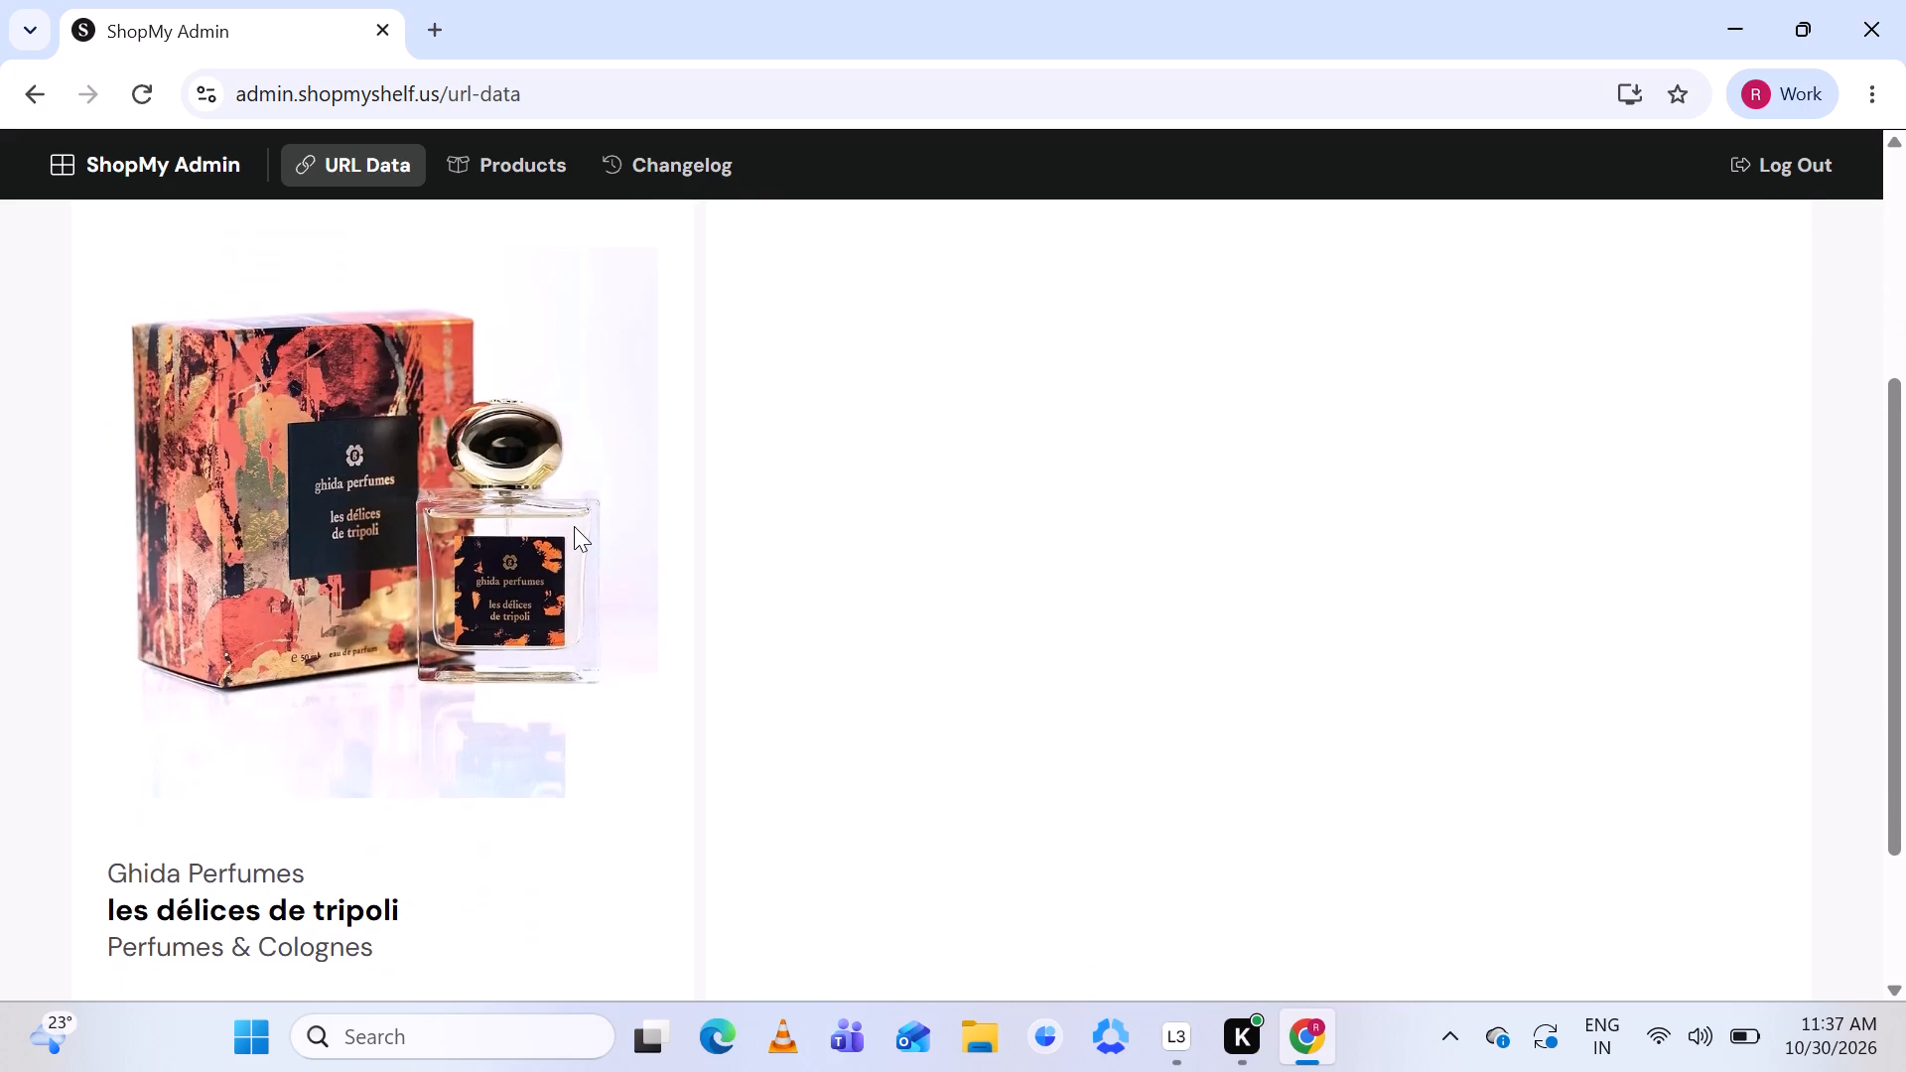
pyautogui.scroll(2, 574, 526)
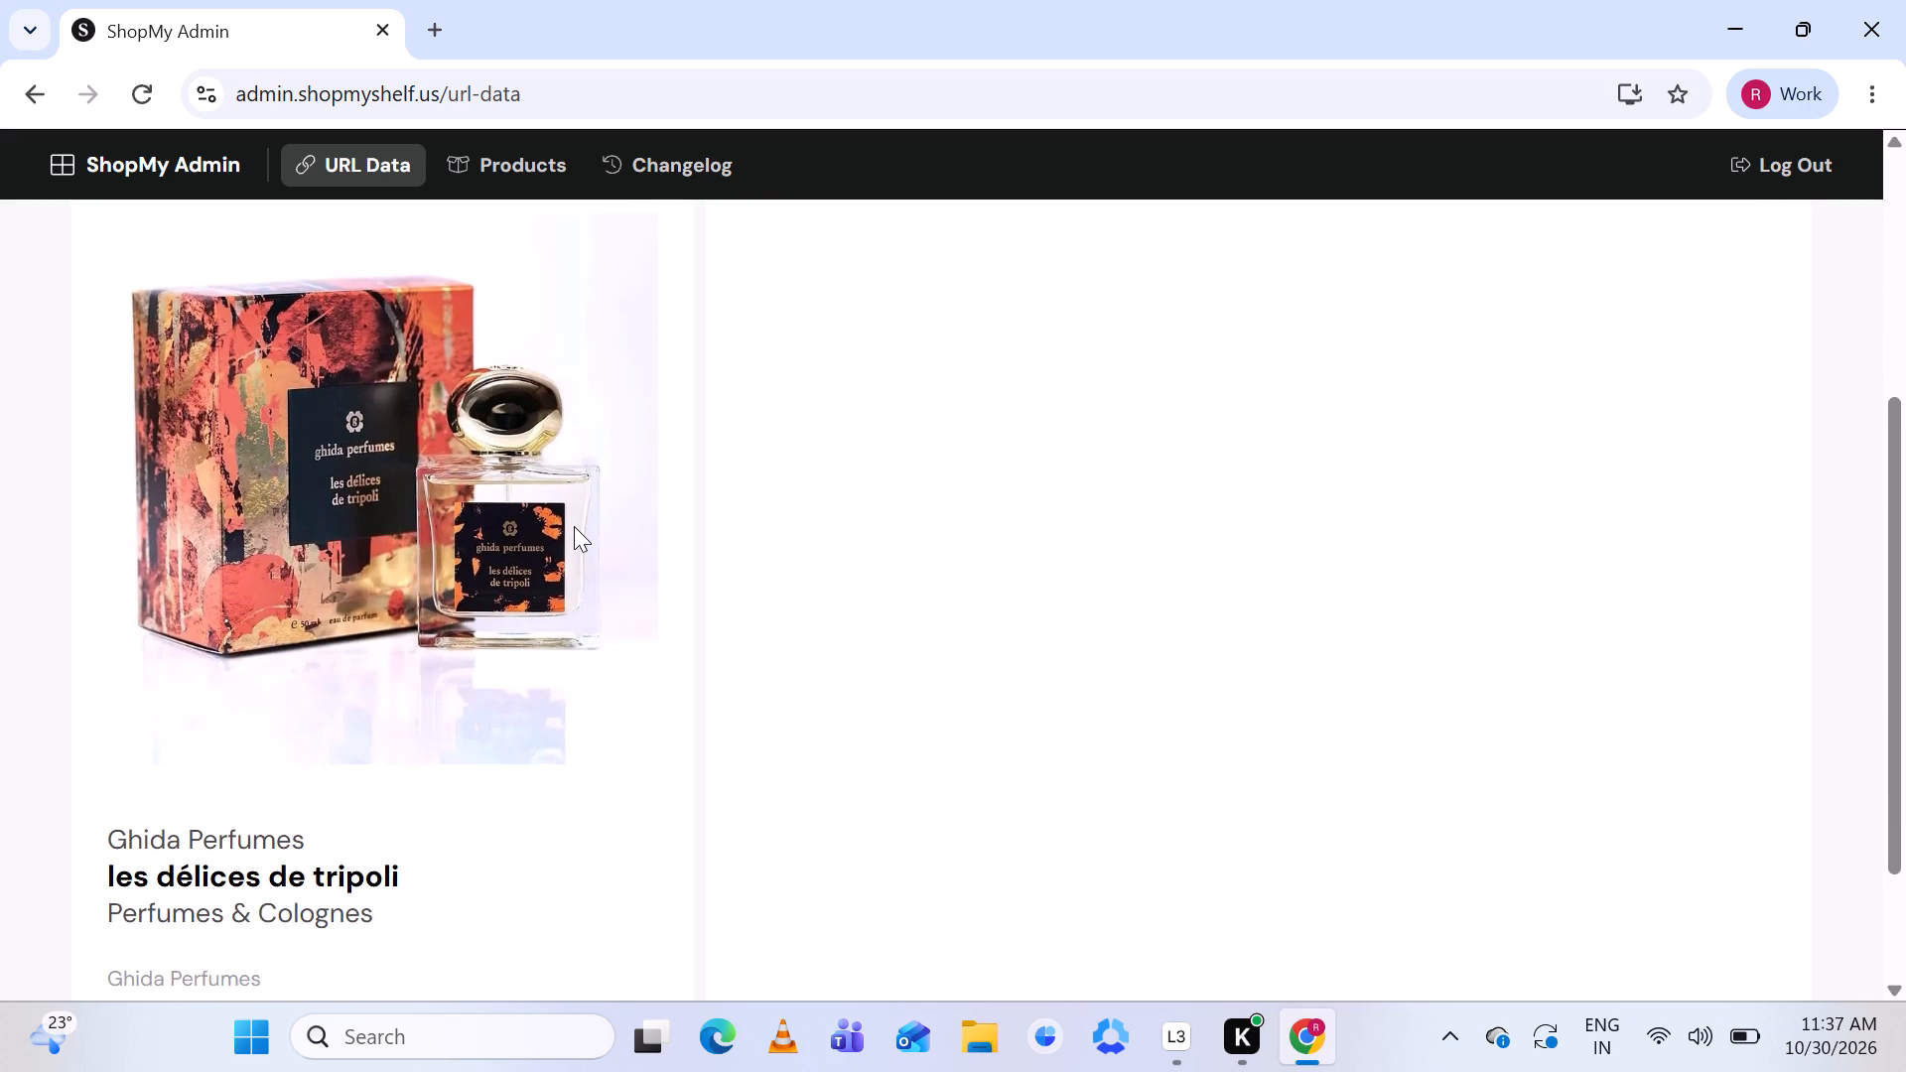
pyautogui.scroll(1, 574, 526)
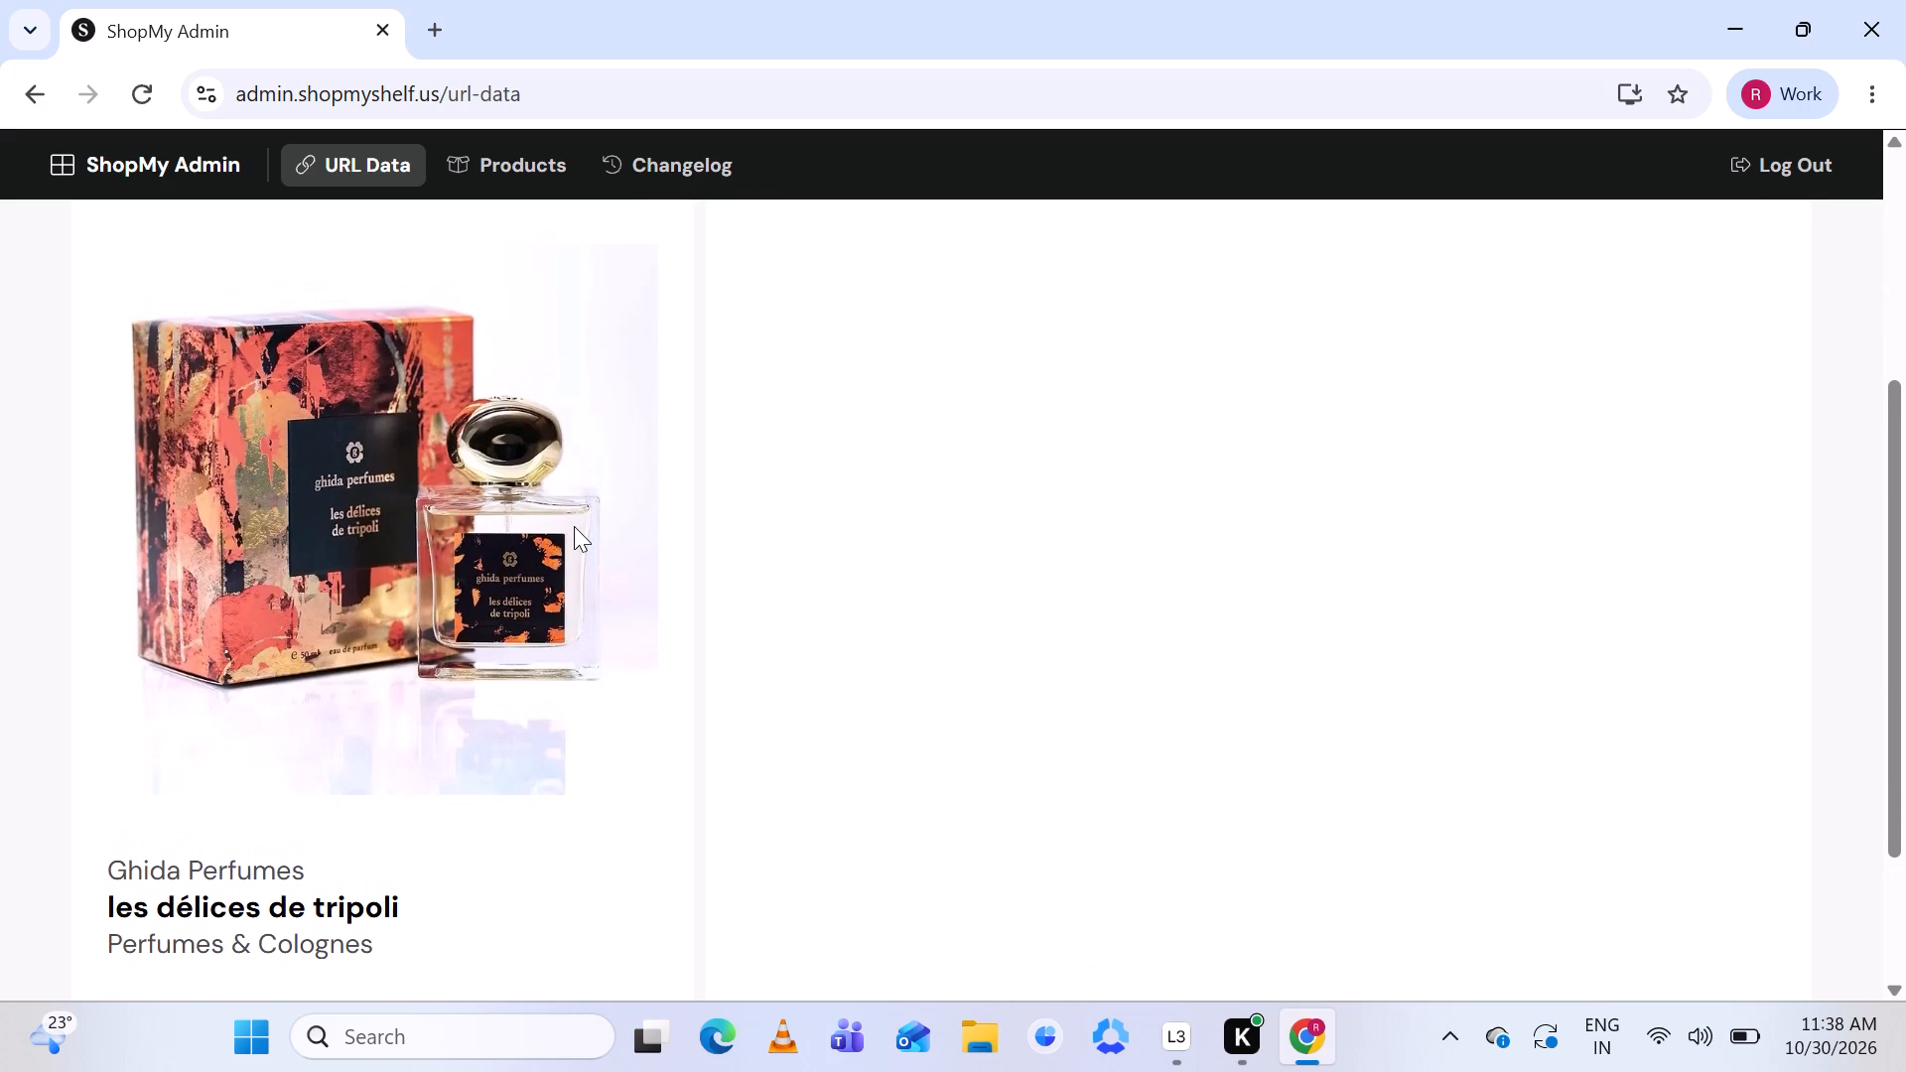
pyautogui.scroll(2, 574, 526)
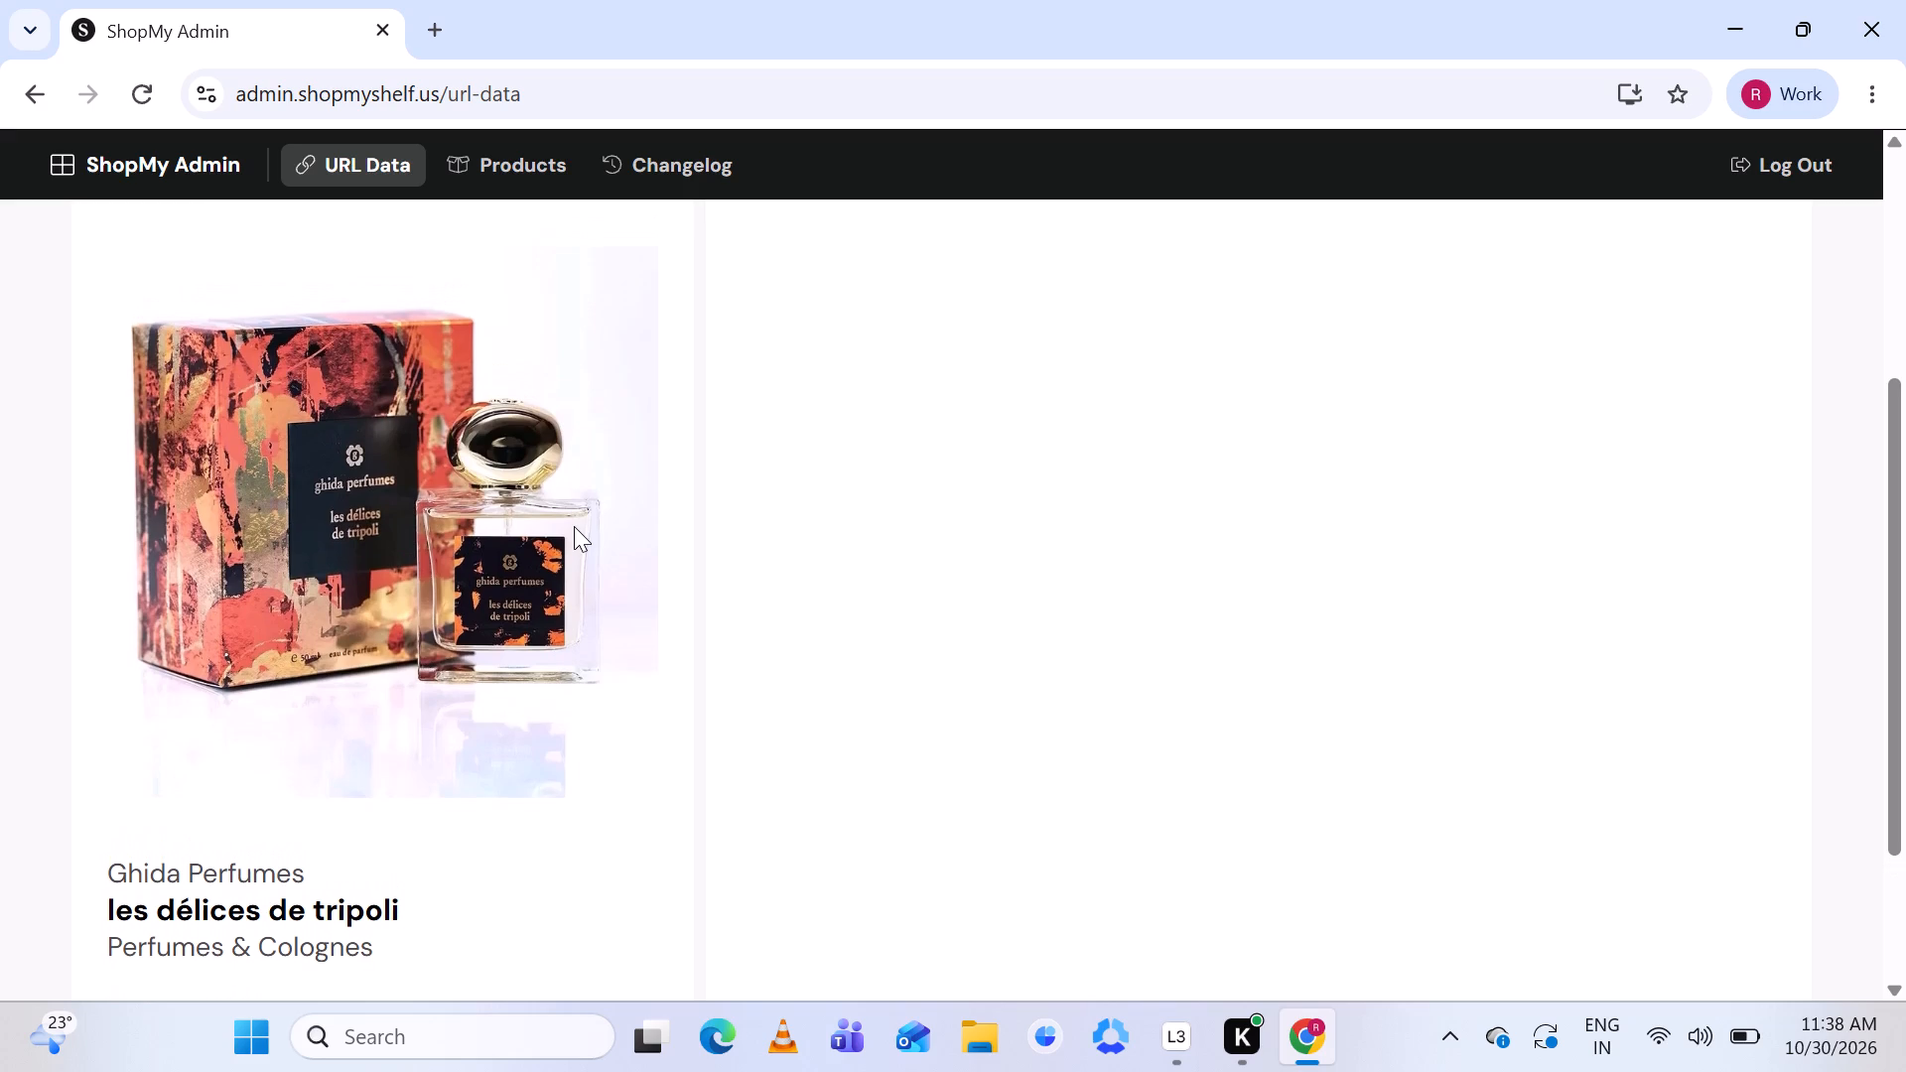
pyautogui.scroll(2, 574, 526)
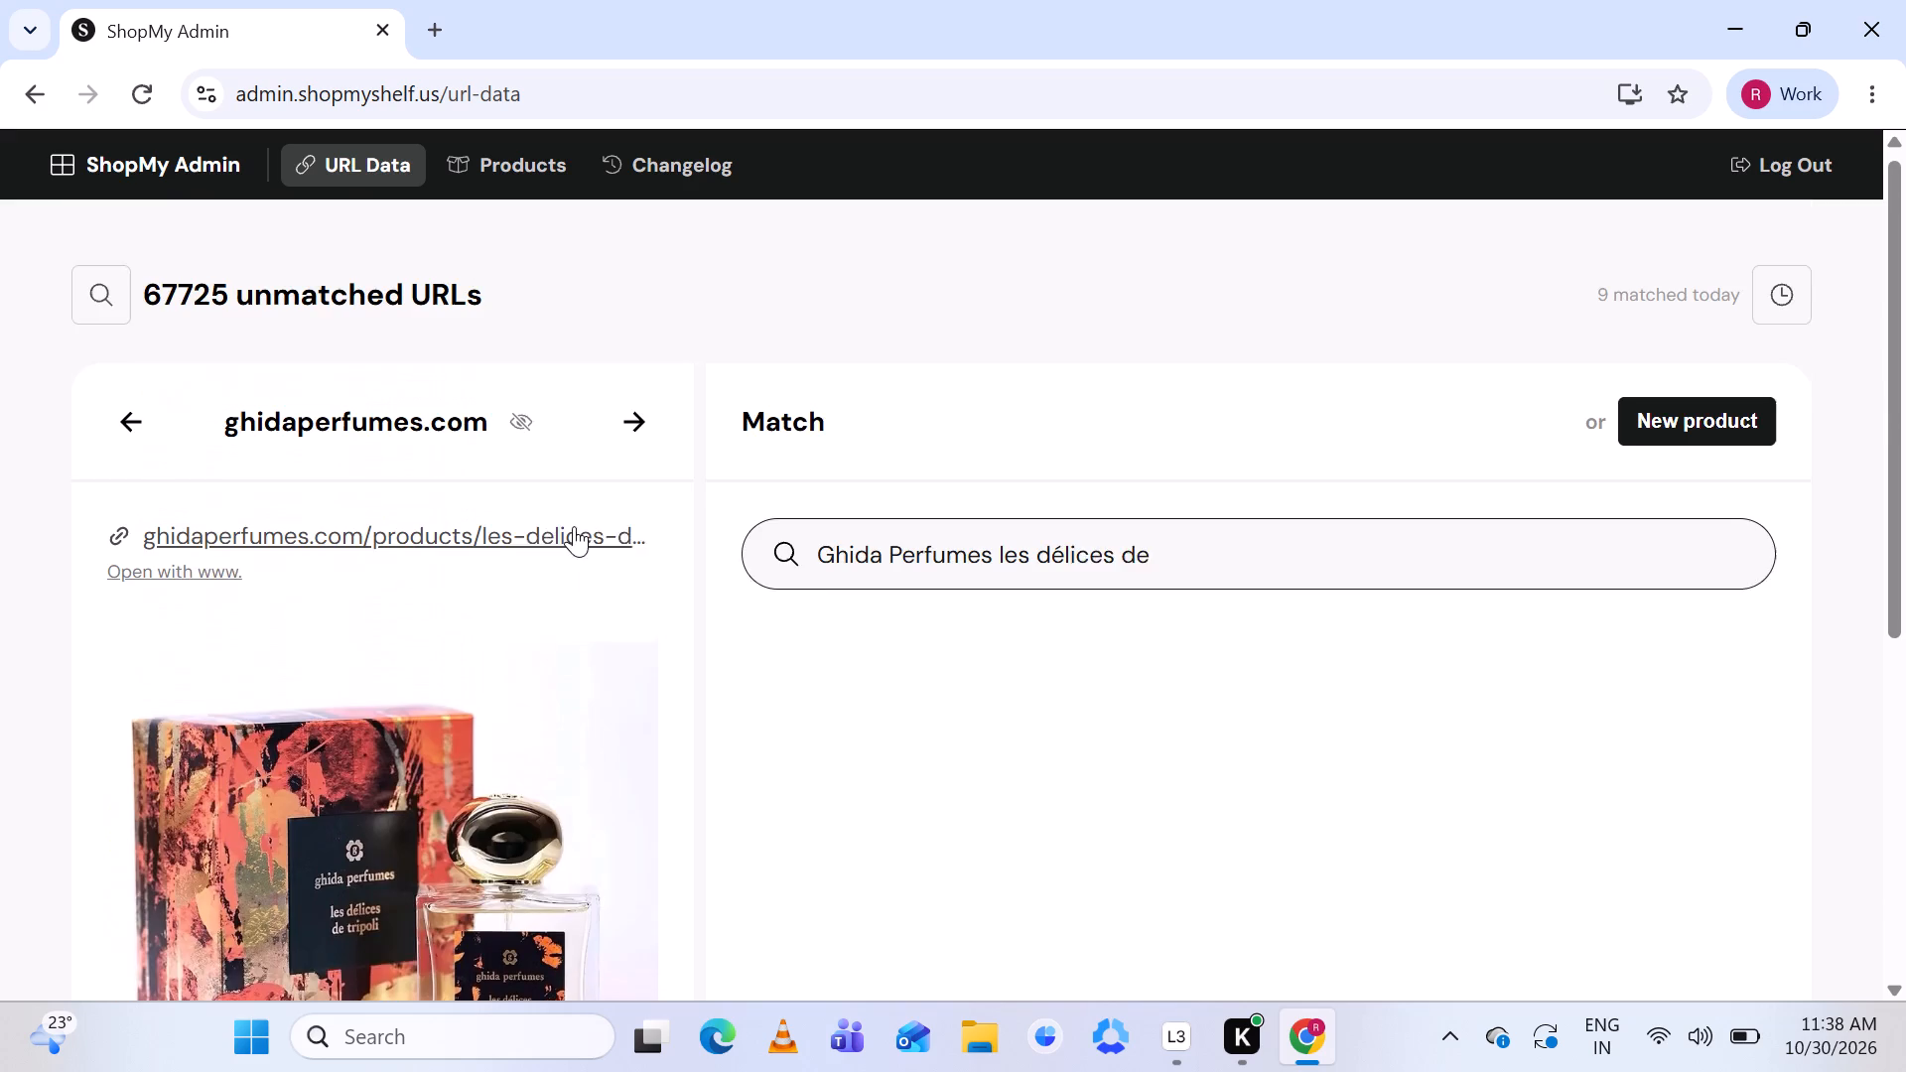
pyautogui.click(1680, 435)
# Remove the pink-box perfume images, the ghida perfumes logos and the first 748 x 748 bottle image from the new product.
pyautogui.scroll(-1, 1220, 554)
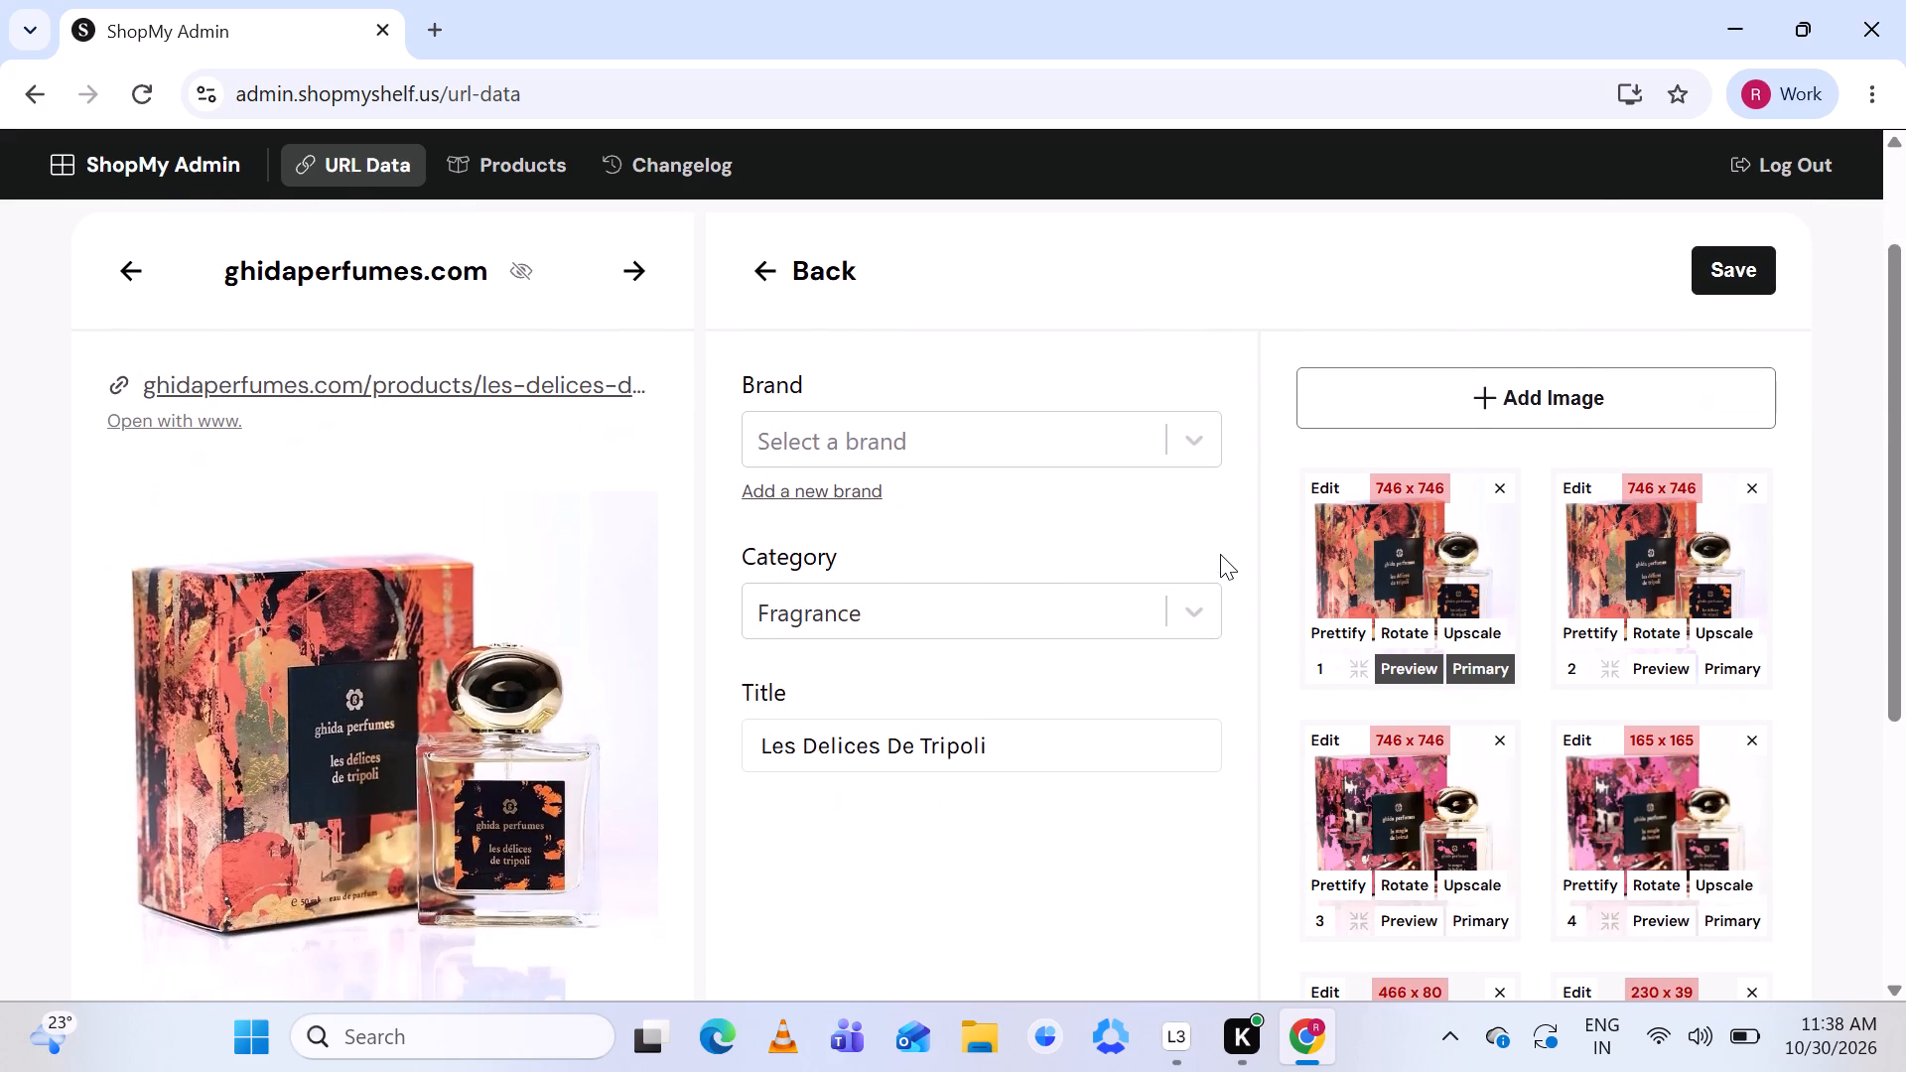
pyautogui.scroll(-2, 1220, 554)
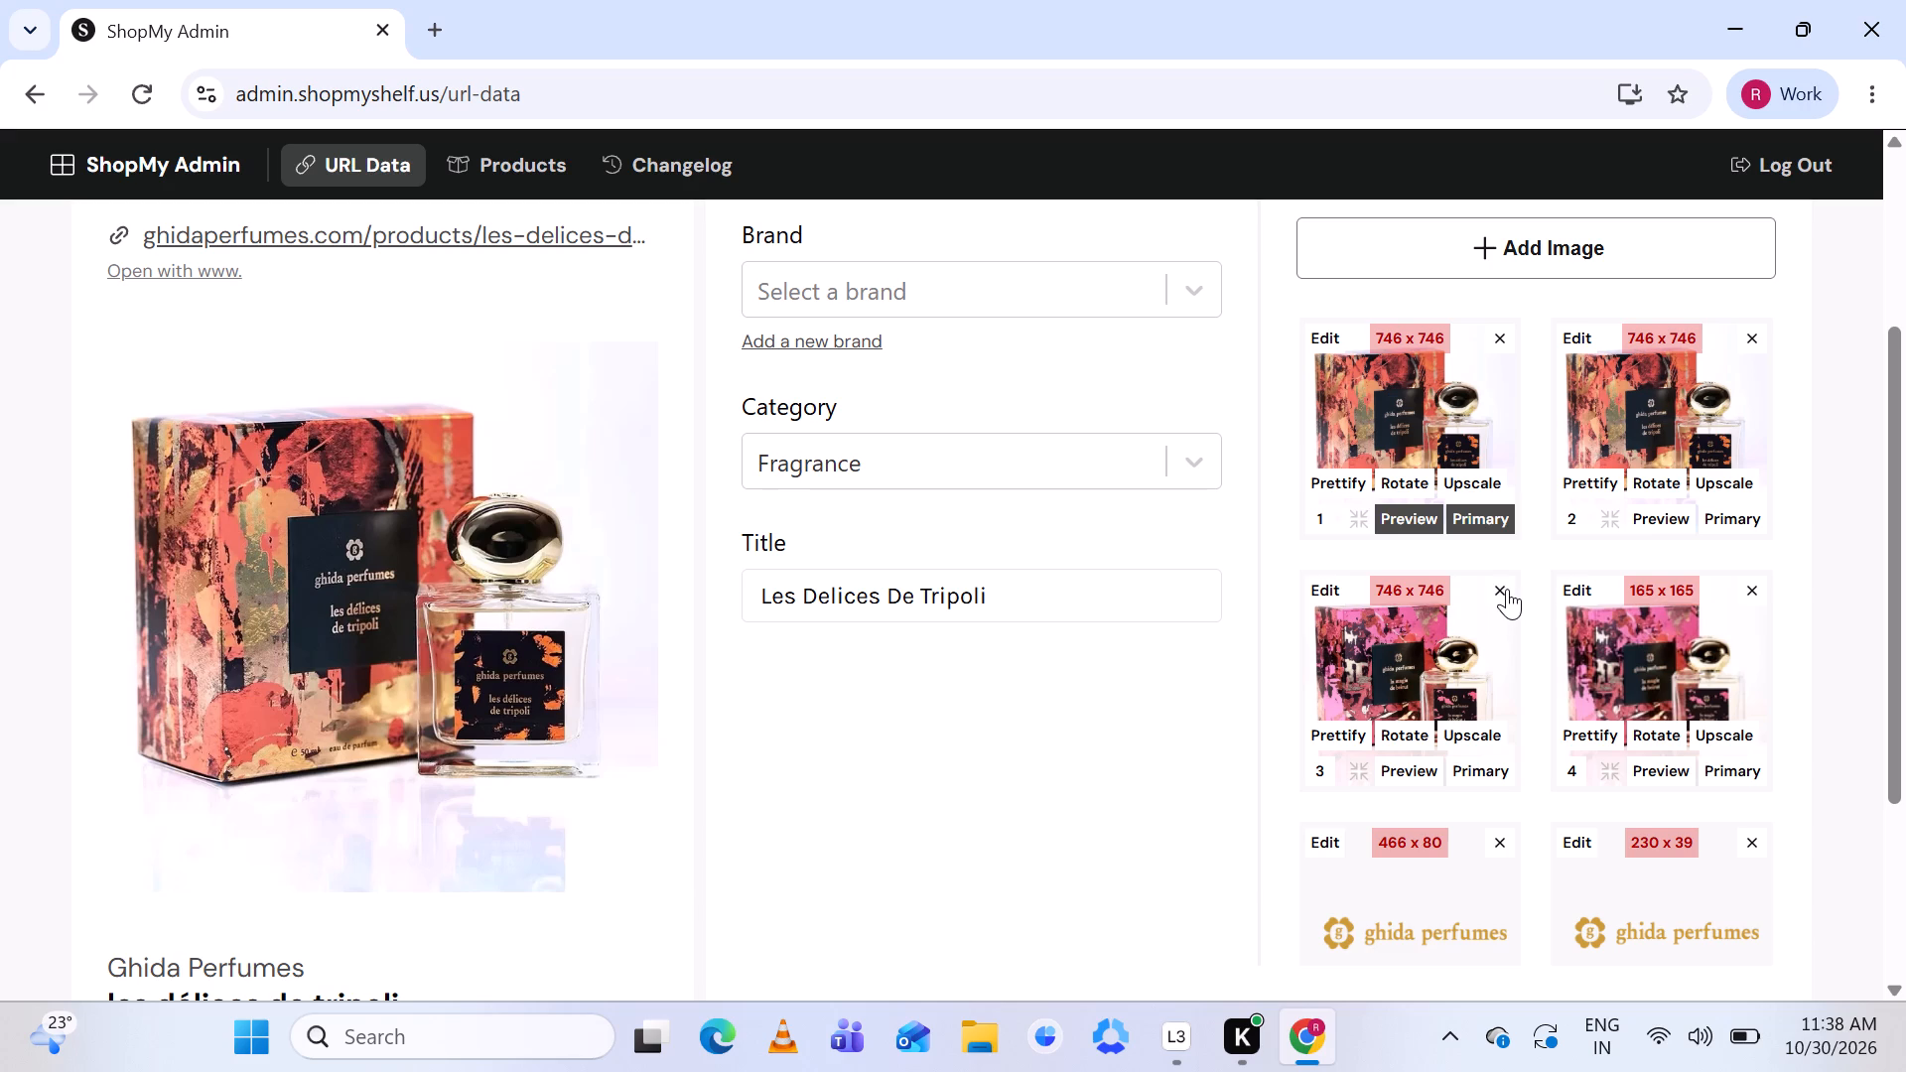
pyautogui.click(1507, 589)
pyautogui.click(1507, 589)
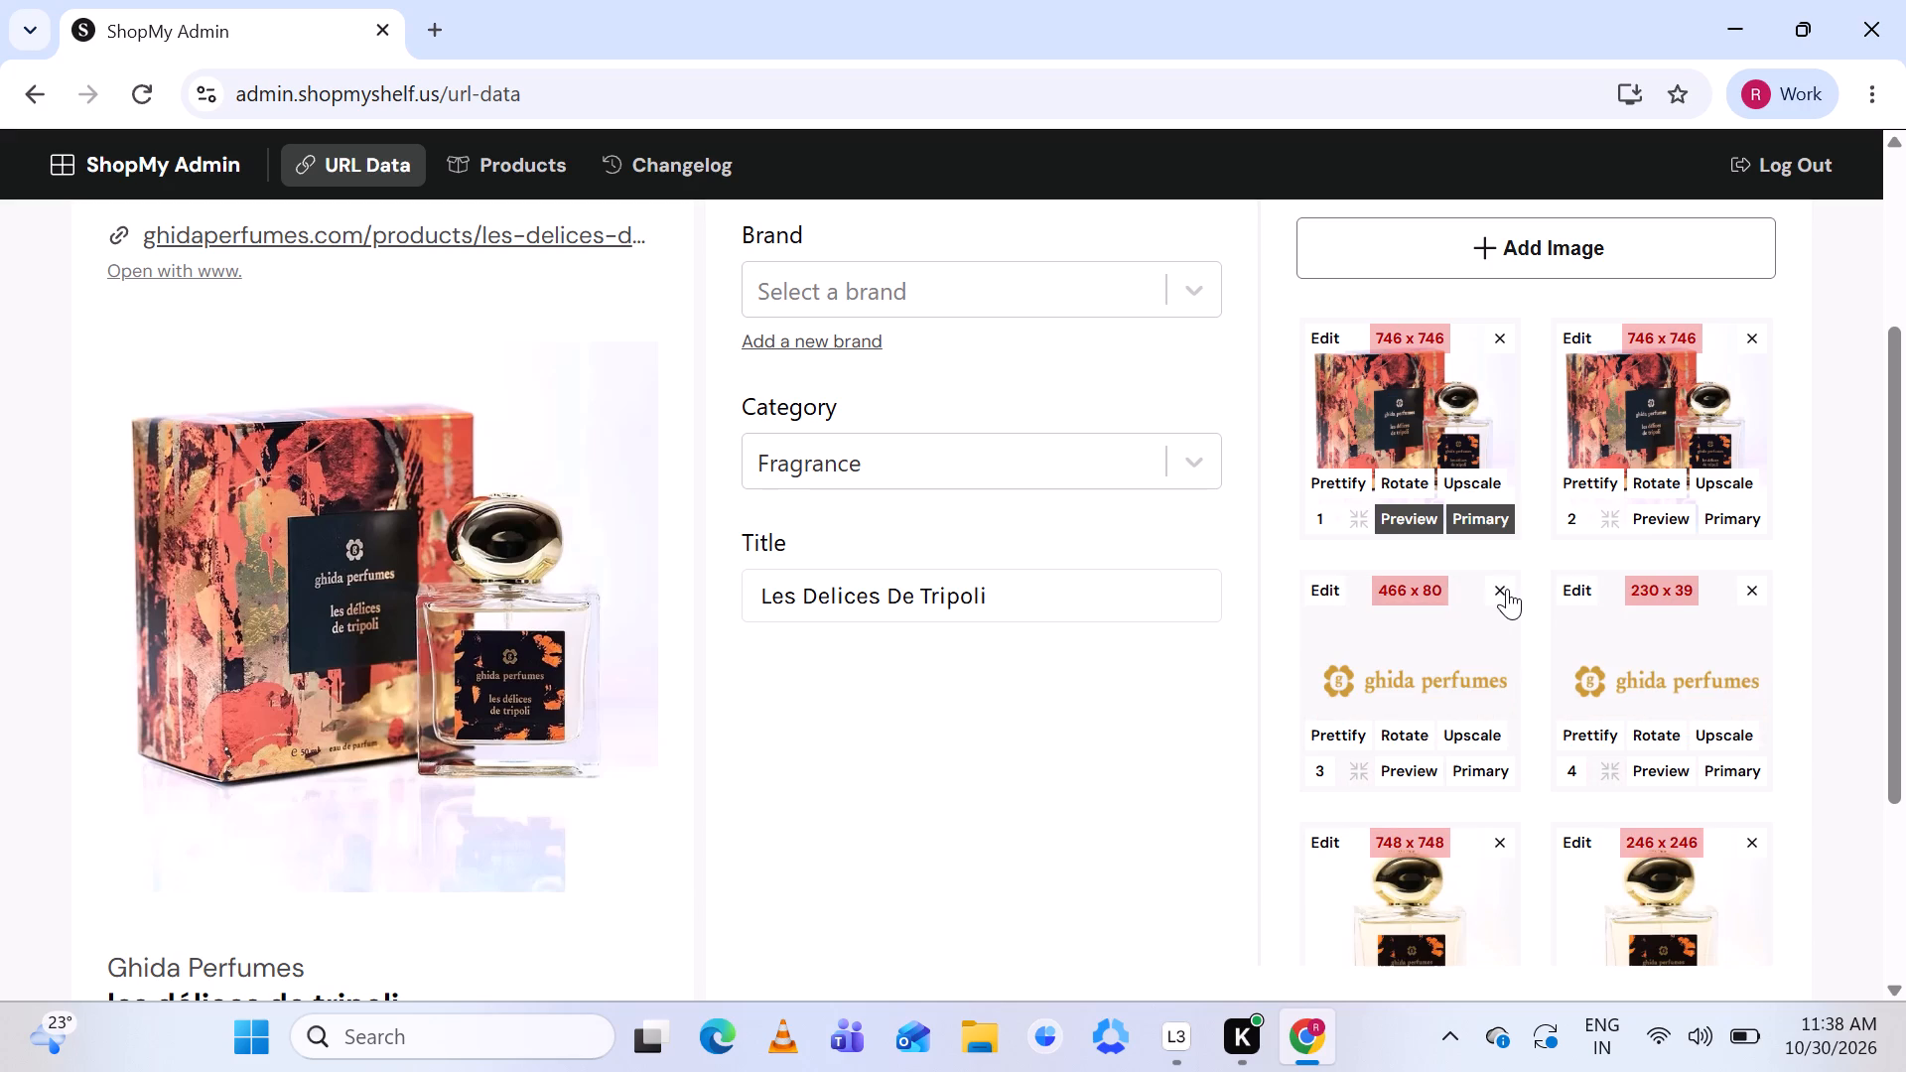
pyautogui.click(1507, 589)
pyautogui.click(1507, 589)
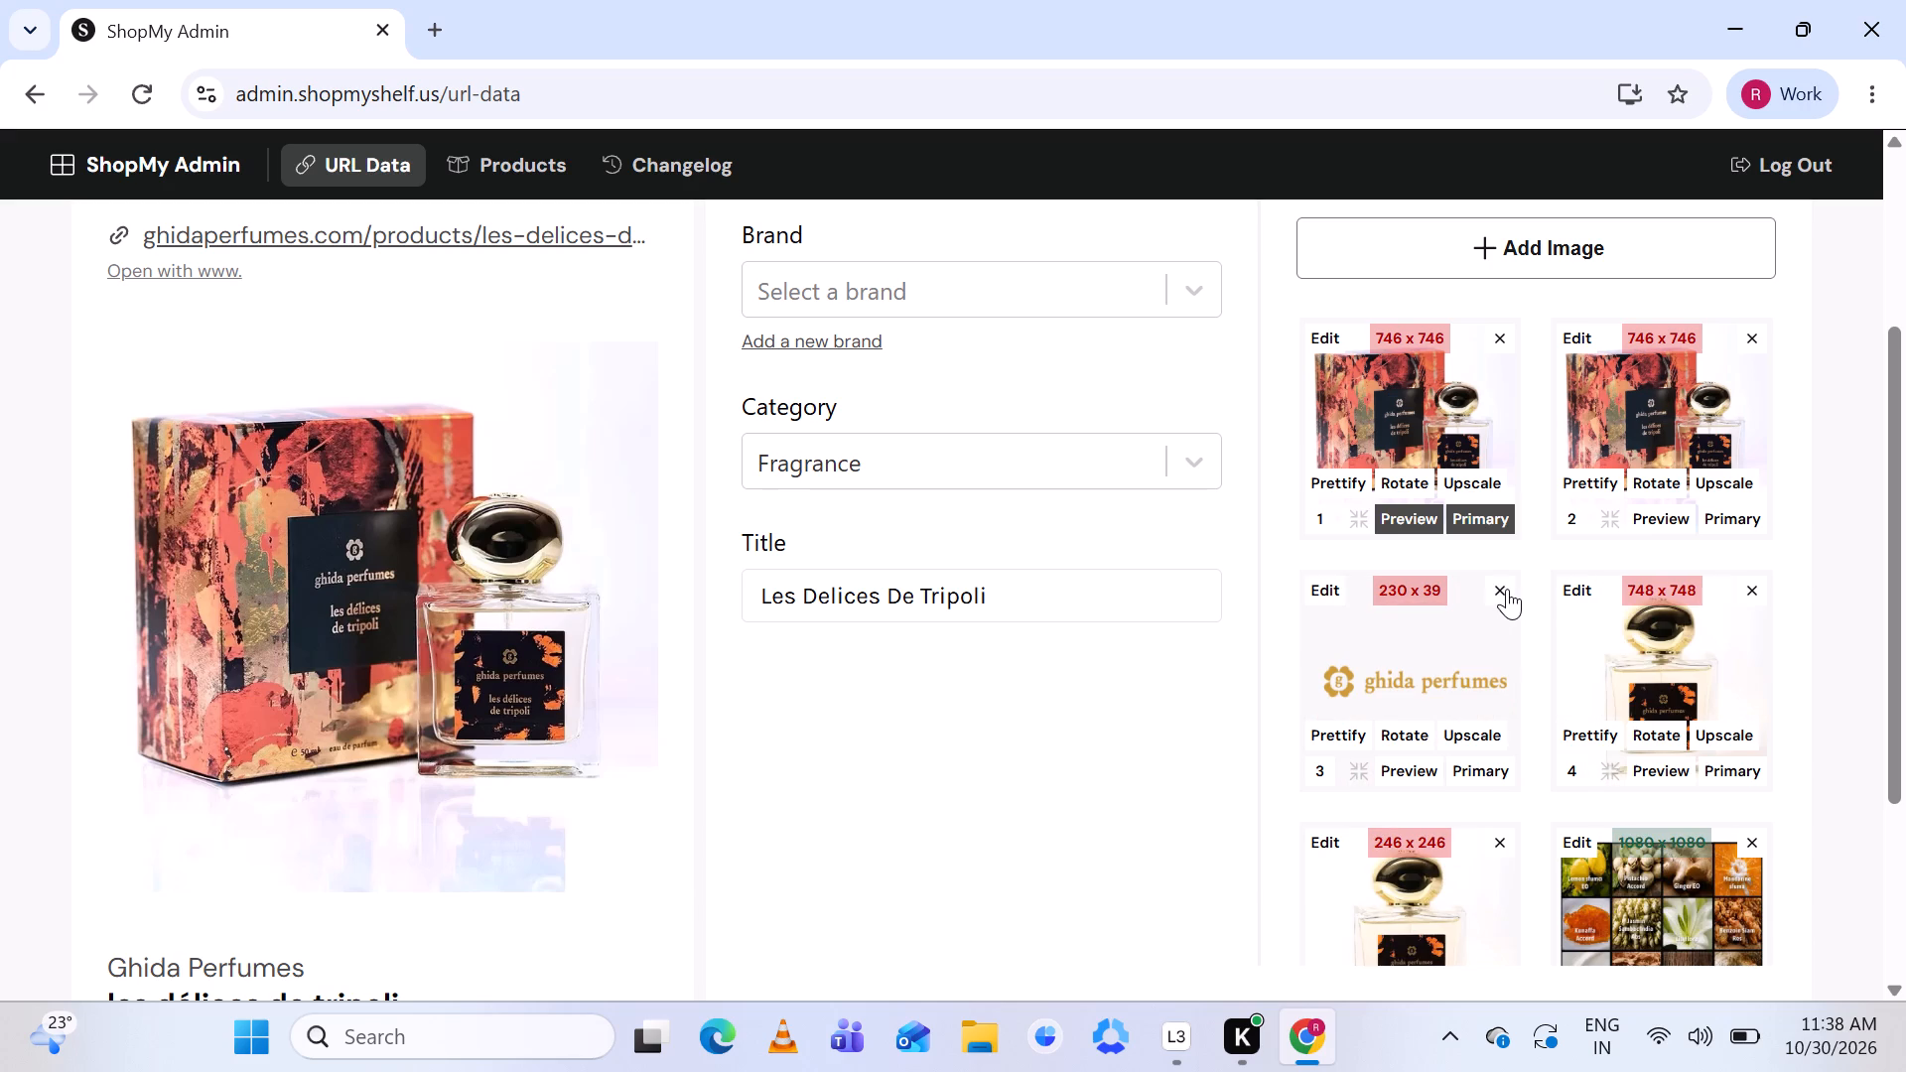
pyautogui.click(1507, 589)
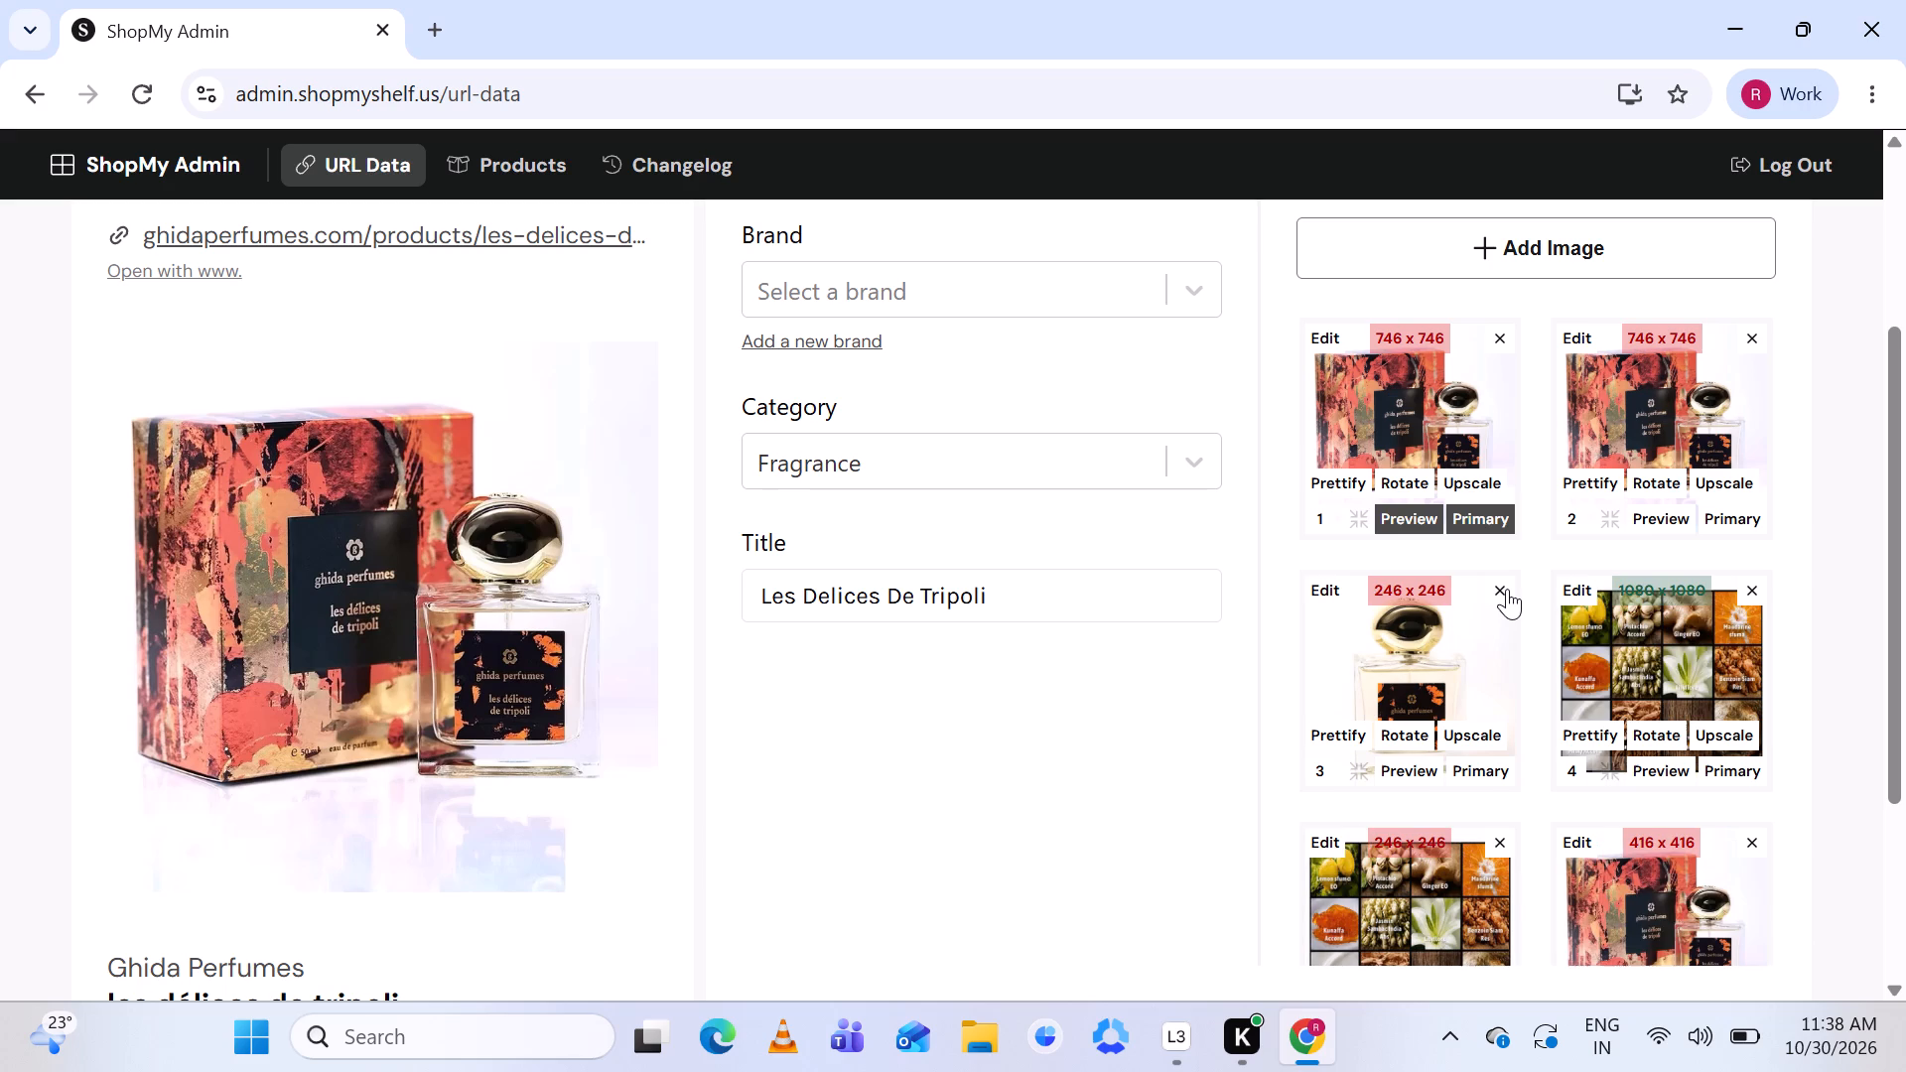
# Remove the repeated box, bottle and small ingredient-collage images, keeping the first two box images and the 246 x 246 bottle image.
pyautogui.click(1758, 579)
pyautogui.click(1496, 836)
pyautogui.scroll(-1, 1496, 836)
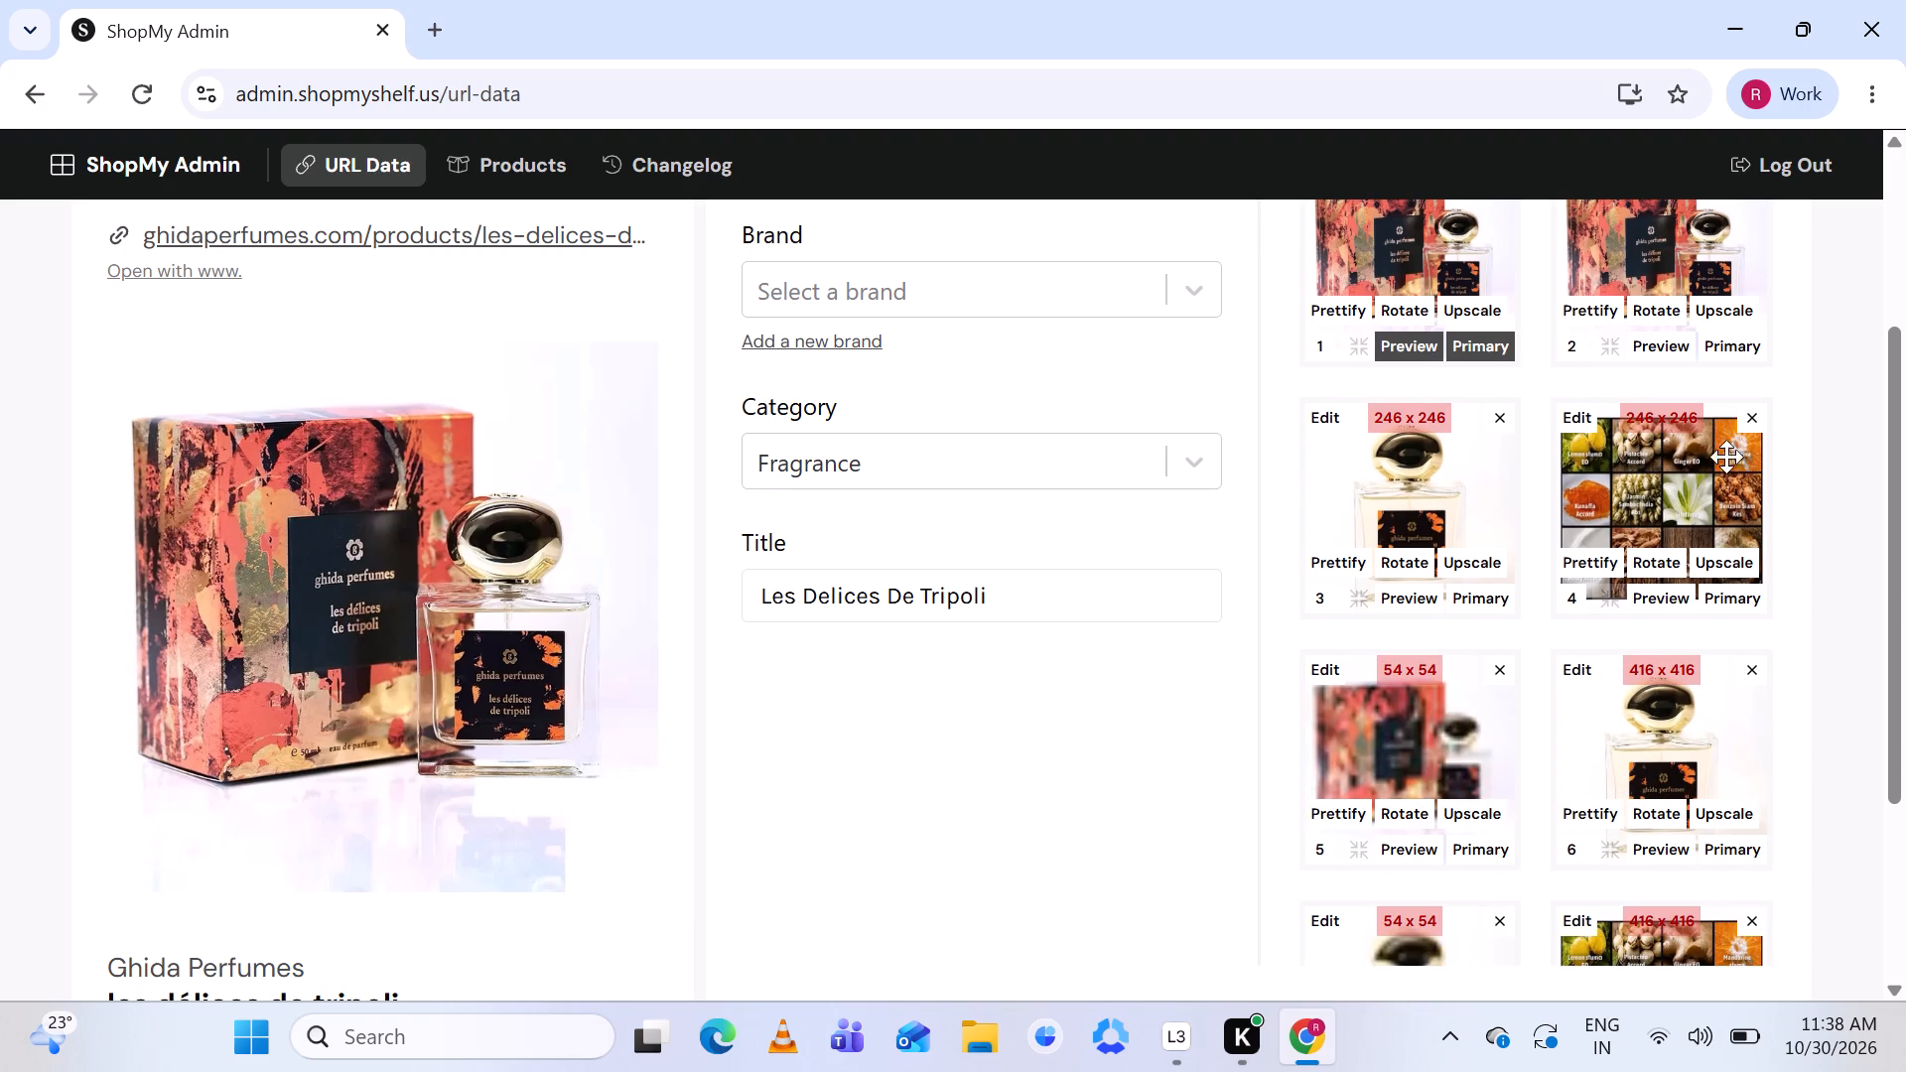
pyautogui.click(1753, 424)
pyautogui.click(1753, 424)
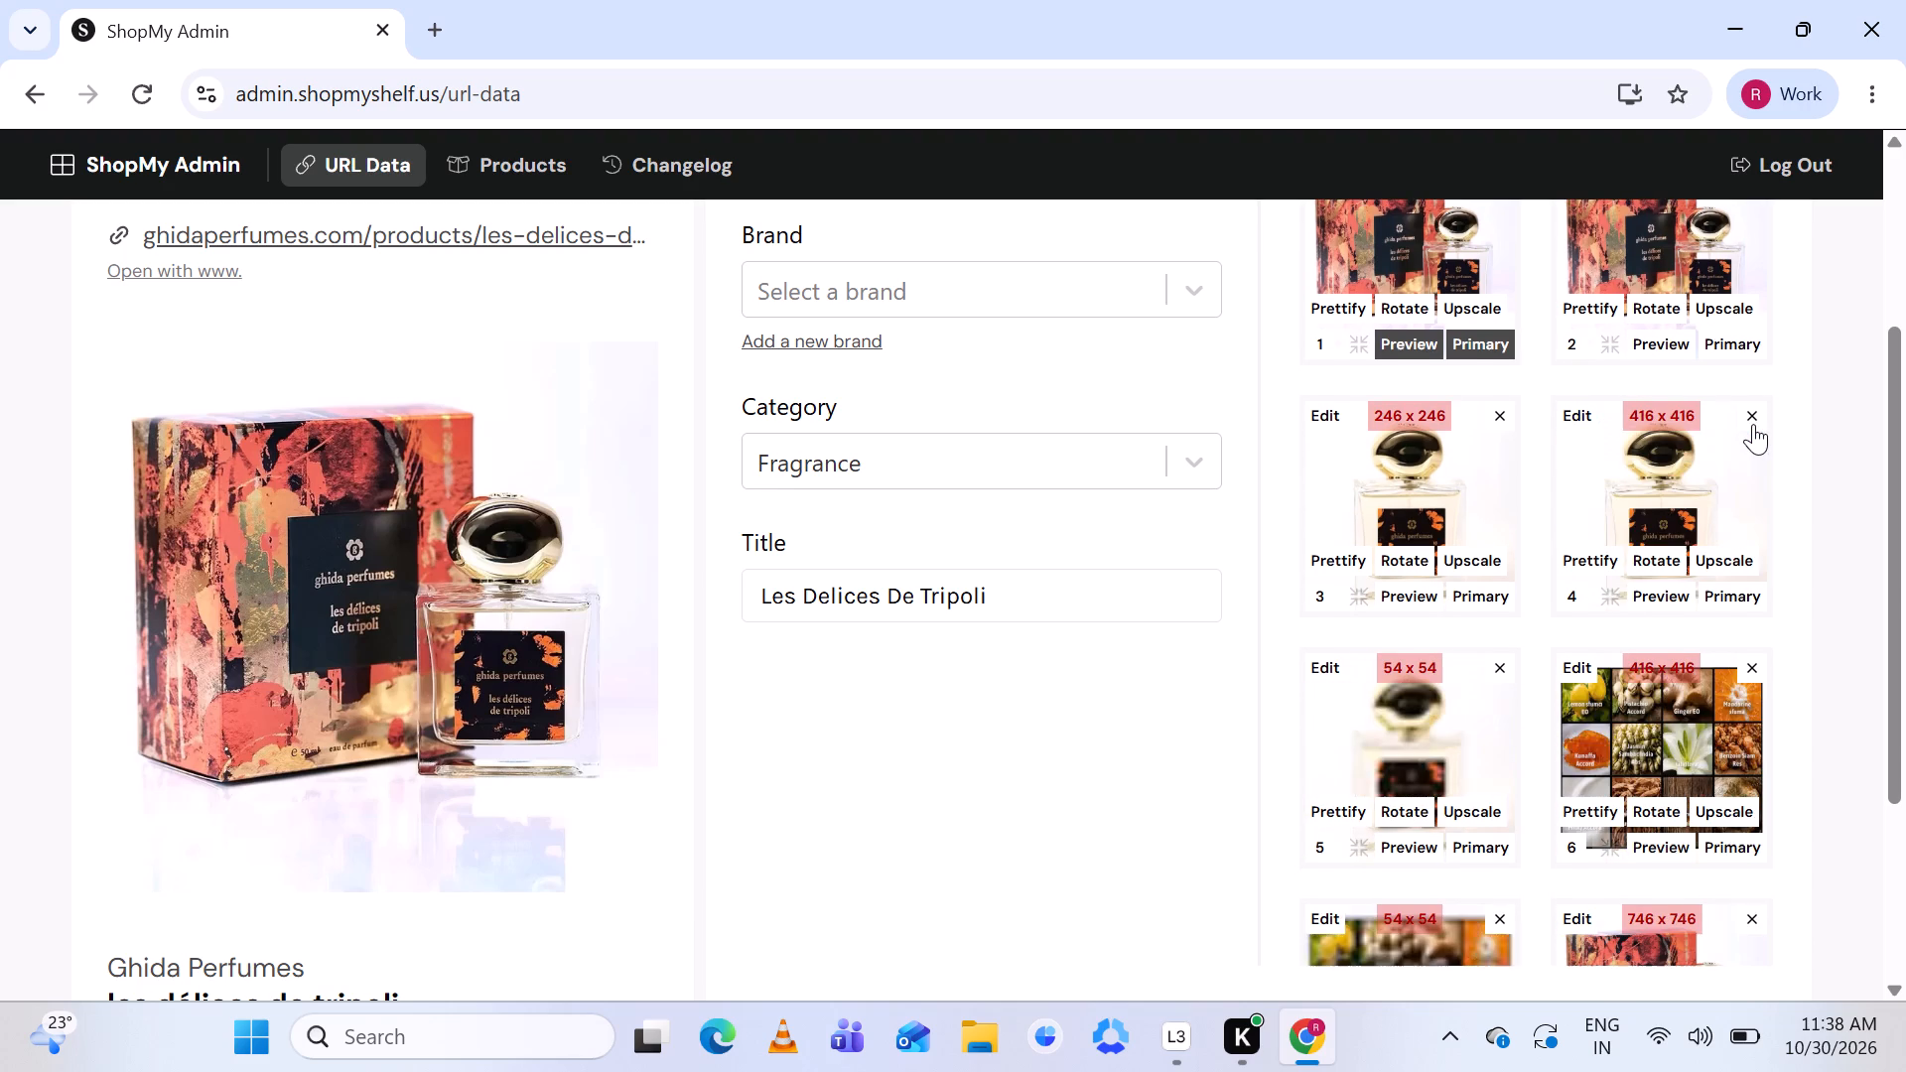
pyautogui.click(1753, 424)
pyautogui.doubleClick(1753, 424)
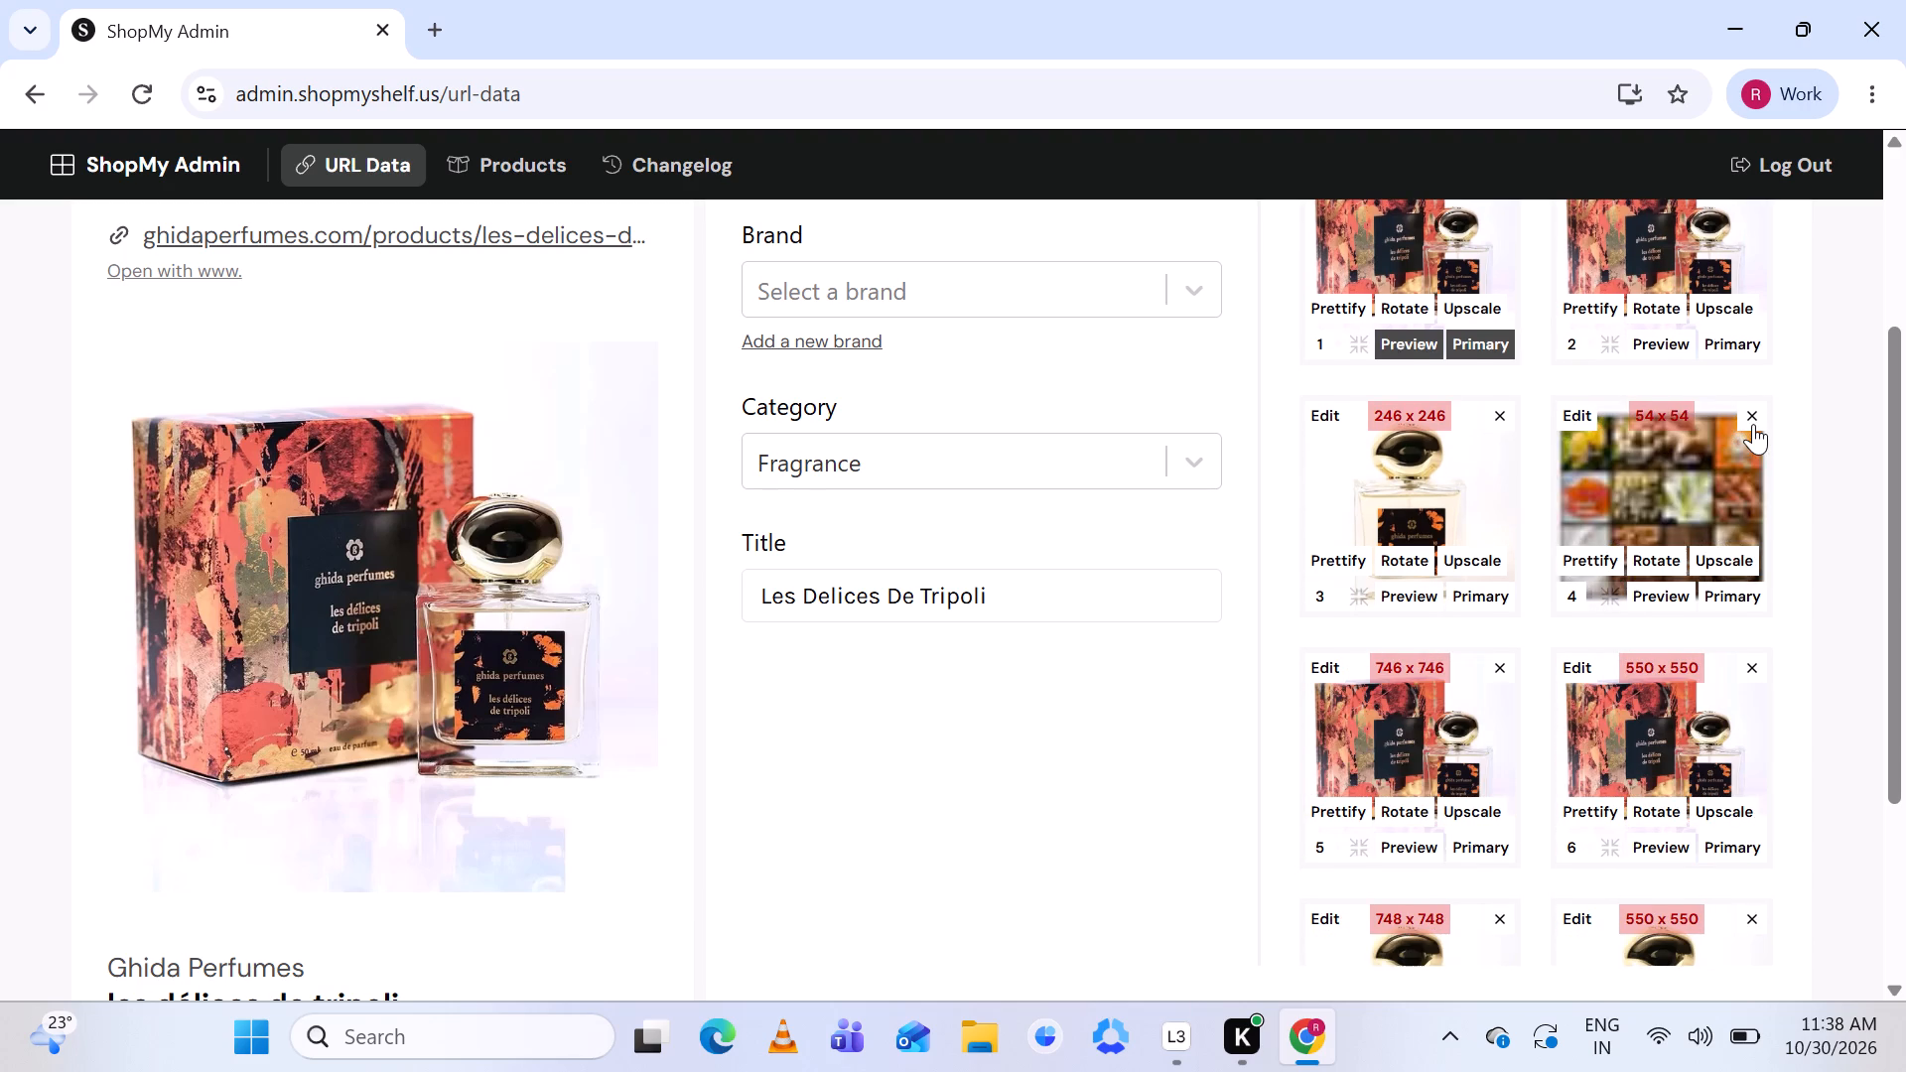
pyautogui.click(1753, 424)
pyautogui.click(1753, 424)
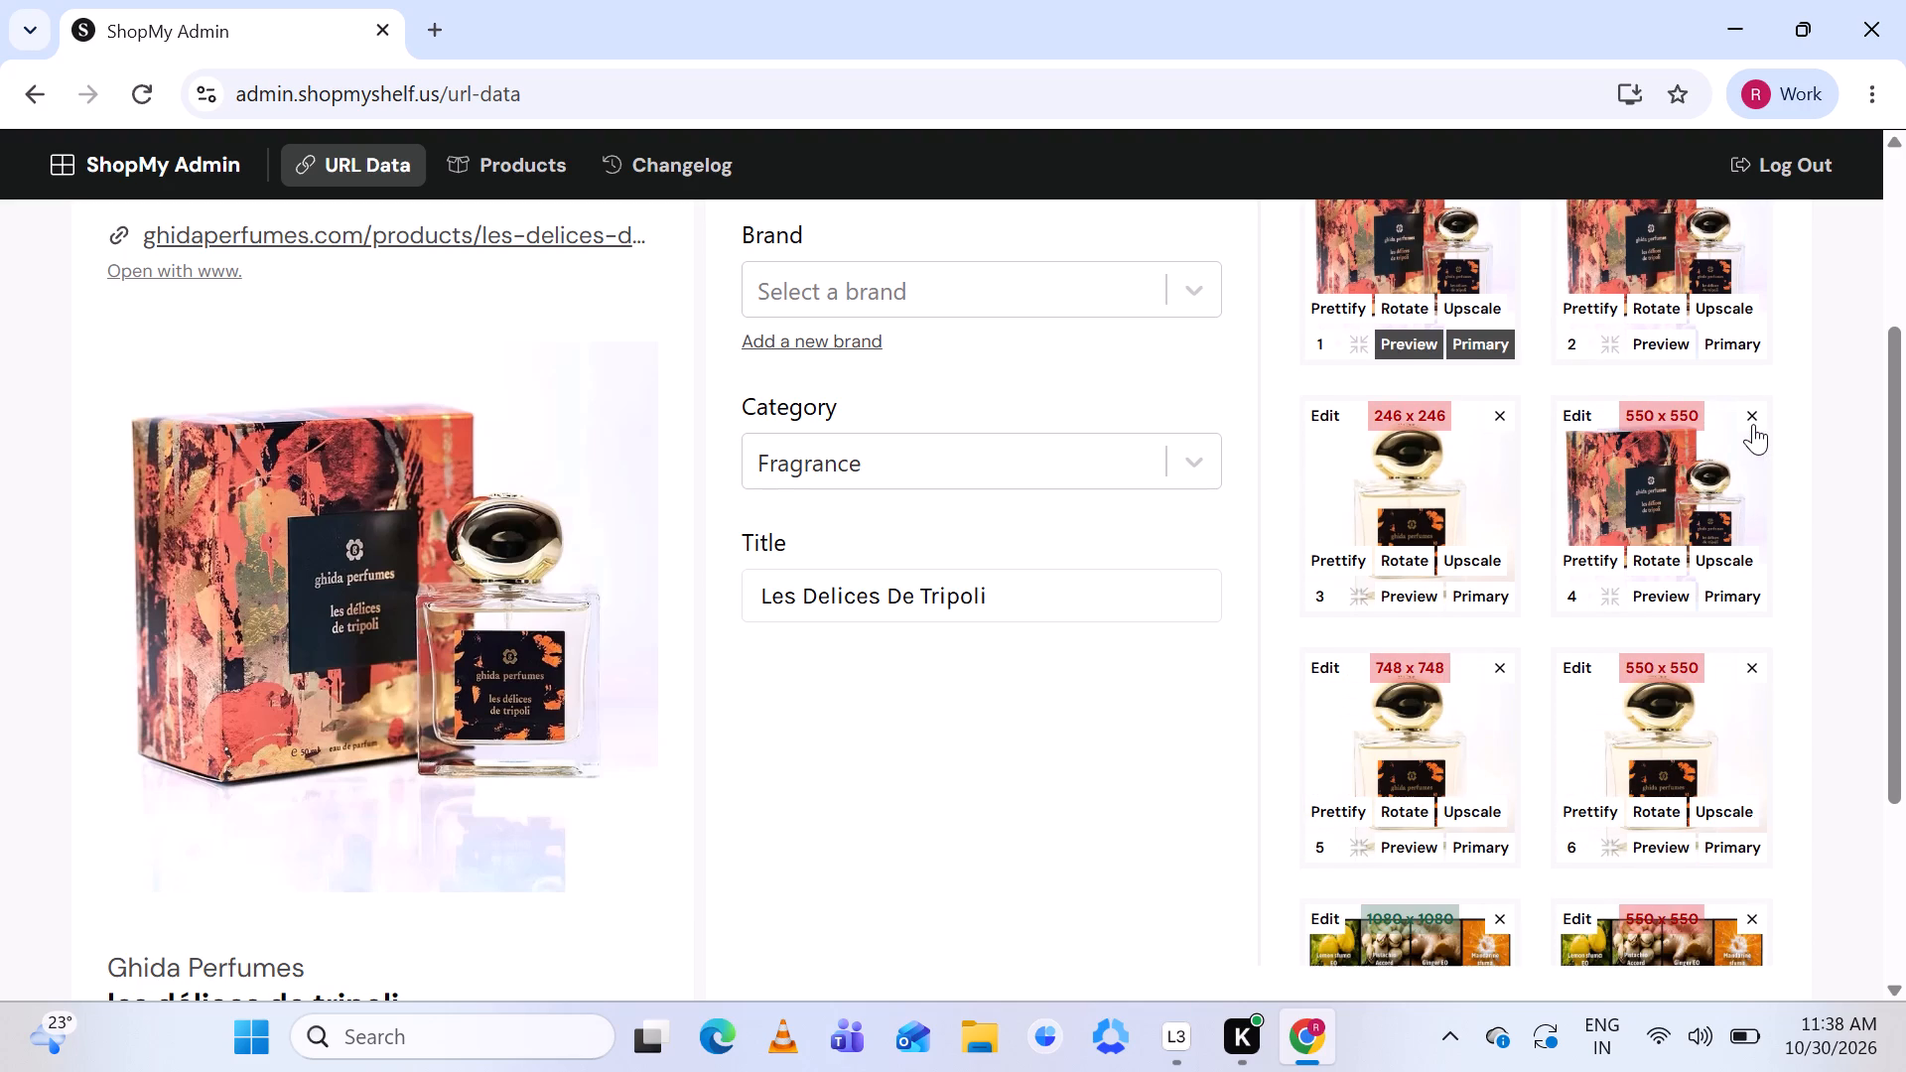
pyautogui.click(1753, 424)
pyautogui.click(1753, 424)
pyautogui.click(1753, 424)
pyautogui.click(1753, 424)
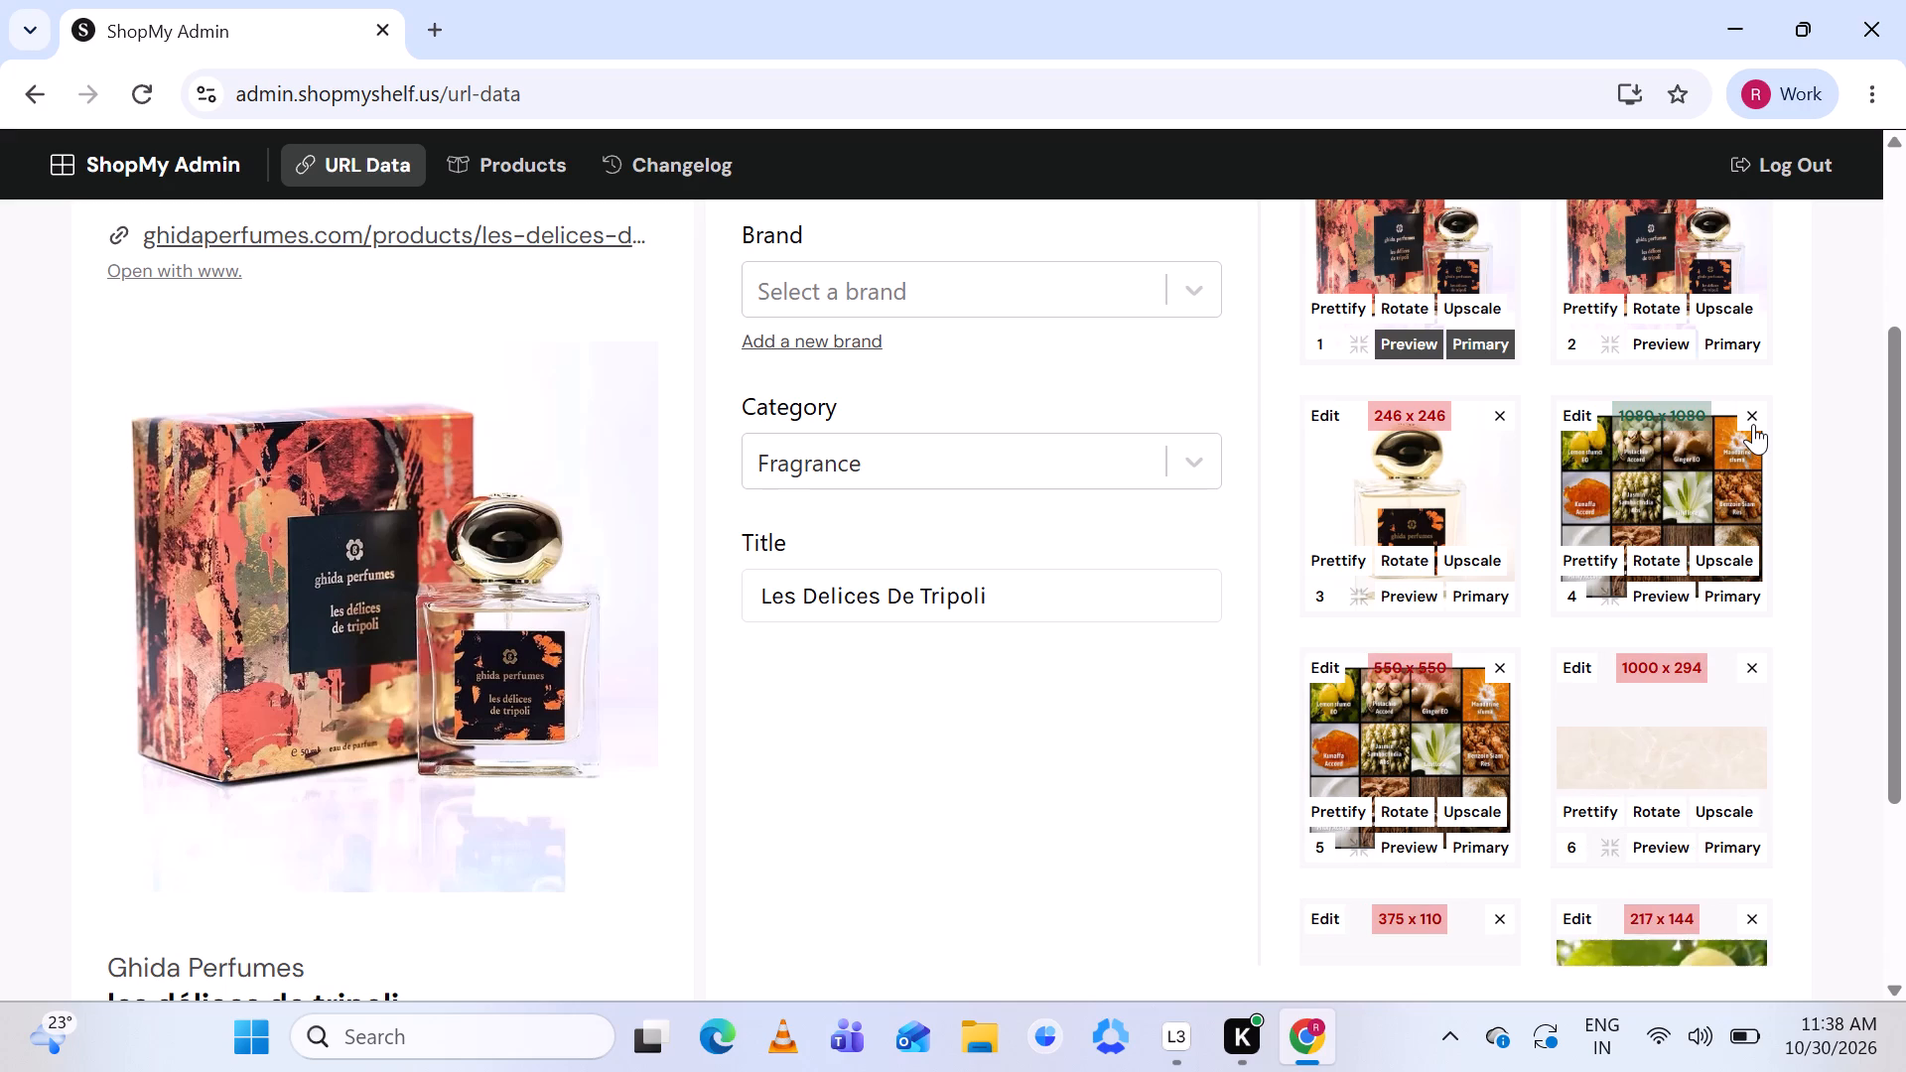
# Remove the remaining ingredient collages, banner images and individual ingredient photos from the new product's images.
pyautogui.doubleClick(1753, 424)
pyautogui.click(1753, 424)
pyautogui.tripleClick(1753, 424)
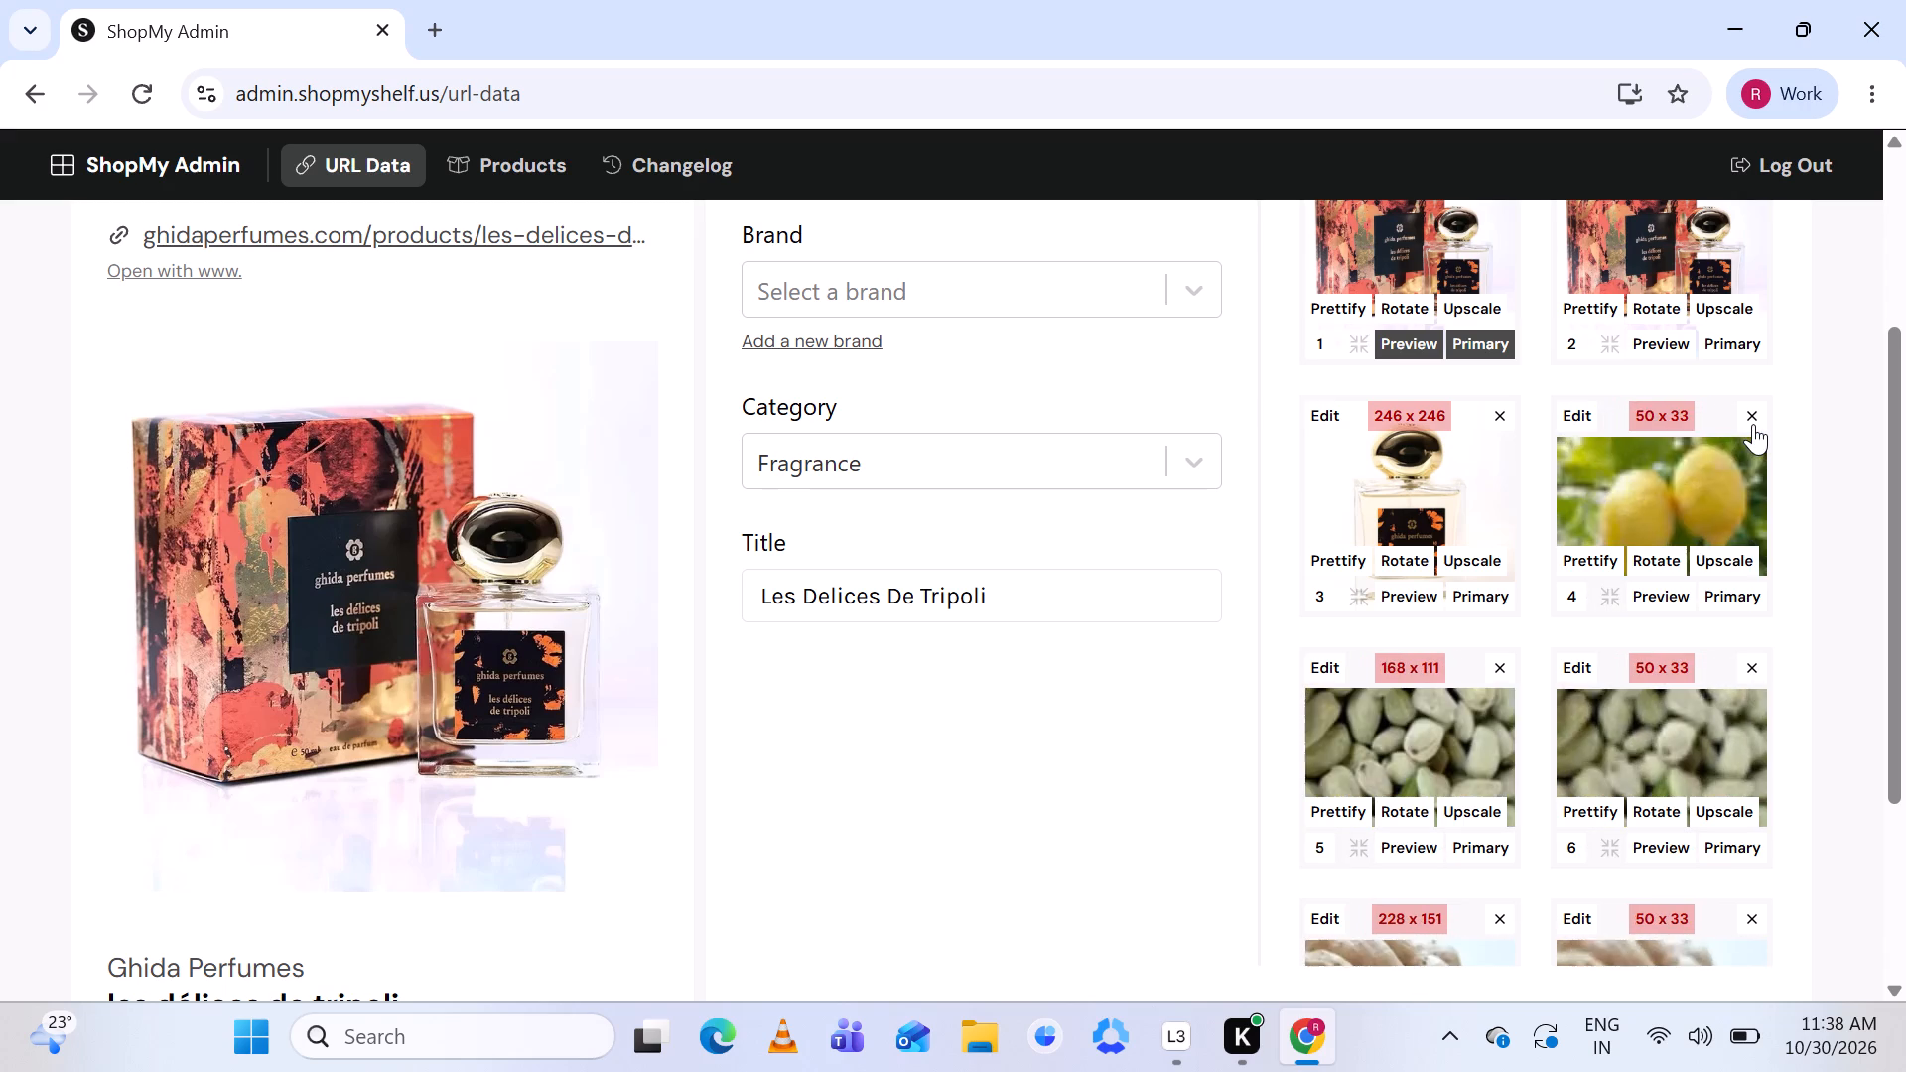
pyautogui.click(1753, 424)
pyautogui.tripleClick(1753, 424)
pyautogui.tripleClick(1753, 424)
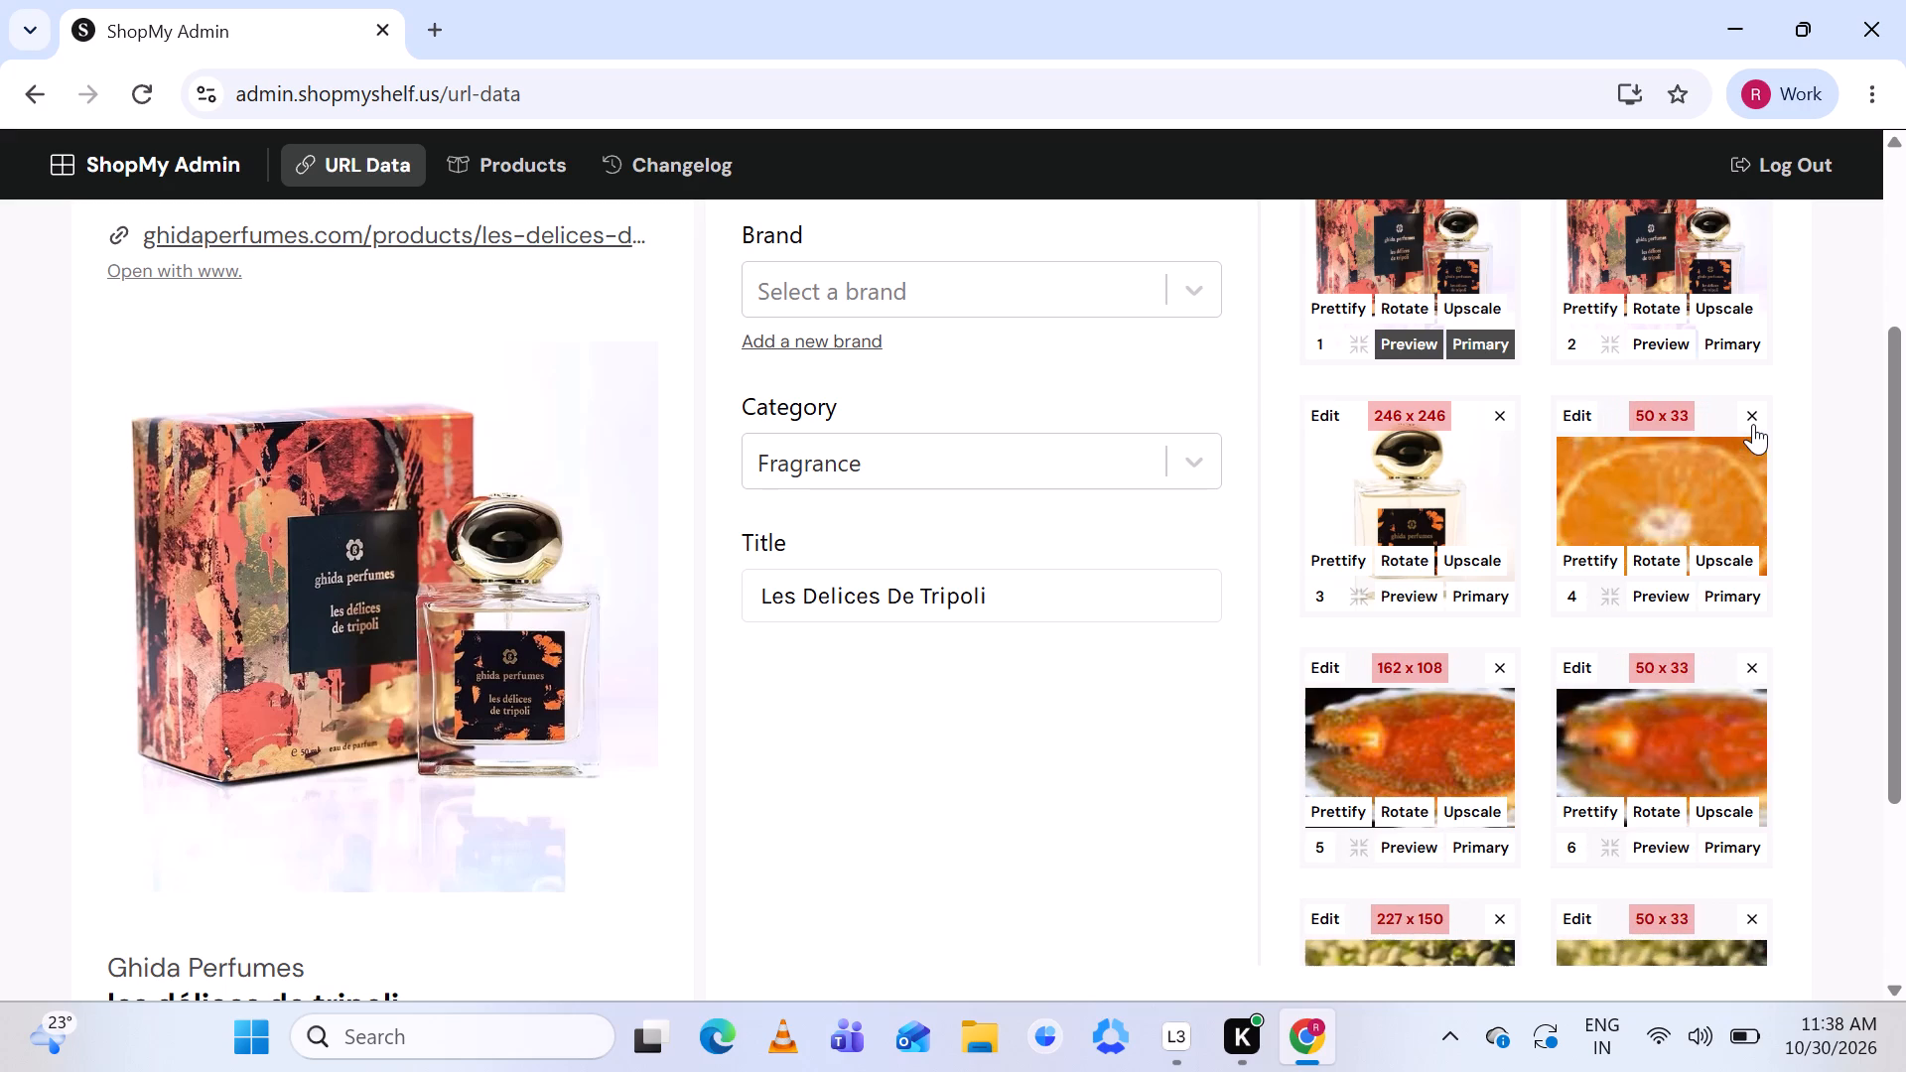
pyautogui.click(1753, 424)
pyautogui.click(1753, 424)
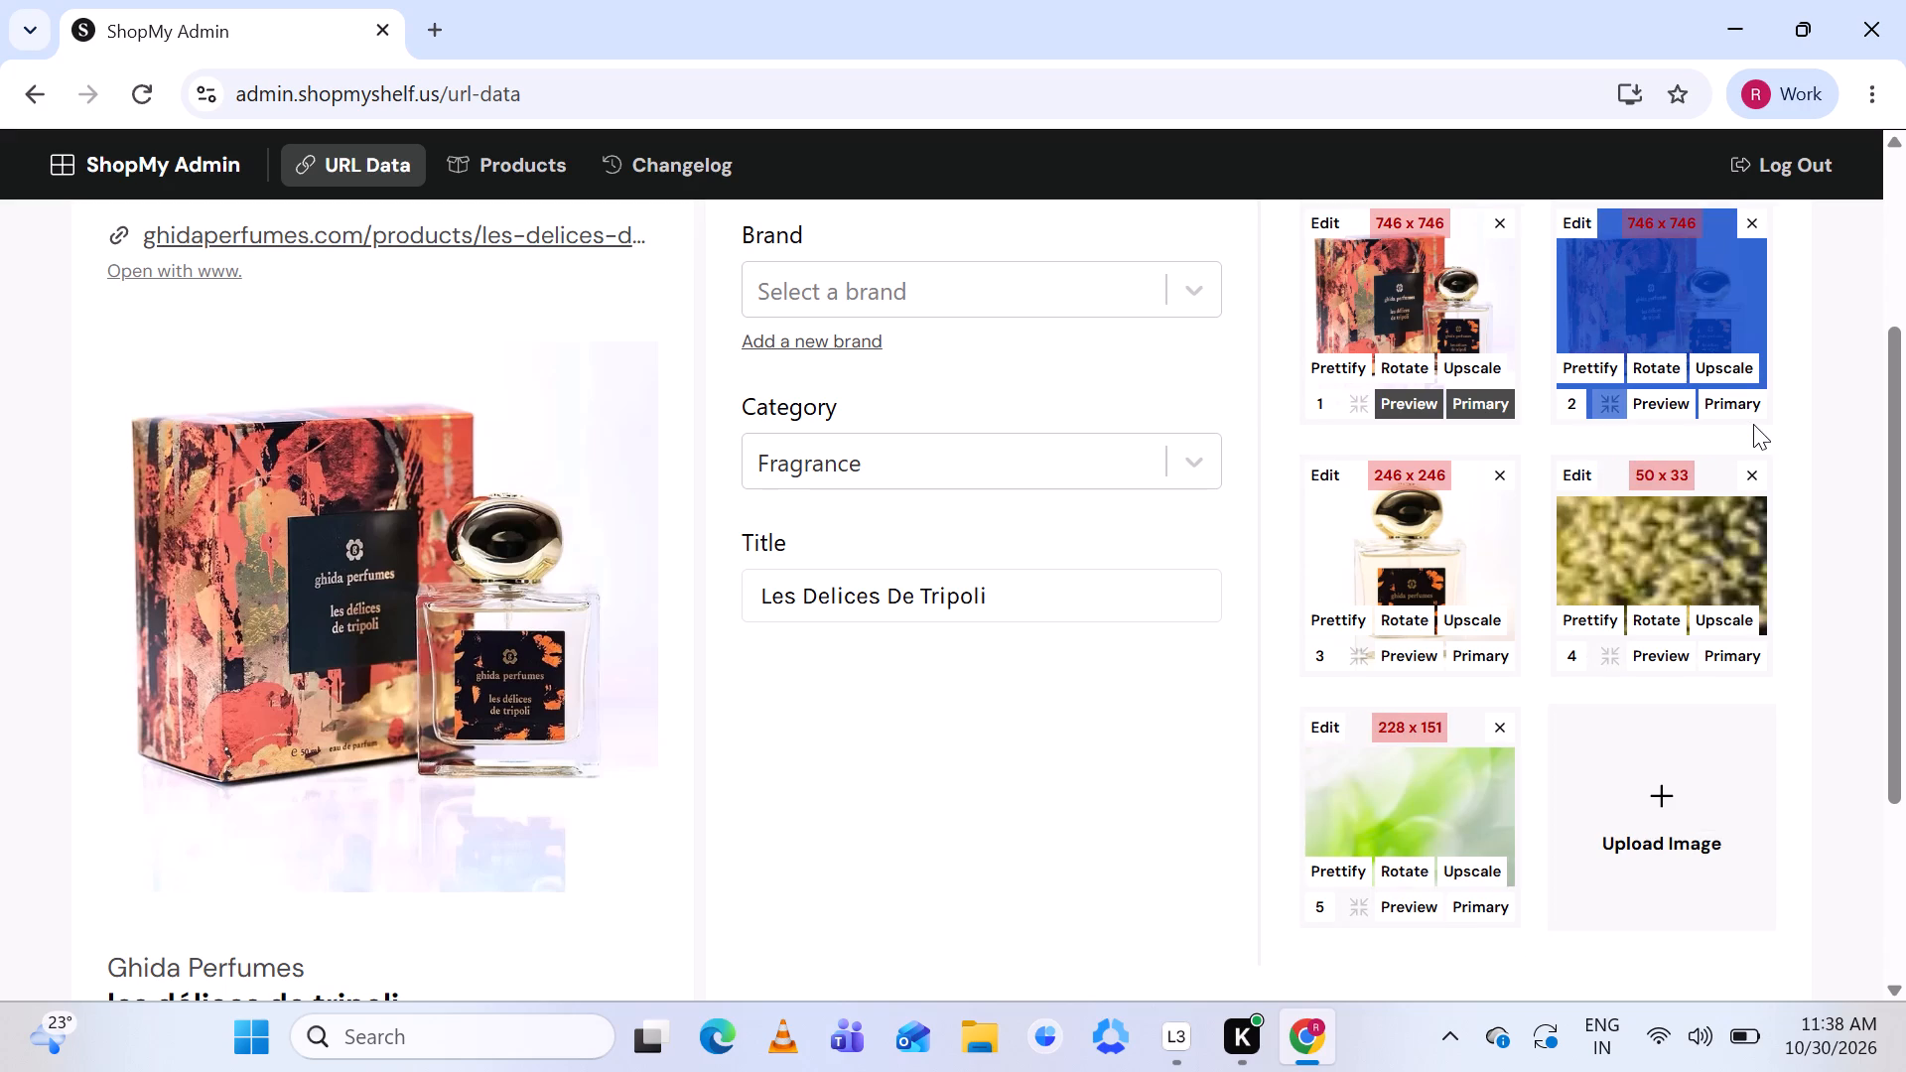
pyautogui.click(1752, 473)
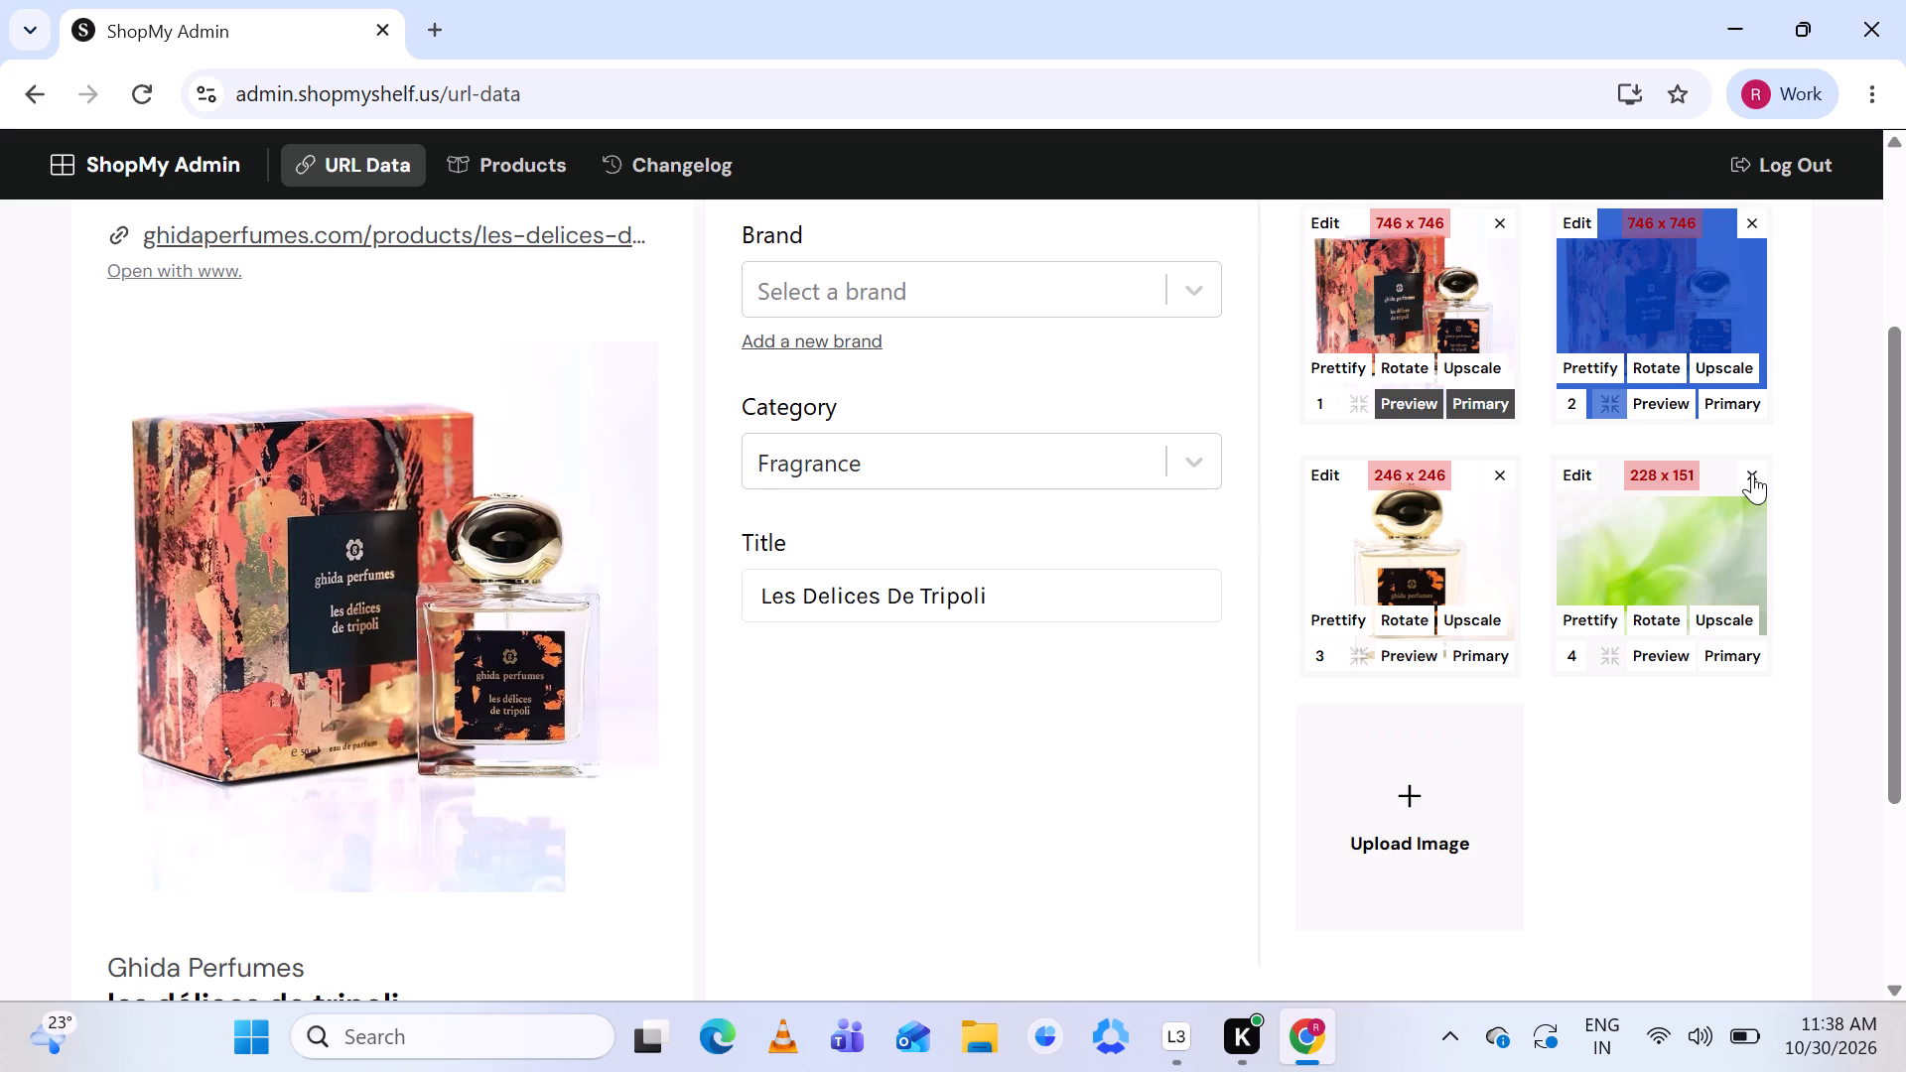
pyautogui.click(1752, 473)
pyautogui.click(1626, 818)
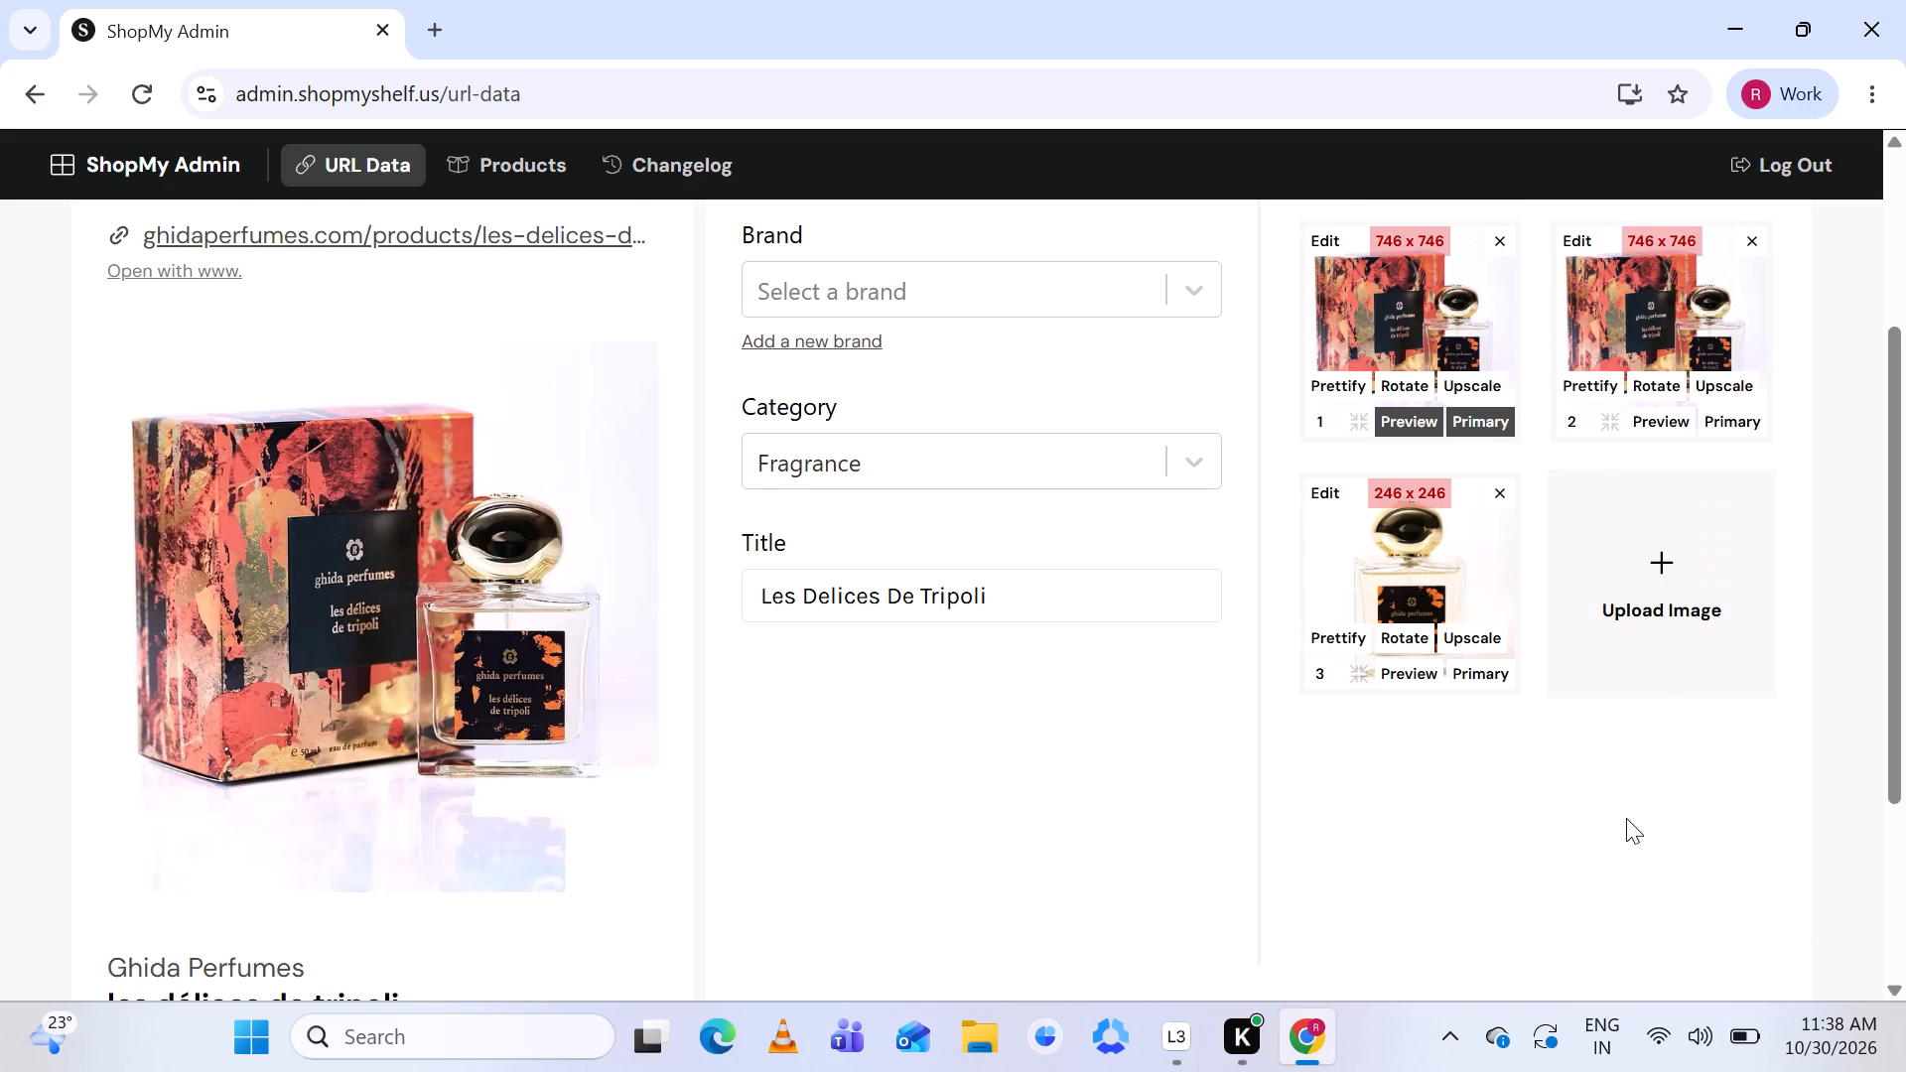
# Remove the first of the two duplicate 746 x 746 box-and-bottle images.
pyautogui.scroll(1, 1626, 818)
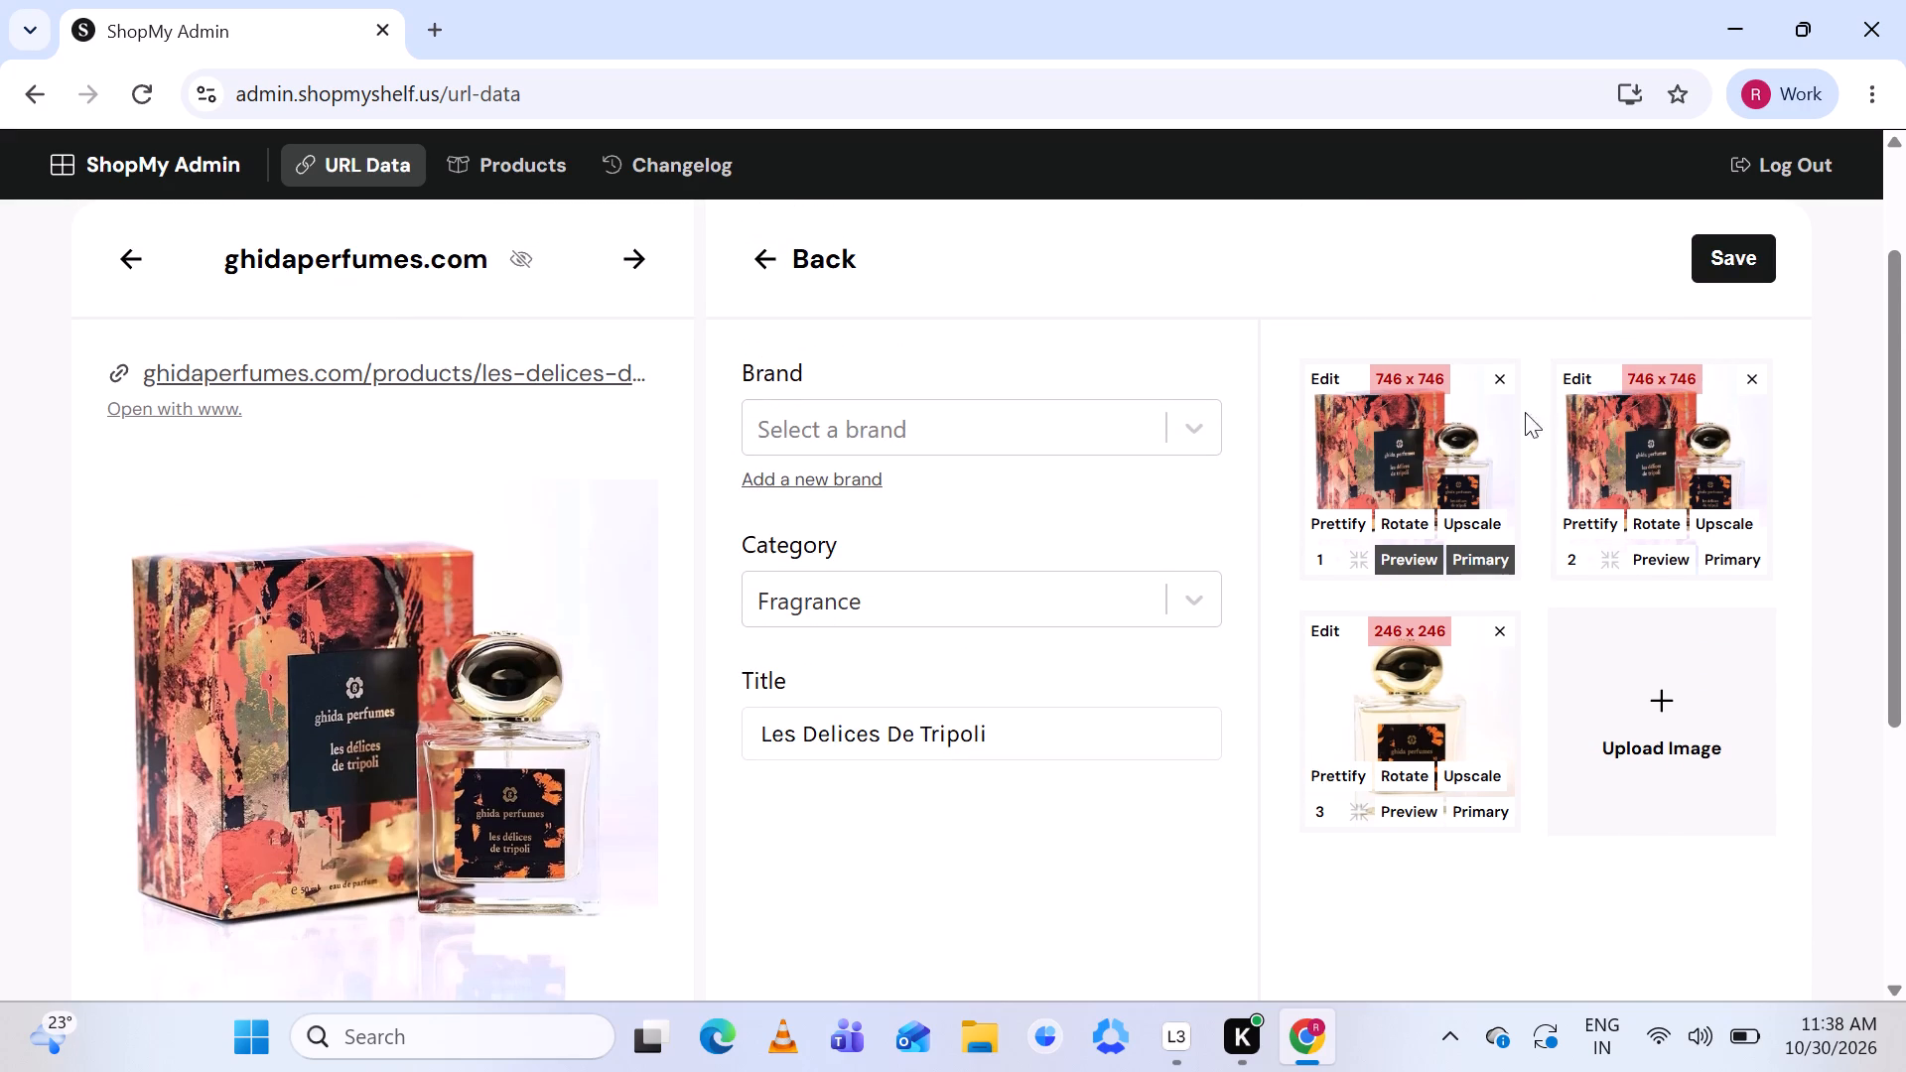
pyautogui.click(1500, 378)
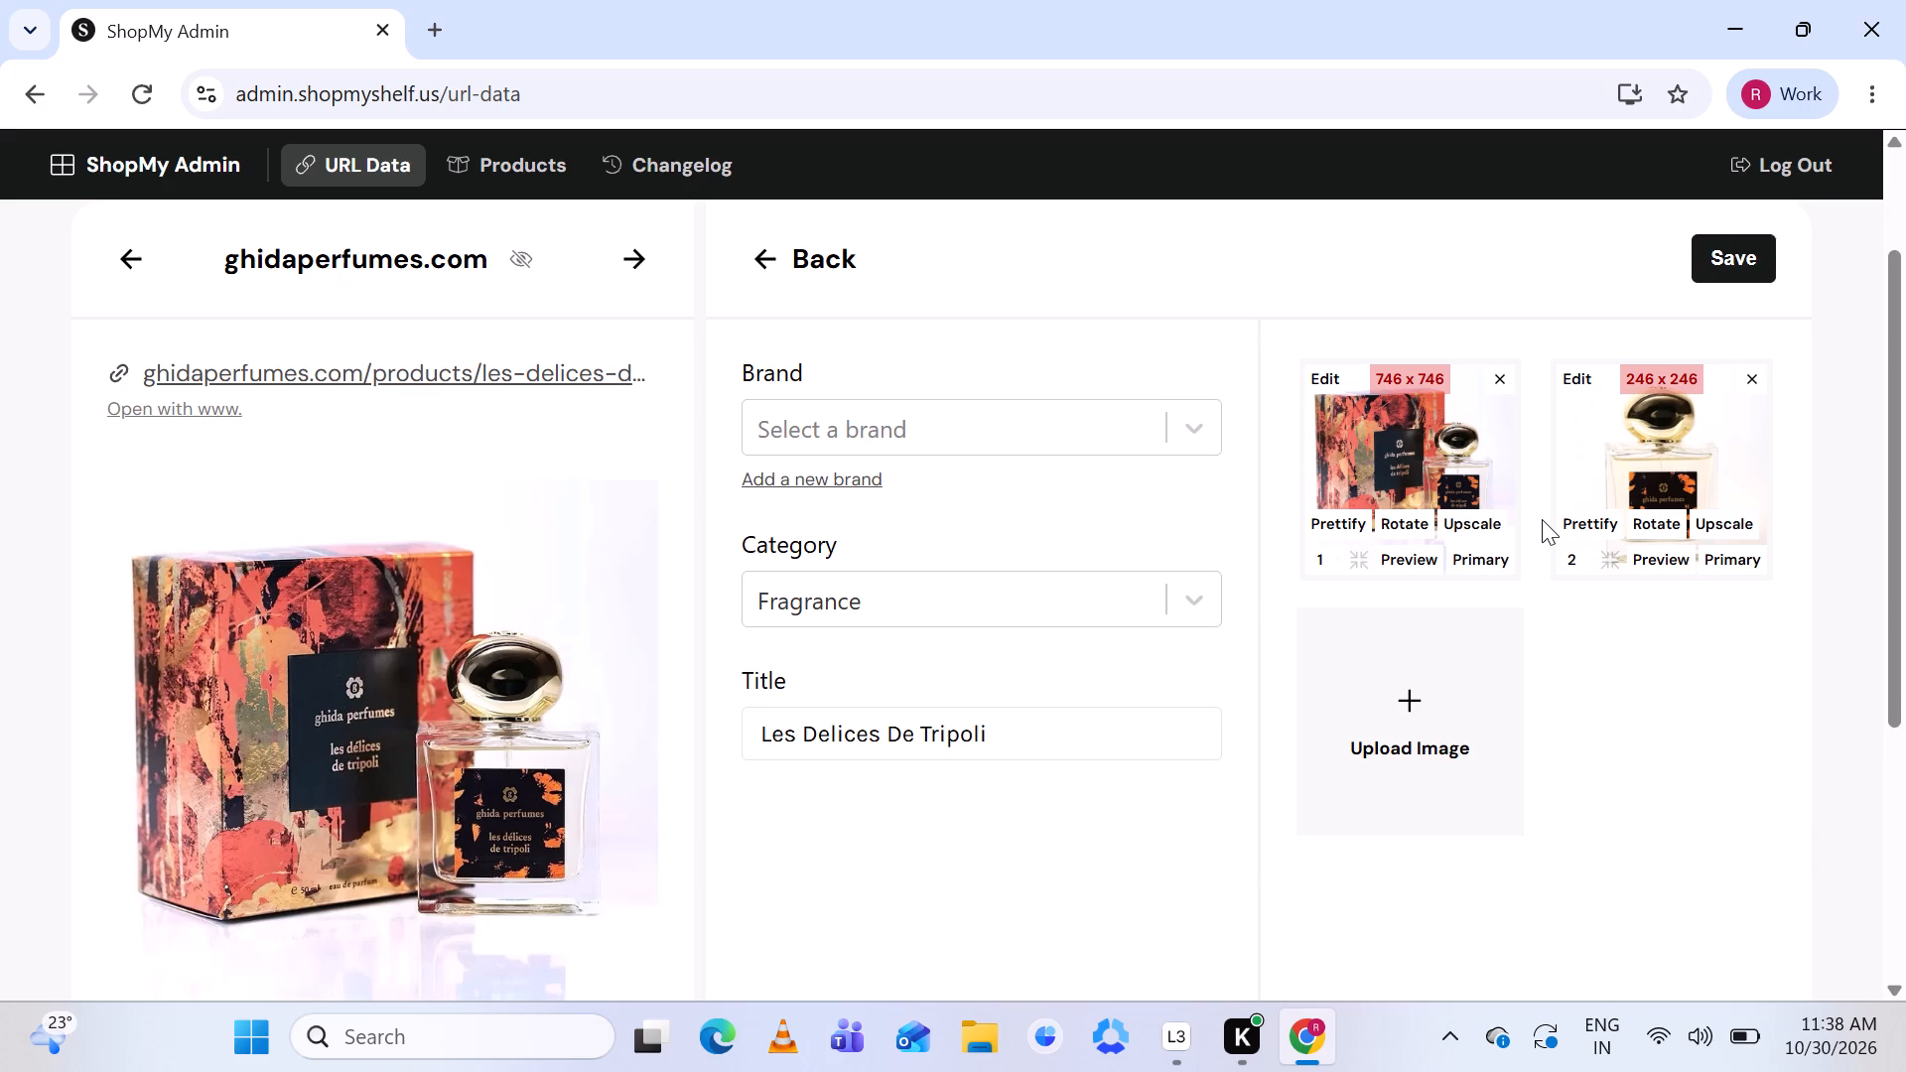
# Add Ghida Perfumes as a new brand and assign it to the product, using the brand name from the listing.
pyautogui.scroll(-2, 1542, 519)
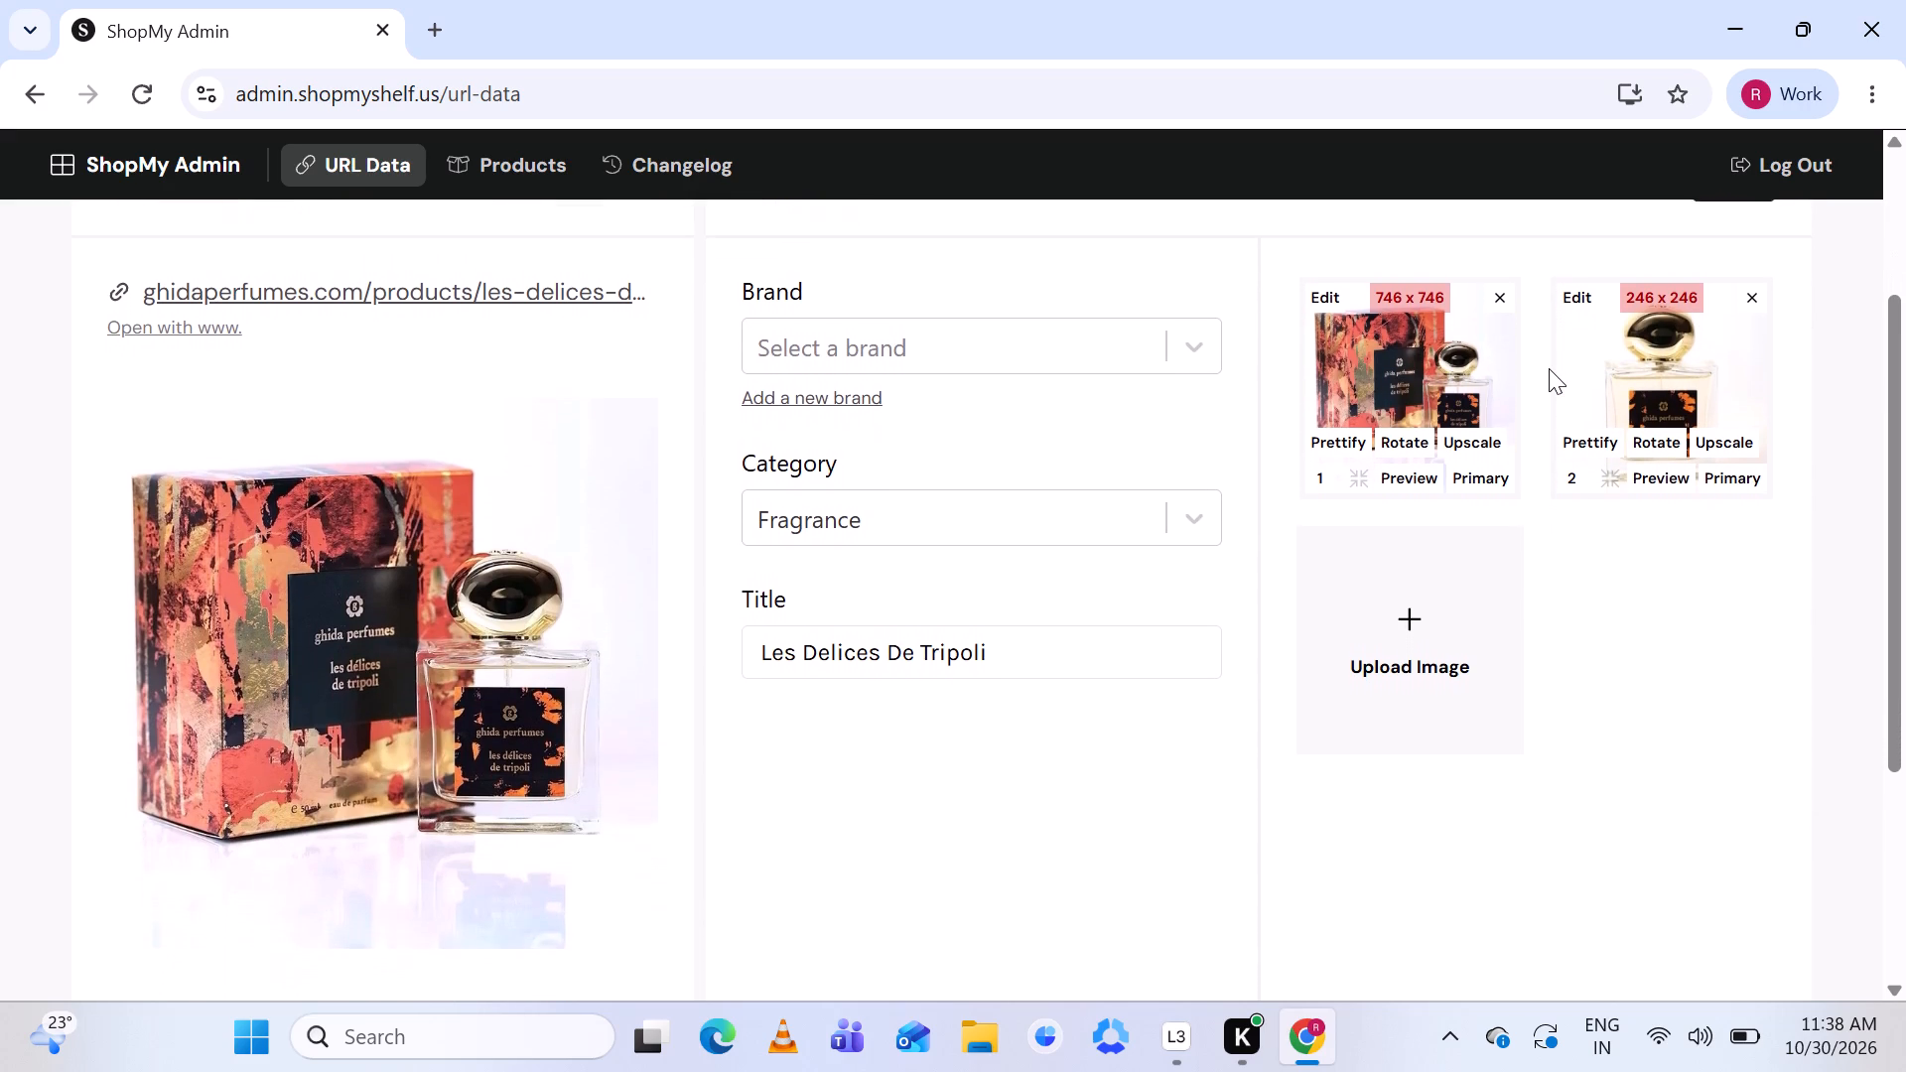
pyautogui.scroll(-1, 1549, 368)
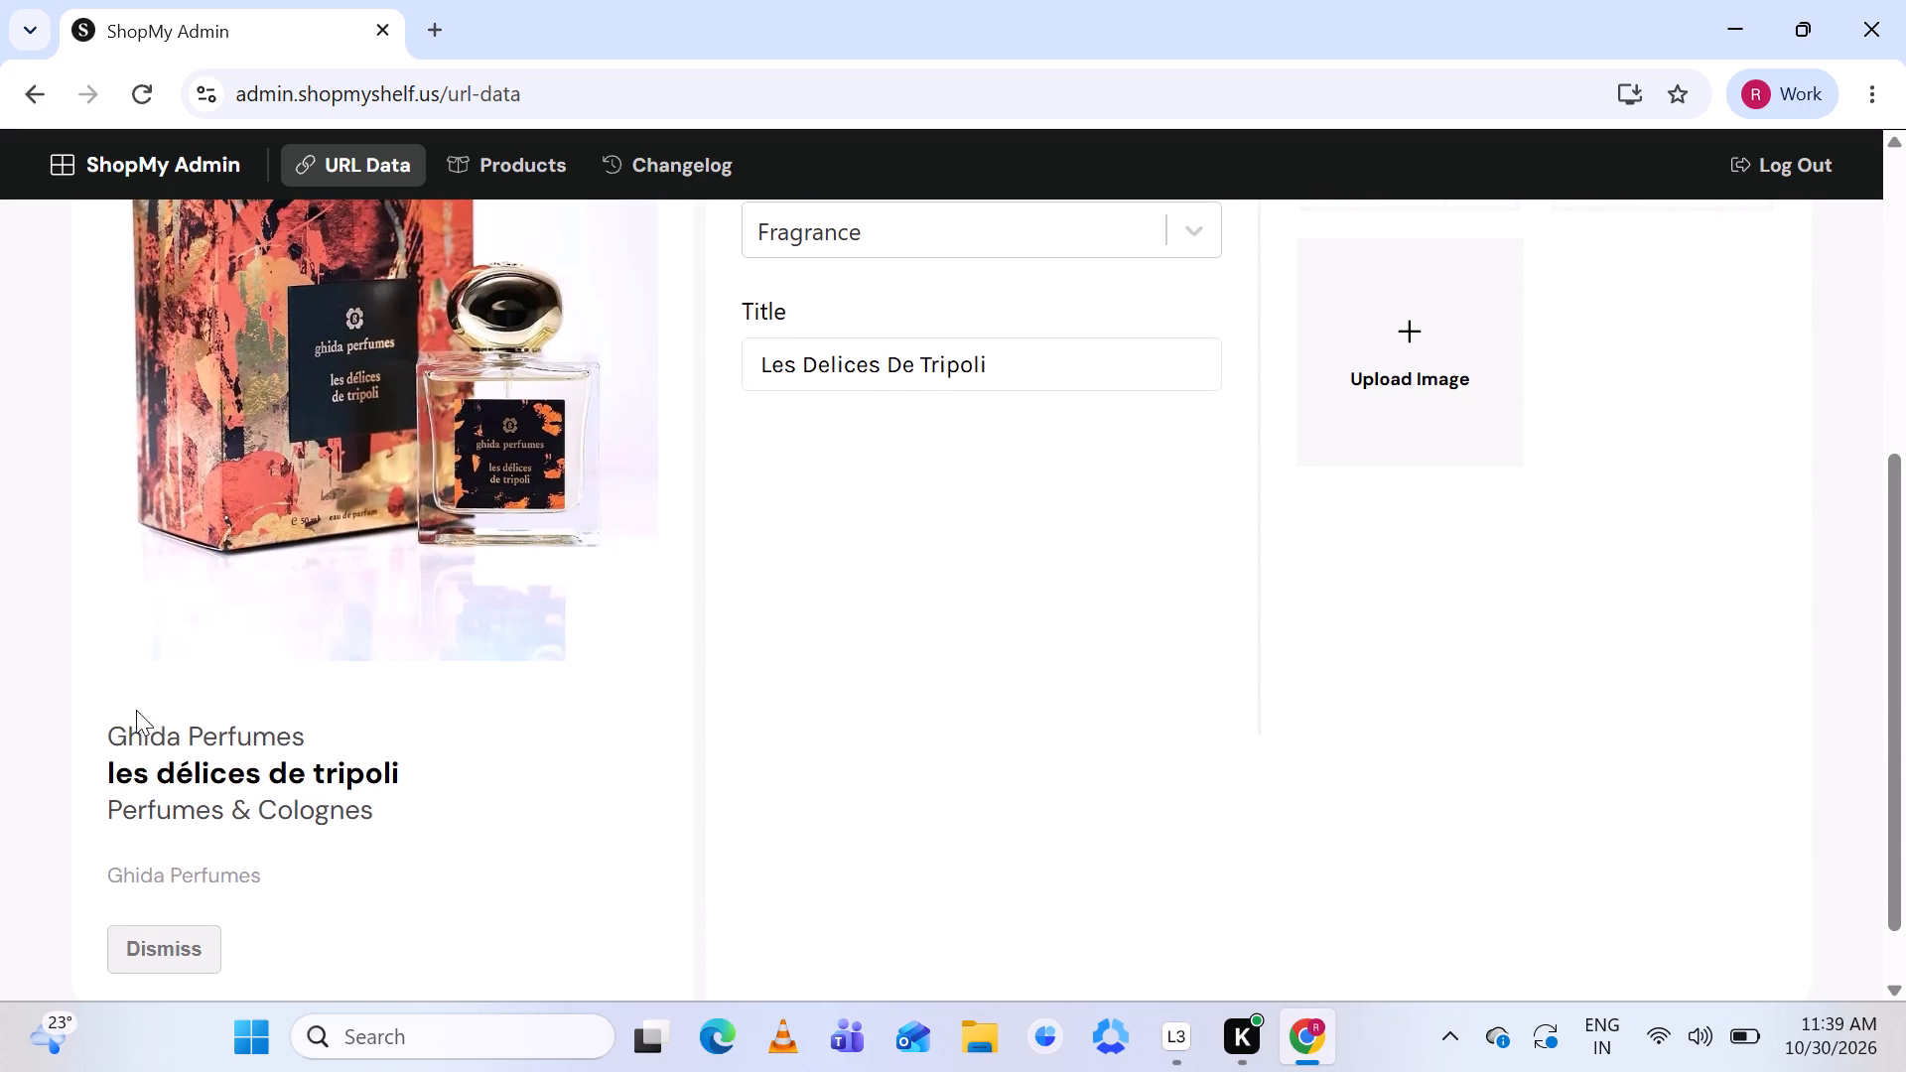
pyautogui.moveTo(110, 735); pyautogui.dragTo(306, 724)
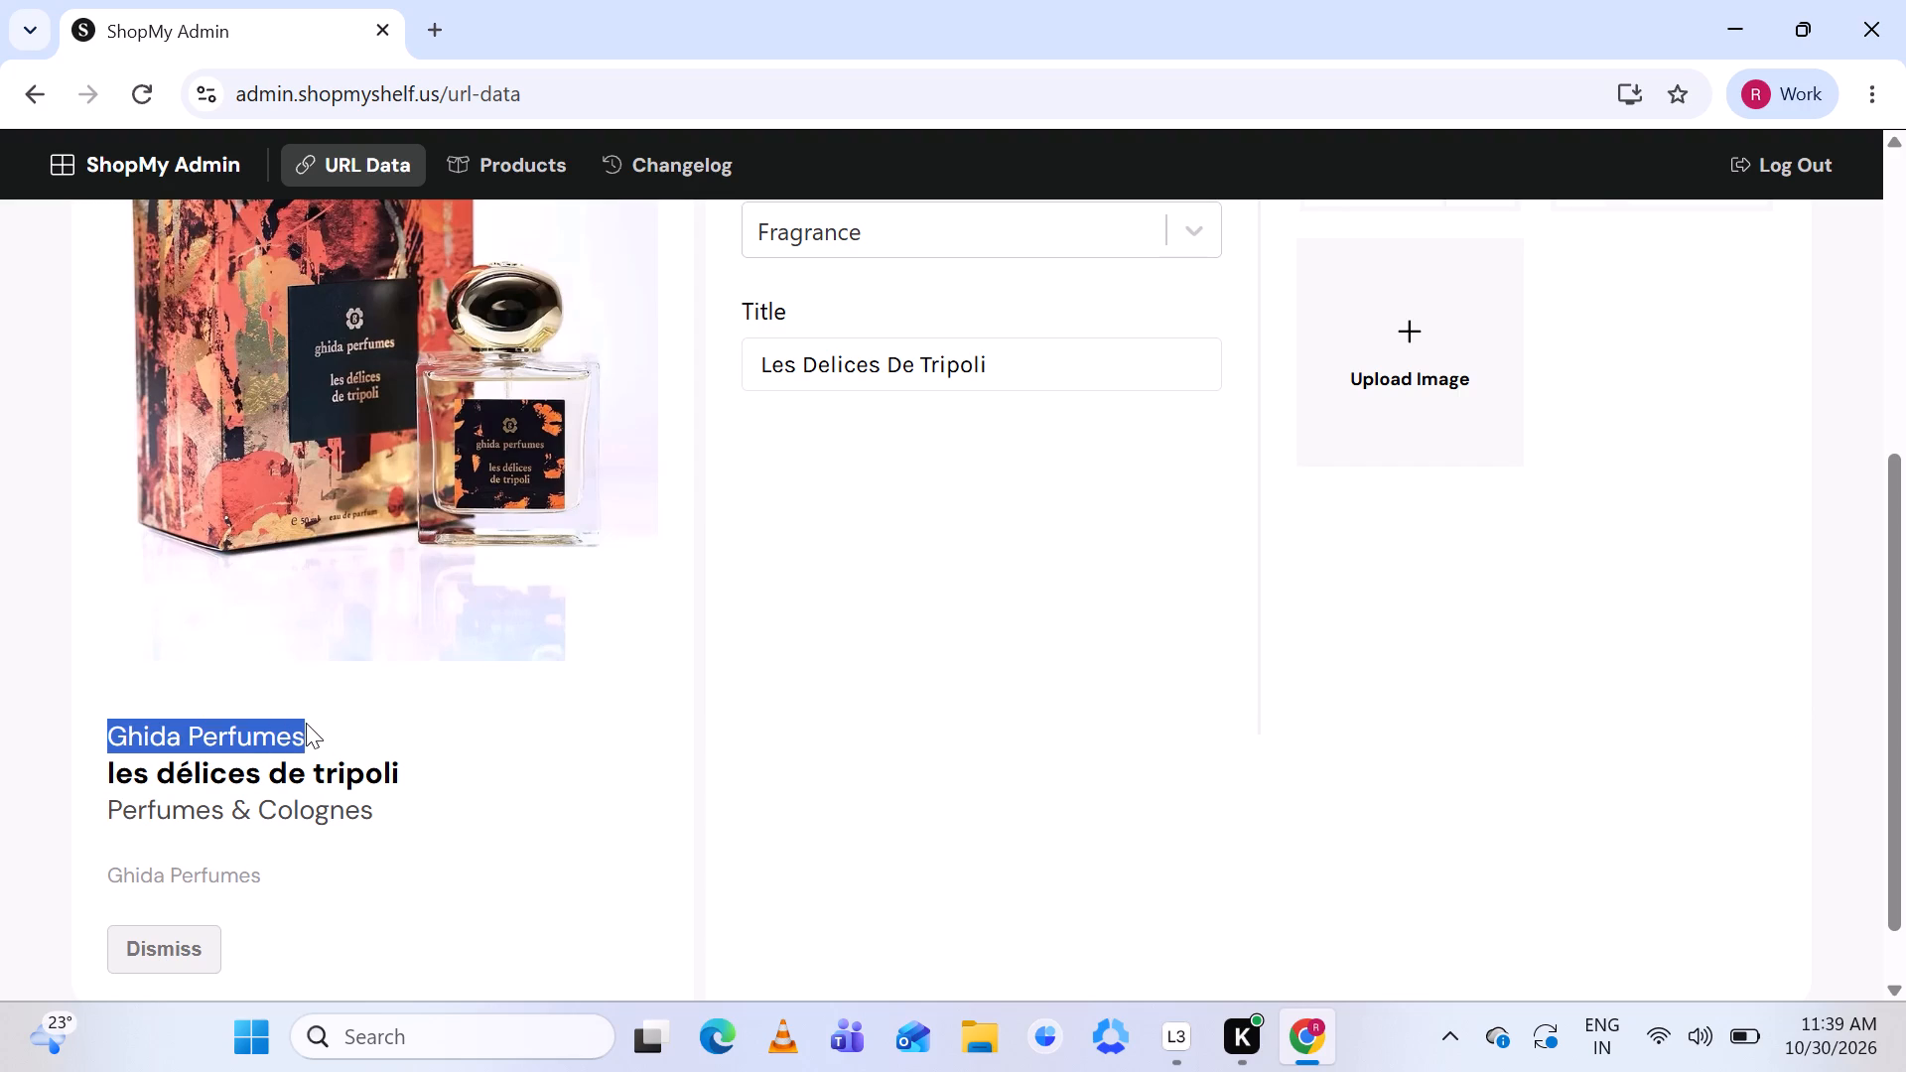
pyautogui.hotkey('ctrl', 'c')
pyautogui.scroll(3, 919, 600)
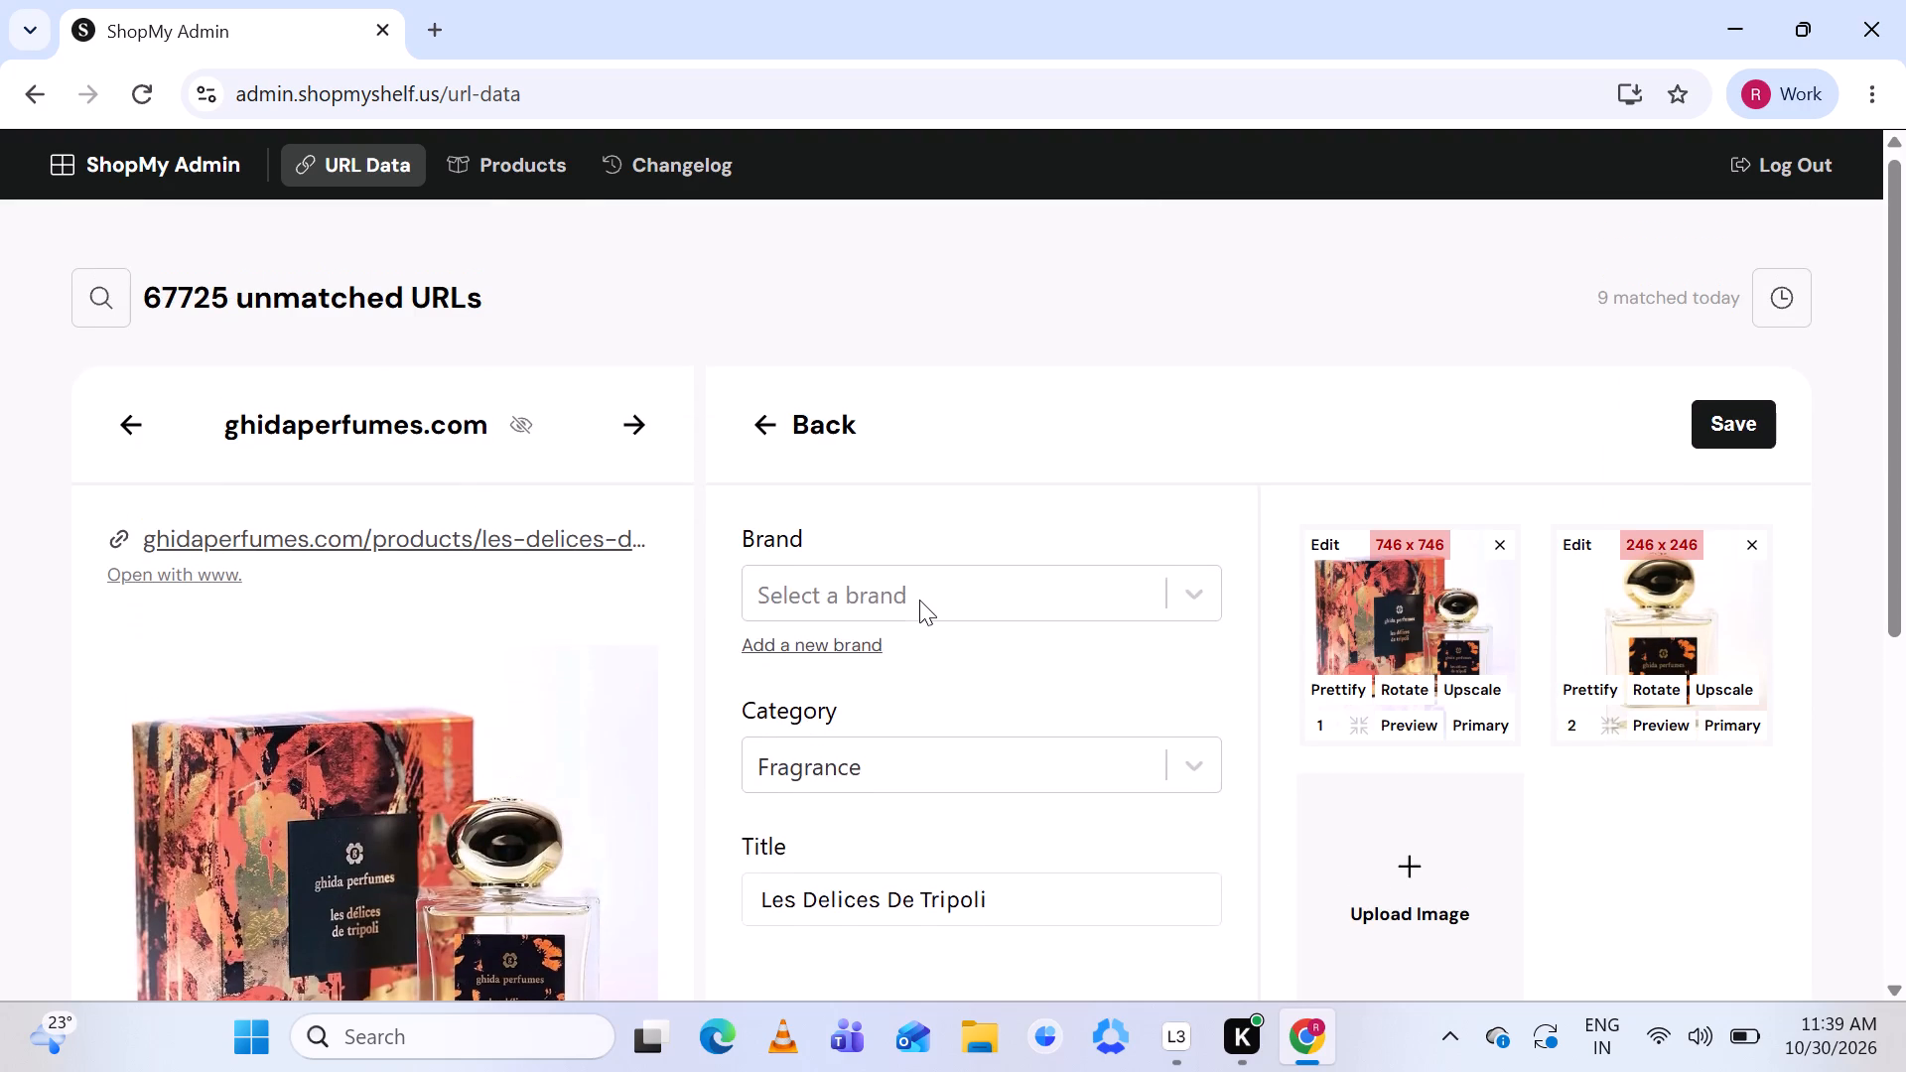
pyautogui.click(885, 582)
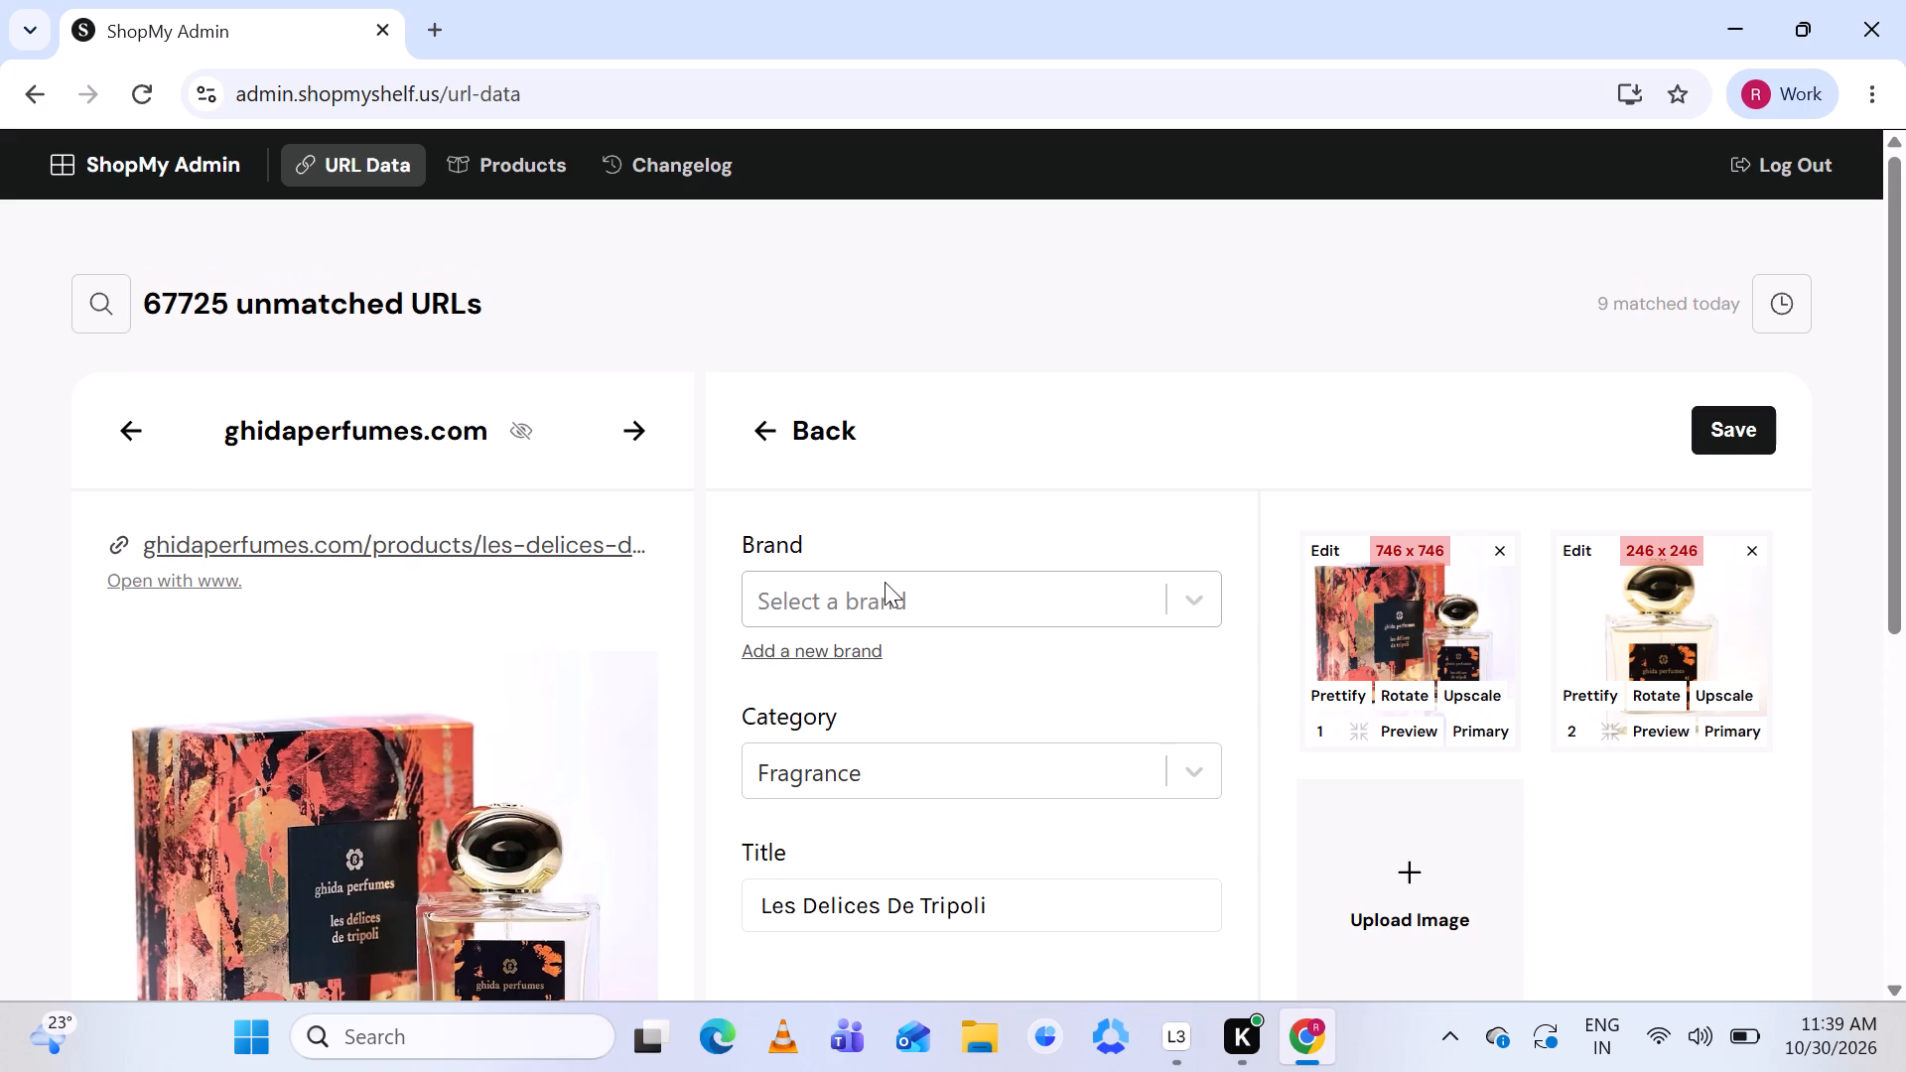
pyautogui.hotkey('ctrl', 'v')
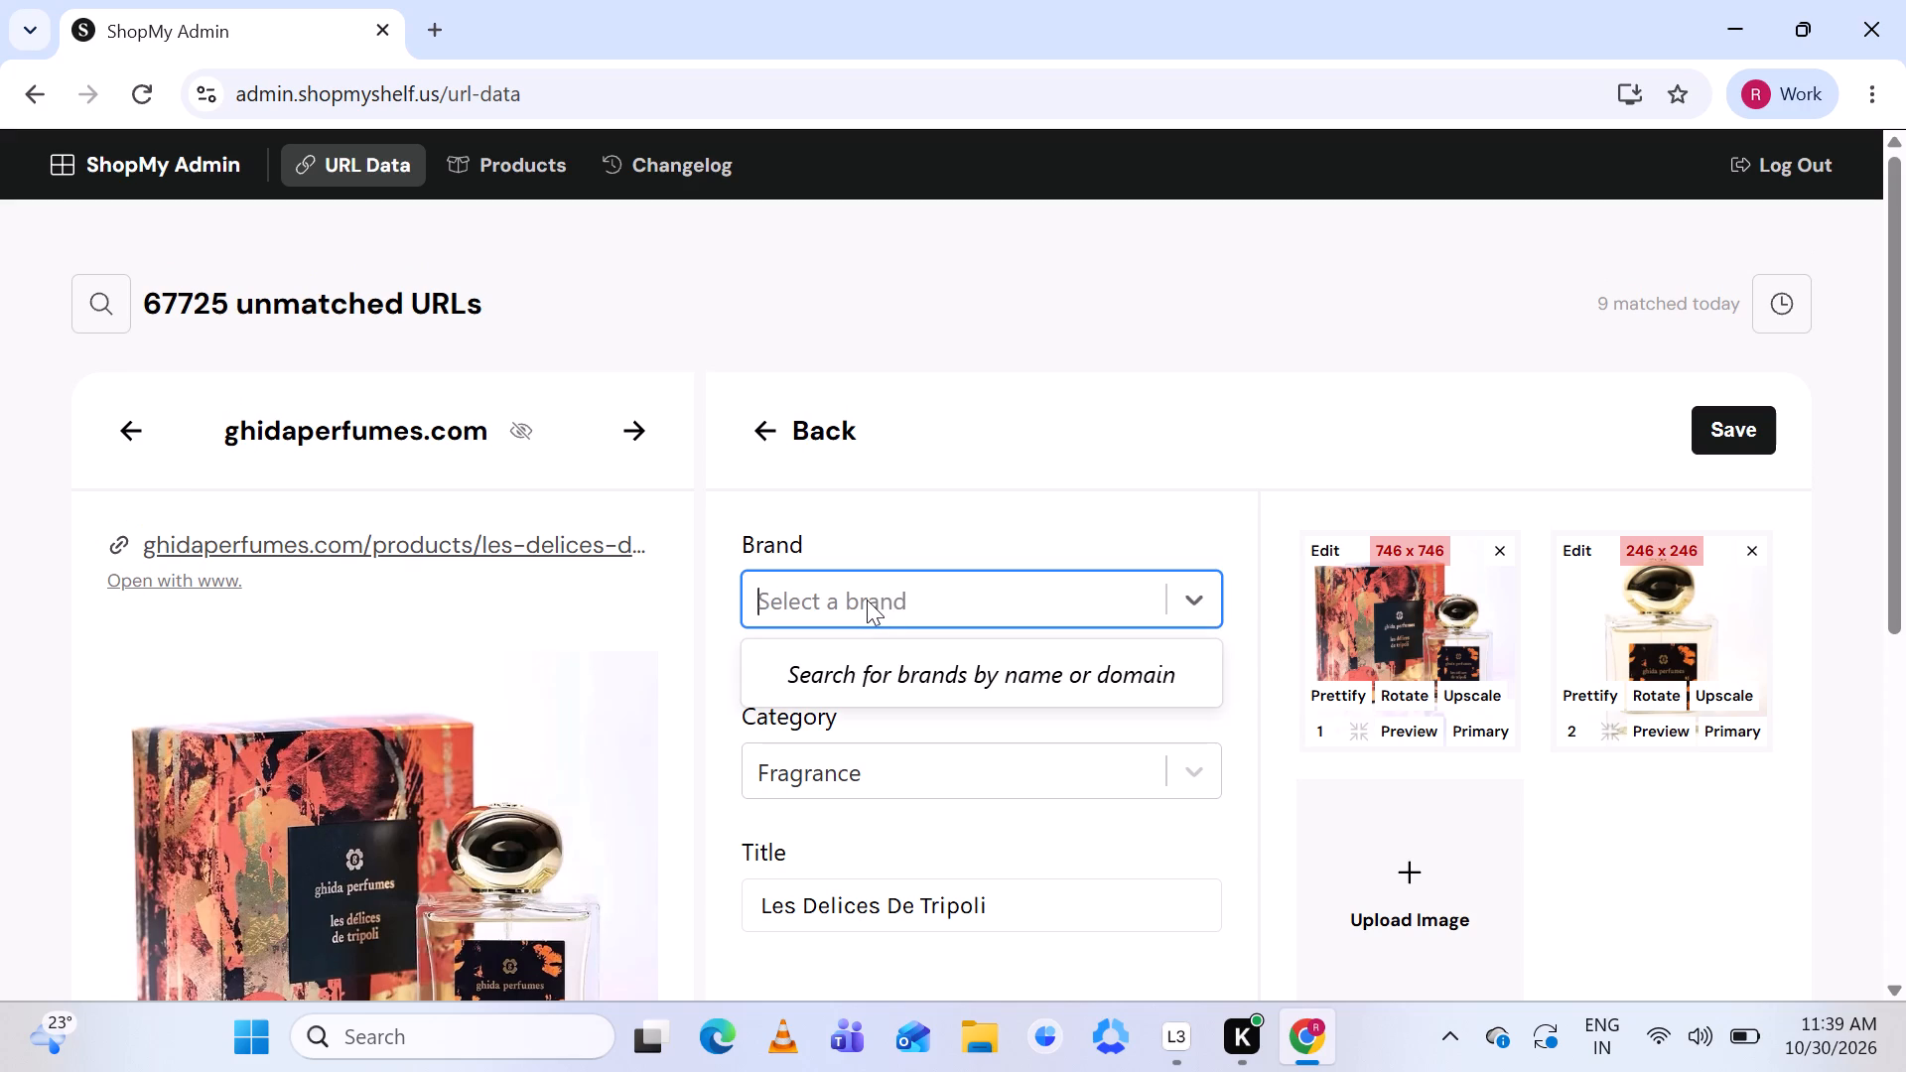
pyautogui.click(983, 510)
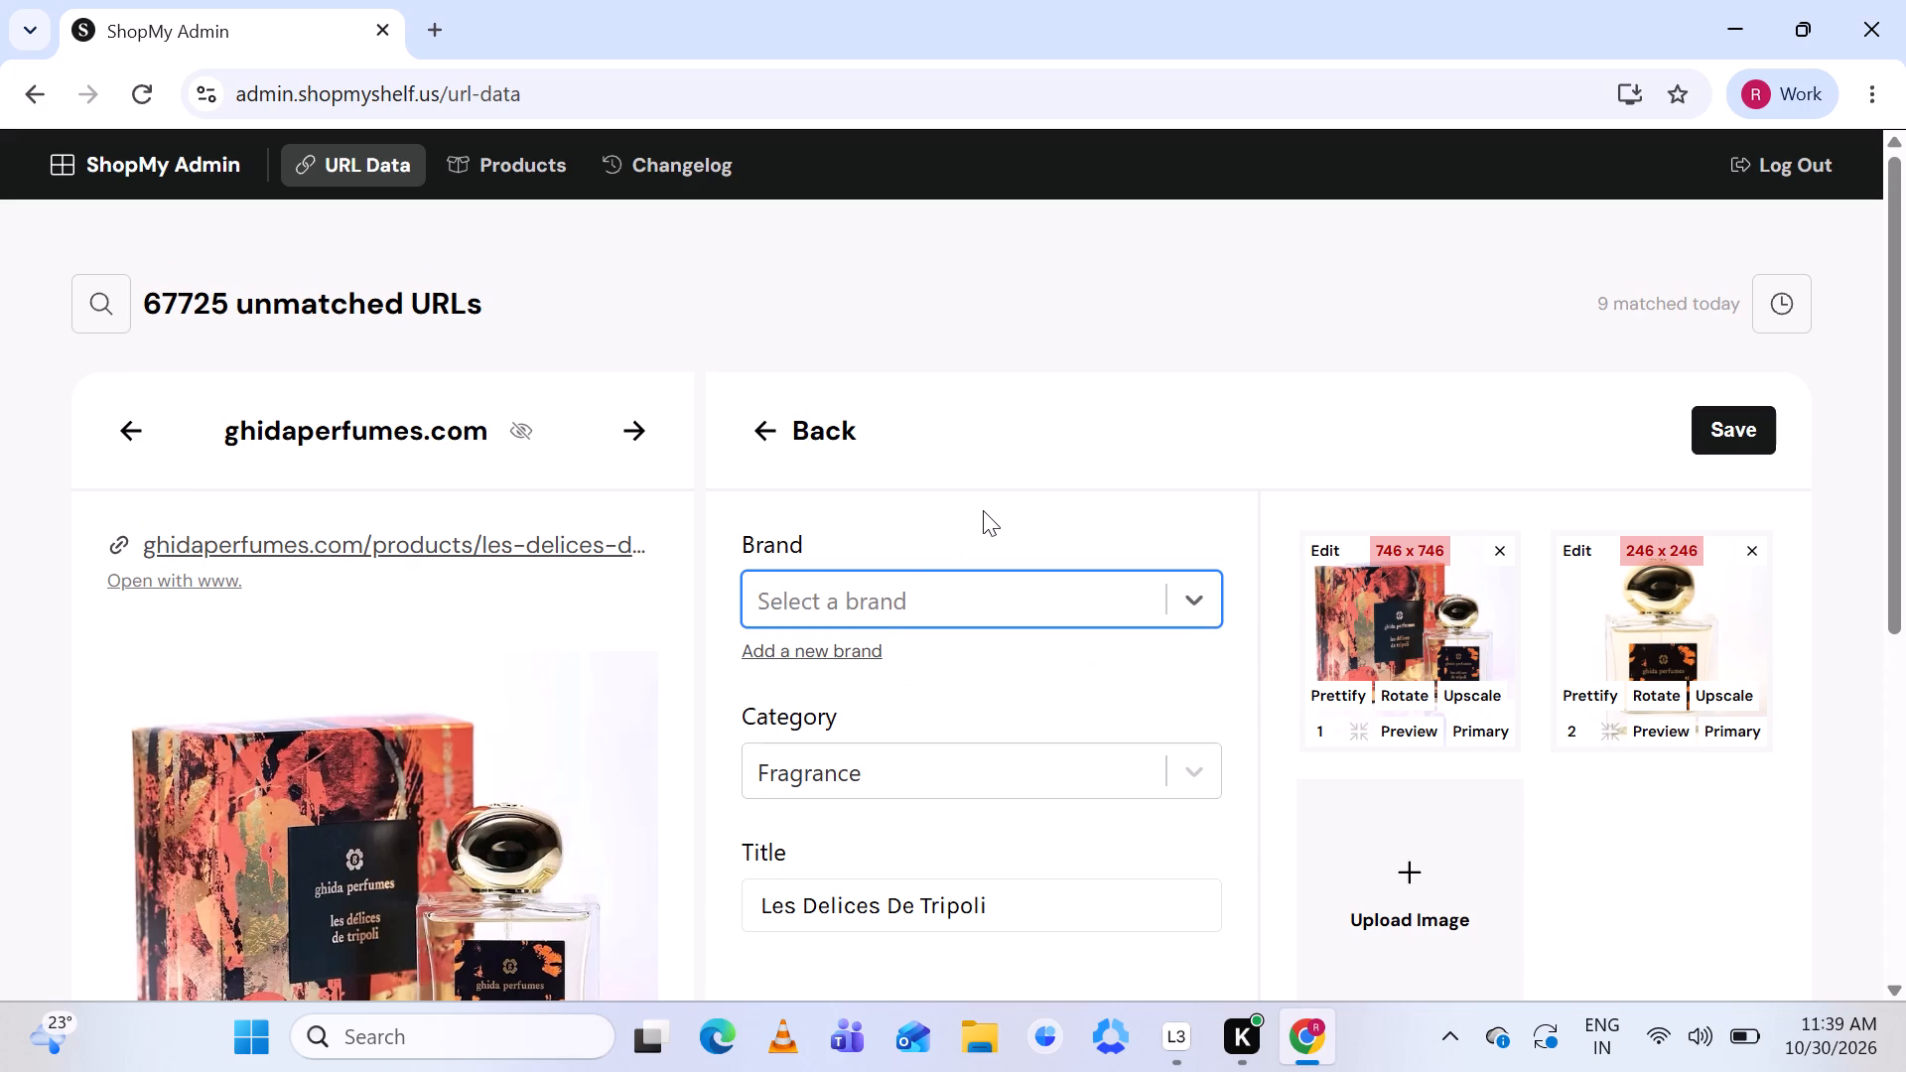
pyautogui.click(805, 648)
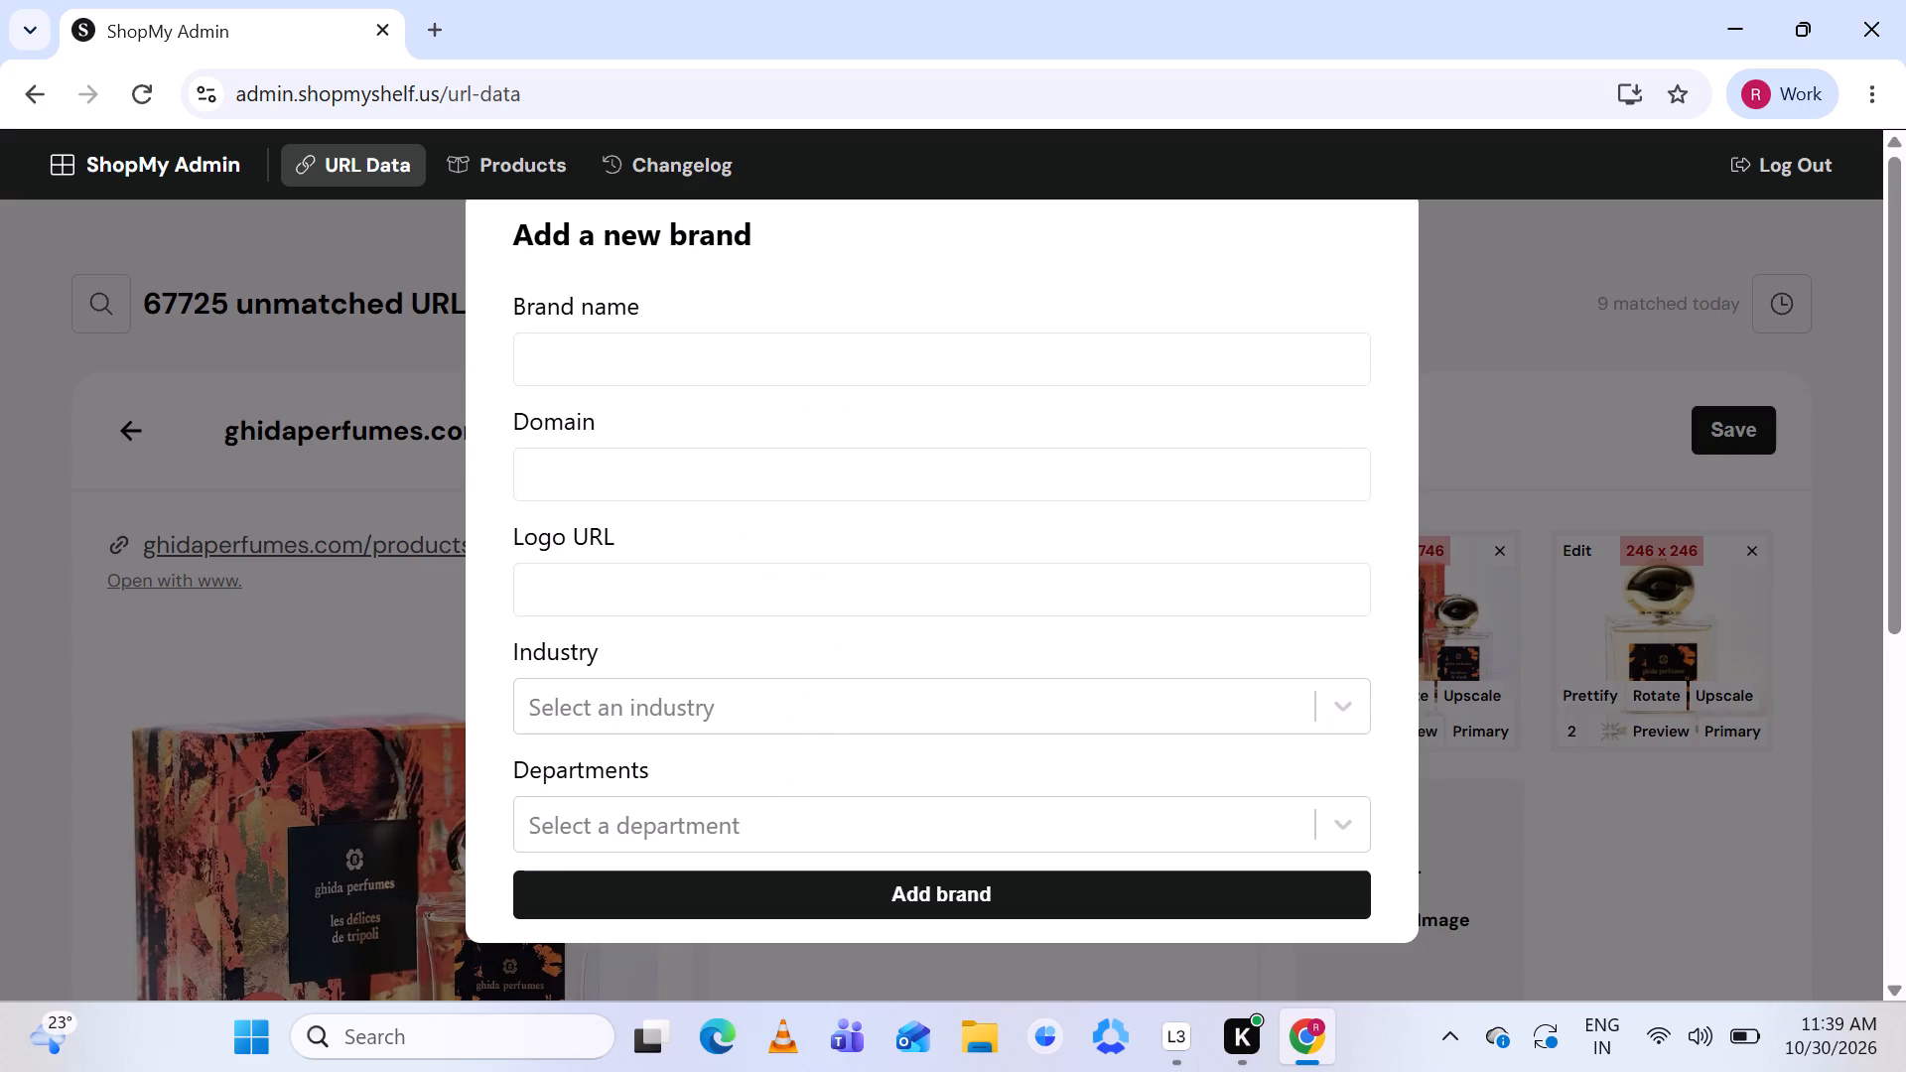
pyautogui.click(828, 360)
pyautogui.hotkey('ctrl', 'v')
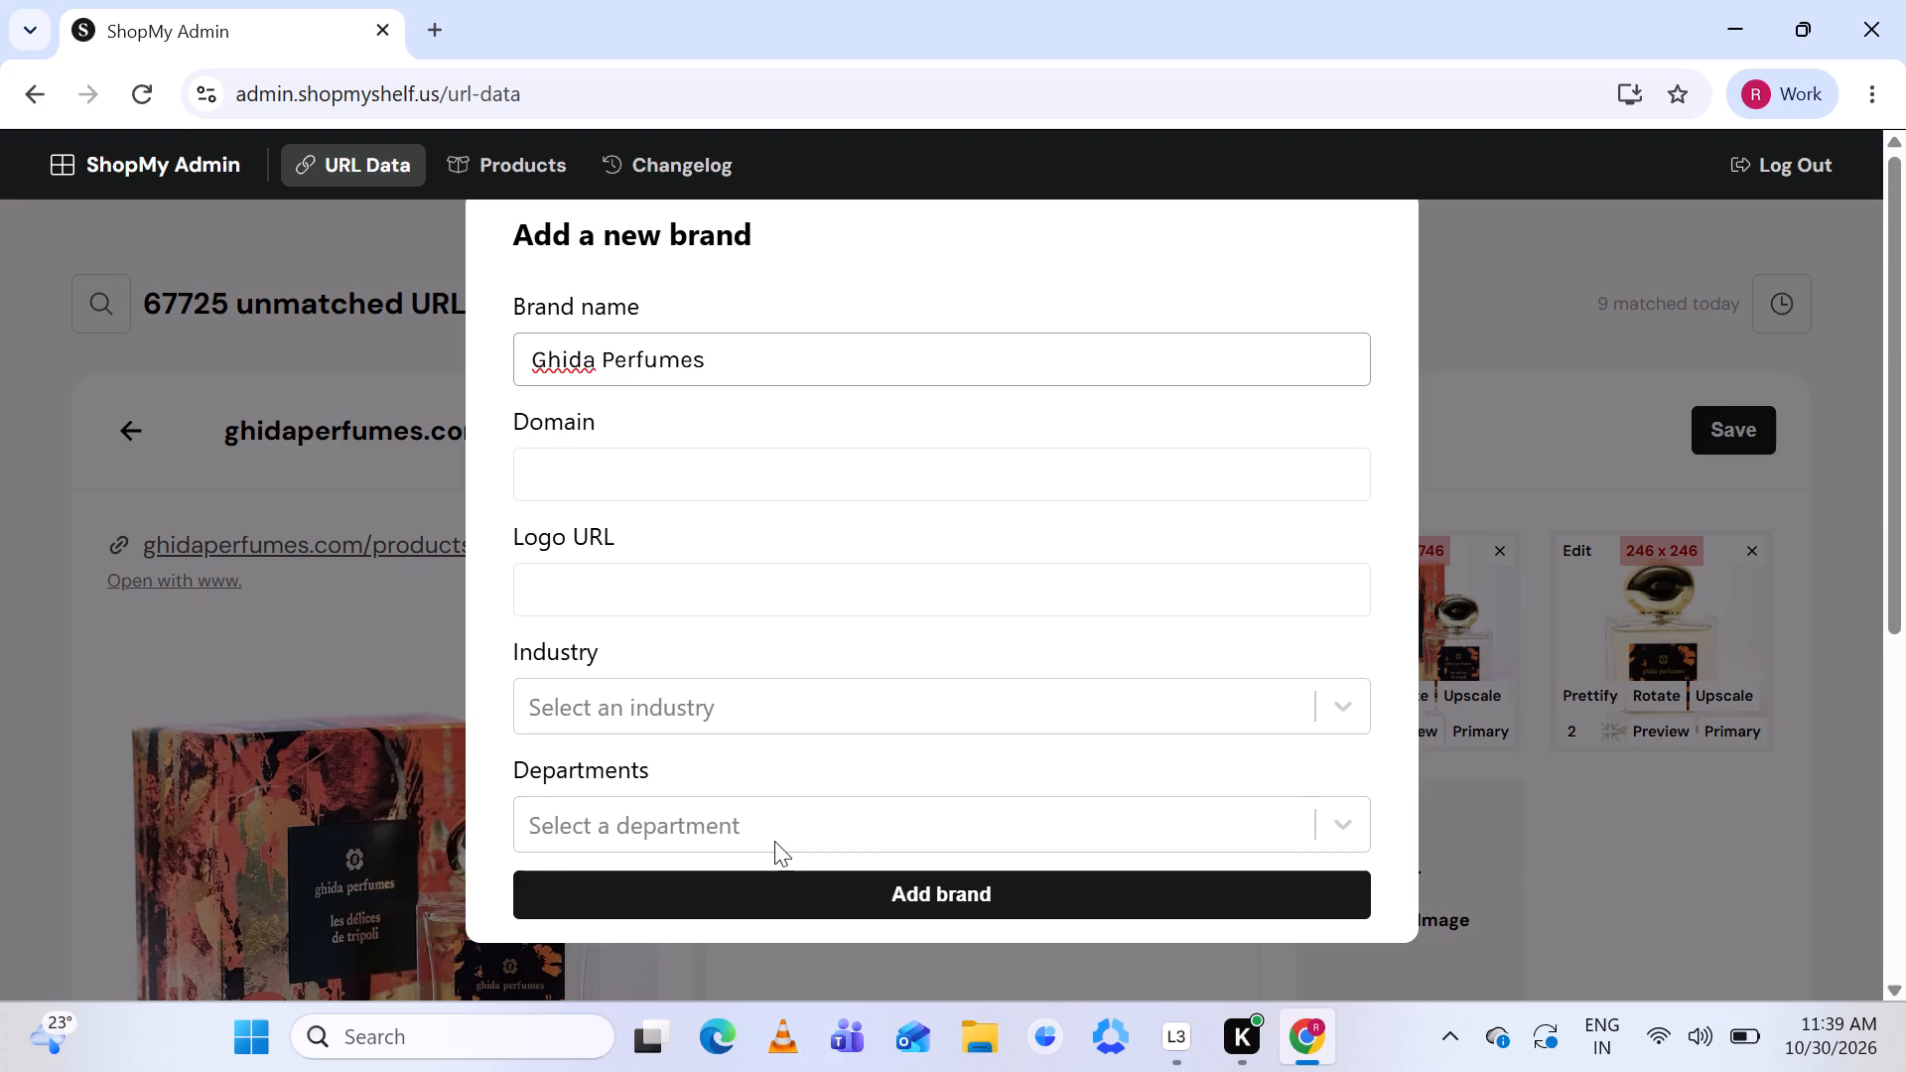
pyautogui.click(808, 881)
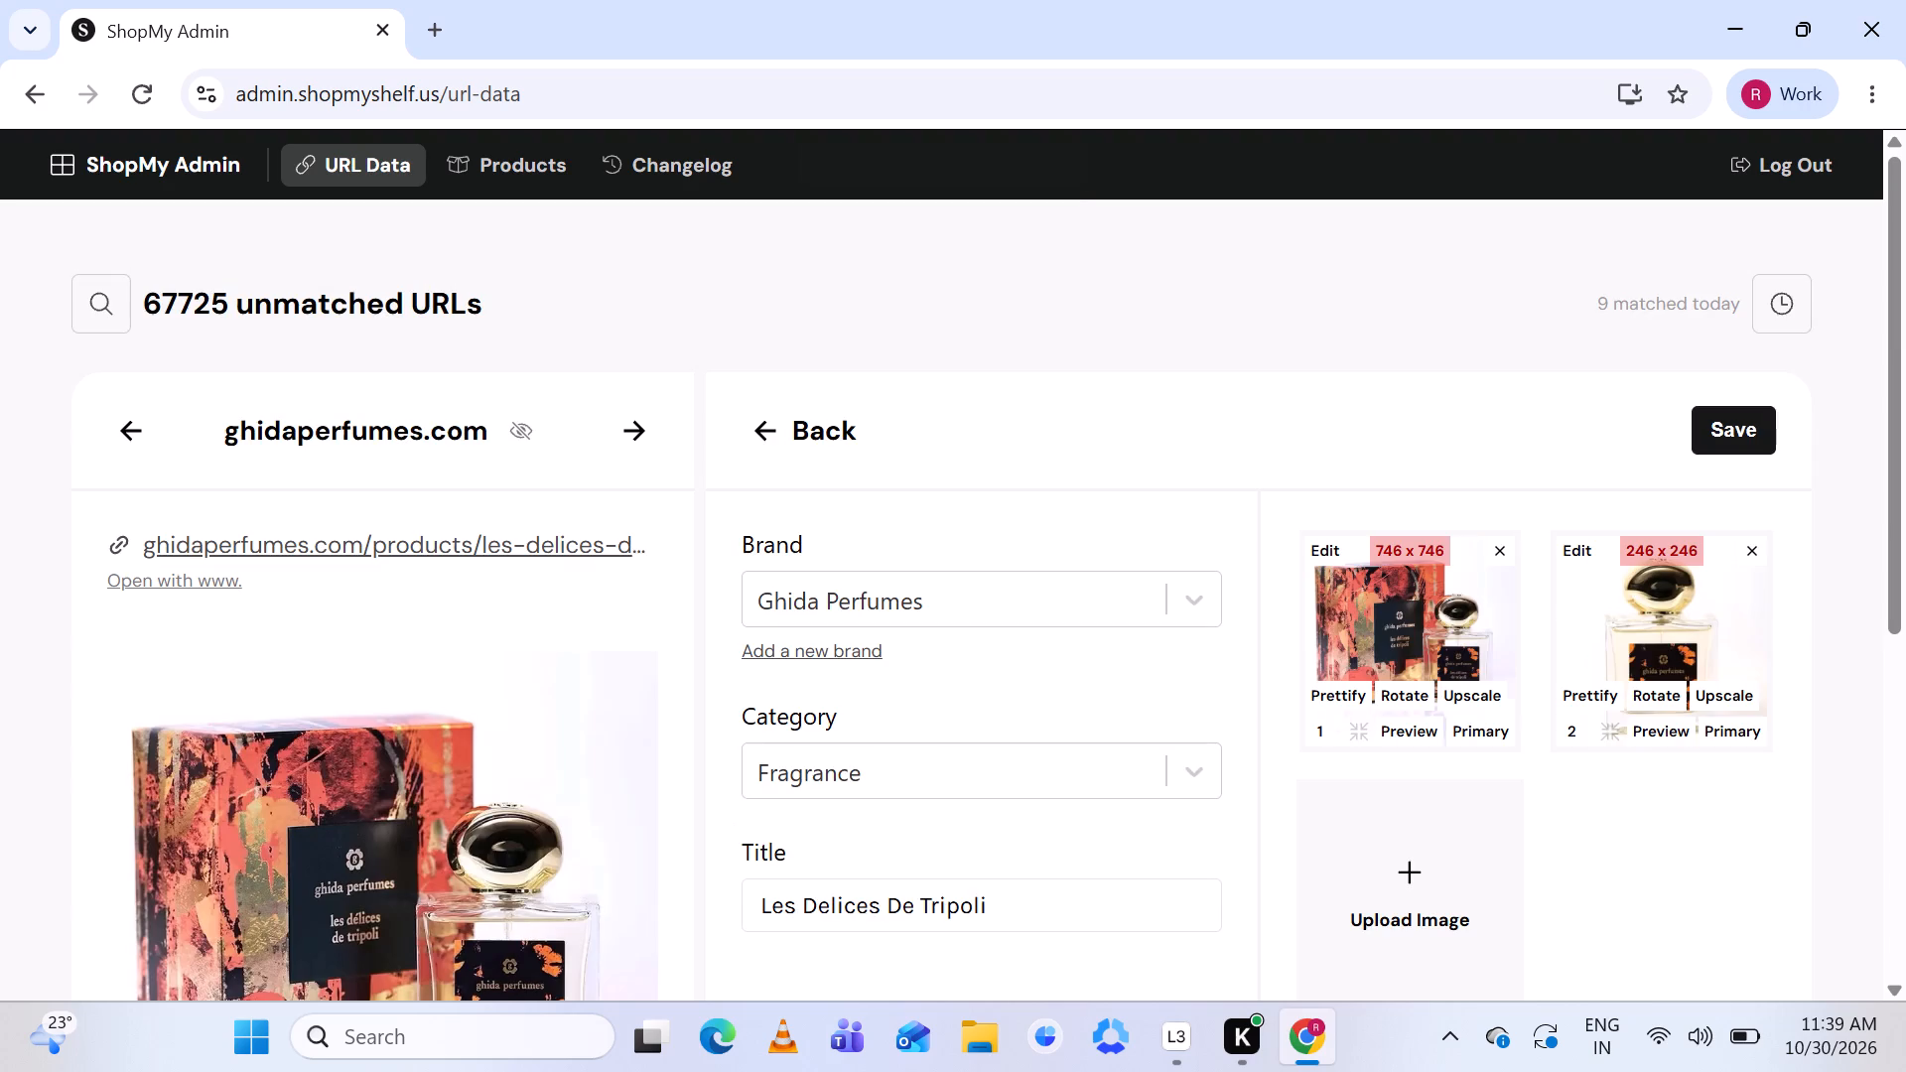
# Replace the product title with the listing's accented name, les délices de tripoli.
pyautogui.scroll(-3, 926, 714)
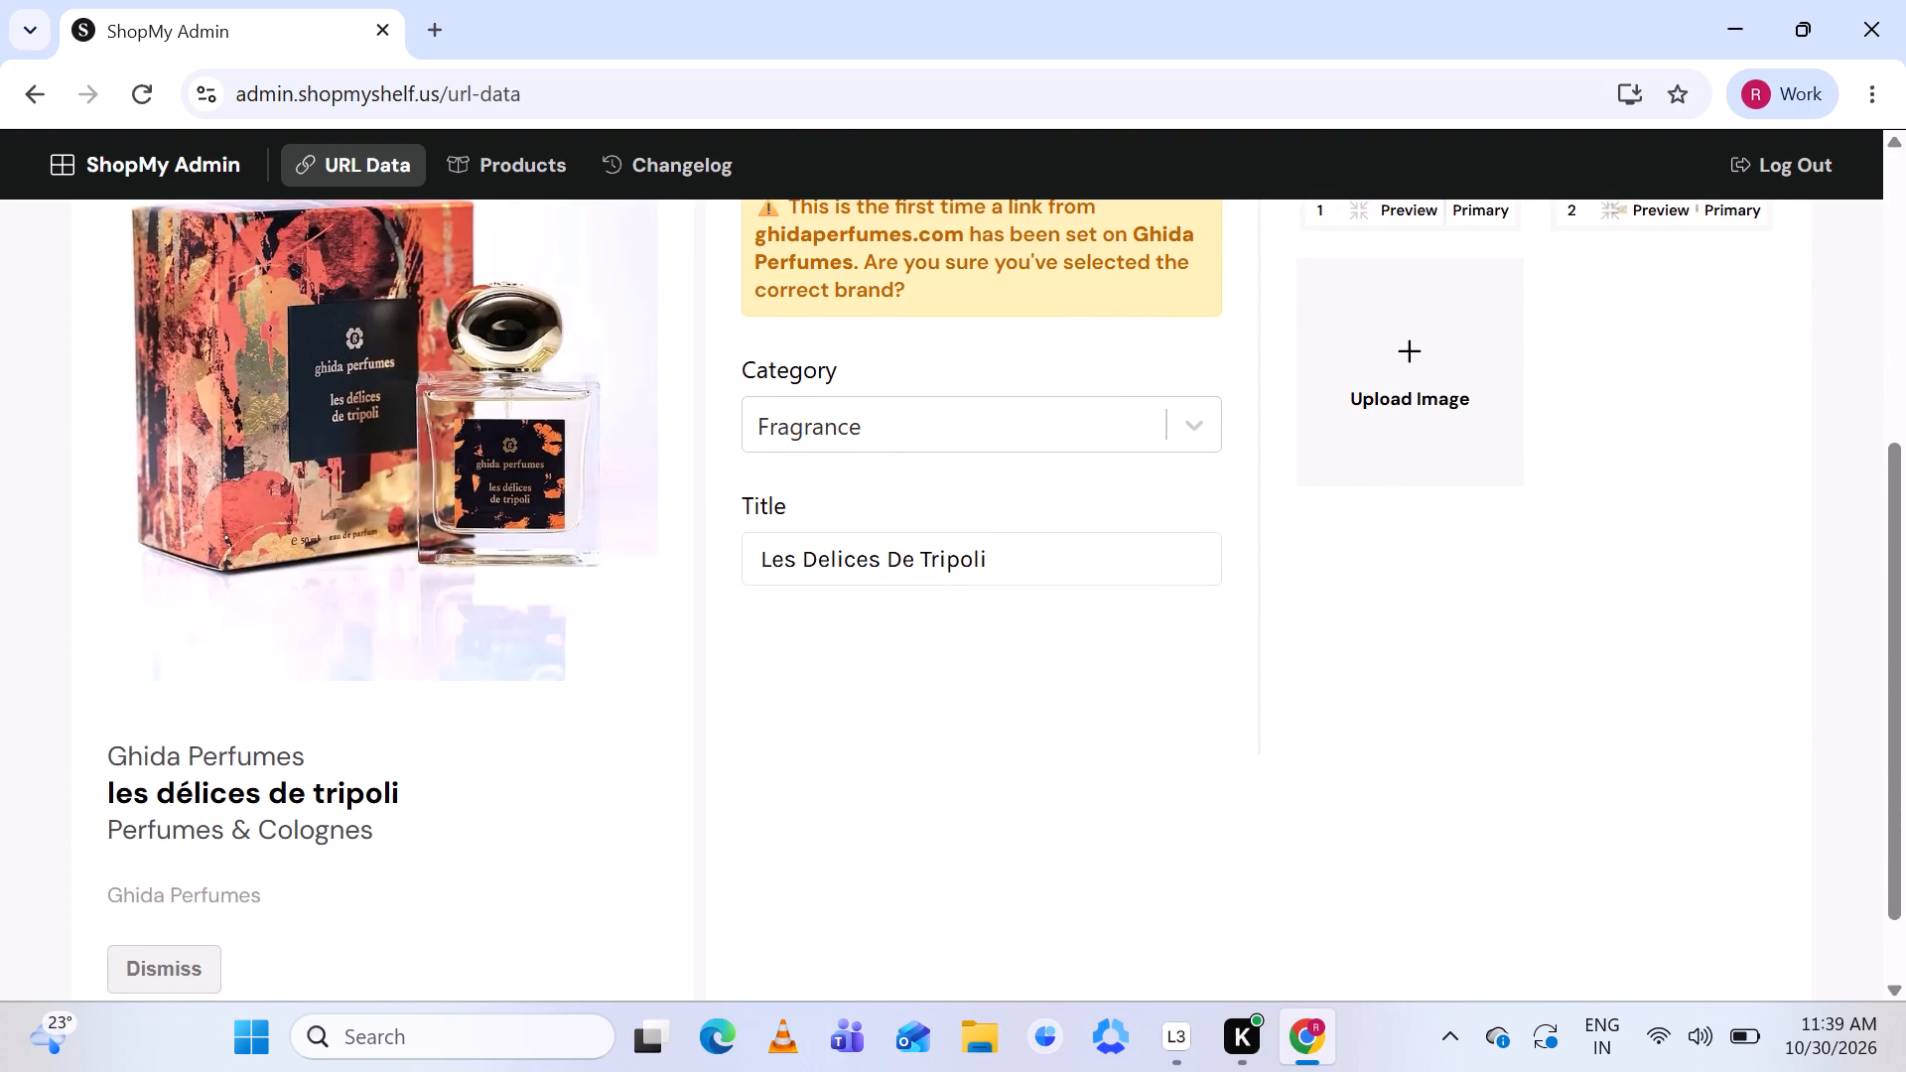
pyautogui.moveTo(109, 792); pyautogui.dragTo(408, 791)
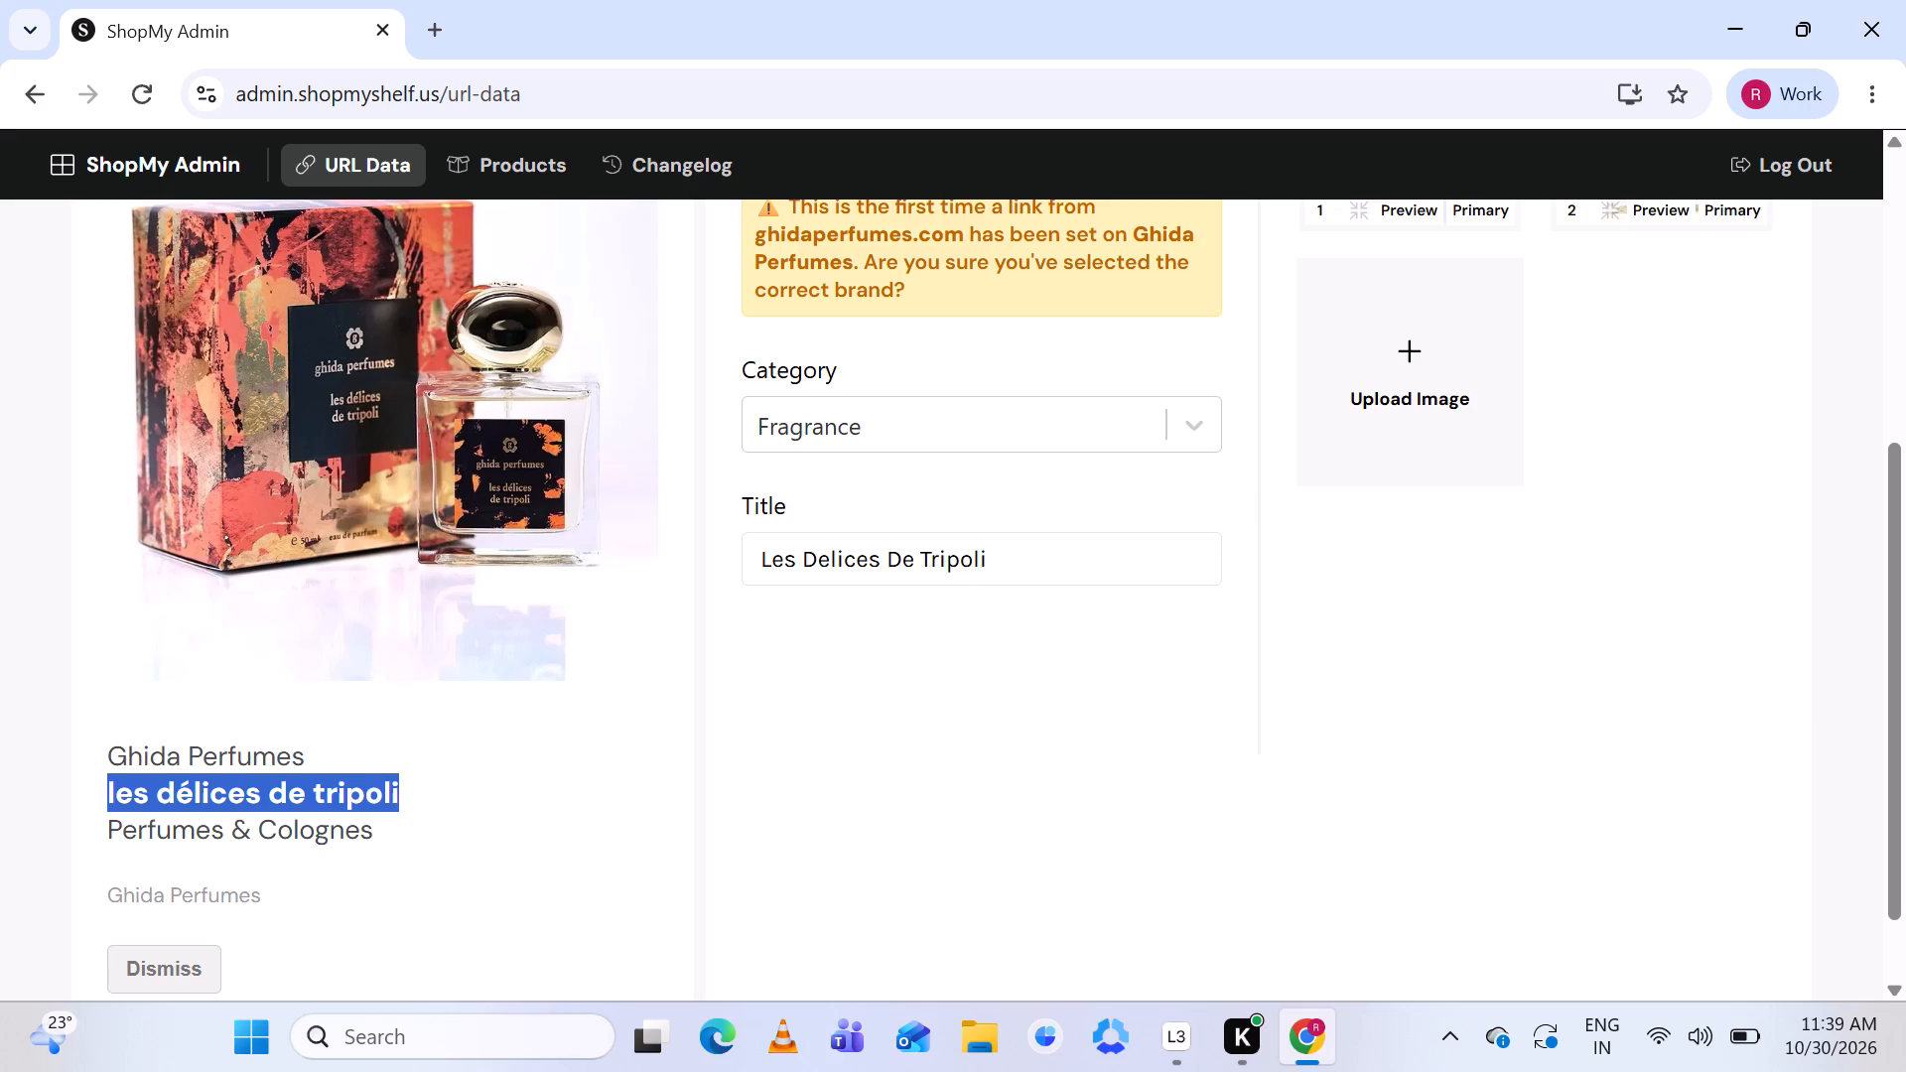
pyautogui.hotkey('ctrl', 'c')
pyautogui.click(994, 541)
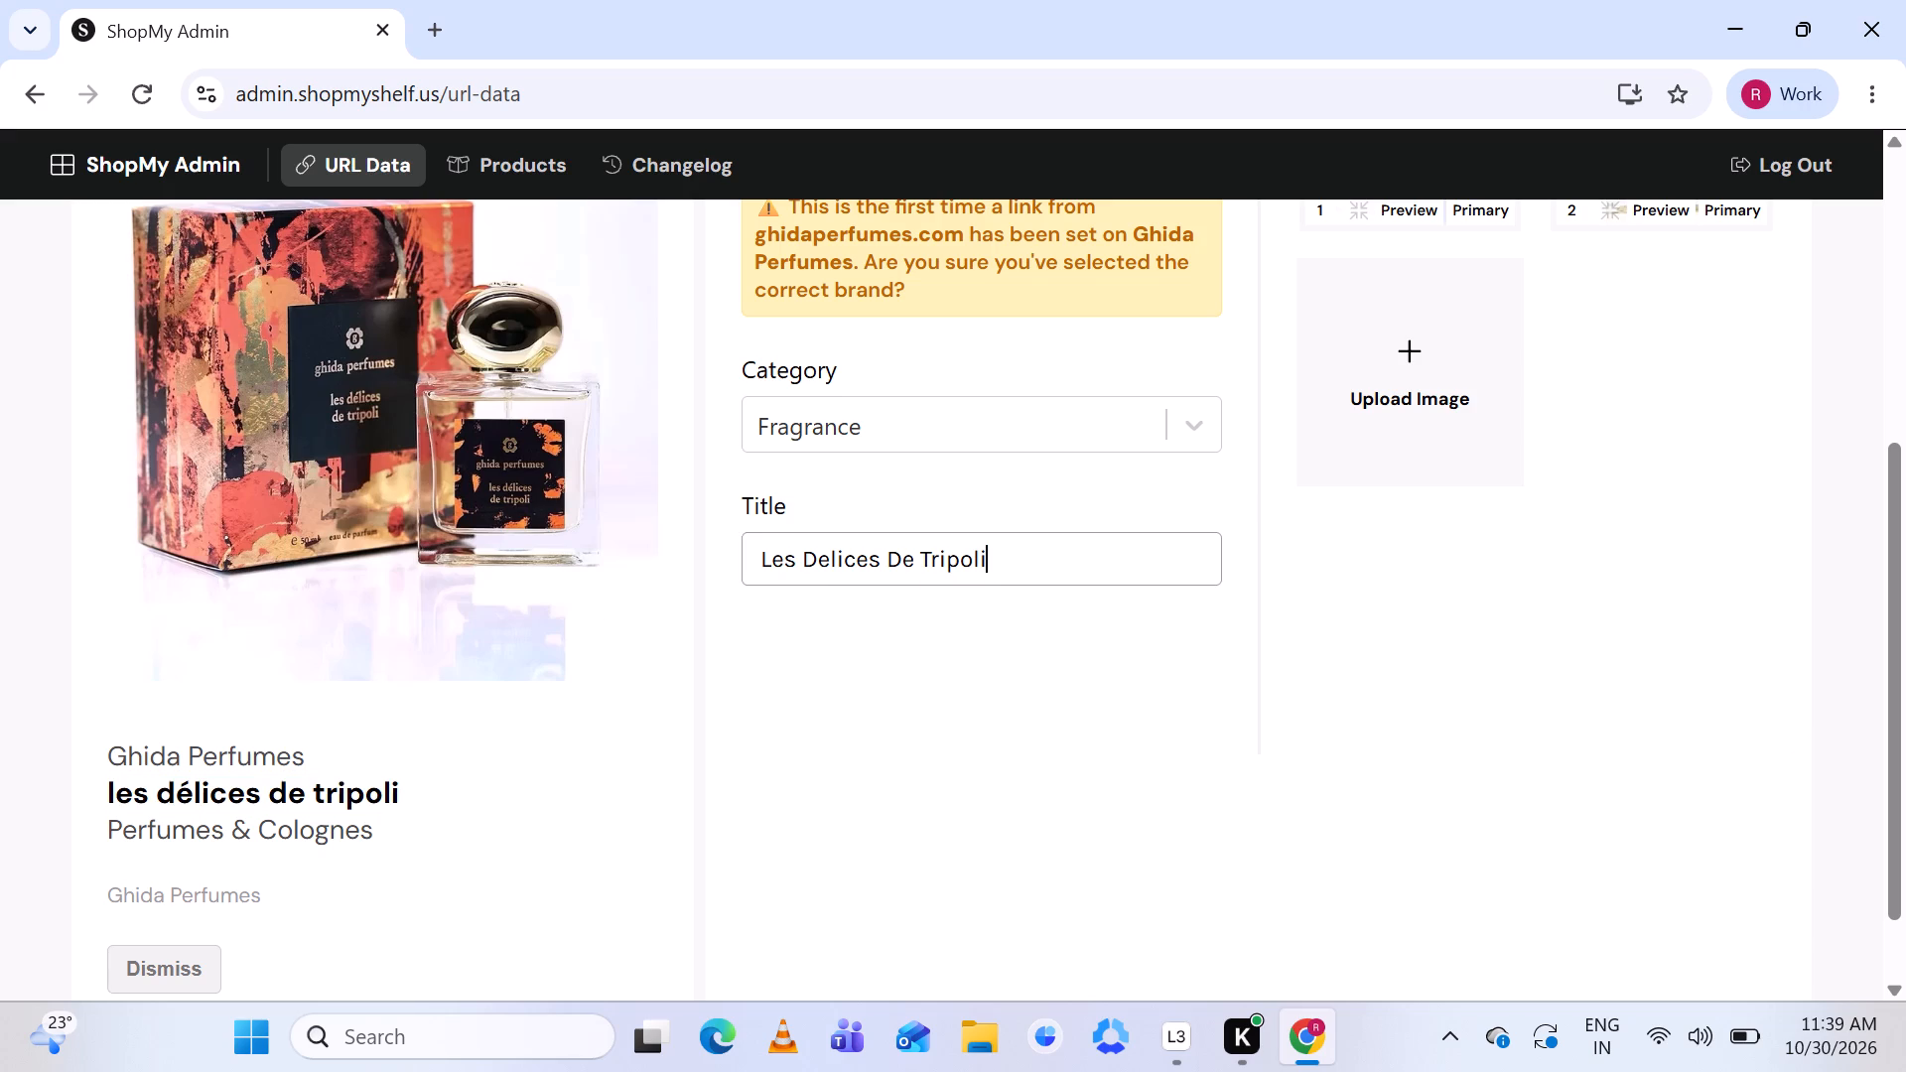
pyautogui.press('BackSpace')
pyautogui.press('BackSpace')
pyautogui.press('BackSpace')
pyautogui.press('BackSpace')
pyautogui.press('BackSpace')
pyautogui.press('BackSpace')
pyautogui.press('BackSpace')
pyautogui.press('BackSpace')
pyautogui.press('BackSpace')
pyautogui.press('BackSpace')
pyautogui.press('BackSpace')
pyautogui.press('BackSpace')
pyautogui.press('BackSpace')
pyautogui.press('BackSpace')
pyautogui.press('BackSpace')
pyautogui.press('BackSpace')
pyautogui.press('BackSpace')
pyautogui.press('BackSpace')
pyautogui.press('BackSpace')
pyautogui.press('BackSpace')
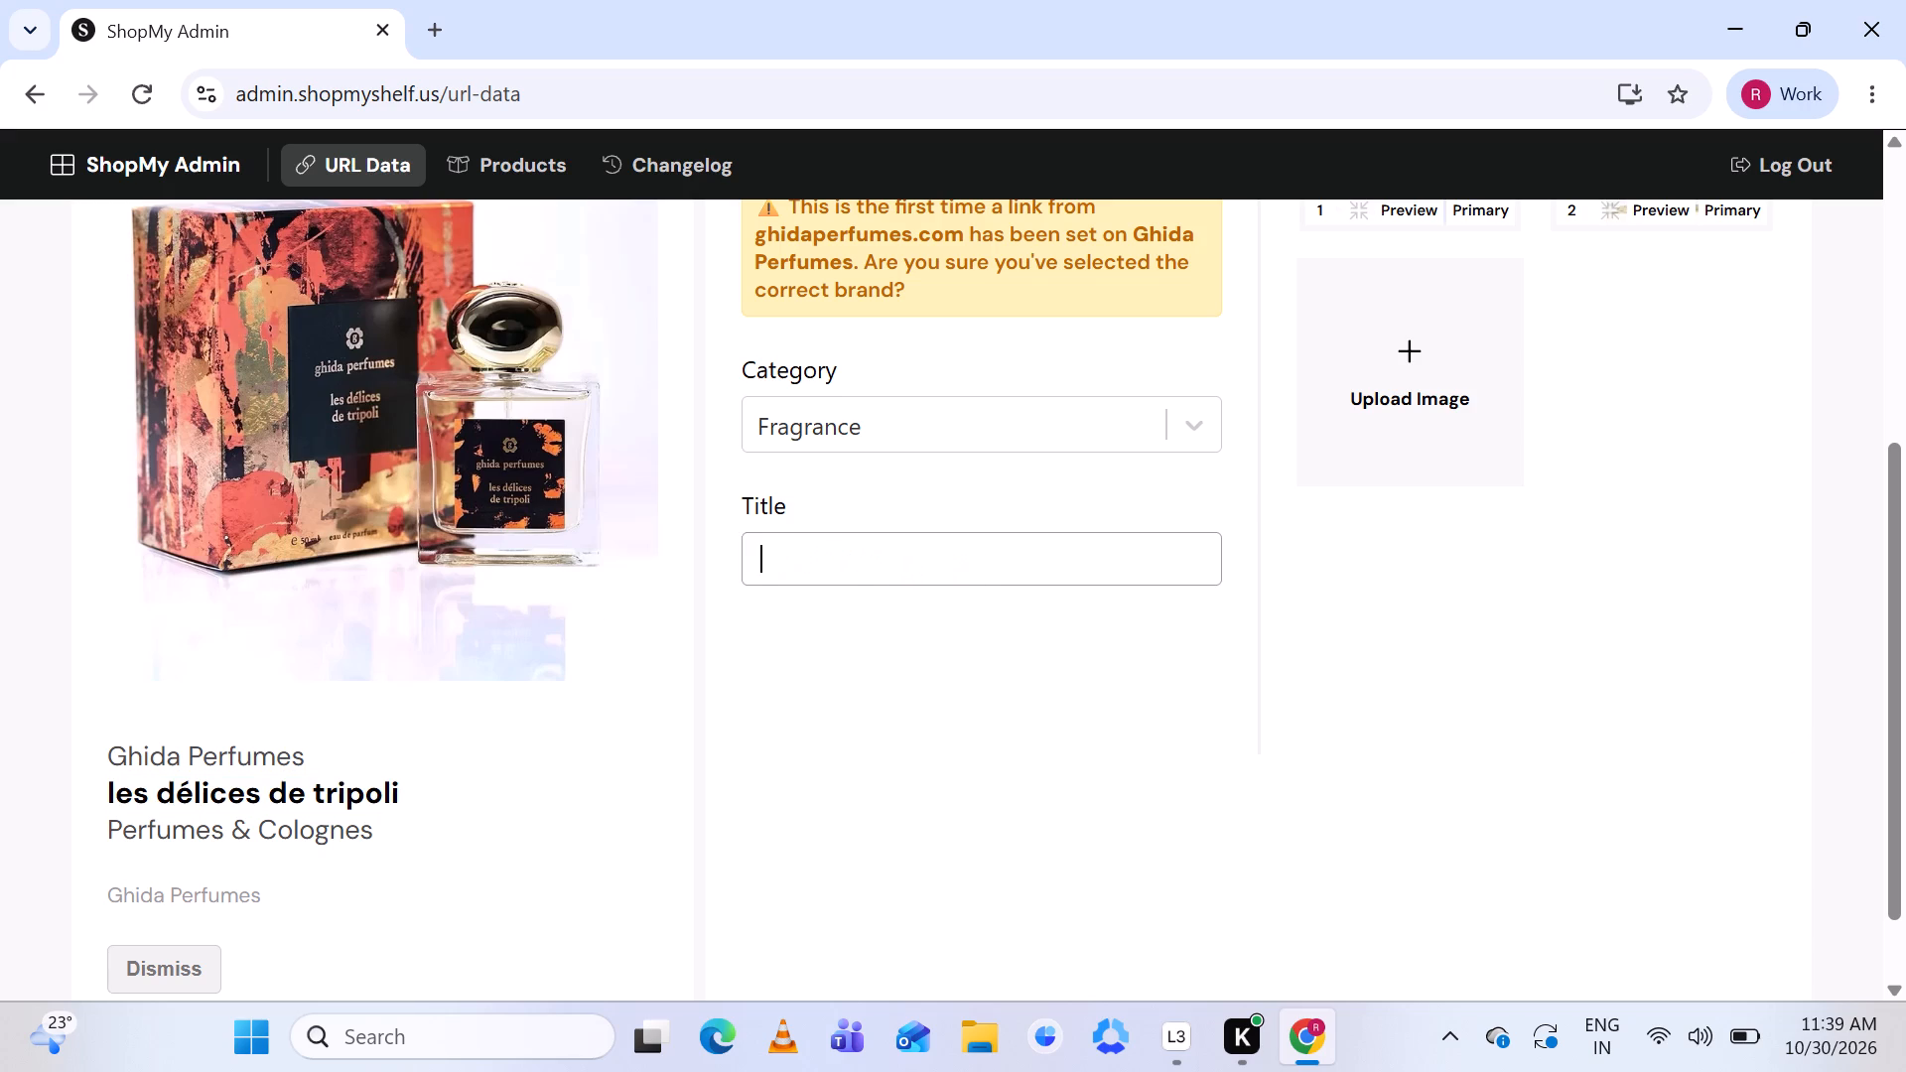
pyautogui.hotkey('ctrl', 'v')
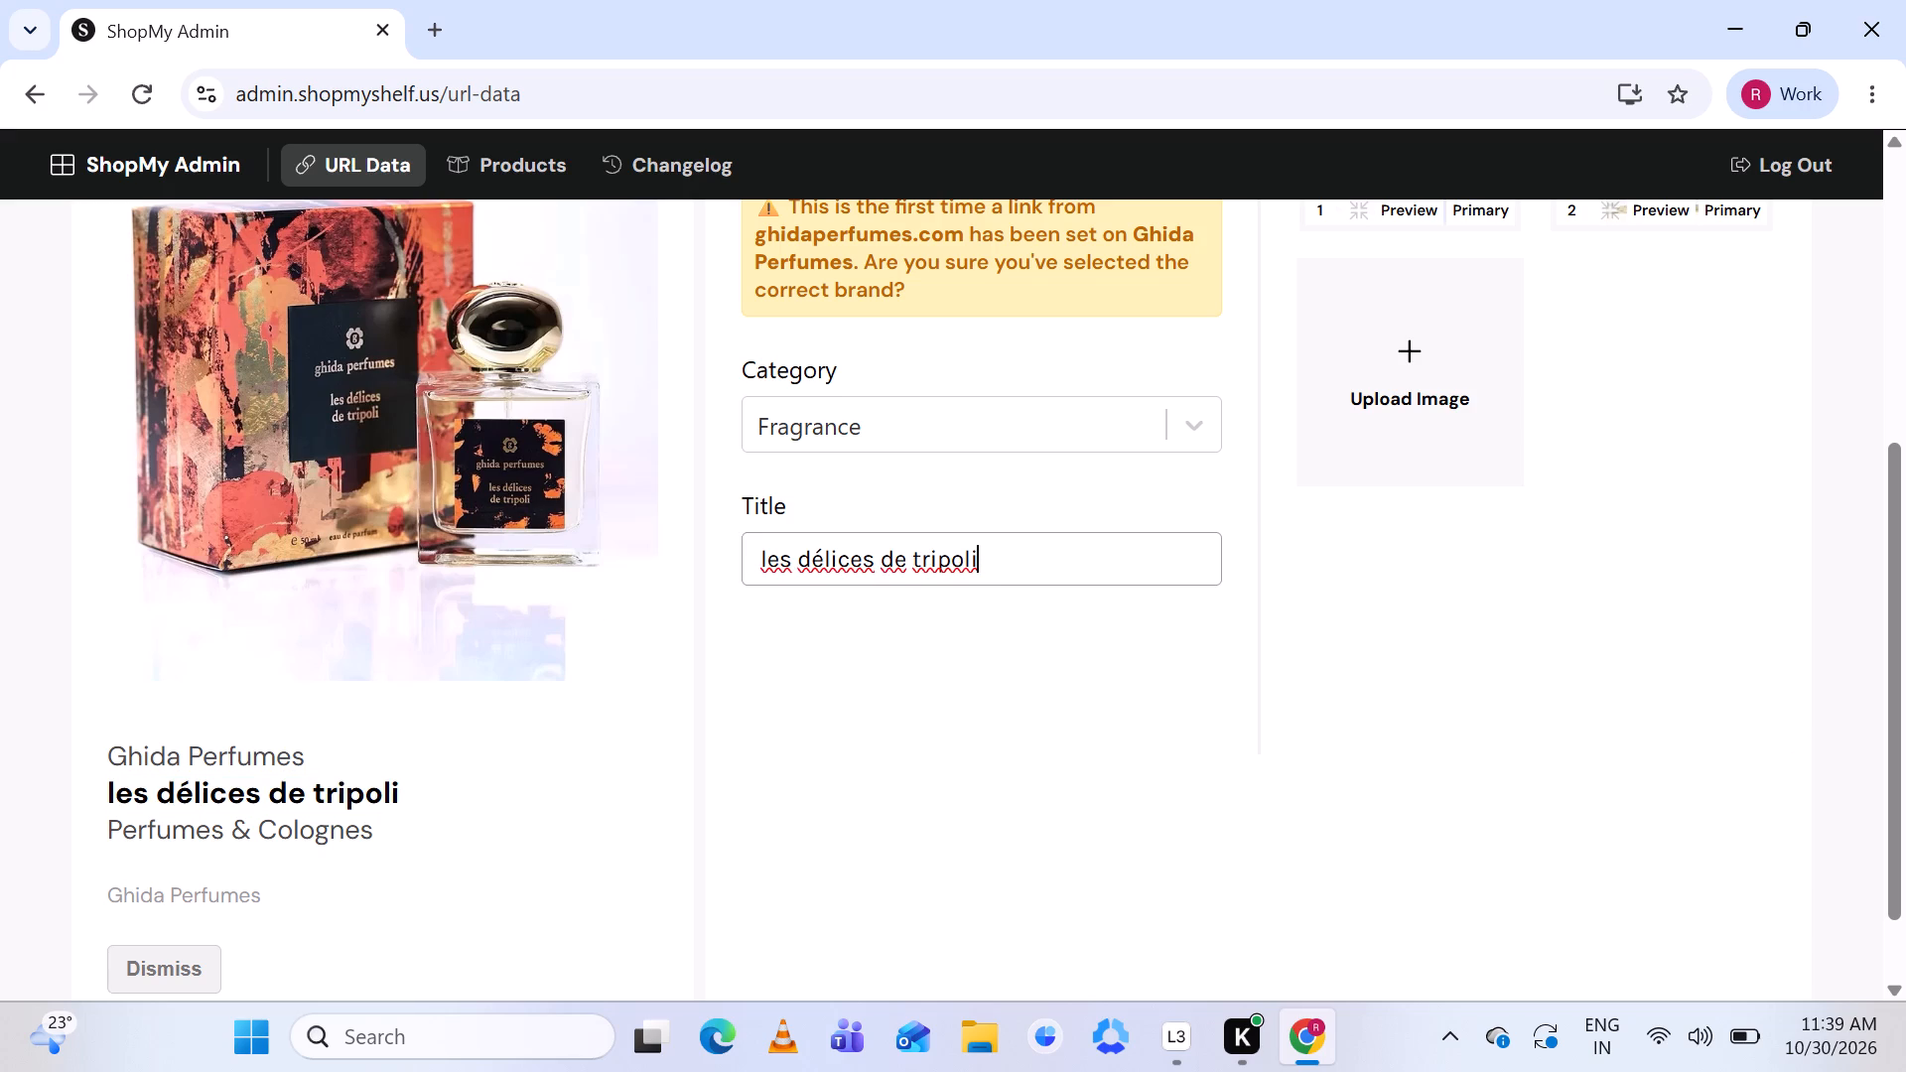
# Save the new Ghida Perfumes fragrance product.
pyautogui.scroll(2, 1143, 494)
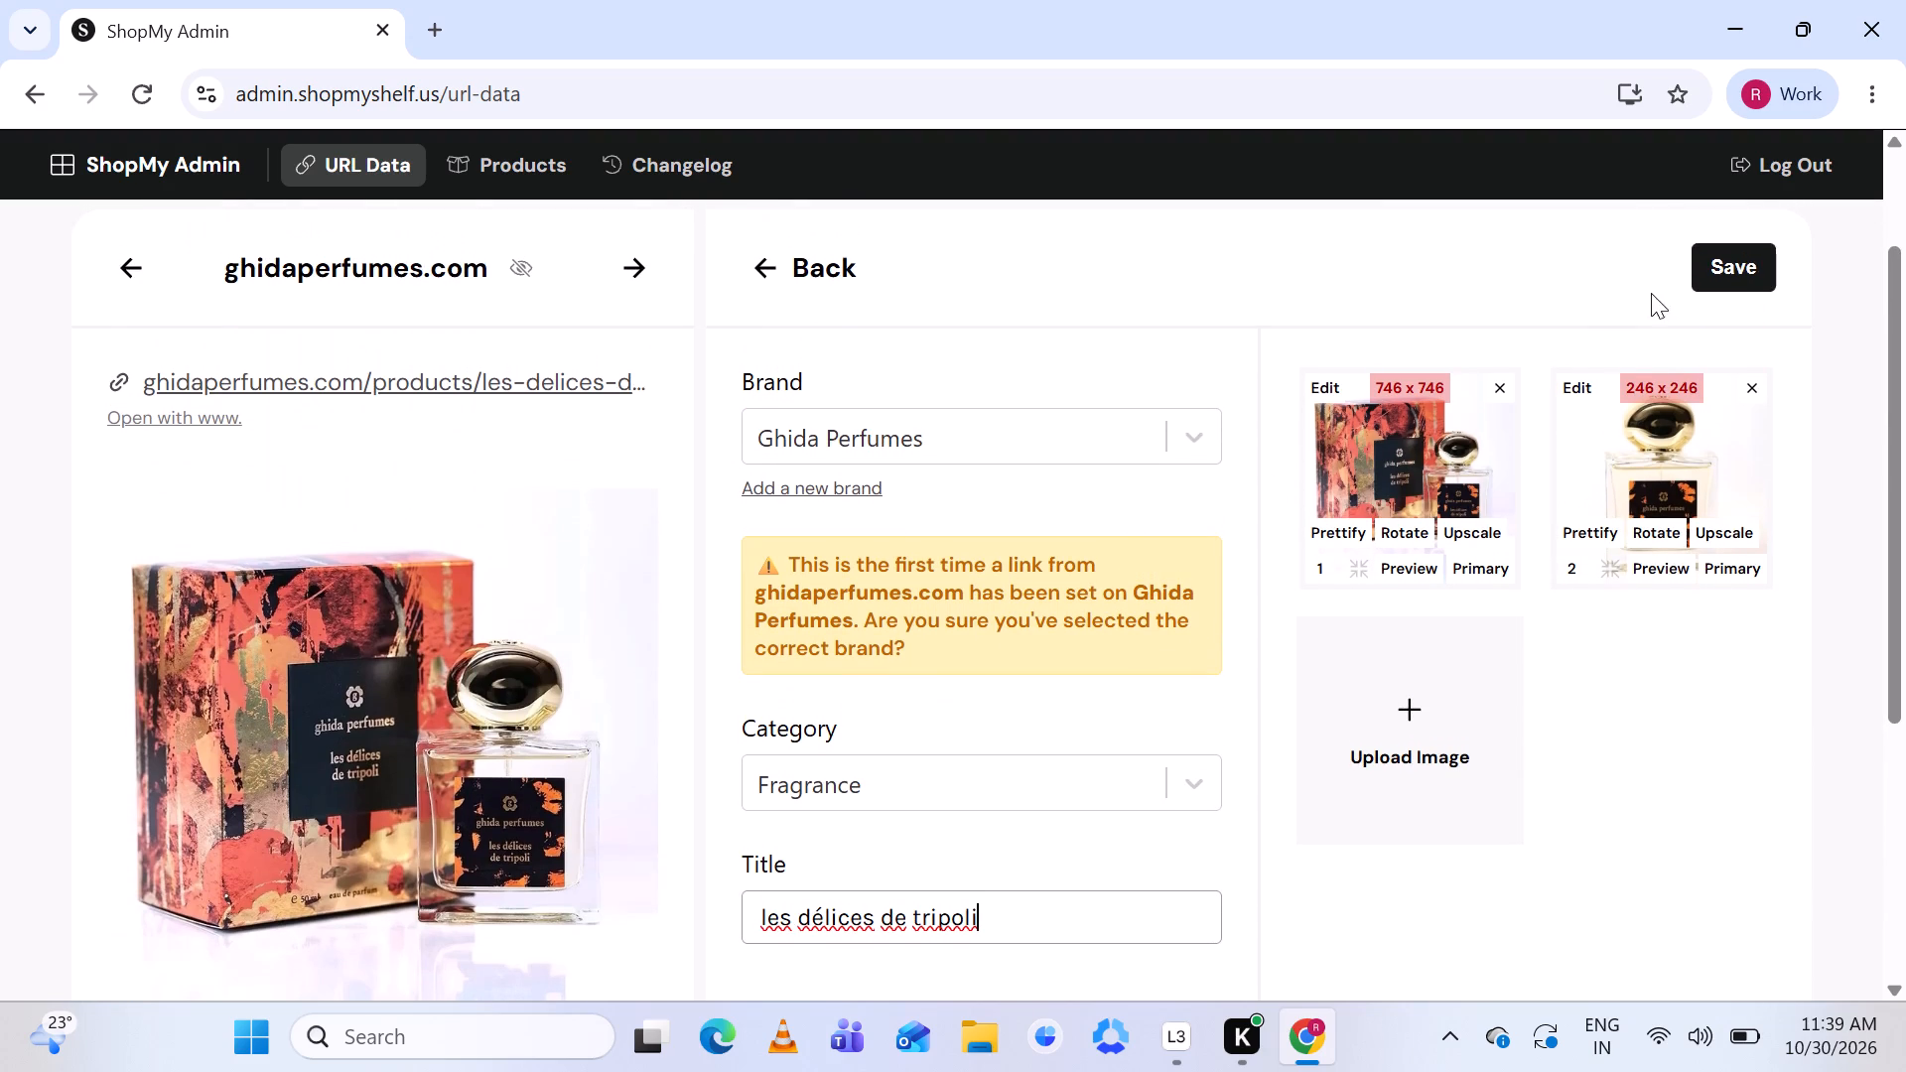
pyautogui.click(1744, 258)
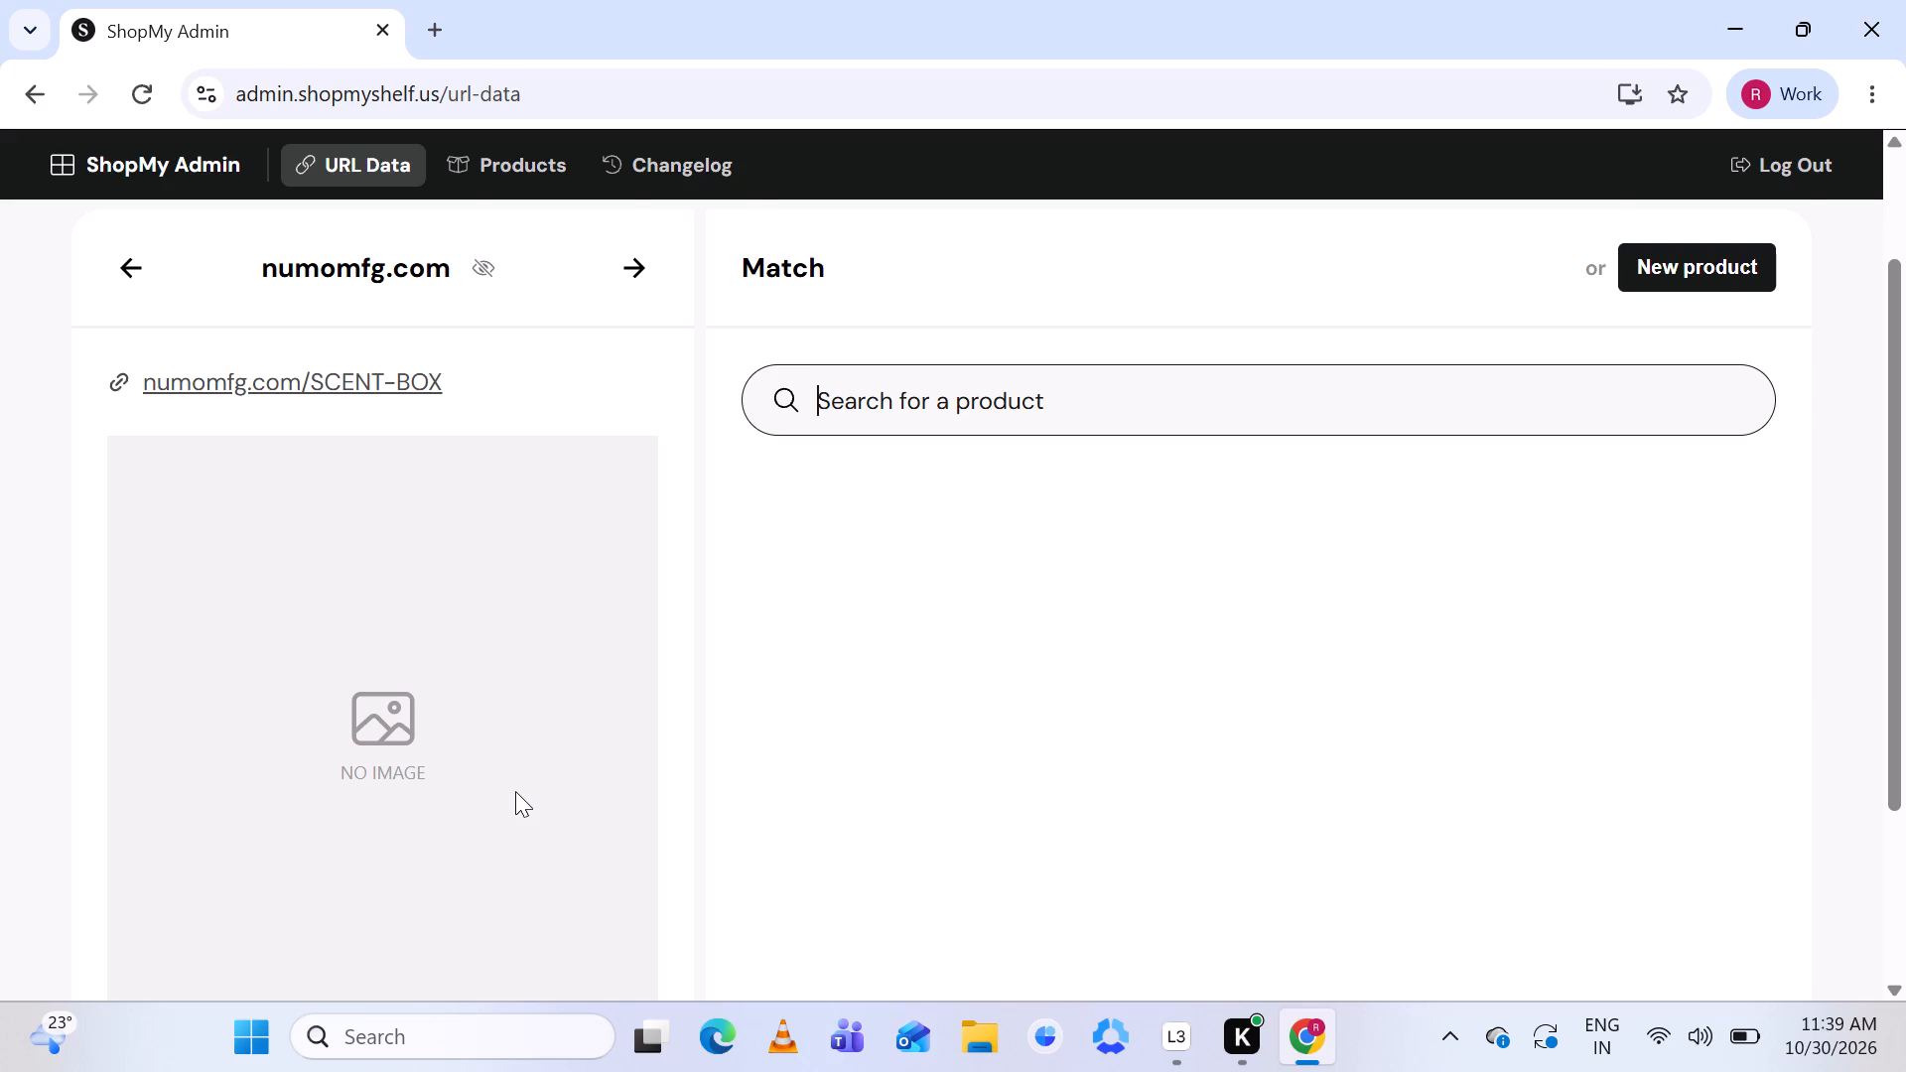
# Skip the numomfg.com/SCENT-BOX and mobile.yoox.com/us/14571678NU/item URLs without matching them.
pyautogui.scroll(-2, 515, 791)
pyautogui.scroll(1, 515, 791)
pyautogui.click(652, 428)
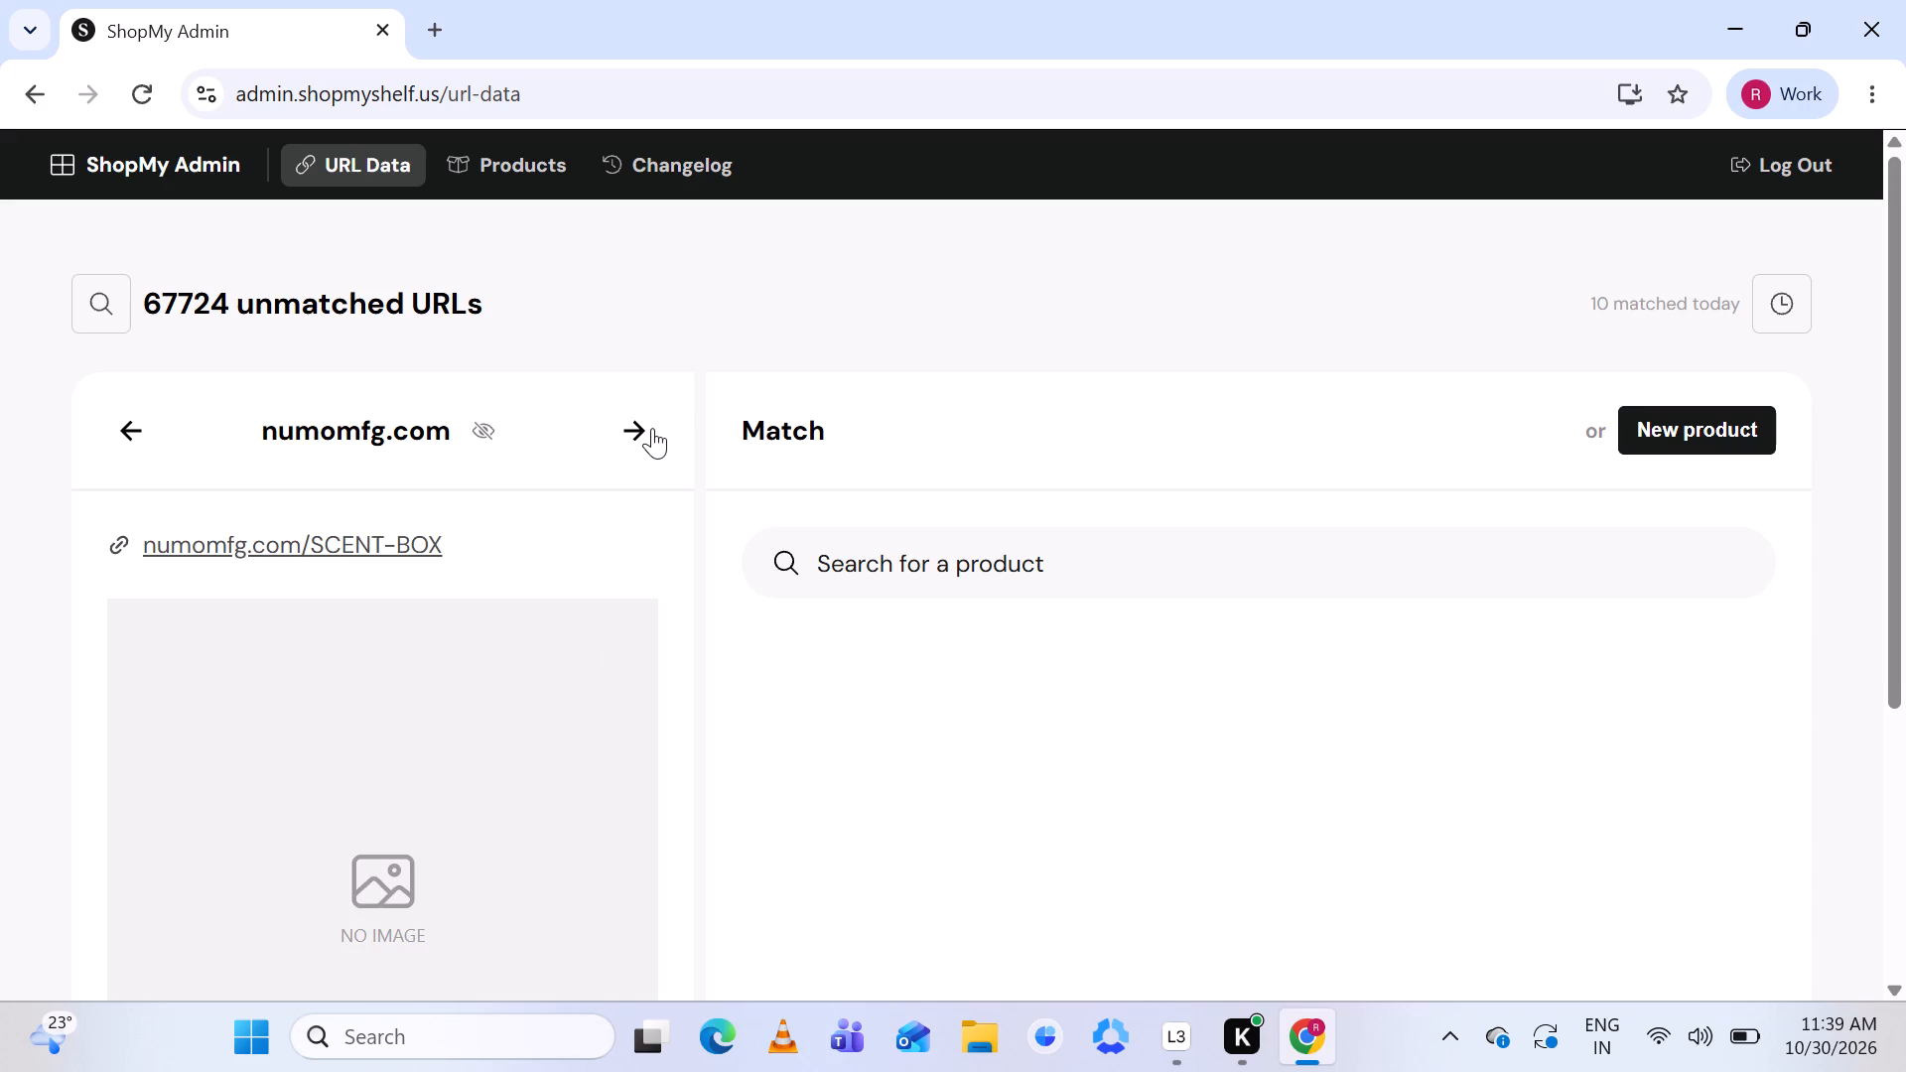
pyautogui.scroll(-1, 908, 485)
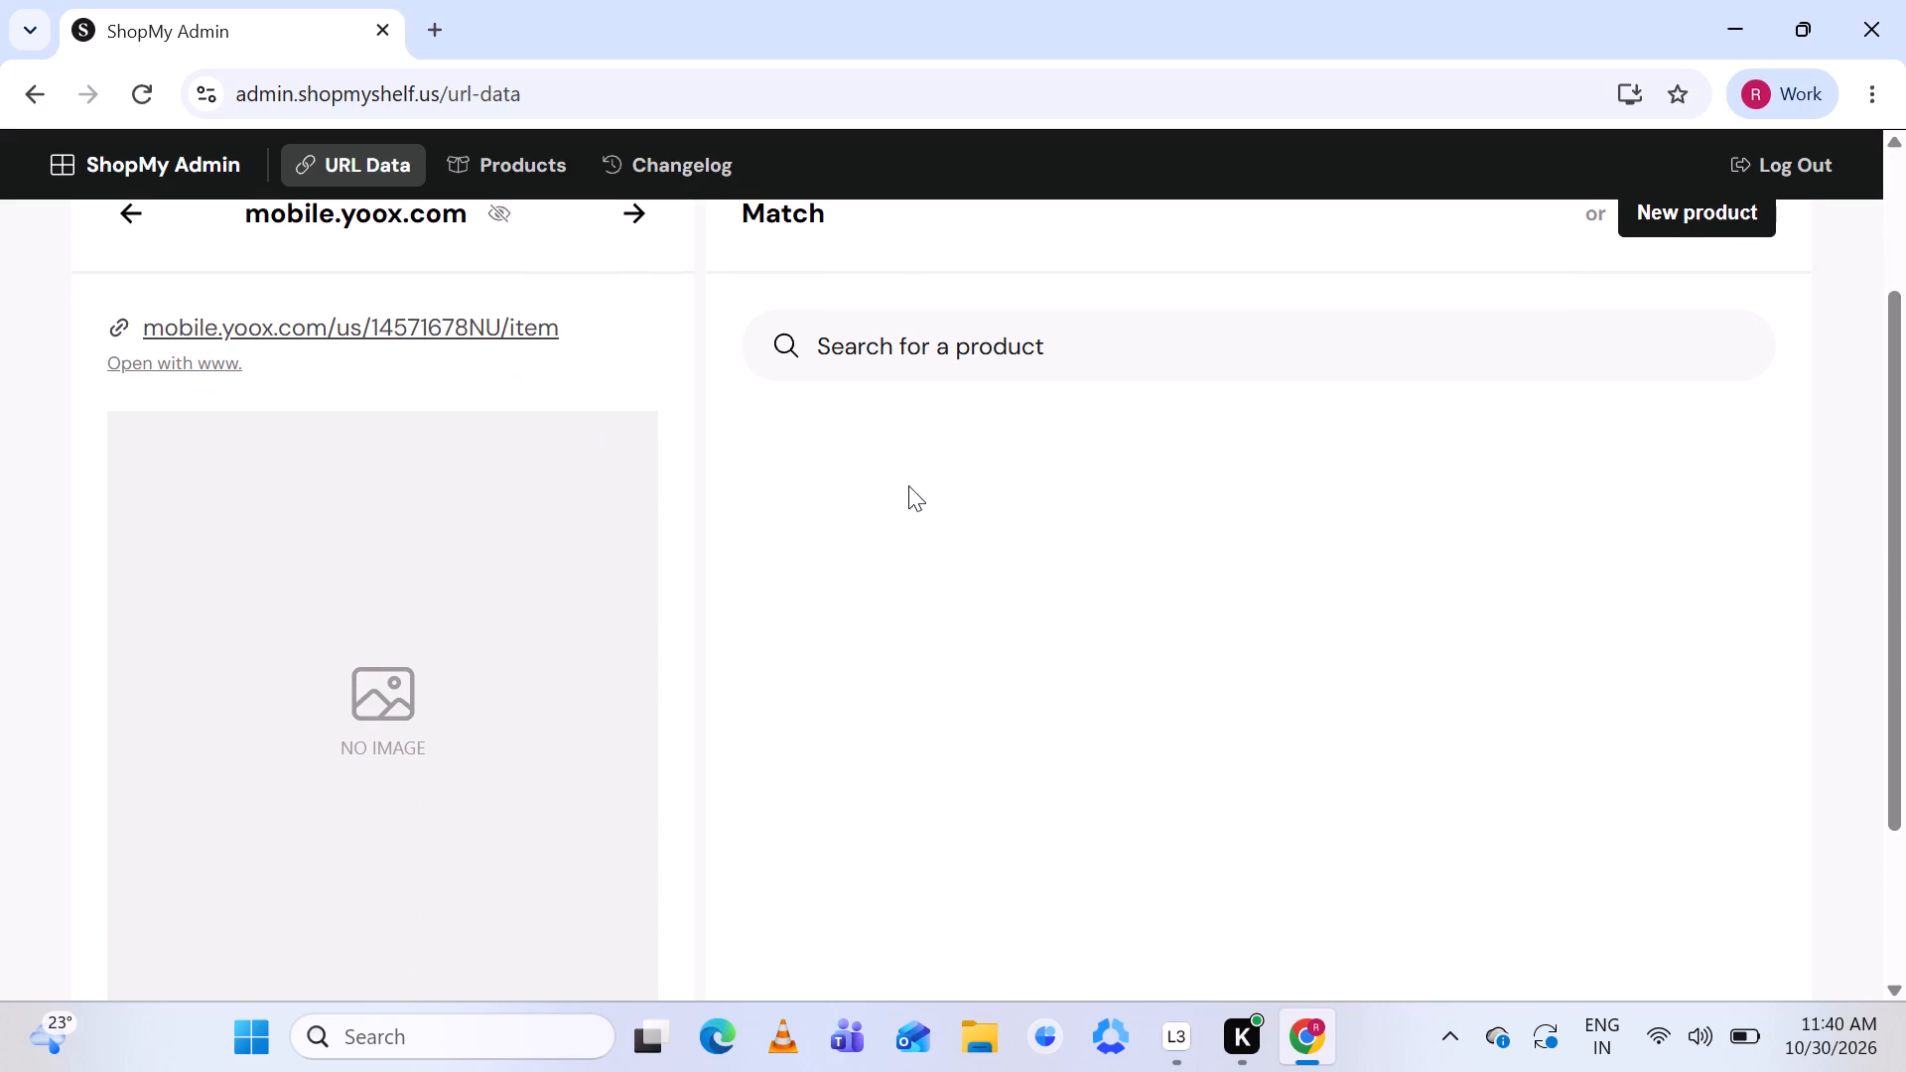
pyautogui.click(632, 210)
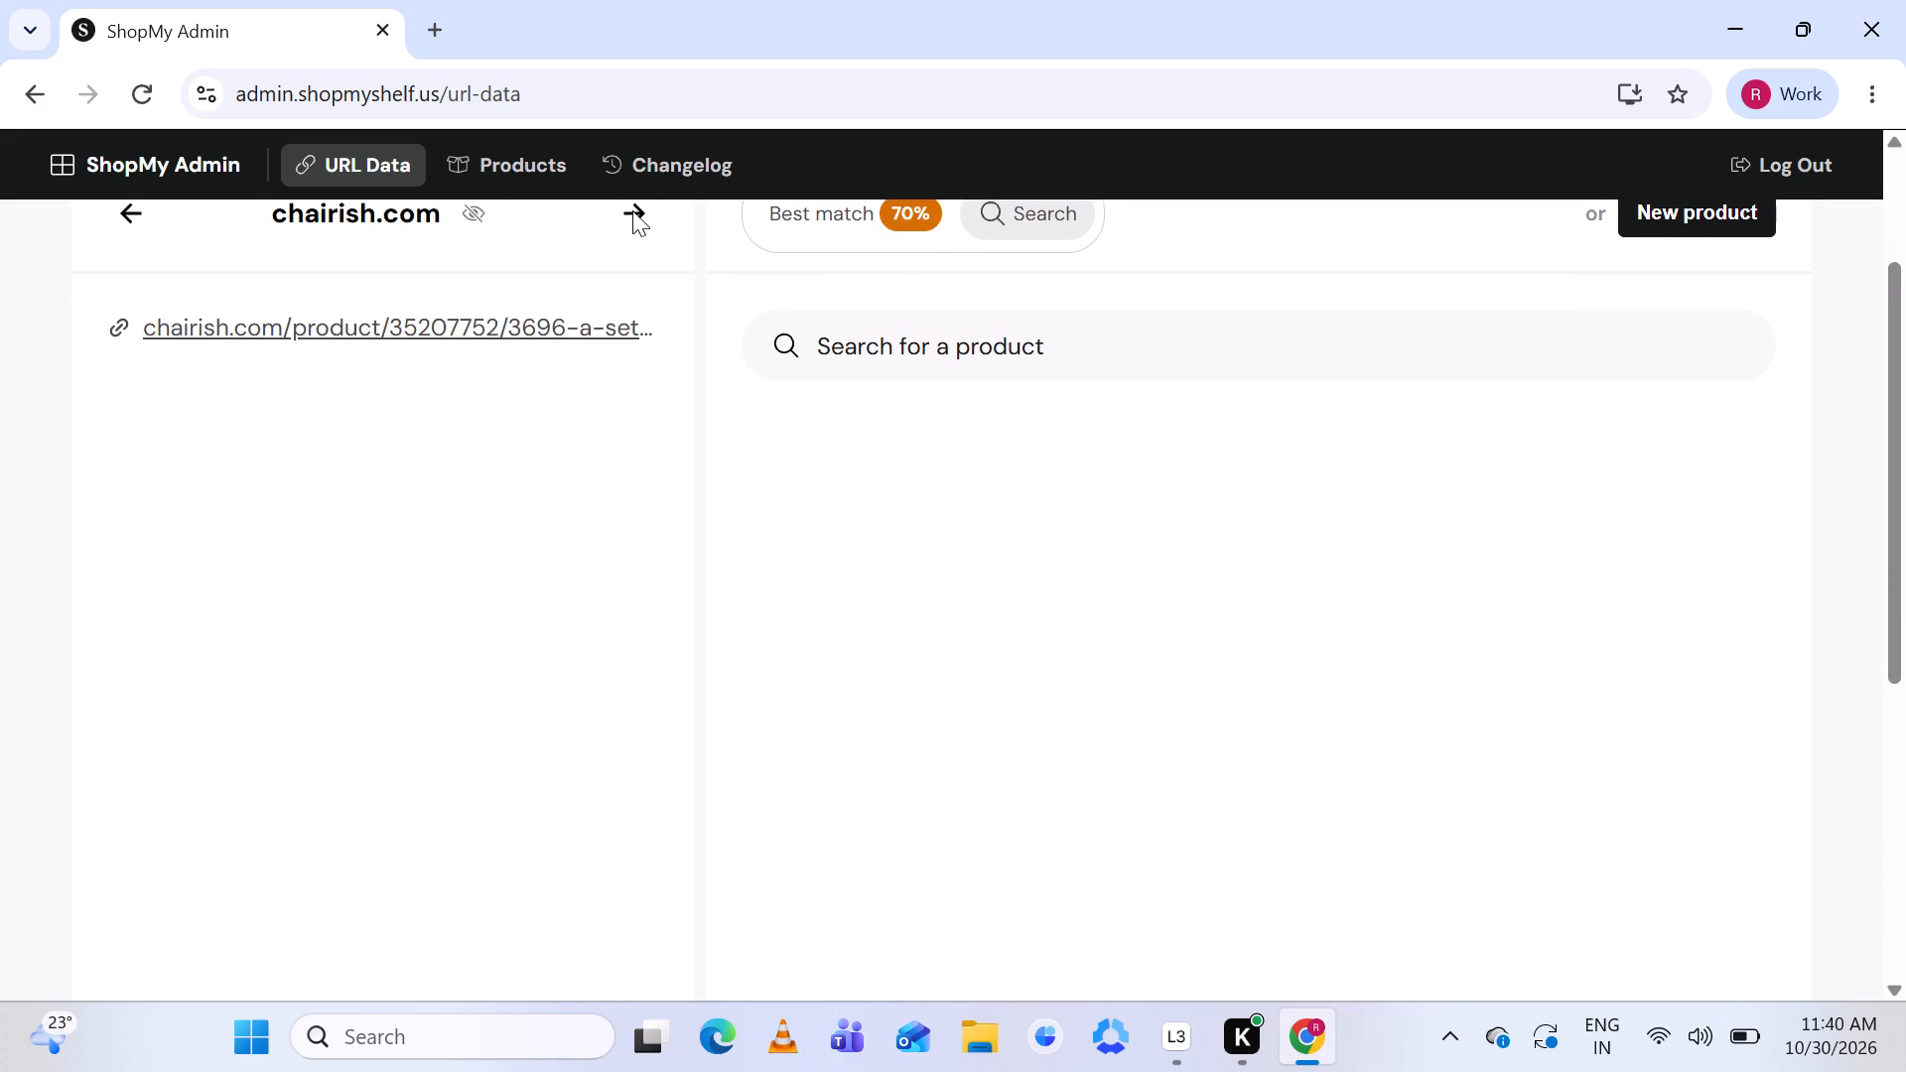
# Compare the chairish.com 18th-Century Style Chinoiserie Wallpaper with its suggested best match and skip the URL without confirming.
pyautogui.scroll(-1, 619, 329)
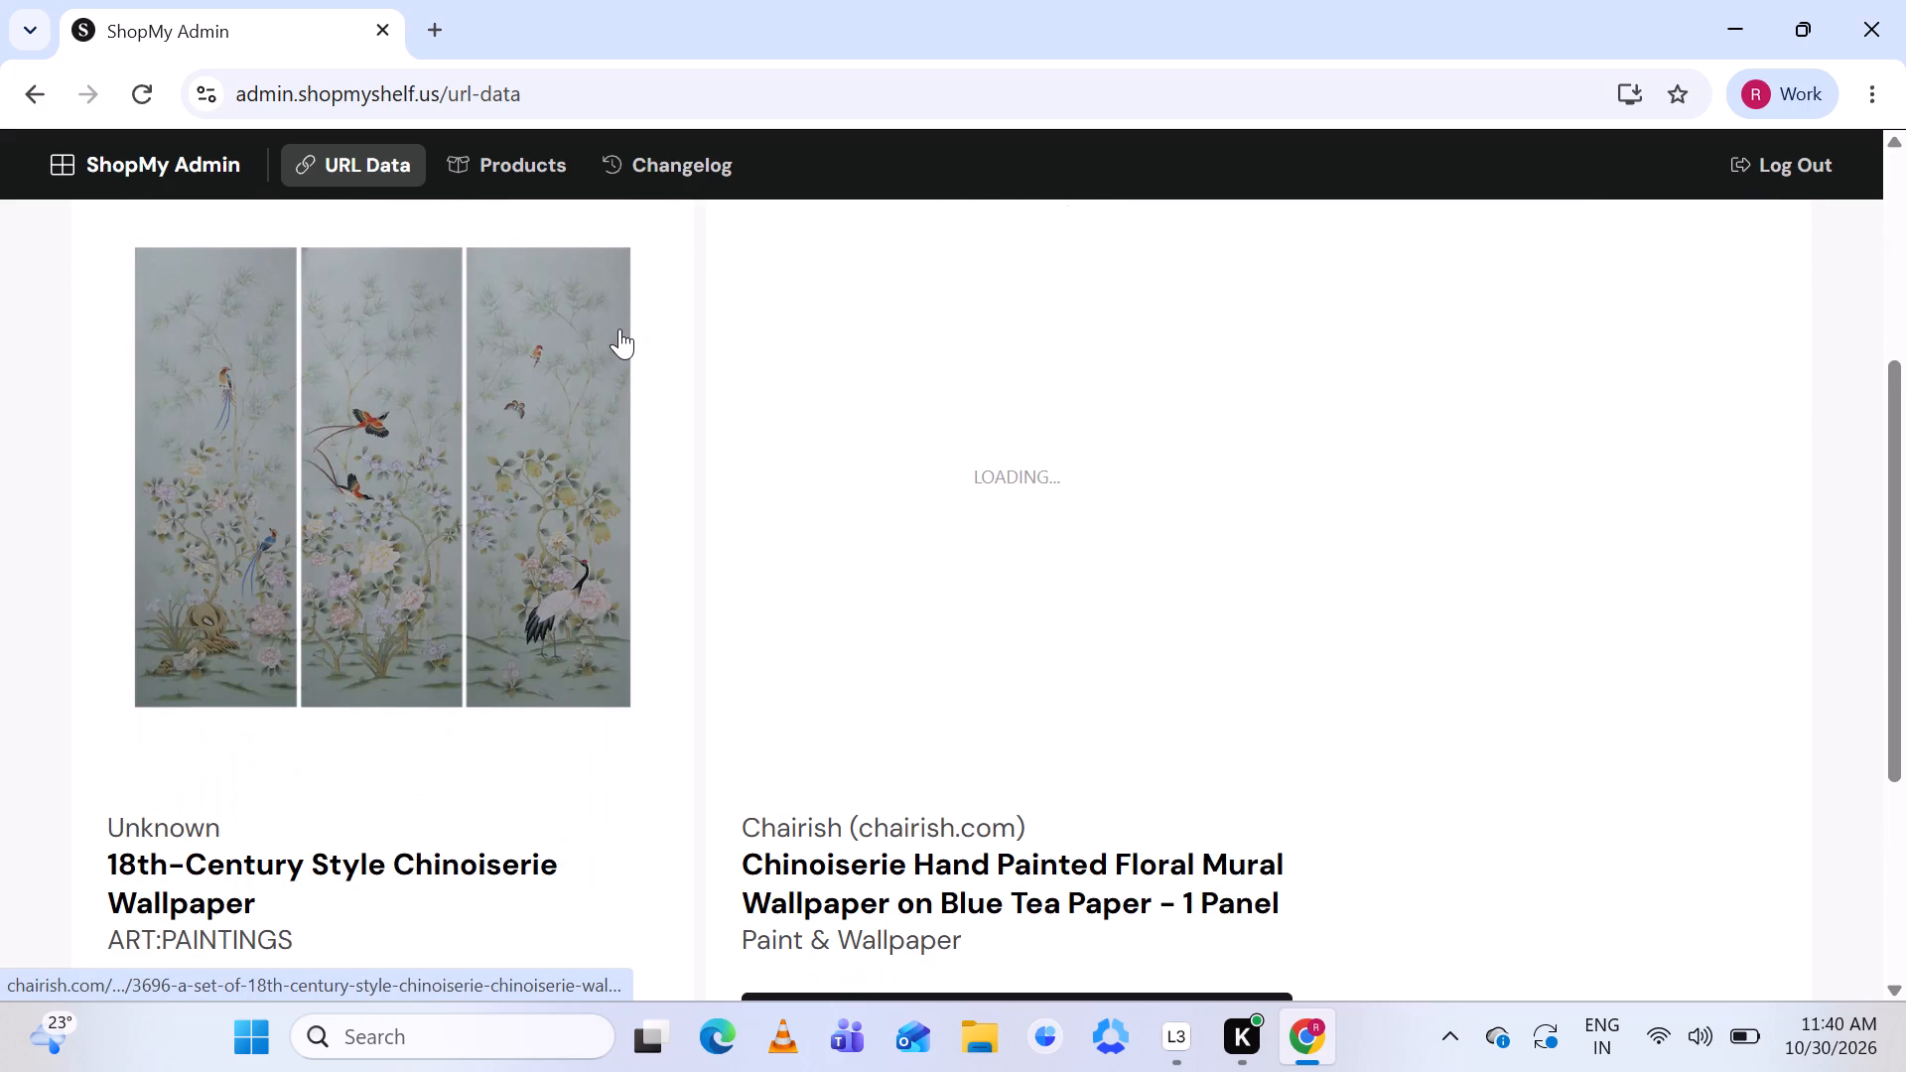
pyautogui.scroll(-1, 619, 329)
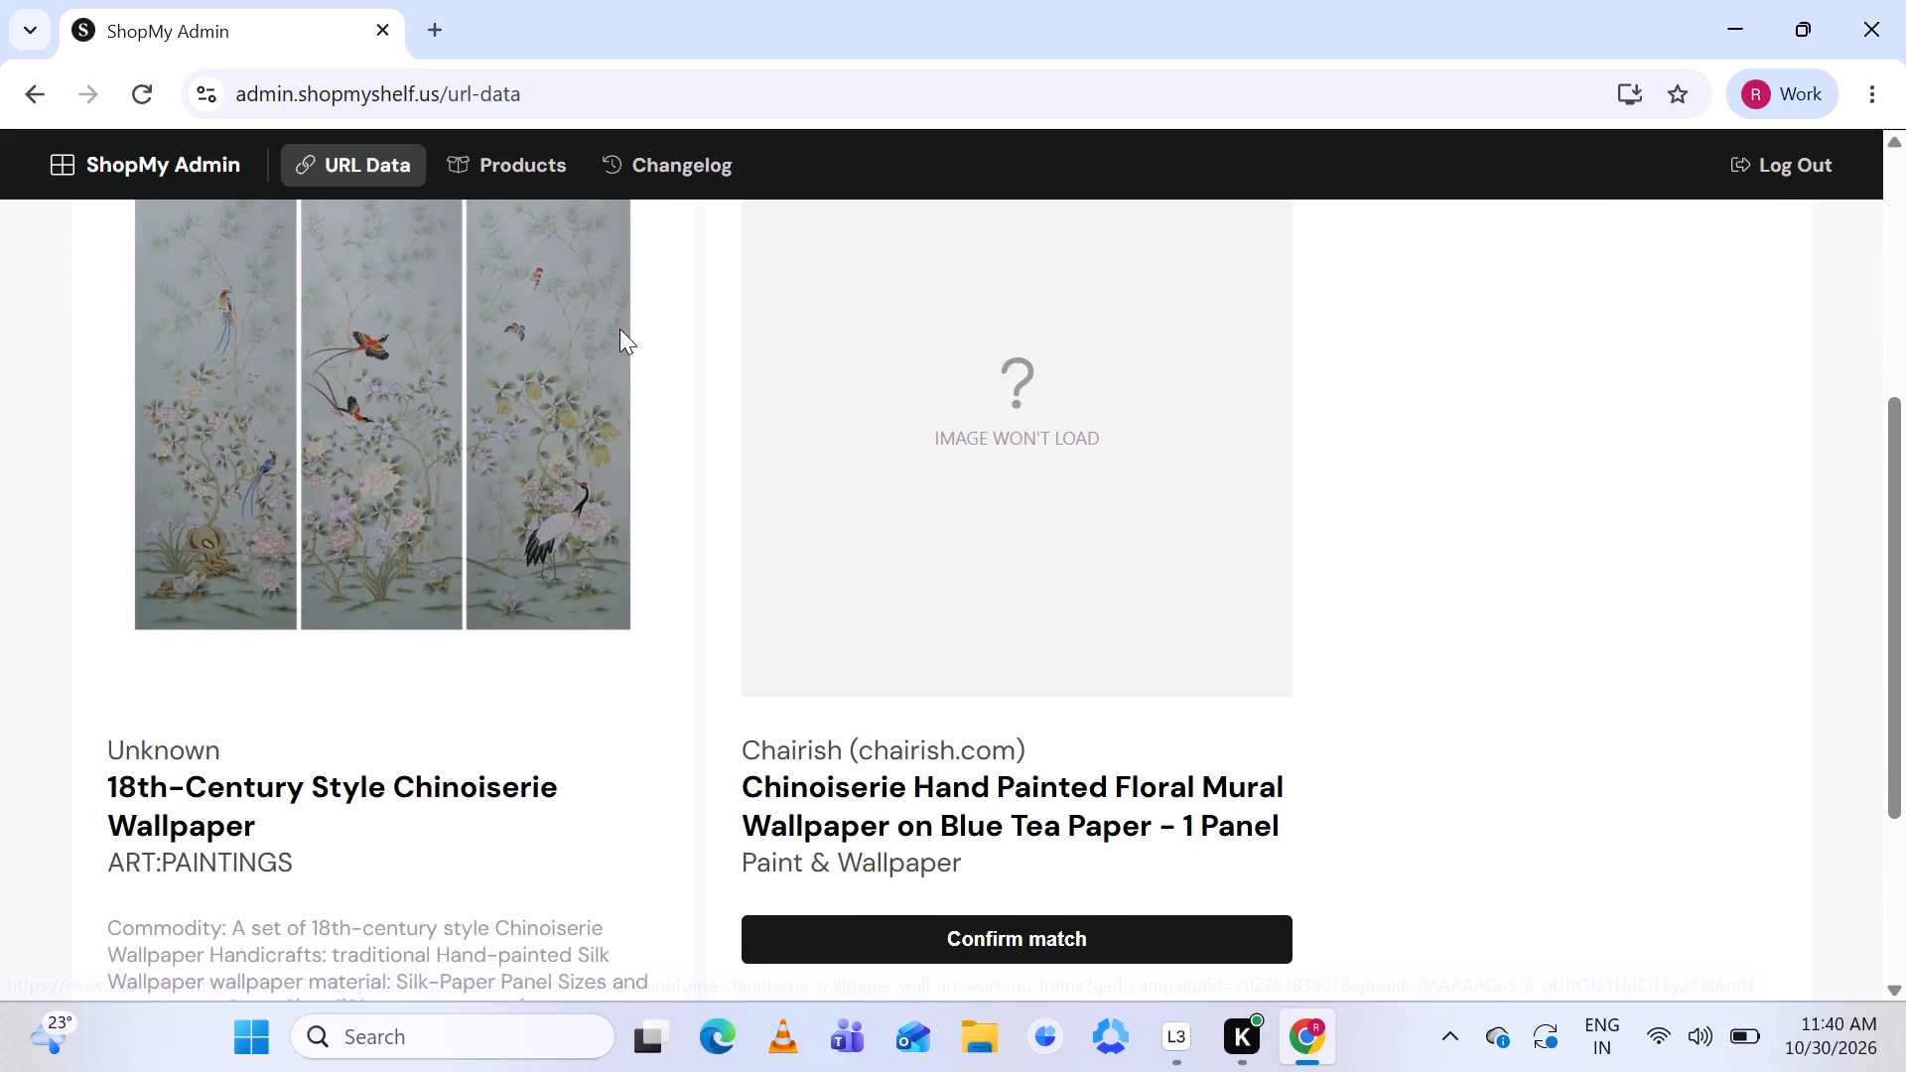
pyautogui.scroll(1, 619, 329)
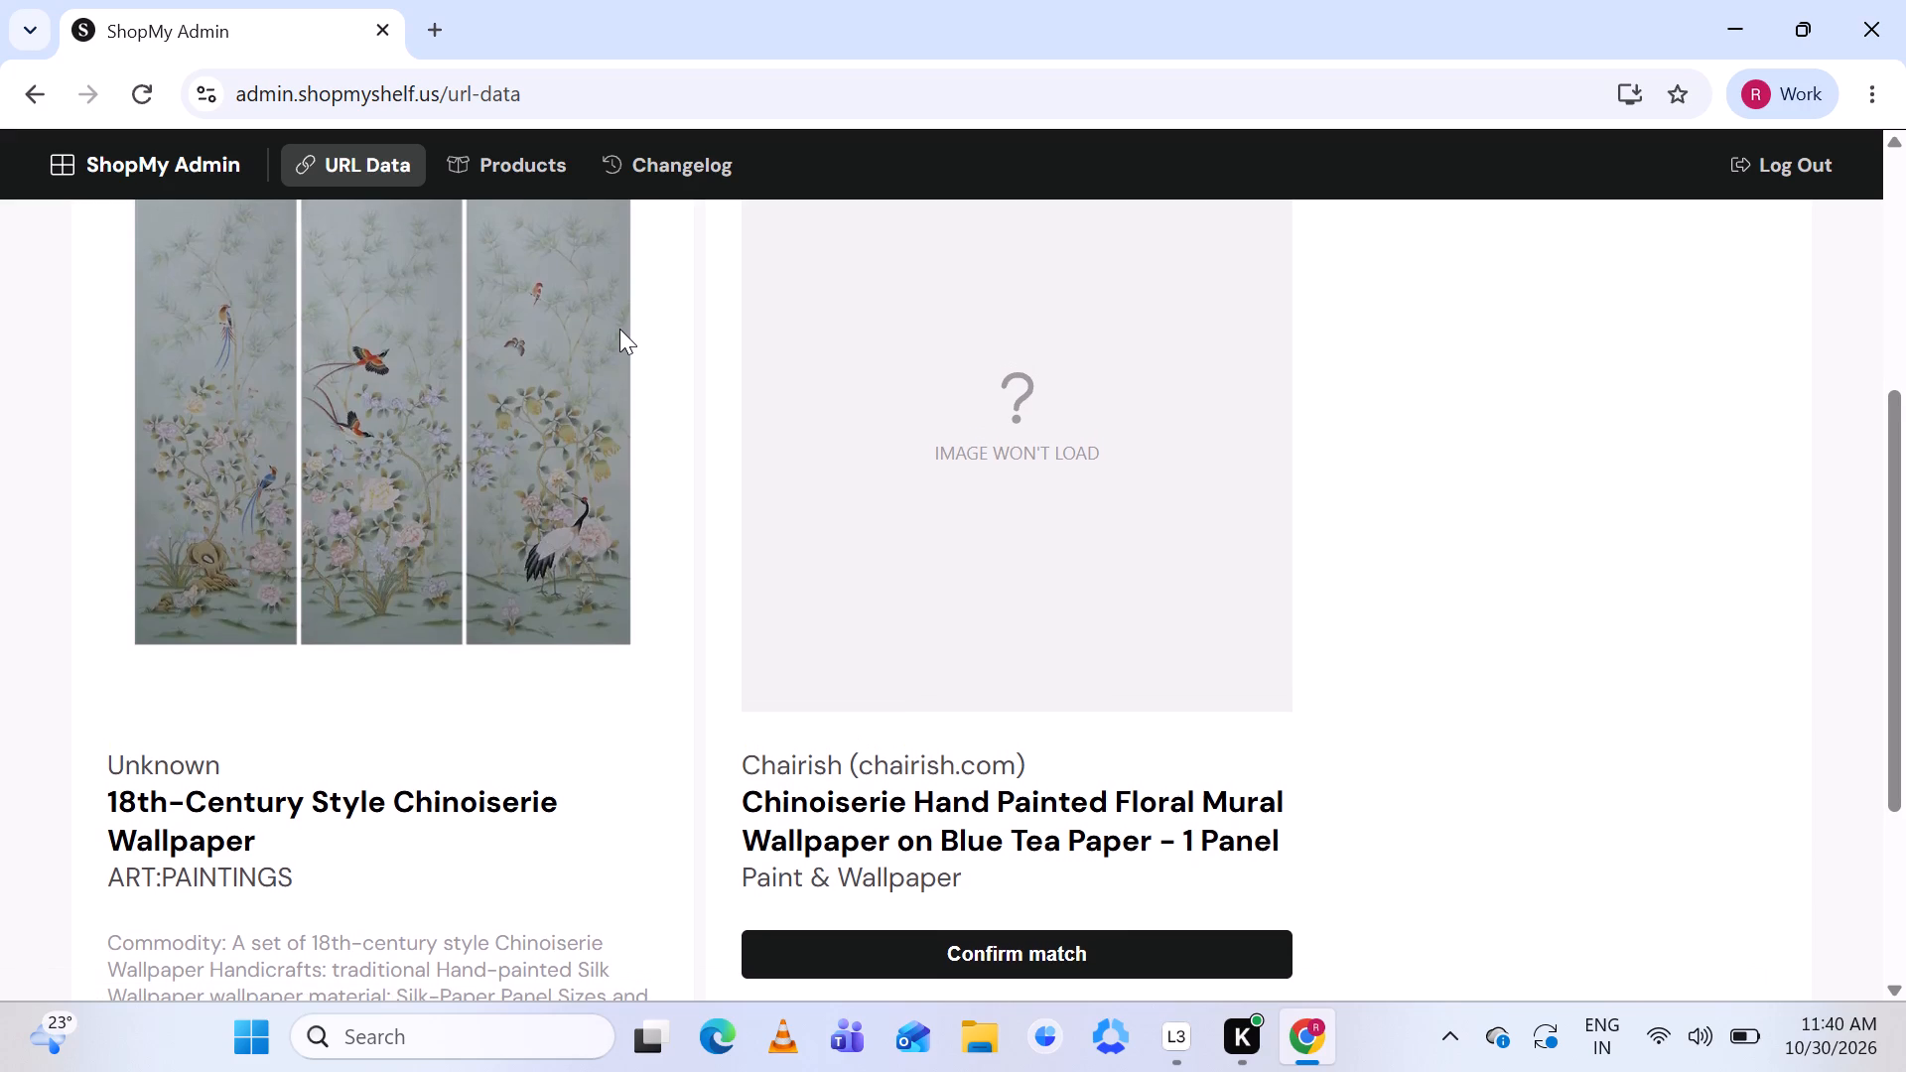
pyautogui.scroll(3, 619, 329)
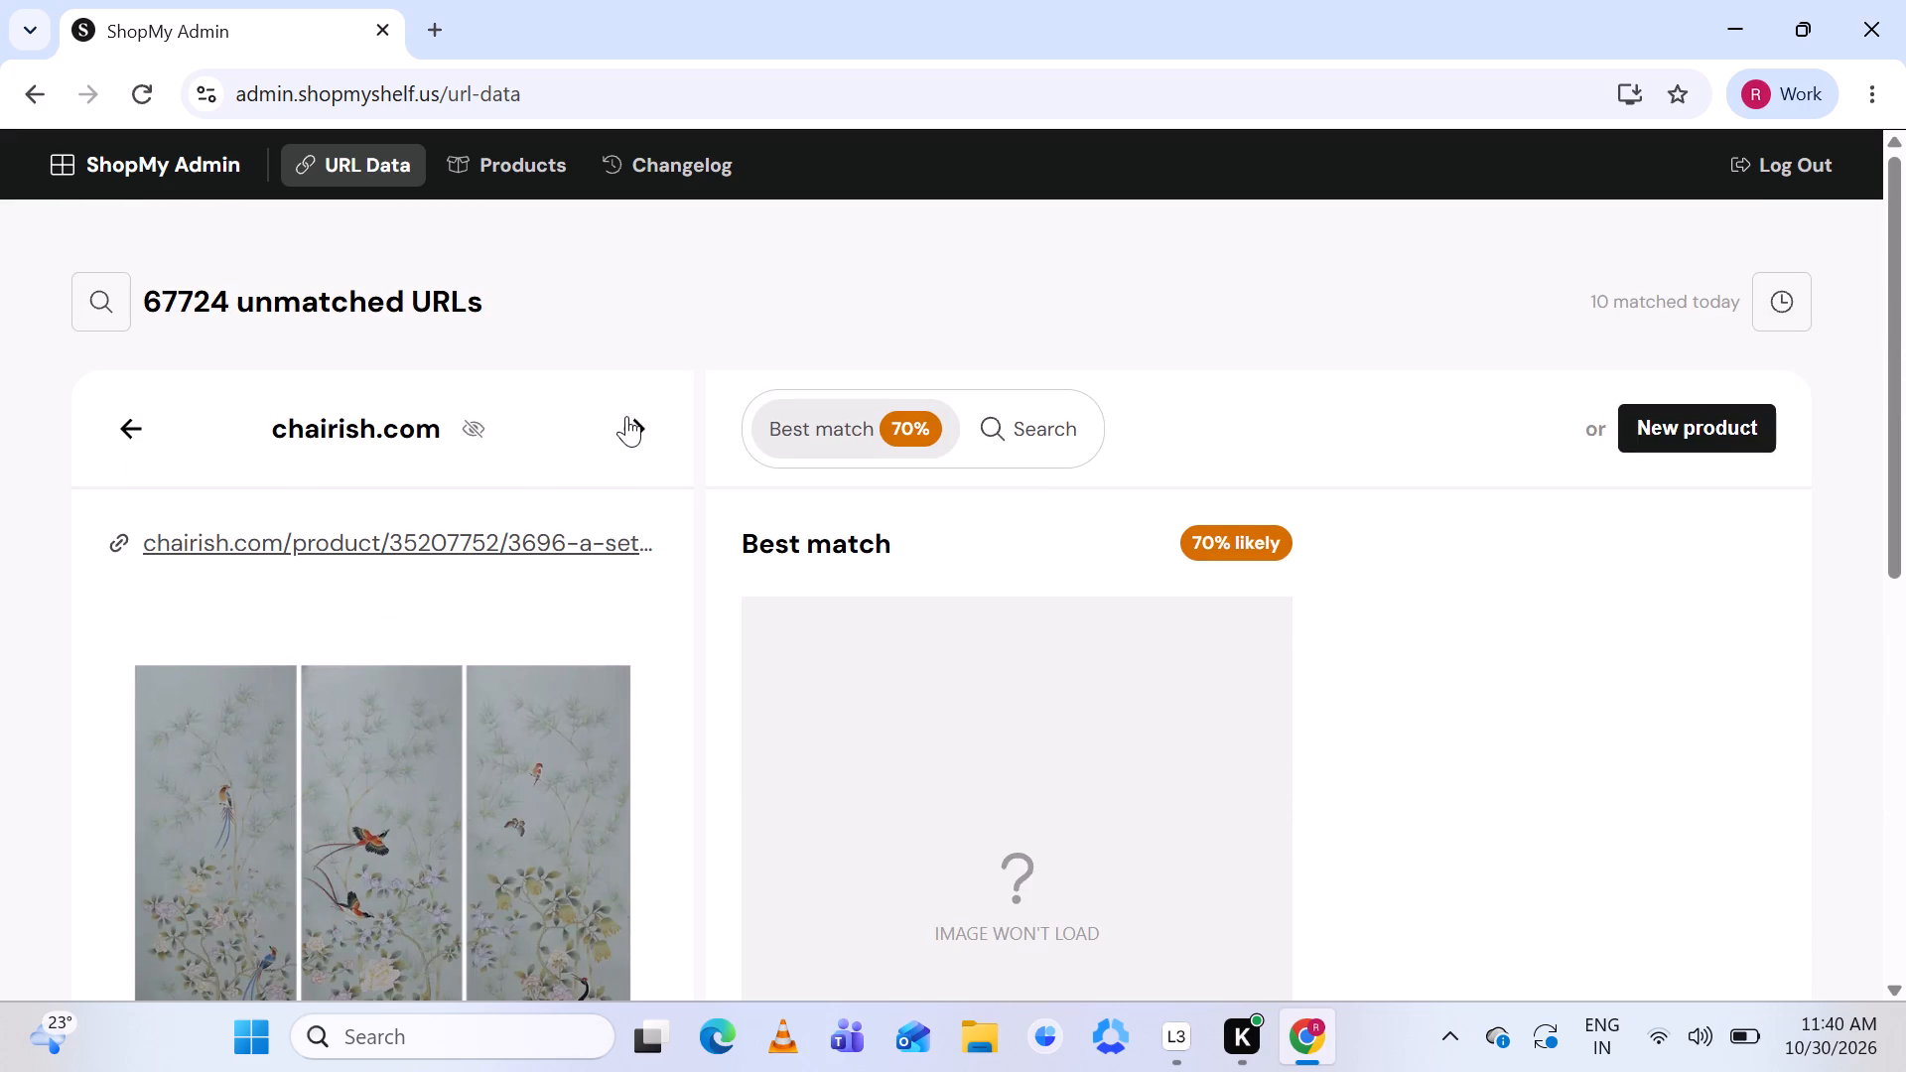
pyautogui.click(632, 432)
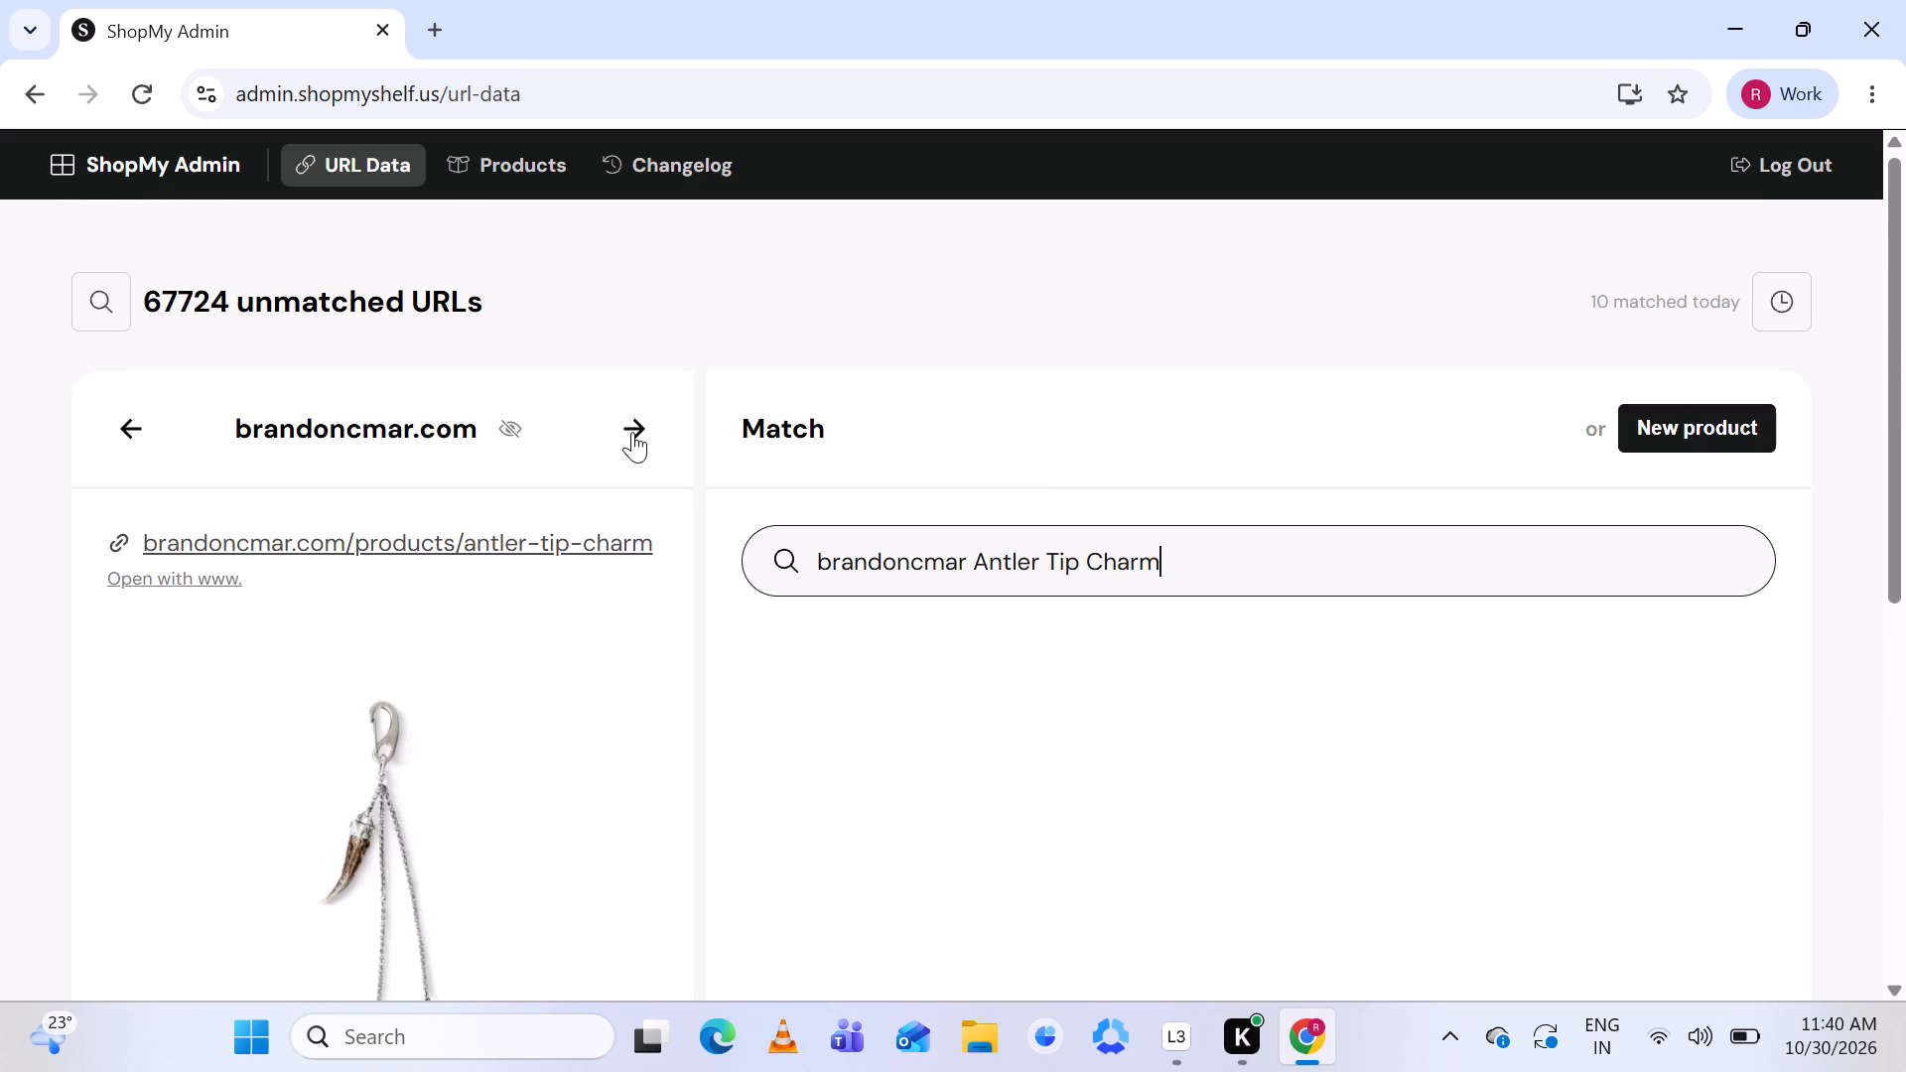
# Review the brandoncmar.com Antler Tip Charm listing and start a new product for it.
pyautogui.scroll(-2, 632, 432)
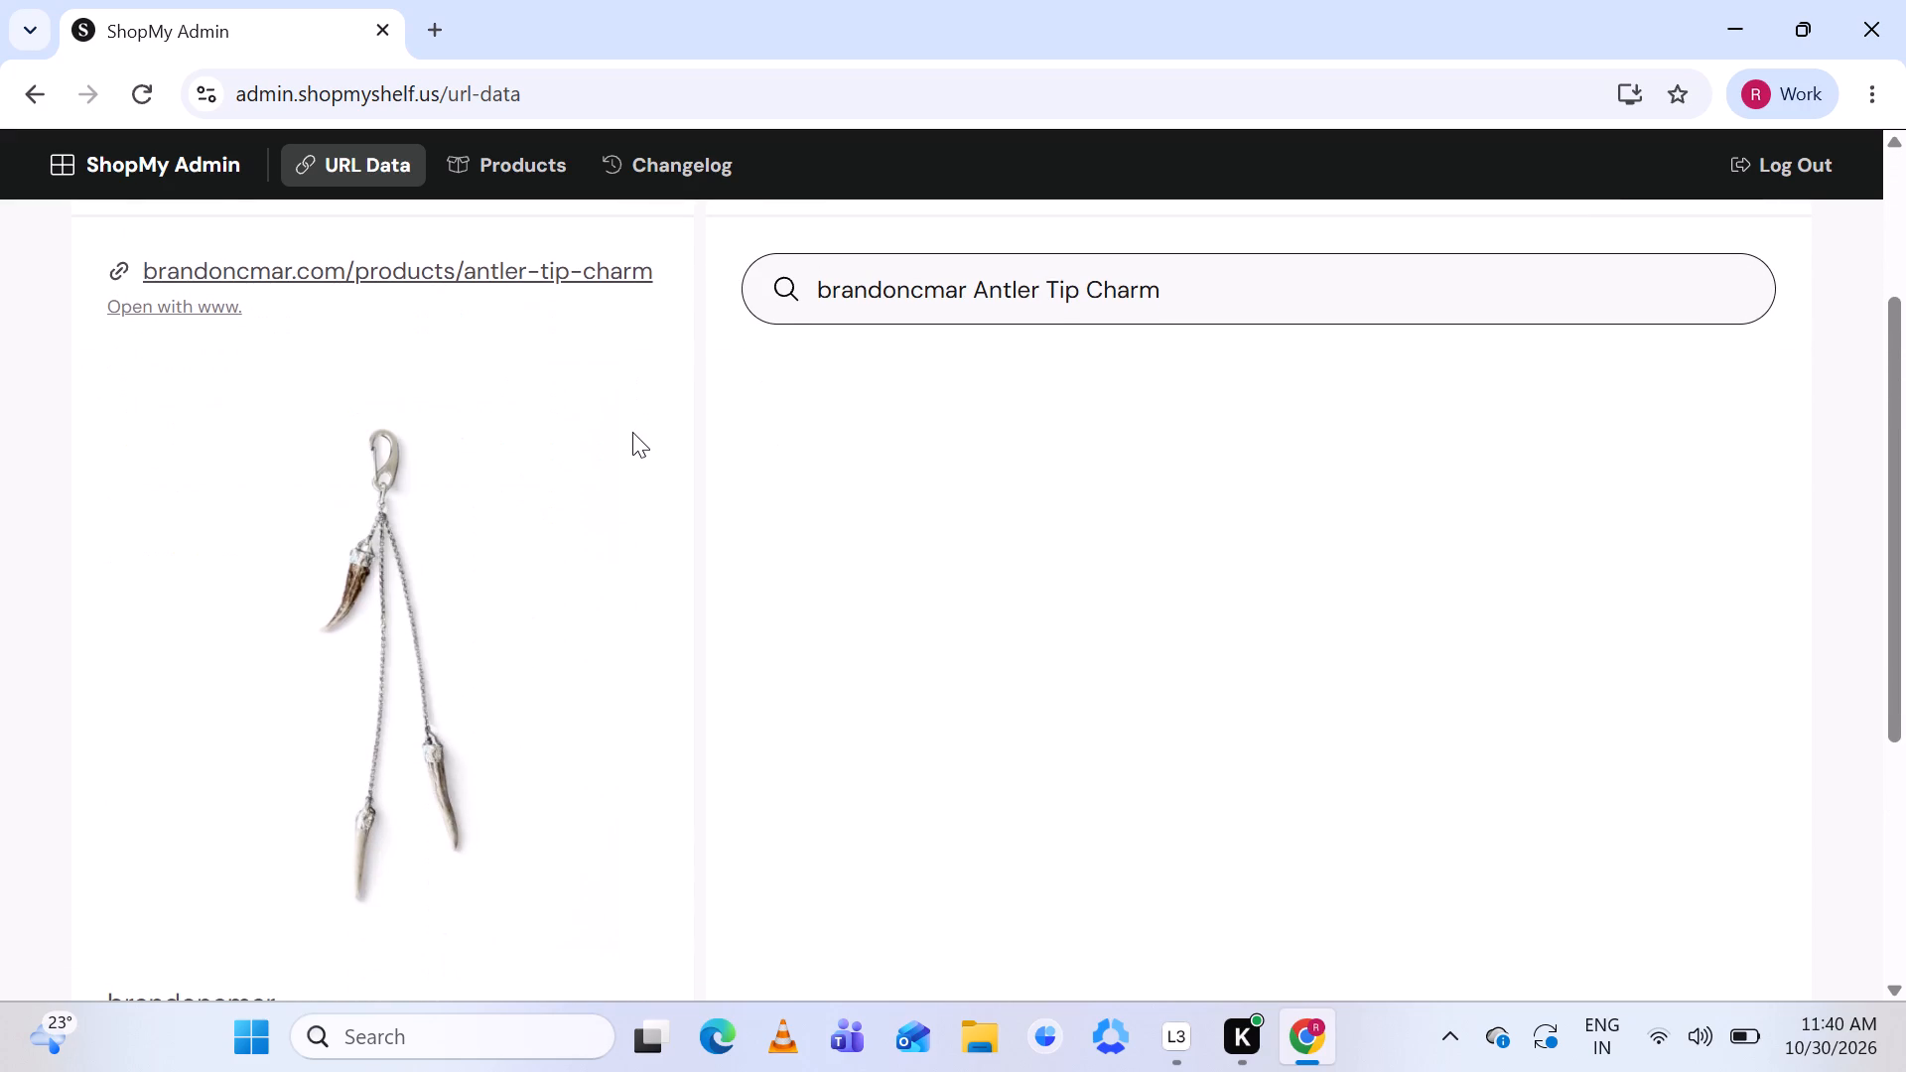
pyautogui.scroll(-1, 632, 432)
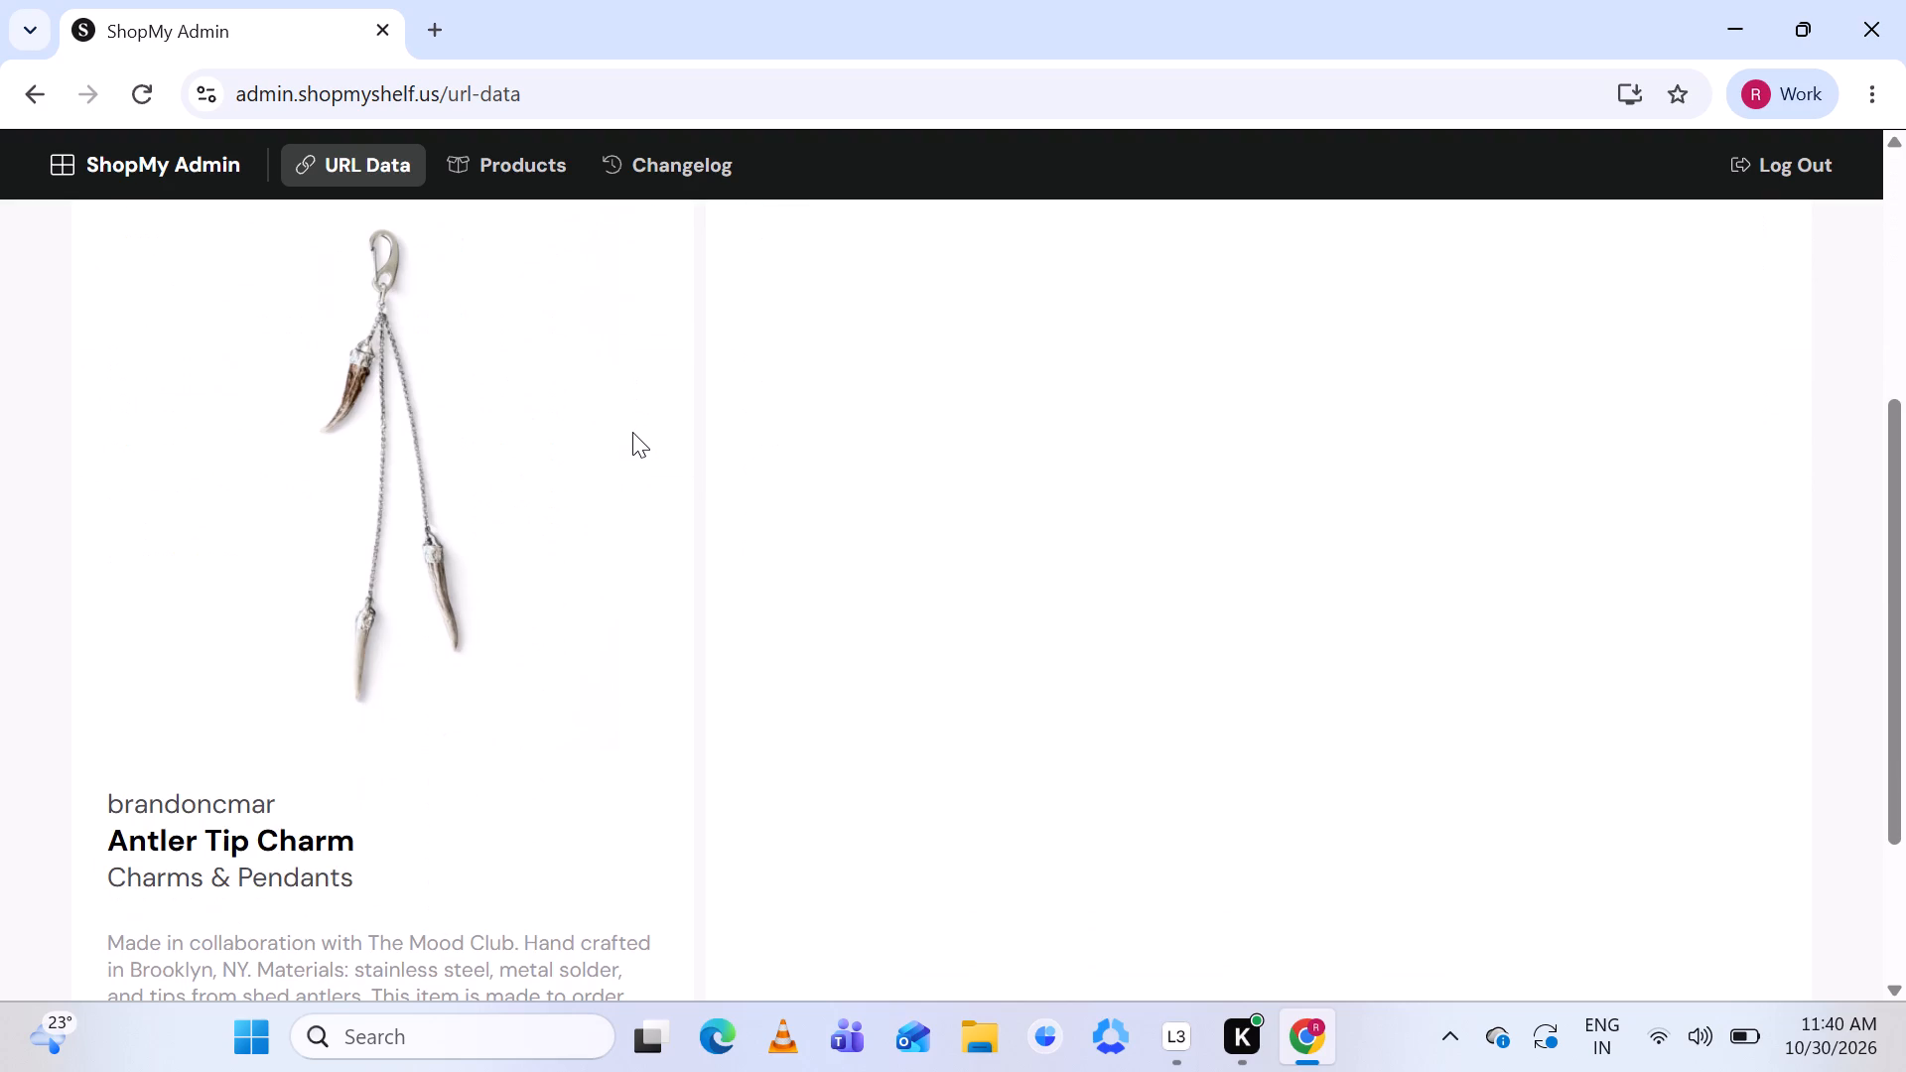
pyautogui.scroll(3, 632, 432)
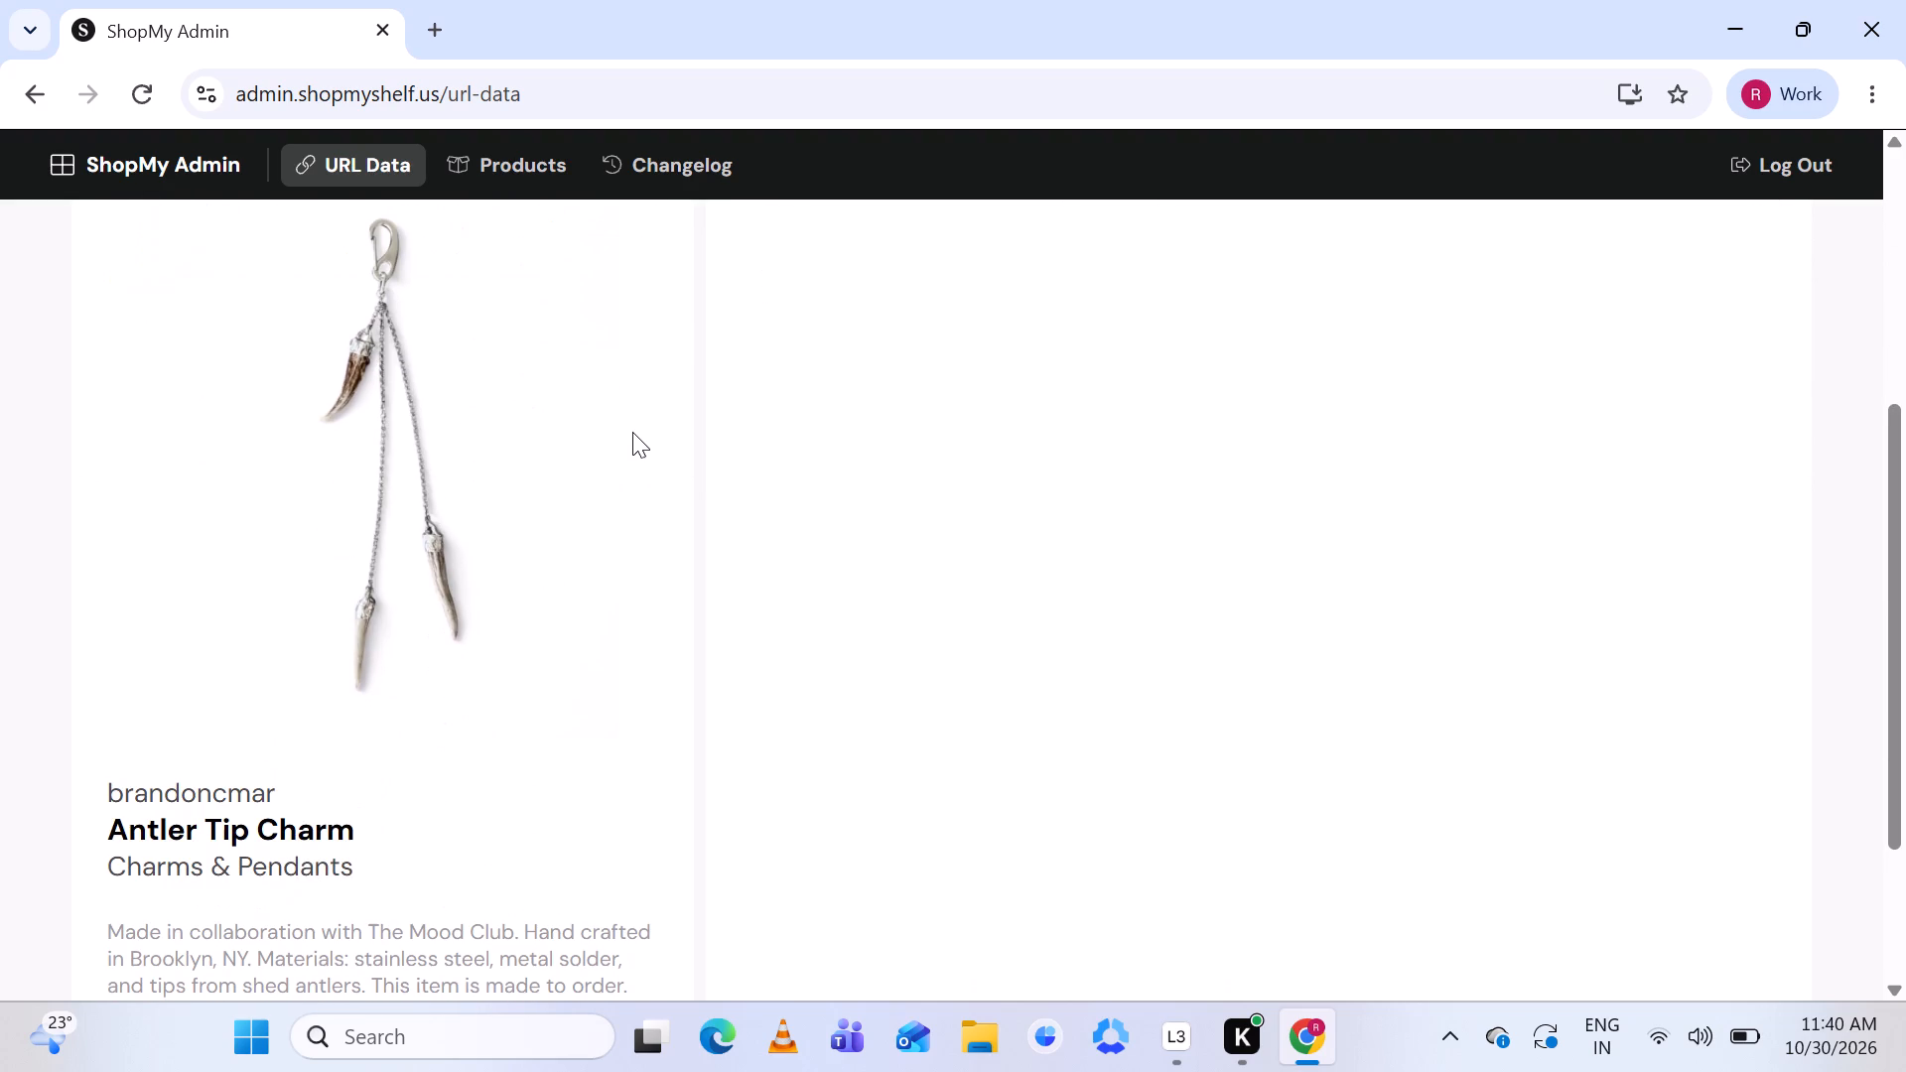
pyautogui.scroll(2, 632, 432)
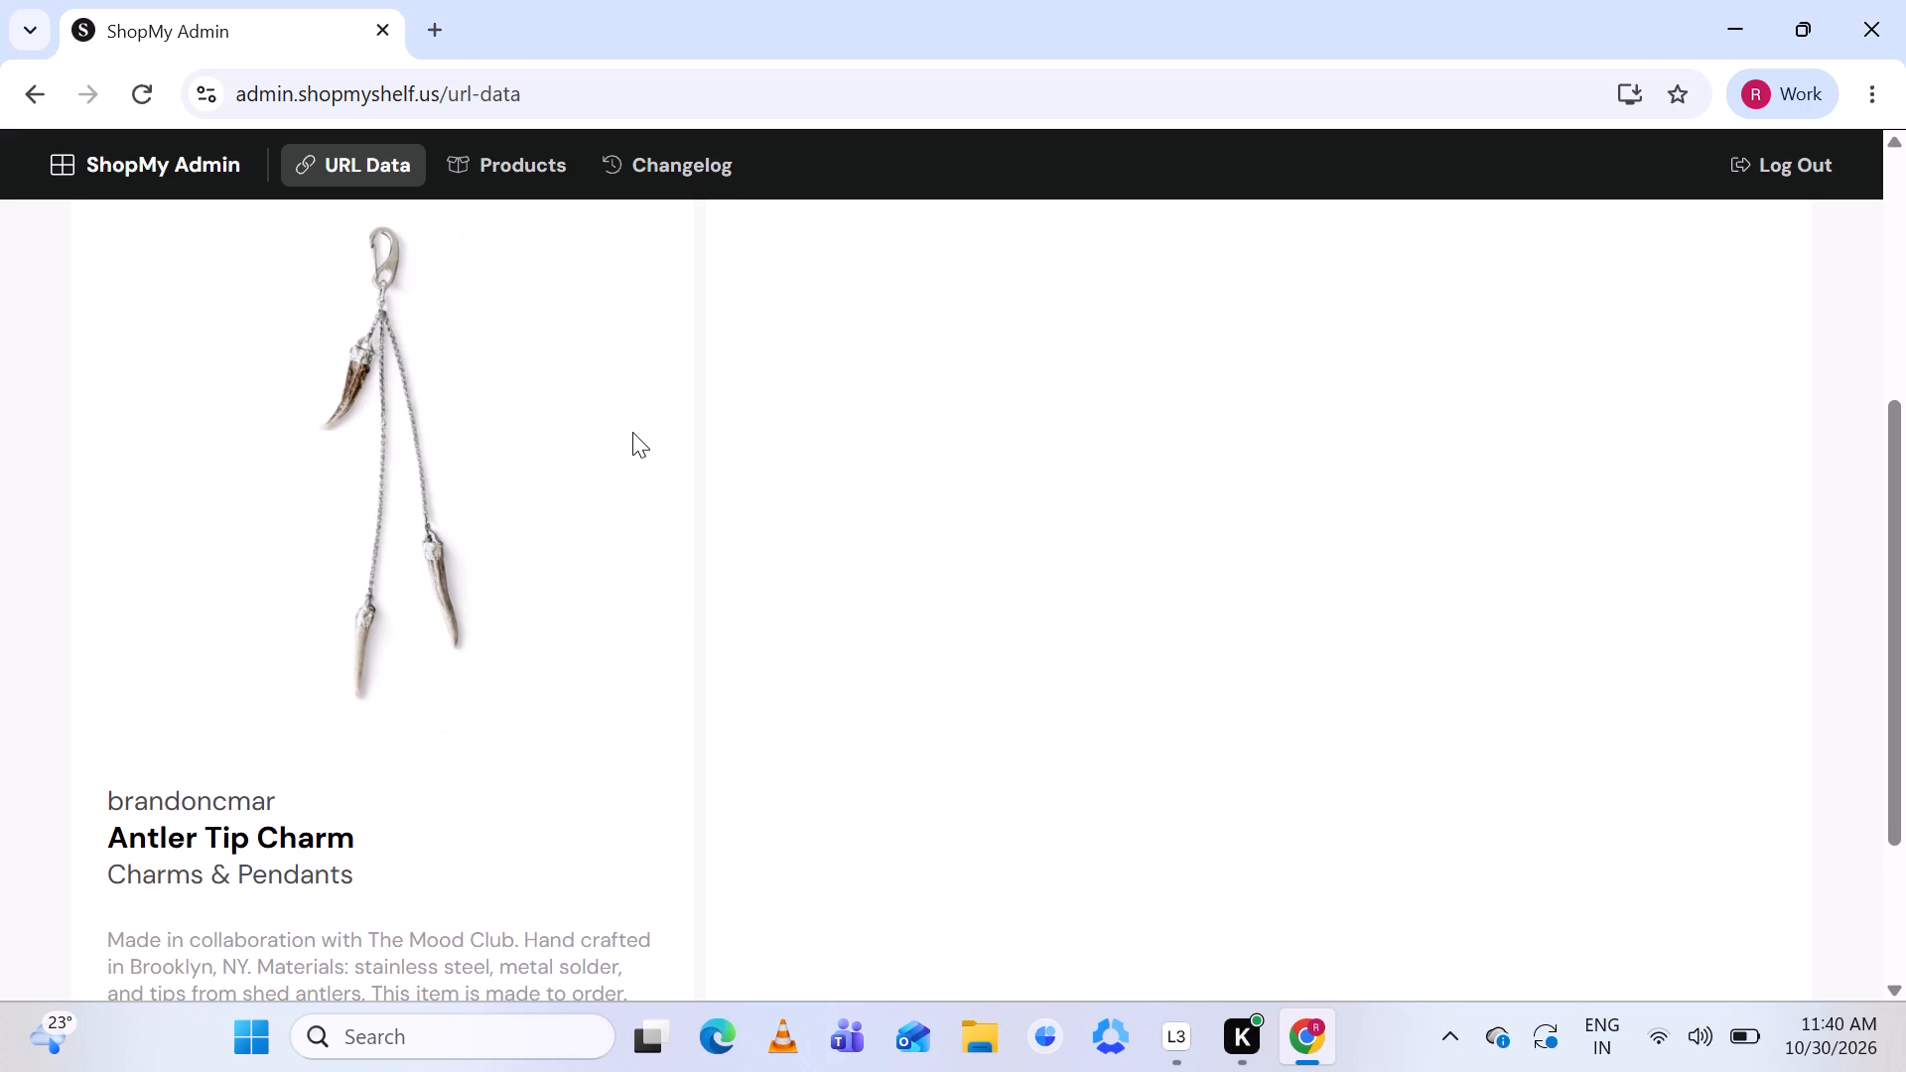
pyautogui.scroll(2, 632, 432)
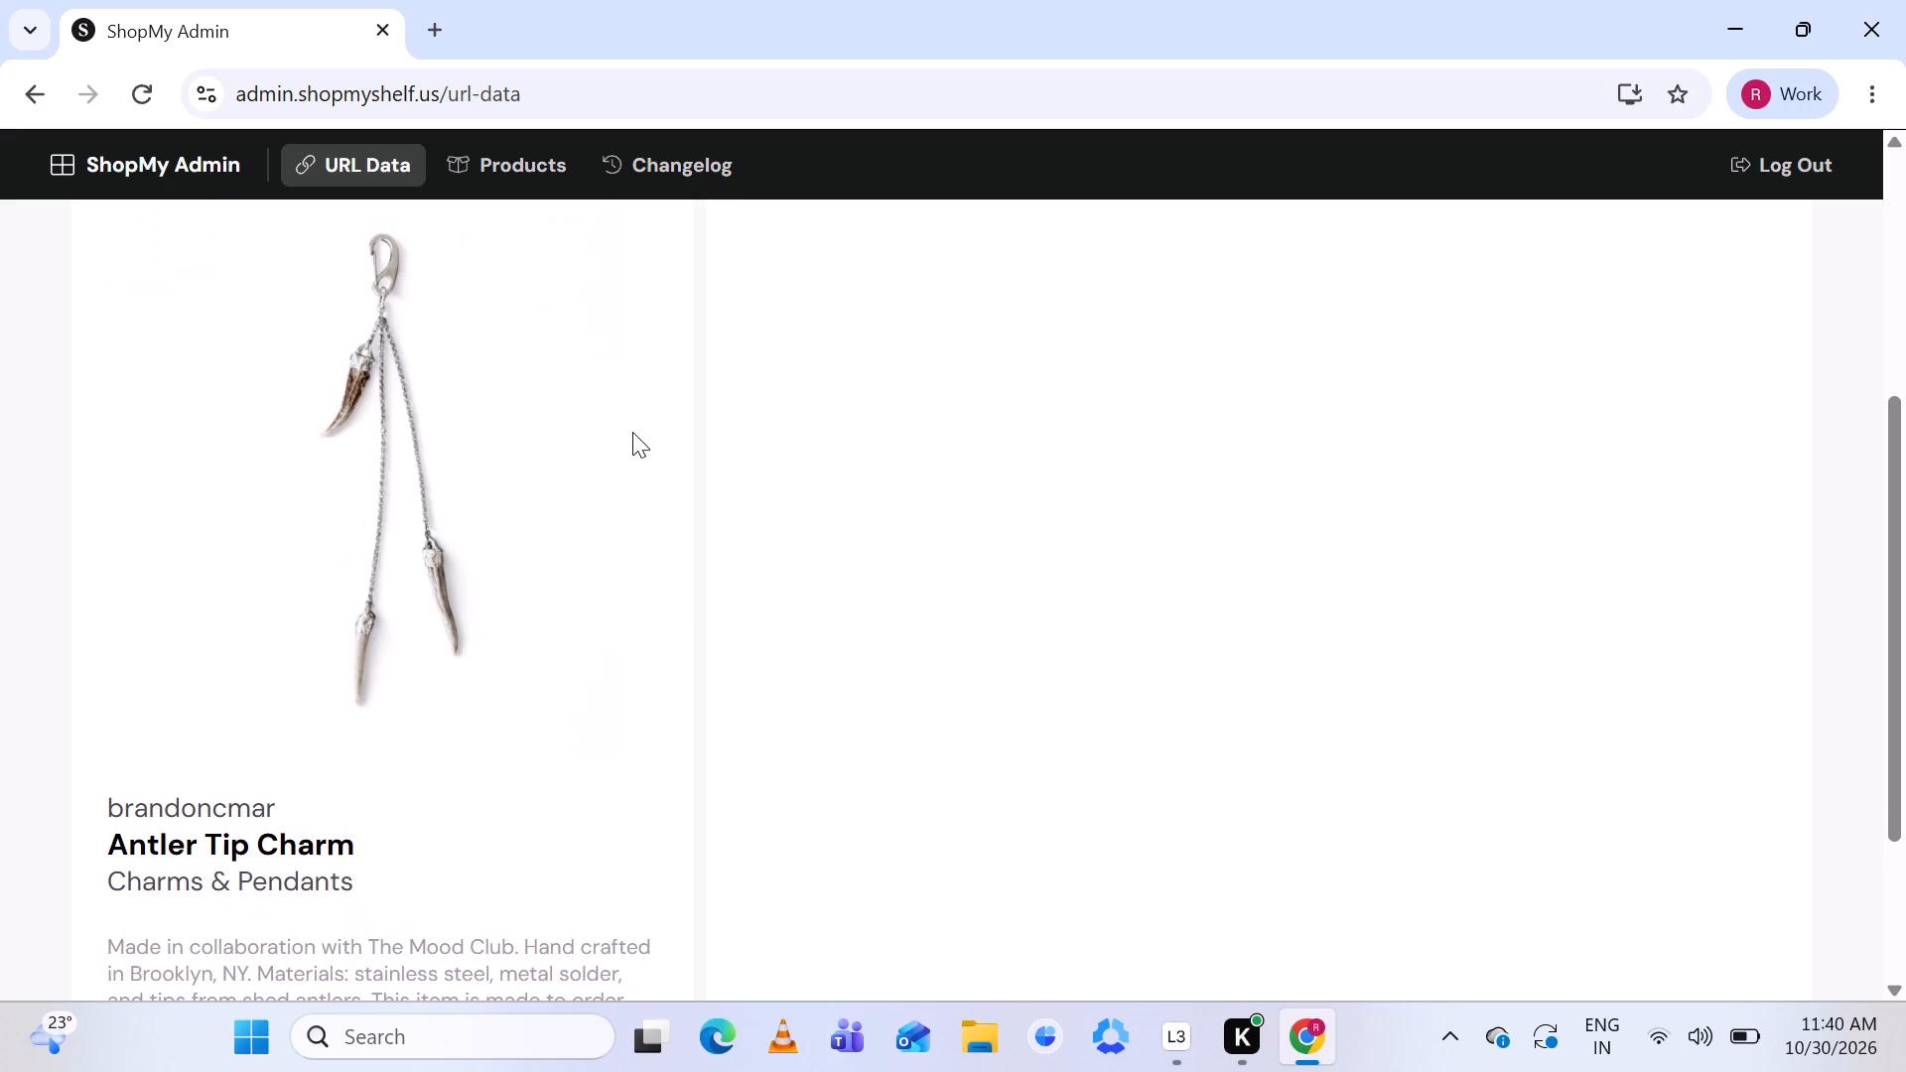
pyautogui.scroll(1, 632, 432)
pyautogui.click(1754, 424)
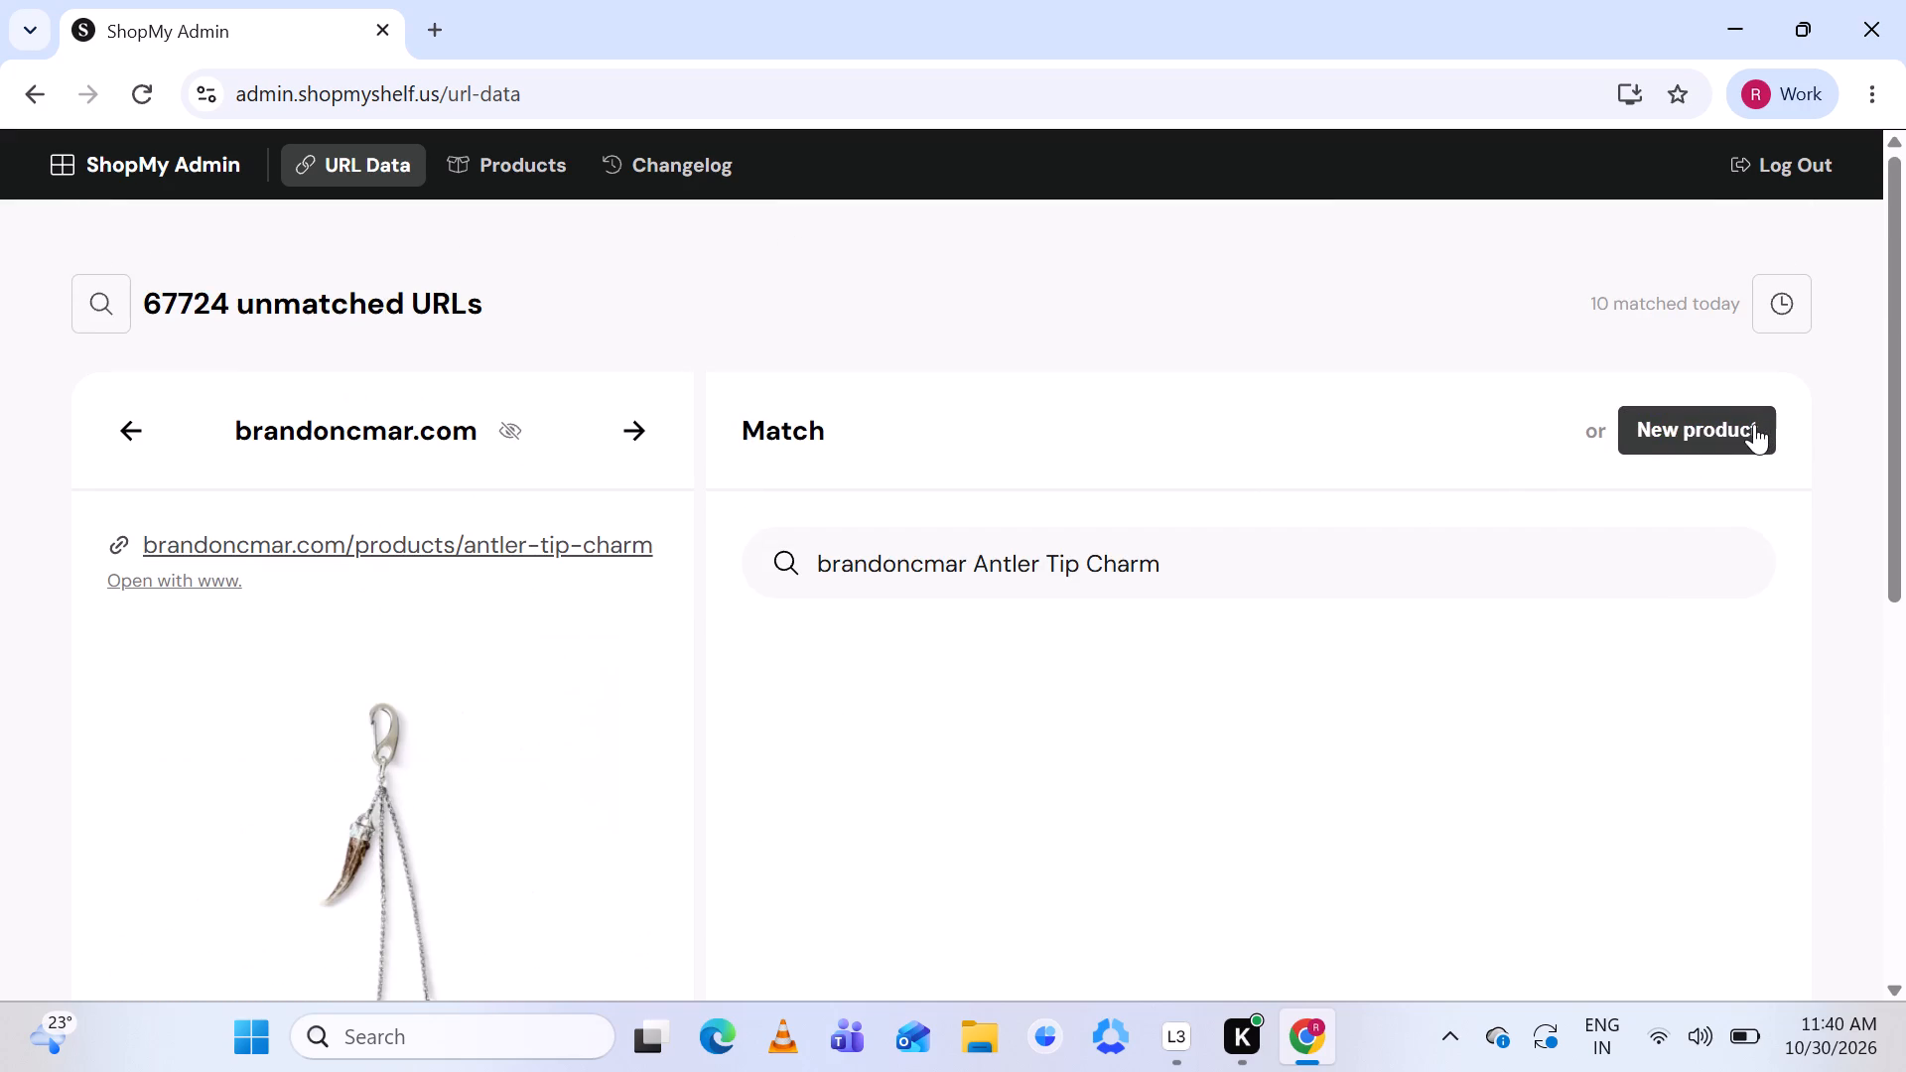
# Remove the first of the two duplicate 1086 x 1358 charm images from the new product.
pyautogui.scroll(-1, 1236, 537)
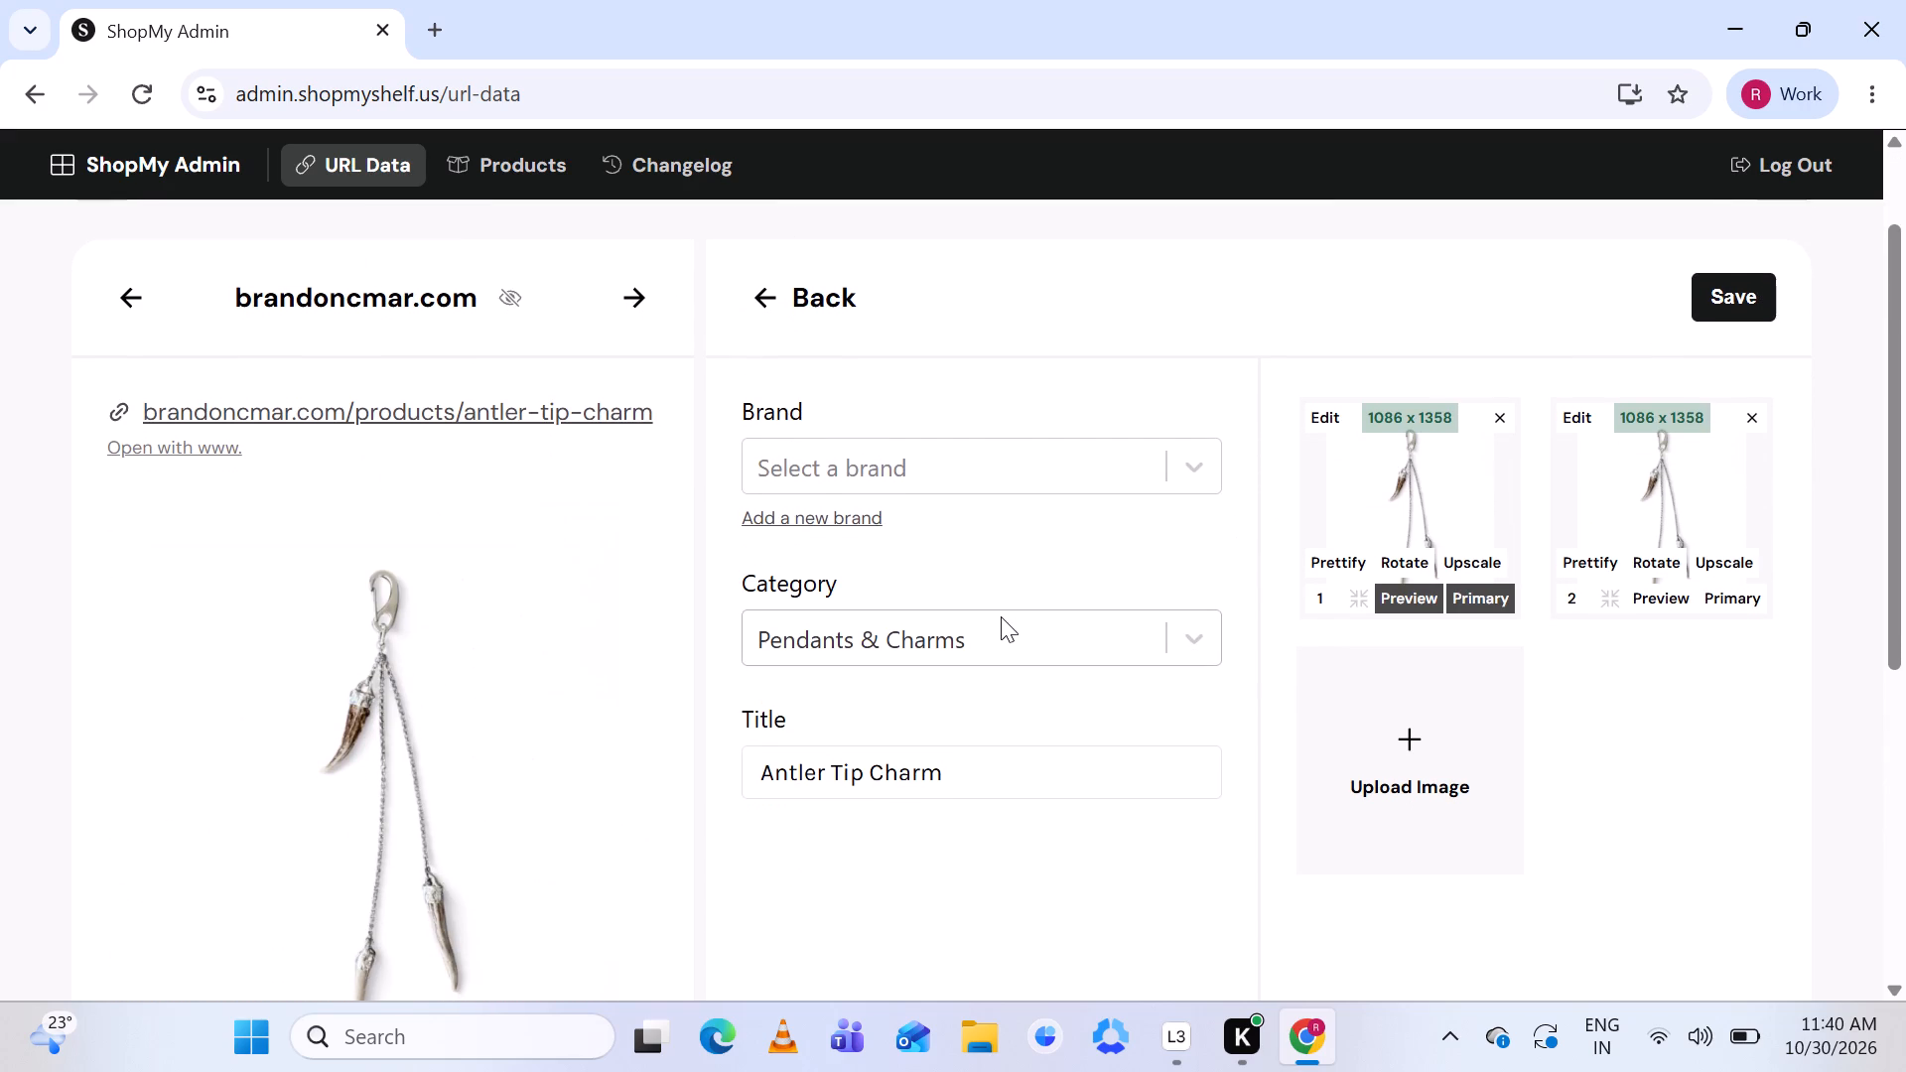
pyautogui.scroll(-2, 1001, 616)
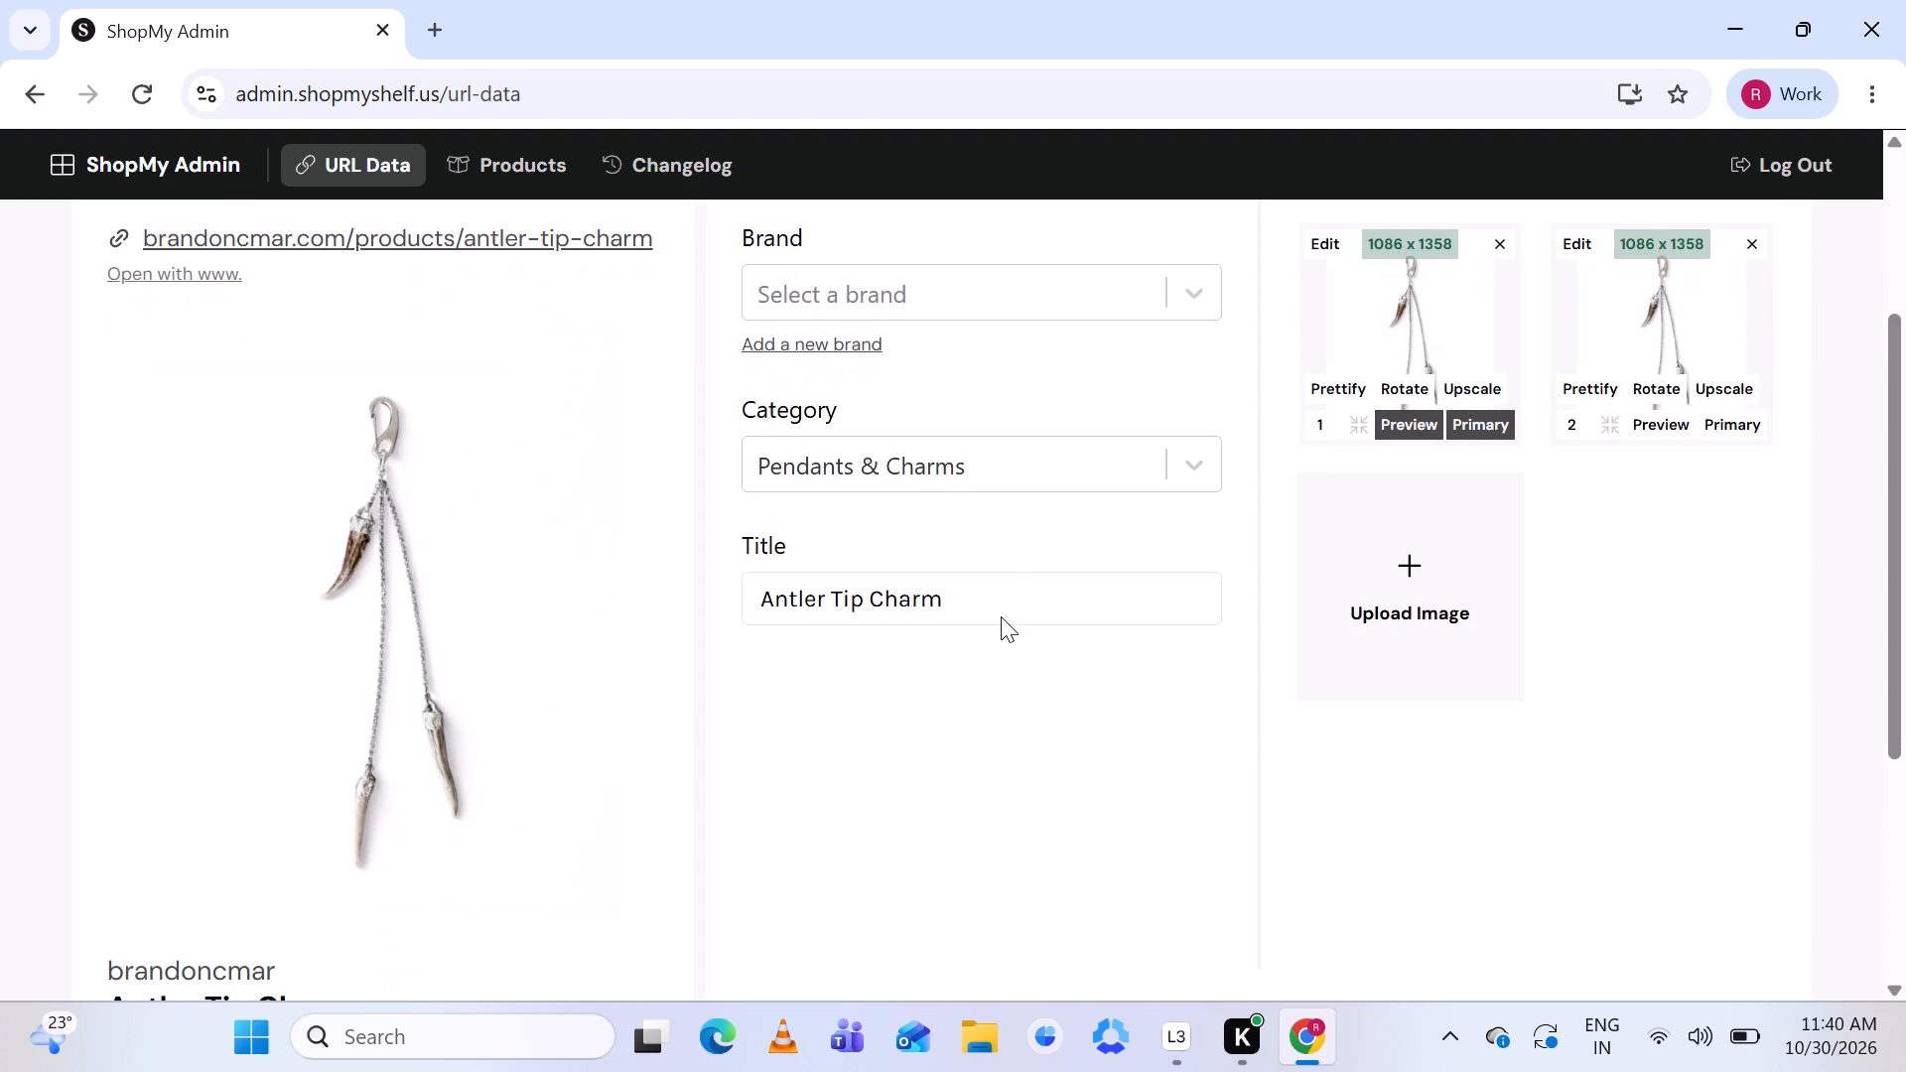
pyautogui.scroll(-1, 1001, 616)
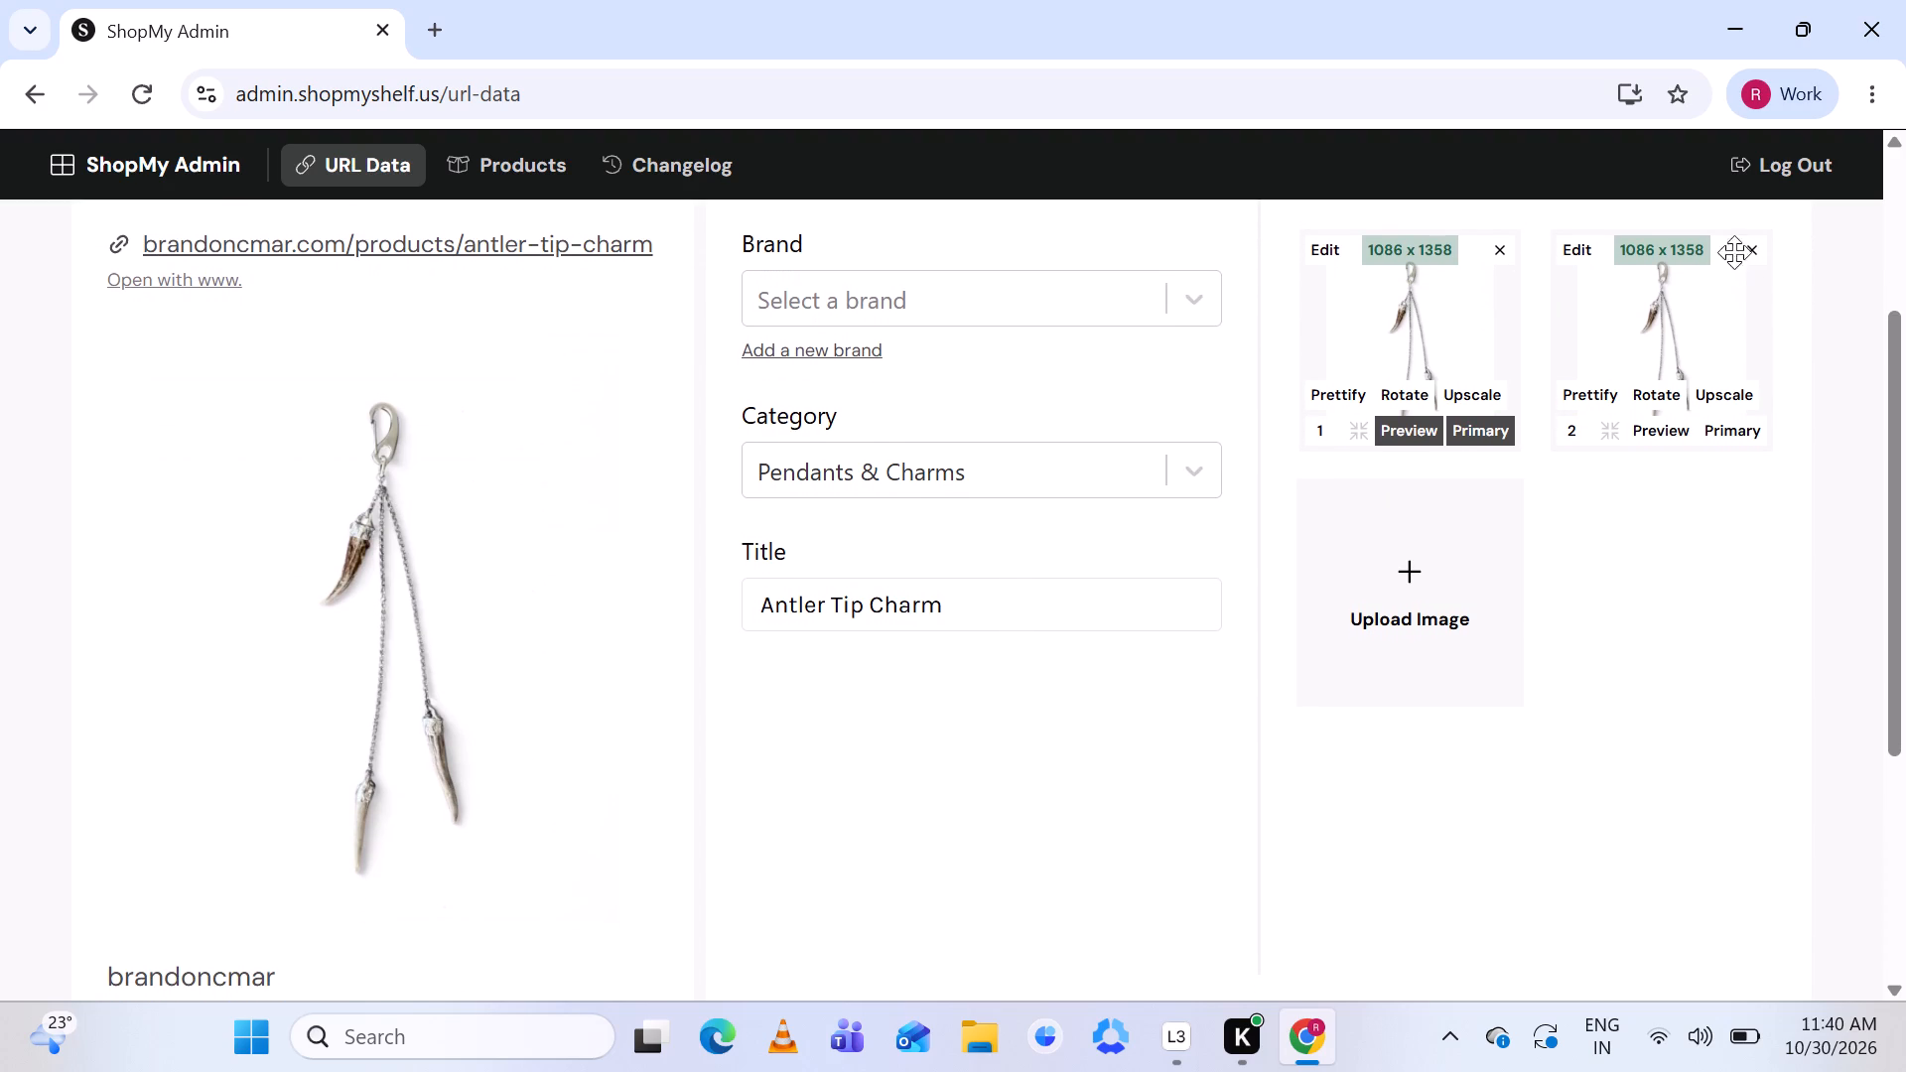
pyautogui.click(1496, 249)
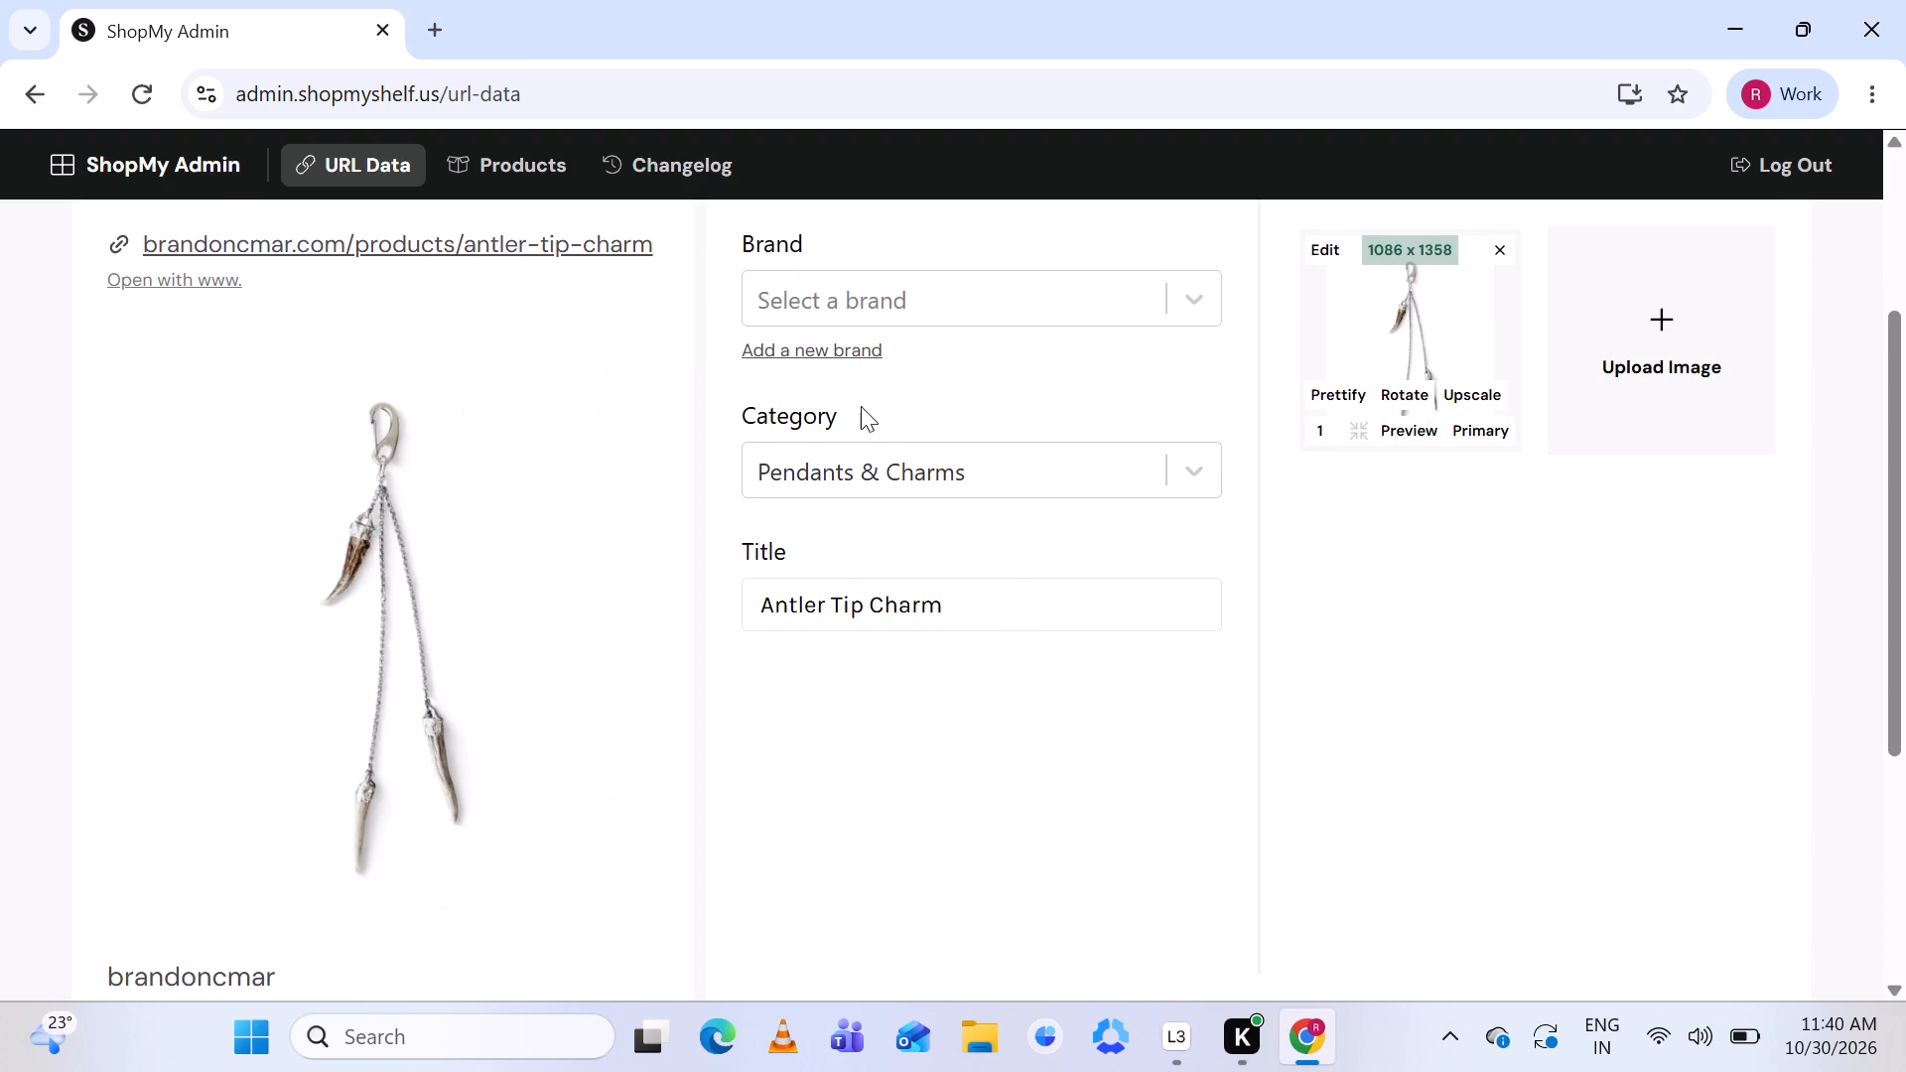
# Set the Antler Tip Charm's brand to BRANDONCMAR (brandoncmar.com) using the listing's brand name, and save the new product.
pyautogui.scroll(-1, 861, 406)
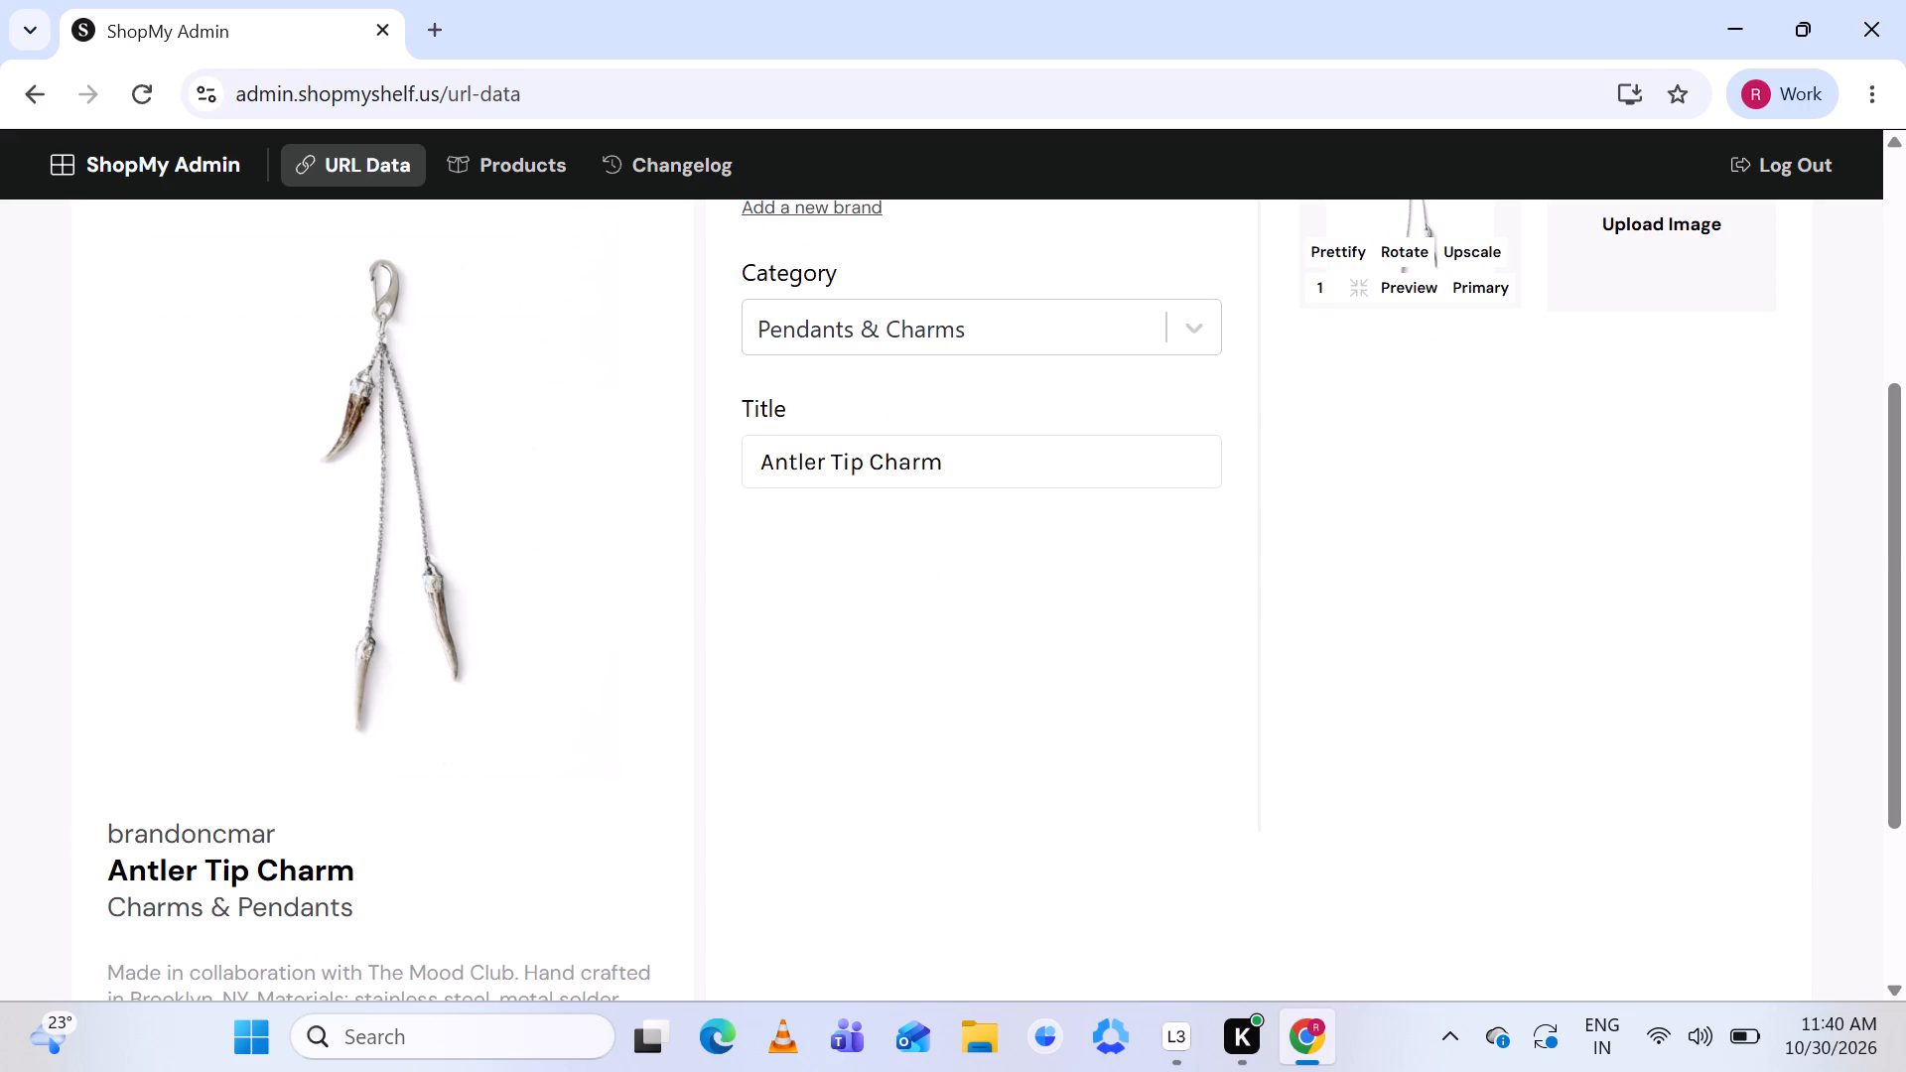
pyautogui.moveTo(109, 827); pyautogui.dragTo(288, 817)
pyautogui.hotkey('ctrl', 'c')
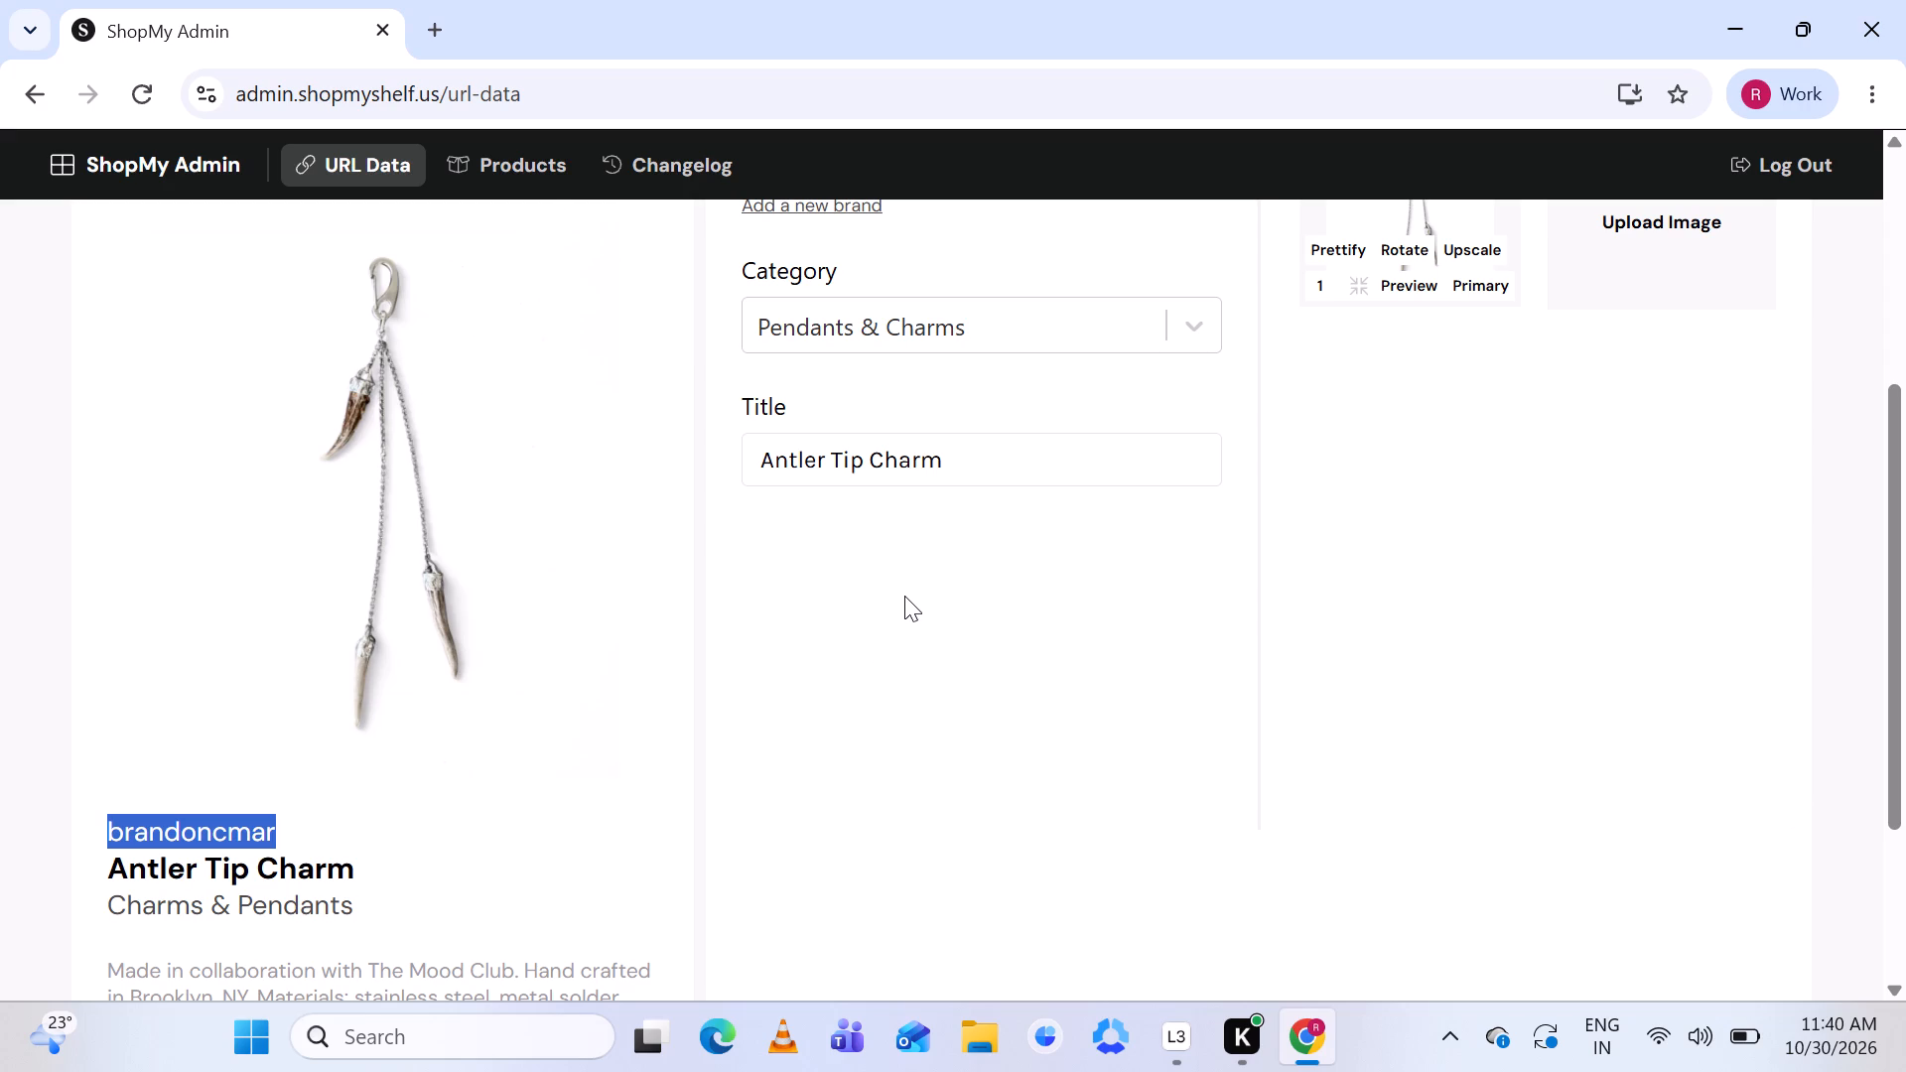
pyautogui.scroll(3, 904, 596)
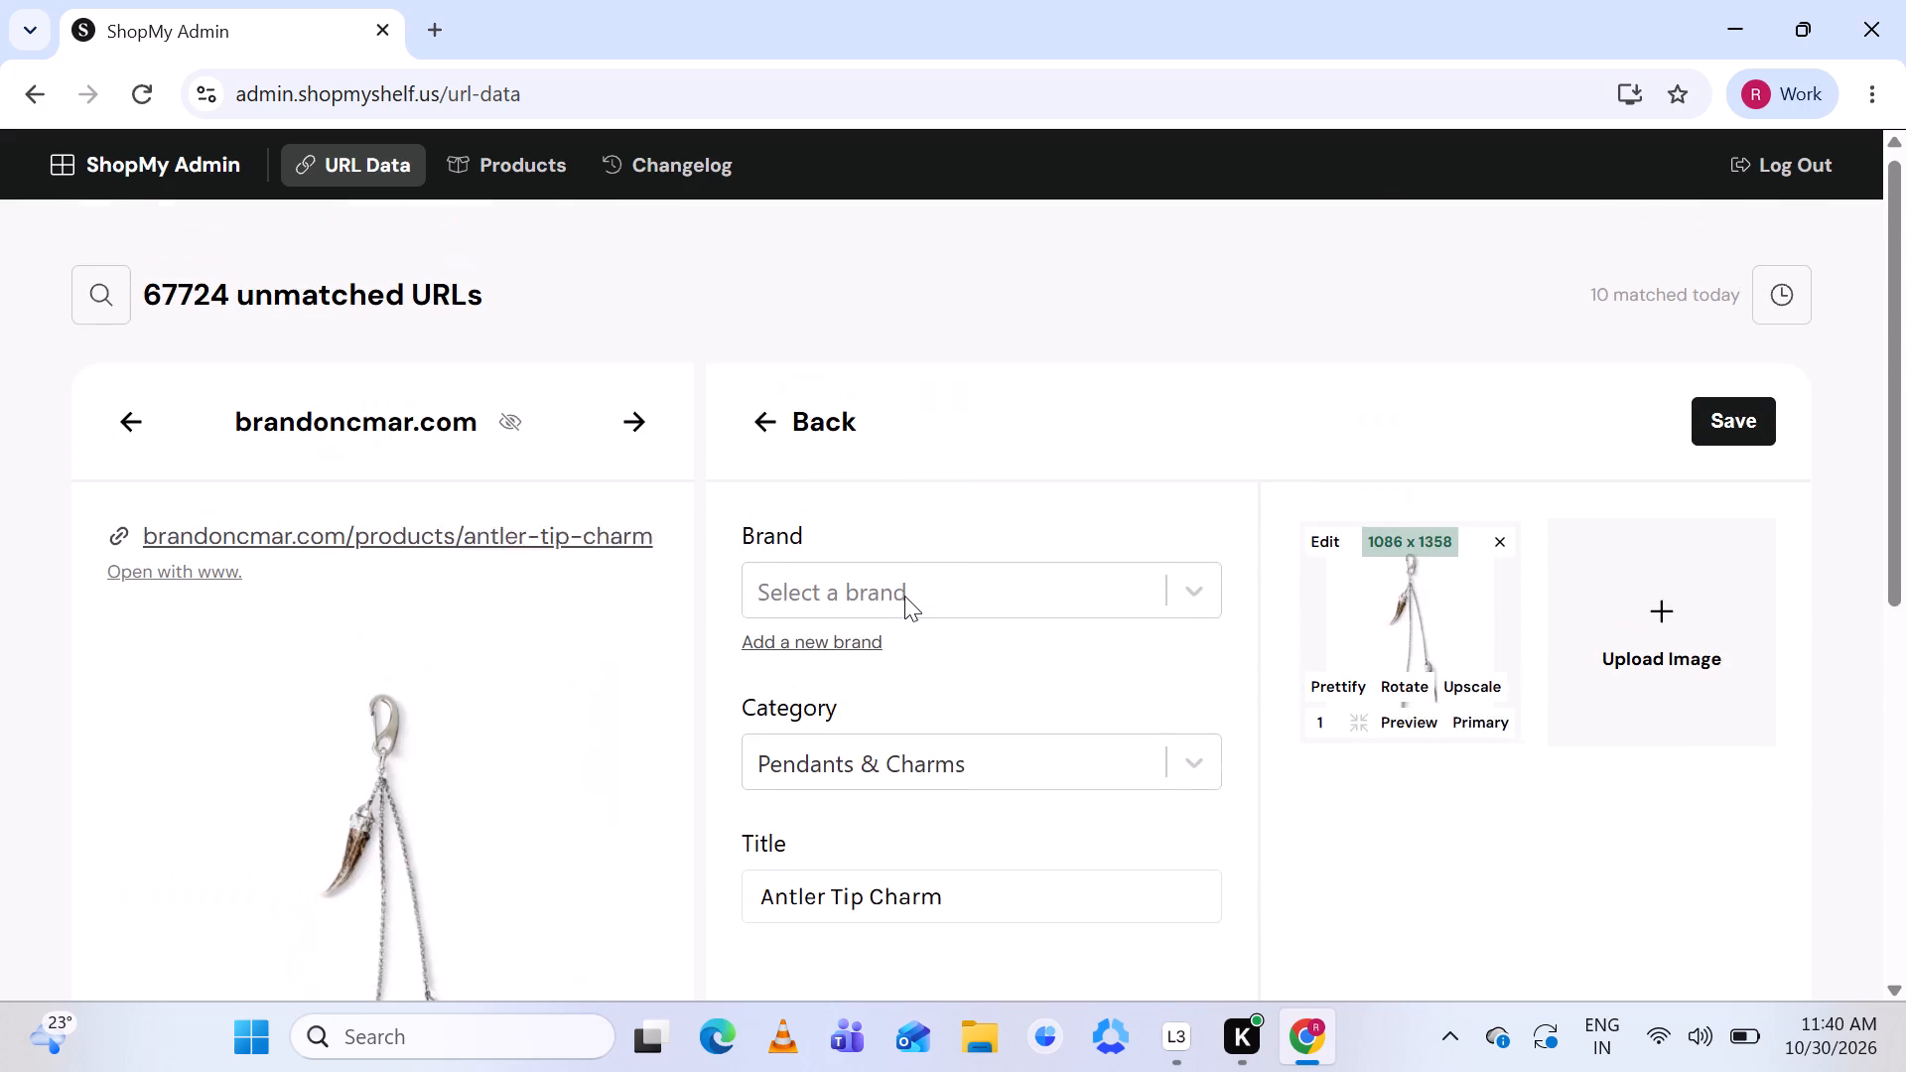
pyautogui.click(884, 590)
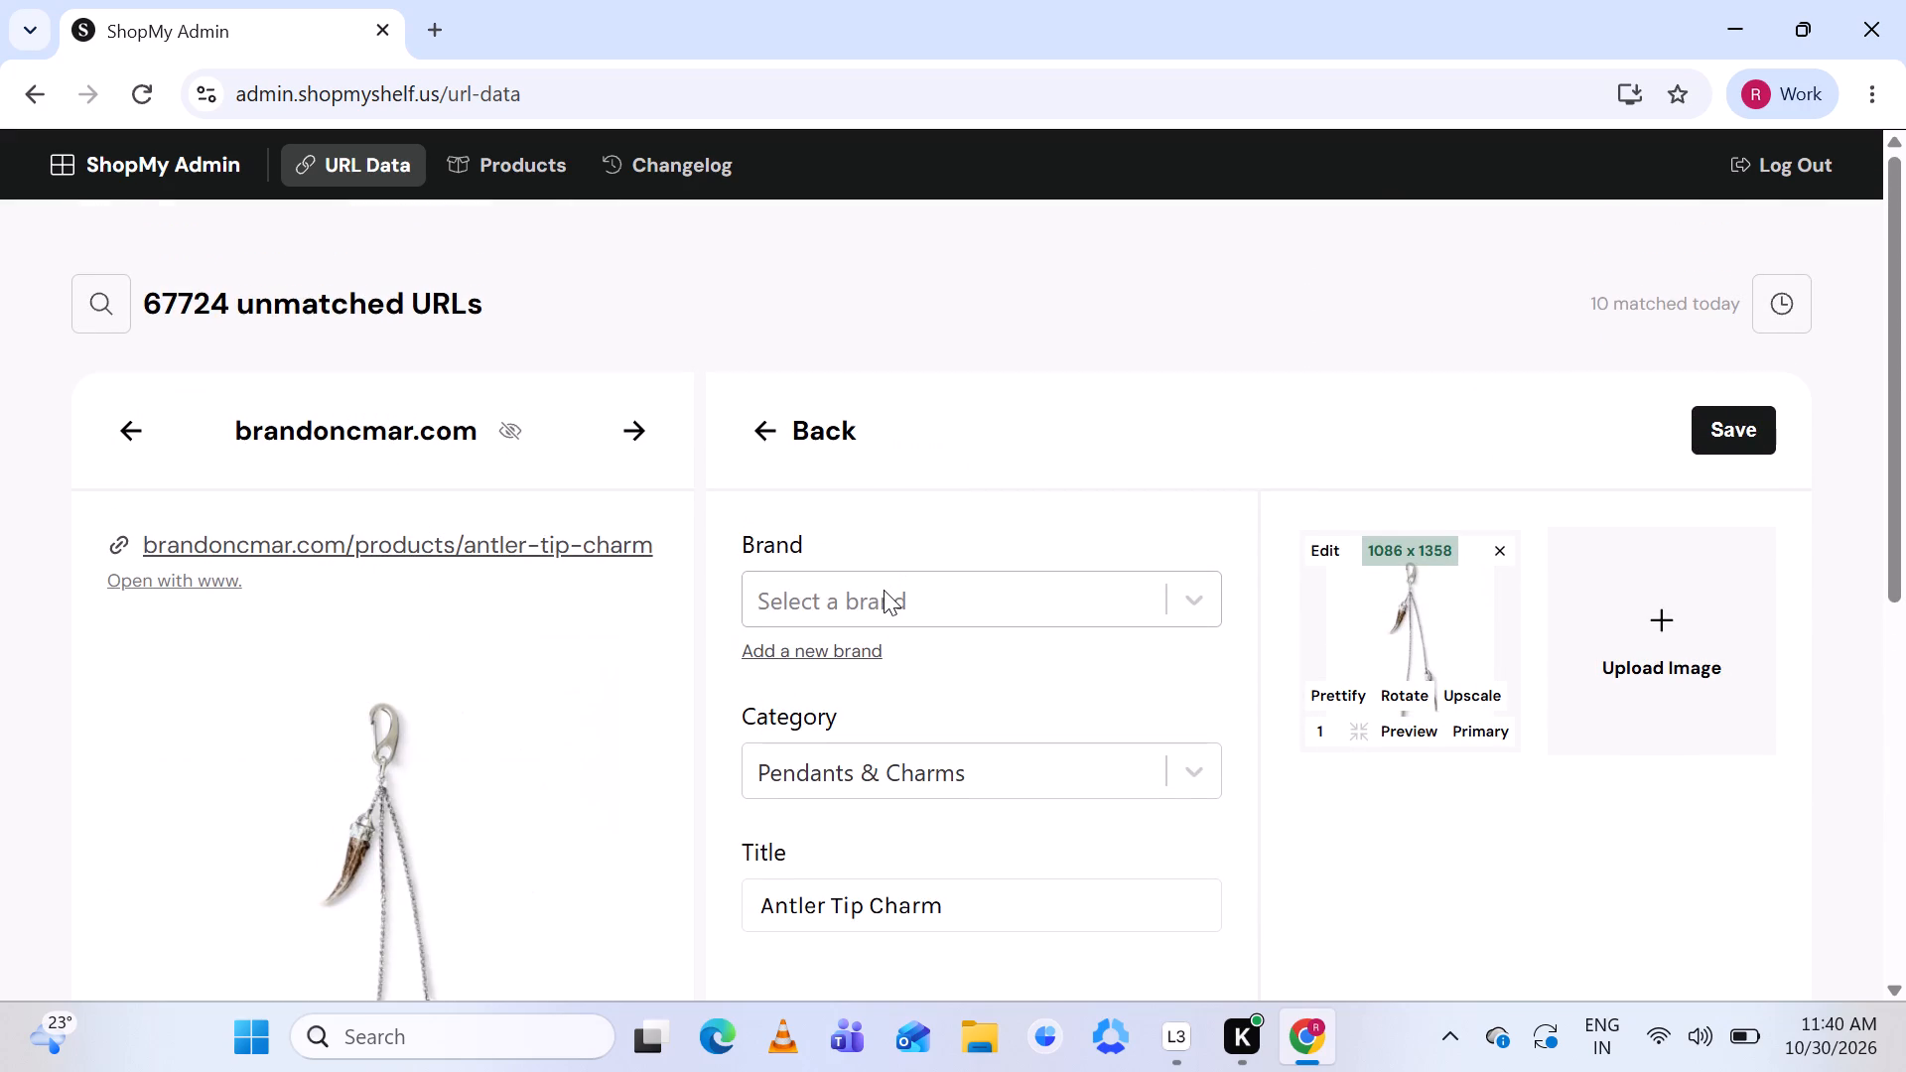
pyautogui.hotkey('ctrl', 'v')
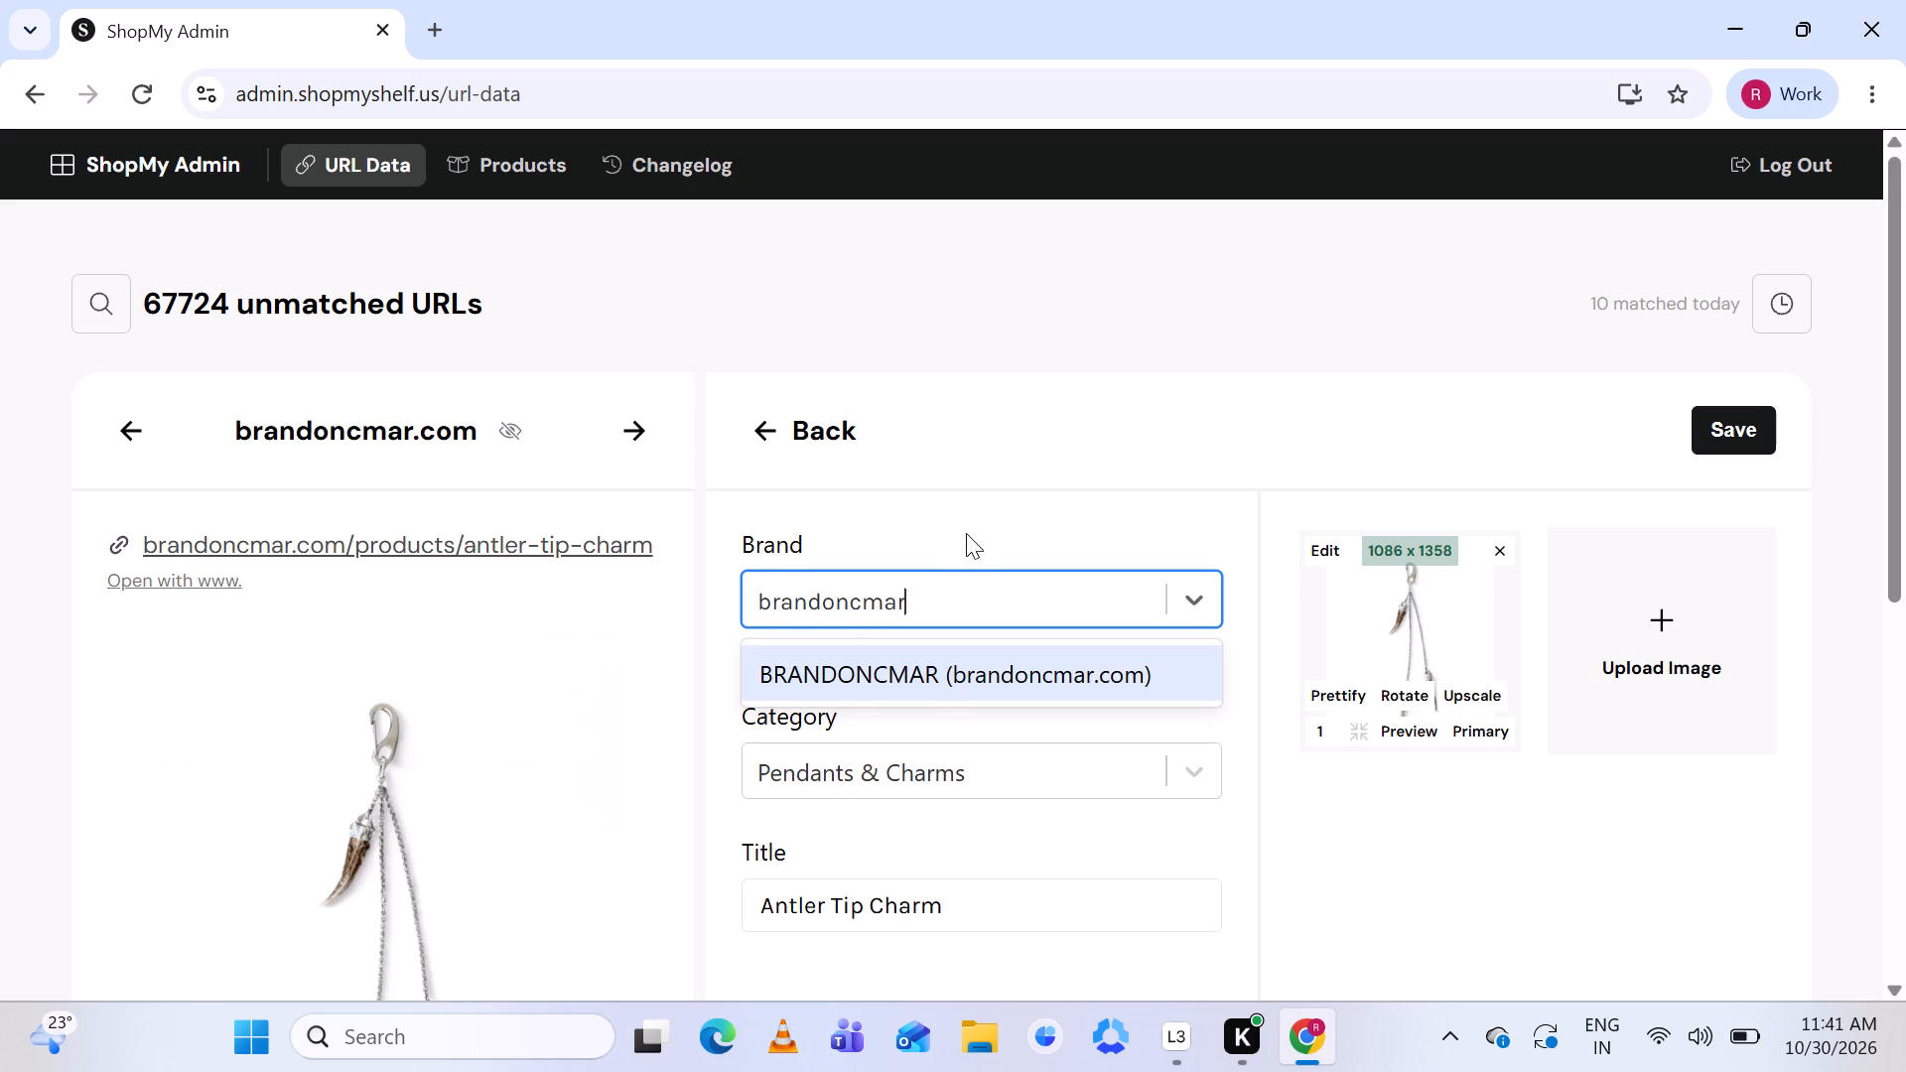
pyautogui.scroll(-4, 966, 533)
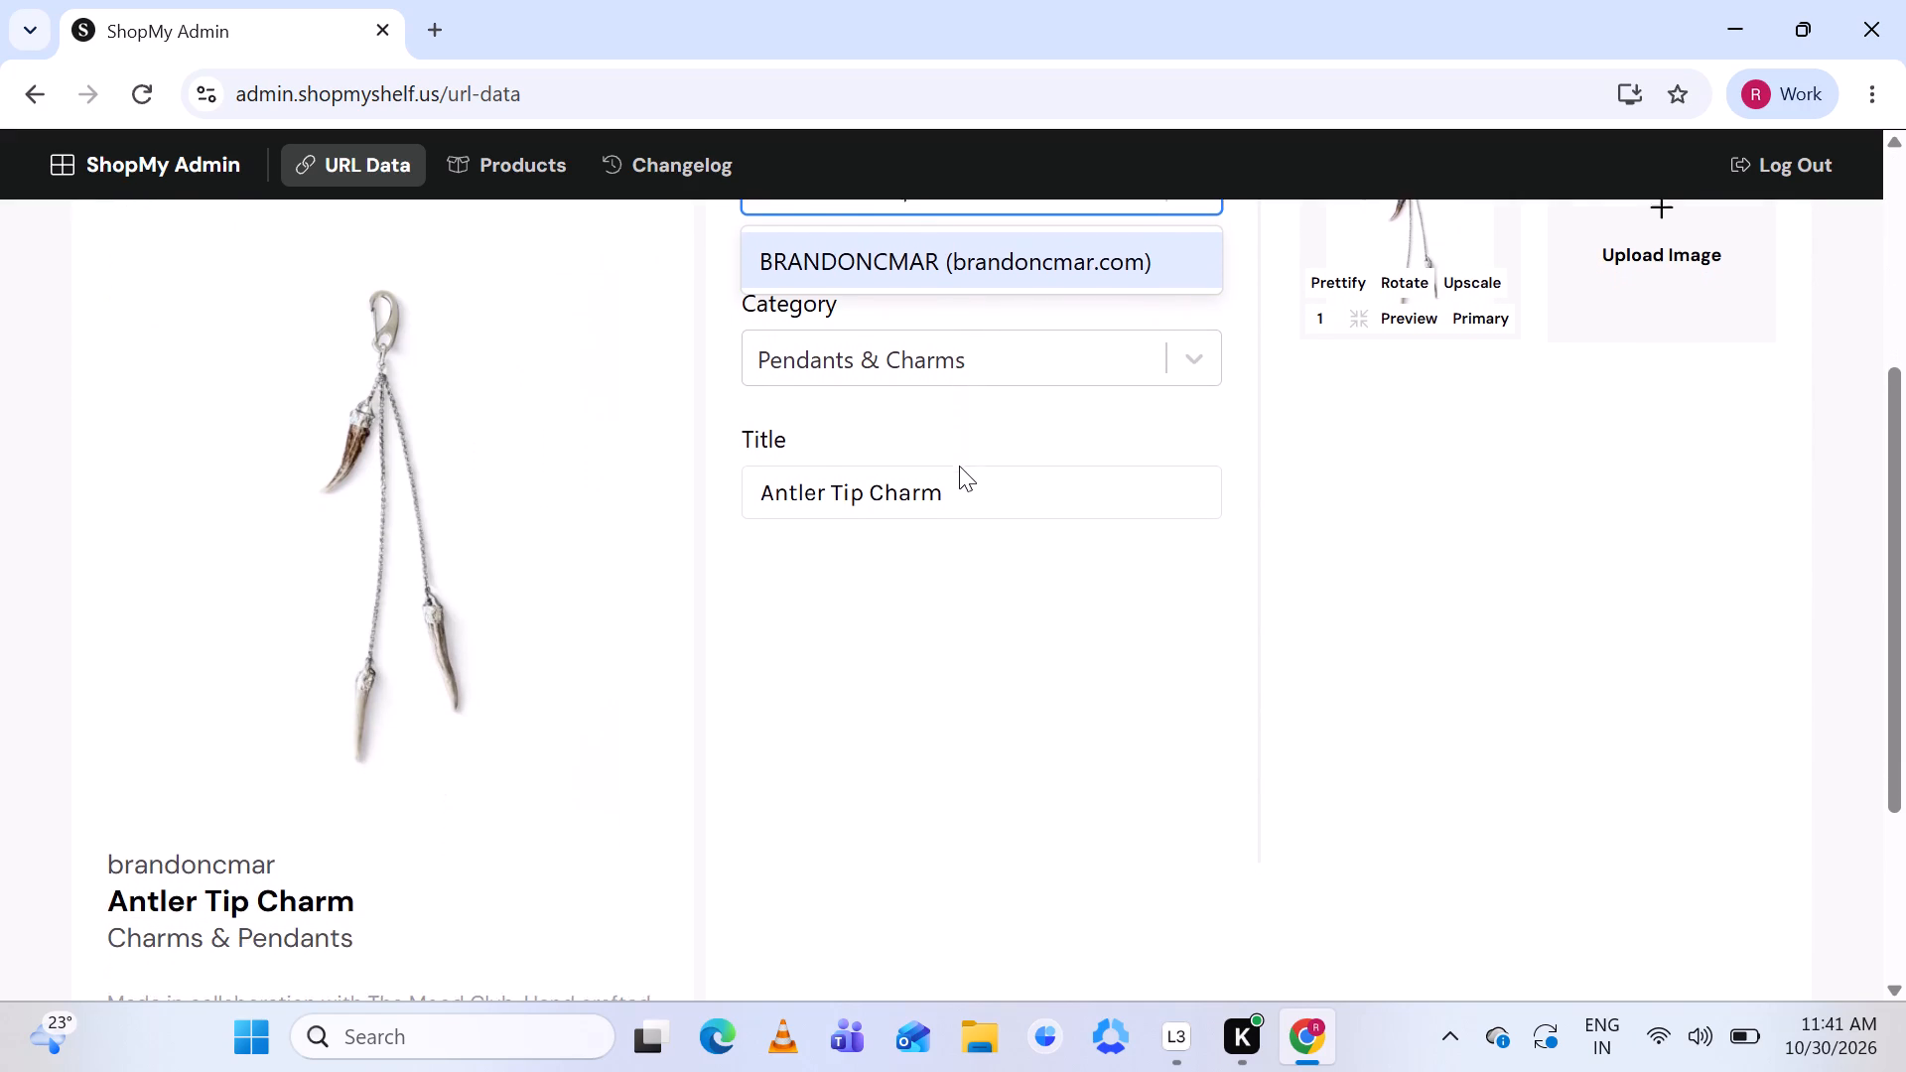
pyautogui.scroll(-1, 959, 466)
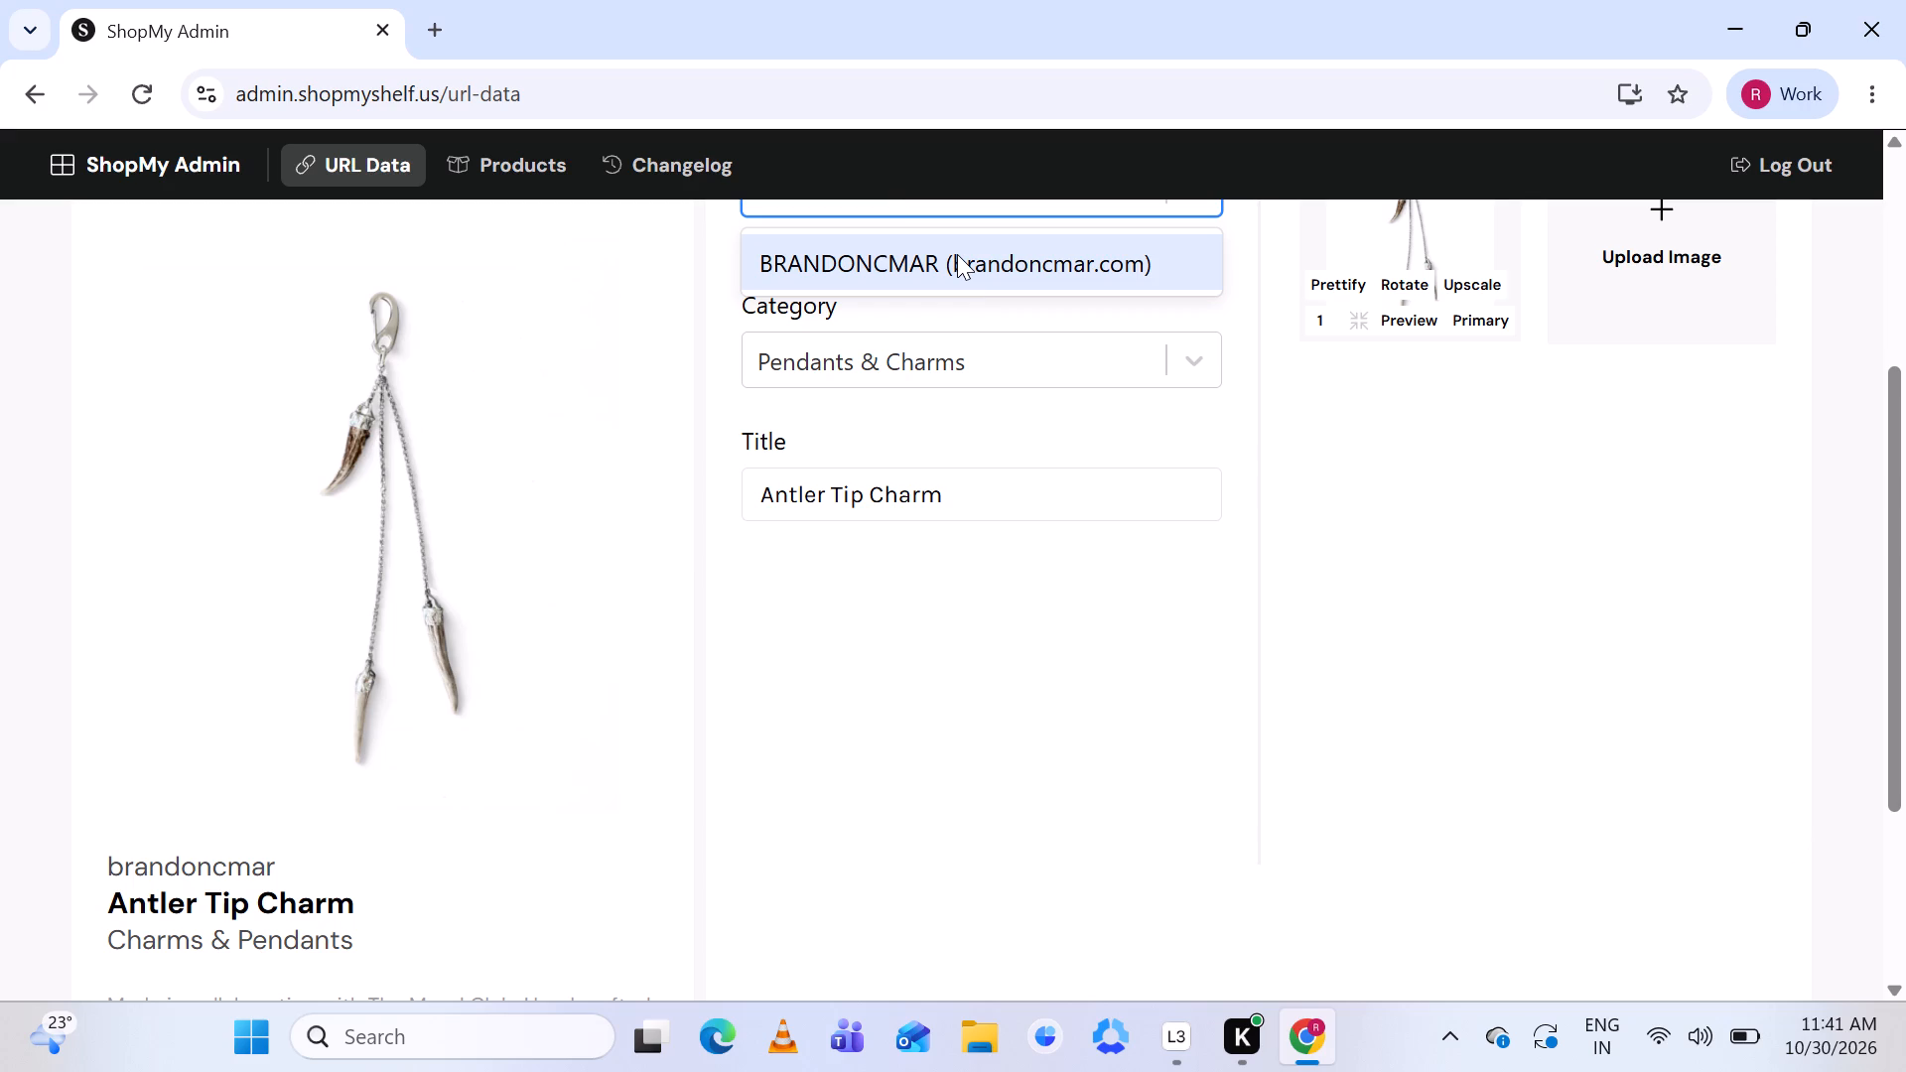
pyautogui.click(957, 254)
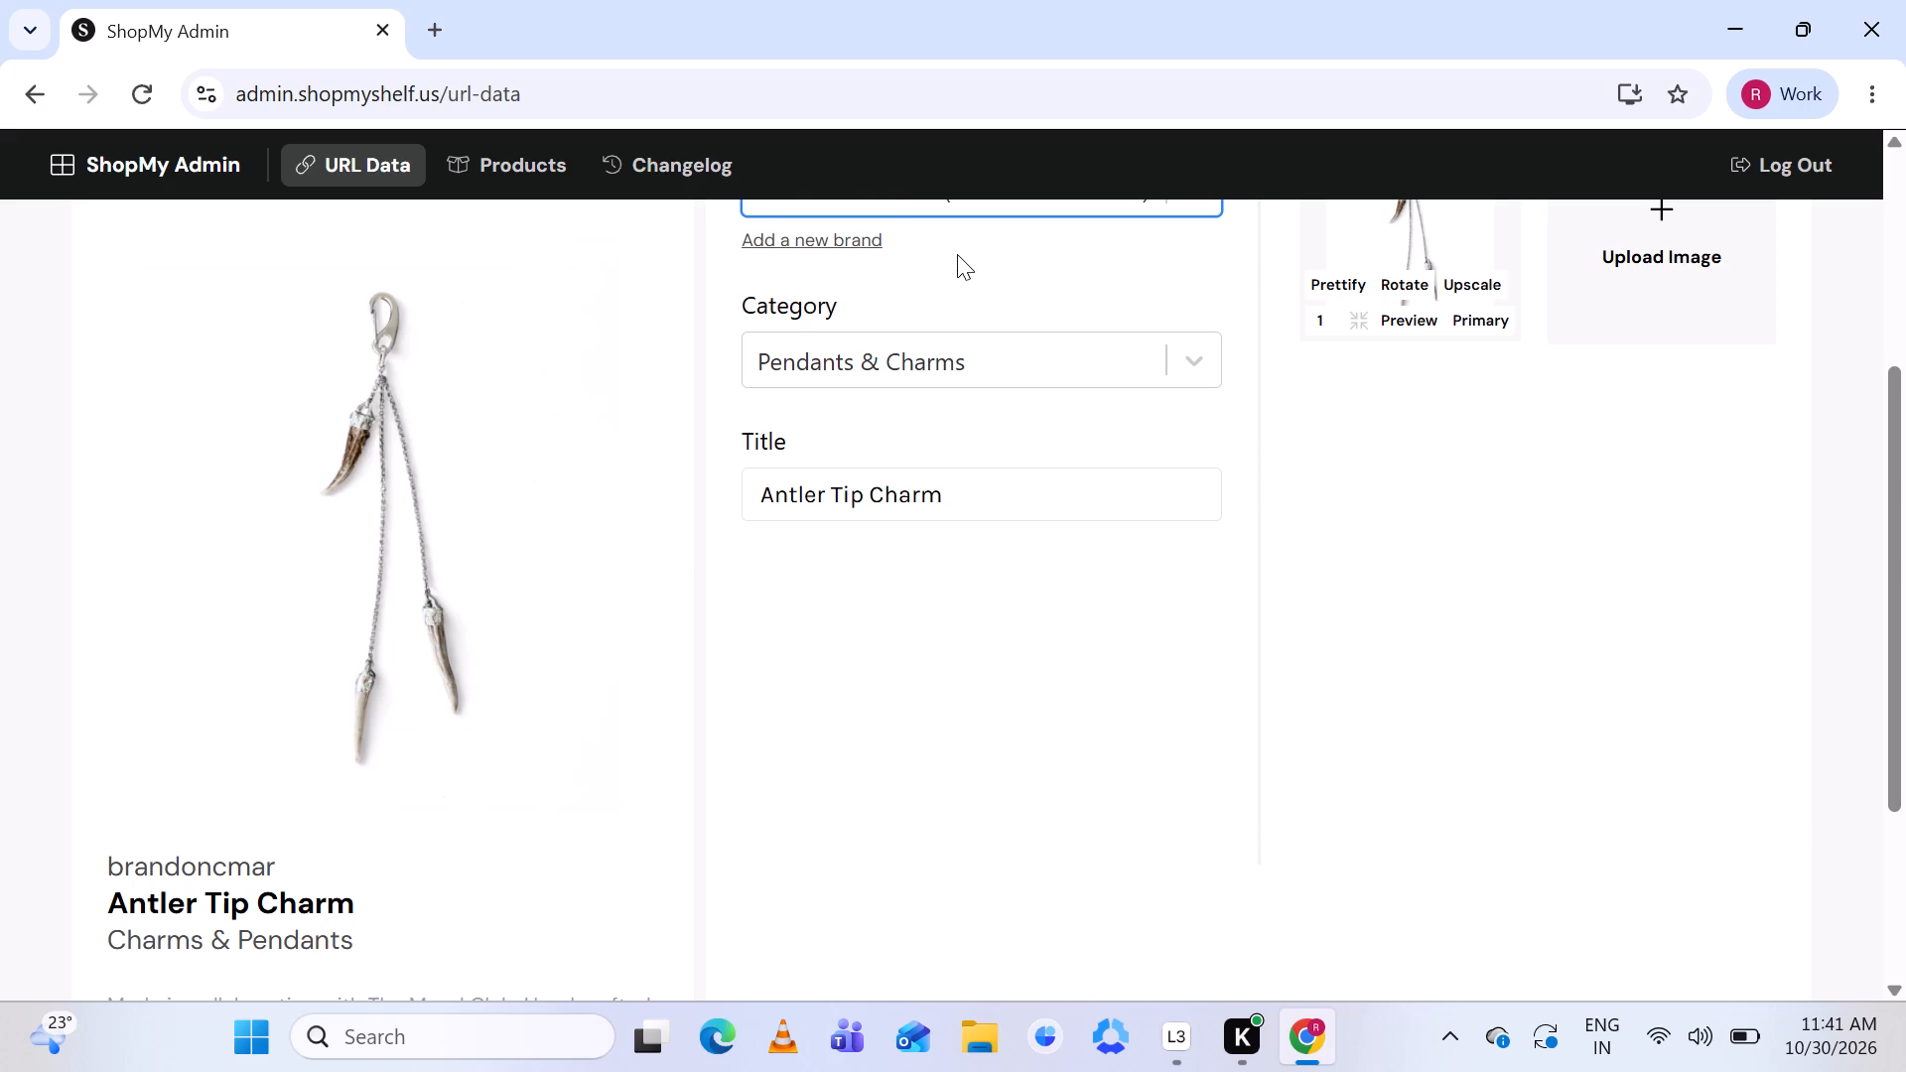
pyautogui.scroll(2, 996, 254)
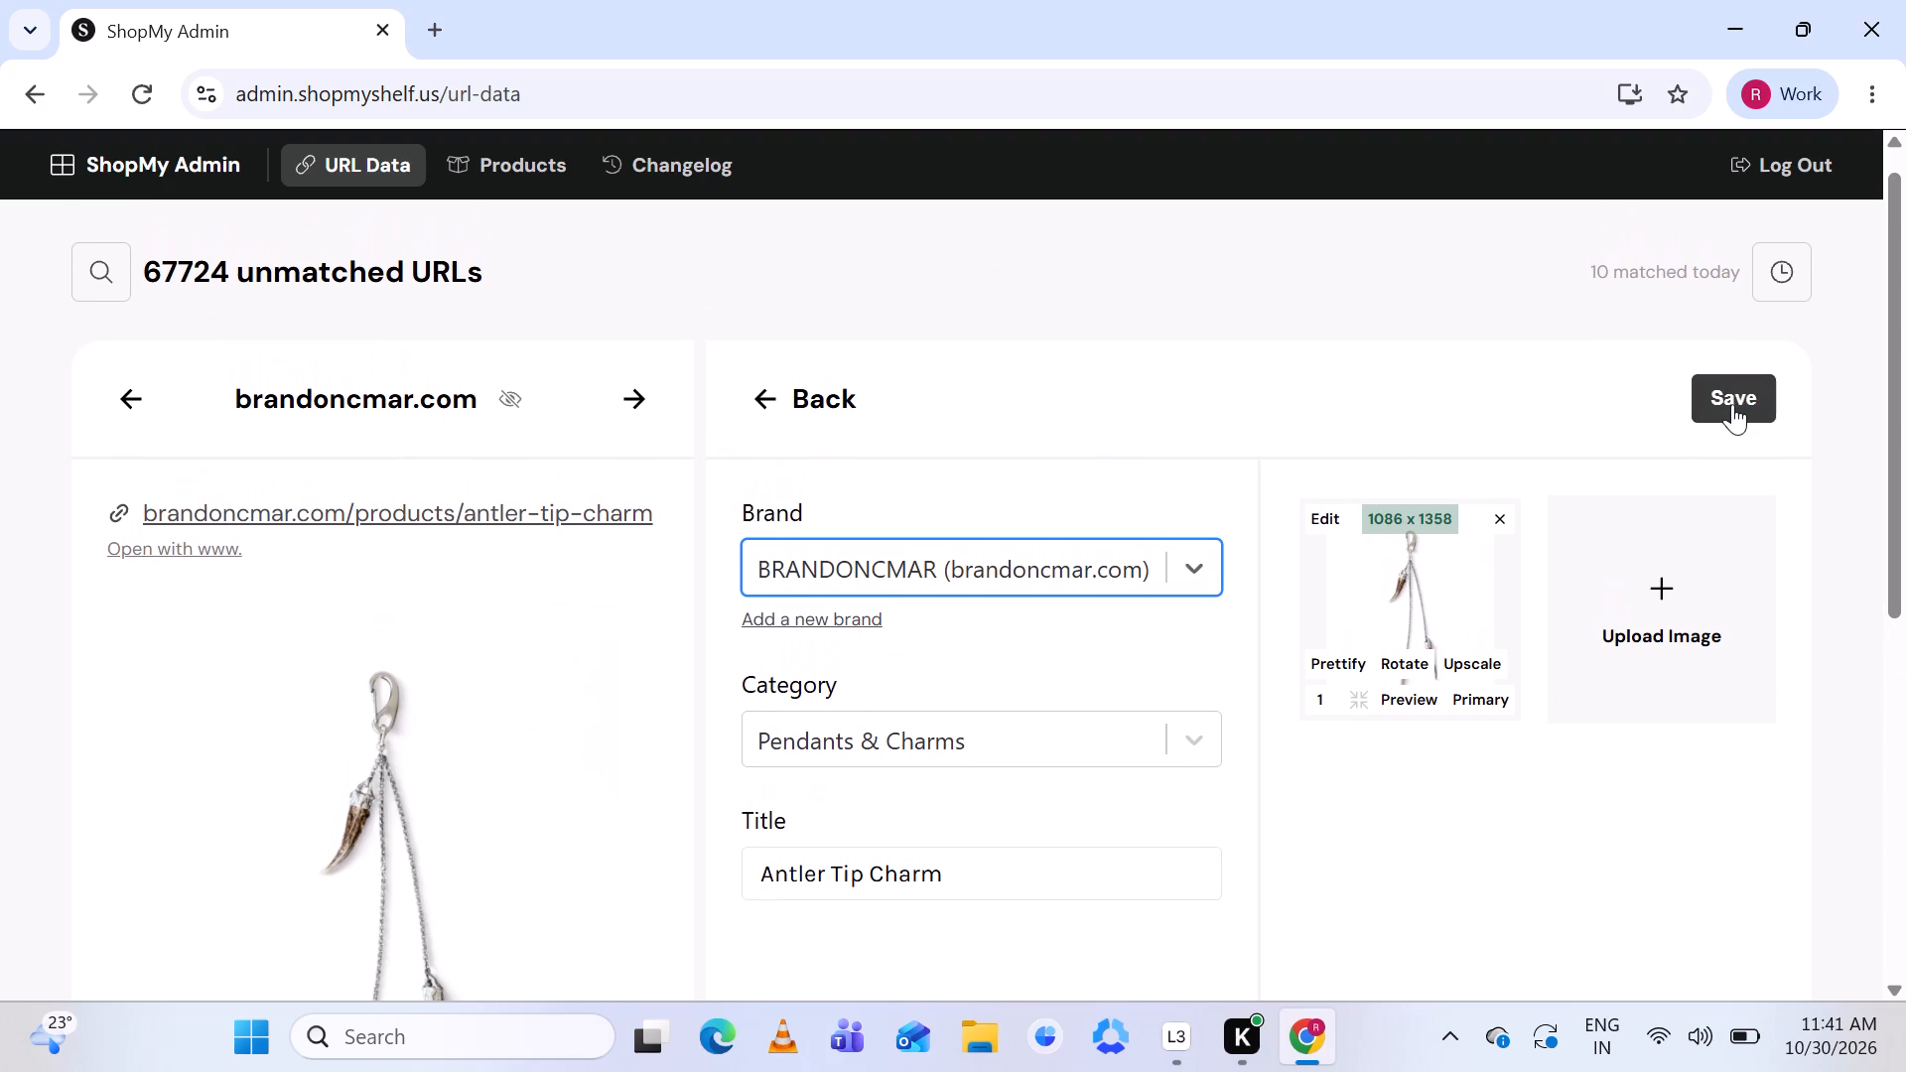
pyautogui.click(1738, 405)
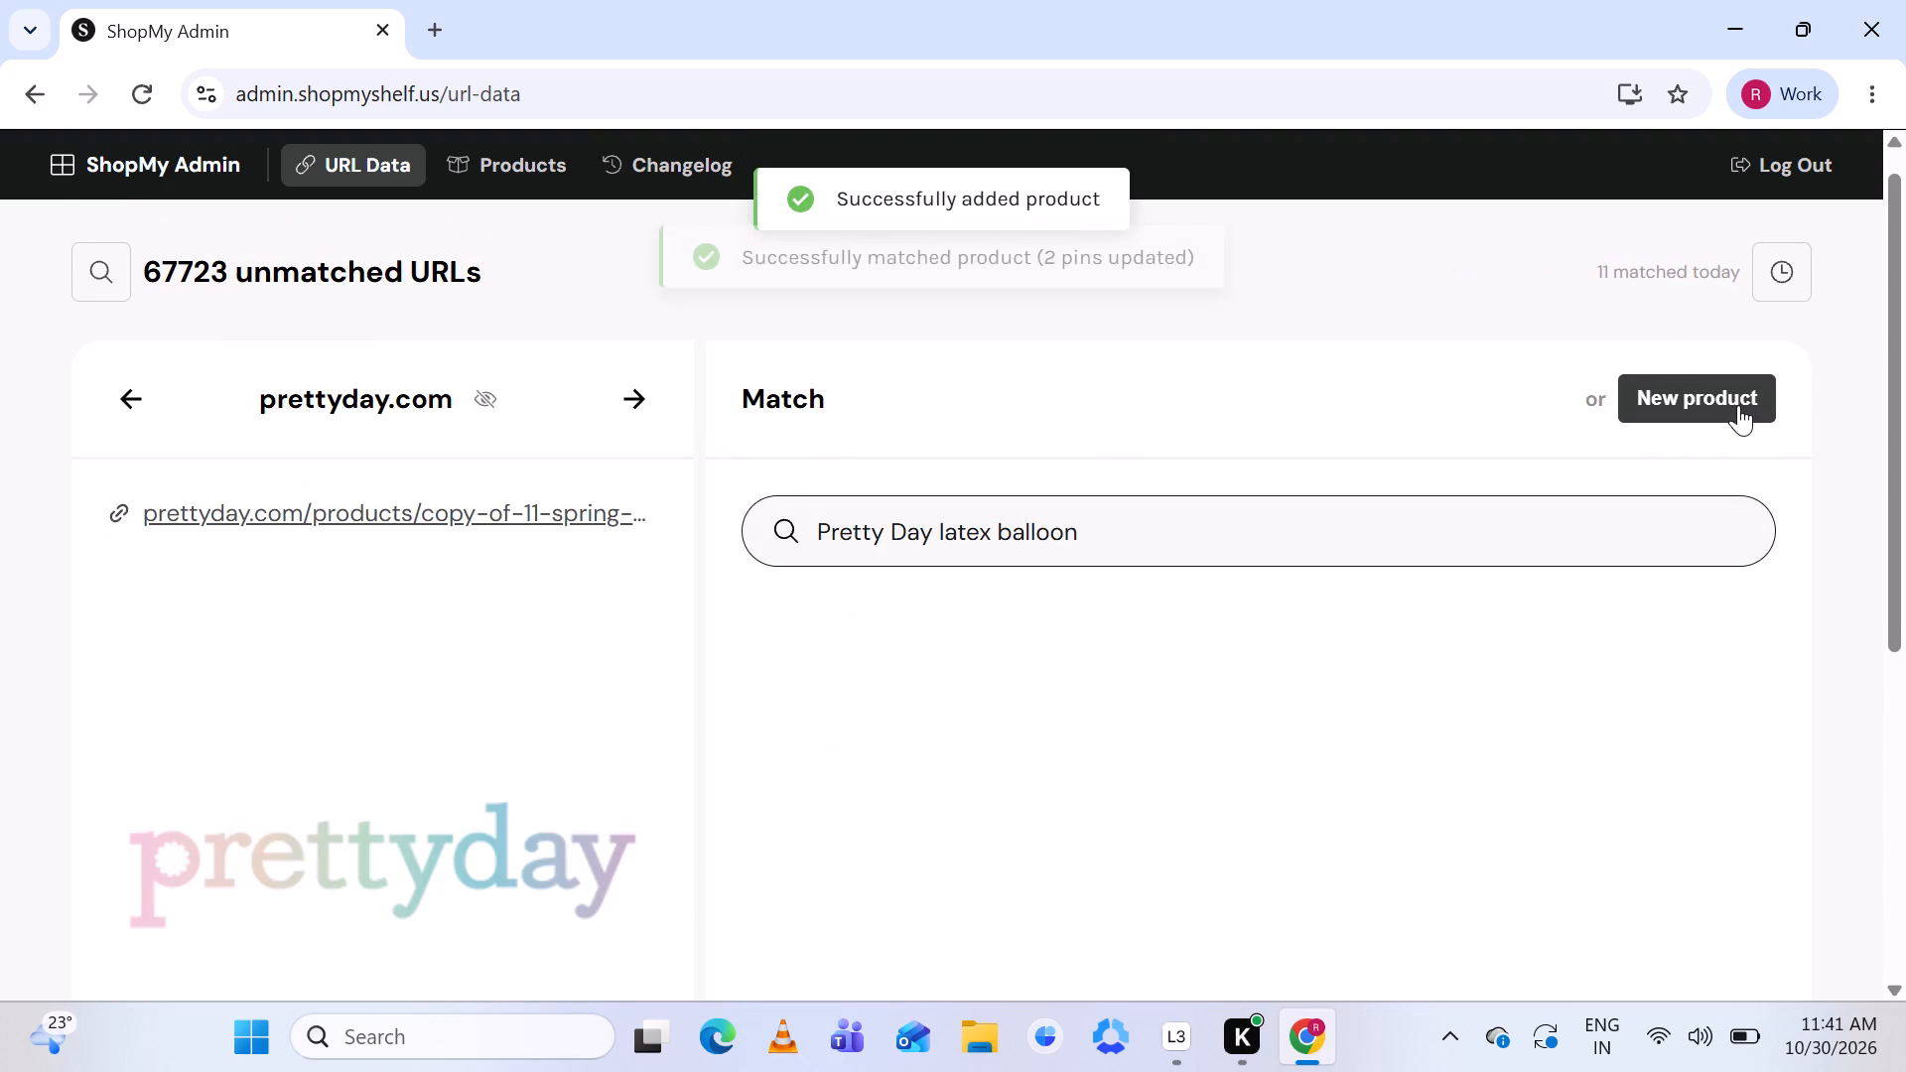
# Review the prettyday.com latex balloon listing and skip the URL without matching it.
pyautogui.scroll(-2, 1571, 559)
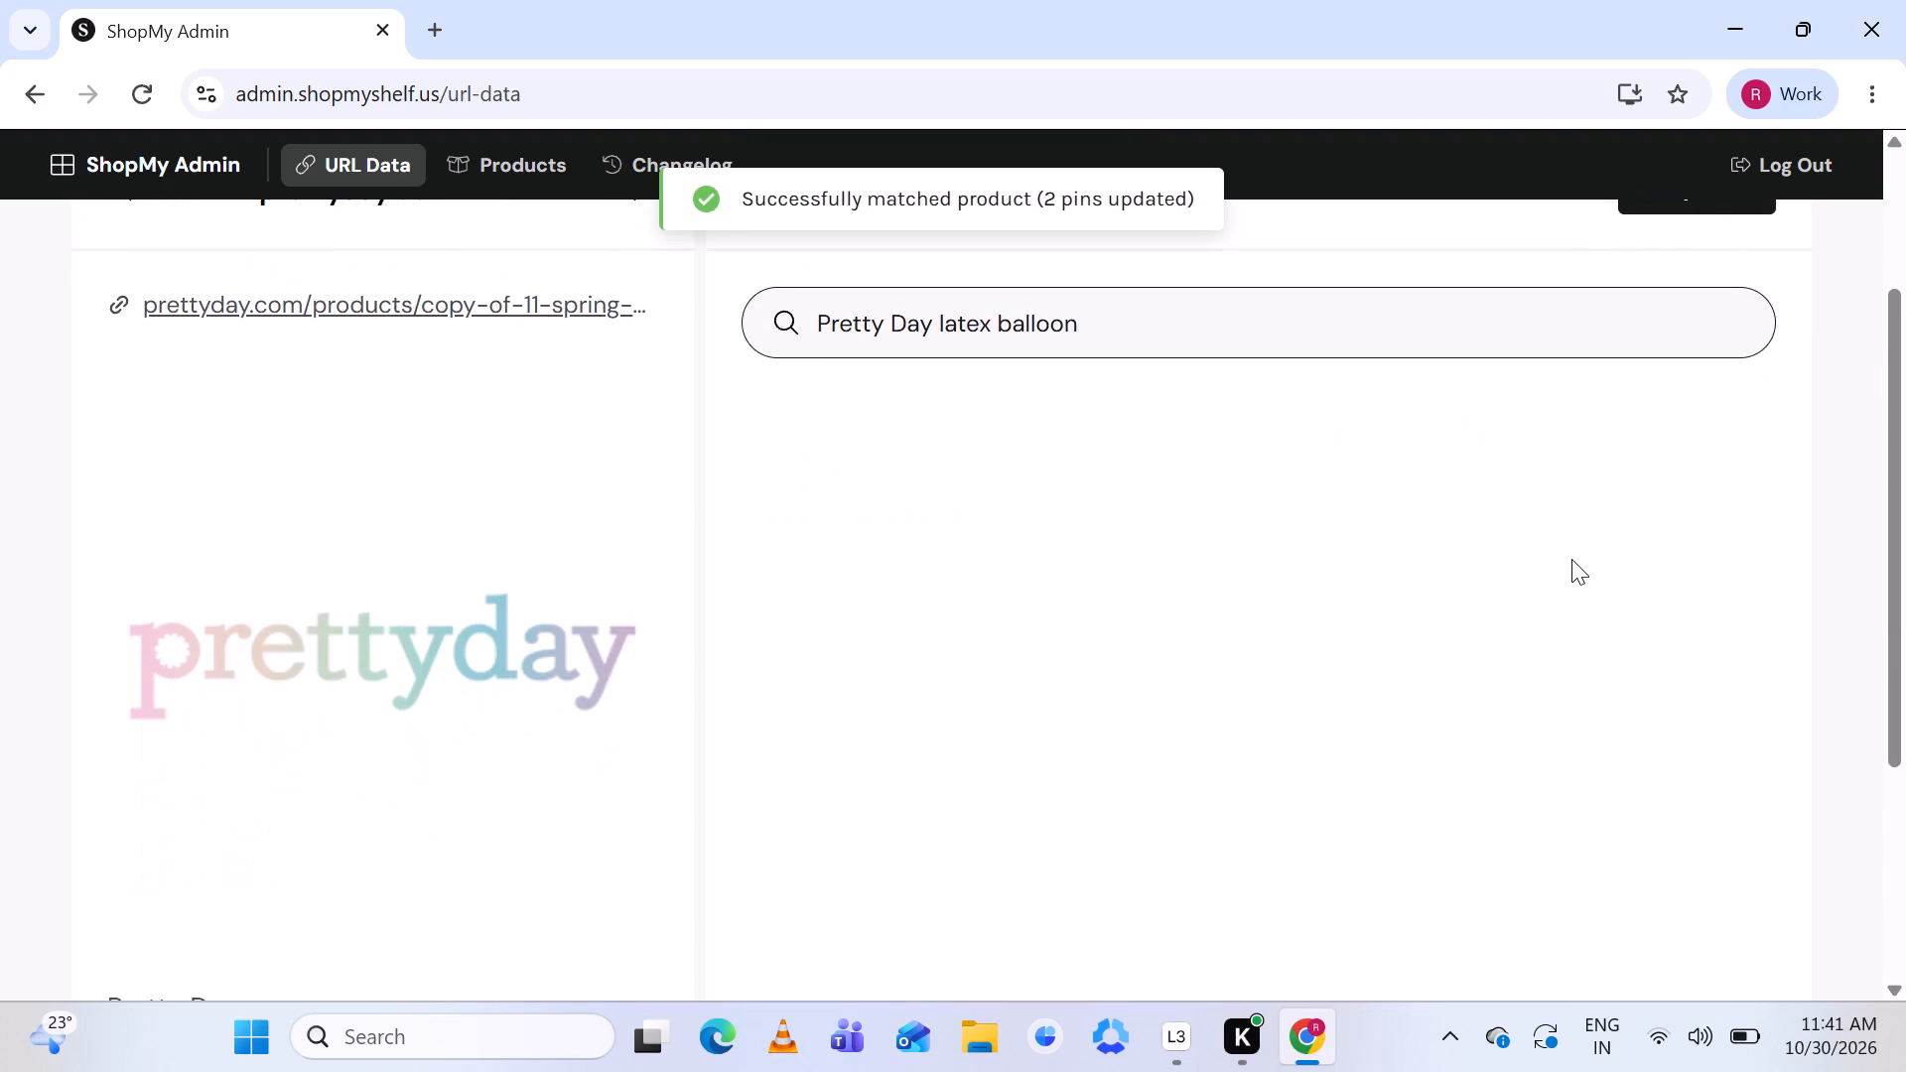
pyautogui.scroll(-1, 1571, 559)
pyautogui.scroll(1, 1571, 559)
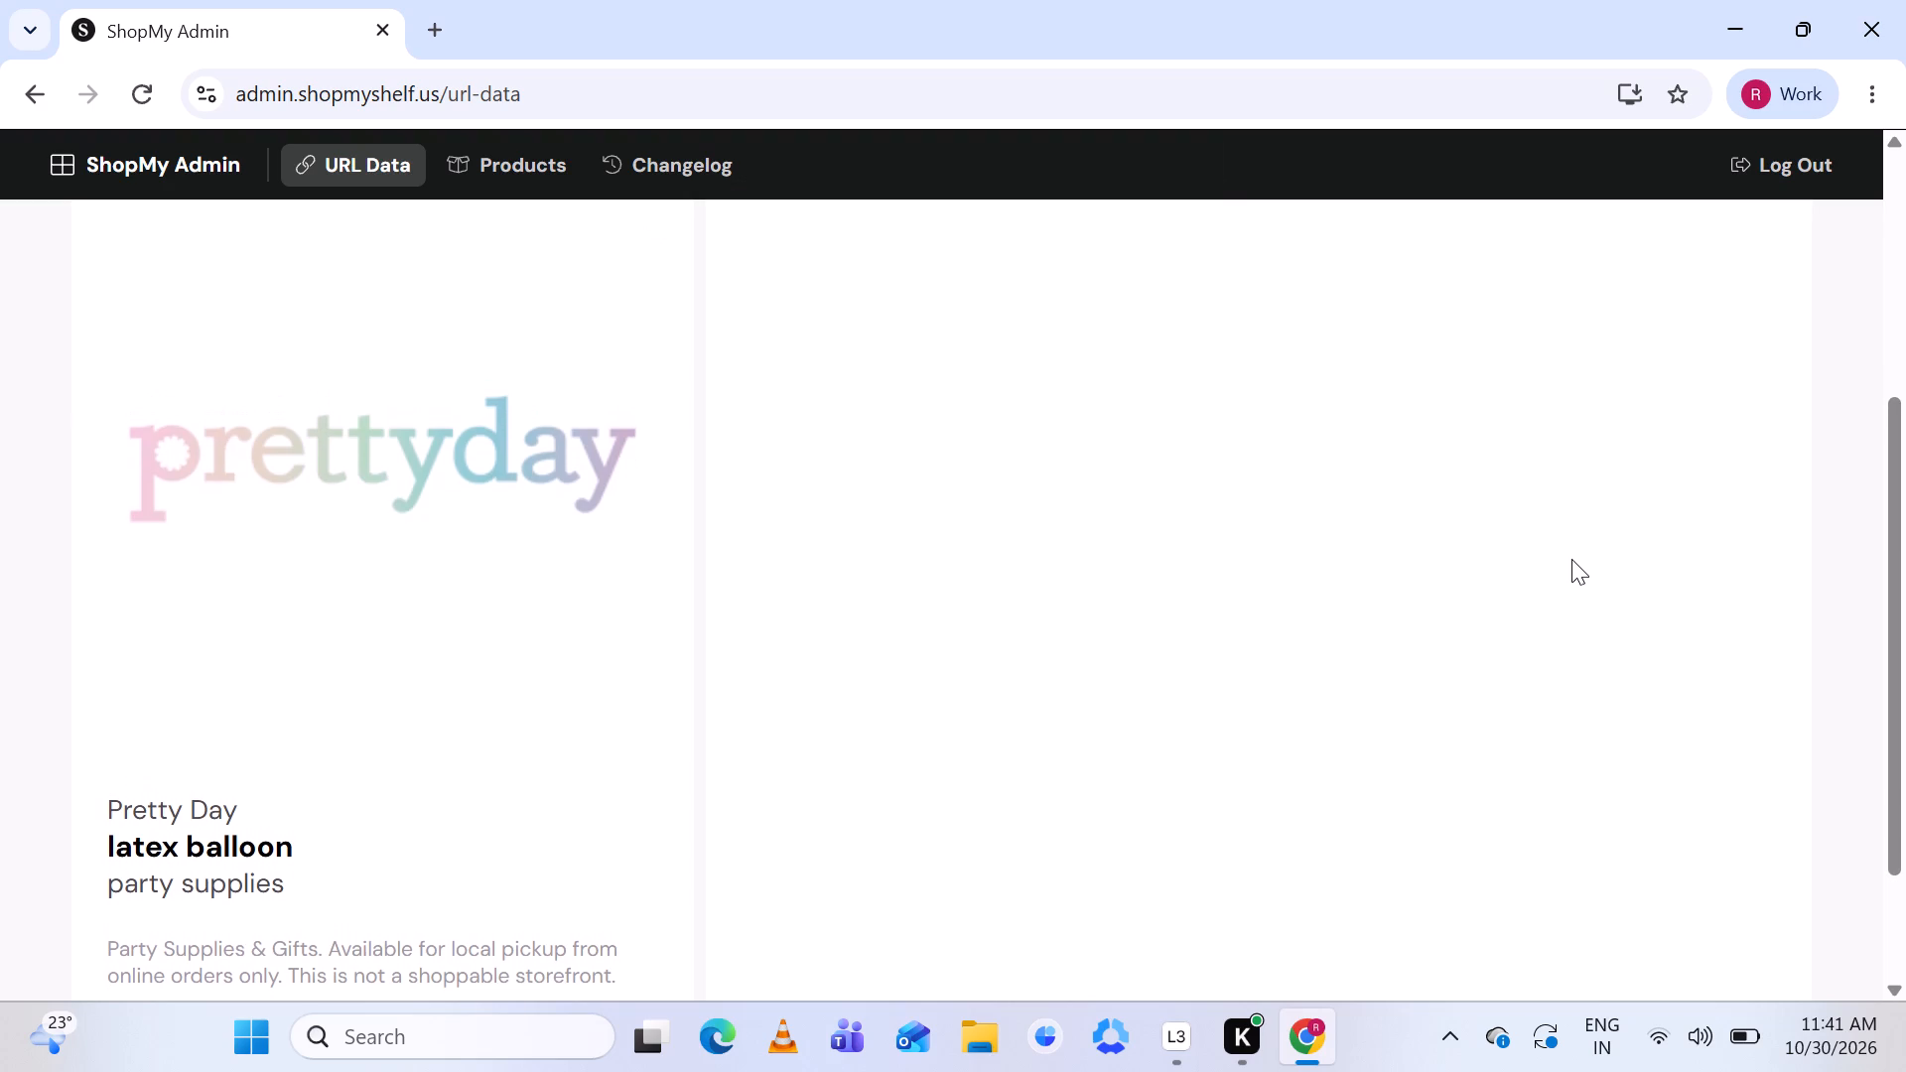
pyautogui.scroll(1, 1571, 559)
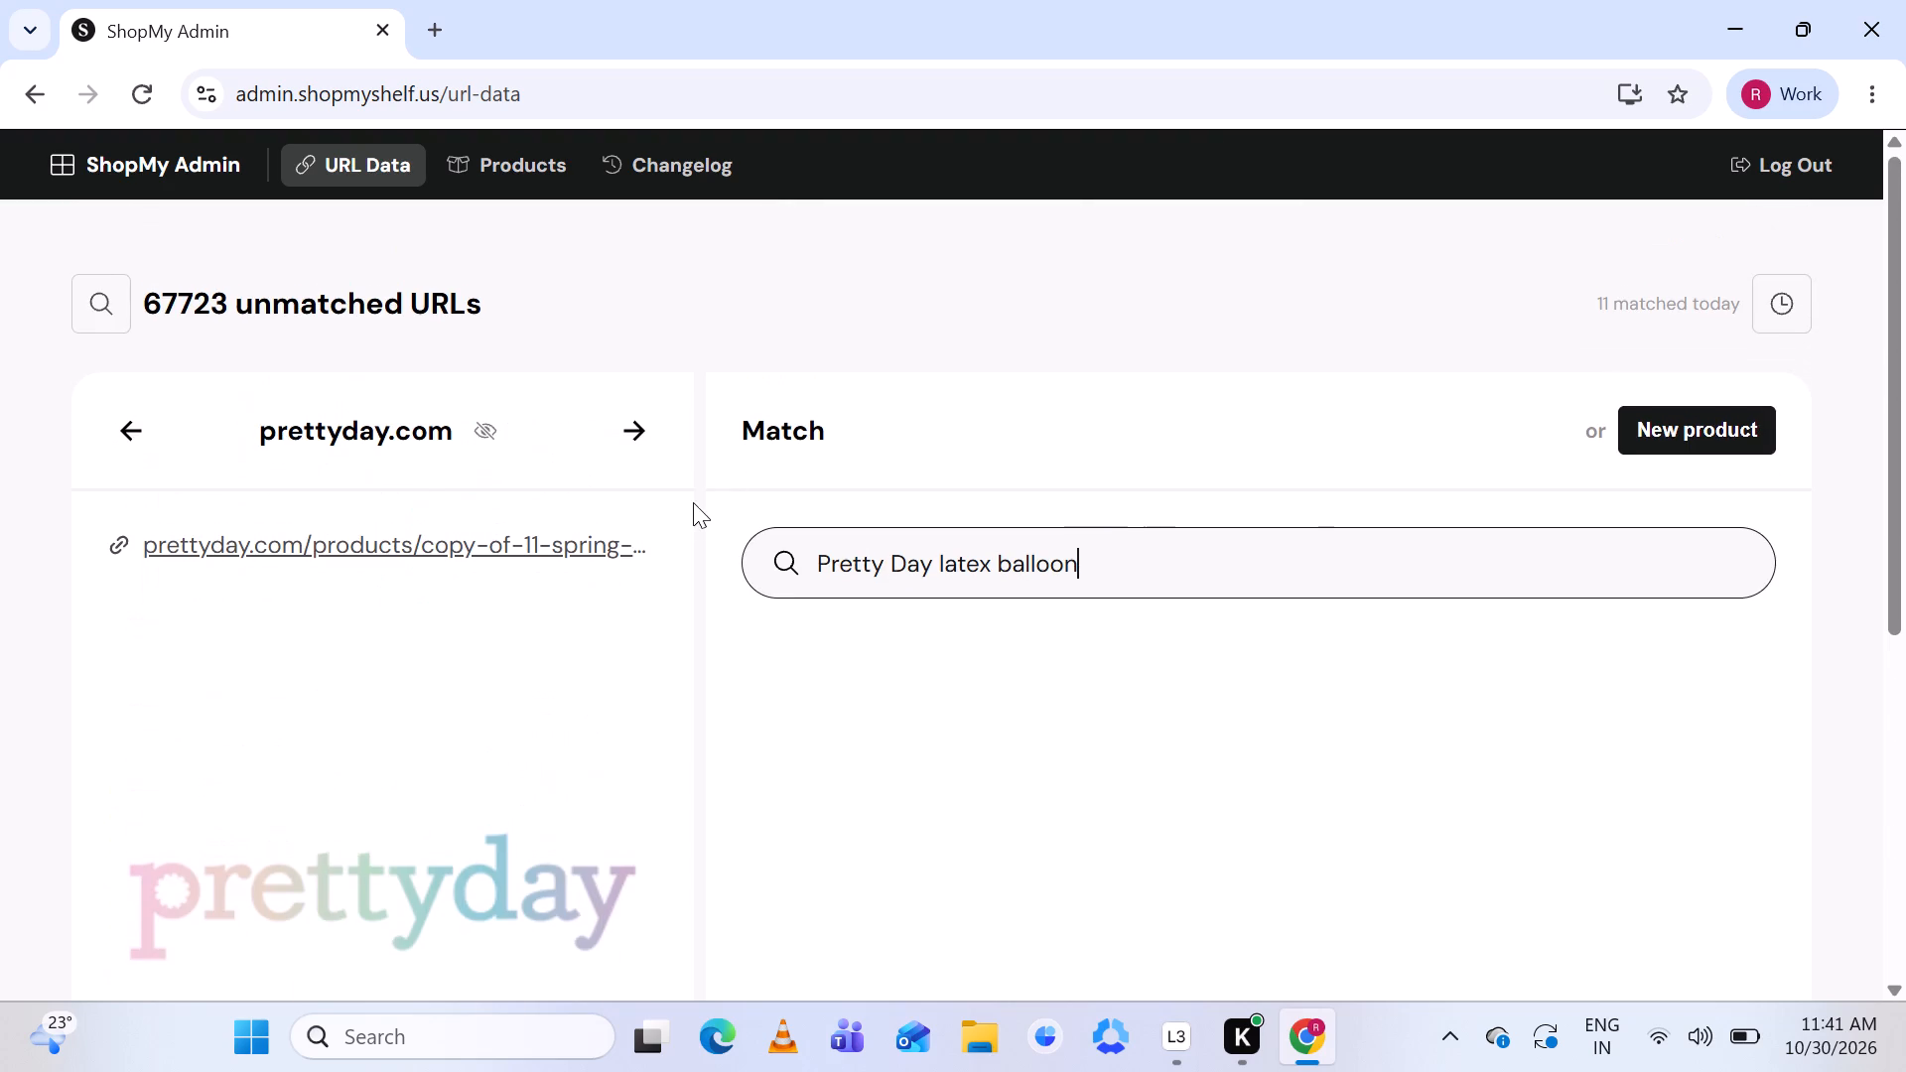
pyautogui.click(630, 436)
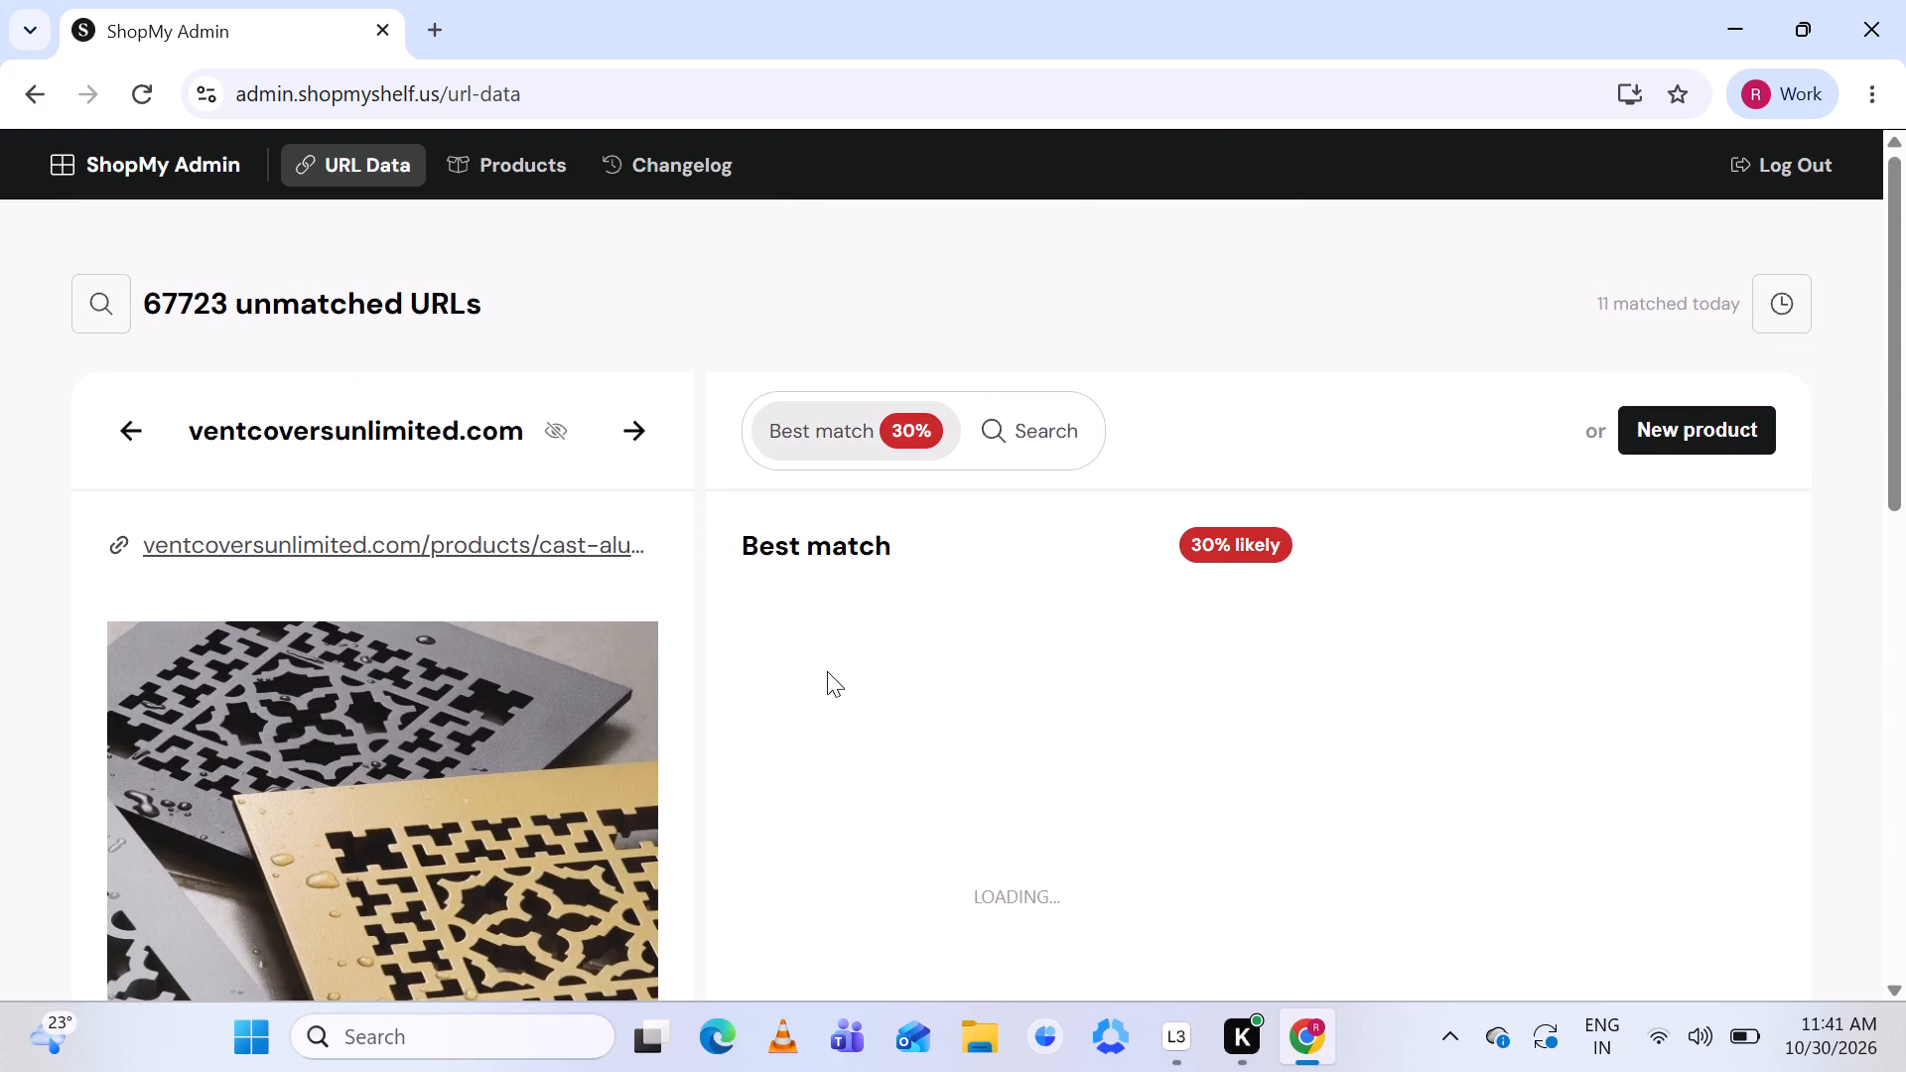
# Compare the ventcoversunlimited.com Cast Aluminum Scroll Grilles with the suggested Eames Solid-Brass Floor Register and skip the URL without confirming.
pyautogui.scroll(-3, 827, 671)
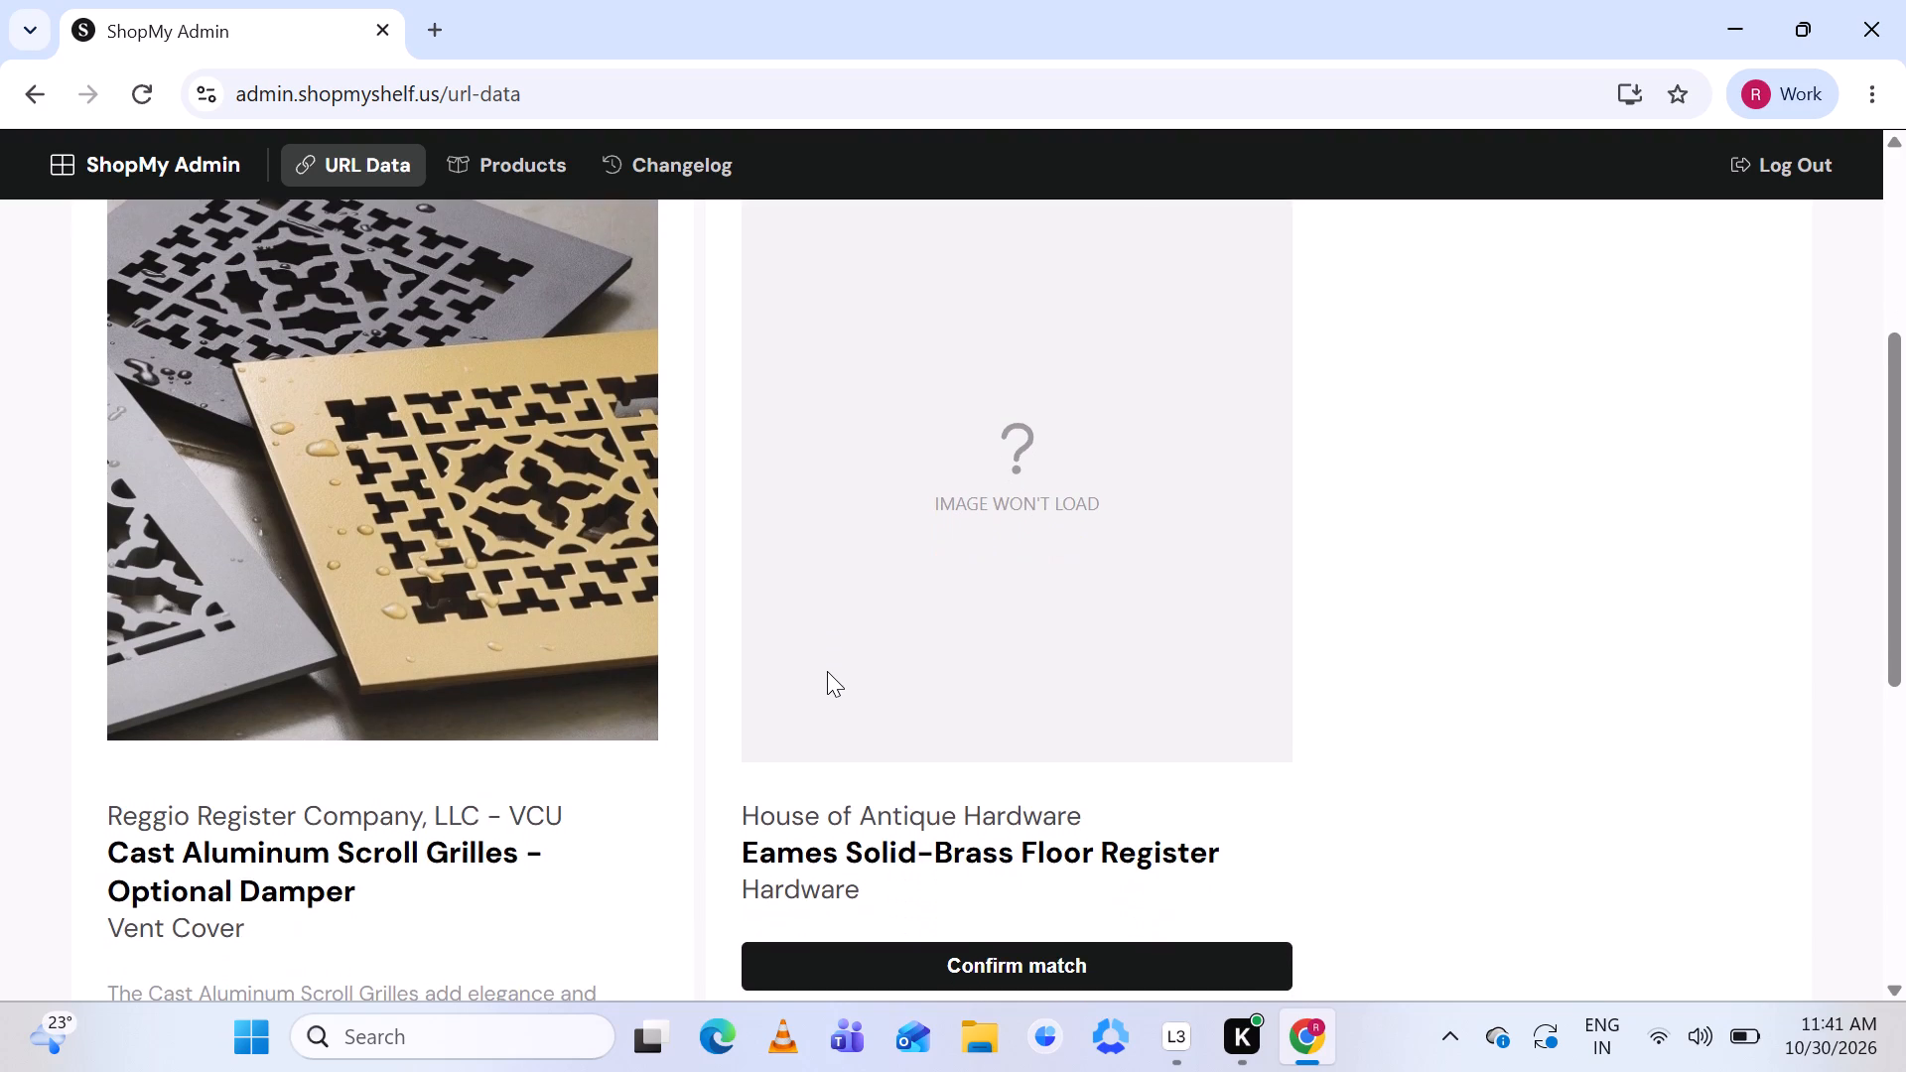
pyautogui.scroll(-1, 827, 671)
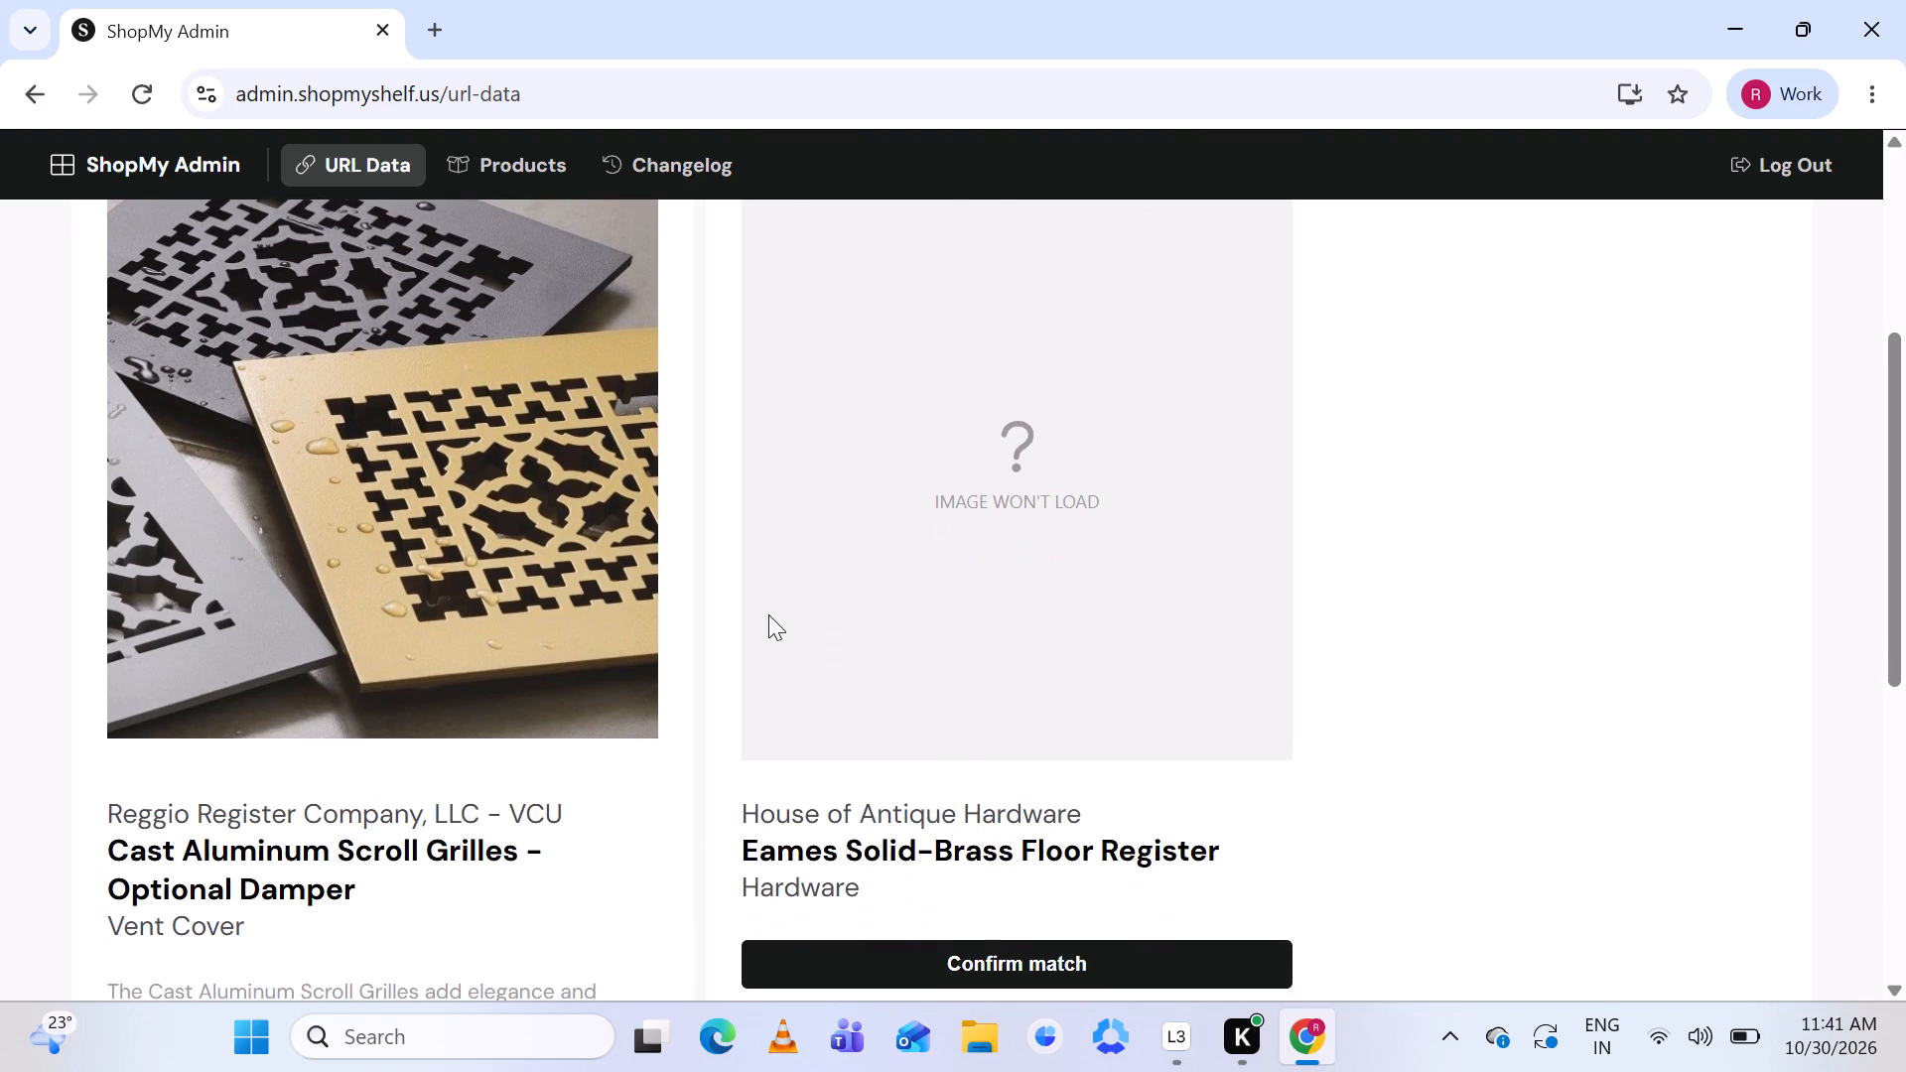
pyautogui.scroll(2, 768, 614)
pyautogui.scroll(-1, 633, 425)
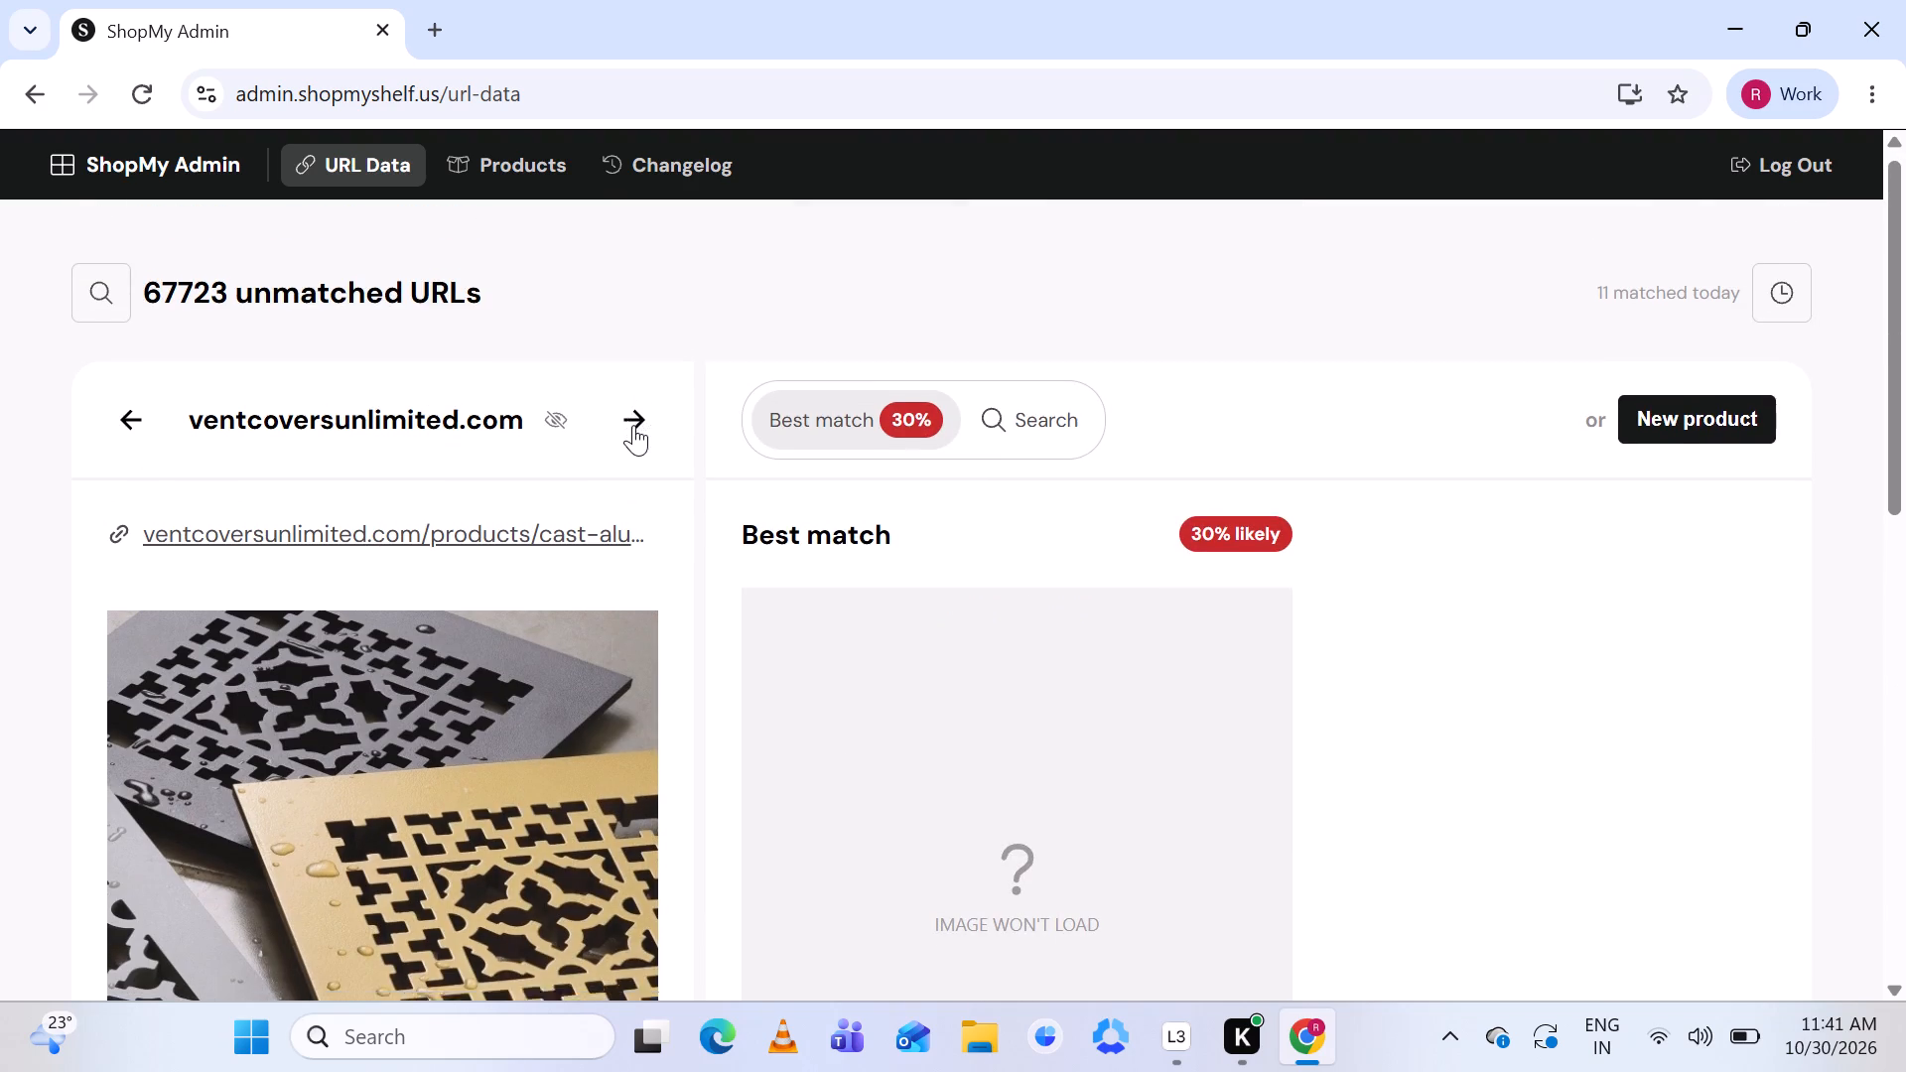
pyautogui.scroll(-2, 633, 425)
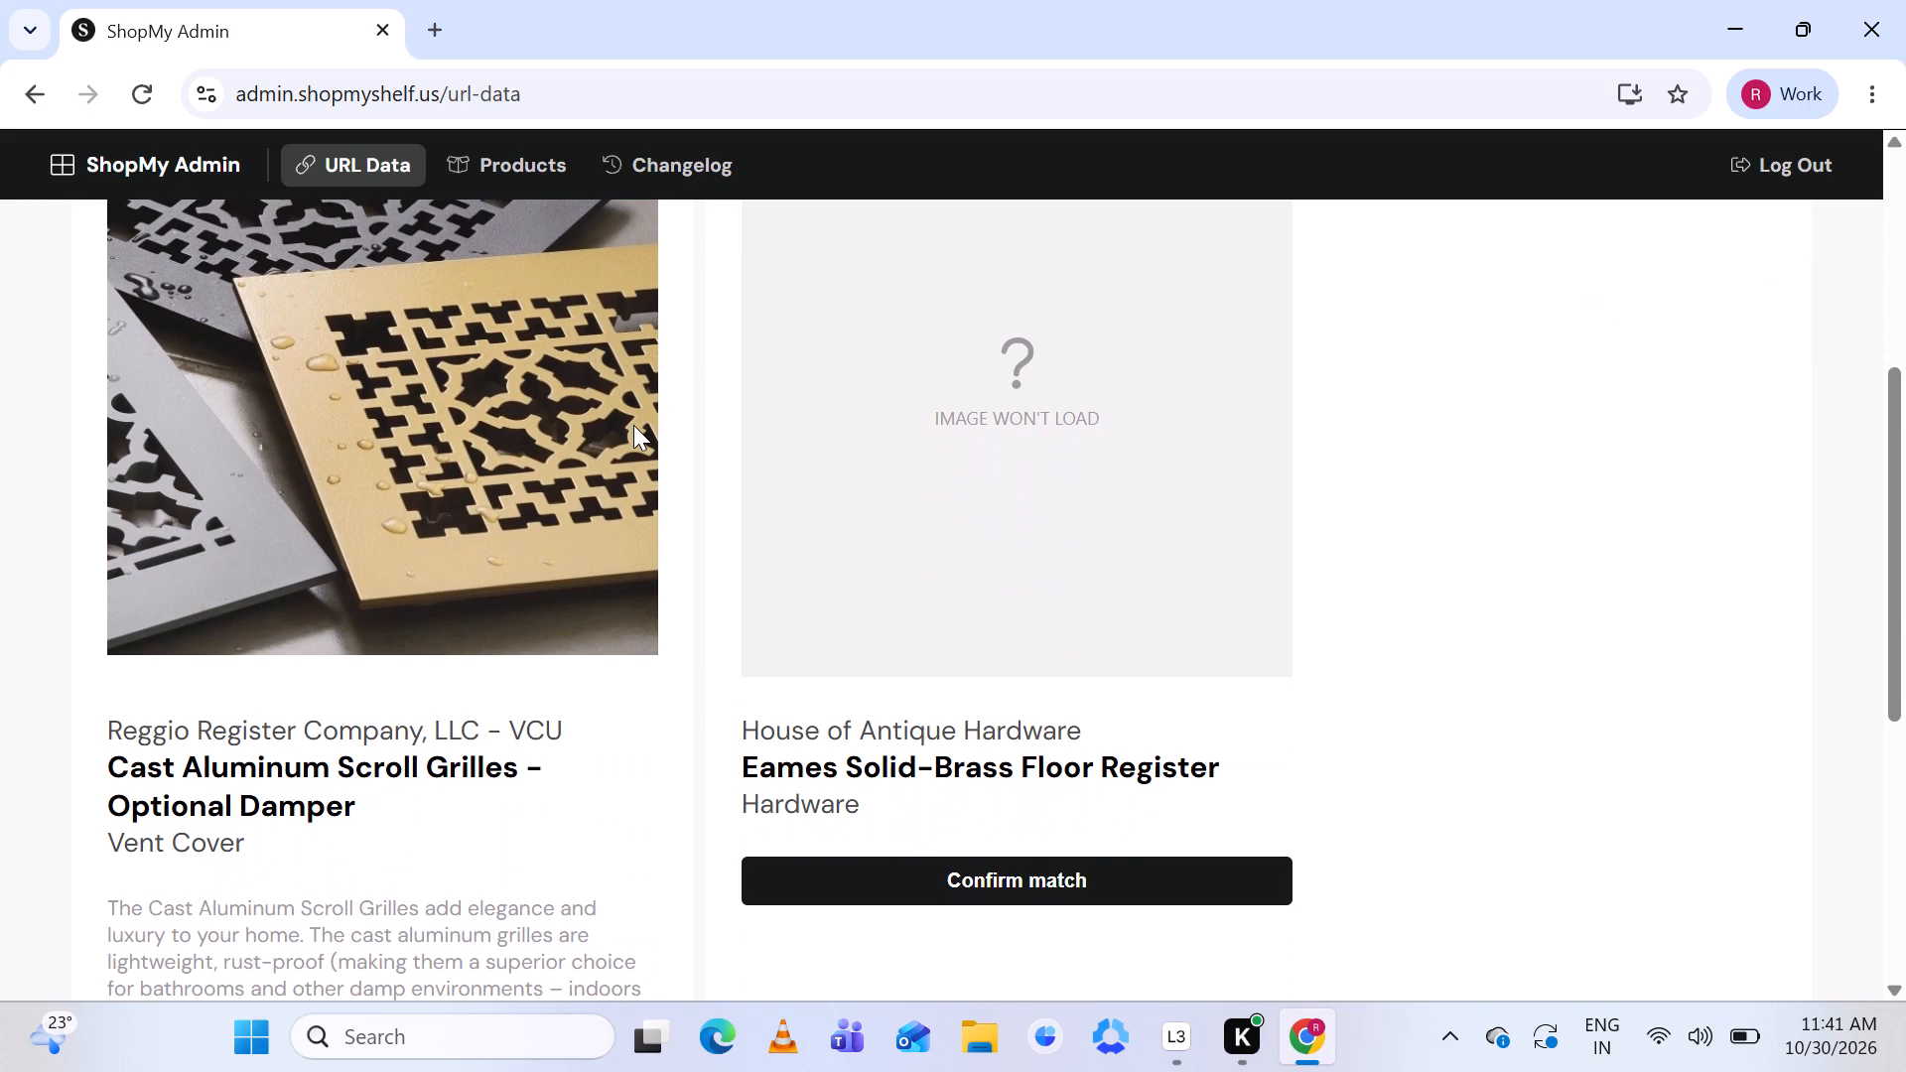
pyautogui.scroll(1, 633, 425)
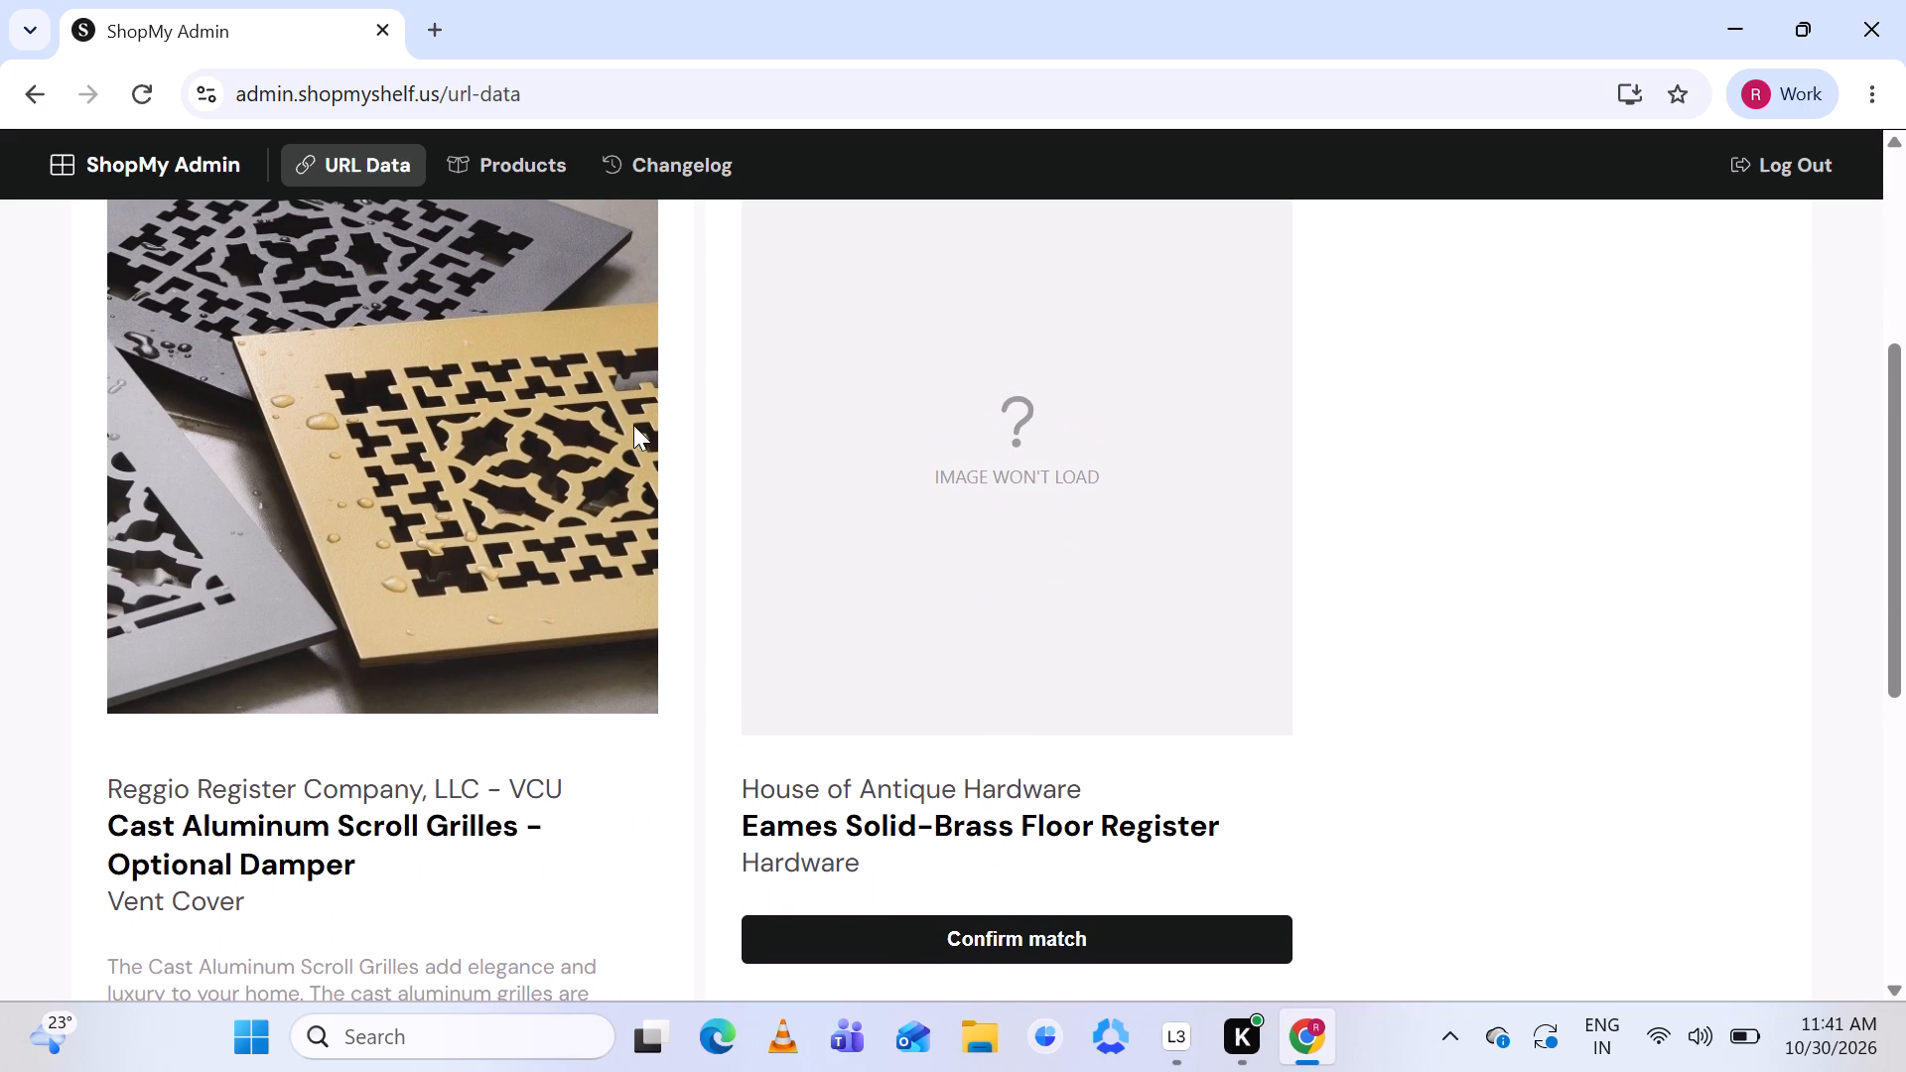
pyautogui.scroll(3, 633, 425)
pyautogui.click(632, 425)
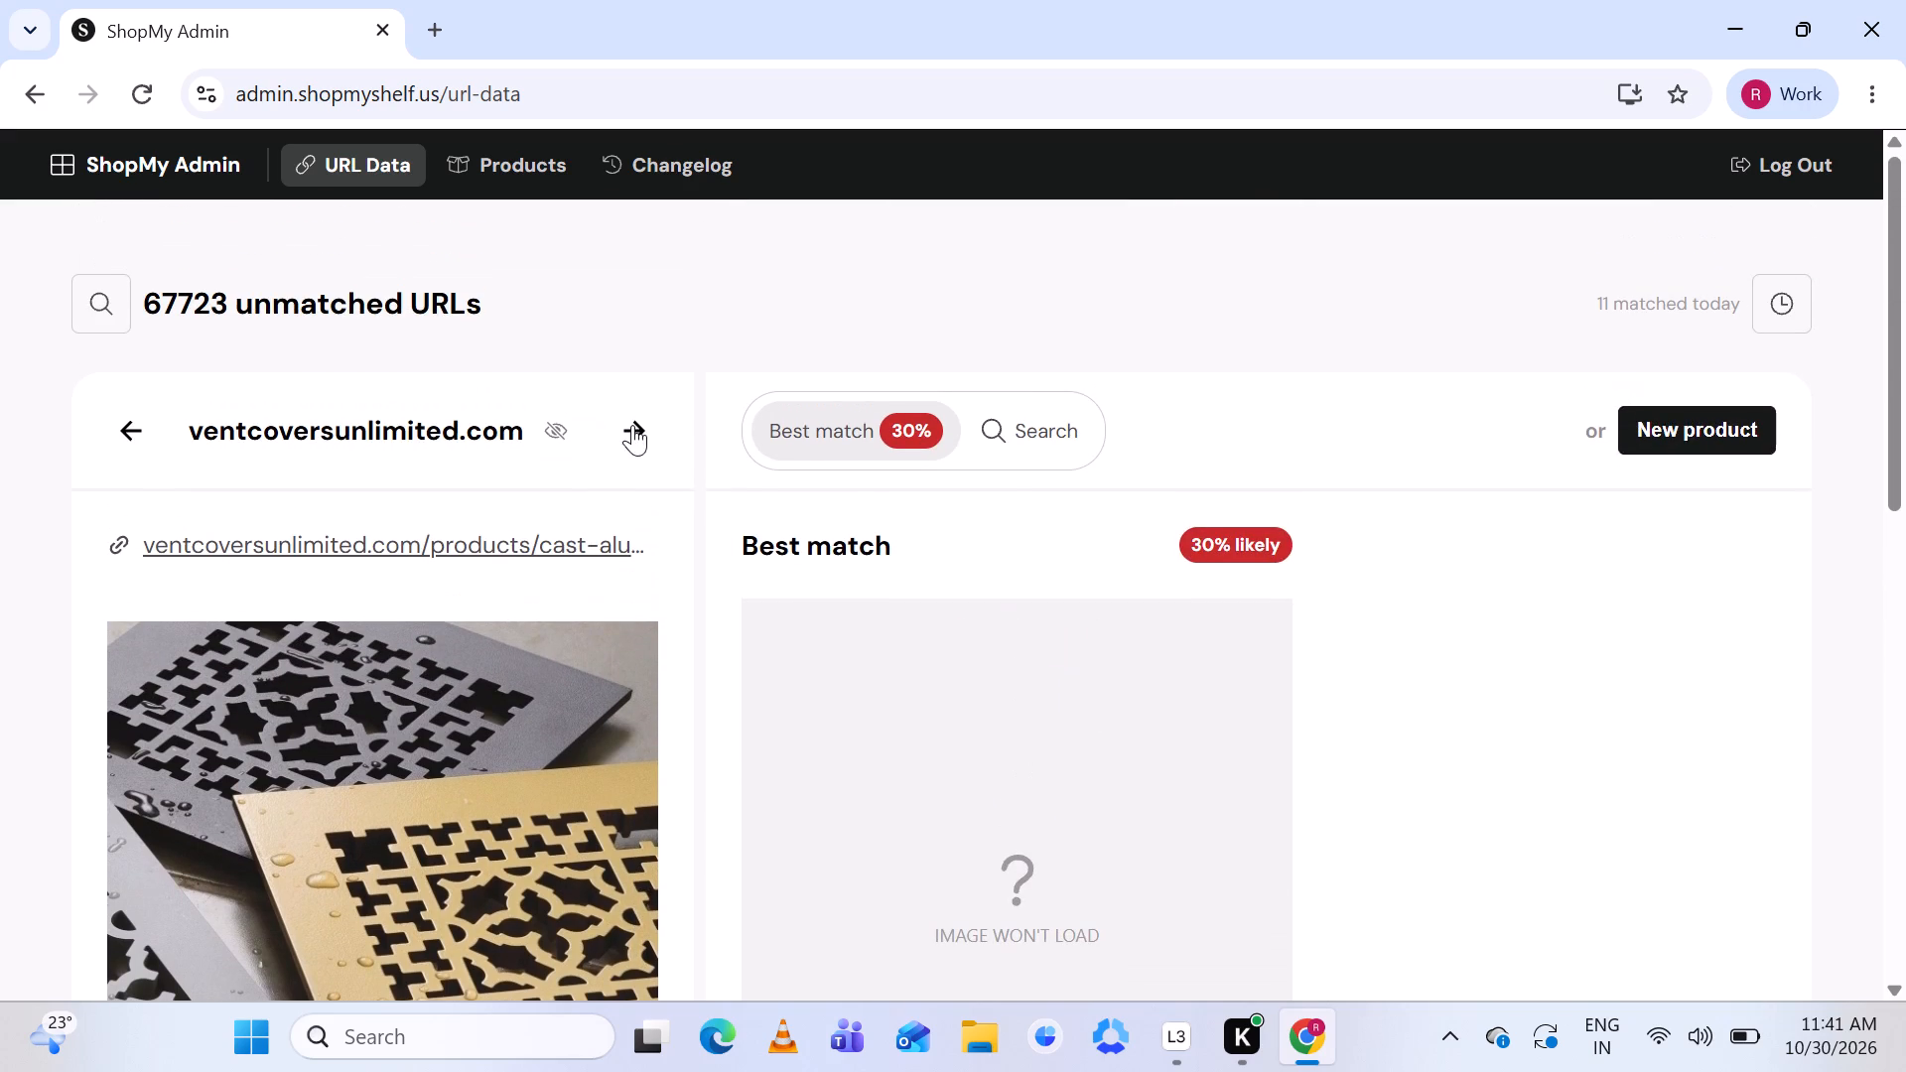
# Compare limeandlou.com's Hand-Embellished Oil Painting Canvas Wall Art with the suggested Beyond The Brush canvas, including that product's ShopMy page.
pyautogui.scroll(-2, 681, 628)
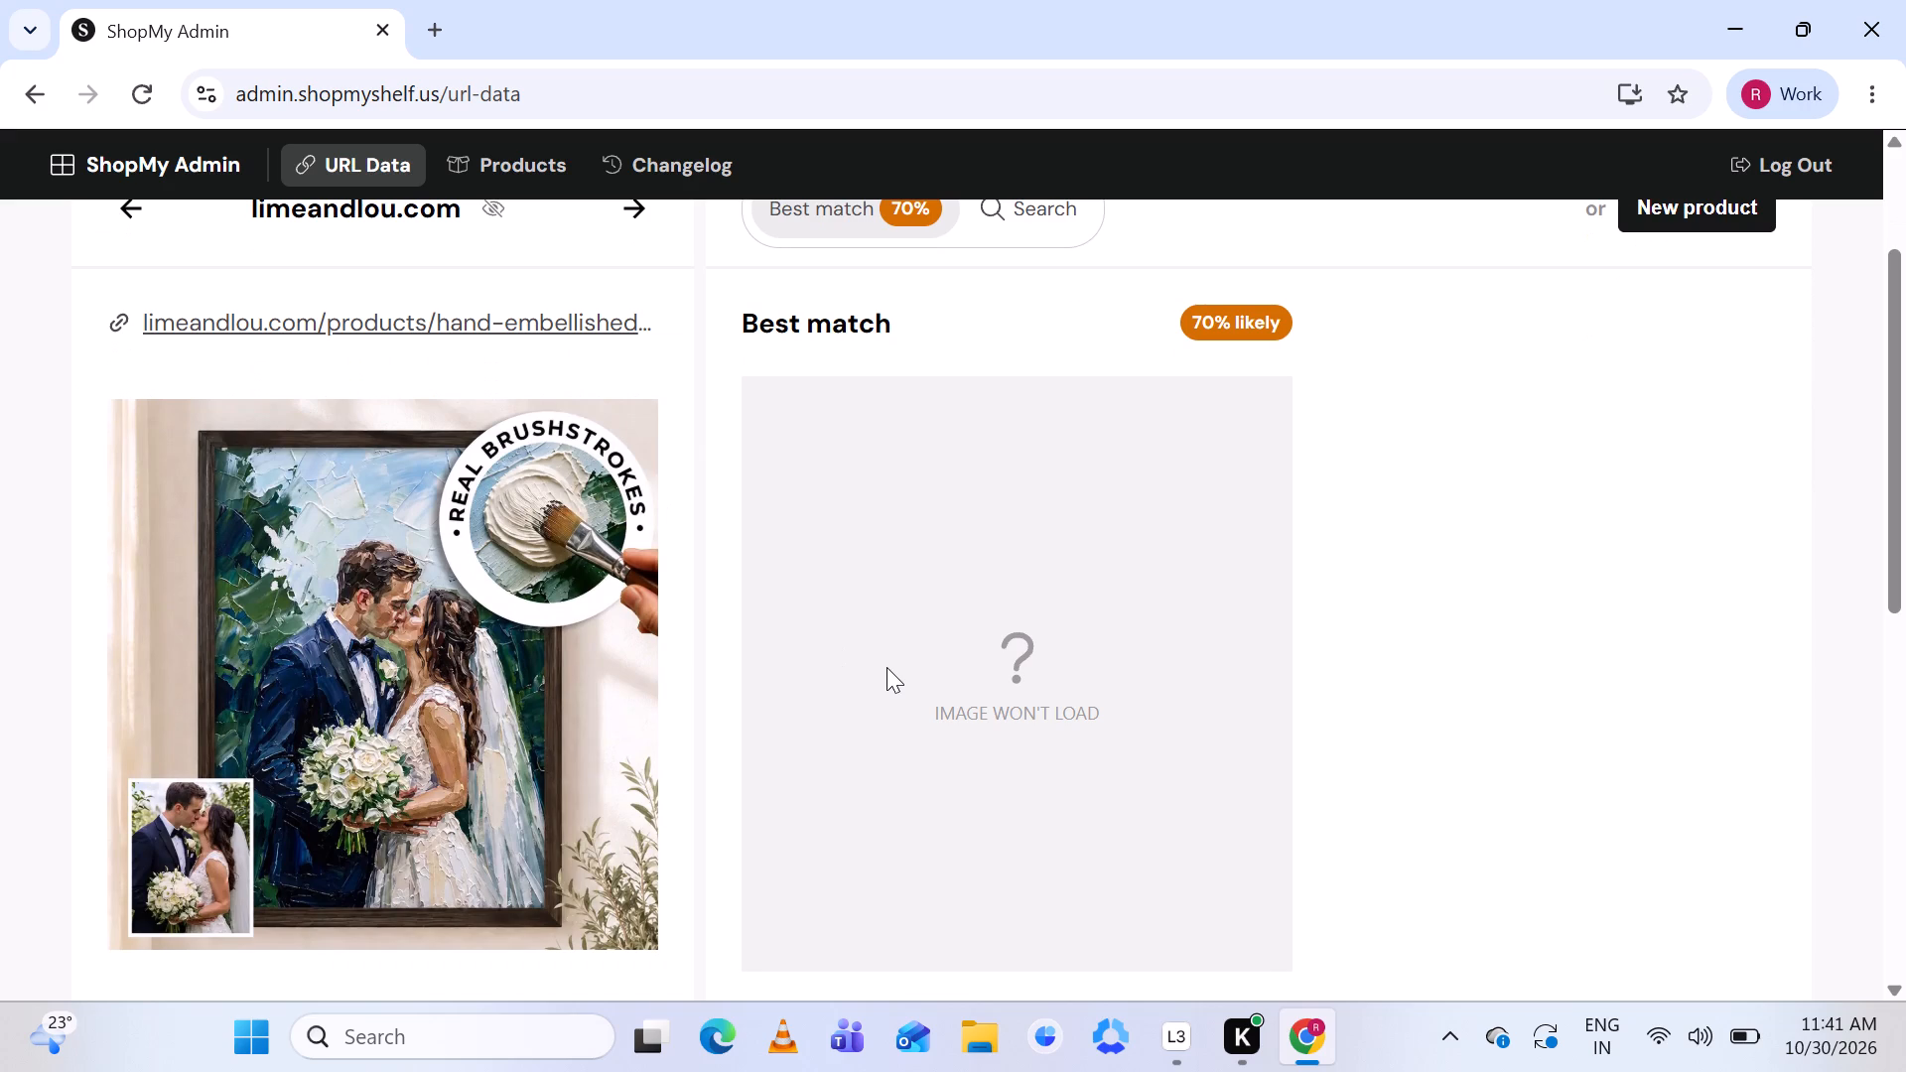
pyautogui.scroll(-2, 886, 667)
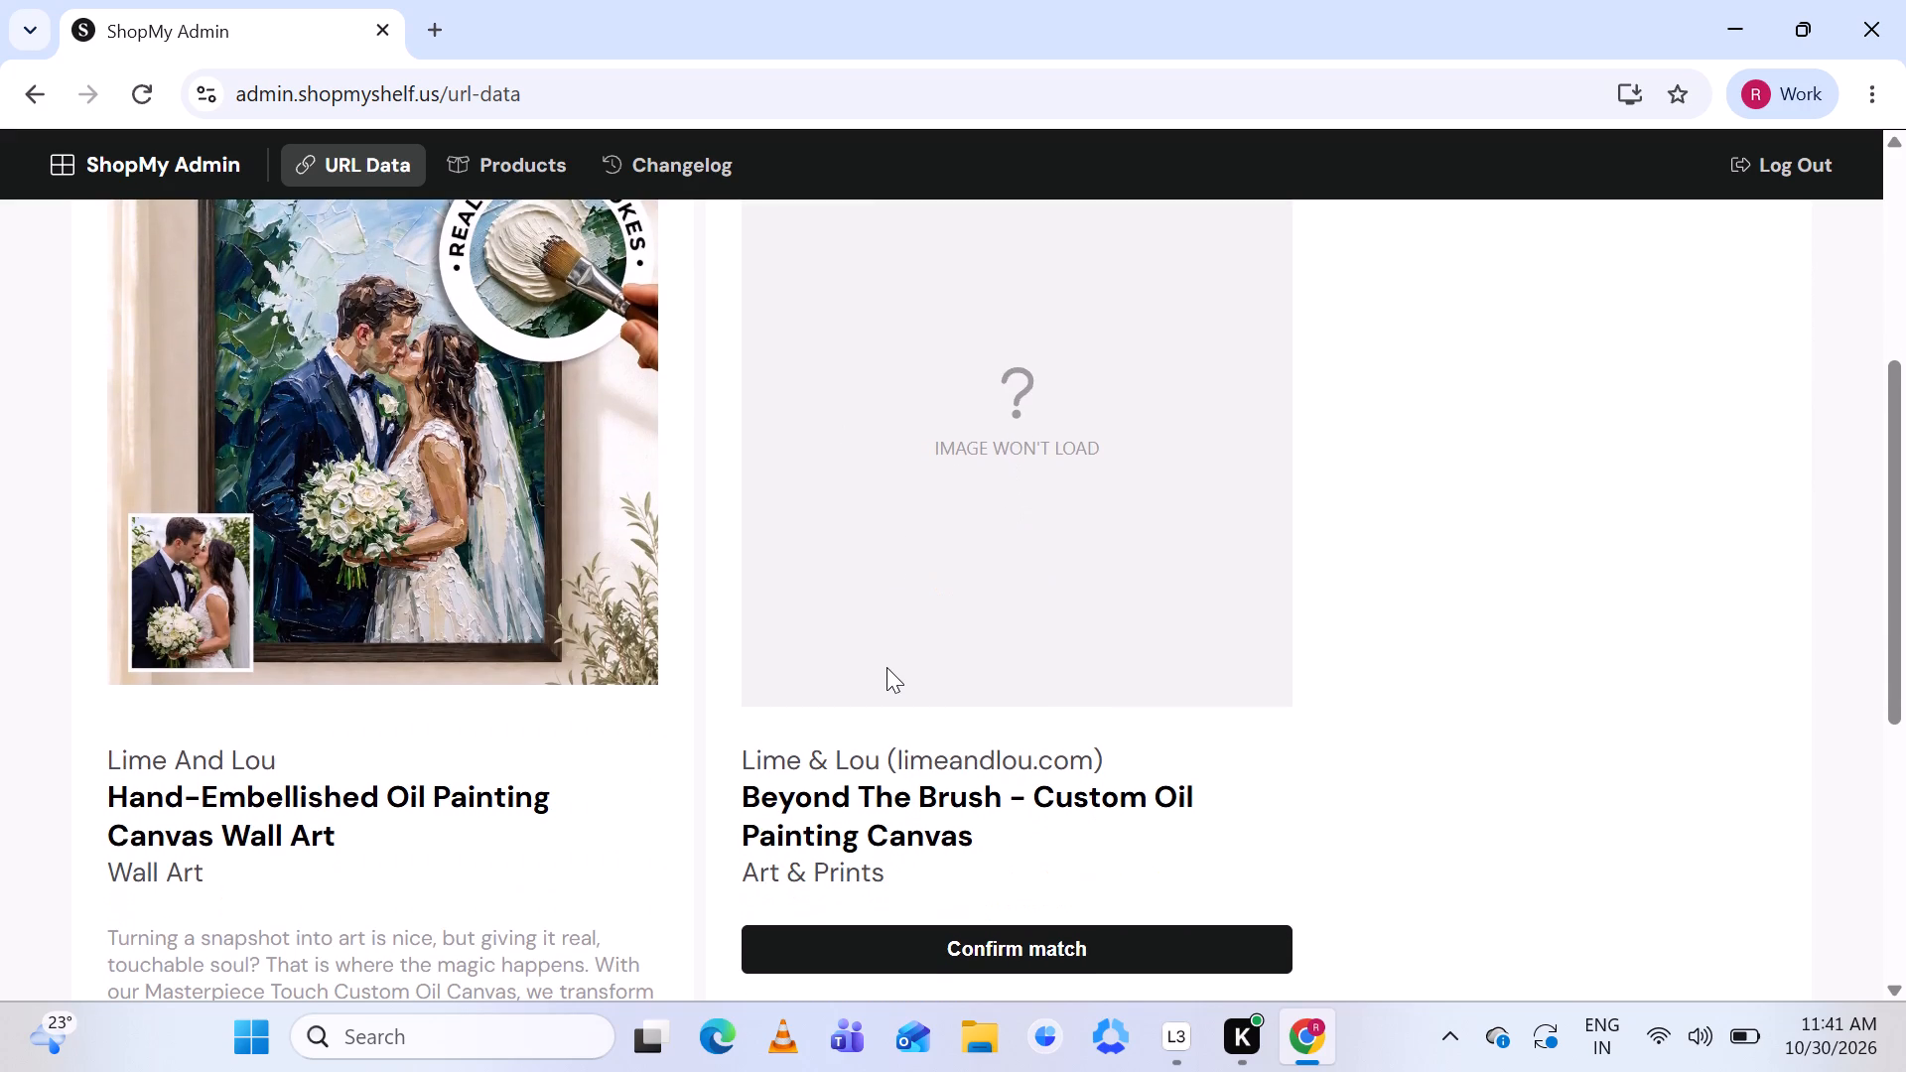
pyautogui.scroll(-1, 886, 667)
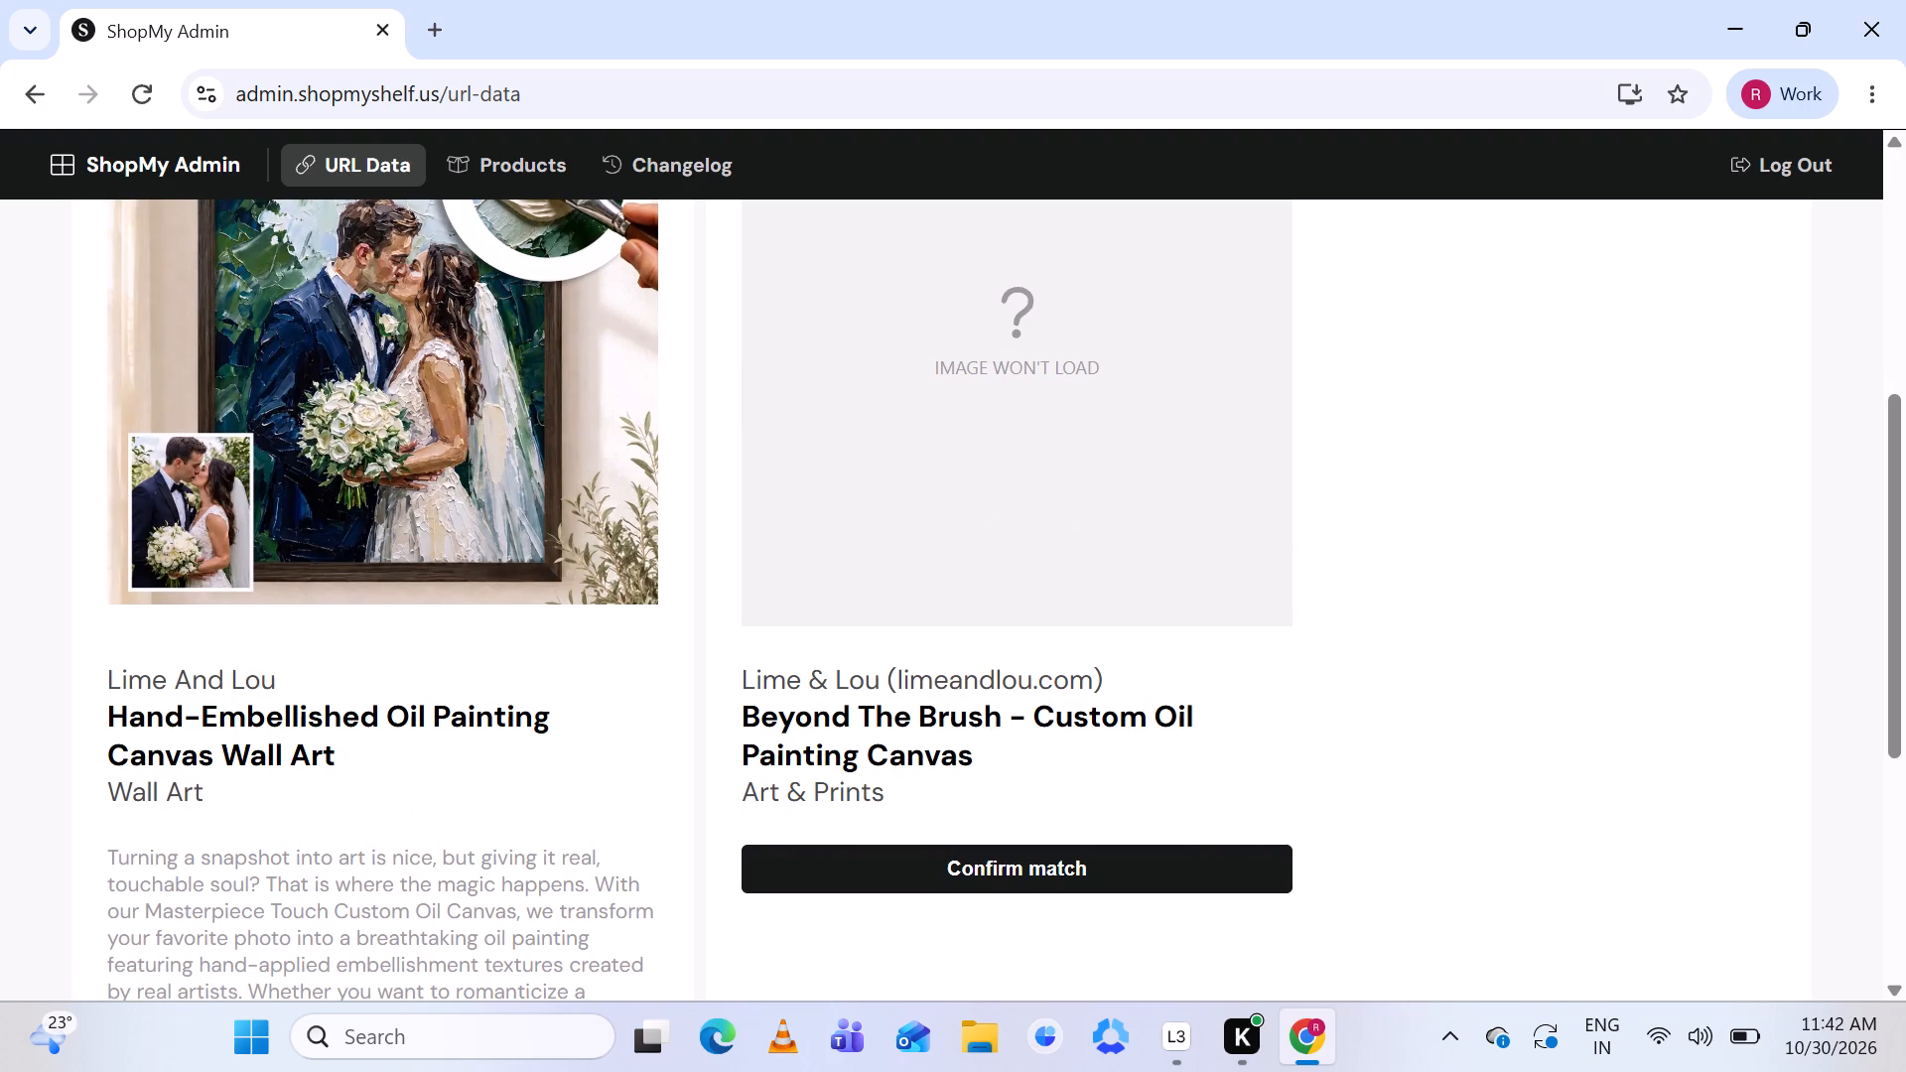
pyautogui.moveTo(107, 676); pyautogui.dragTo(269, 675)
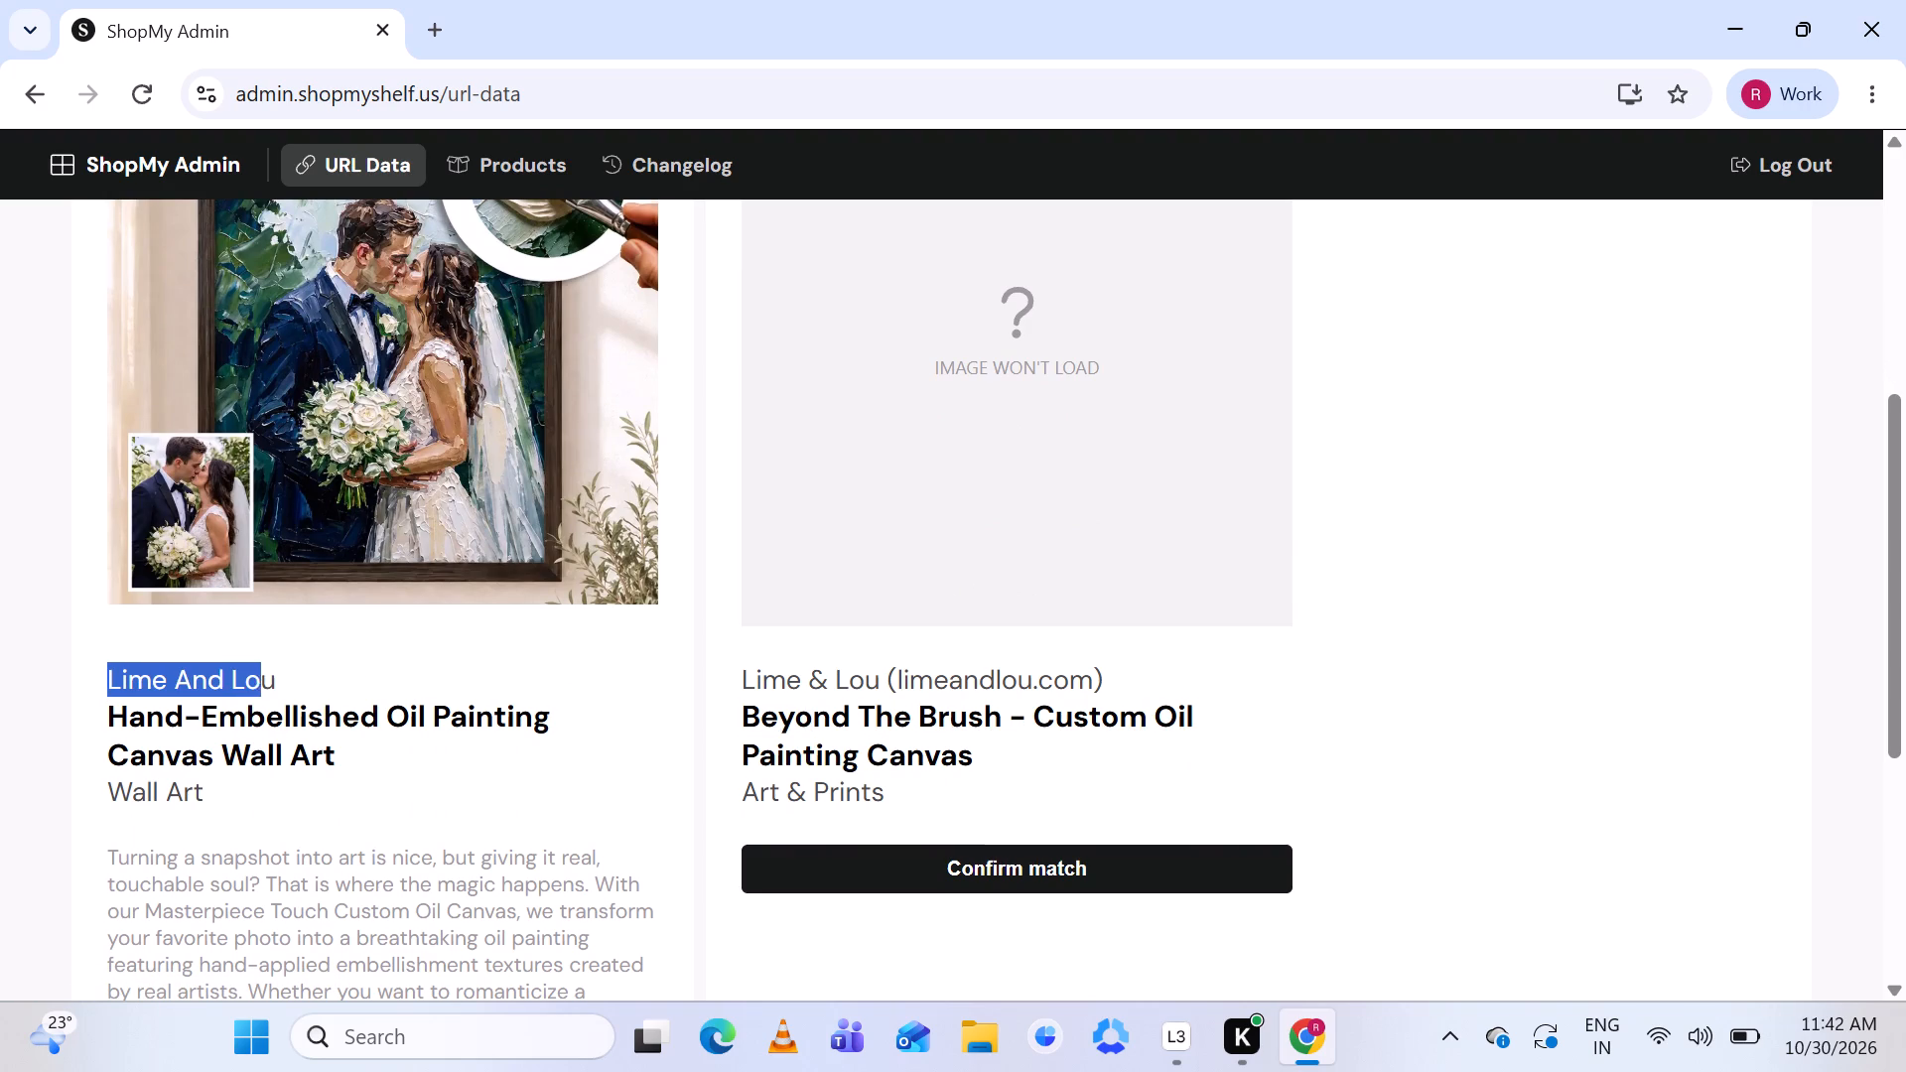
pyautogui.moveTo(269, 675); pyautogui.dragTo(276, 671)
pyautogui.hotkey('ctrl', 'c')
pyautogui.click(532, 673)
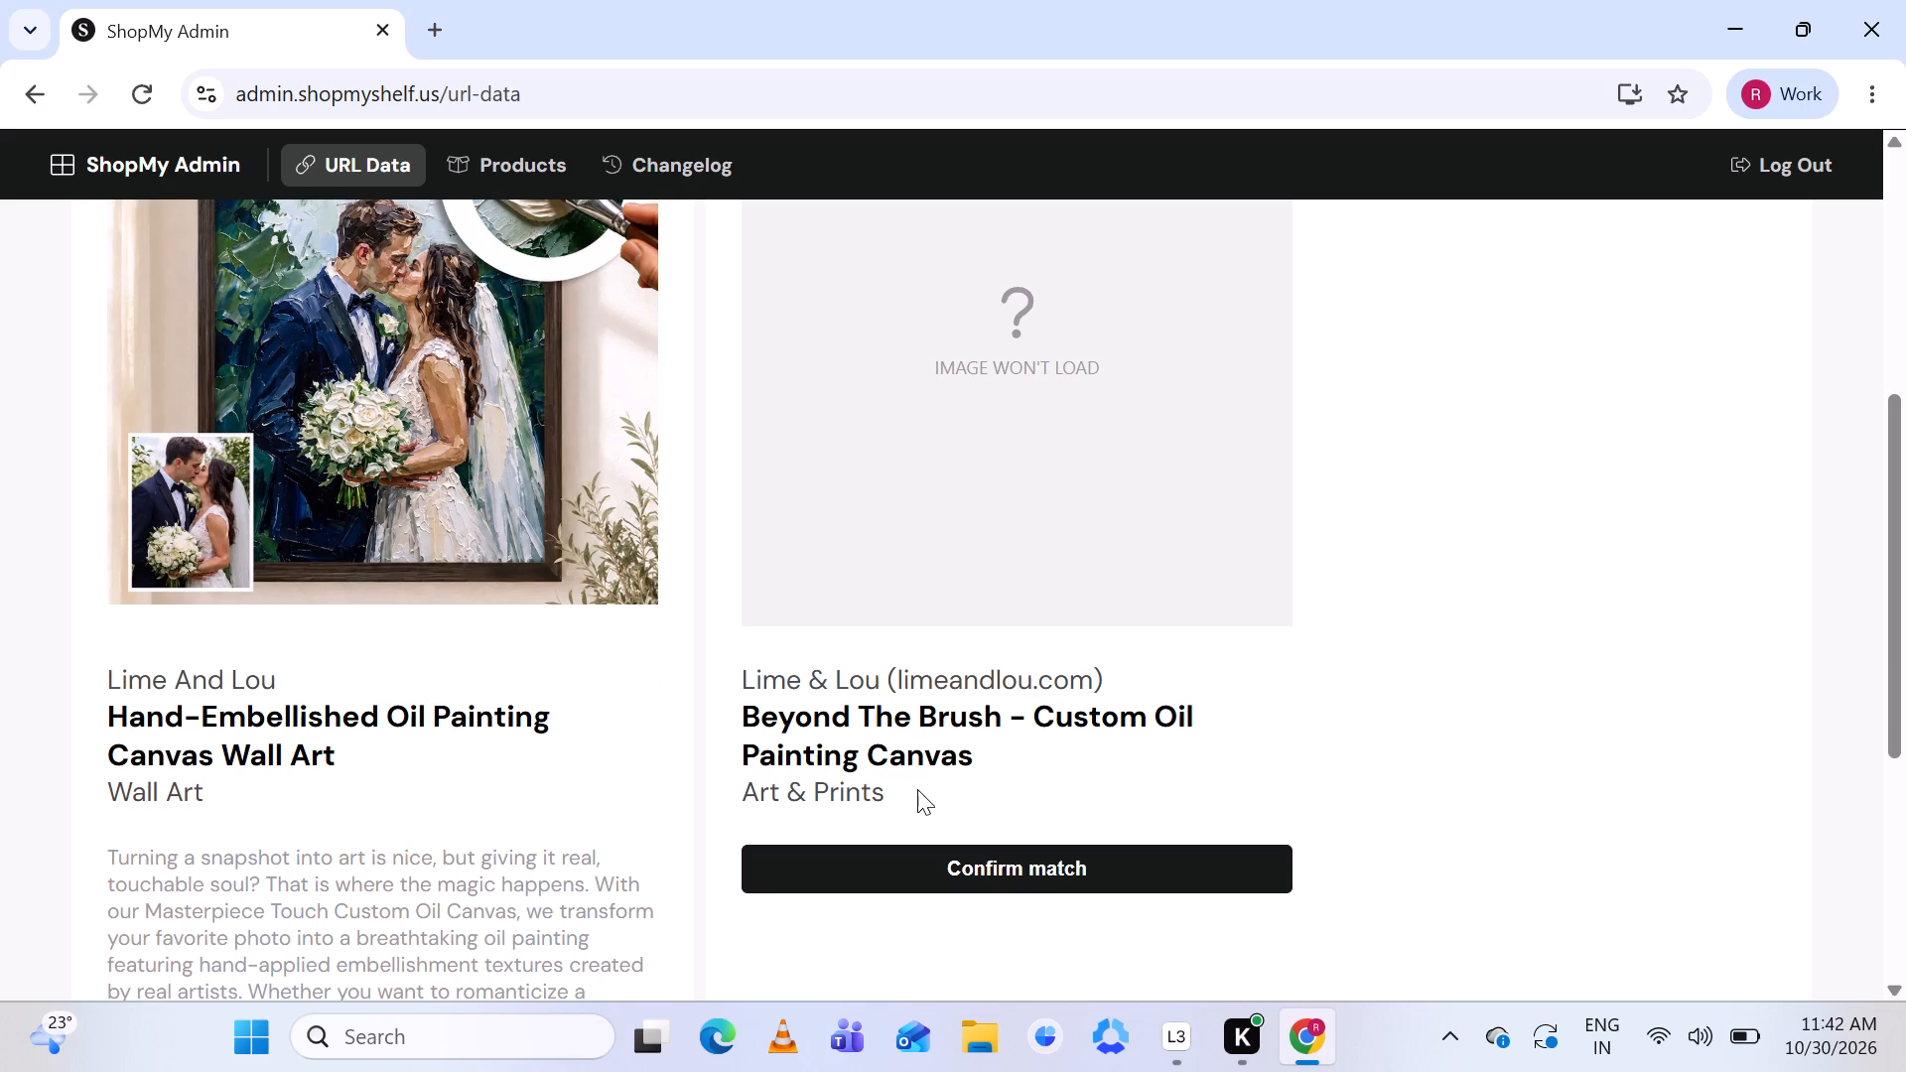
pyautogui.click(897, 716)
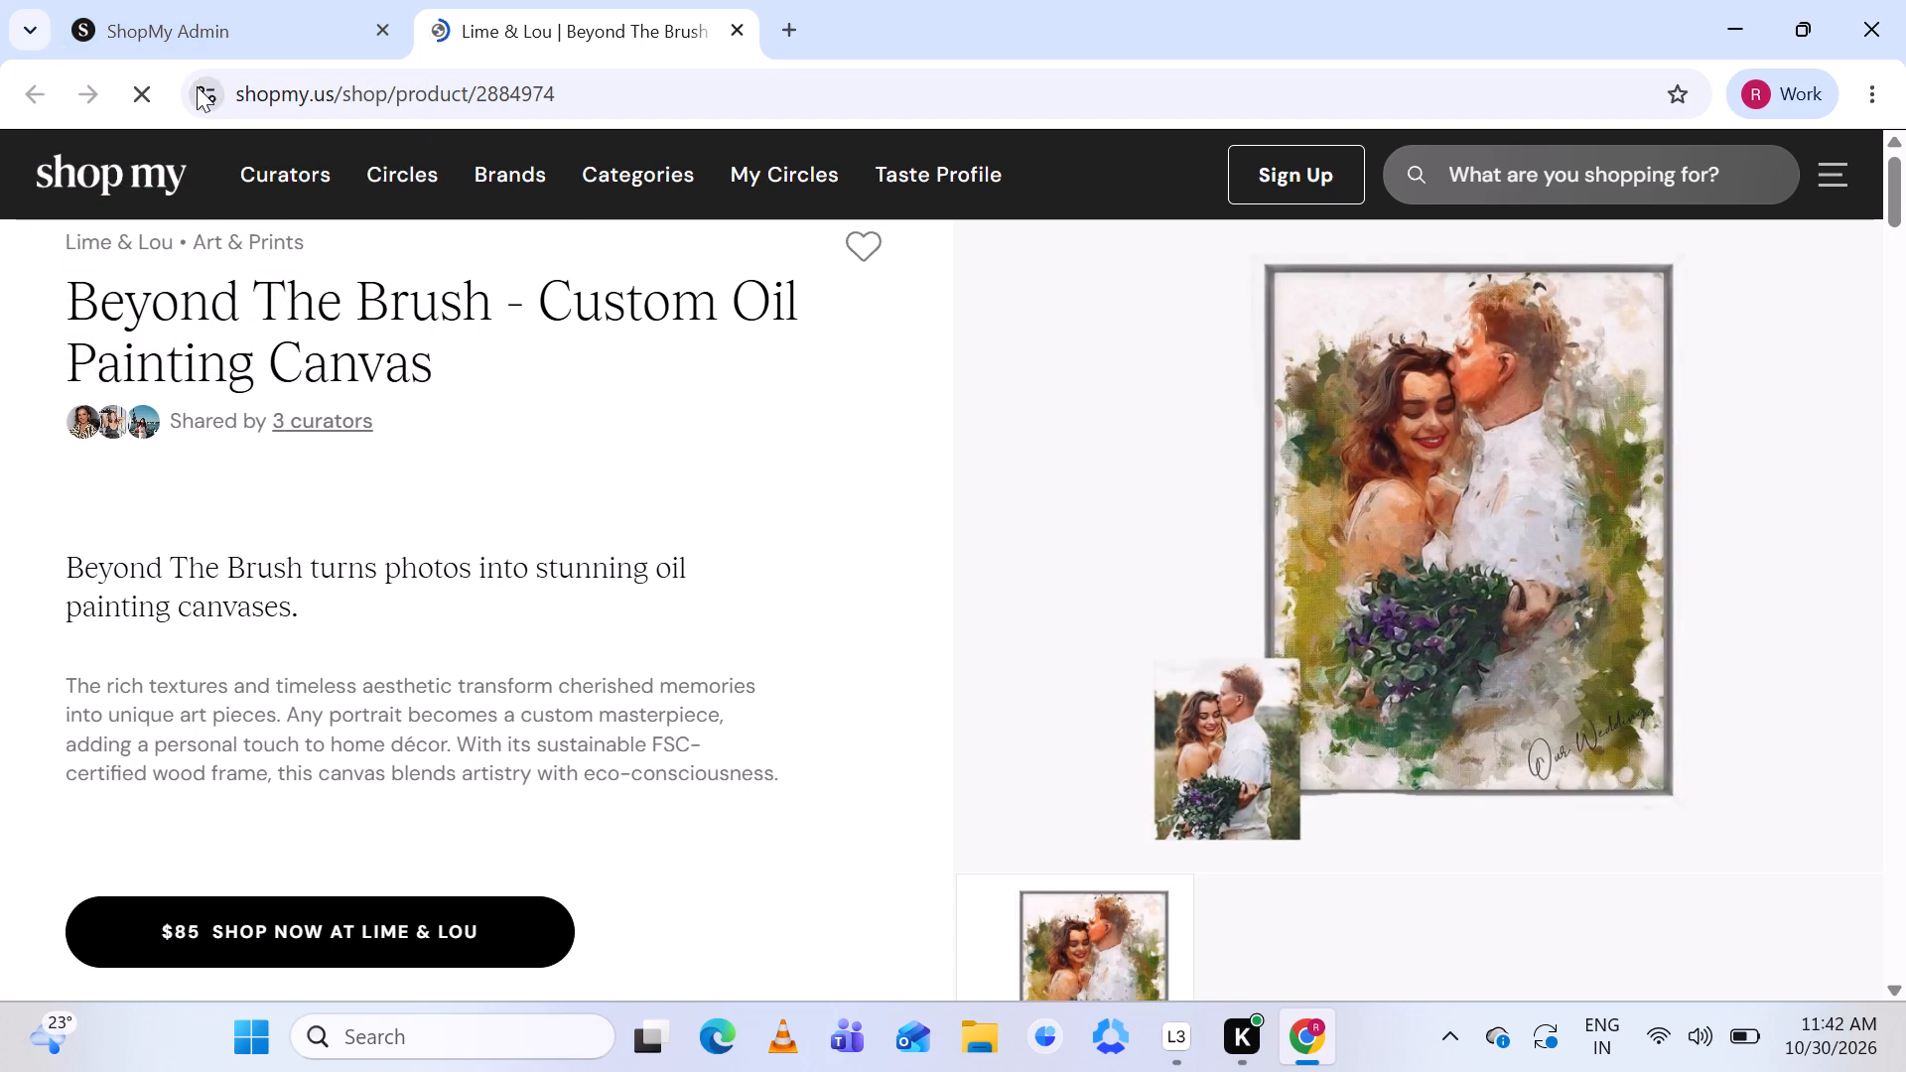
pyautogui.click(208, 18)
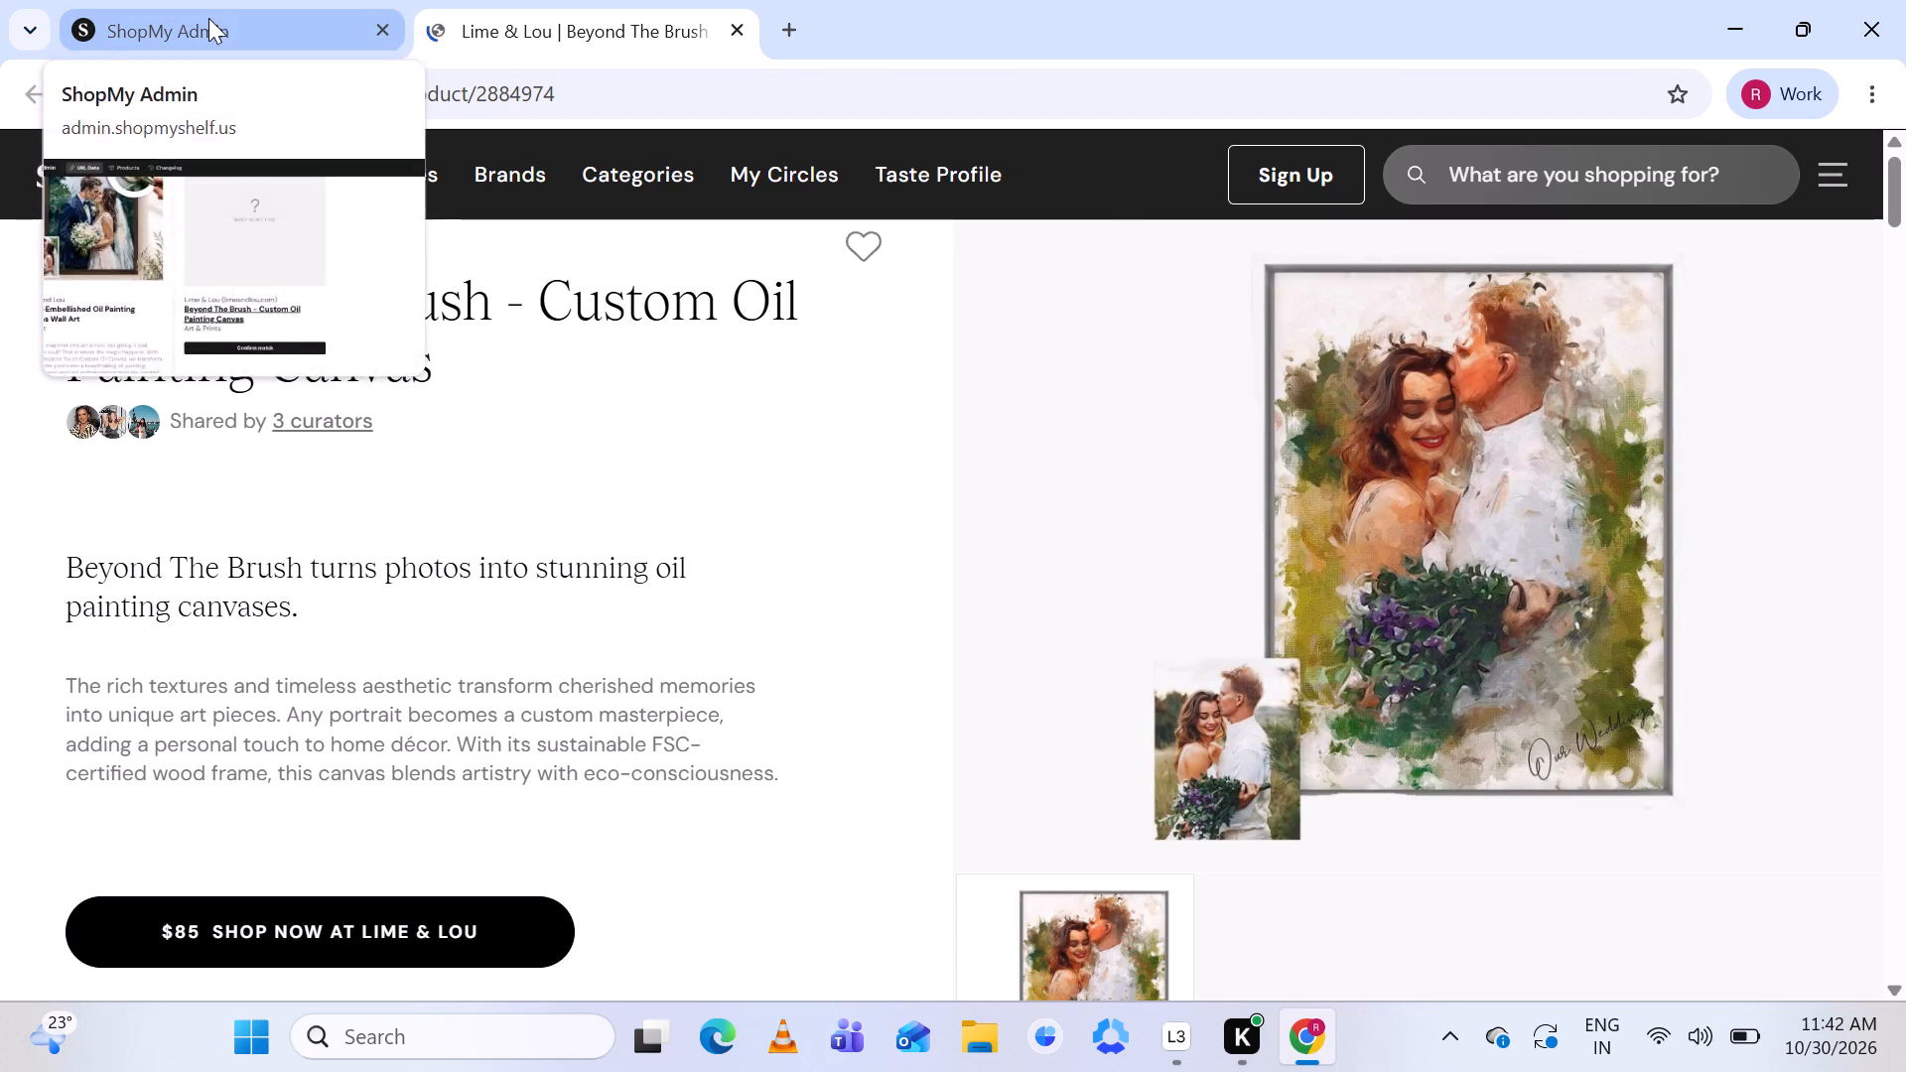
# Check the product search for the Lime And Lou Hand-Embellished Oil Painting and start a new product for it.
pyautogui.scroll(2, 916, 605)
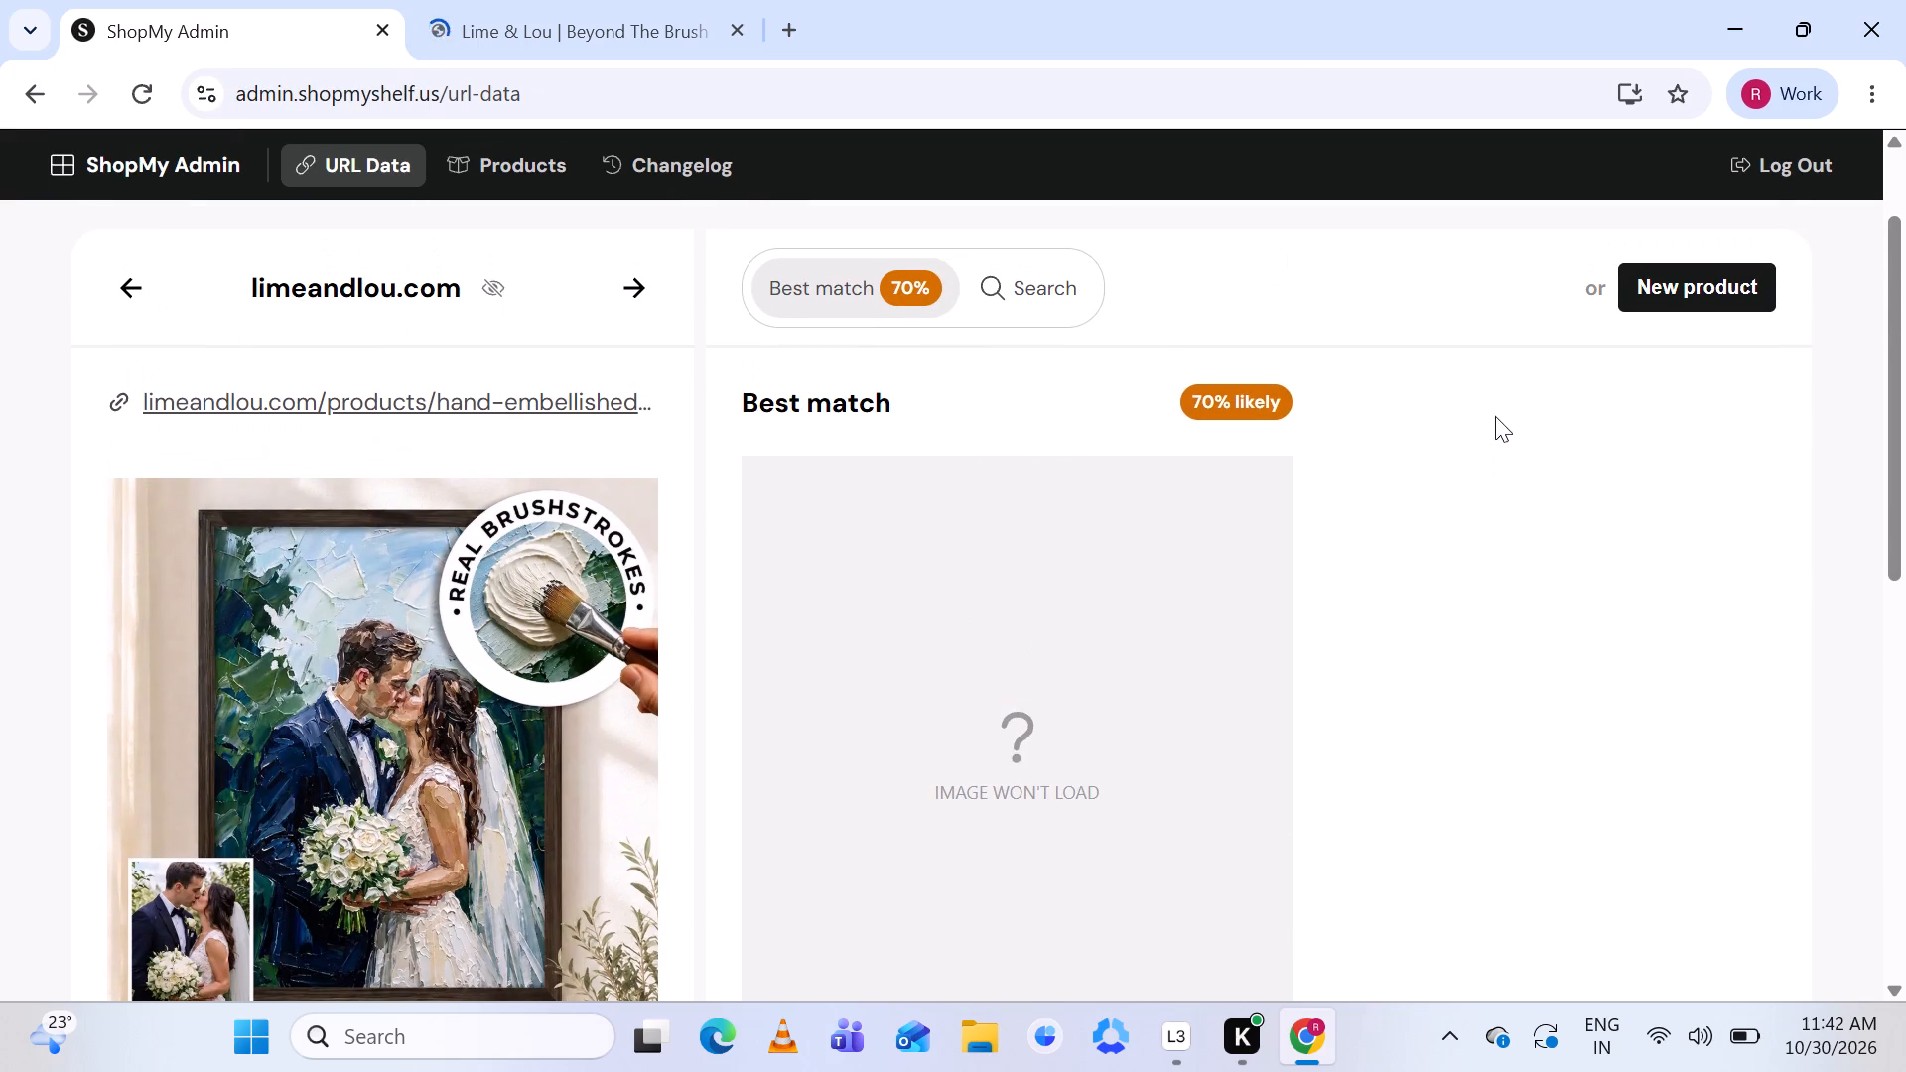
pyautogui.click(1028, 293)
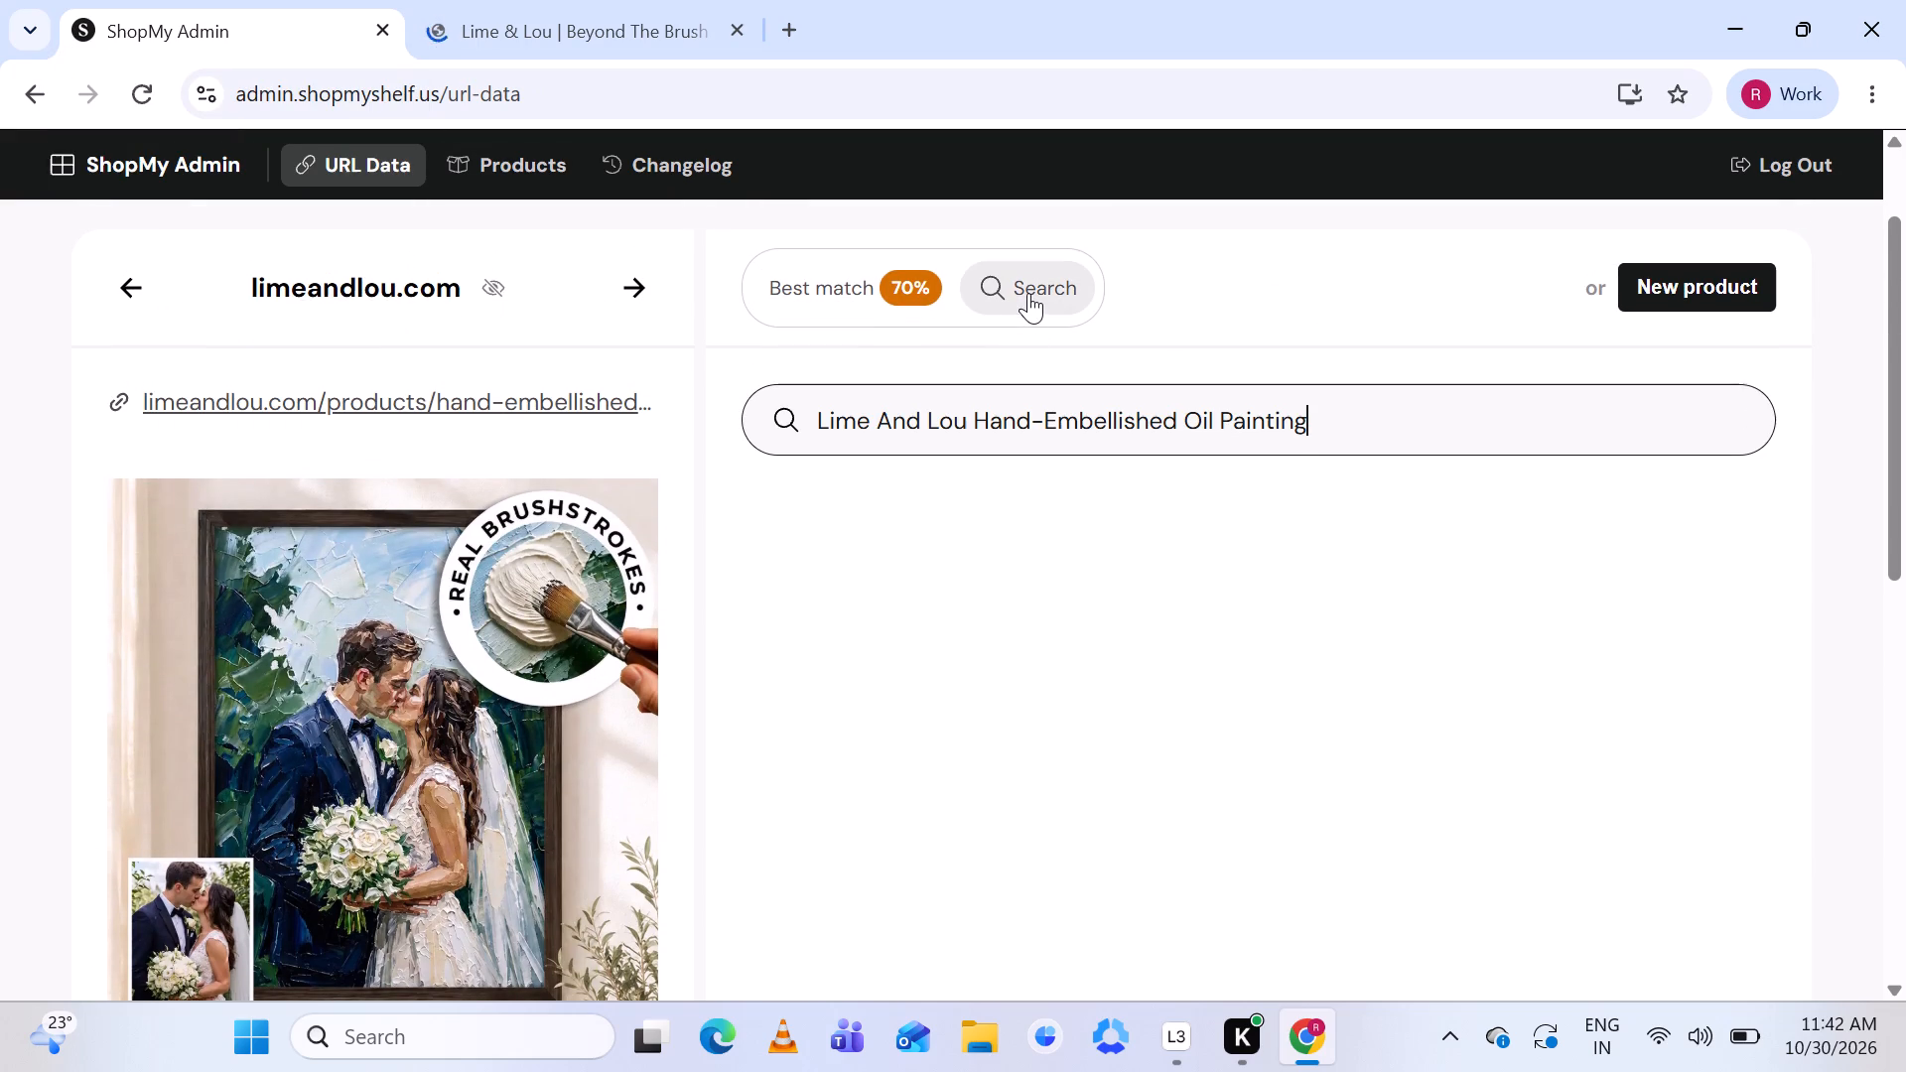
pyautogui.click(1691, 299)
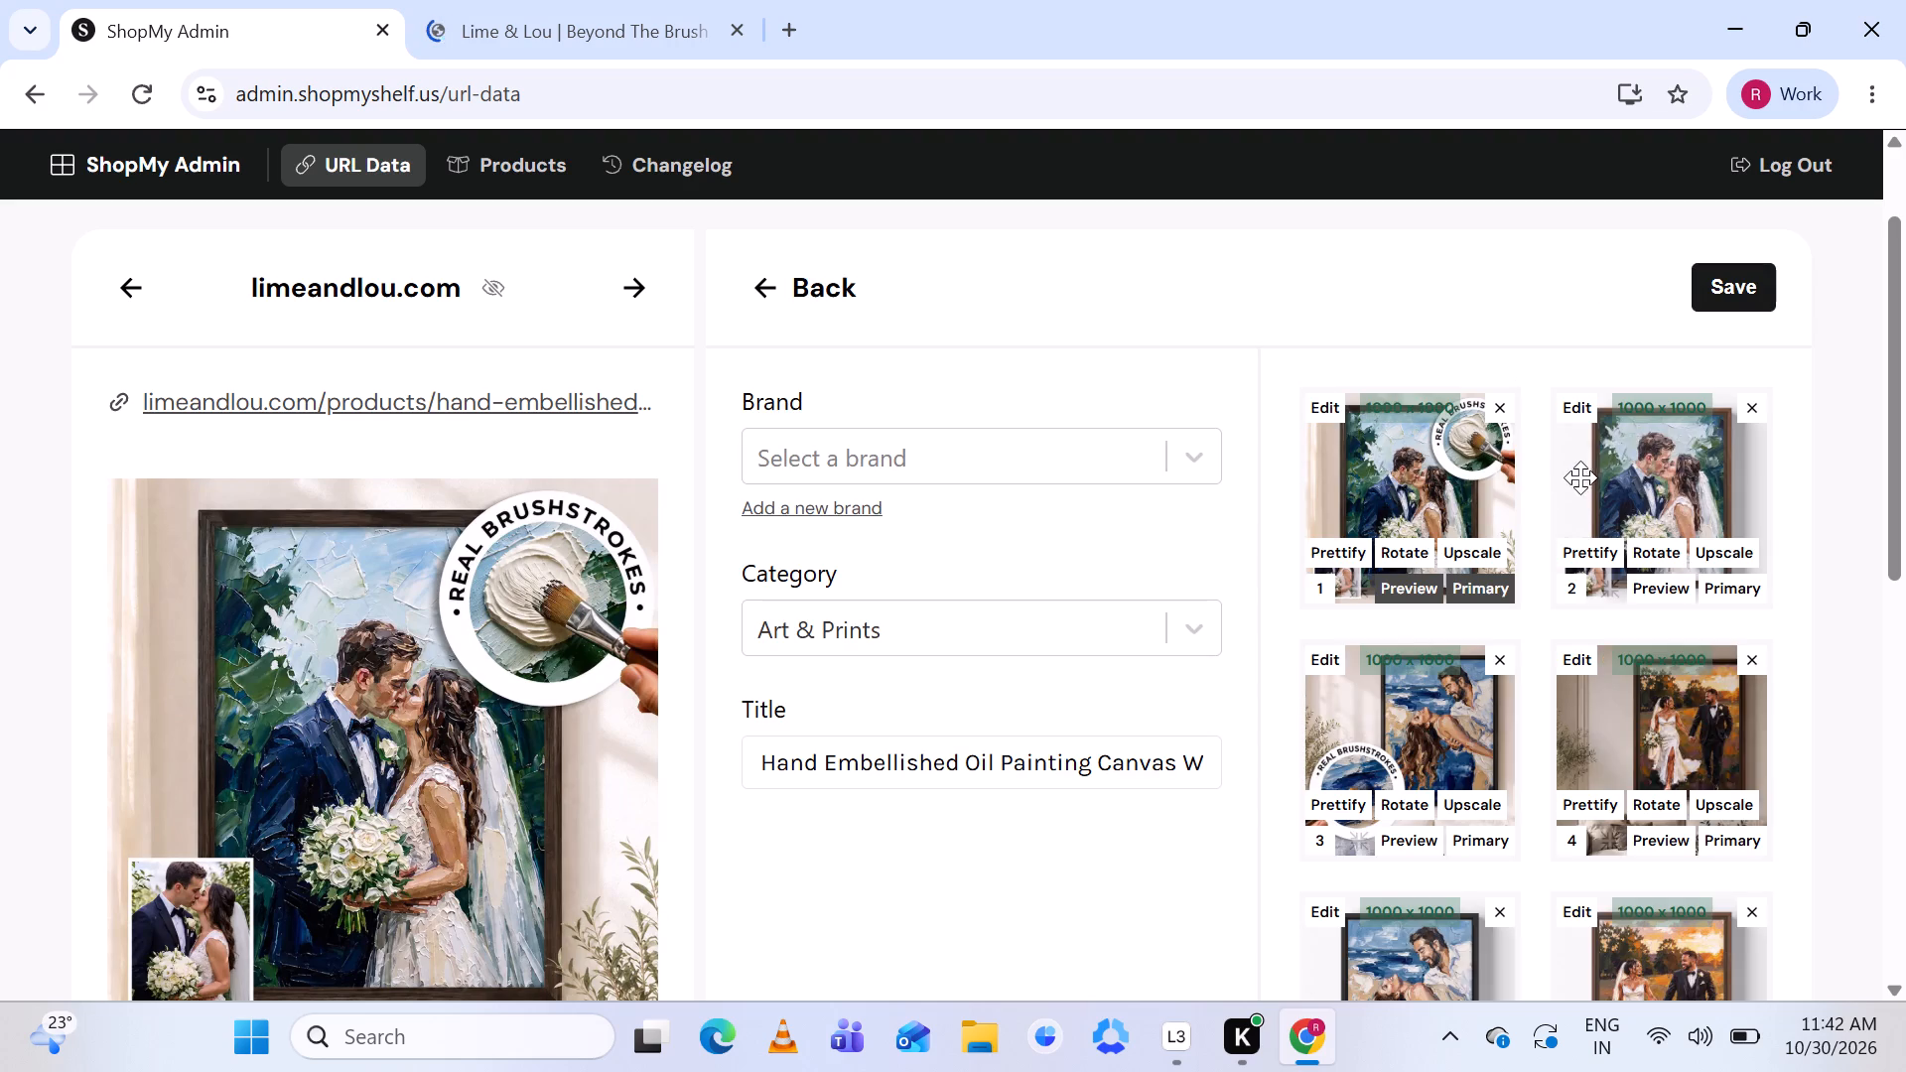
# Remove all images from the new oil painting product except the first, the kissing couple with the Real Brushstrokes badge.
pyautogui.click(1753, 407)
pyautogui.click(1753, 407)
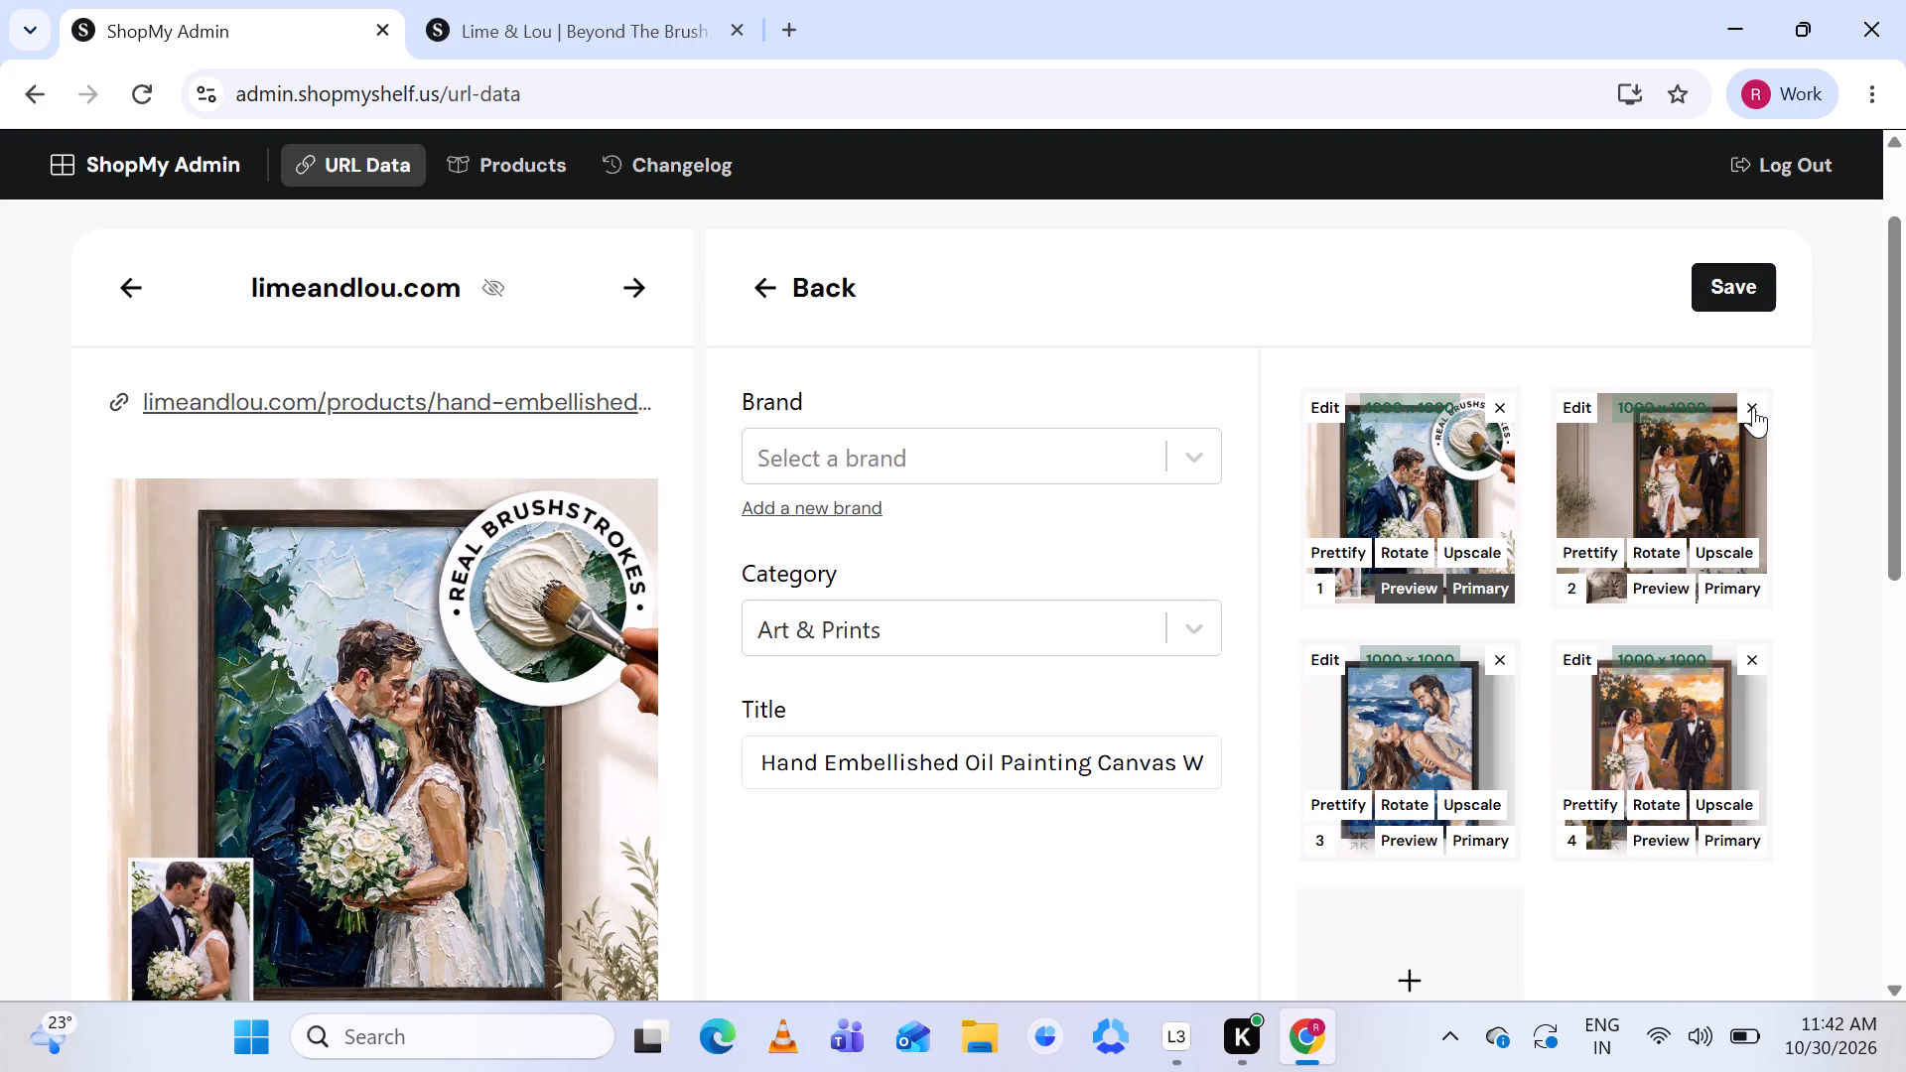
pyautogui.click(1753, 407)
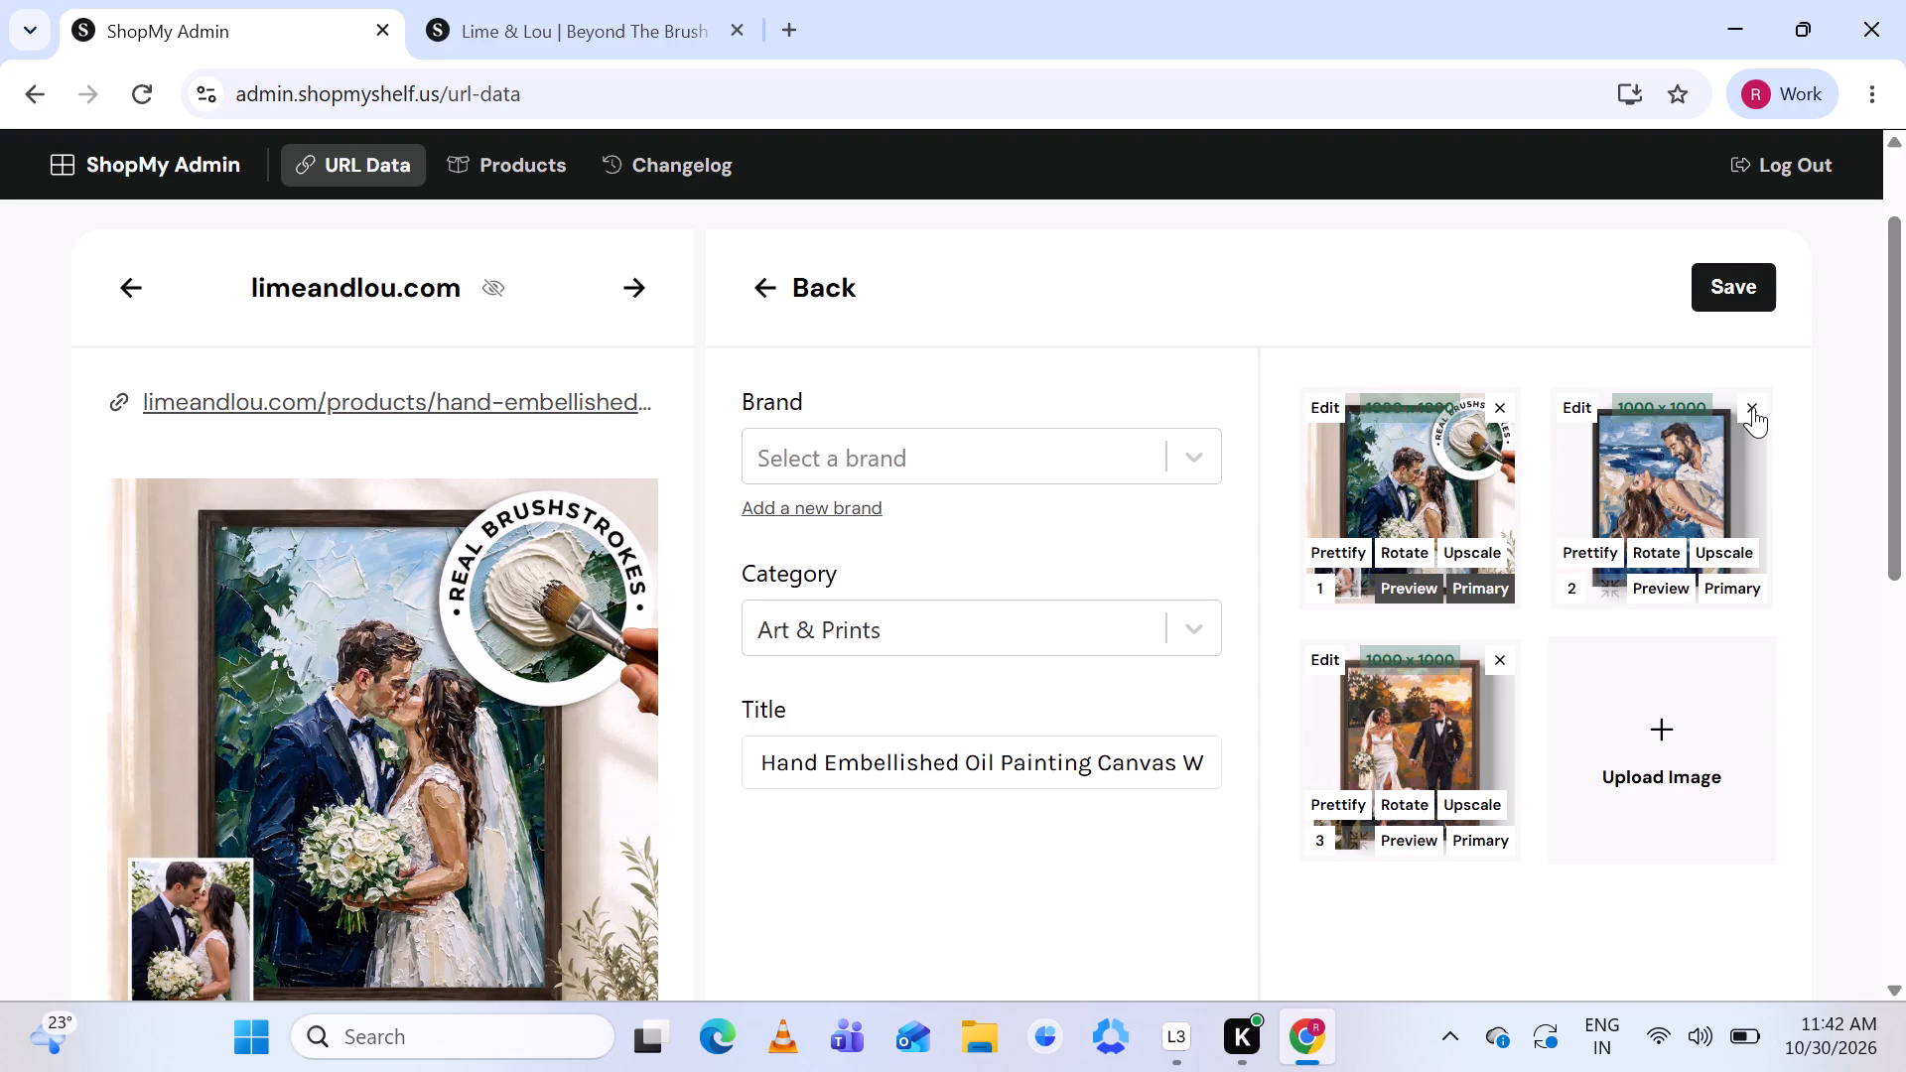
pyautogui.click(1753, 407)
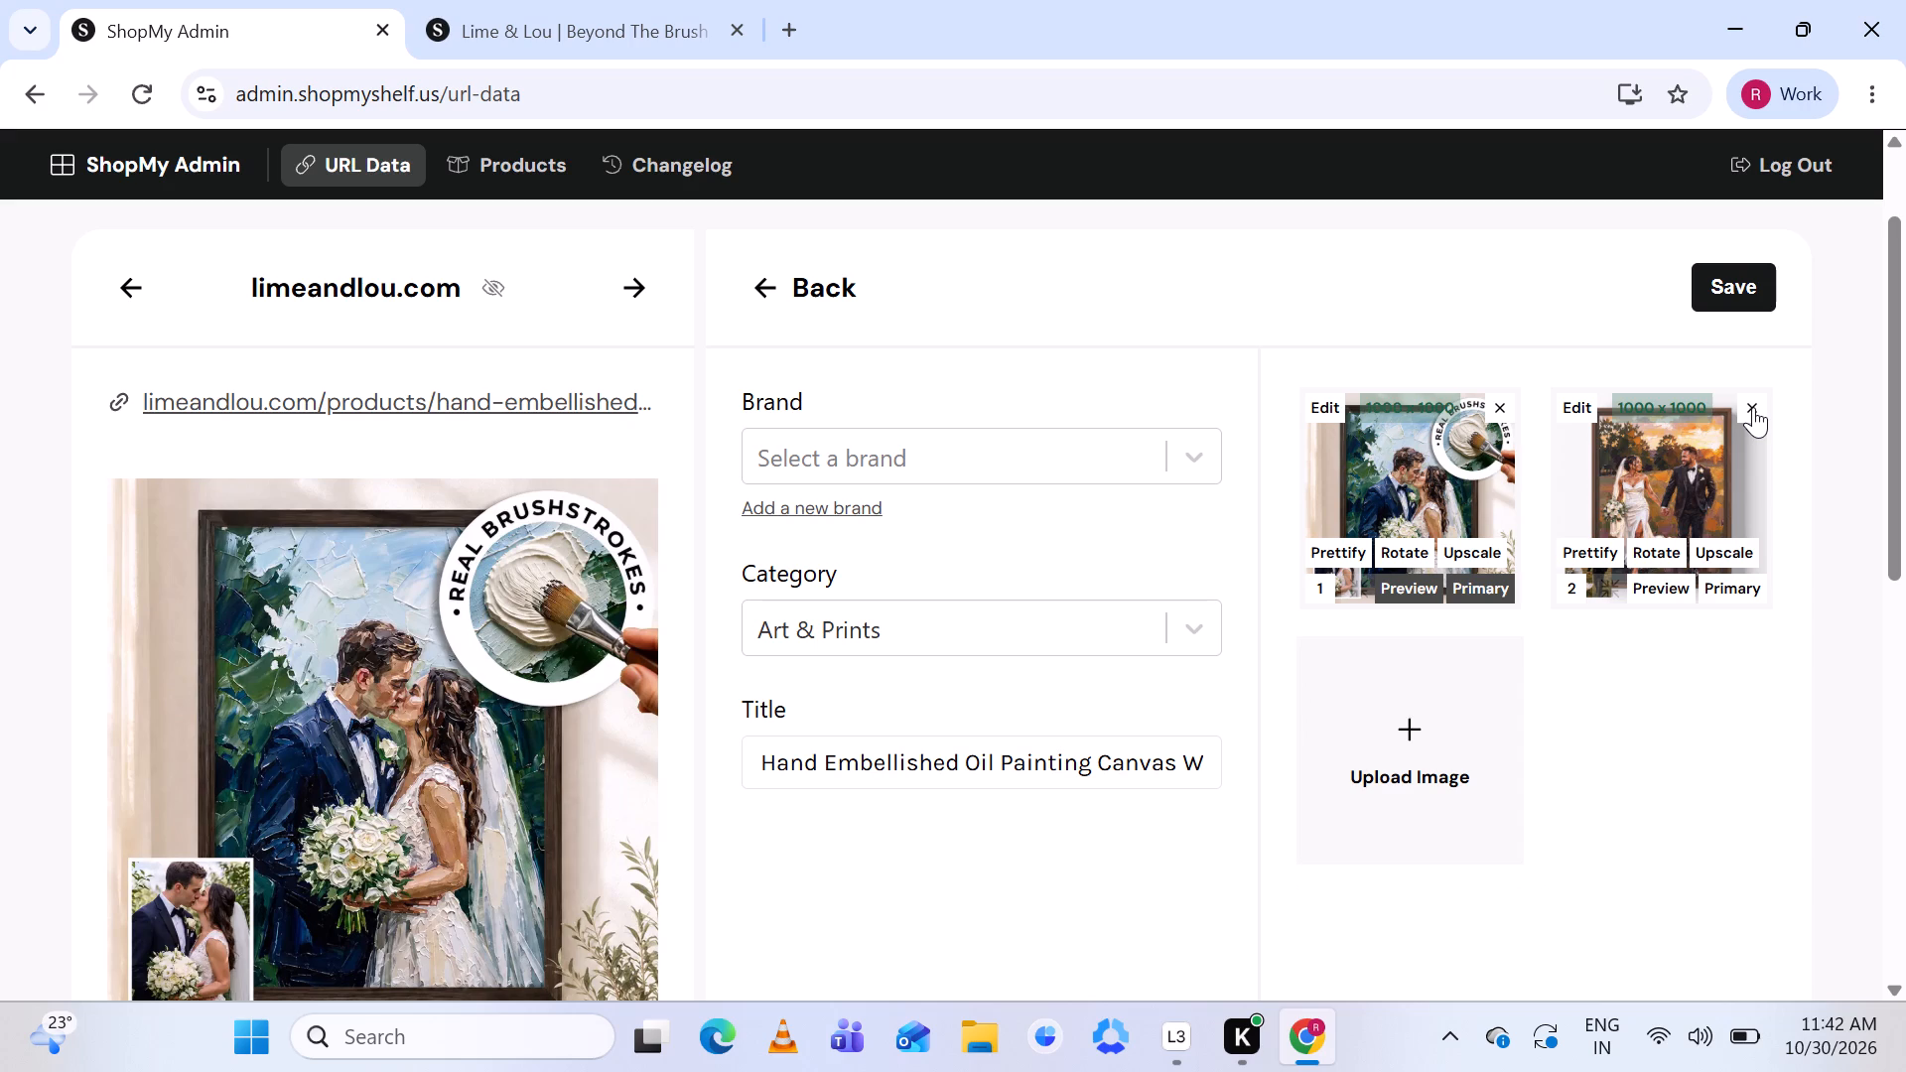
pyautogui.click(1753, 407)
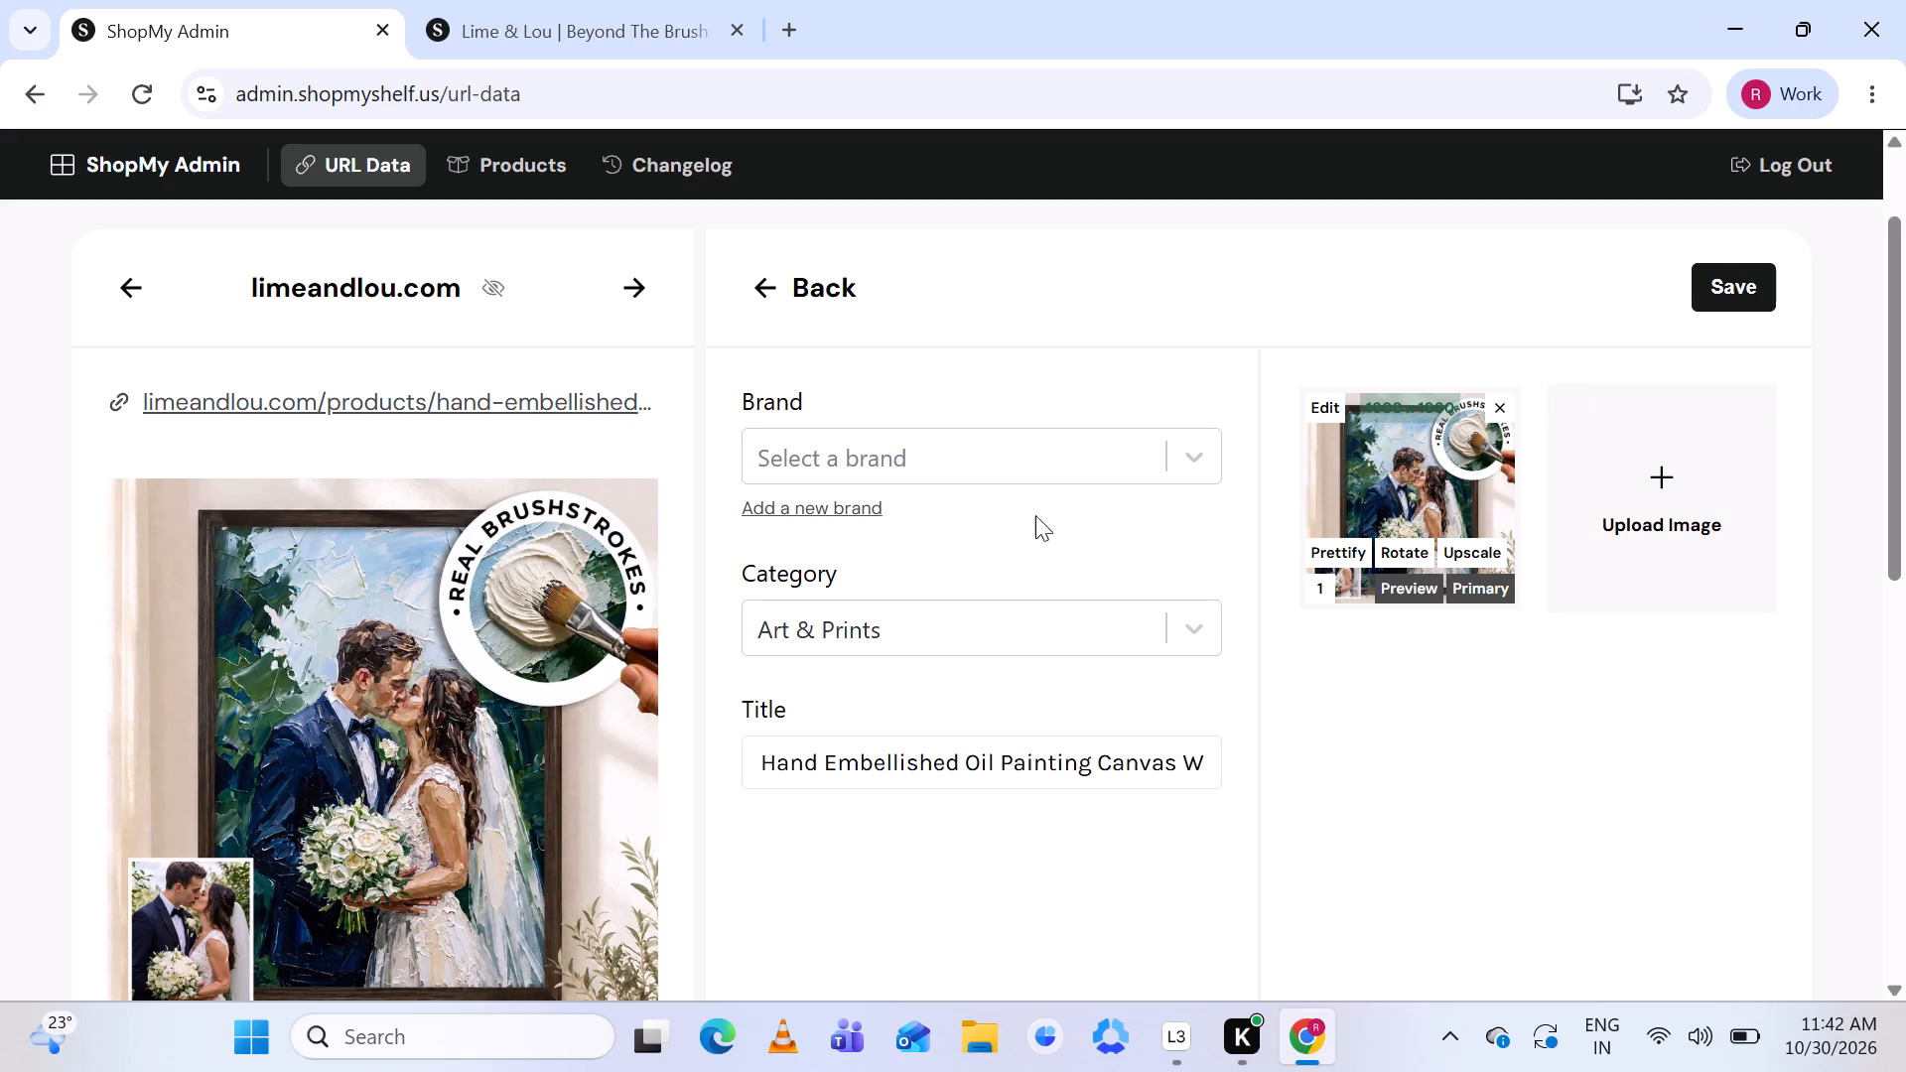
# Review the Hand-Embellished Oil Painting Canvas Wall Art listing on limeandlou.com, including its title, options and photos, against the new product's details.
pyautogui.scroll(-2, 403, 575)
pyautogui.scroll(1, 403, 575)
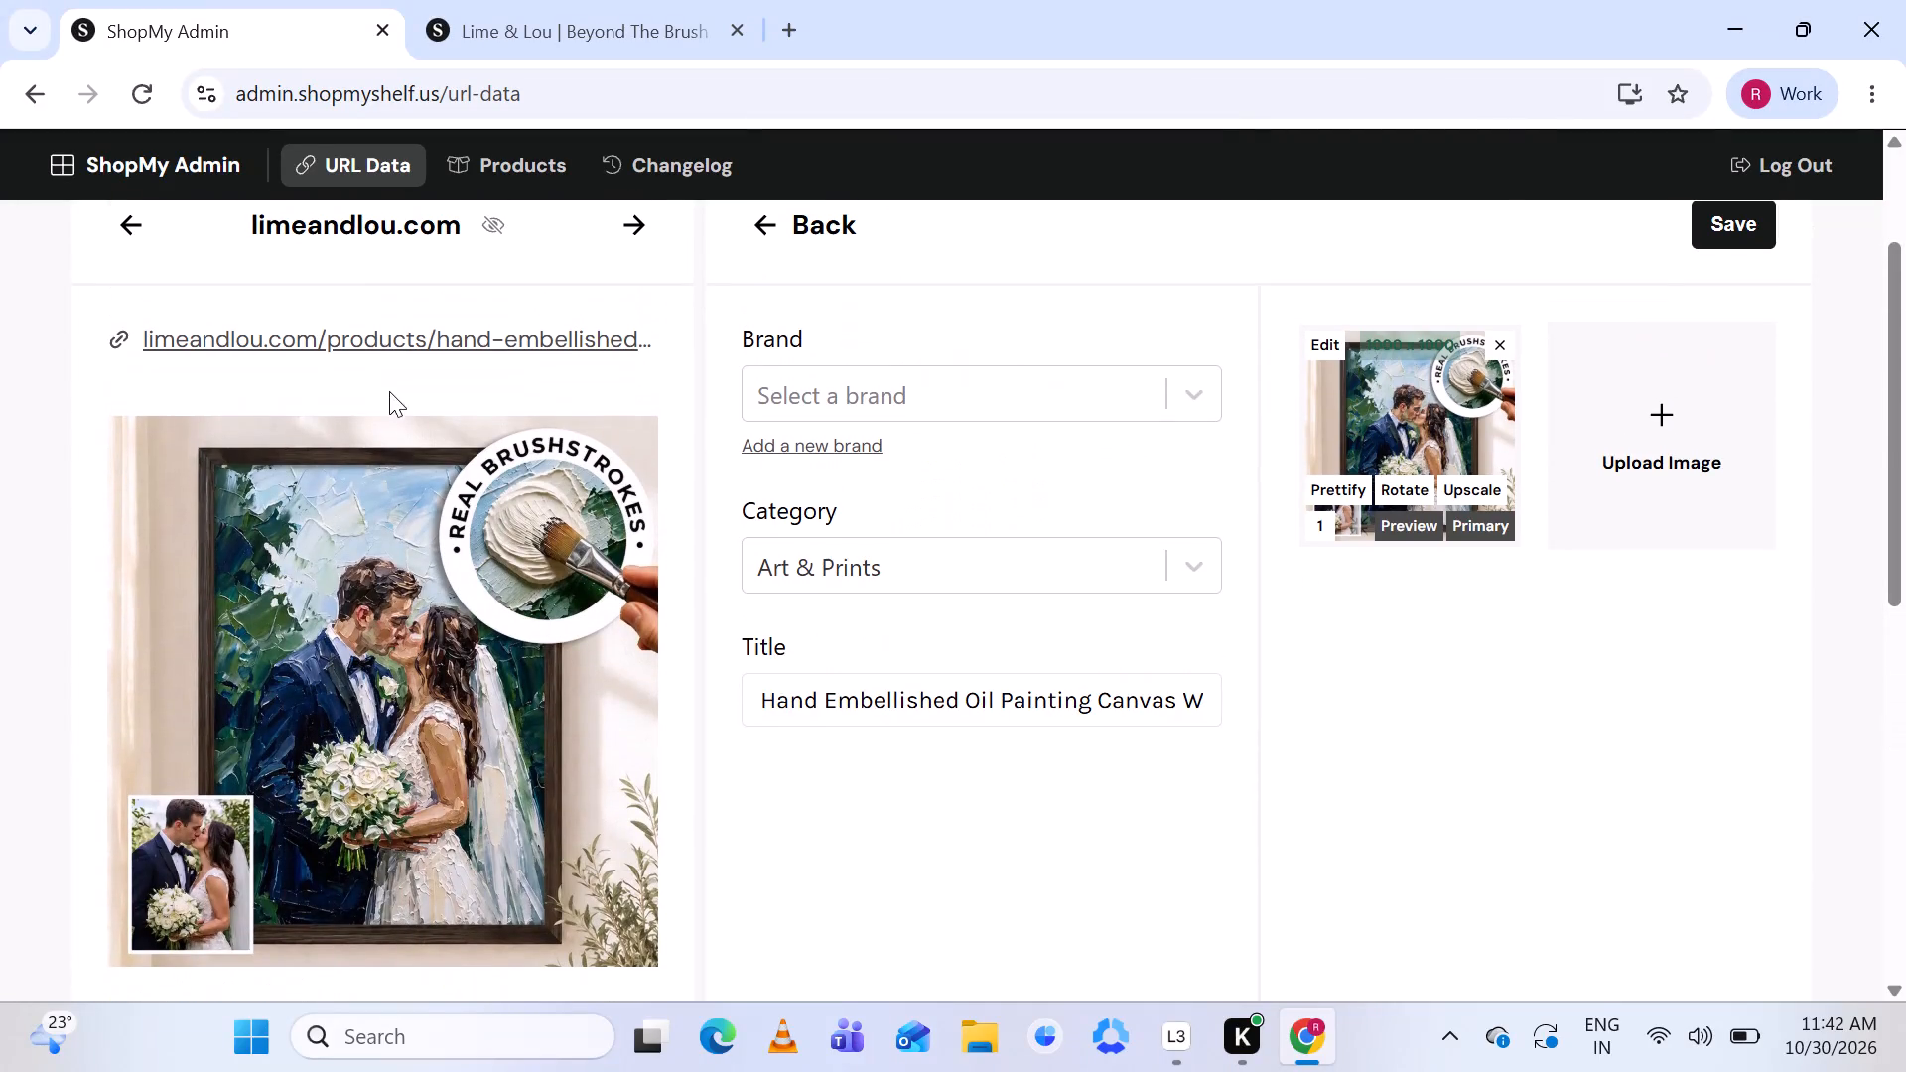
pyautogui.click(391, 334)
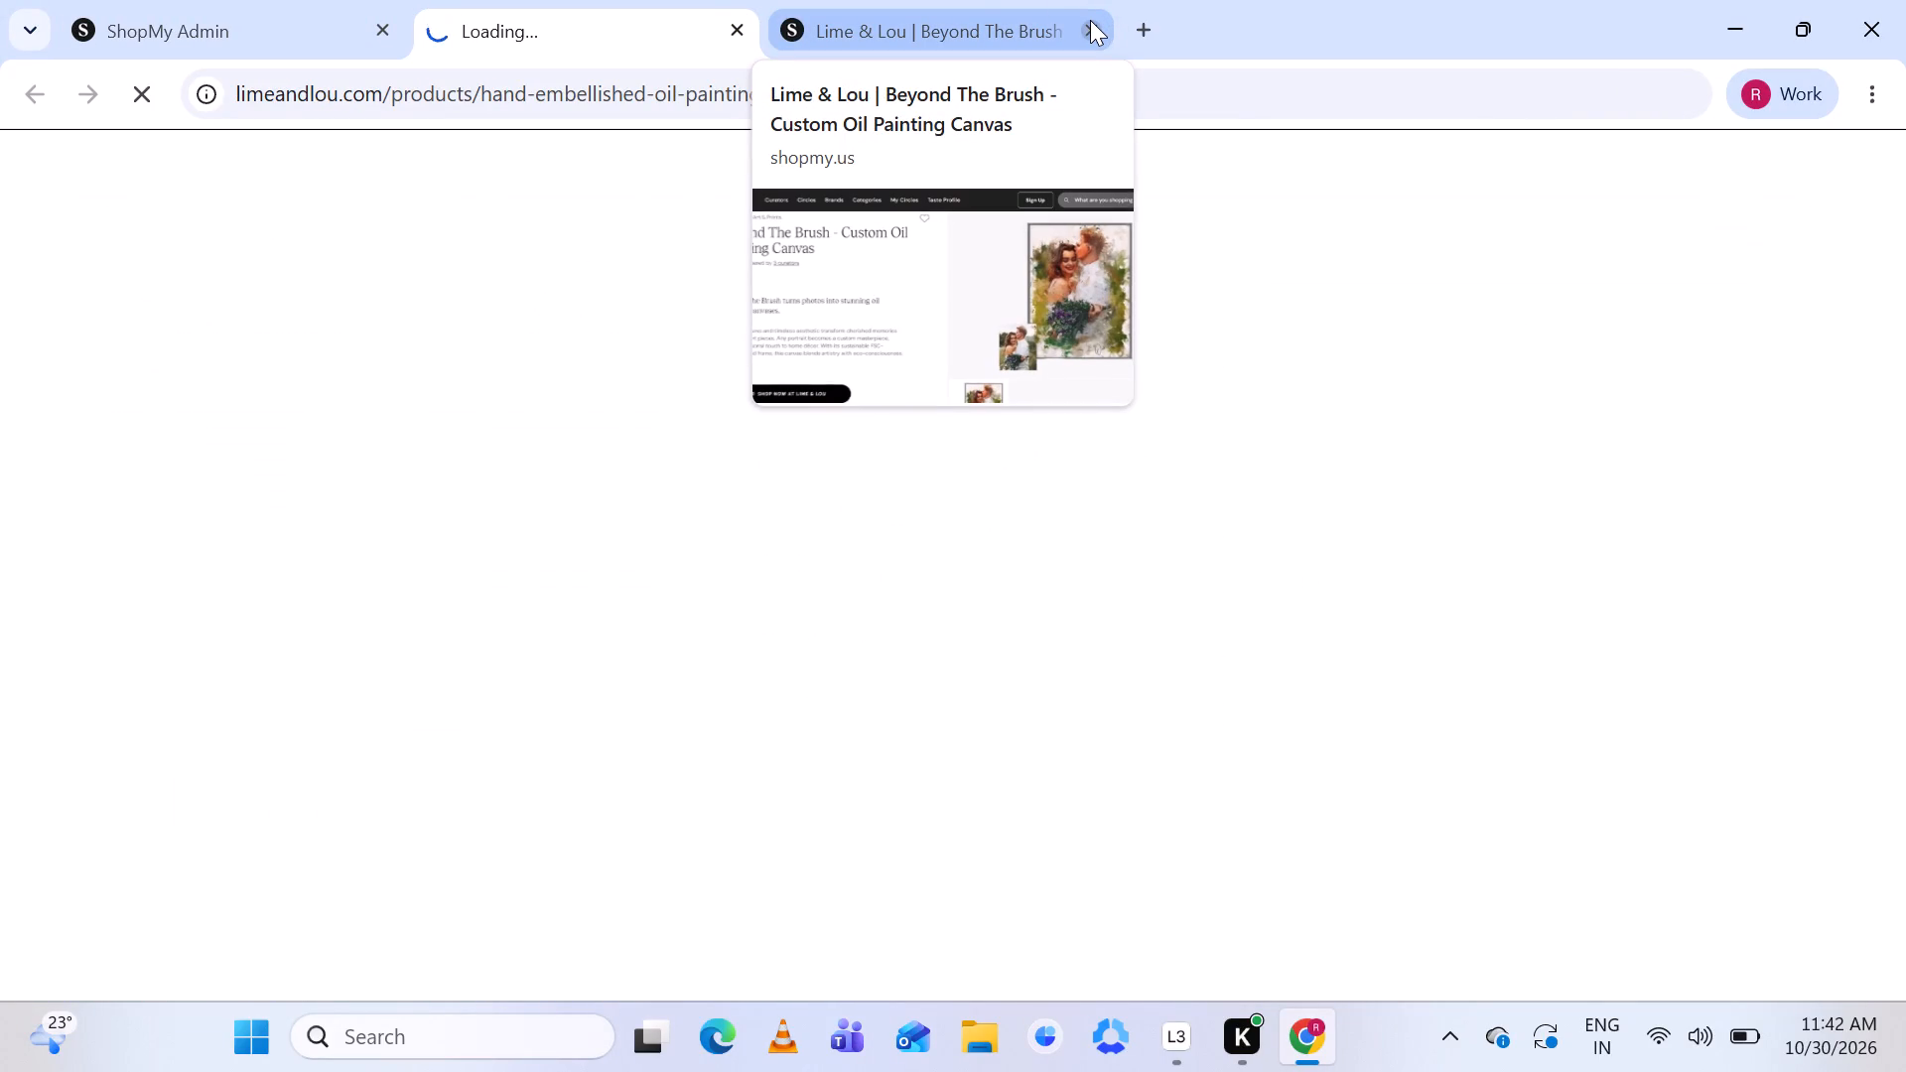
pyautogui.click(959, 6)
pyautogui.hscroll(-1, 1469, 627)
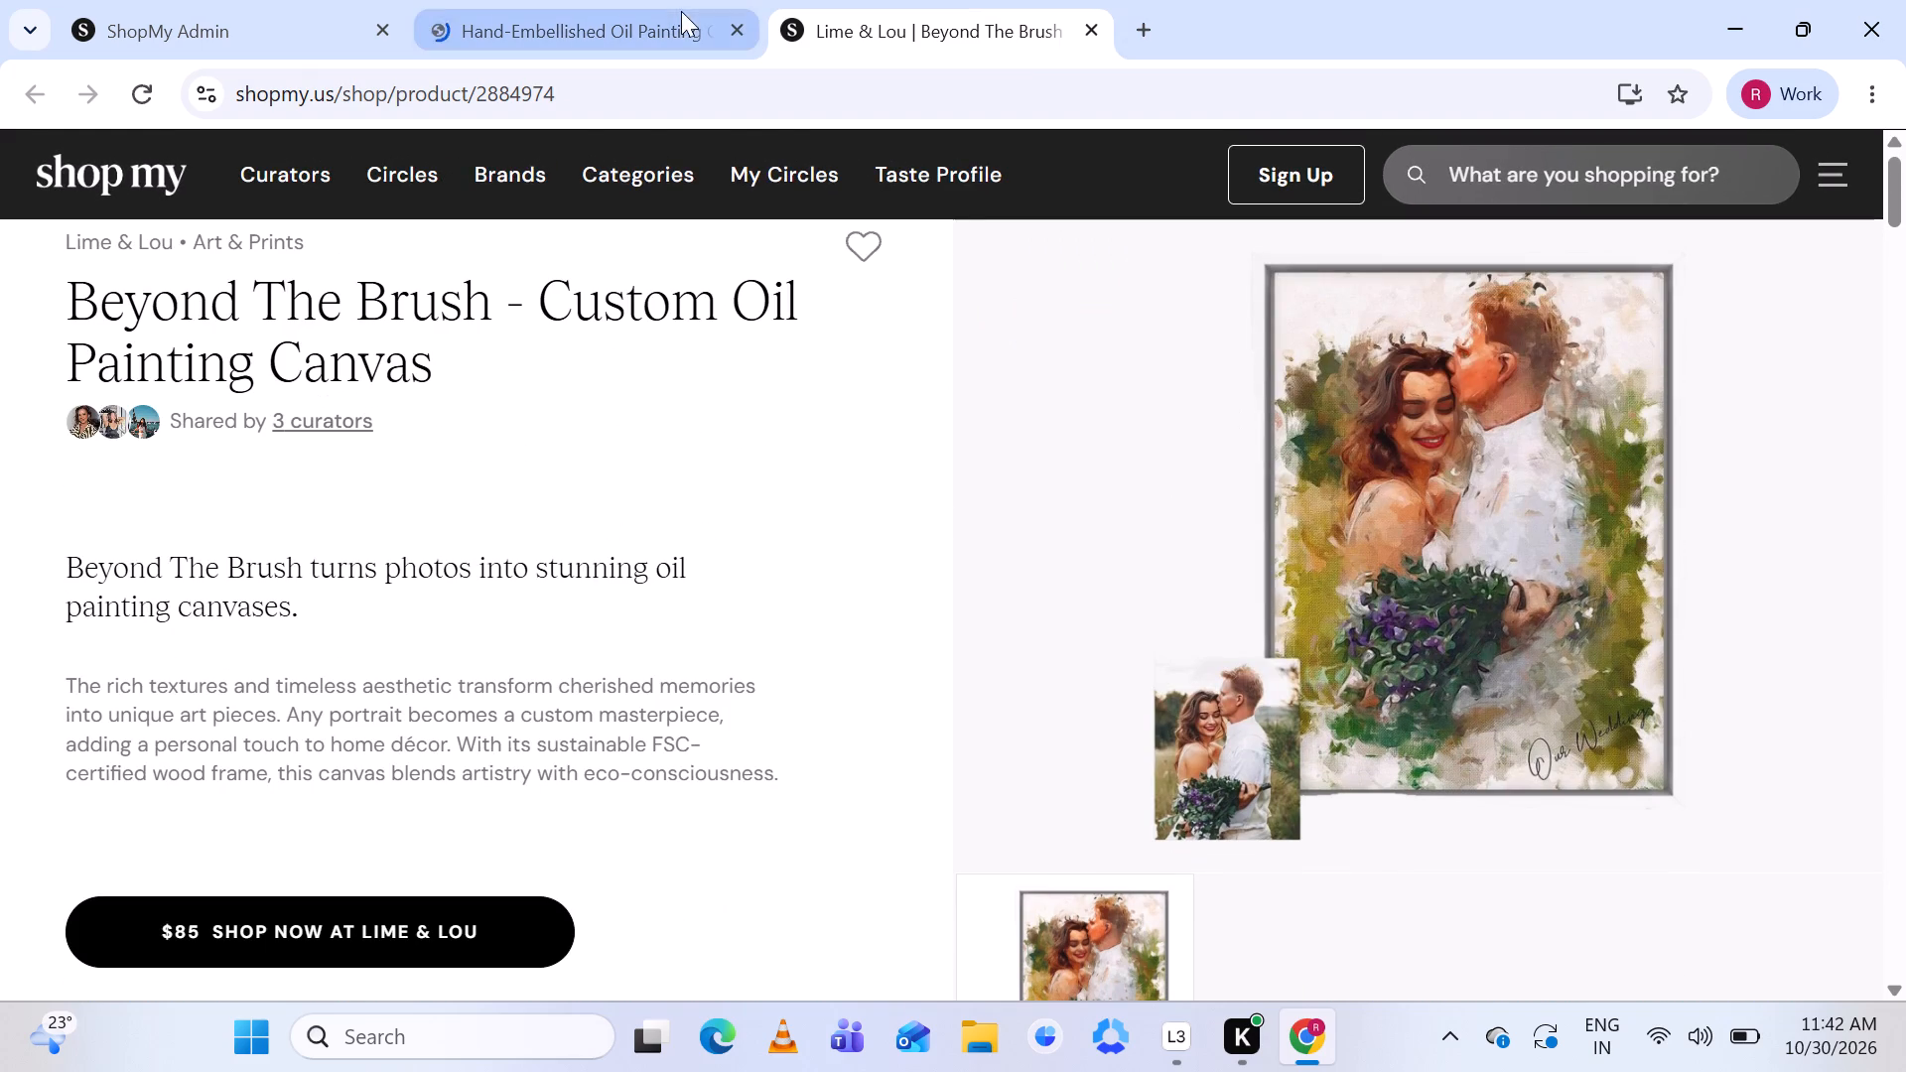
pyautogui.click(577, 33)
pyautogui.scroll(-1, 1244, 690)
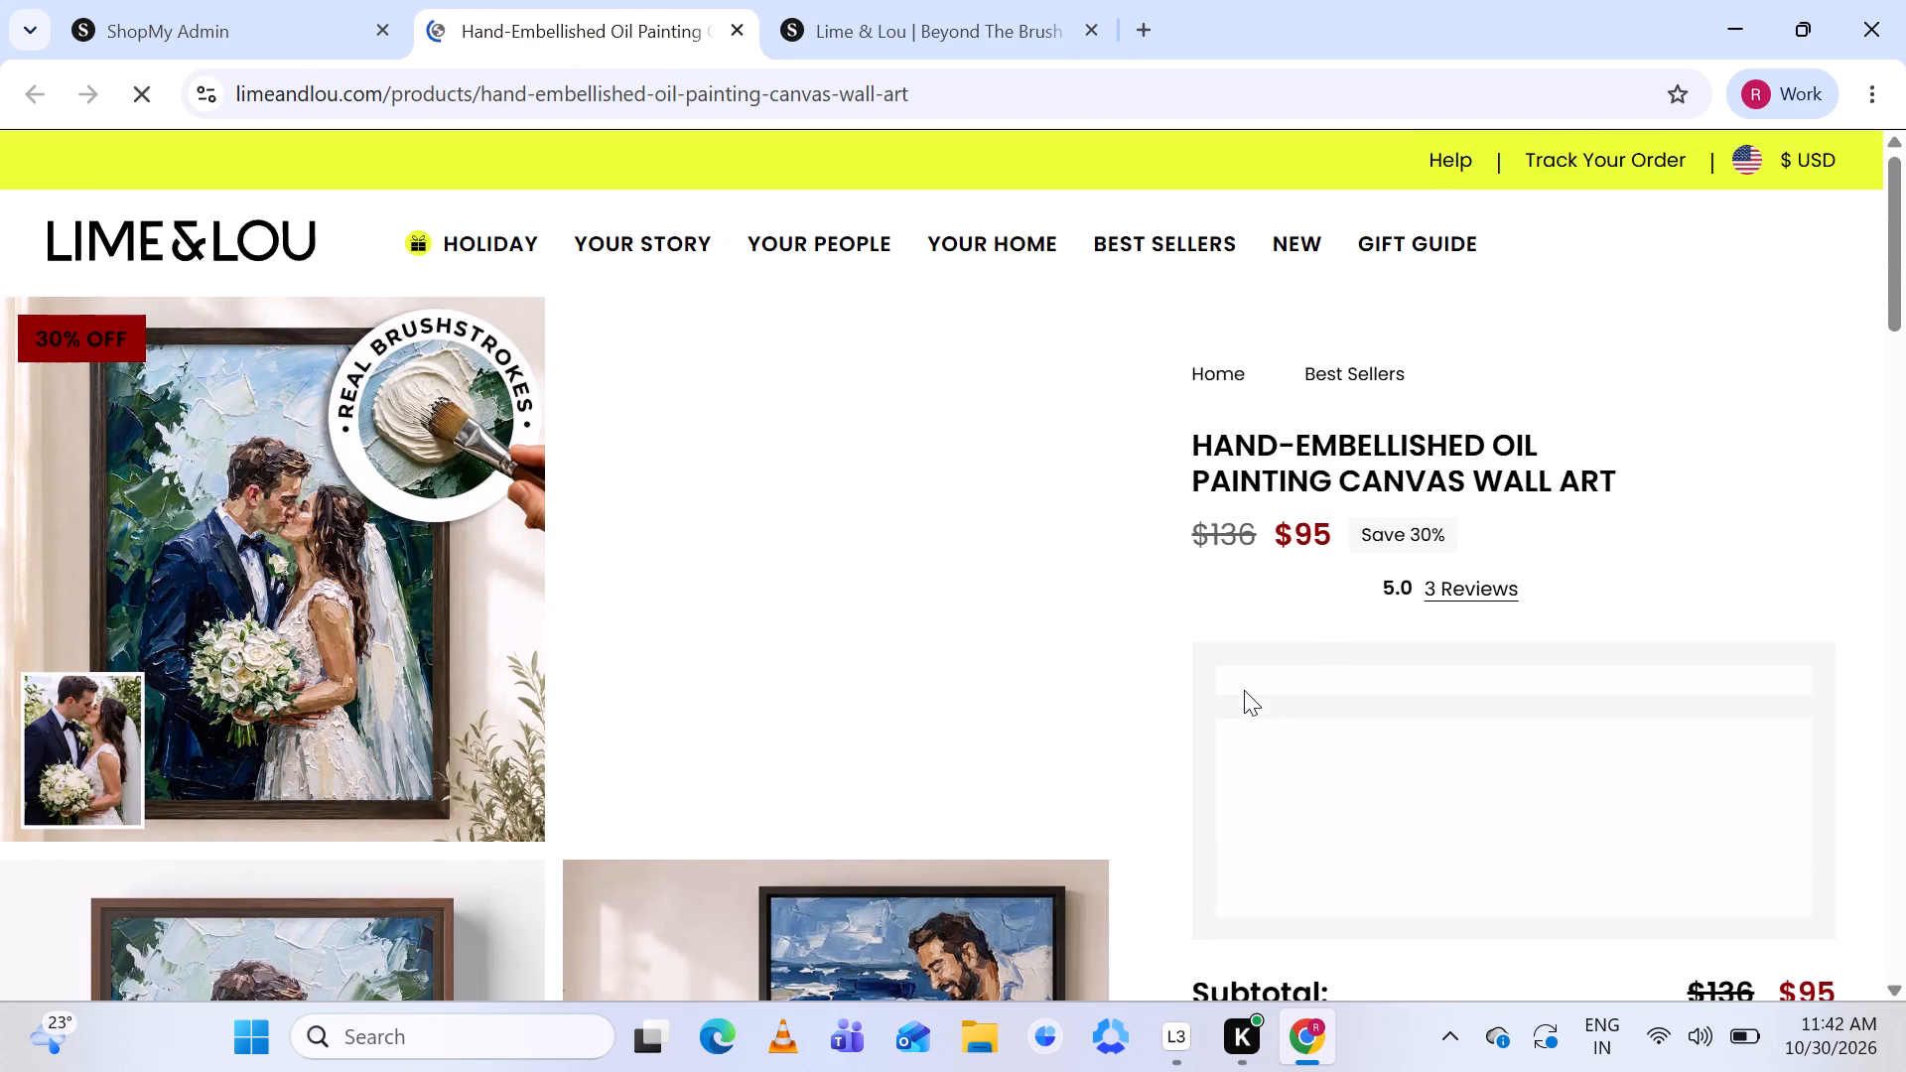
pyautogui.scroll(-3, 1244, 690)
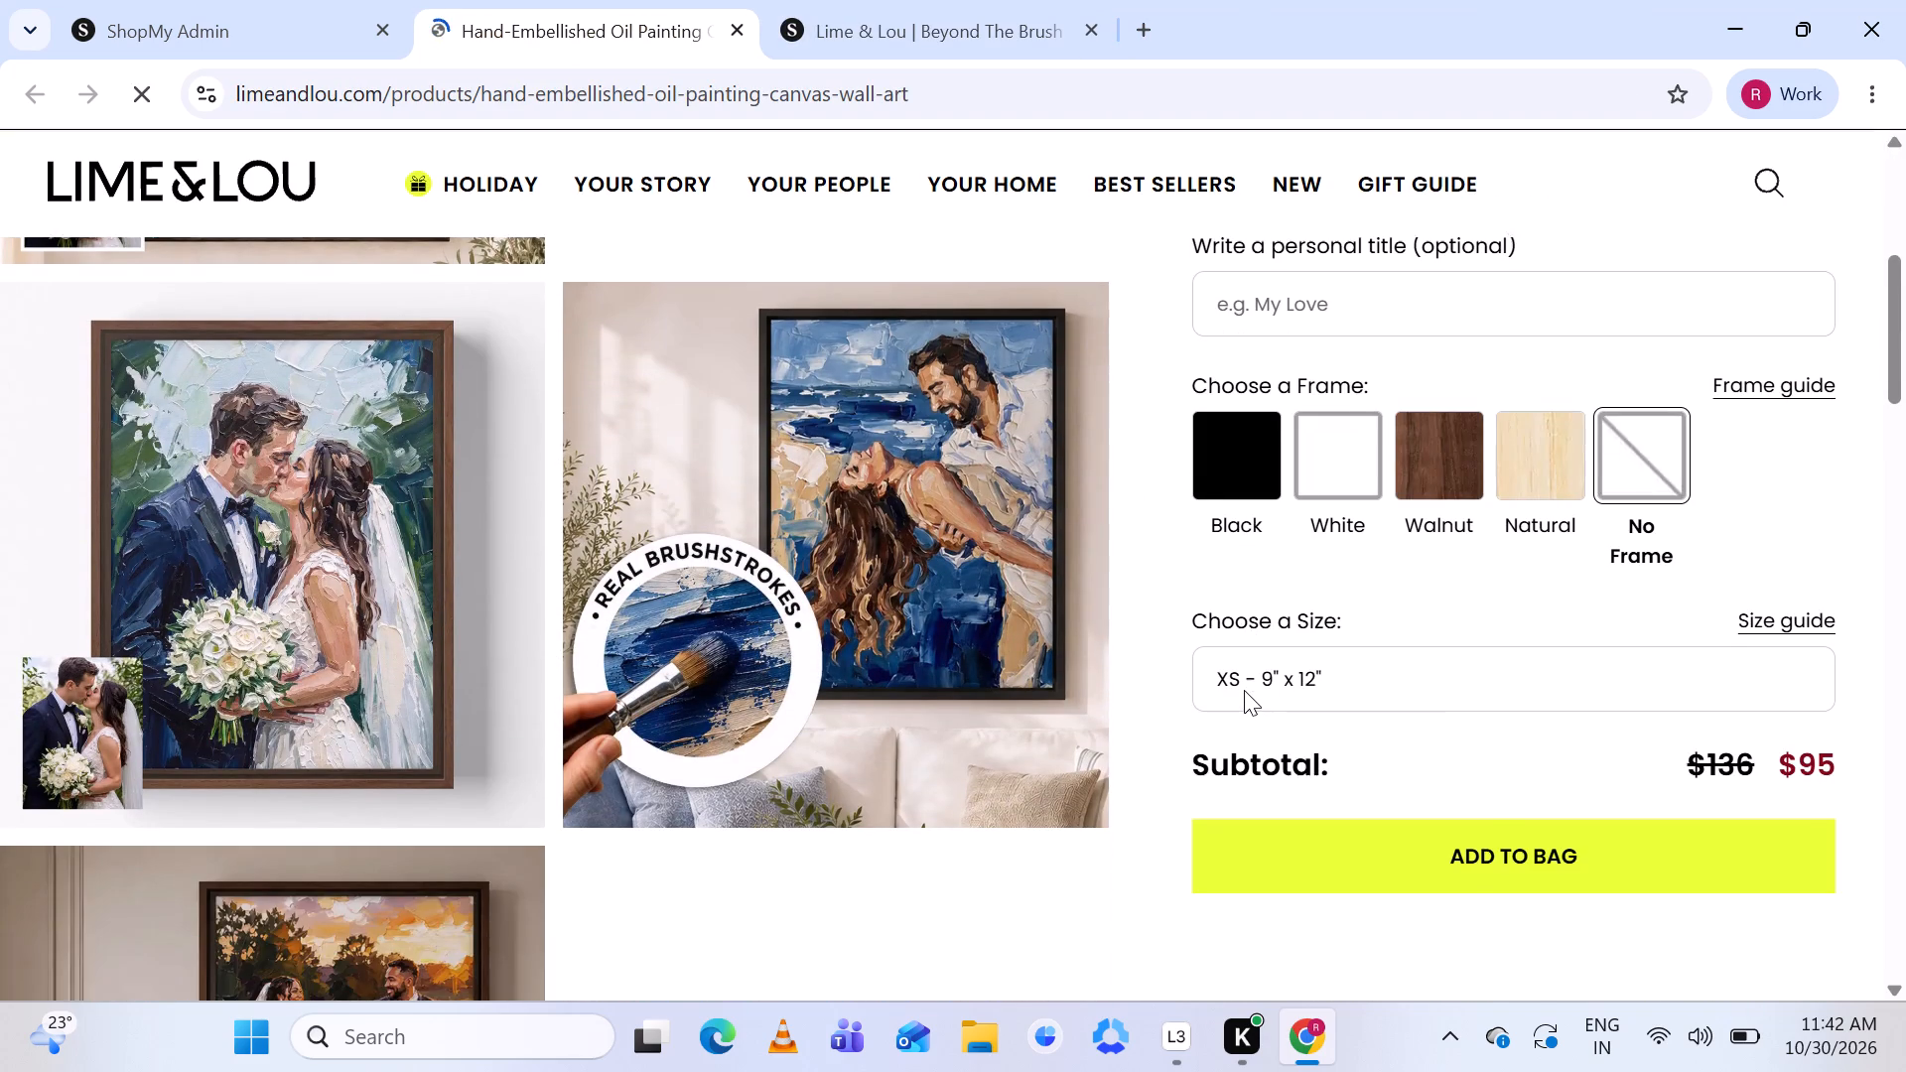
pyautogui.scroll(-2, 1244, 690)
pyautogui.scroll(-3, 990, 669)
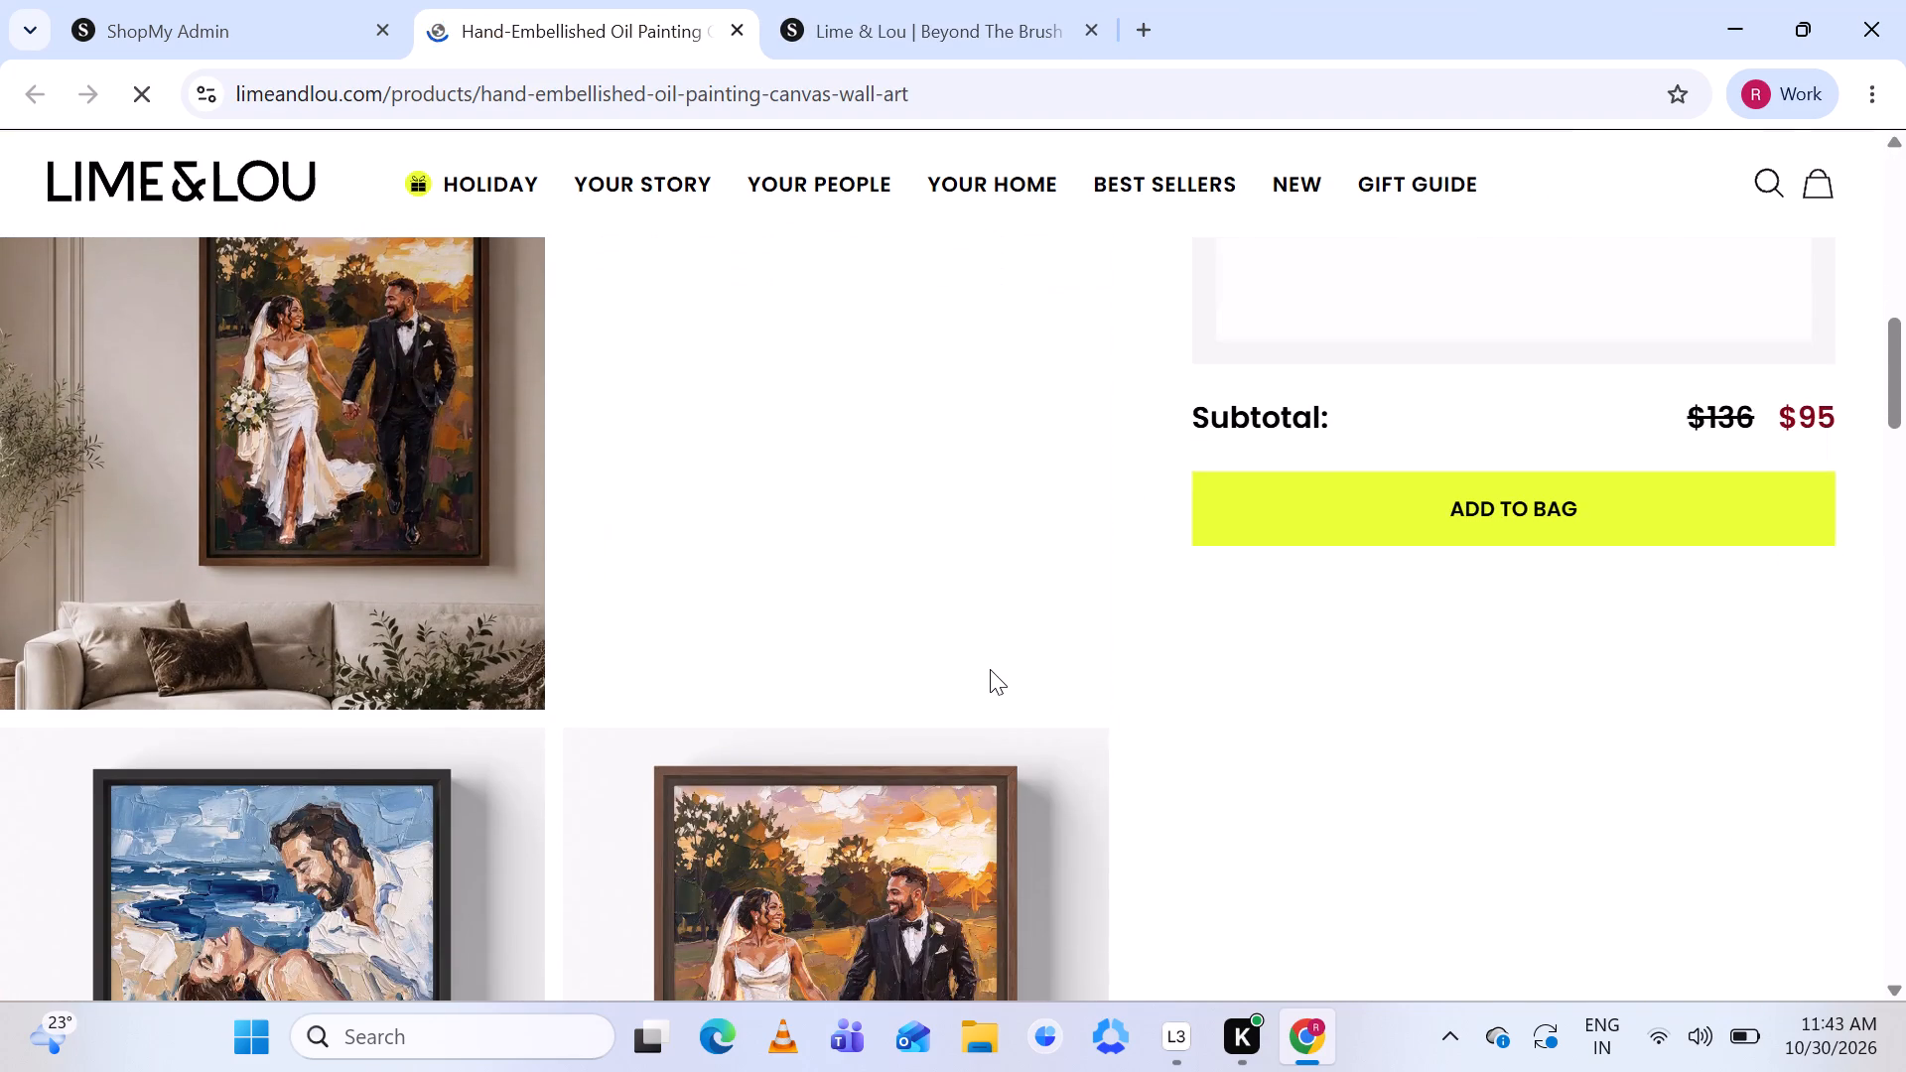
pyautogui.scroll(-3, 990, 669)
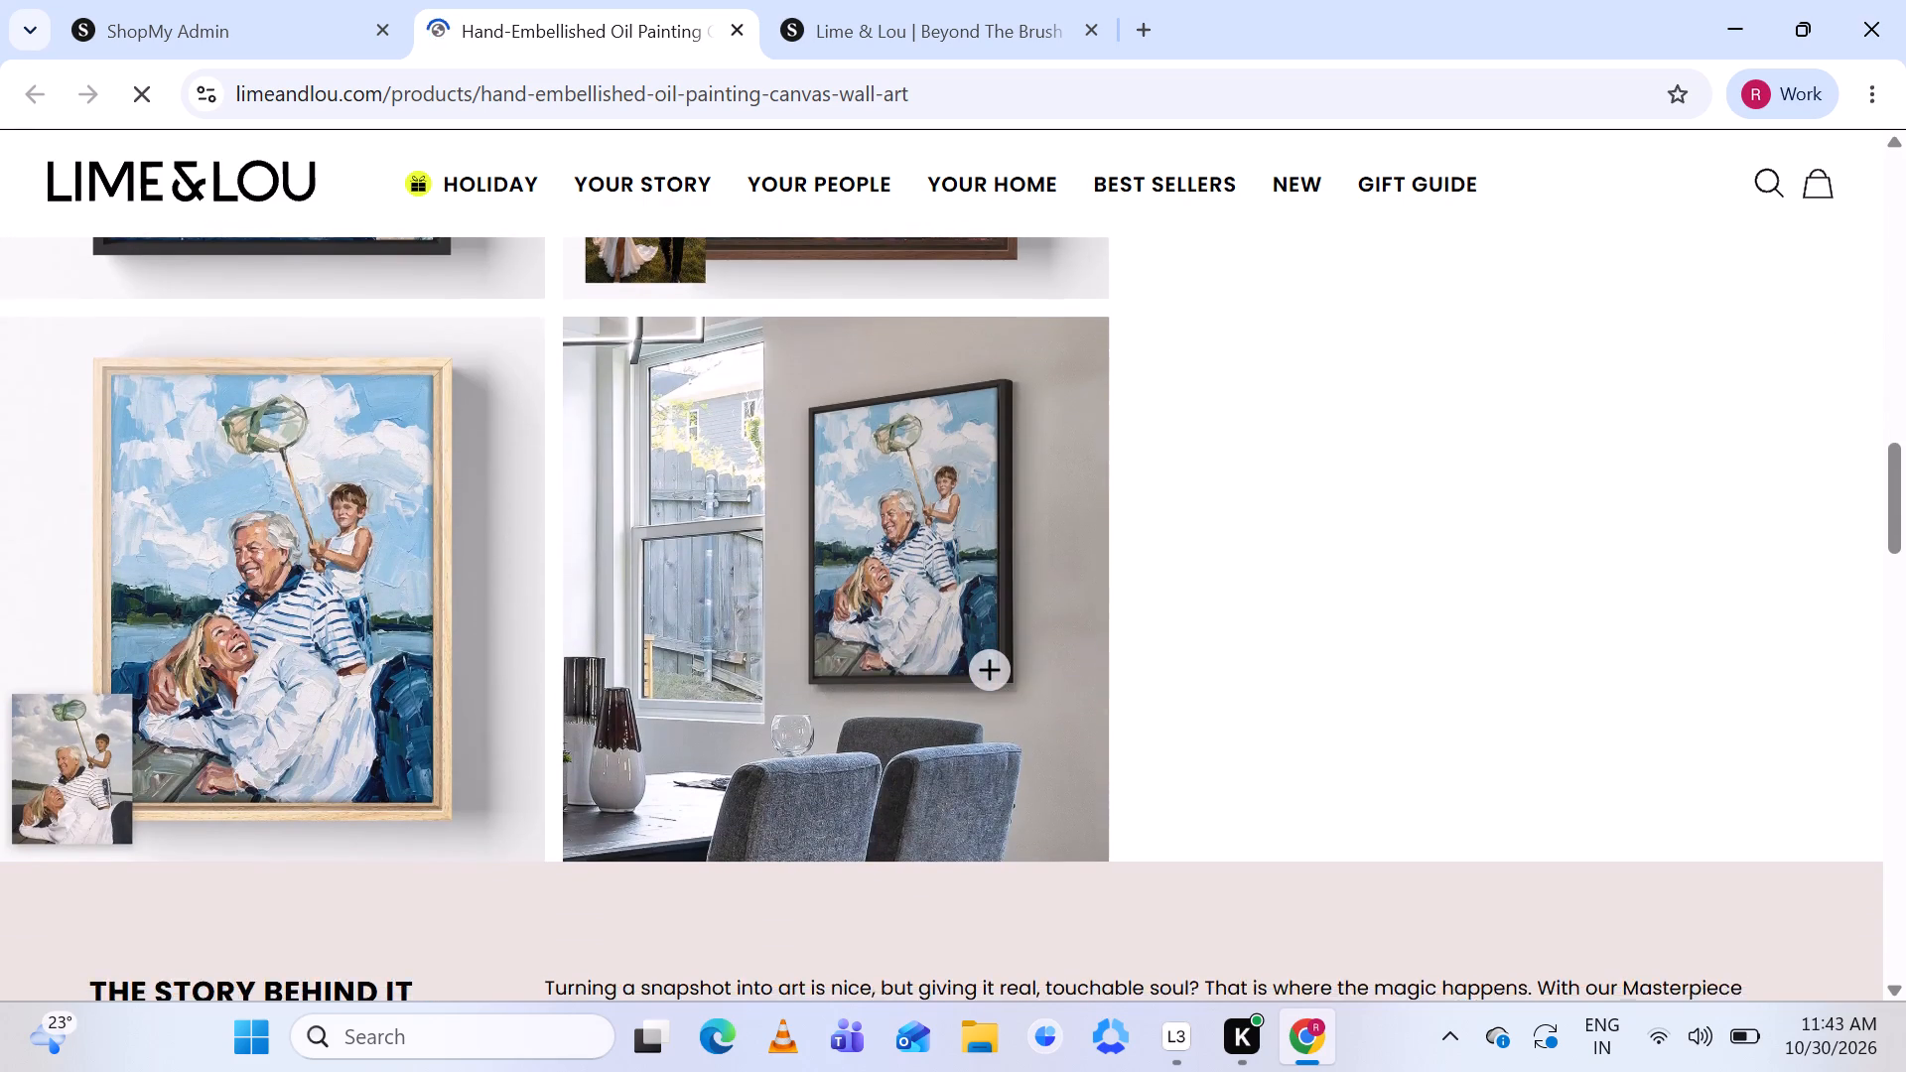
pyautogui.scroll(-2, 990, 669)
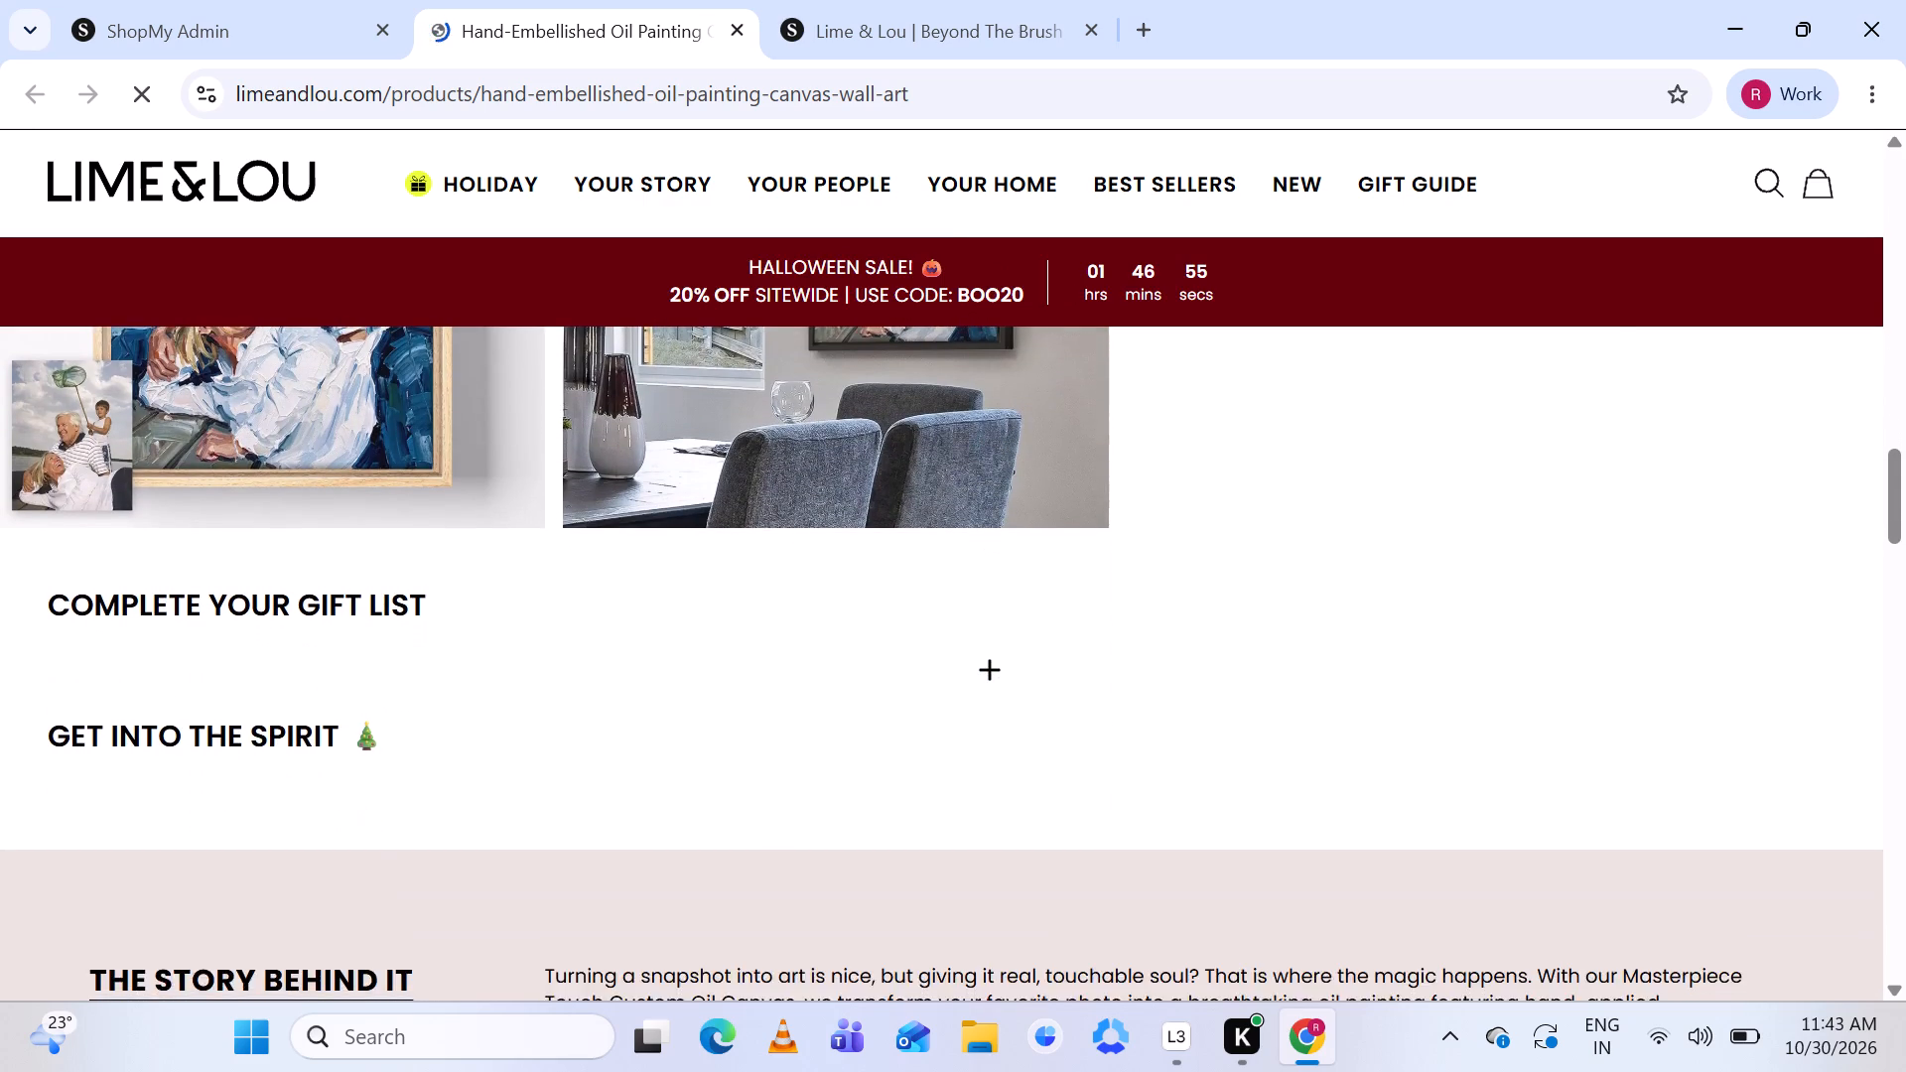
pyautogui.scroll(2, 990, 669)
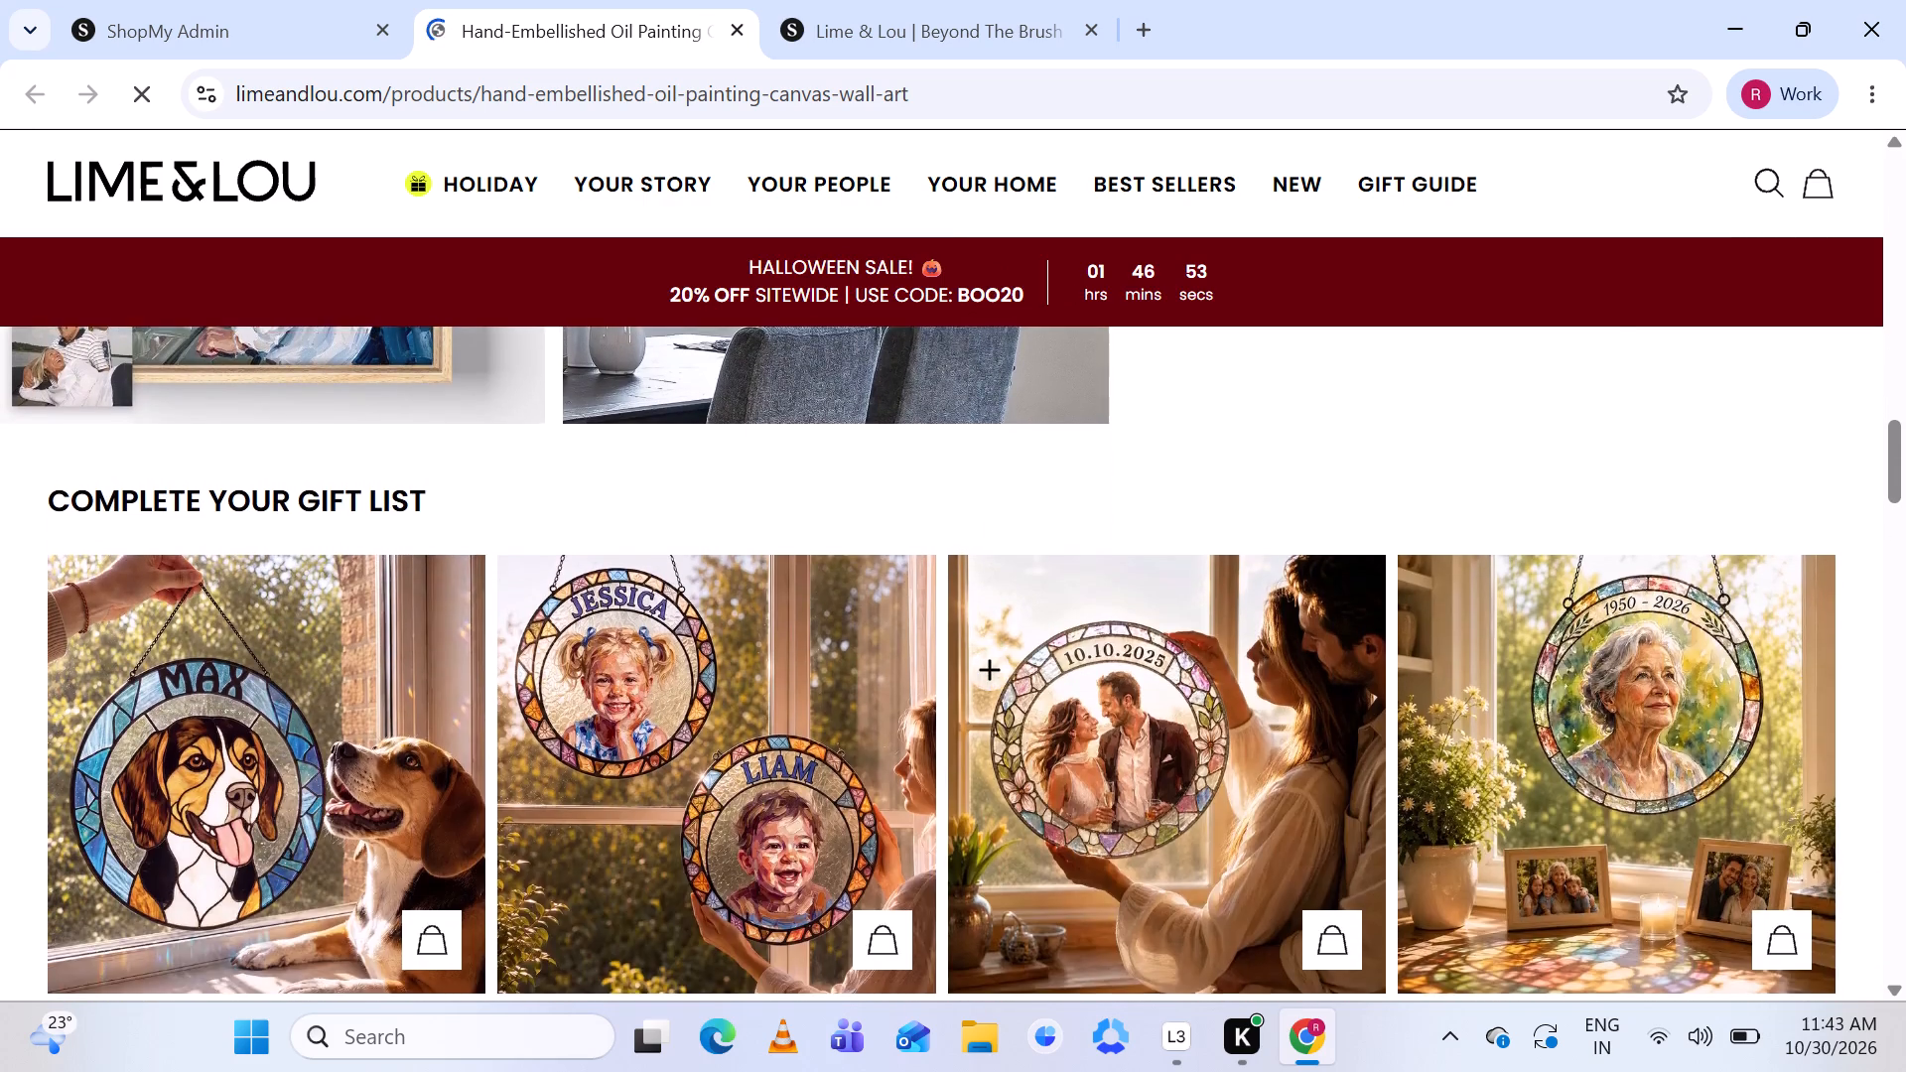
pyautogui.scroll(1, 990, 669)
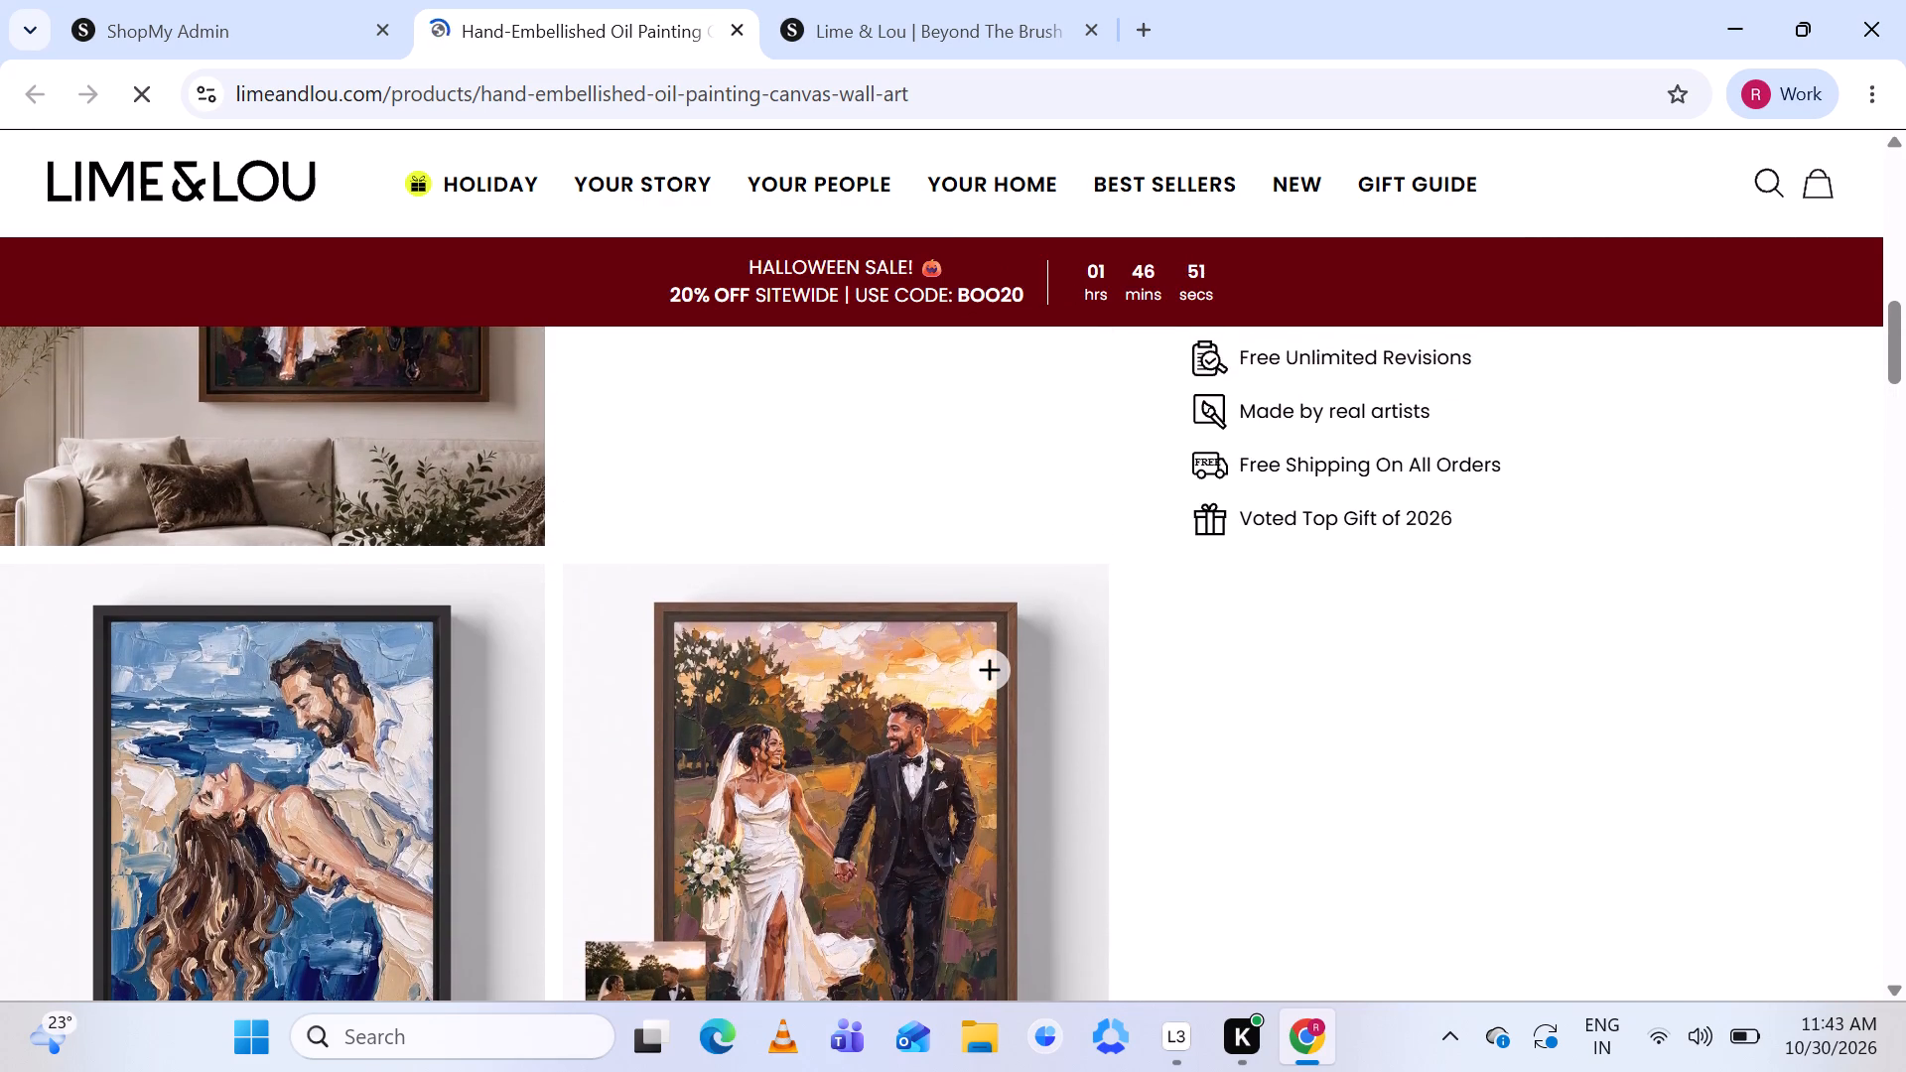
pyautogui.scroll(2, 780, 598)
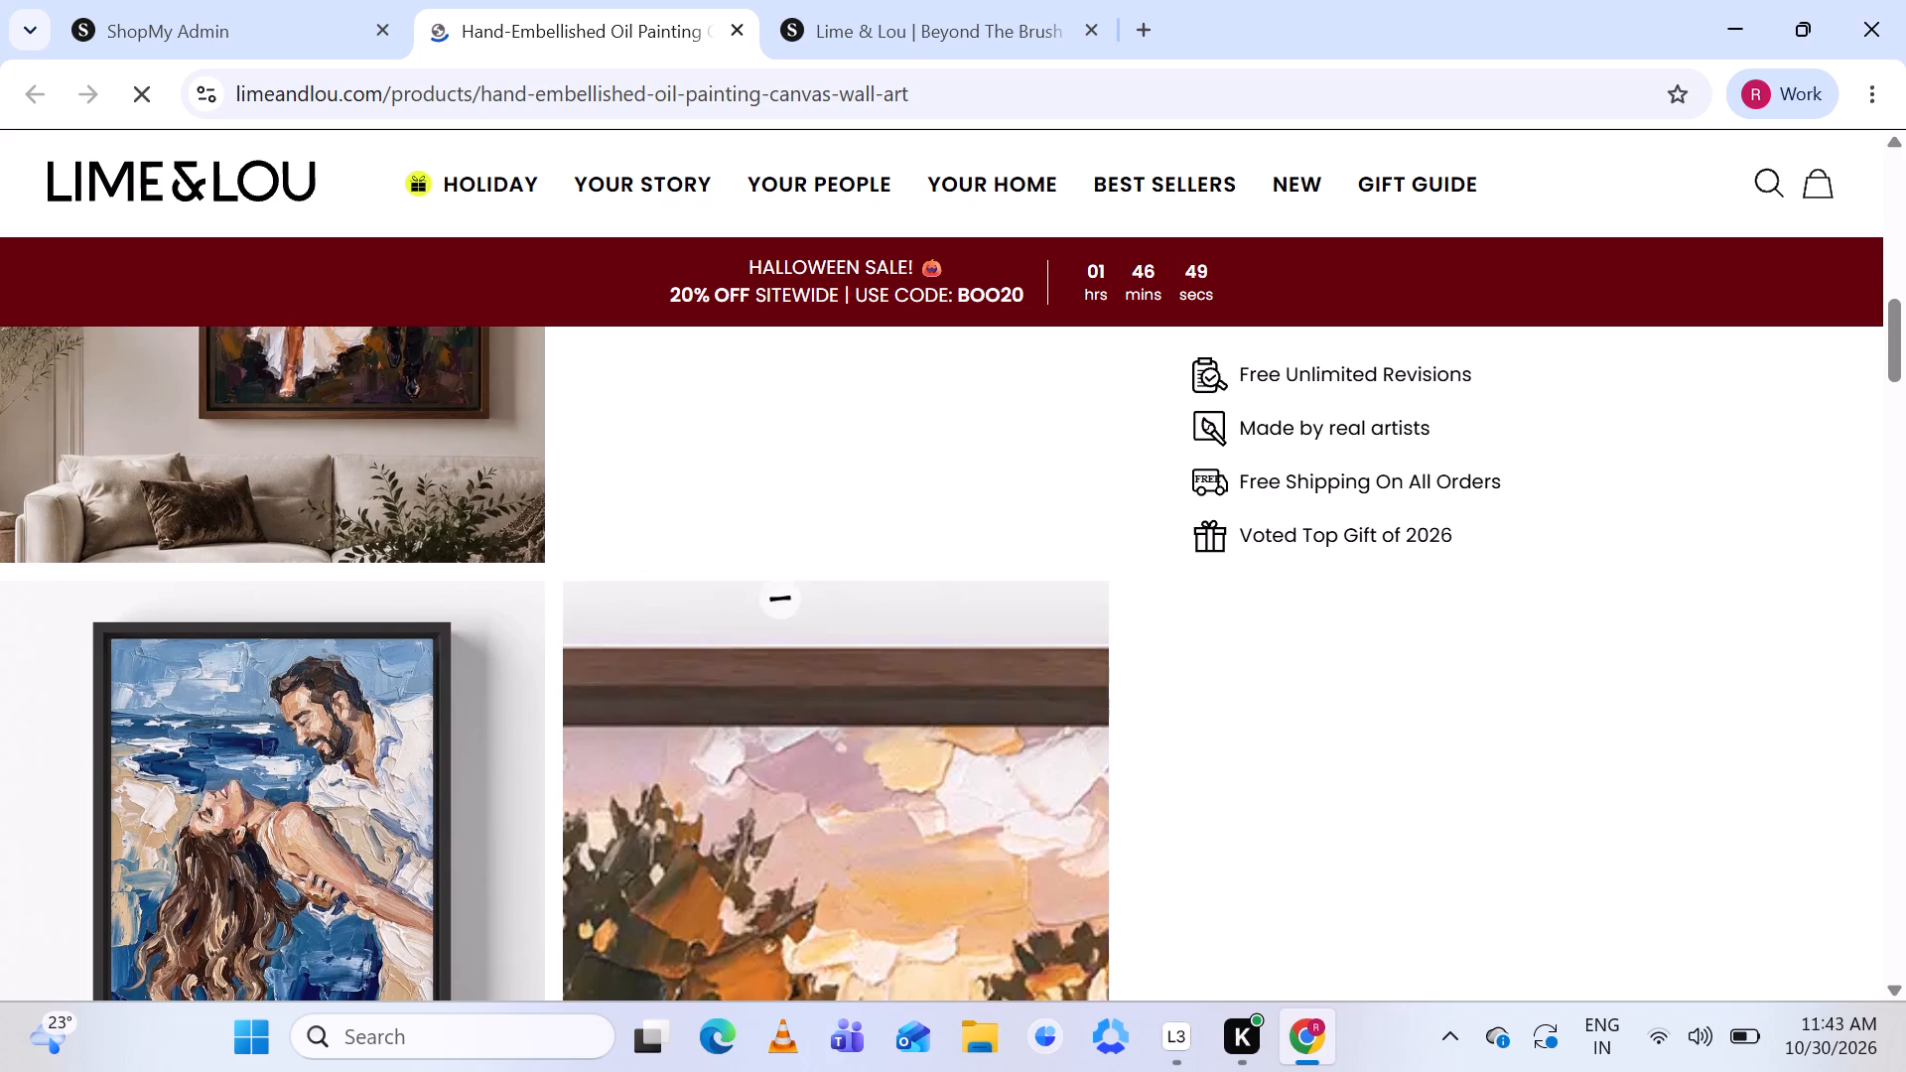
pyautogui.scroll(4, 751, 426)
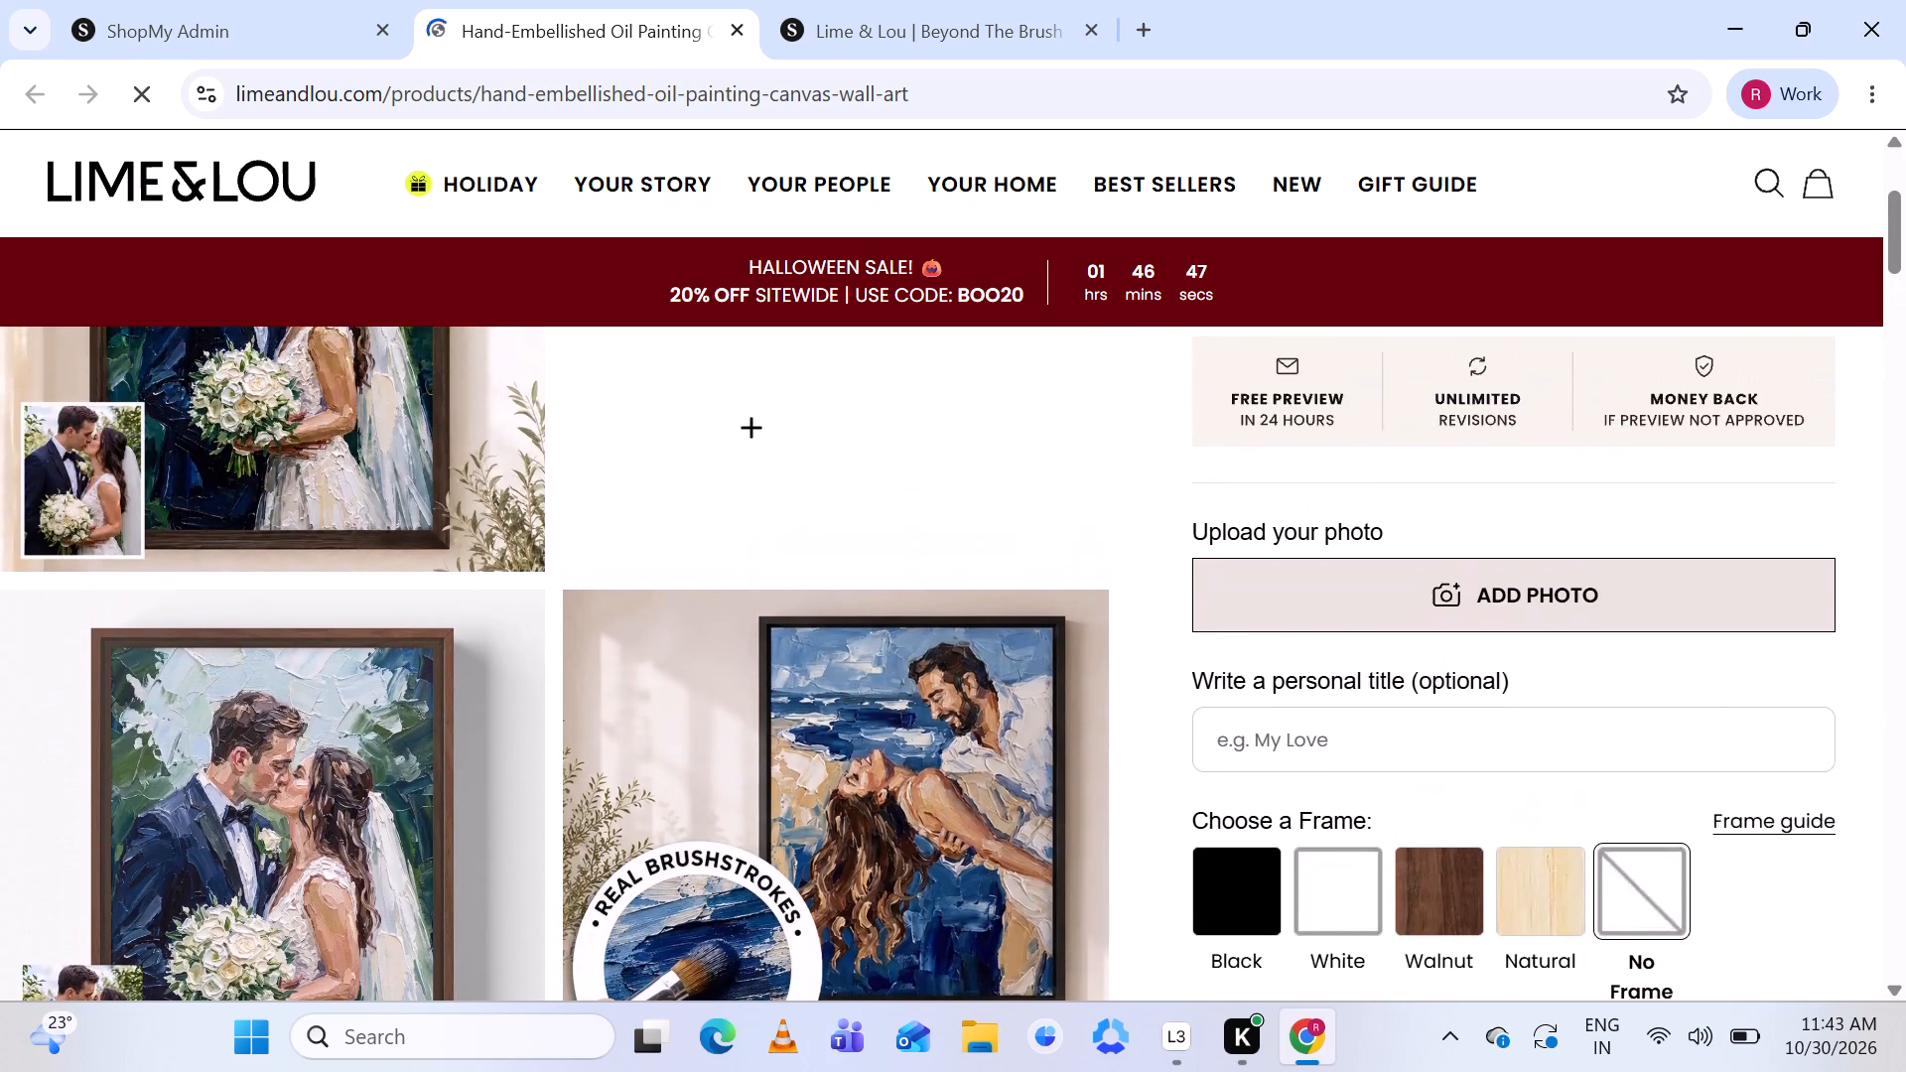
pyautogui.scroll(2, 751, 426)
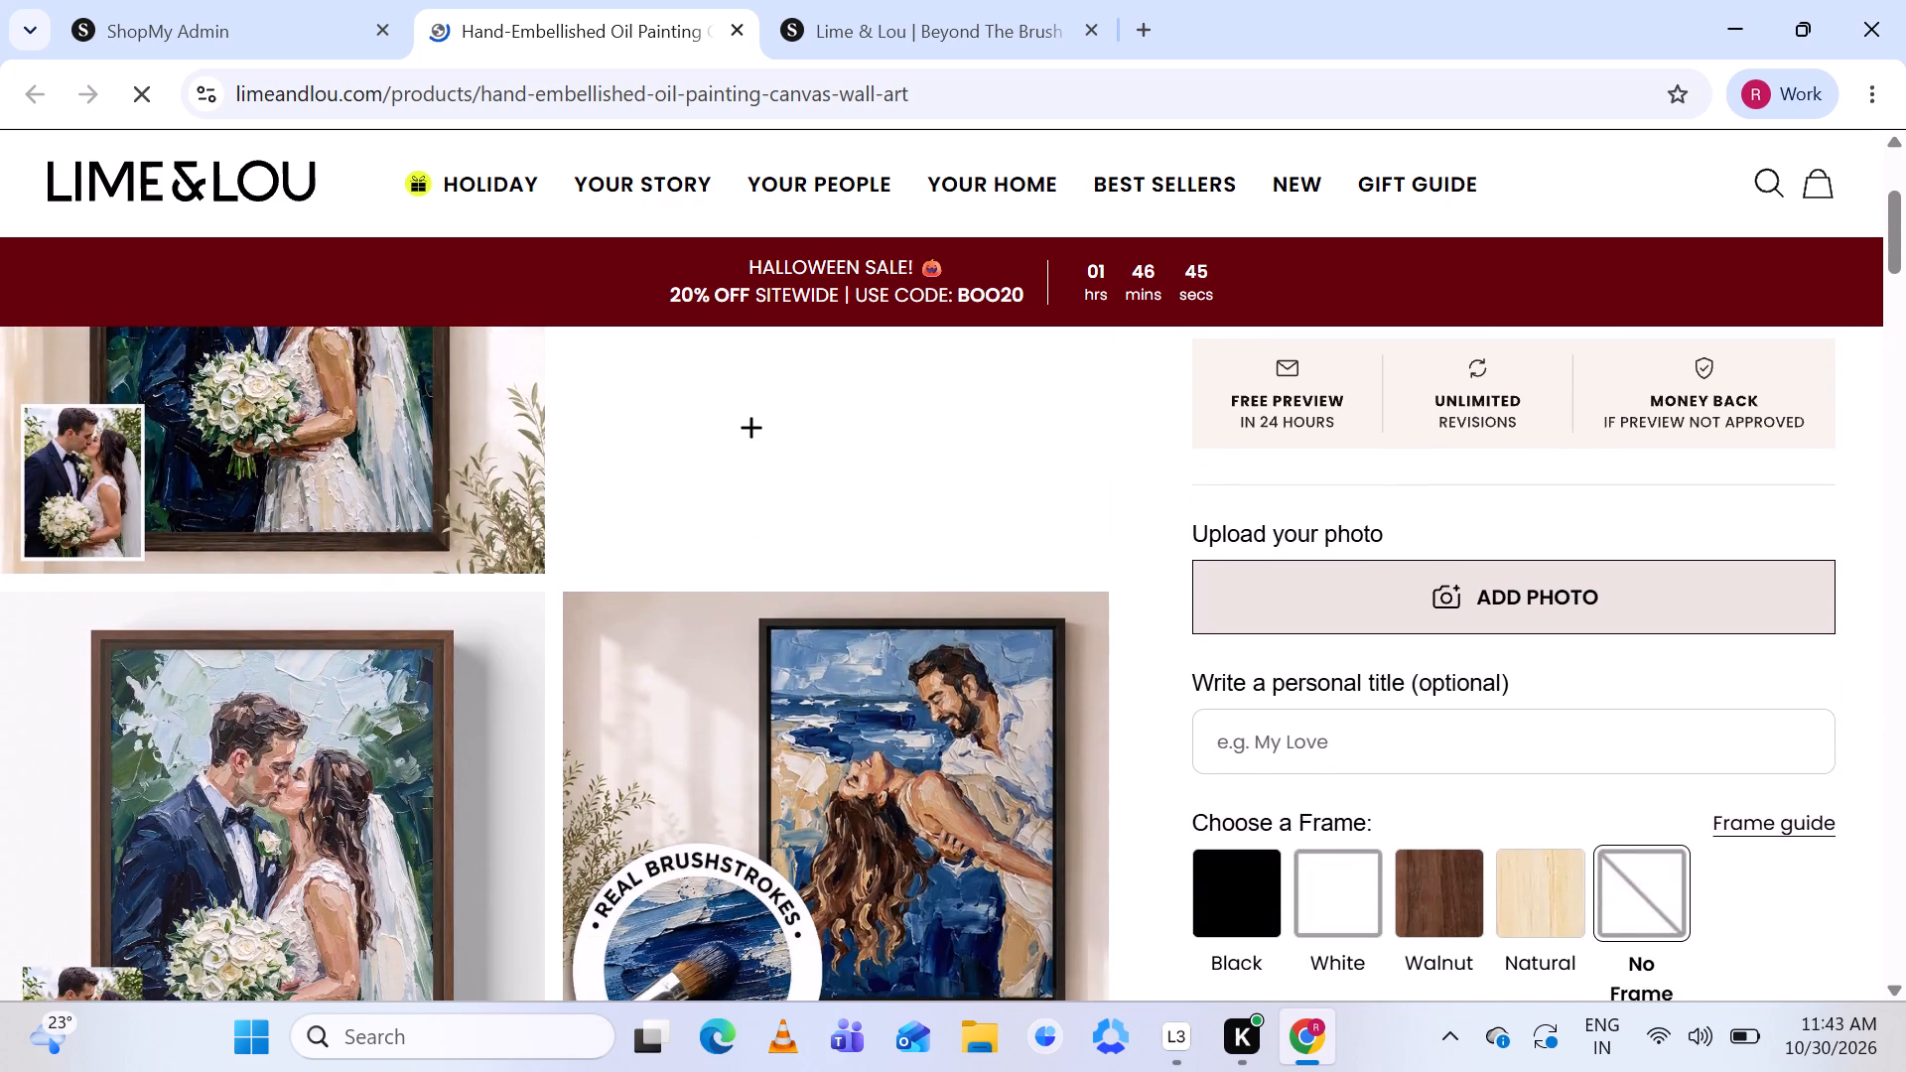
pyautogui.scroll(2, 751, 426)
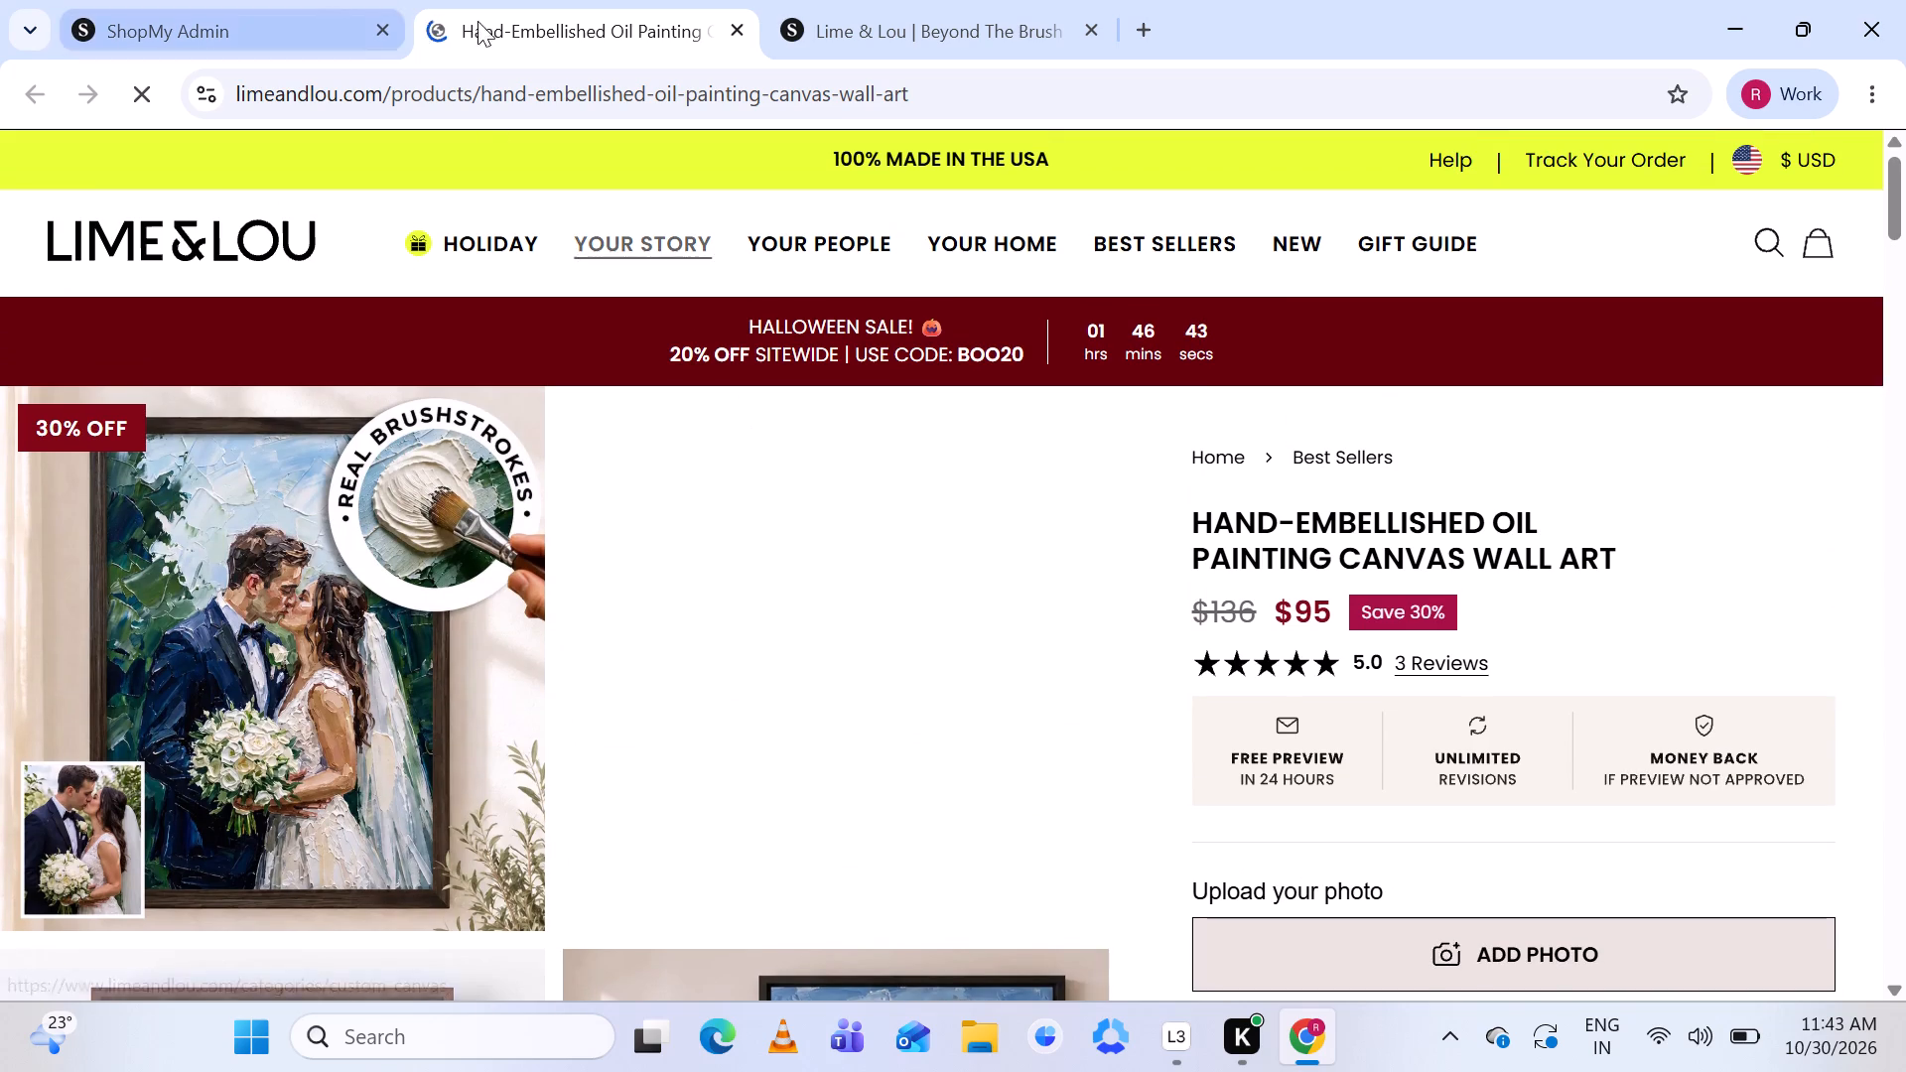
pyautogui.click(206, 23)
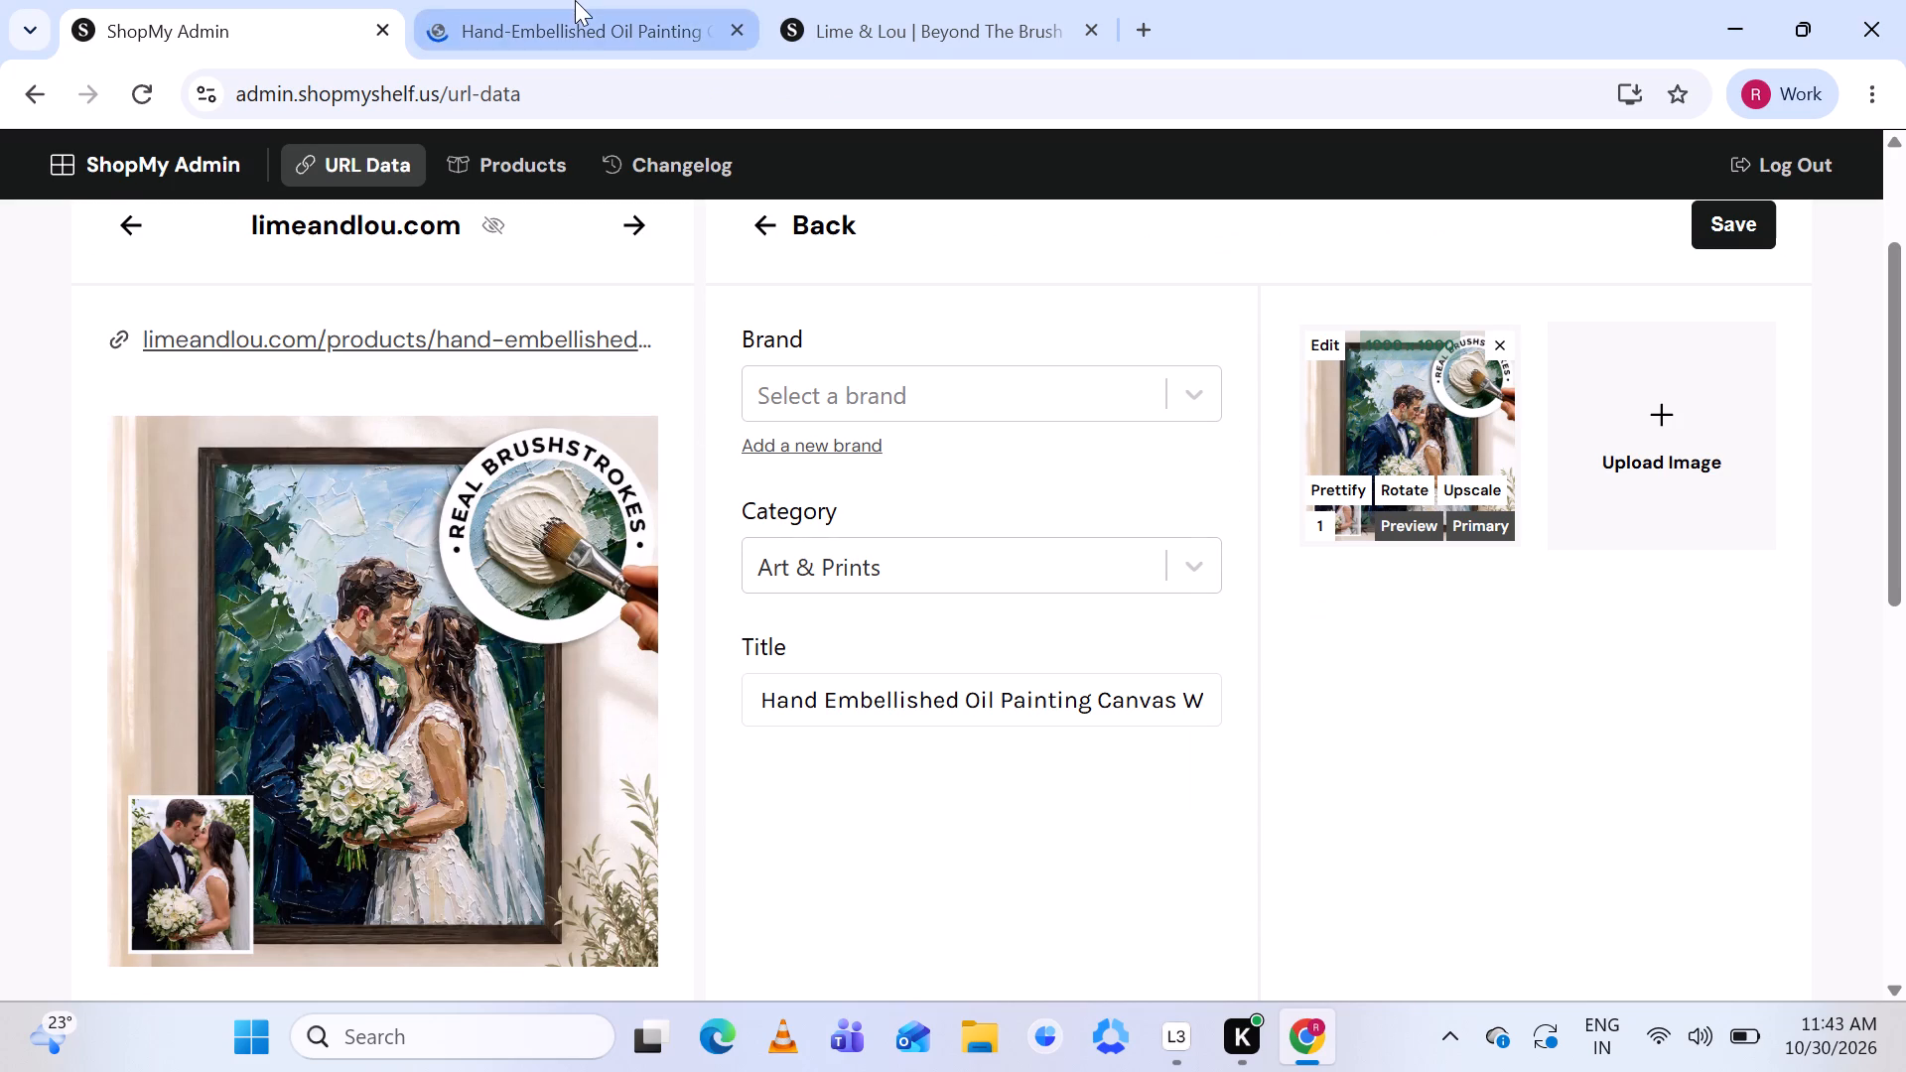
pyautogui.click(575, 0)
pyautogui.click(202, 11)
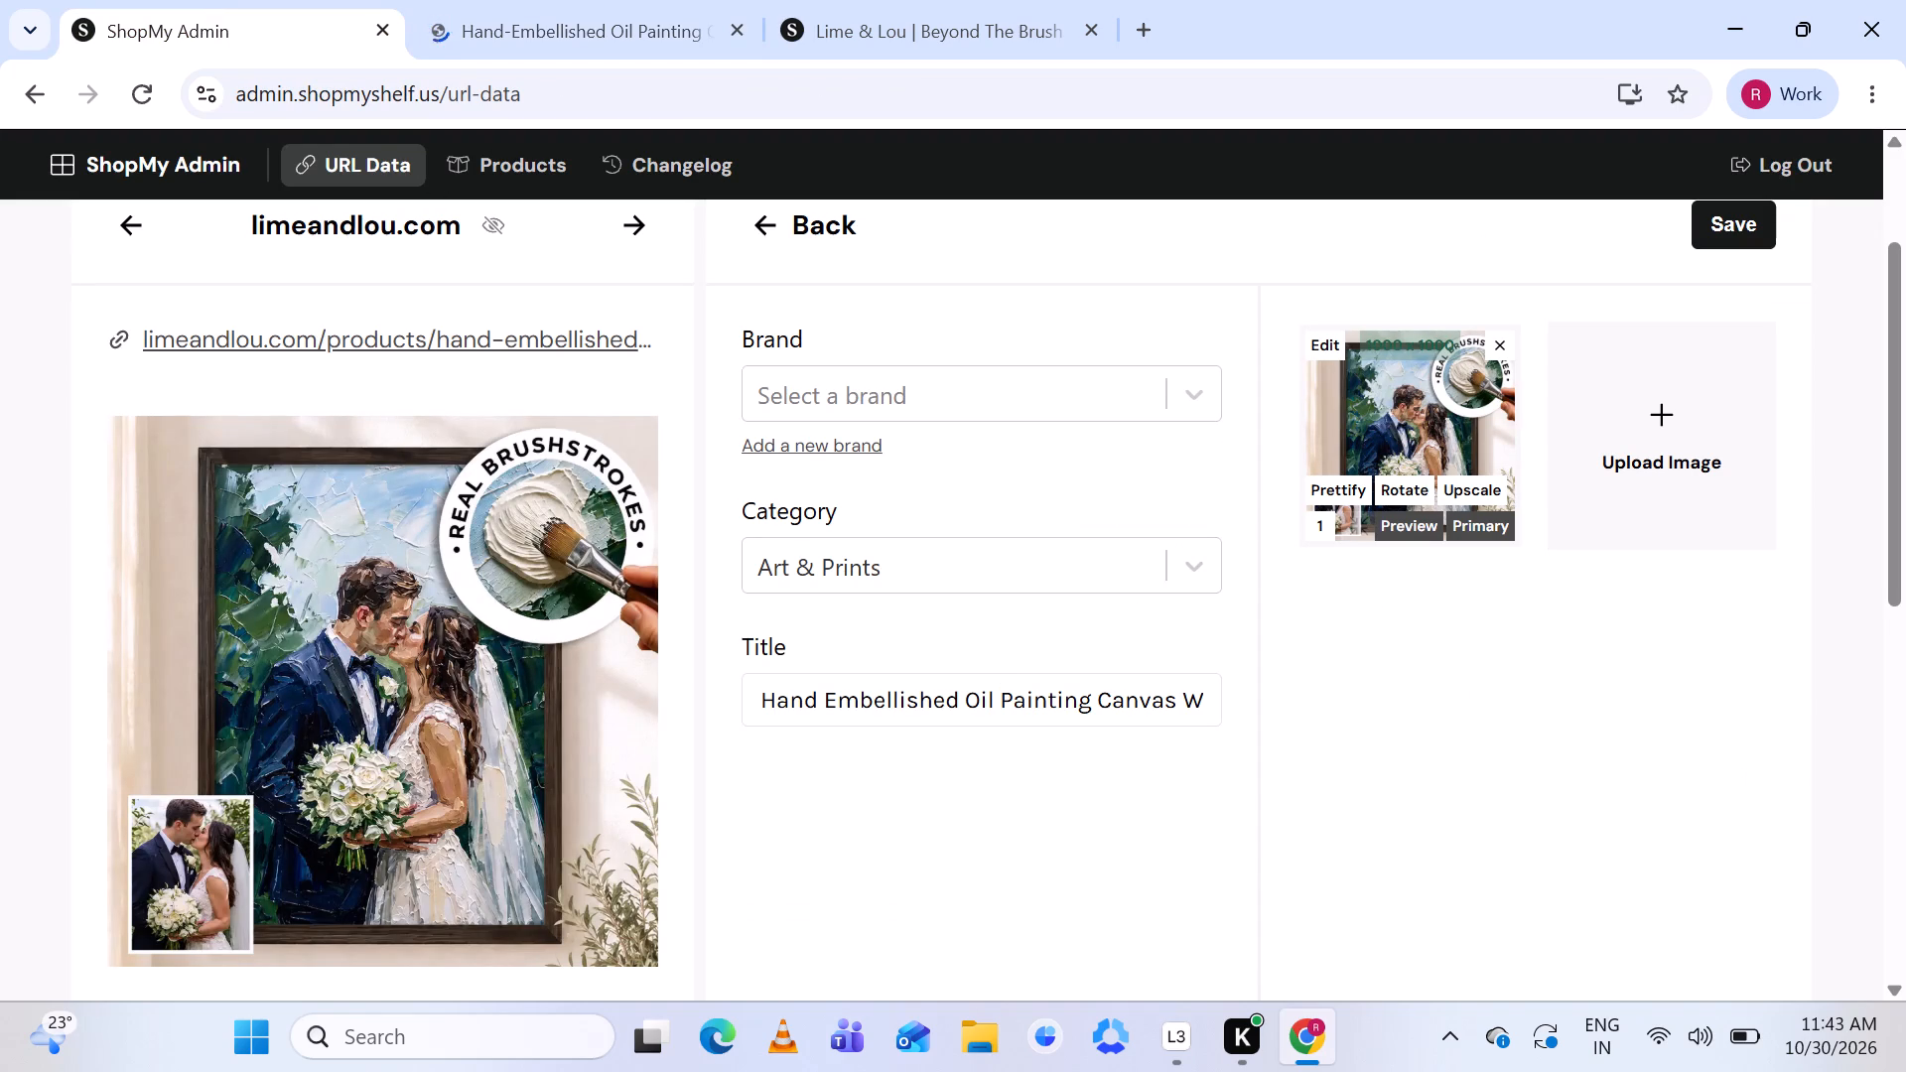
# Hyphenate the new product's title so it reads Hand-Embellished Oil Painting Canvas Wall Art.
pyautogui.hscroll(-2, 1050, 719)
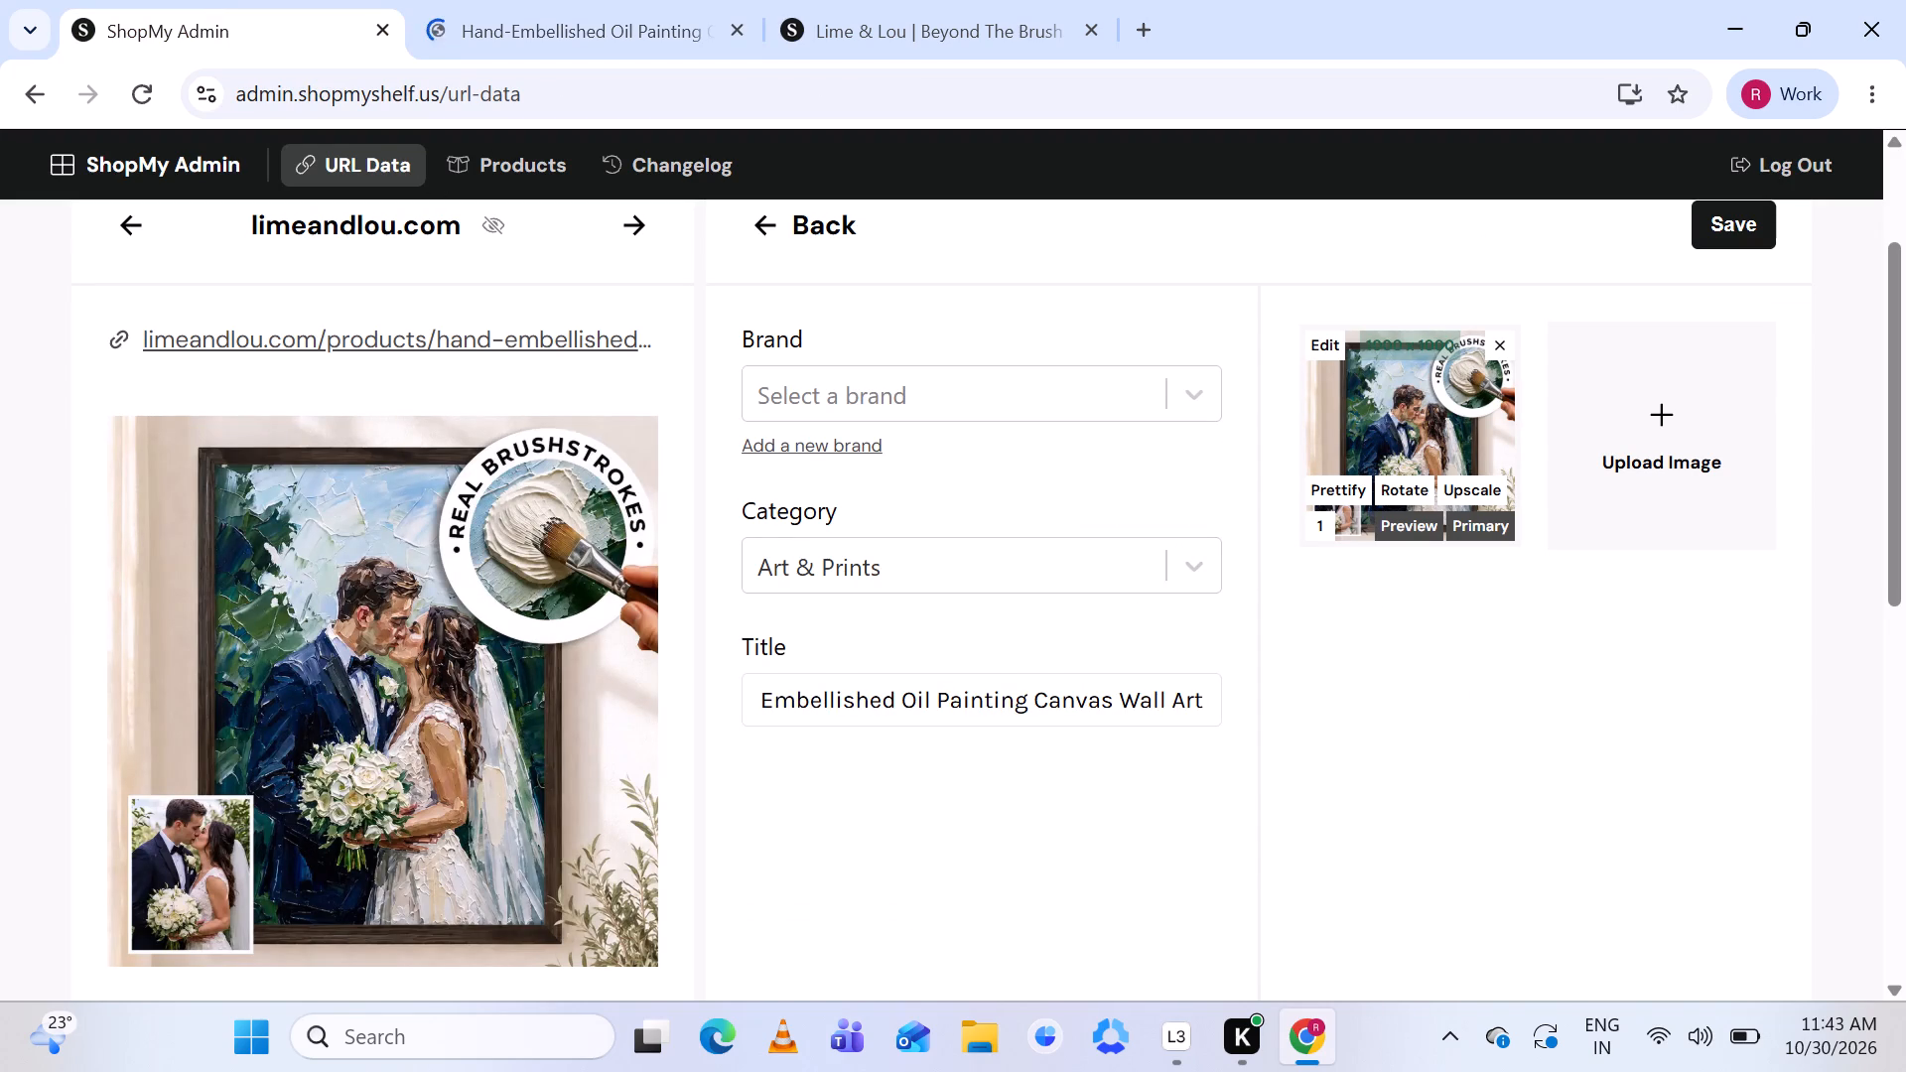
pyautogui.hscroll(-1, 1055, 705)
pyautogui.scroll(-2, 1126, 787)
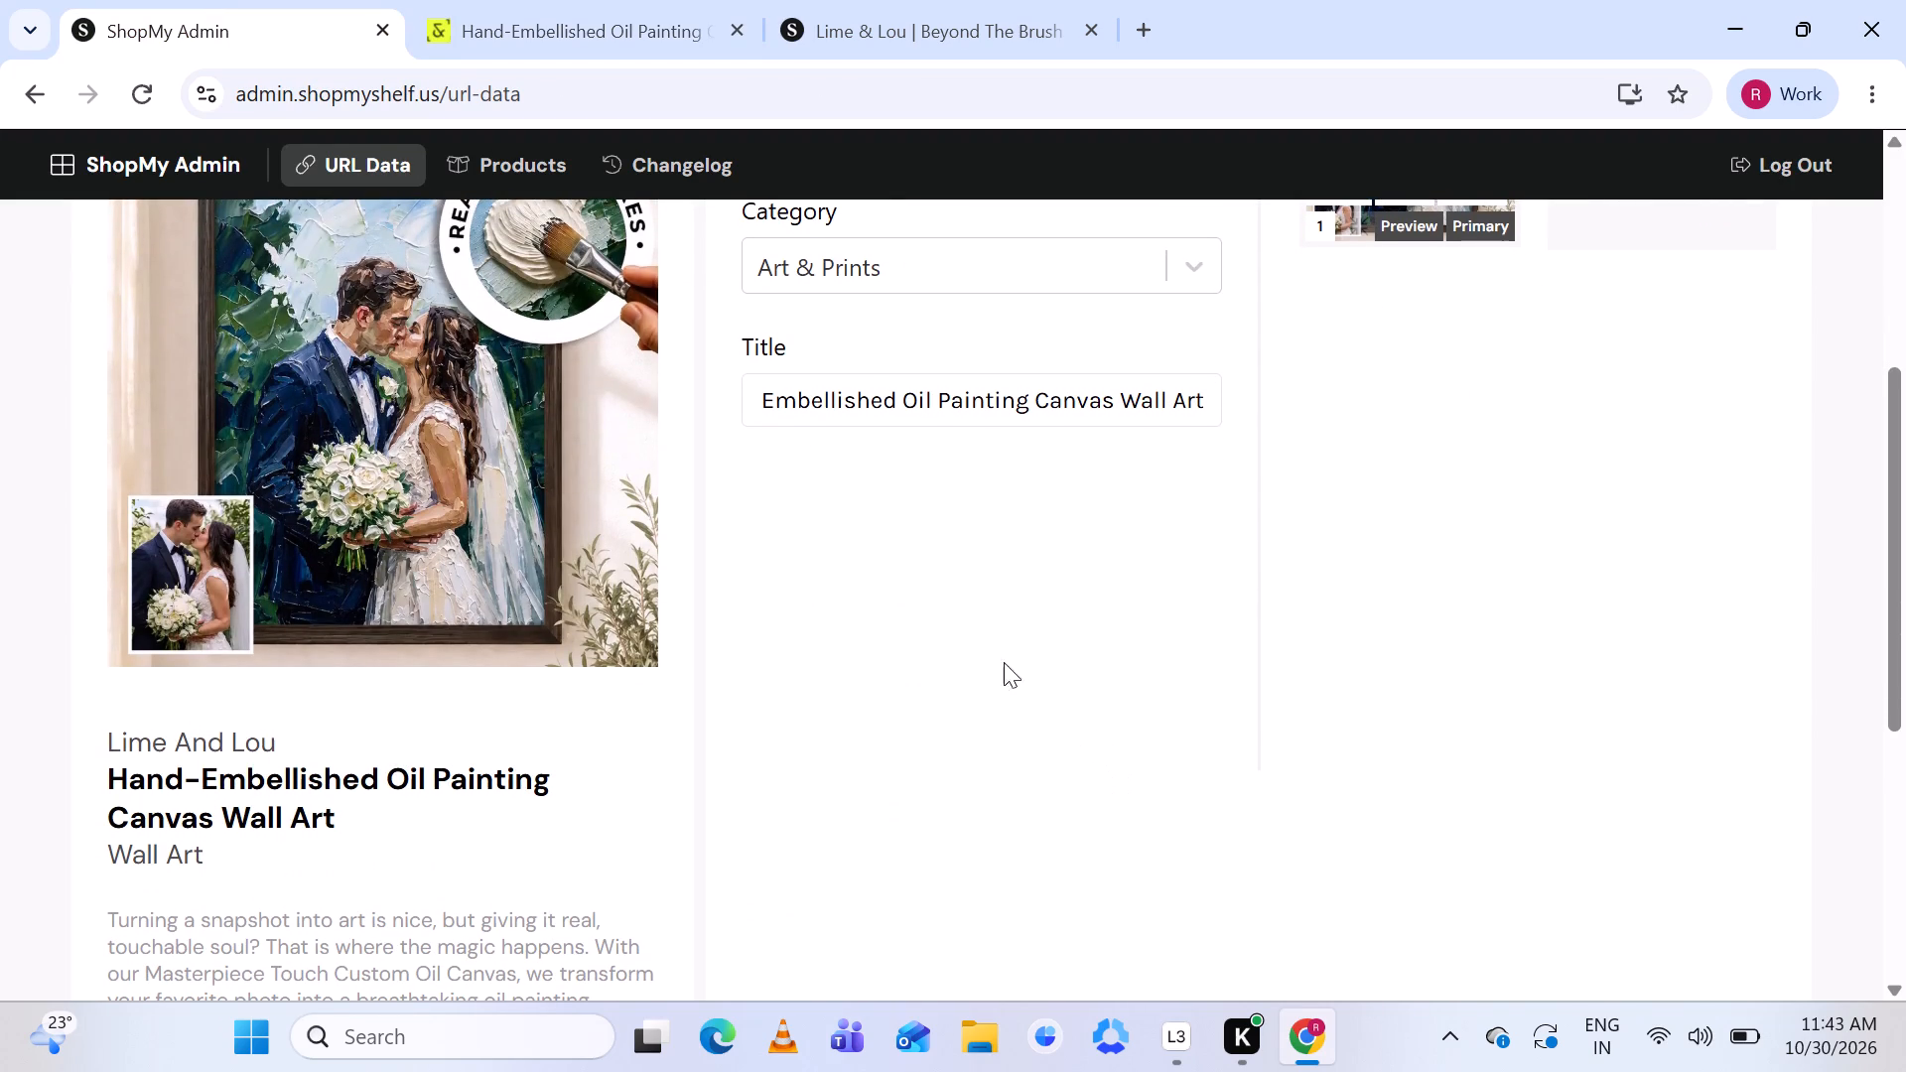
pyautogui.hscroll(2, 829, 386)
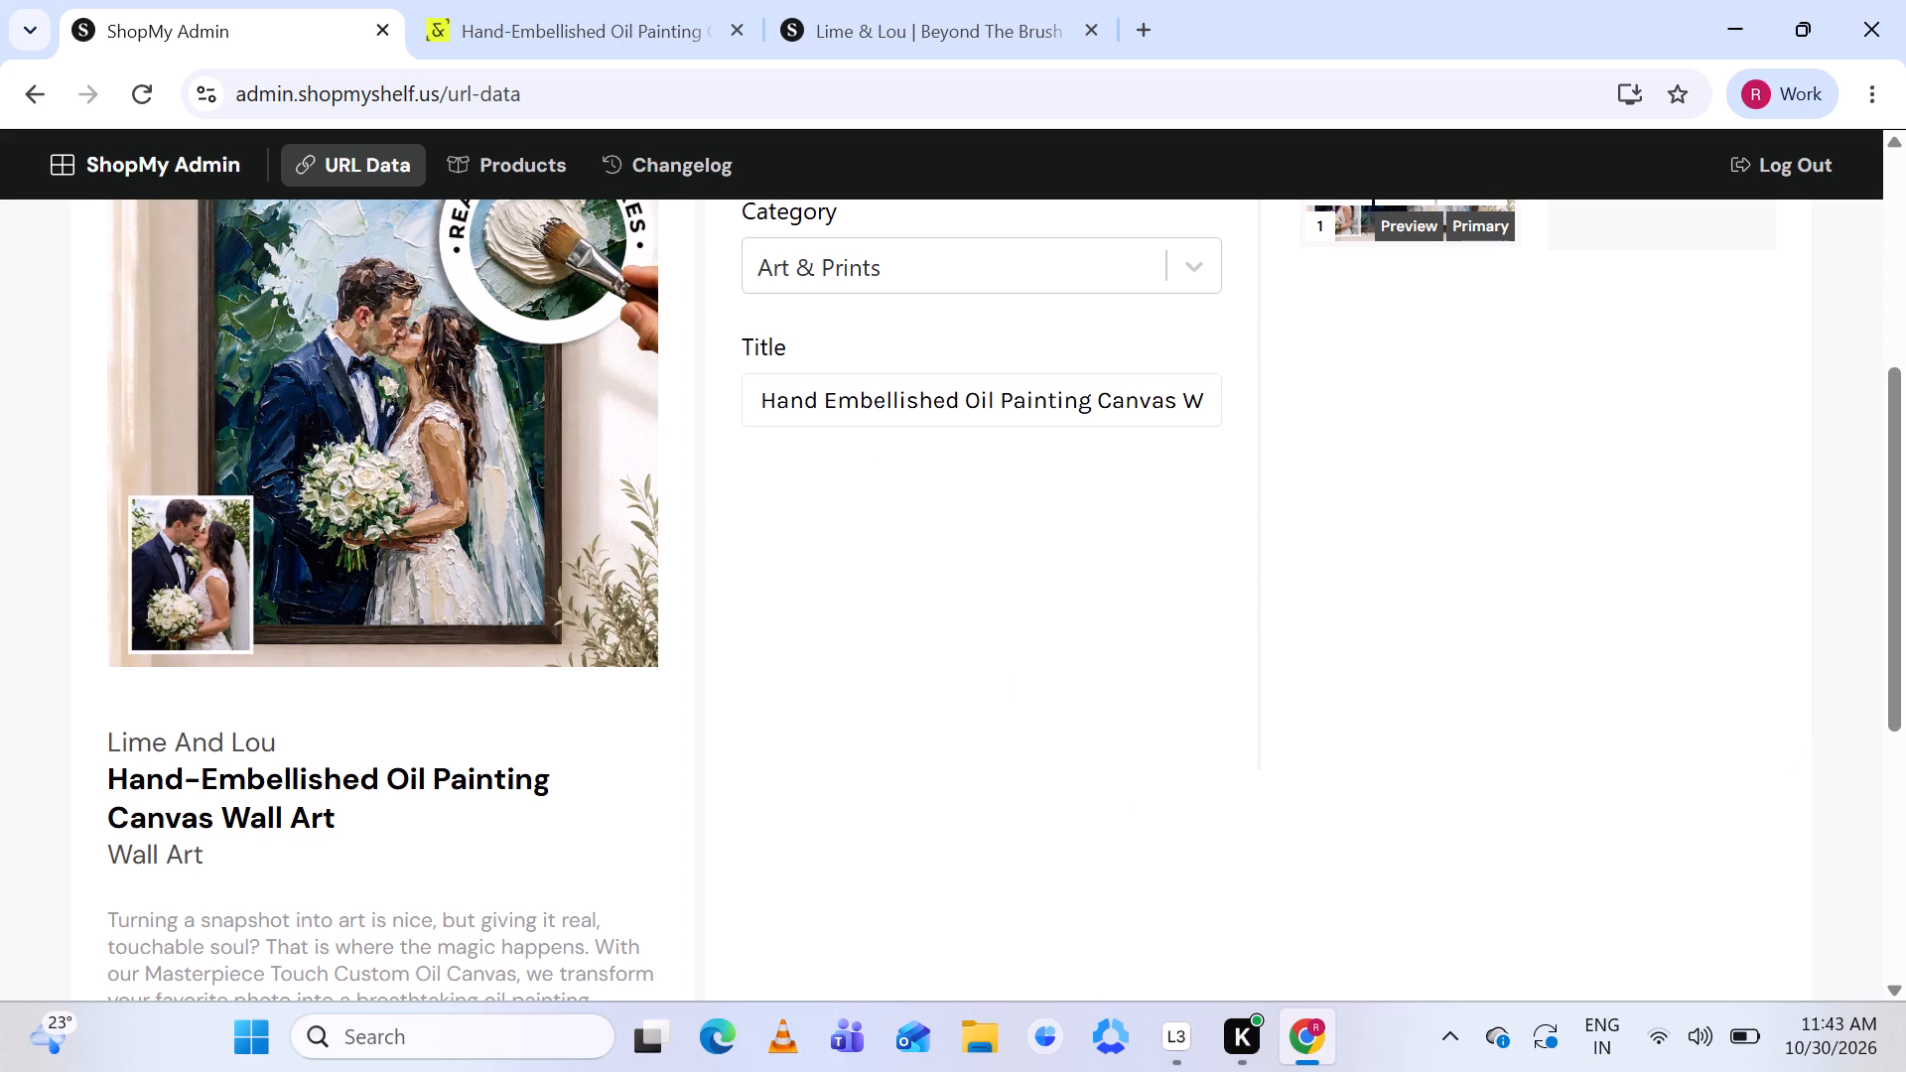
pyautogui.click(829, 401)
pyautogui.press('BackSpace')
pyautogui.press('-')
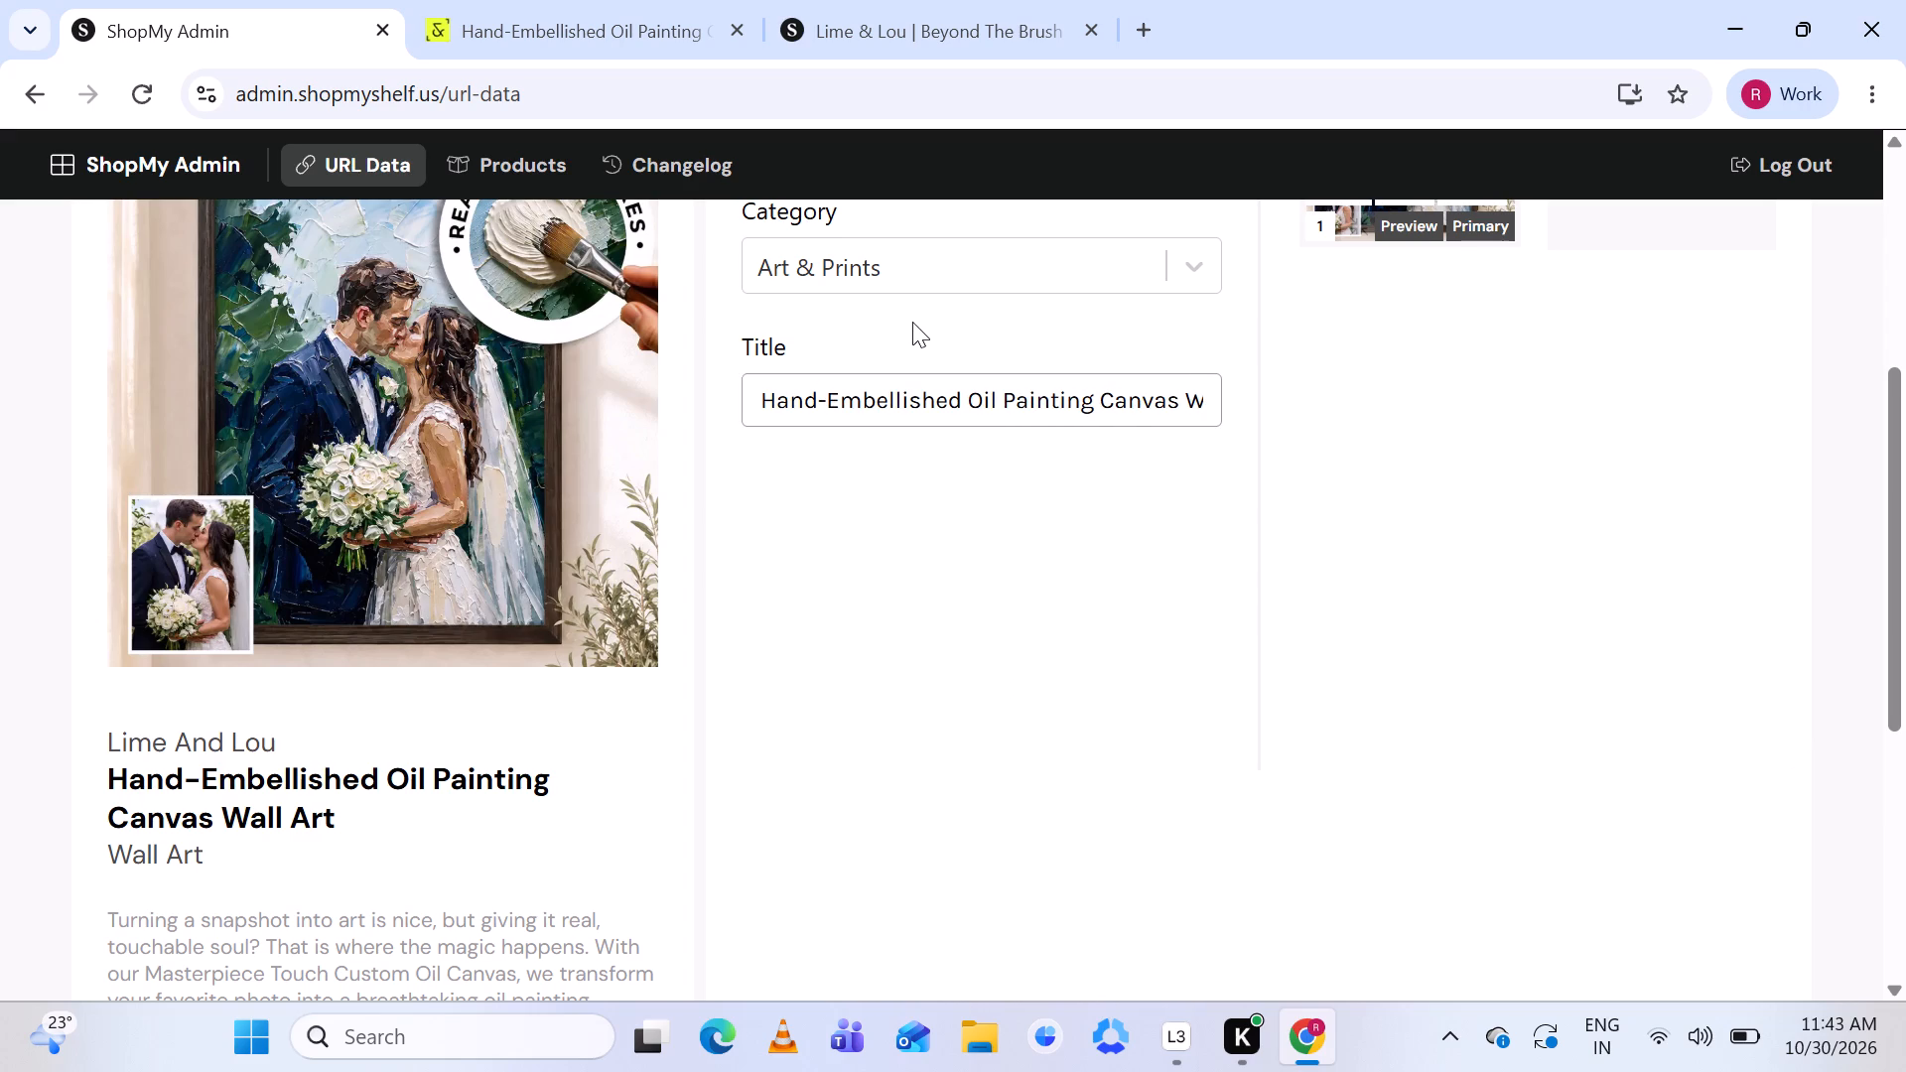
# Look up the brand as Lime And Lou, correct the search to Lime & Lou, and choose Lime & Lou (limeandlou.com).
pyautogui.scroll(2, 912, 322)
pyautogui.scroll(-1, 912, 322)
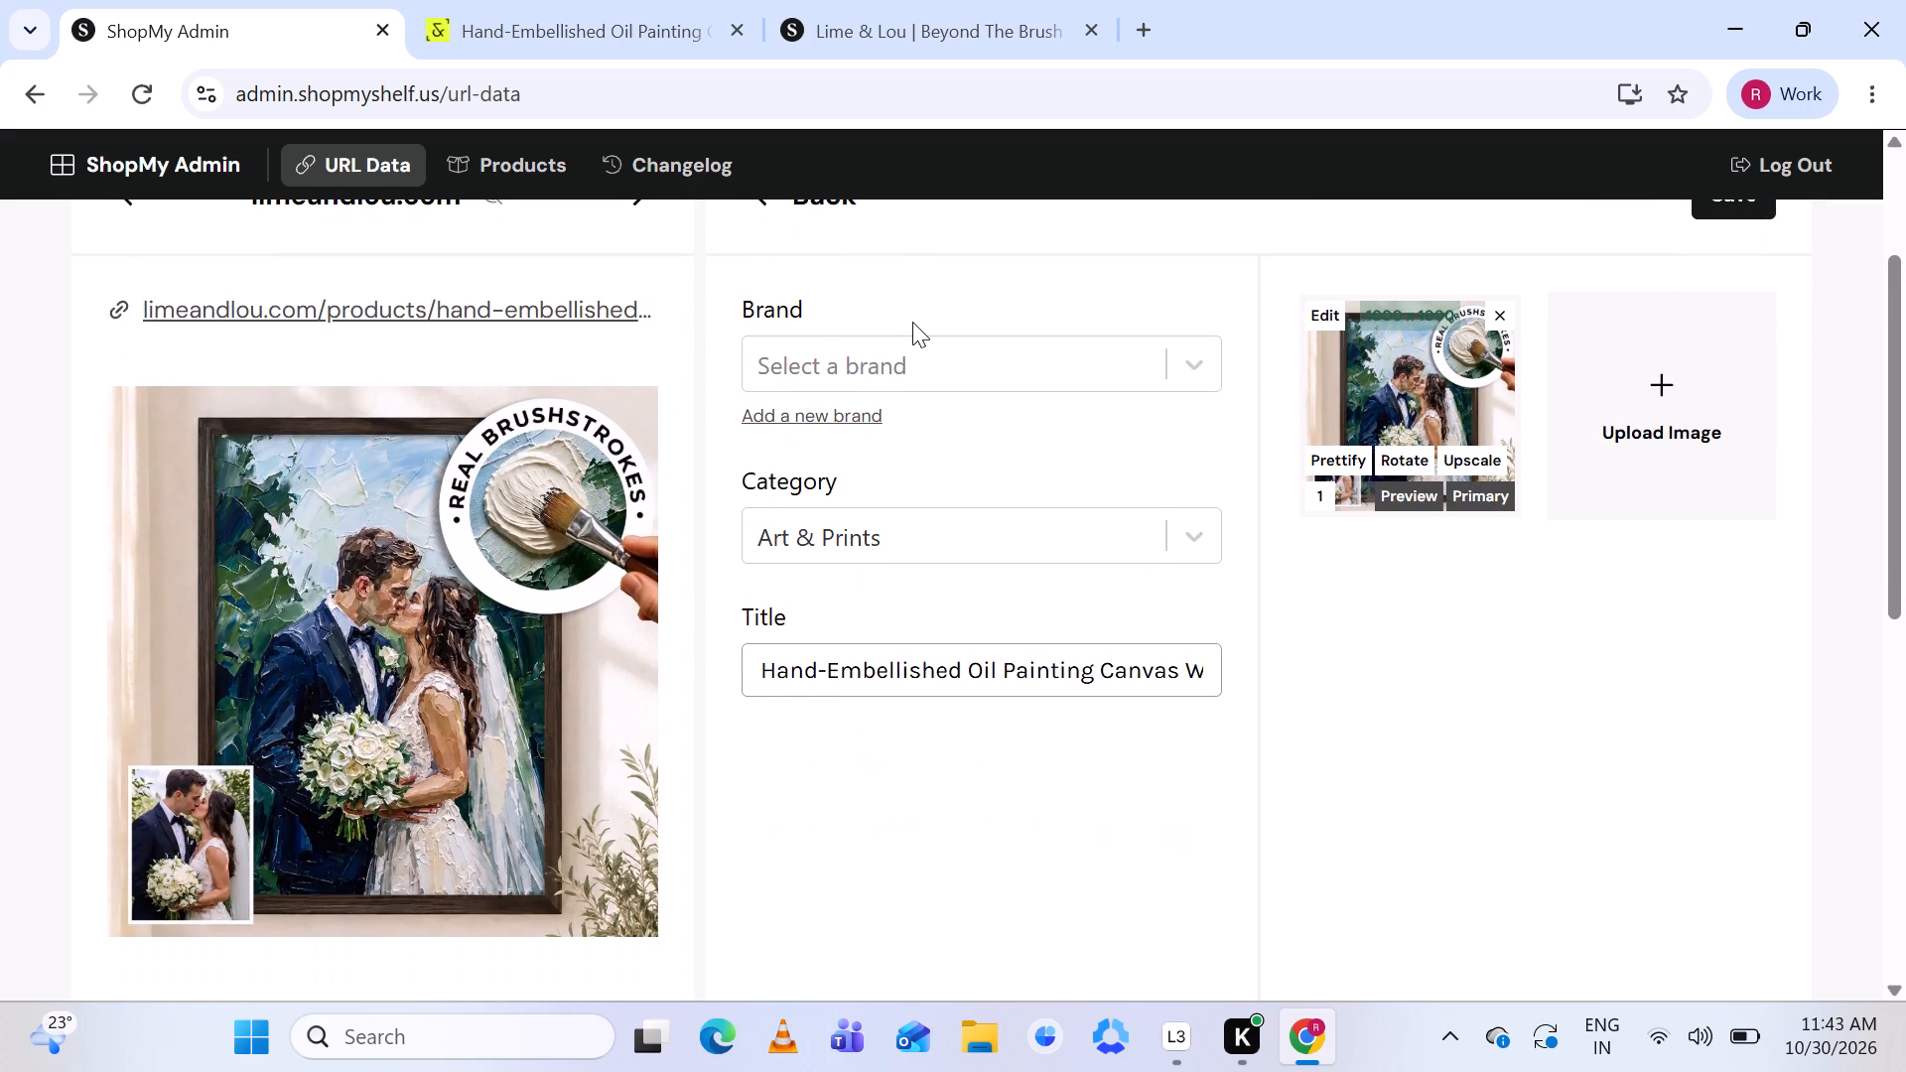
pyautogui.scroll(-1, 240, 763)
pyautogui.scroll(1, 647, 494)
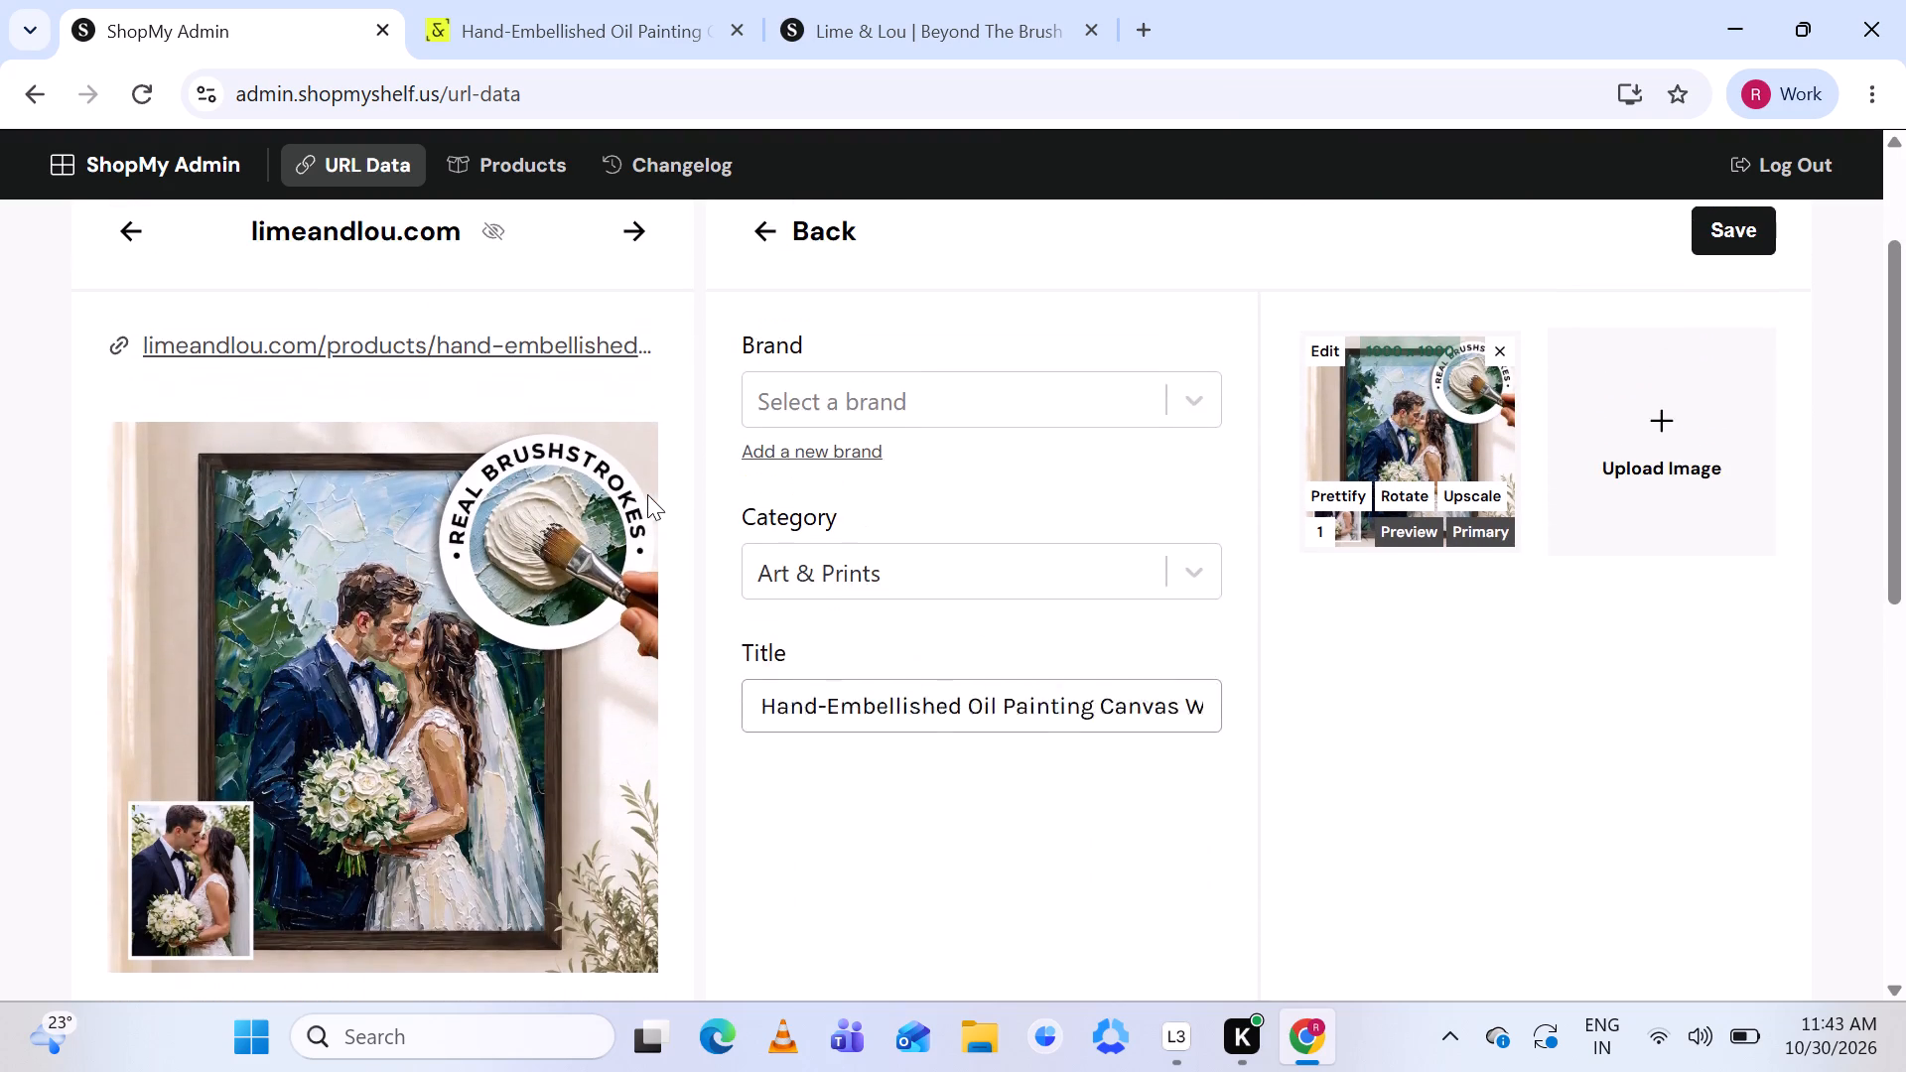
pyautogui.click(841, 432)
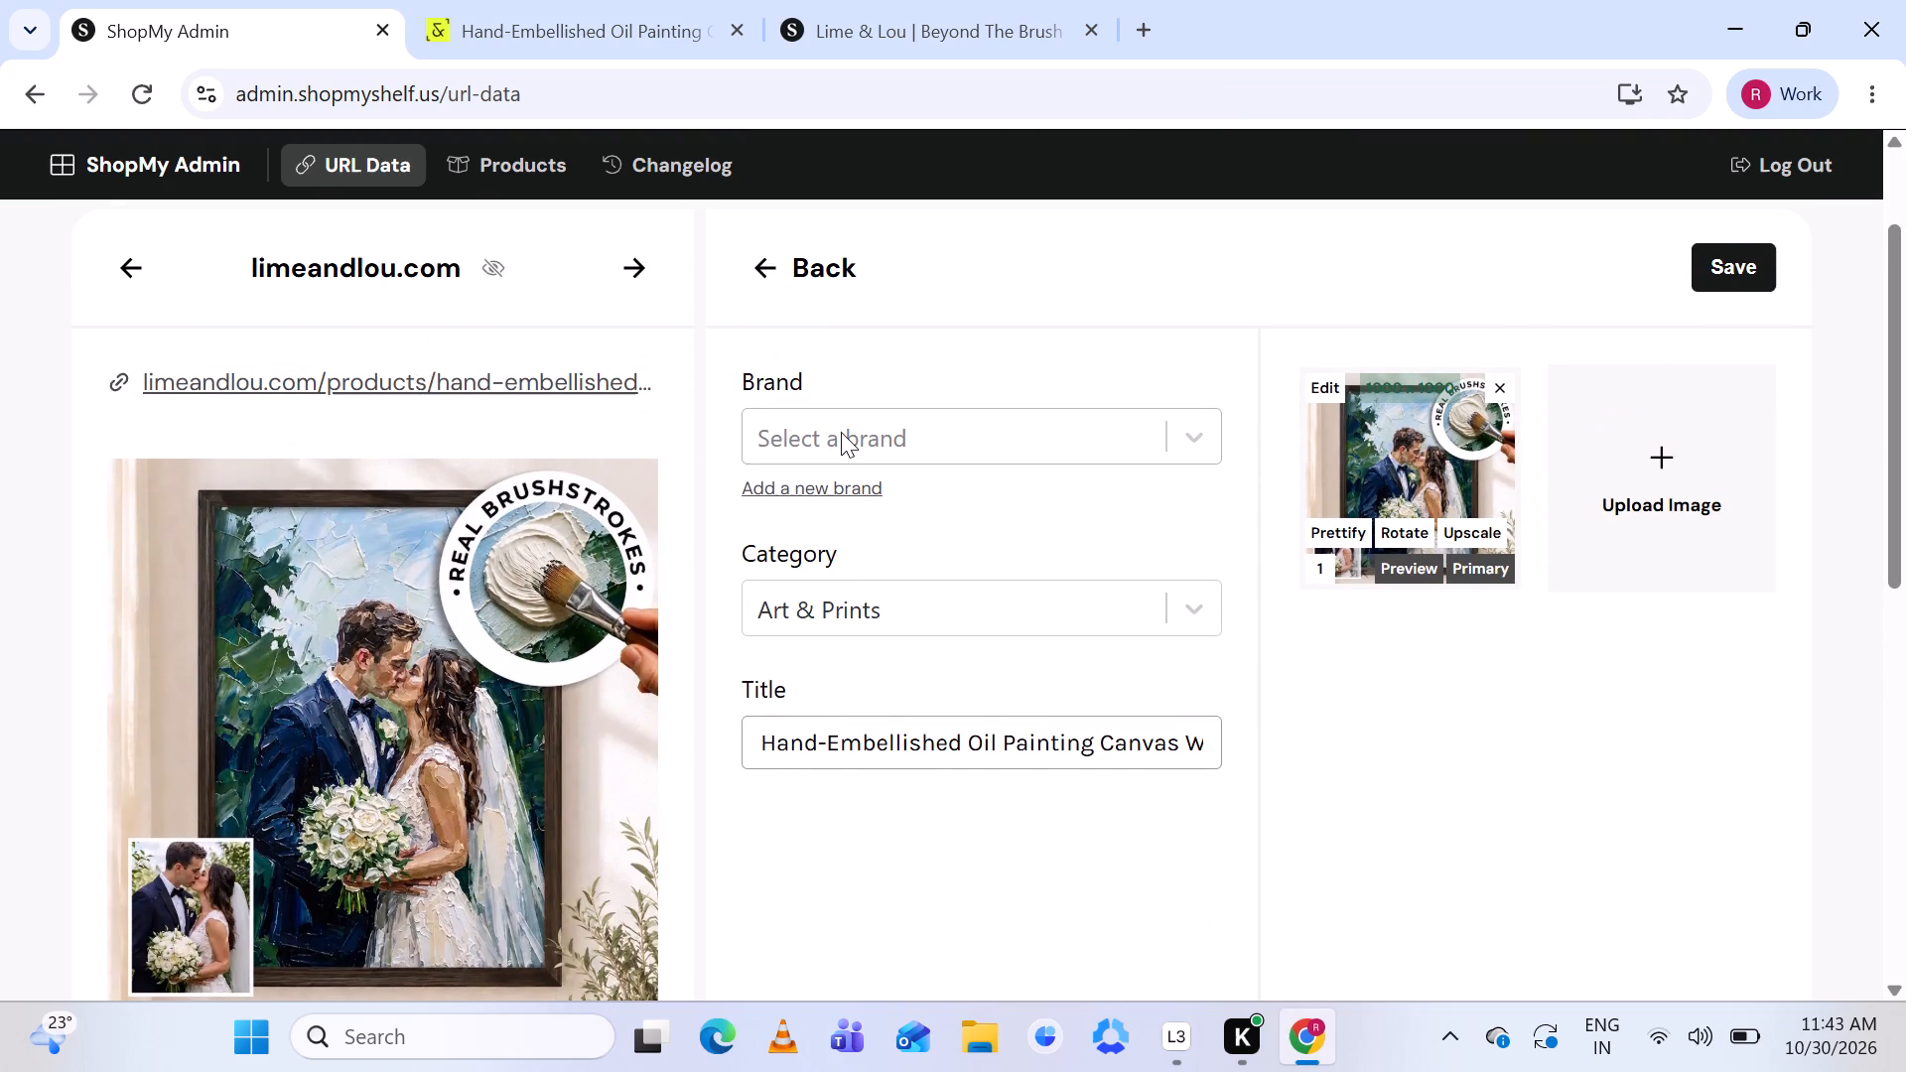
pyautogui.click(841, 432)
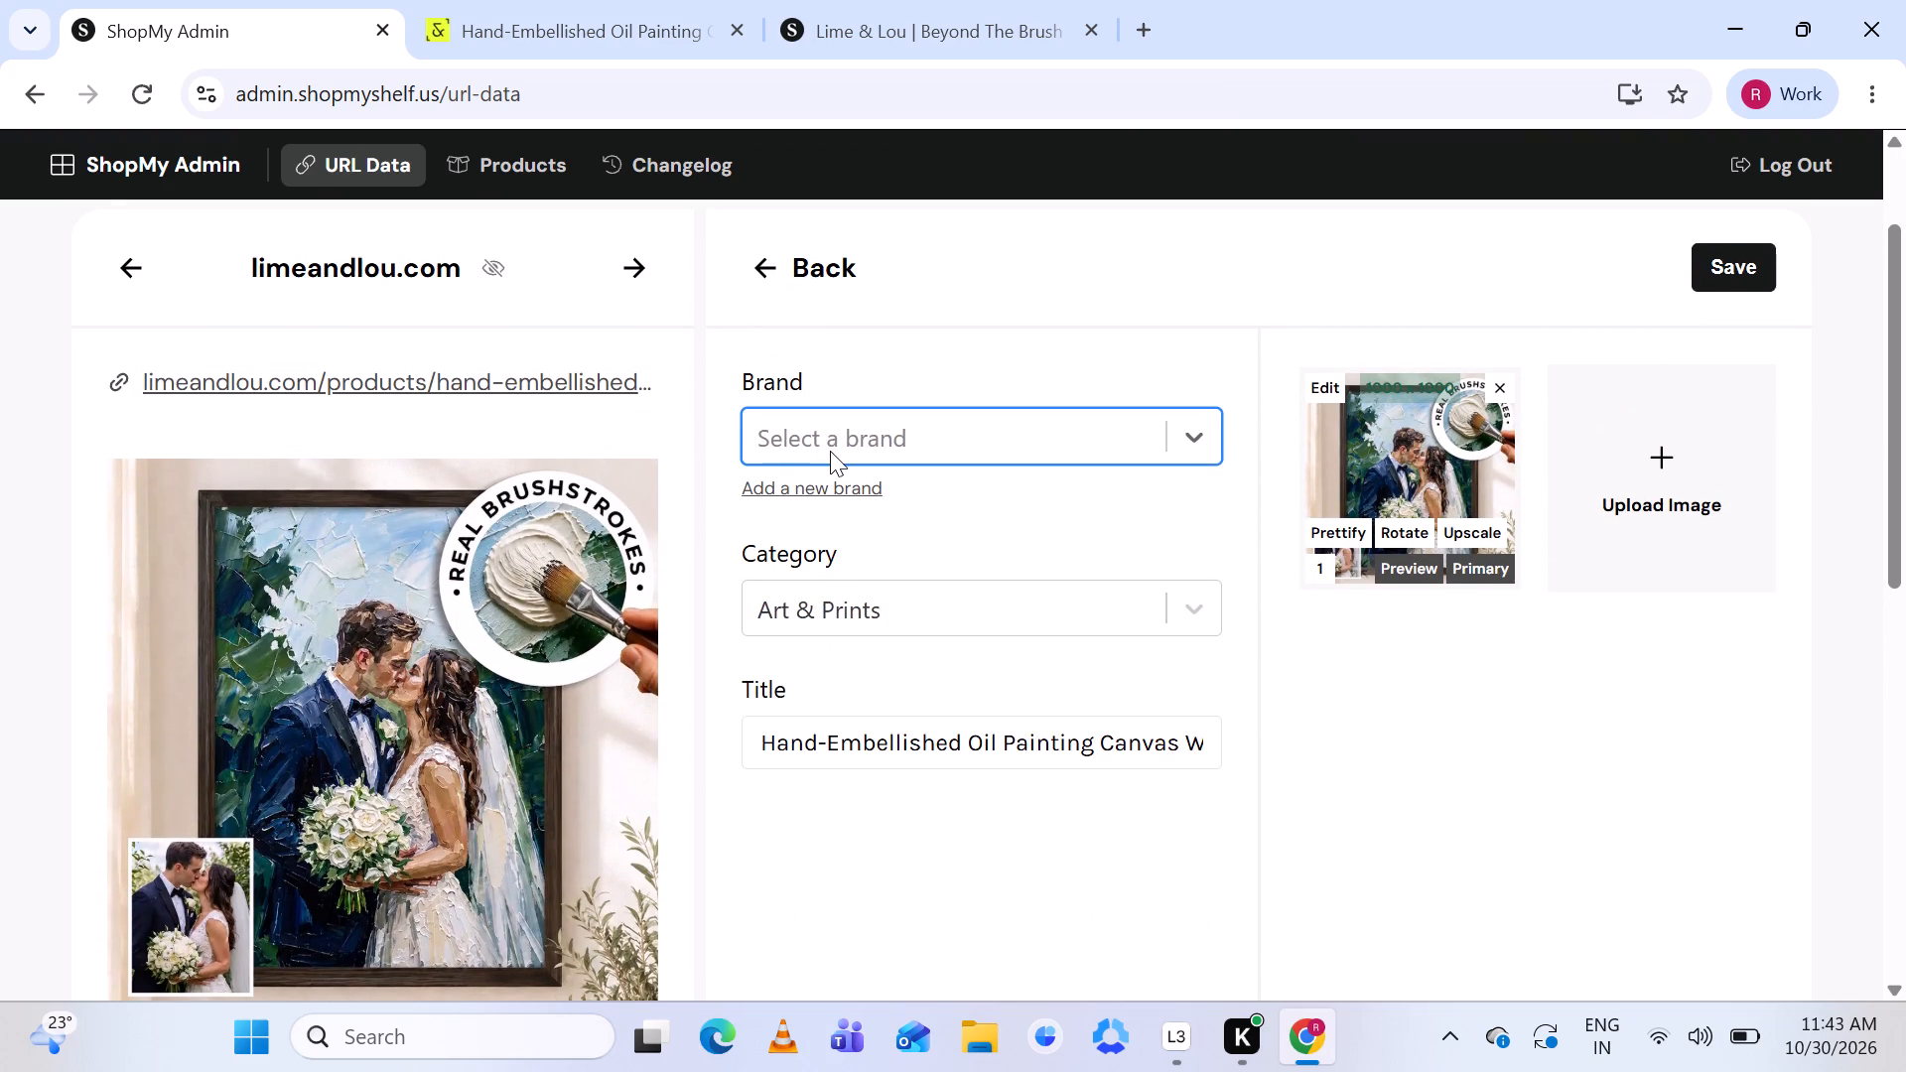
pyautogui.hotkey('ctrl', 'v')
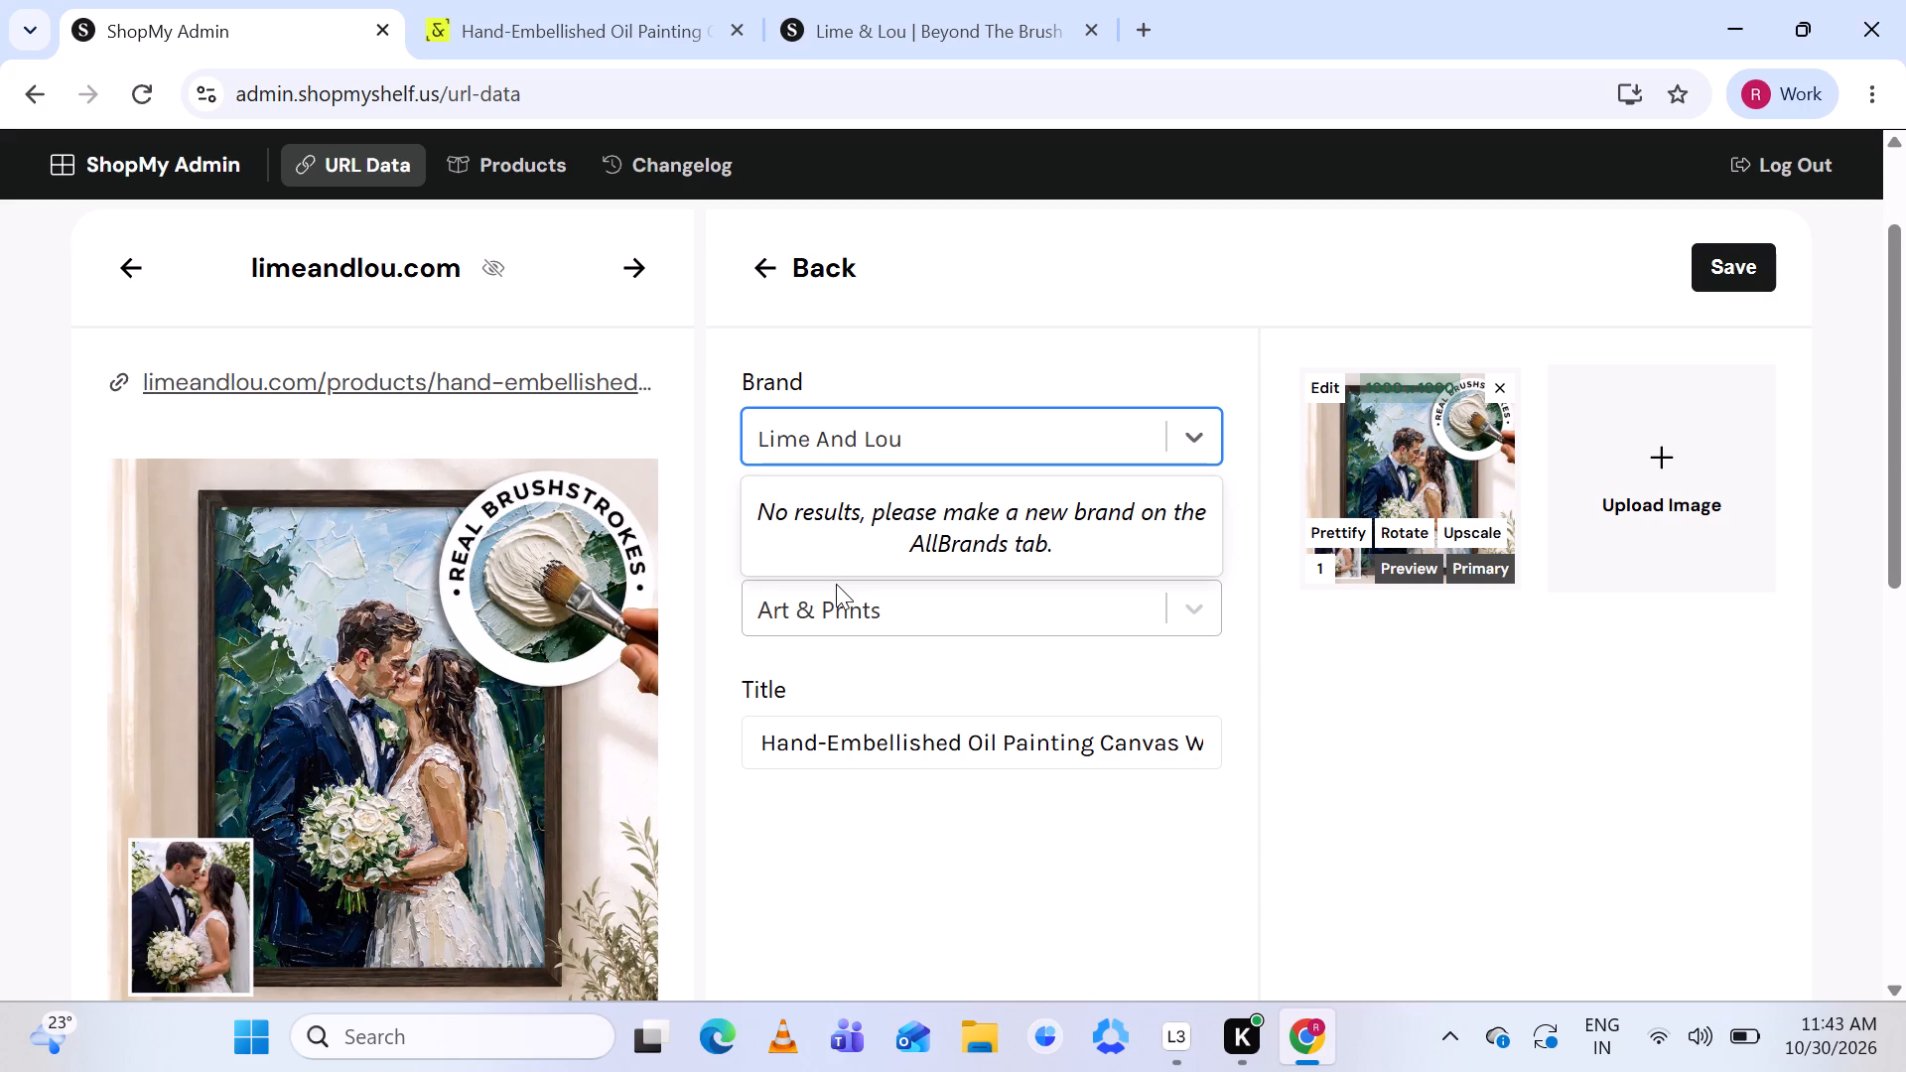
pyautogui.scroll(-2, 945, 384)
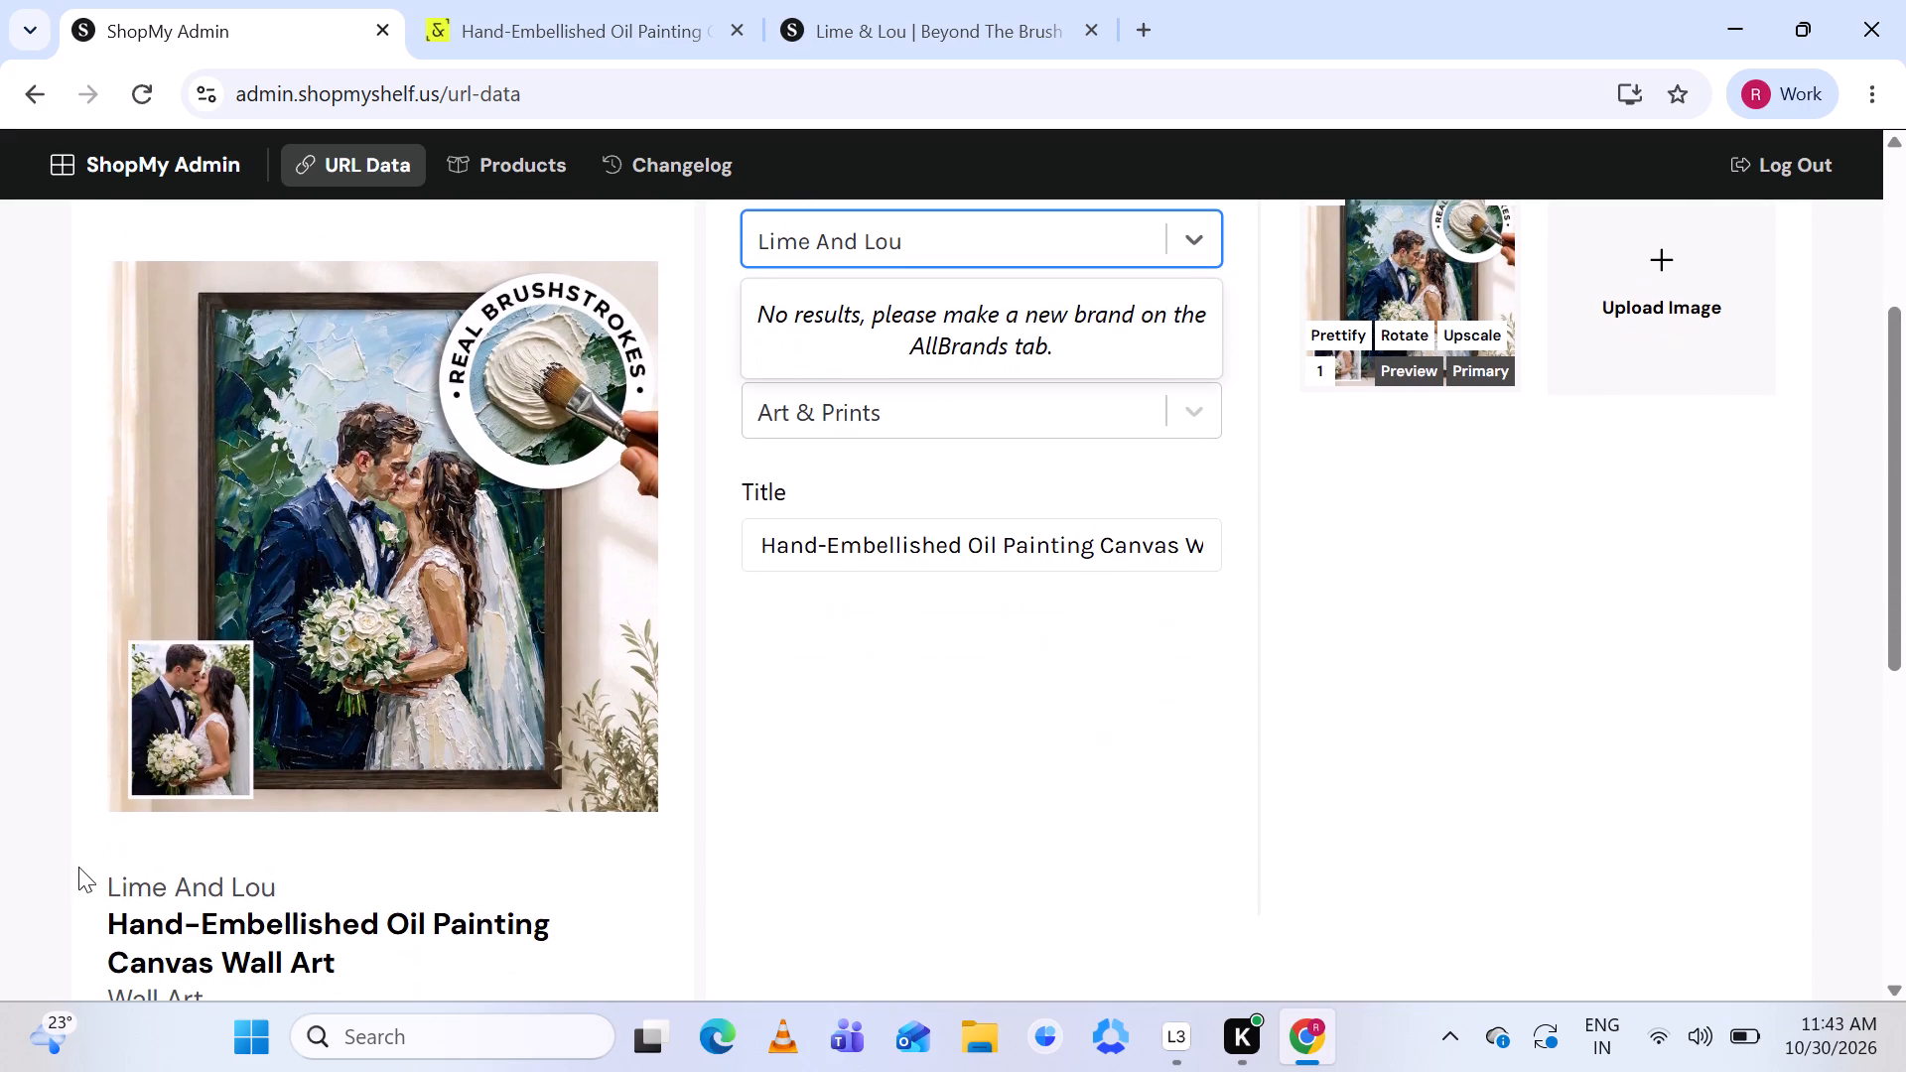
pyautogui.click(862, 236)
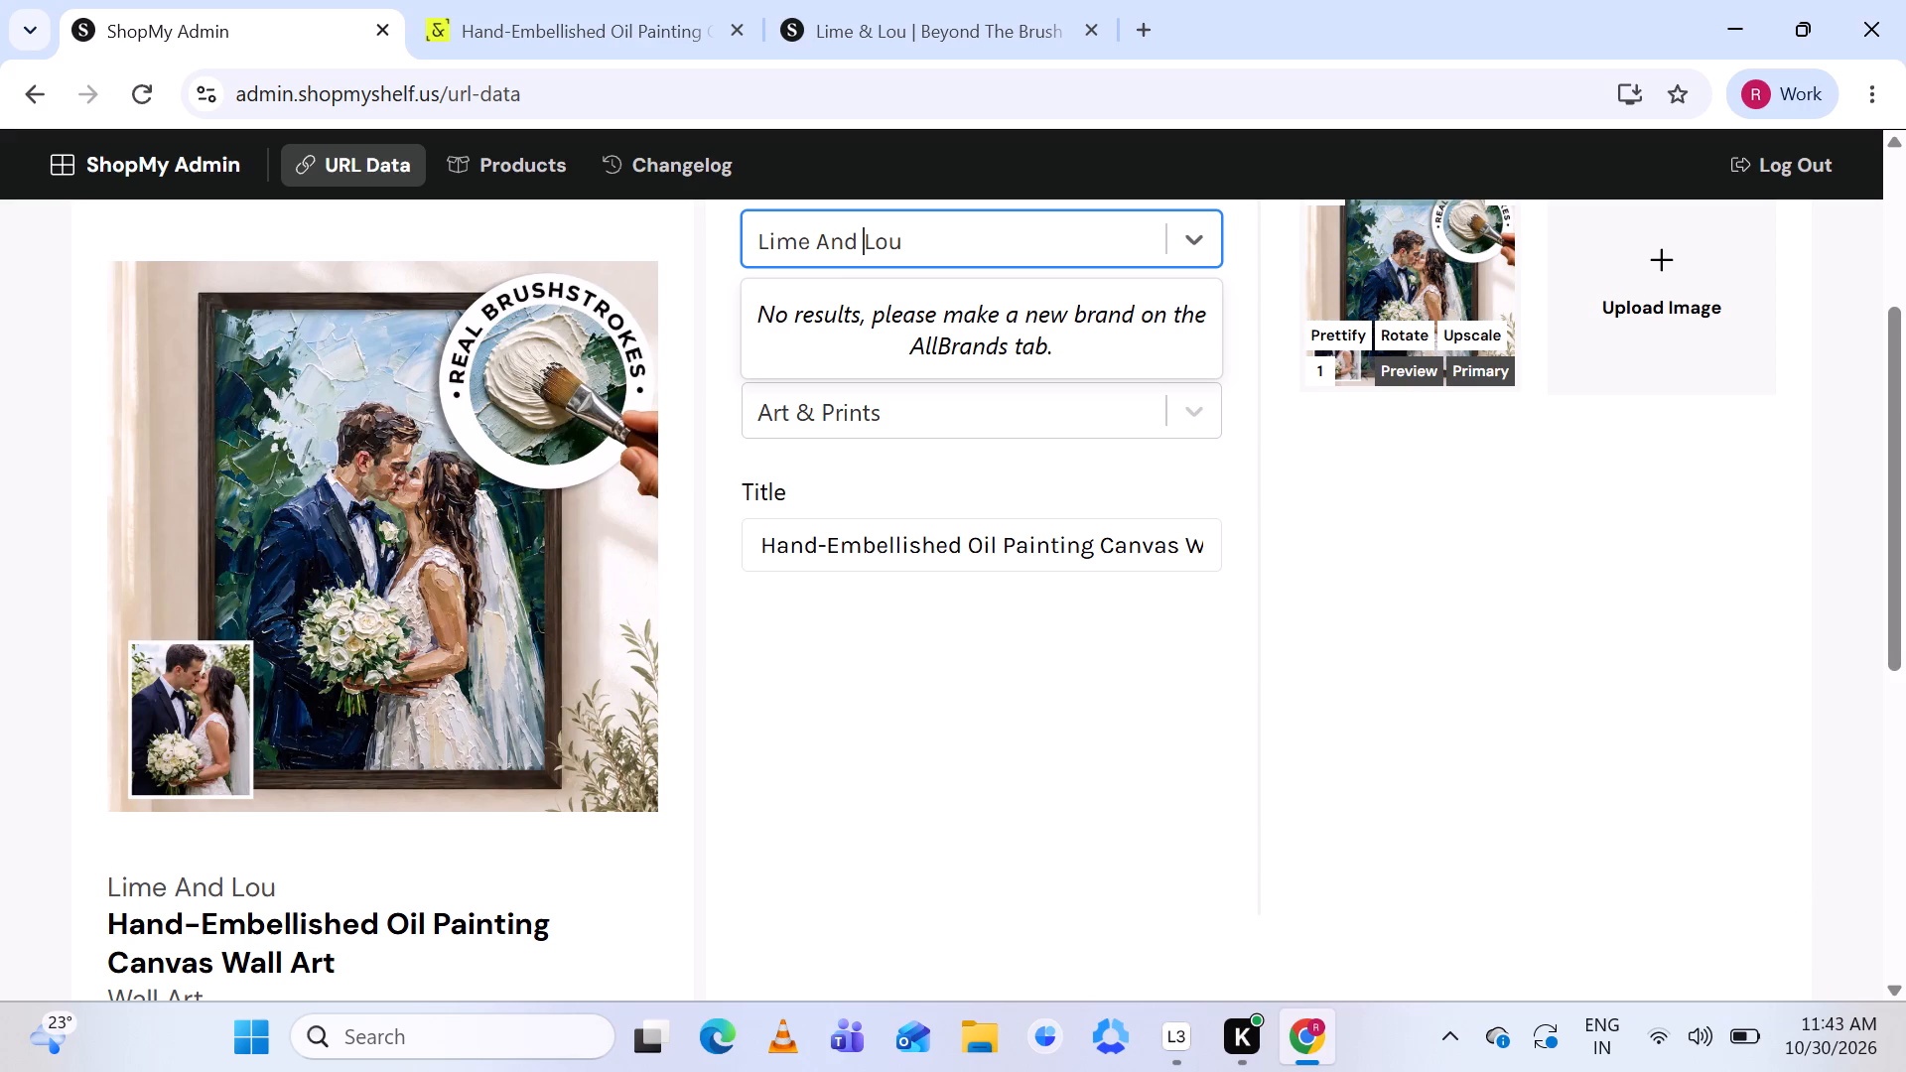
pyautogui.press('BackSpace')
pyautogui.press('BackSpace')
pyautogui.press('BackSpace')
pyautogui.press('BackSpace')
pyautogui.write('&')
pyautogui.press('space')
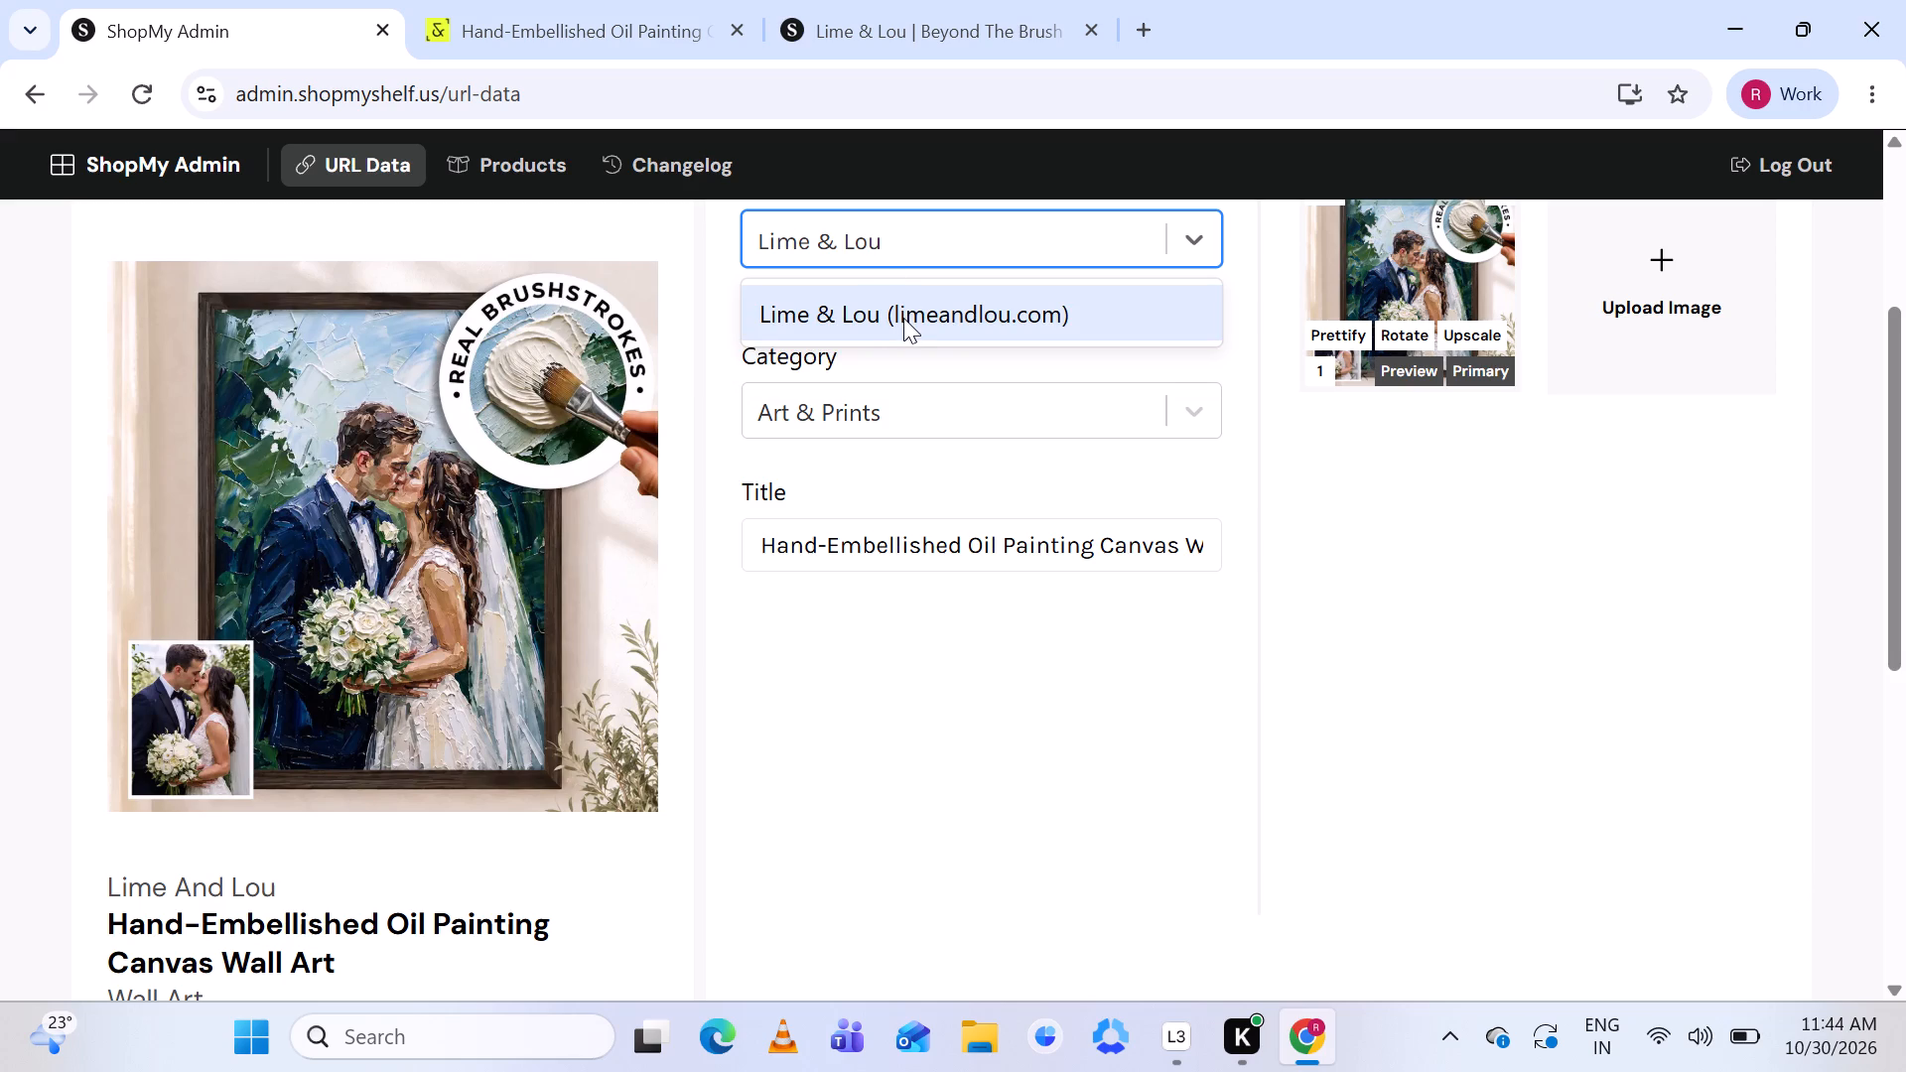
pyautogui.click(903, 318)
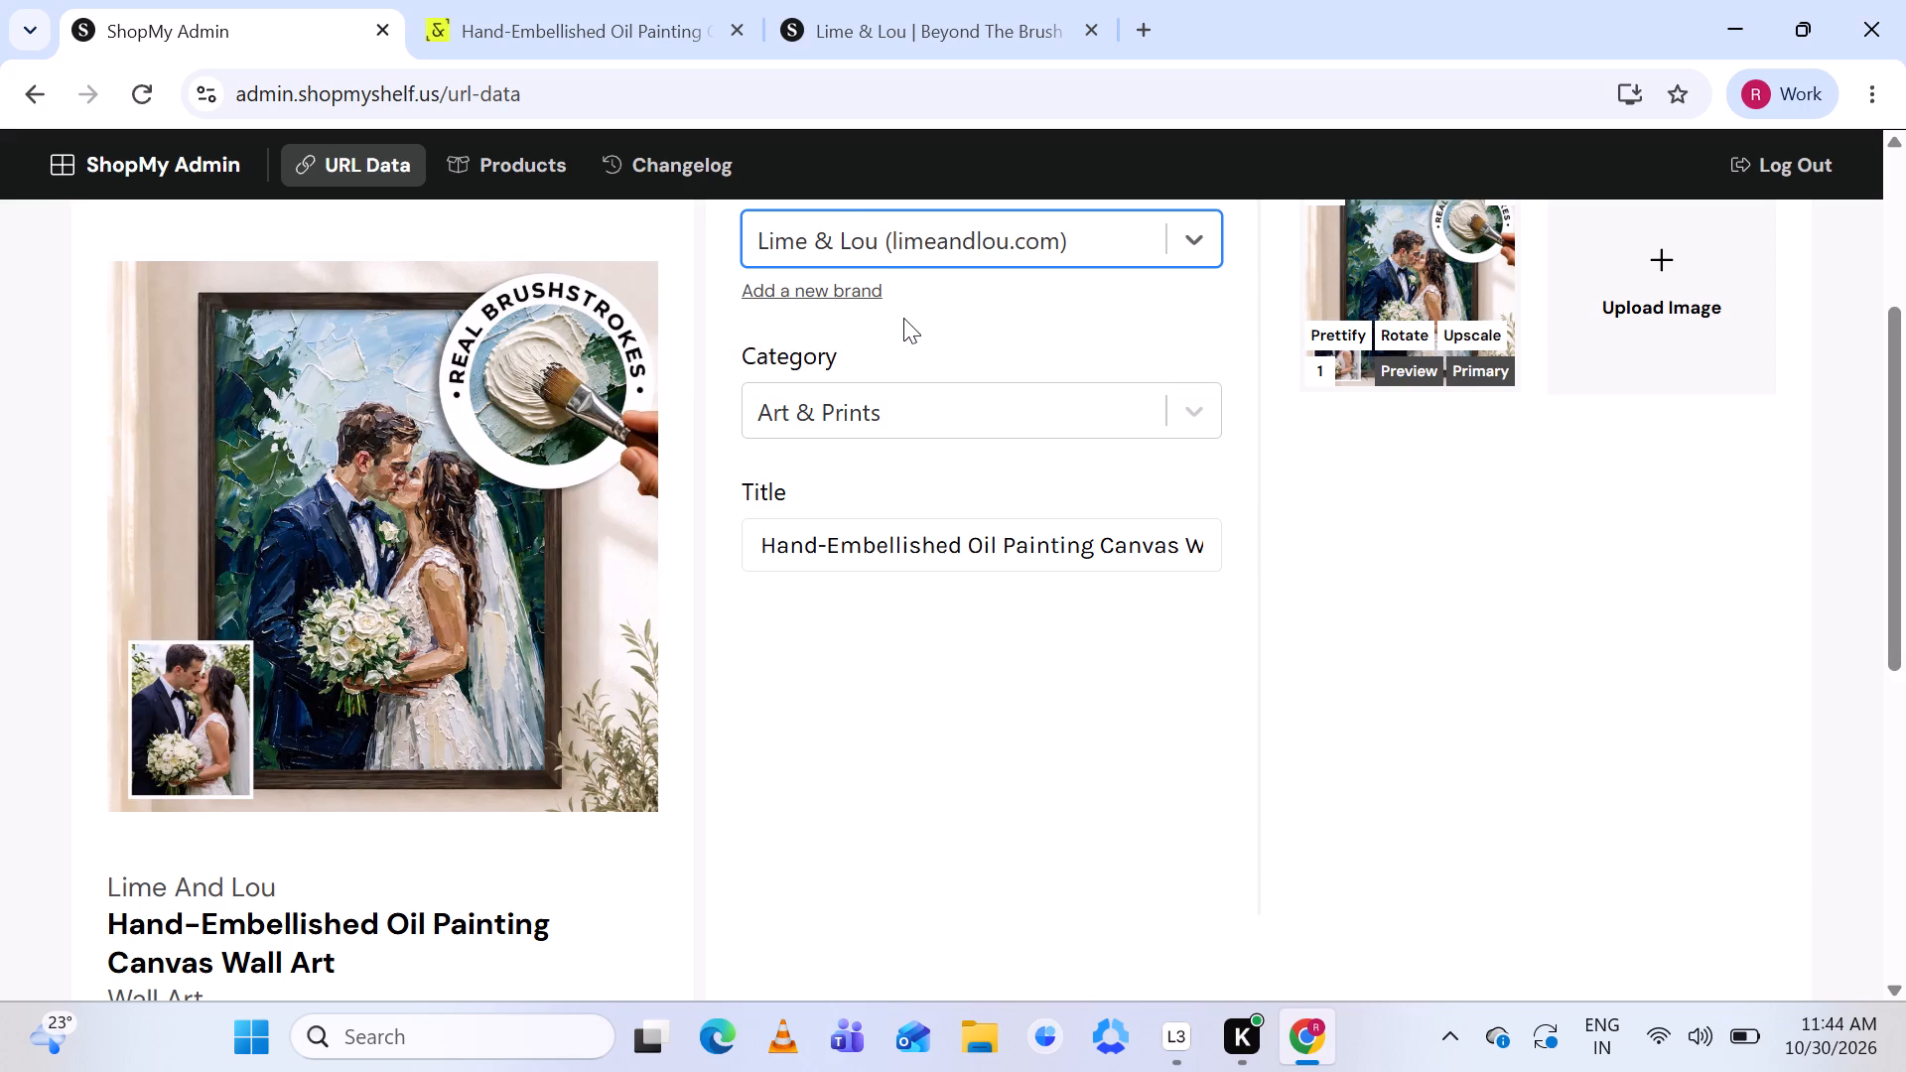
# Save the new Lime & Lou oil painting canvas product.
pyautogui.scroll(1, 996, 339)
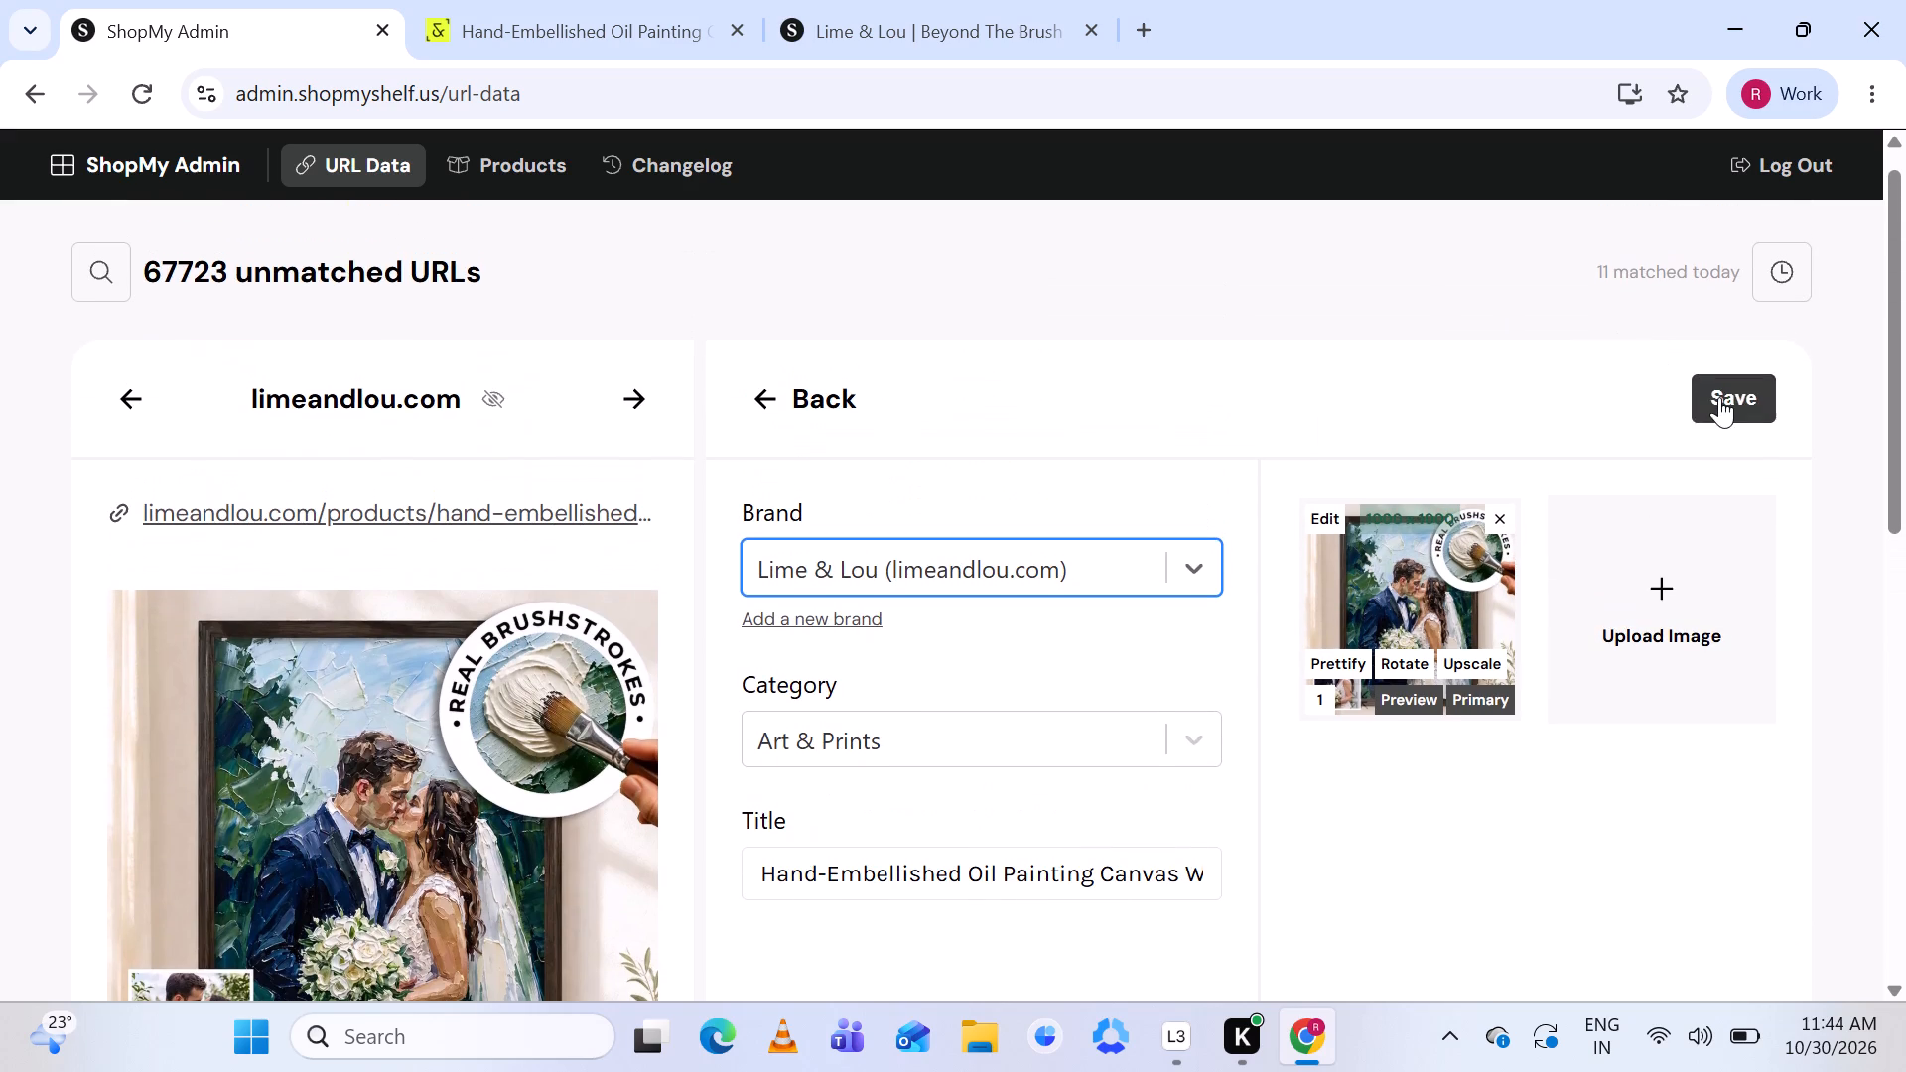
pyautogui.click(1719, 397)
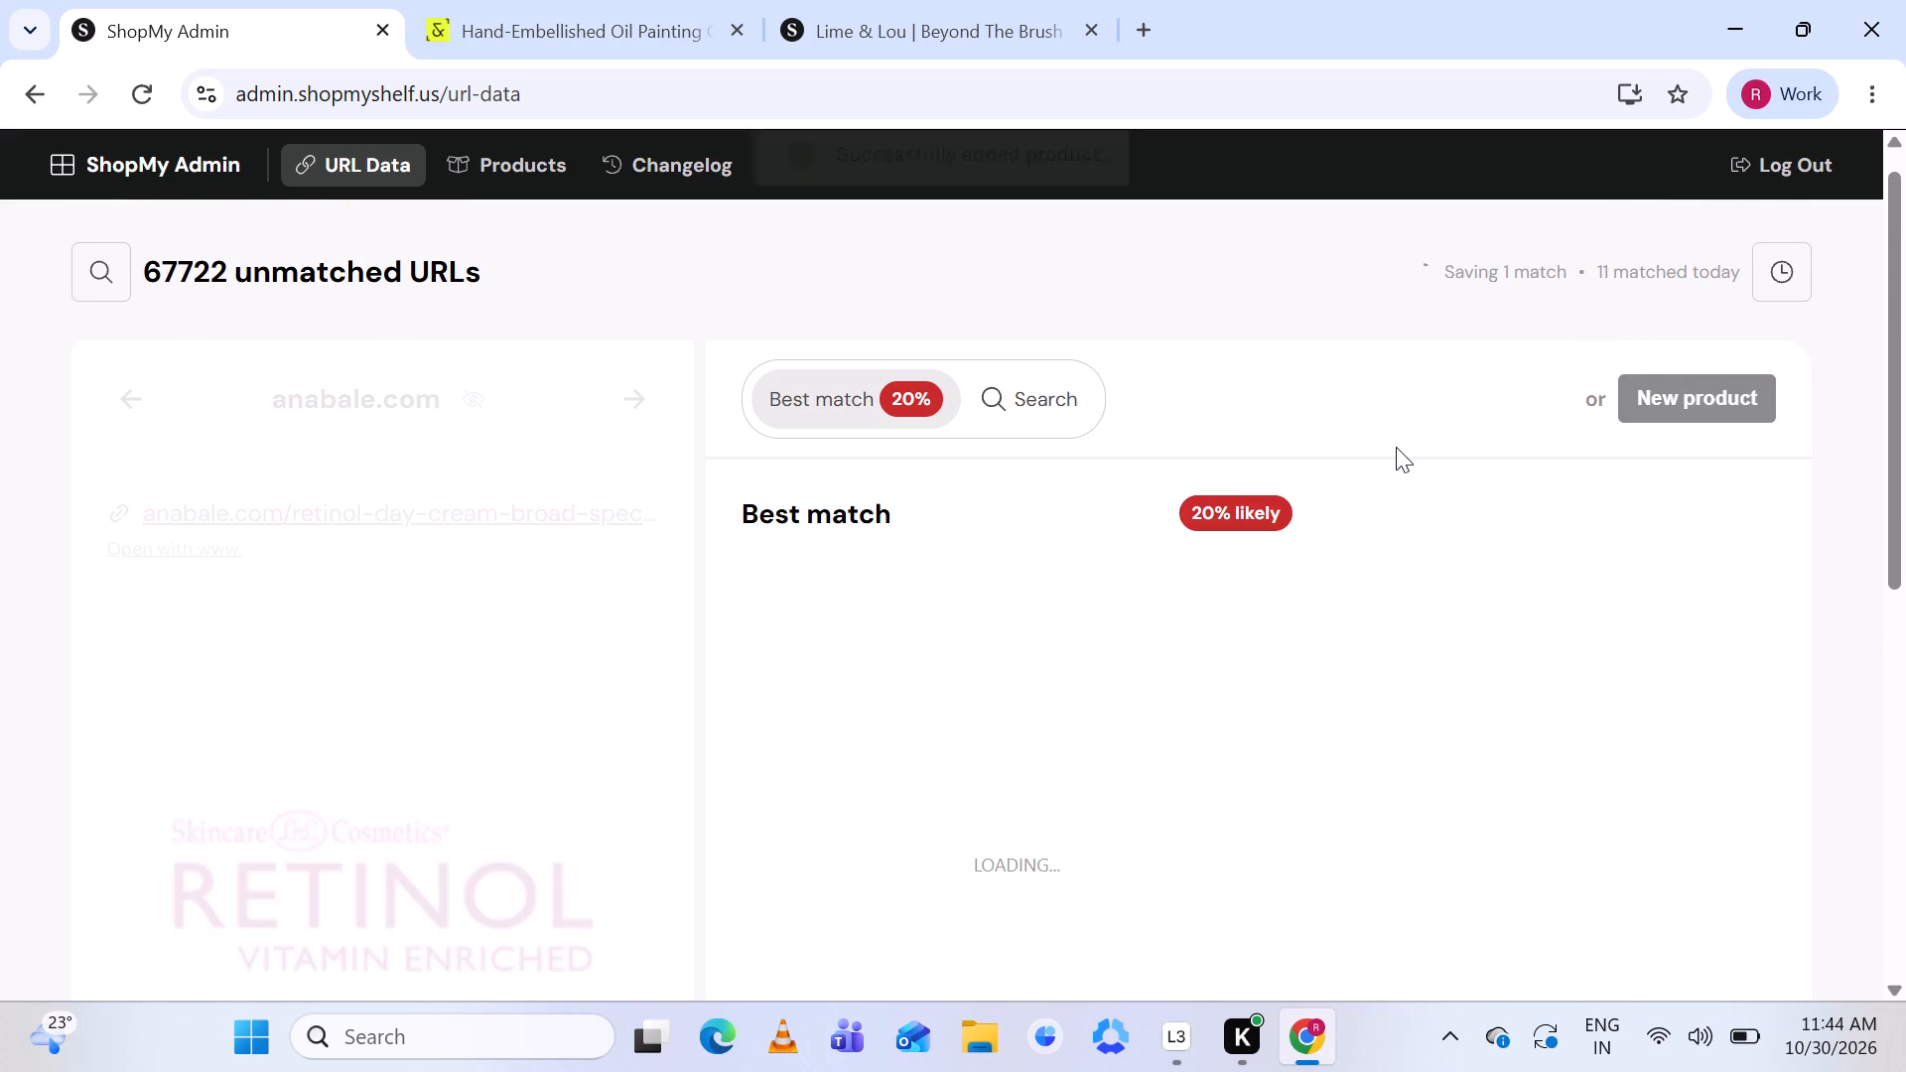
# Skip the anabale.com retinol day cream URL and move on to the following unmatched URL.
pyautogui.scroll(-1, 1079, 623)
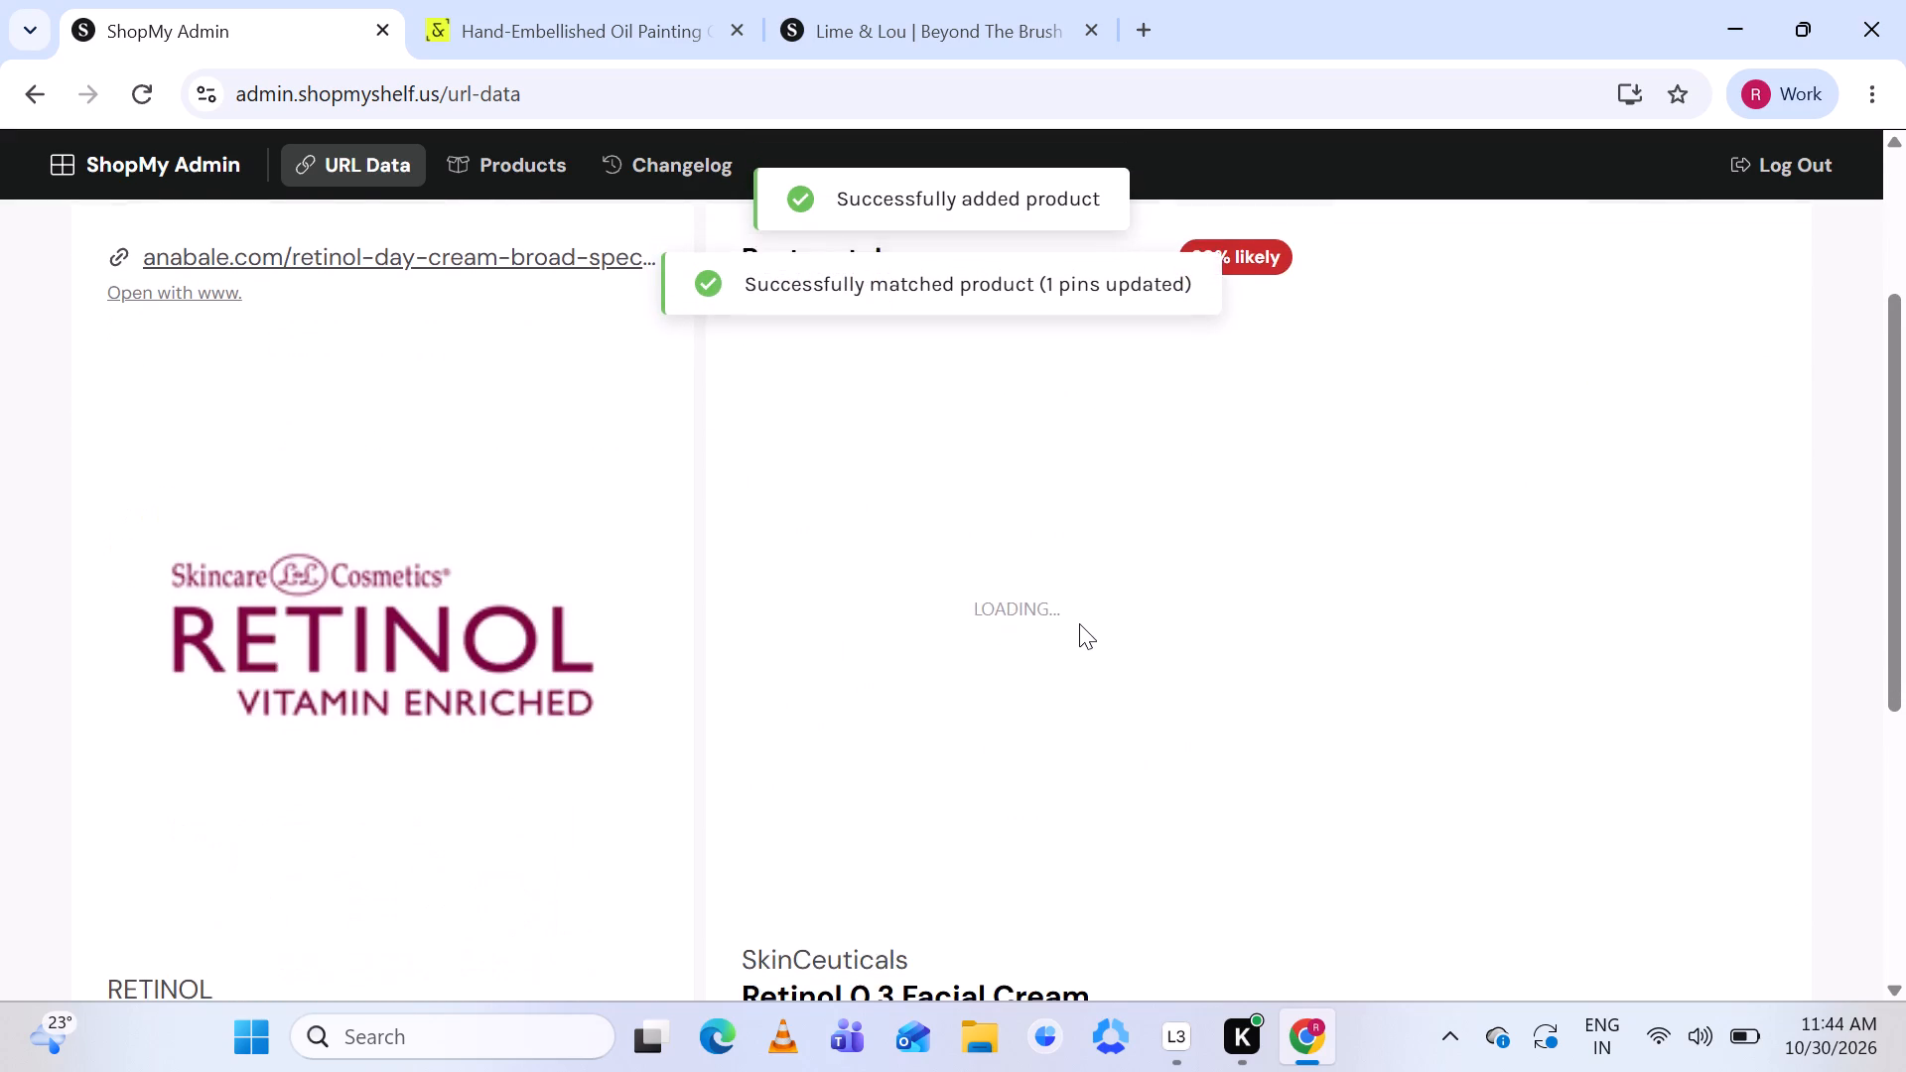
pyautogui.scroll(-1, 1079, 623)
pyautogui.click(641, 360)
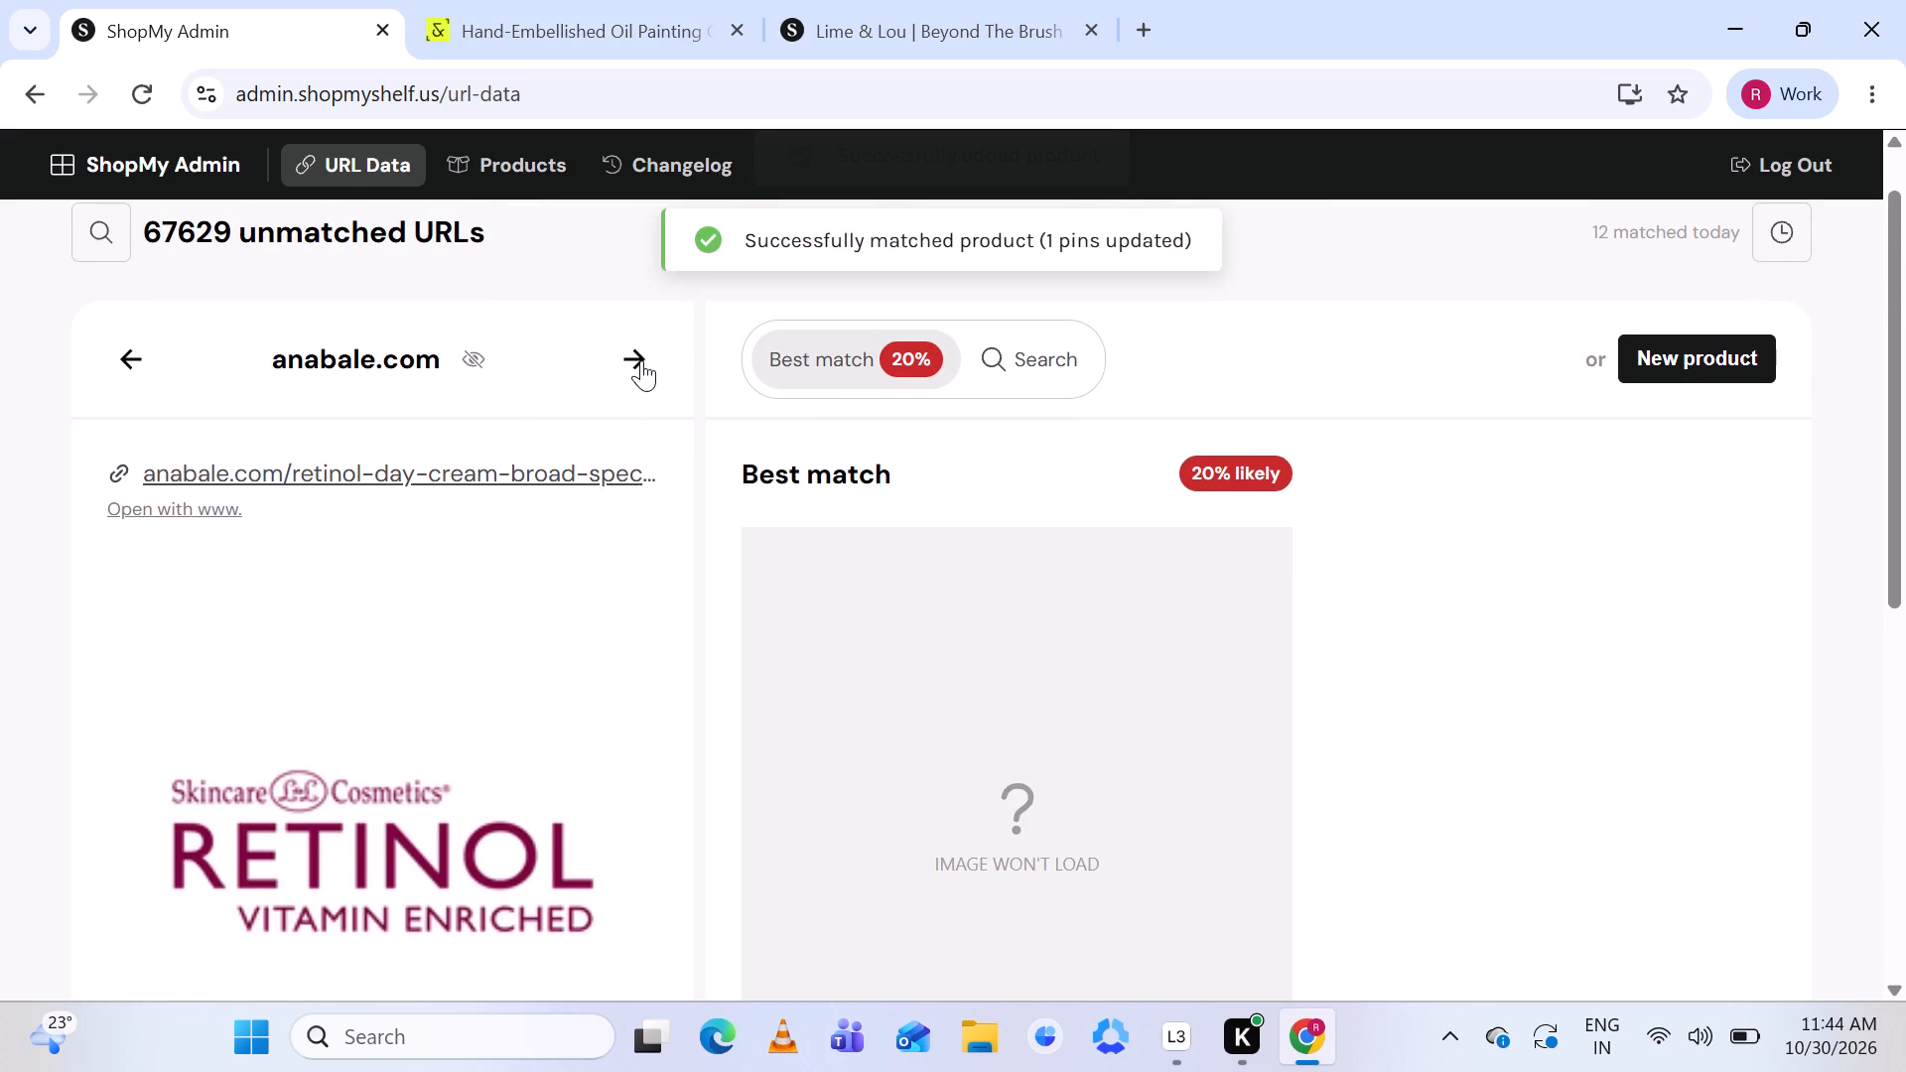
# Review the motivs.lv pregnancy and breastfeeding pillow listing, including its photo, title, description and any suggested matches.
pyautogui.scroll(-1, 1072, 684)
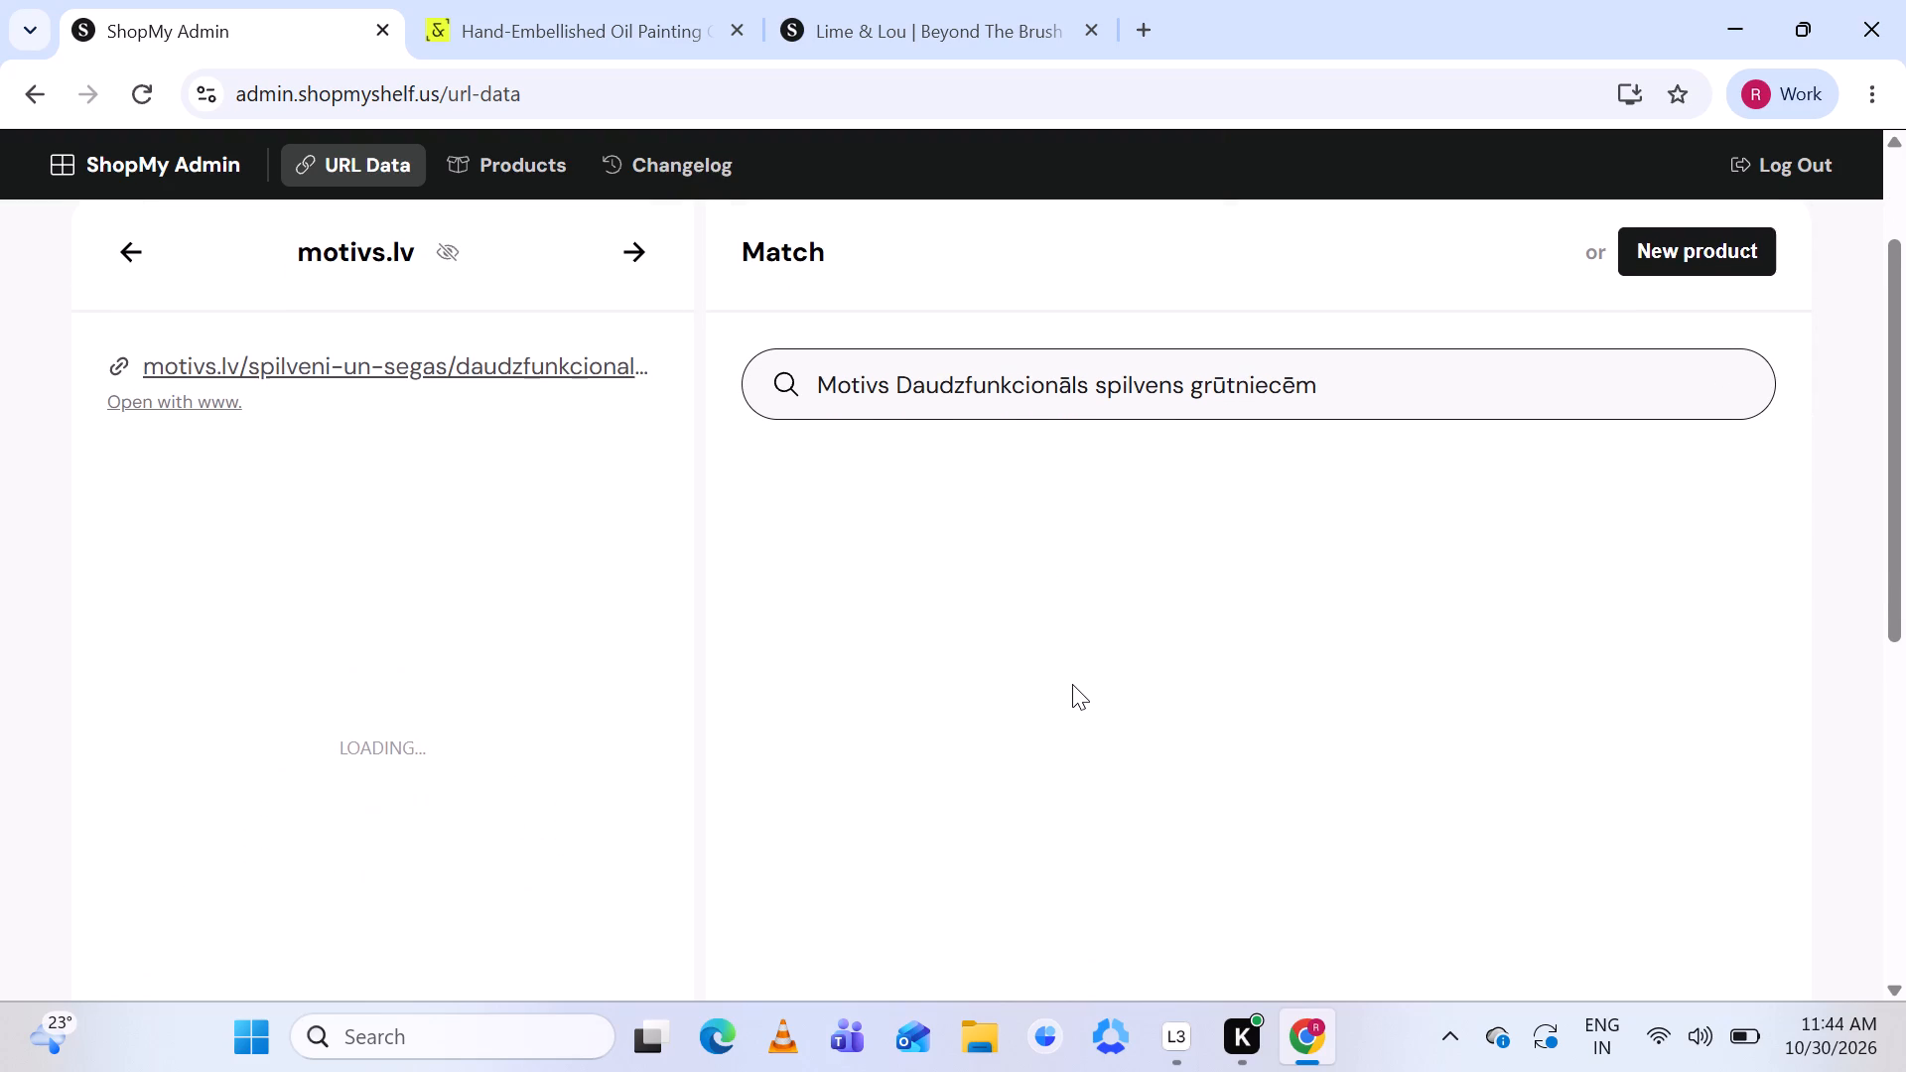
pyautogui.scroll(-1, 1072, 684)
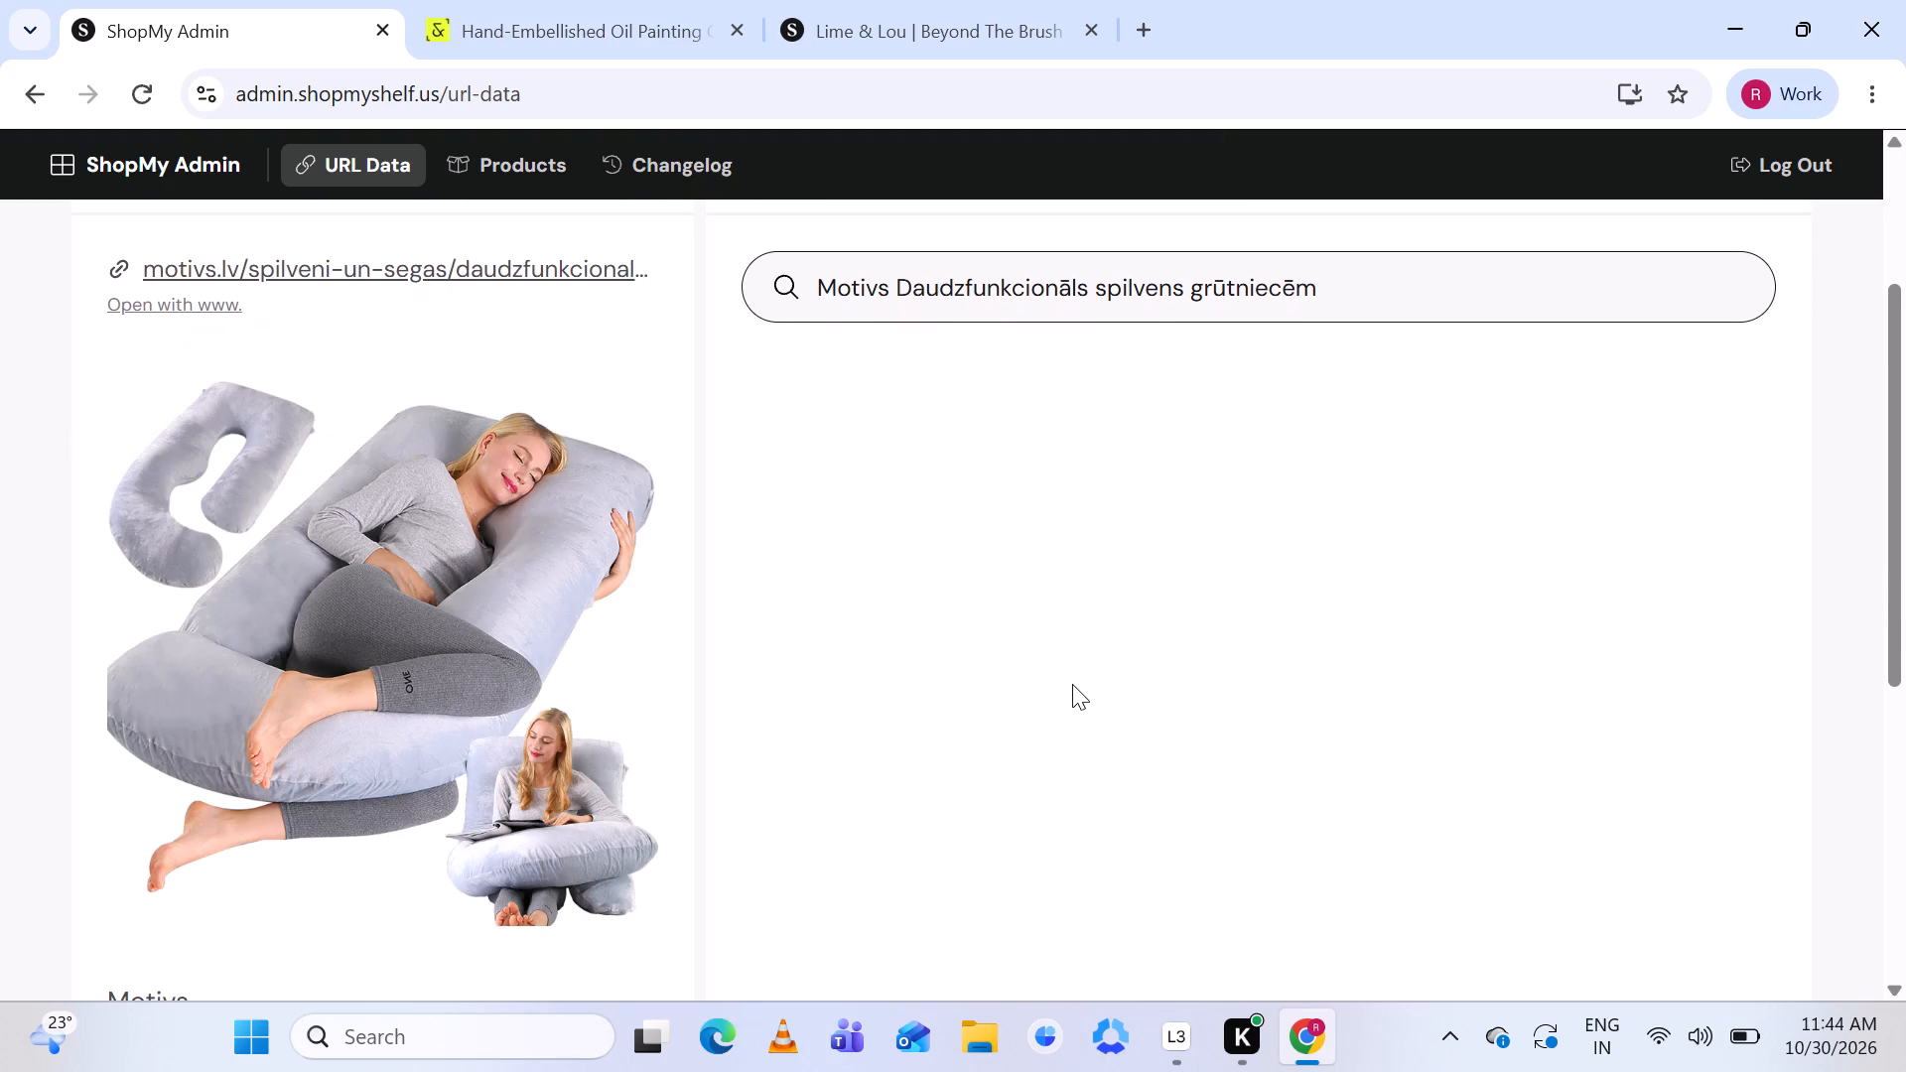
pyautogui.scroll(-2, 1072, 684)
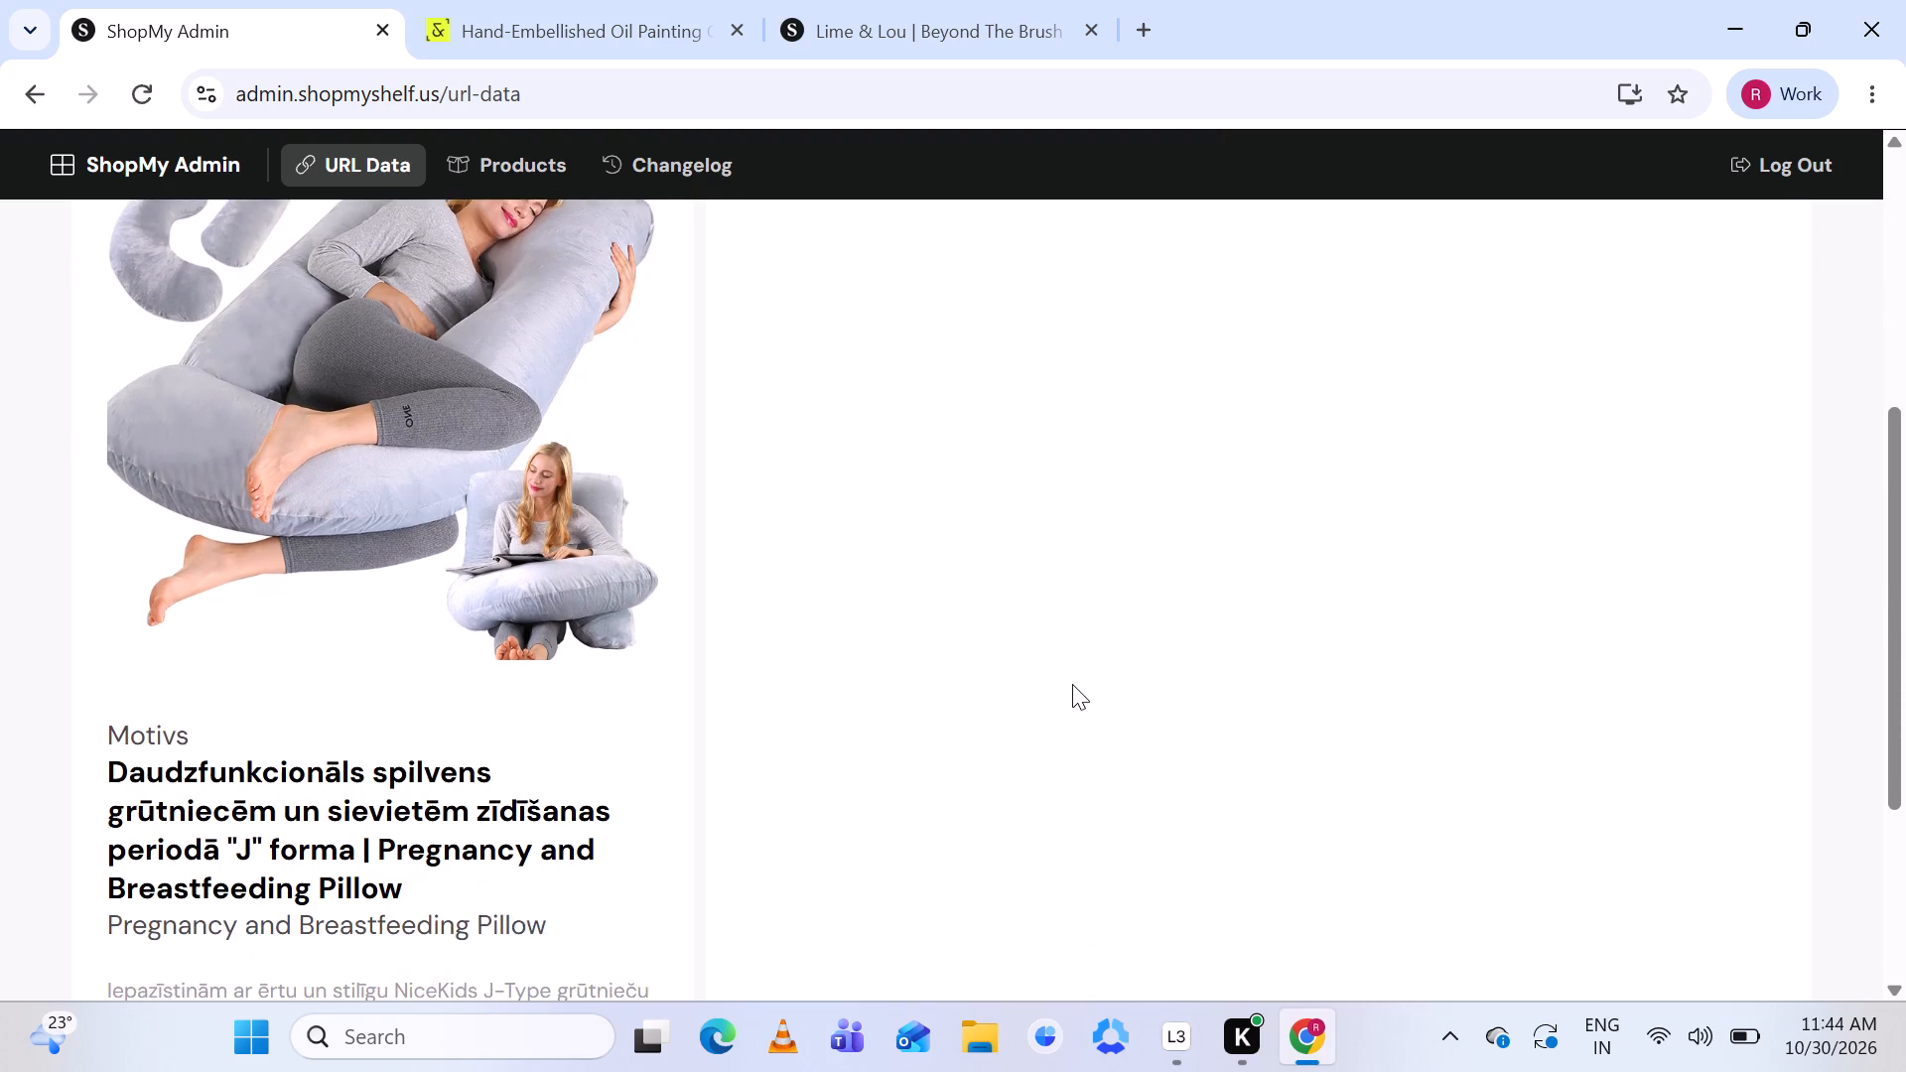
pyautogui.scroll(-1, 1072, 684)
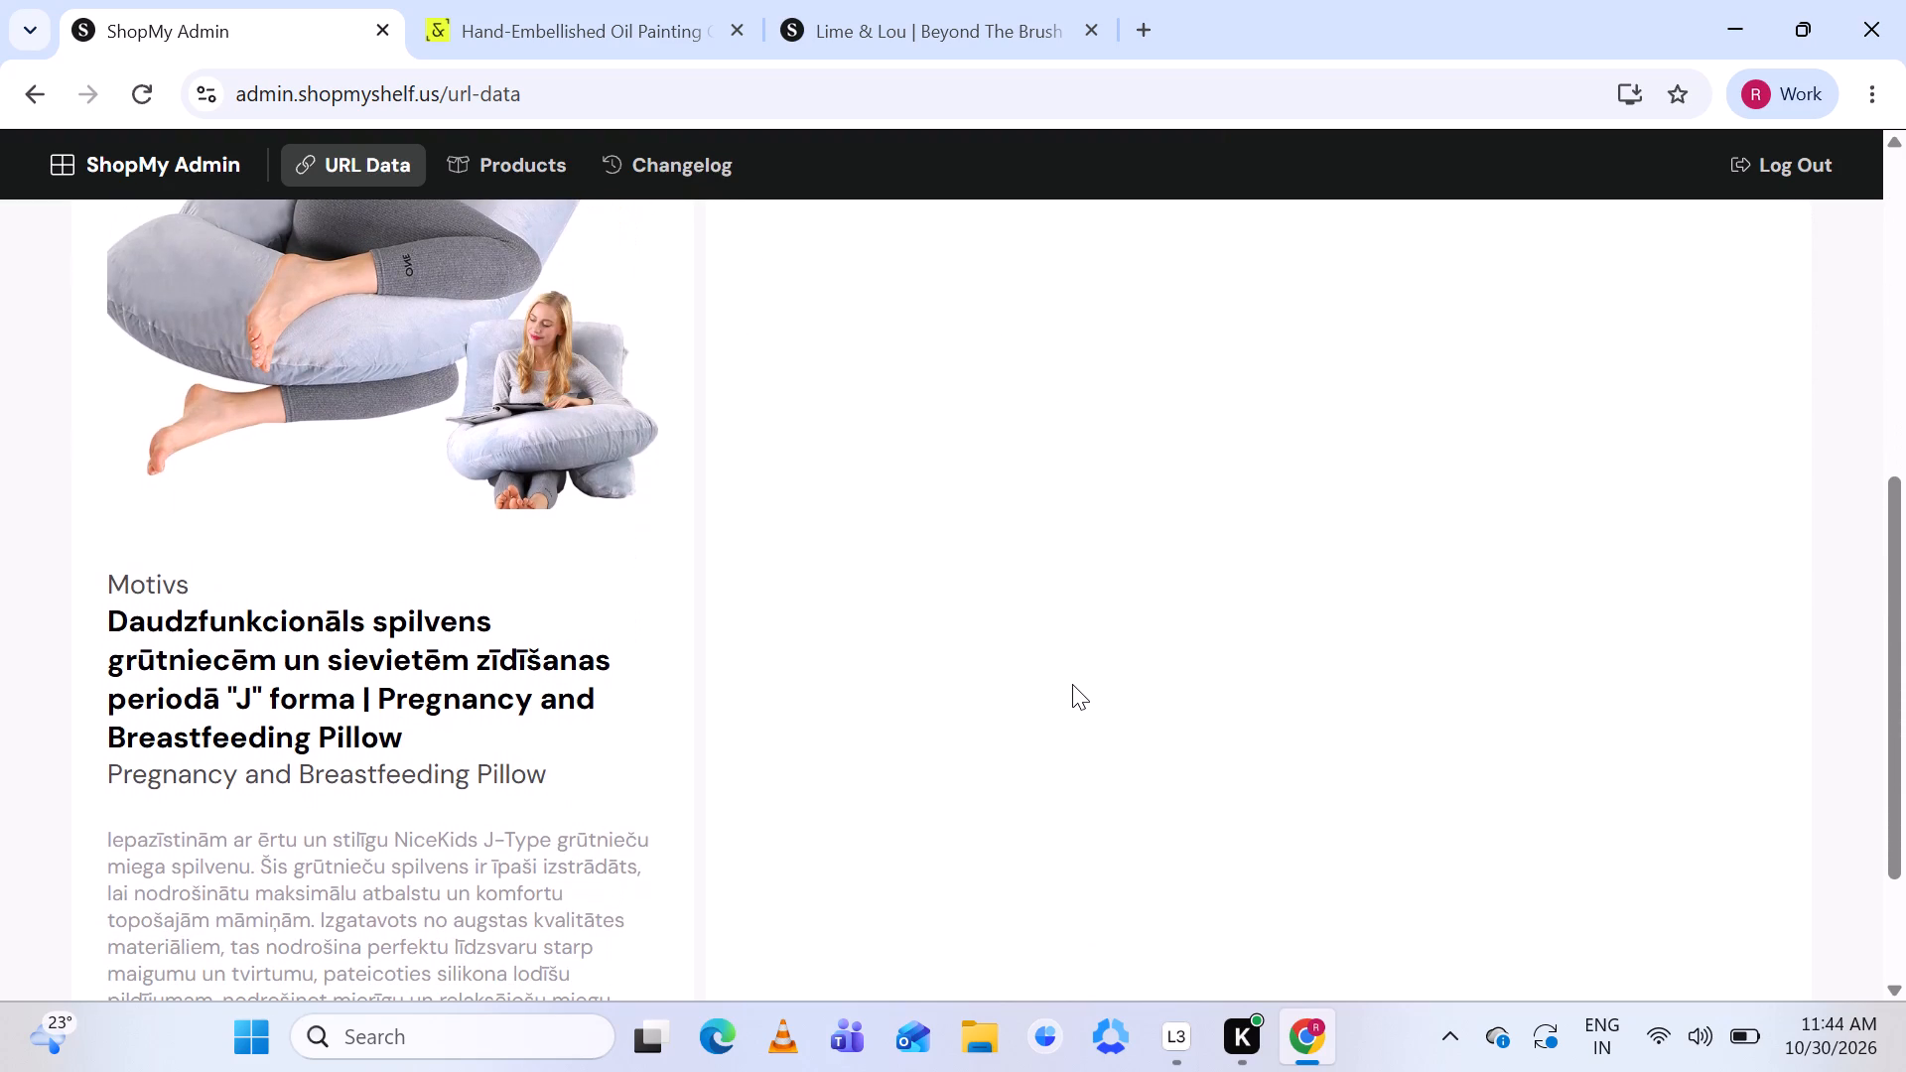
pyautogui.scroll(1, 1072, 684)
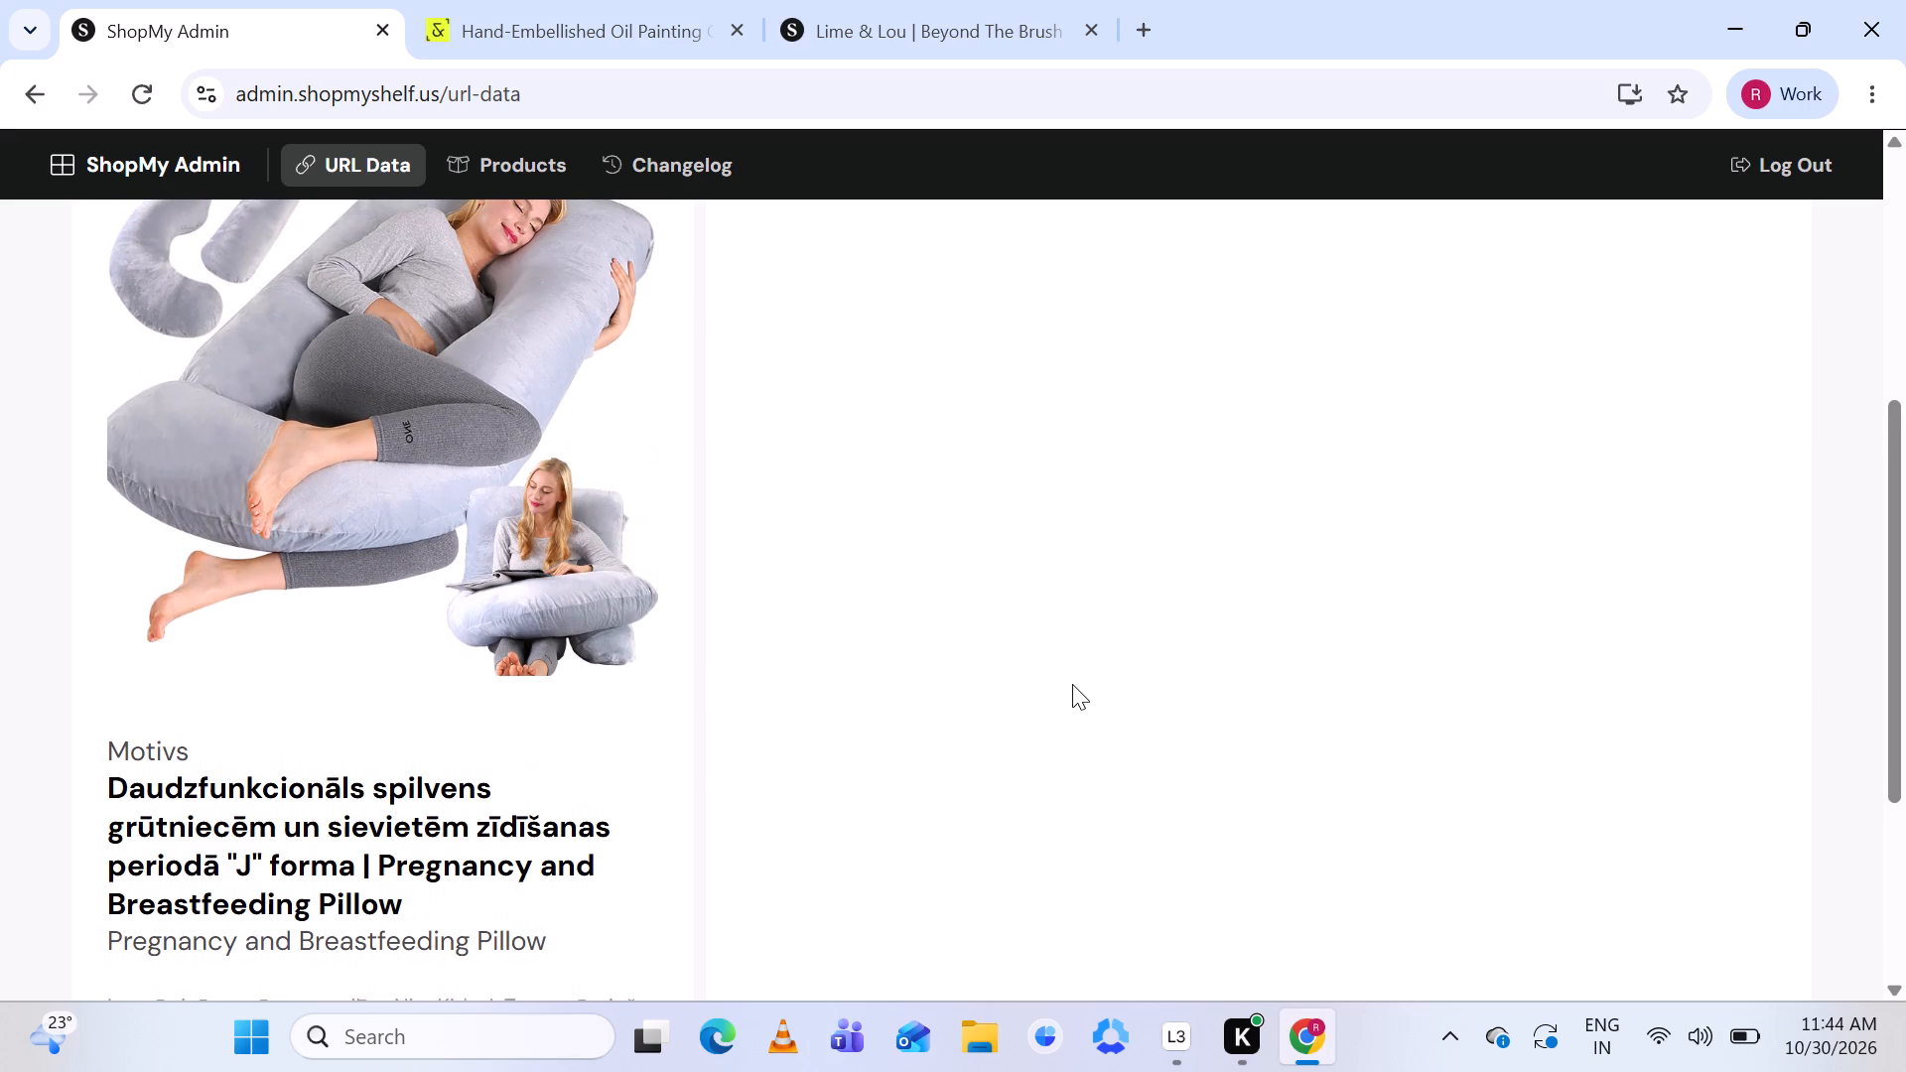
pyautogui.scroll(-1, 1072, 684)
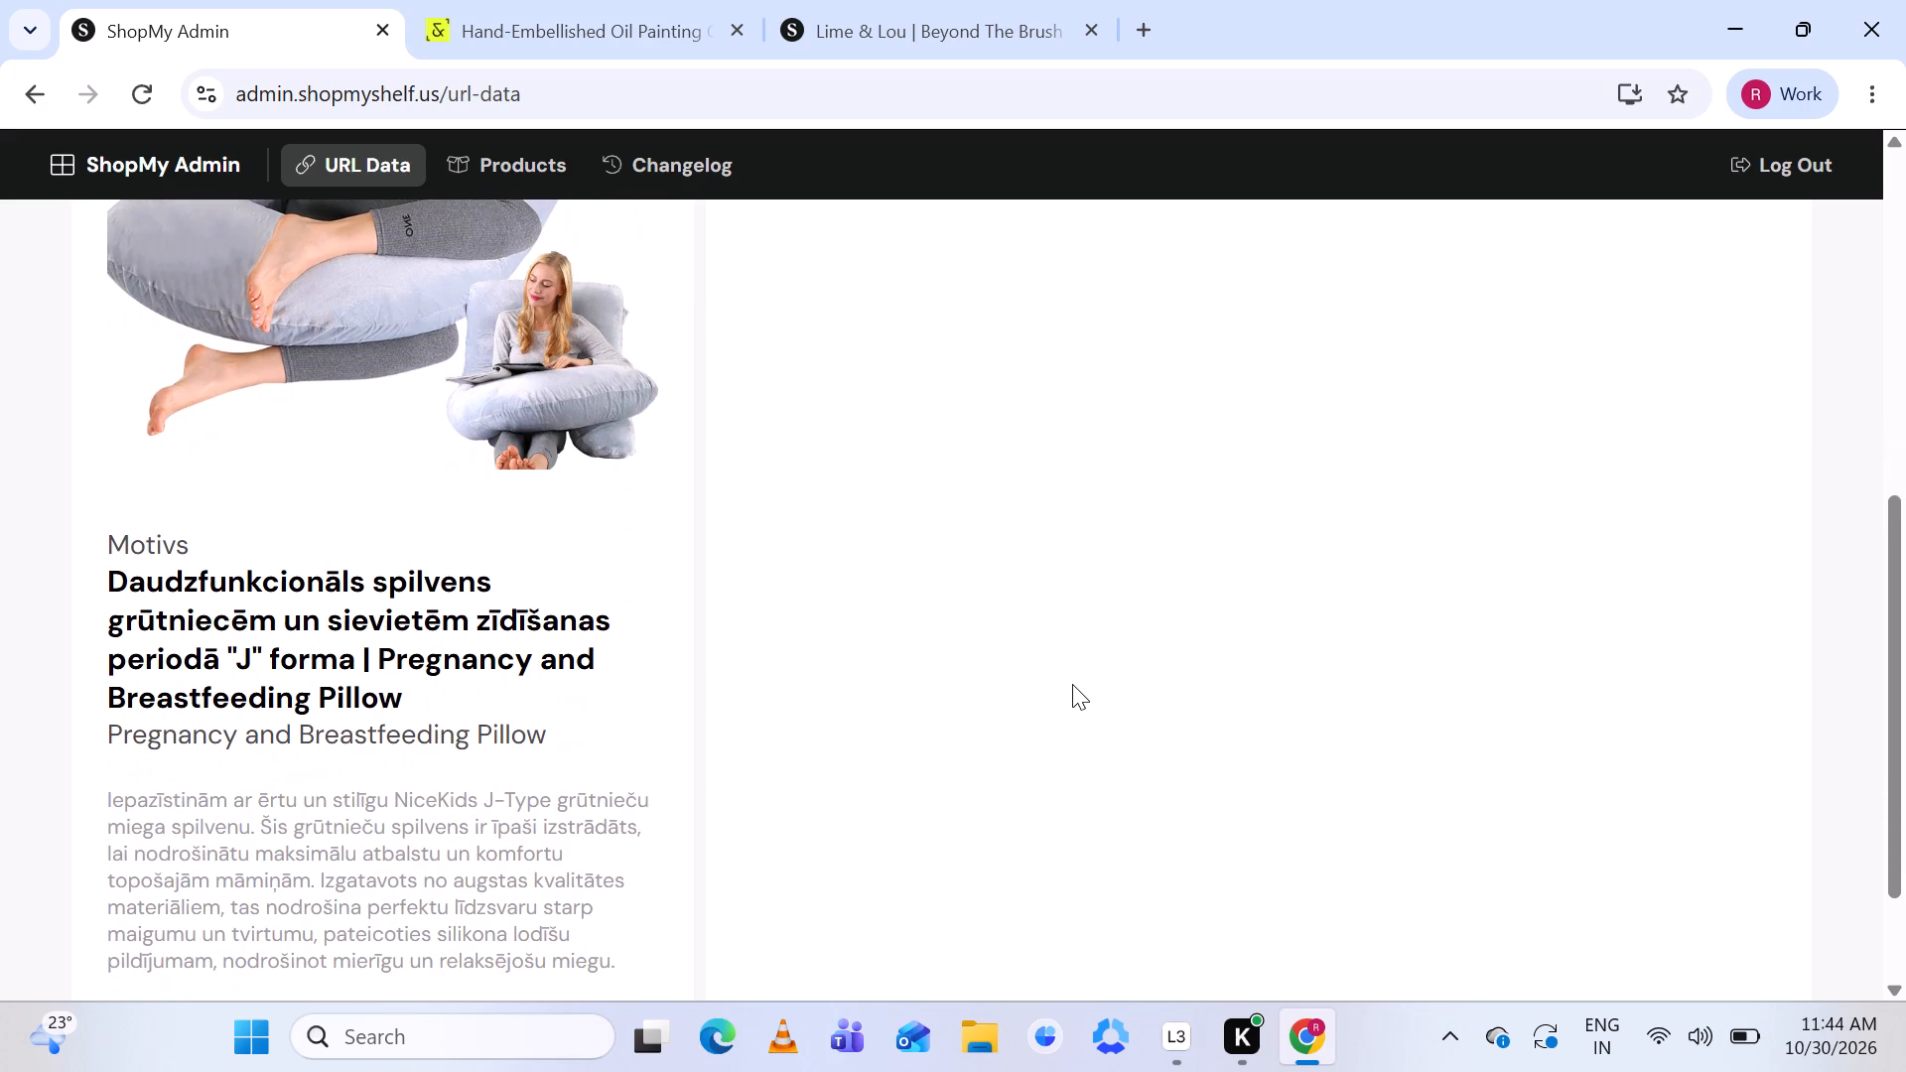
pyautogui.scroll(1, 978, 705)
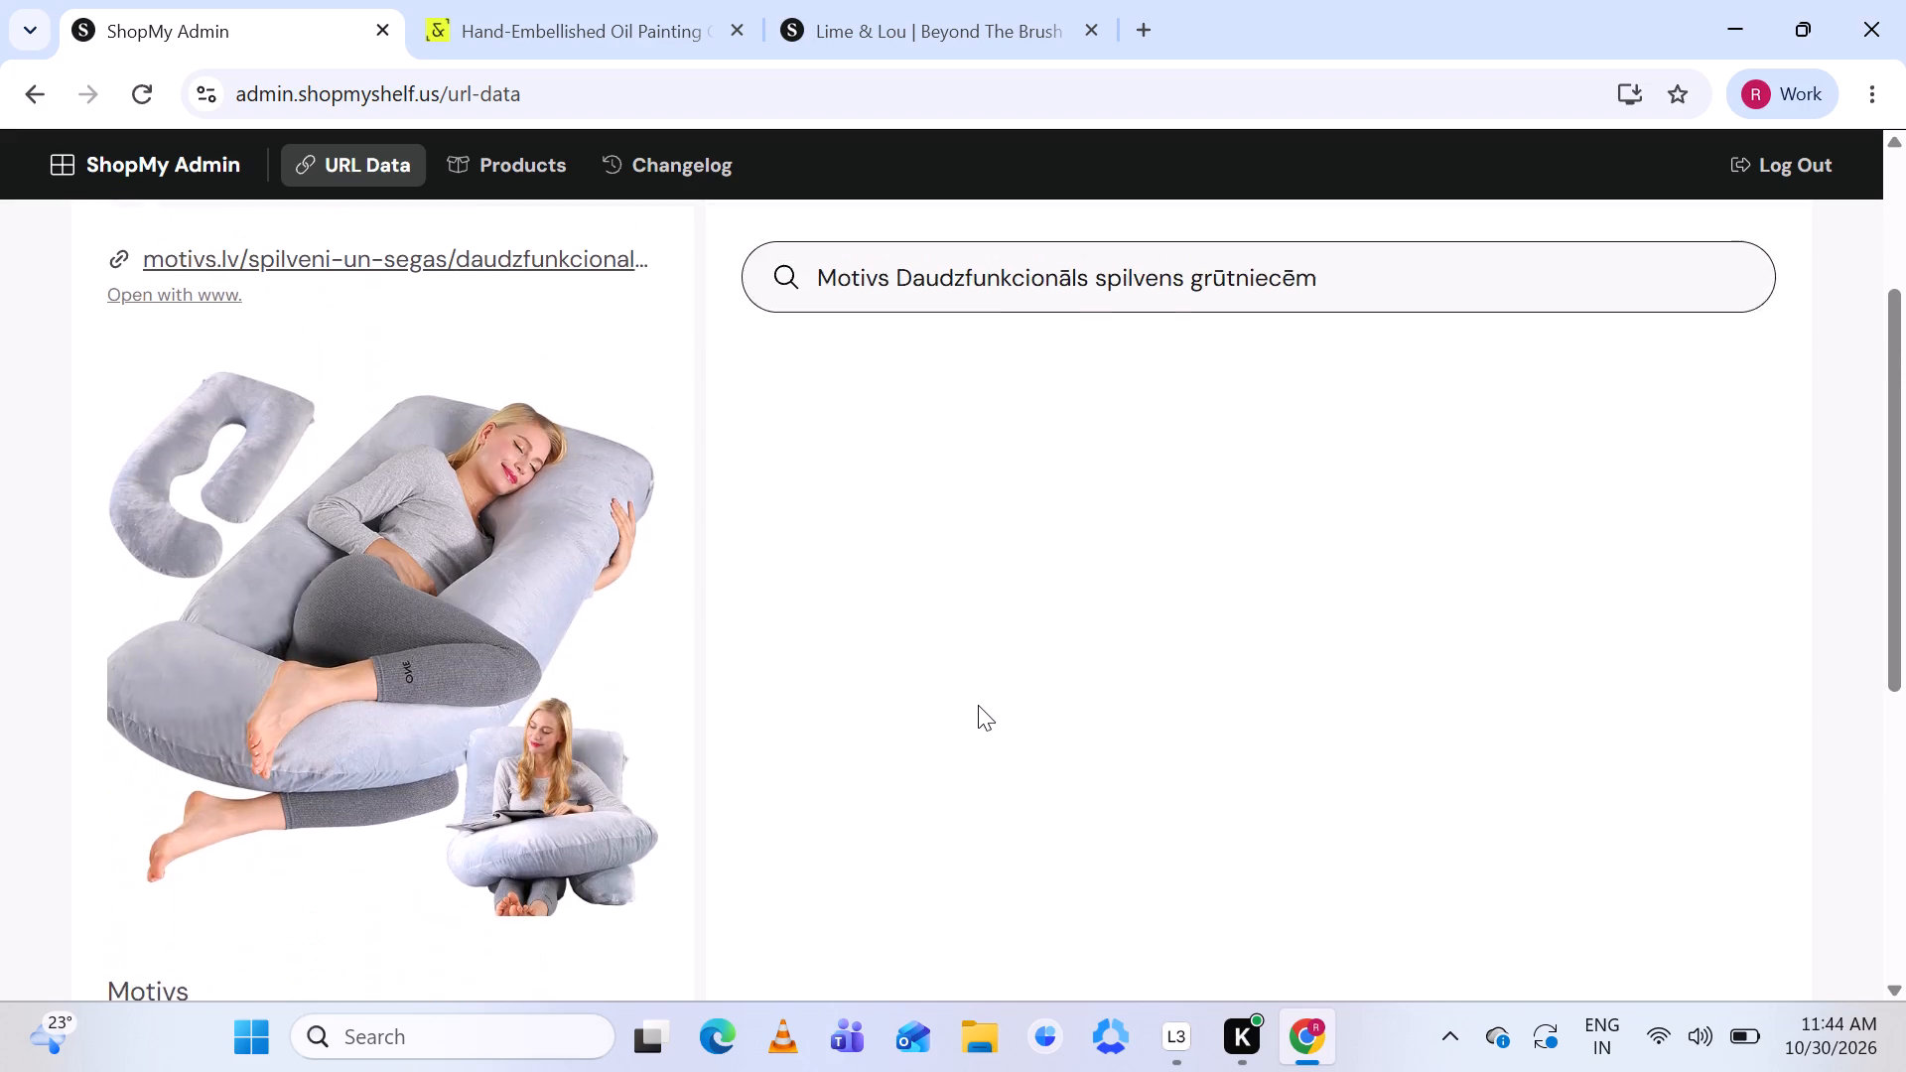
pyautogui.scroll(1, 978, 705)
# Start a new product for the motivs.lv pregnancy pillow.
pyautogui.click(1690, 385)
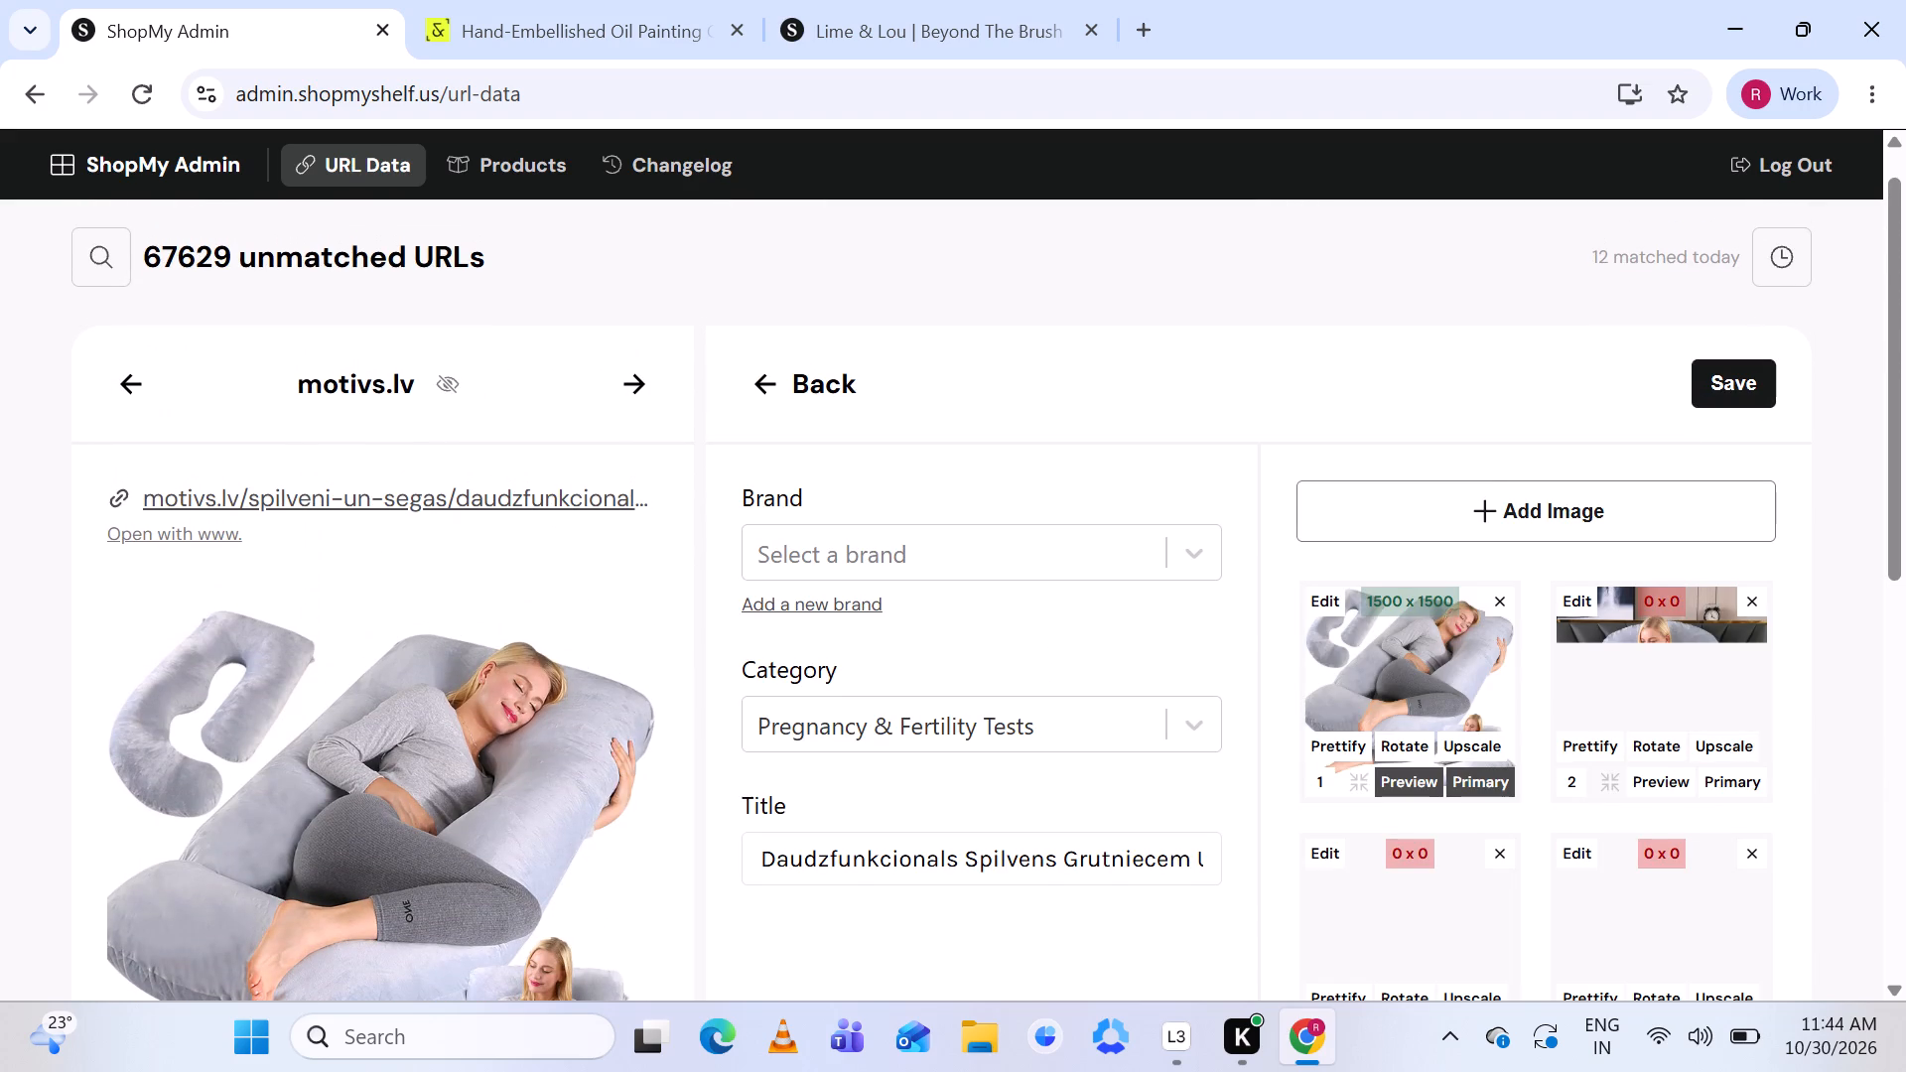
# Look through the new product's images and remove the fourth one, showing the woman lying lengthwise beside a chair.
pyautogui.scroll(-1, 934, 843)
pyautogui.scroll(-1, 1468, 594)
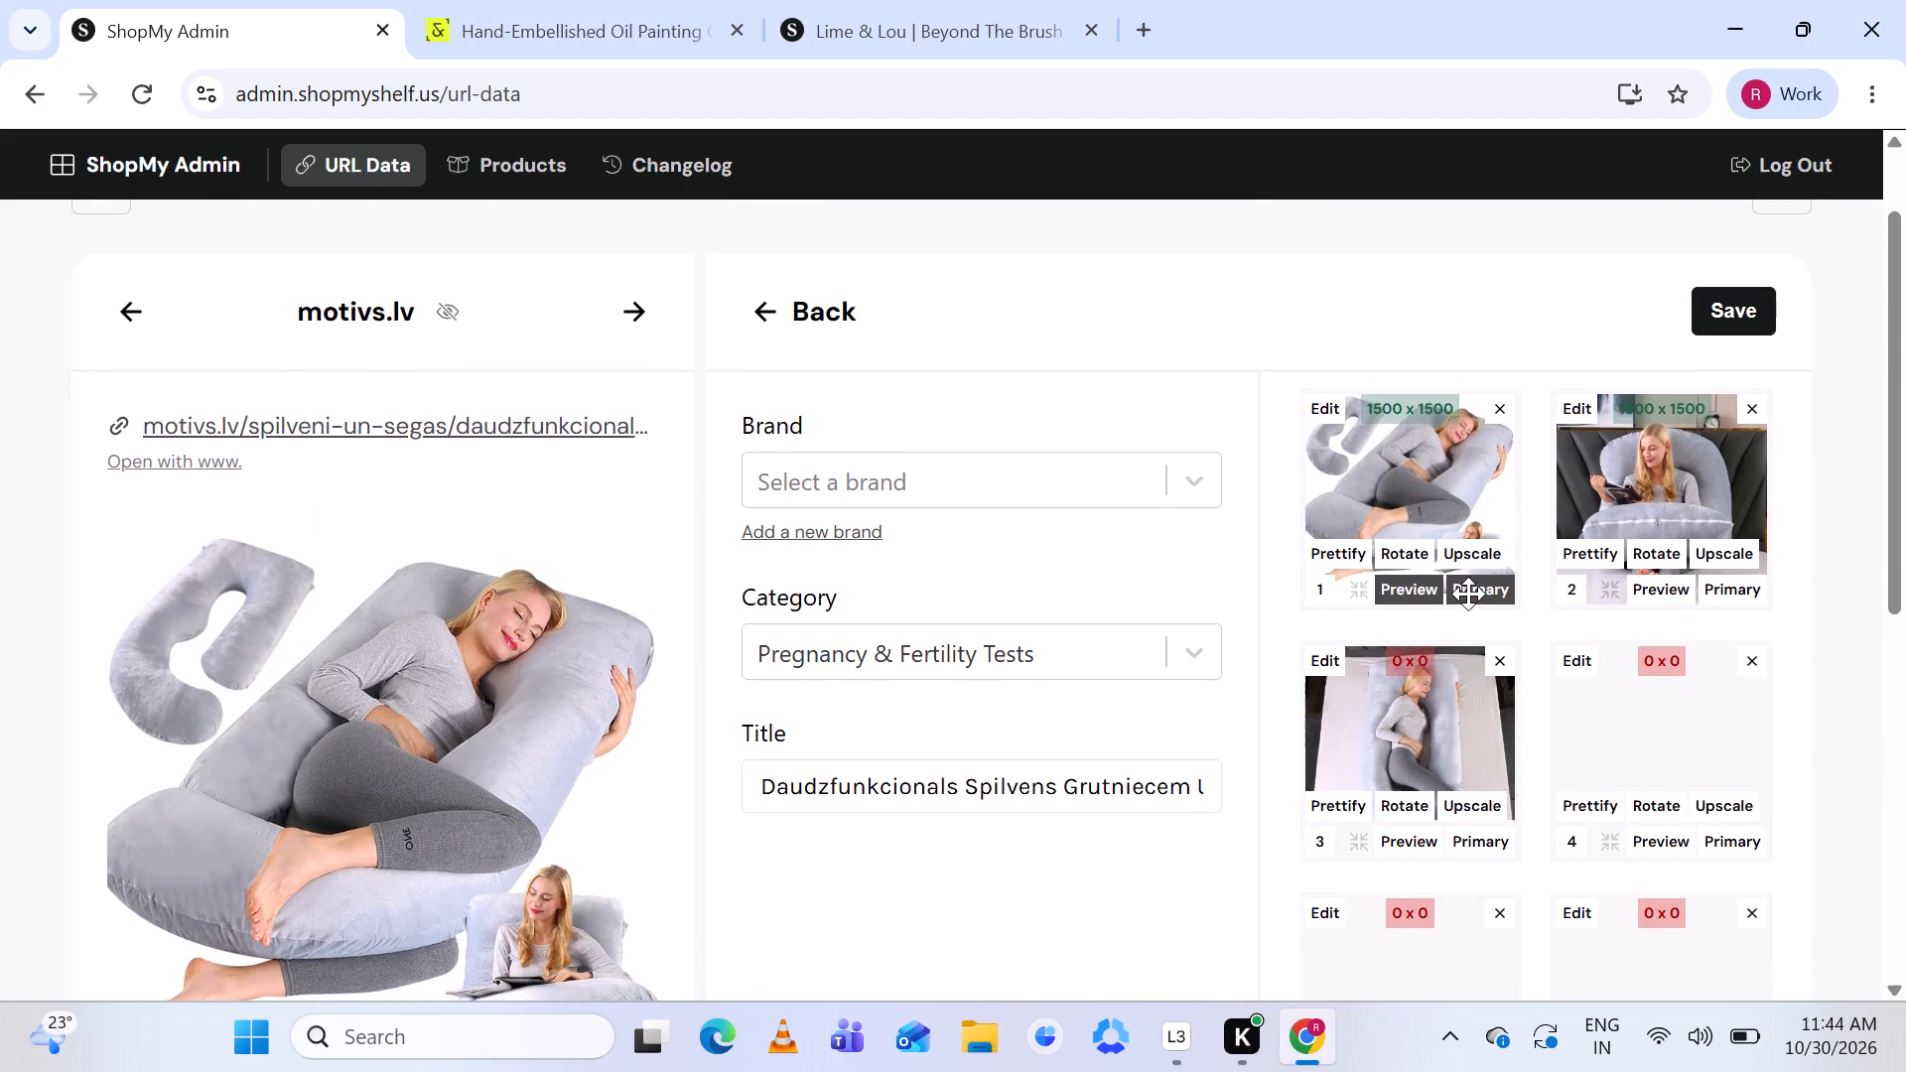
pyautogui.scroll(-2, 1468, 594)
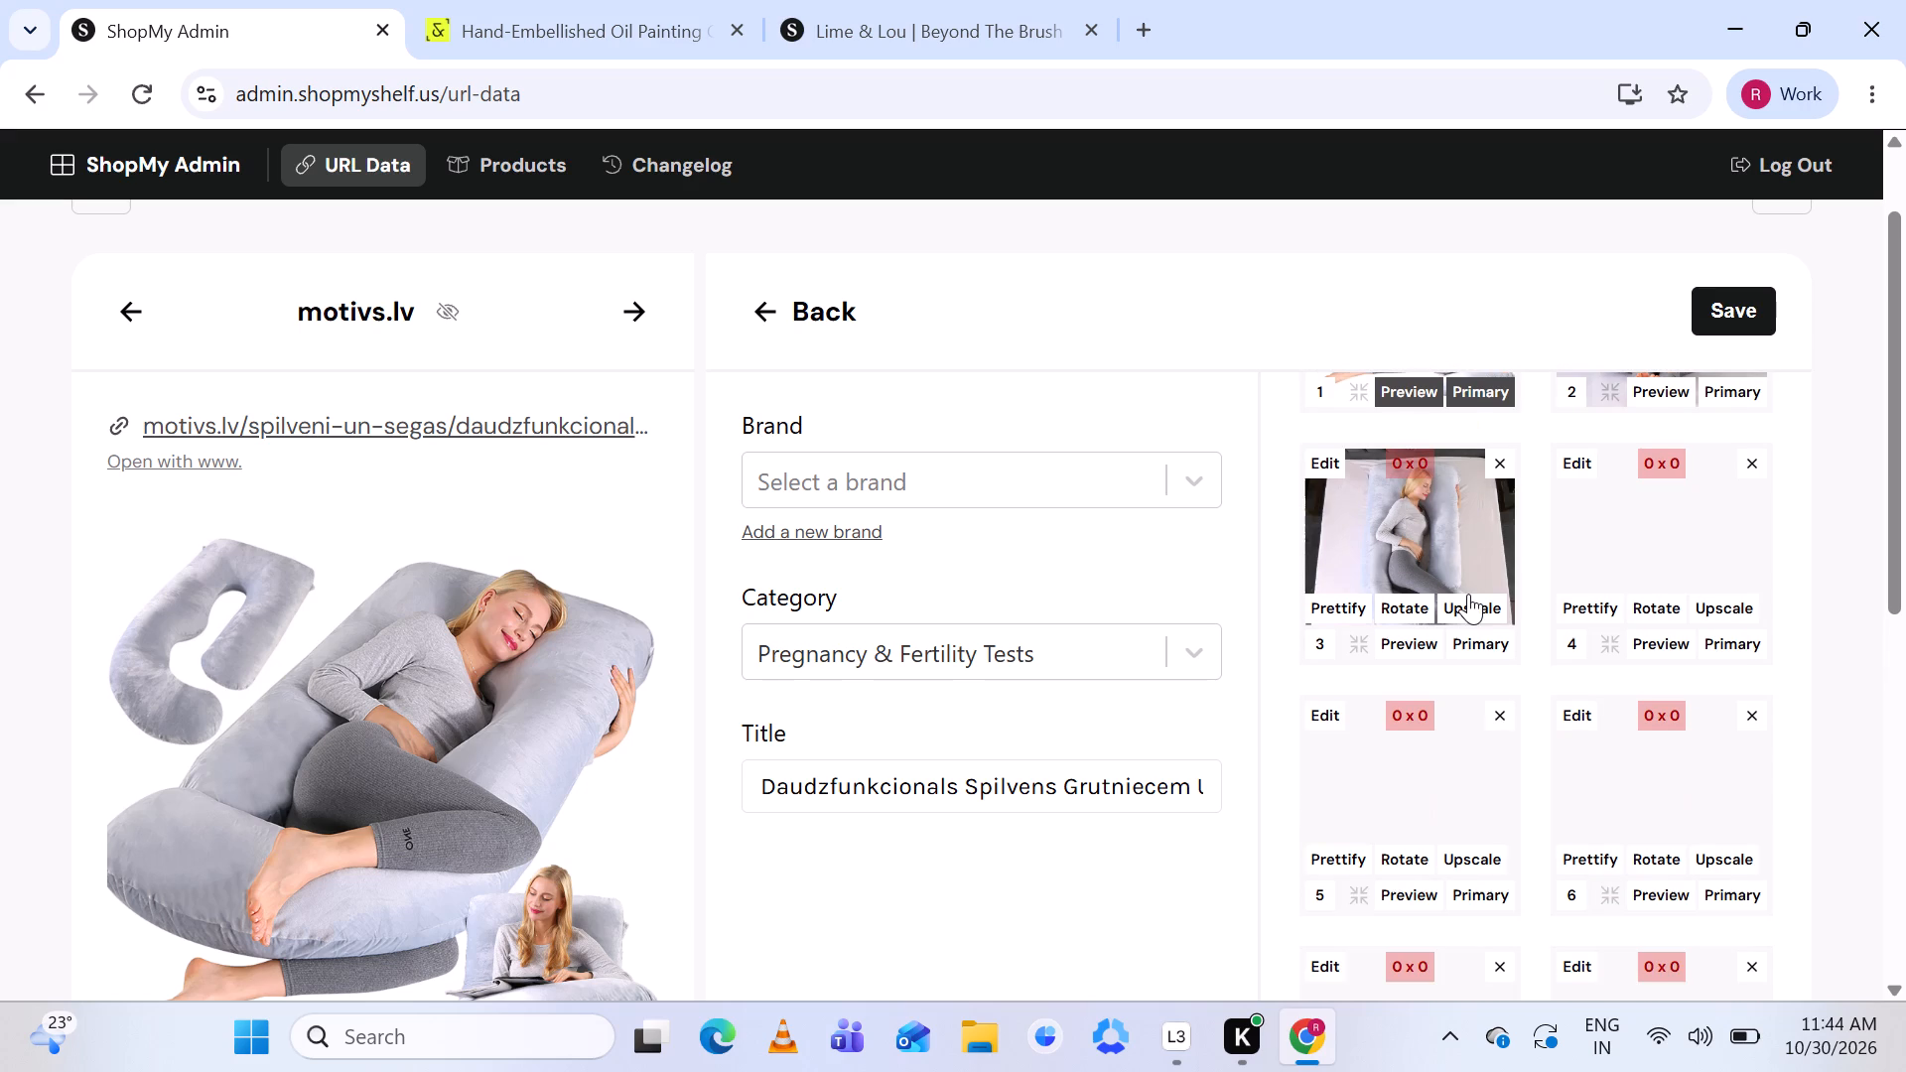
pyautogui.scroll(2, 1468, 594)
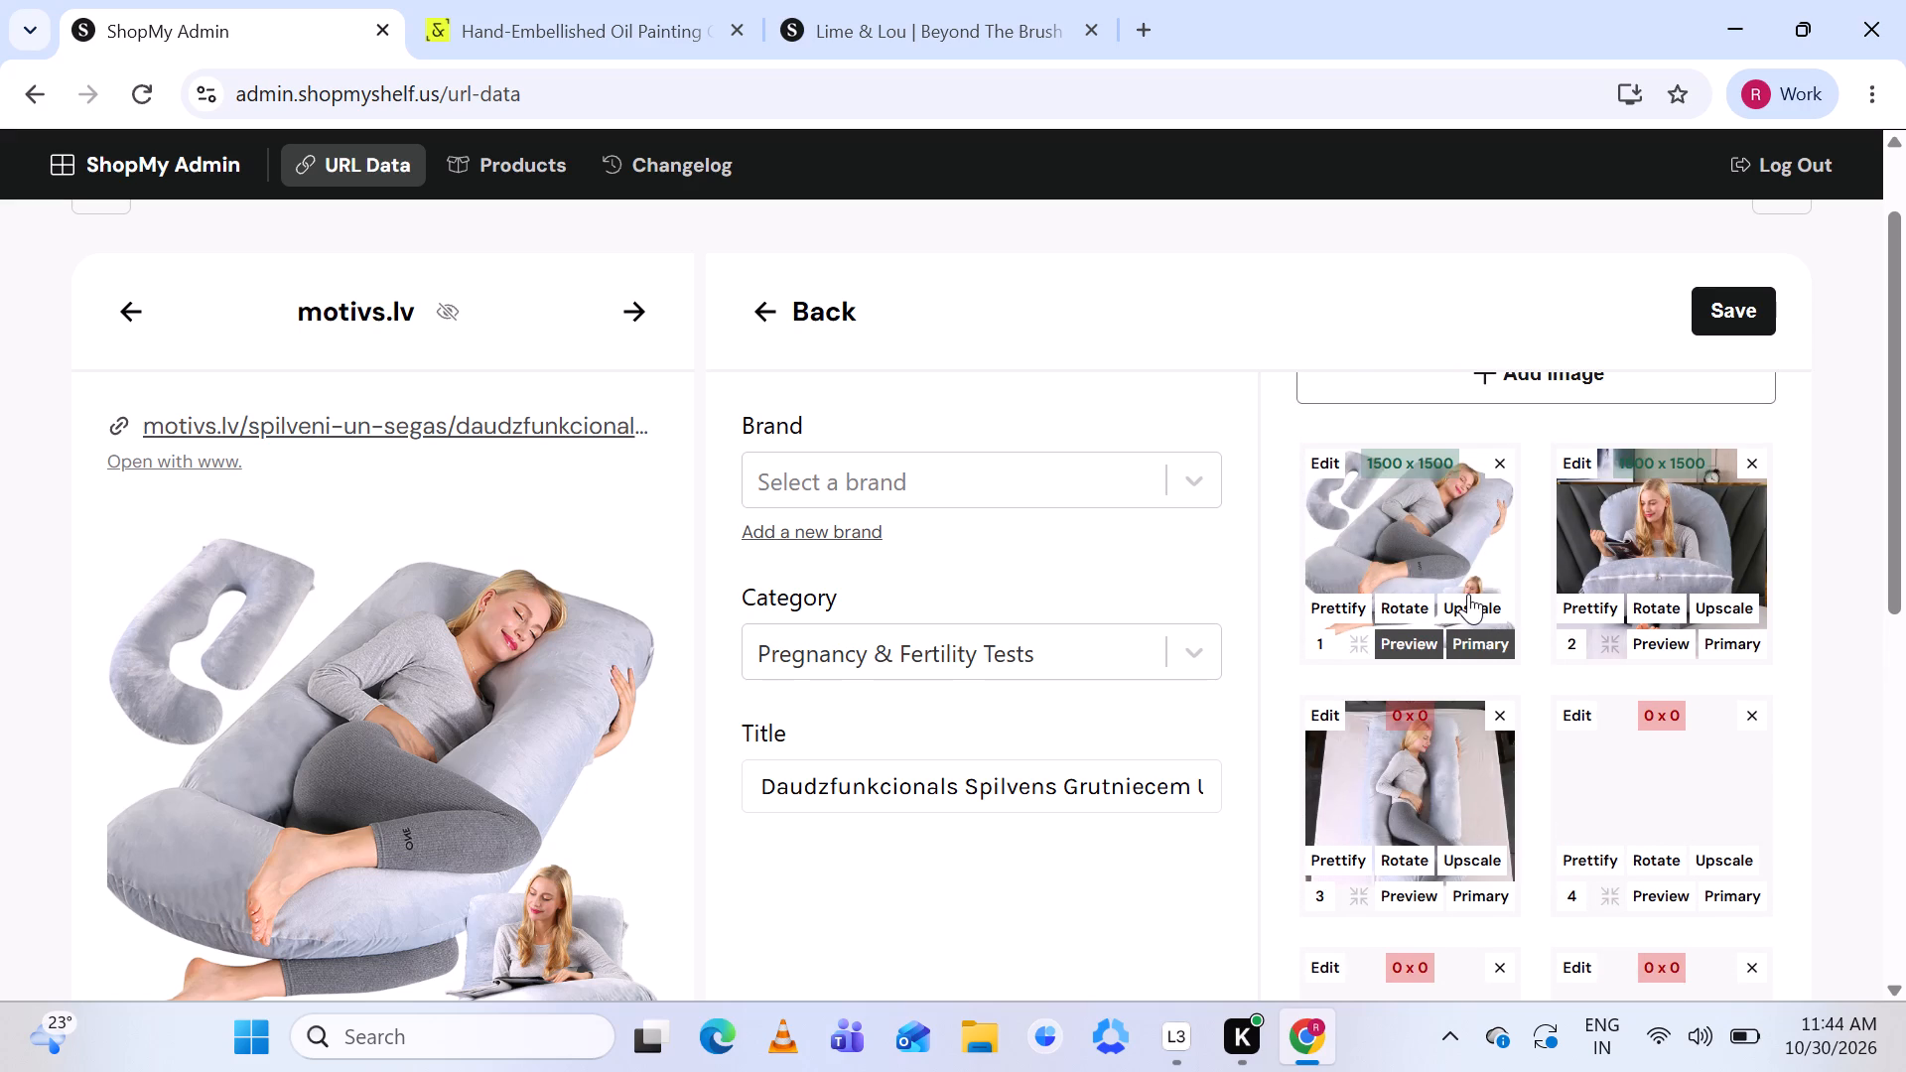
pyautogui.scroll(-1, 1436, 752)
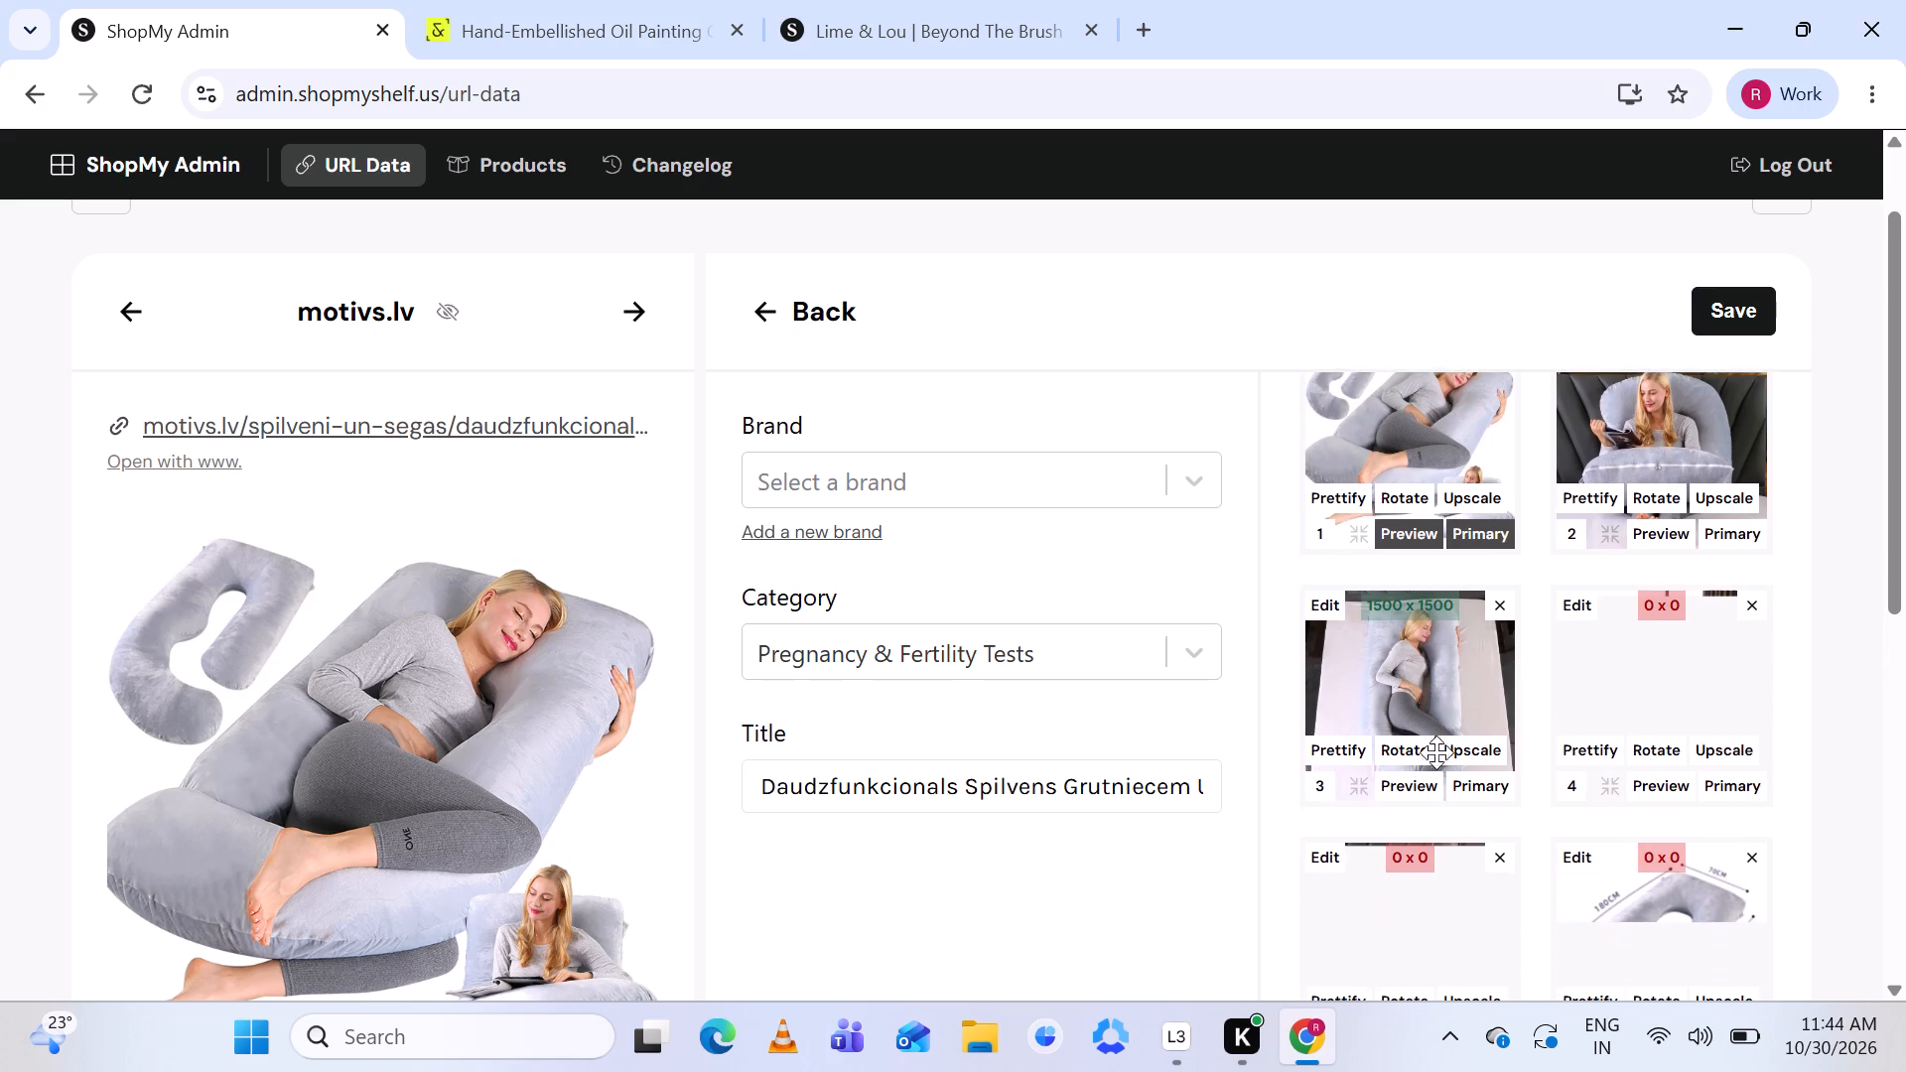
pyautogui.scroll(-1, 1436, 752)
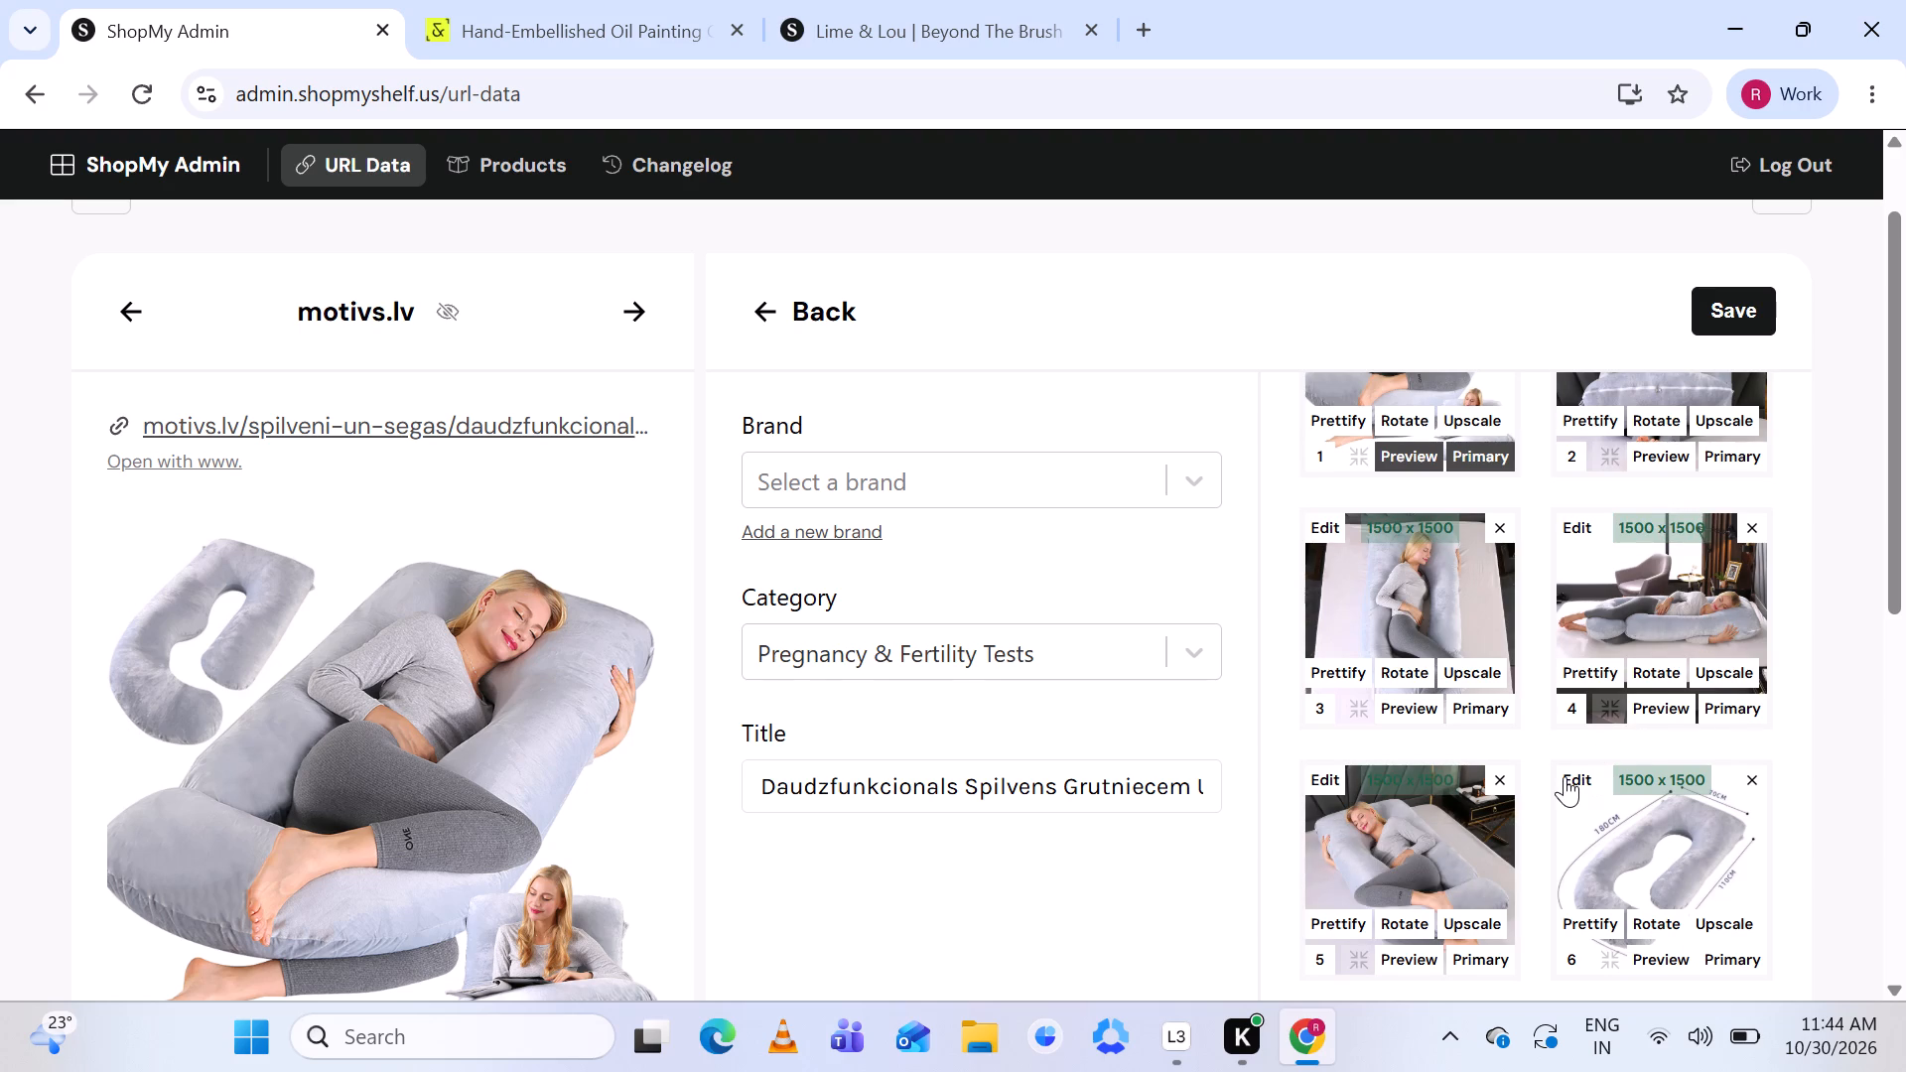
pyautogui.click(1749, 531)
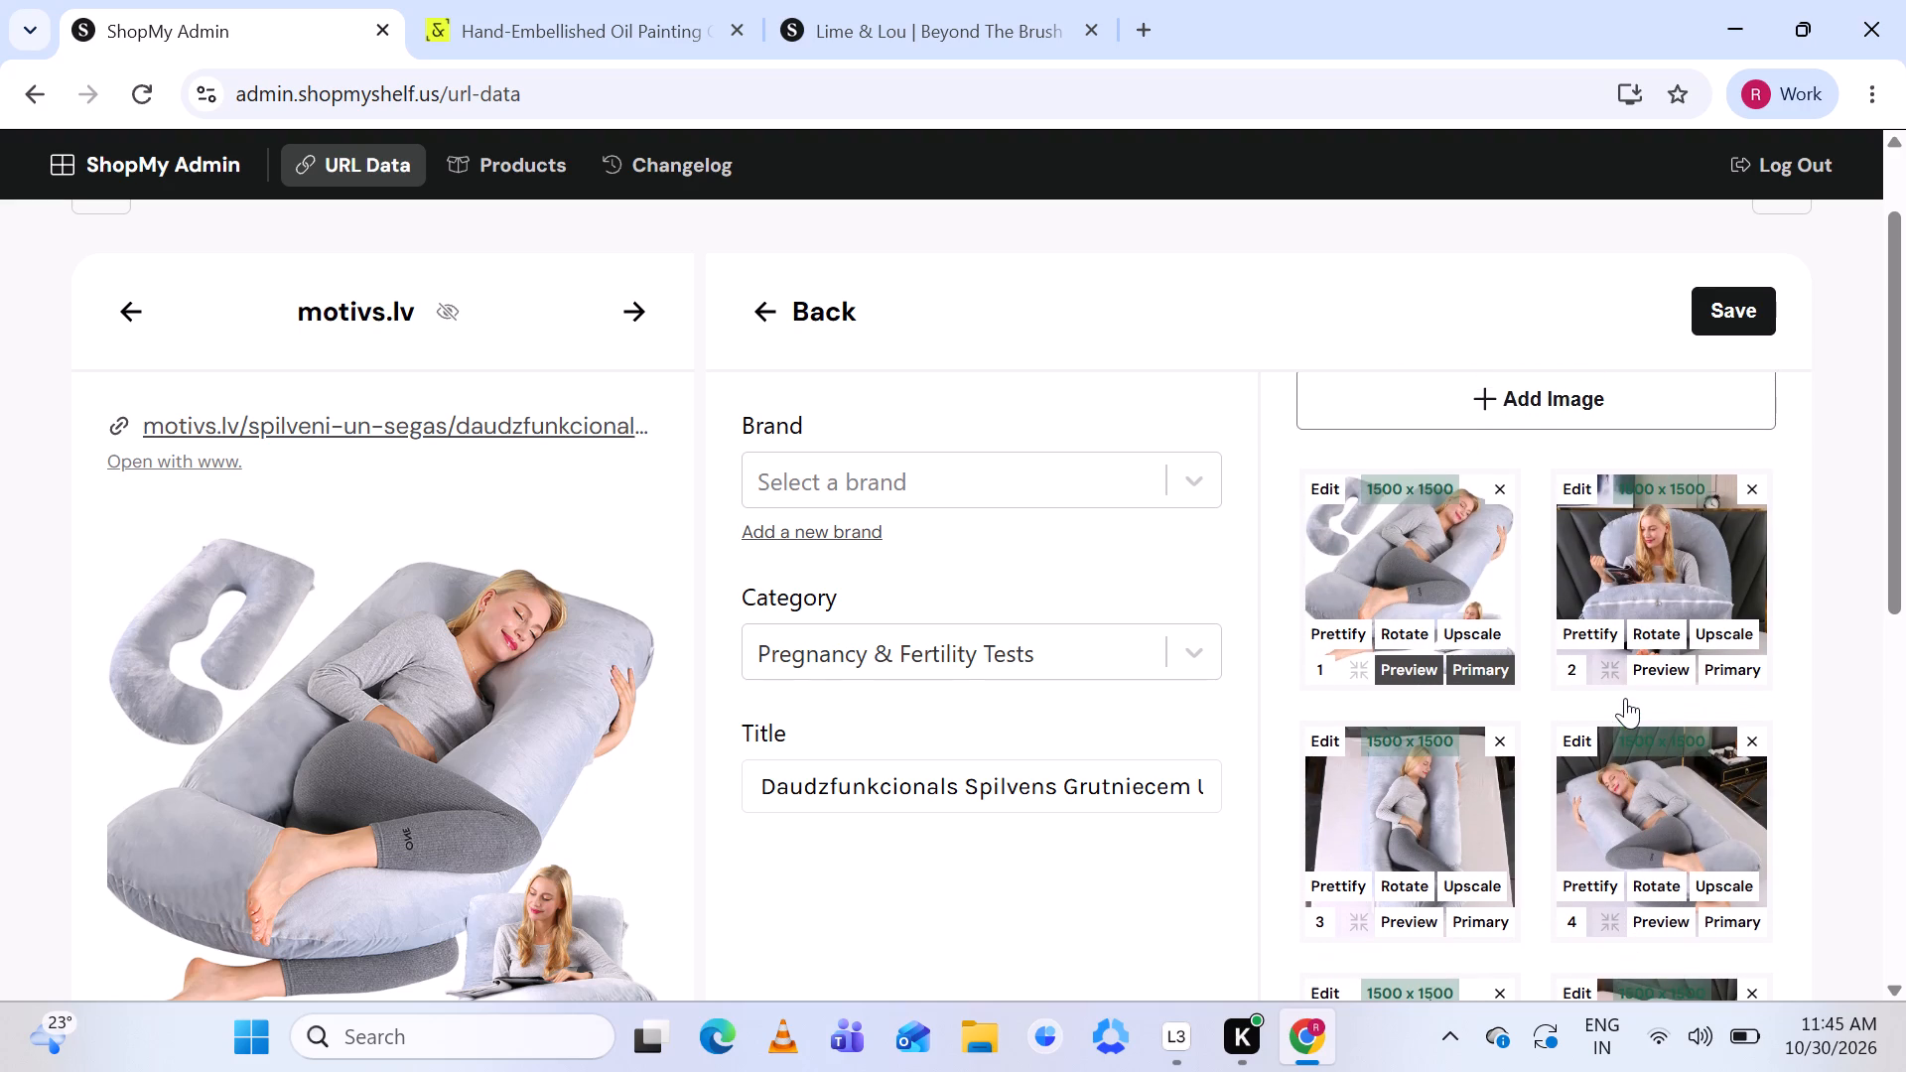
# Remove the fabric-detail collage, the last sleeping-woman photo, the dimension diagram and the pillow close-up from the new product's images.
pyautogui.scroll(-3, 1625, 698)
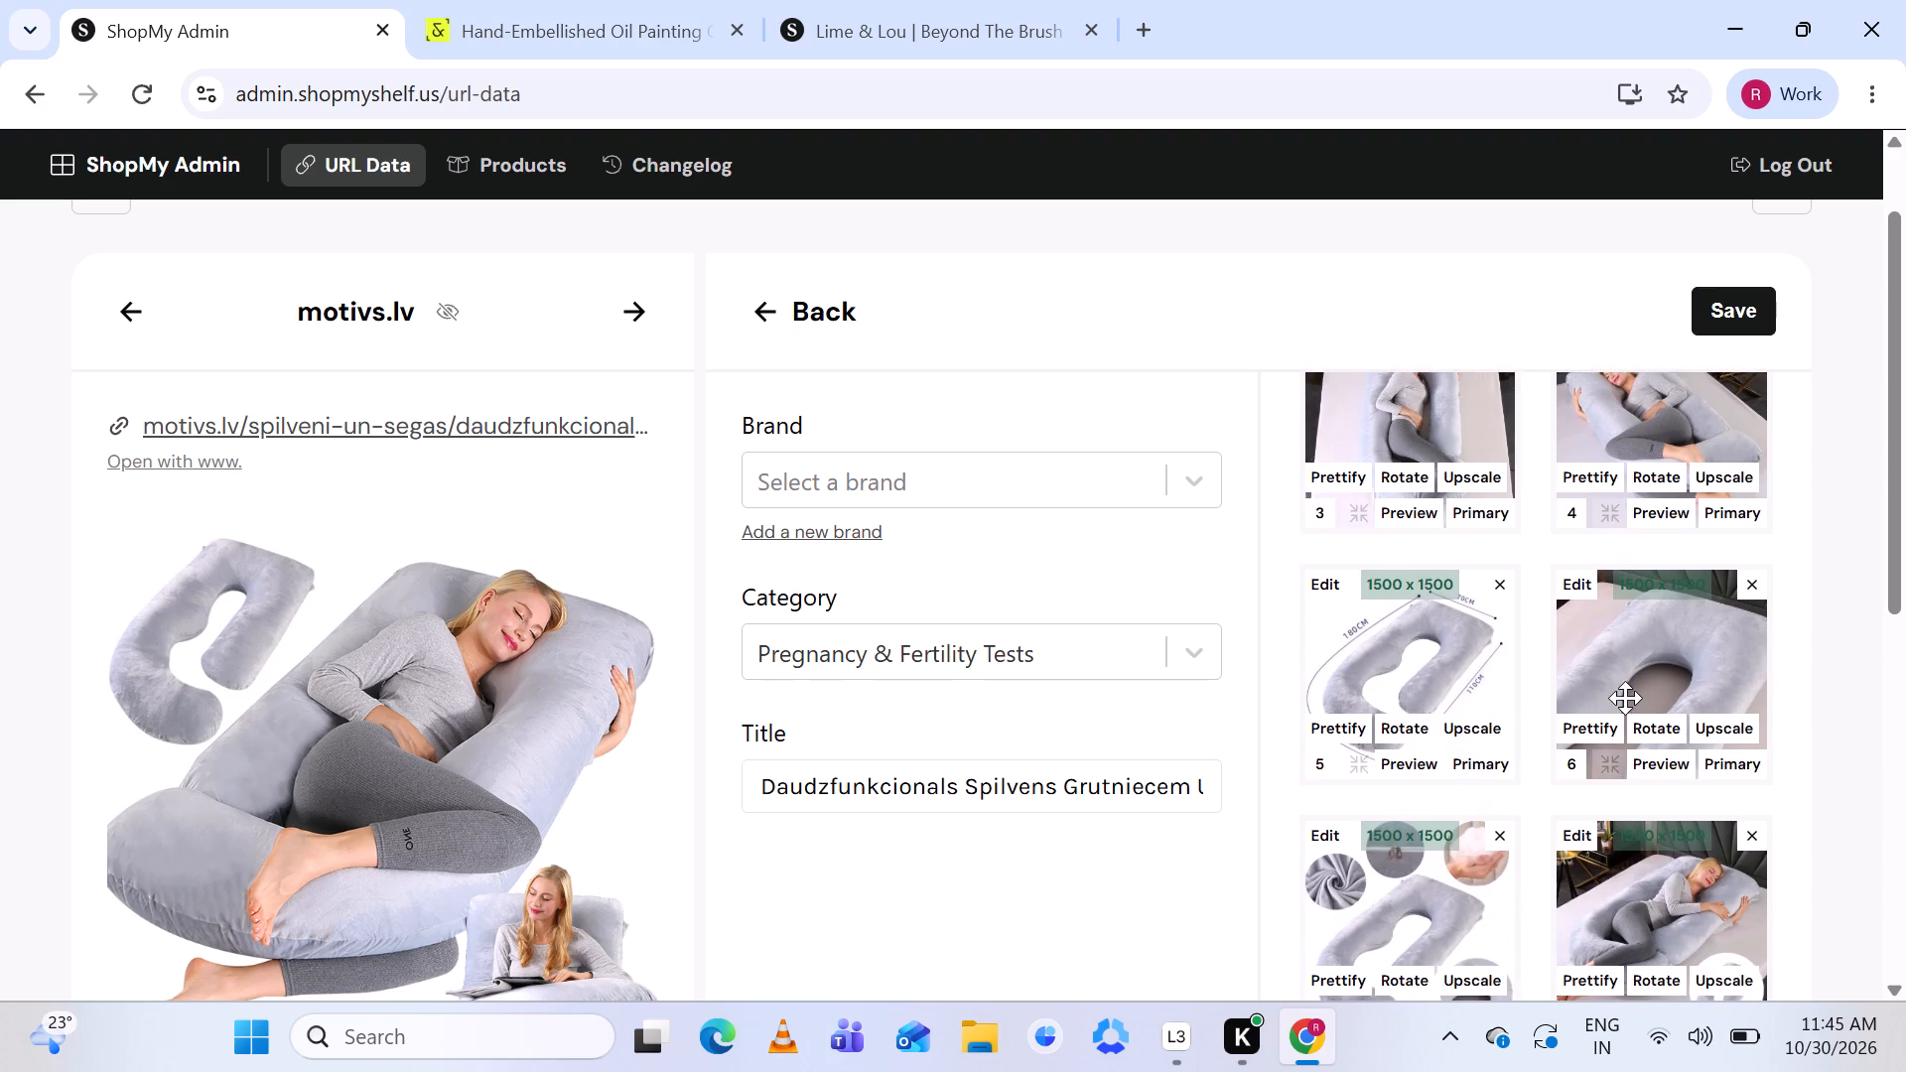
pyautogui.scroll(-1, 1625, 698)
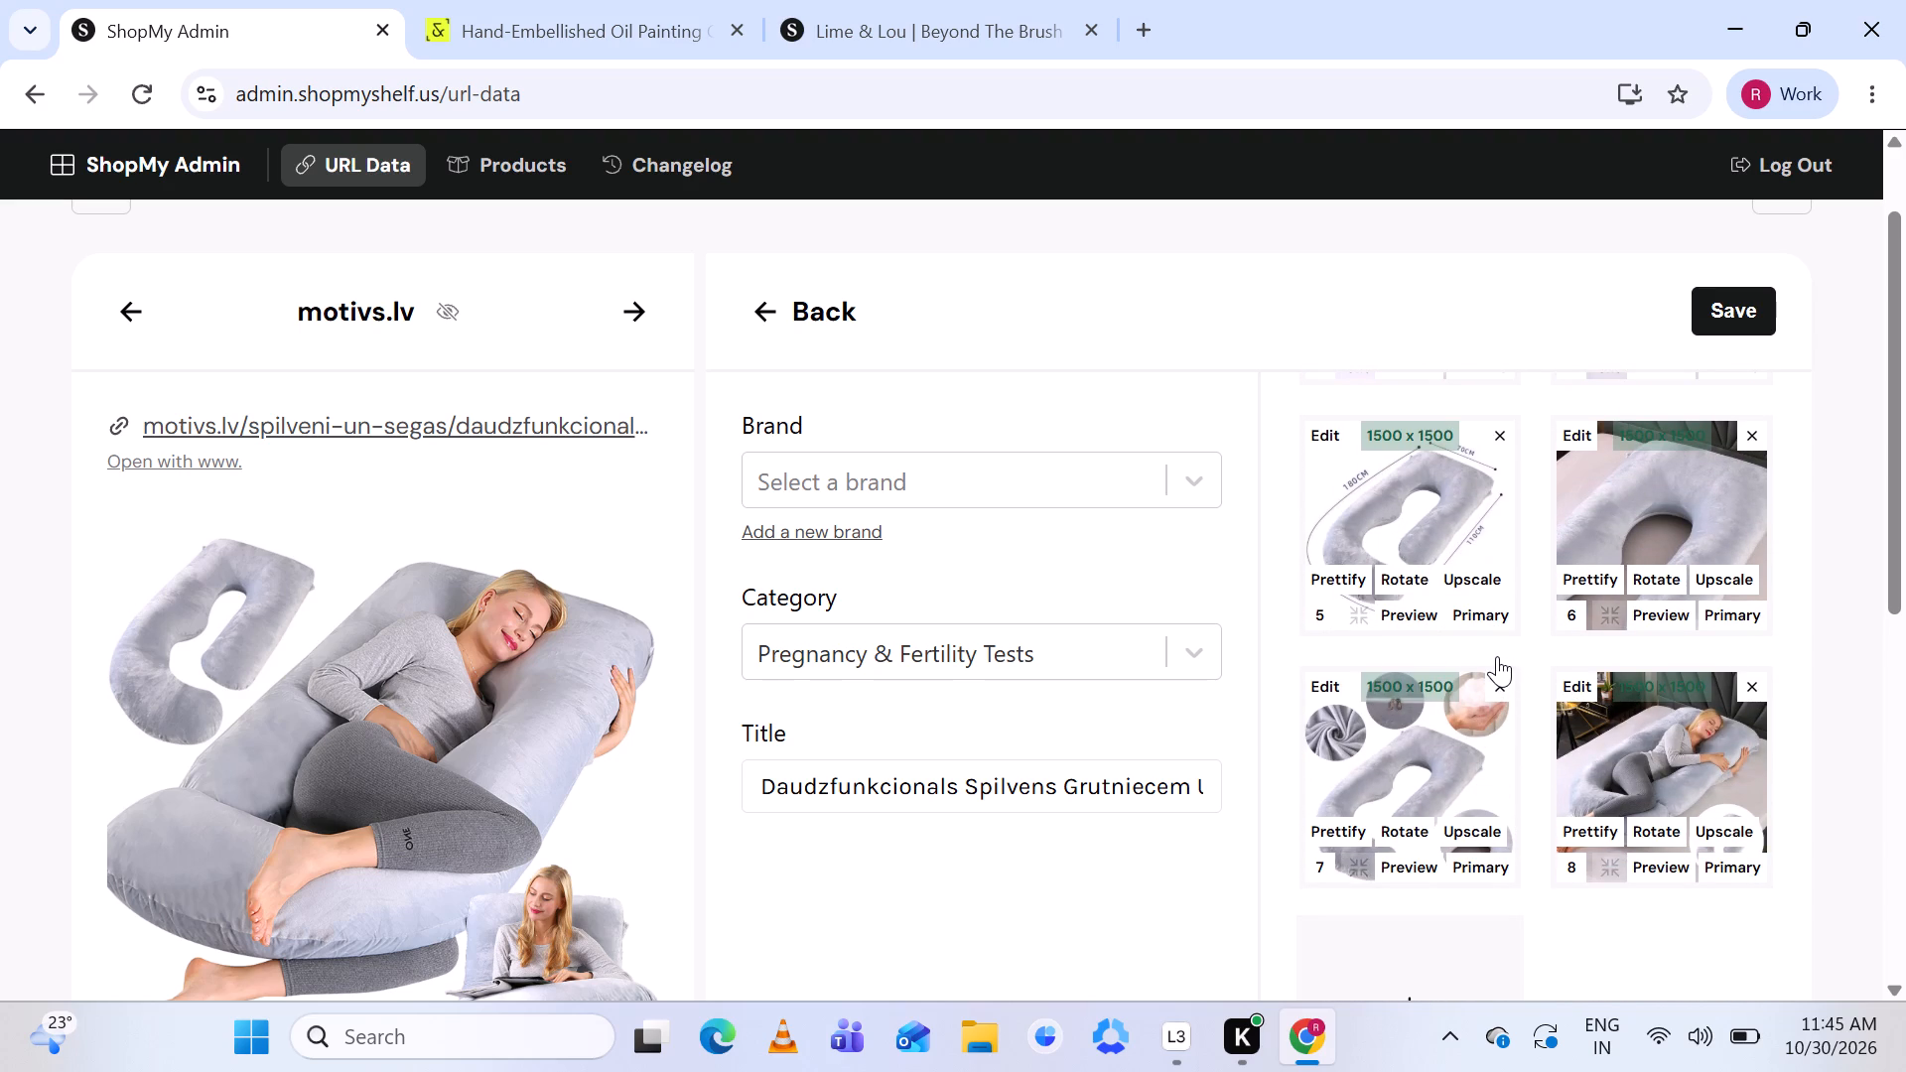
pyautogui.click(1497, 656)
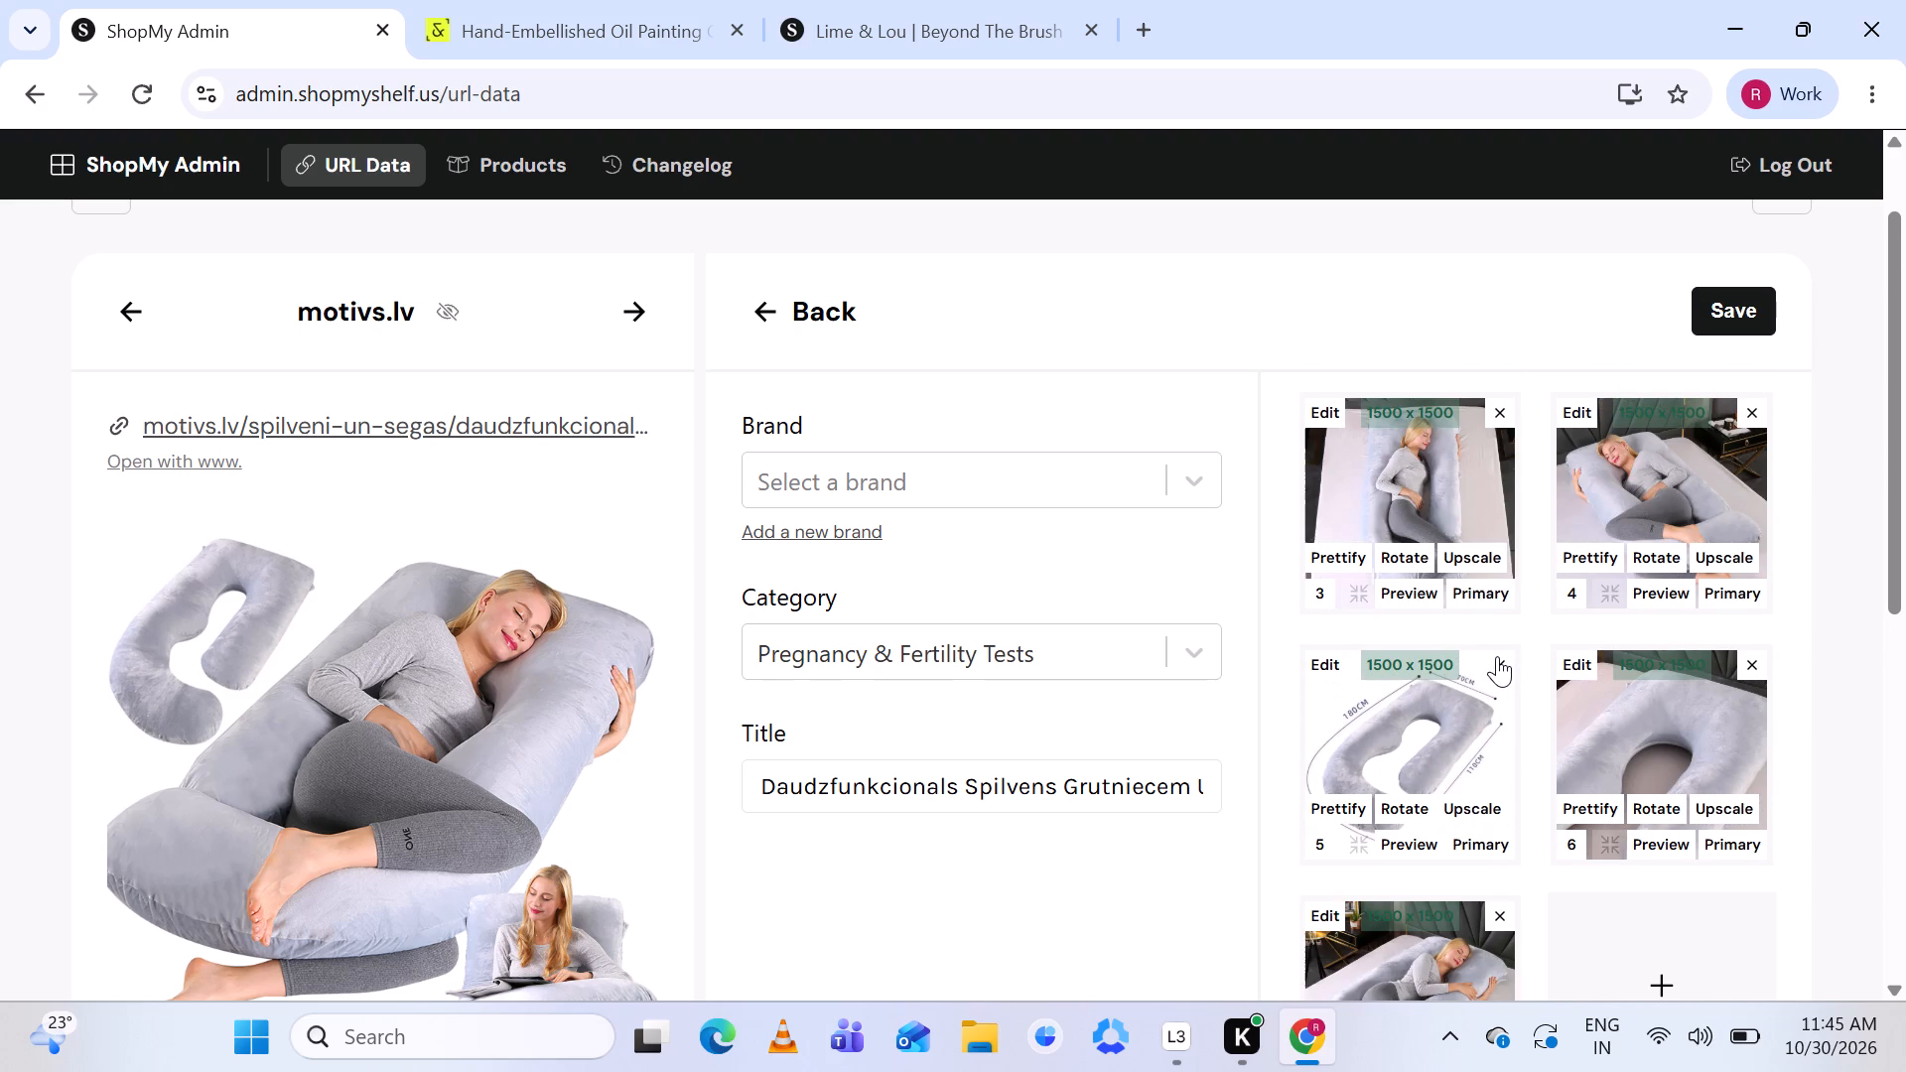
pyautogui.scroll(-1, 1497, 656)
pyautogui.click(1493, 649)
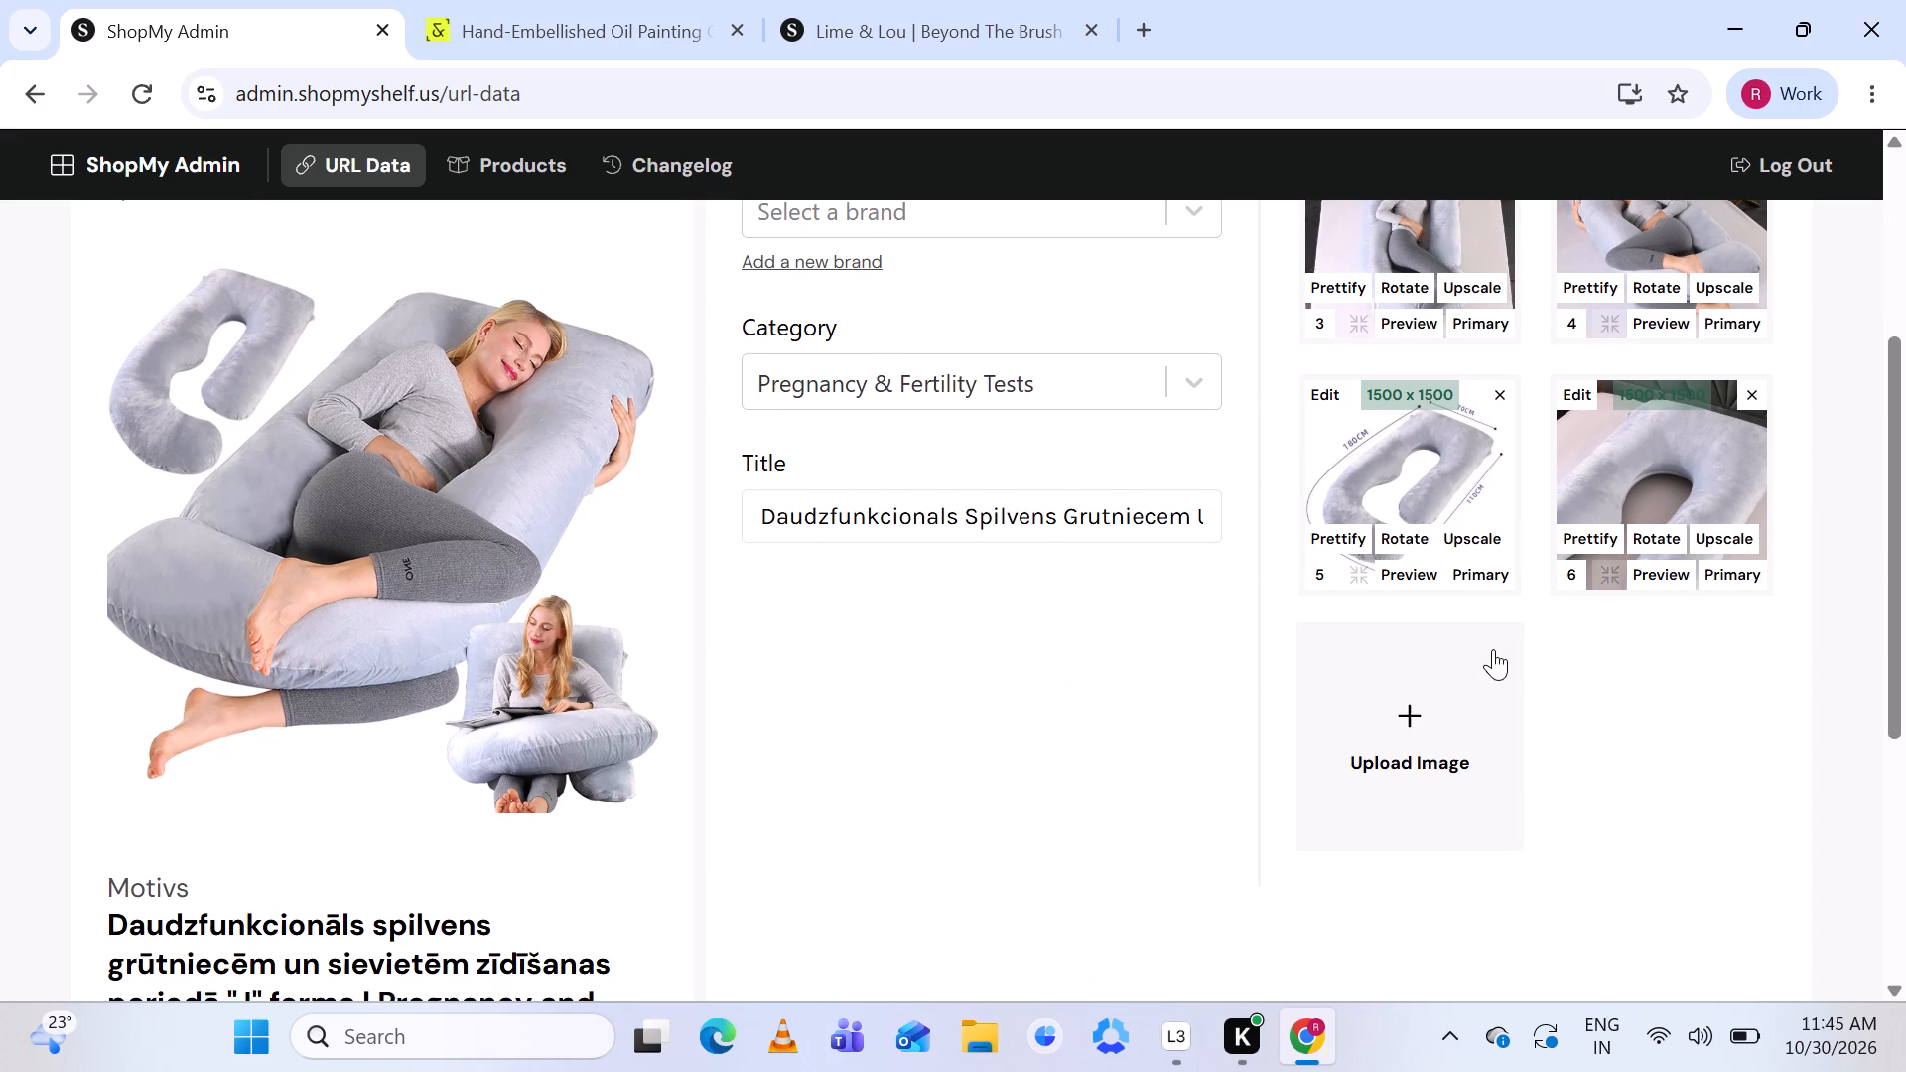
pyautogui.scroll(1, 1493, 649)
pyautogui.click(1507, 490)
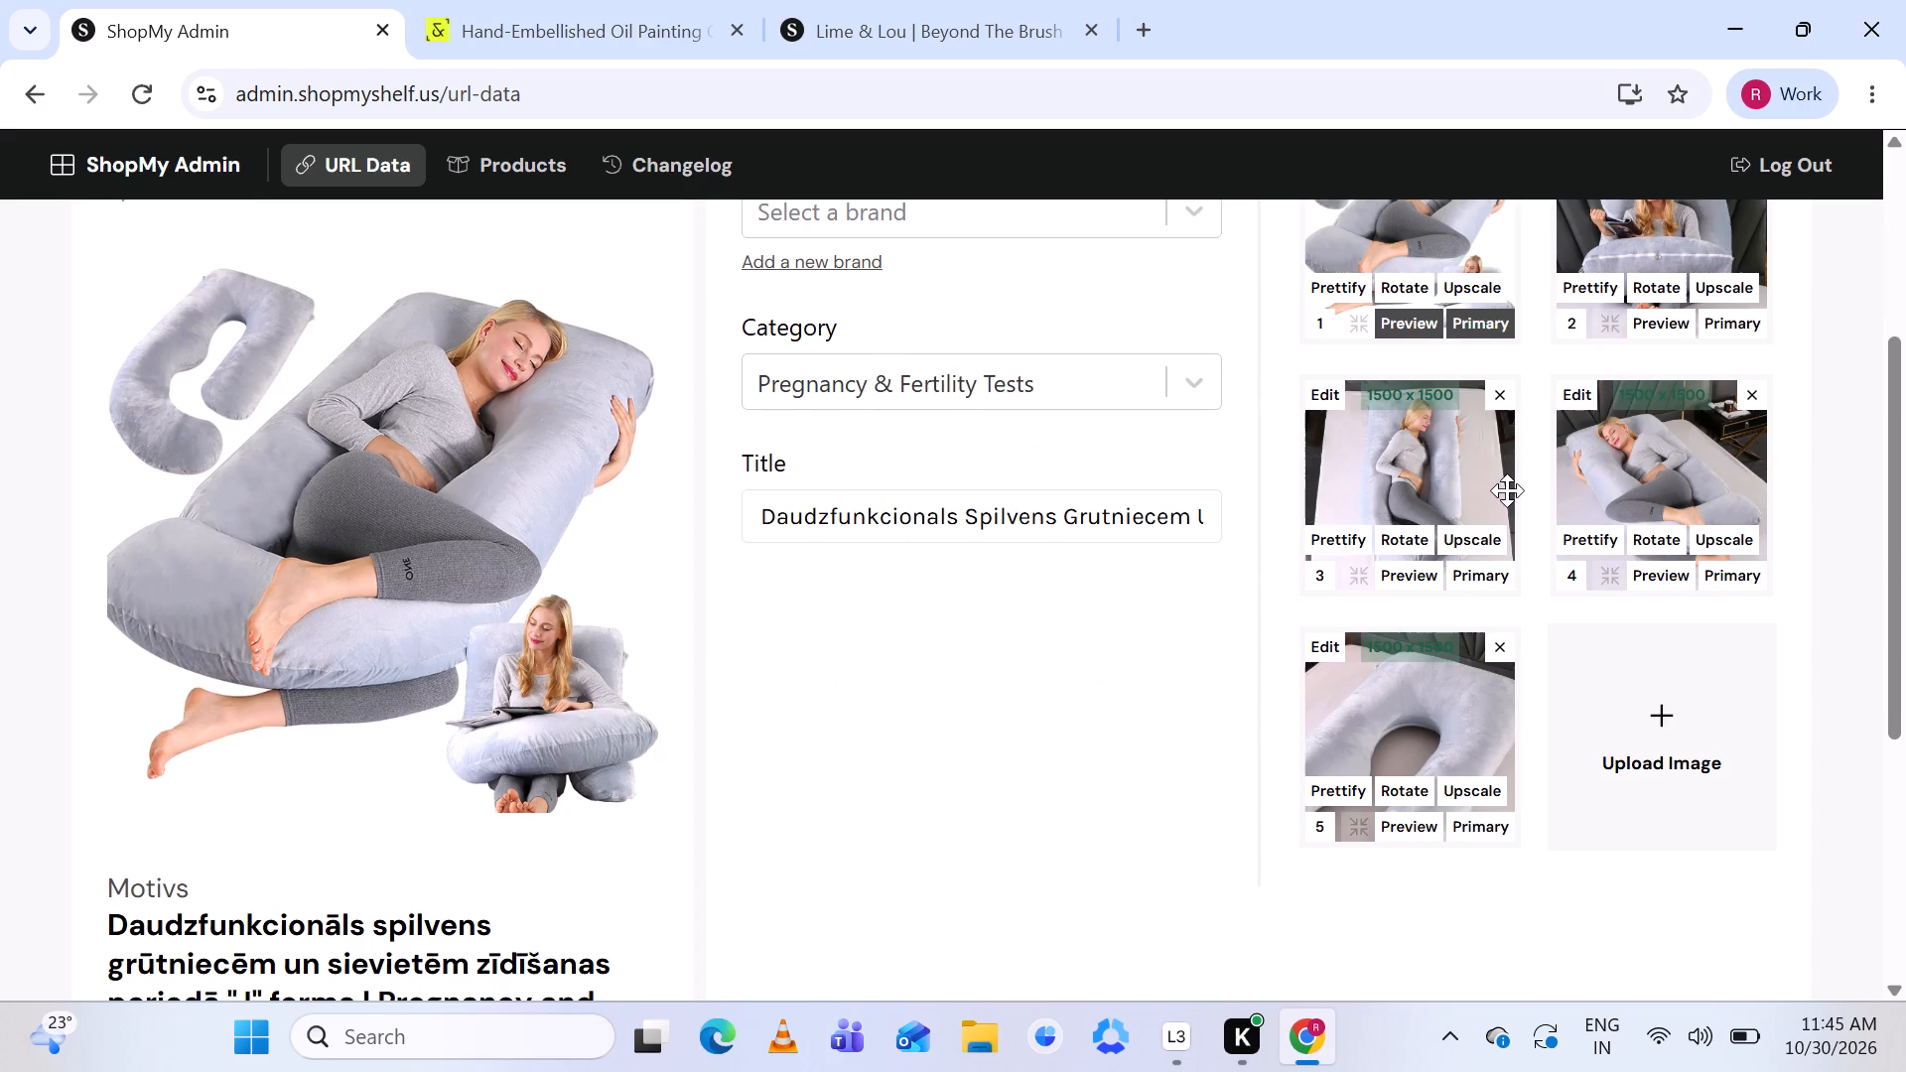
pyautogui.click(1491, 657)
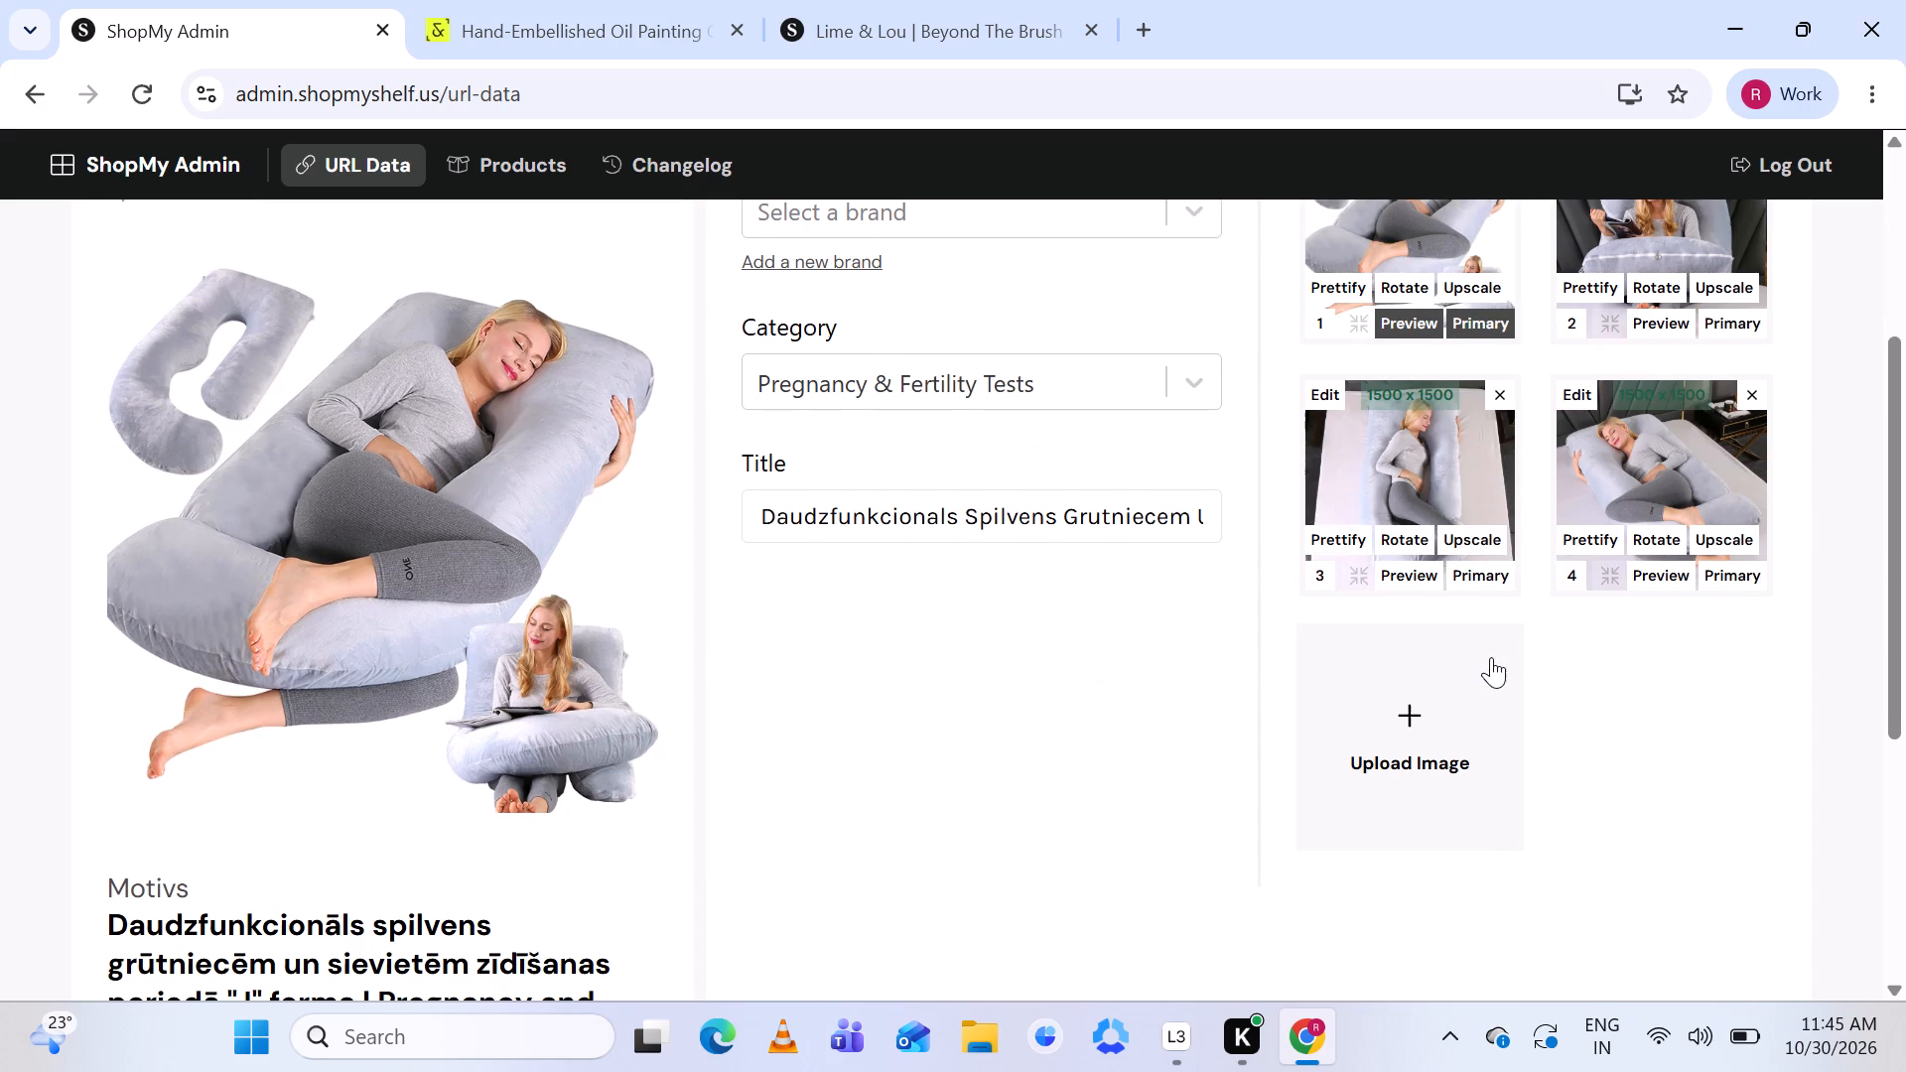
# Replace the new product's title with the listing's Daudzfunkcionāls spilvens grūtniecēm un sievietēm zīdīšanas periodā "J" forma | Pregnancy and Breastfeeding Pillow.
pyautogui.scroll(2, 1489, 542)
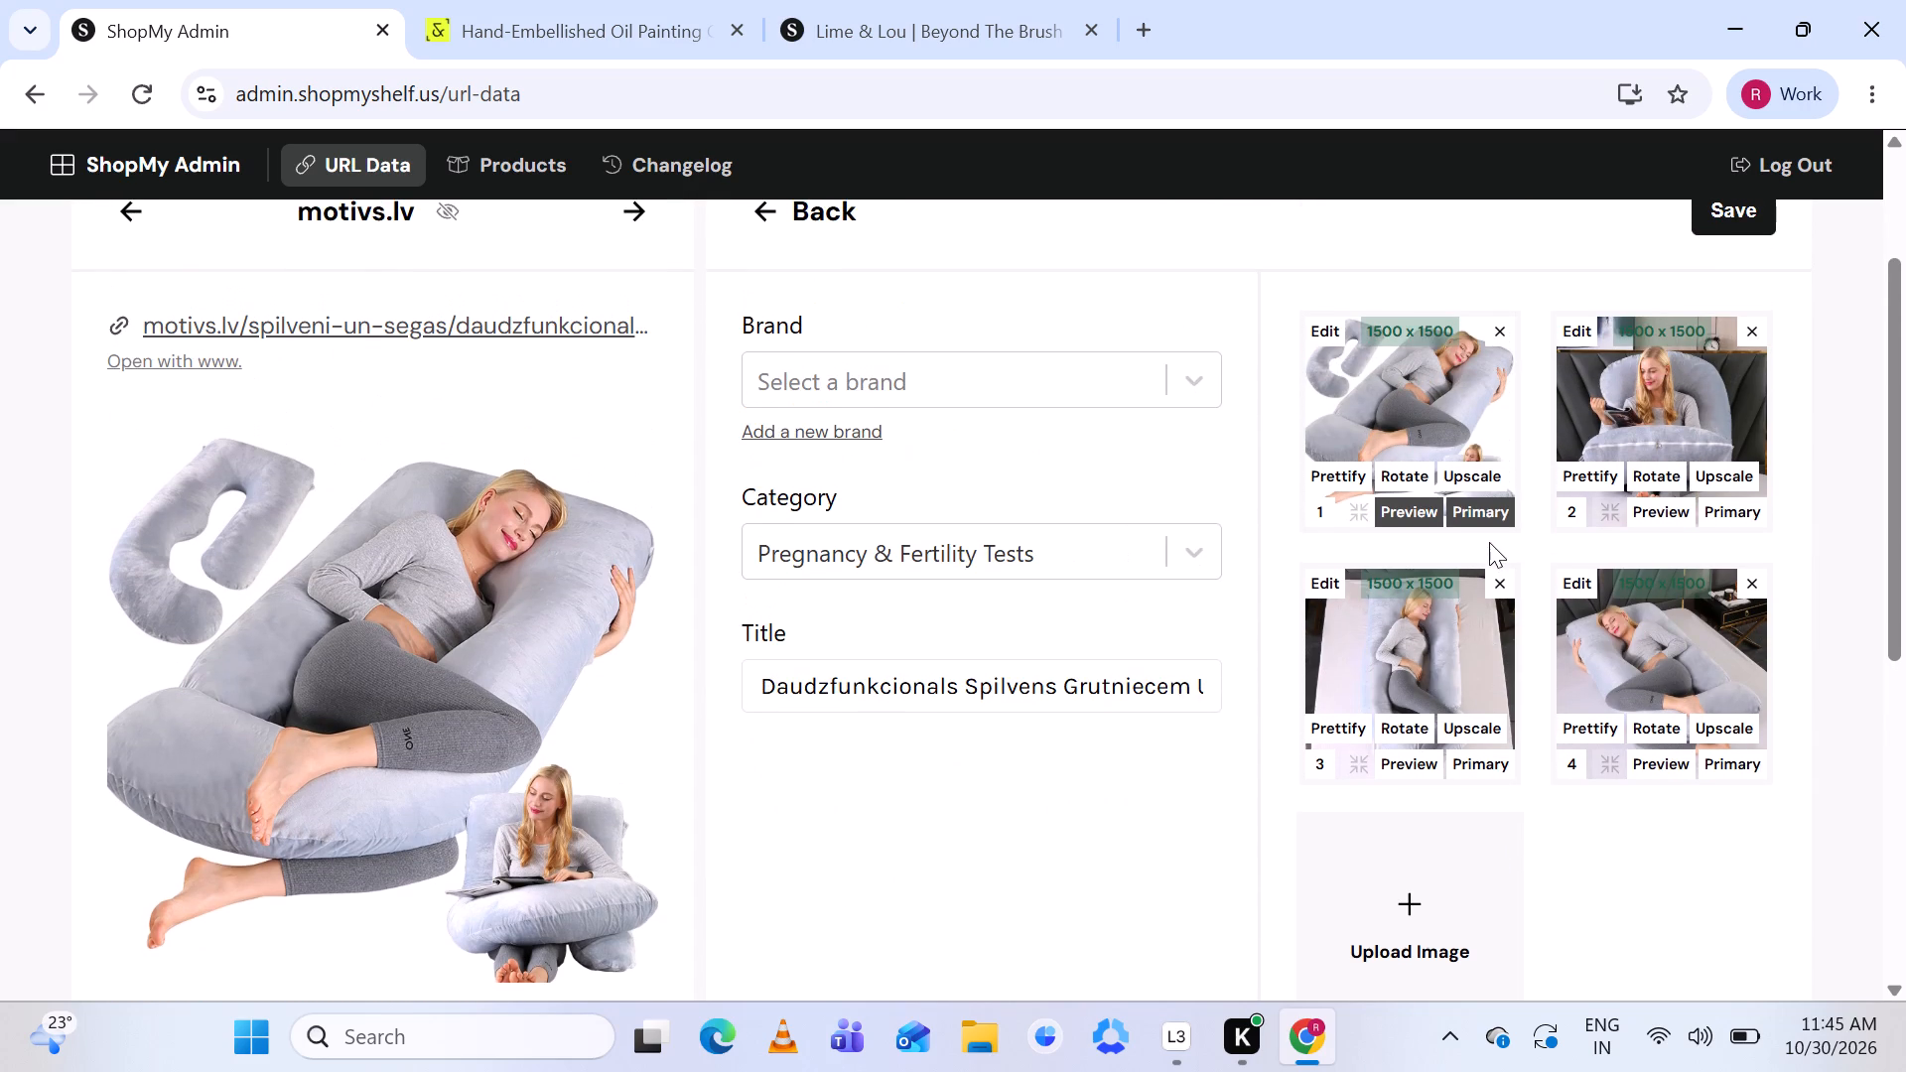
pyautogui.scroll(-3, 1489, 542)
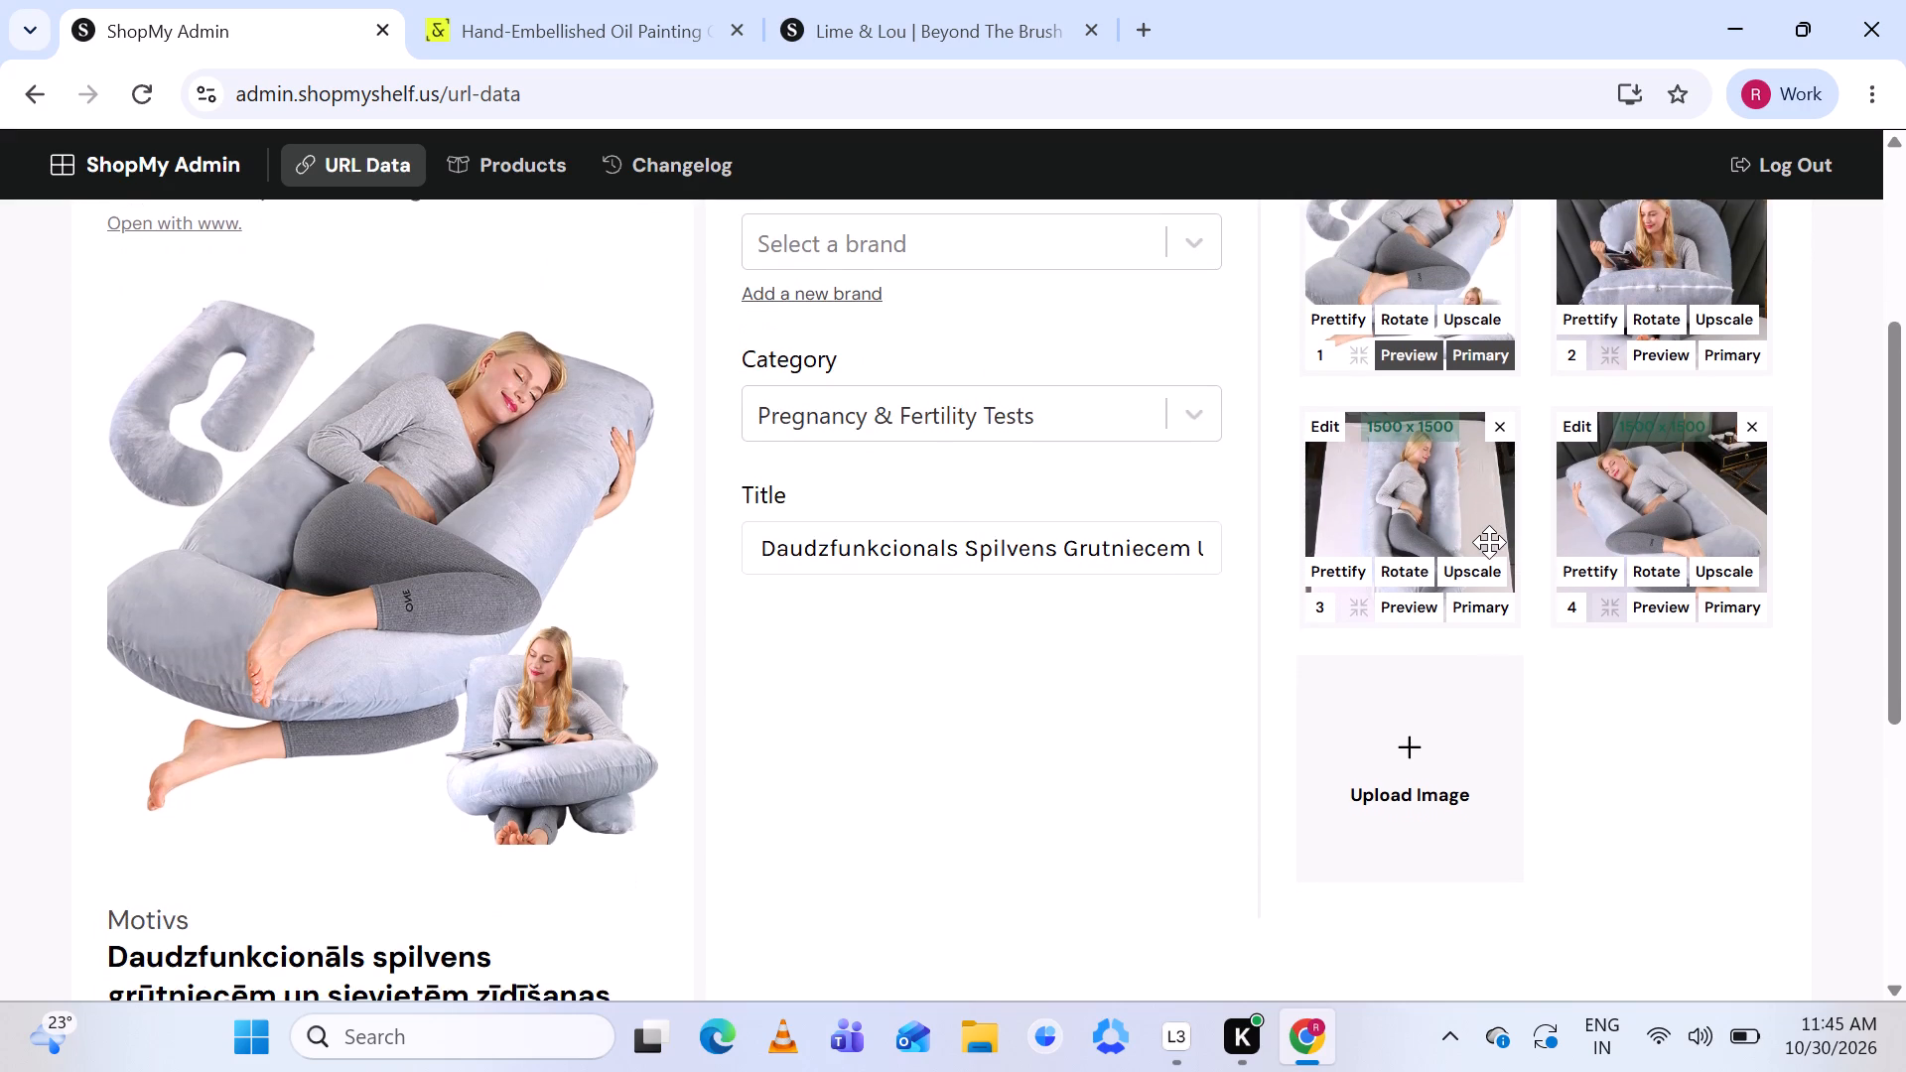
pyautogui.scroll(-1, 1489, 542)
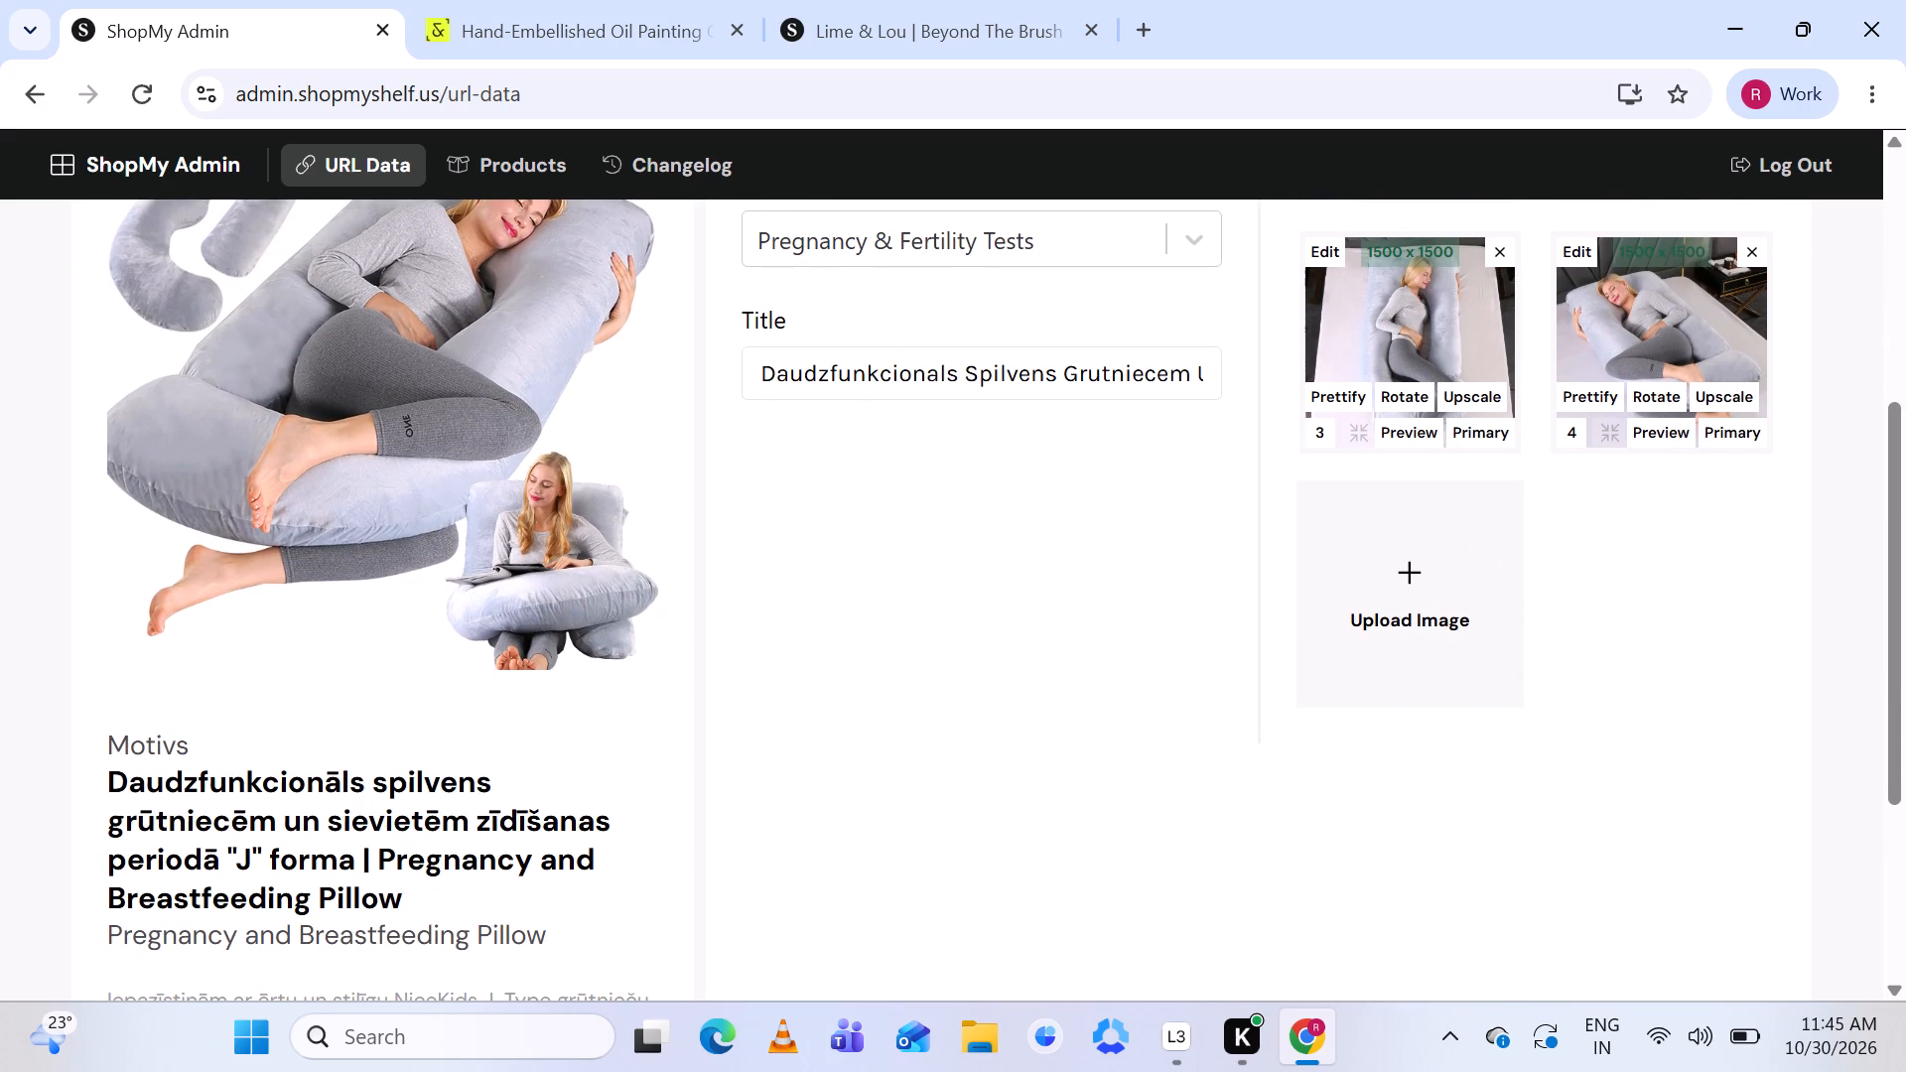
pyautogui.moveTo(108, 776); pyautogui.dragTo(399, 893)
pyautogui.hotkey('ctrl', 'c')
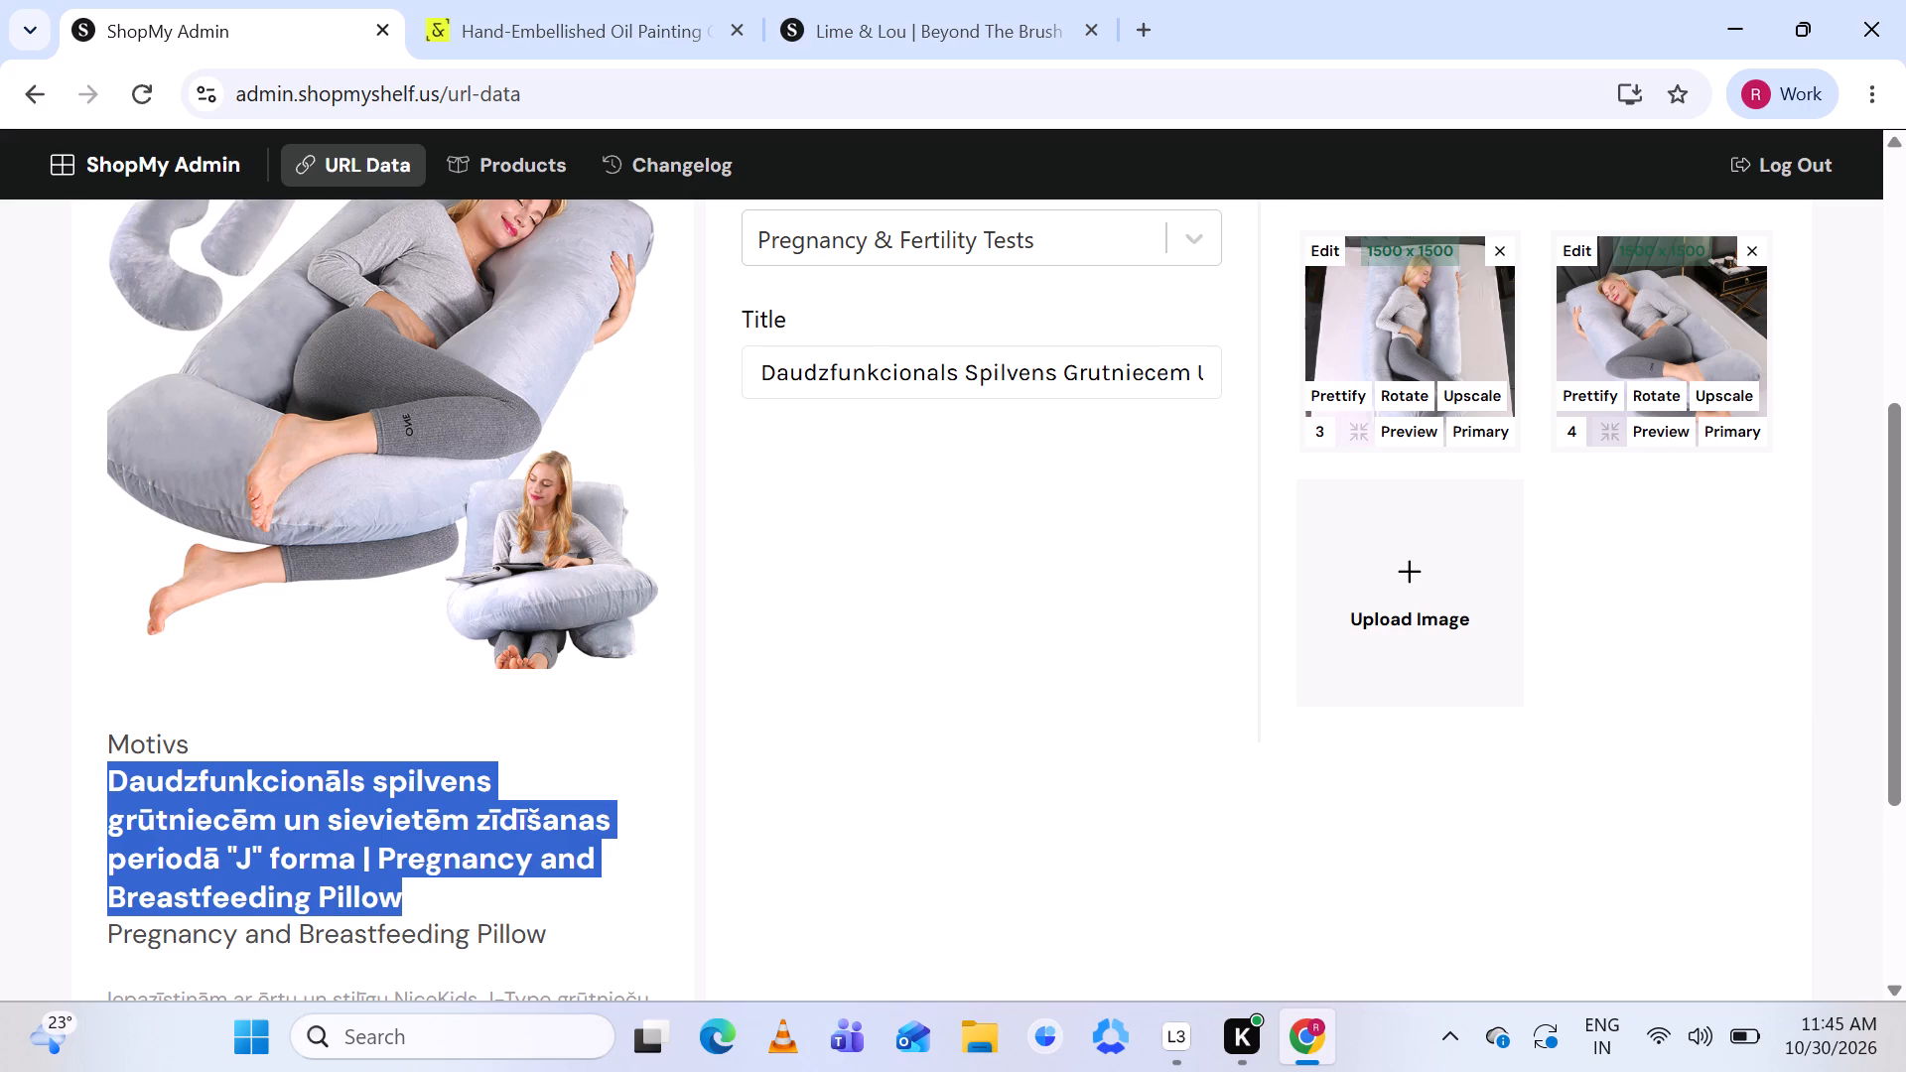
pyautogui.click(896, 368)
pyautogui.hotkey('ctrl', 'a')
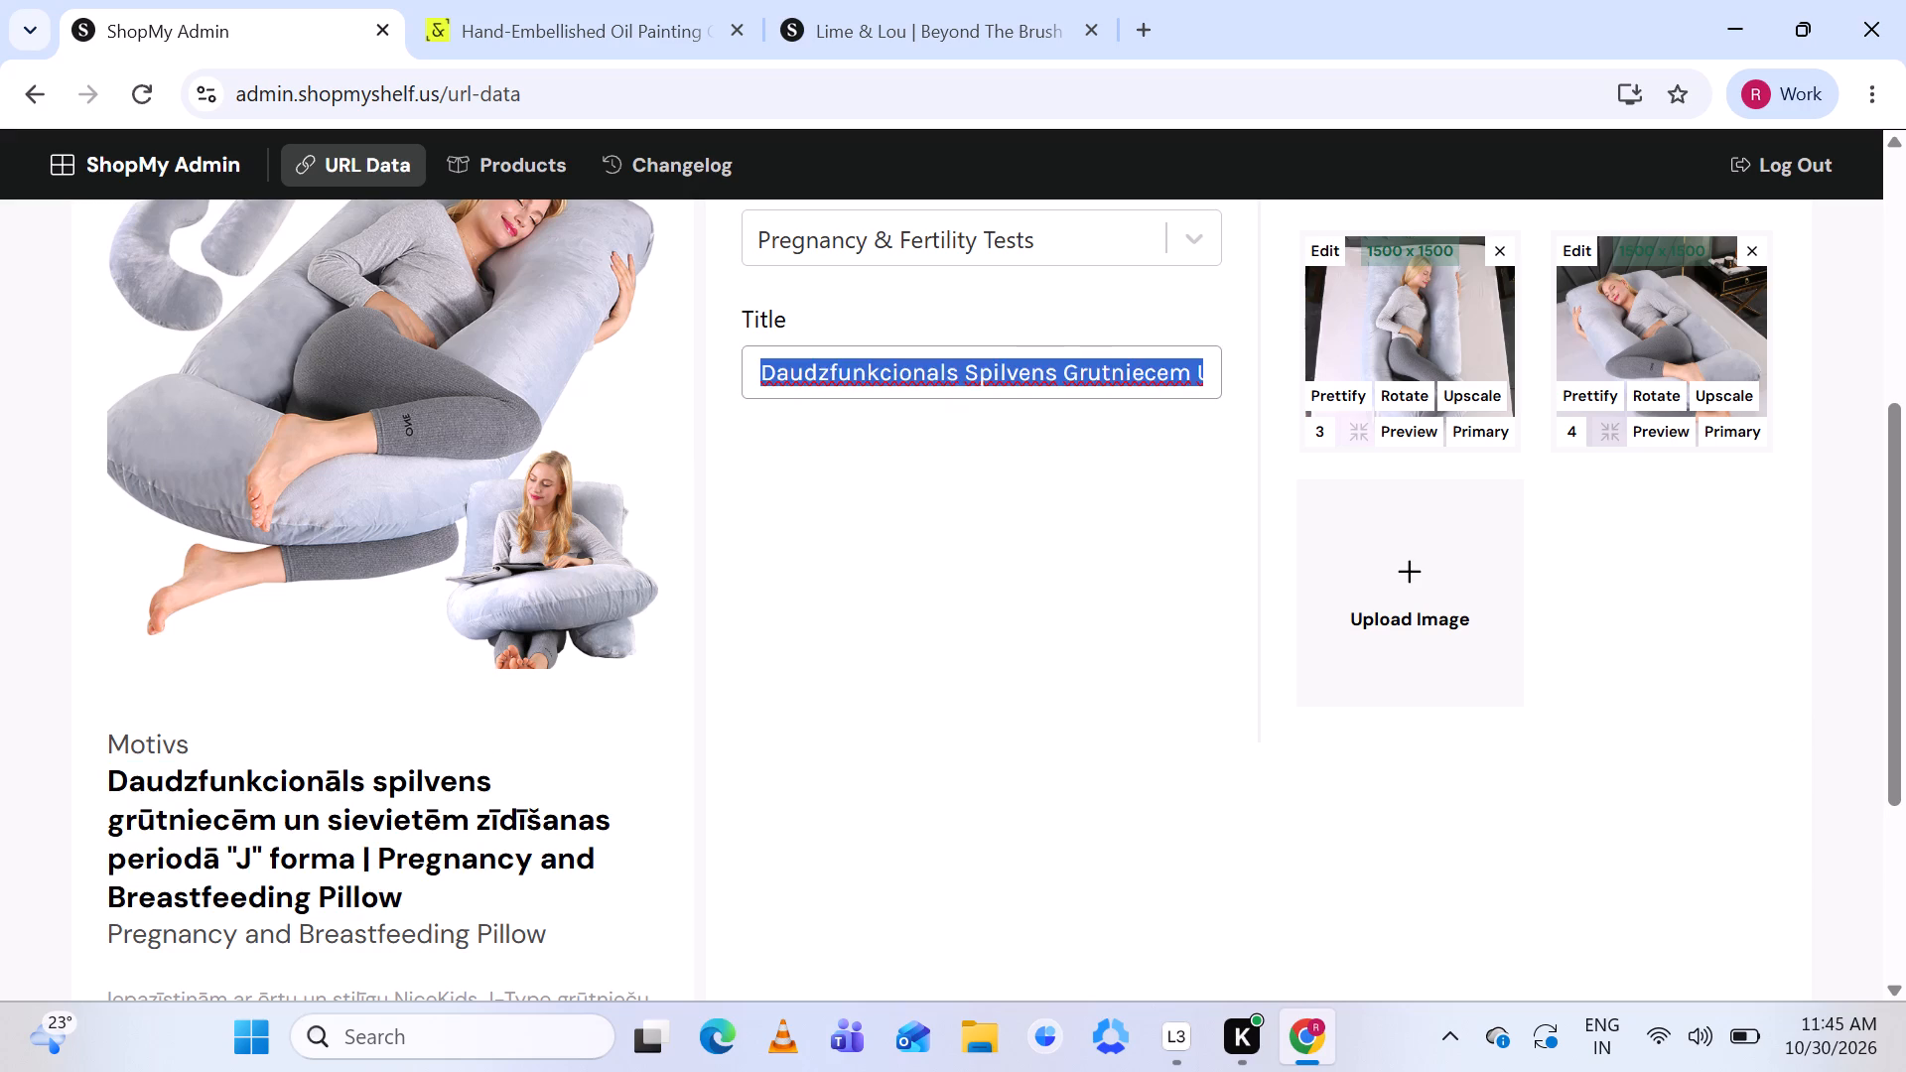
pyautogui.press('BackSpace')
pyautogui.hotkey('ctrl', 'v')
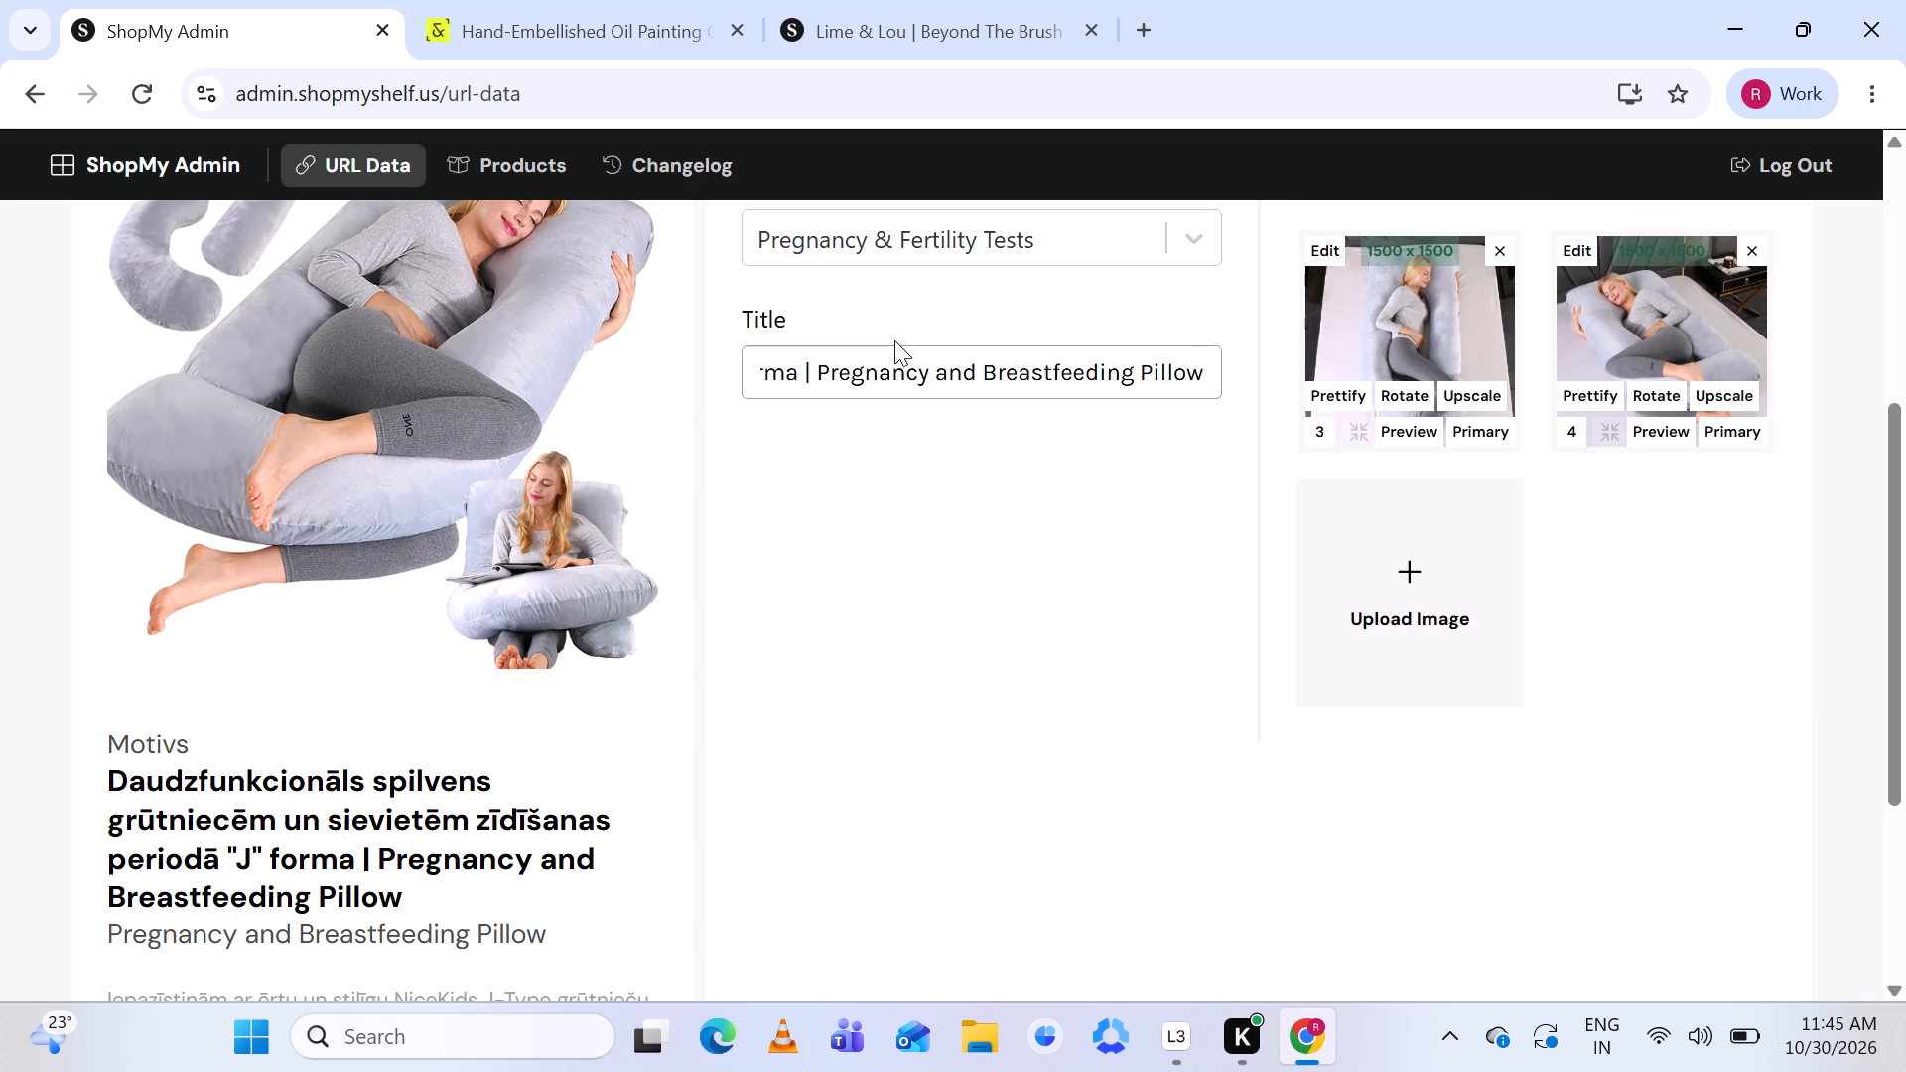
pyautogui.hscroll(2, 848, 375)
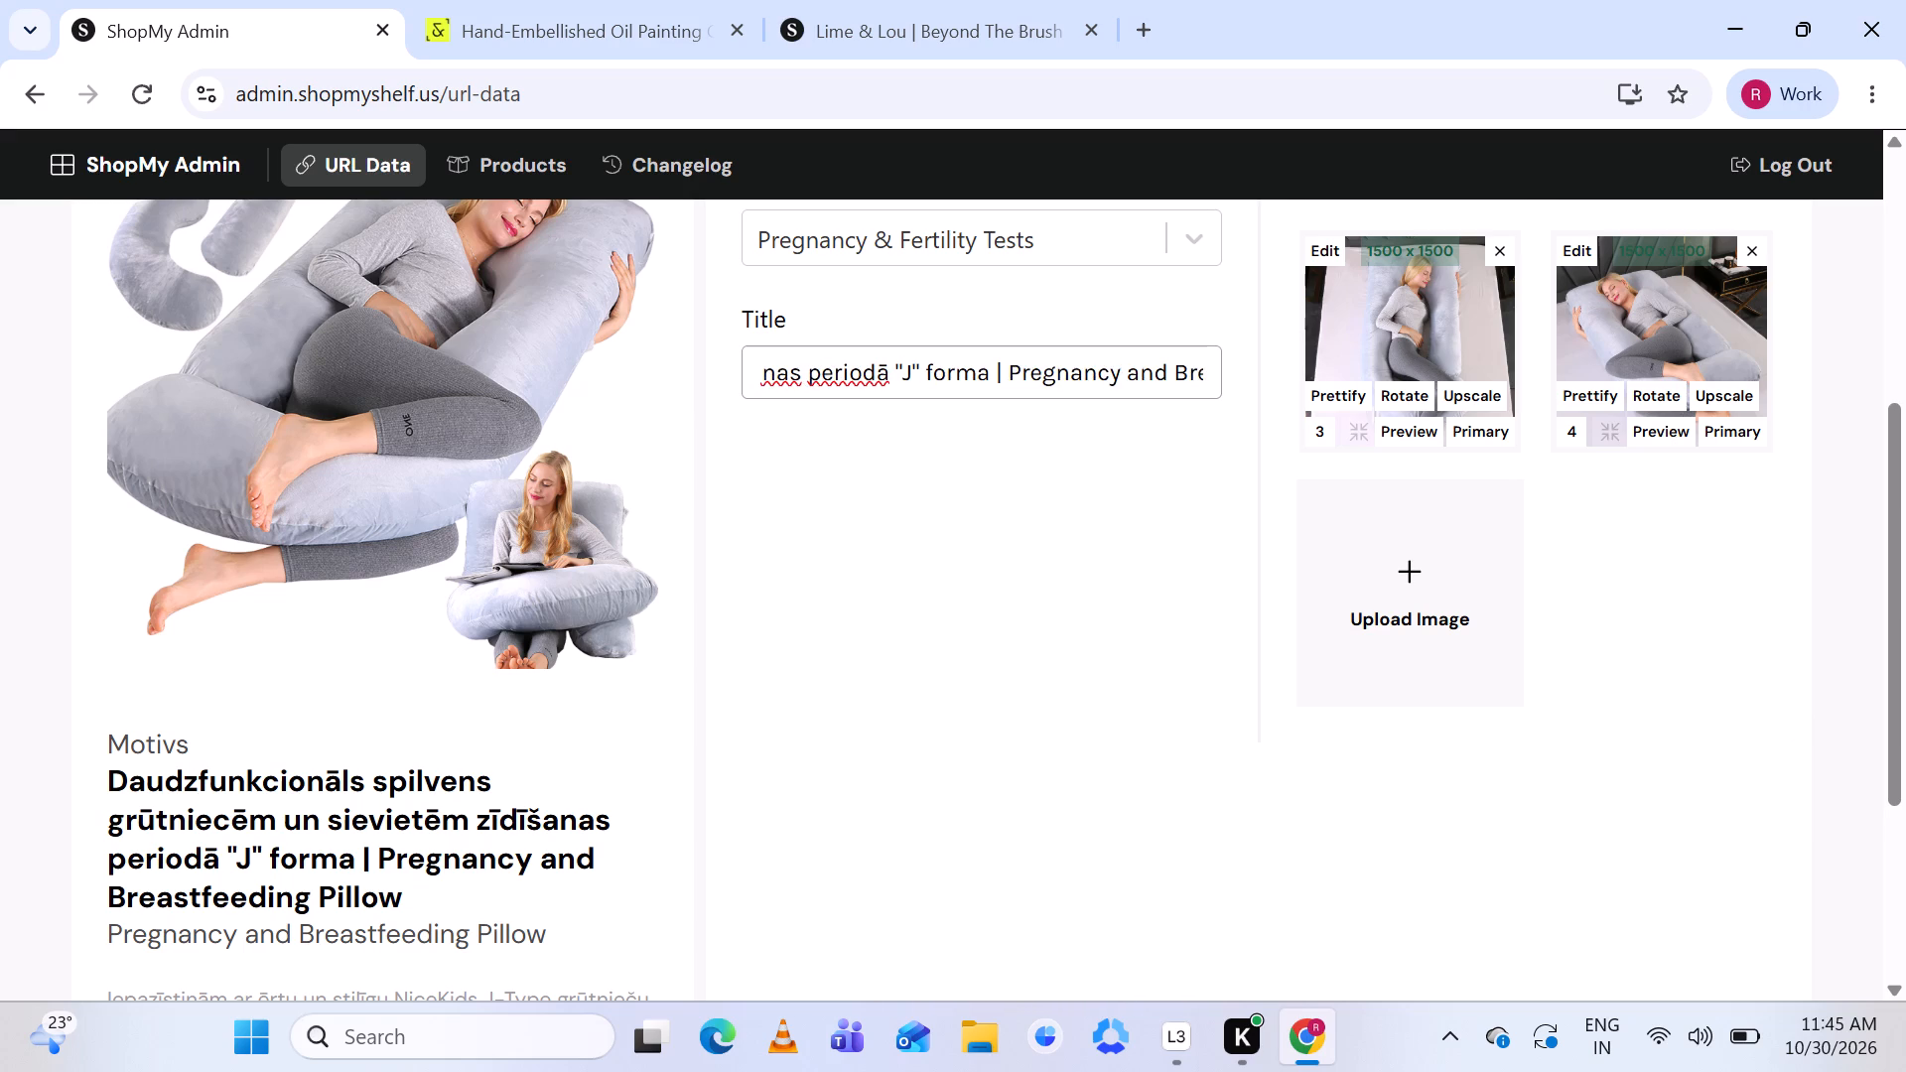
pyautogui.hscroll(5, 848, 375)
# Search the new product's brand list for the listing's brand, Motivs.
pyautogui.scroll(2, 855, 312)
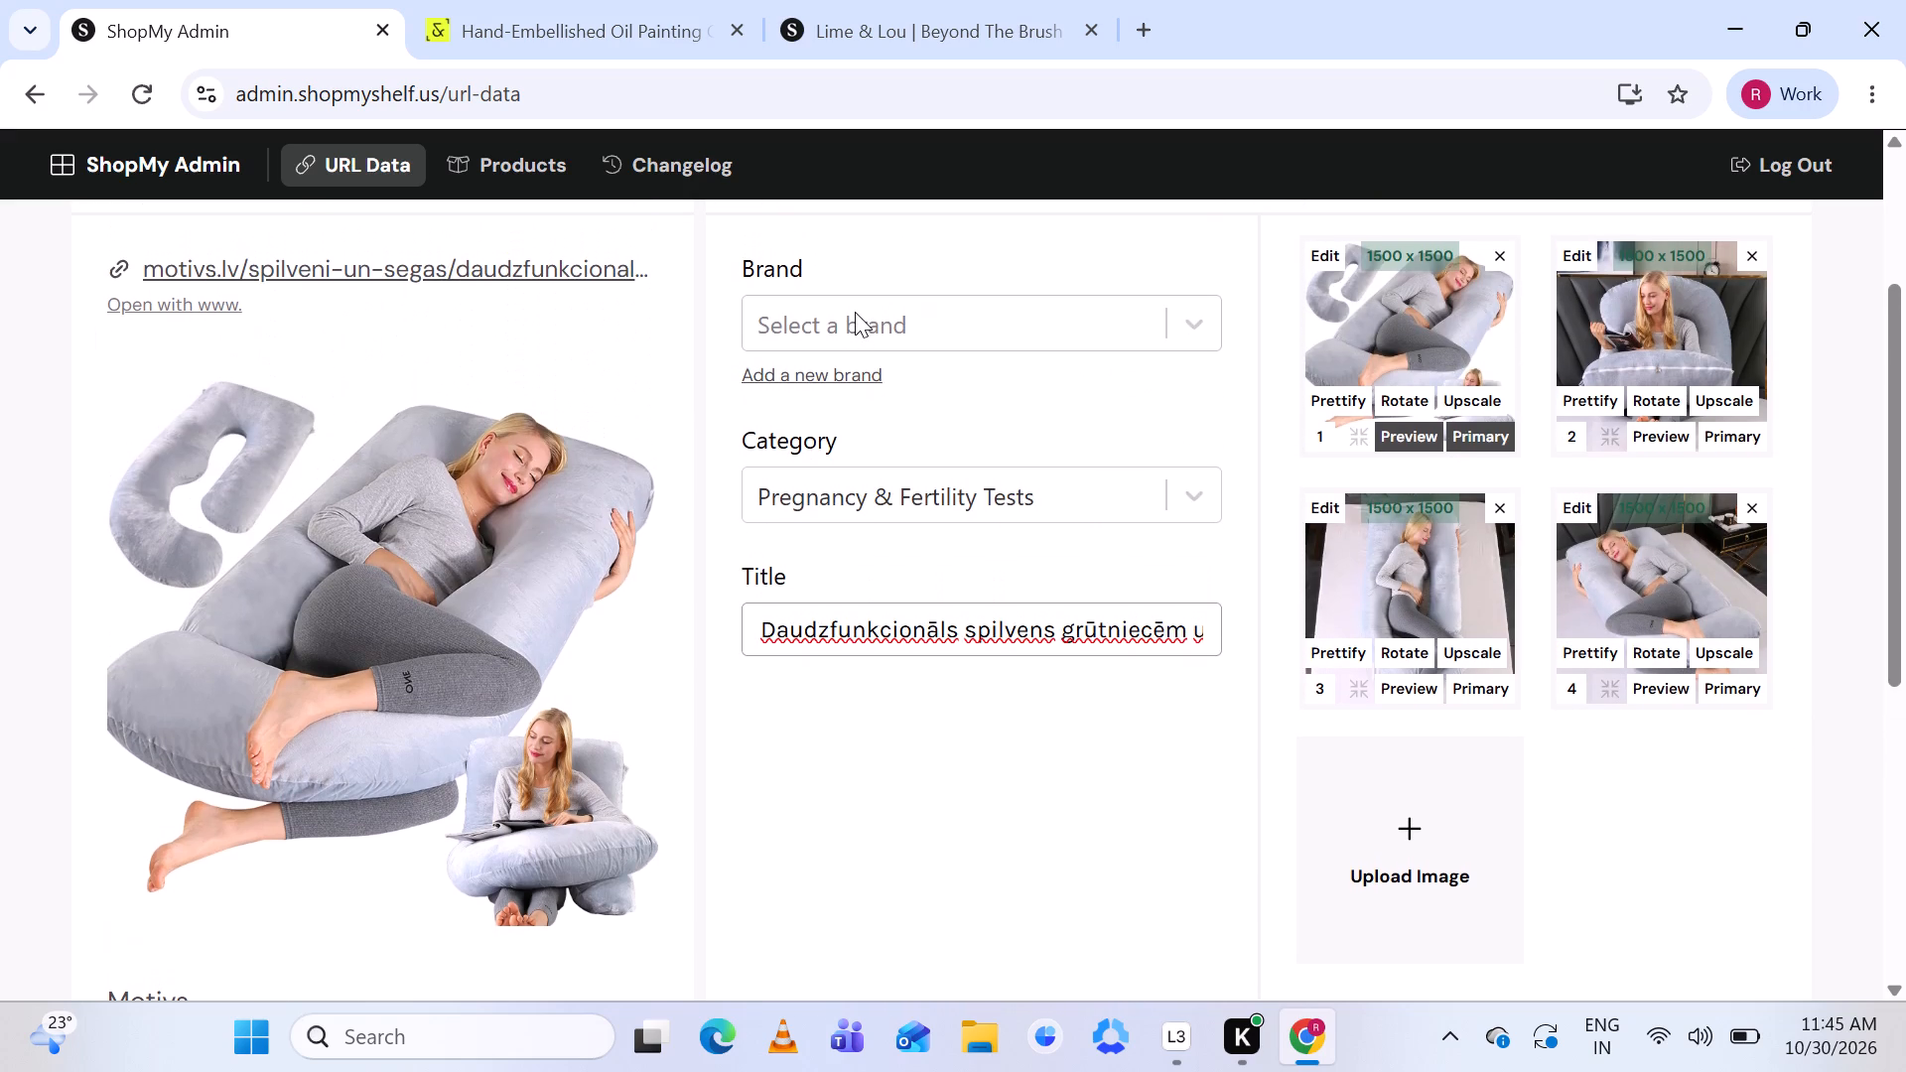
pyautogui.scroll(-2, 325, 670)
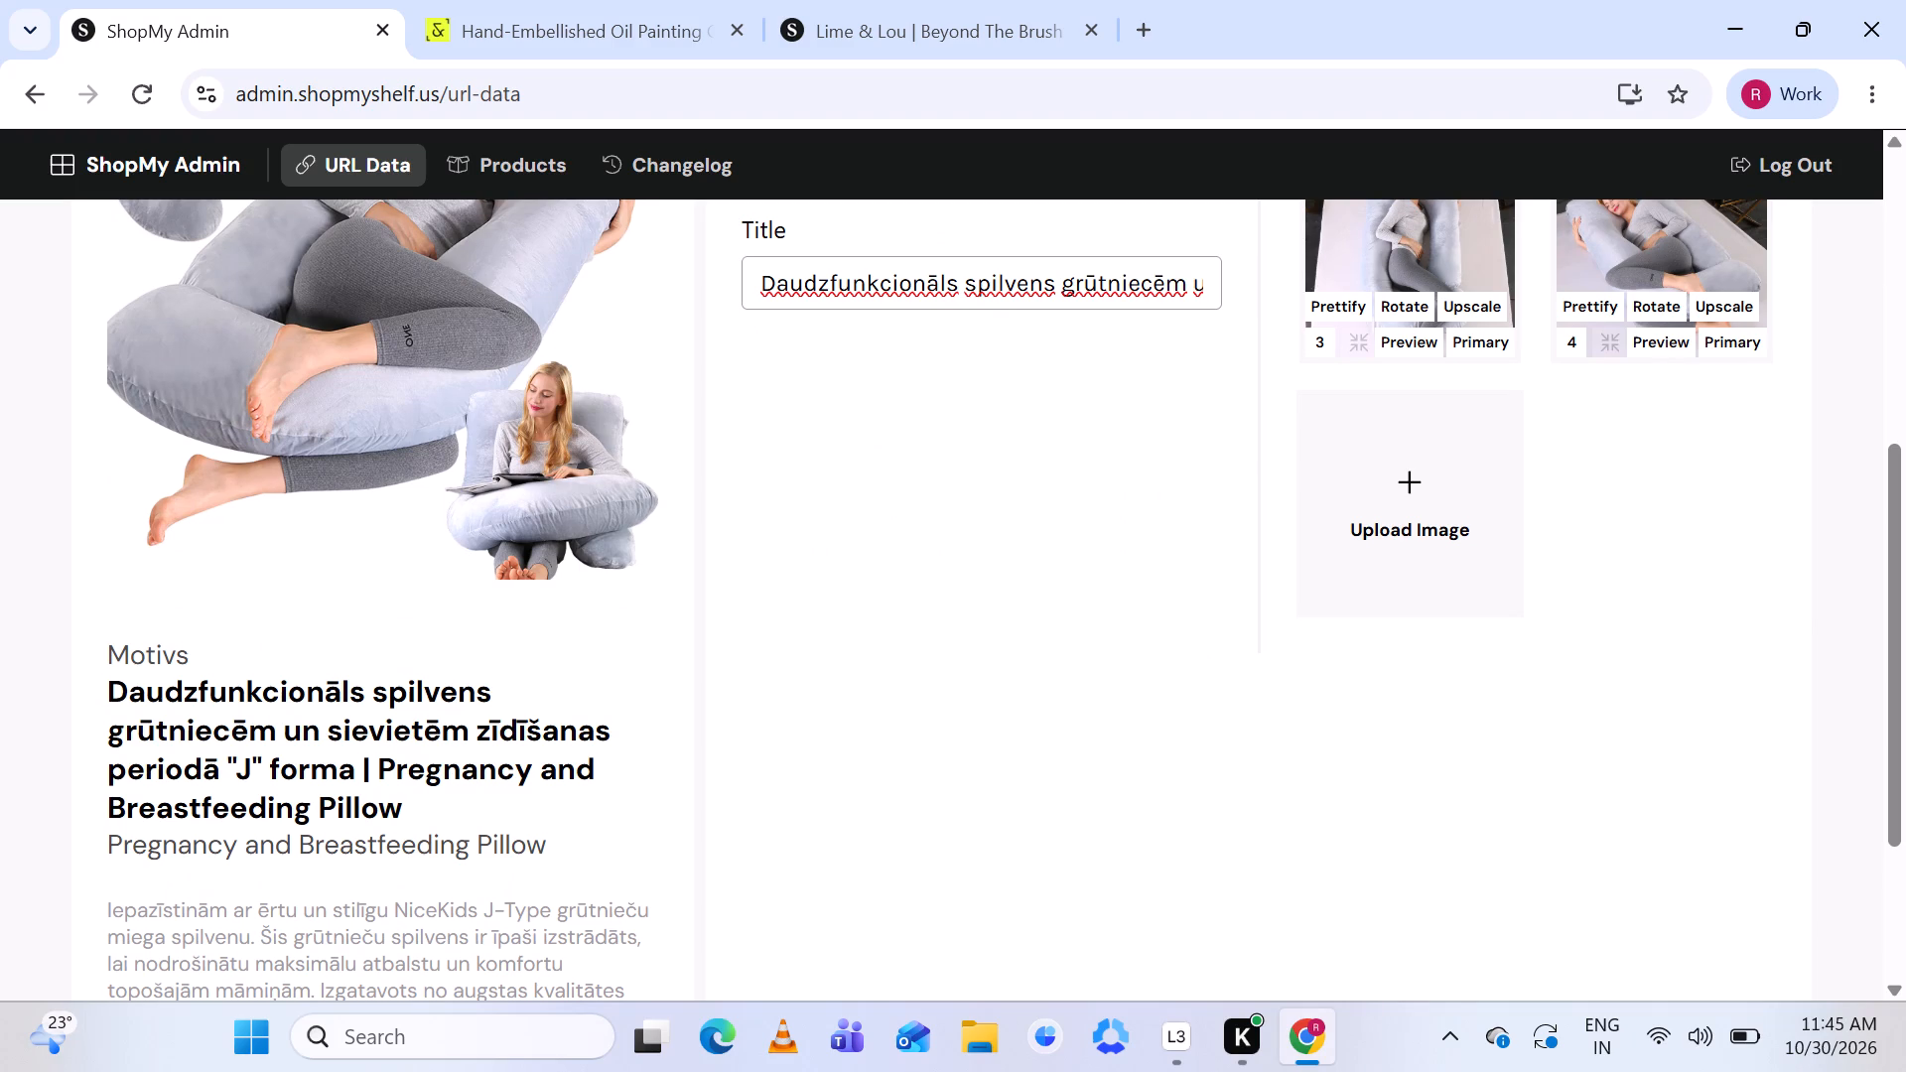
pyautogui.moveTo(114, 651); pyautogui.dragTo(204, 639)
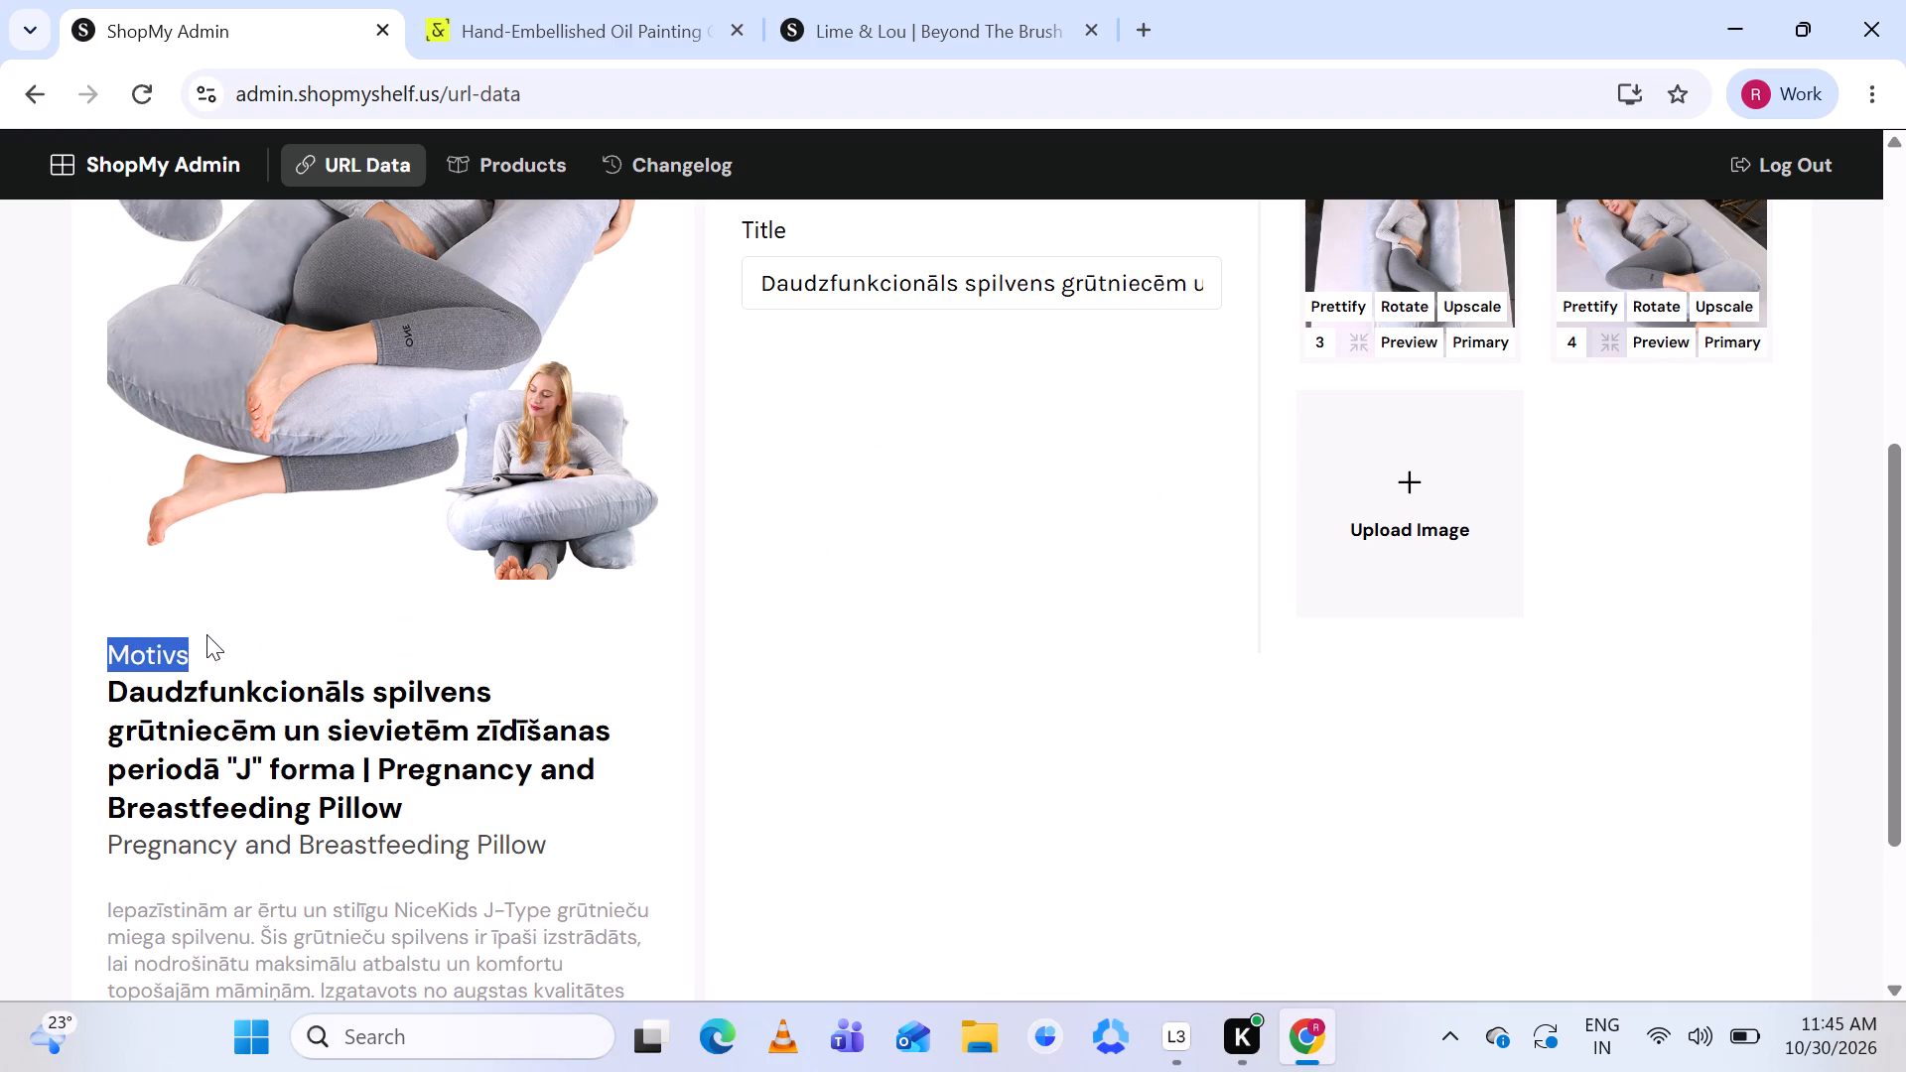
pyautogui.hotkey('ctrl', 'c')
pyautogui.scroll(2, 812, 521)
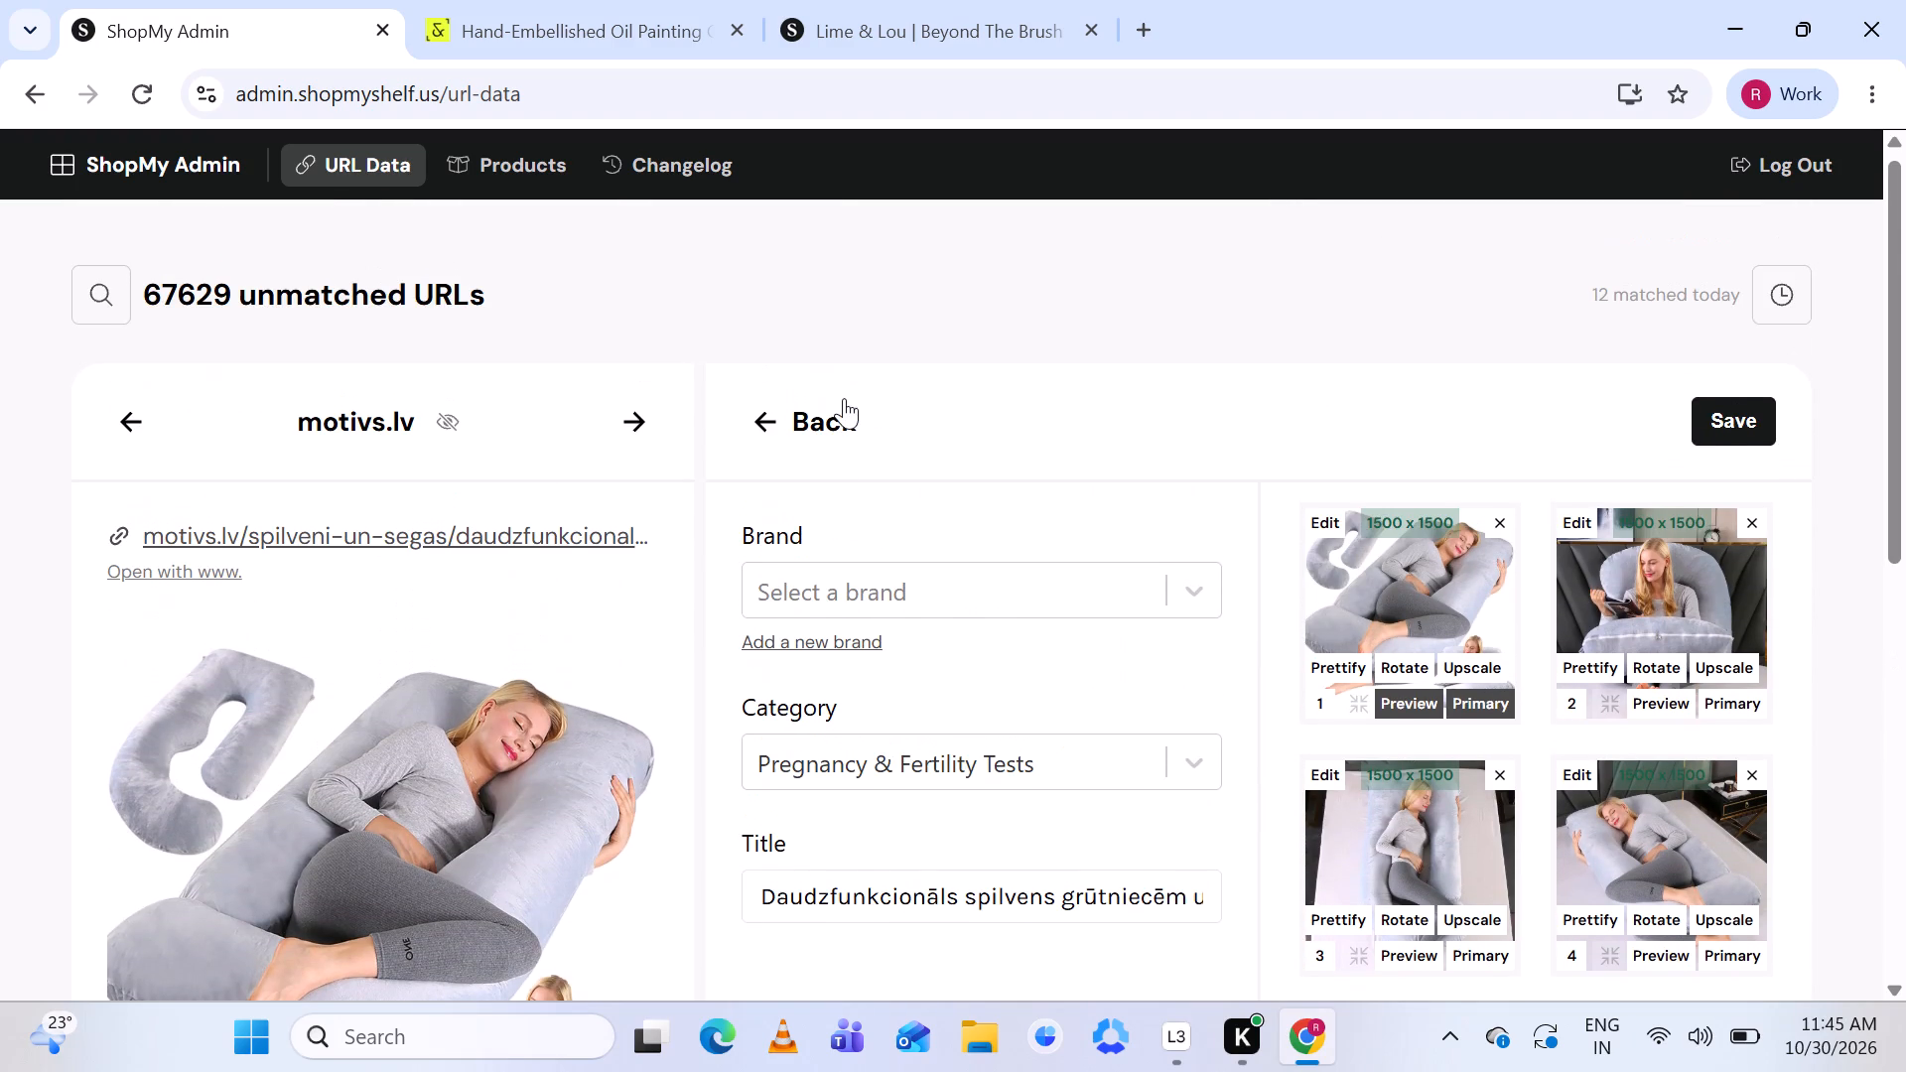
pyautogui.click(831, 599)
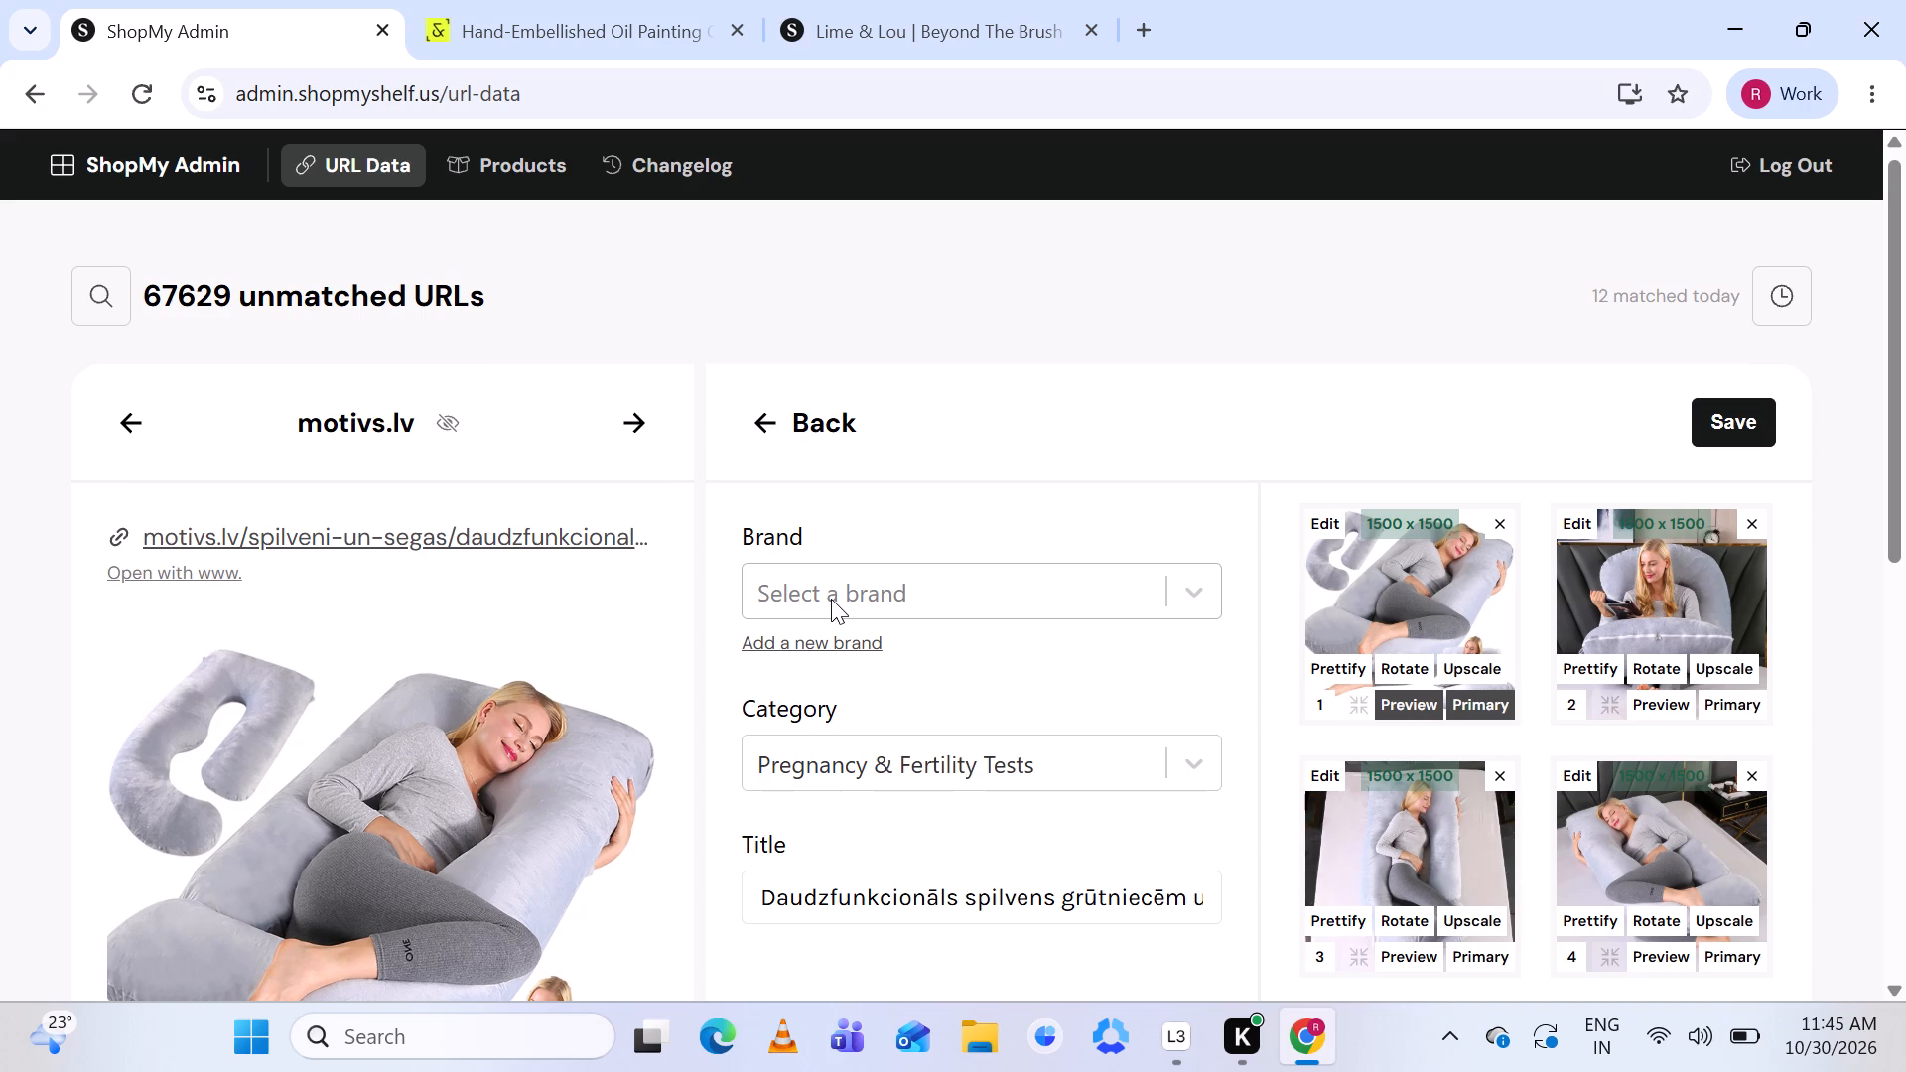
pyautogui.hotkey('ctrl', 'v')
pyautogui.hotkey('ctrl', 'space')
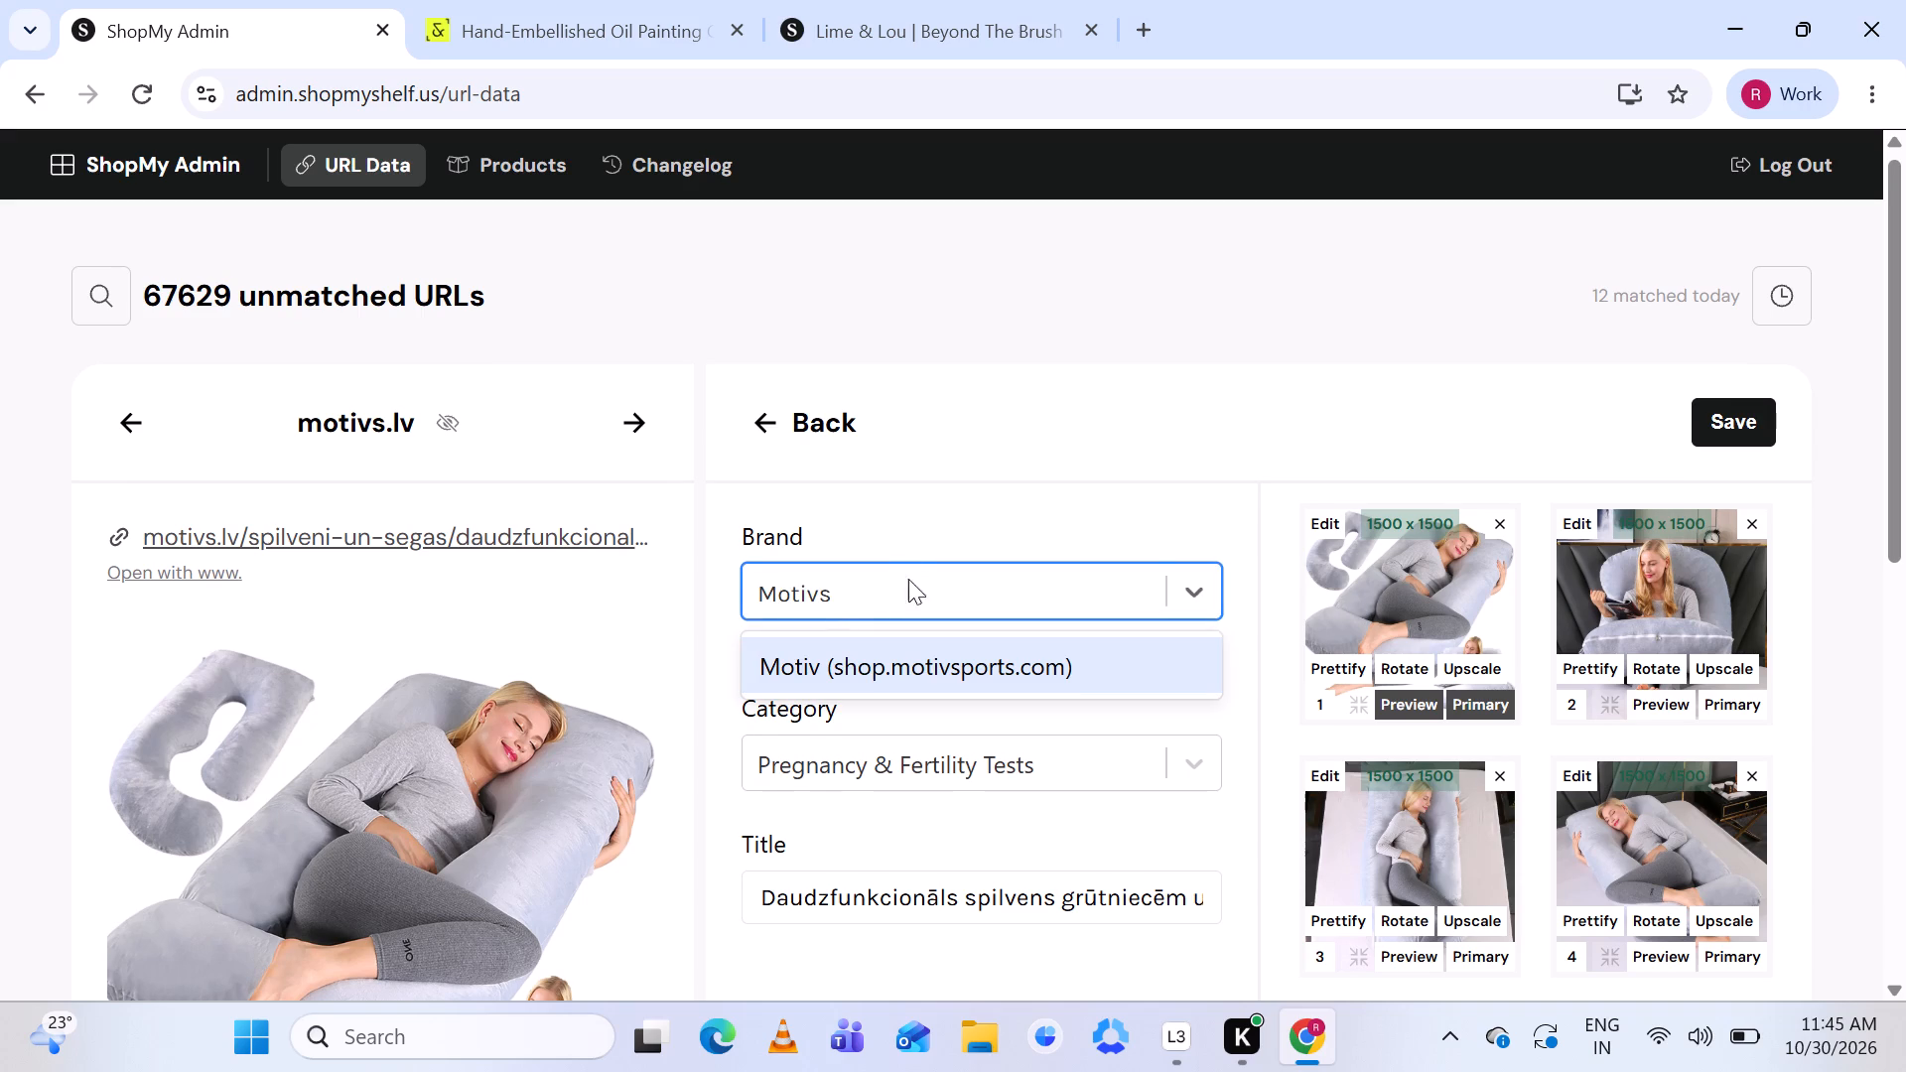
pyautogui.scroll(-1, 906, 593)
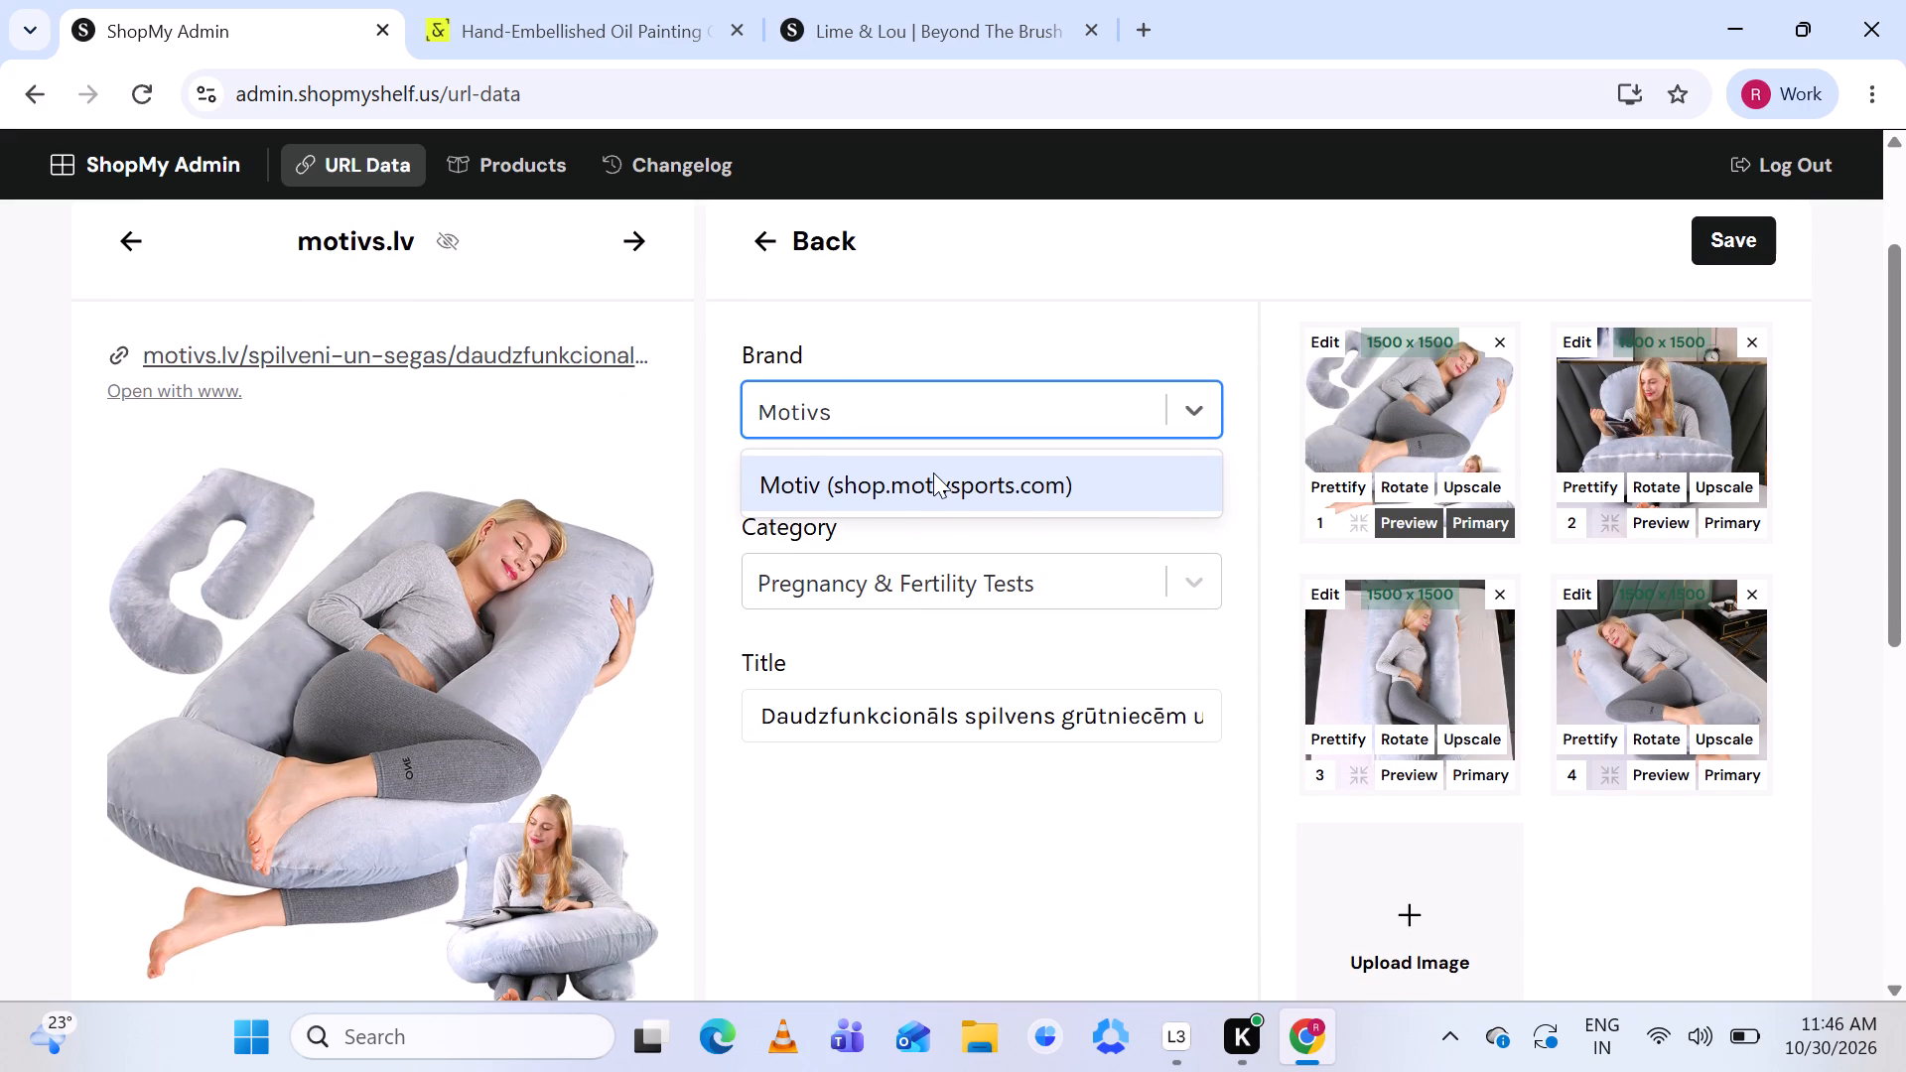
pyautogui.scroll(-1, 800, 473)
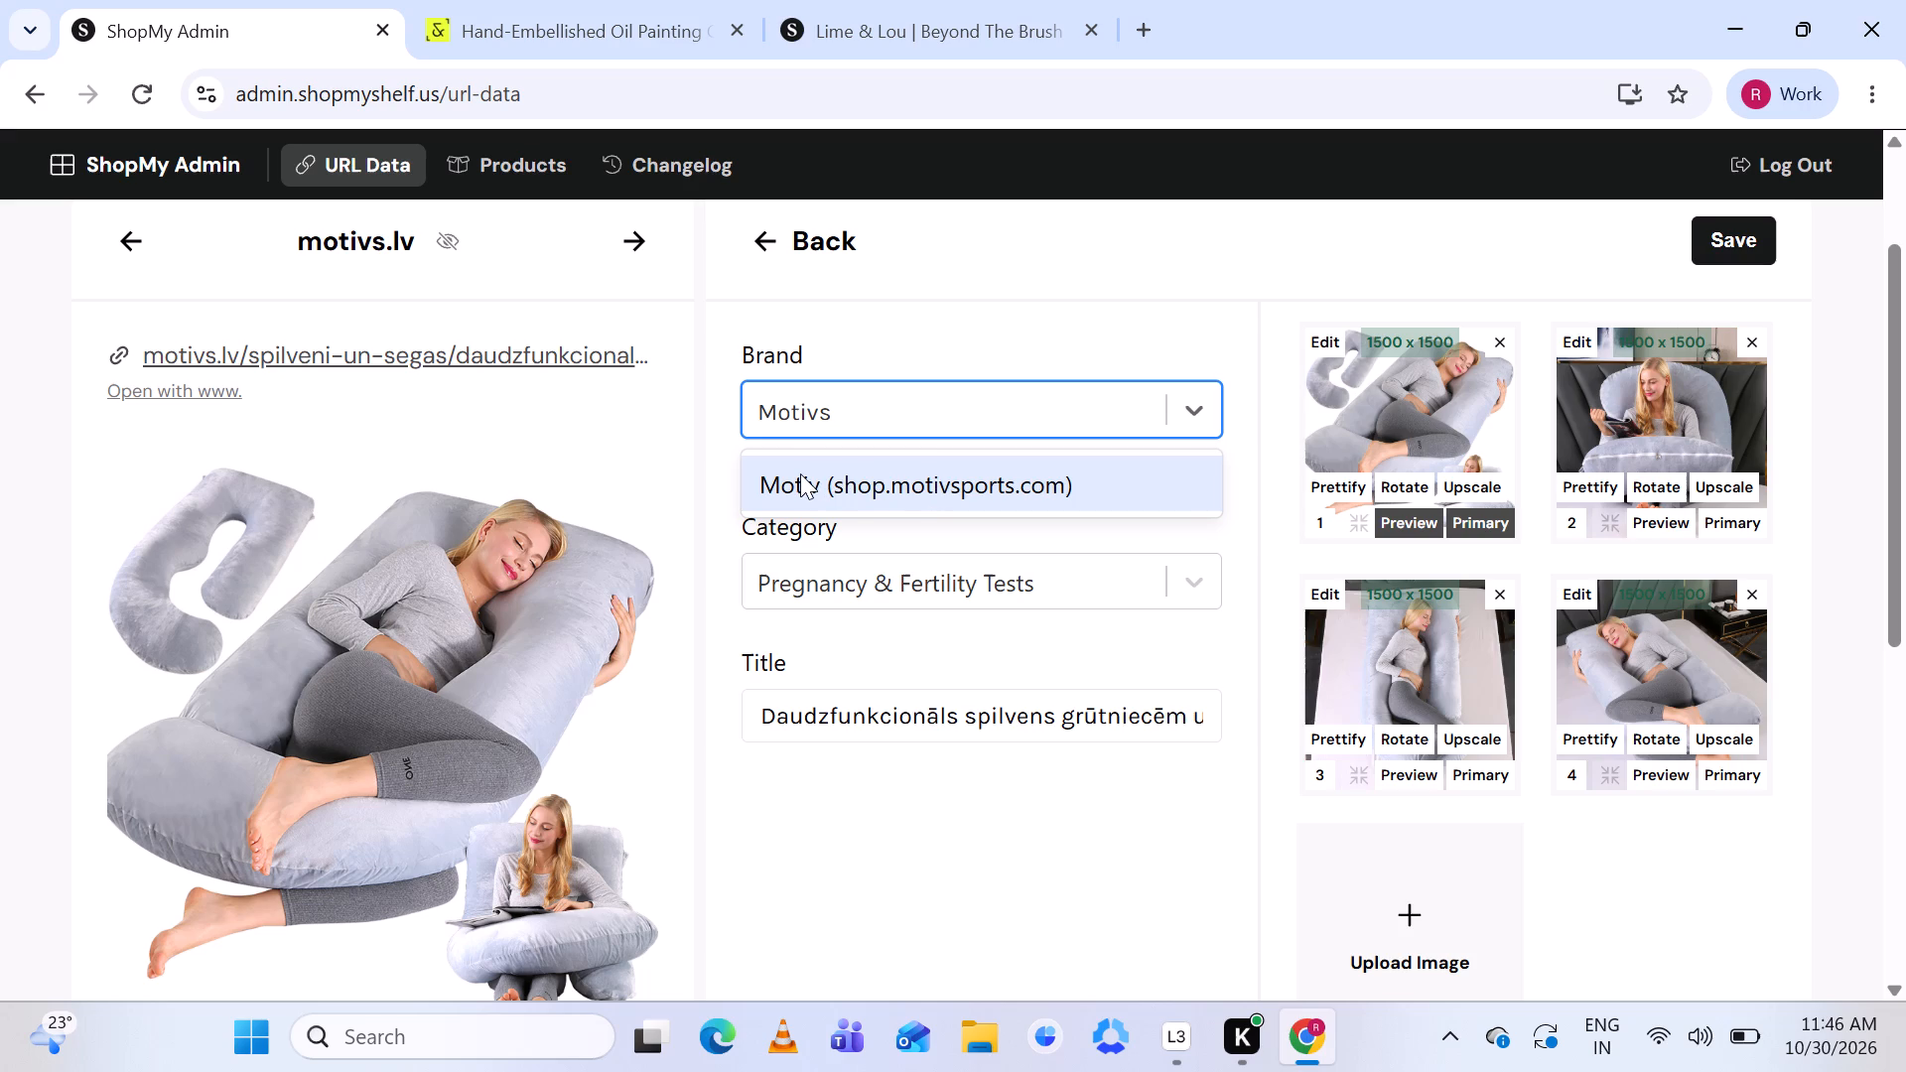
pyautogui.scroll(-2, 800, 473)
pyautogui.scroll(-2, 936, 330)
pyautogui.scroll(1, 936, 330)
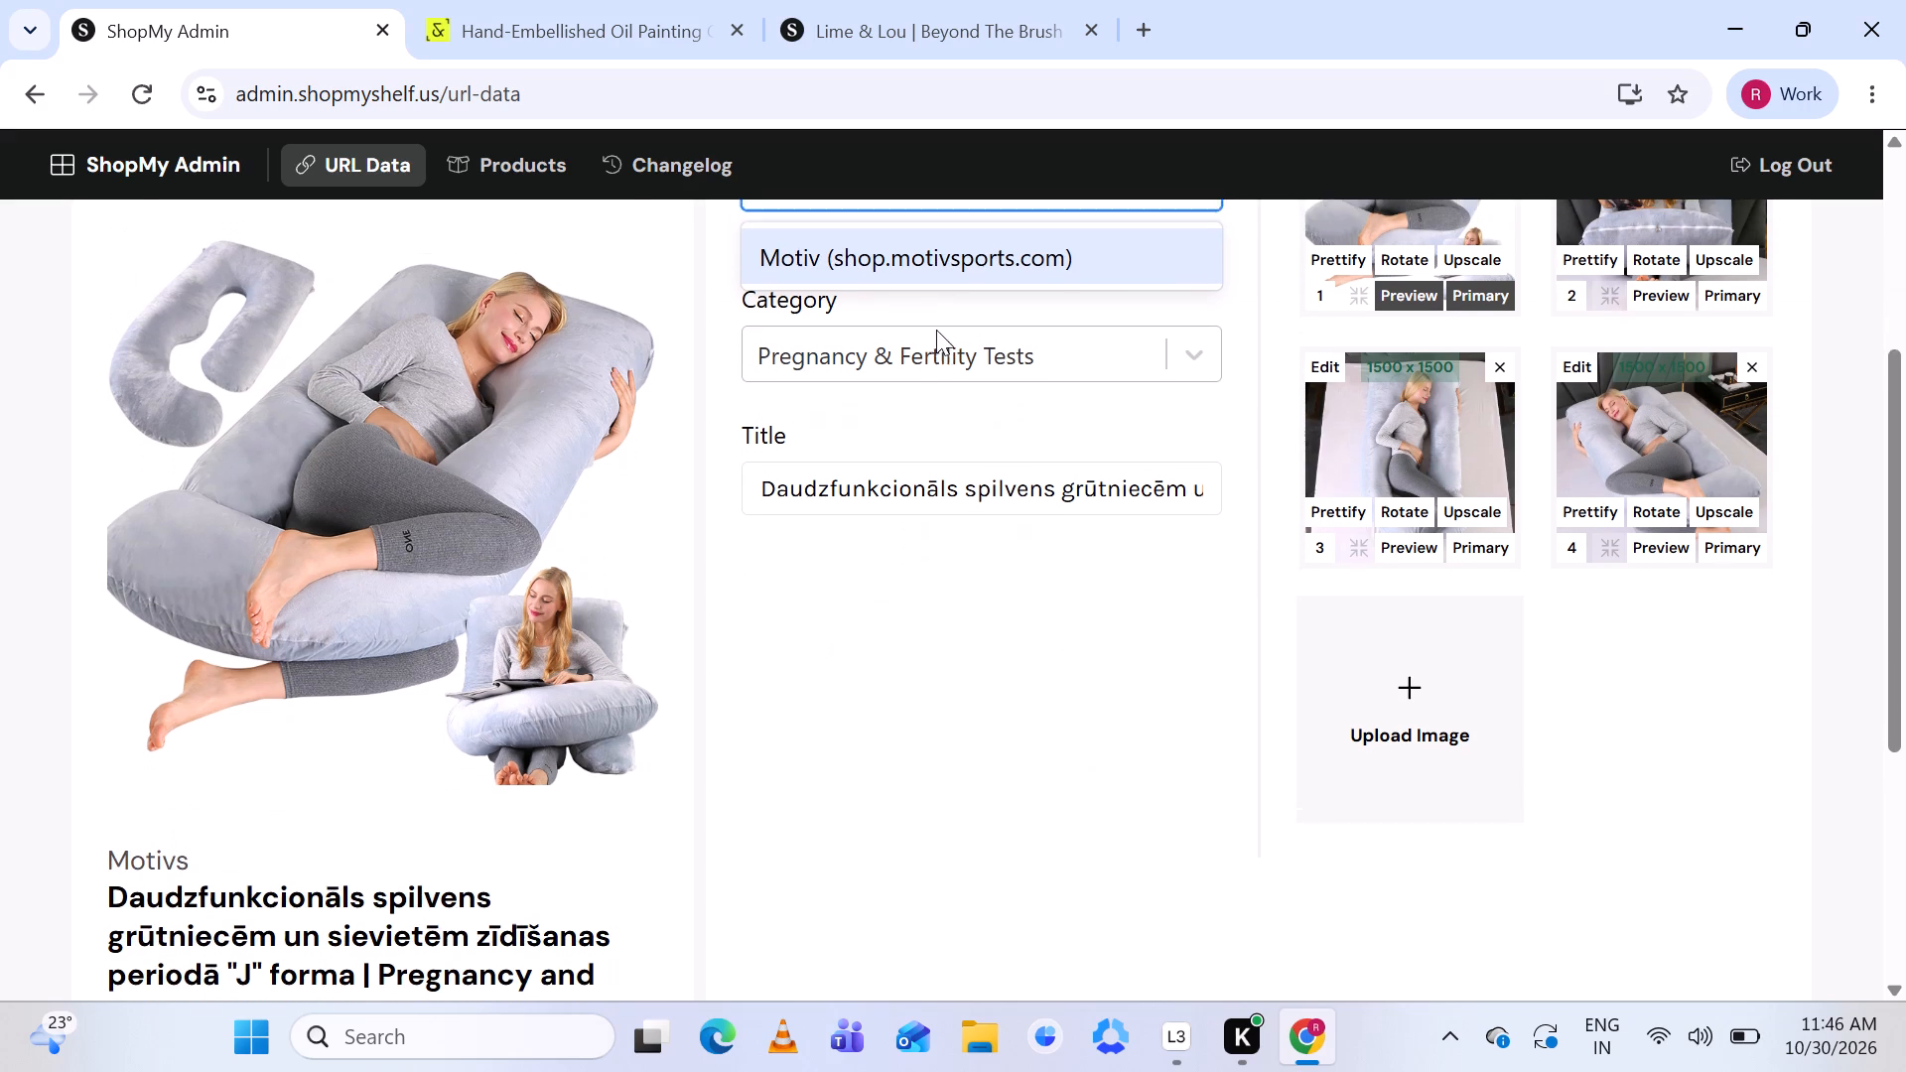
pyautogui.scroll(1, 936, 330)
pyautogui.click(927, 253)
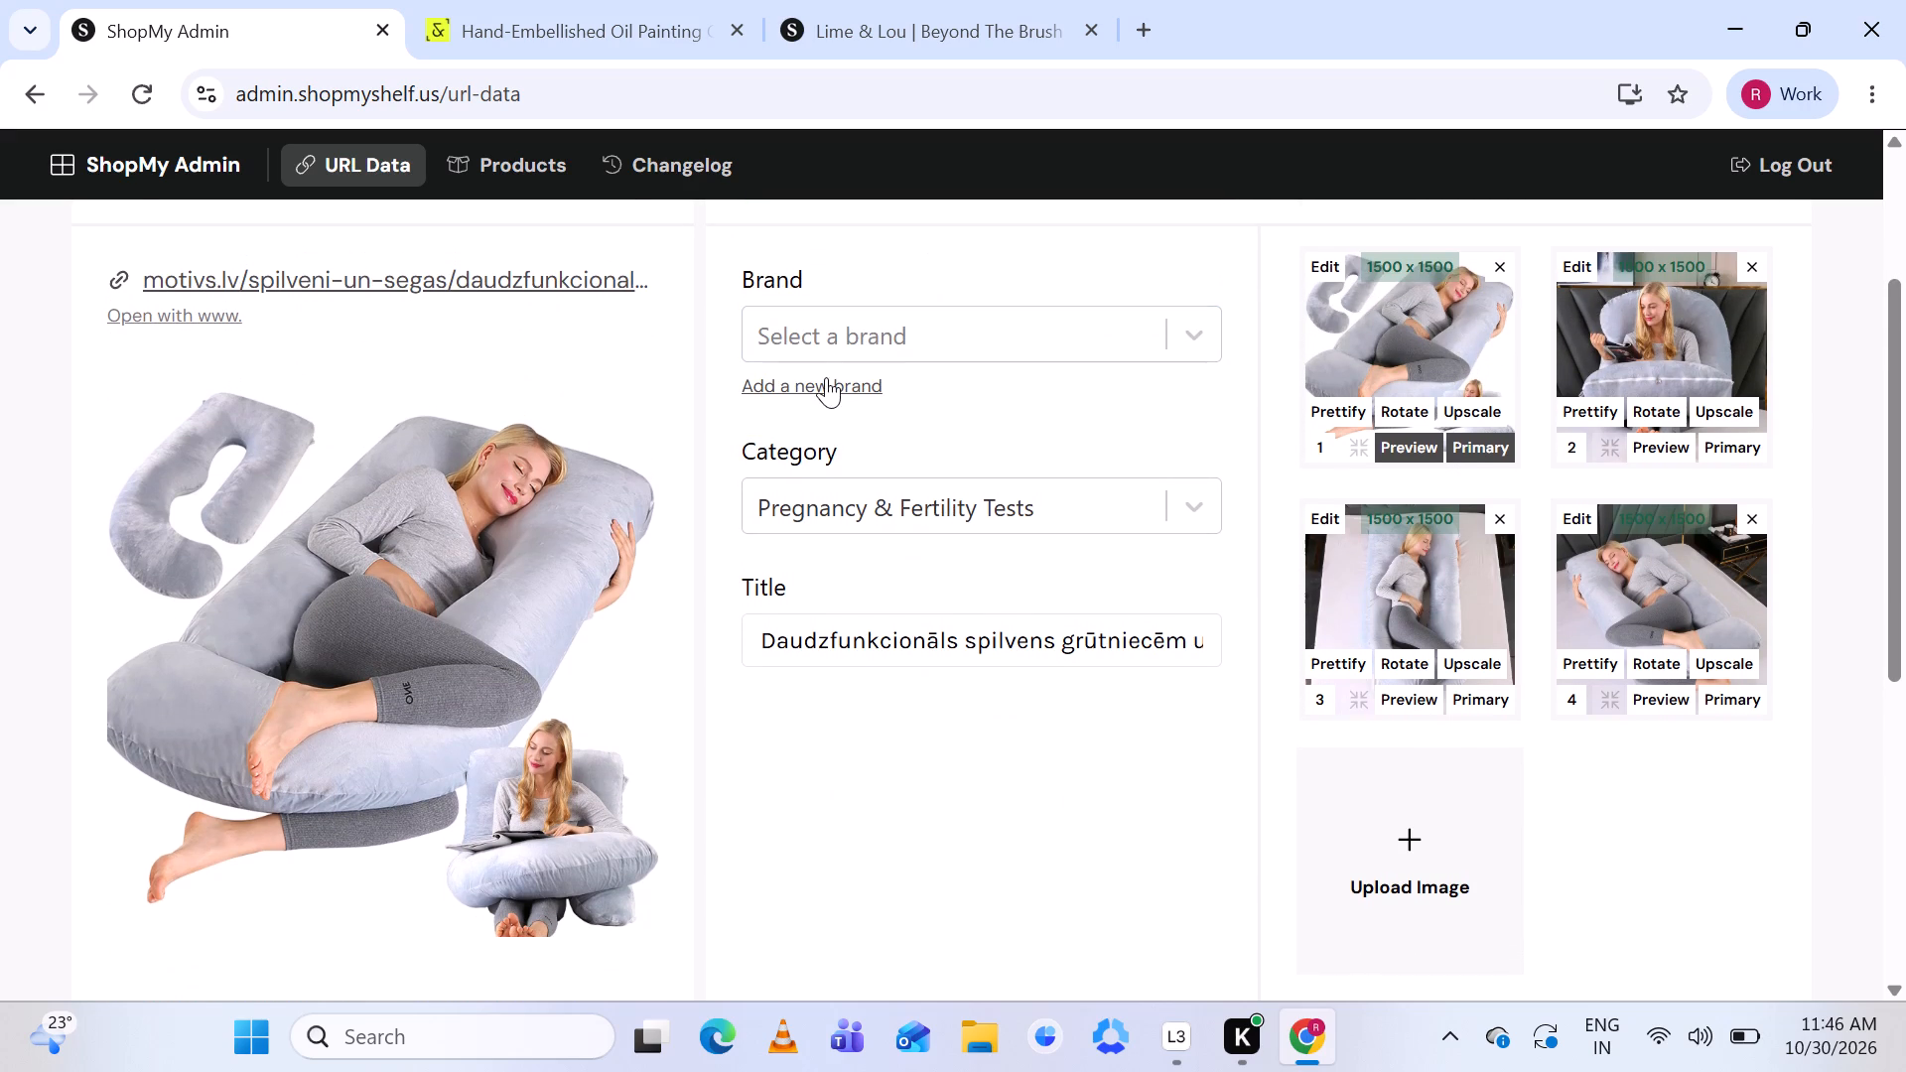
# Add a new brand named Motivs for the pregnancy pillow, leaving the other brand details blank.
pyautogui.click(820, 383)
pyautogui.click(826, 348)
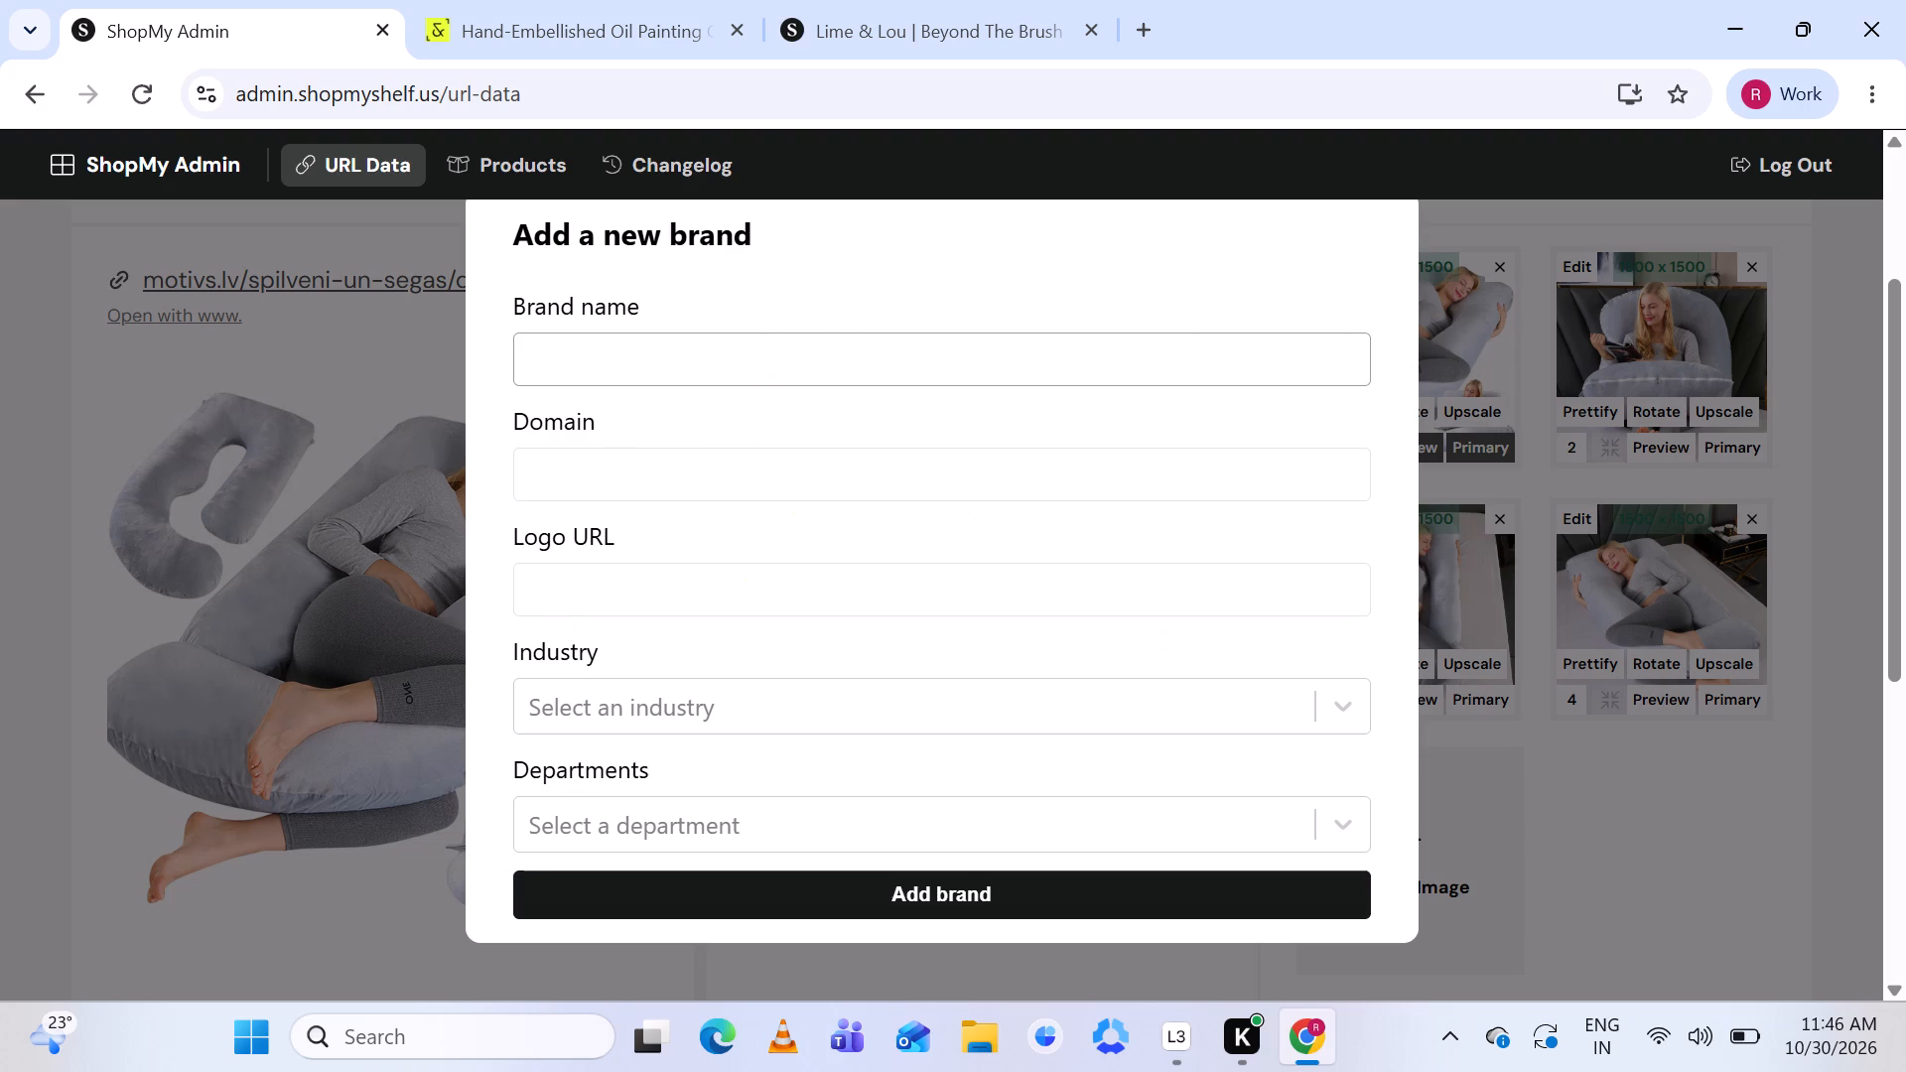
pyautogui.hotkey('ctrl', 'v')
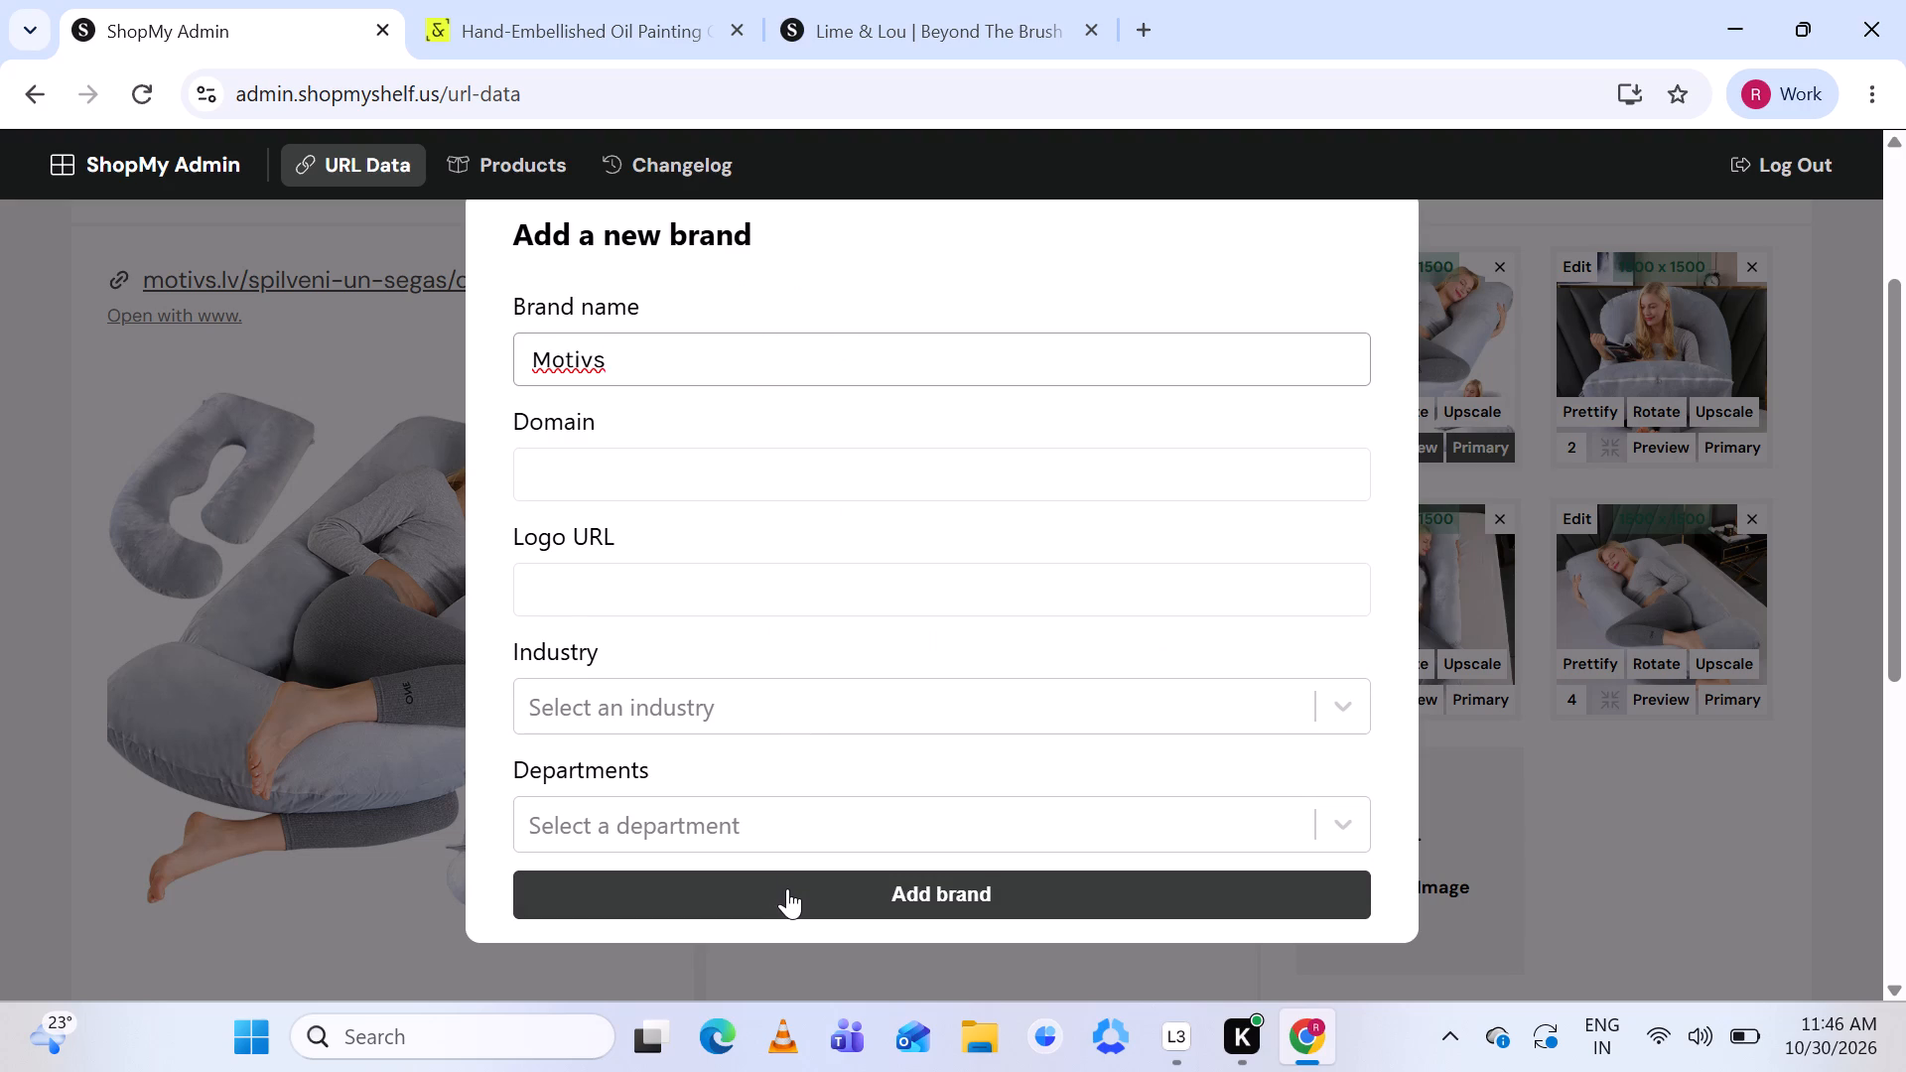
pyautogui.click(787, 888)
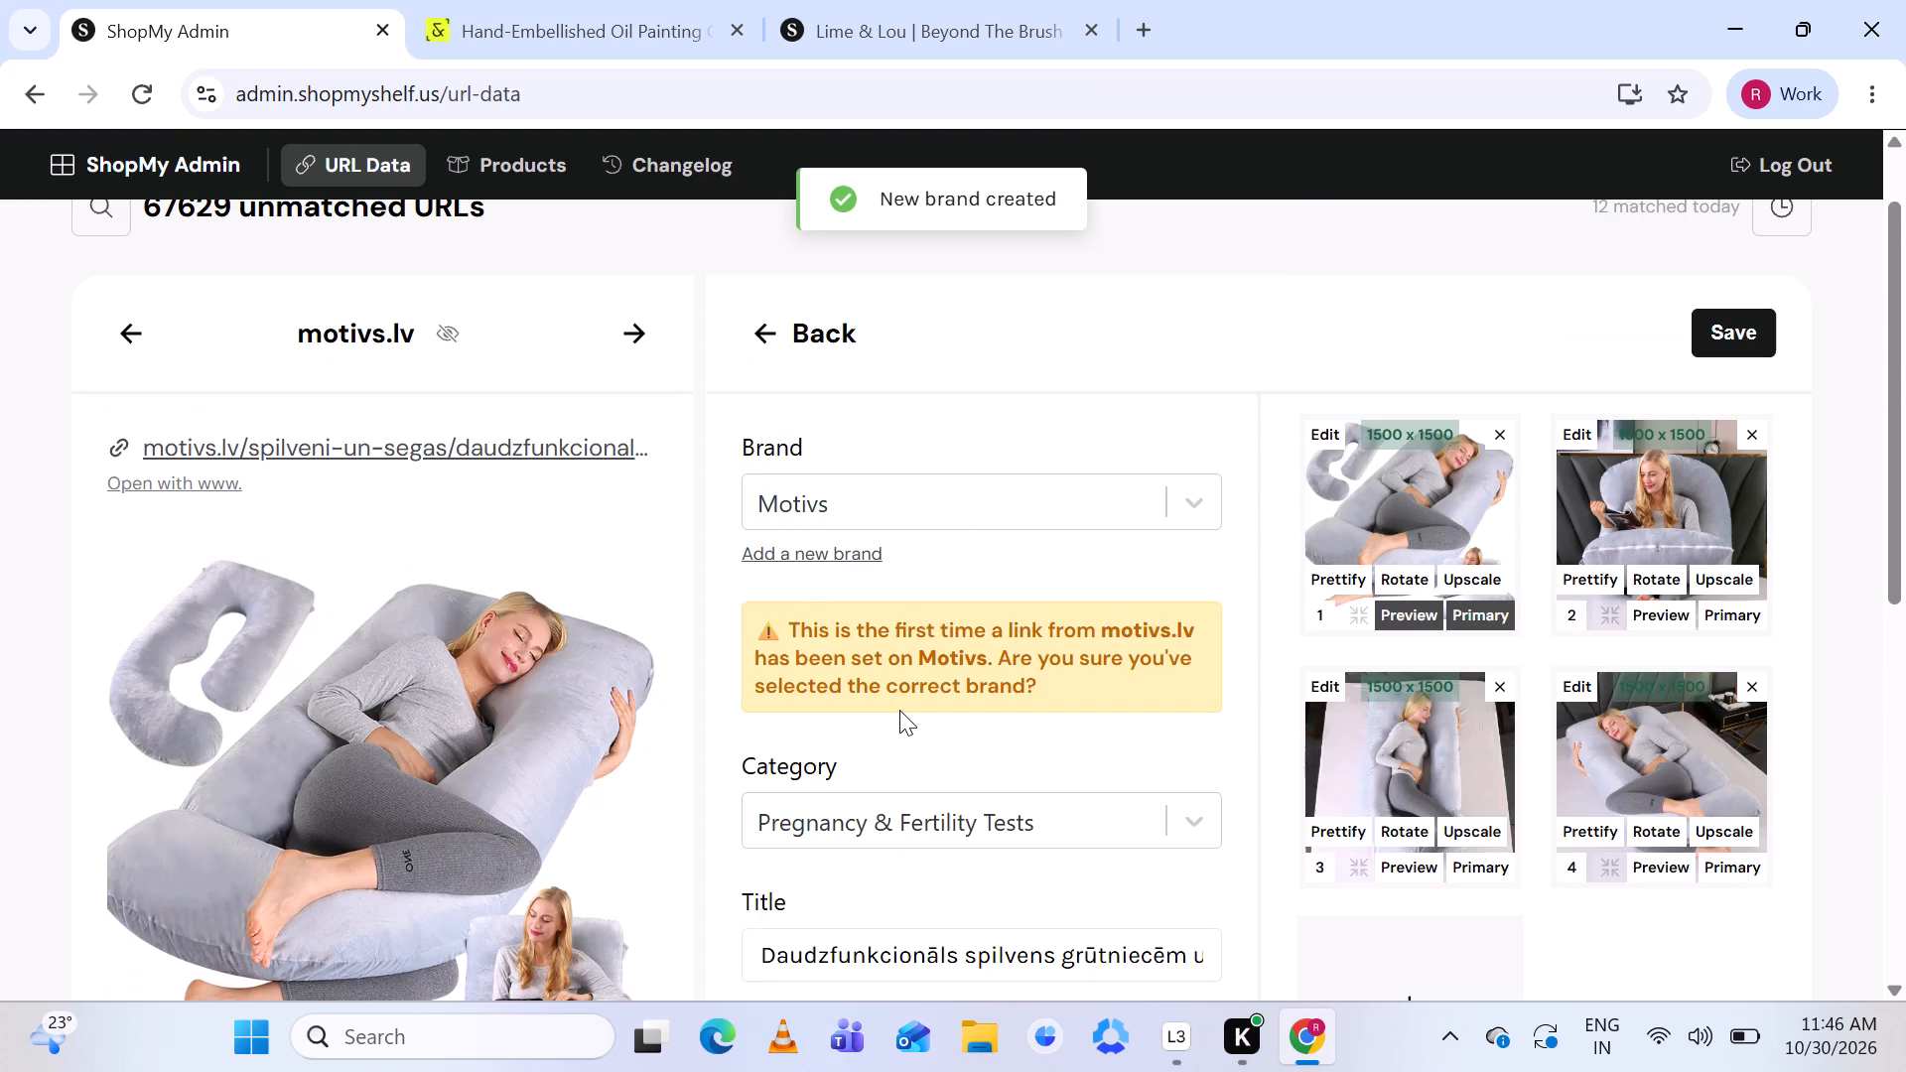
# Save the new motivs.lv pregnancy pillow product.
pyautogui.click(1737, 414)
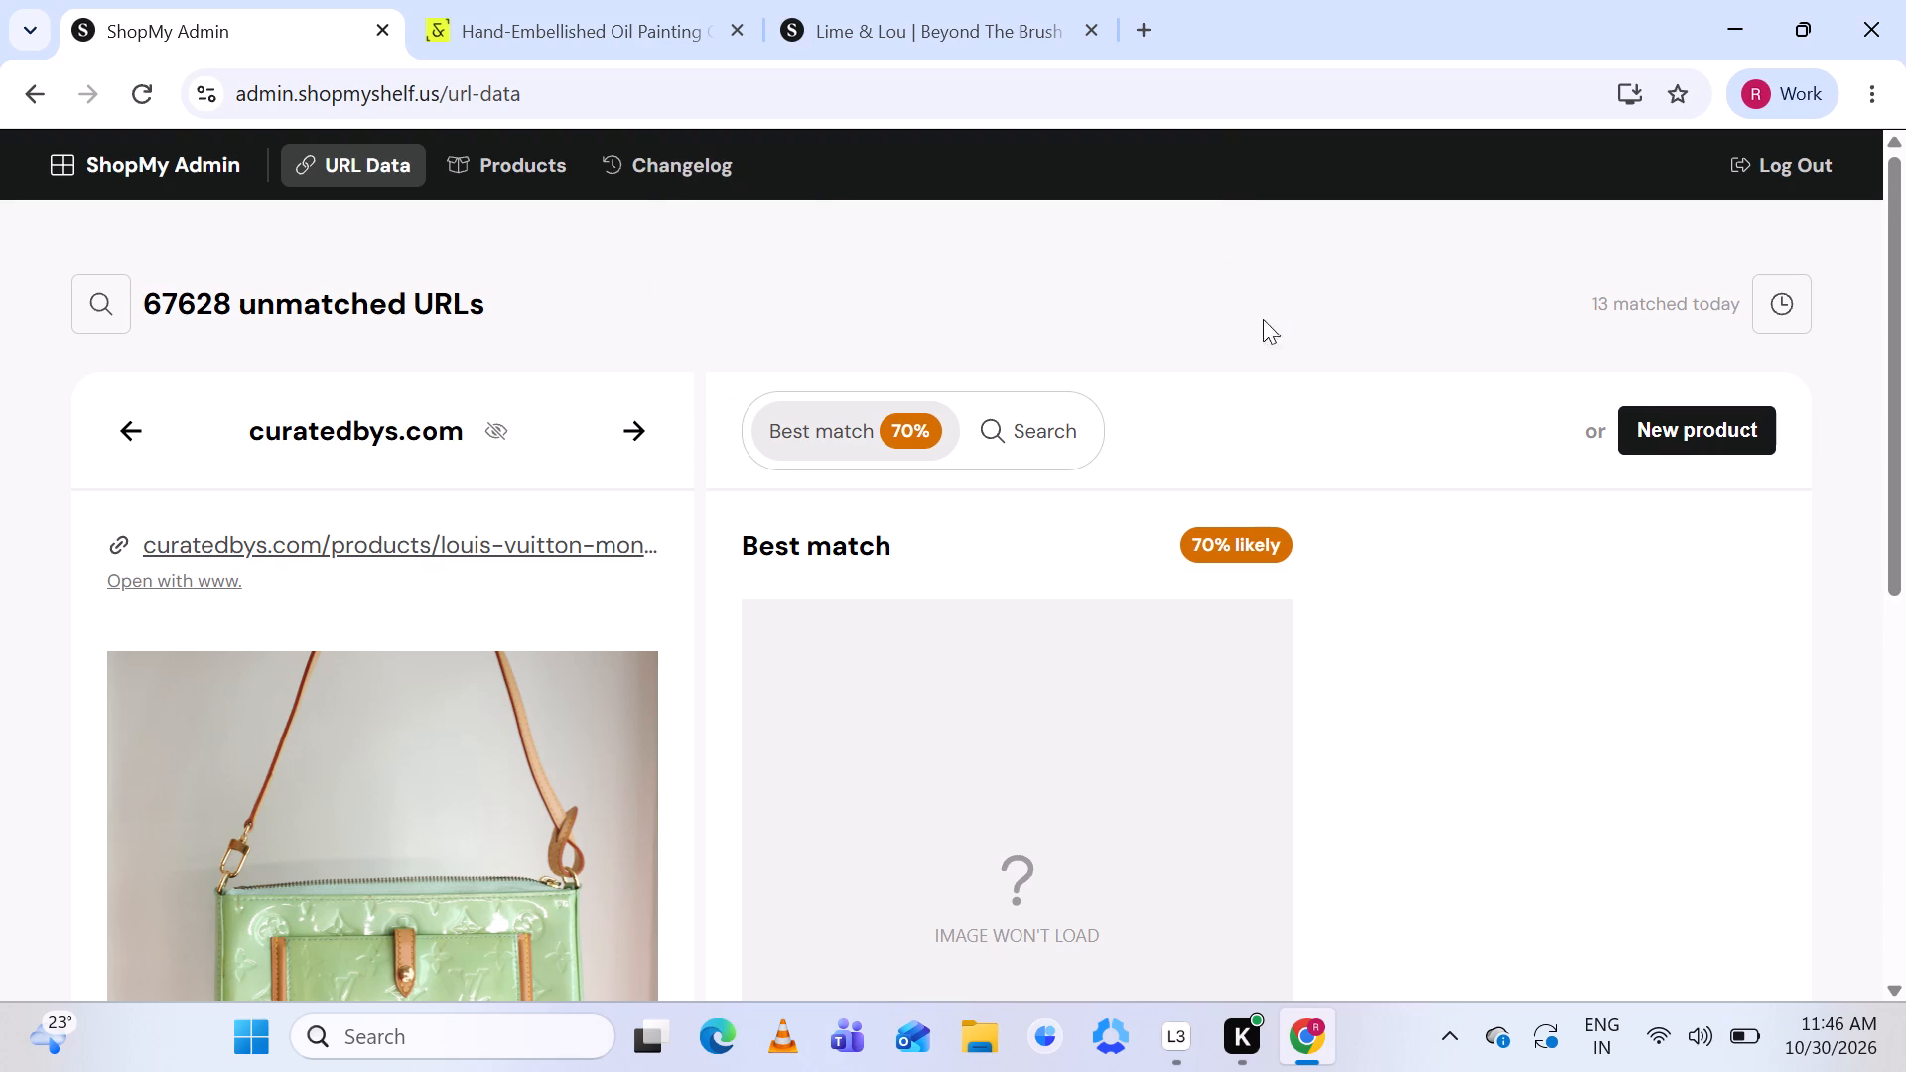
# Compare the curatedbys.com Louis Vuitton Green Vernis Mallory Square Bag with its suggested best match.
pyautogui.scroll(-2, 1137, 415)
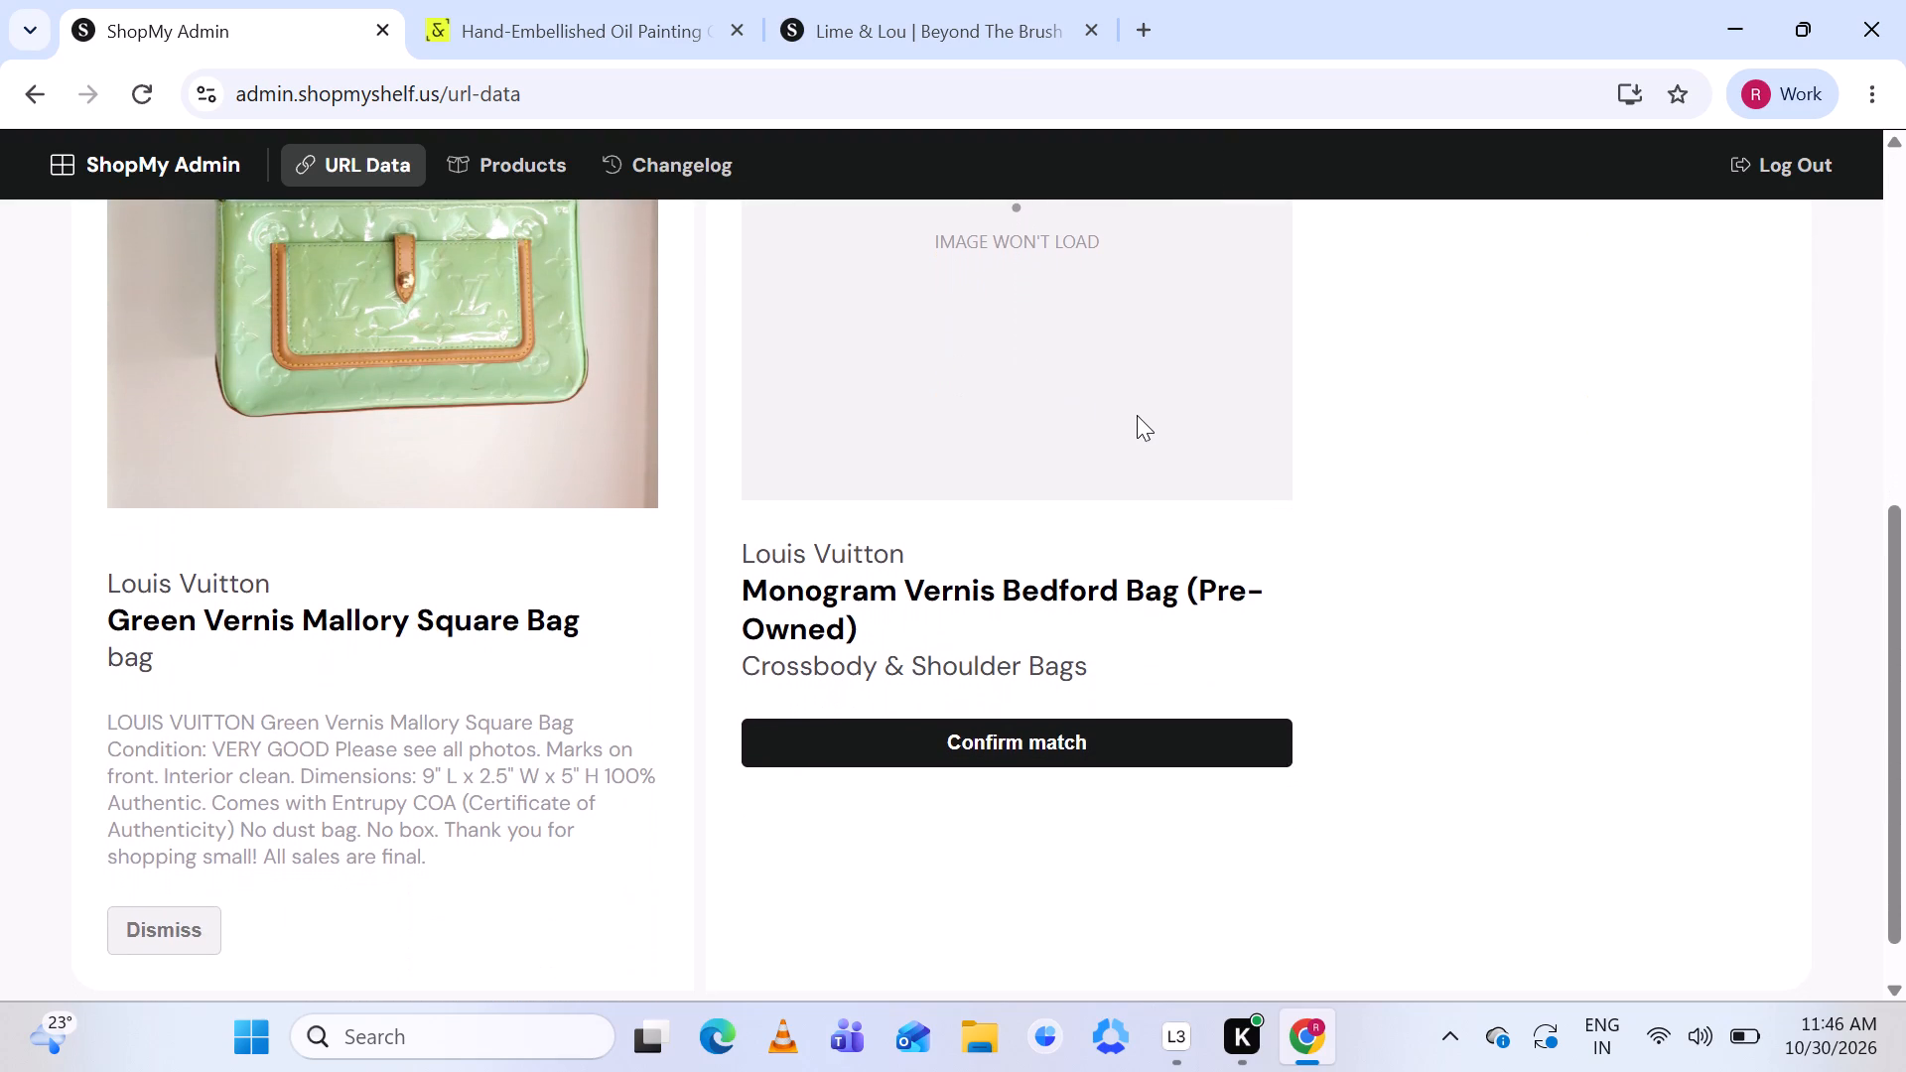
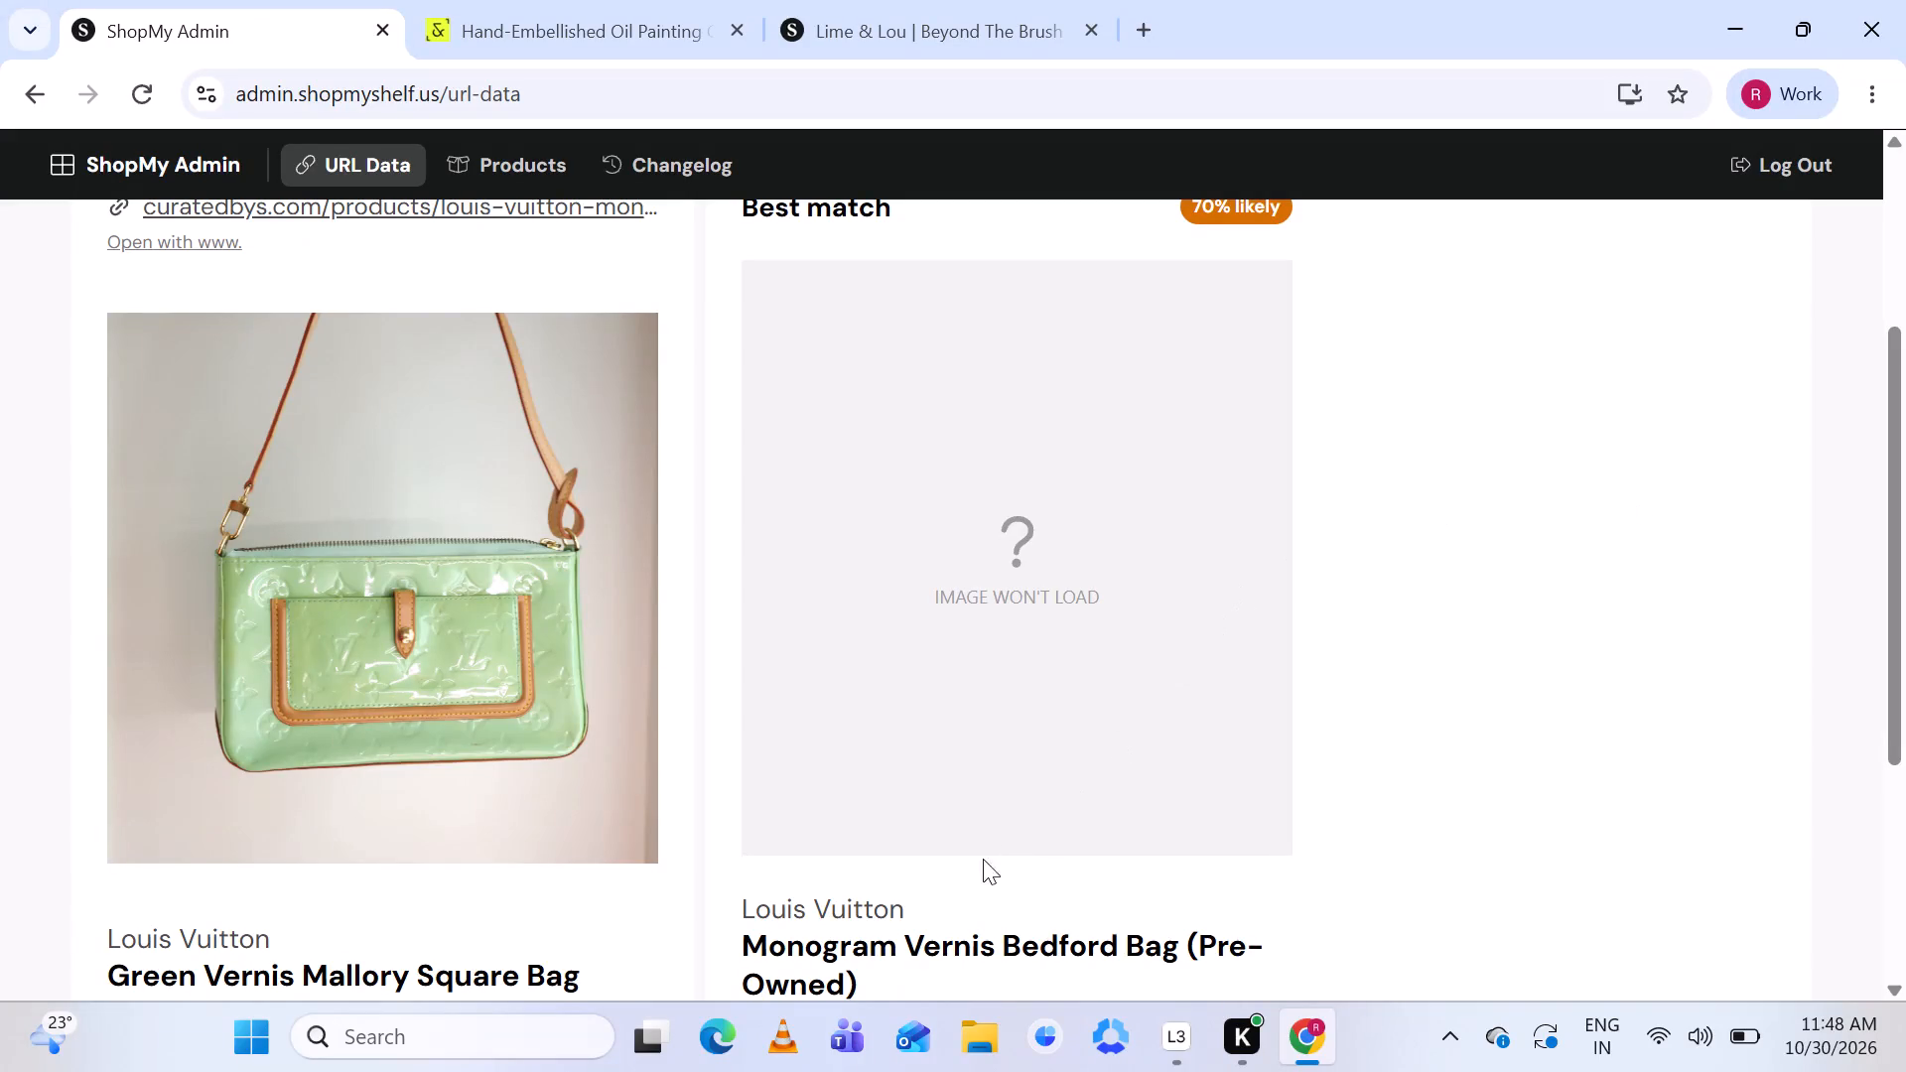
# Open the suggested Monogram Vernis Bedford Bag's product page, close the two leftover Lime & Lou pages, and return to ShopMy Admin.
pyautogui.click(864, 950)
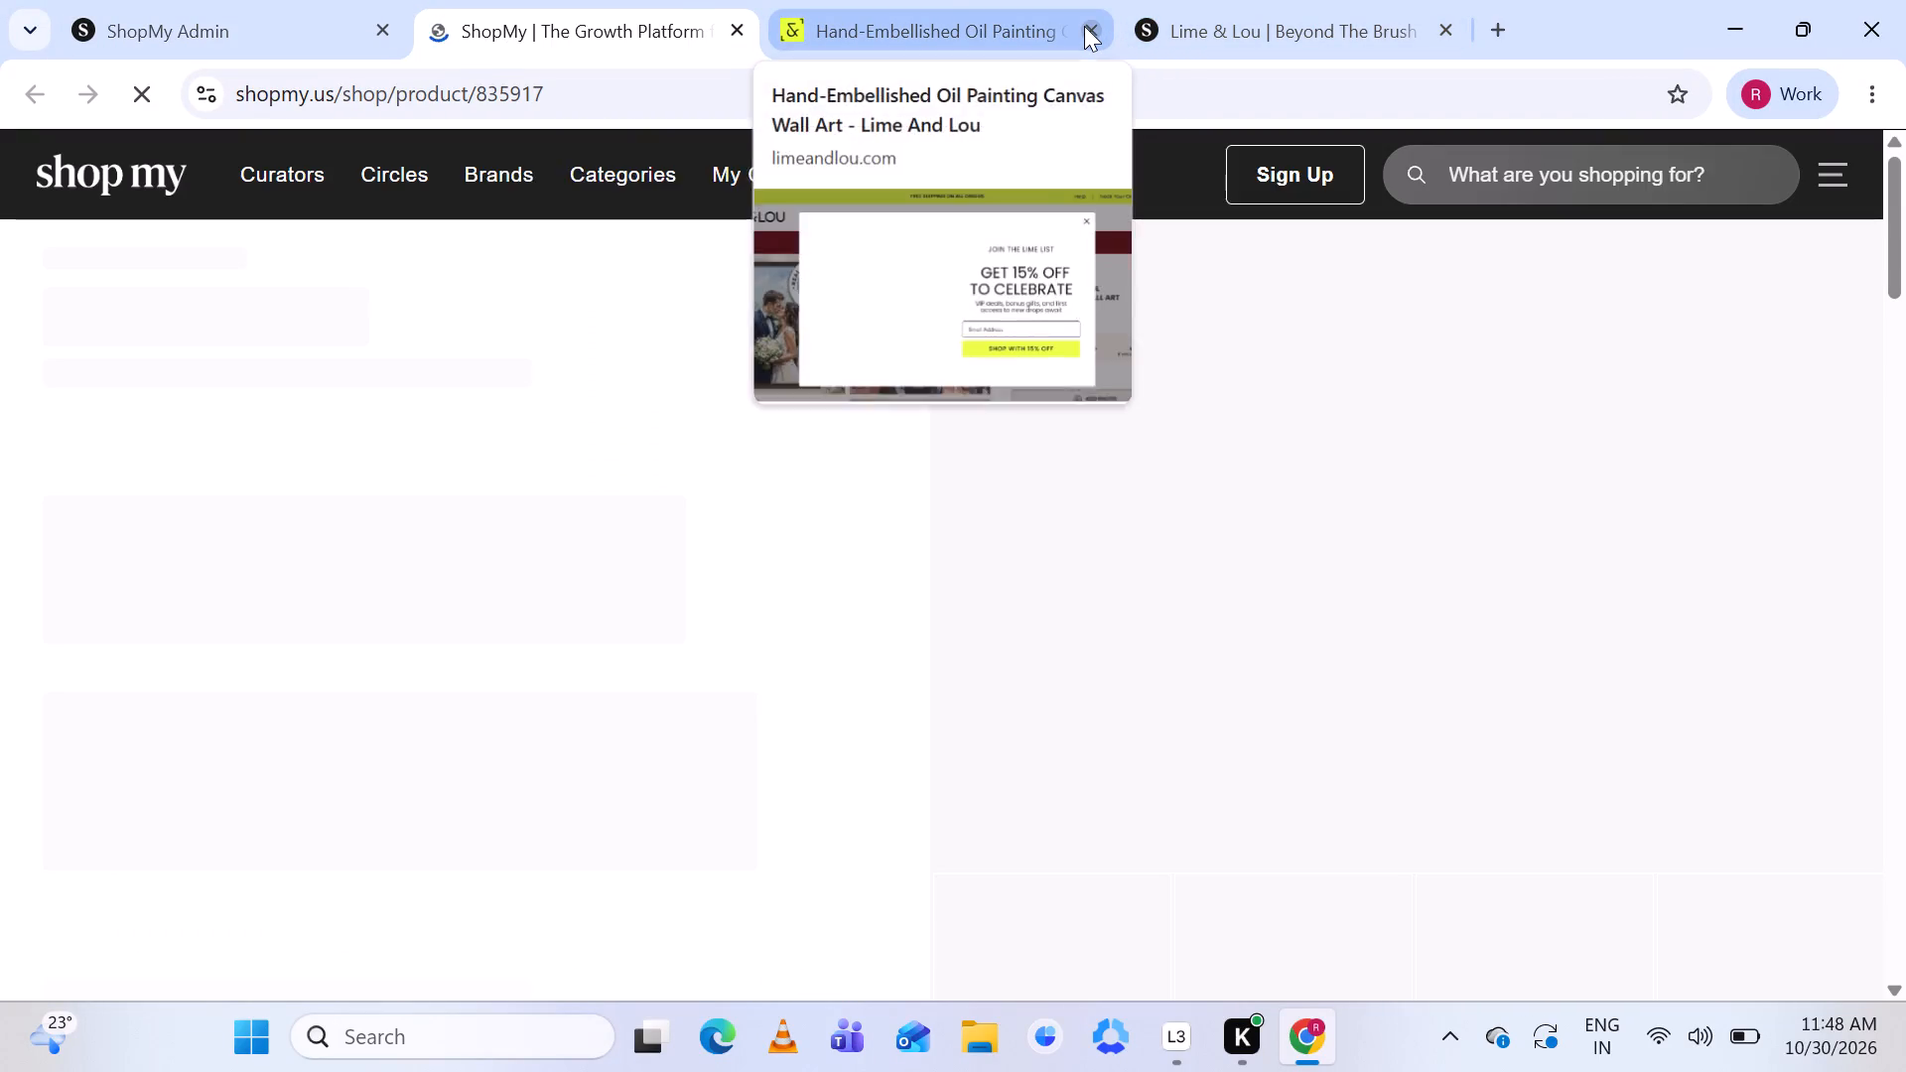
pyautogui.click(1084, 26)
pyautogui.click(1084, 26)
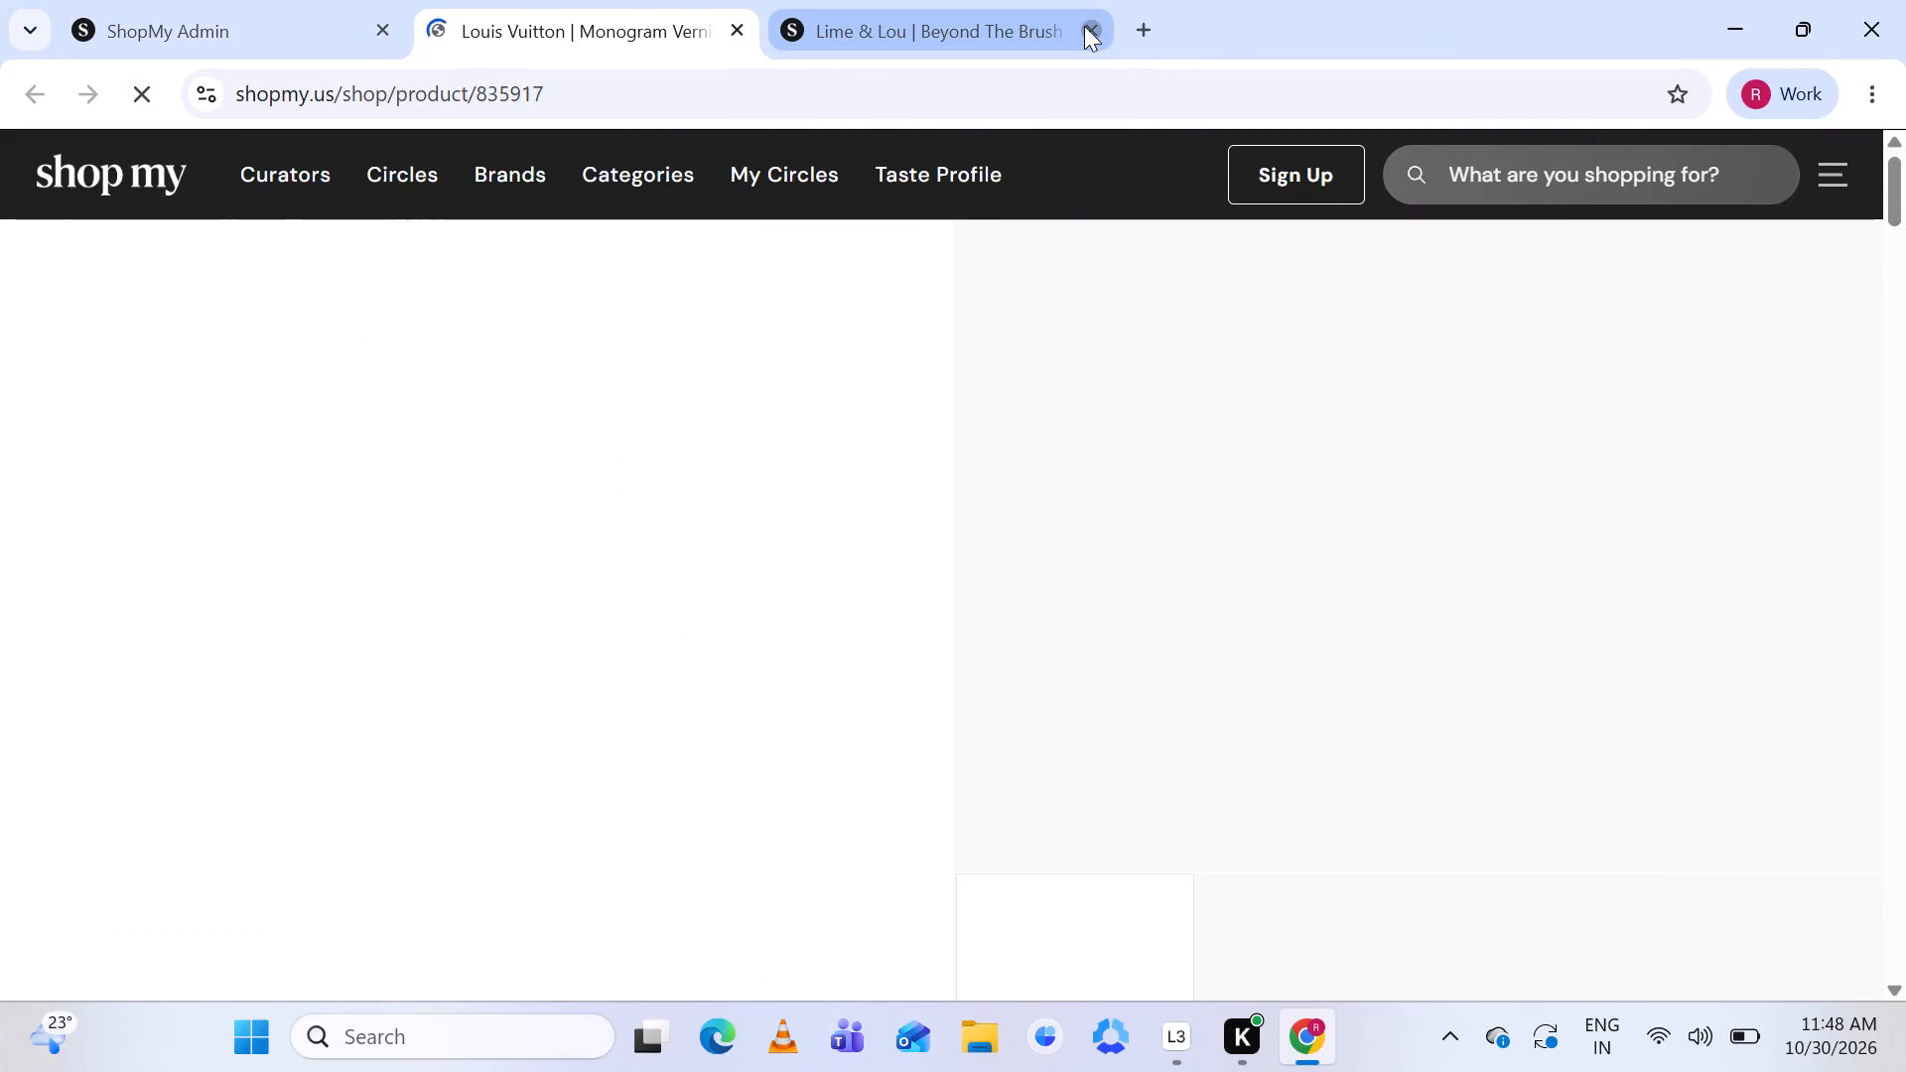
pyautogui.click(169, 40)
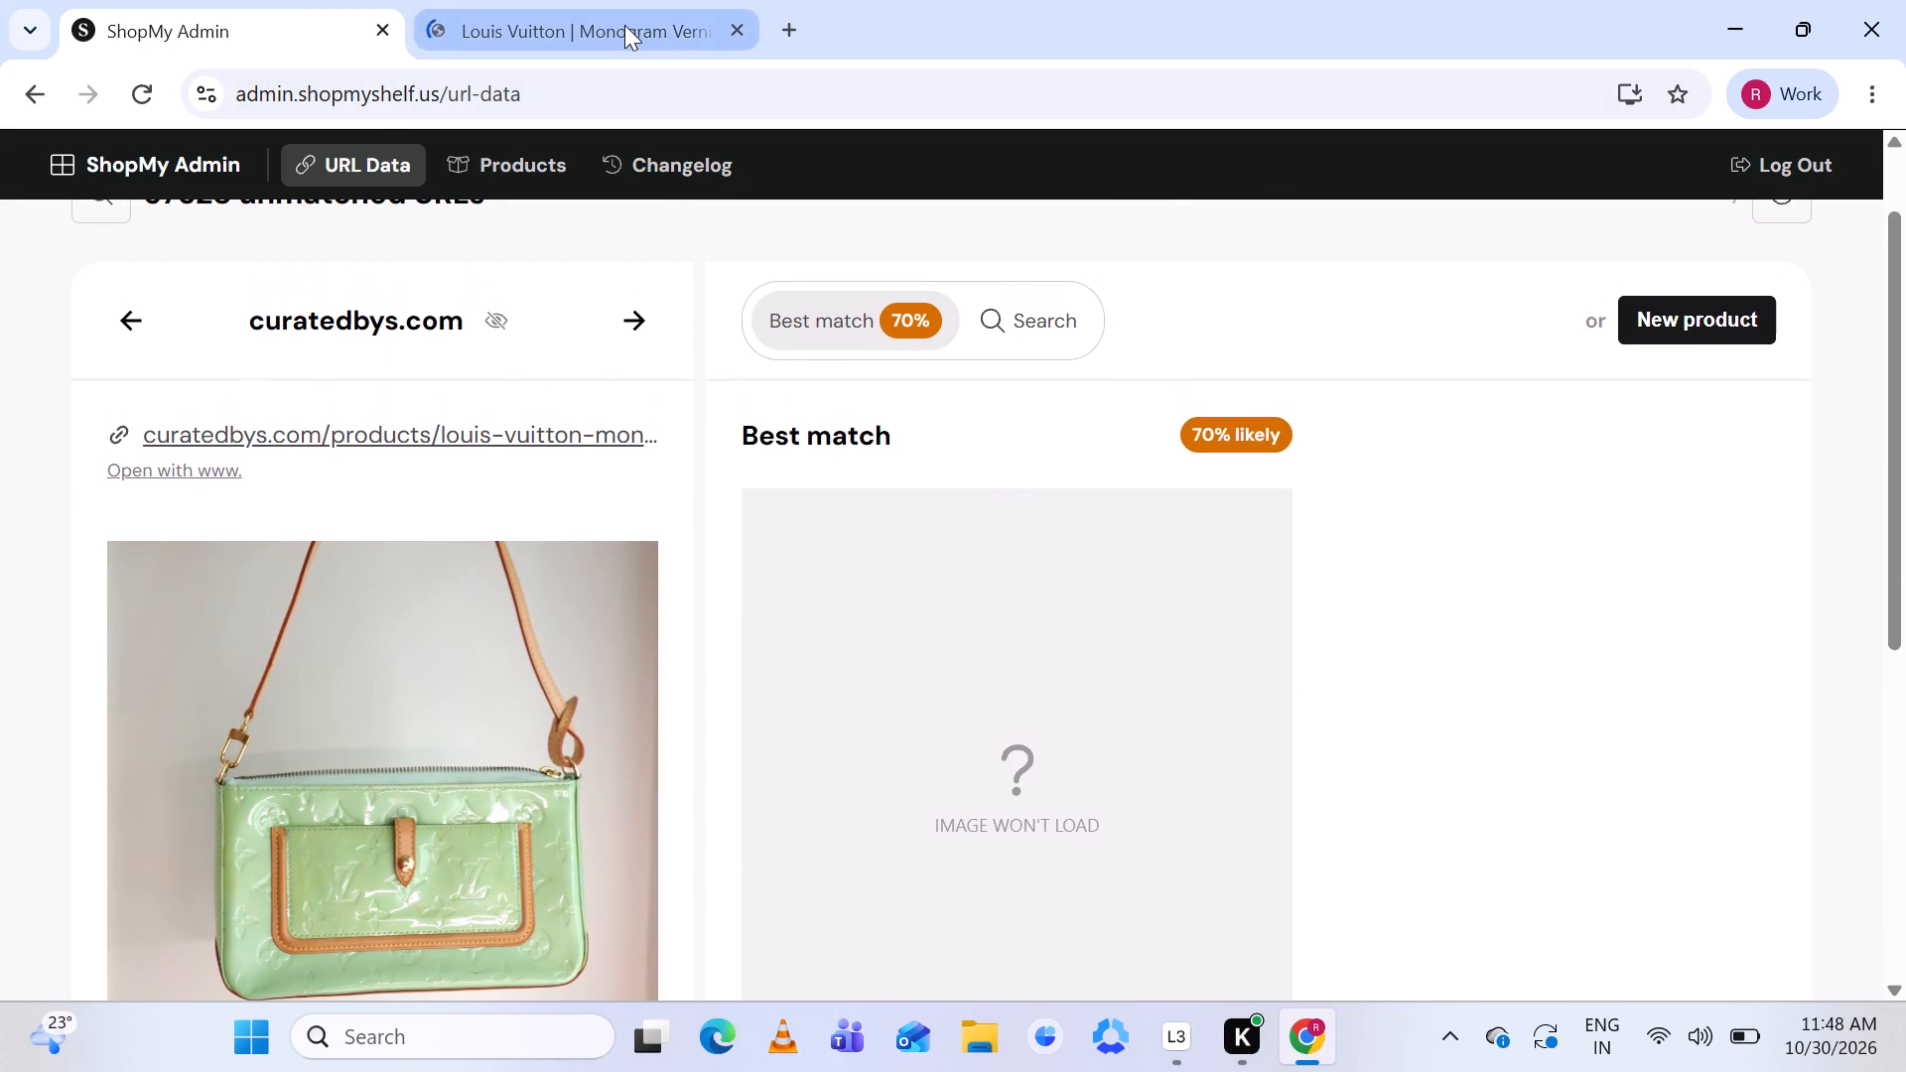
pyautogui.click(624, 25)
pyautogui.click(215, 22)
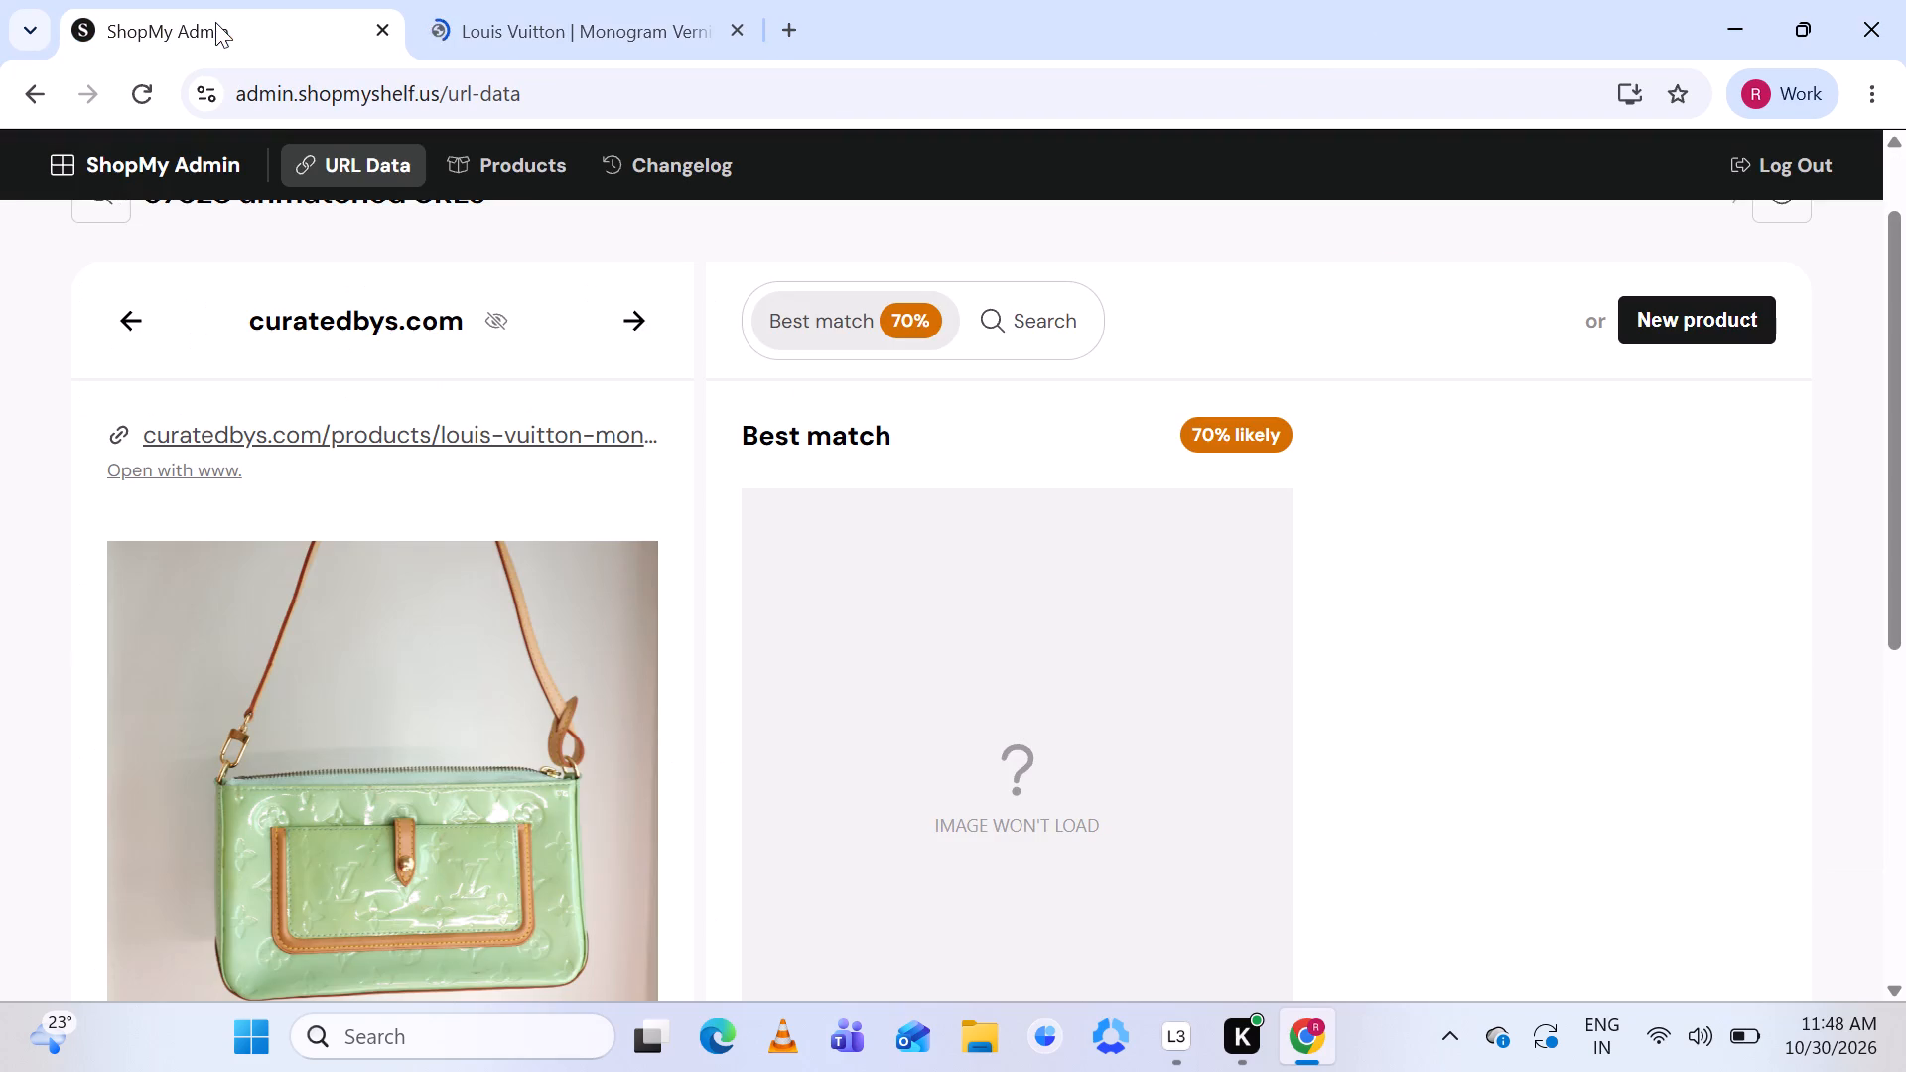
# Search the existing products for Louis Vuitton Green Vernis Mallory.
pyautogui.scroll(1, 1145, 590)
pyautogui.click(1026, 416)
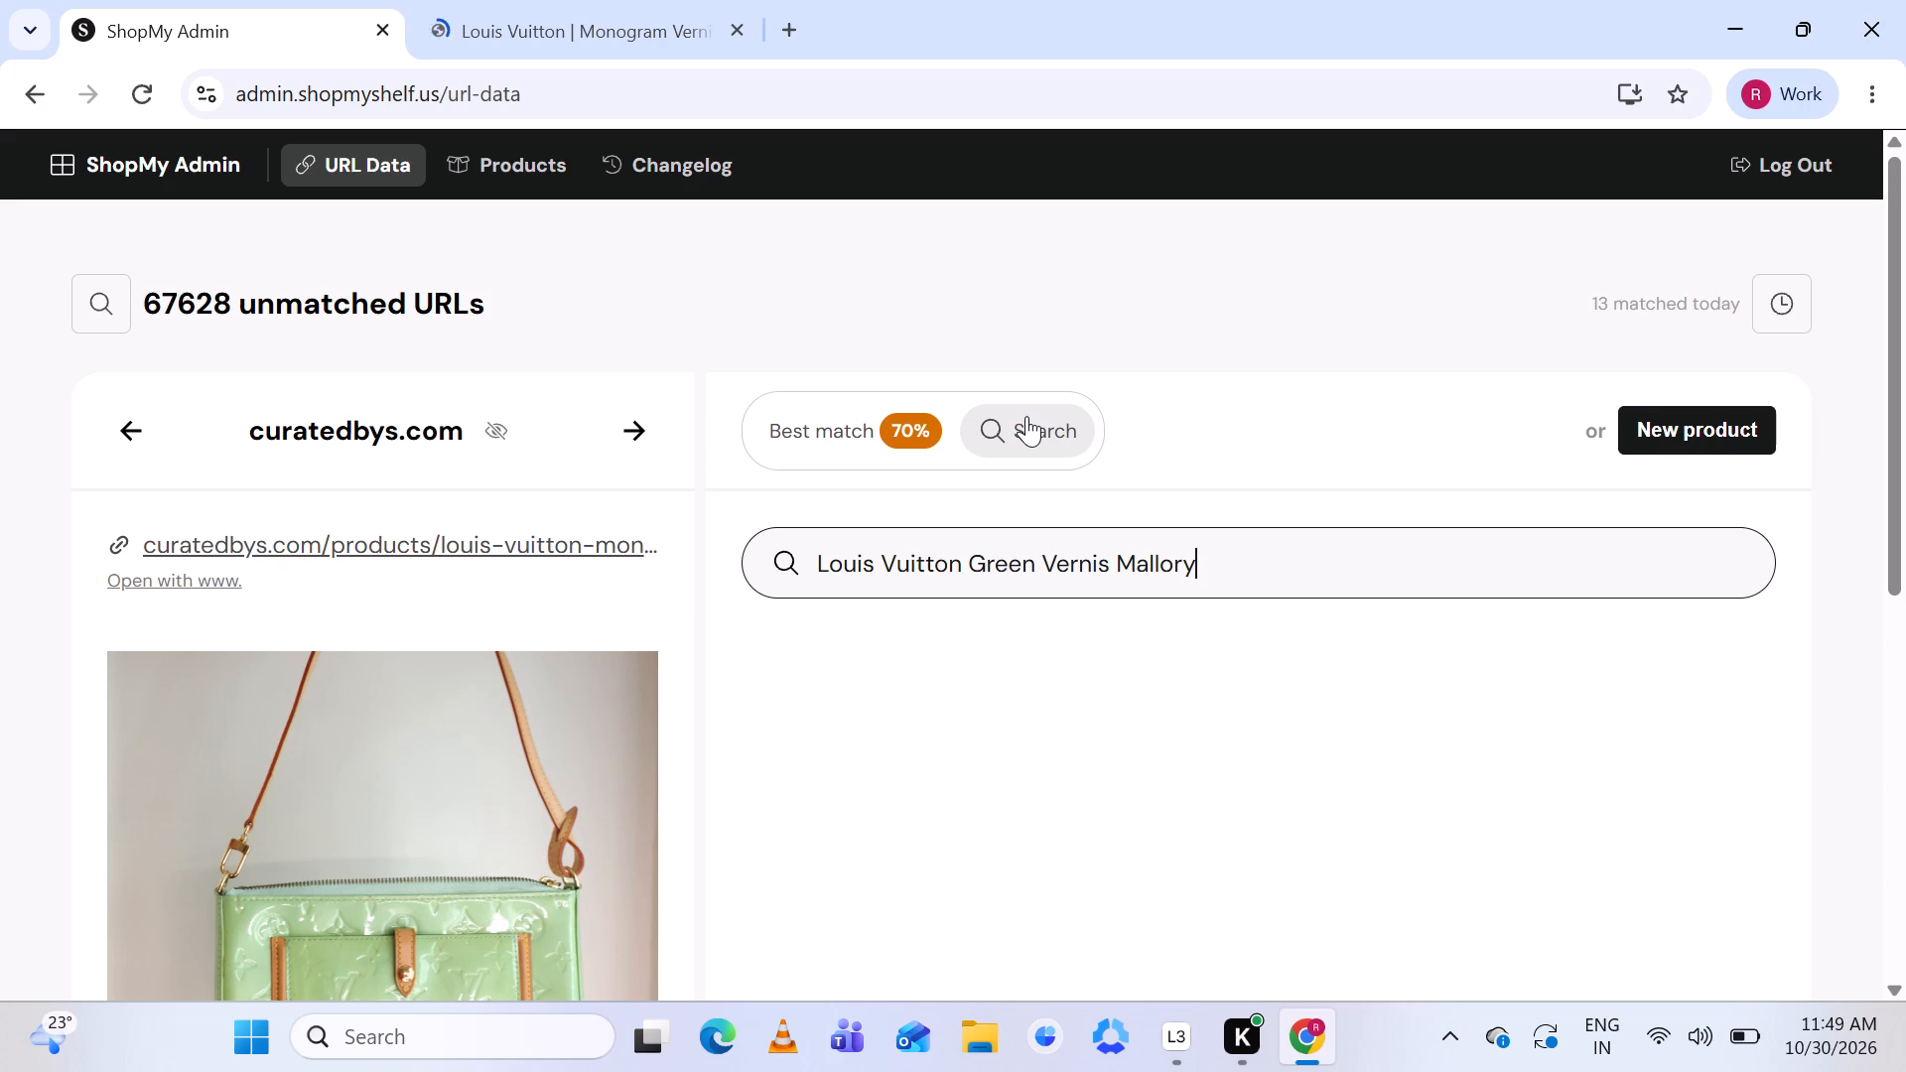
# Start a new product for the Green Vernis Mallory bag, removing the duplicate bag photo and both Curated by S logo images.
pyautogui.click(1677, 432)
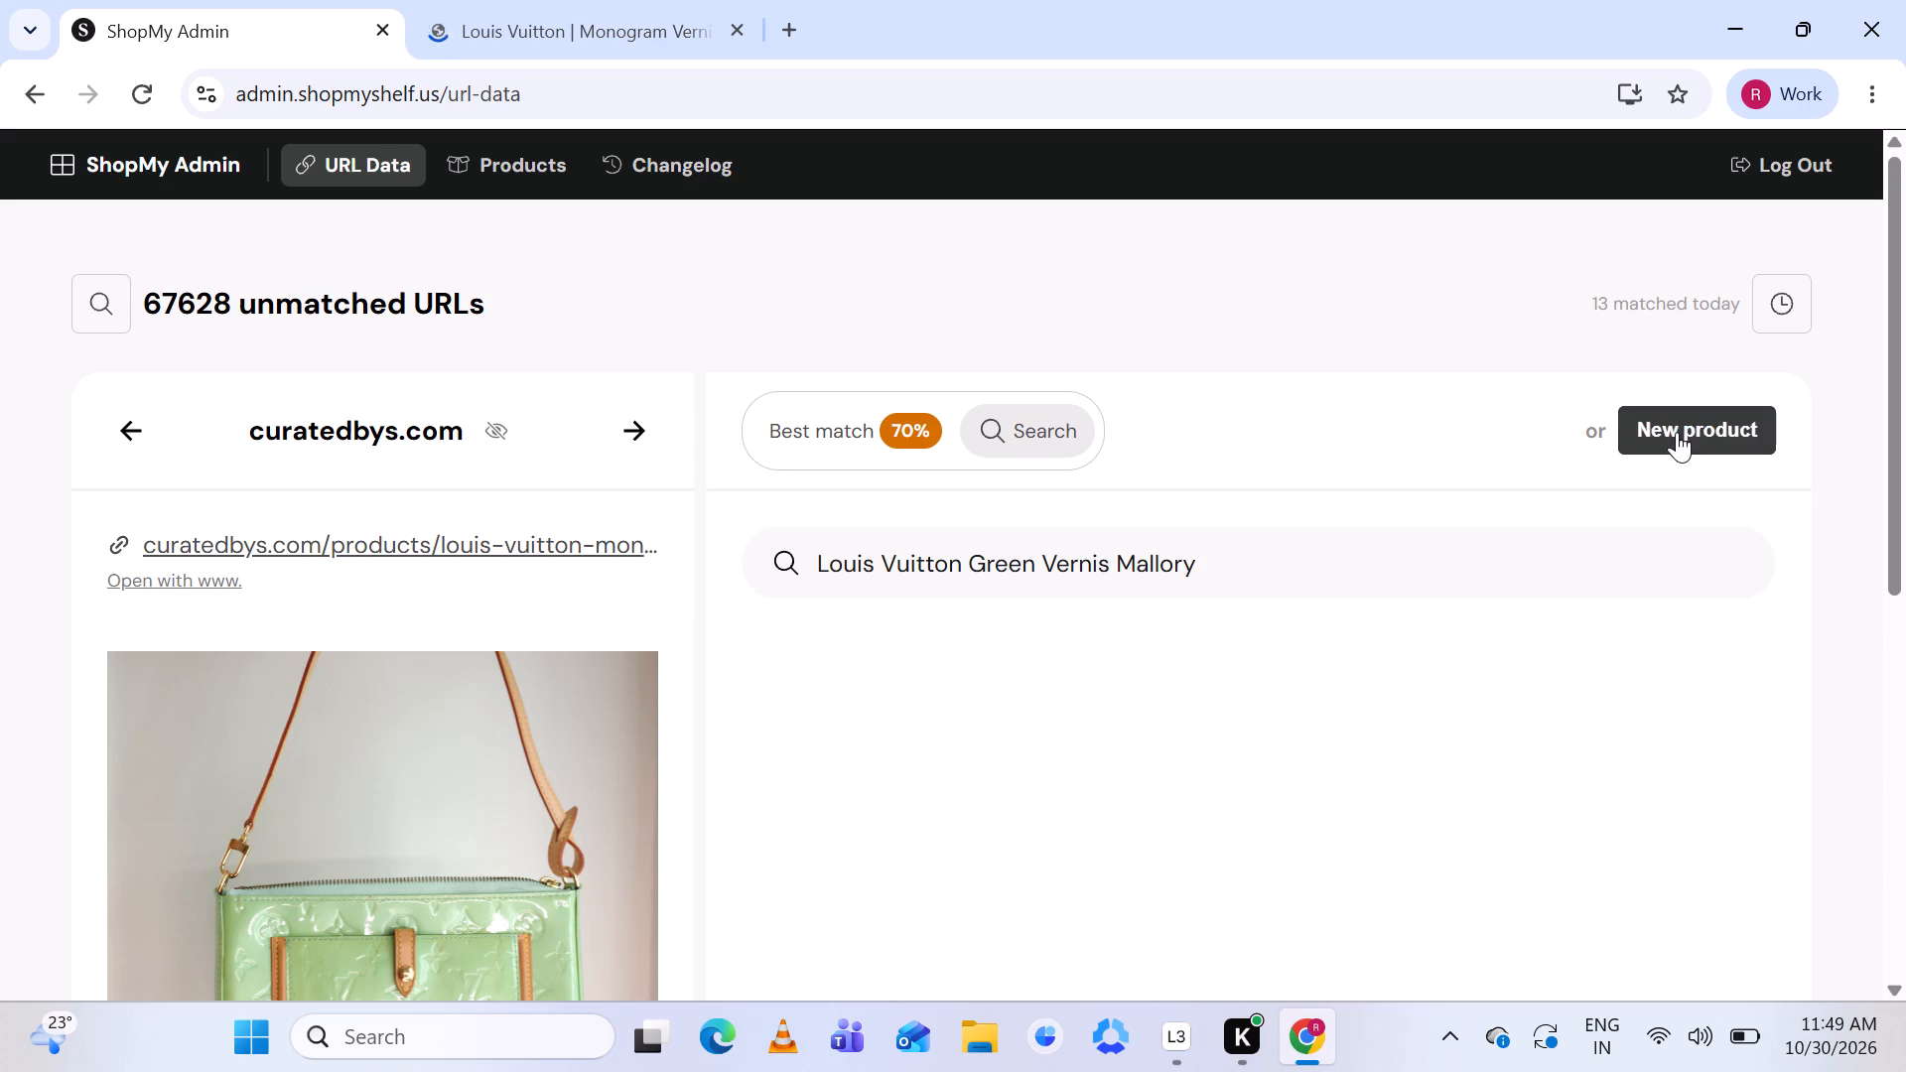
pyautogui.scroll(-2, 1219, 518)
pyautogui.scroll(2, 1219, 518)
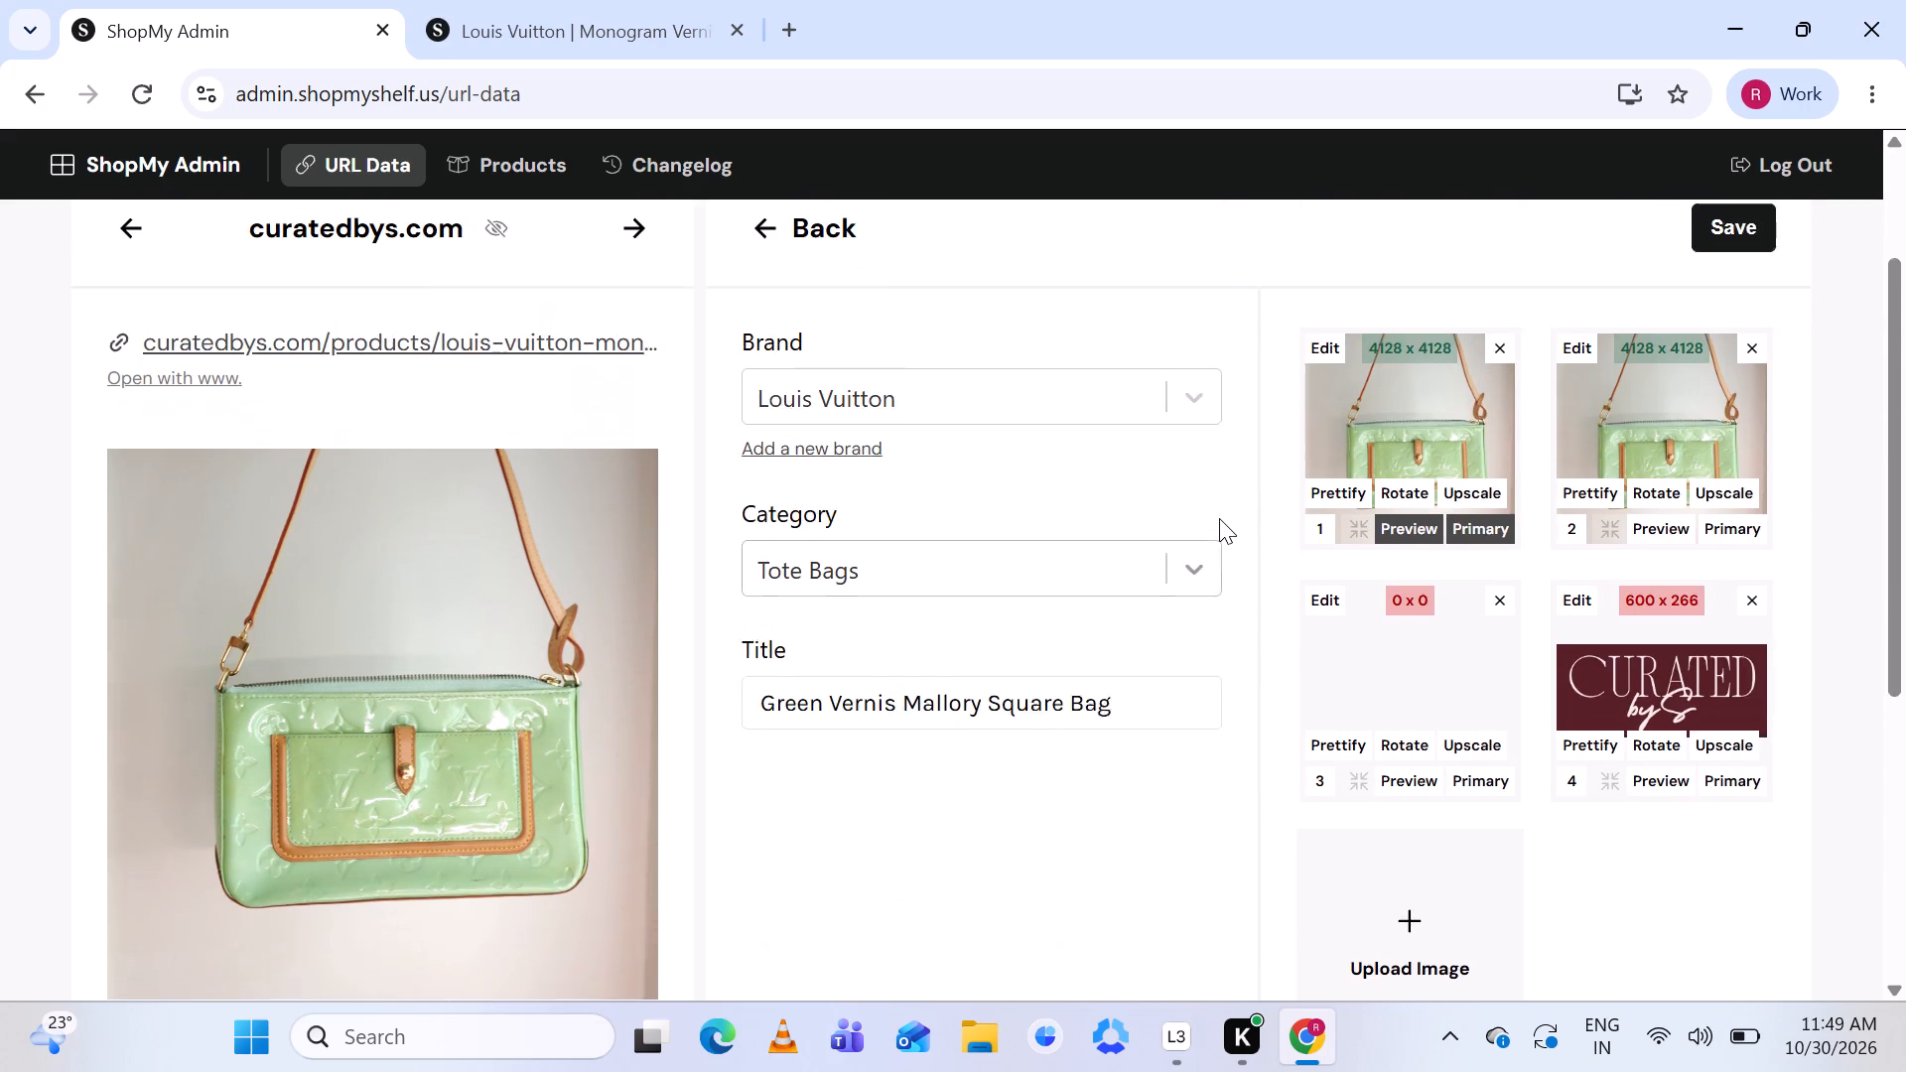
pyautogui.click(1749, 380)
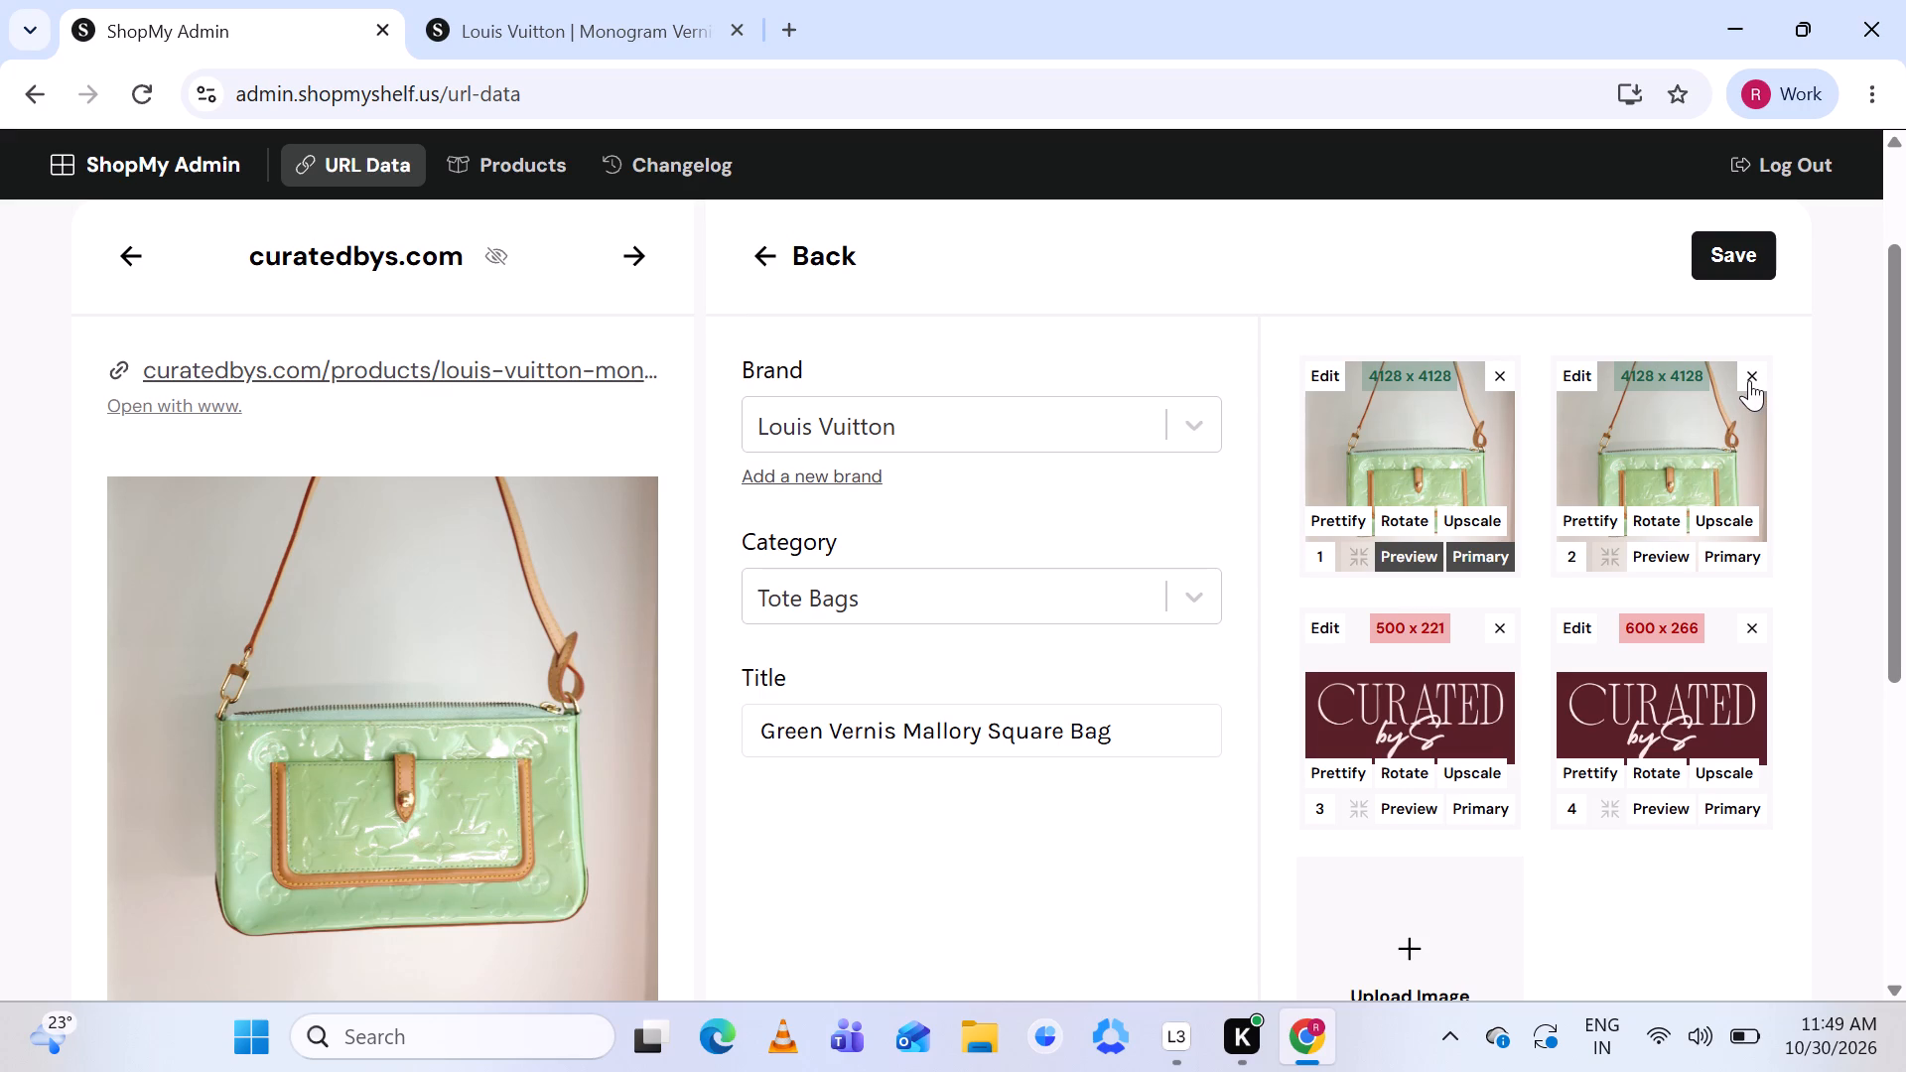
pyautogui.click(1748, 379)
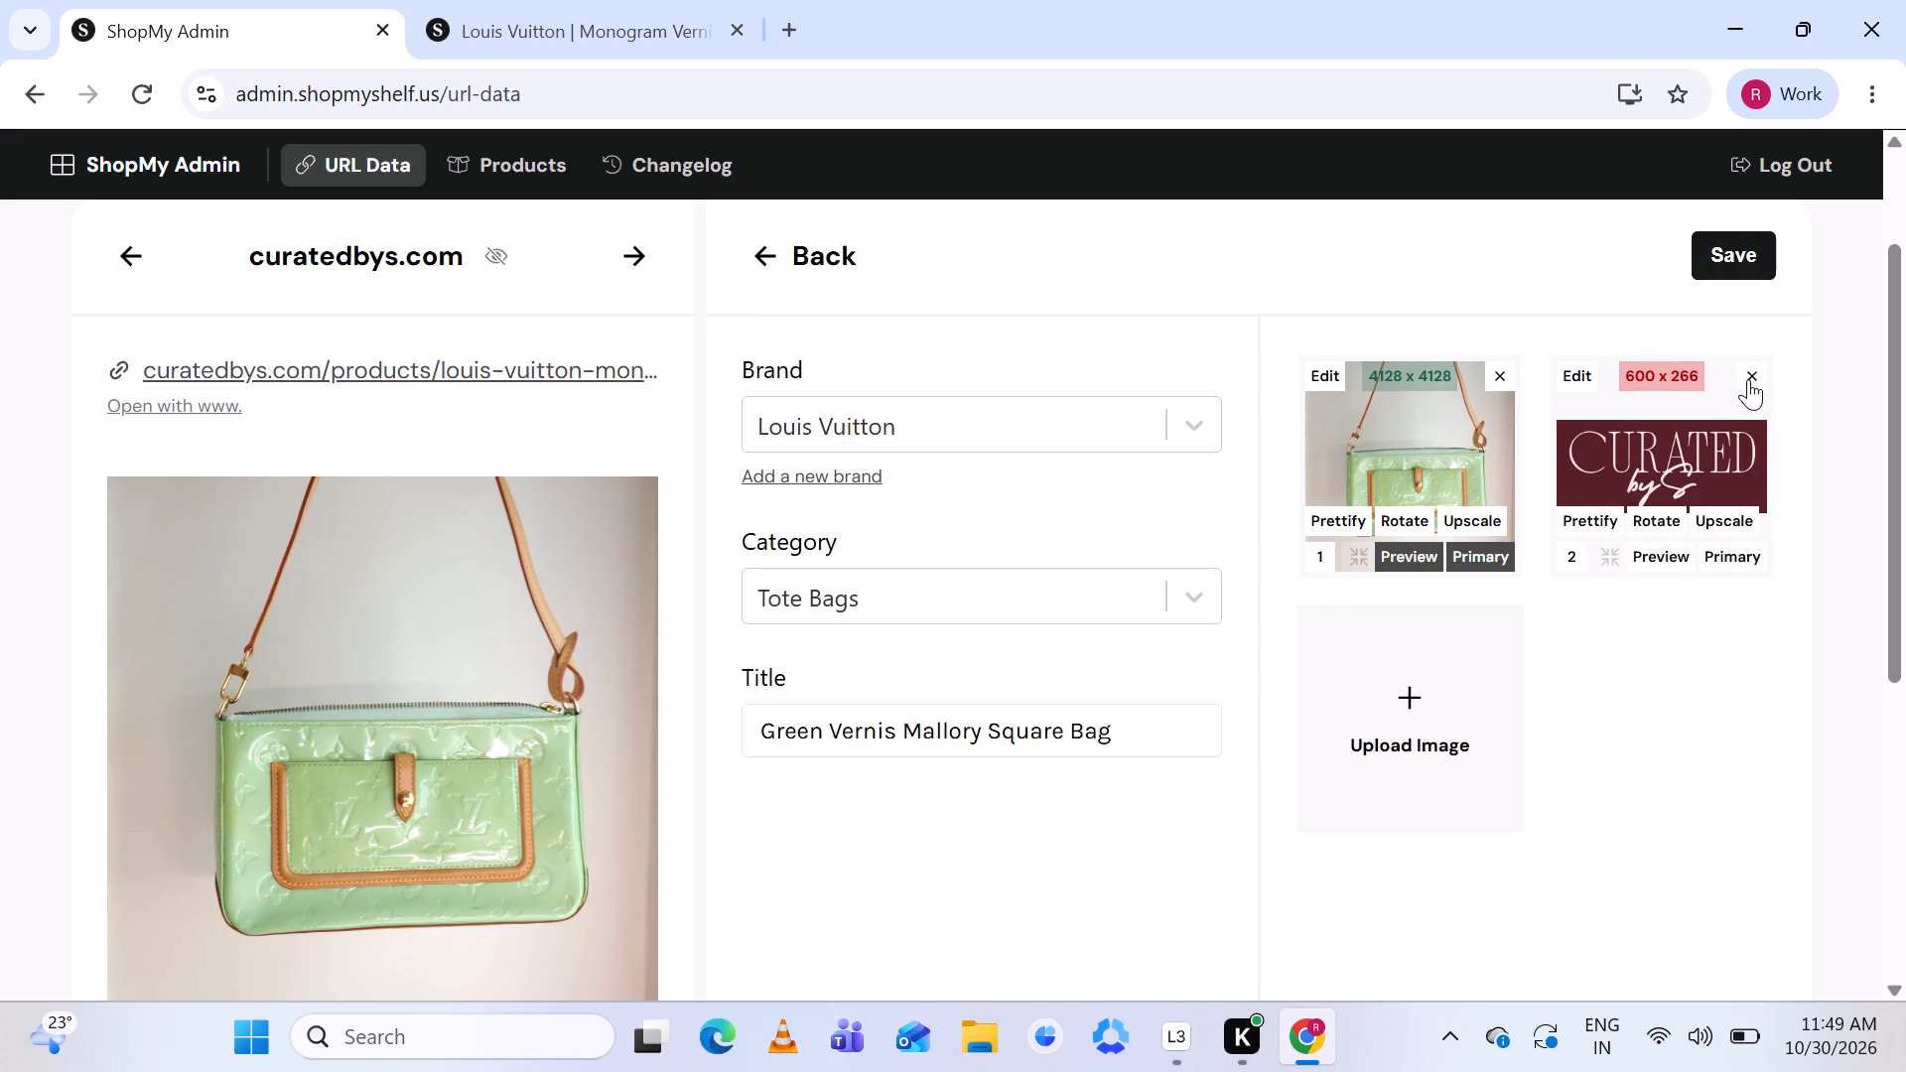
pyautogui.click(1748, 379)
# Review the new product's brand, category, title and image against the curatedbys.com listing details.
pyautogui.scroll(-1, 1056, 681)
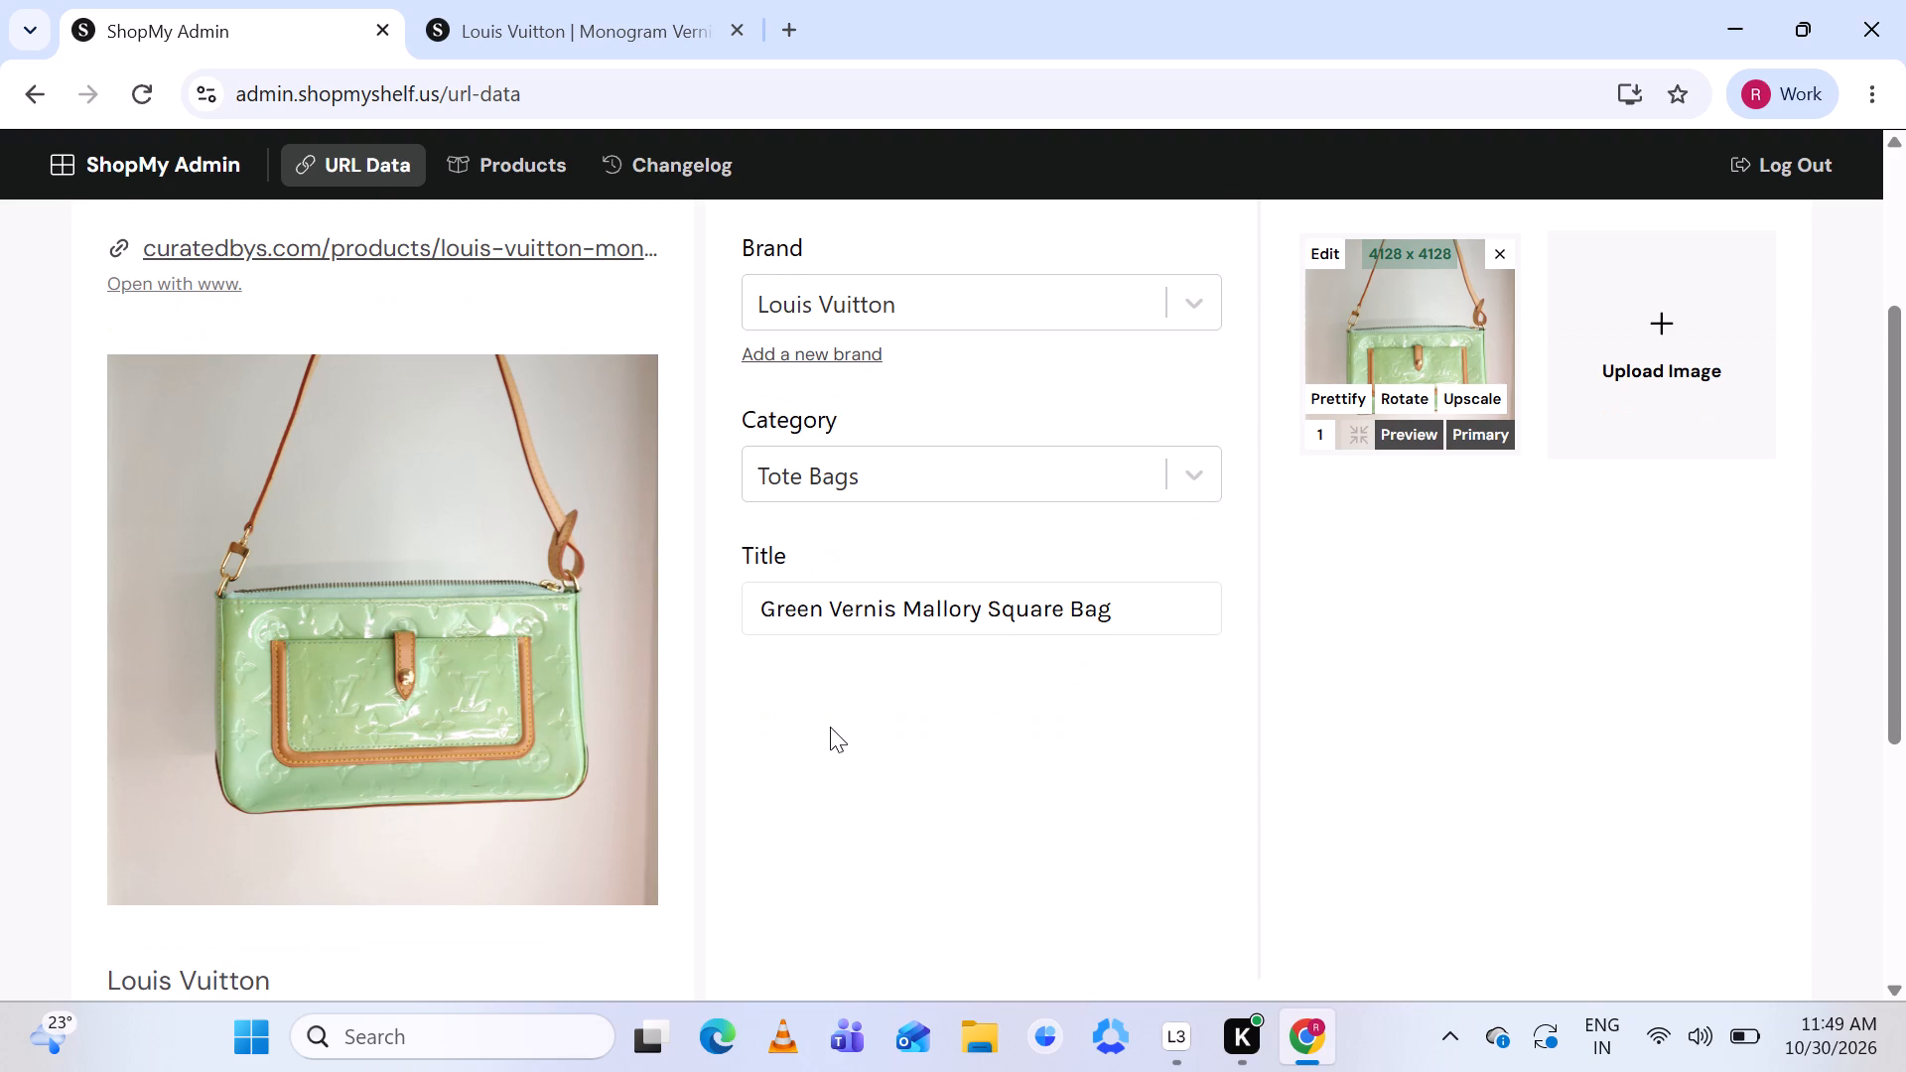
pyautogui.scroll(-2, 830, 727)
pyautogui.scroll(1, 830, 727)
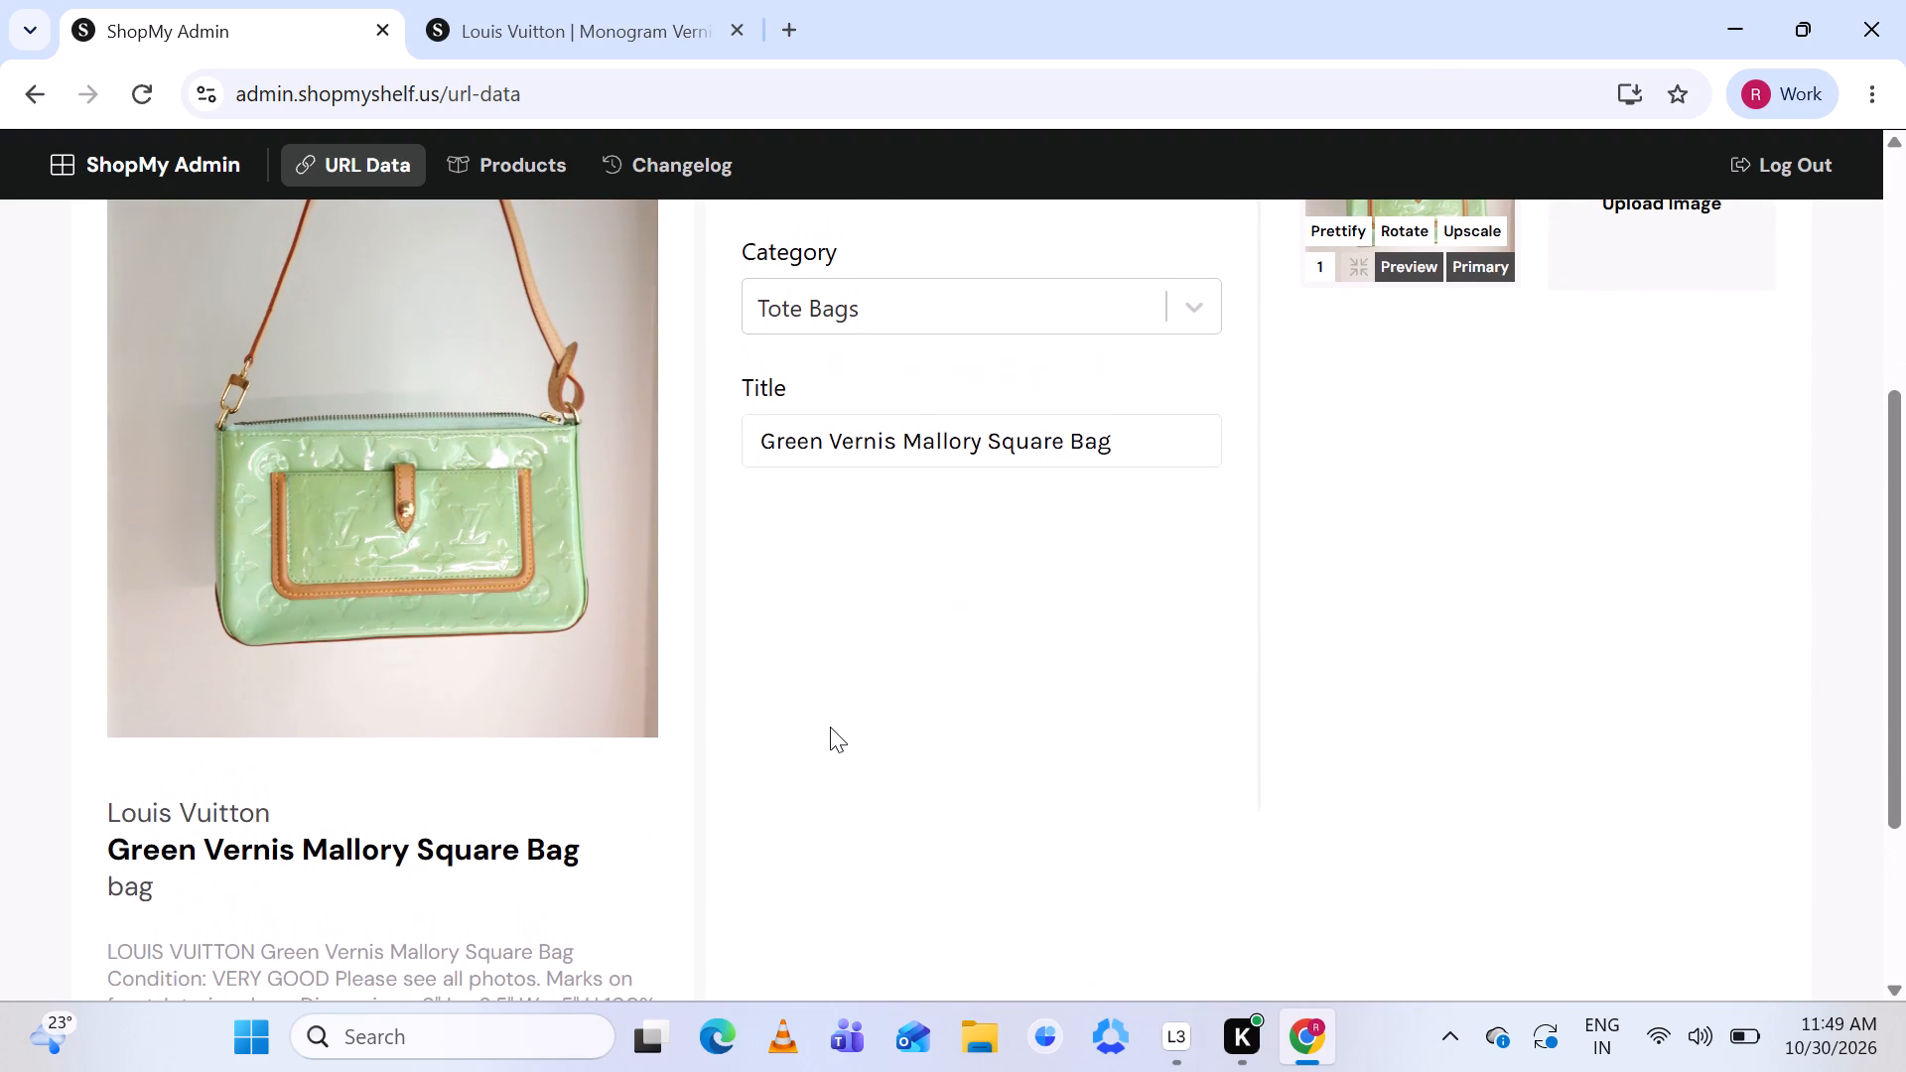
pyautogui.scroll(1, 830, 727)
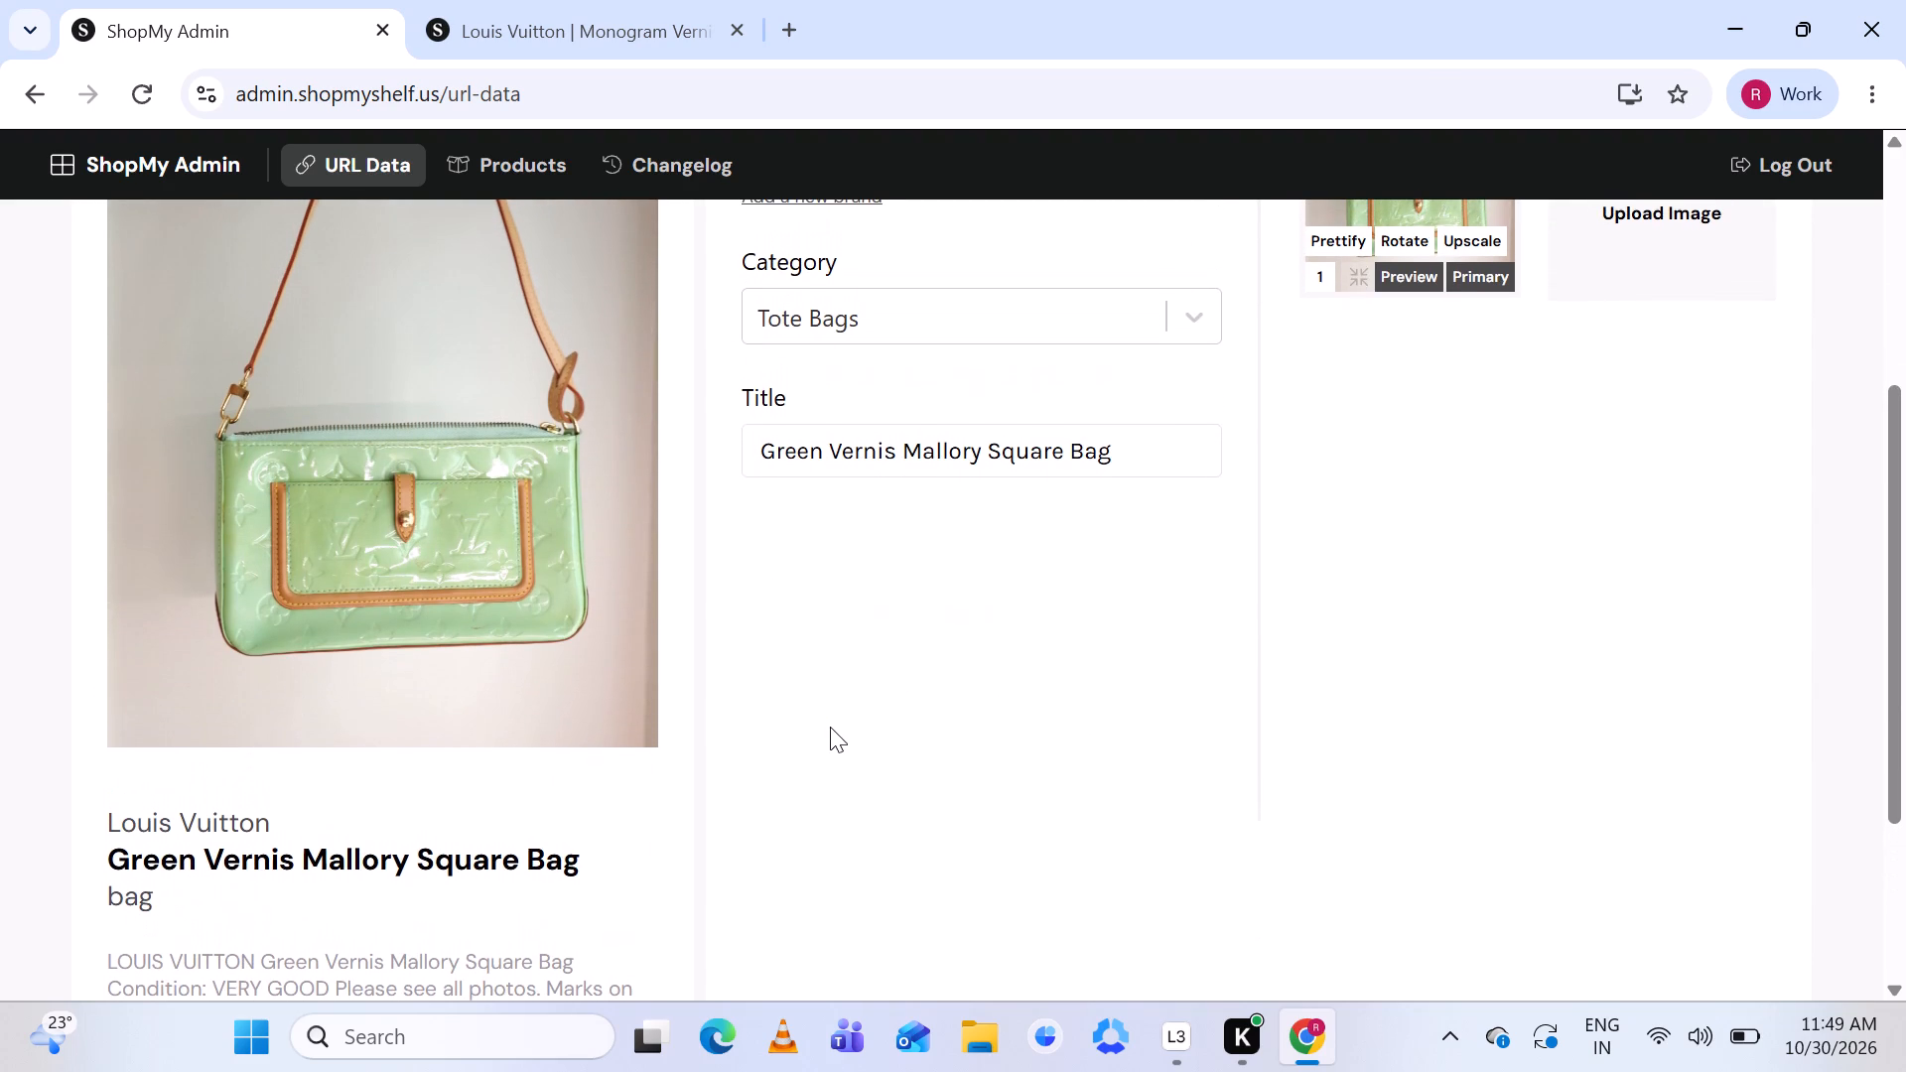
pyautogui.scroll(2, 830, 727)
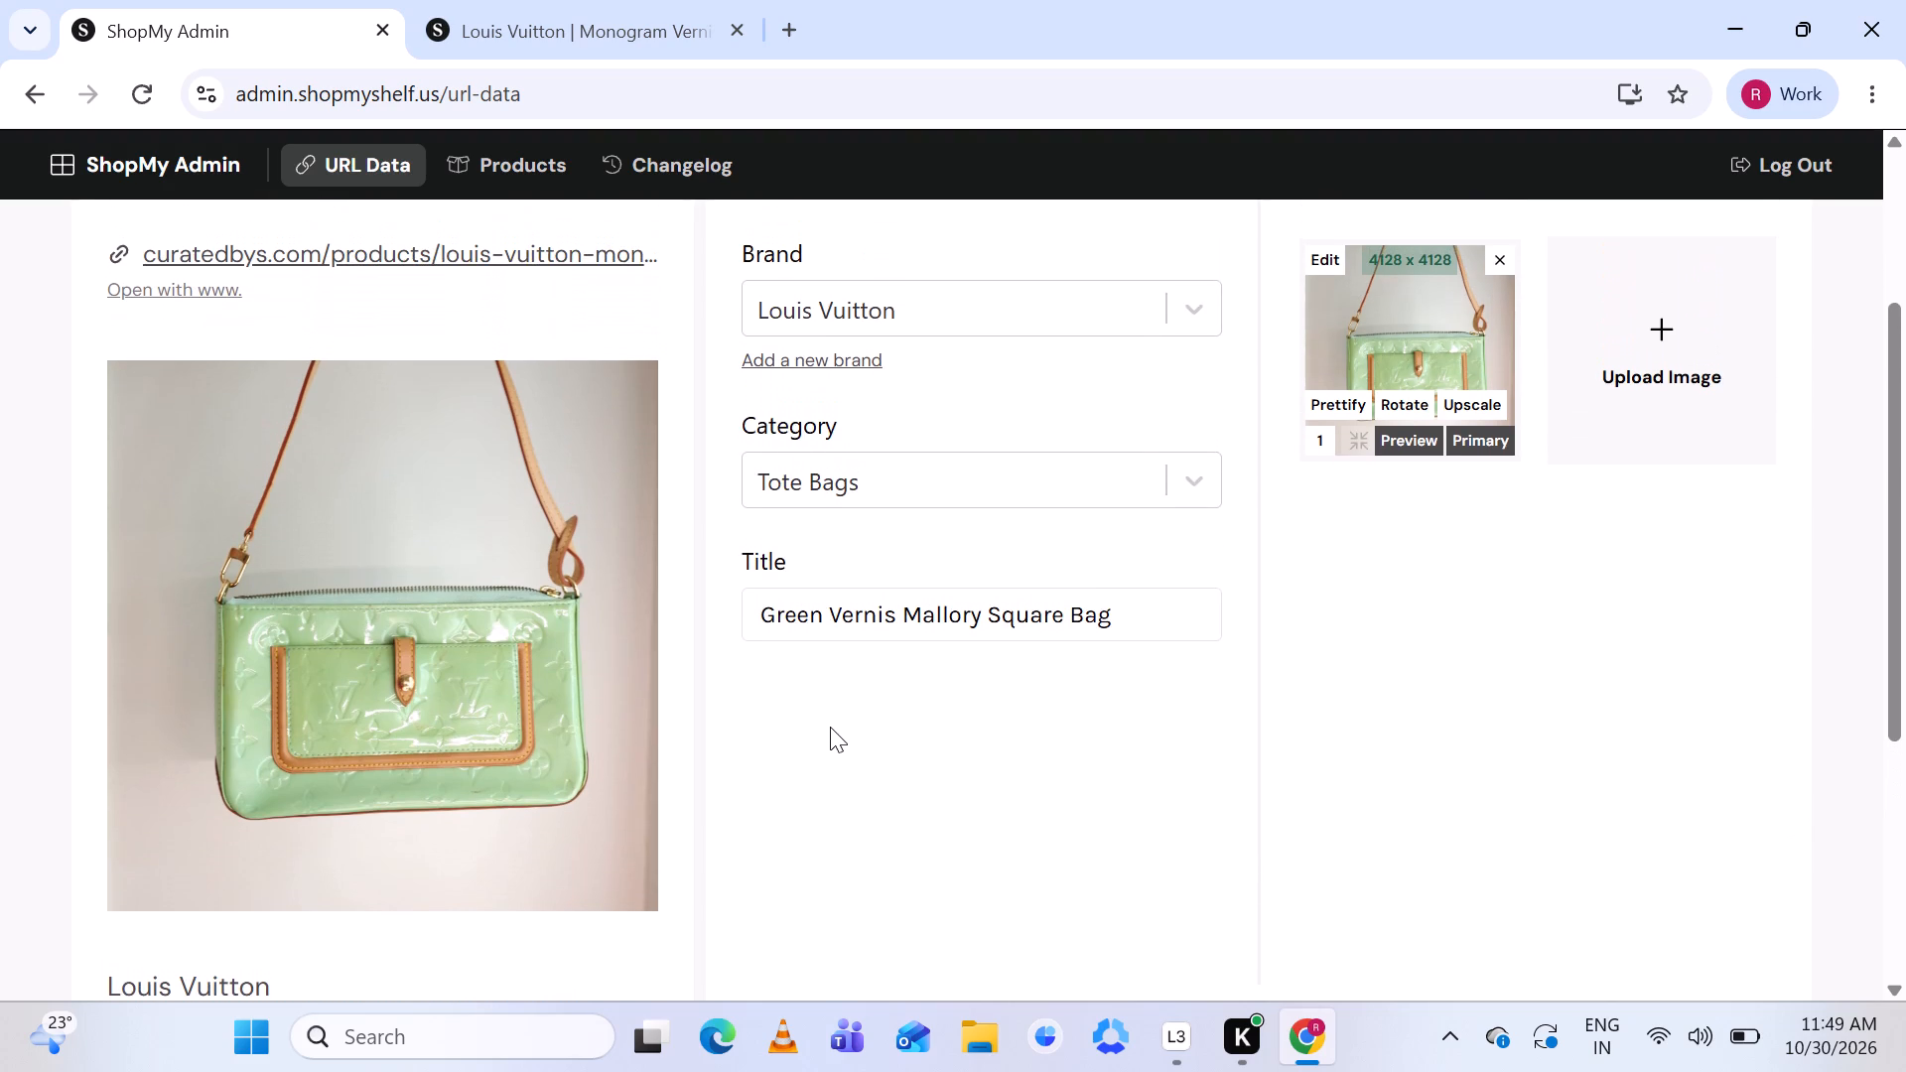
pyautogui.scroll(1, 830, 727)
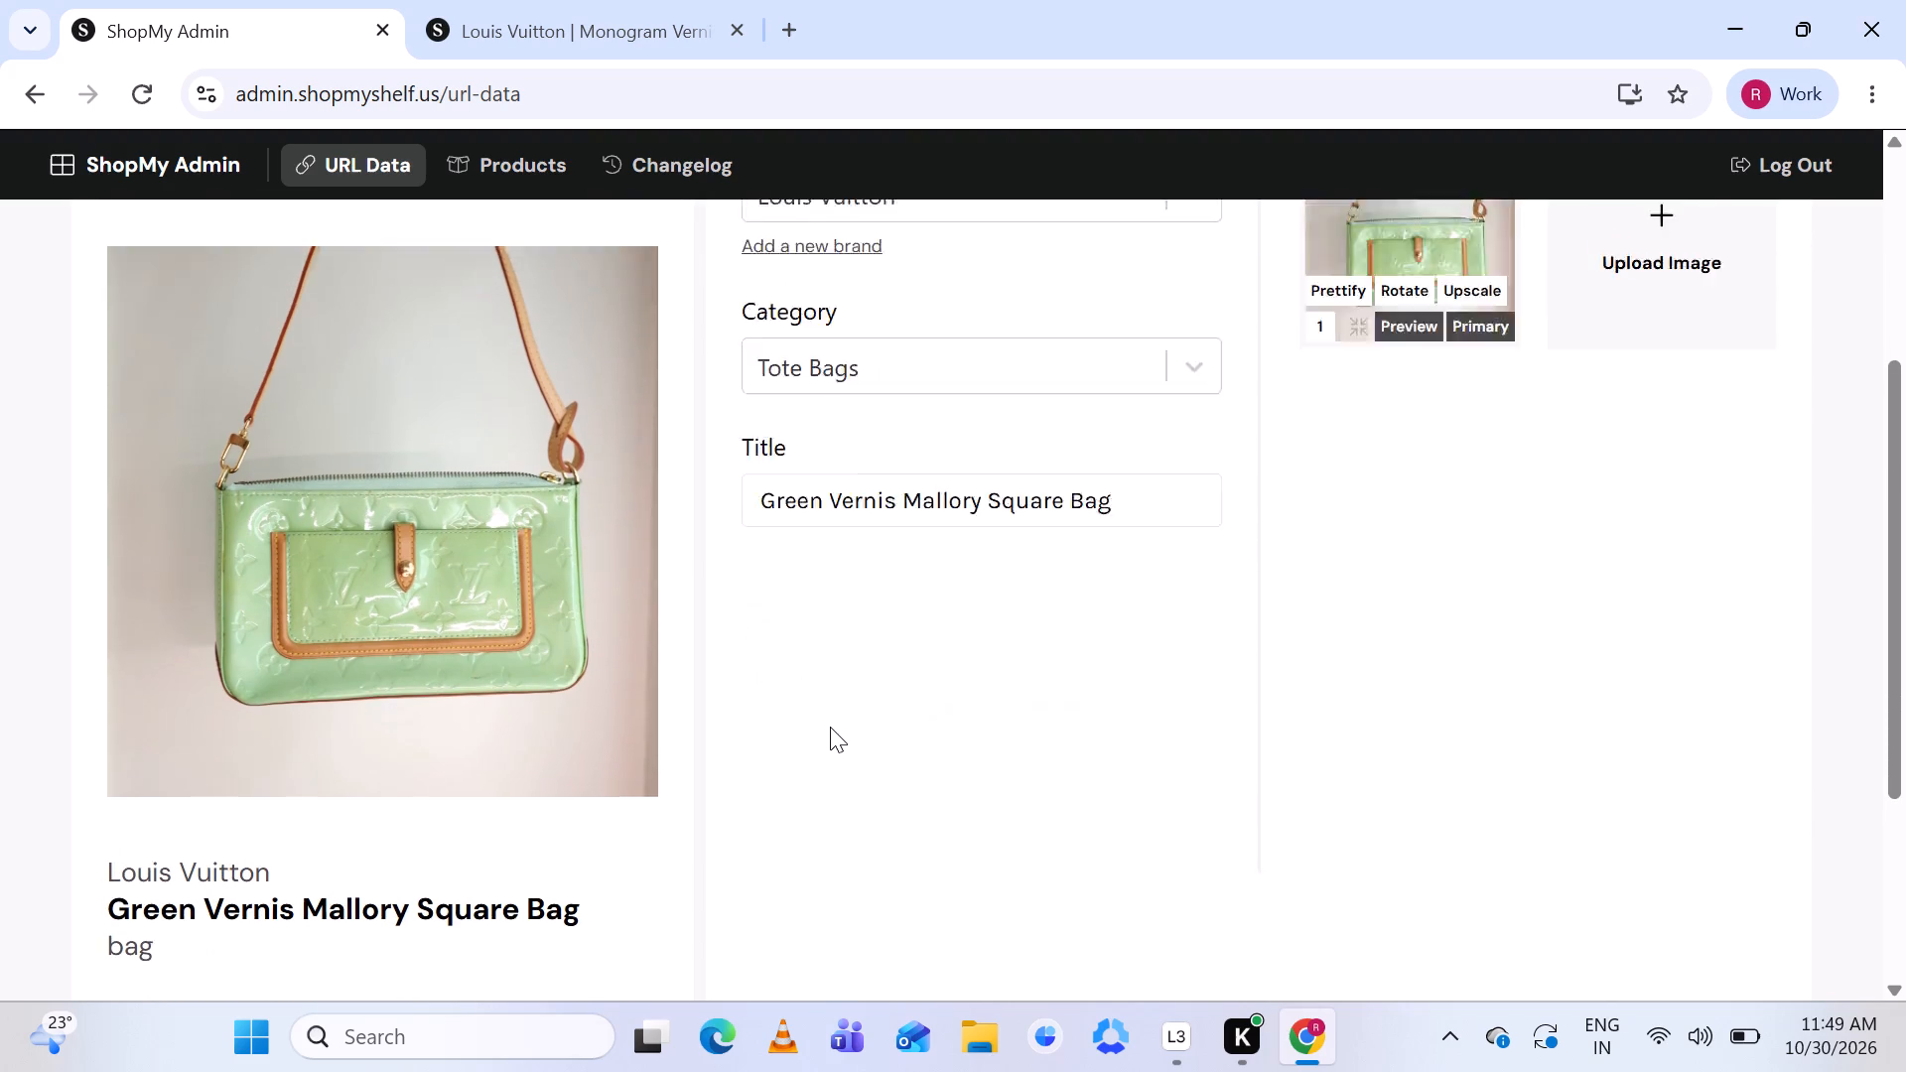
pyautogui.scroll(1, 830, 727)
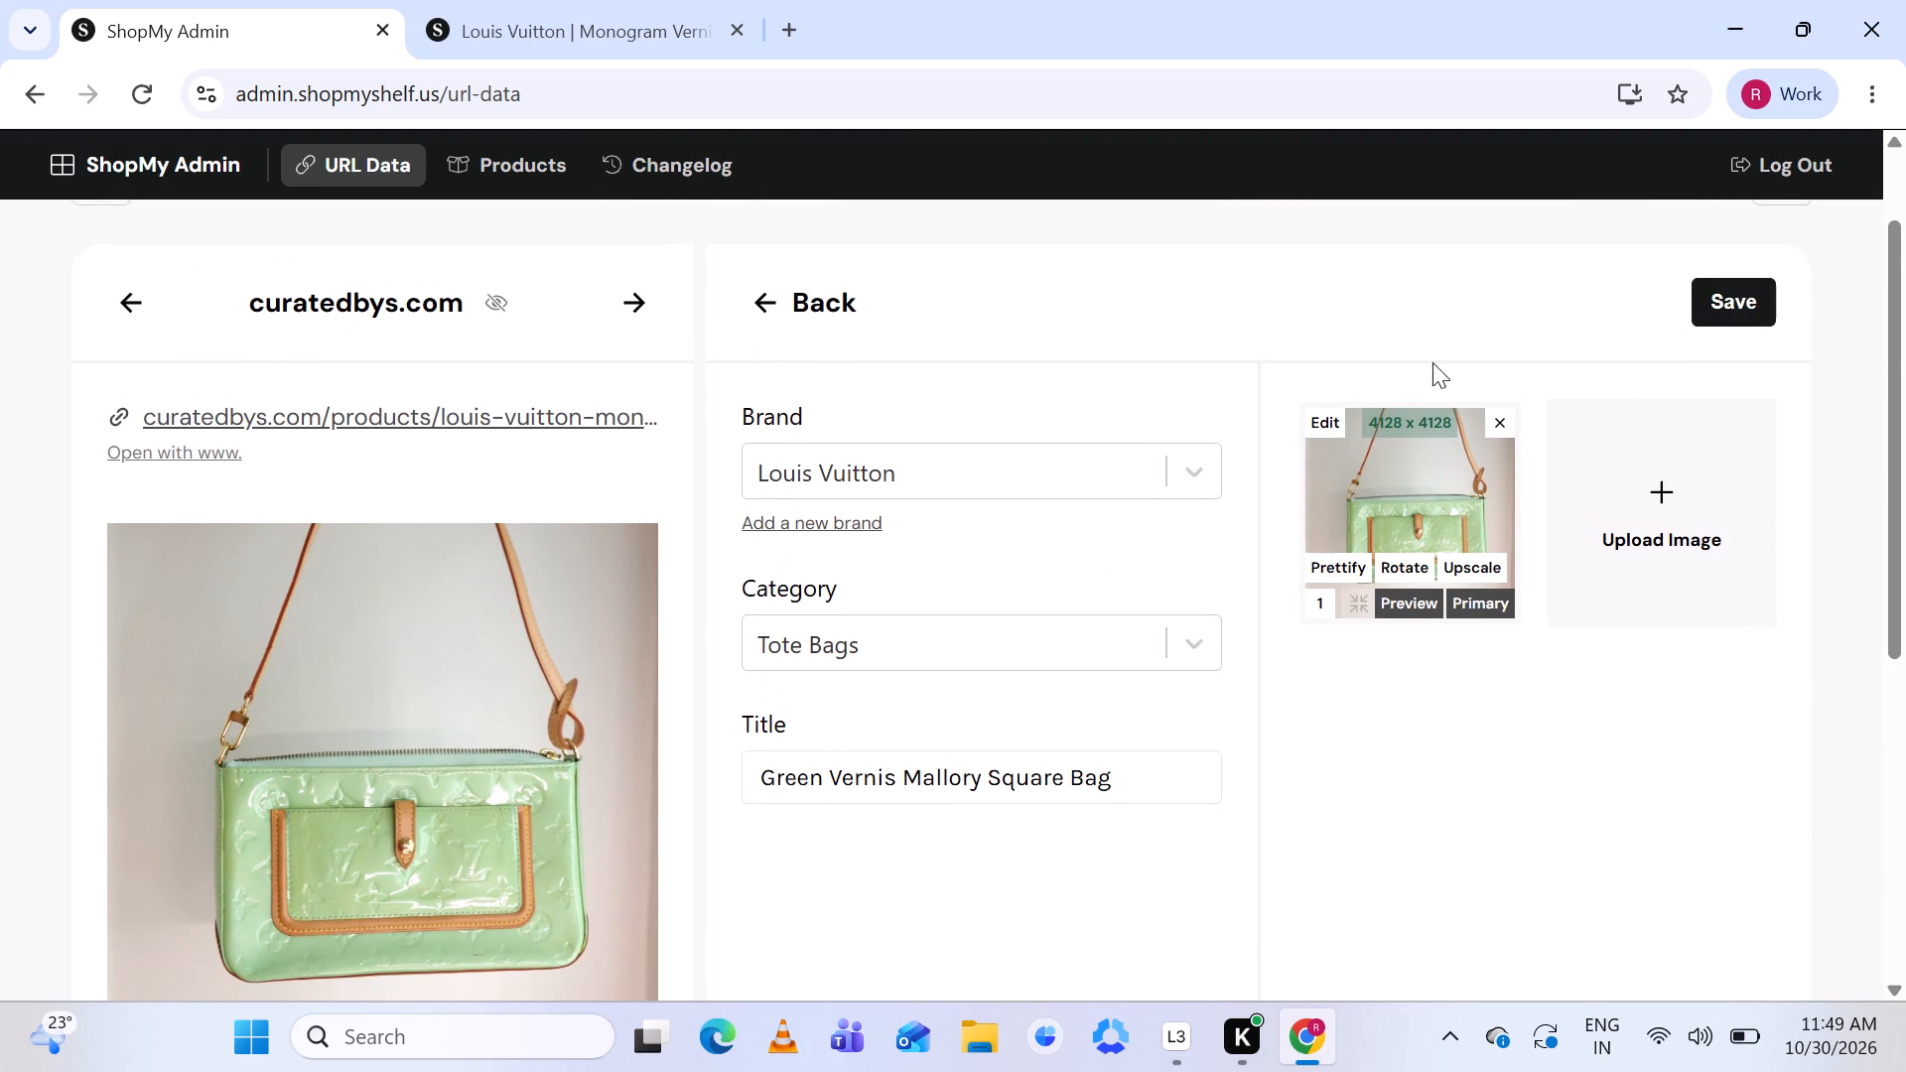
pyautogui.scroll(-2, 888, 565)
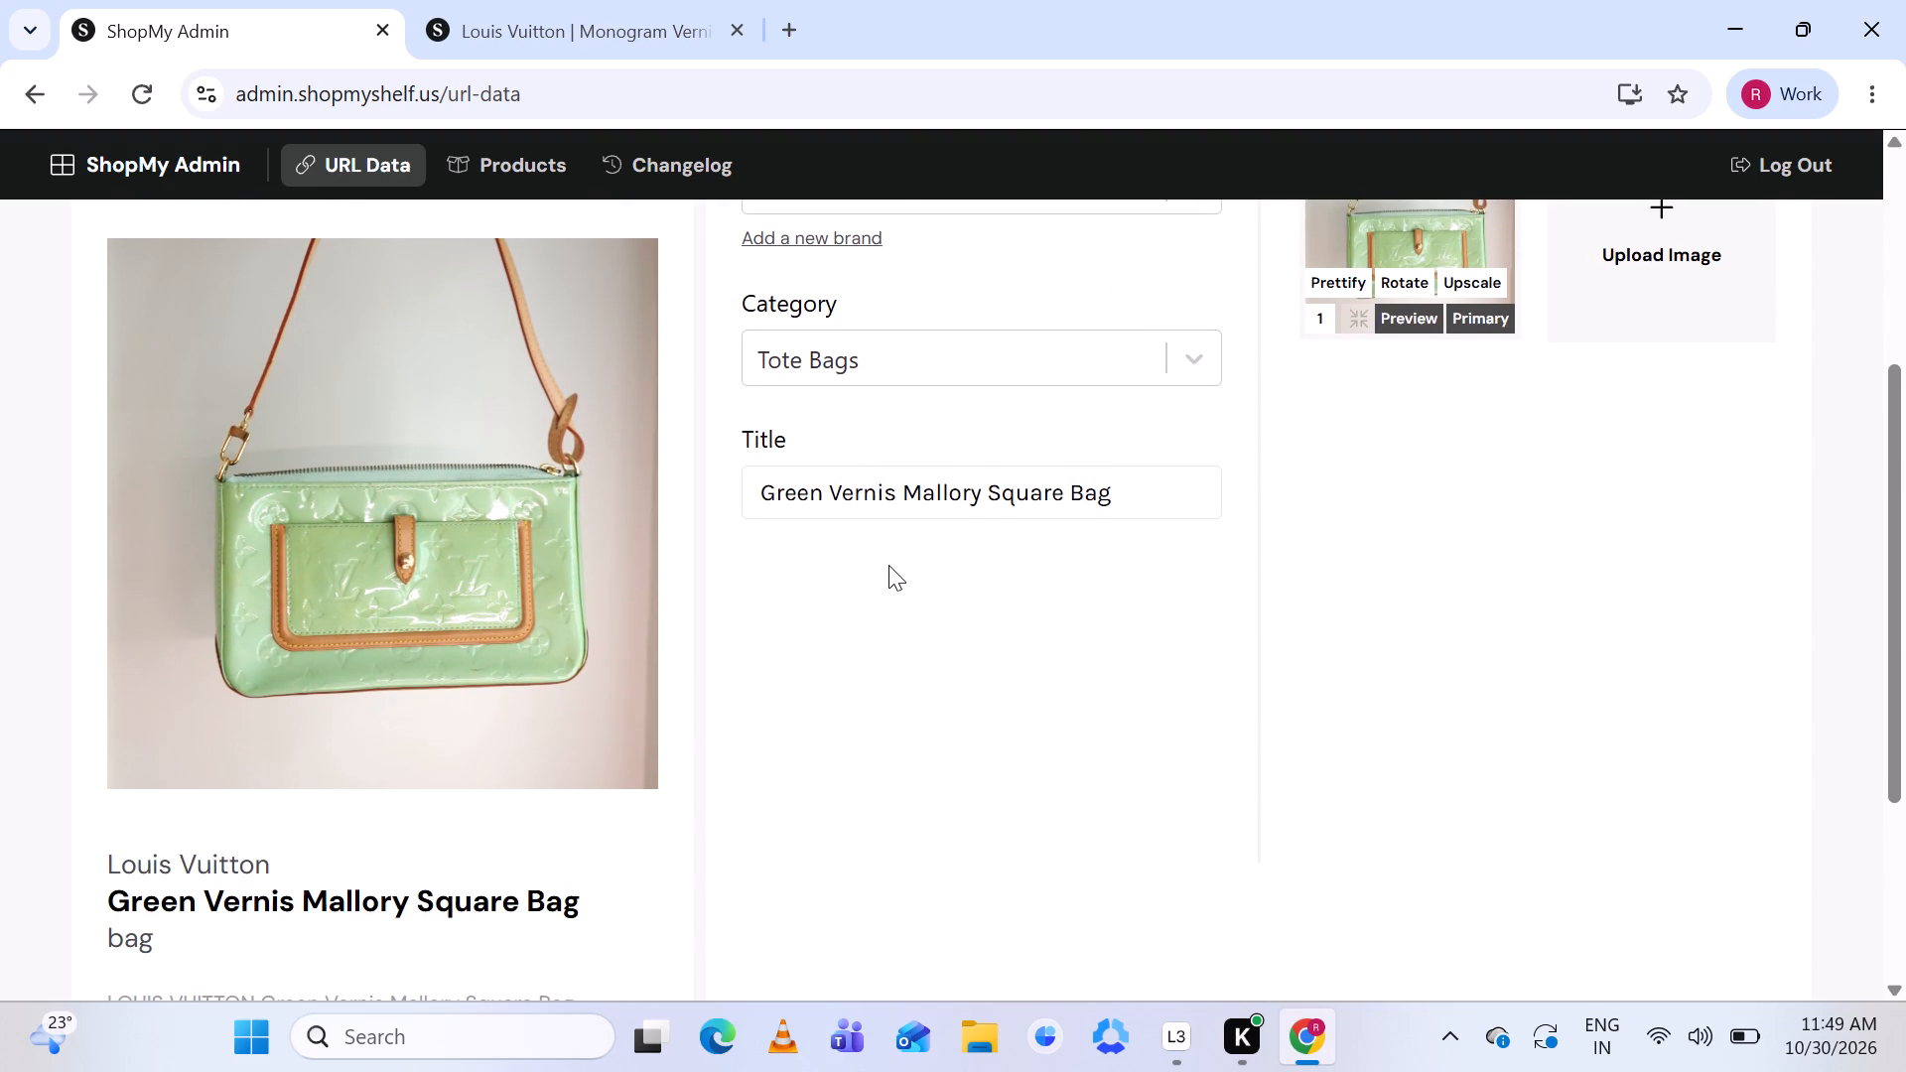
pyautogui.scroll(1, 888, 565)
# Append "(Pre-Owned)", copied from the Monogram Vernis Bedford Bag page's title, to the new product's title.
pyautogui.click(574, 33)
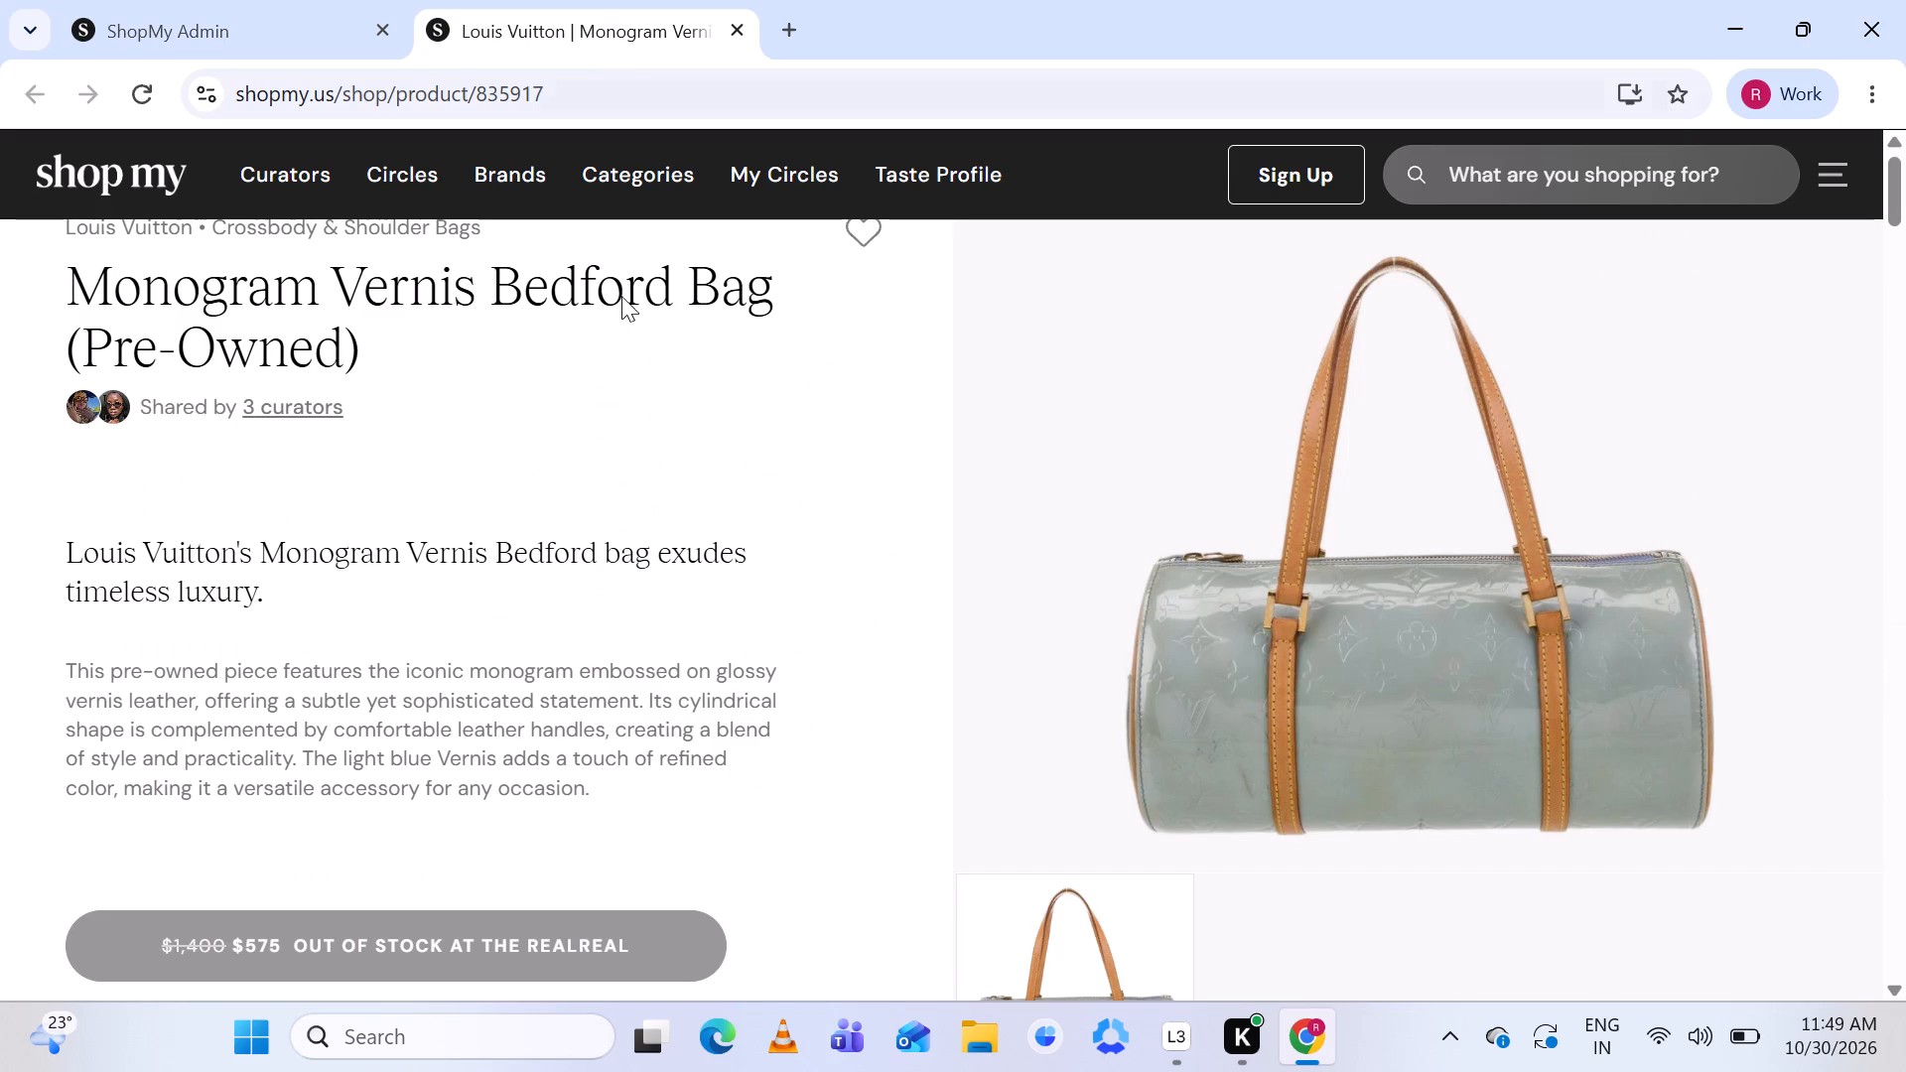
pyautogui.scroll(1, 584, 580)
pyautogui.scroll(3, 507, 538)
pyautogui.moveTo(72, 342); pyautogui.dragTo(362, 365)
pyautogui.hotkey('ctrl', 'c')
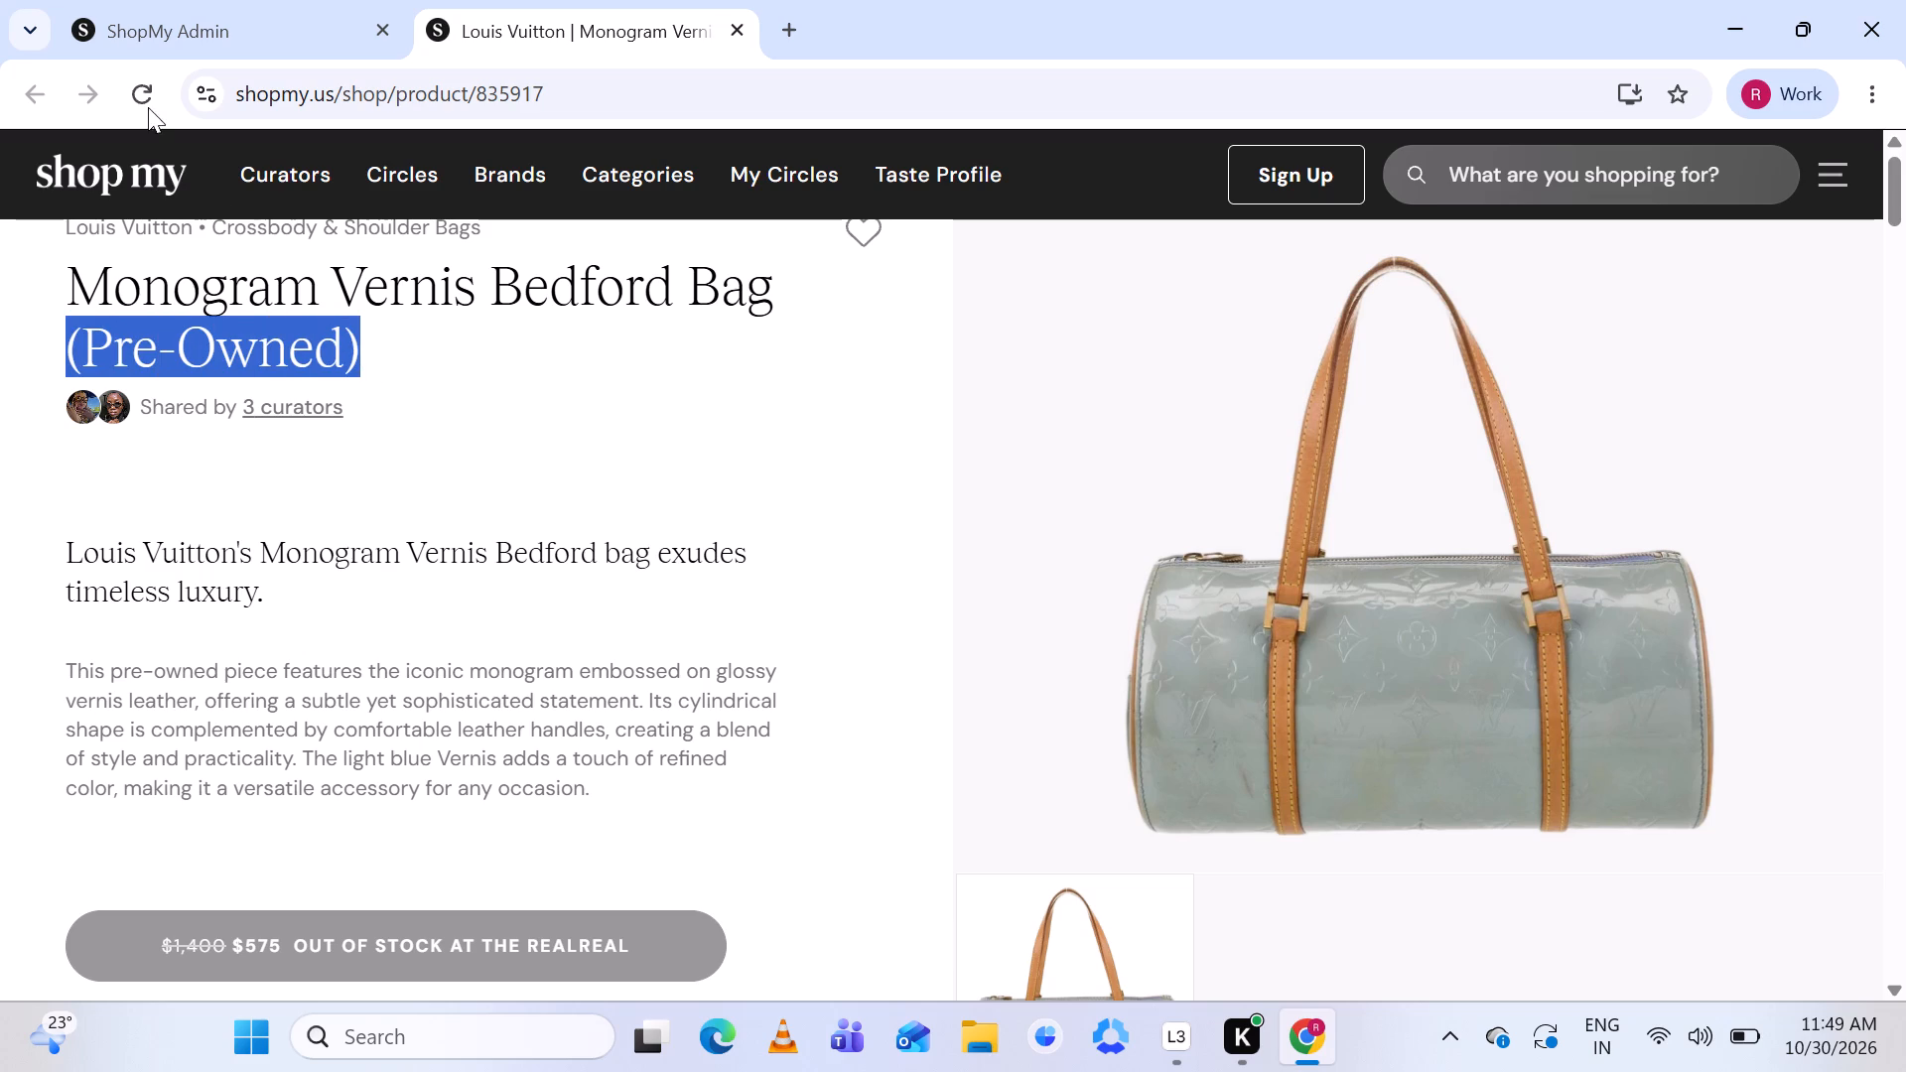
pyautogui.click(173, 27)
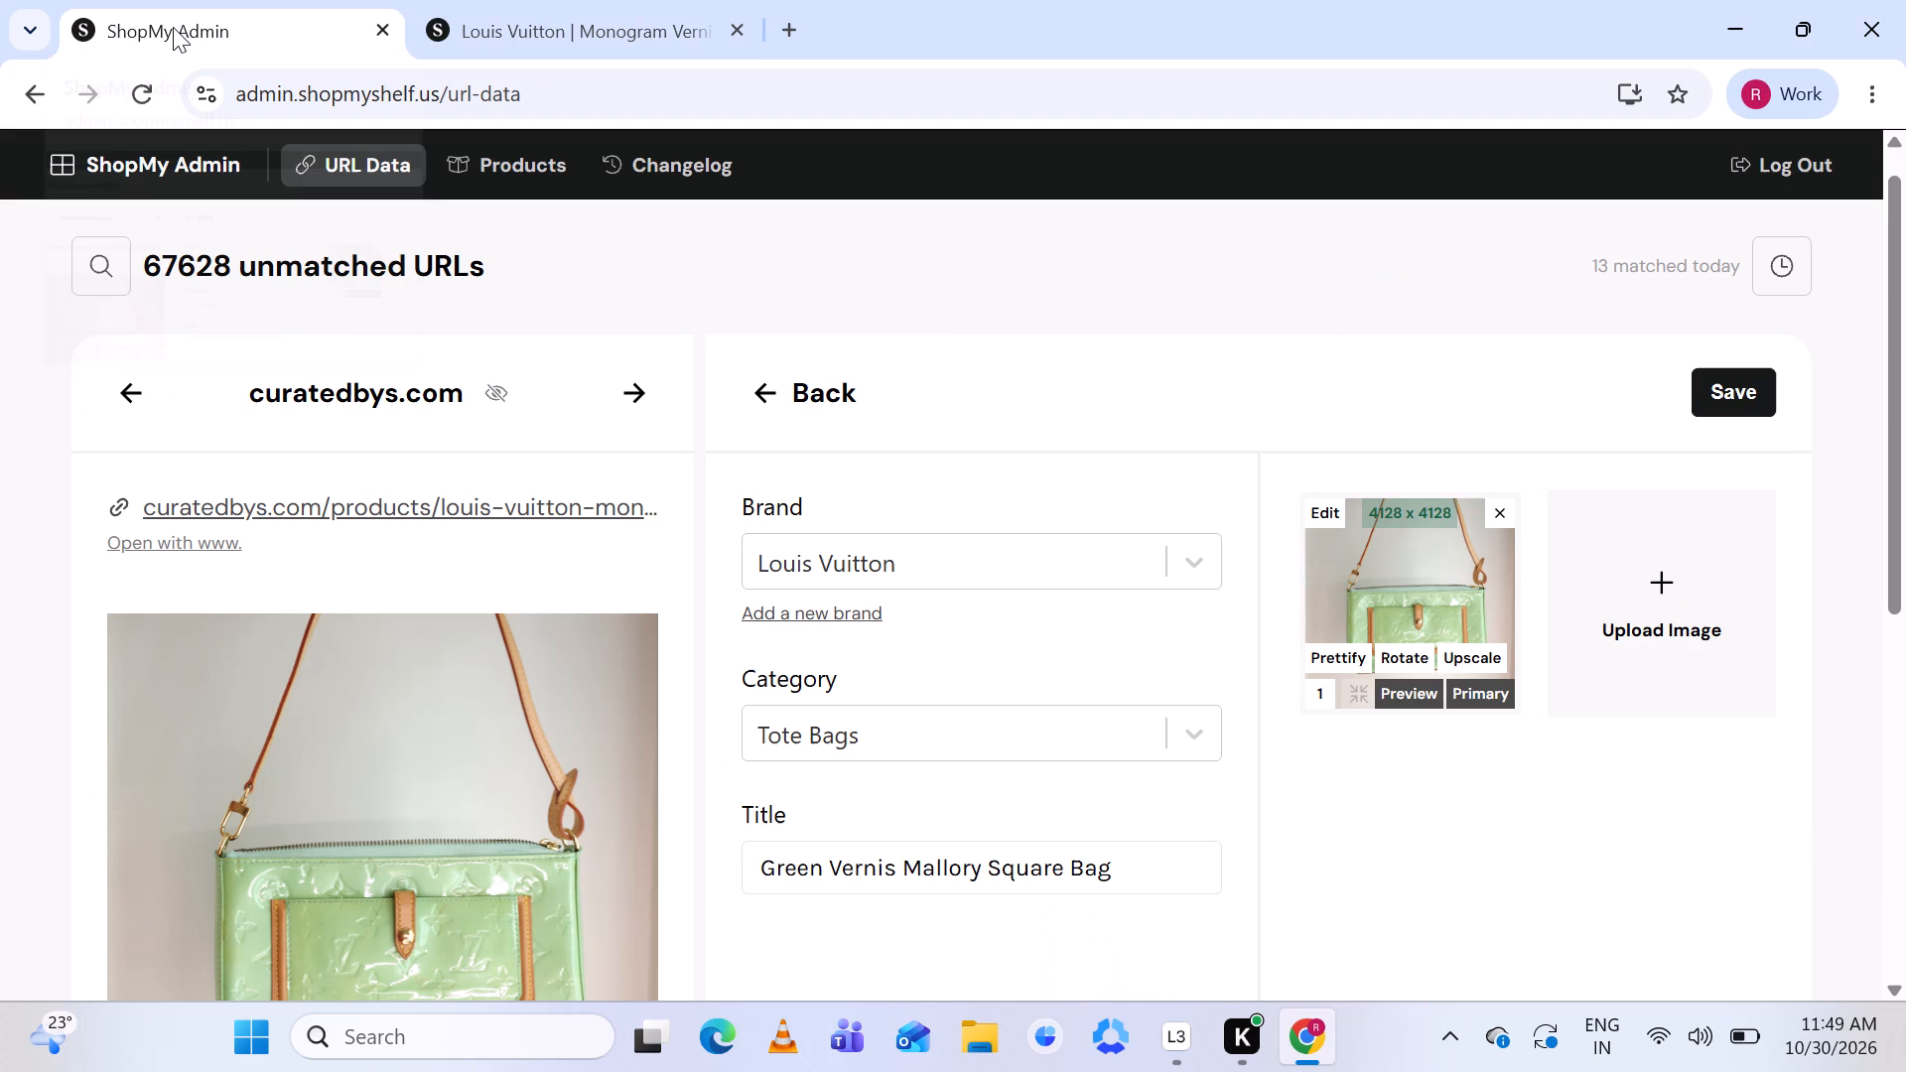
pyautogui.click(1137, 875)
pyautogui.press('space')
pyautogui.hotkey('ctrl', 'v')
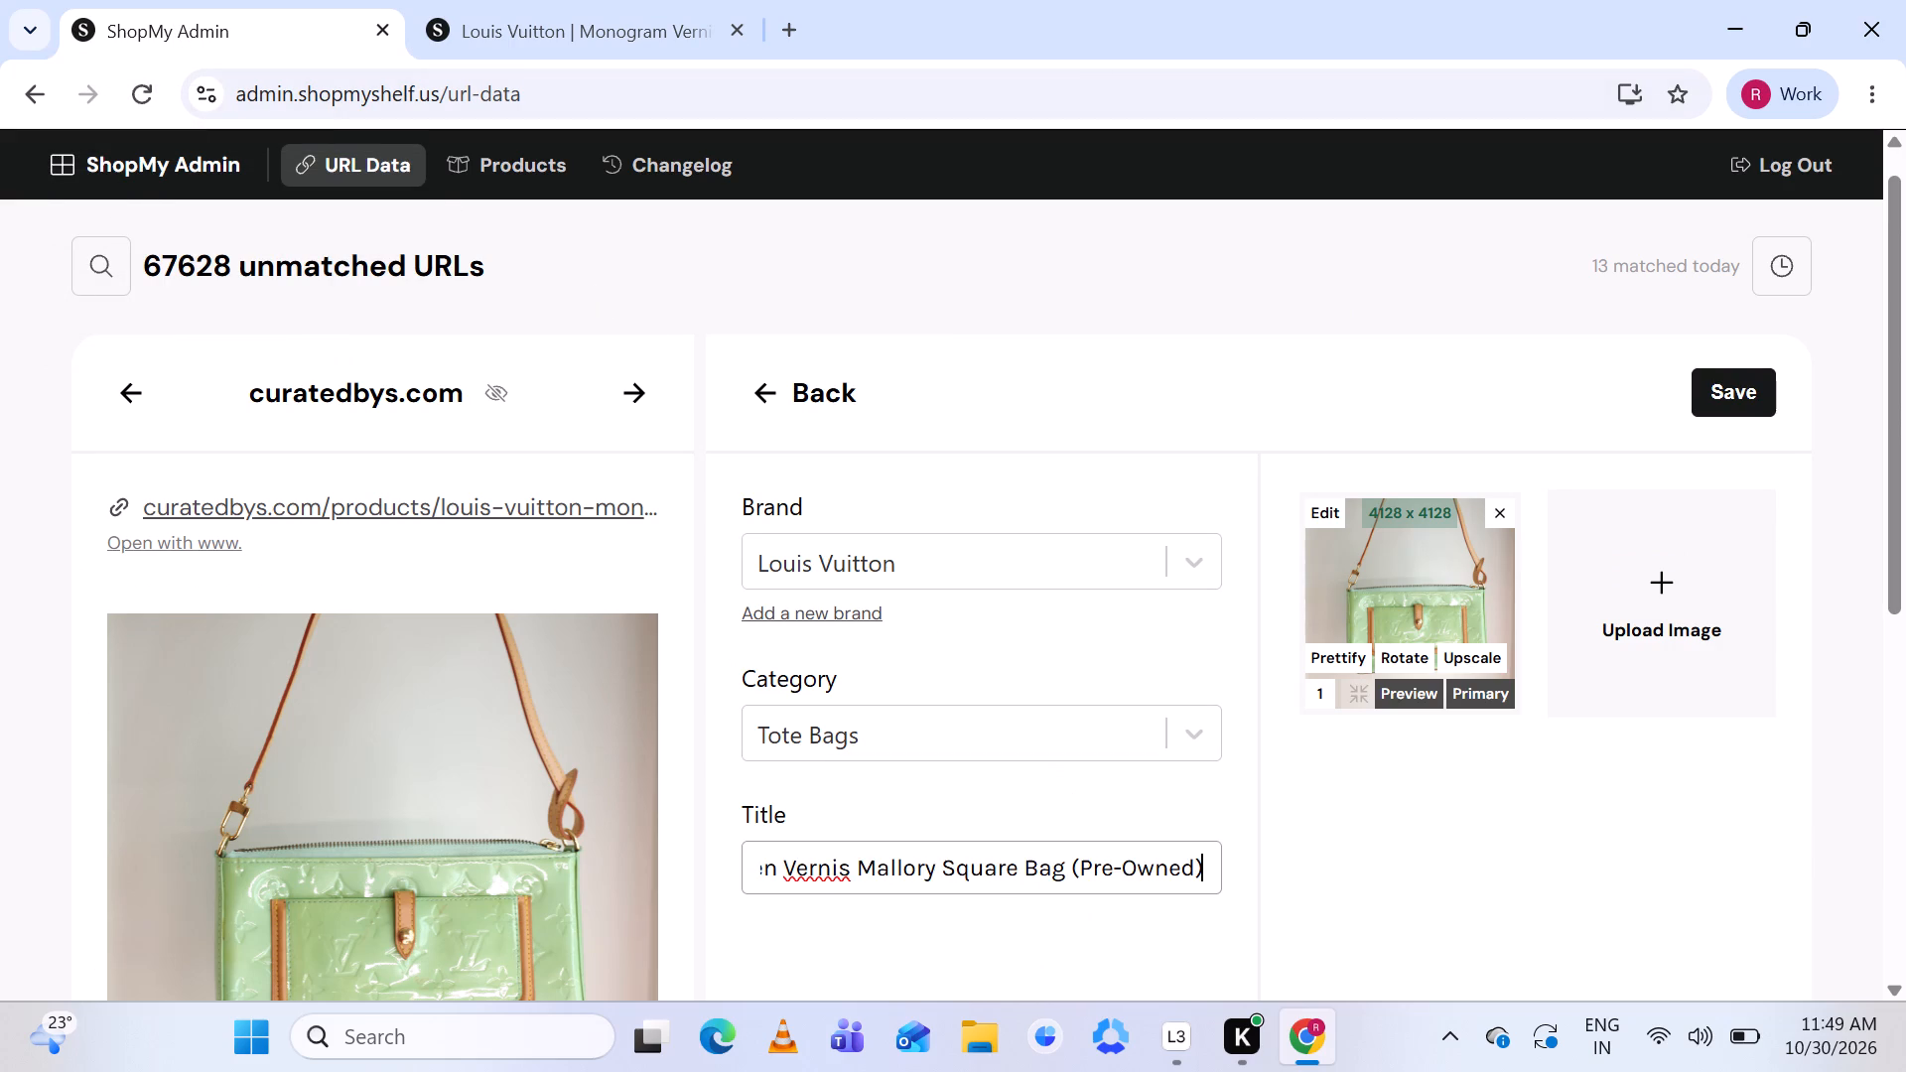
# Compare the Monogram Vernis Bedford Bag page's details with the new product's brand, category and title.
pyautogui.scroll(-2, 940, 911)
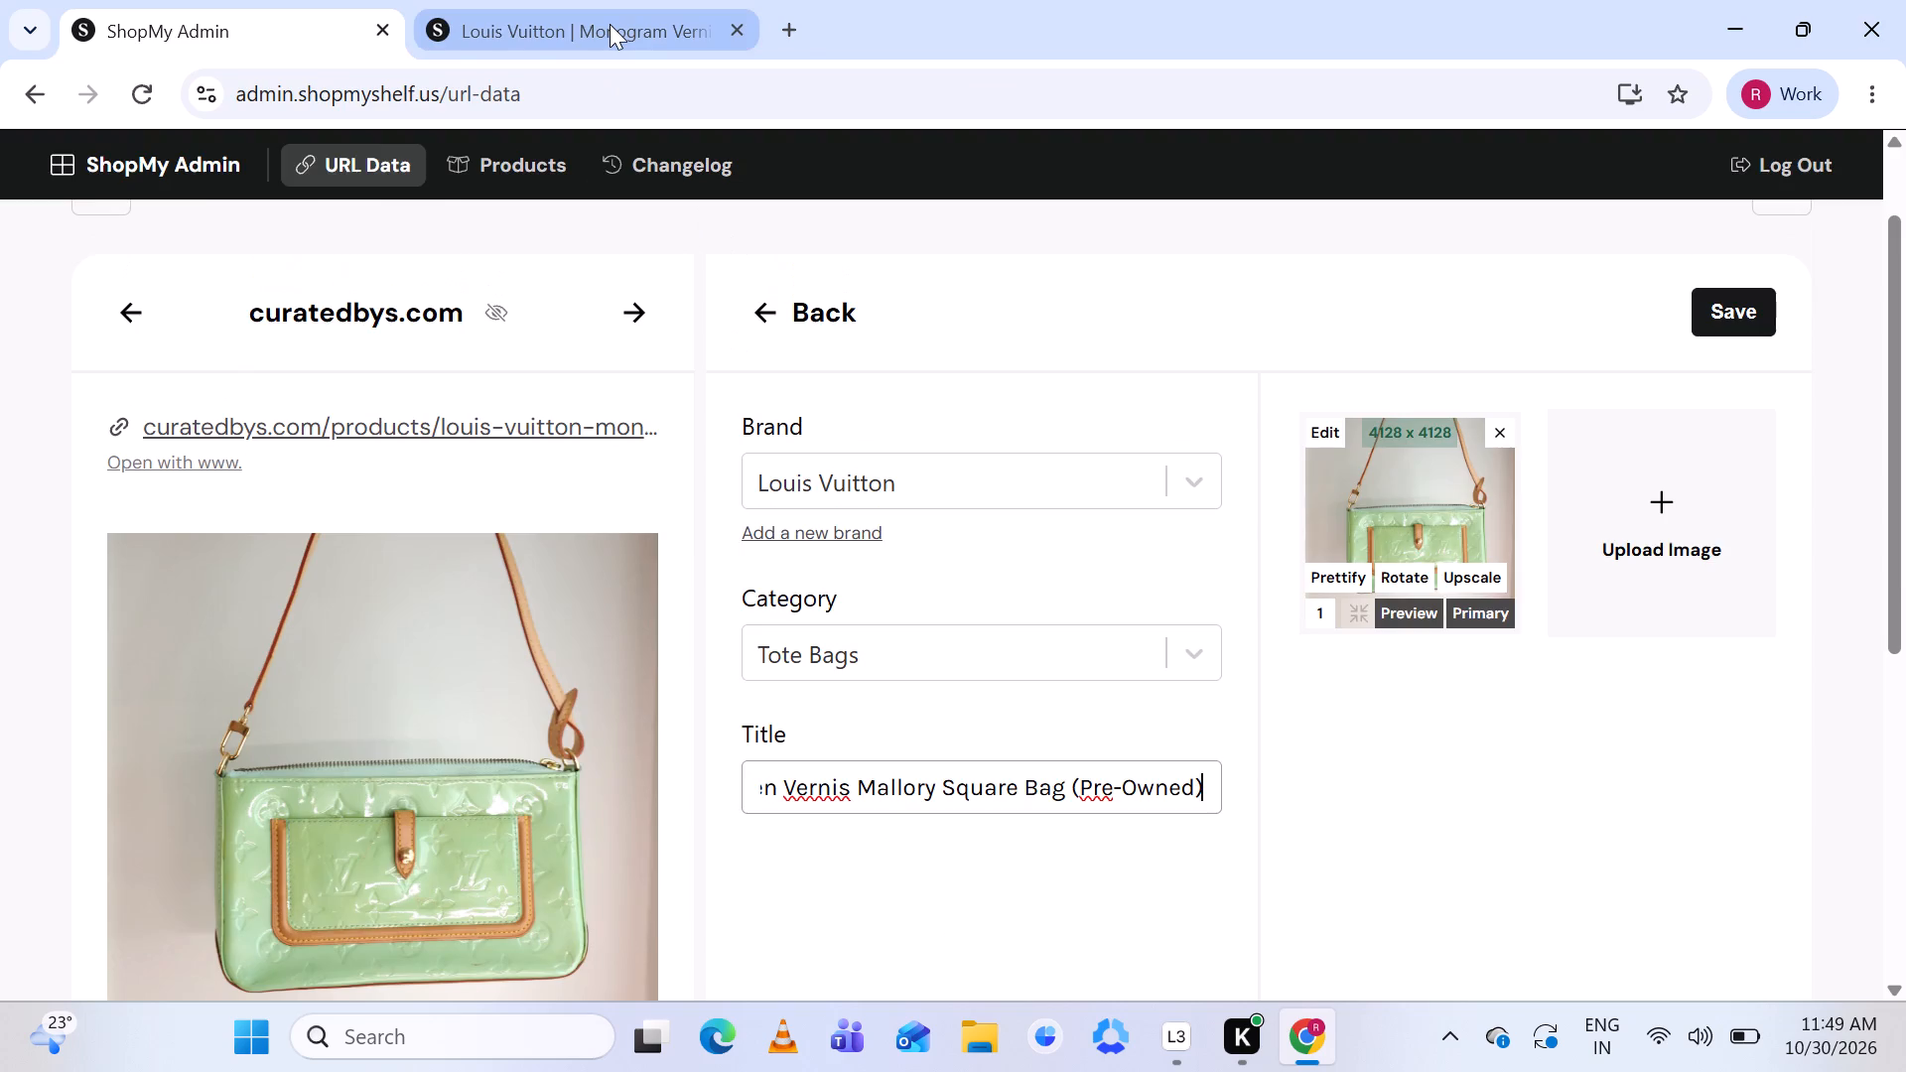
pyautogui.click(610, 24)
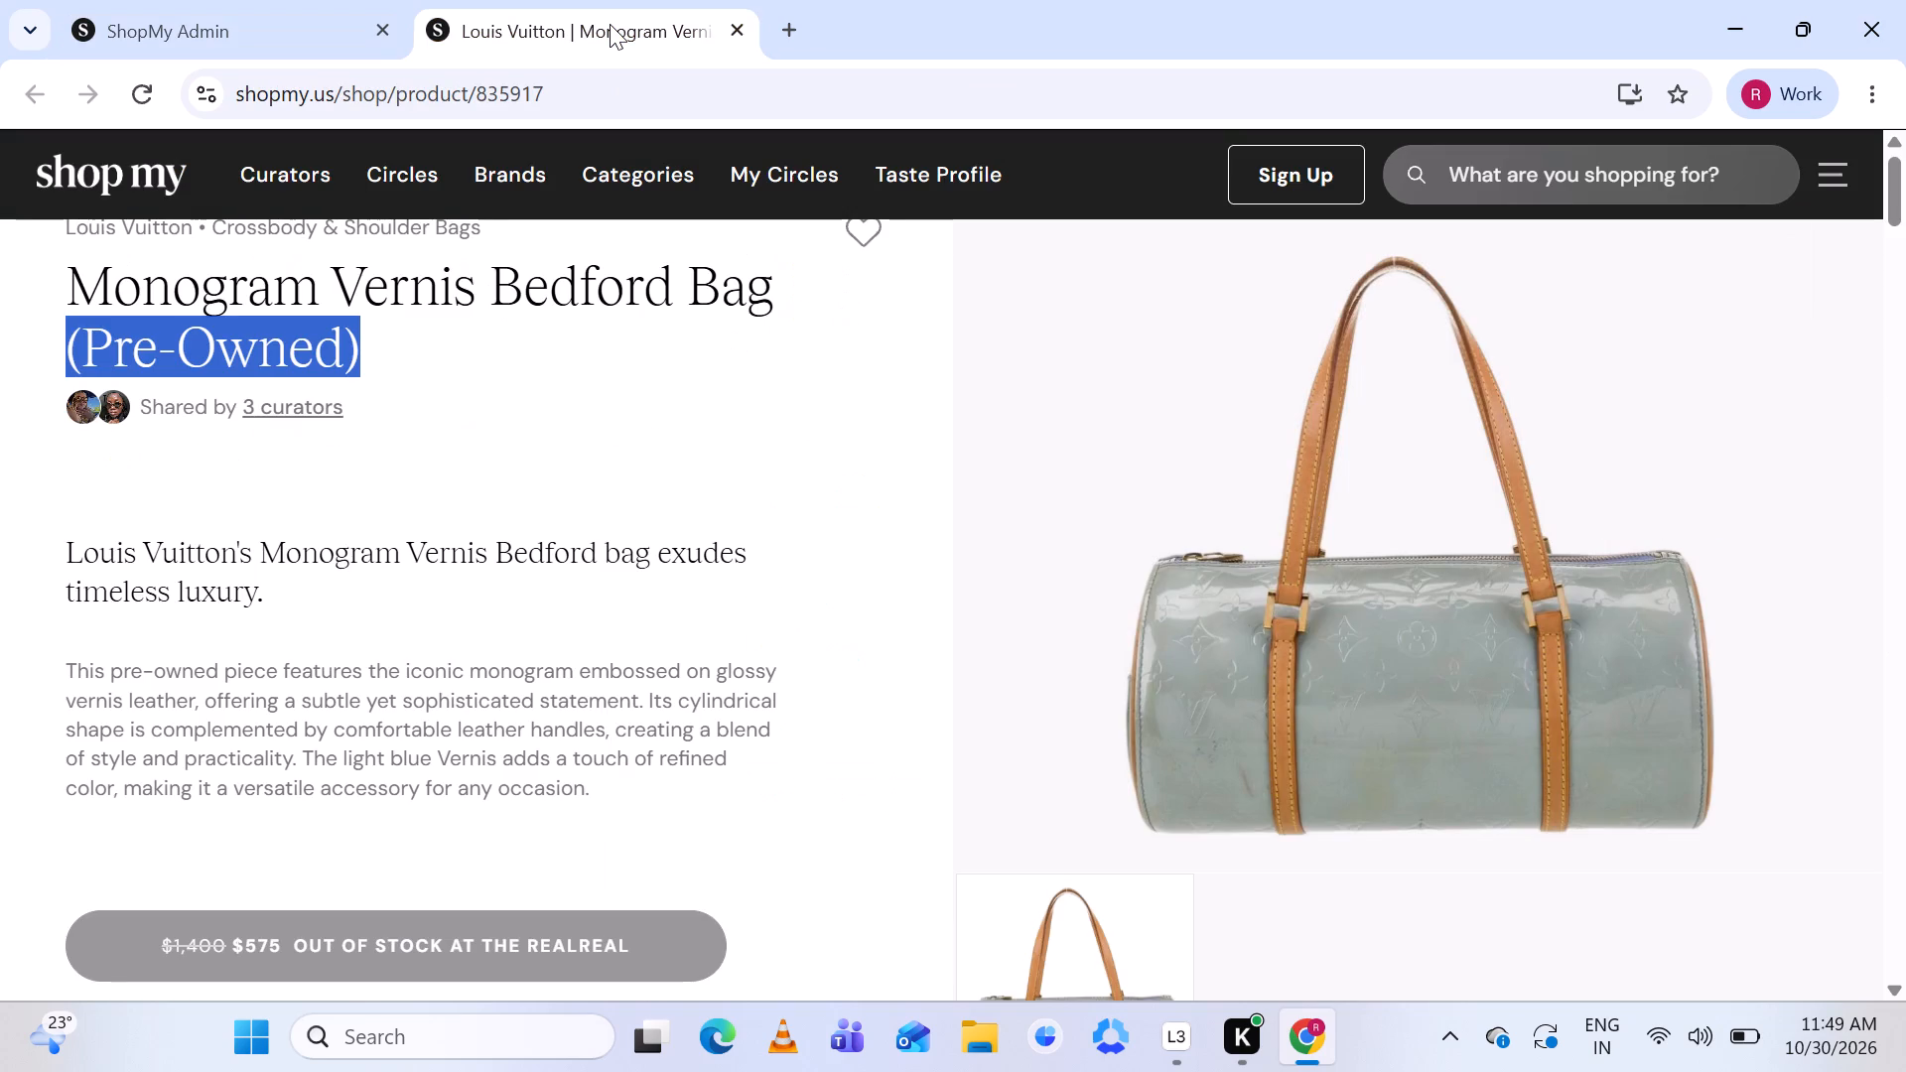
pyautogui.click(567, 427)
pyautogui.scroll(1, 567, 427)
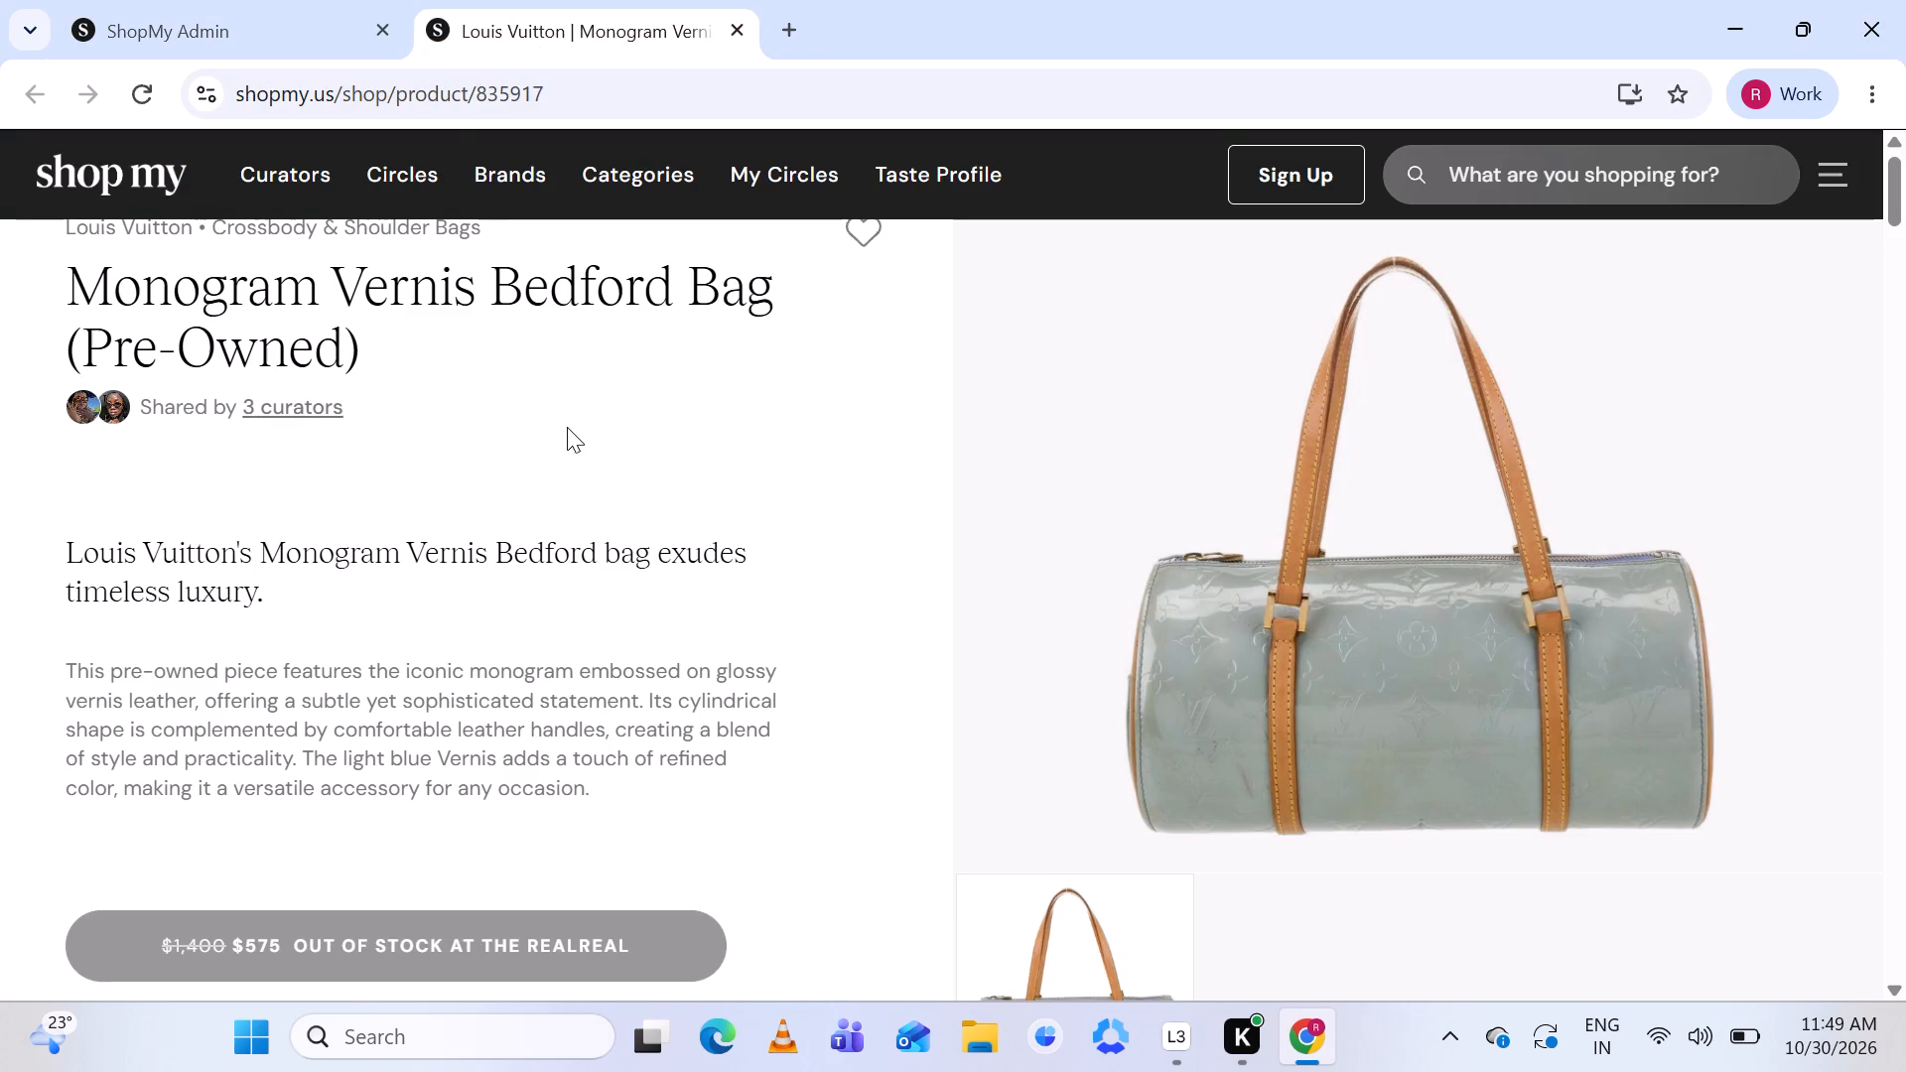
pyautogui.scroll(1, 567, 427)
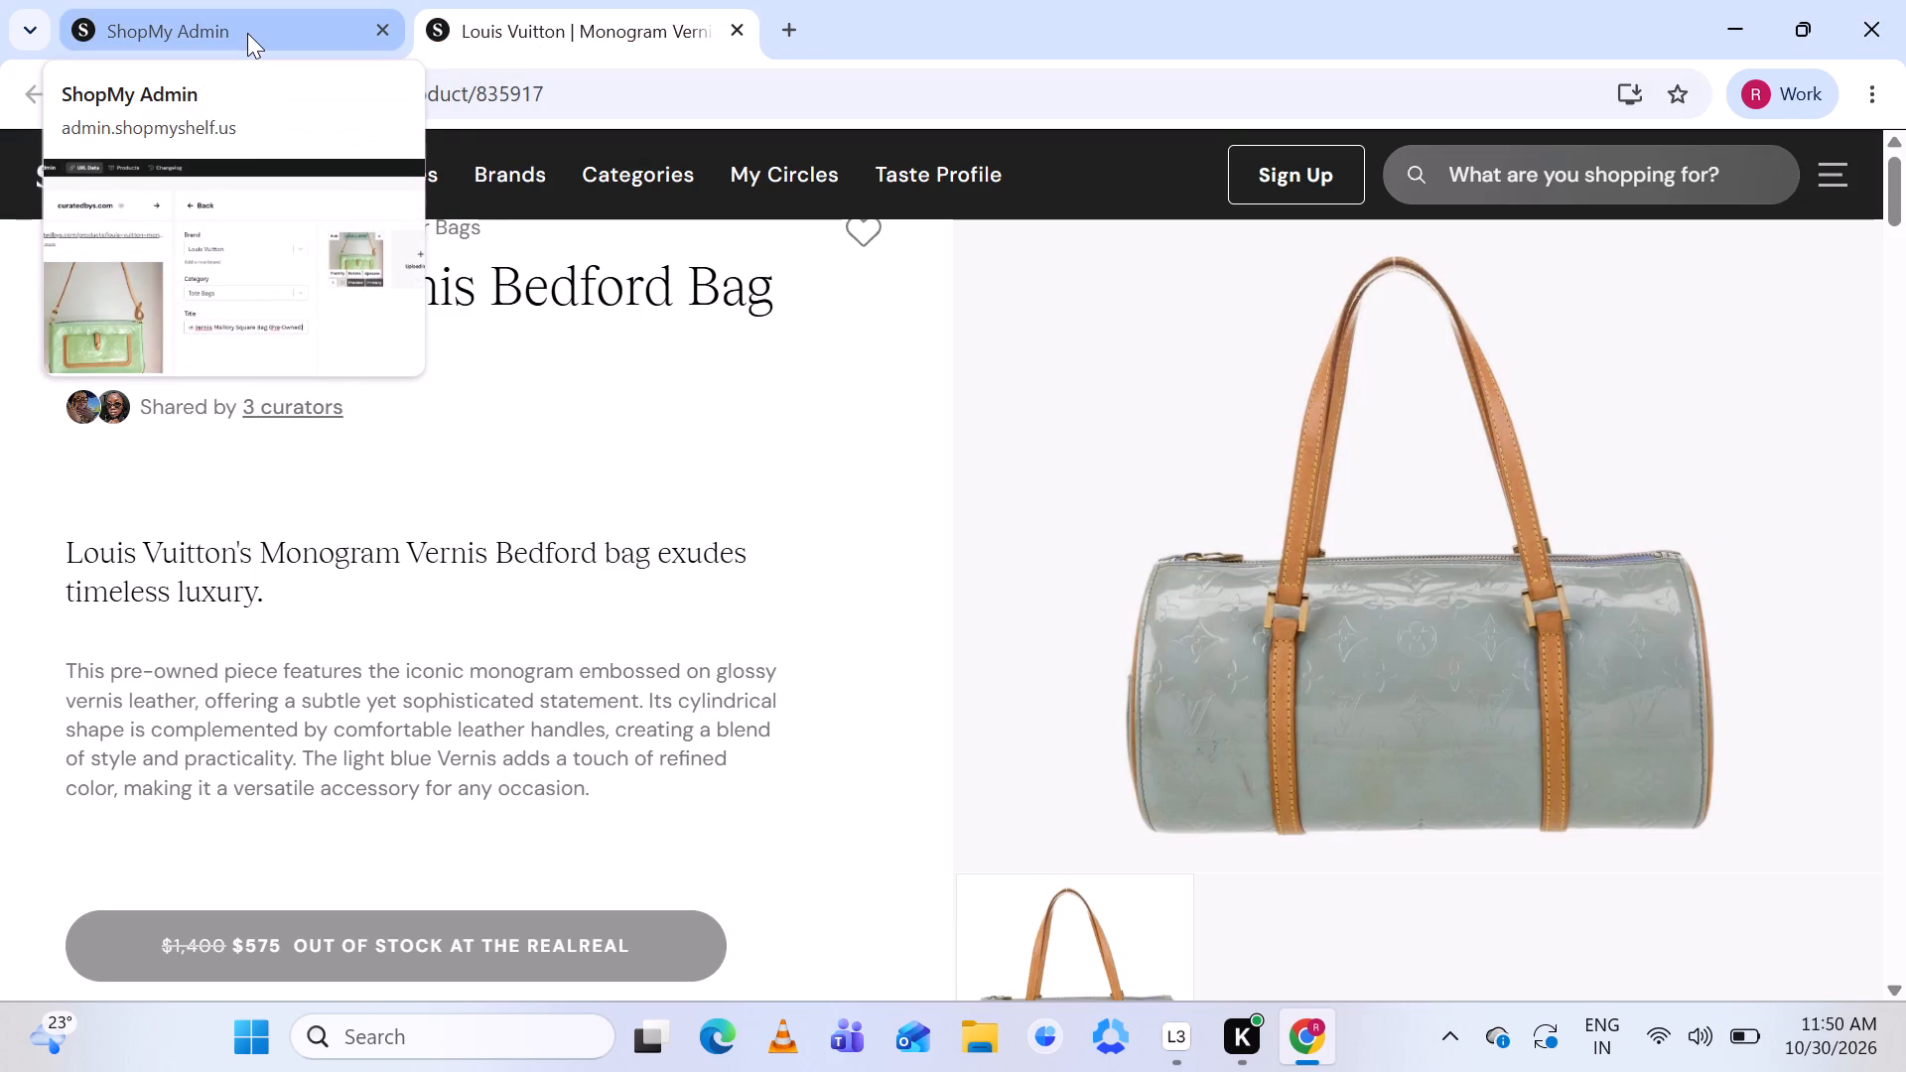
pyautogui.click(247, 33)
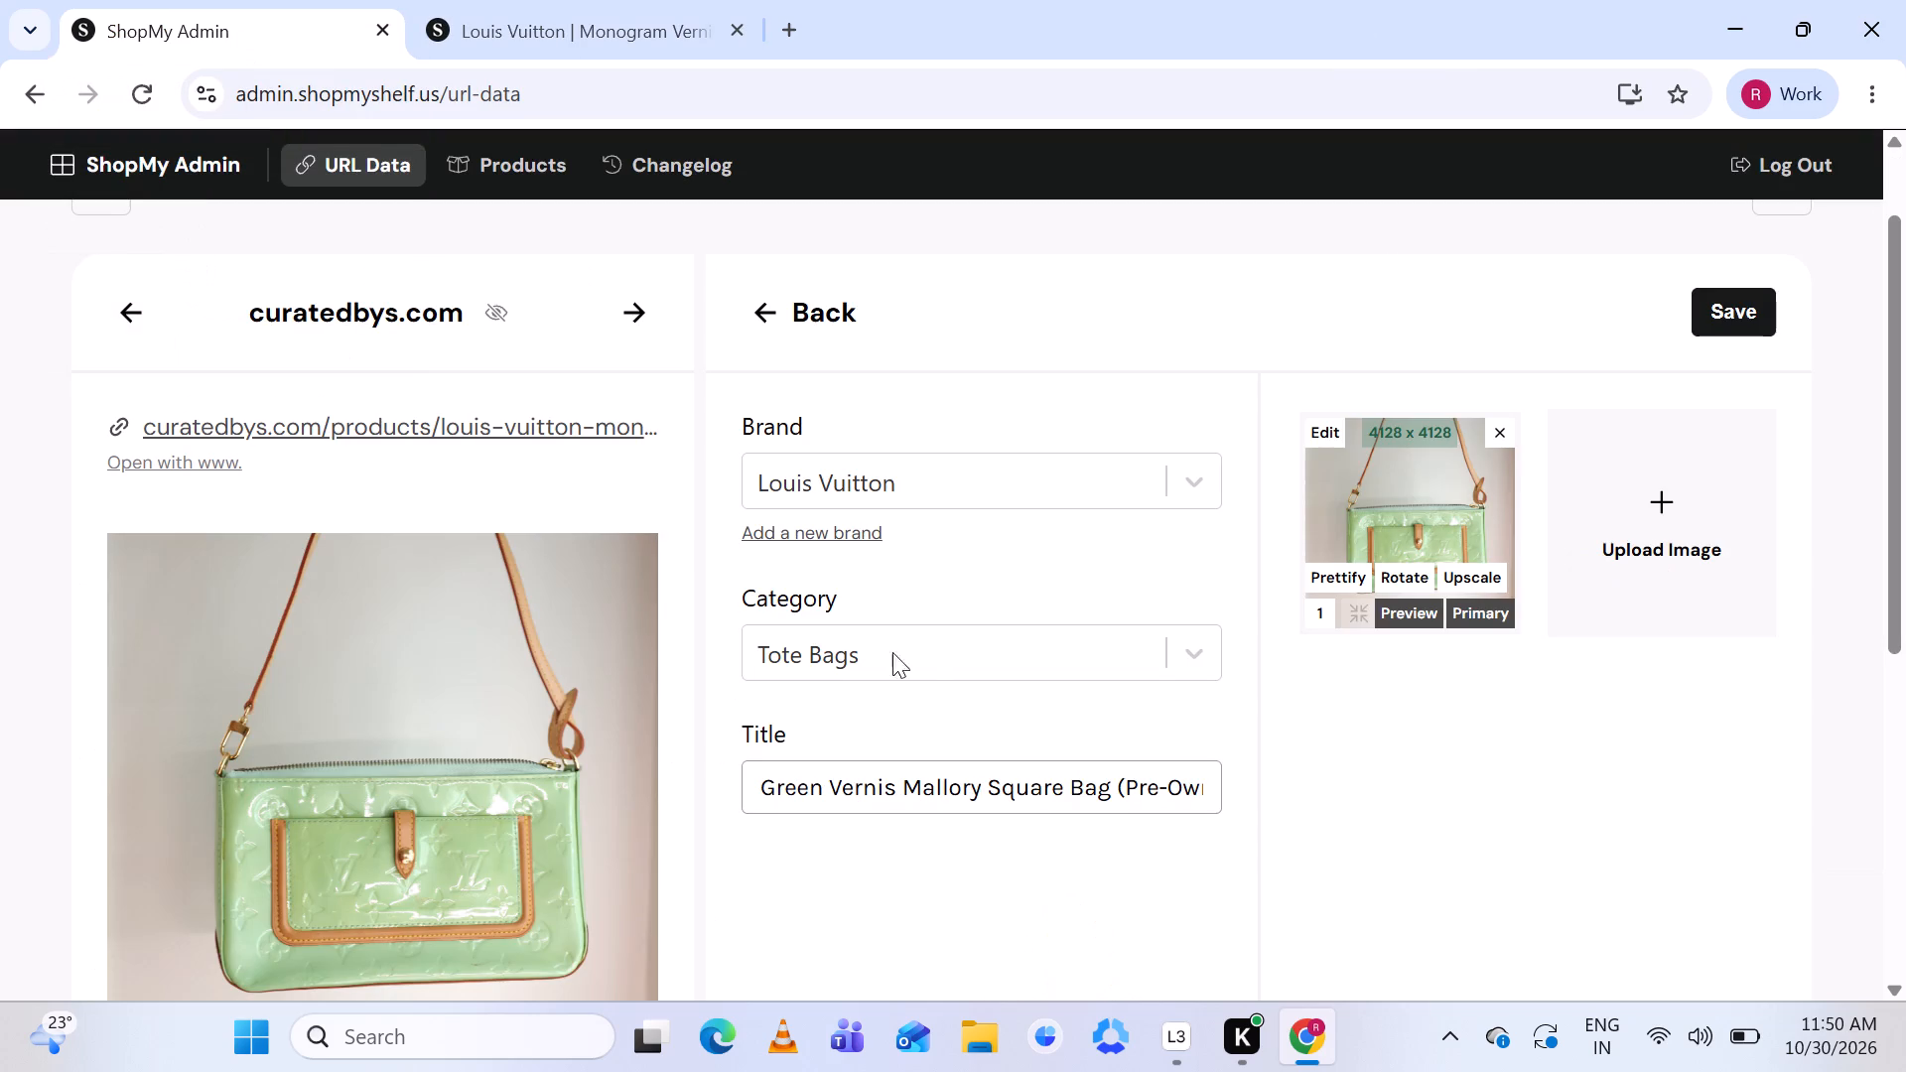
pyautogui.scroll(-2, 946, 664)
pyautogui.scroll(2, 946, 664)
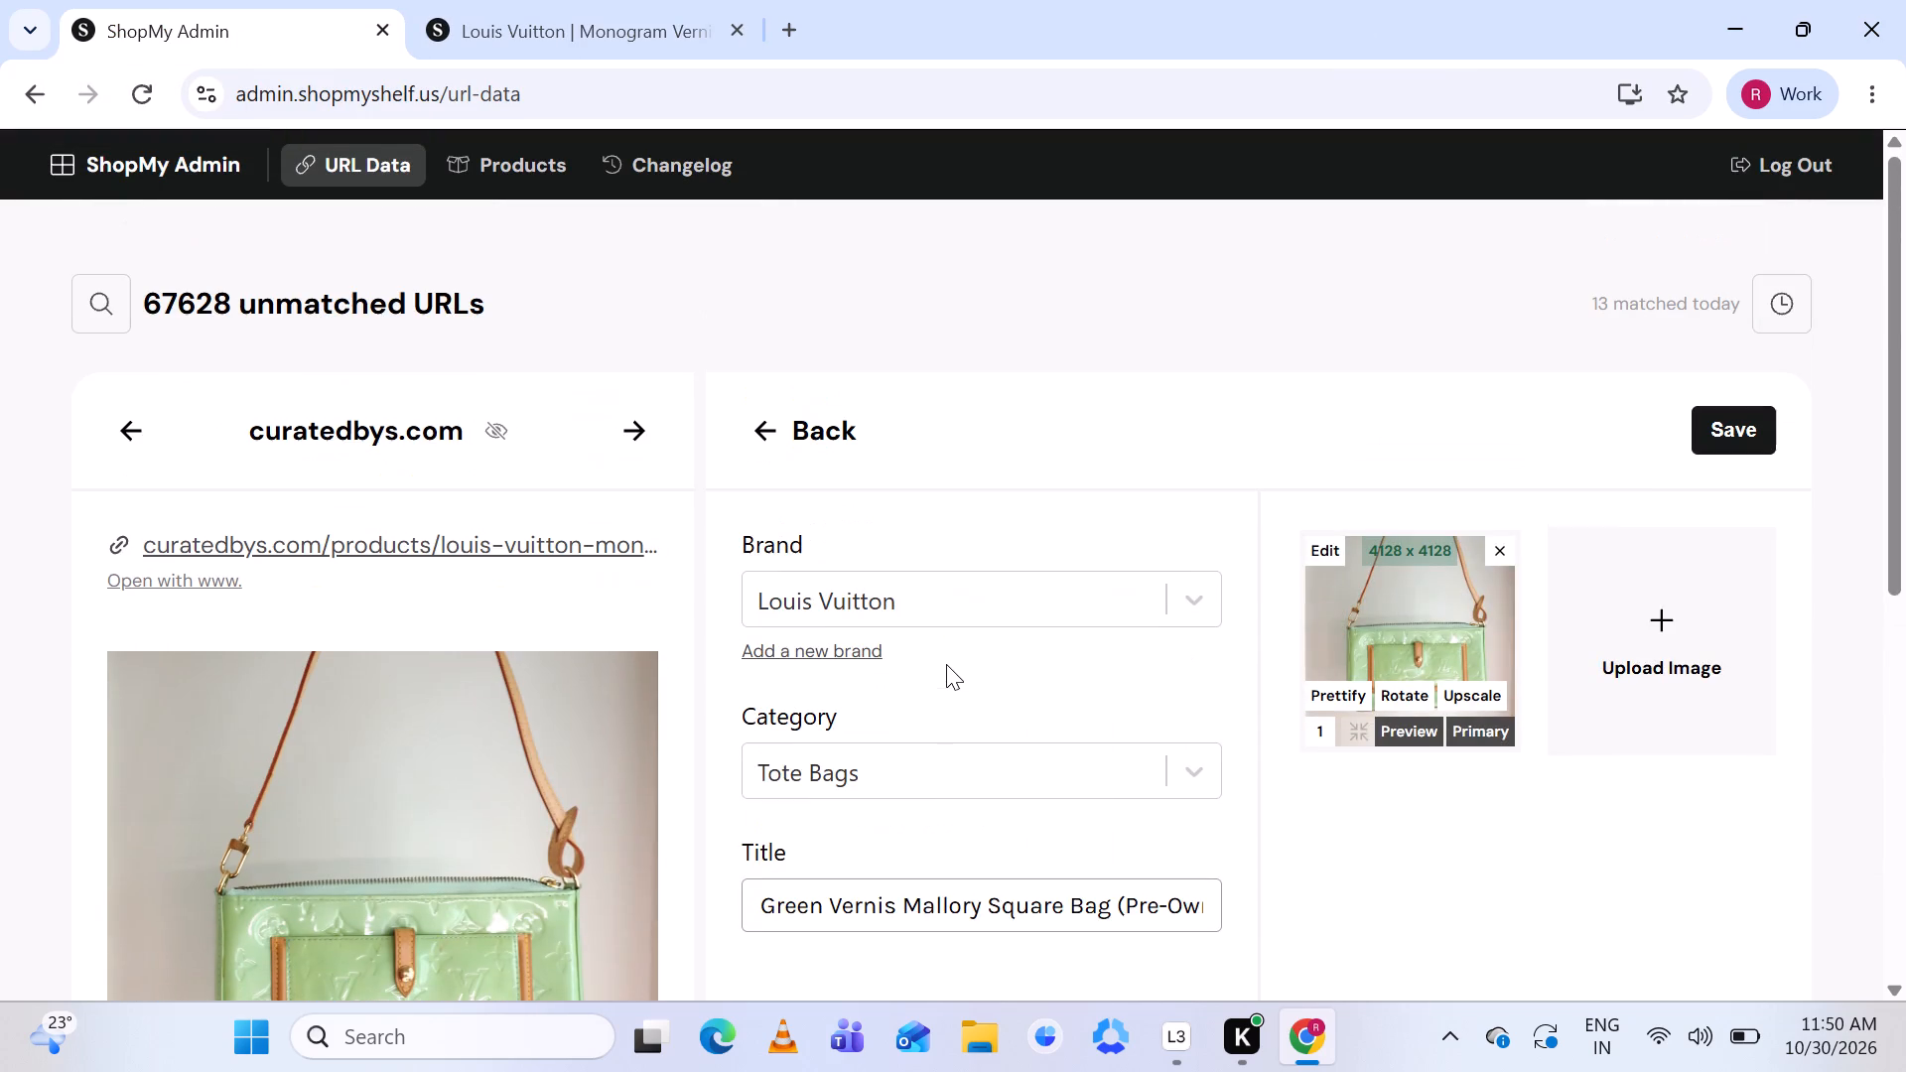
# Open the curatedbys.com listing for the Mallory bag and examine its condition, description and photos.
pyautogui.click(508, 531)
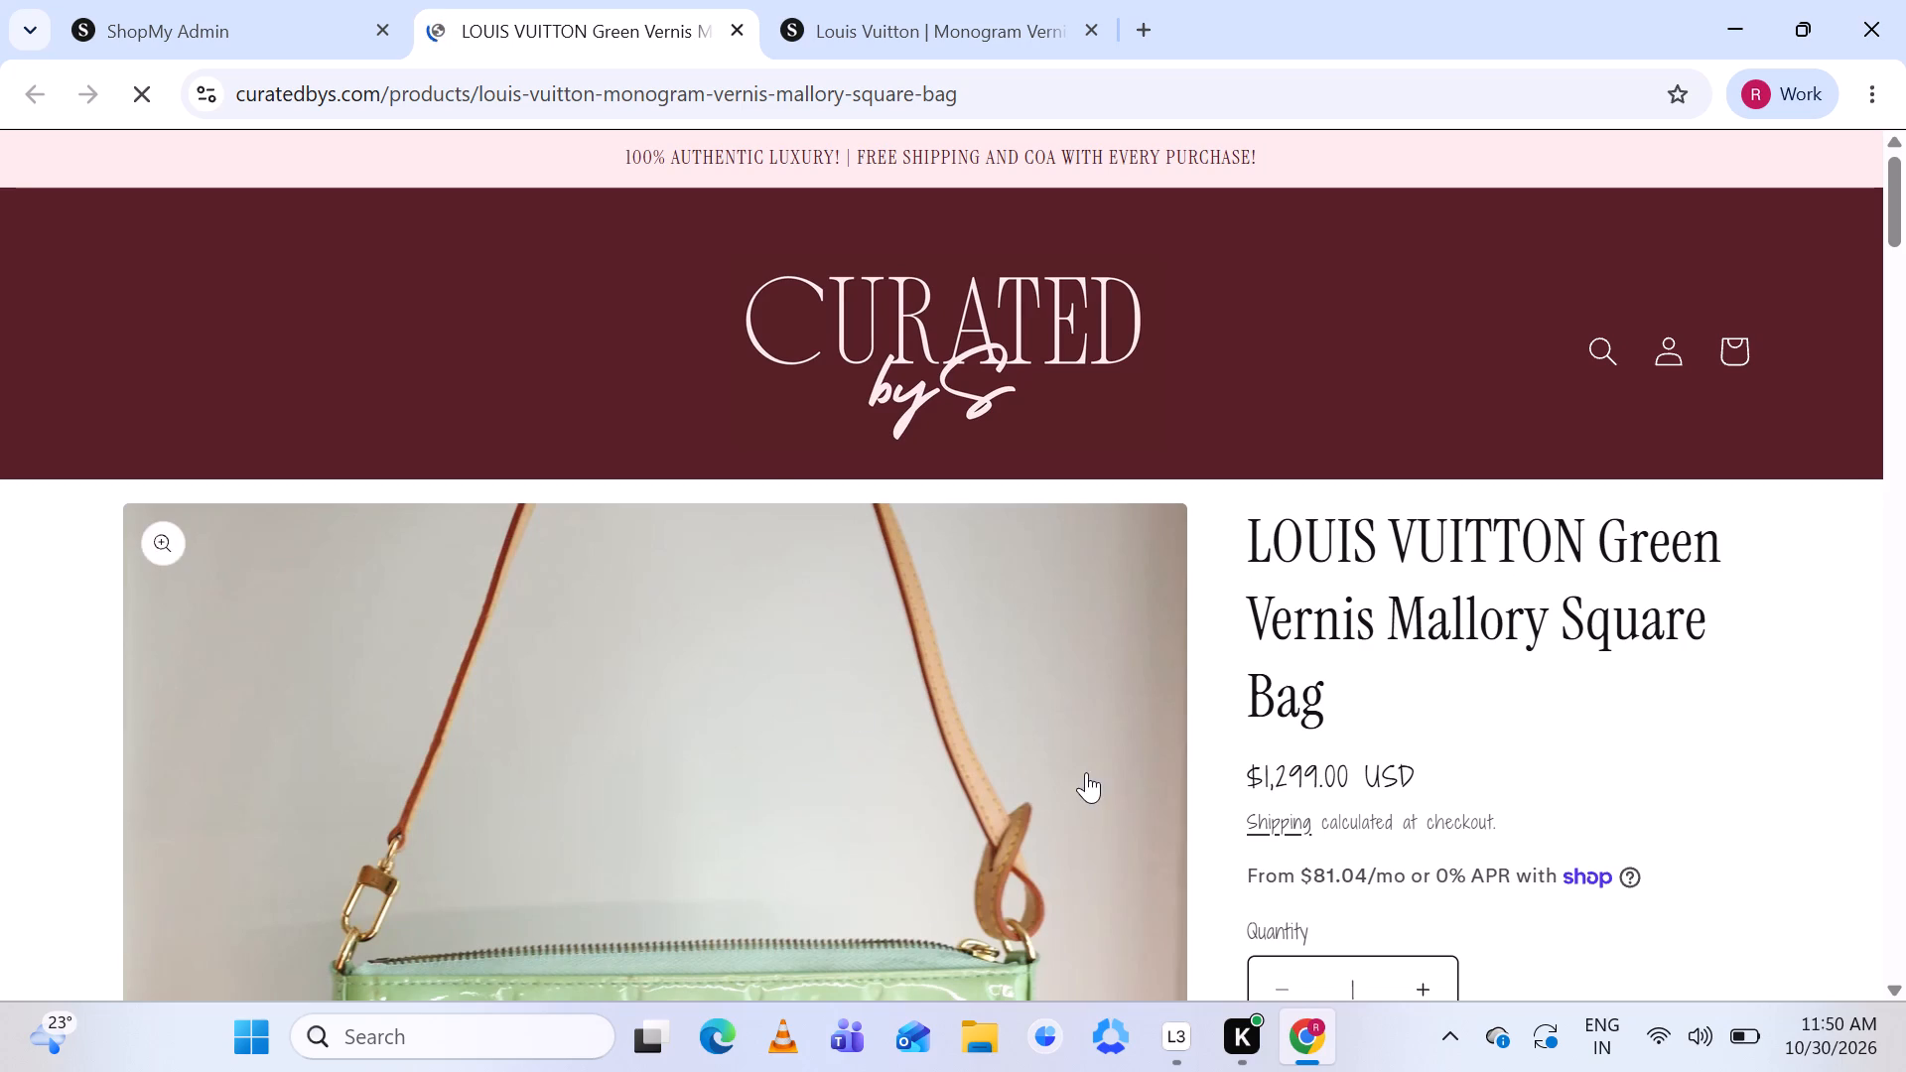
pyautogui.scroll(-3, 1300, 731)
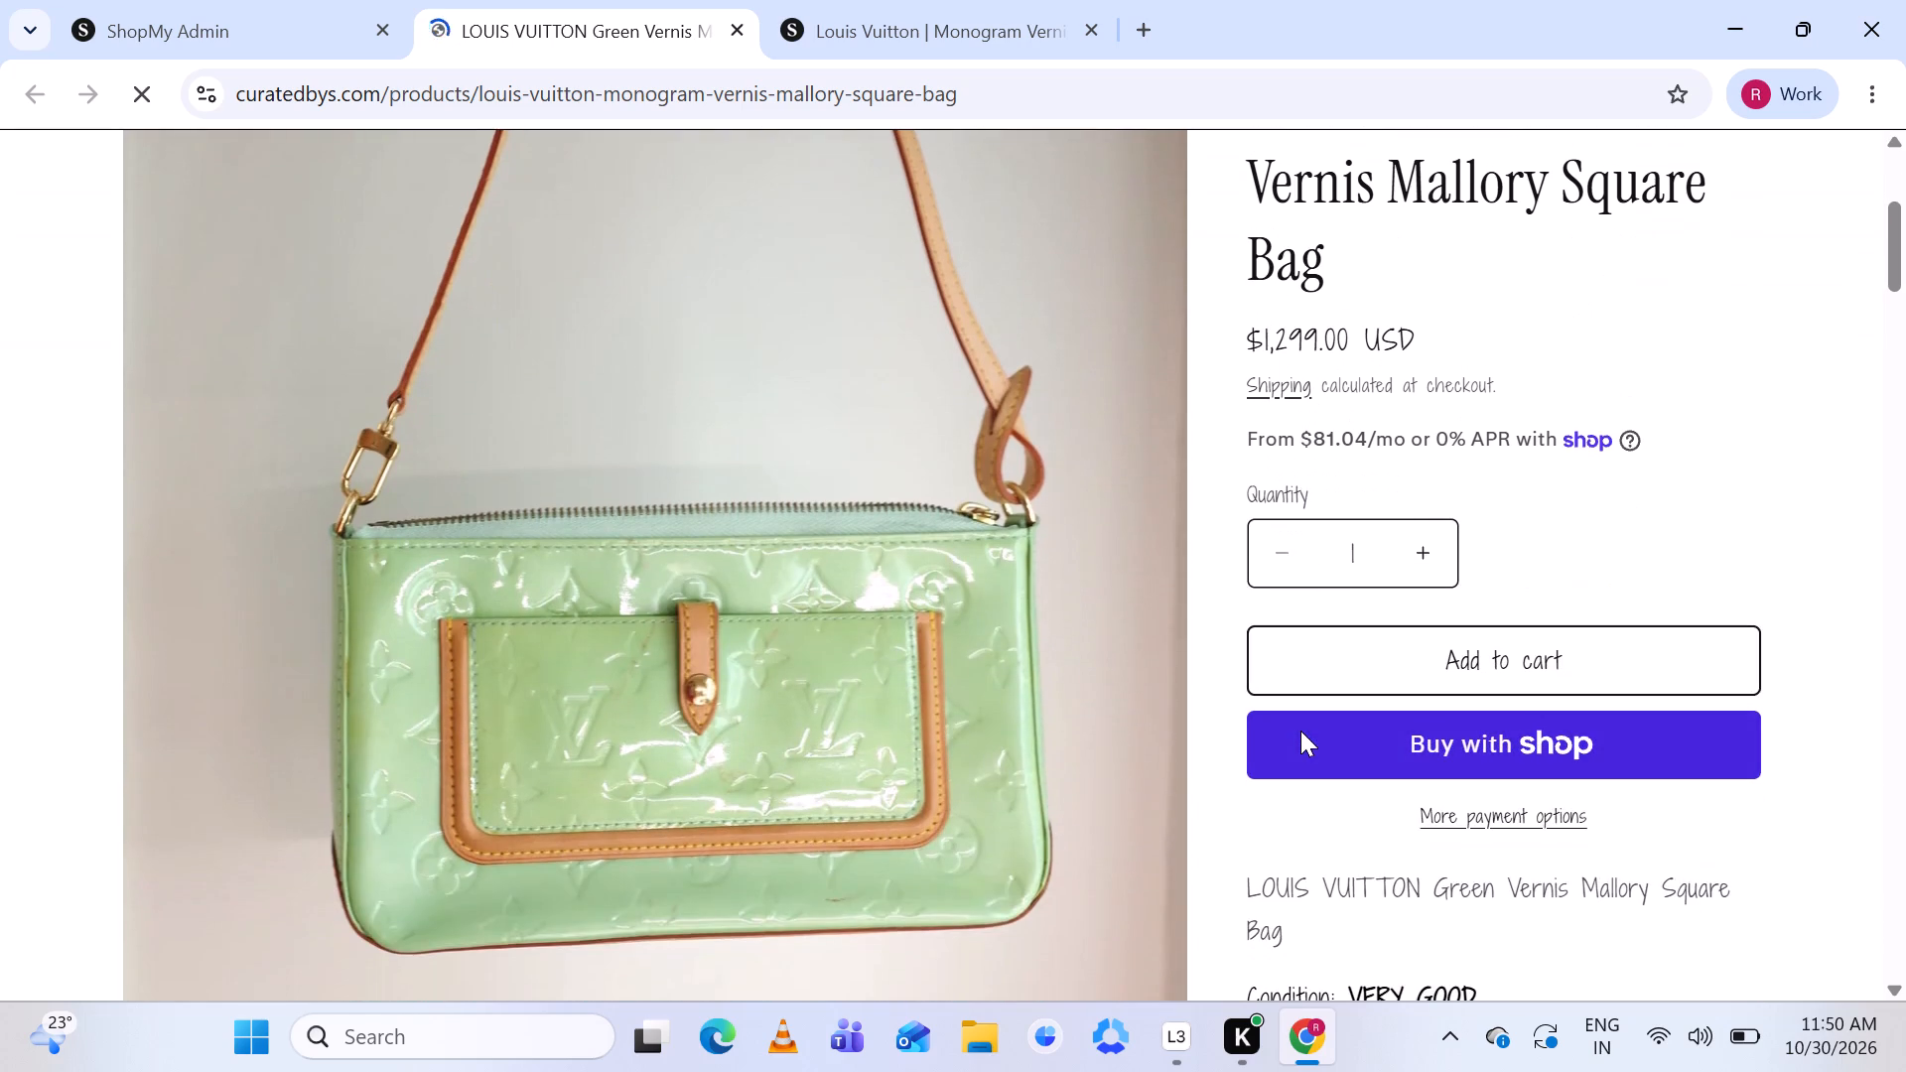
pyautogui.scroll(-3, 1300, 731)
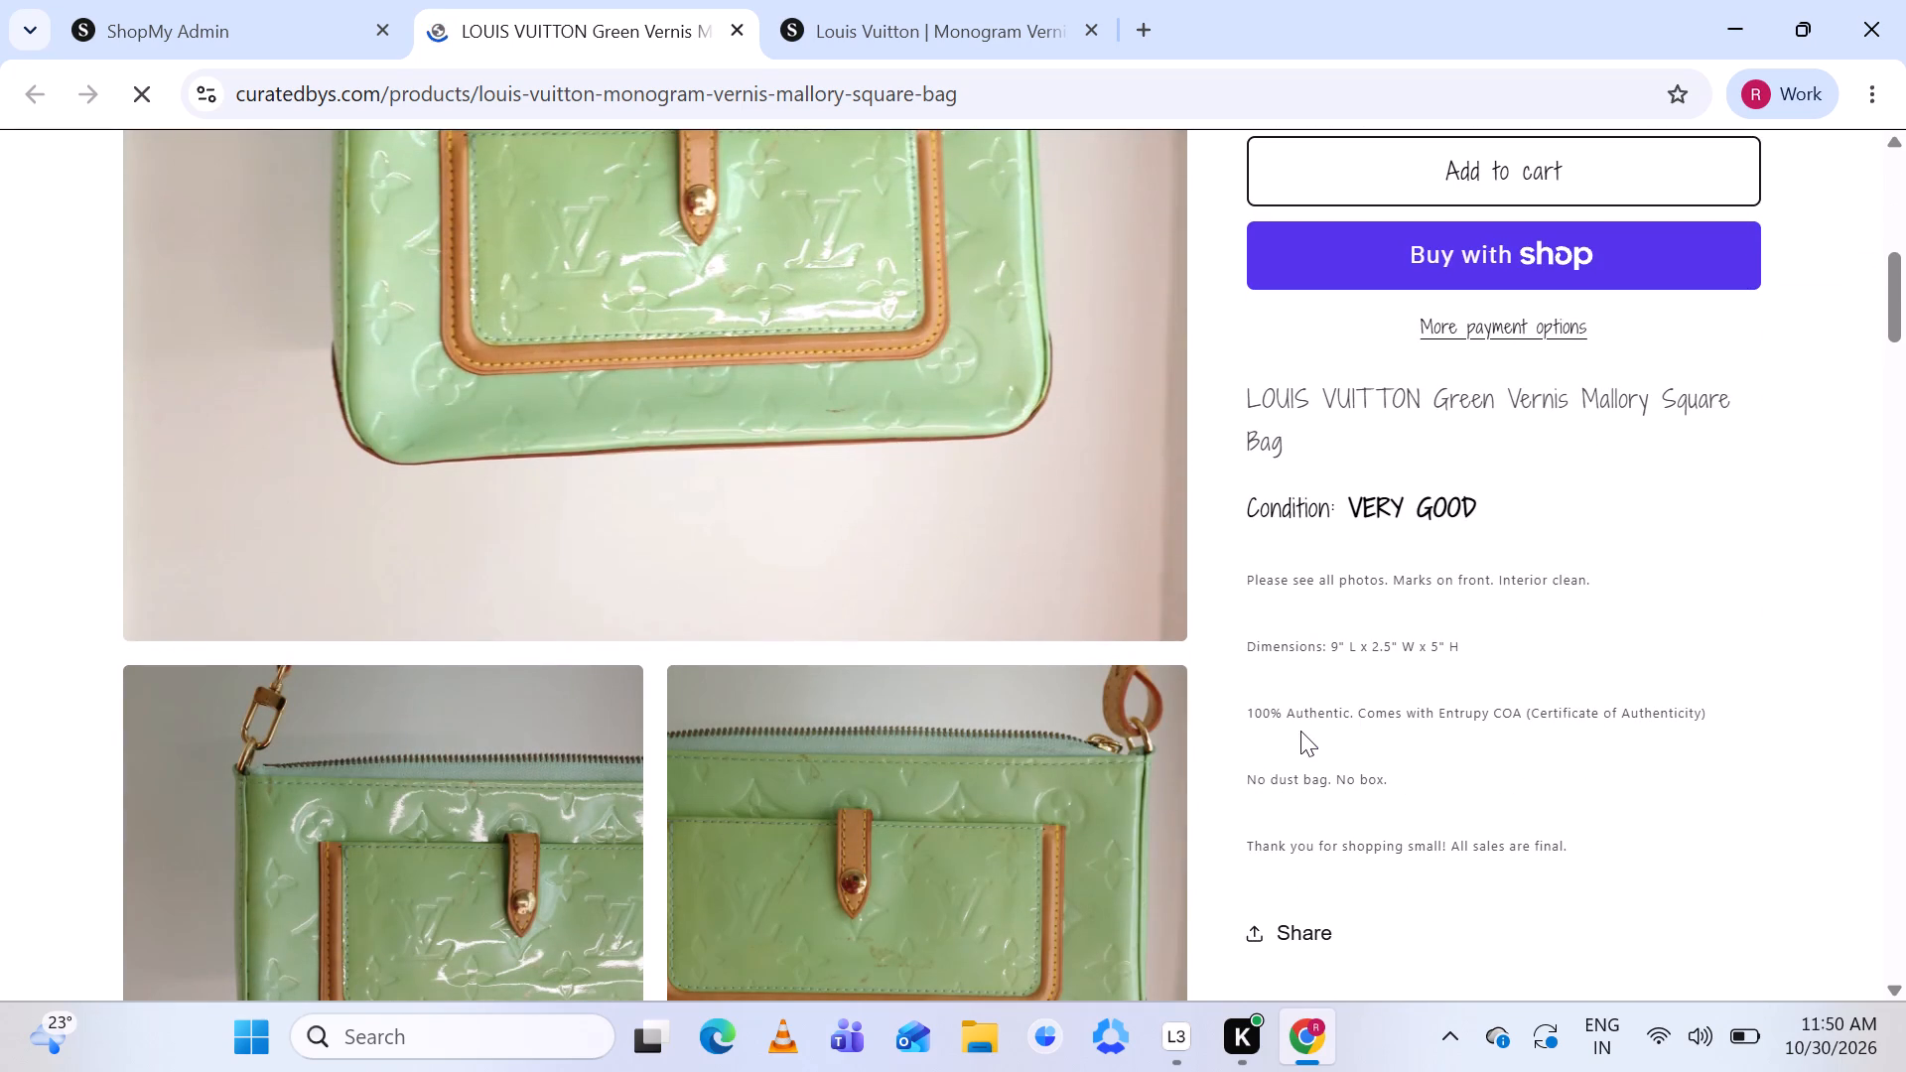
pyautogui.scroll(-2, 1300, 731)
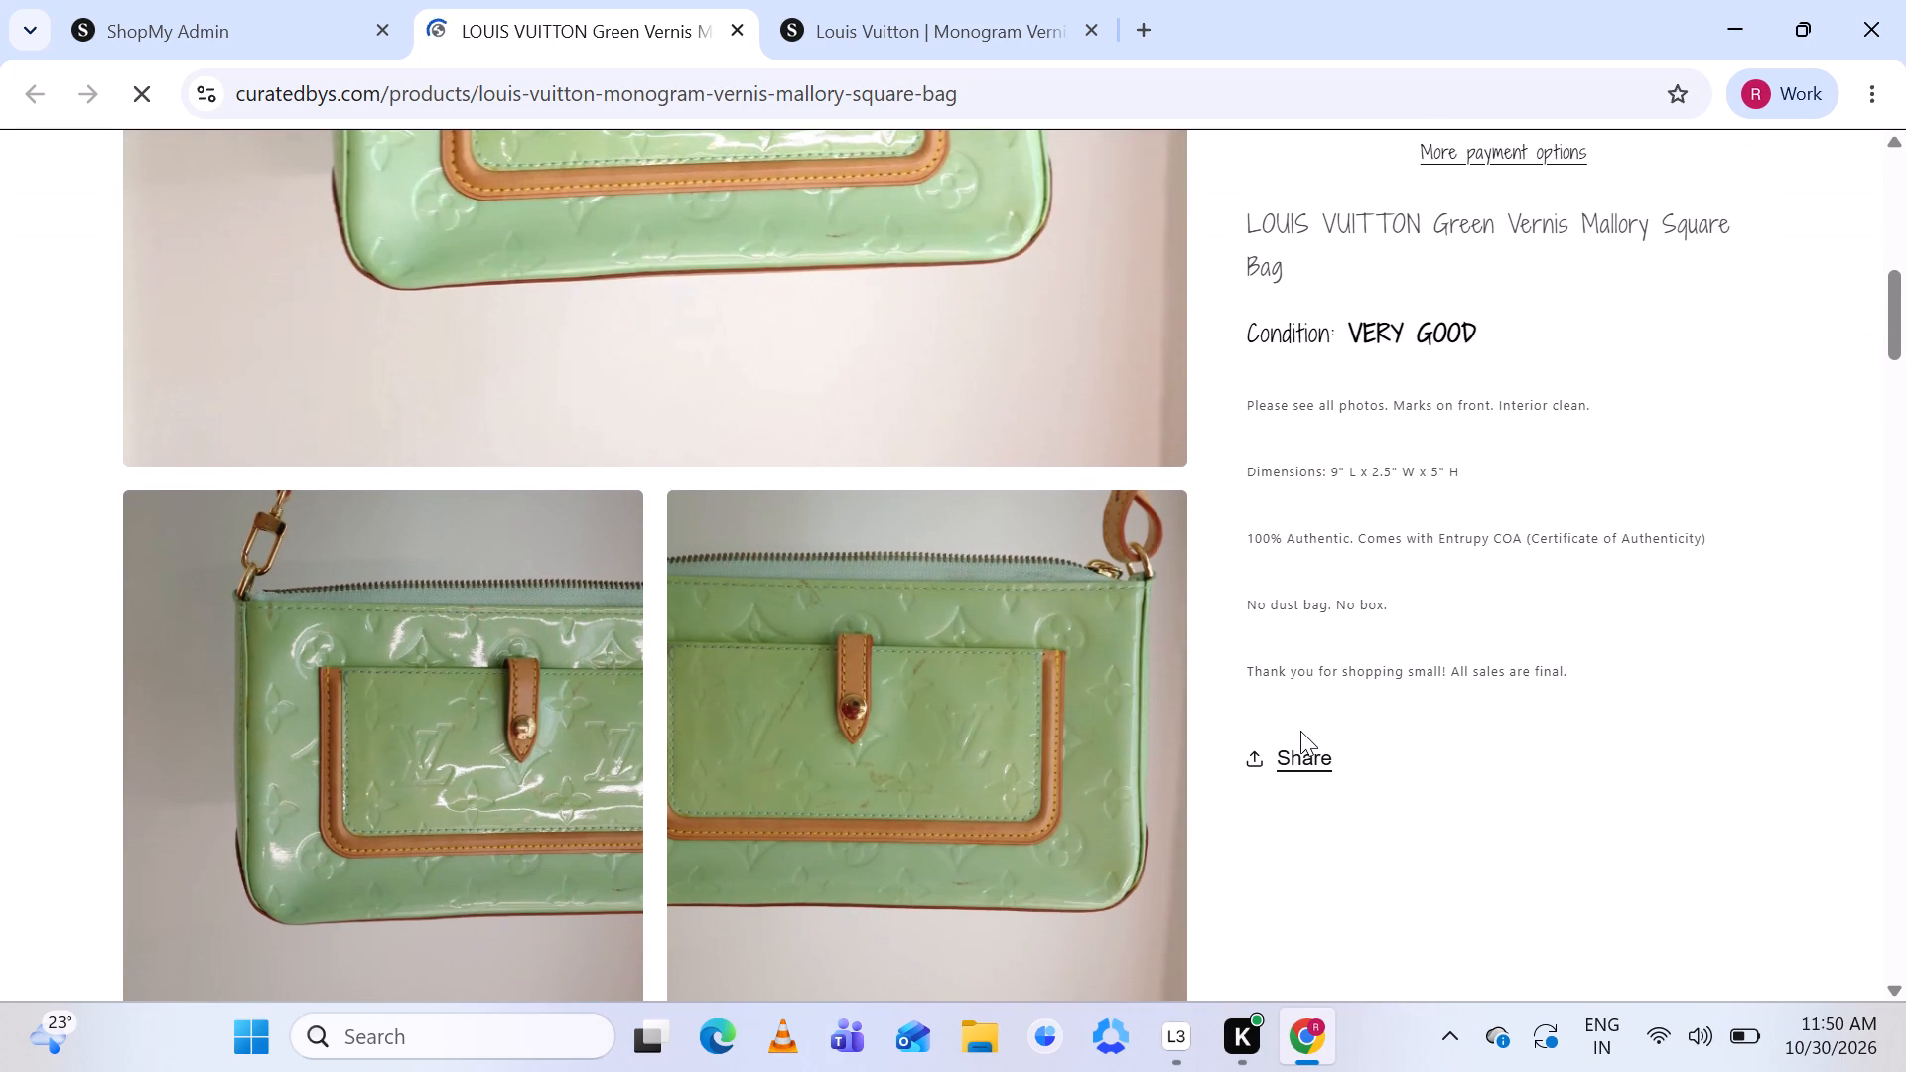
pyautogui.scroll(-4, 1300, 731)
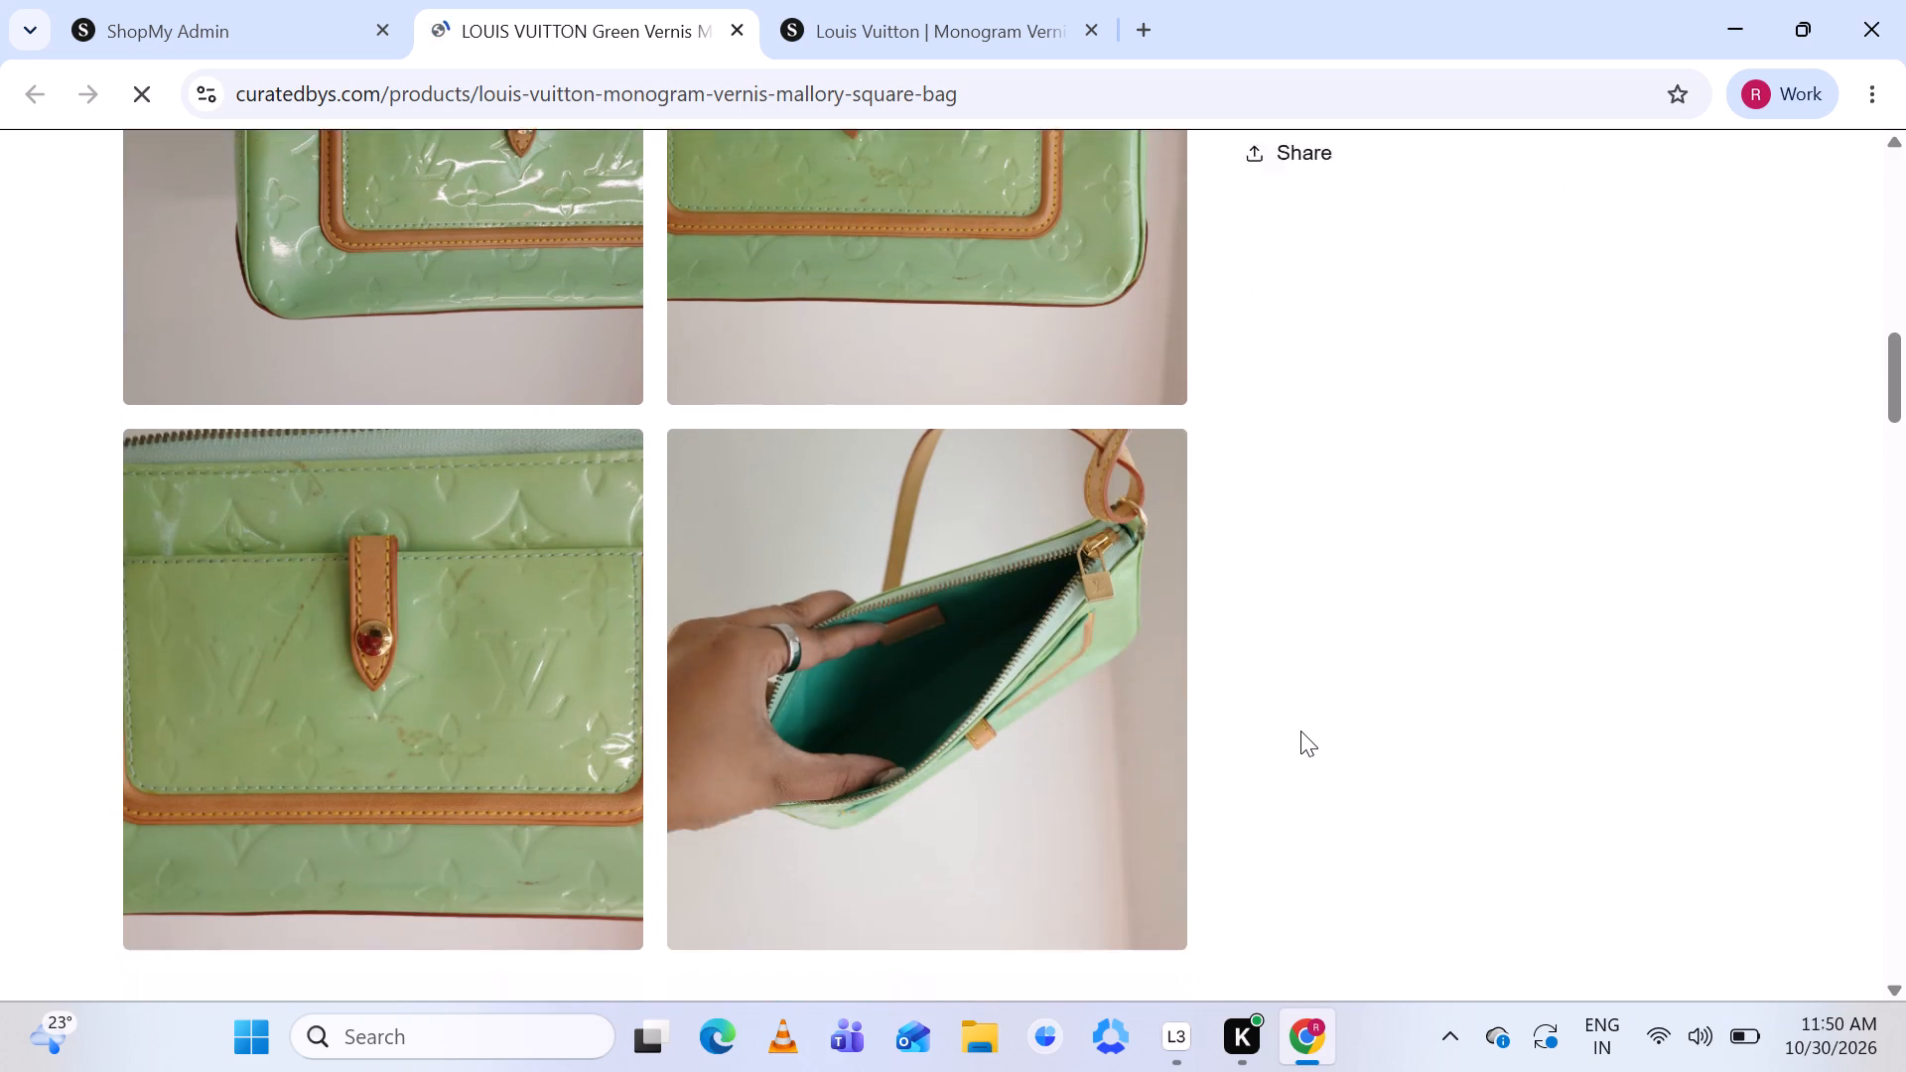
pyautogui.scroll(-6, 1300, 731)
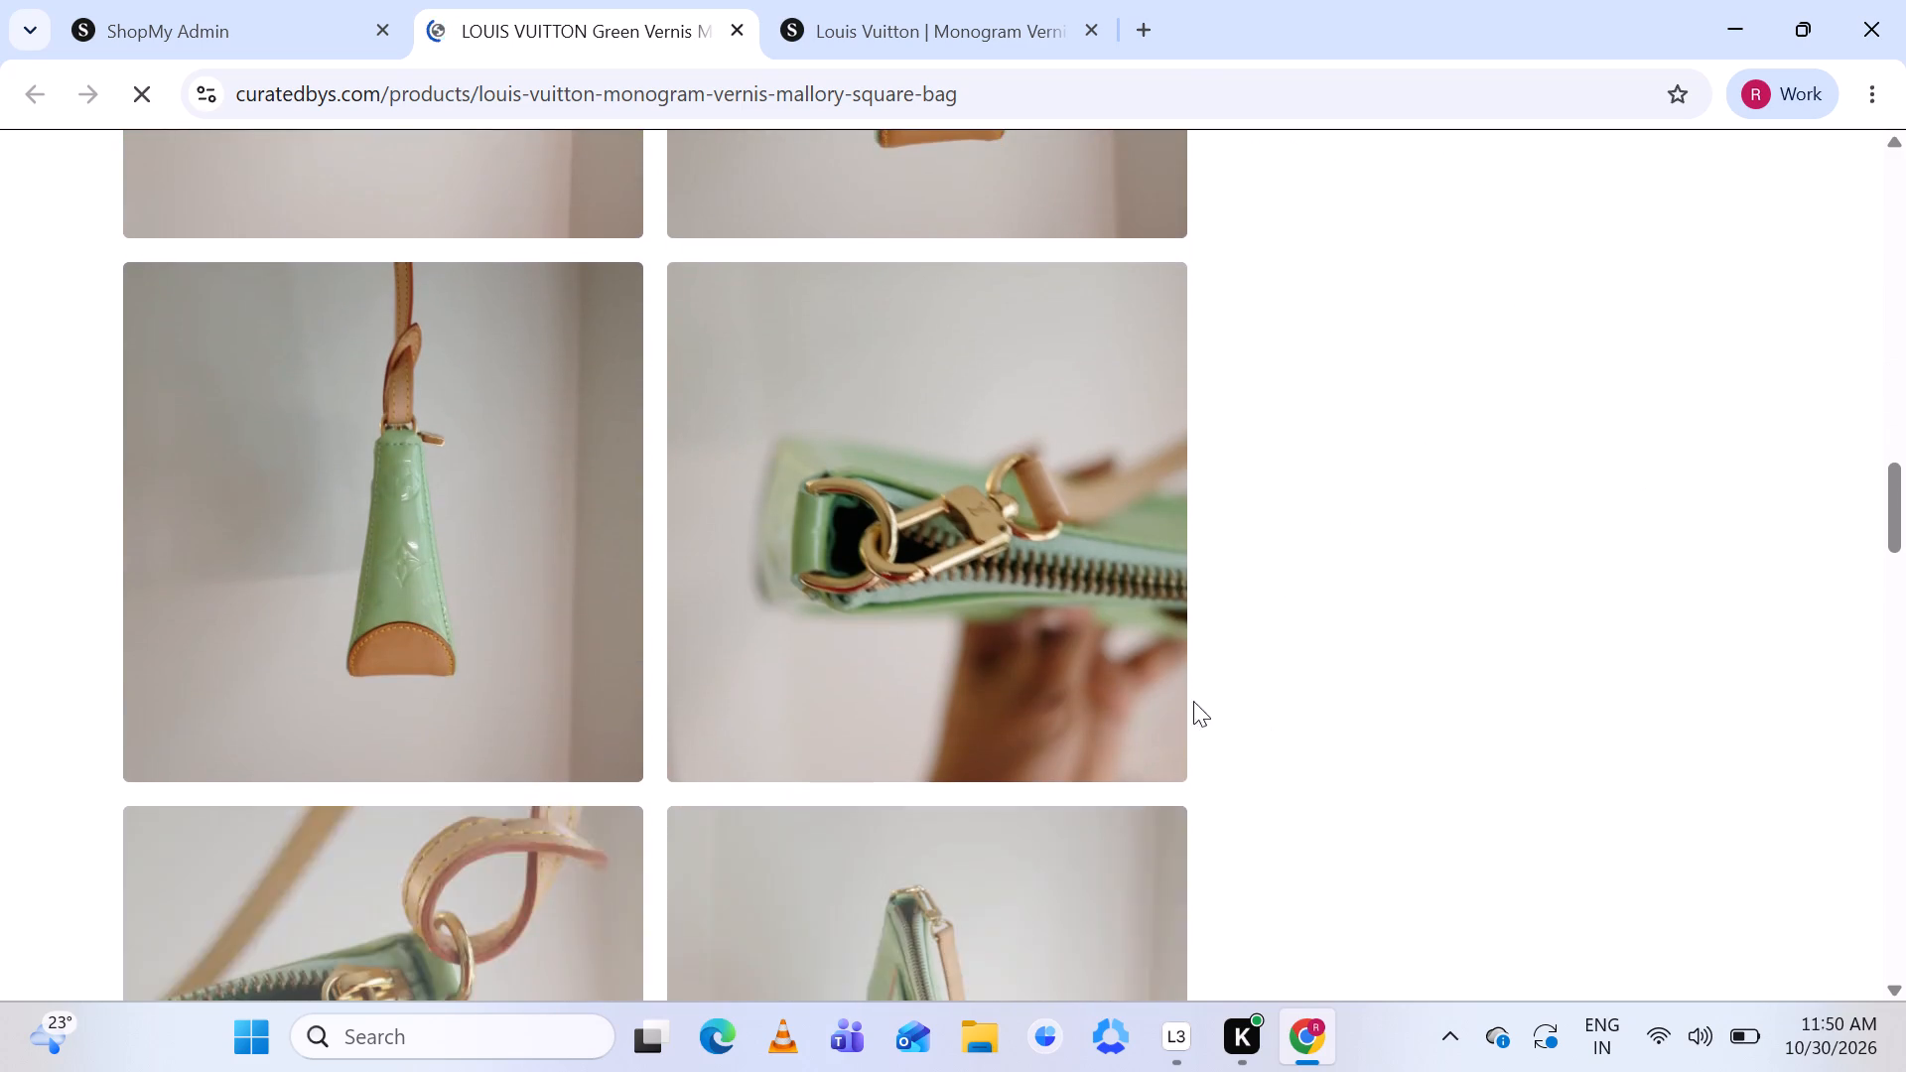
pyautogui.scroll(-6, 763, 580)
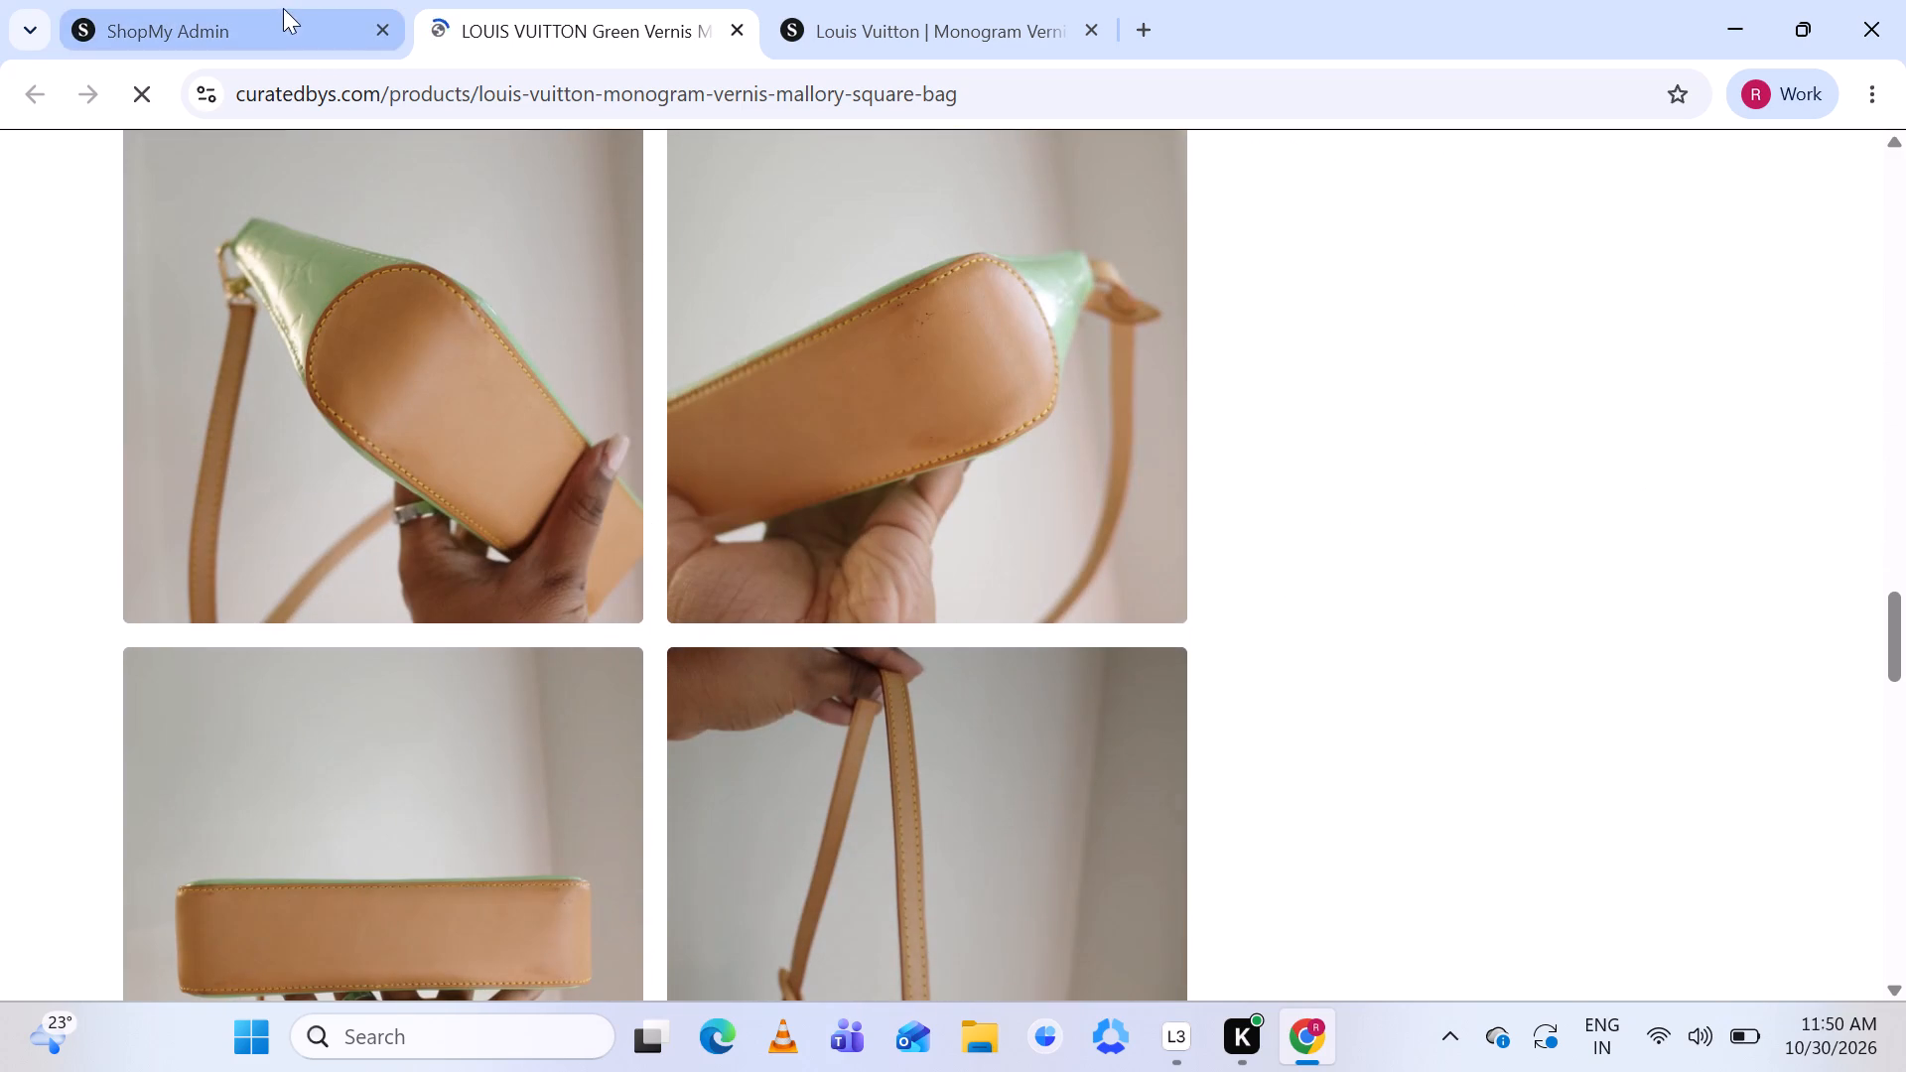
# Save the new Green Vernis Mallory Square Bag (Pre-Owned) product and close its curatedbys.com listing and the Monogram Vernis reference page.
pyautogui.click(270, 12)
pyautogui.scroll(-3, 1107, 446)
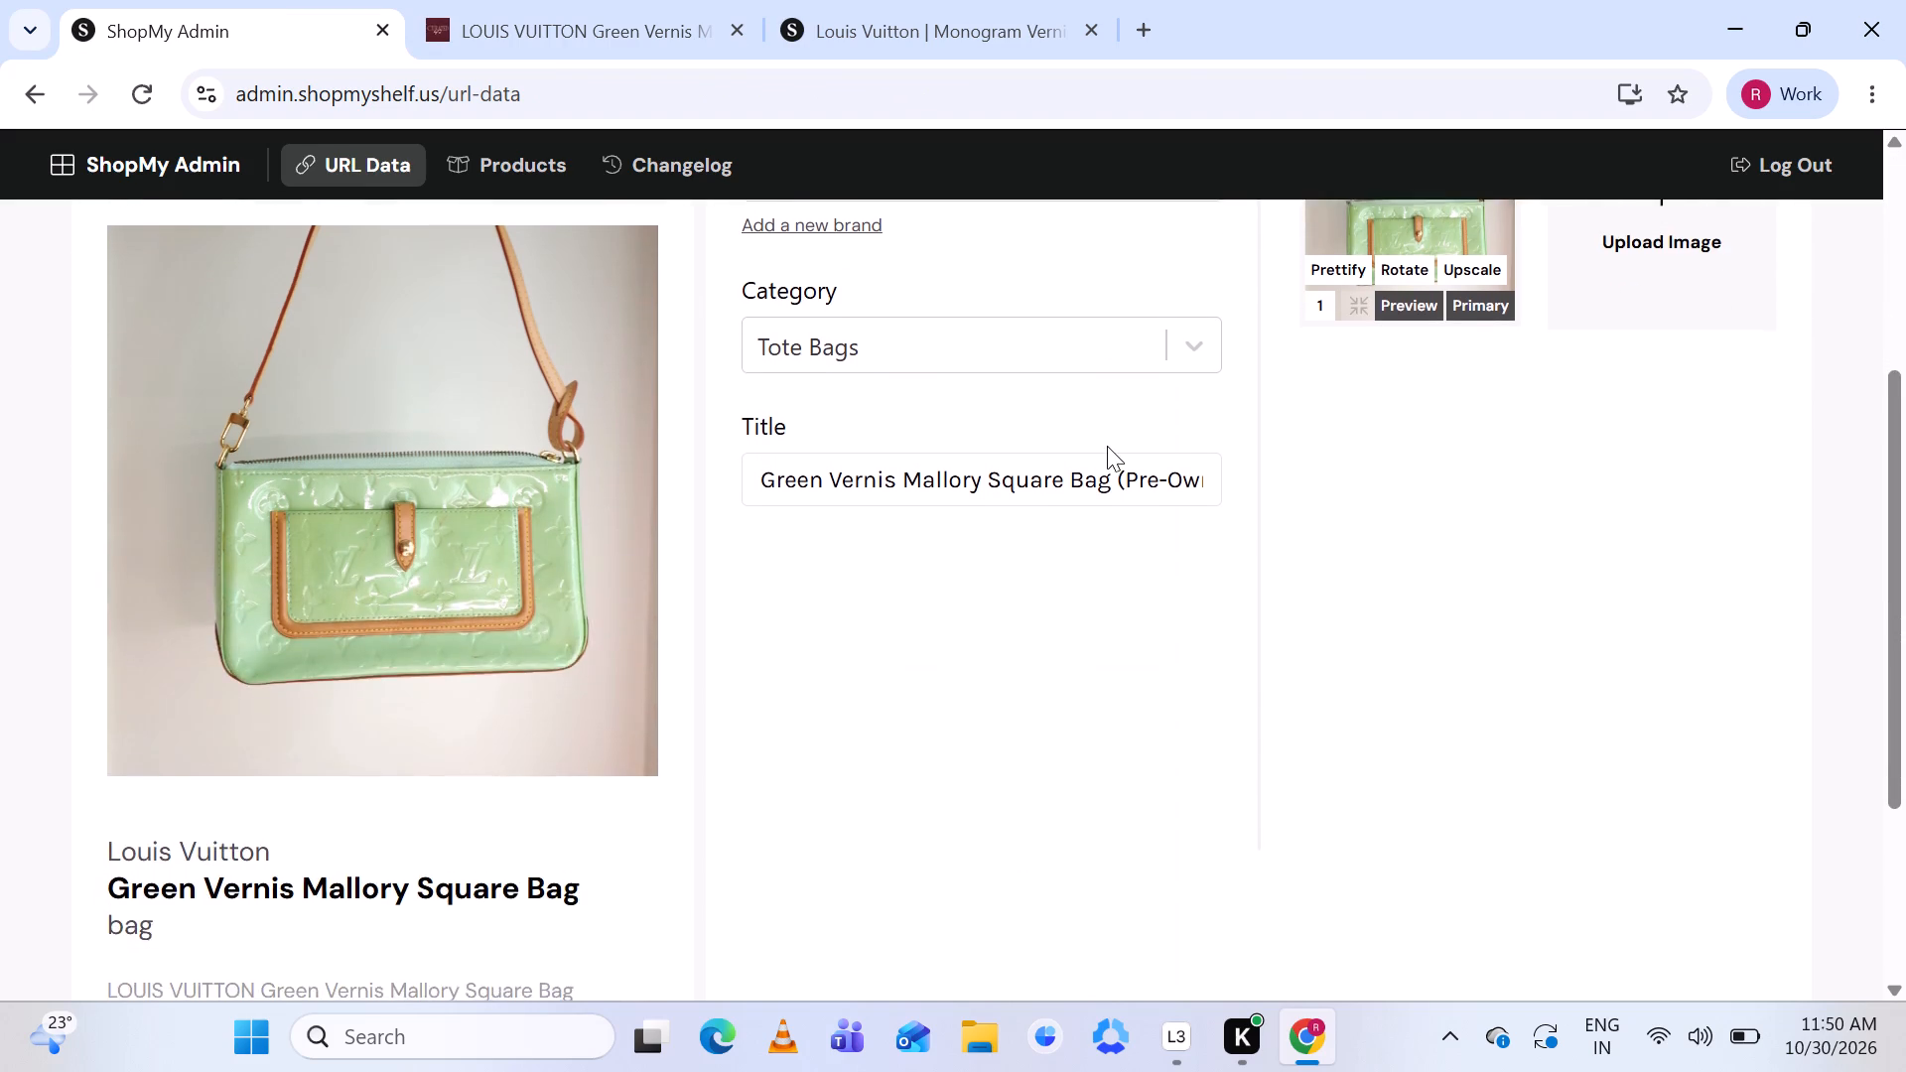
pyautogui.scroll(2, 1107, 446)
pyautogui.click(1731, 396)
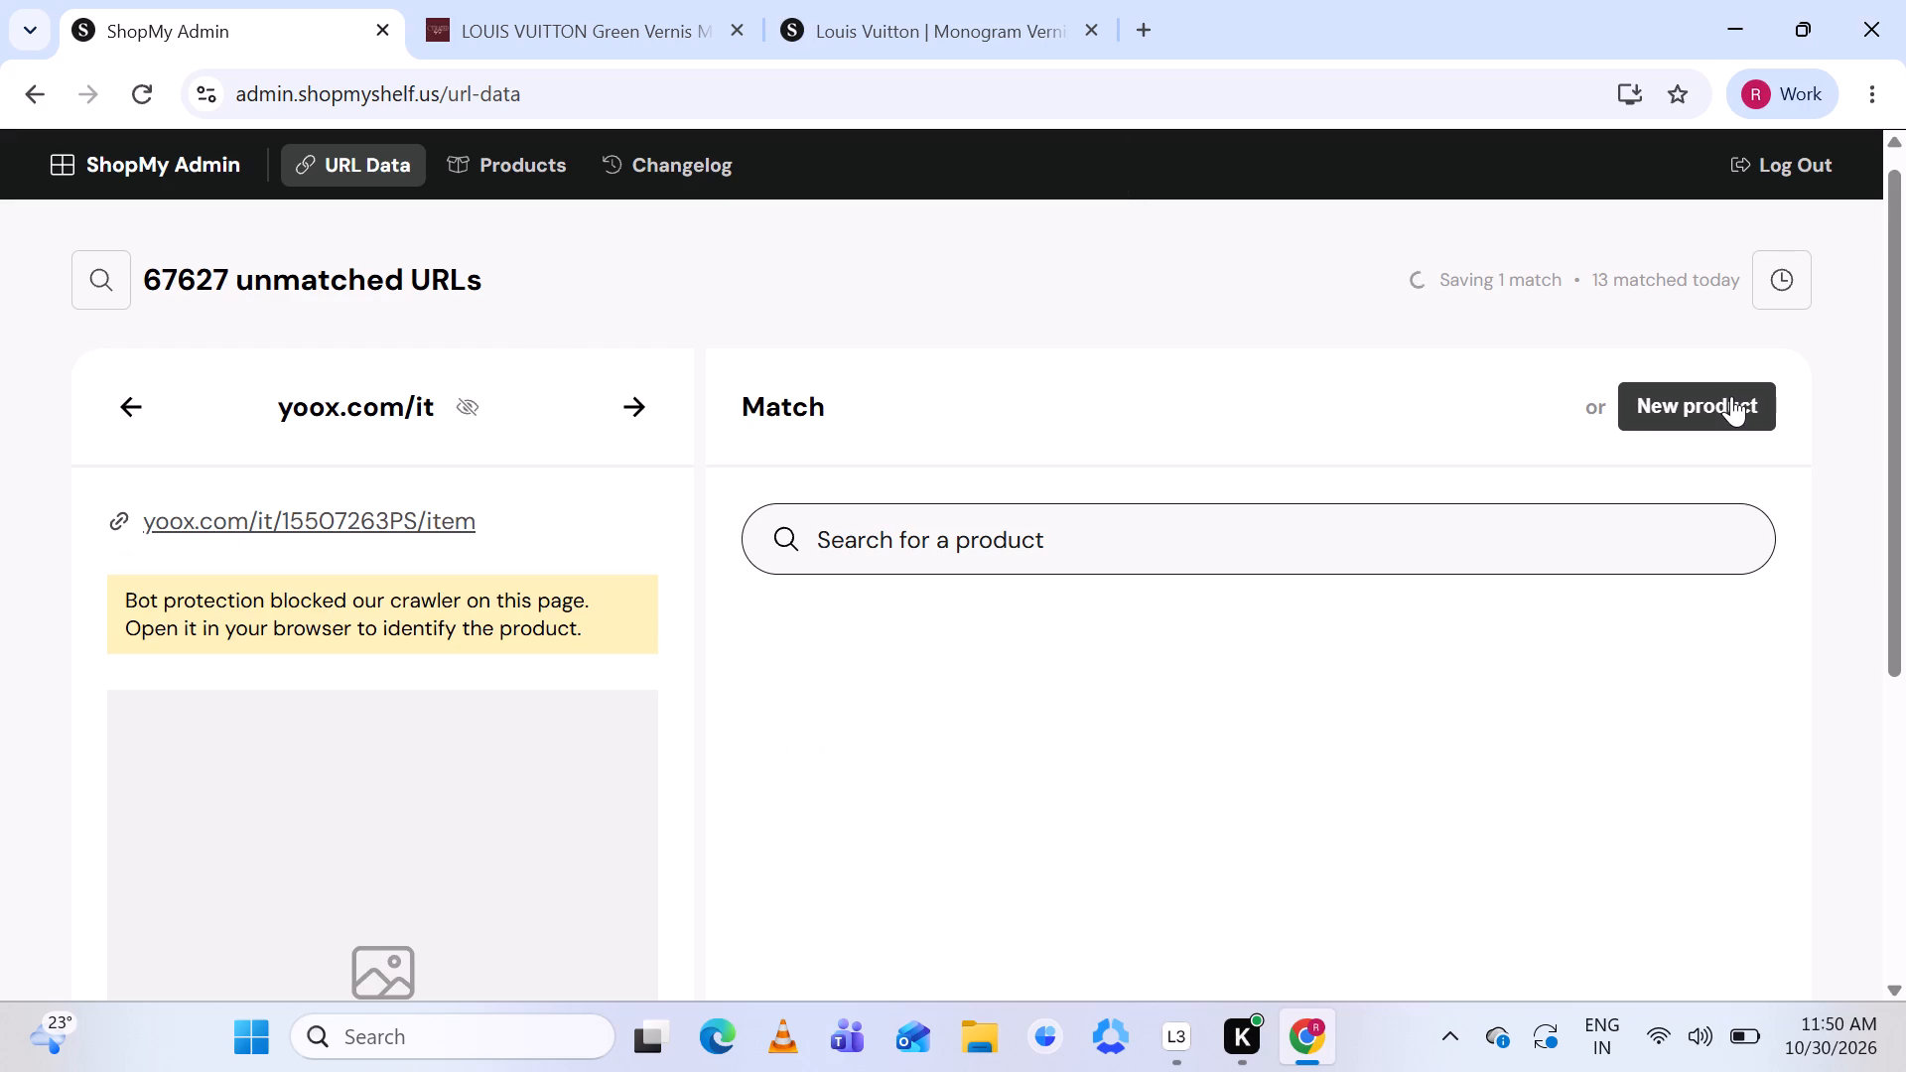
pyautogui.scroll(-2, 1078, 567)
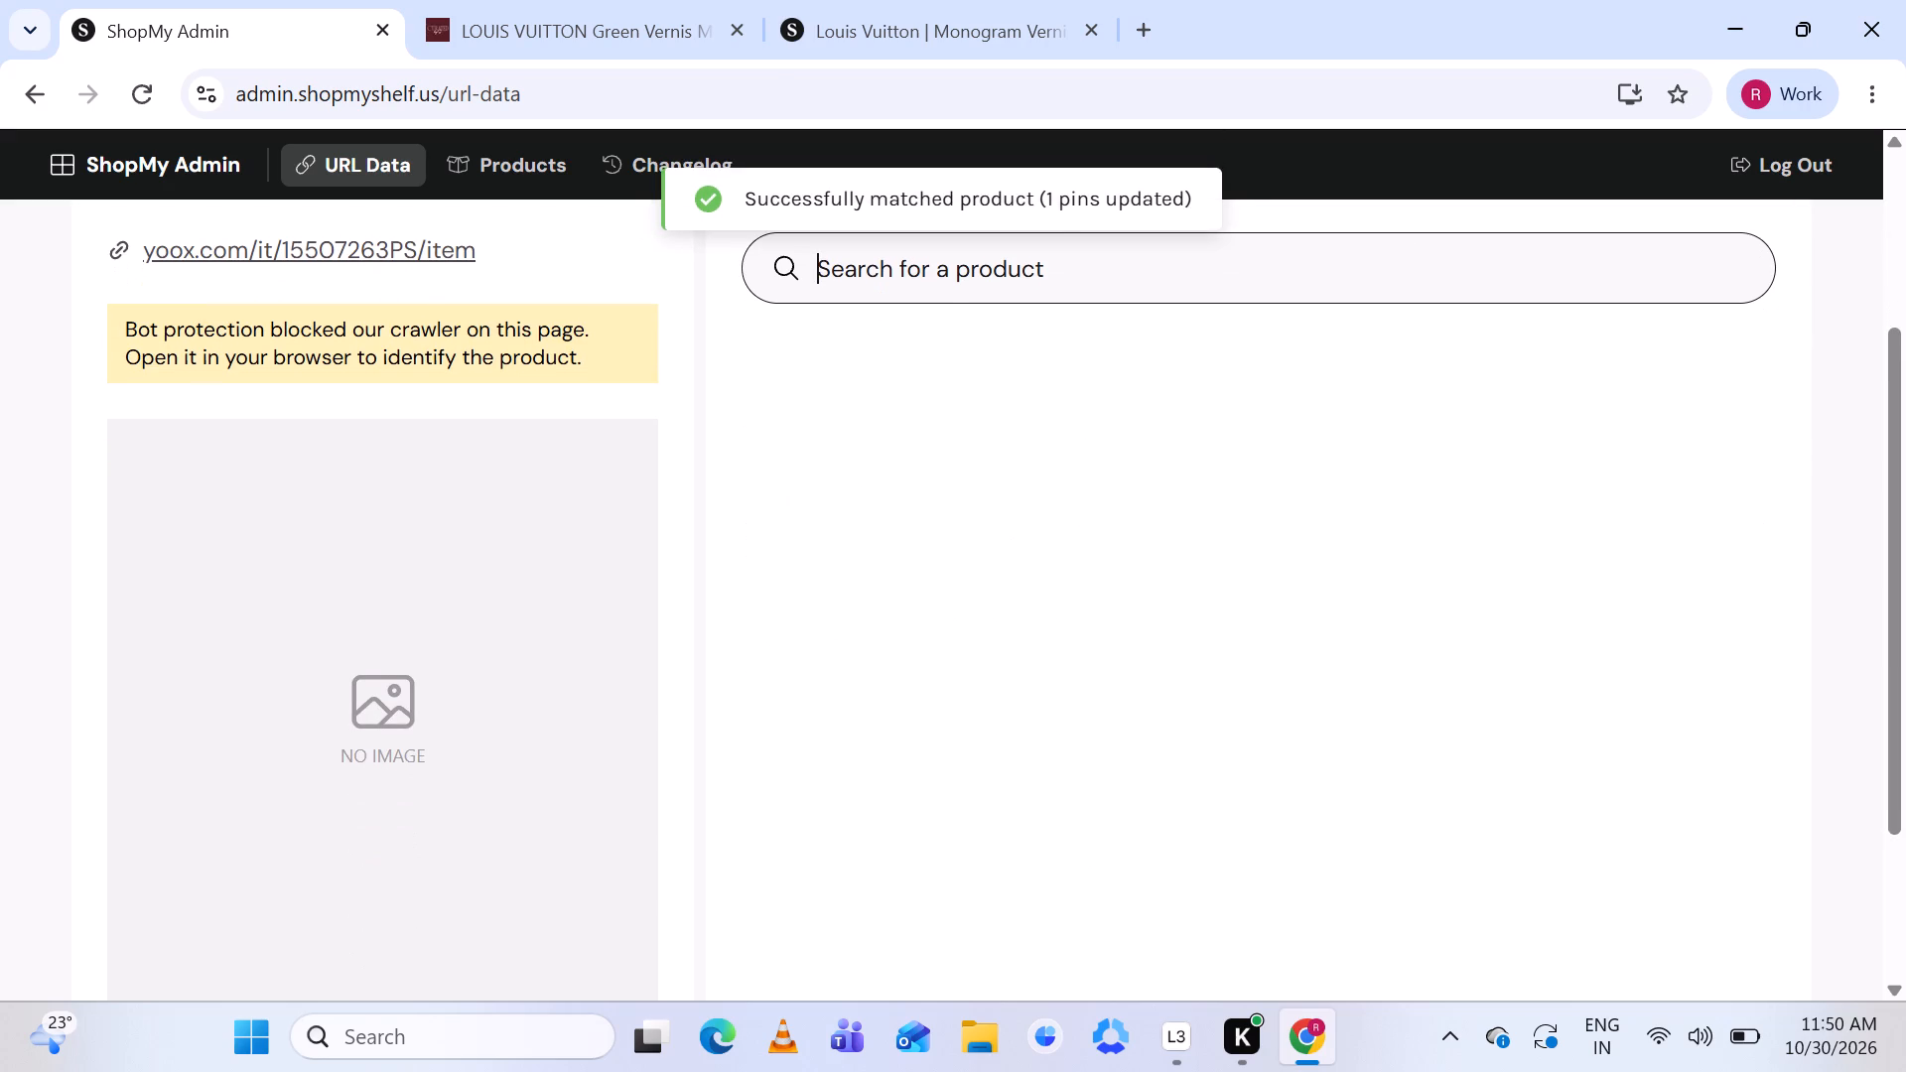
pyautogui.click(733, 33)
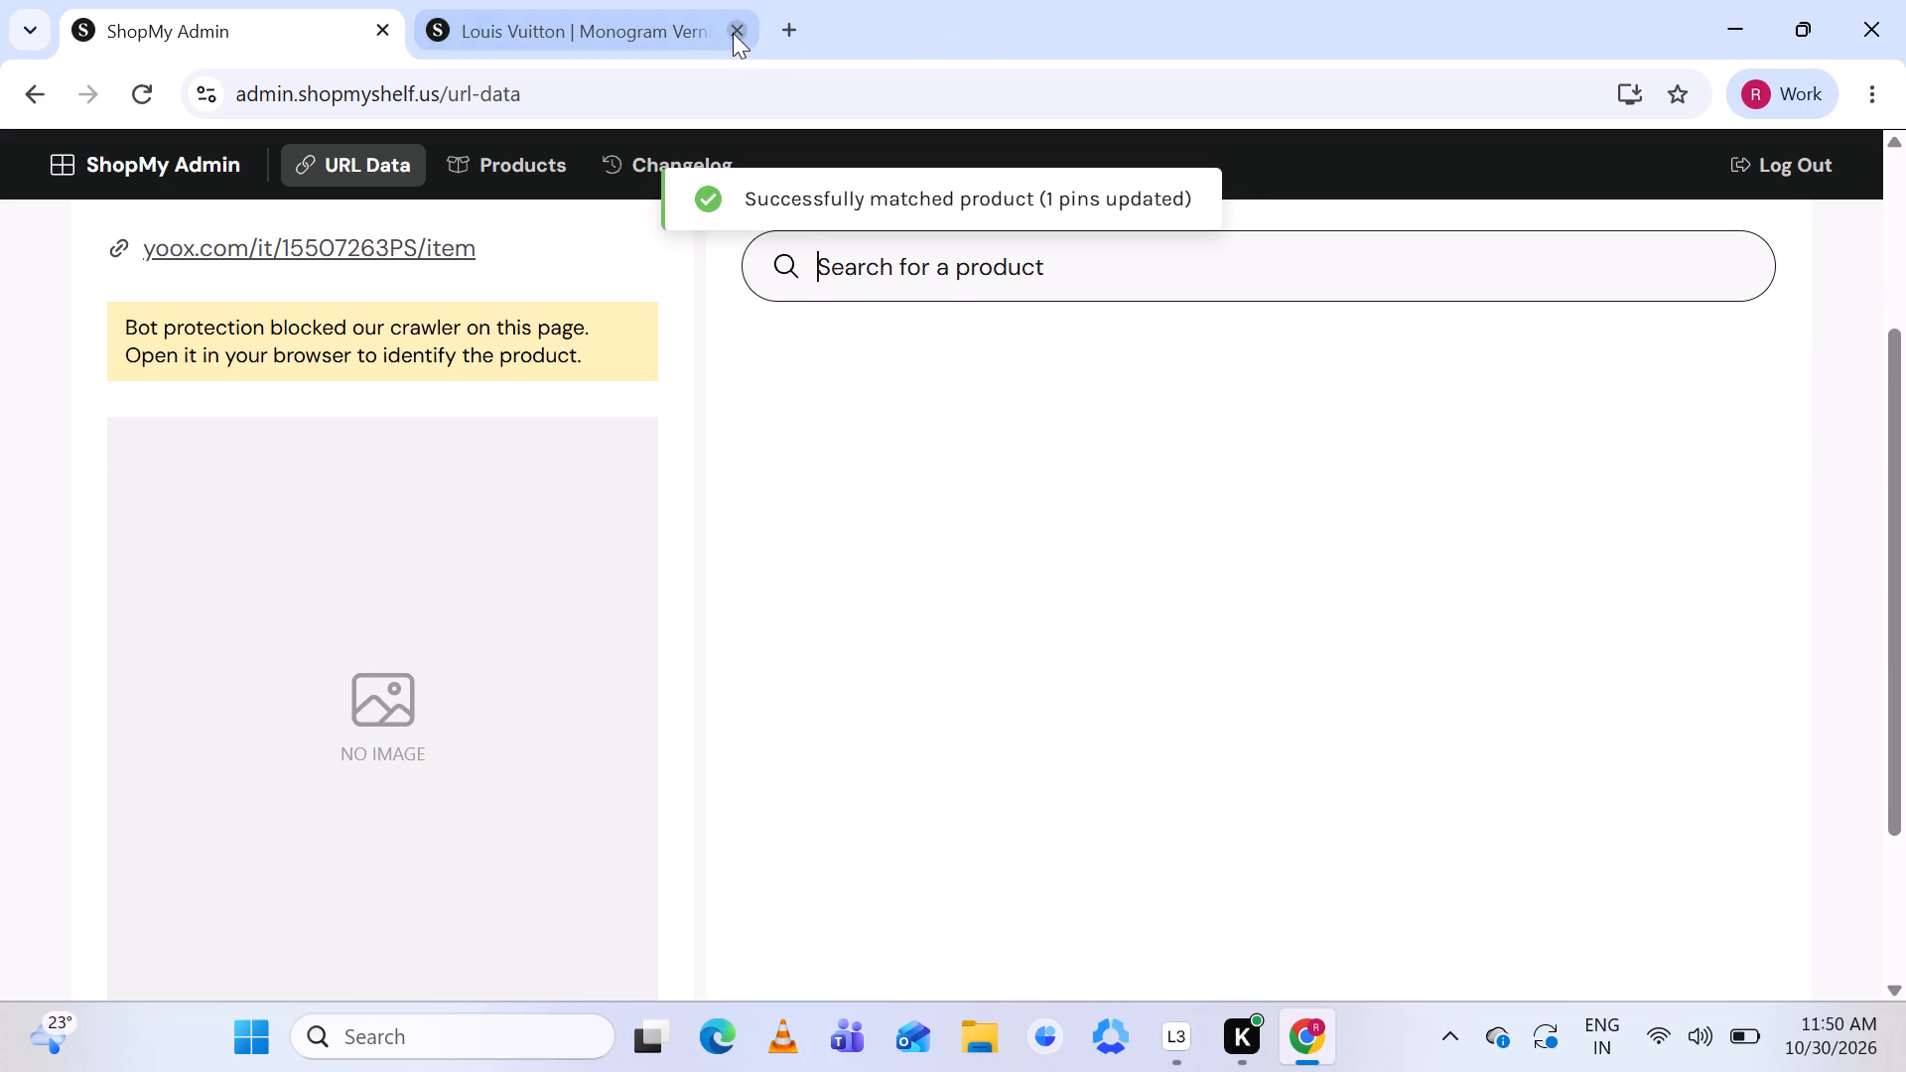
pyautogui.click(733, 33)
# Skip the unmatched yoox.com/it, guarddog-security.com and canadiantire.ca URLs.
pyautogui.scroll(1, 710, 271)
pyautogui.click(638, 431)
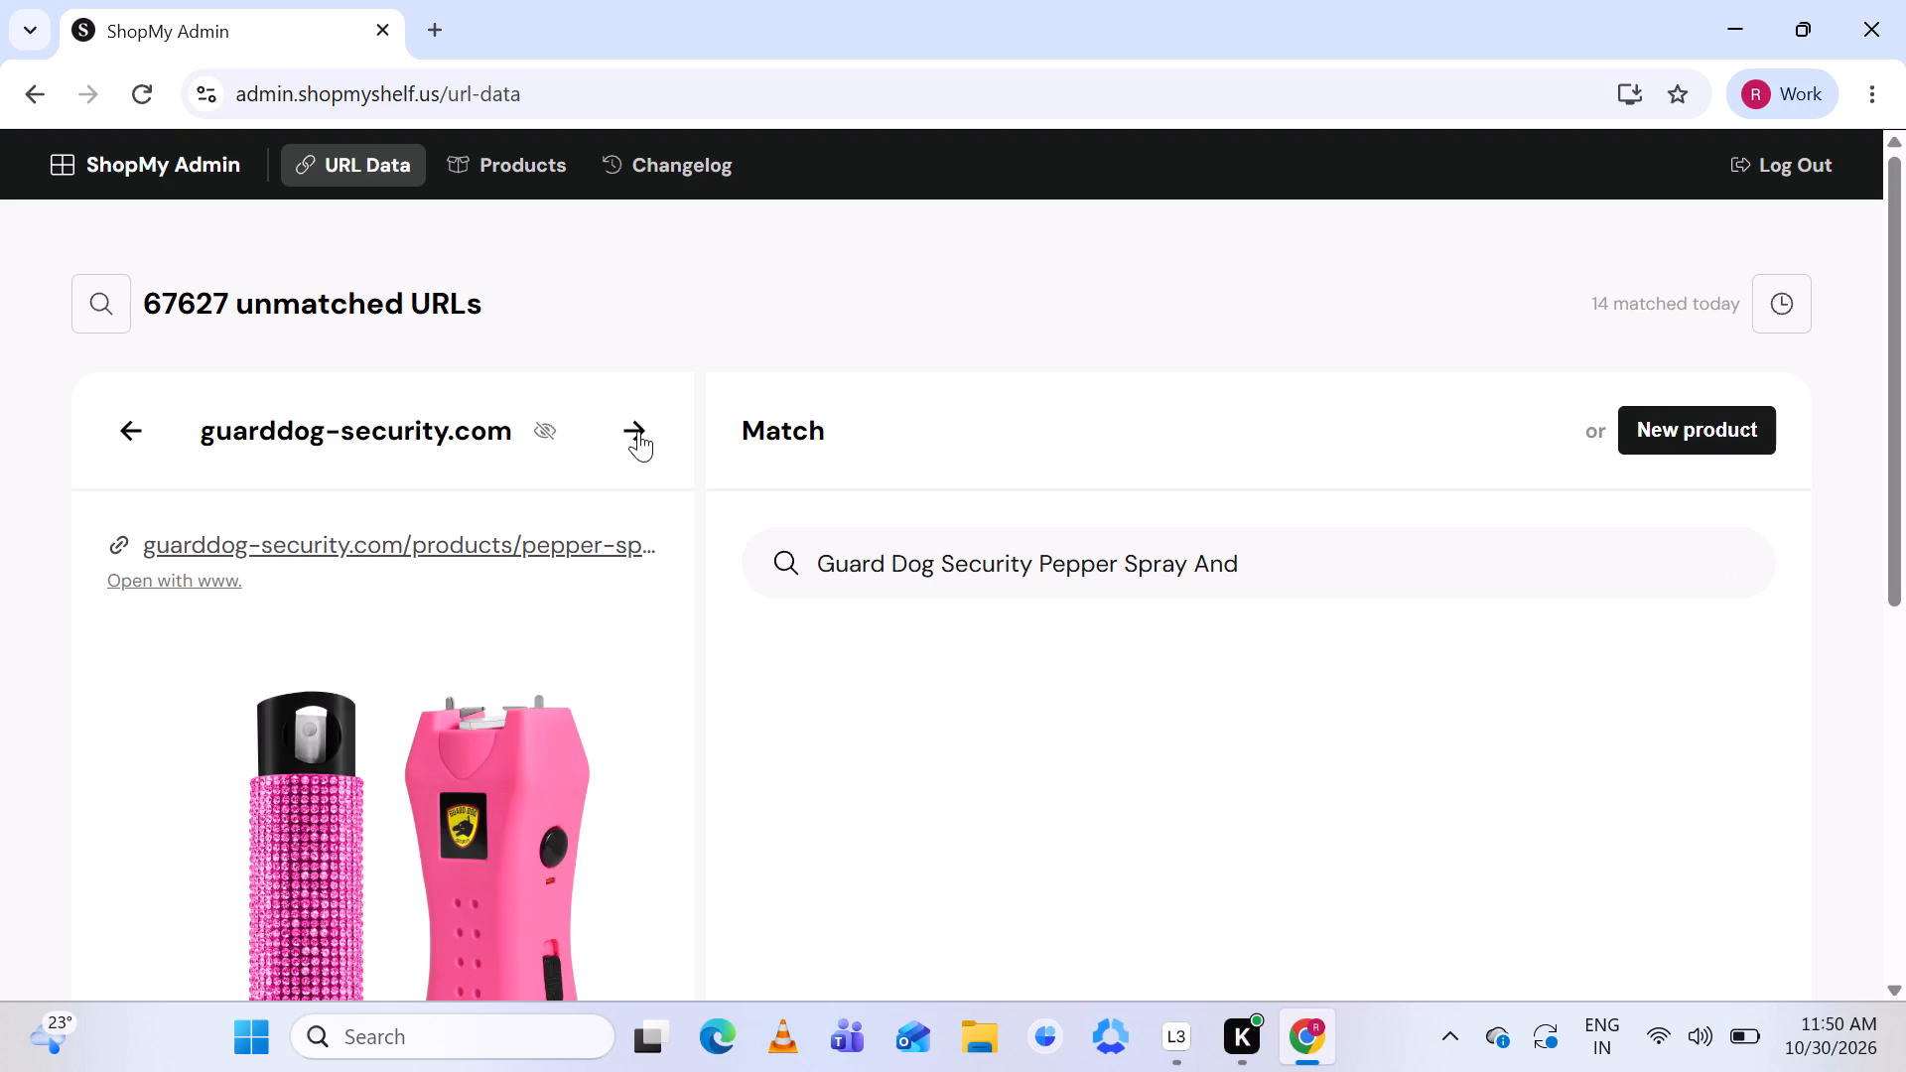
pyautogui.scroll(-3, 638, 431)
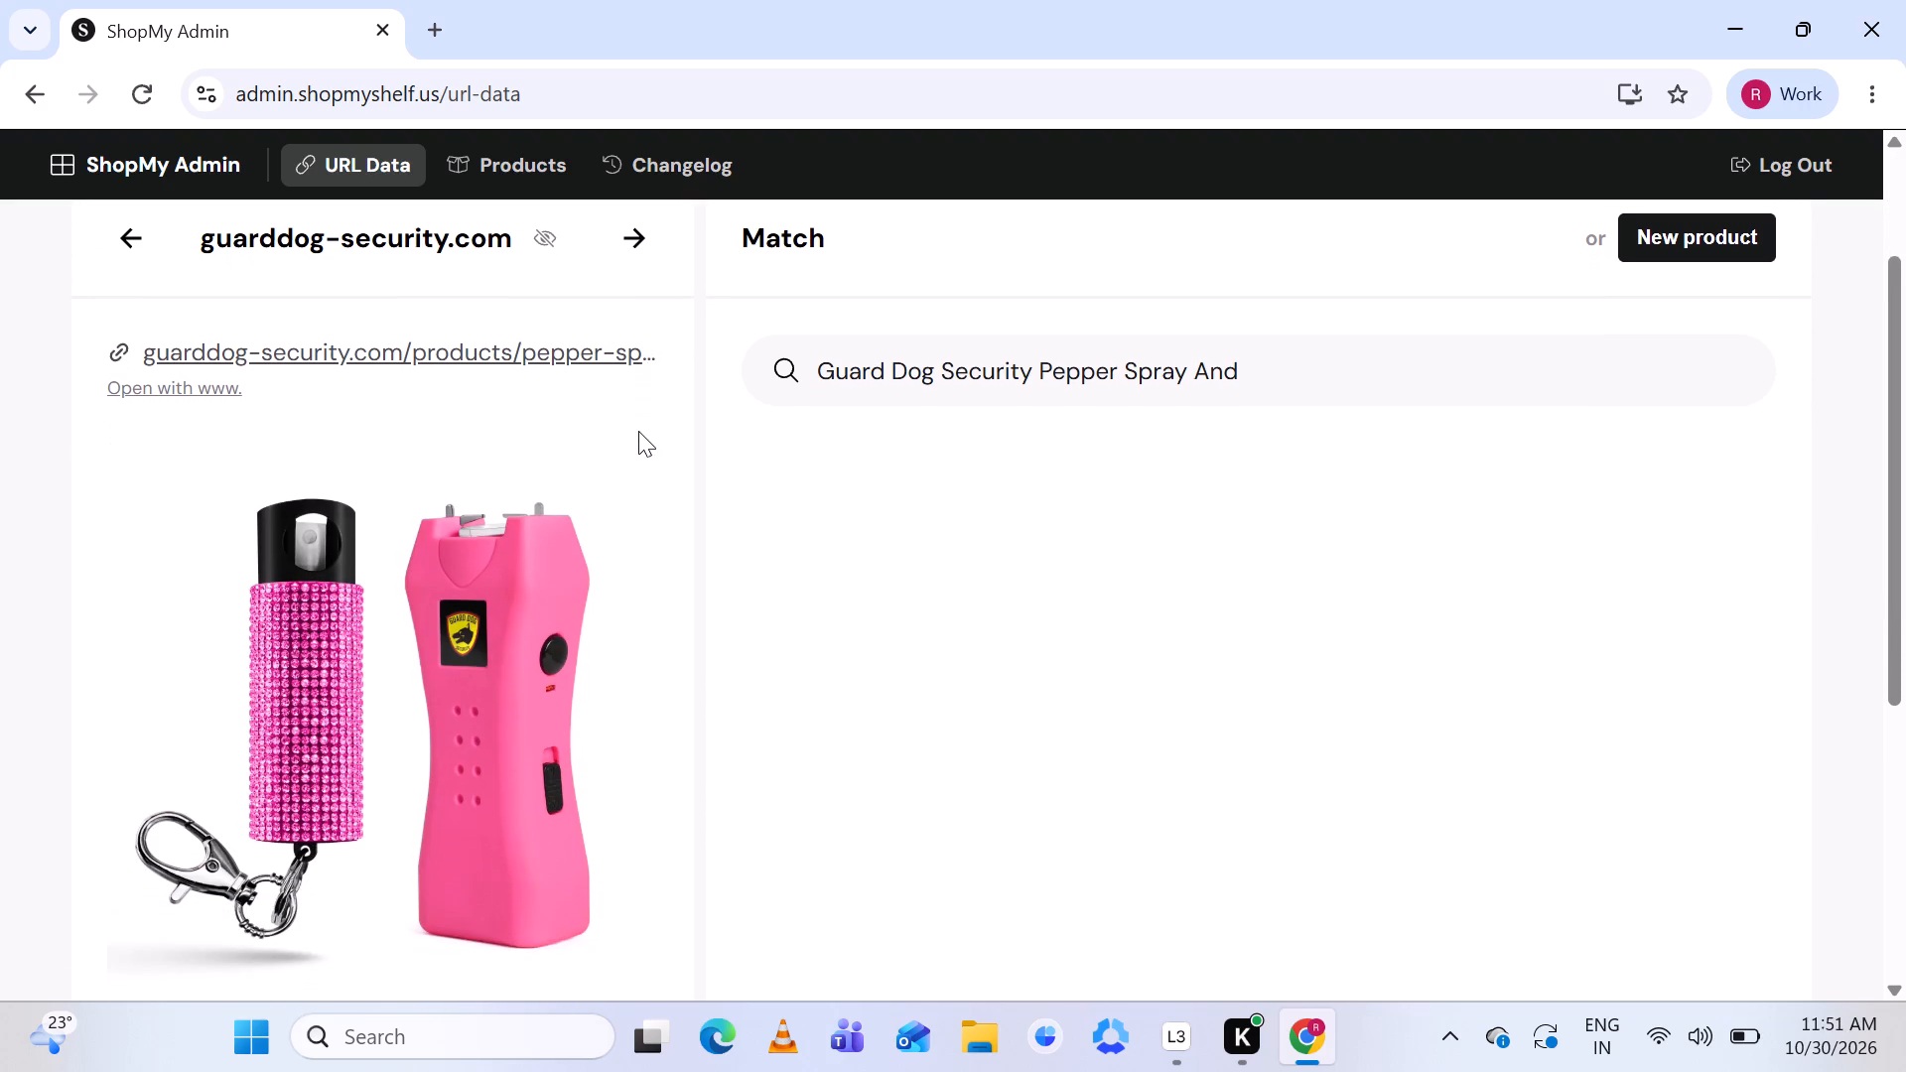
pyautogui.scroll(-2, 638, 431)
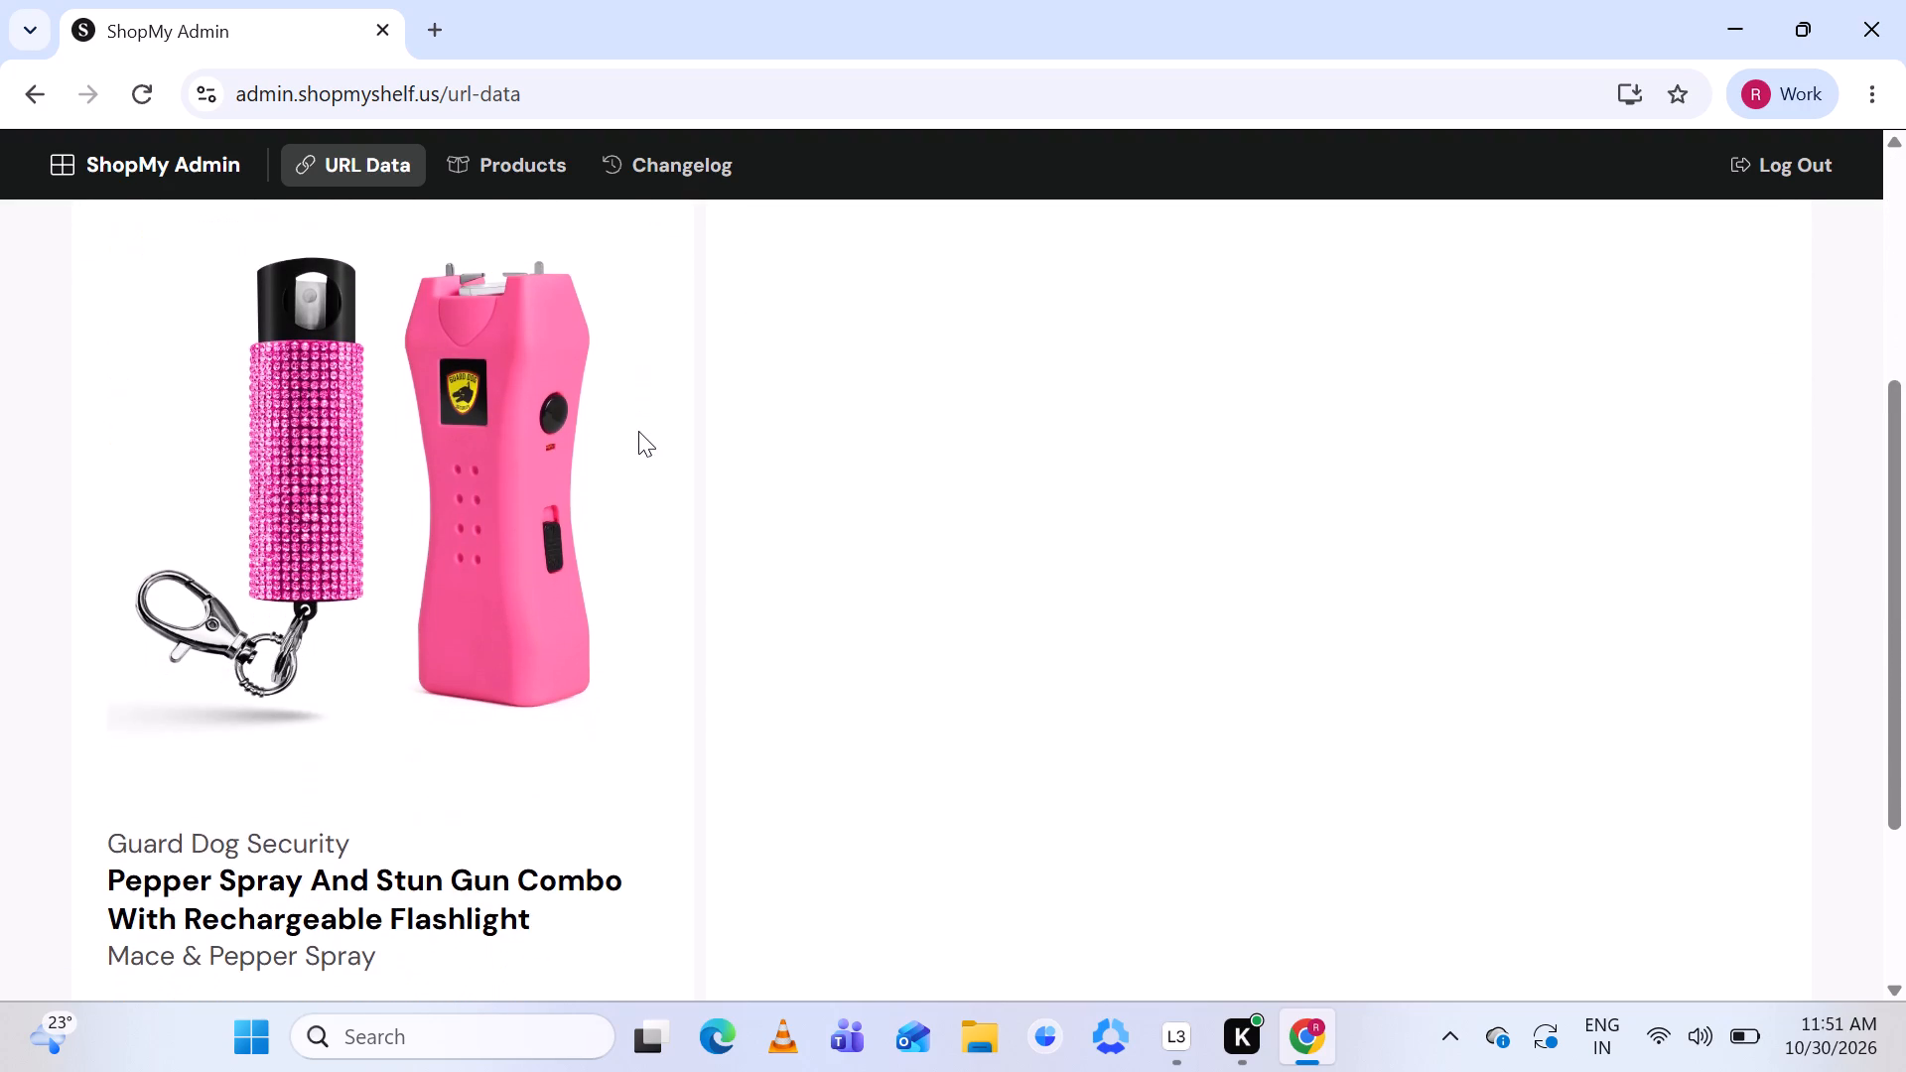
pyautogui.scroll(-1, 638, 431)
pyautogui.scroll(2, 638, 431)
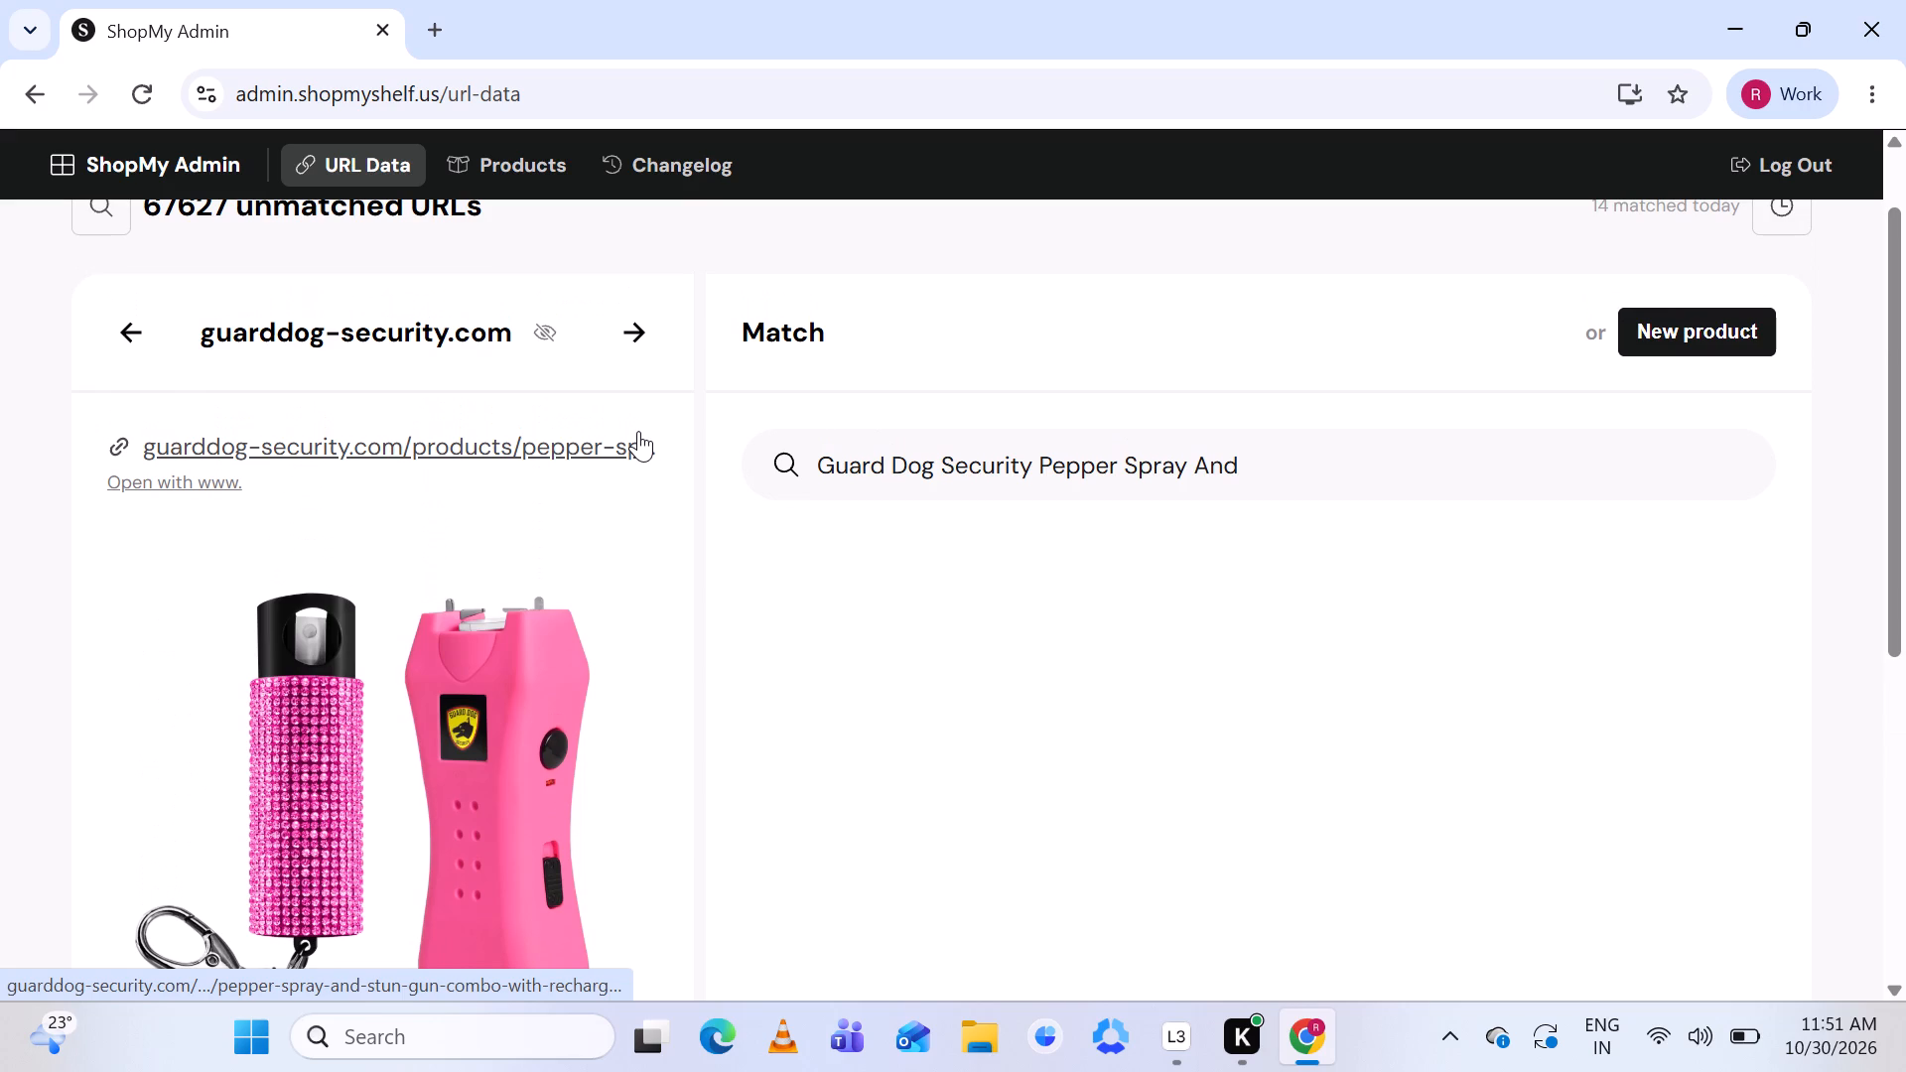
pyautogui.scroll(-1, 638, 431)
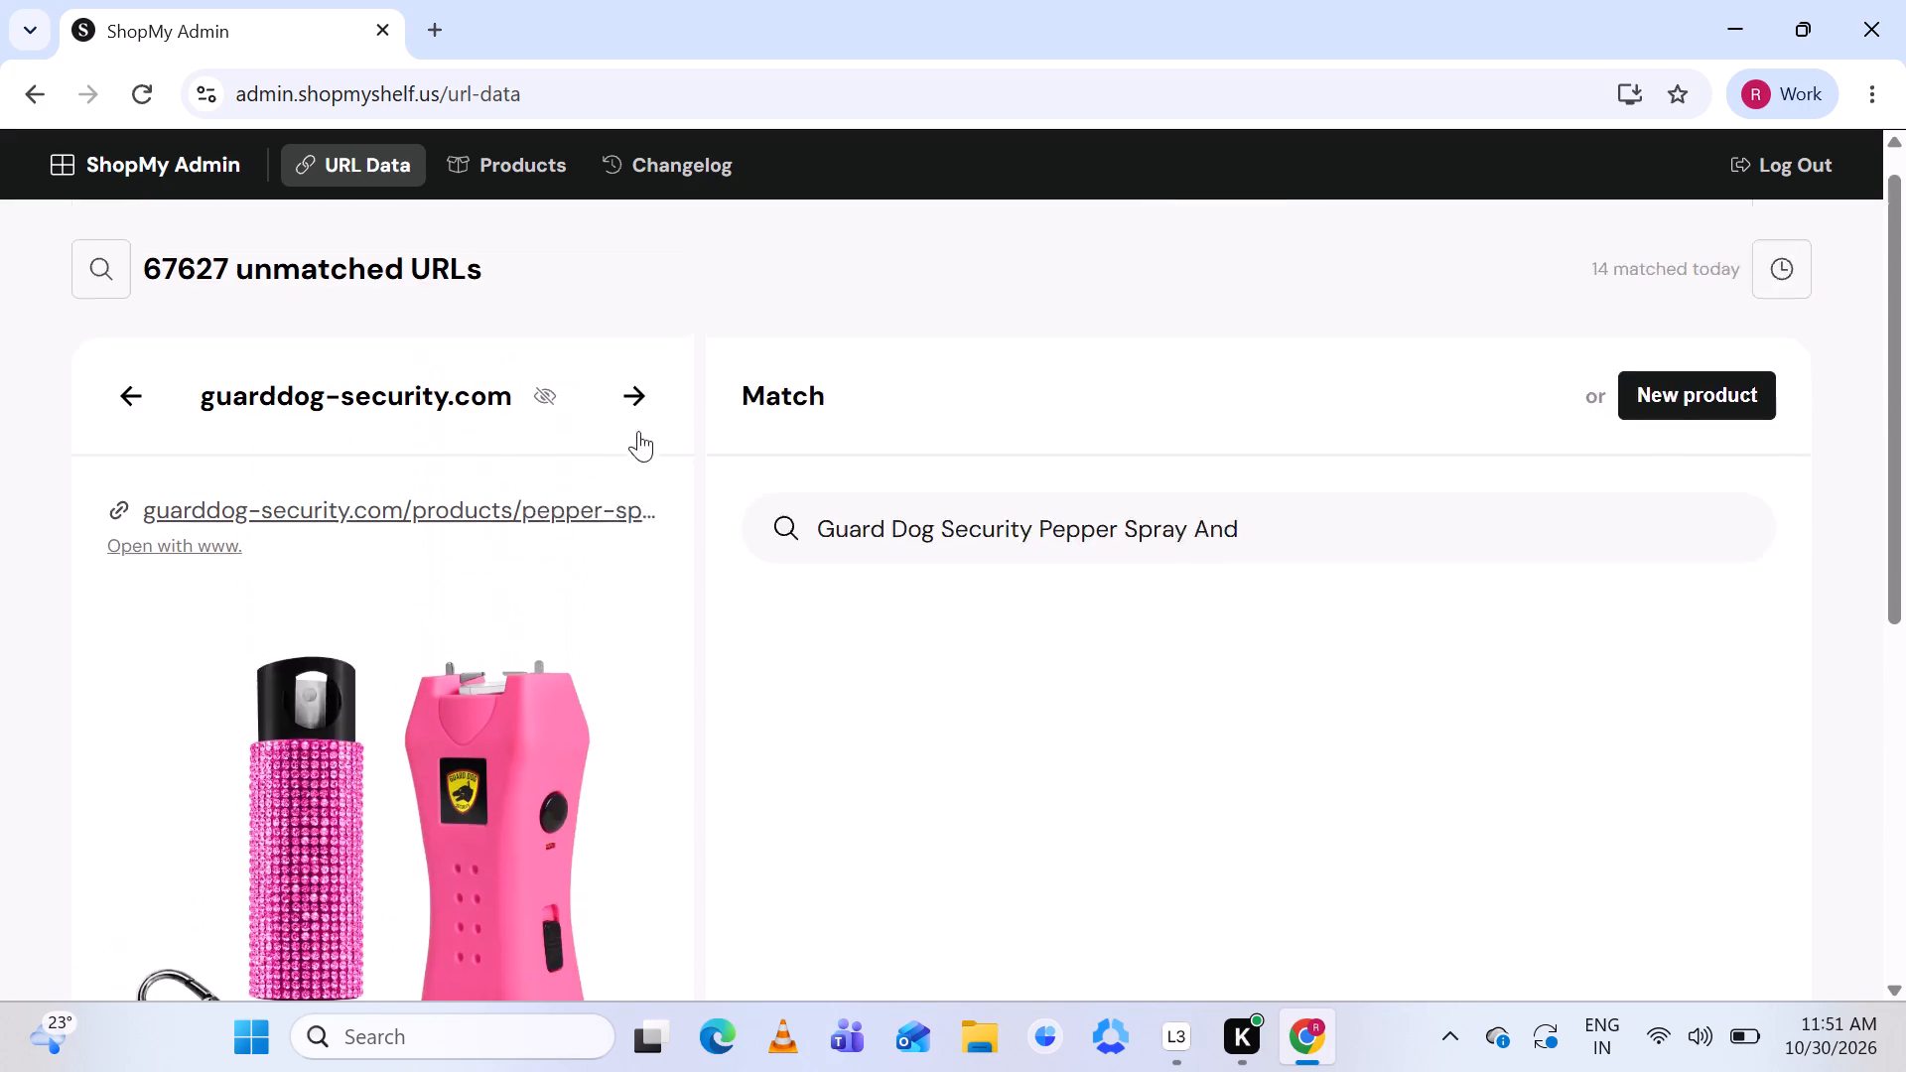
pyautogui.click(638, 423)
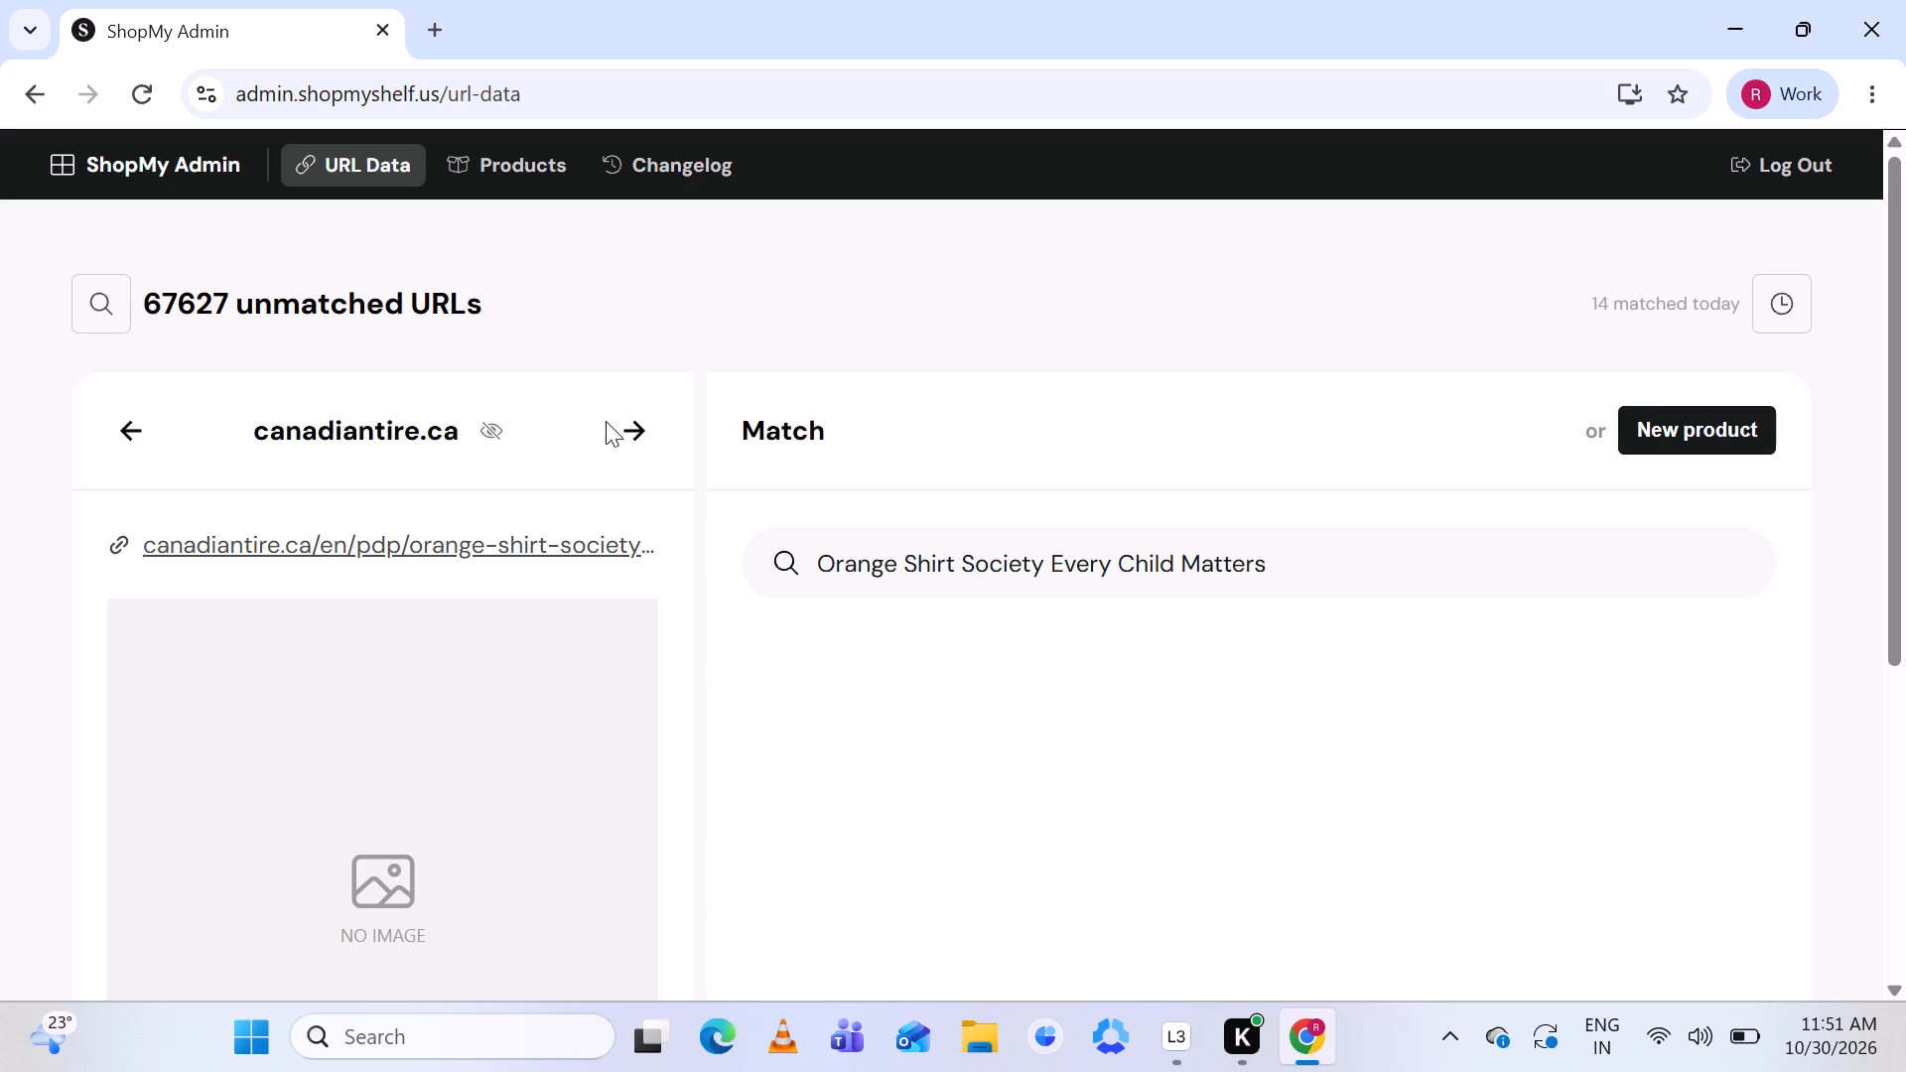
pyautogui.click(631, 426)
# Compare curatedbys.com's Louis Vuitton Vernis Reade PM Bronze bag with the suggested best match, Vernis Reade PM Tote Bag.
pyautogui.scroll(-1, 542, 494)
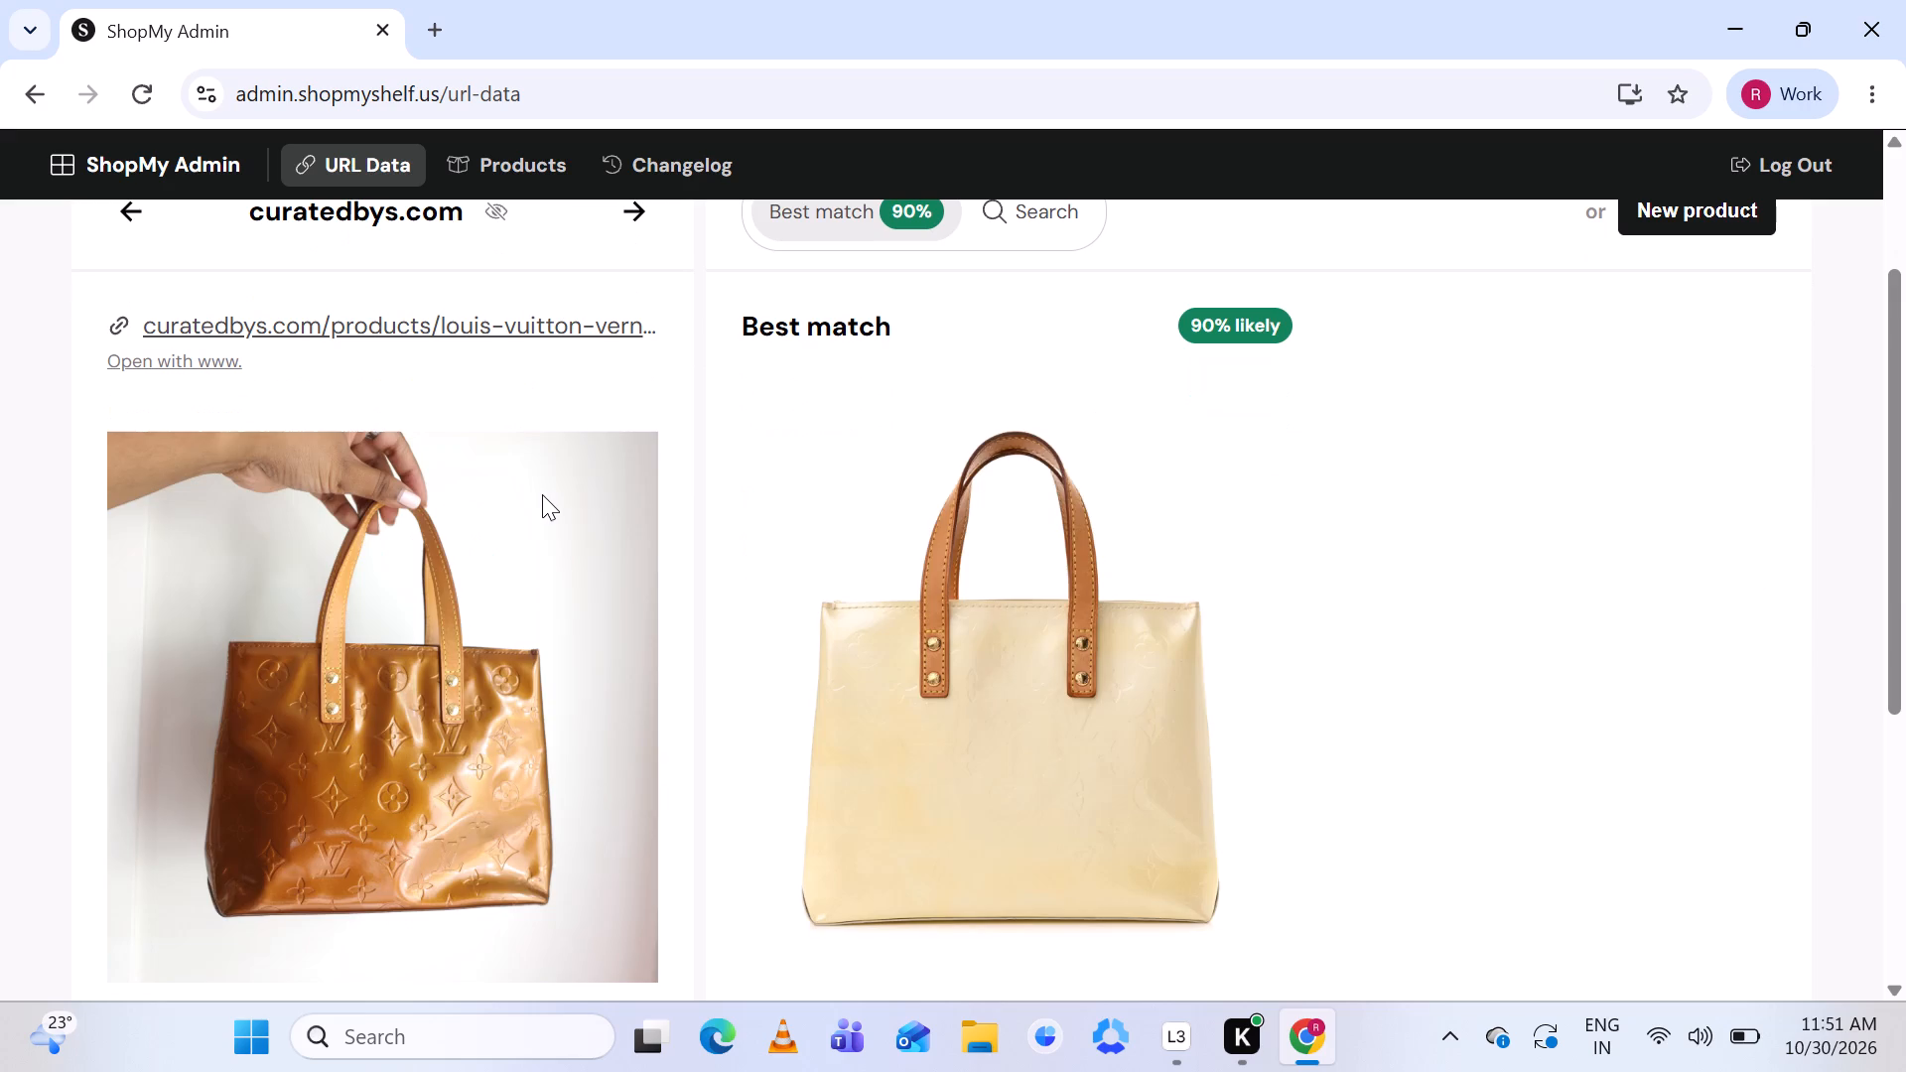
pyautogui.scroll(-1, 542, 494)
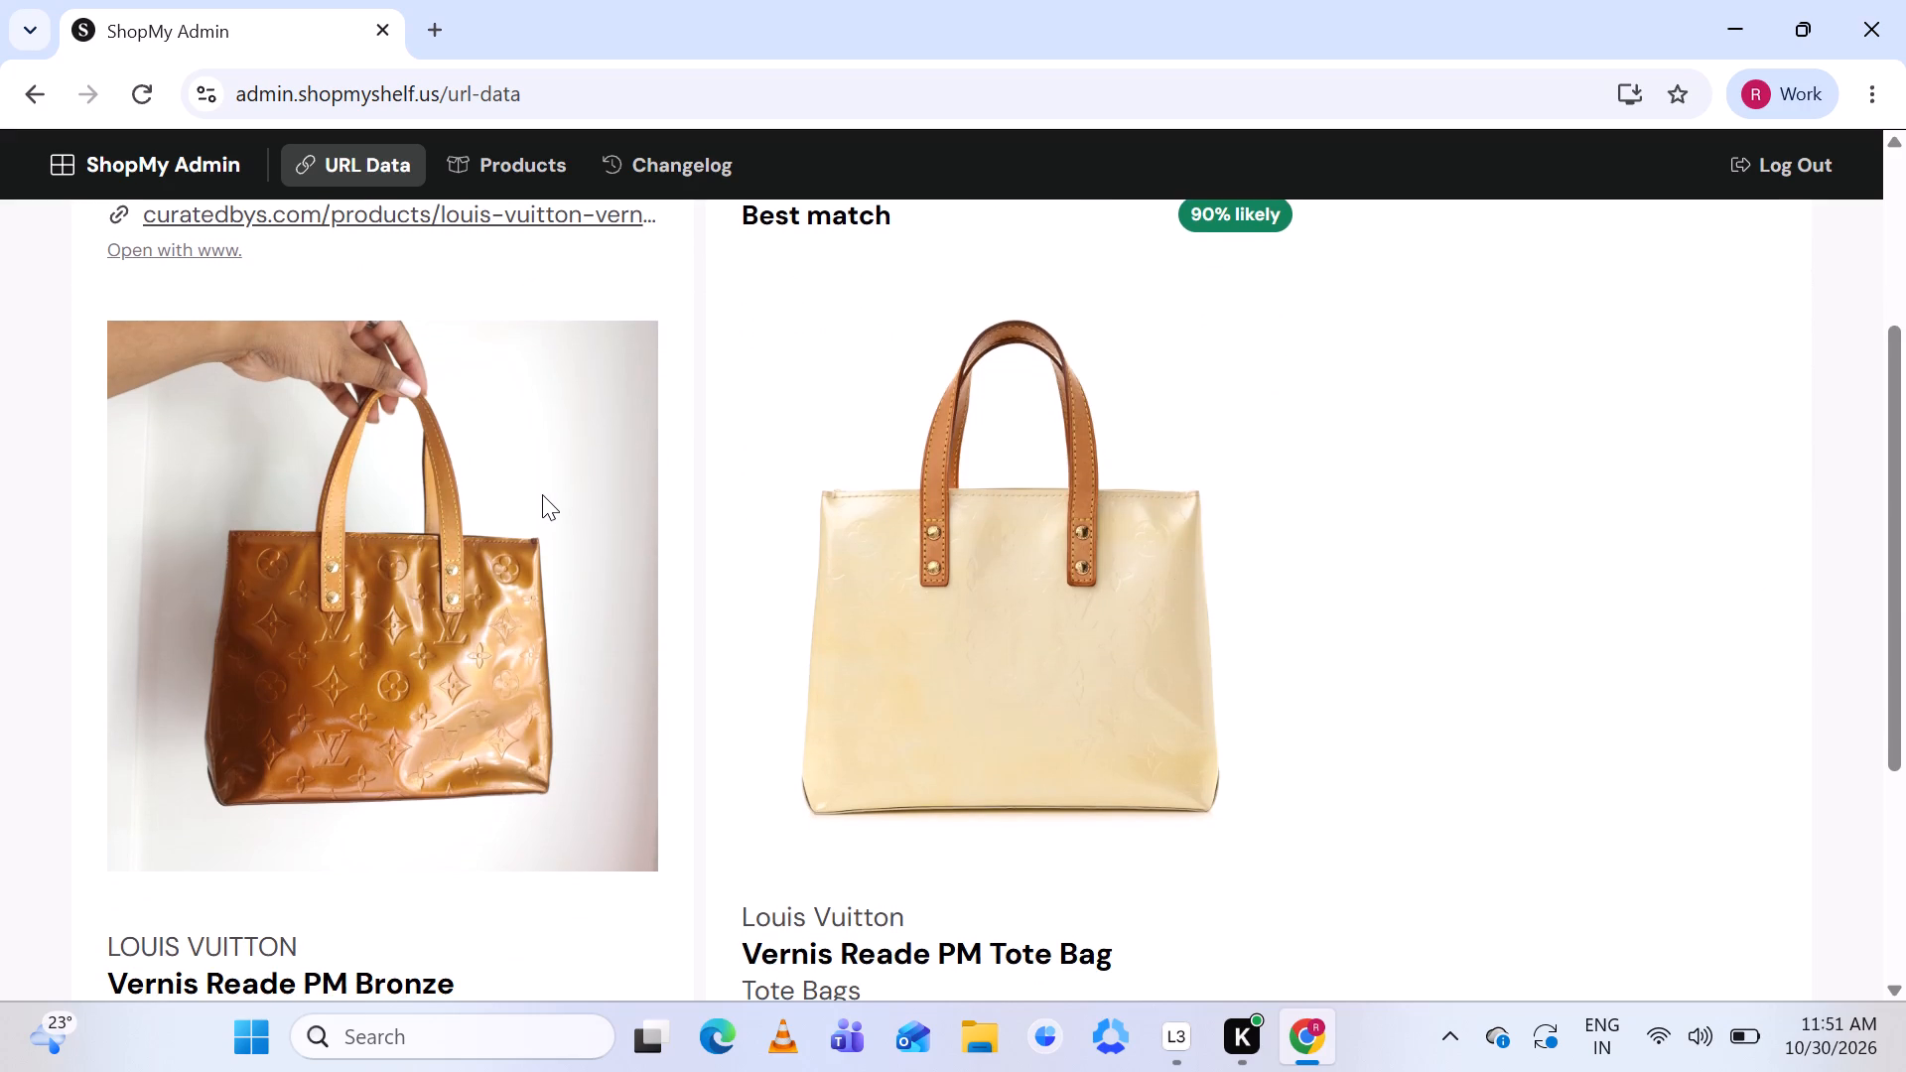
pyautogui.scroll(-1, 542, 494)
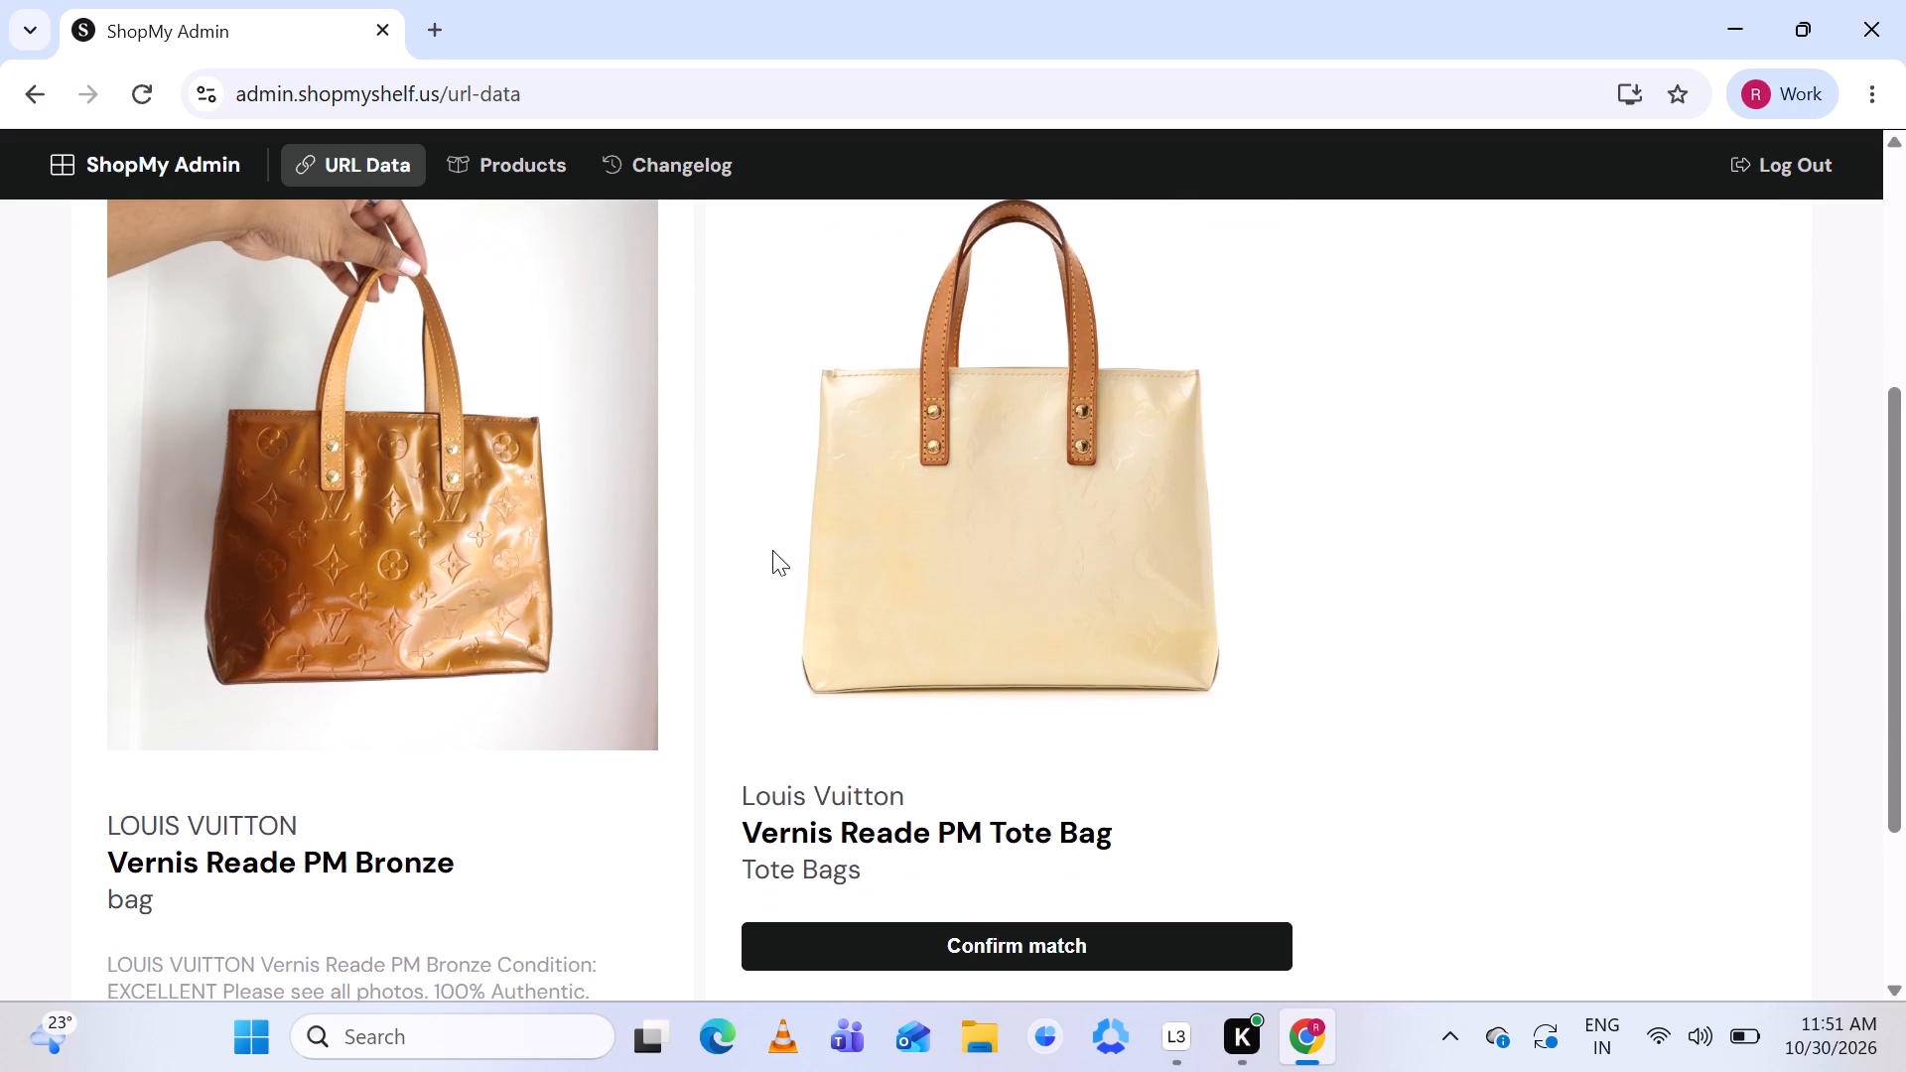
pyautogui.scroll(1, 869, 548)
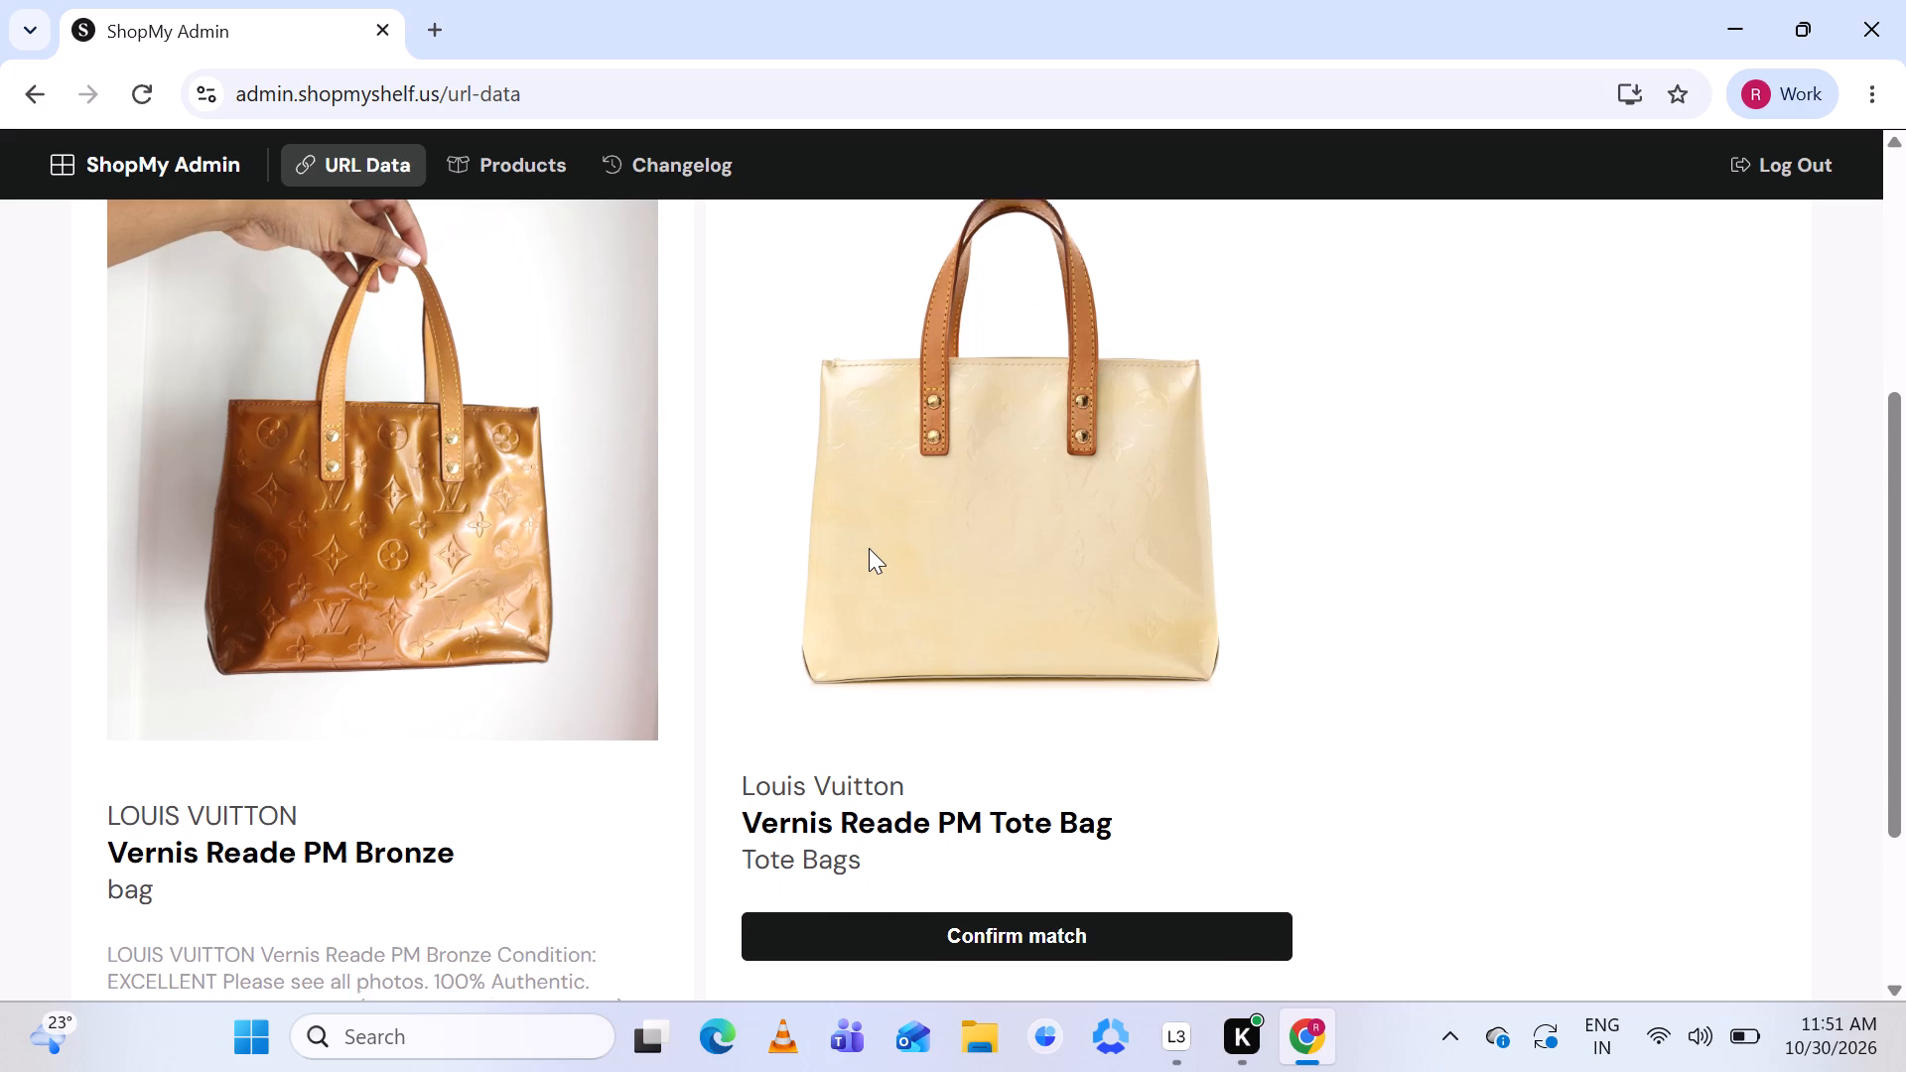
pyautogui.scroll(1, 869, 548)
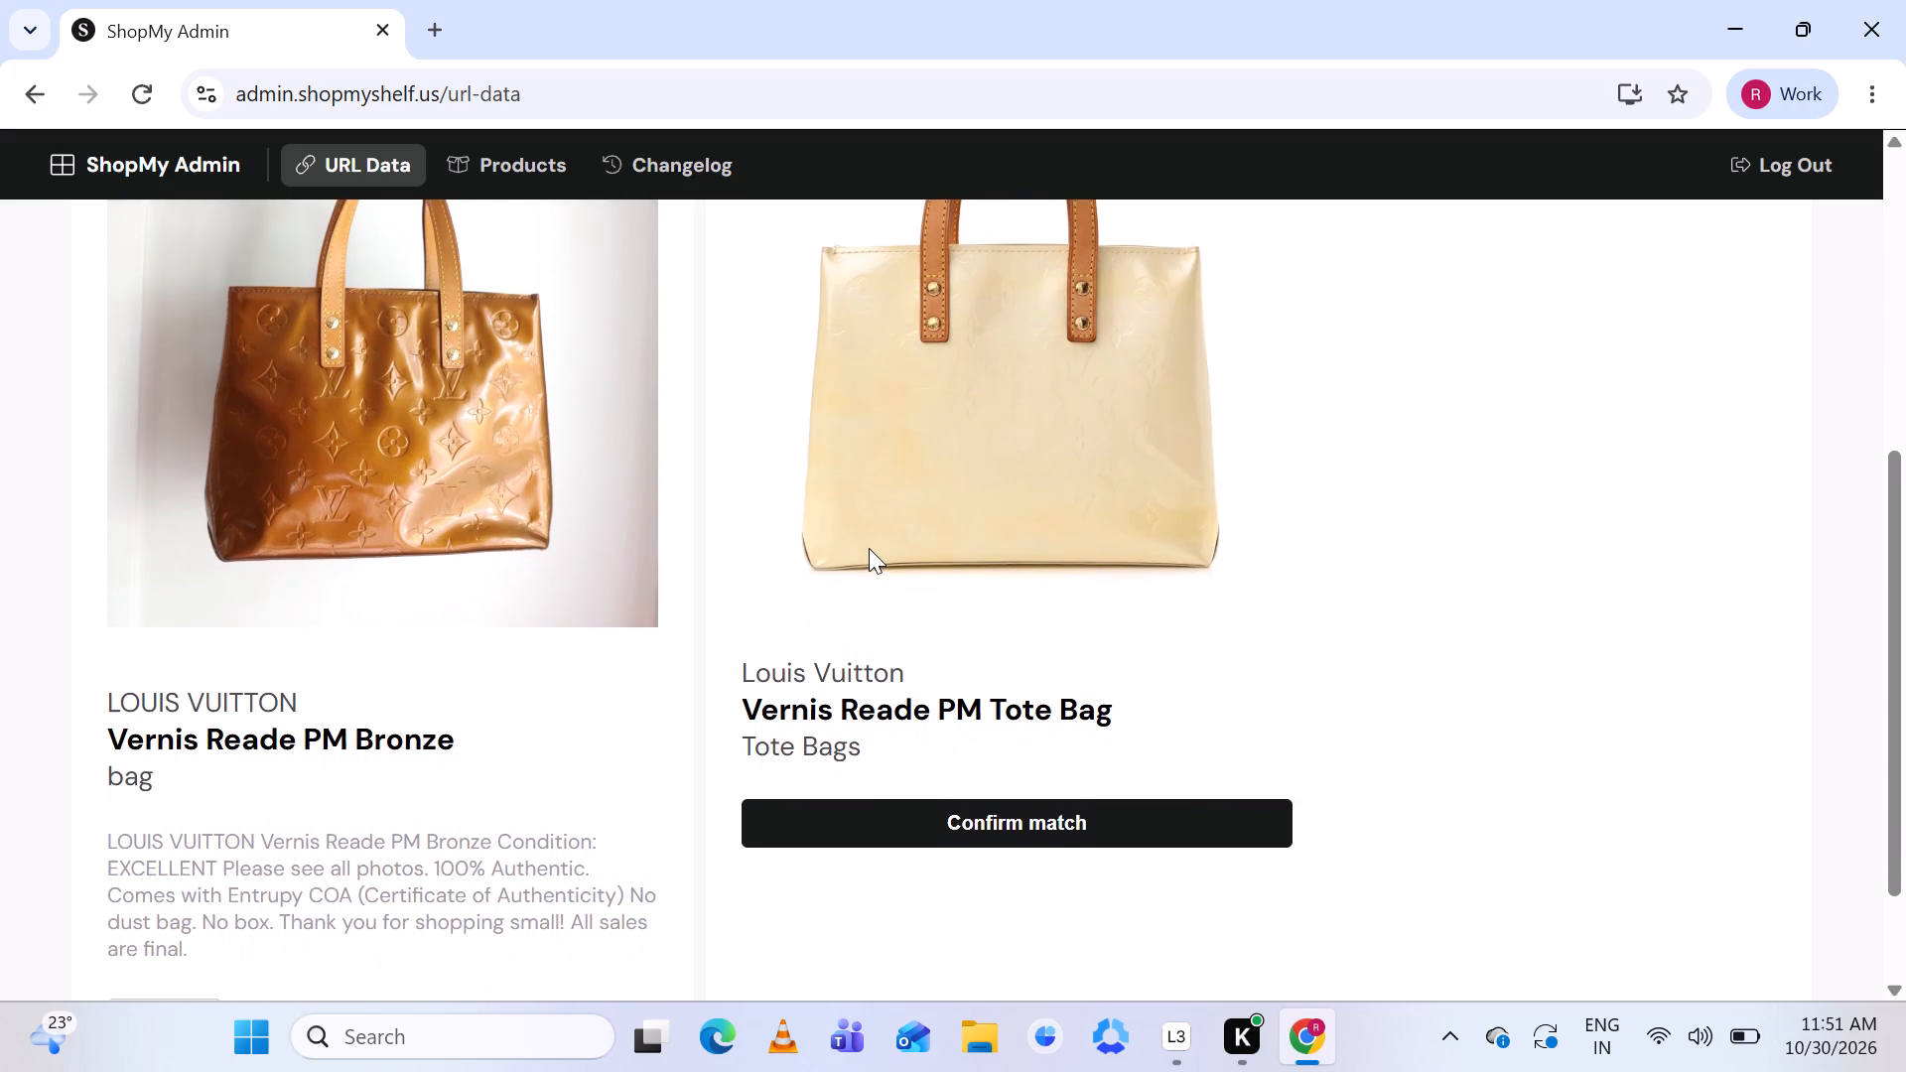
pyautogui.scroll(1, 869, 548)
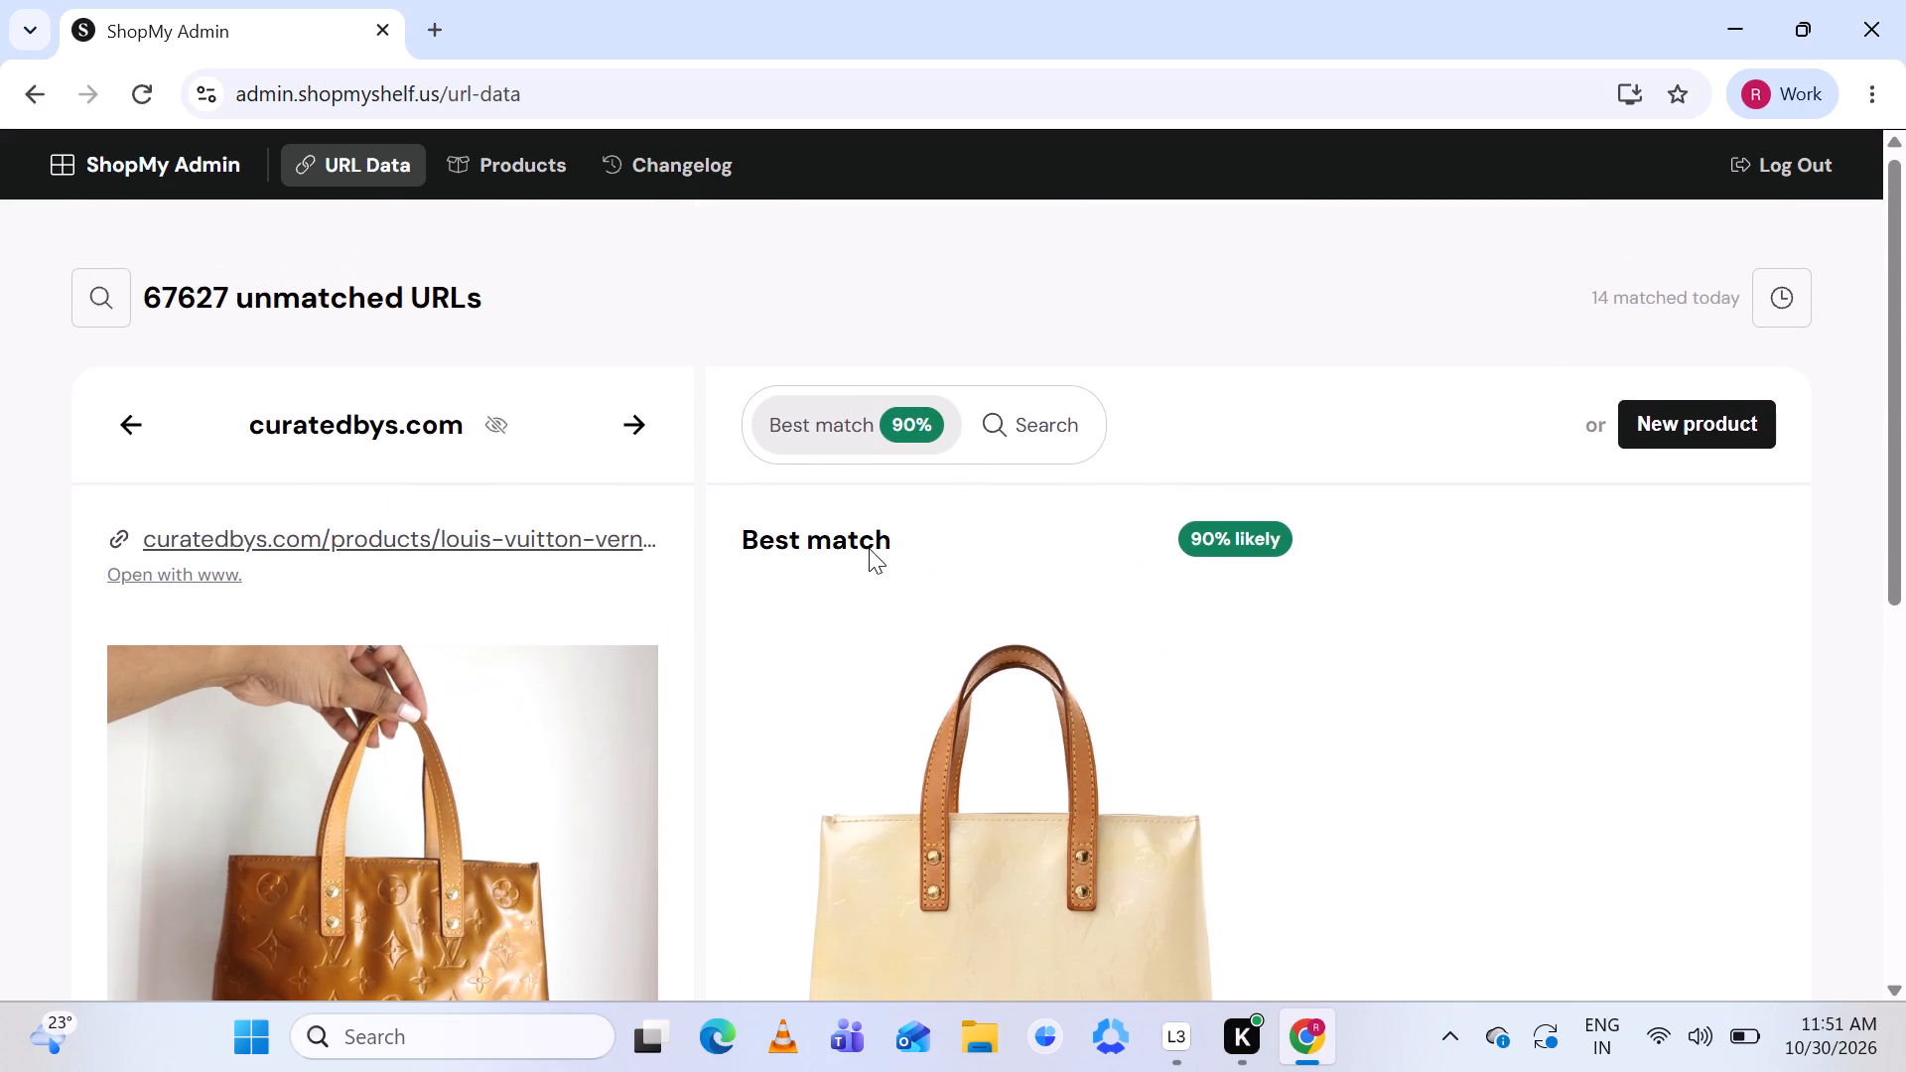
# Examine the product search results for "LOUIS VUITTON Vernis Reade PM" for a bag matching the bronze listing in colour and pre-owned status.
pyautogui.click(1042, 421)
pyautogui.scroll(-3, 919, 537)
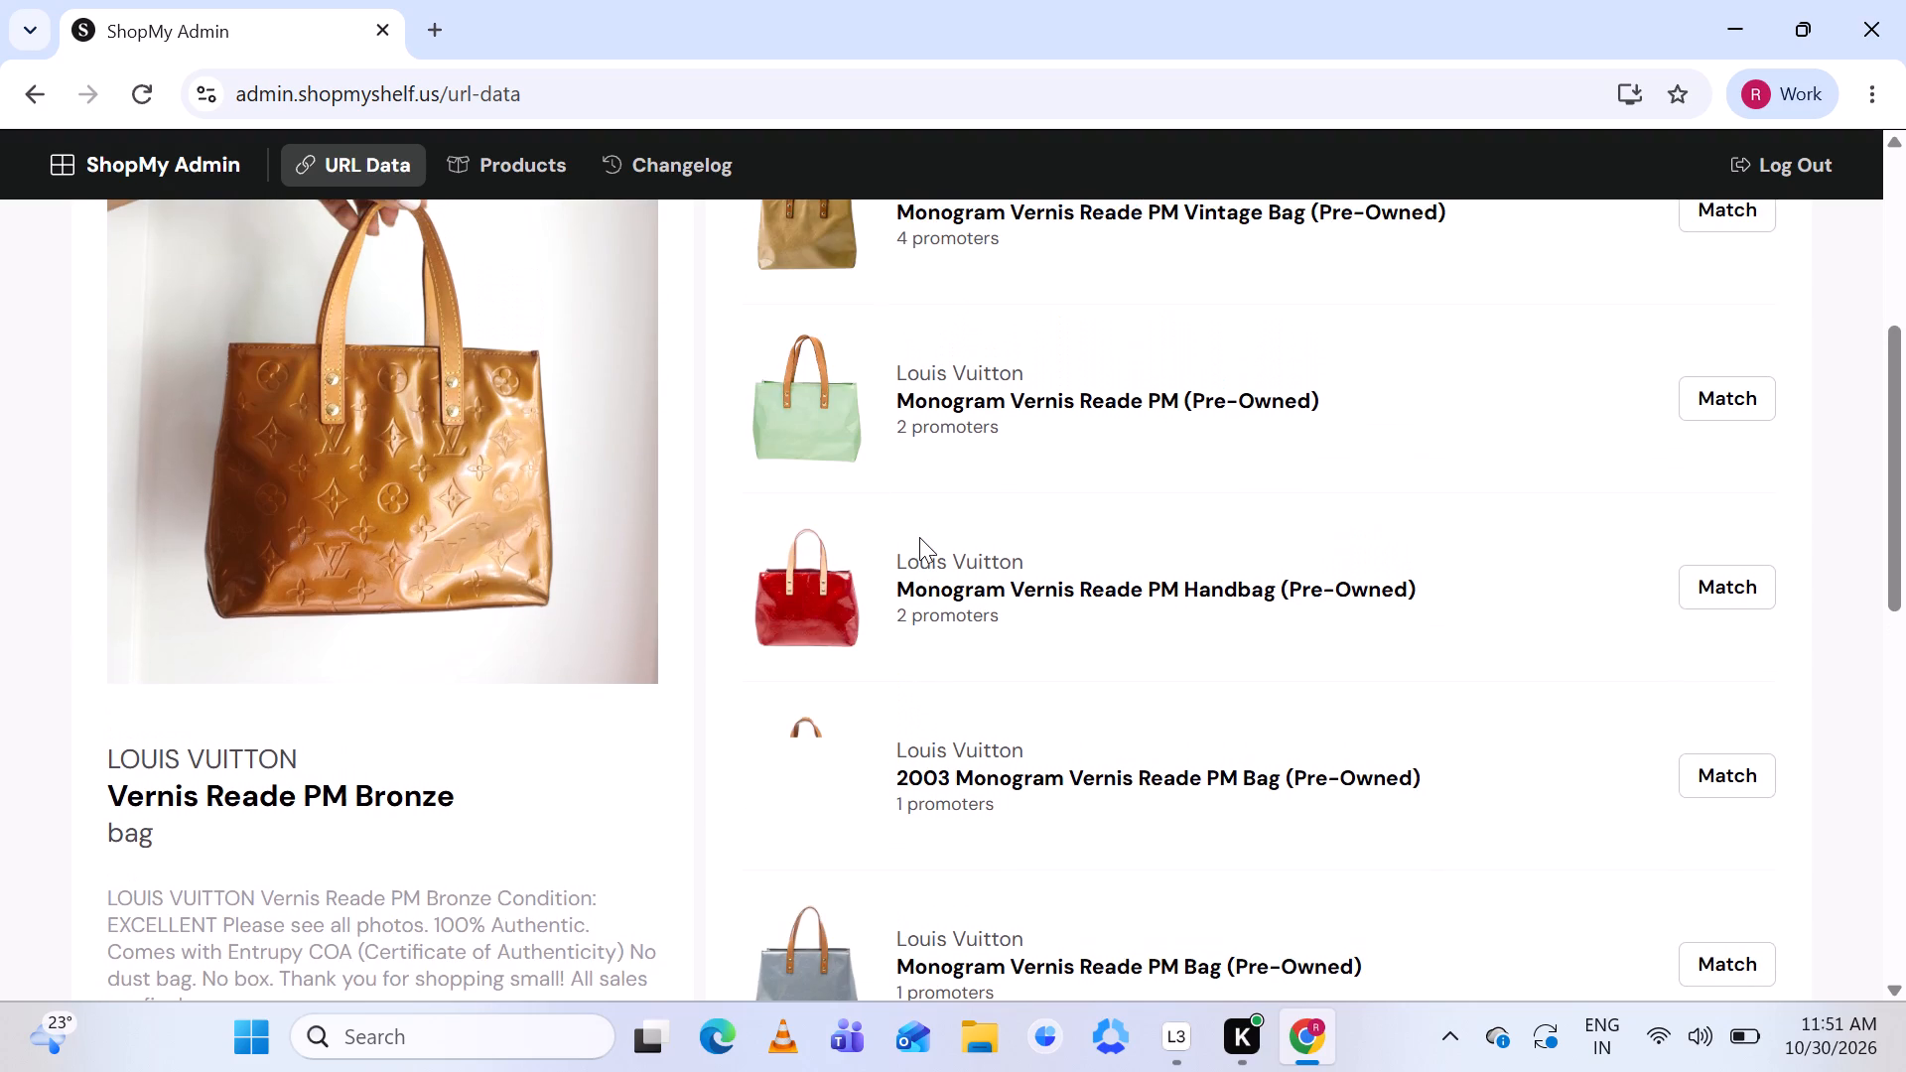
pyautogui.scroll(2, 1136, 490)
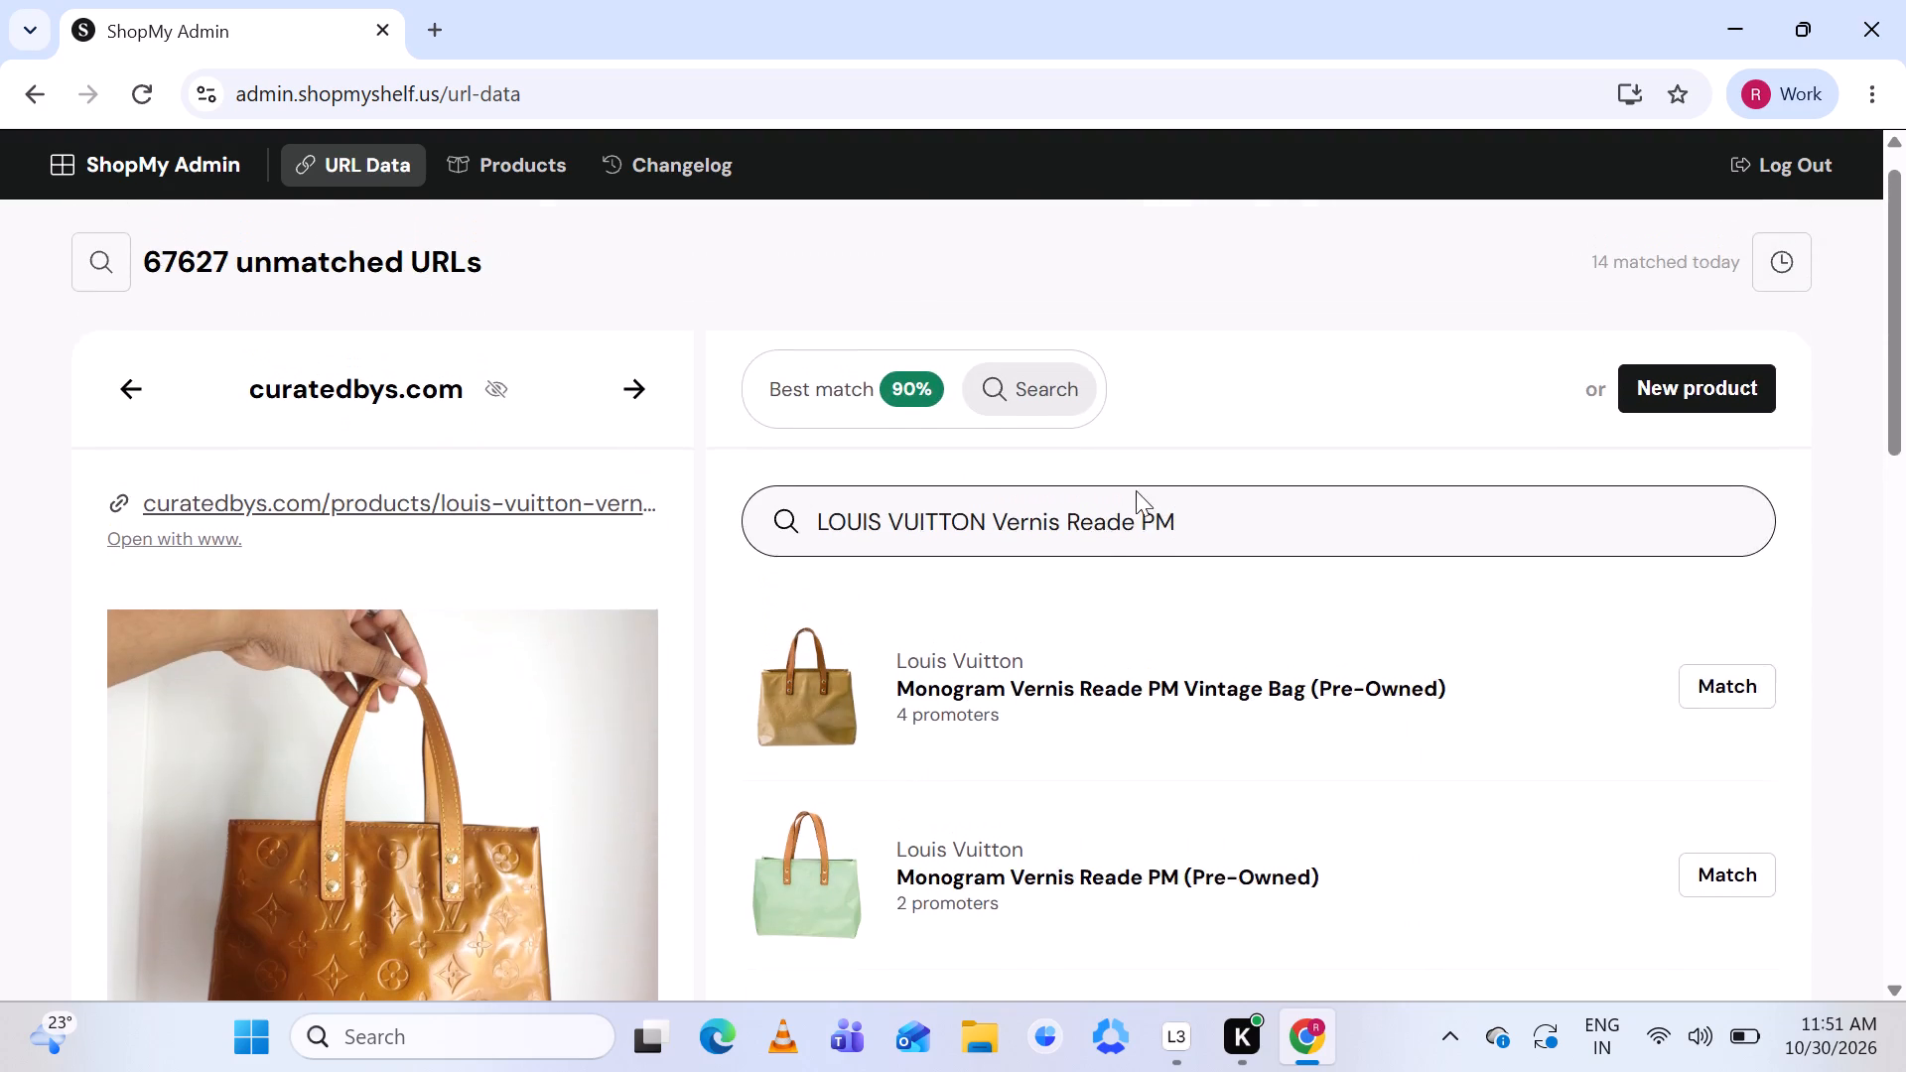
pyautogui.scroll(-5, 1136, 490)
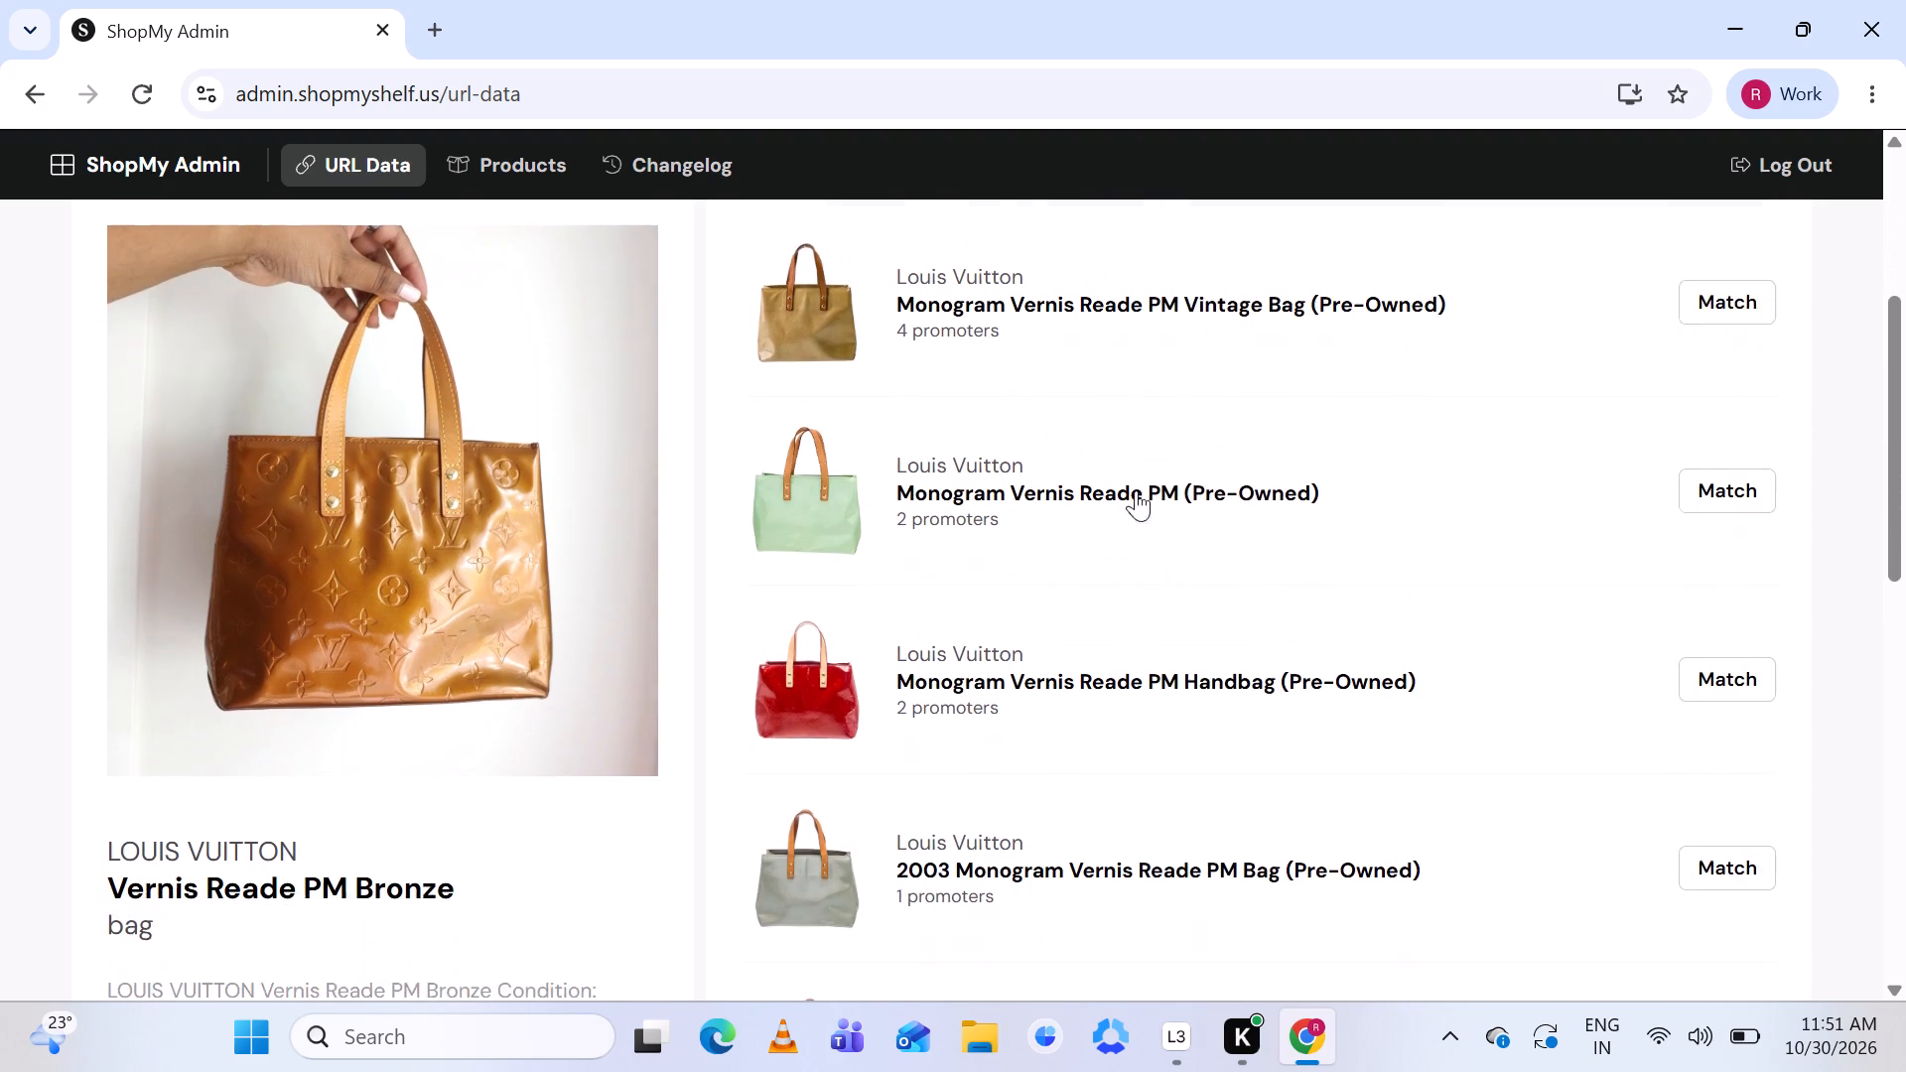
pyautogui.scroll(-4, 1136, 490)
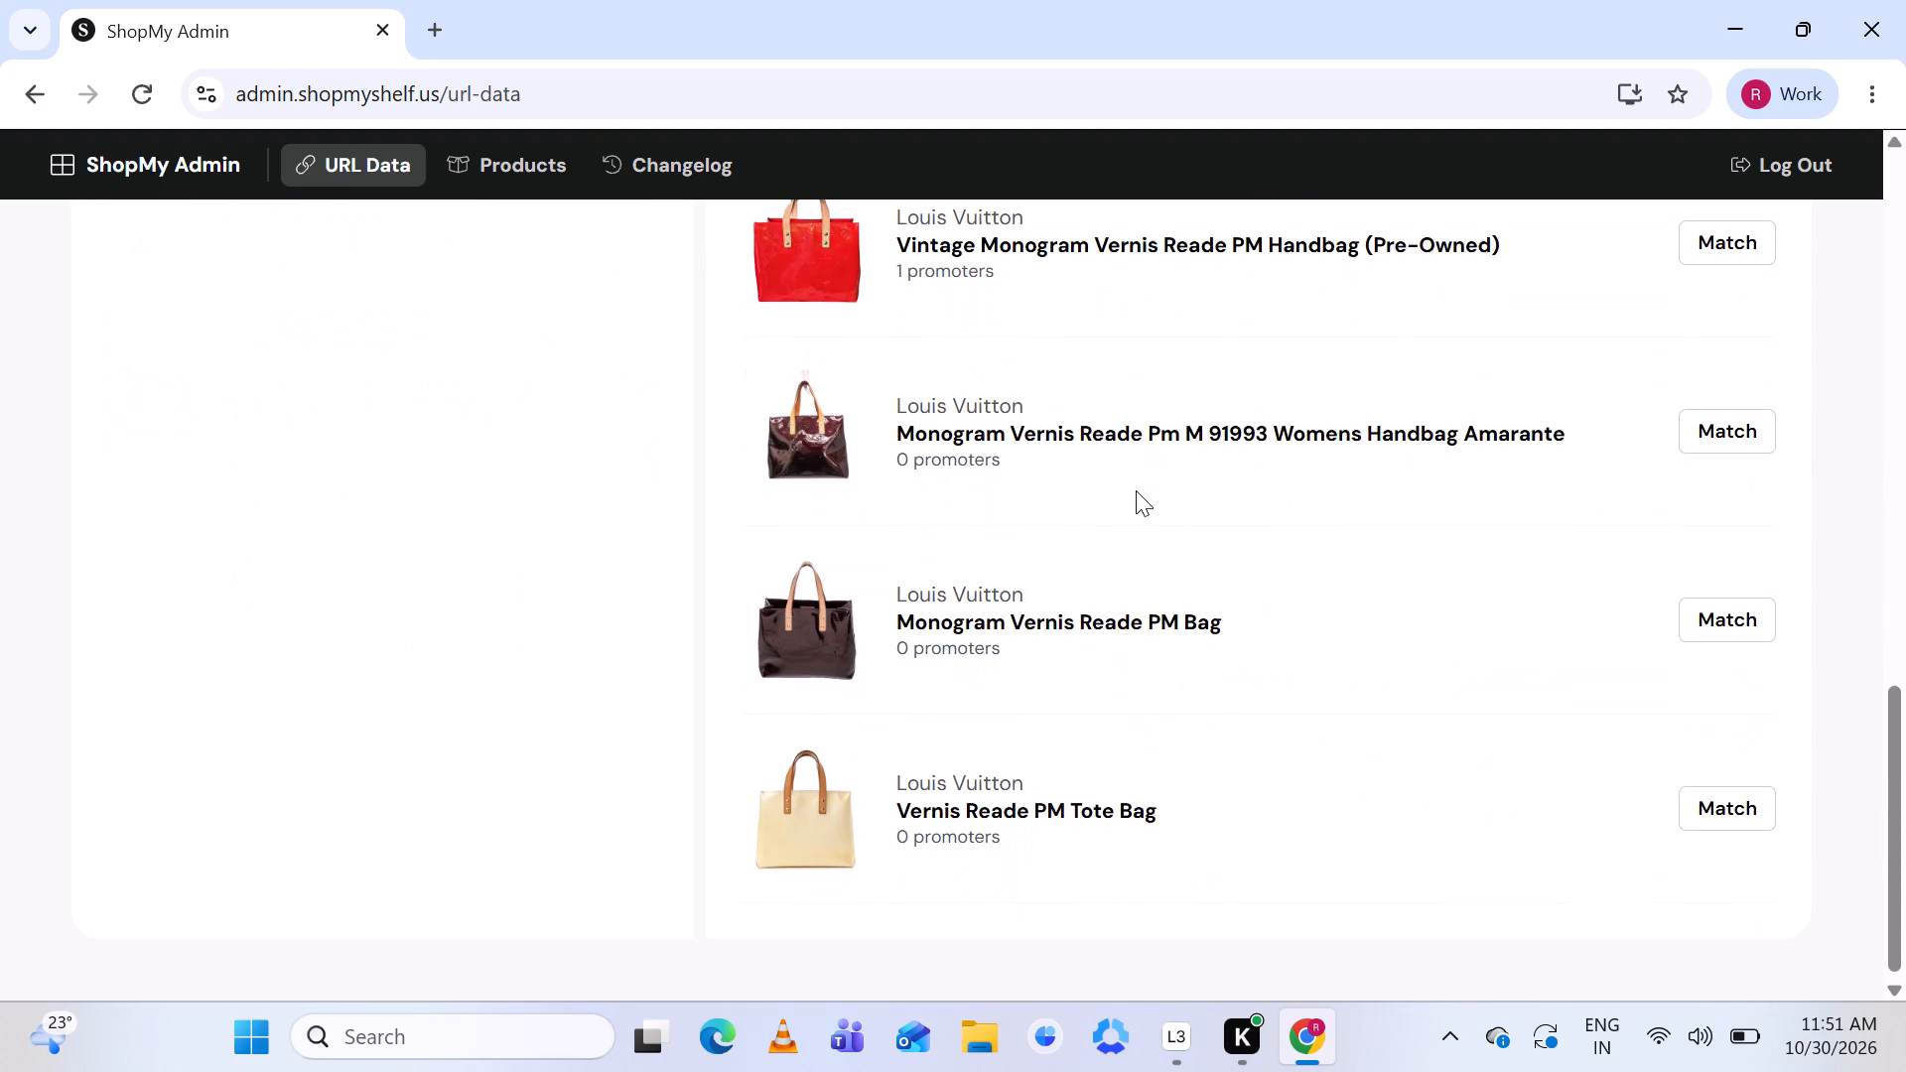
pyautogui.scroll(-1, 1136, 490)
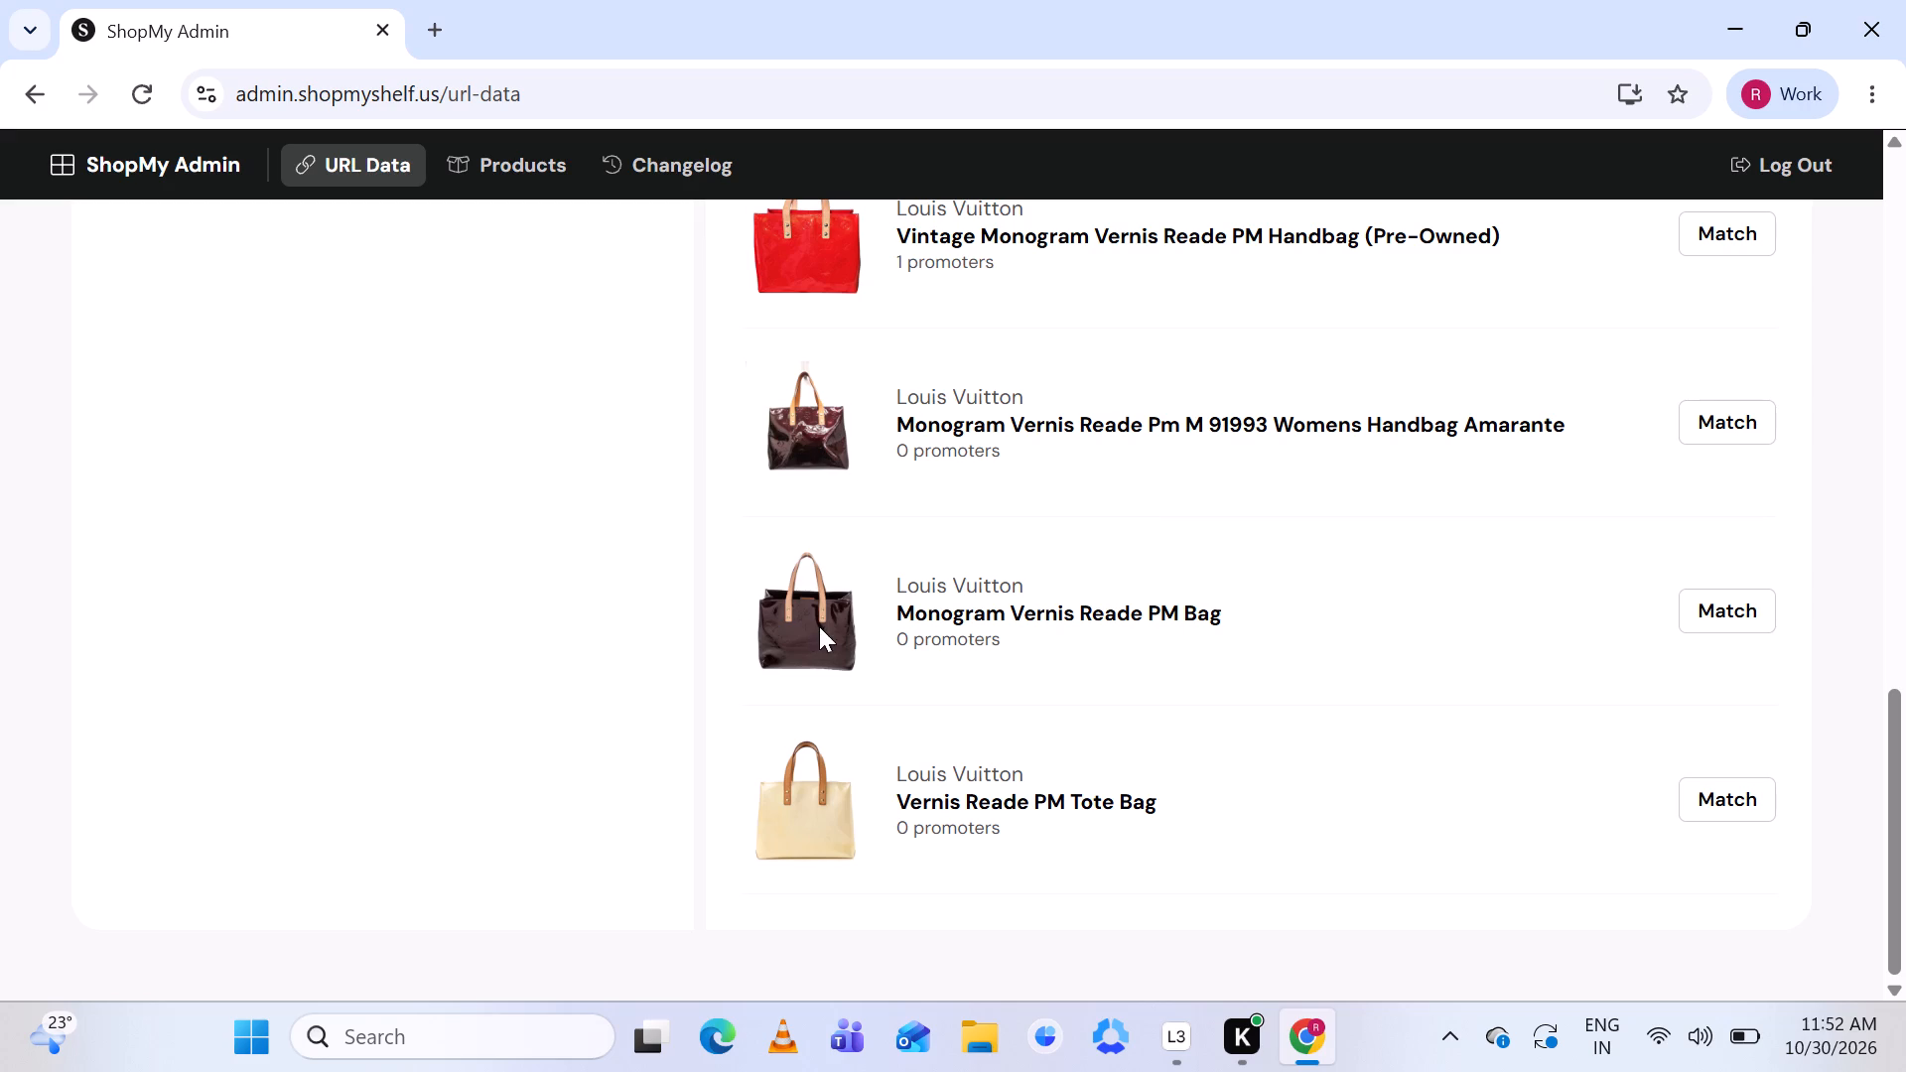
pyautogui.scroll(4, 819, 626)
pyautogui.scroll(-5, 819, 626)
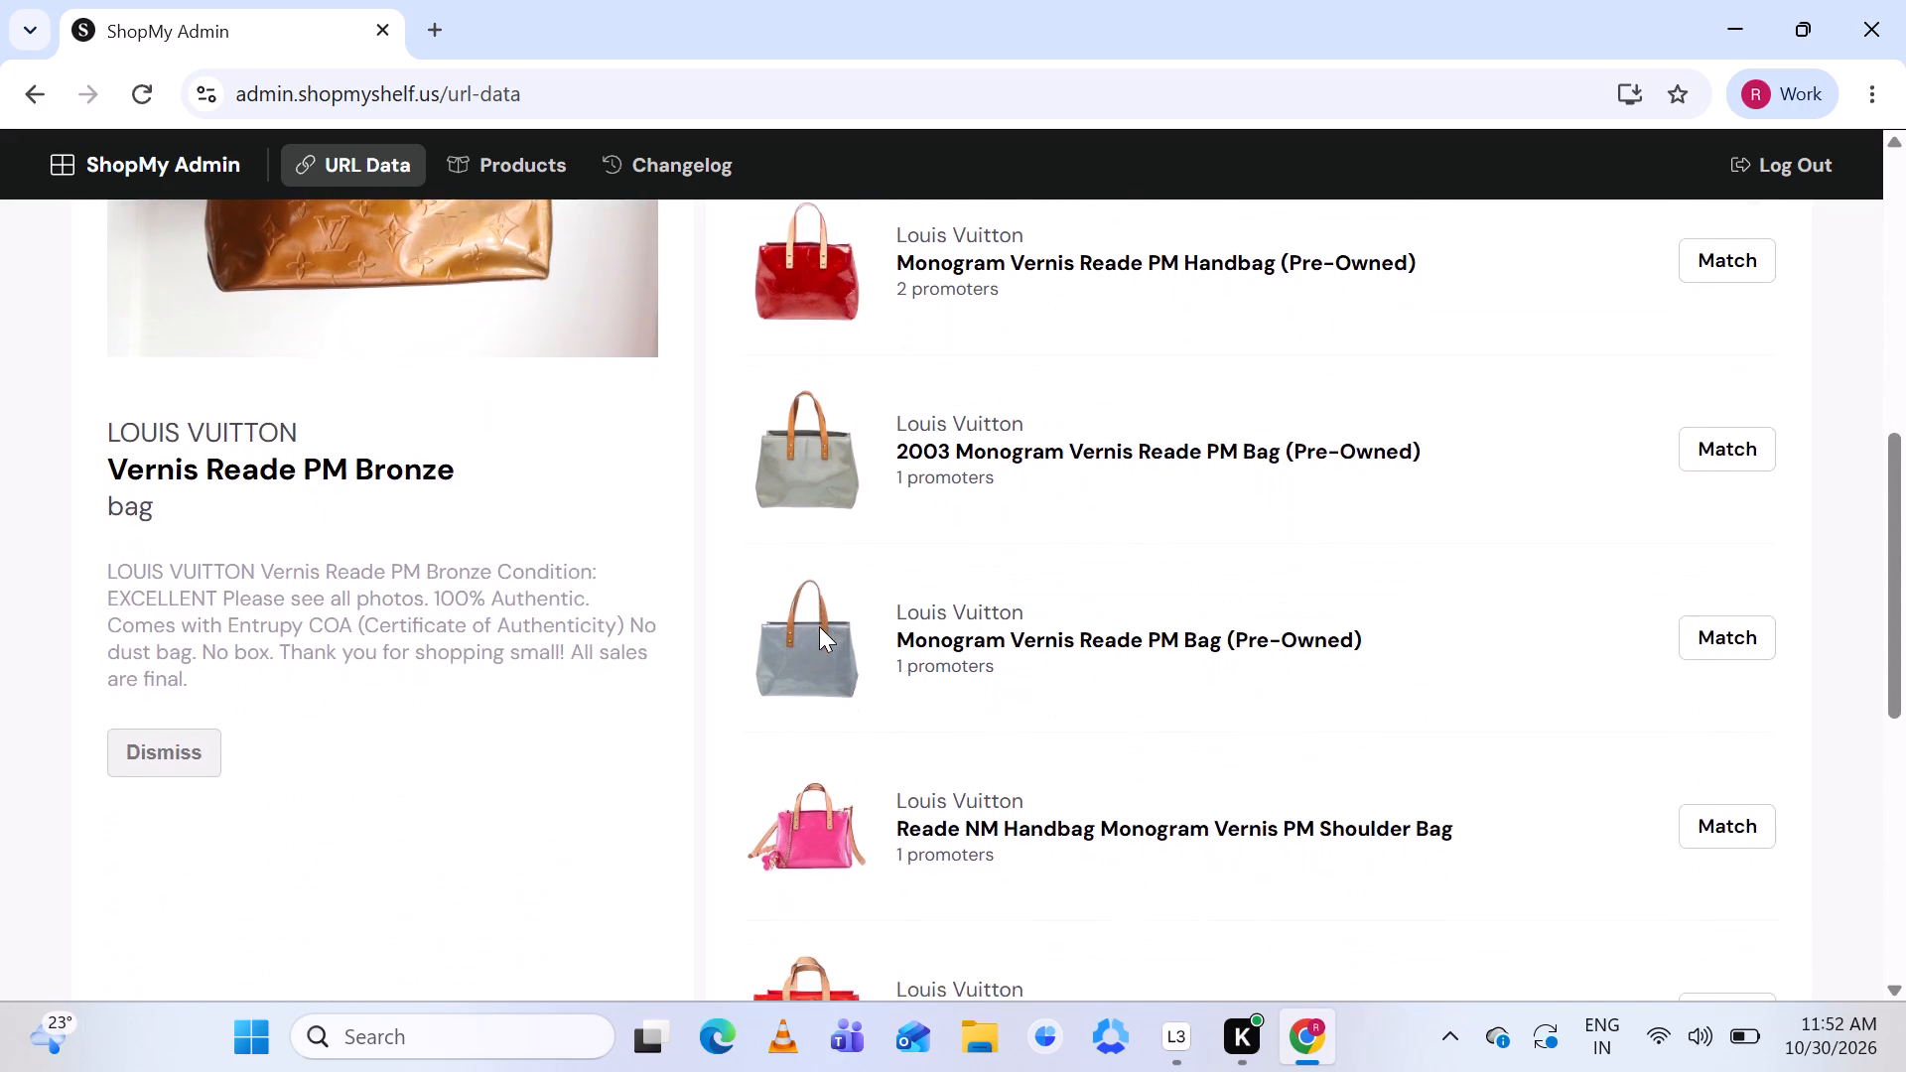
pyautogui.scroll(-6, 819, 626)
pyautogui.scroll(7, 819, 626)
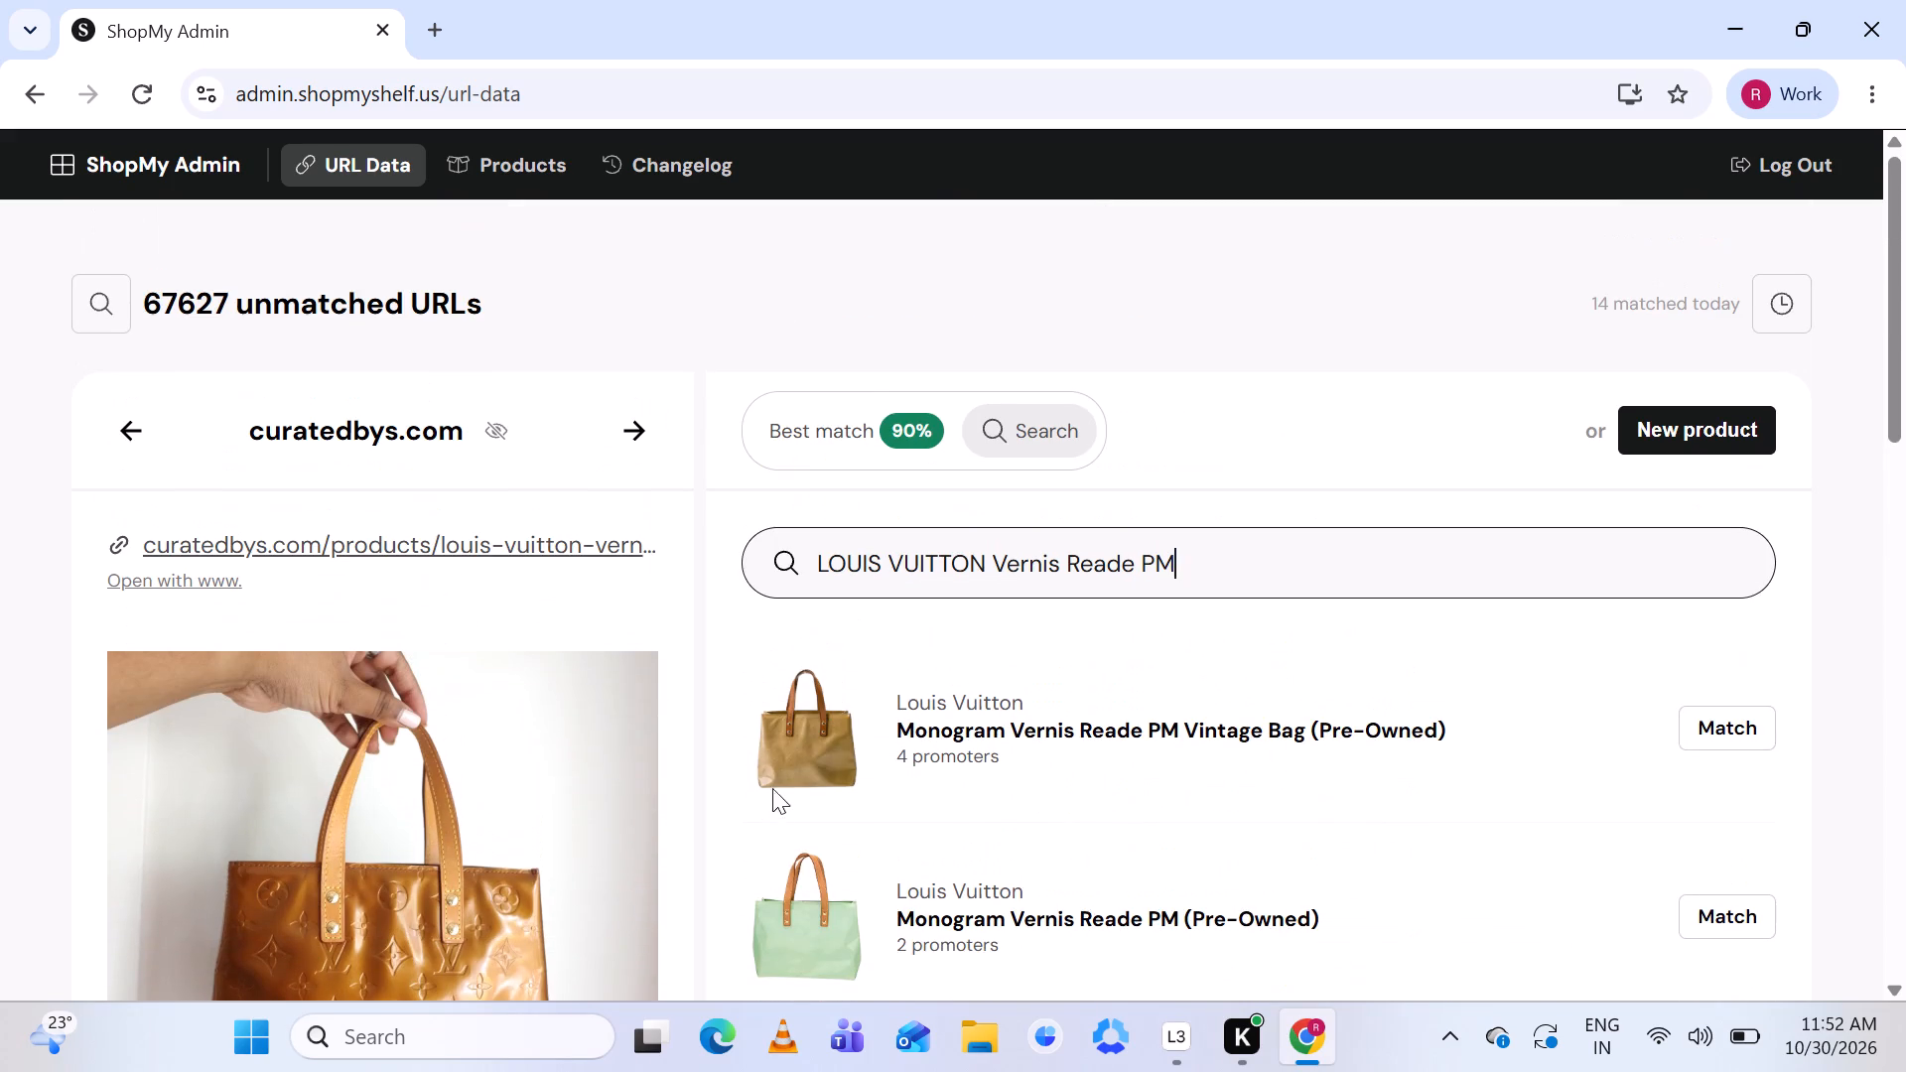
pyautogui.scroll(-1, 999, 695)
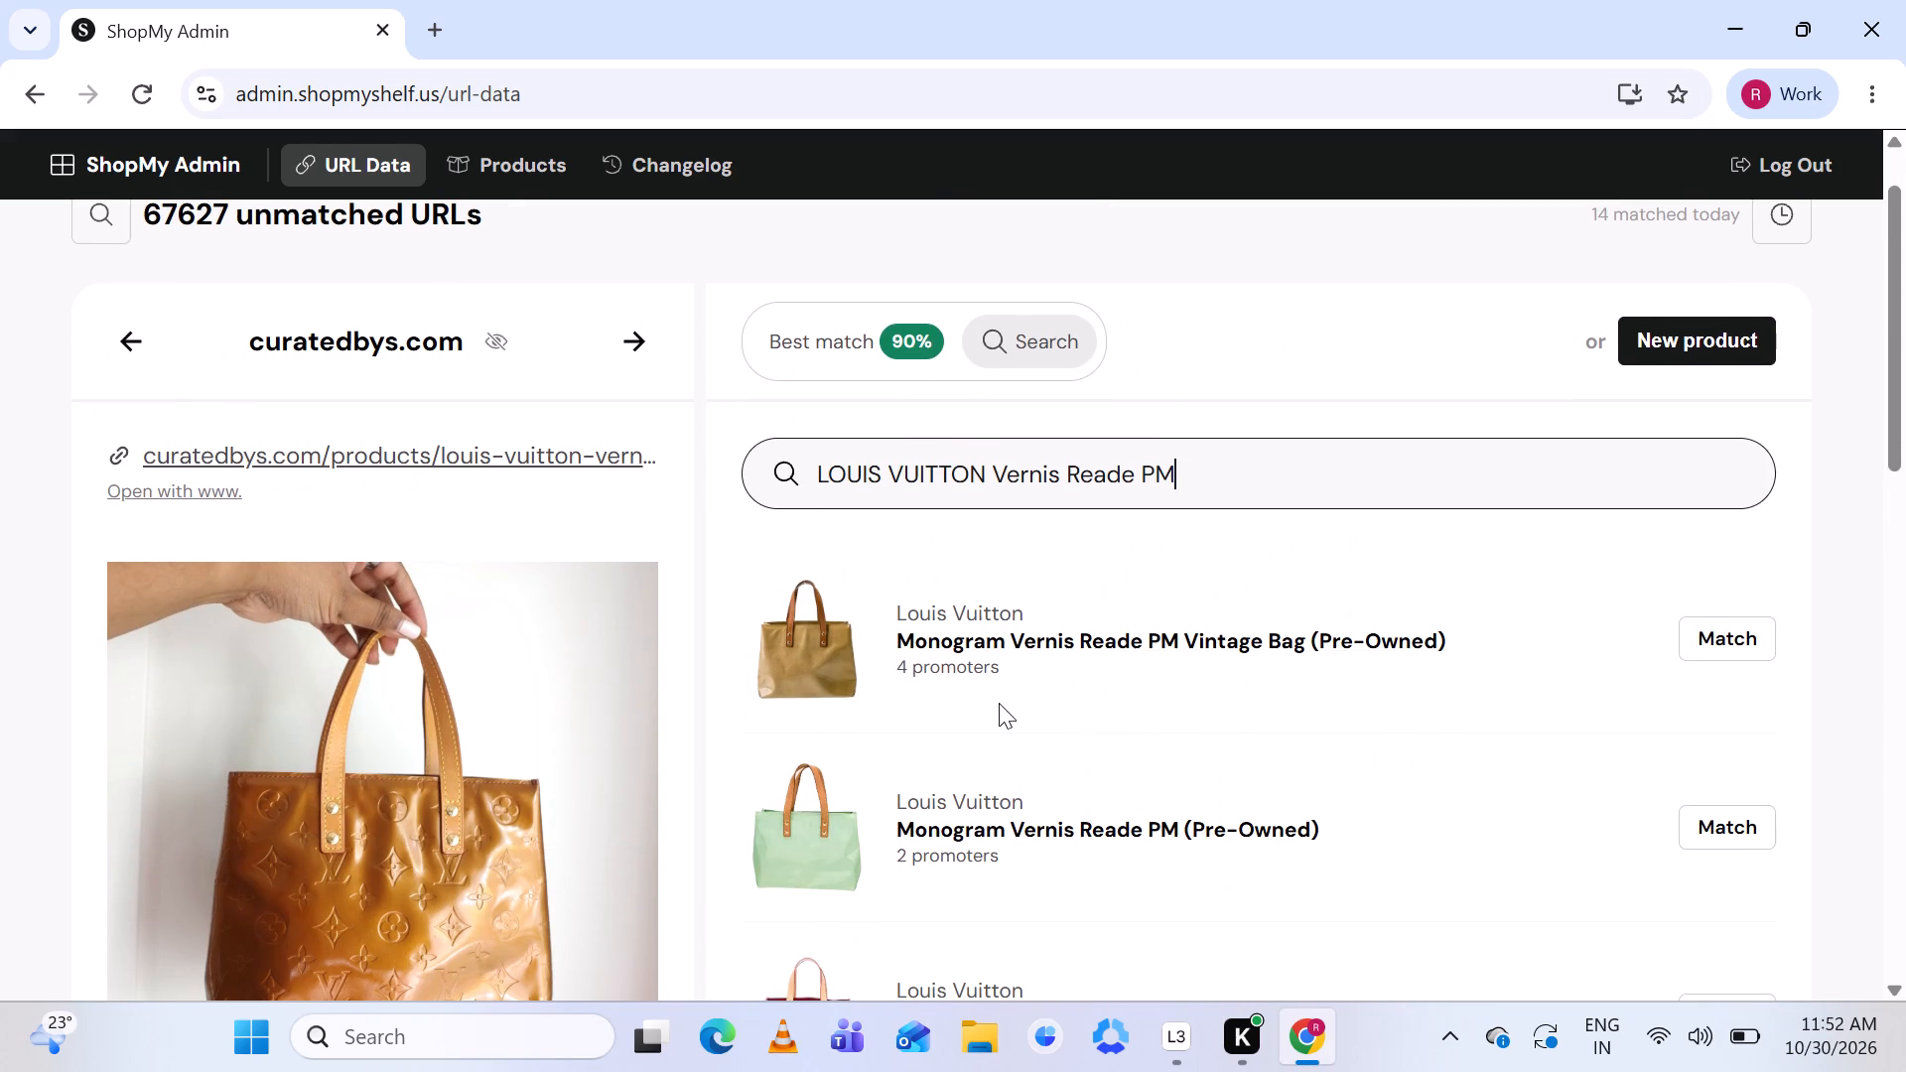
pyautogui.scroll(-2, 999, 703)
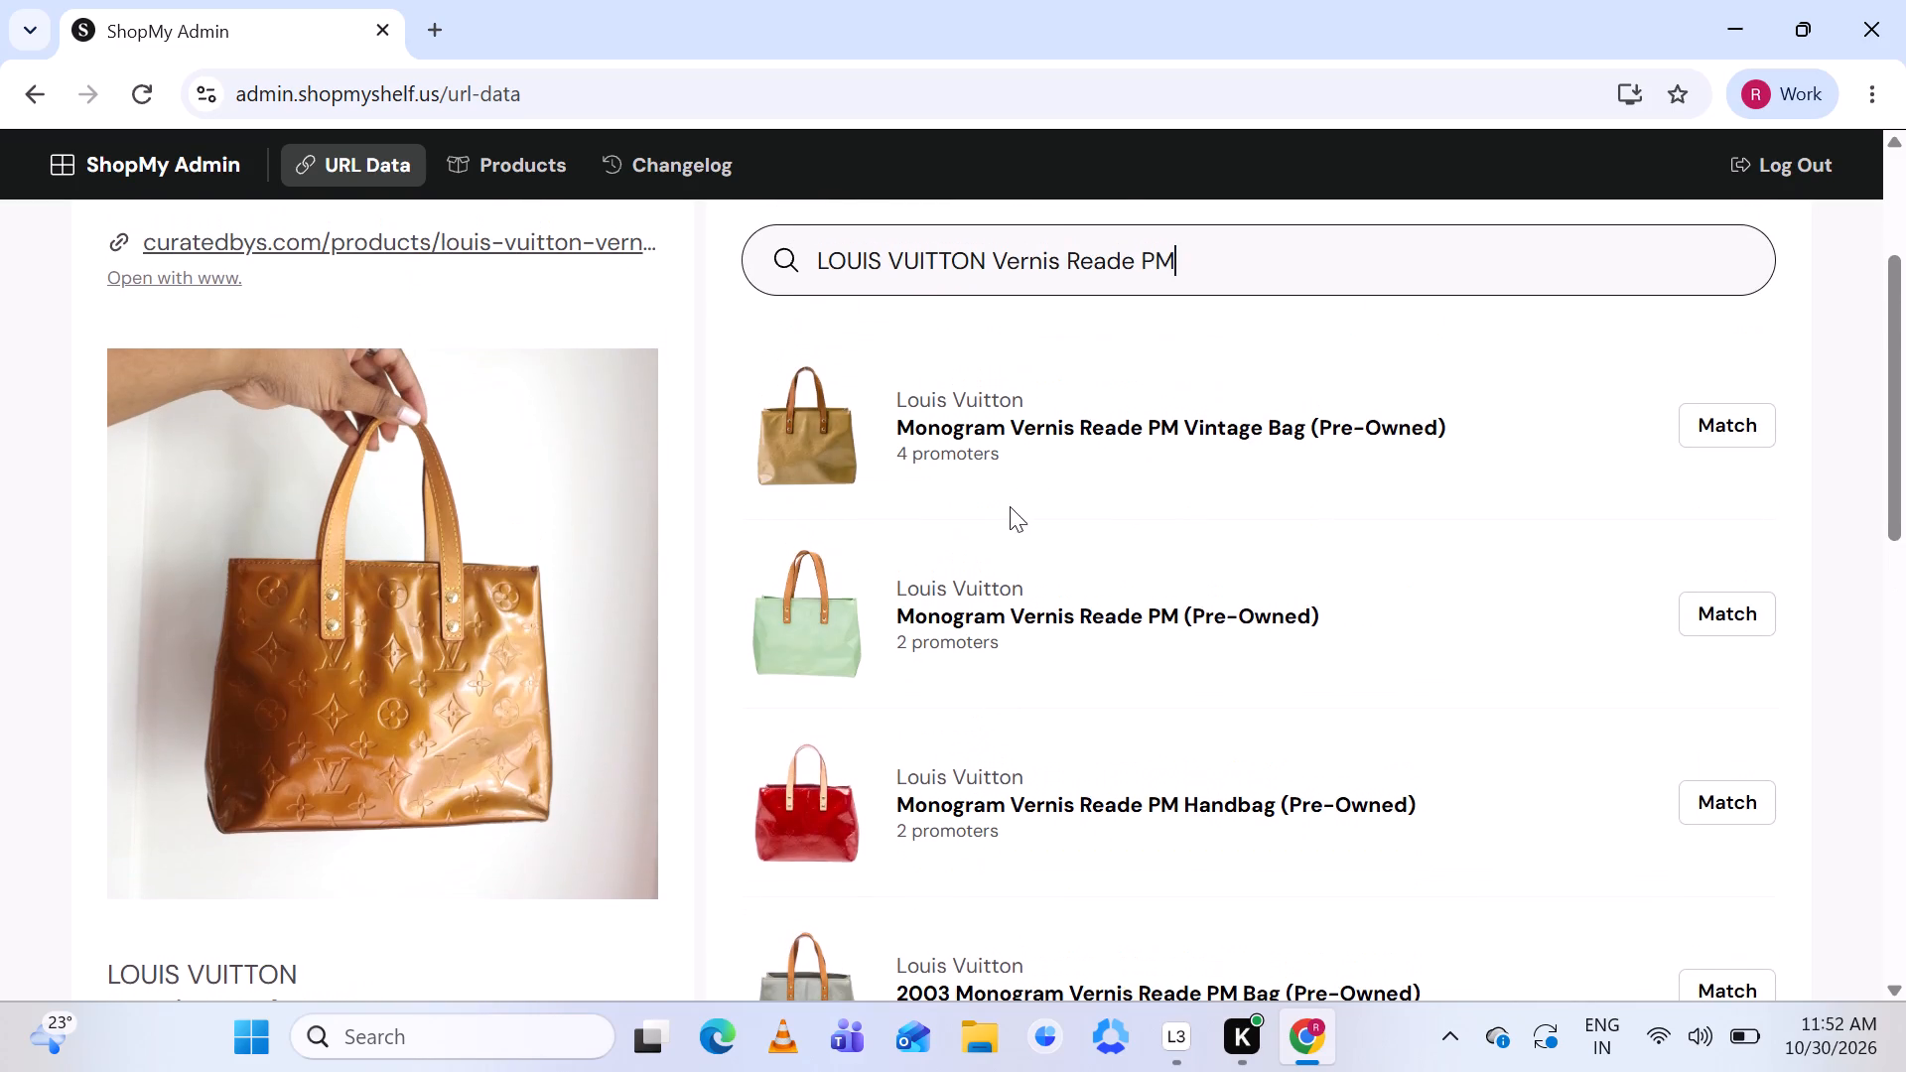
# Open the Monogram Vernis Reade PM Vintage Bag (Pre-Owned) product page and compare its photo and description with the bronze bag listing.
pyautogui.click(1060, 421)
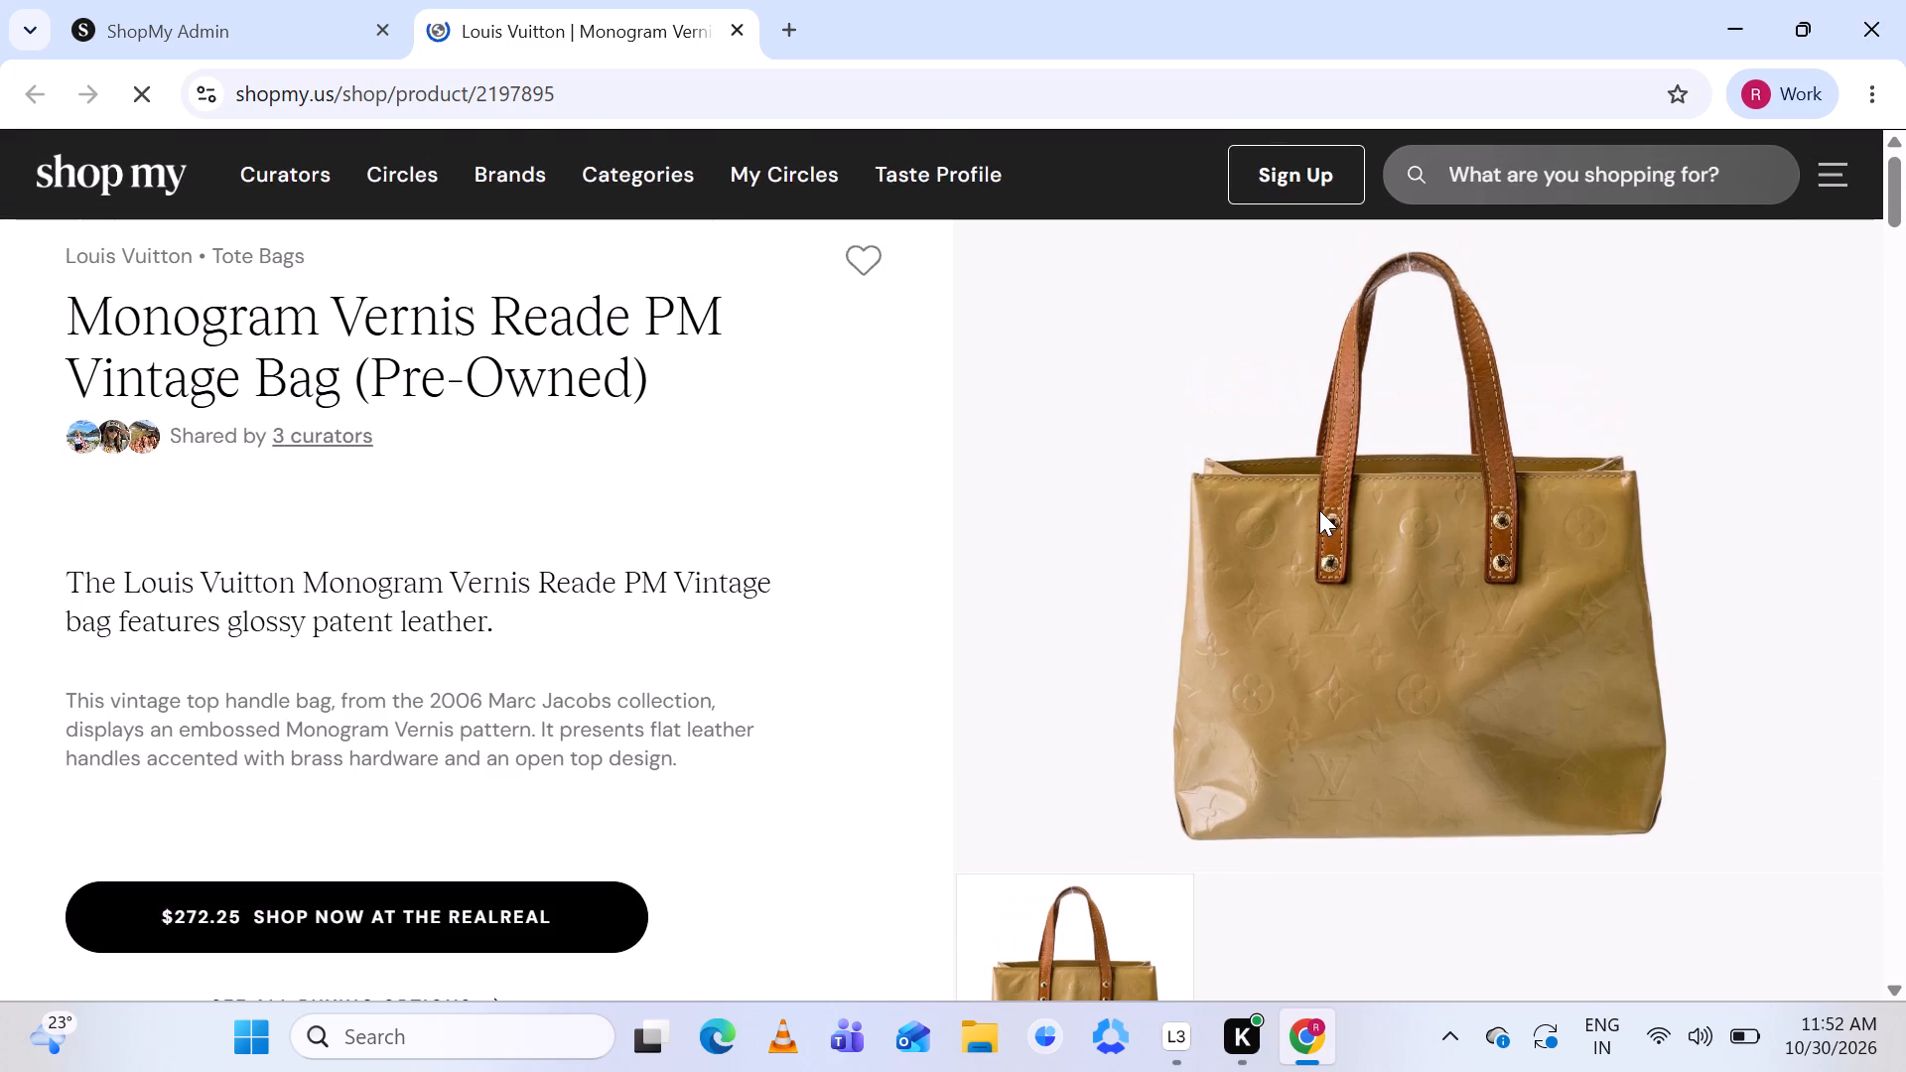
pyautogui.click(257, 32)
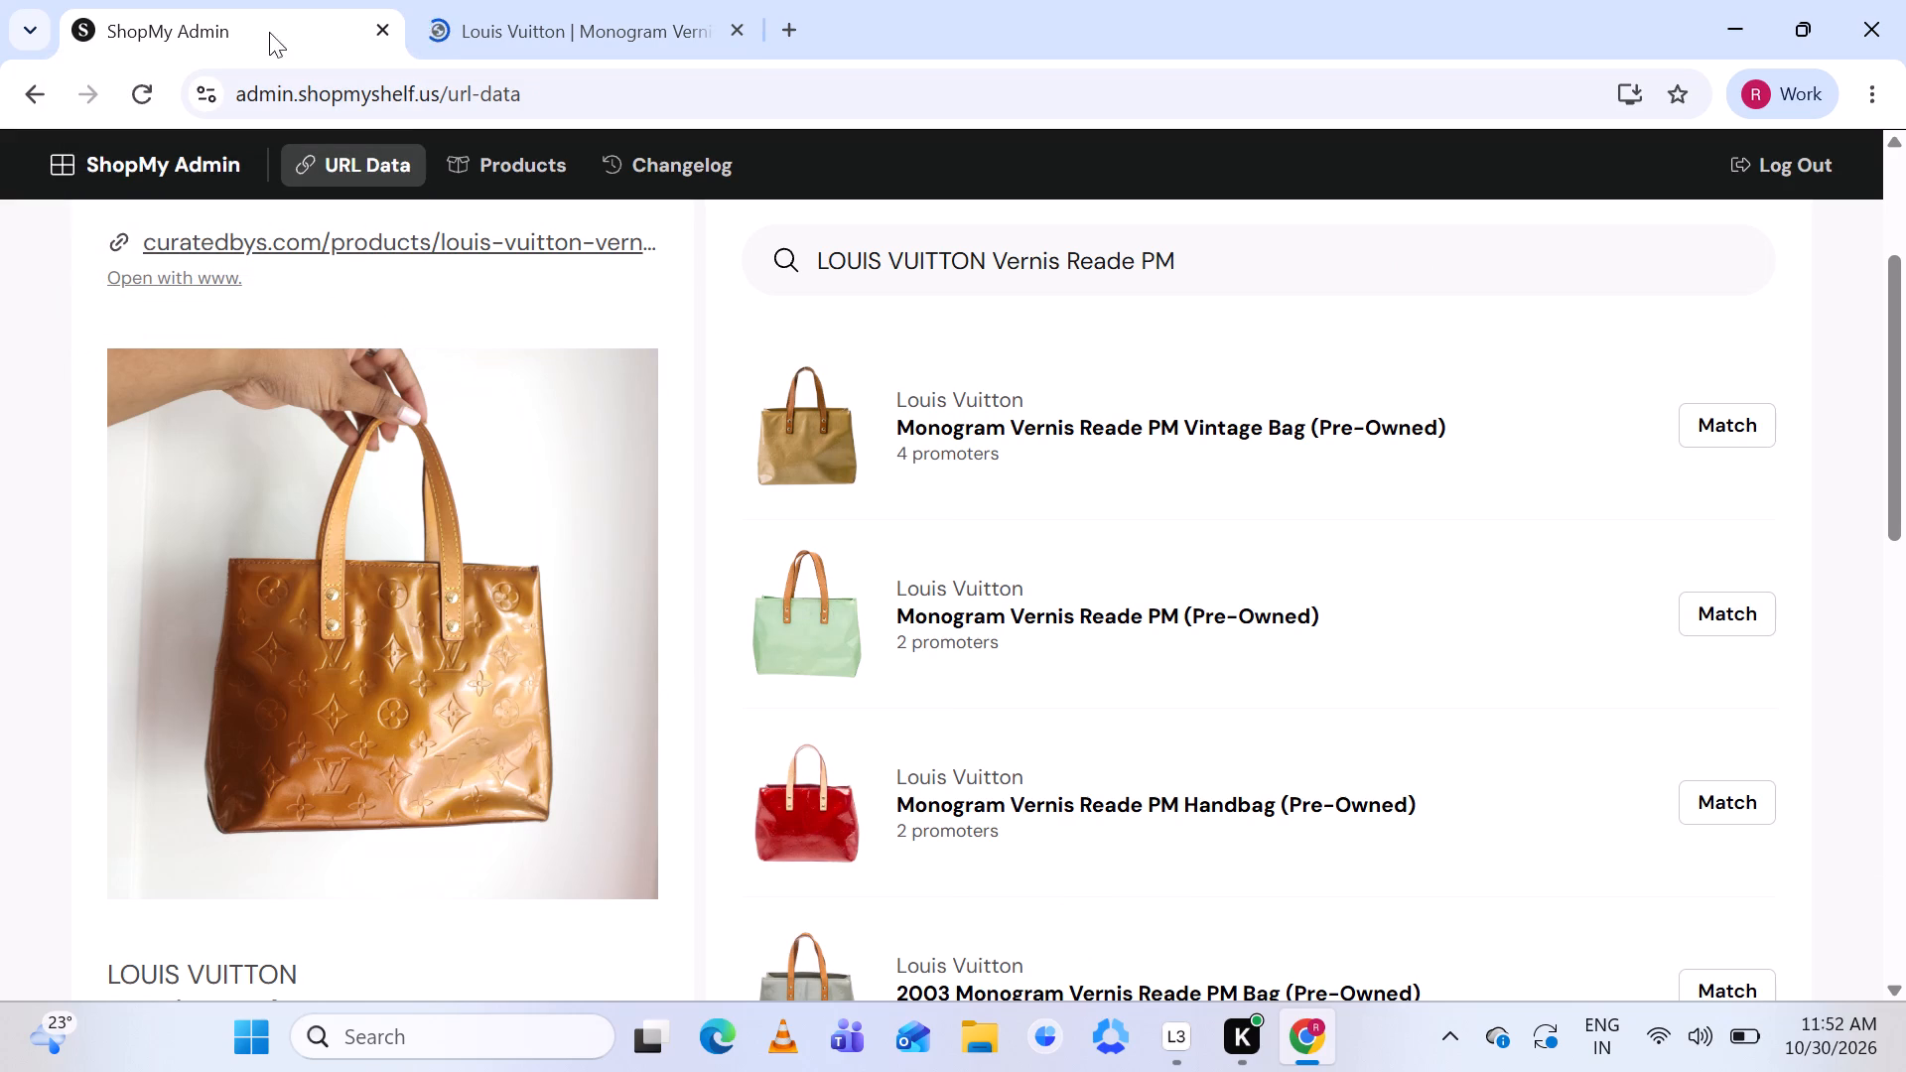
pyautogui.click(543, 16)
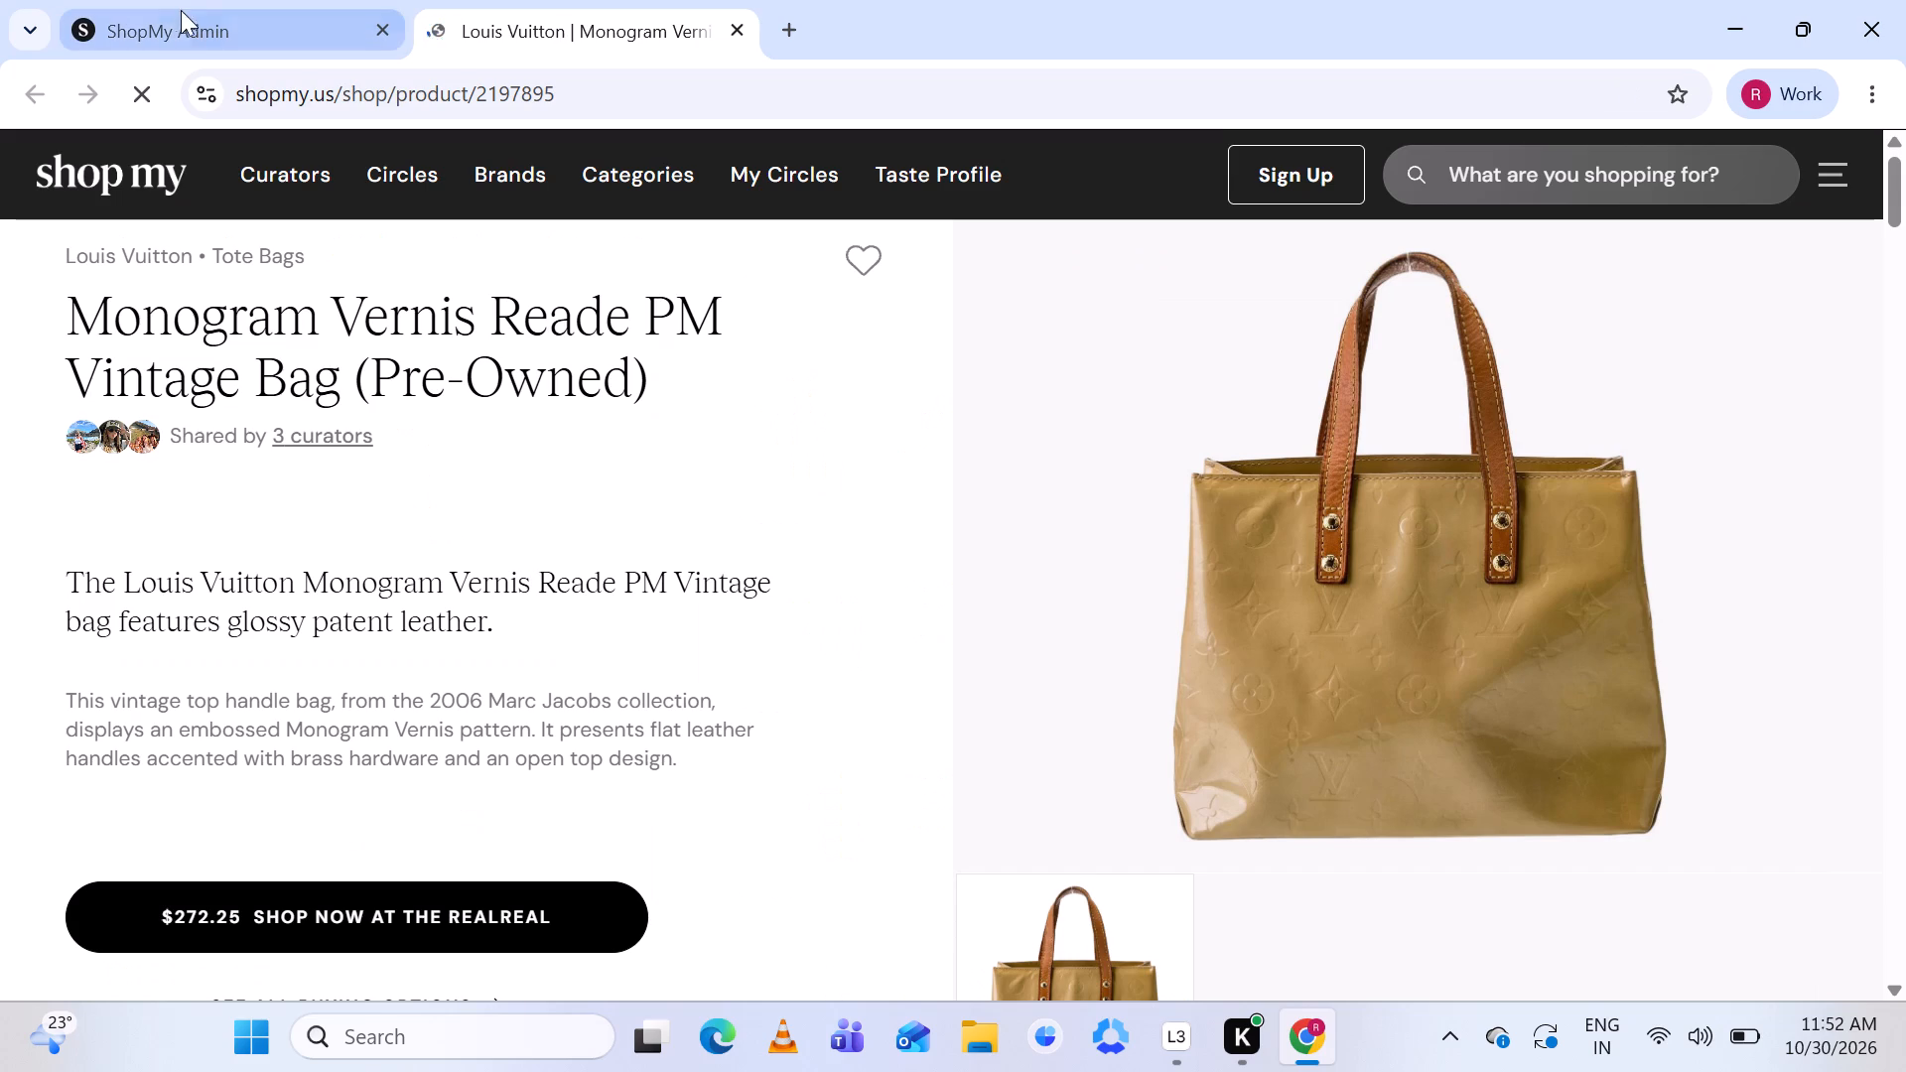
pyautogui.click(170, 14)
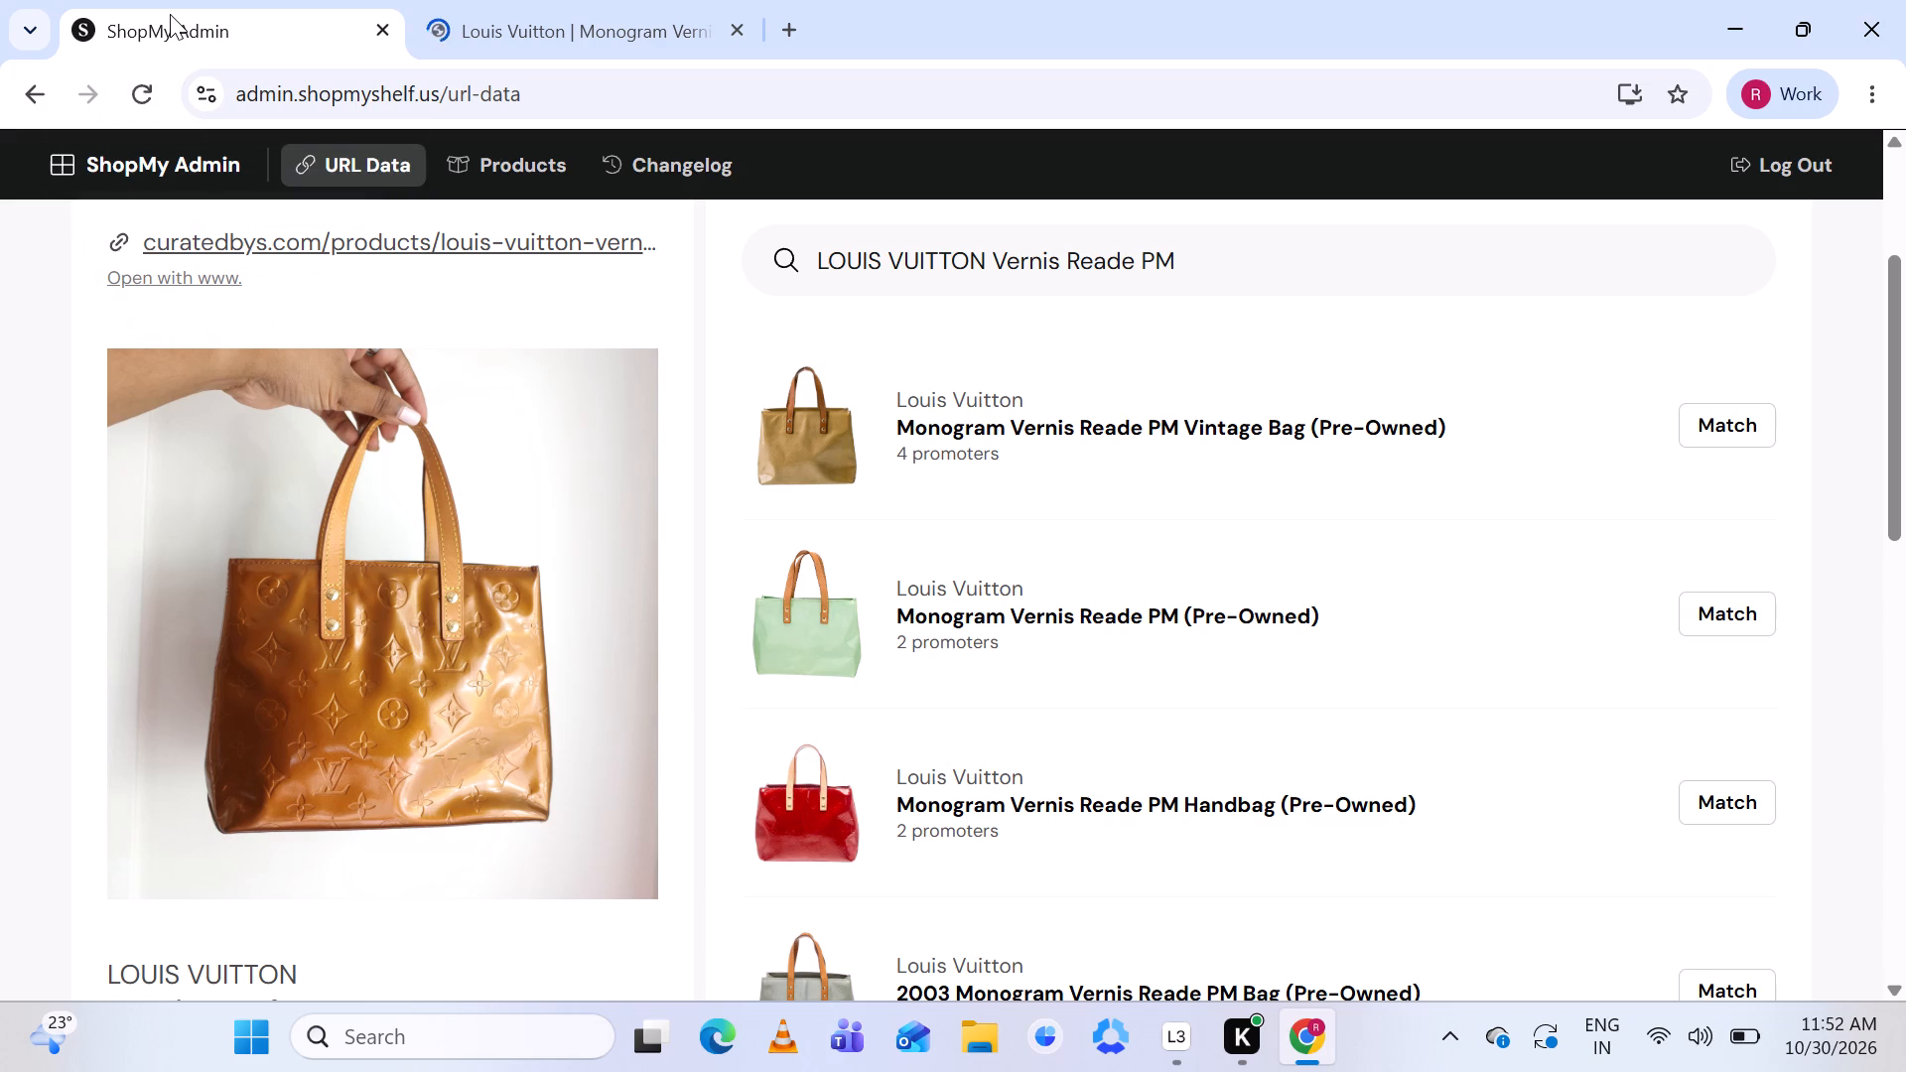
pyautogui.click(517, 25)
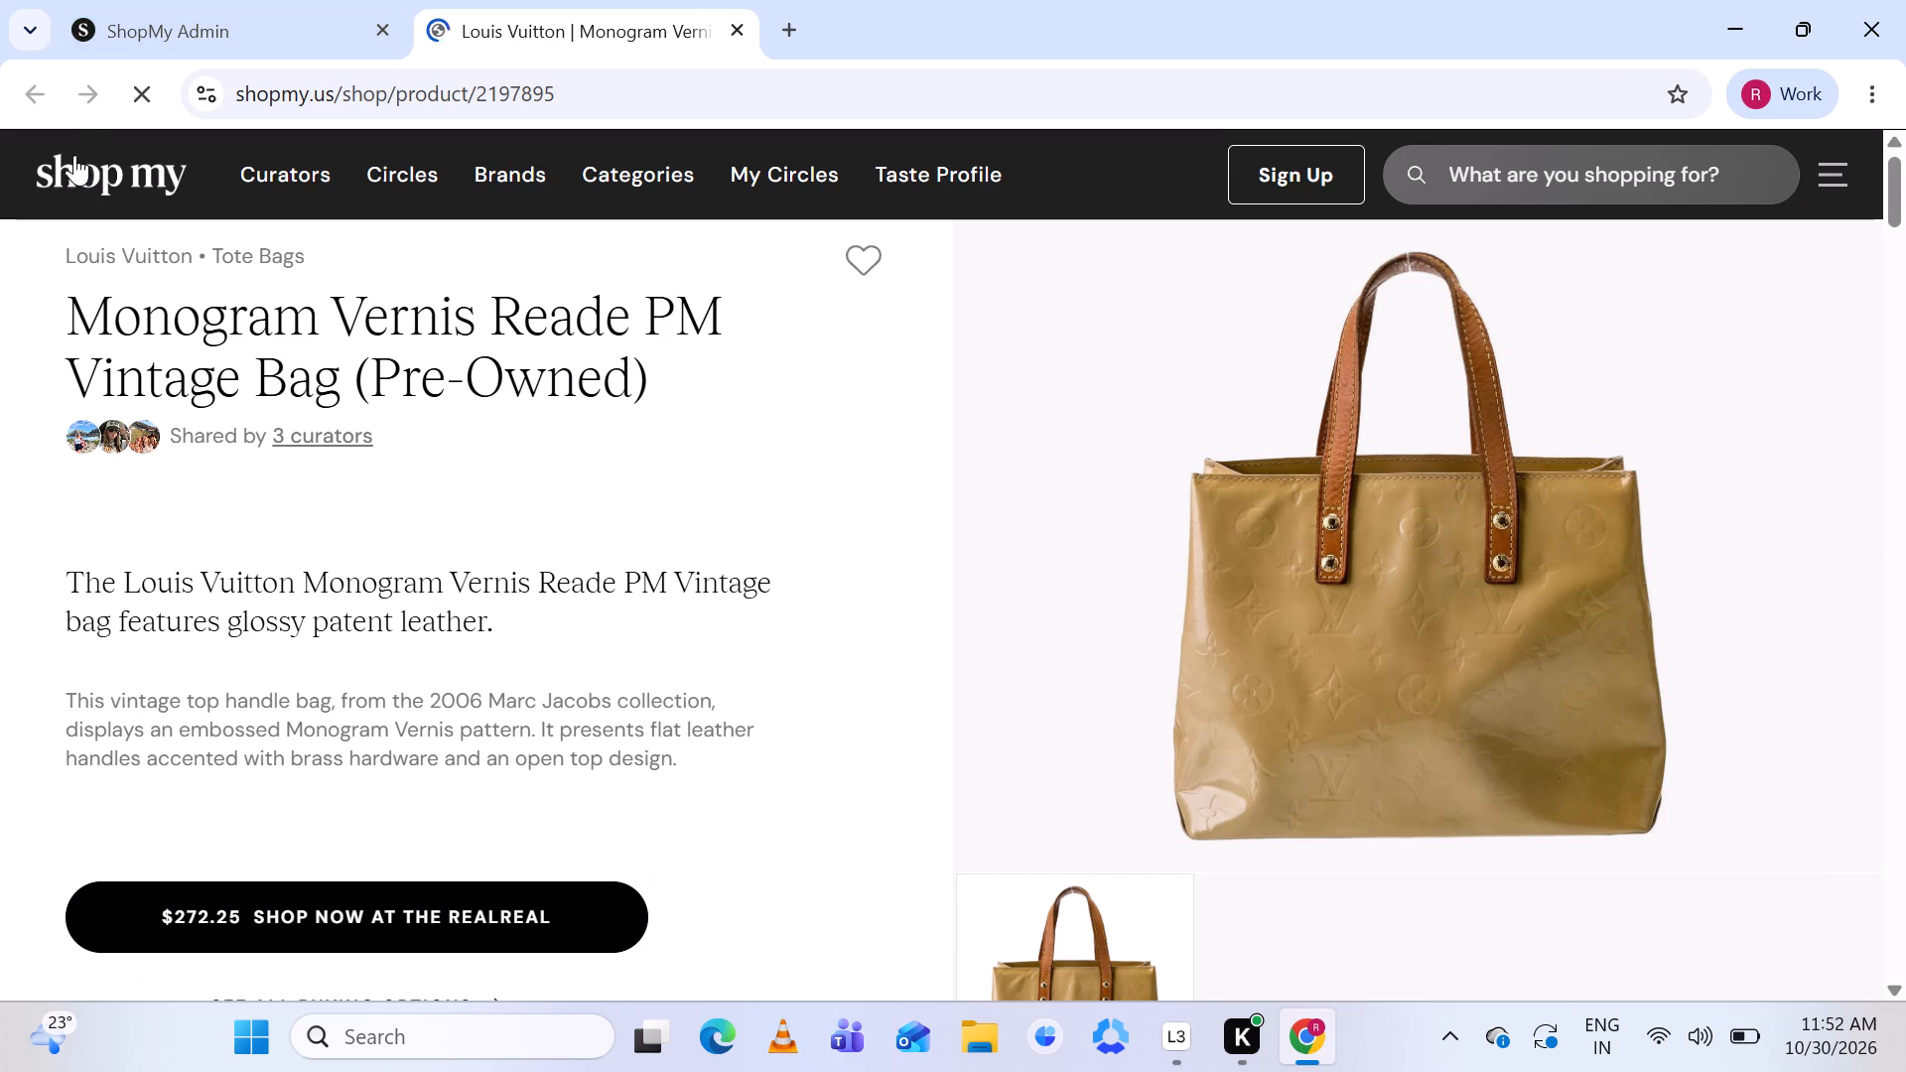
pyautogui.click(204, 26)
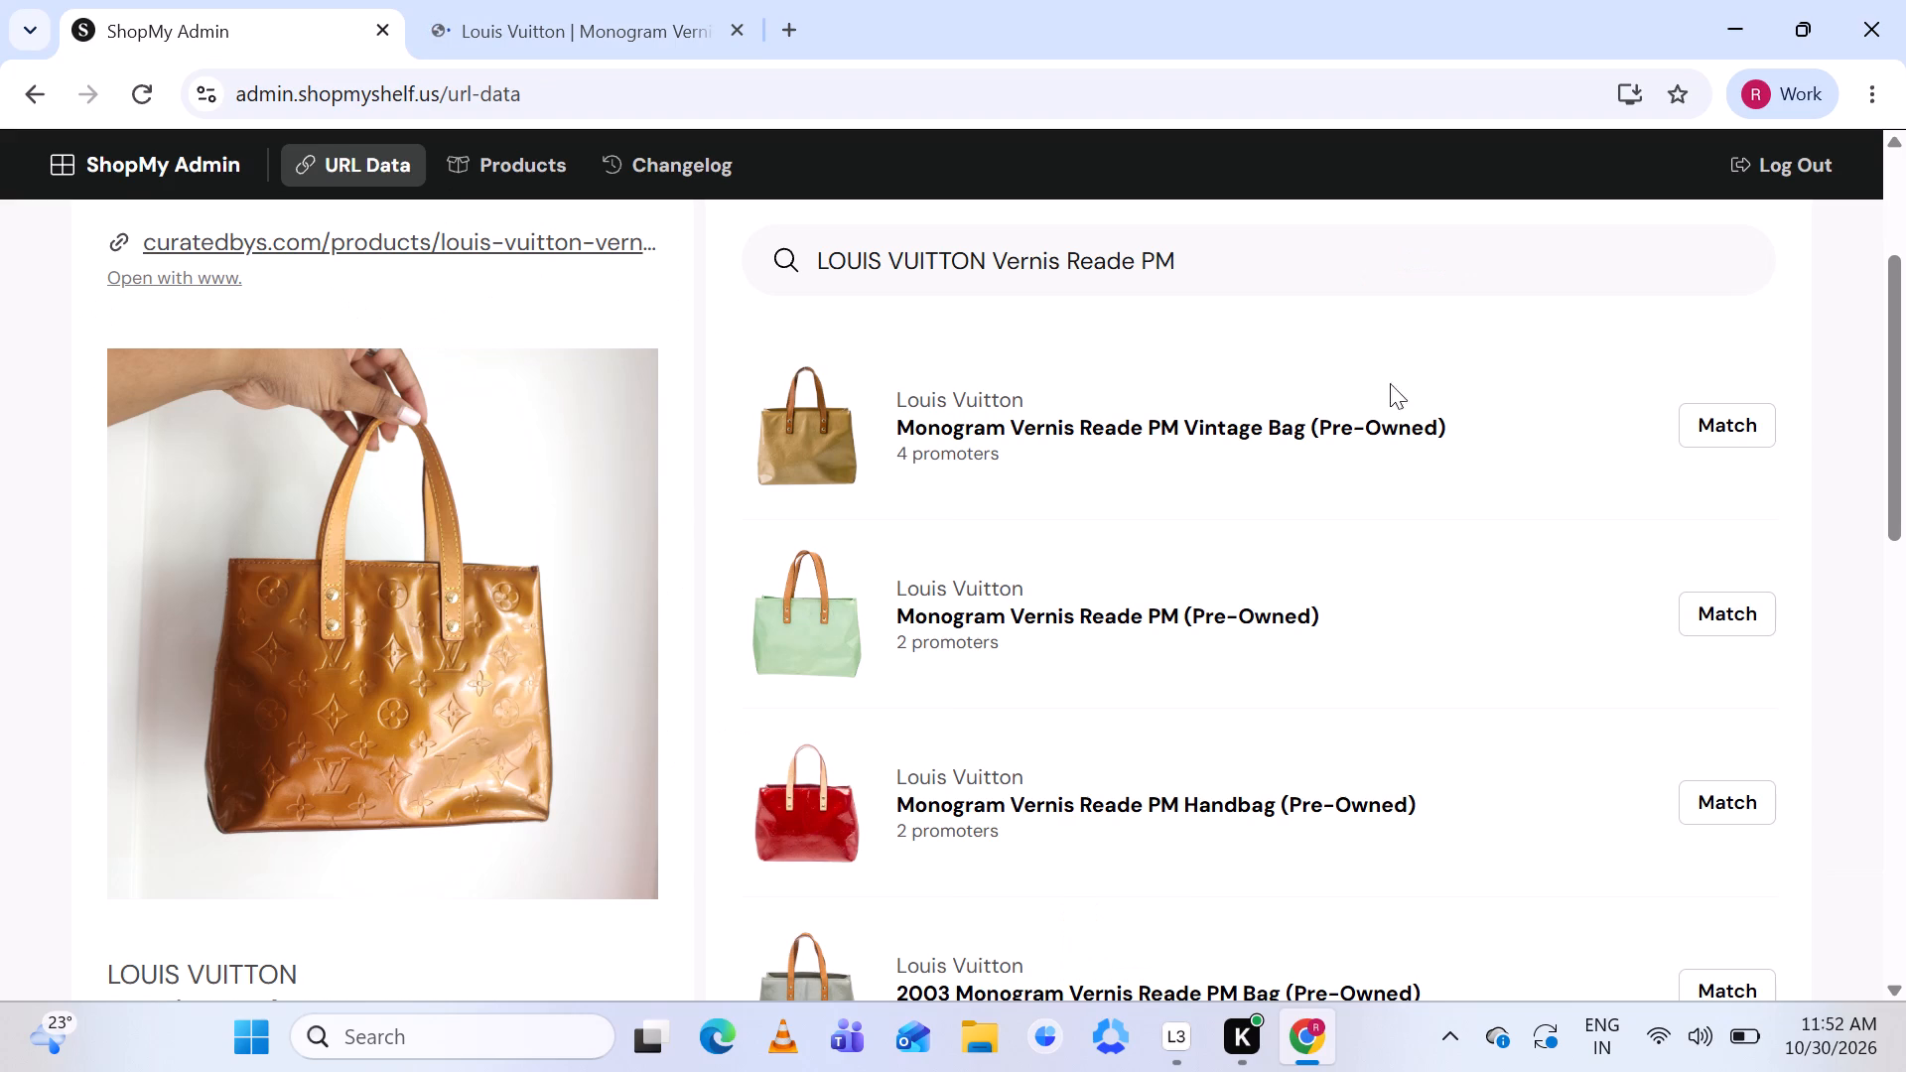
# Match curatedbys.com's Vernis Reade PM Bronze URL to Monogram Vernis Reade PM Vintage Bag (Pre-Owned), rechecking its product page before saving.
pyautogui.scroll(-1, 1614, 490)
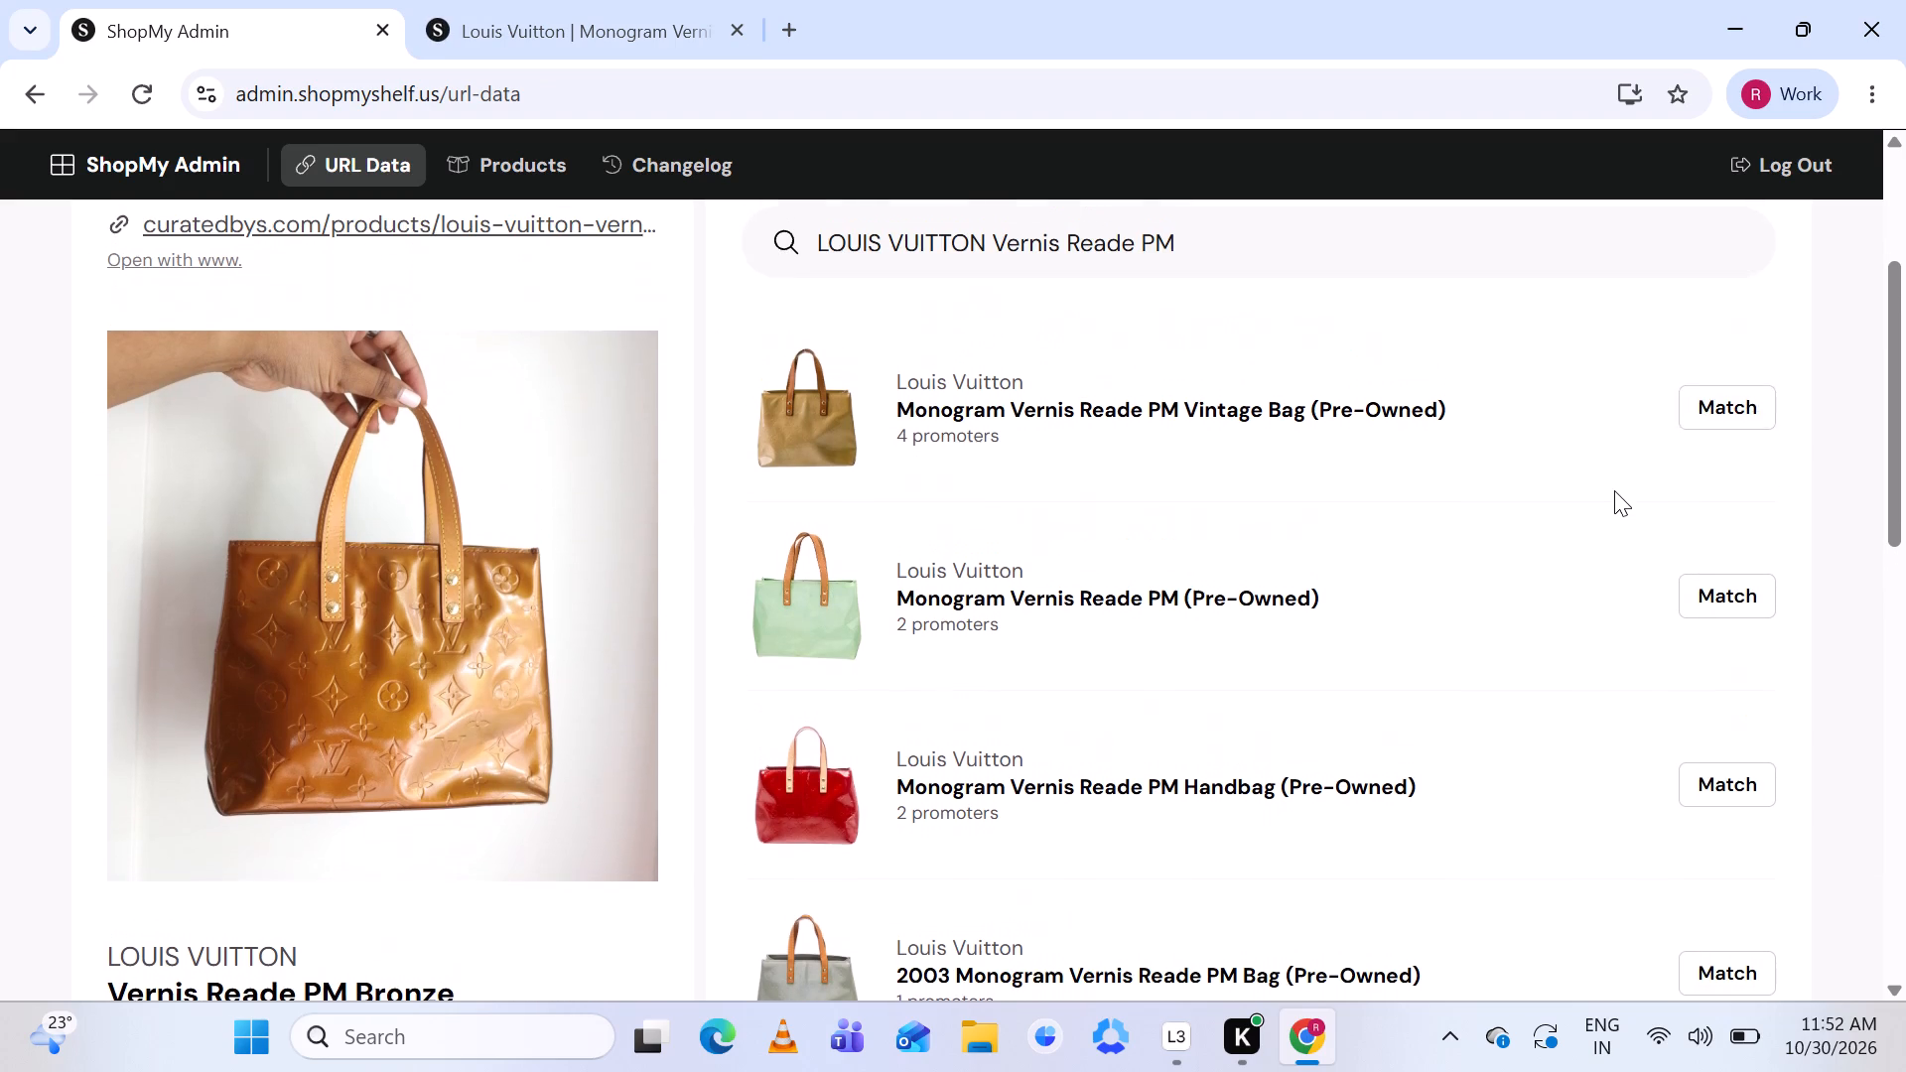
pyautogui.click(1738, 409)
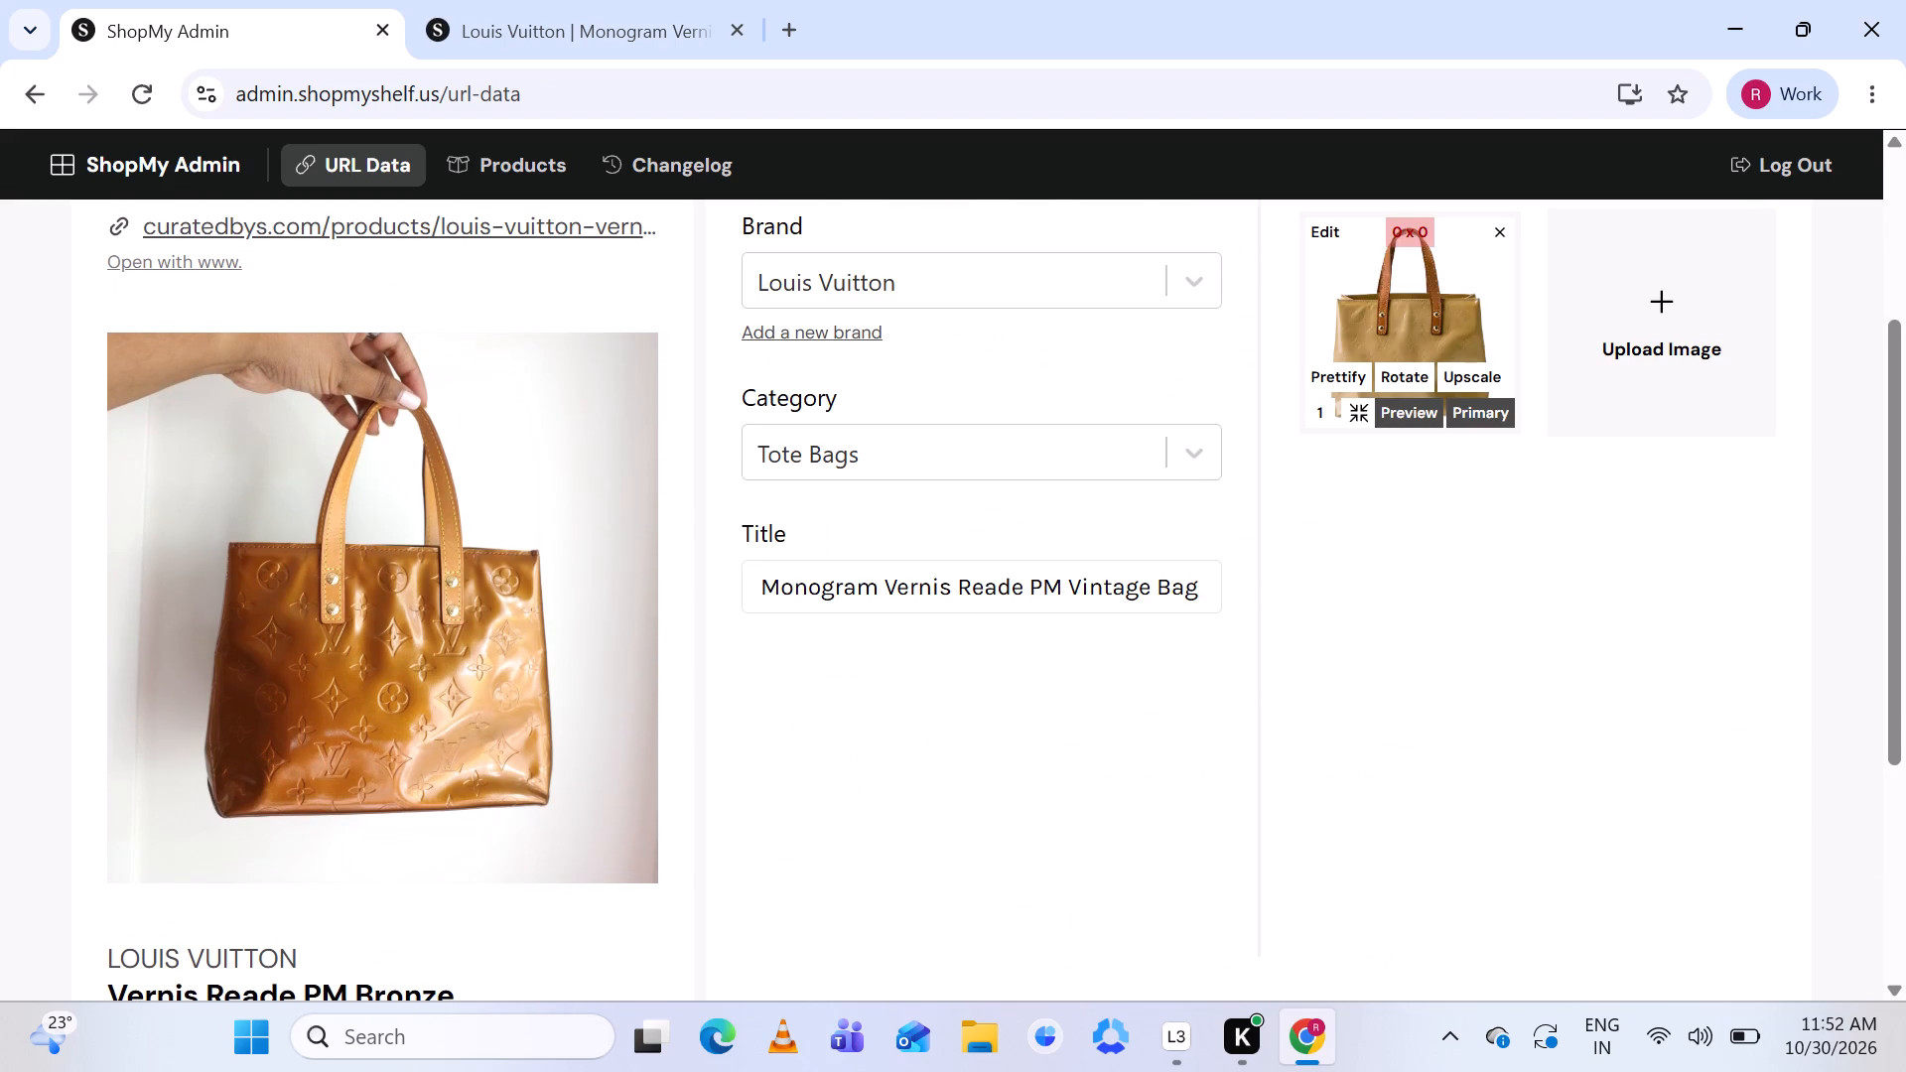
pyautogui.hscroll(-2, 1040, 592)
pyautogui.hscroll(3, 1040, 592)
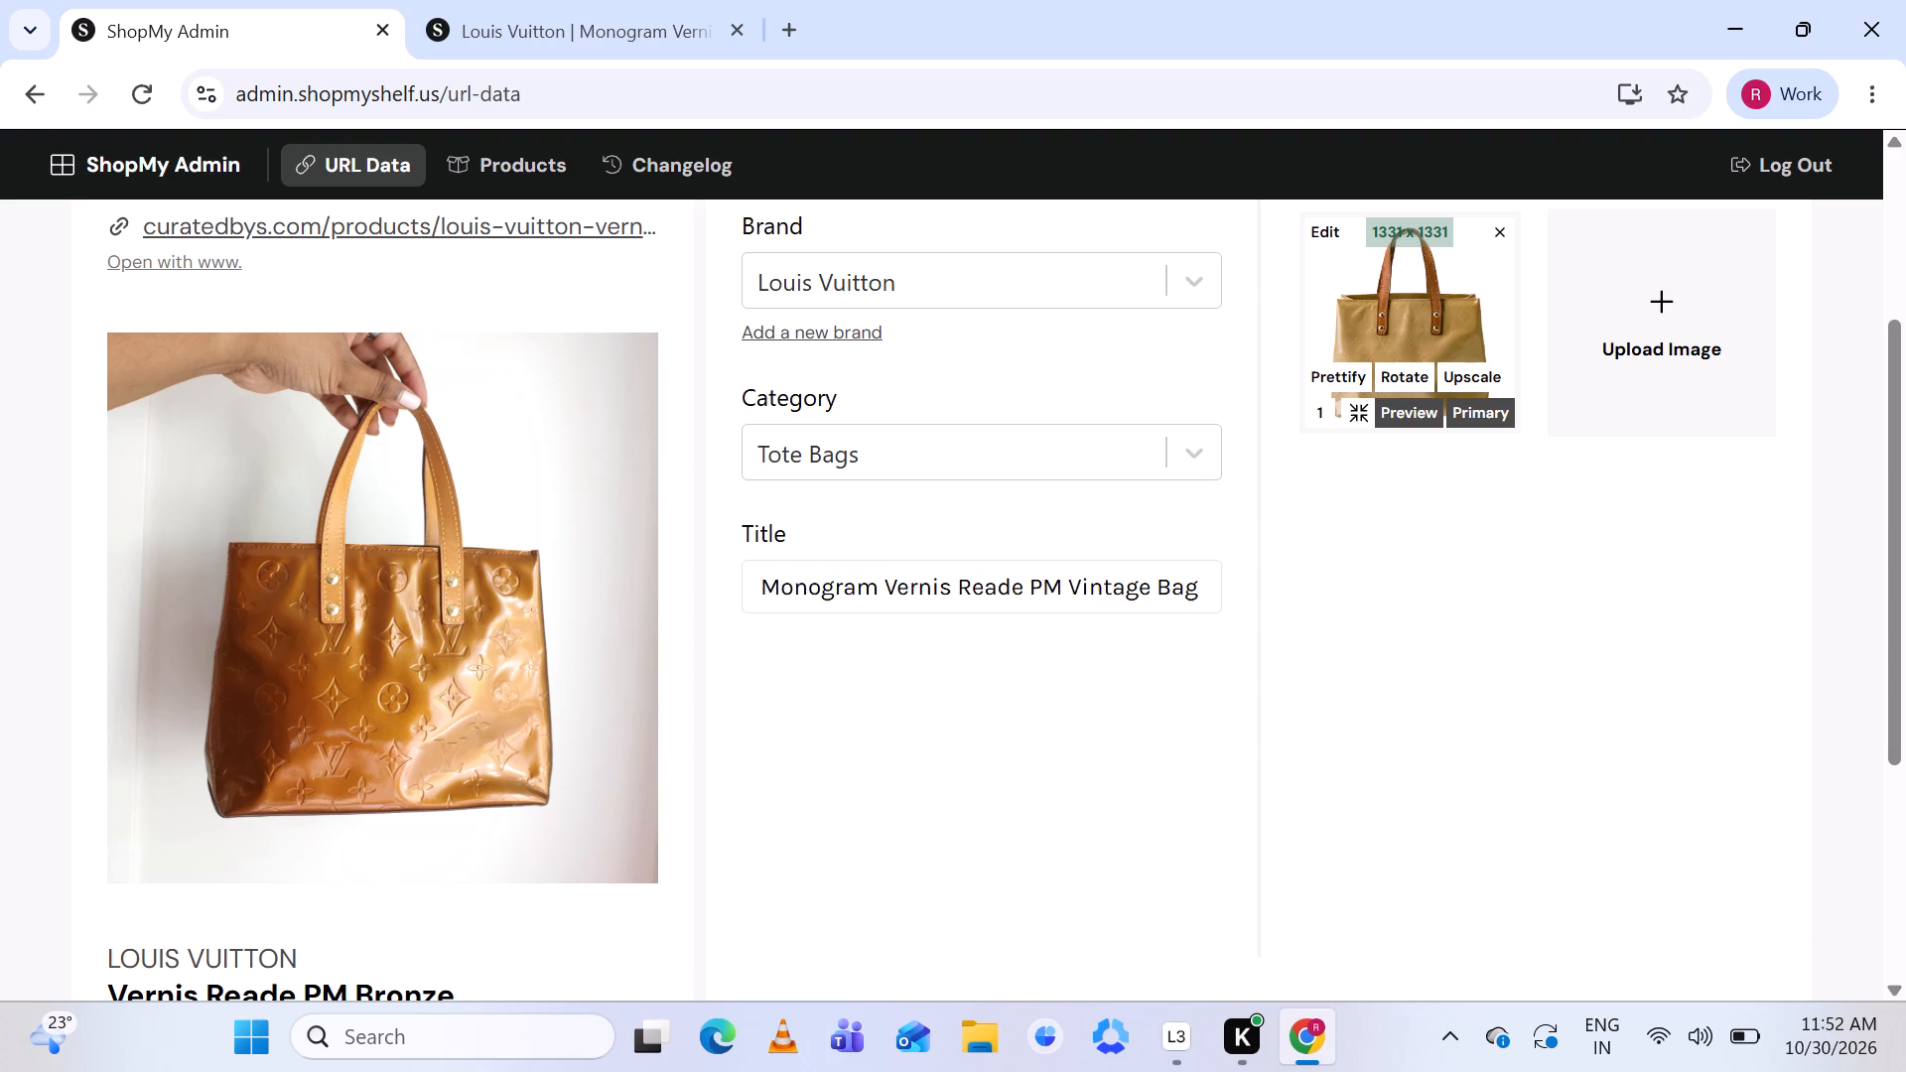
pyautogui.hscroll(1, 1040, 592)
pyautogui.scroll(1, 1510, 526)
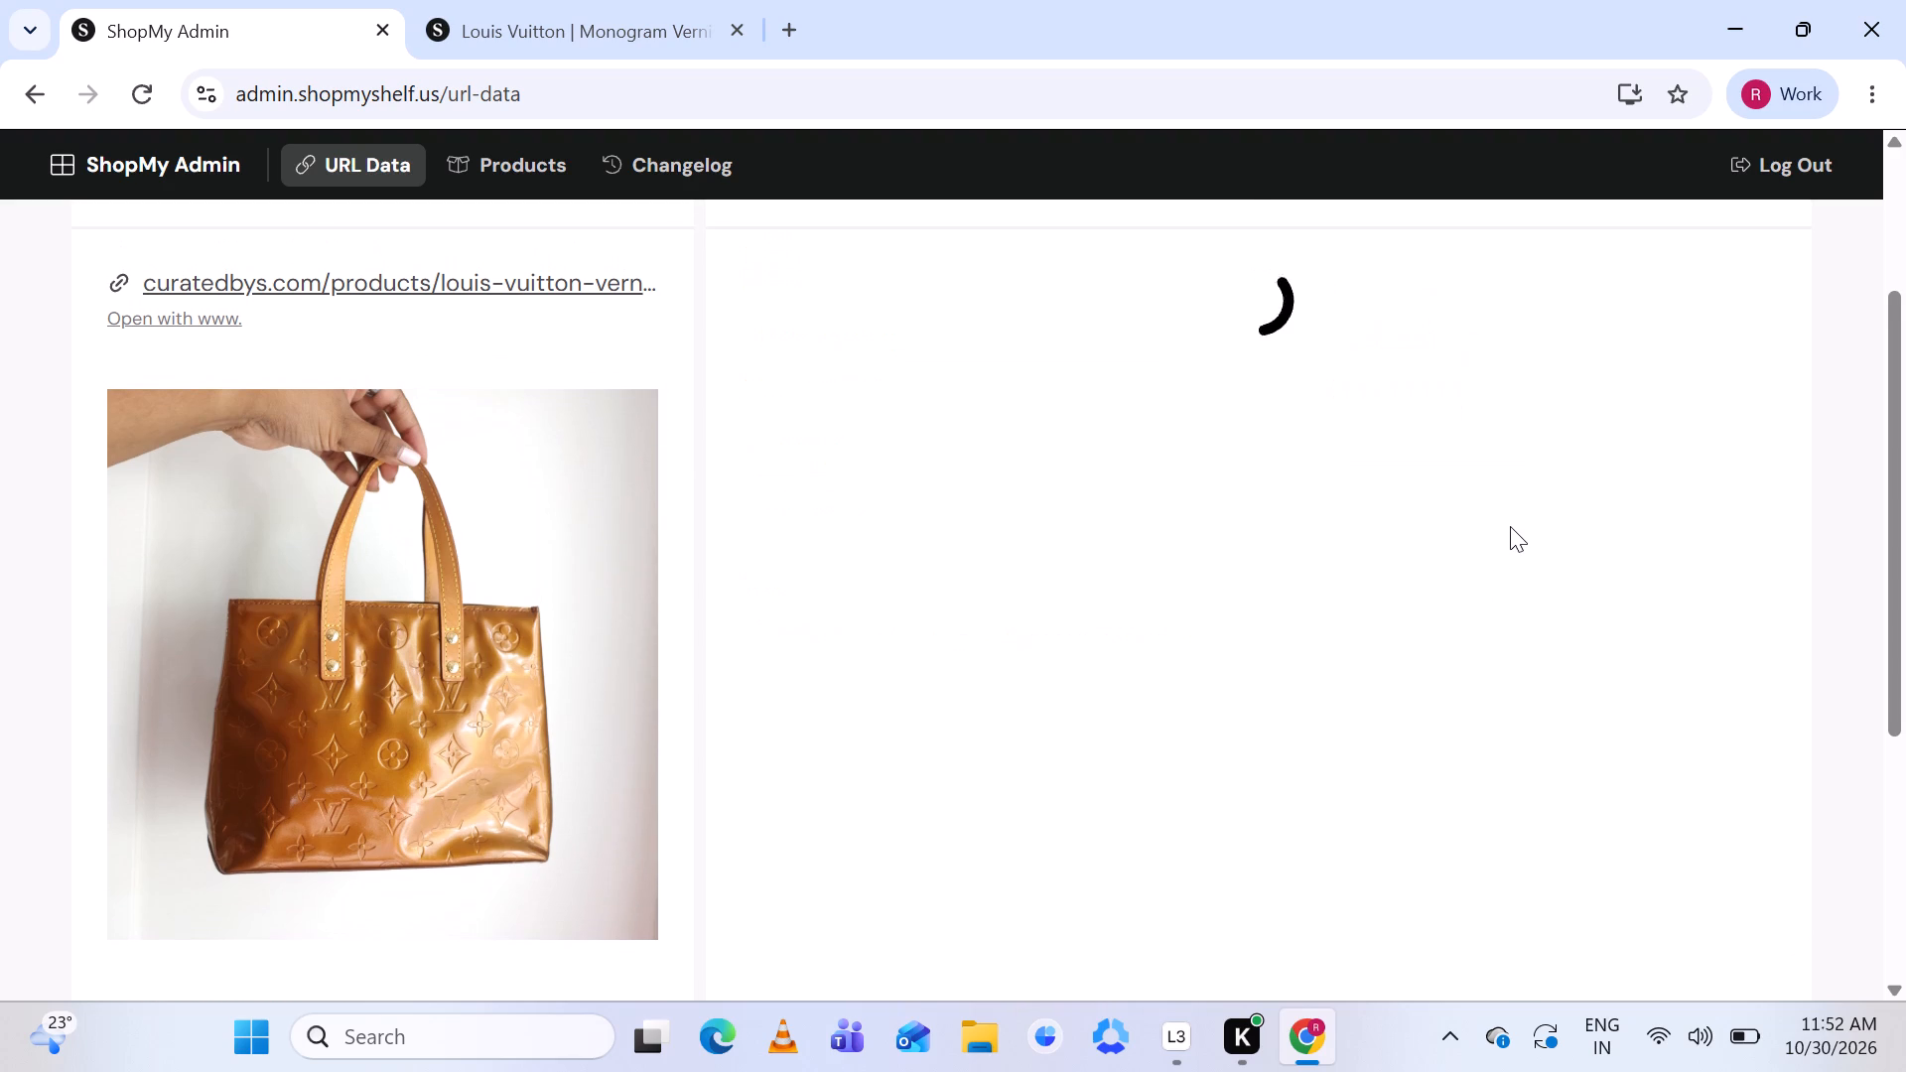
pyautogui.scroll(1, 1510, 526)
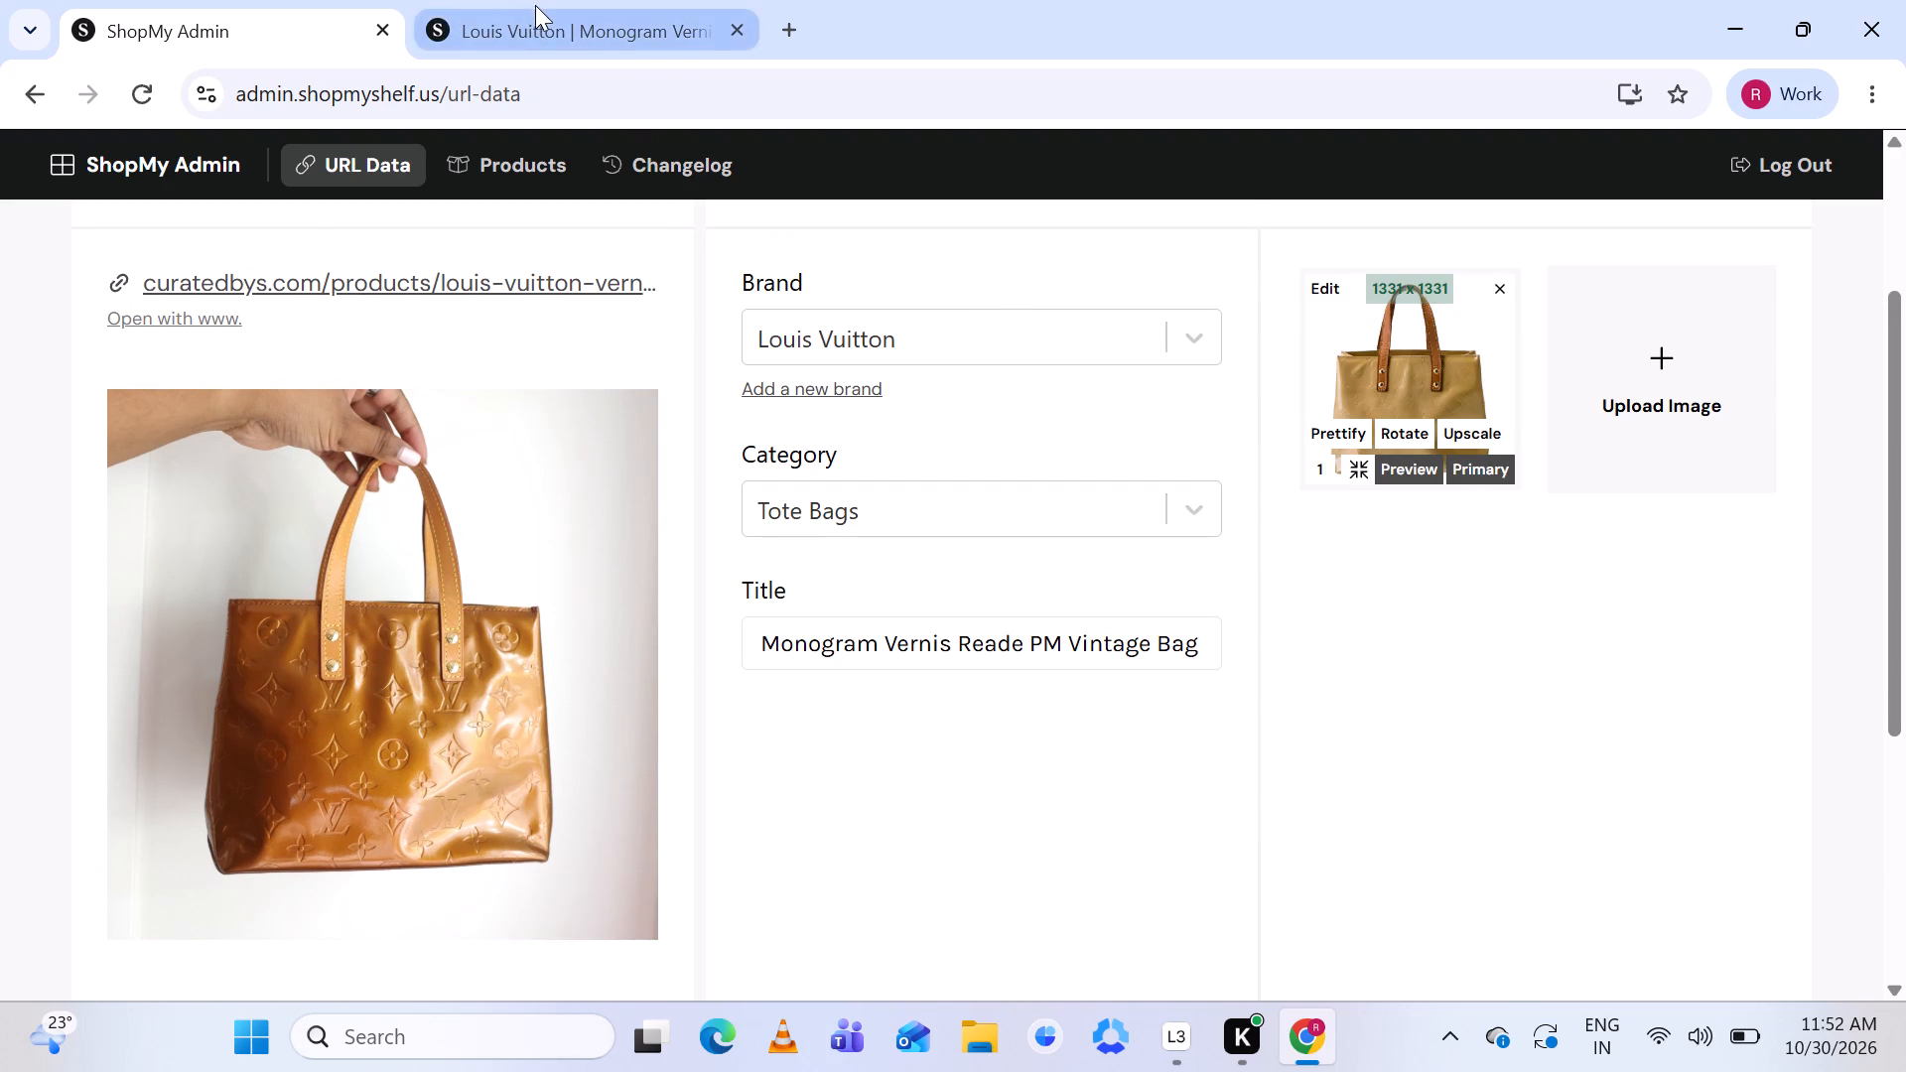
pyautogui.click(540, 11)
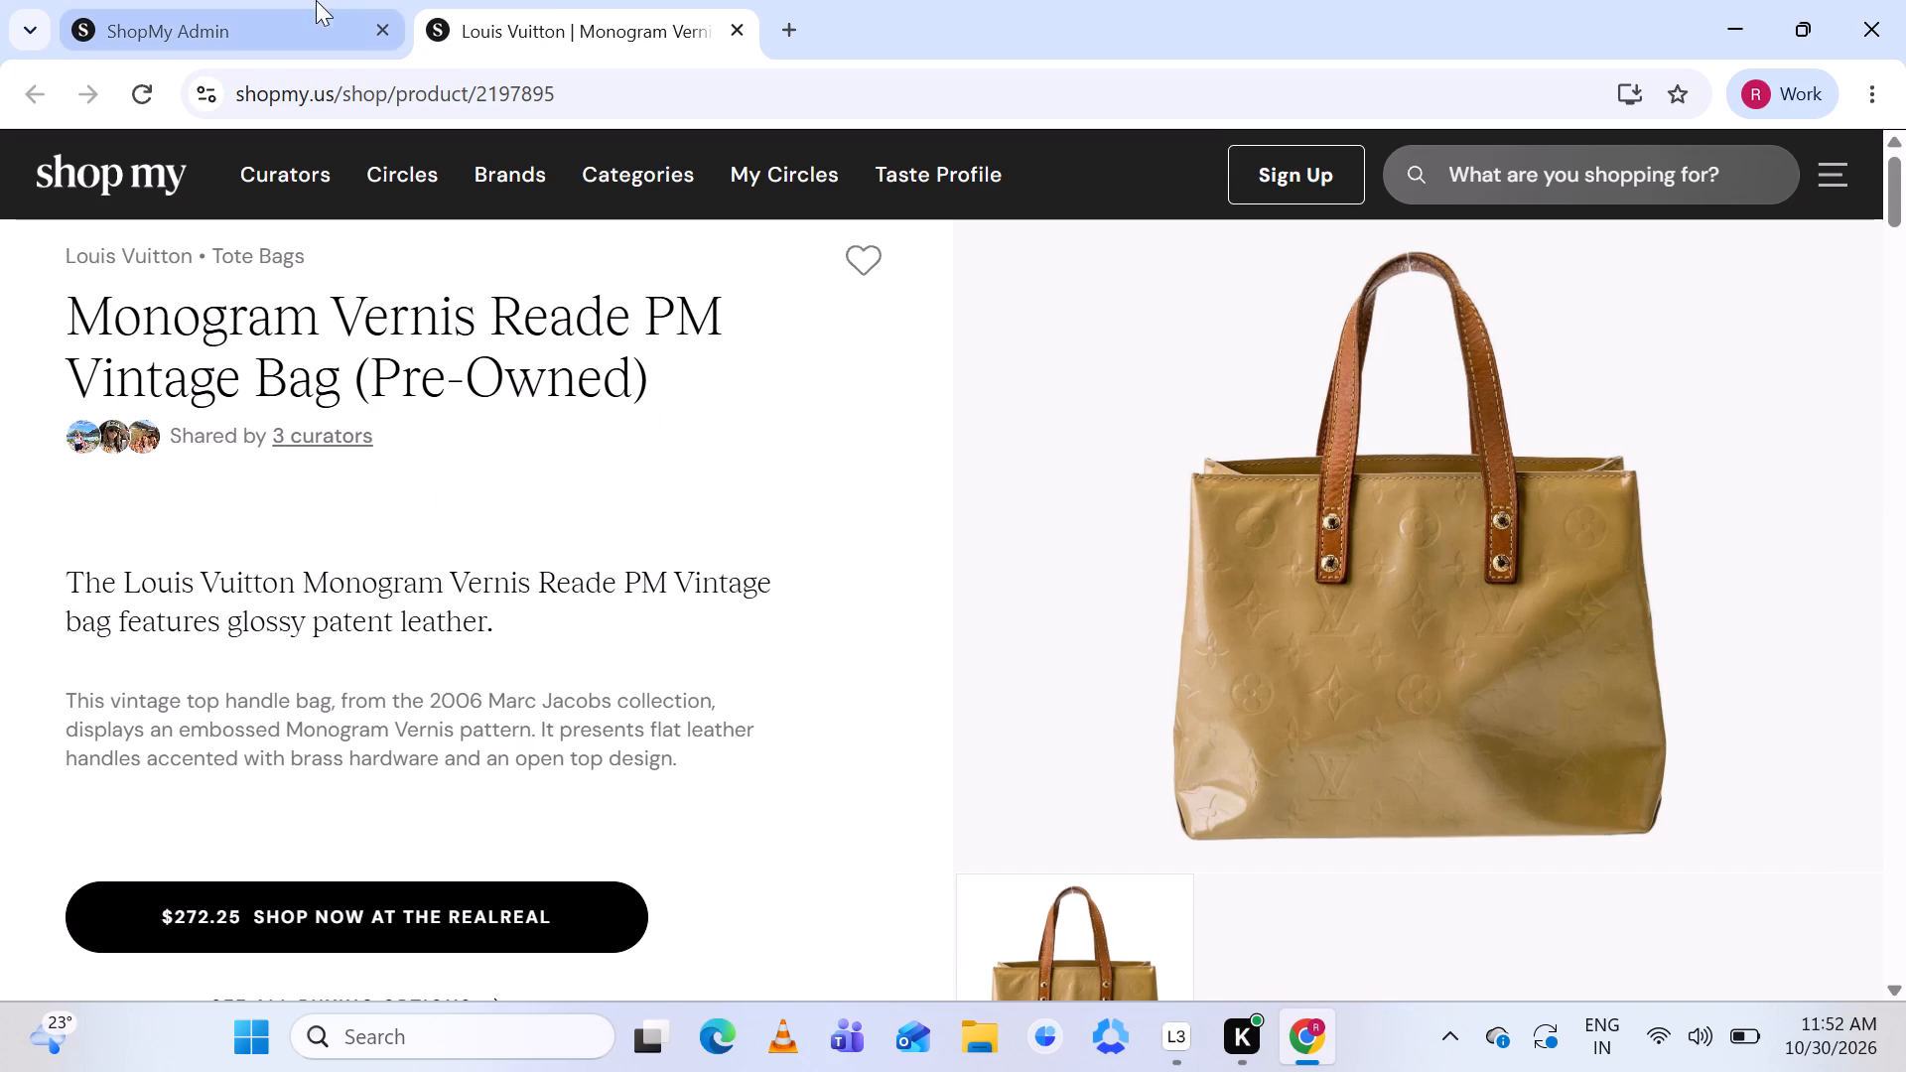
pyautogui.click(257, 12)
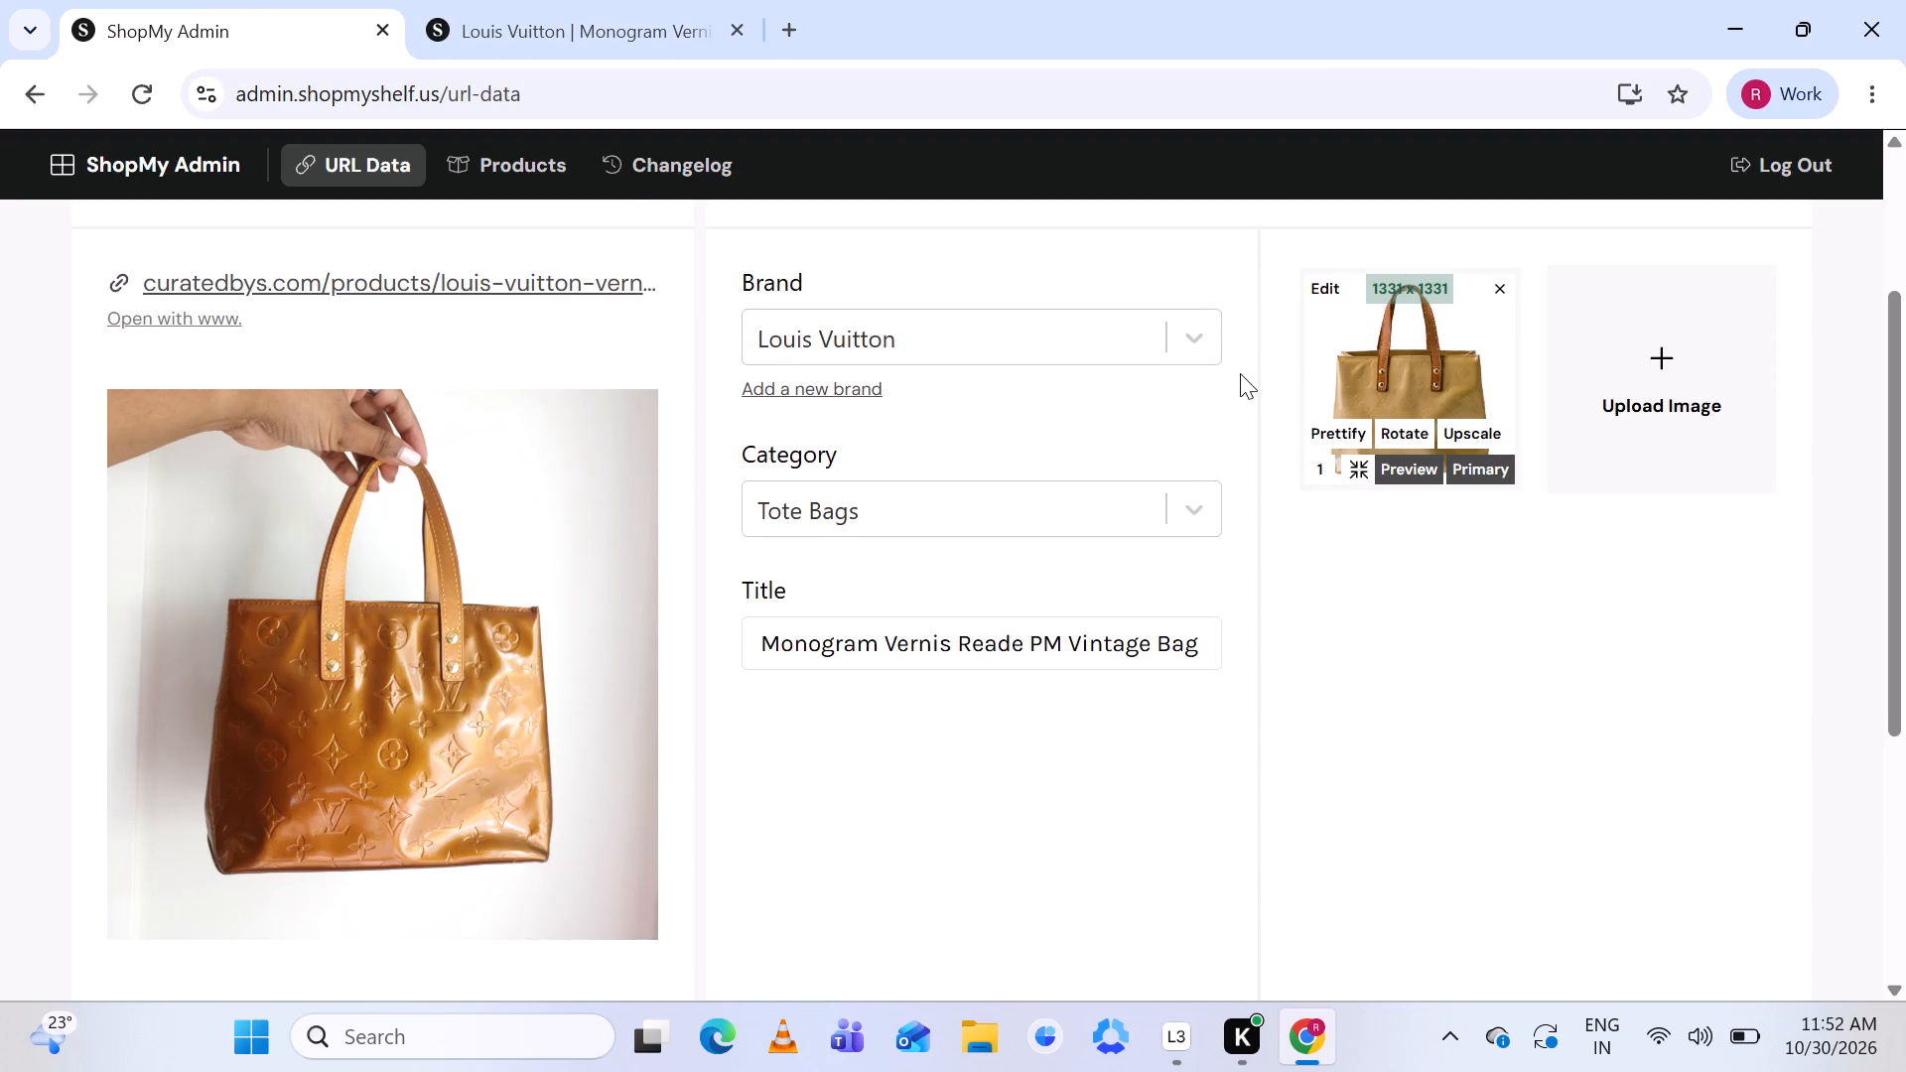
pyautogui.scroll(1, 1405, 364)
pyautogui.click(1619, 420)
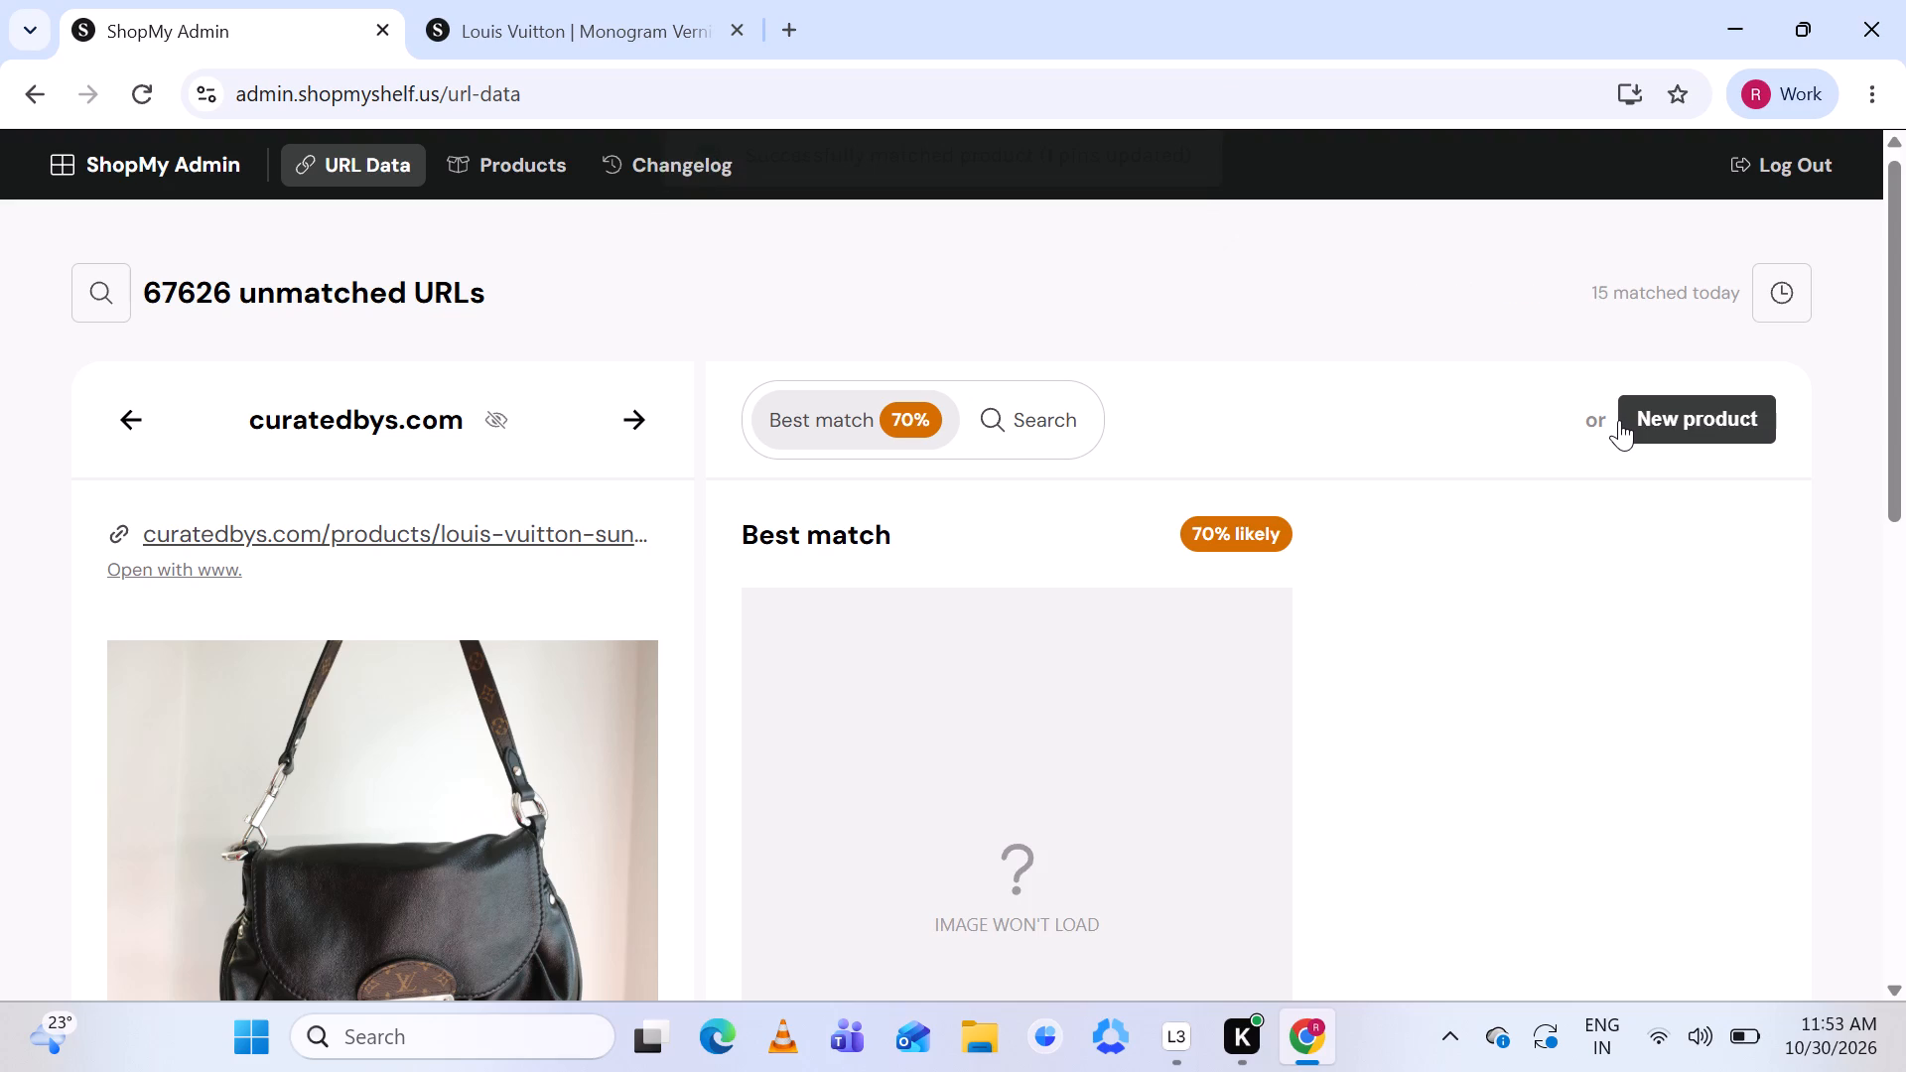
# Close the old product page, open the suggested Sunset Bag's page and compare its photo with curatedbys.com's black Sunset Vibe Shoulder Bag.
pyautogui.scroll(-1, 1543, 634)
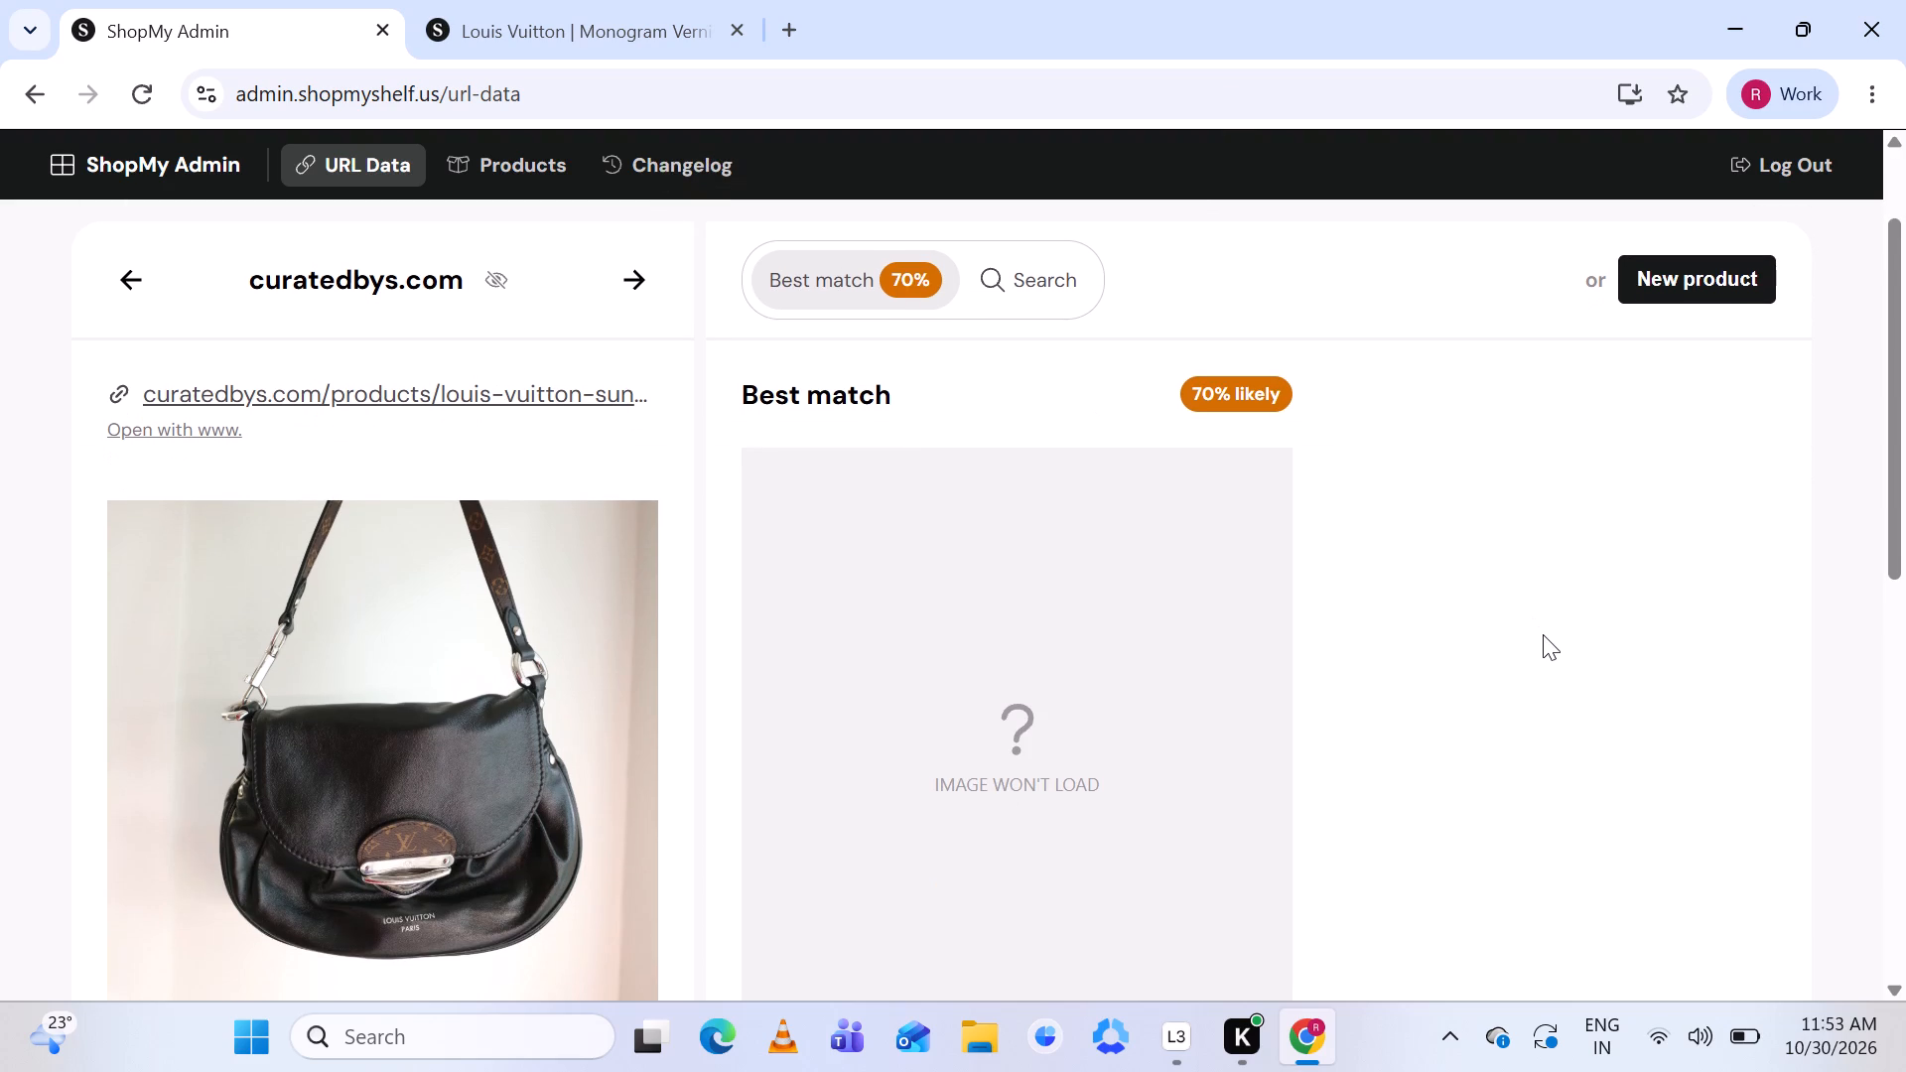
pyautogui.scroll(-1, 1543, 634)
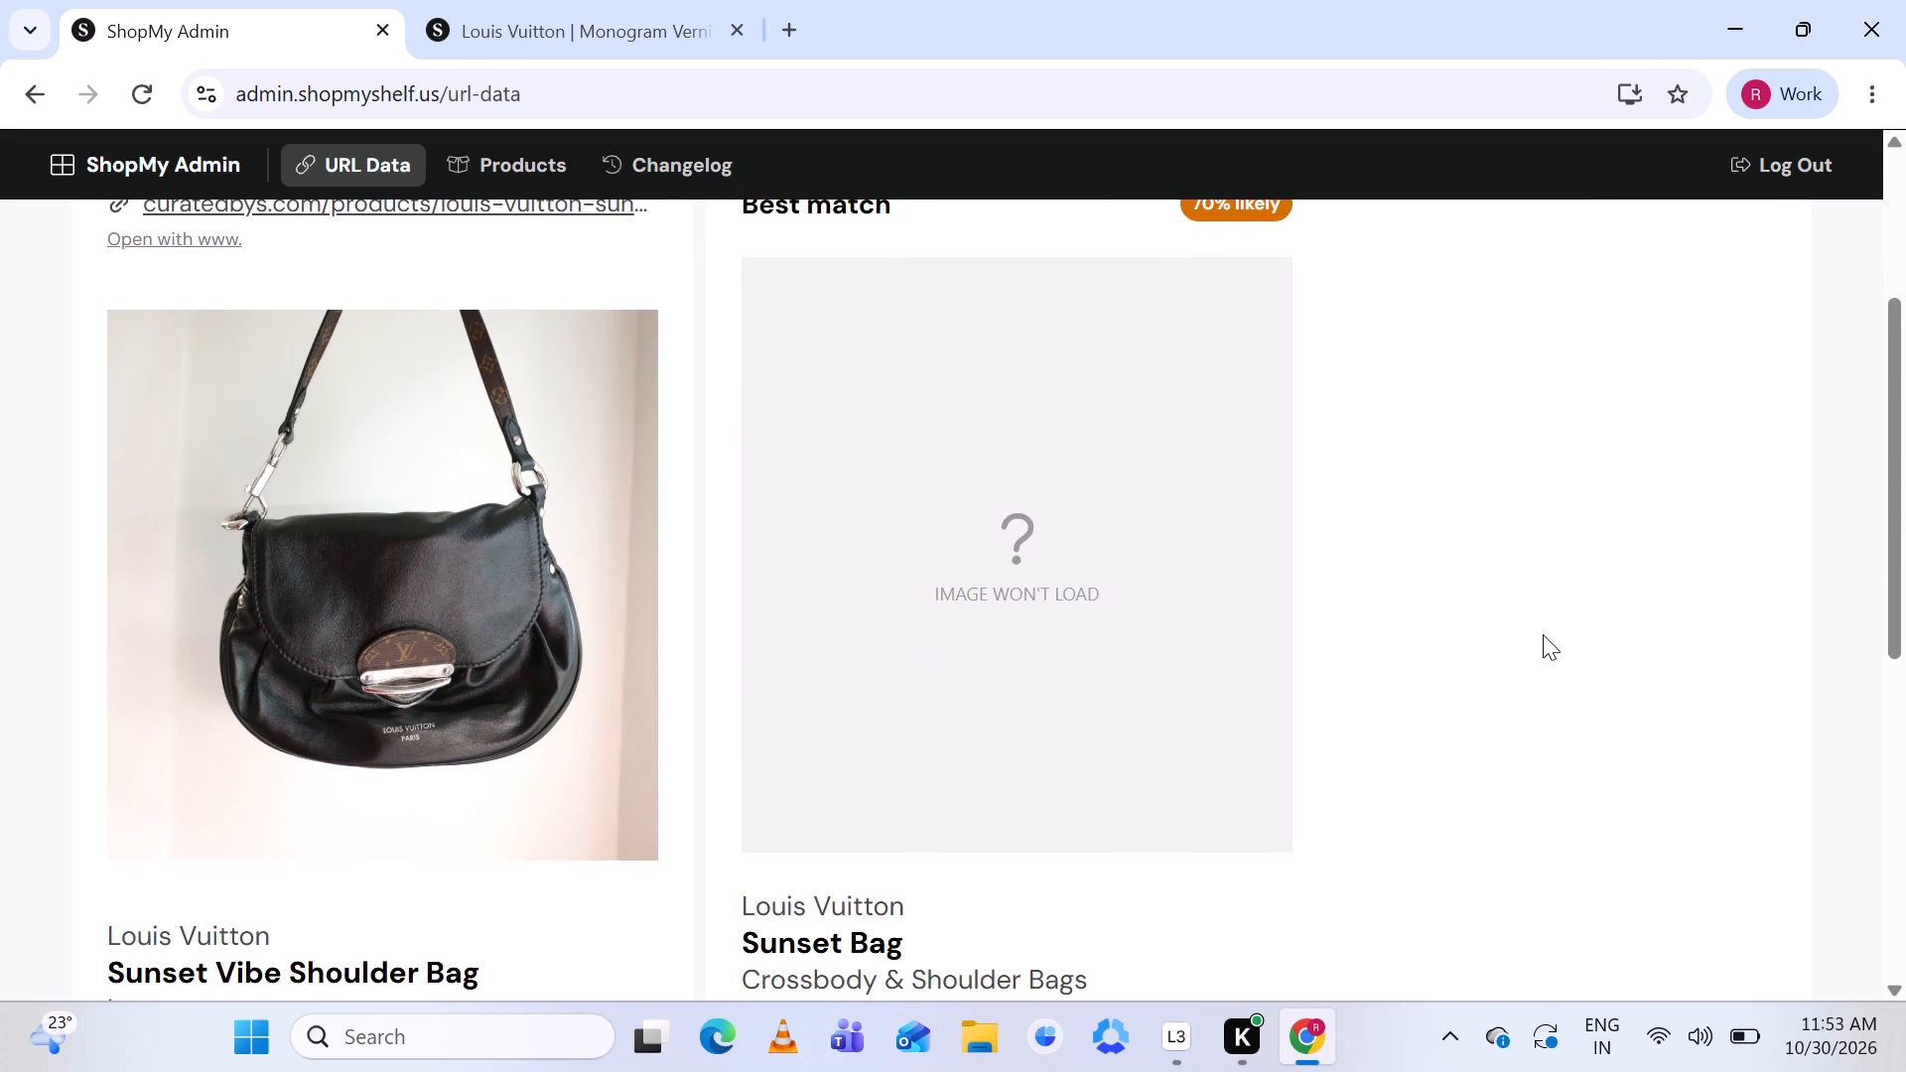
pyautogui.scroll(1, 1543, 634)
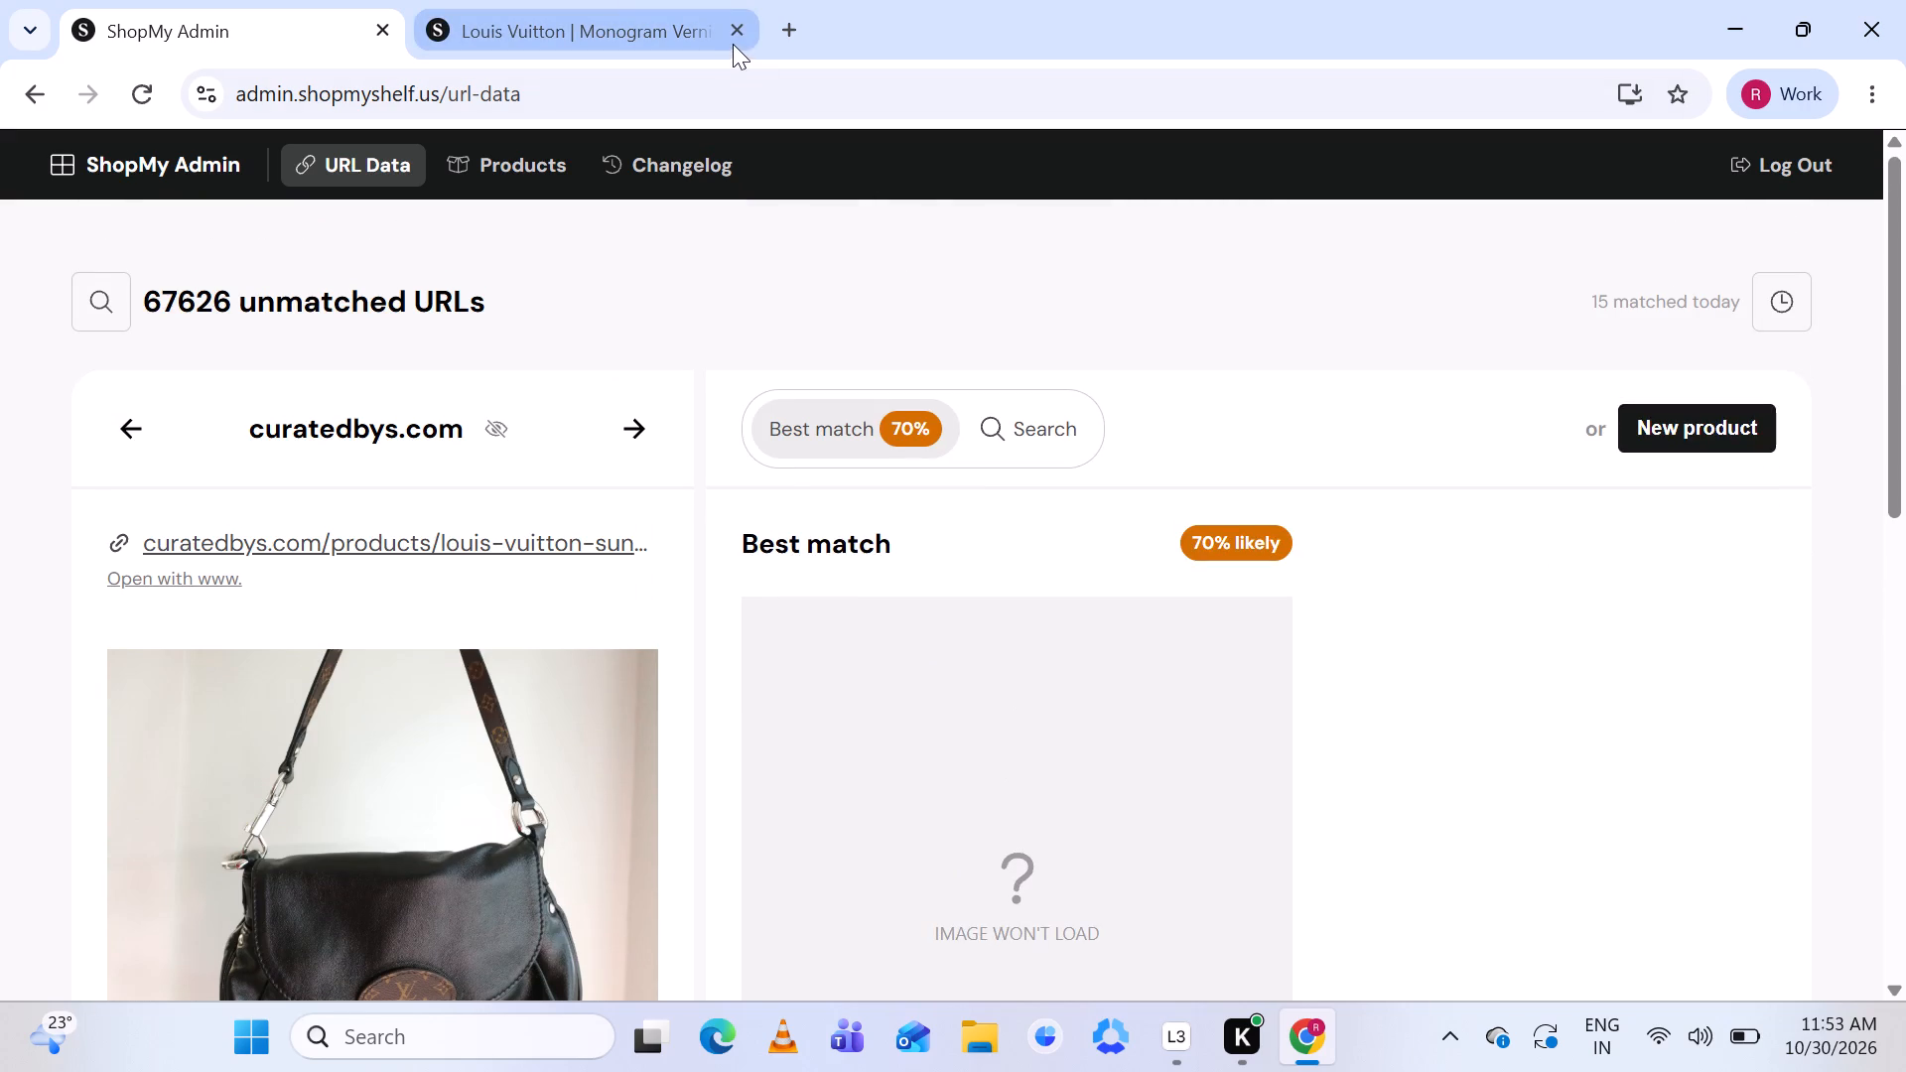
pyautogui.click(734, 30)
pyautogui.scroll(-2, 913, 455)
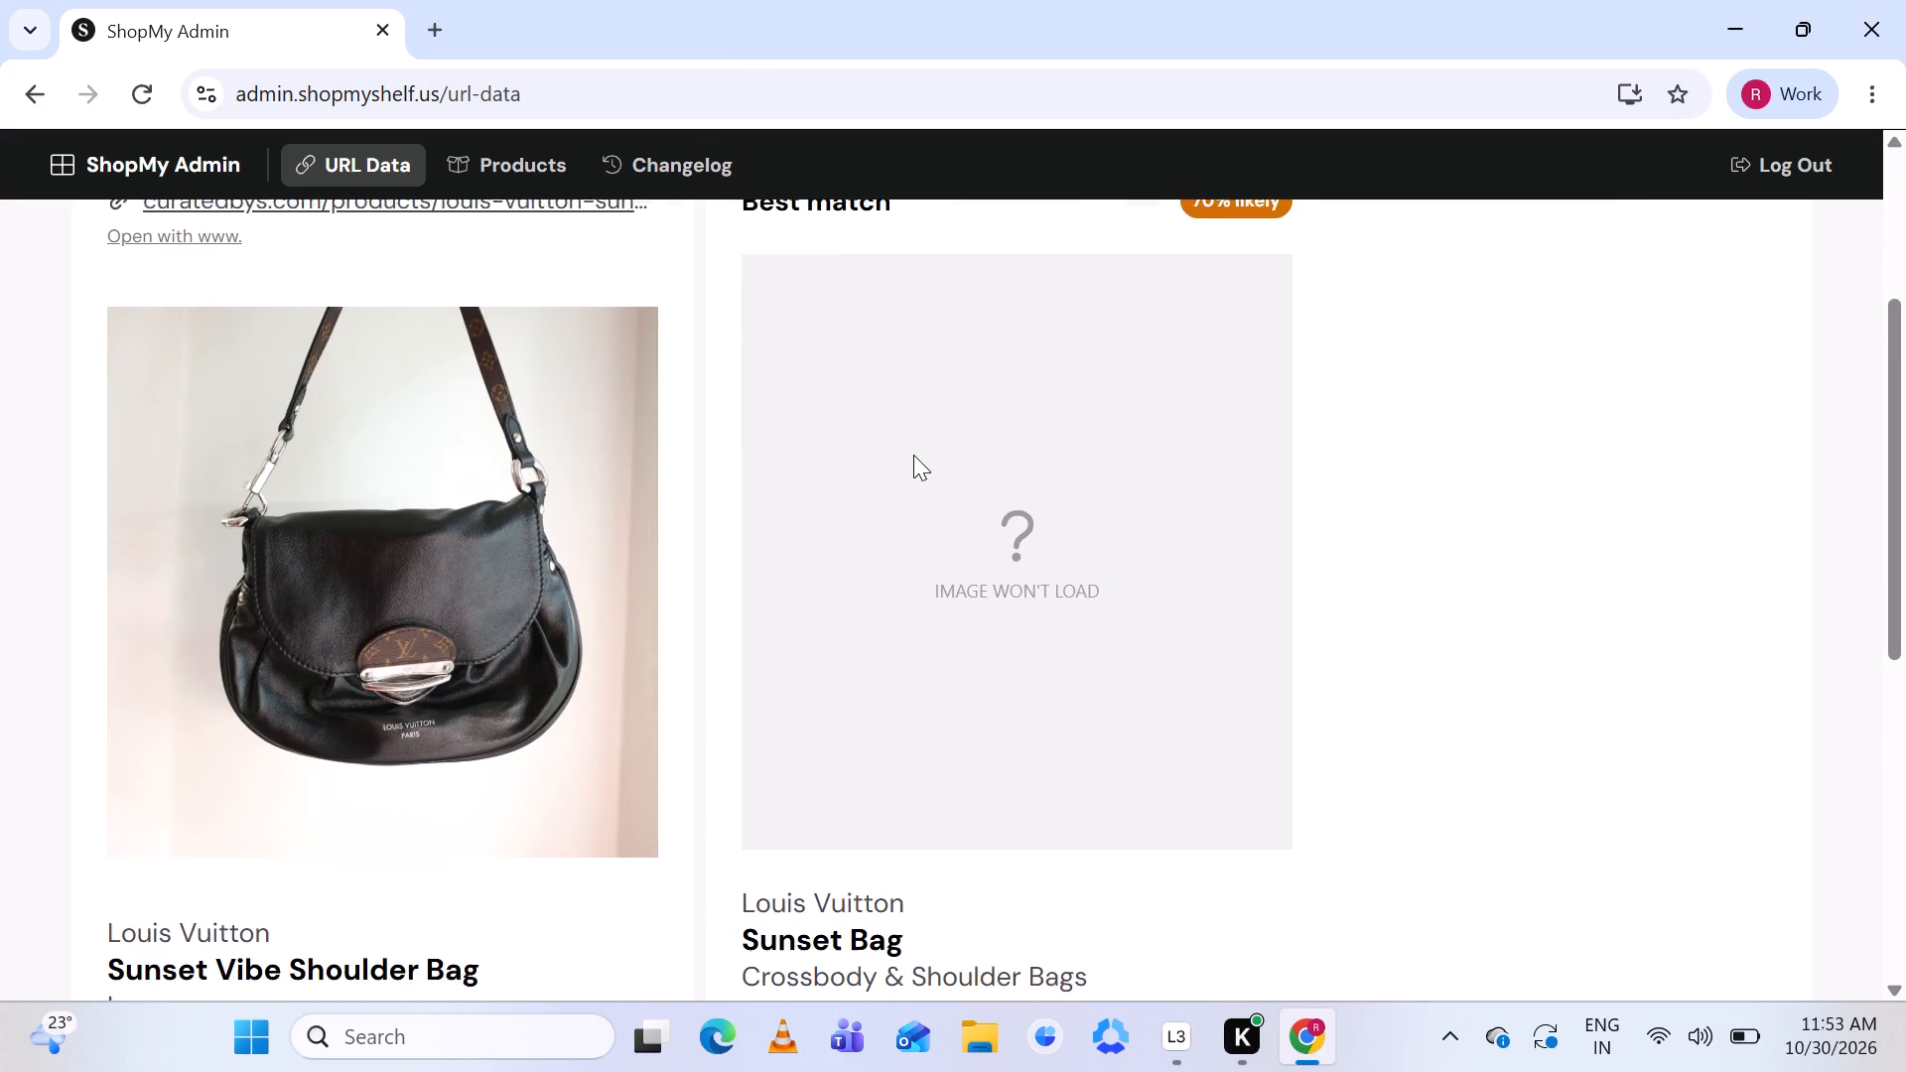
pyautogui.scroll(-1, 913, 455)
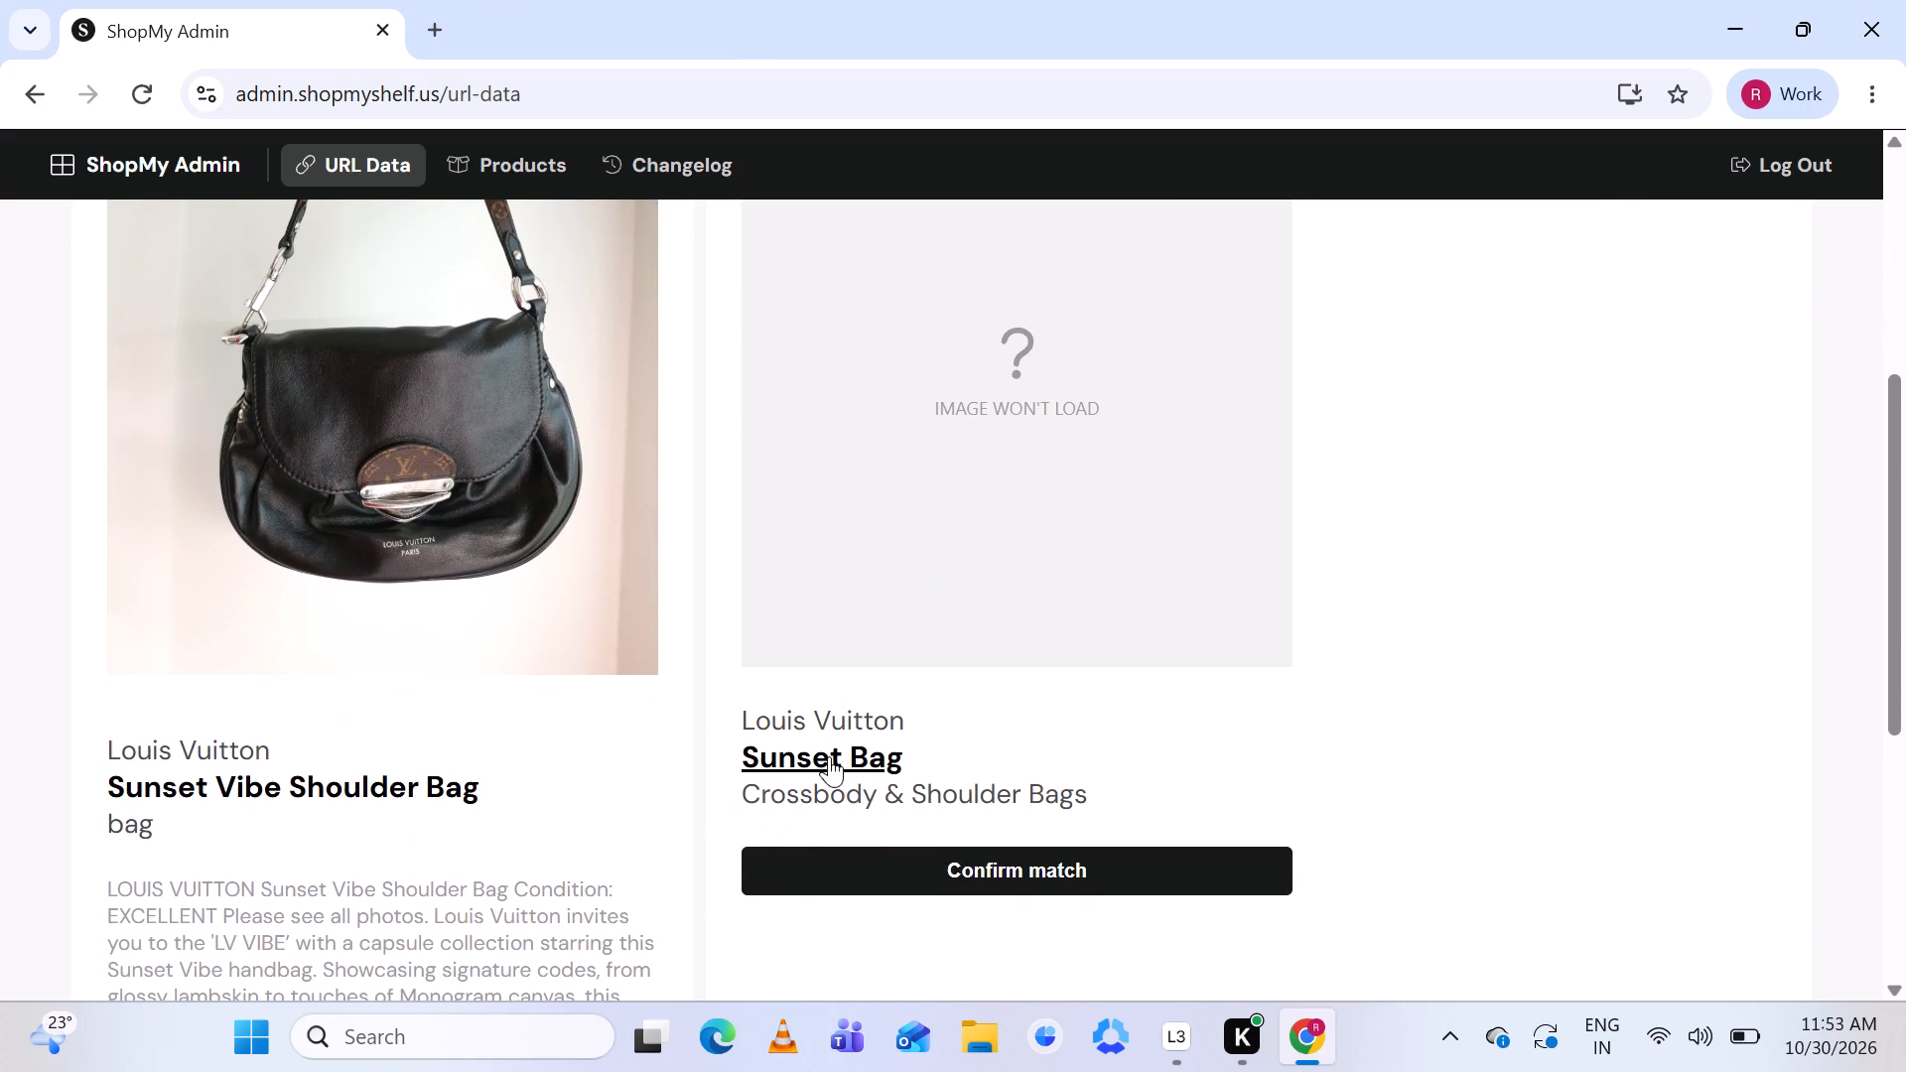
pyautogui.click(829, 764)
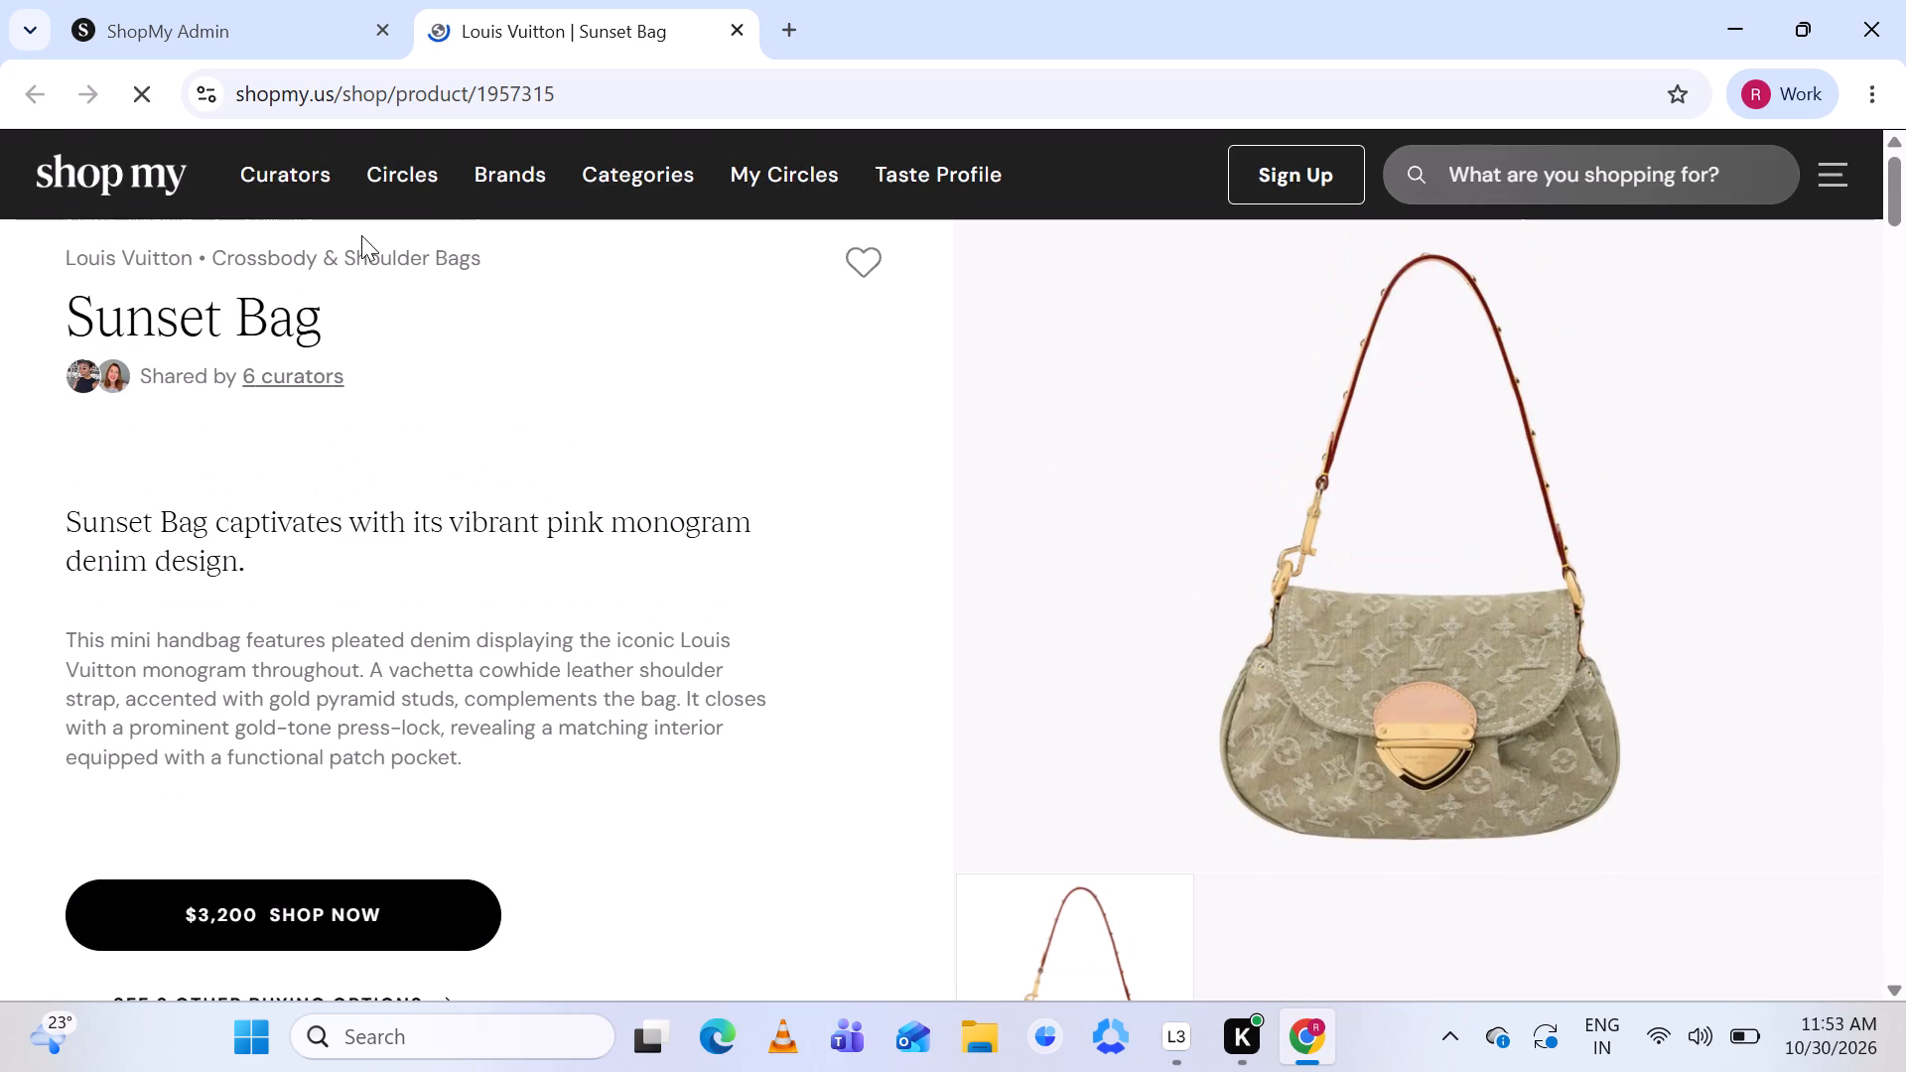
pyautogui.click(268, 17)
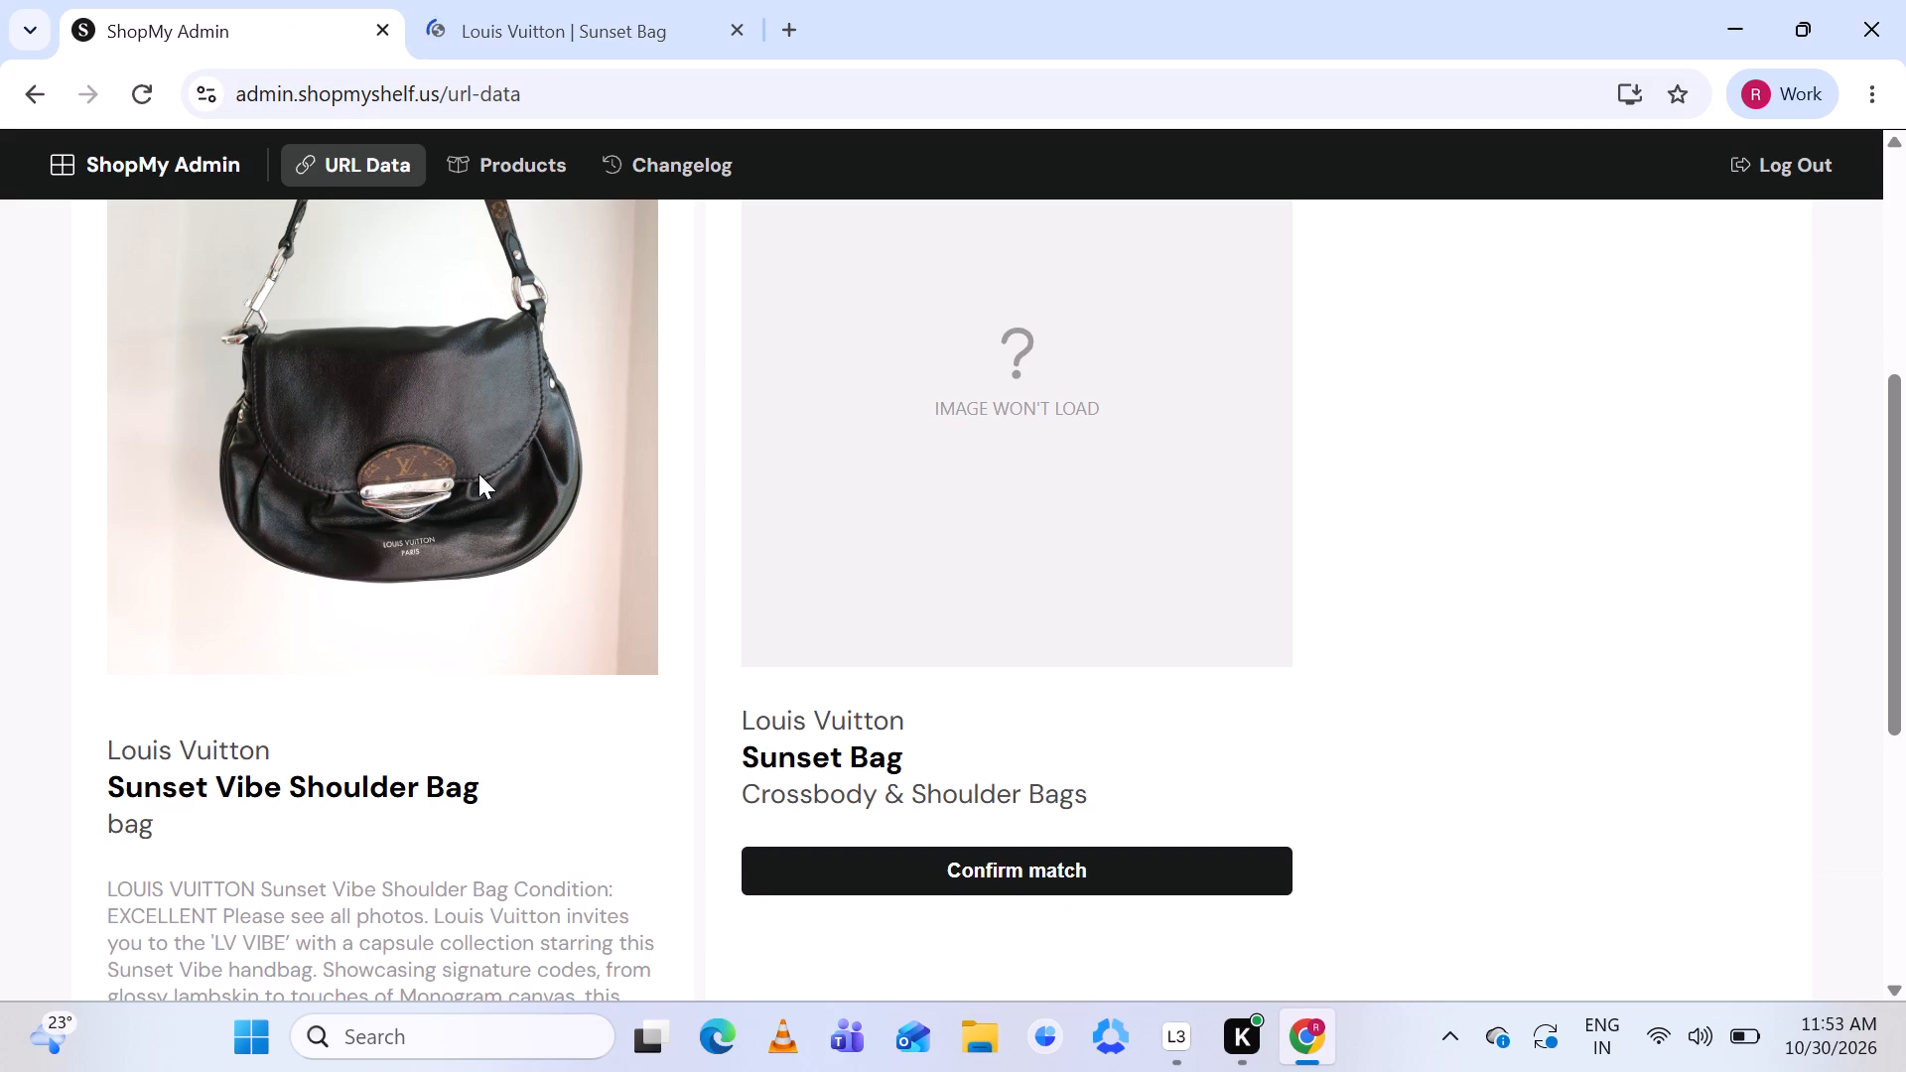
pyautogui.click(589, 28)
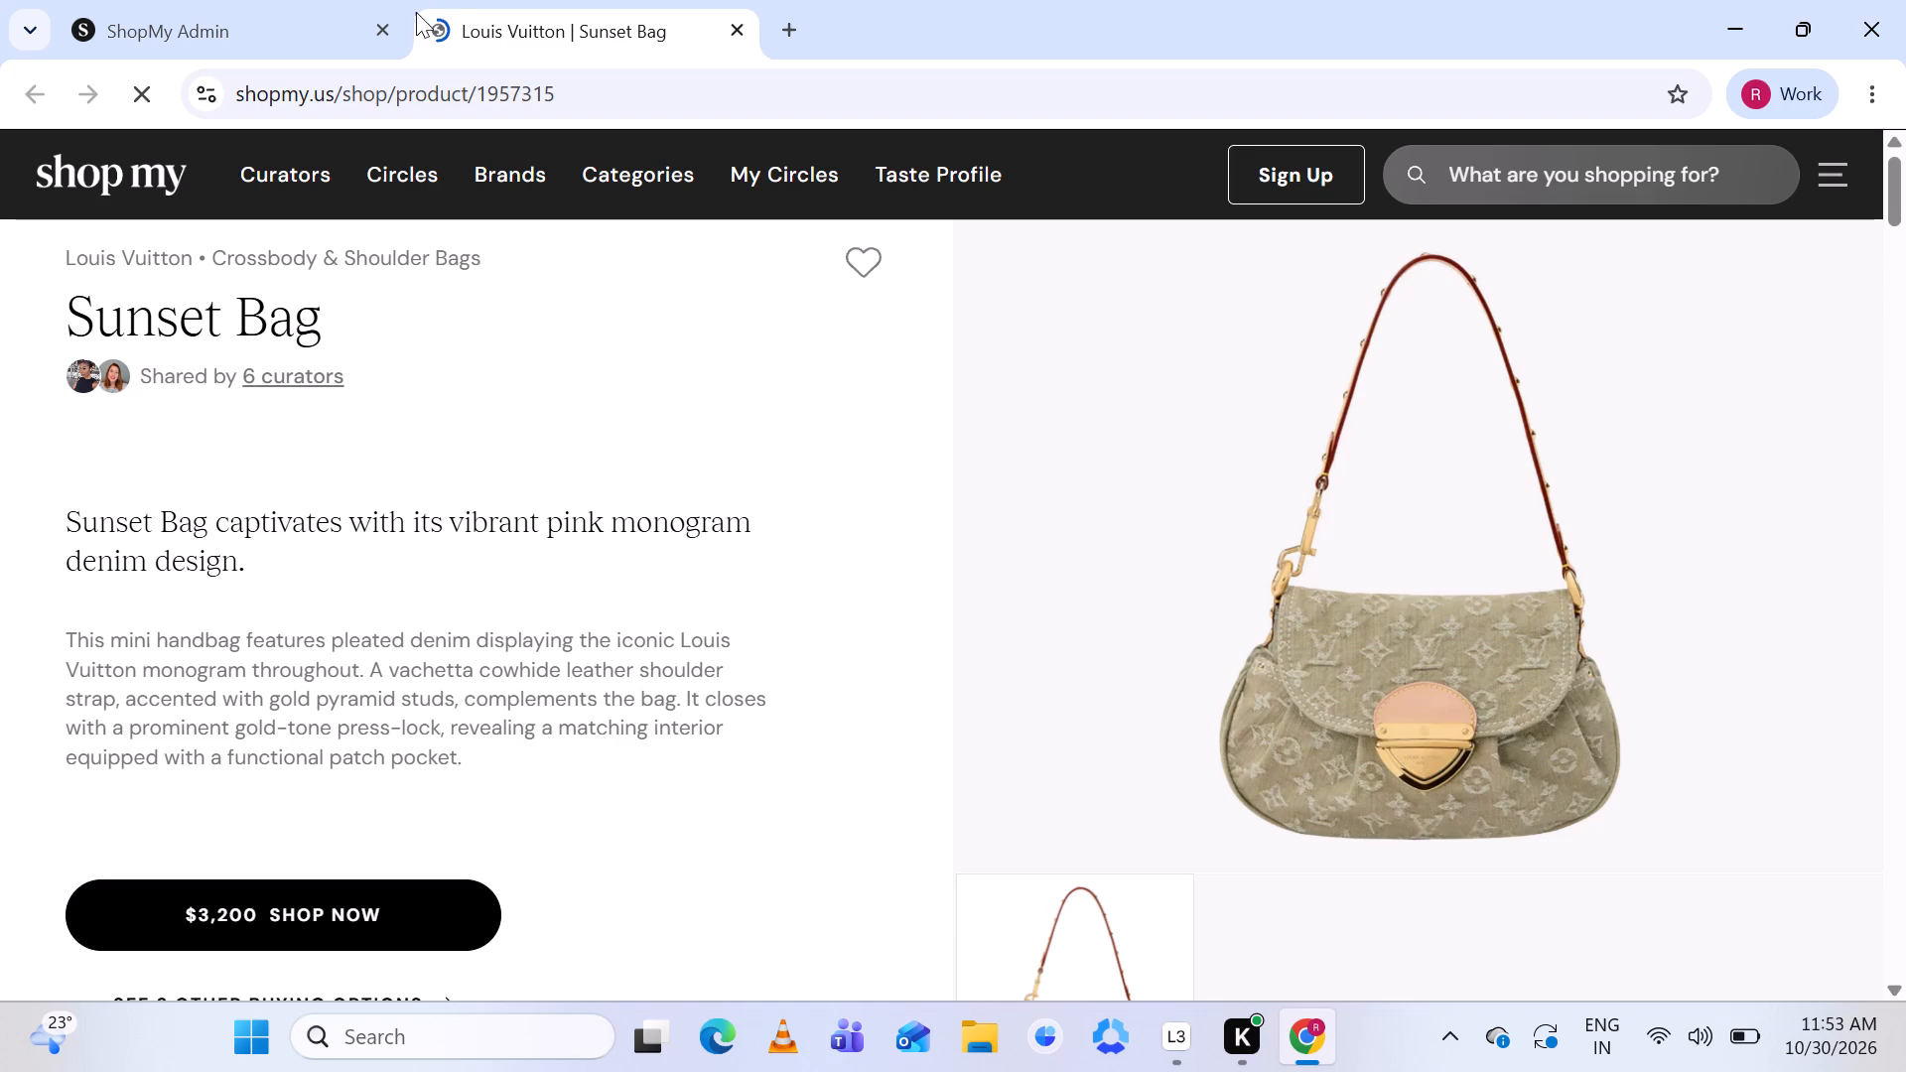
pyautogui.click(236, 25)
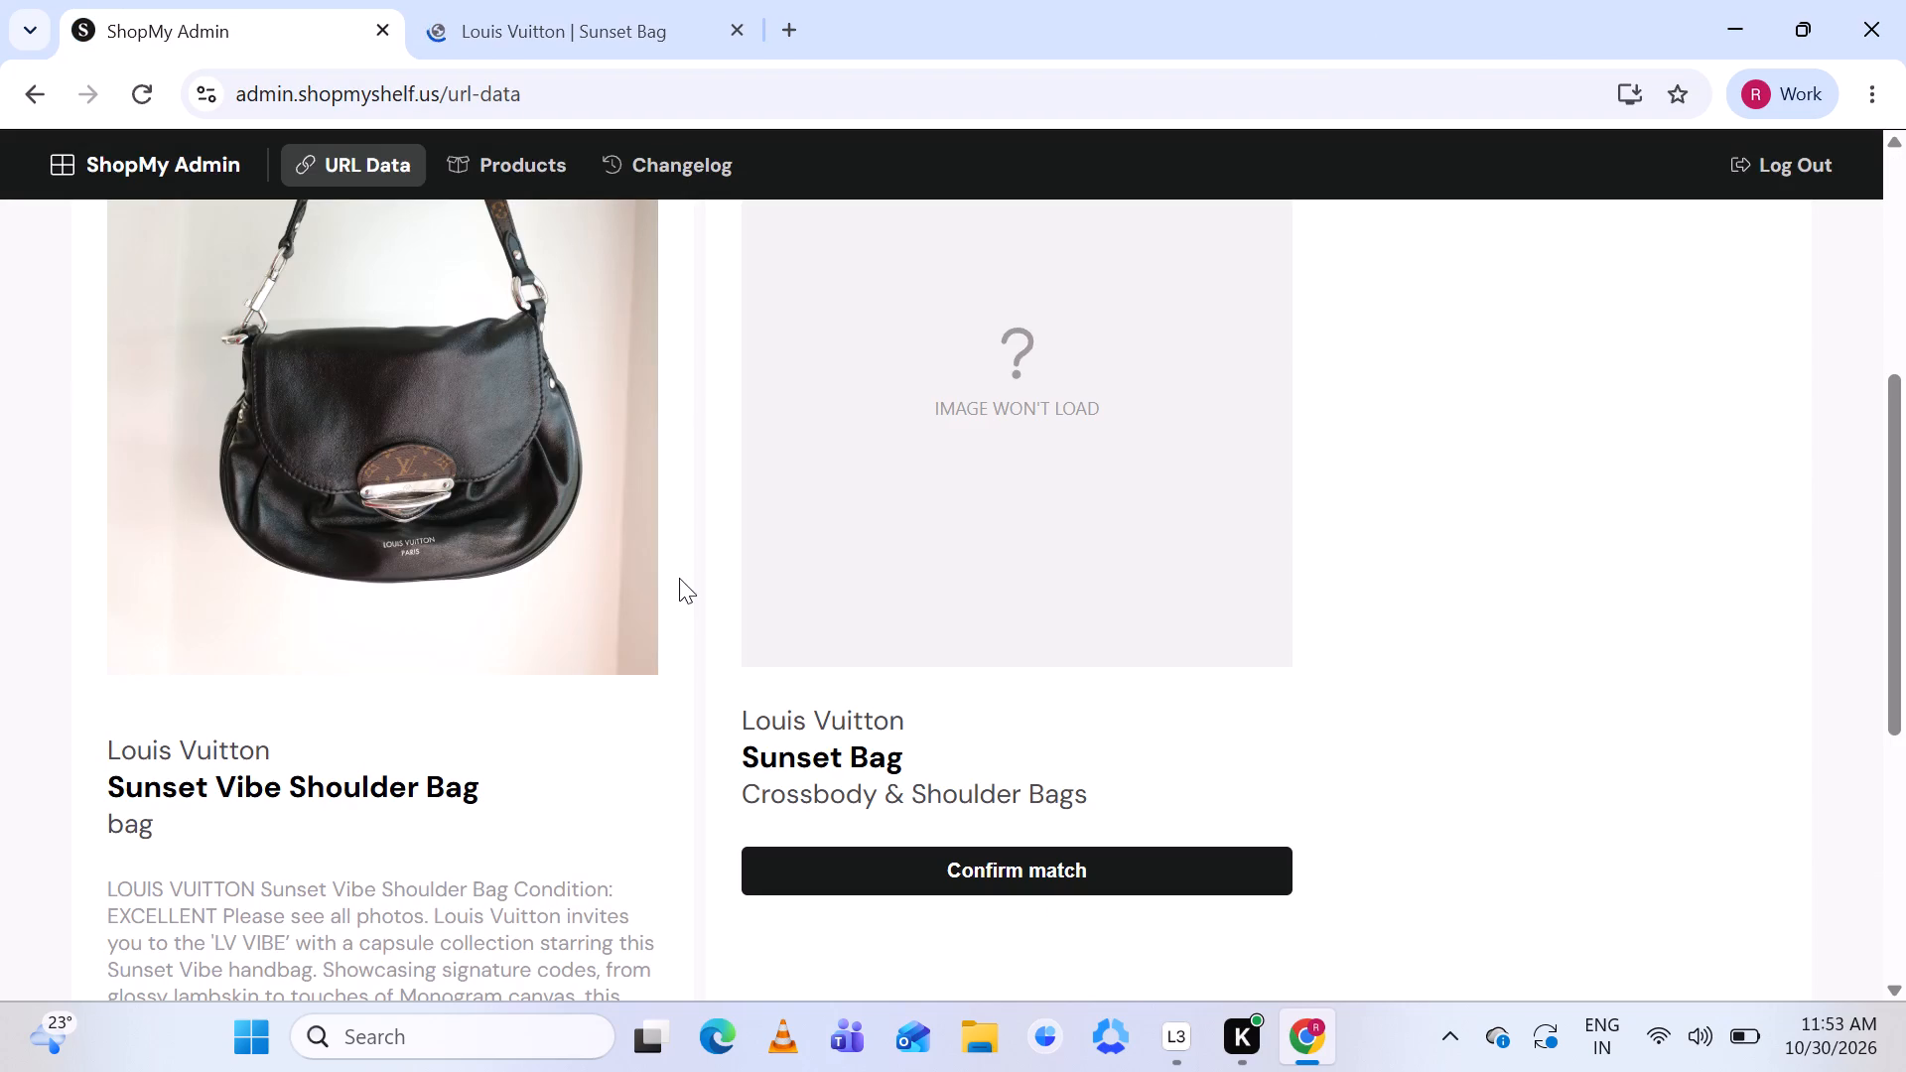
pyautogui.scroll(1, 1062, 419)
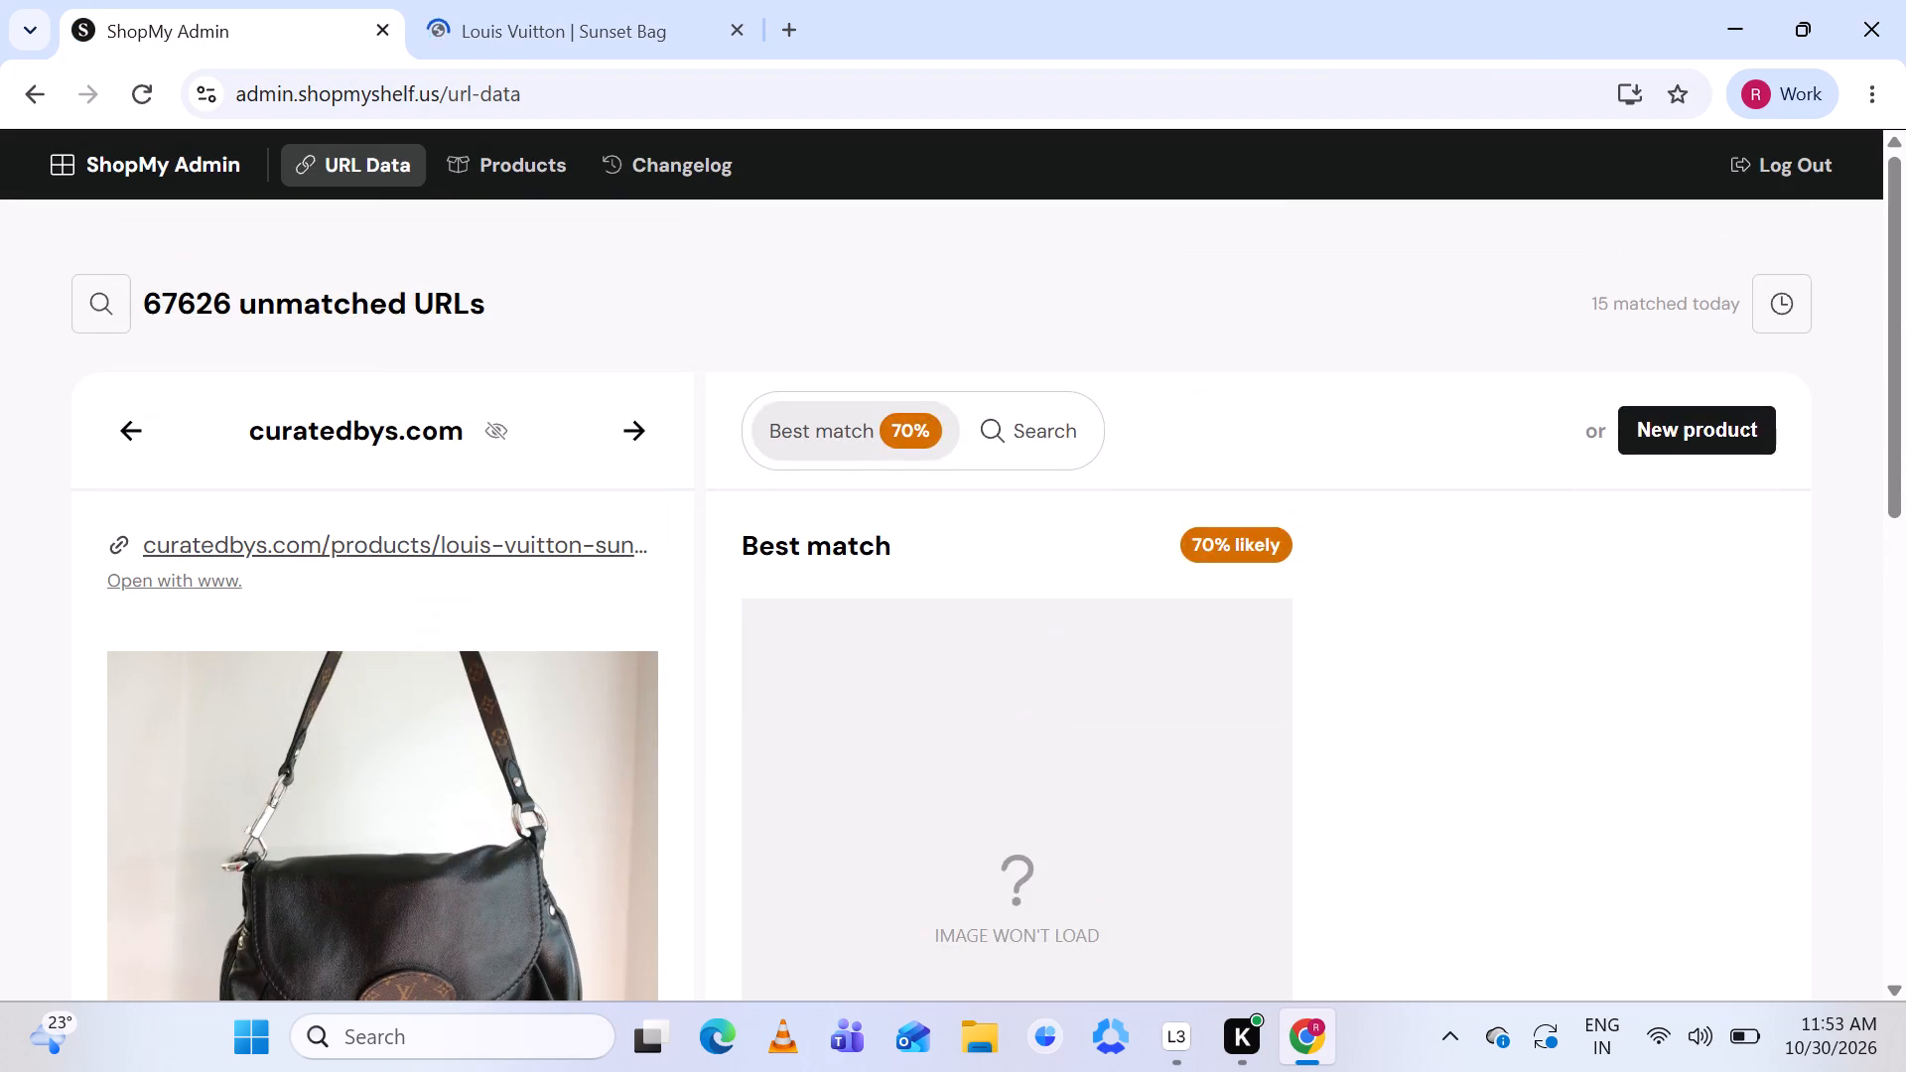
pyautogui.scroll(-3, 1062, 419)
pyautogui.scroll(1, 1062, 419)
pyautogui.click(515, 16)
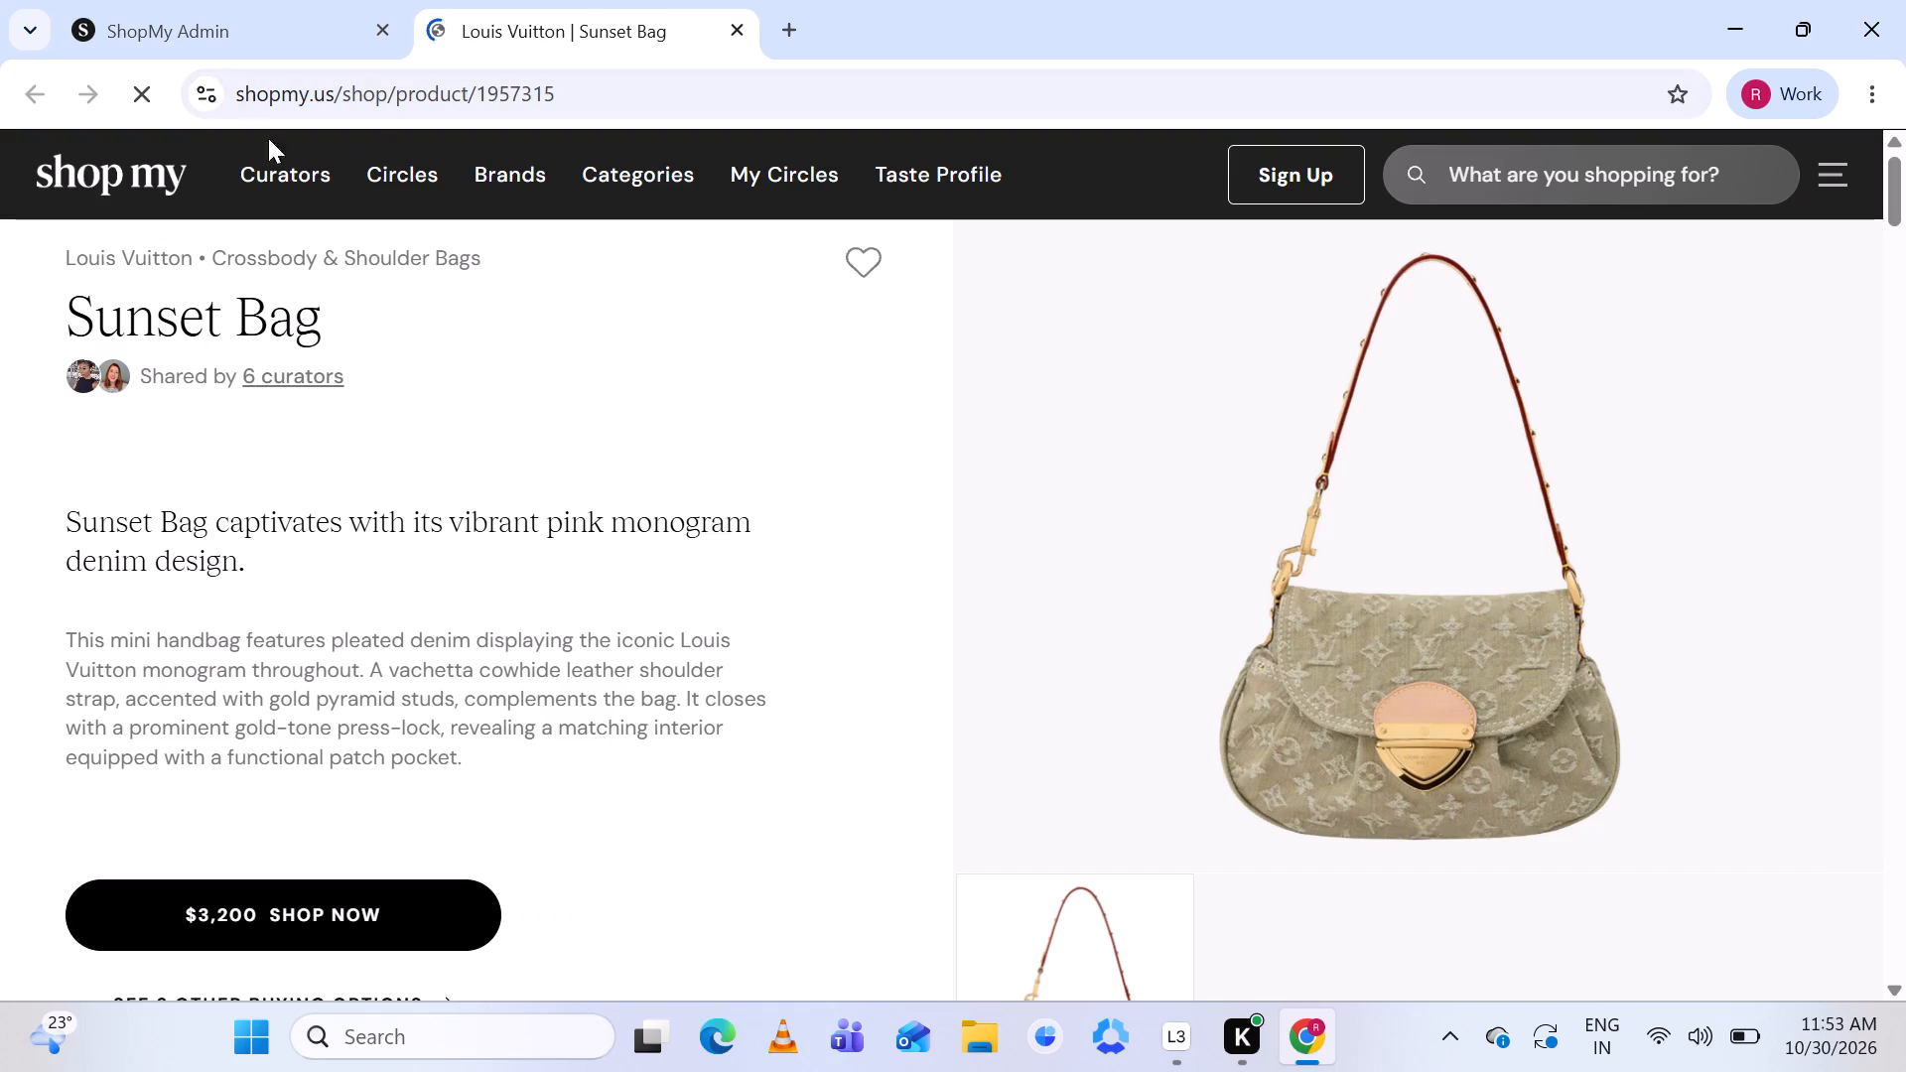
pyautogui.click(241, 35)
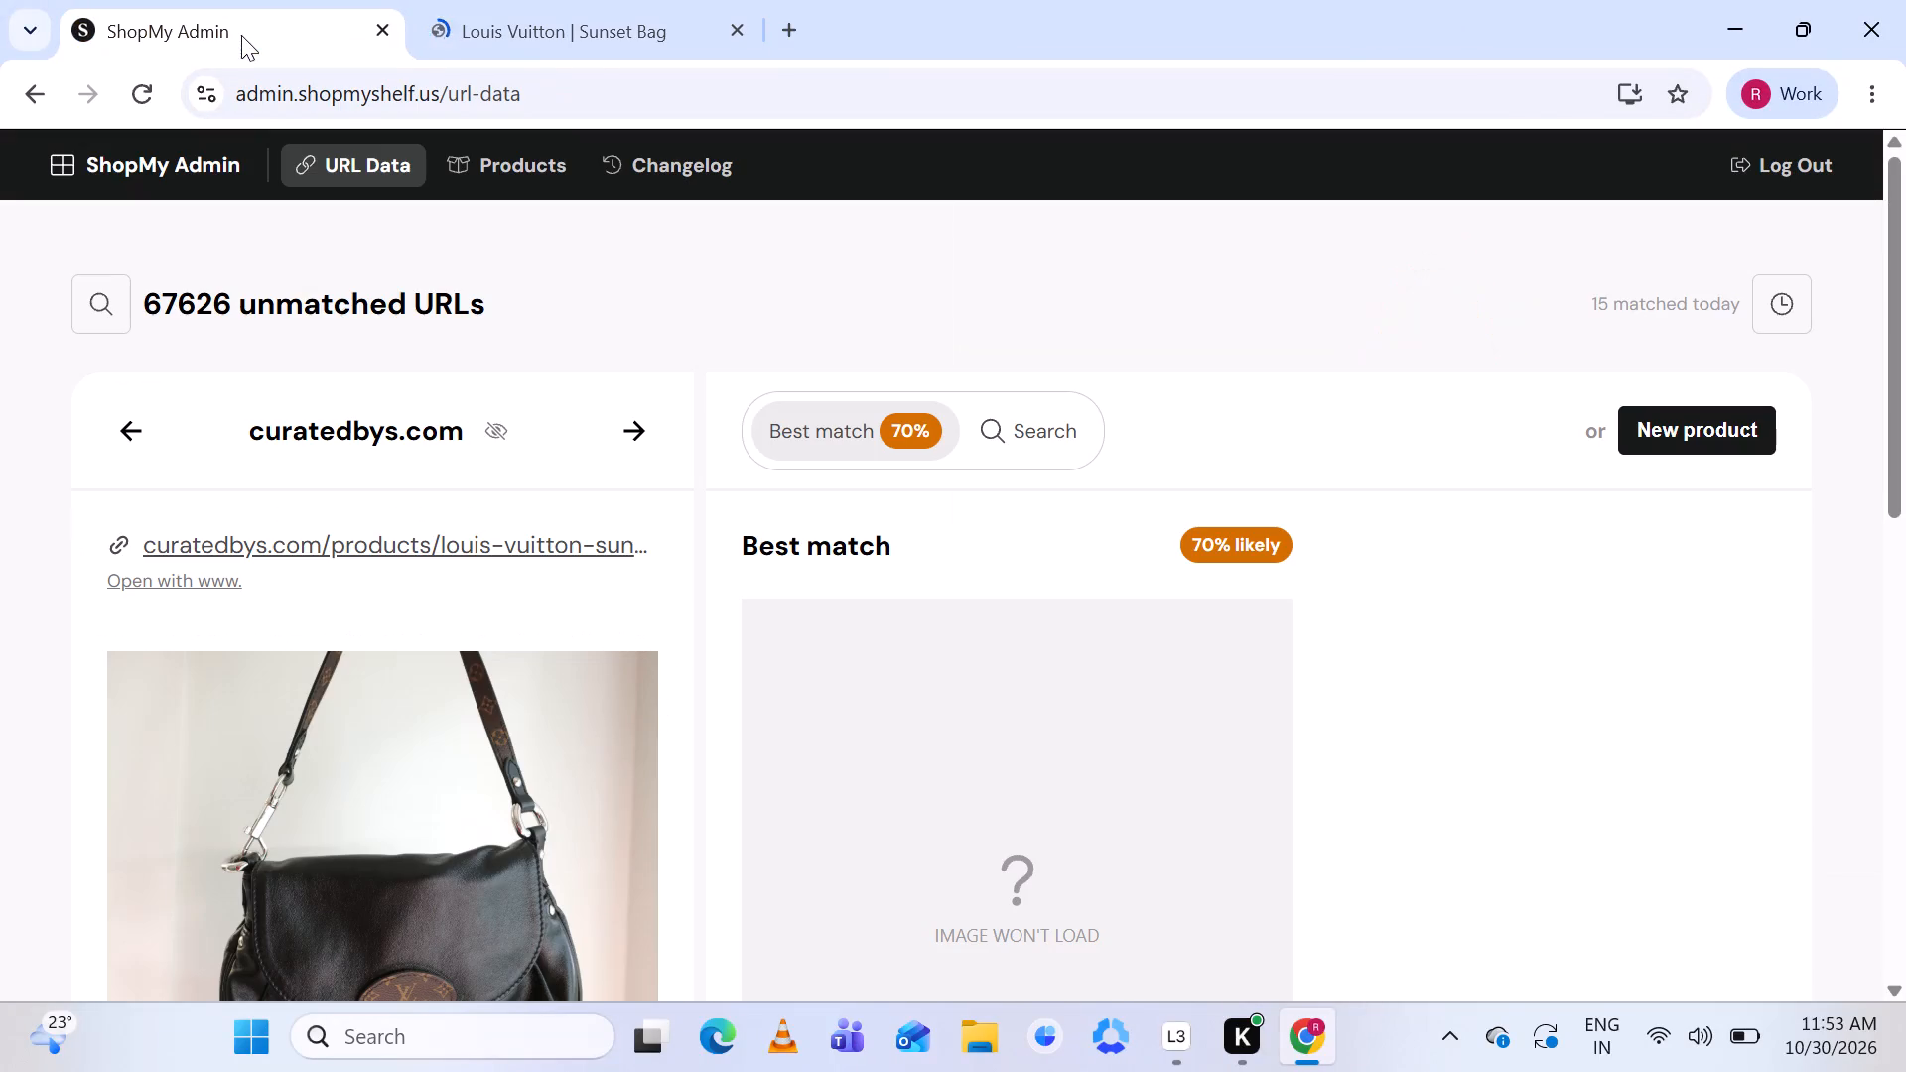
# Review the Sunset Vibe Shoulder Bag listing's photo, title and description against the suggested Sunset Bag match.
pyautogui.scroll(-1, 816, 666)
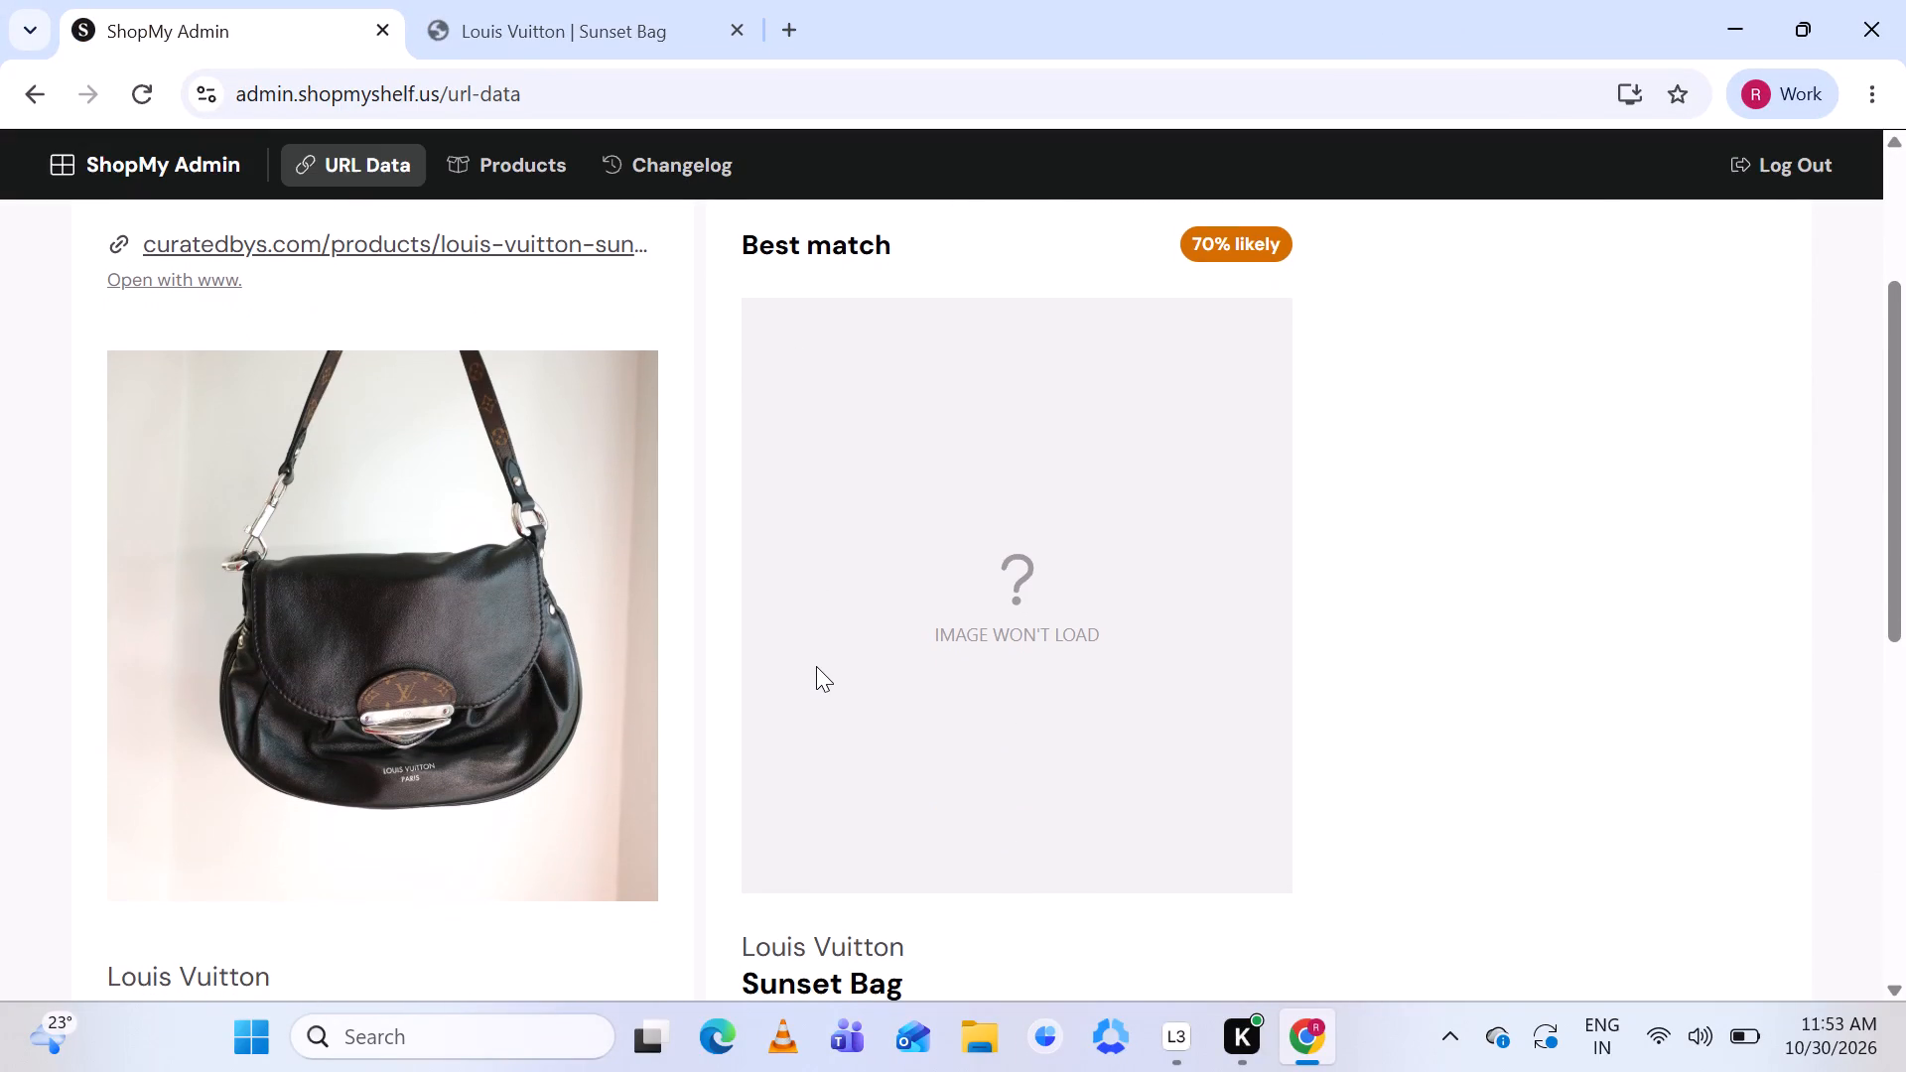
pyautogui.scroll(-3, 816, 666)
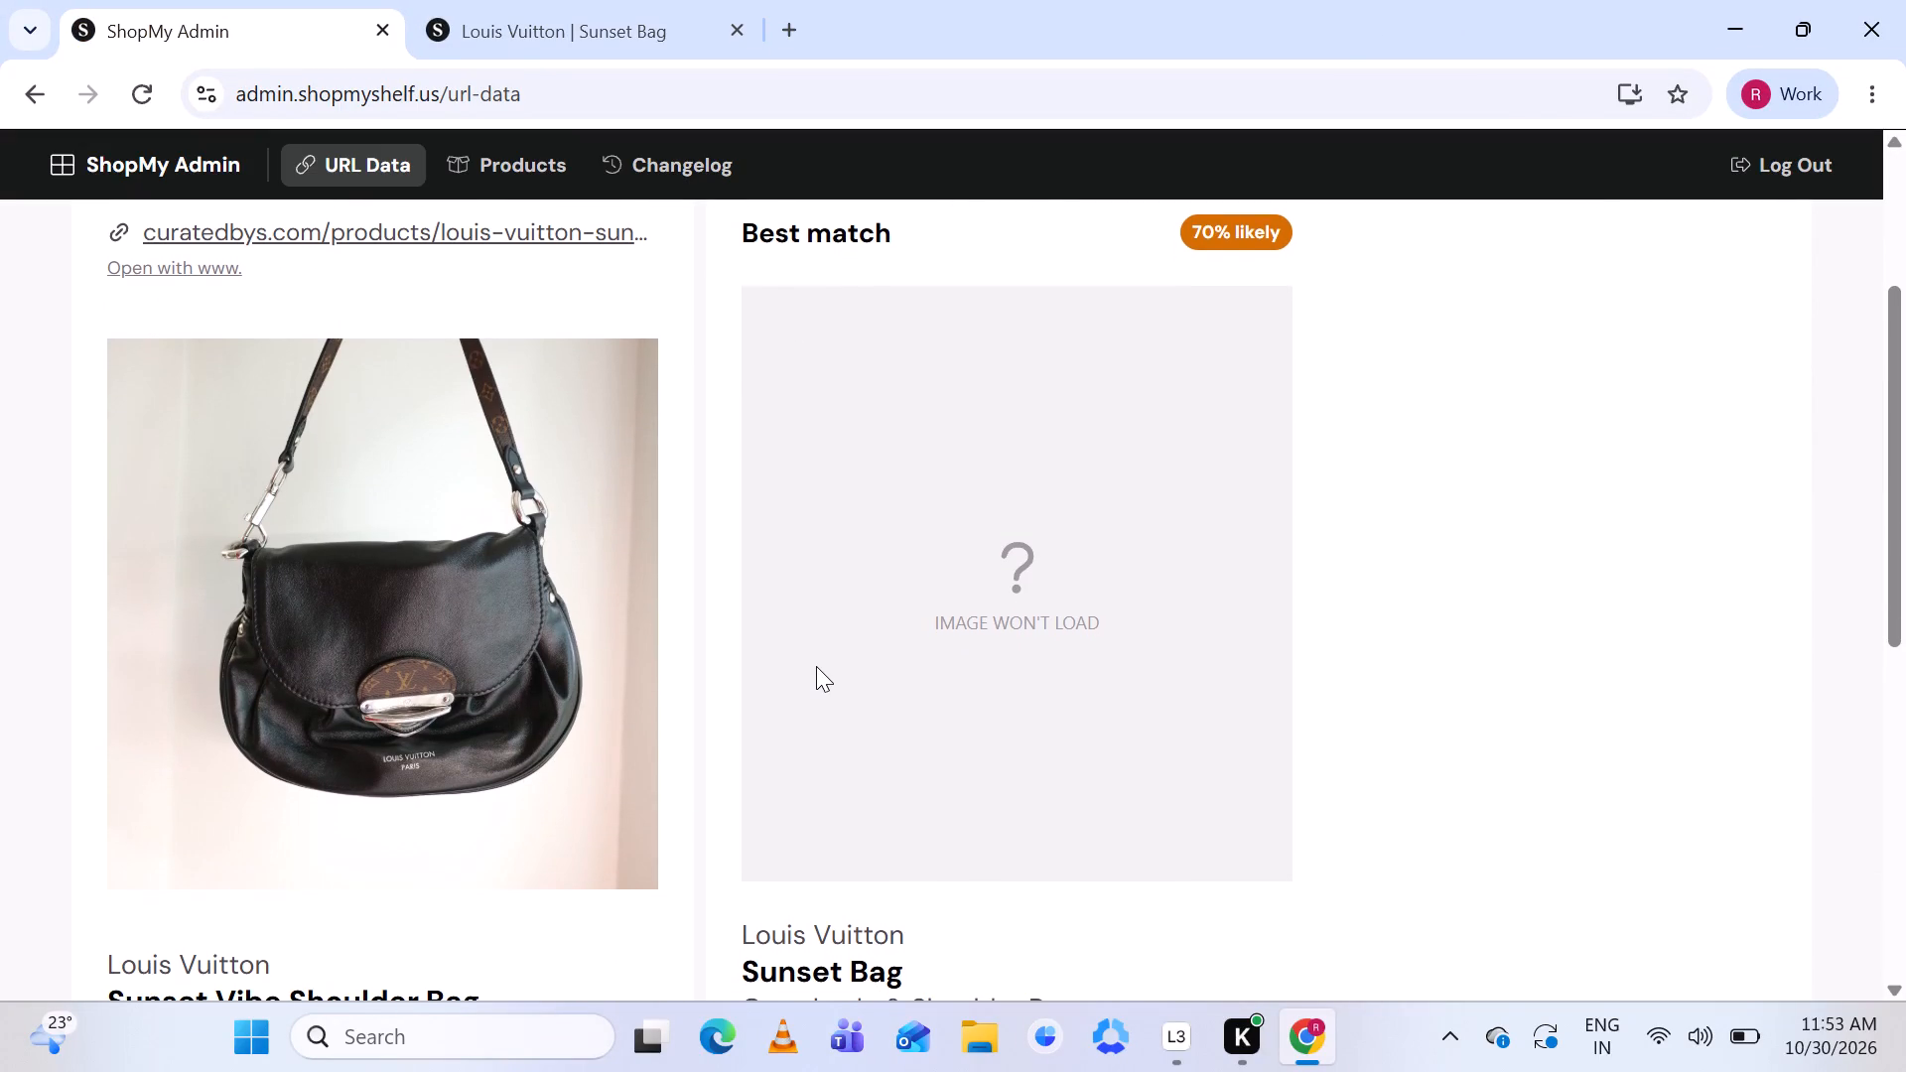
pyautogui.scroll(-2, 816, 666)
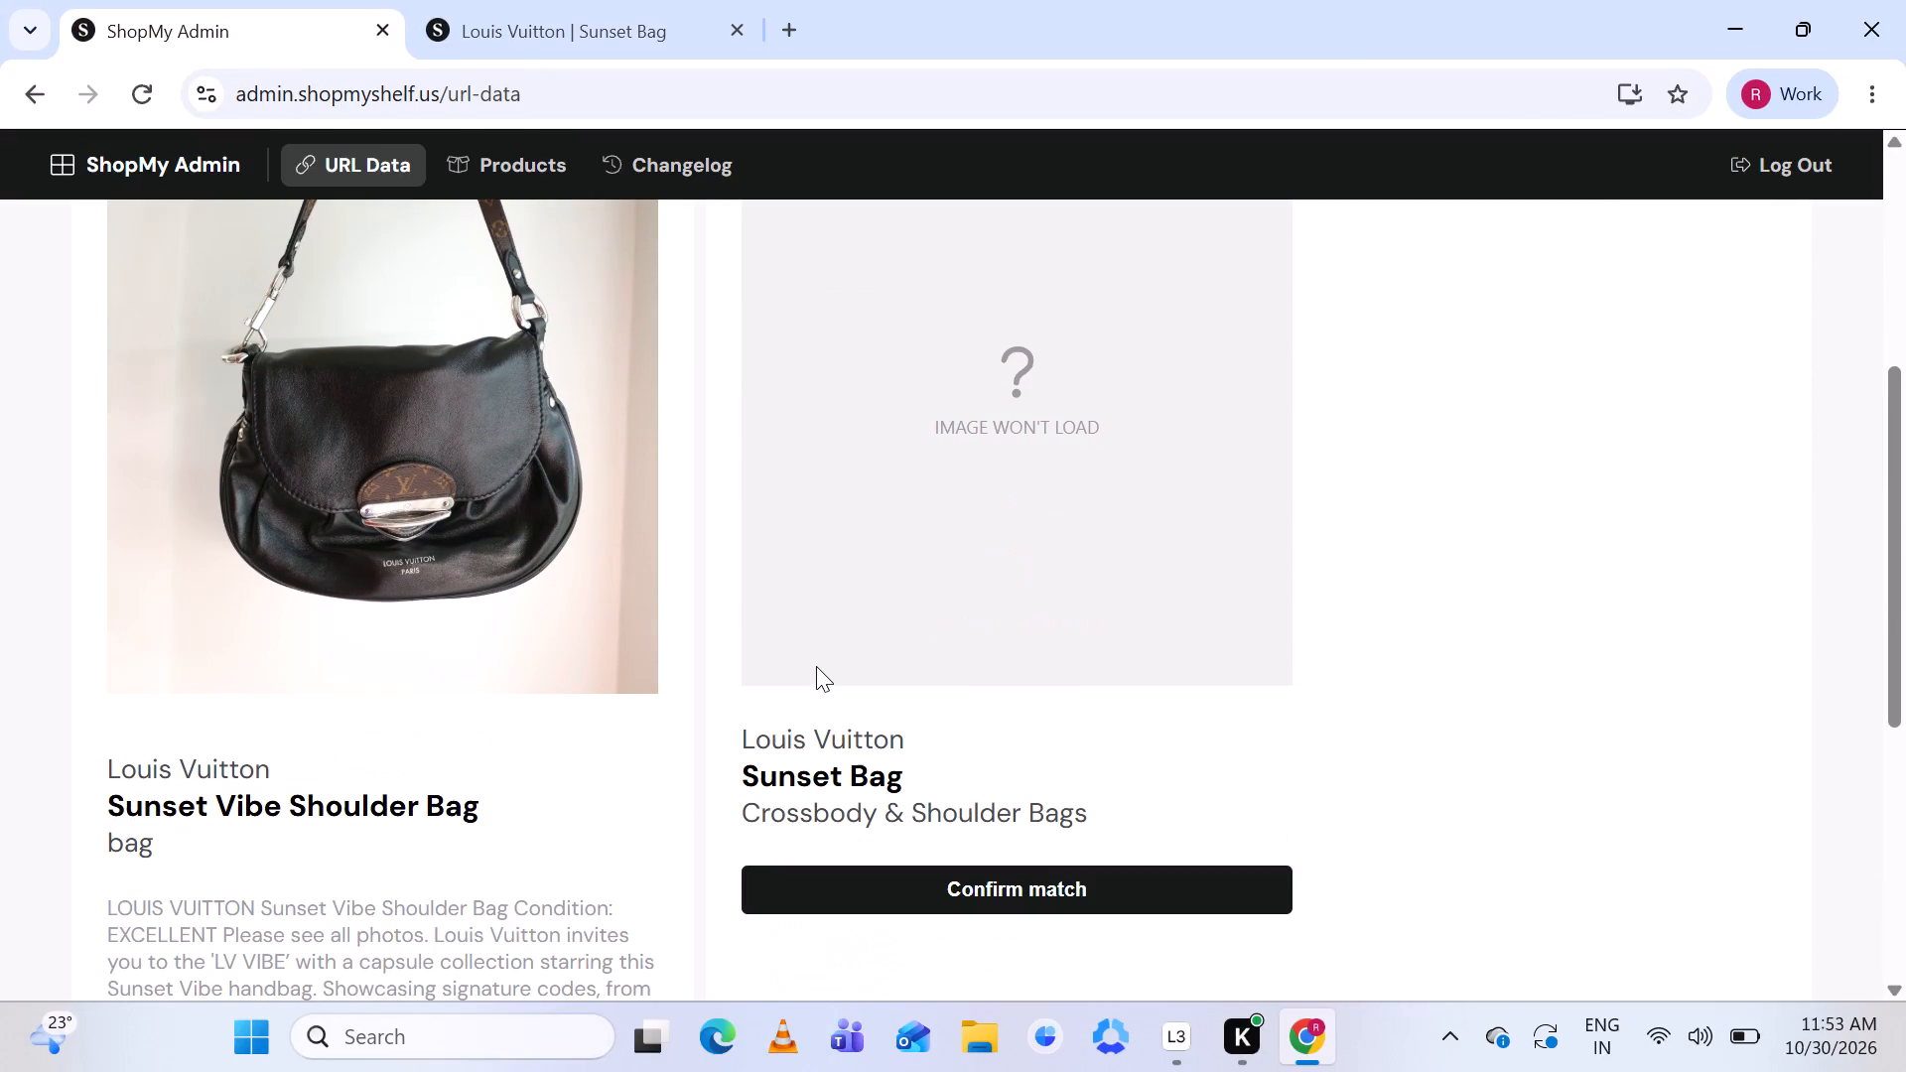
pyautogui.scroll(-1, 816, 666)
pyautogui.scroll(1, 816, 666)
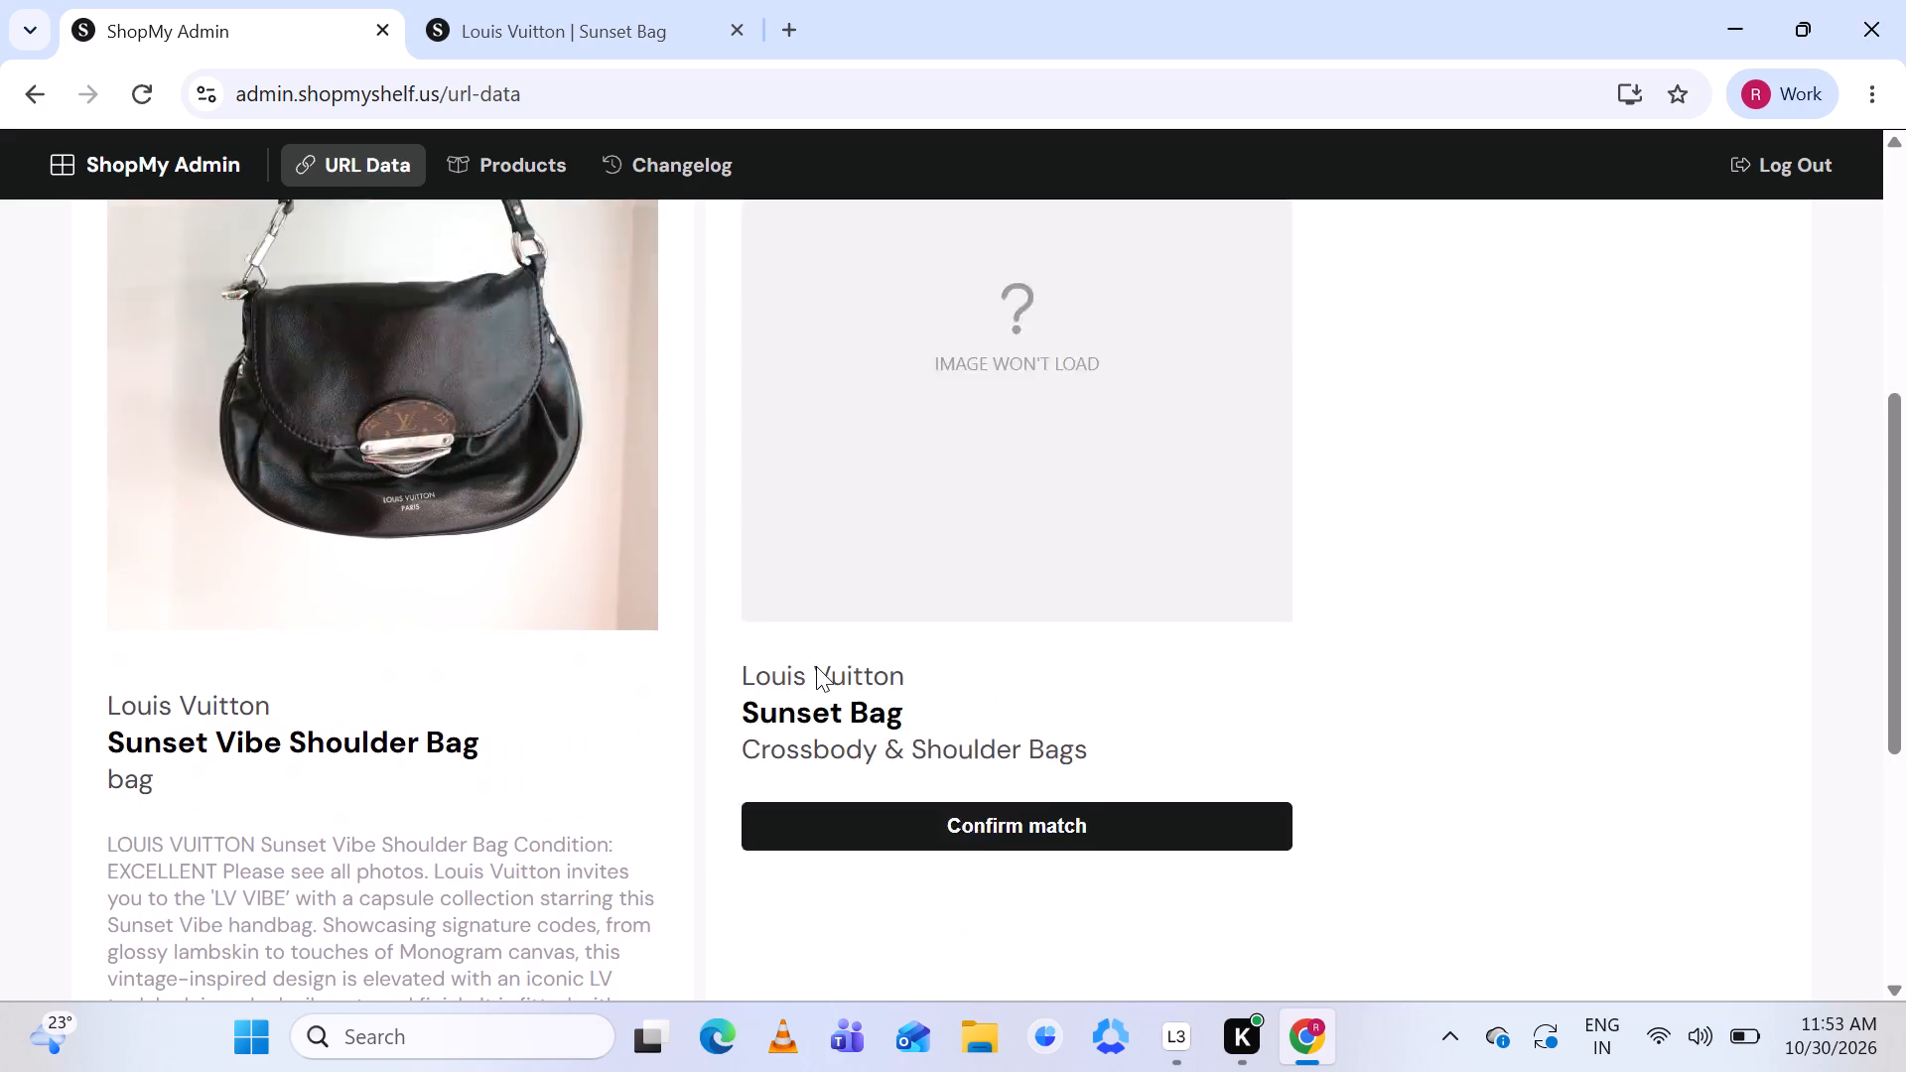
pyautogui.scroll(1, 816, 666)
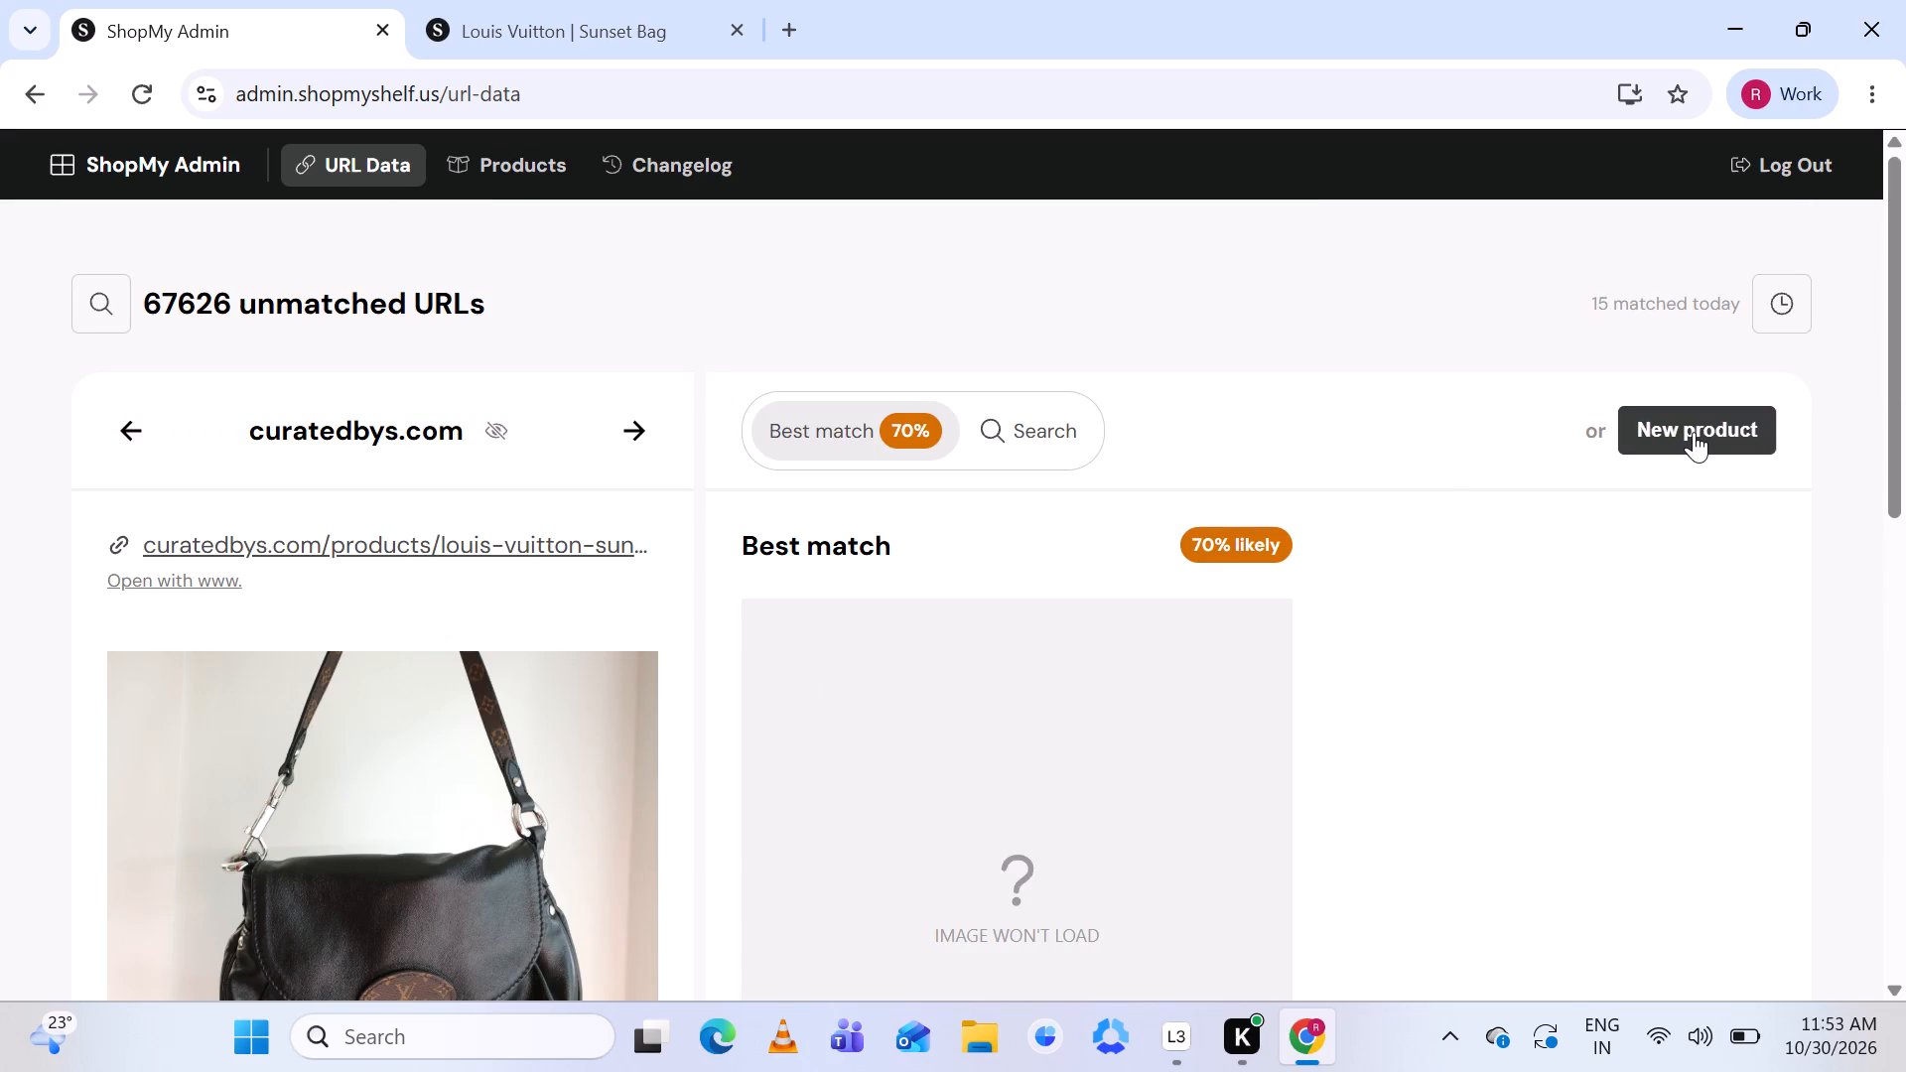
# Start a new product for the Sunset Vibe Shoulder Bag URL and remove its duplicate second image.
pyautogui.click(1694, 432)
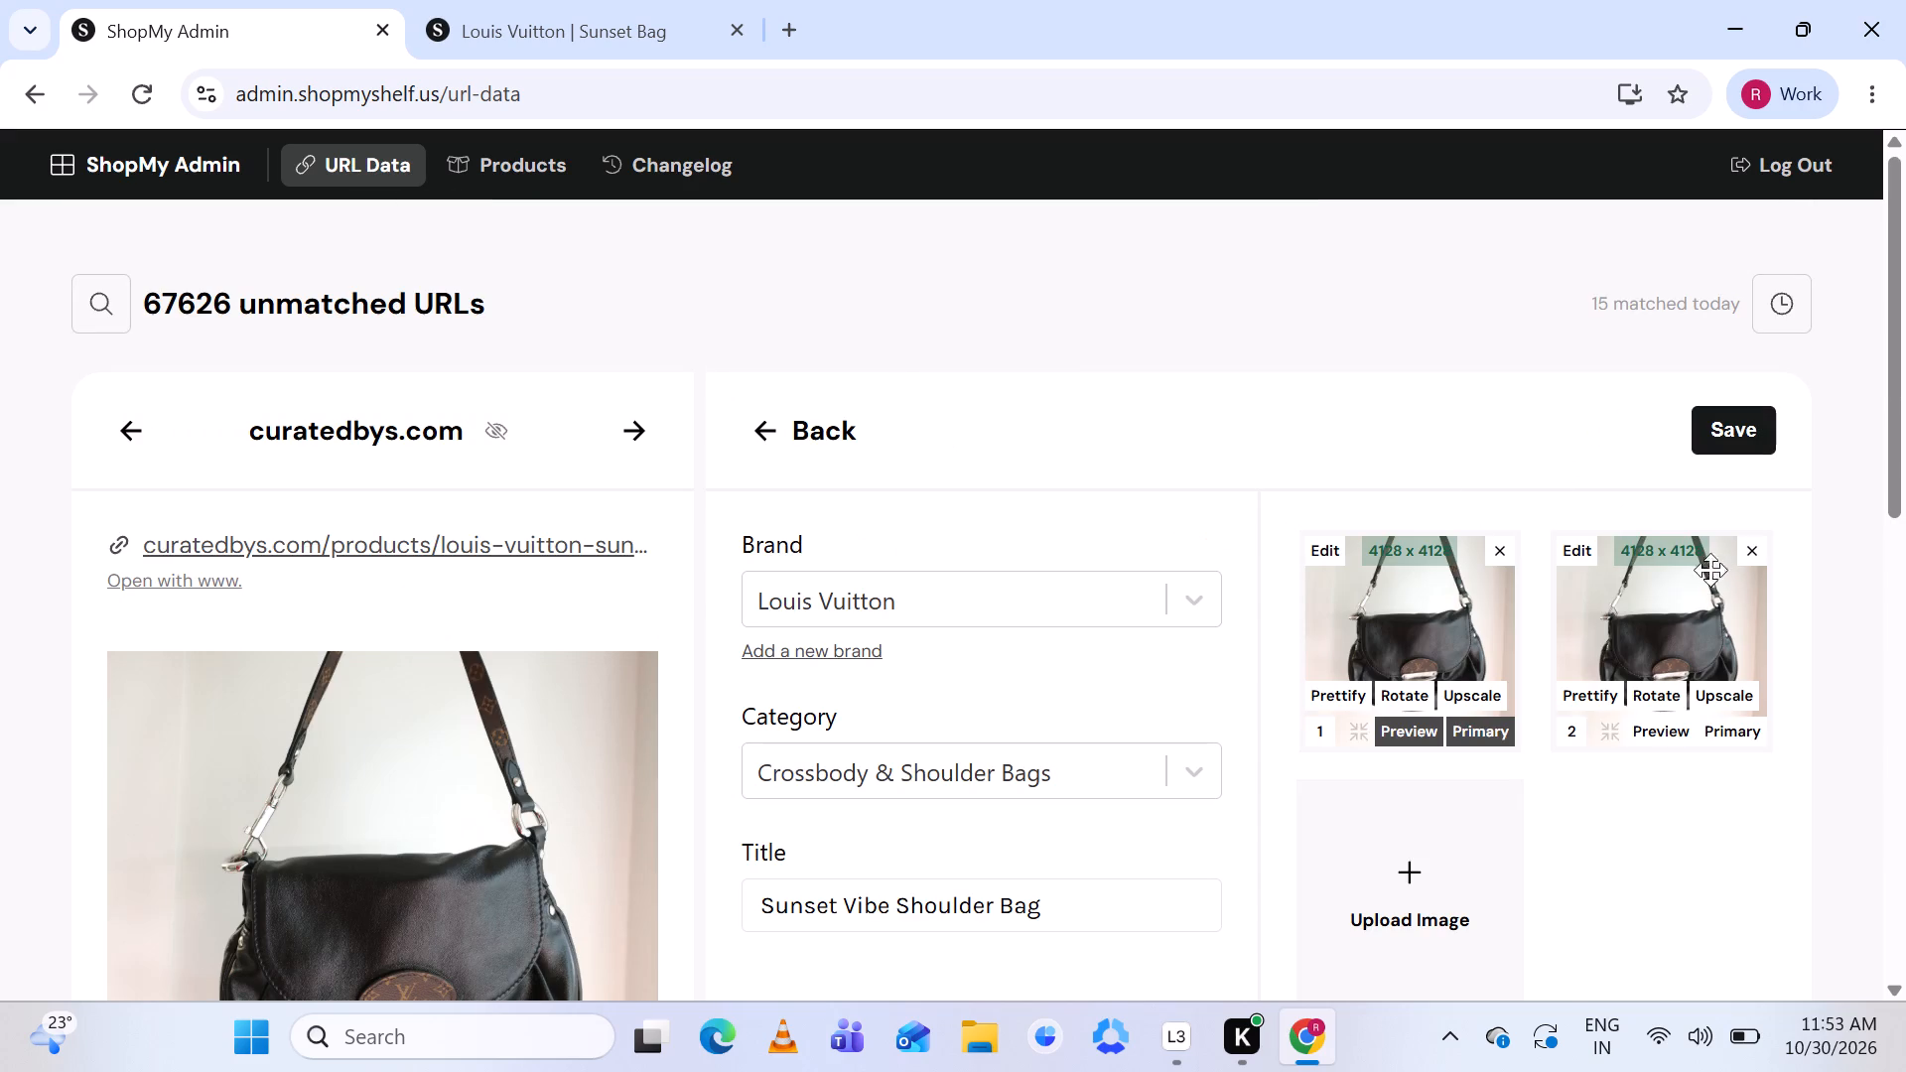
pyautogui.click(1753, 554)
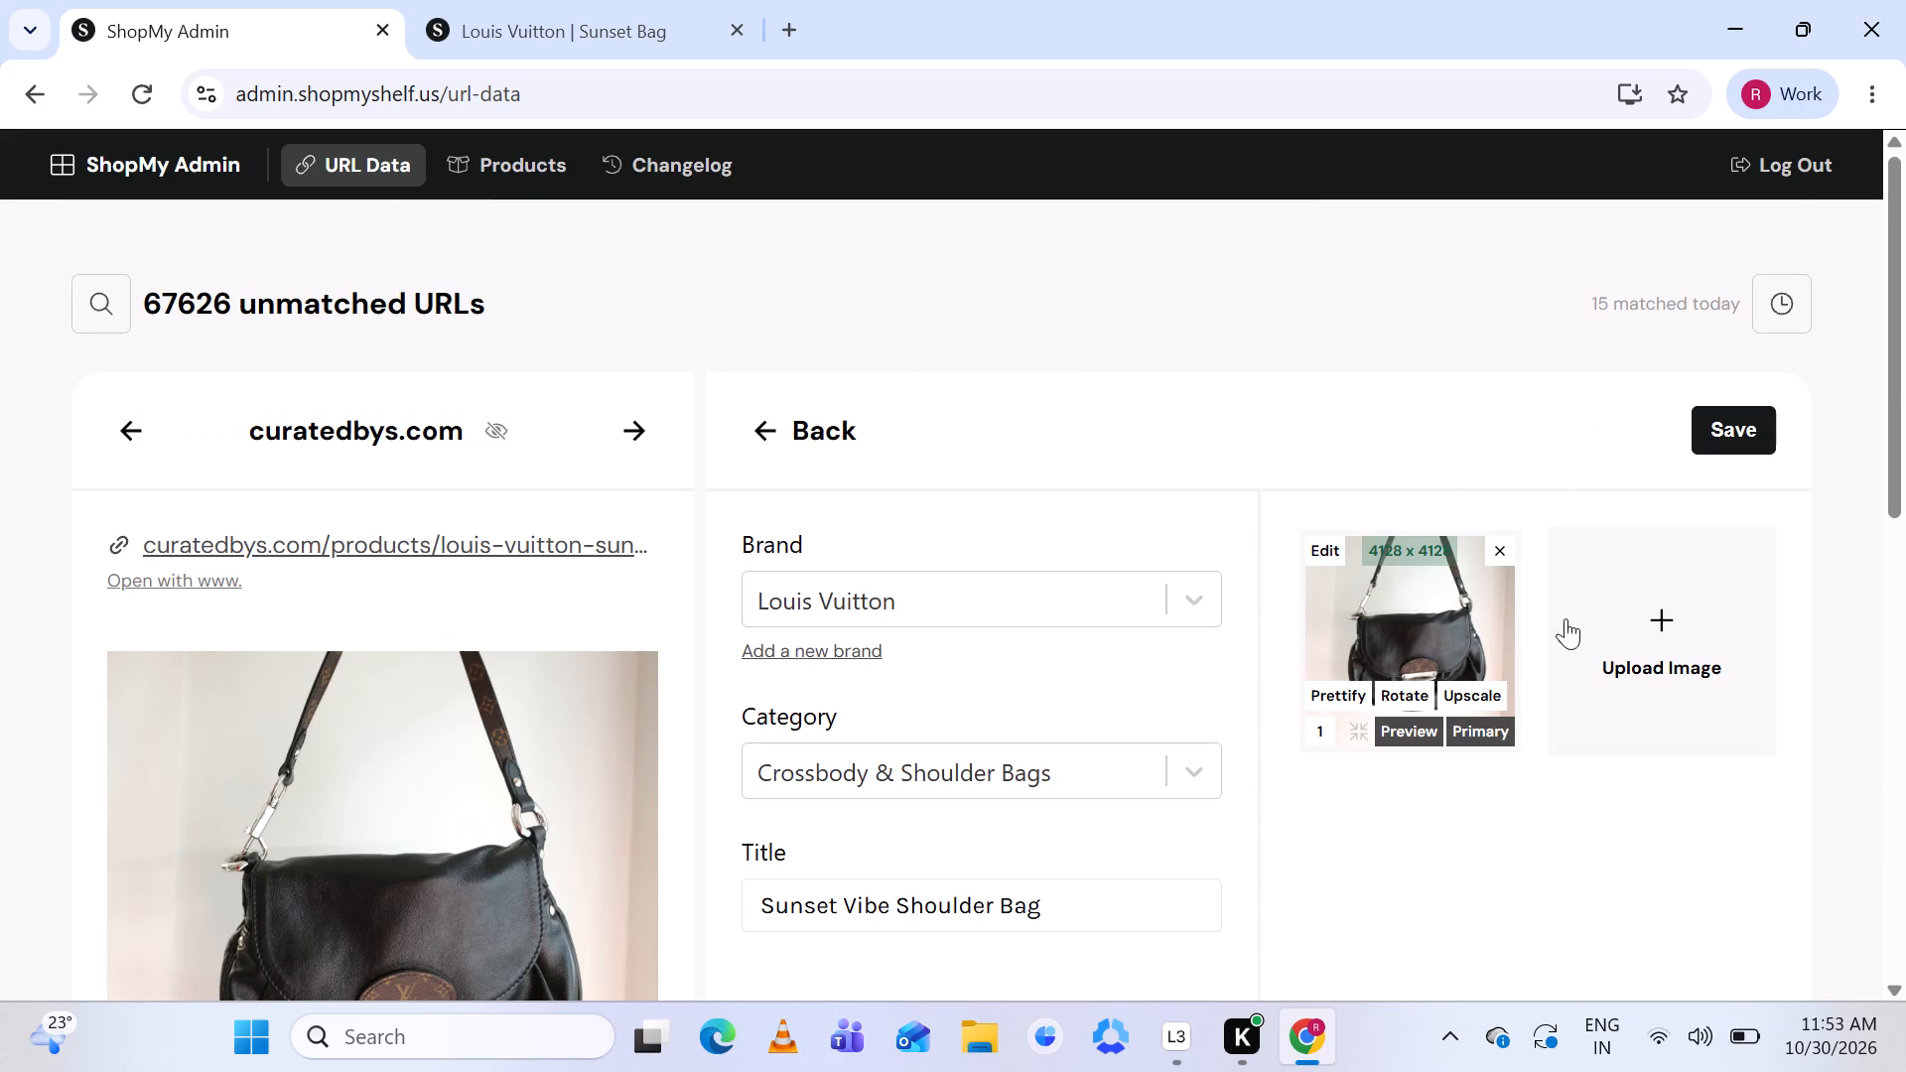
# Open the new product's title for editing and add a space after "Sunset Vibe Shoulder Bag".
pyautogui.scroll(-2, 1245, 737)
pyautogui.click(1064, 652)
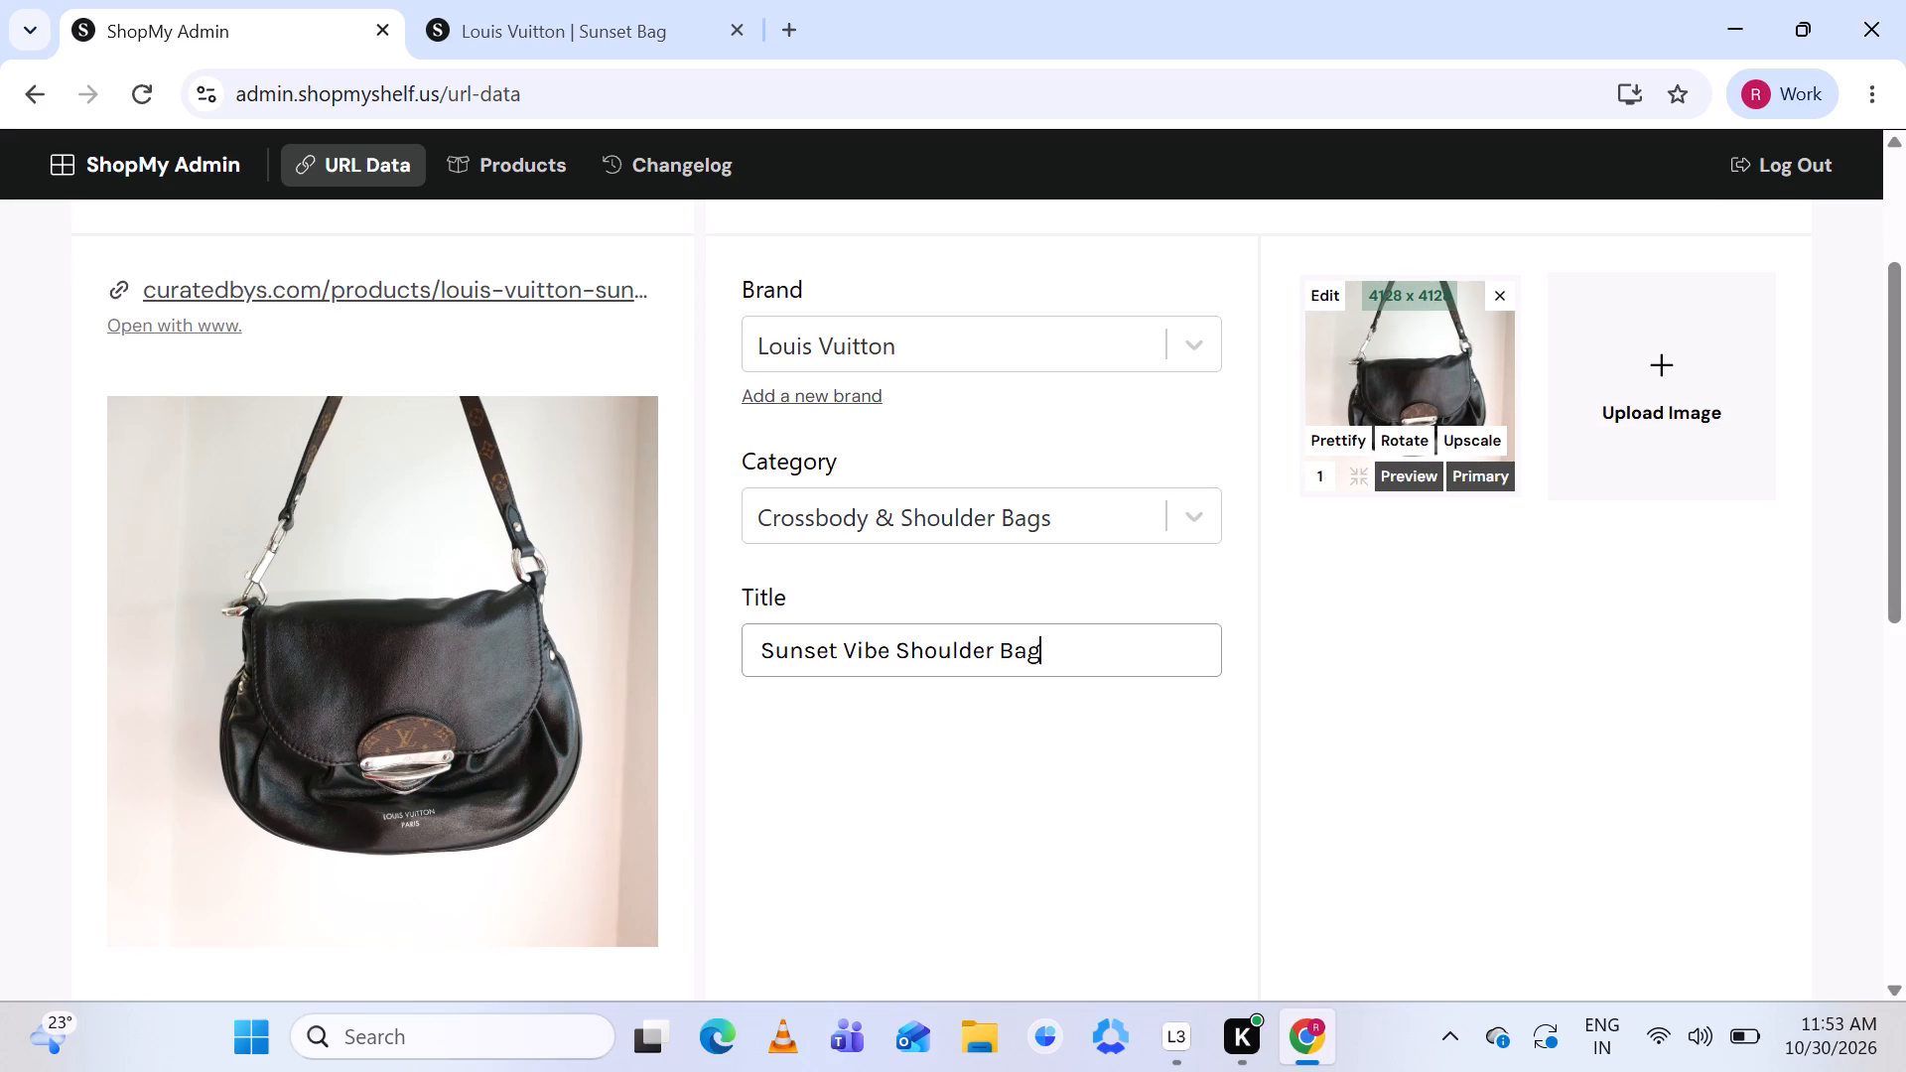
pyautogui.scroll(-2, 1064, 652)
pyautogui.press('space')
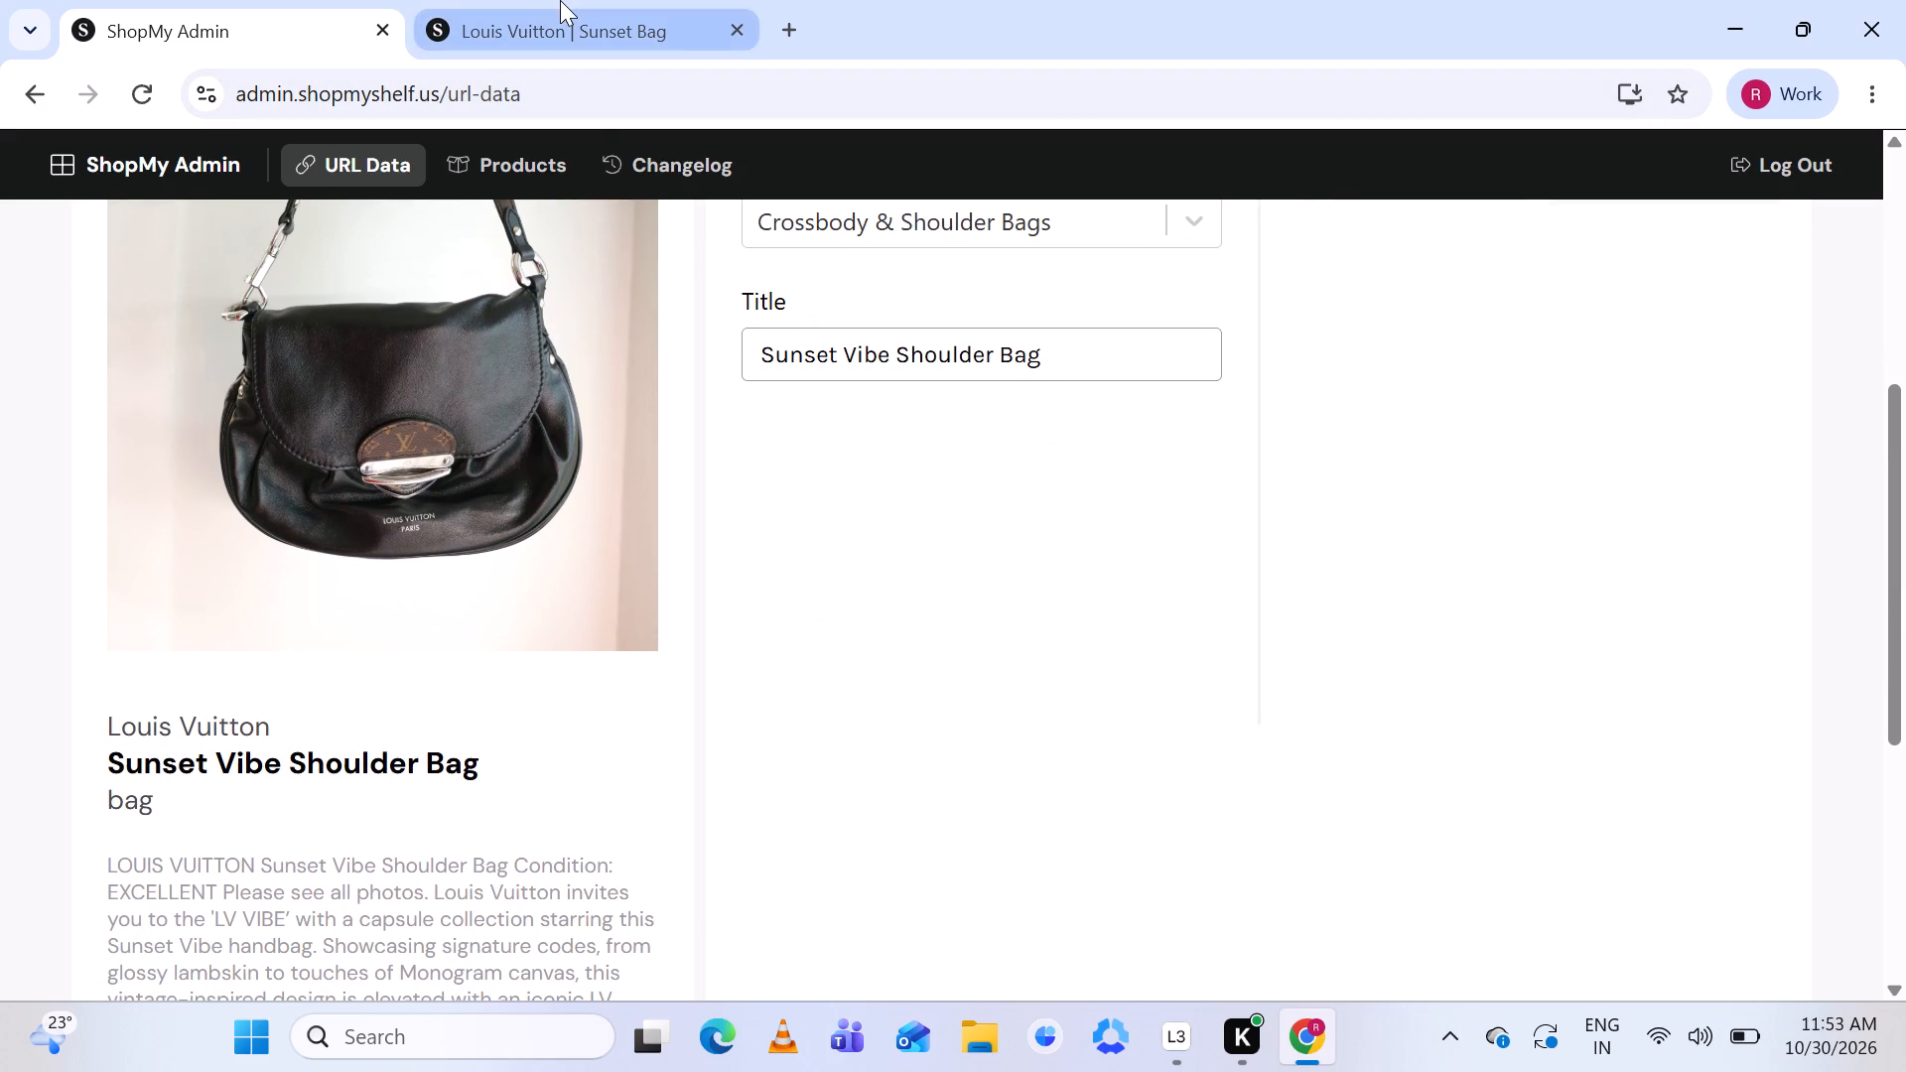
# Open curatedbys.com's Sunset Vibe Shoulder Bag page and examine its condition, description and product photos.
pyautogui.scroll(3, 233, 515)
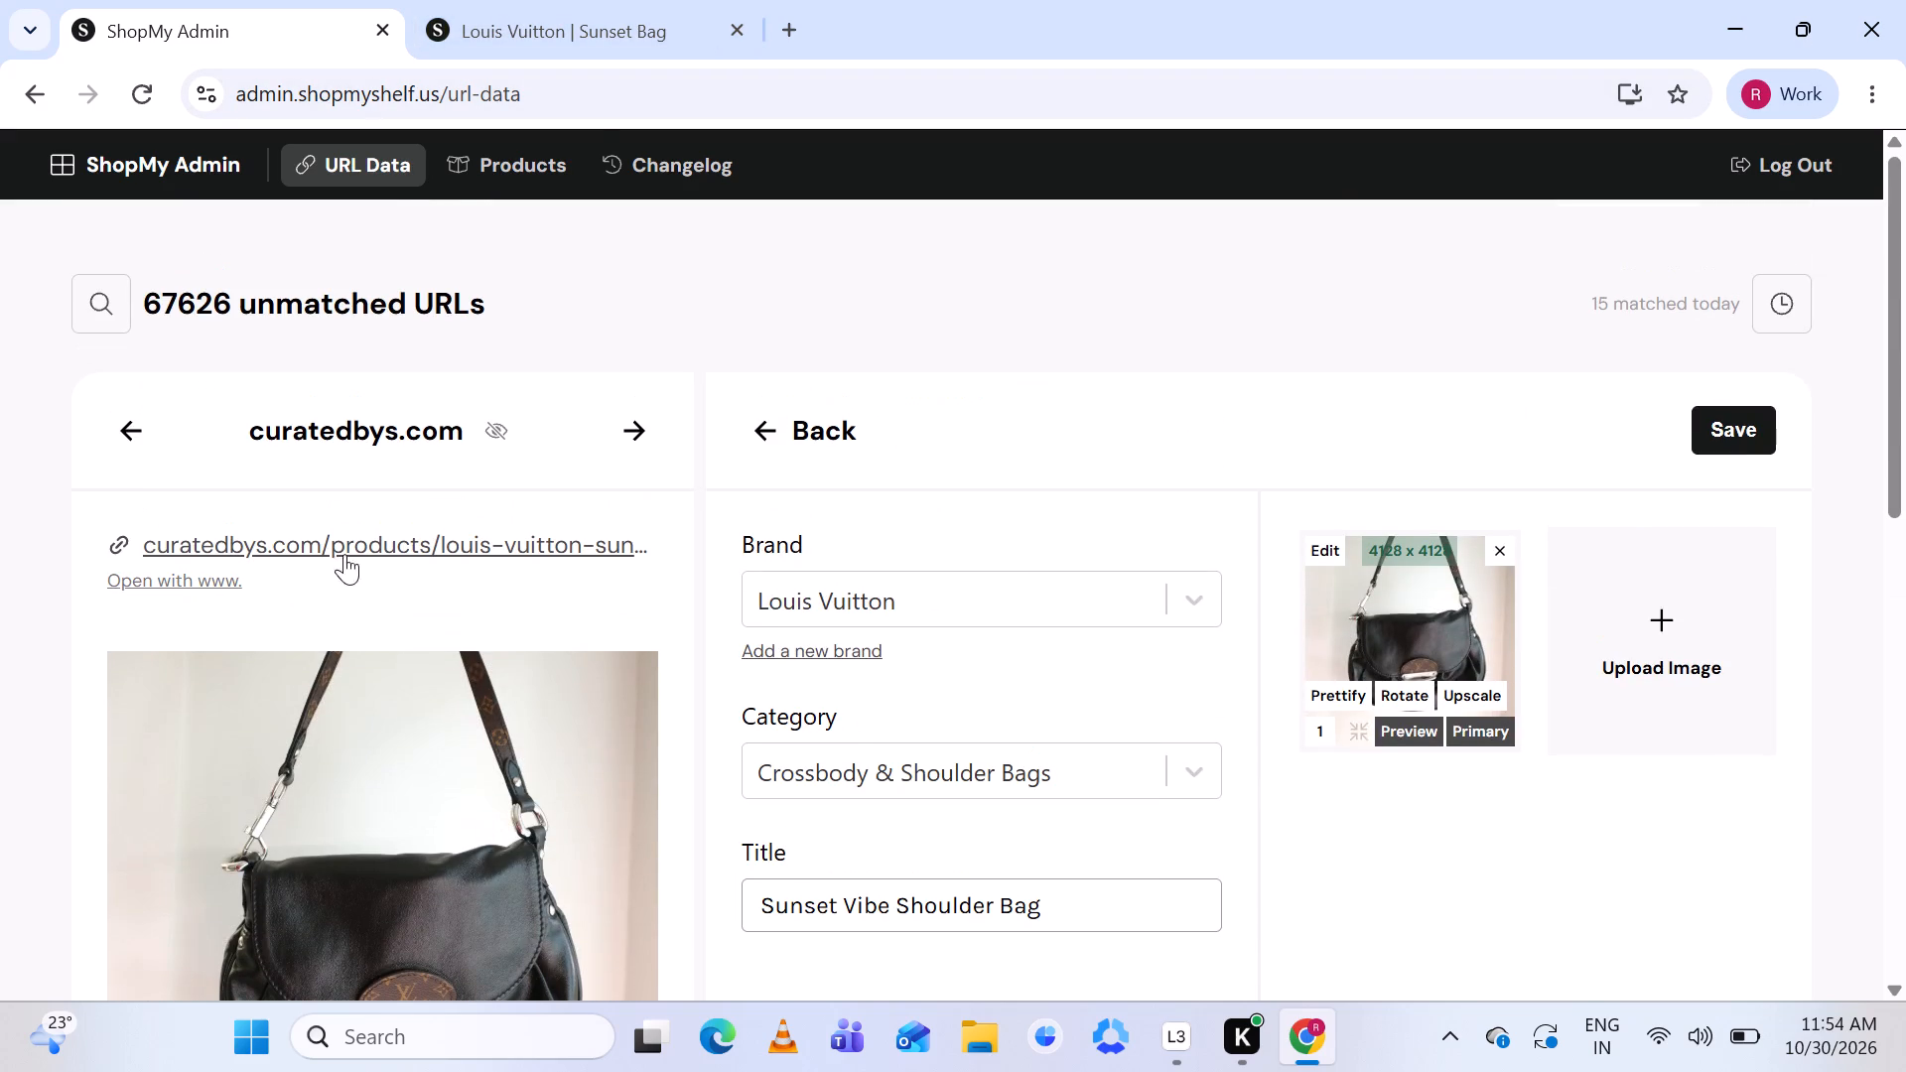
pyautogui.click(373, 542)
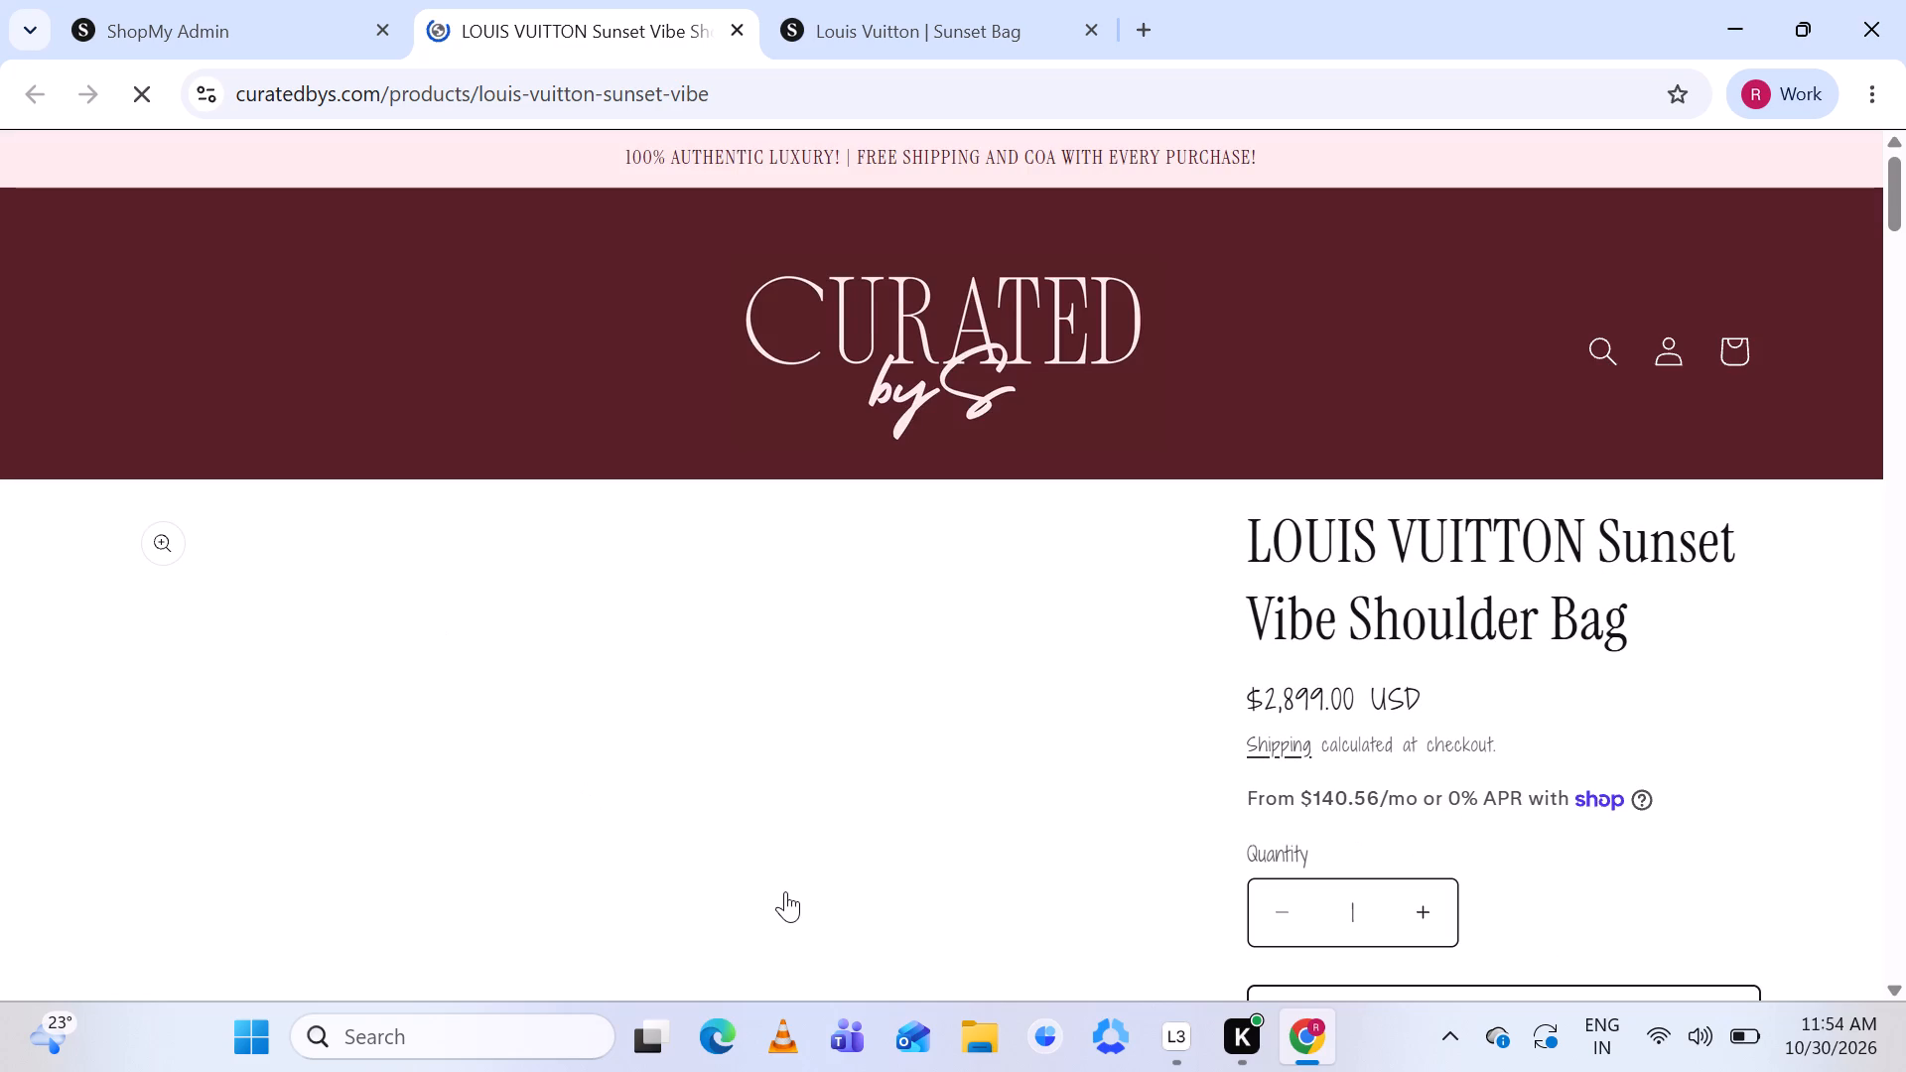
pyautogui.scroll(-2, 982, 784)
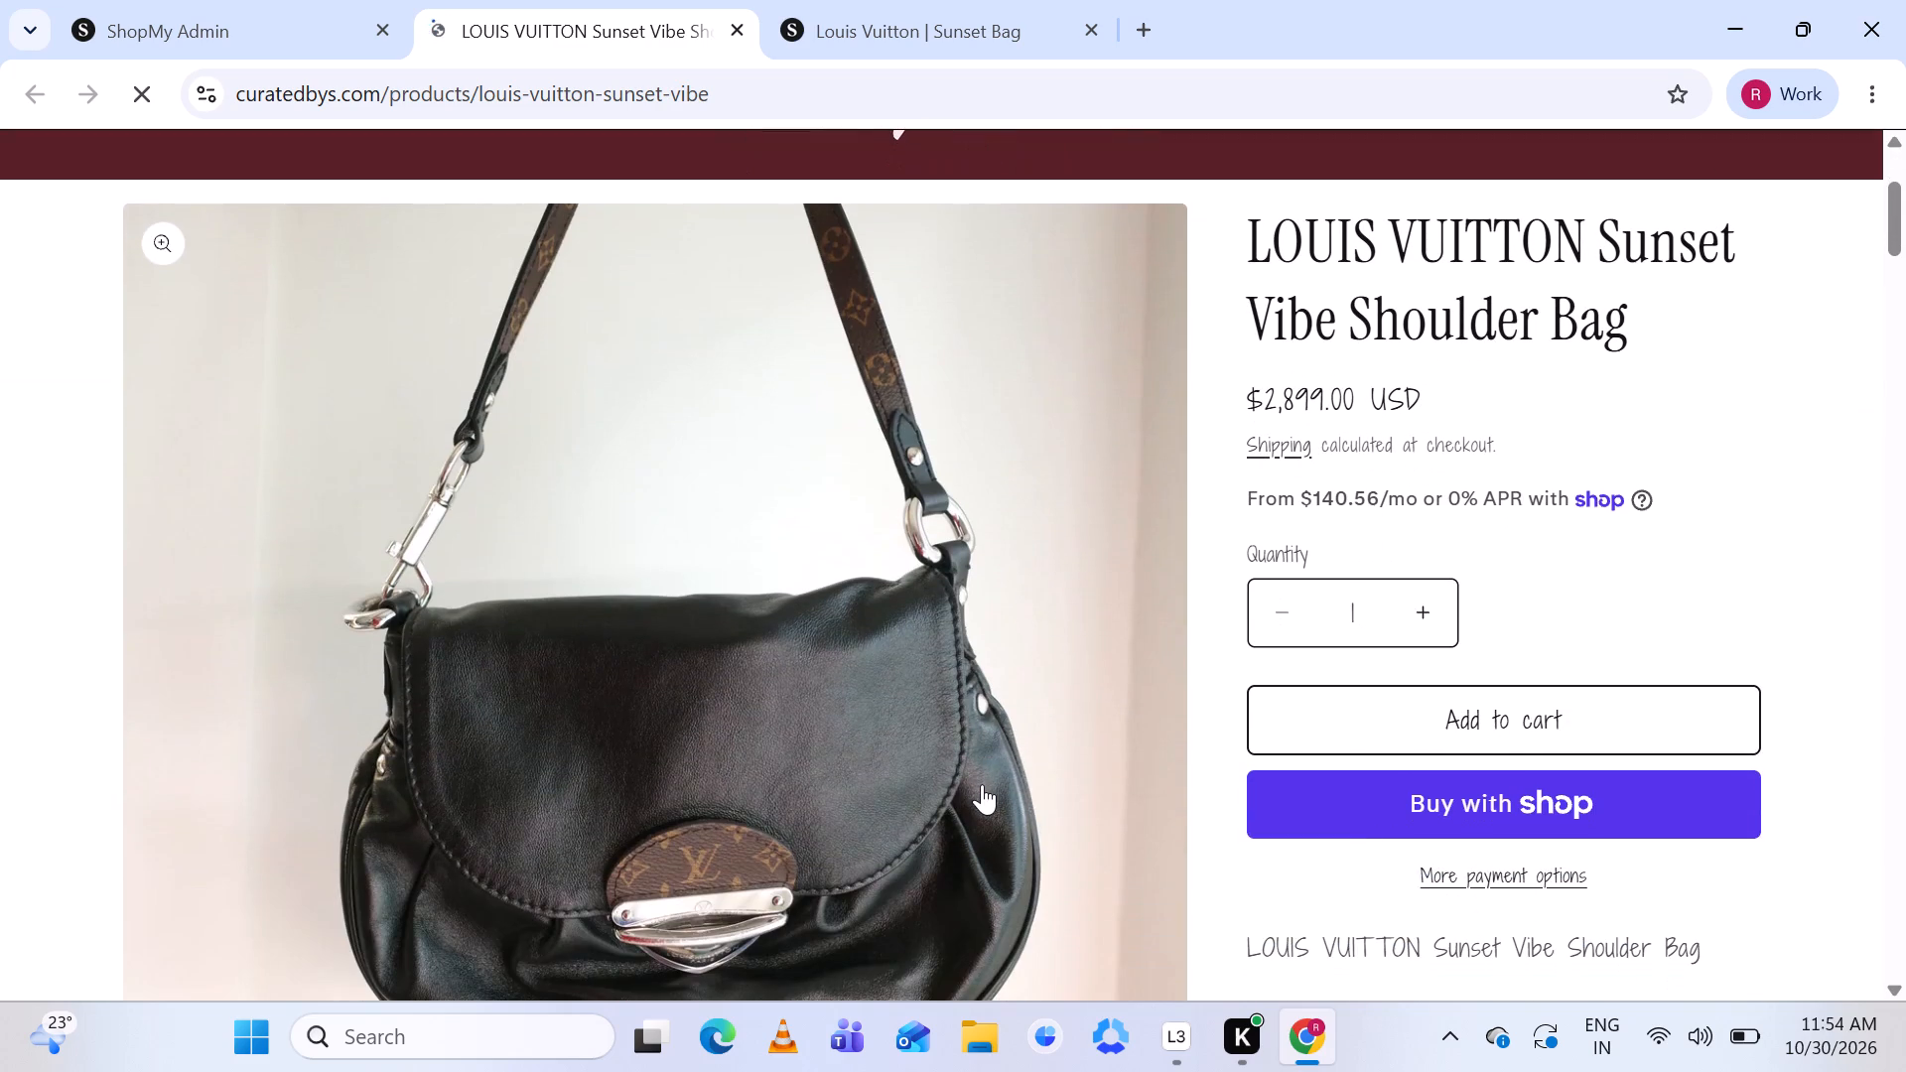
pyautogui.scroll(-3, 982, 784)
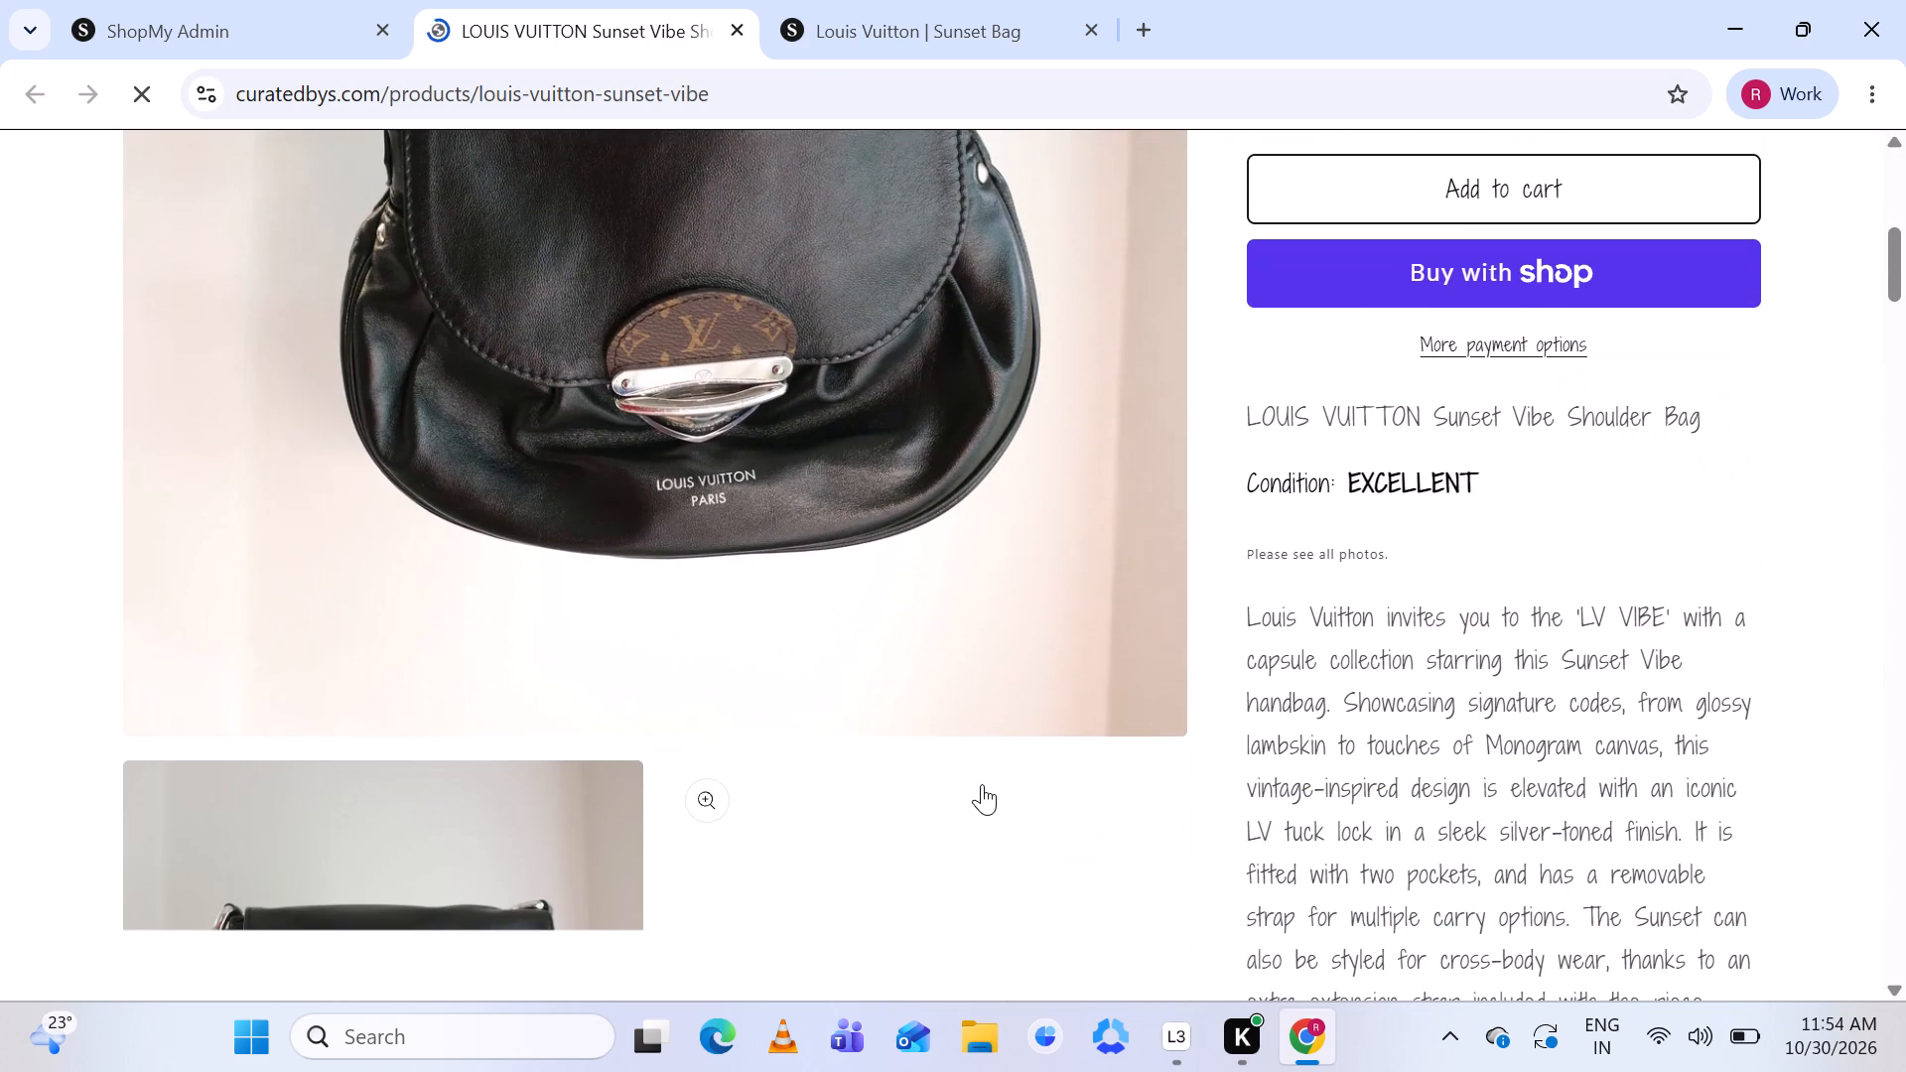
pyautogui.scroll(-4, 982, 784)
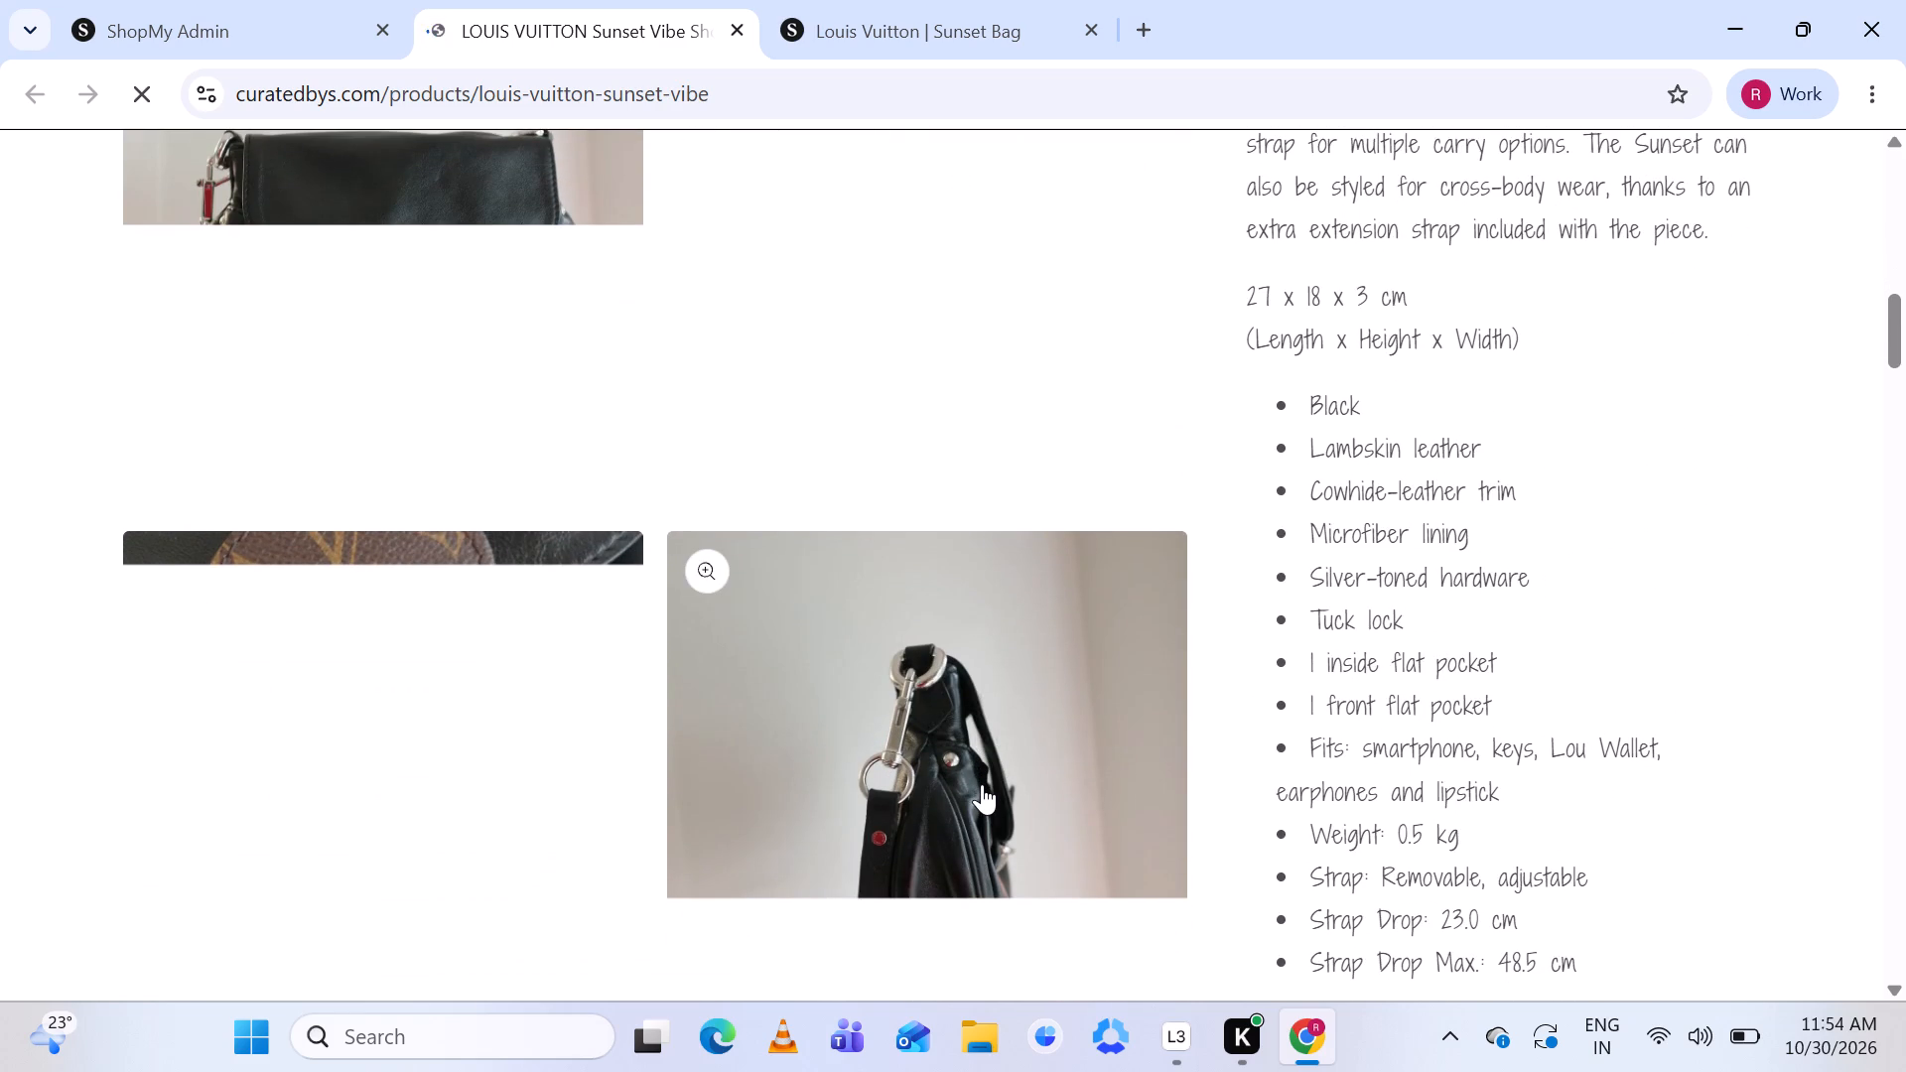
pyautogui.scroll(-2, 982, 784)
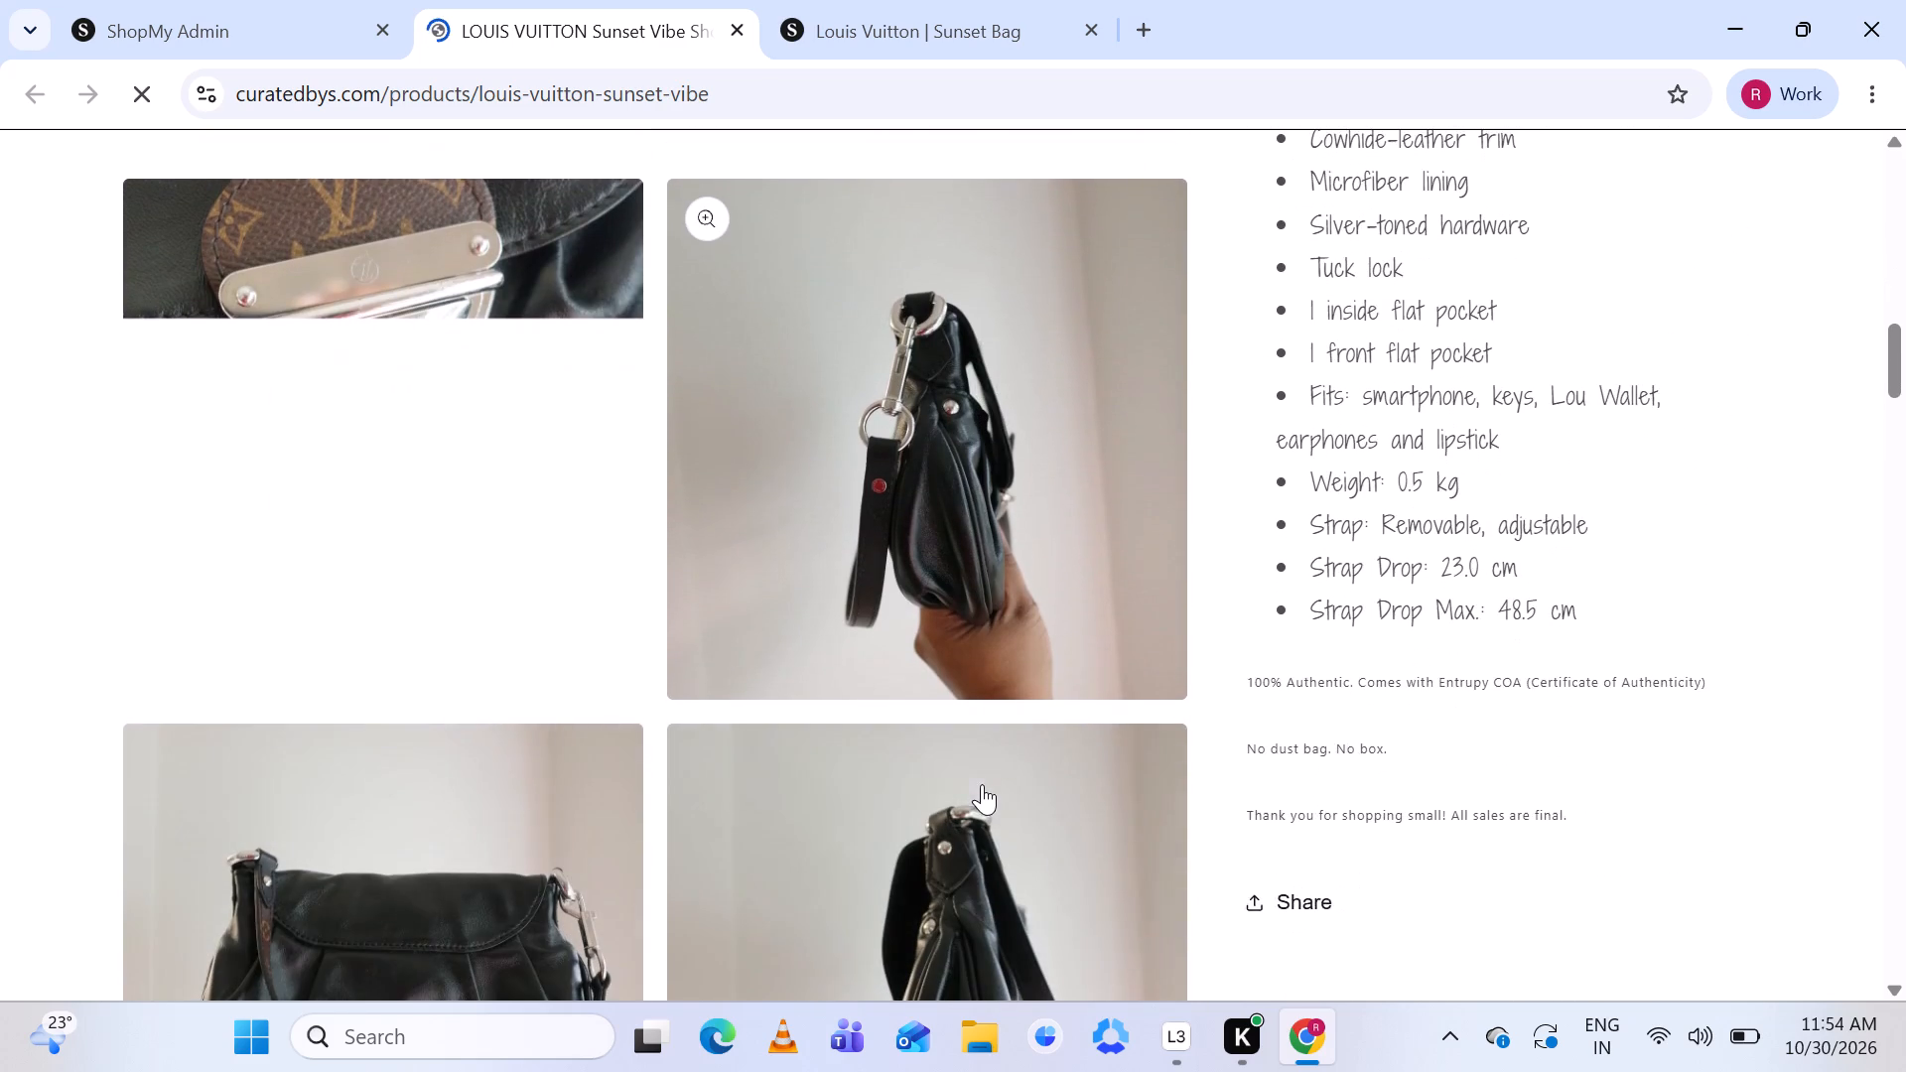
pyautogui.scroll(-4, 982, 784)
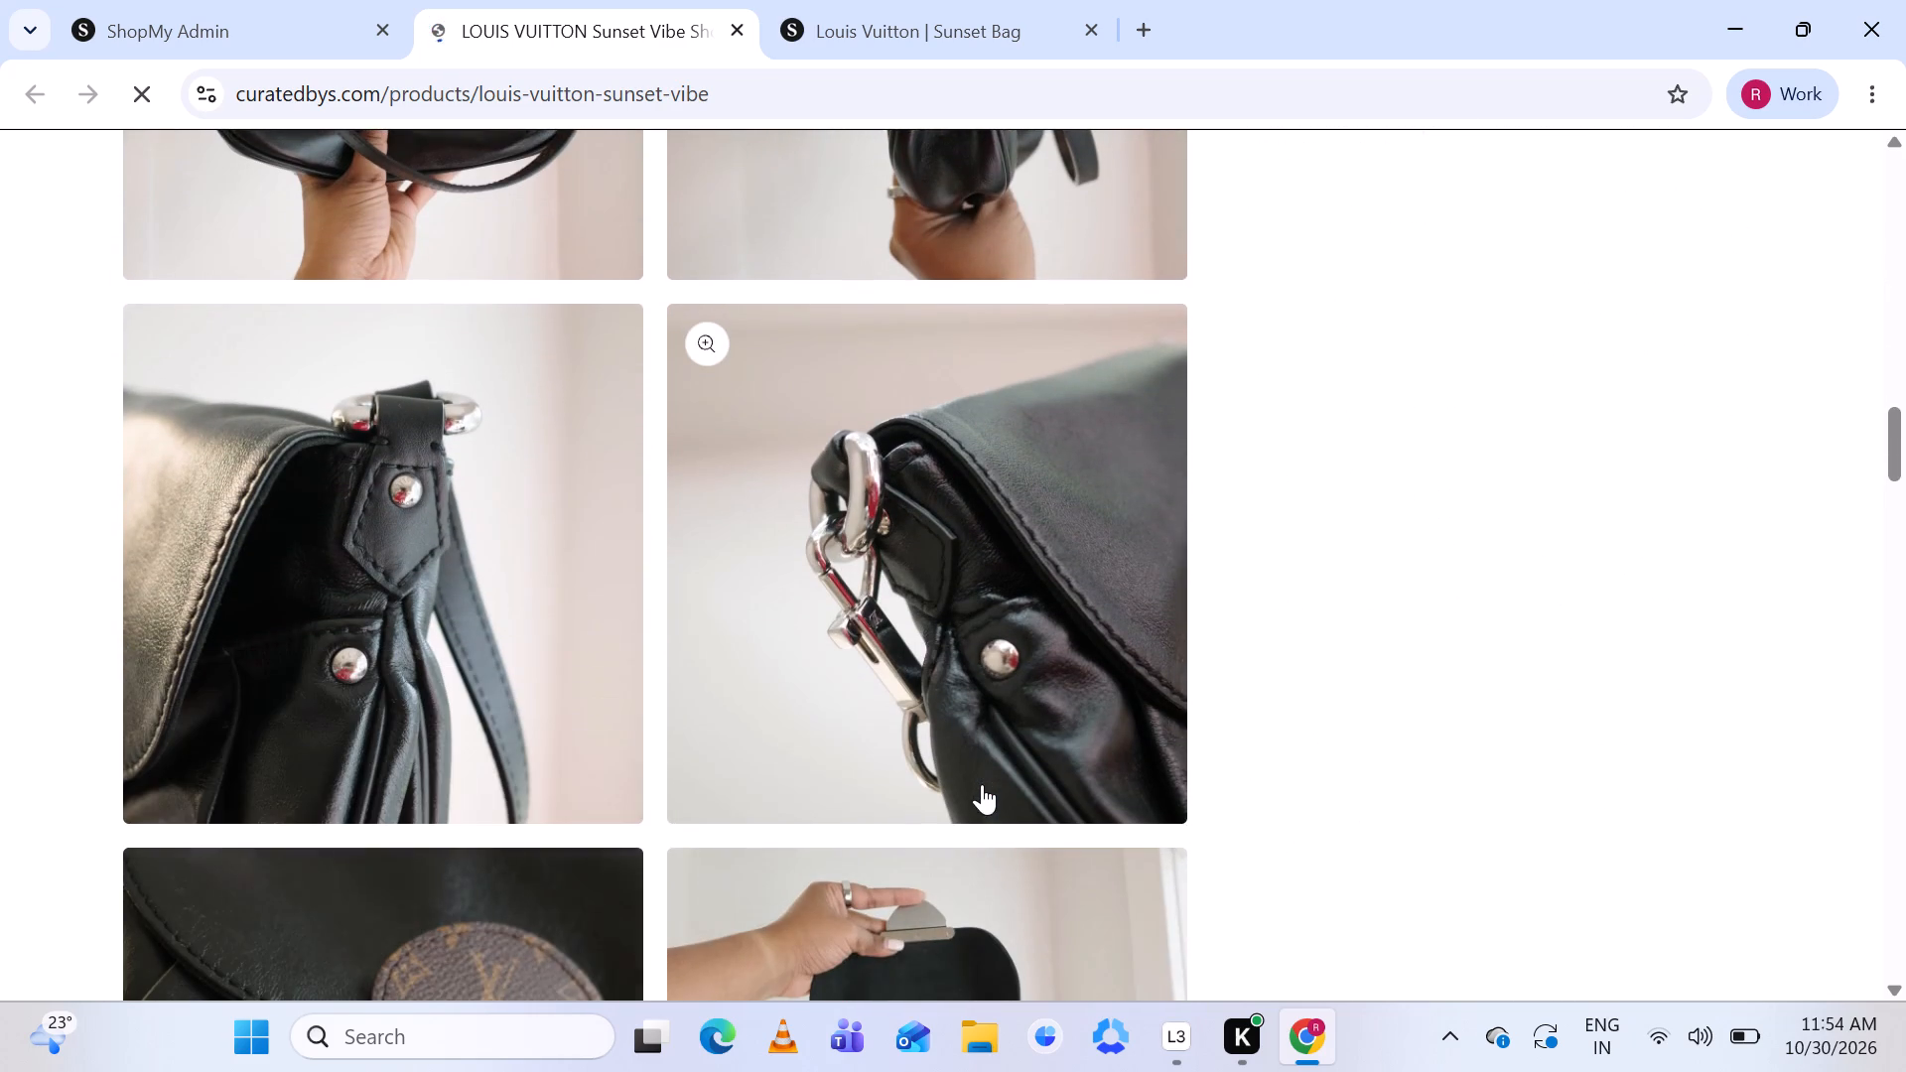
pyautogui.scroll(-2, 982, 784)
pyautogui.scroll(4, 982, 784)
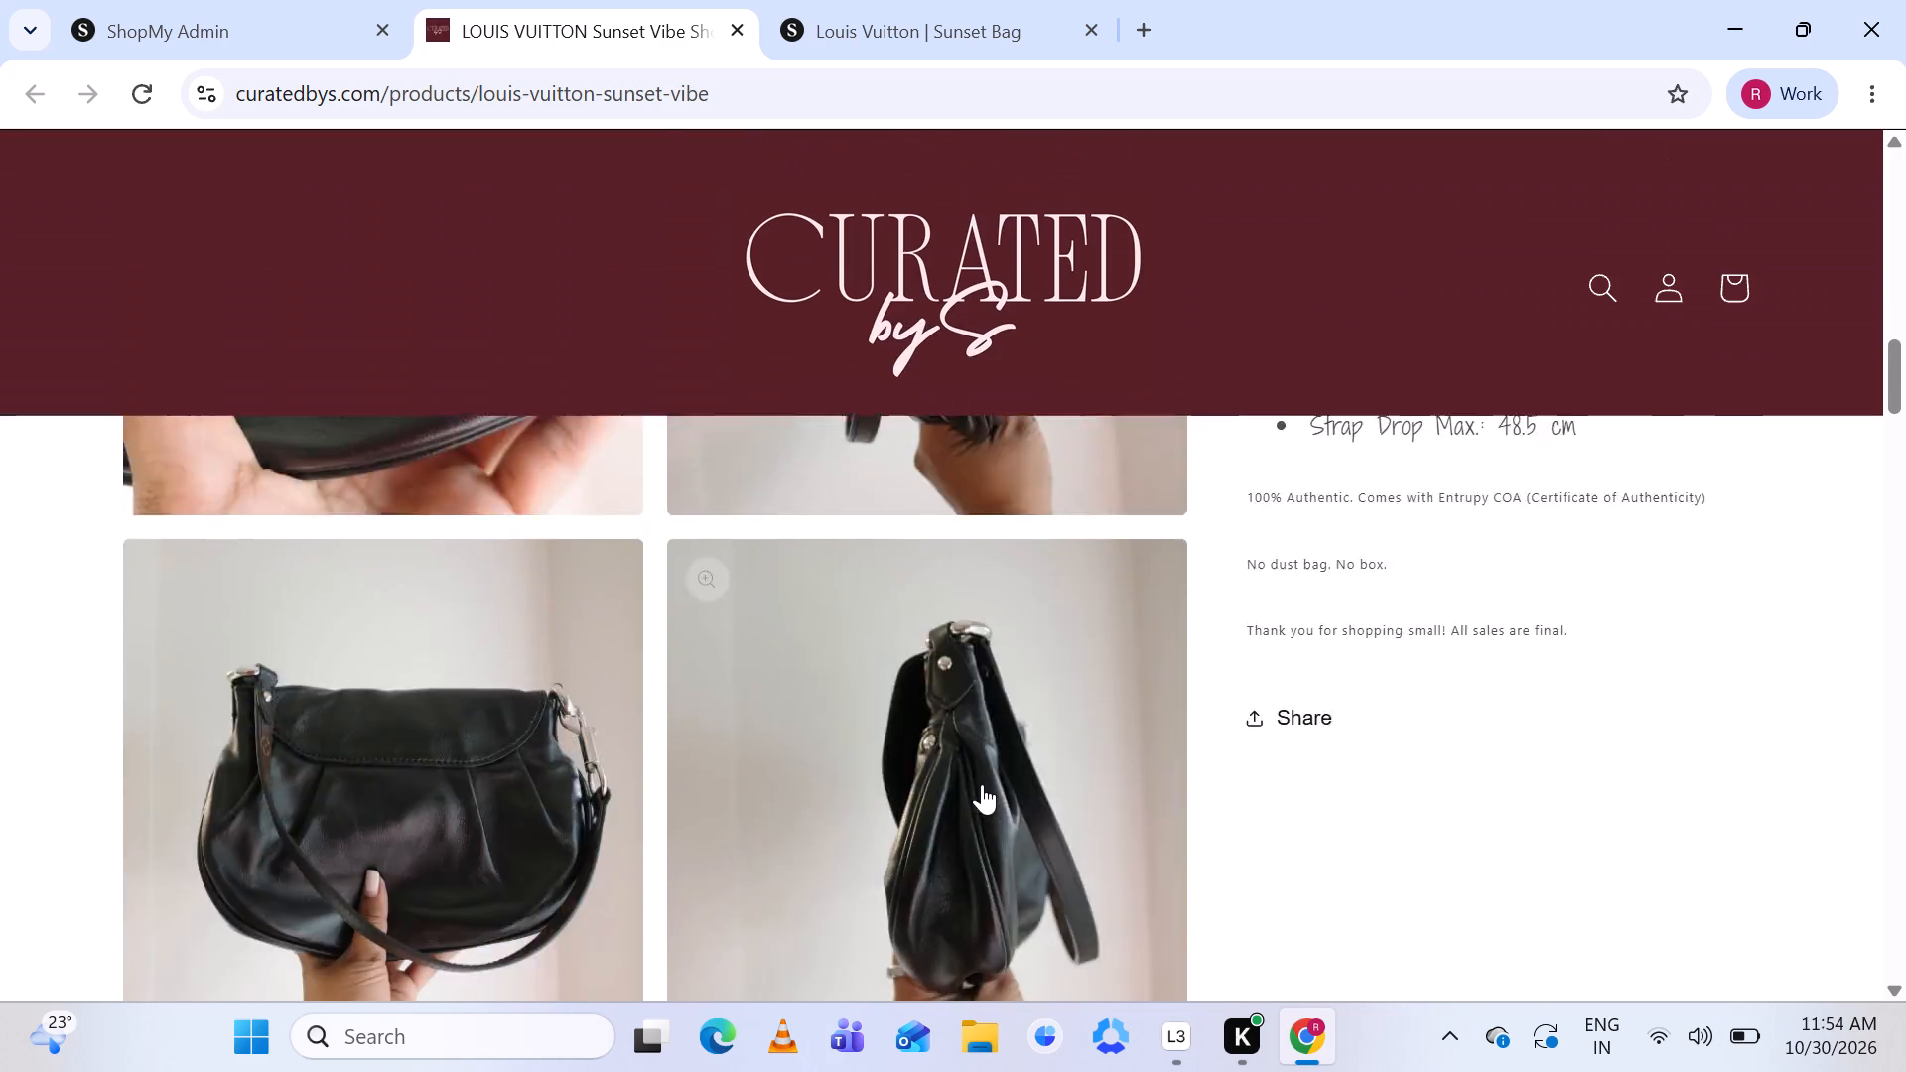
# Back in ShopMy Admin, append "(Pre-Owned)" to the Sunset Vibe Shoulder Bag title and save the new product.
pyautogui.click(237, 11)
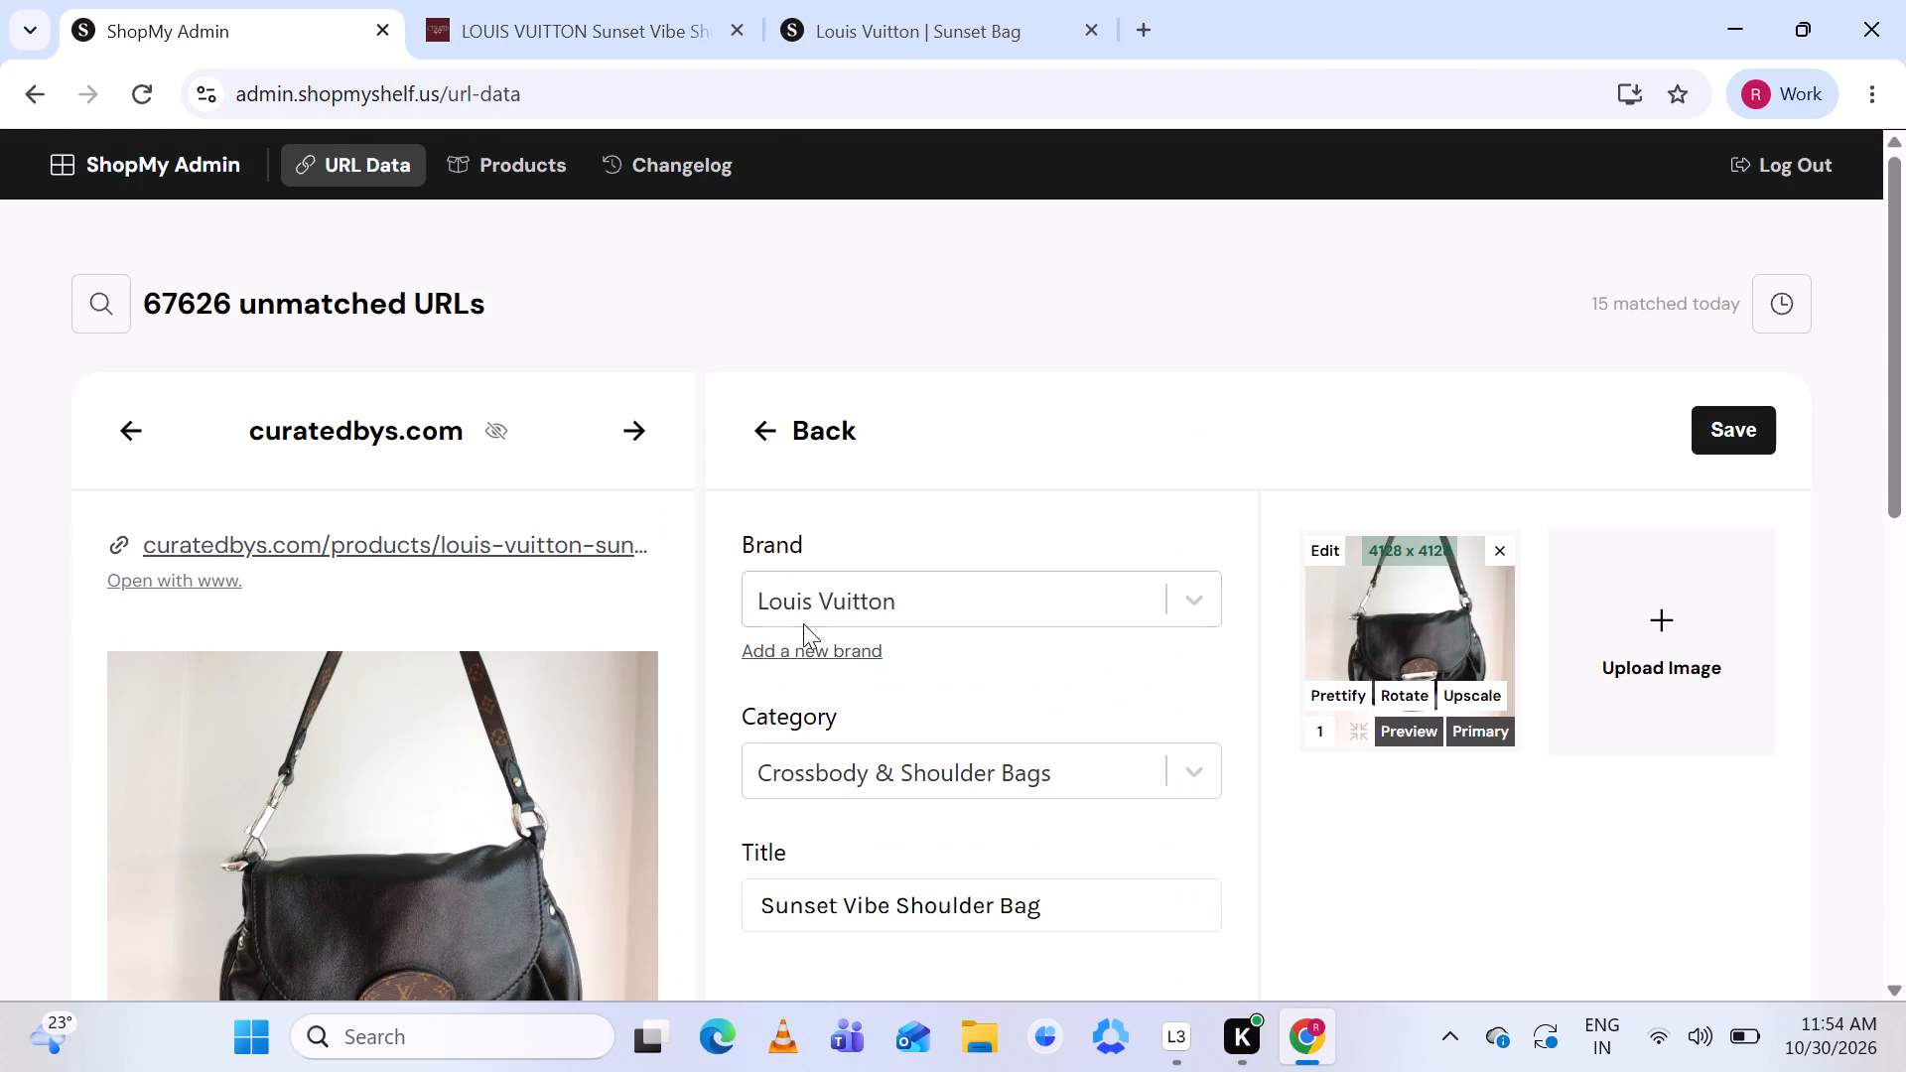
pyautogui.scroll(-2, 1050, 639)
pyautogui.click(1067, 501)
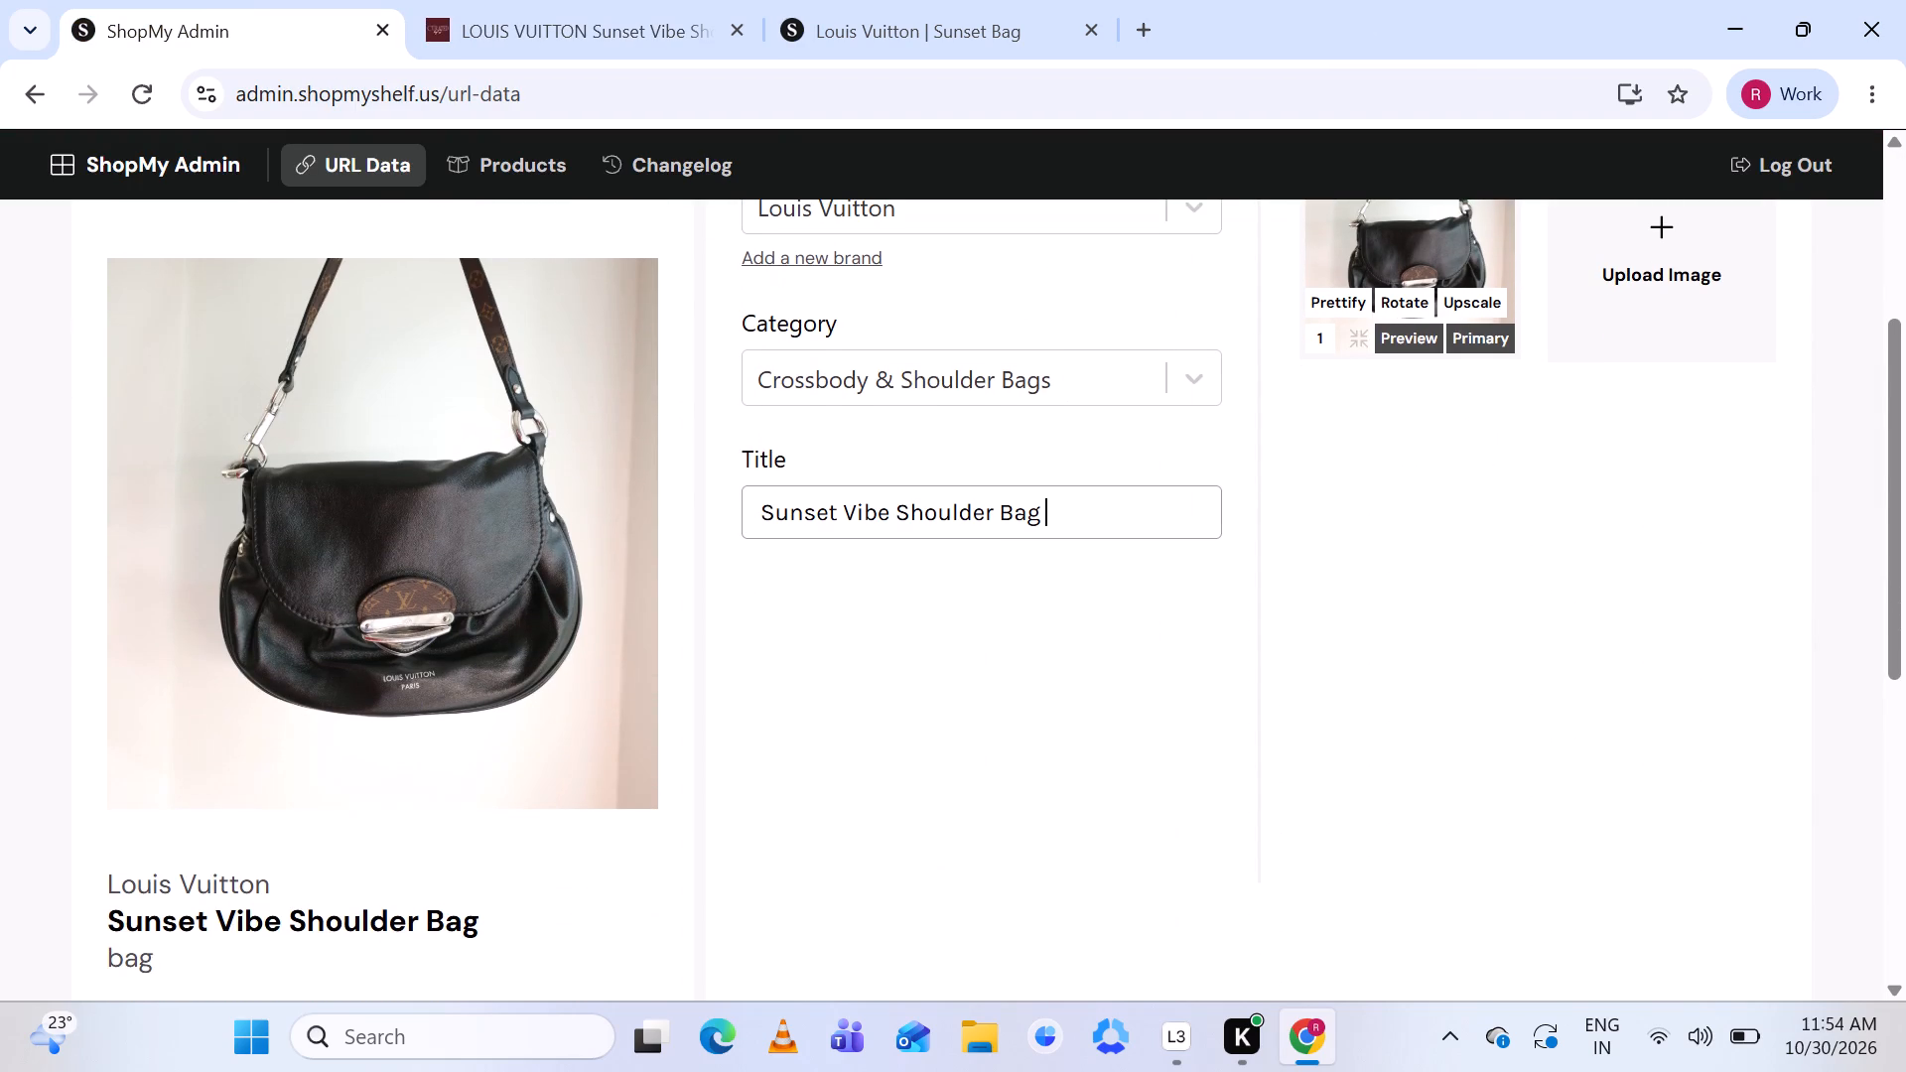
pyautogui.hotkey('ctrl', 'v')
pyautogui.scroll(4, 1134, 621)
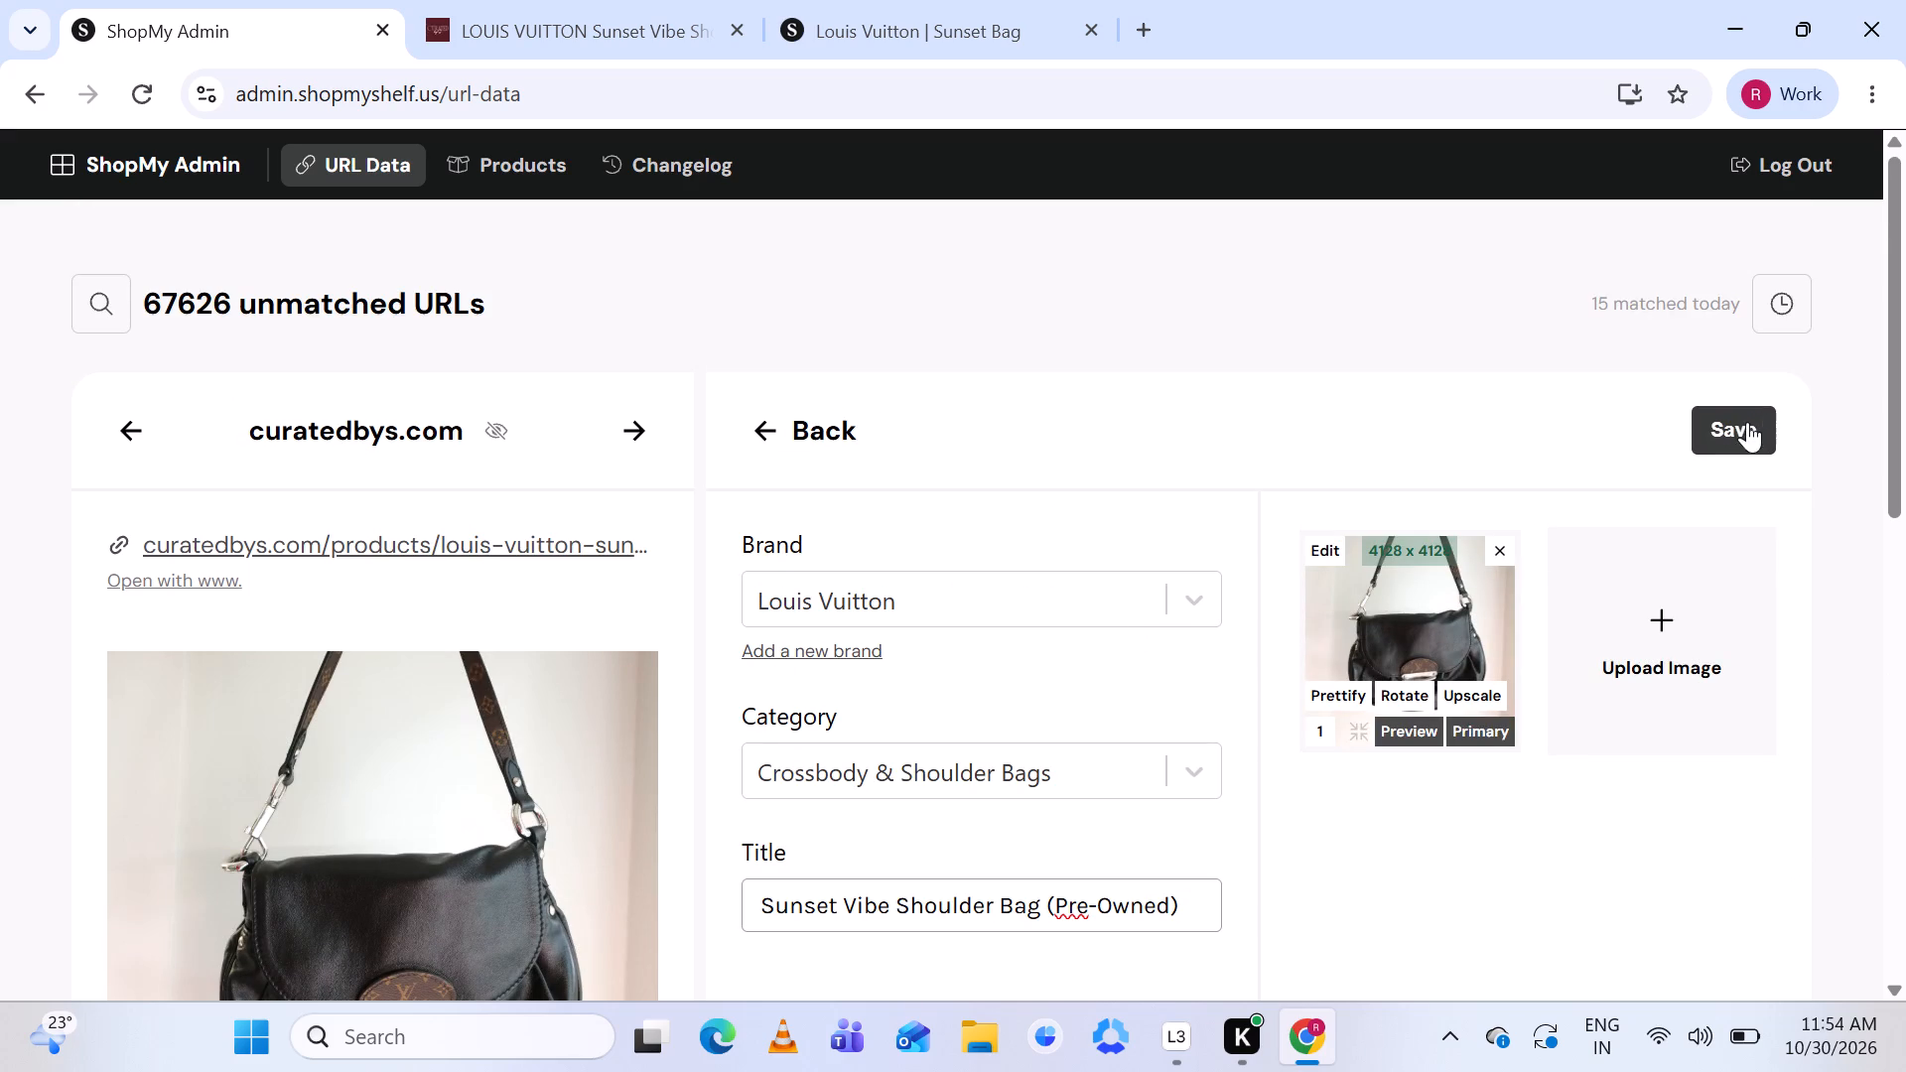
pyautogui.click(1747, 422)
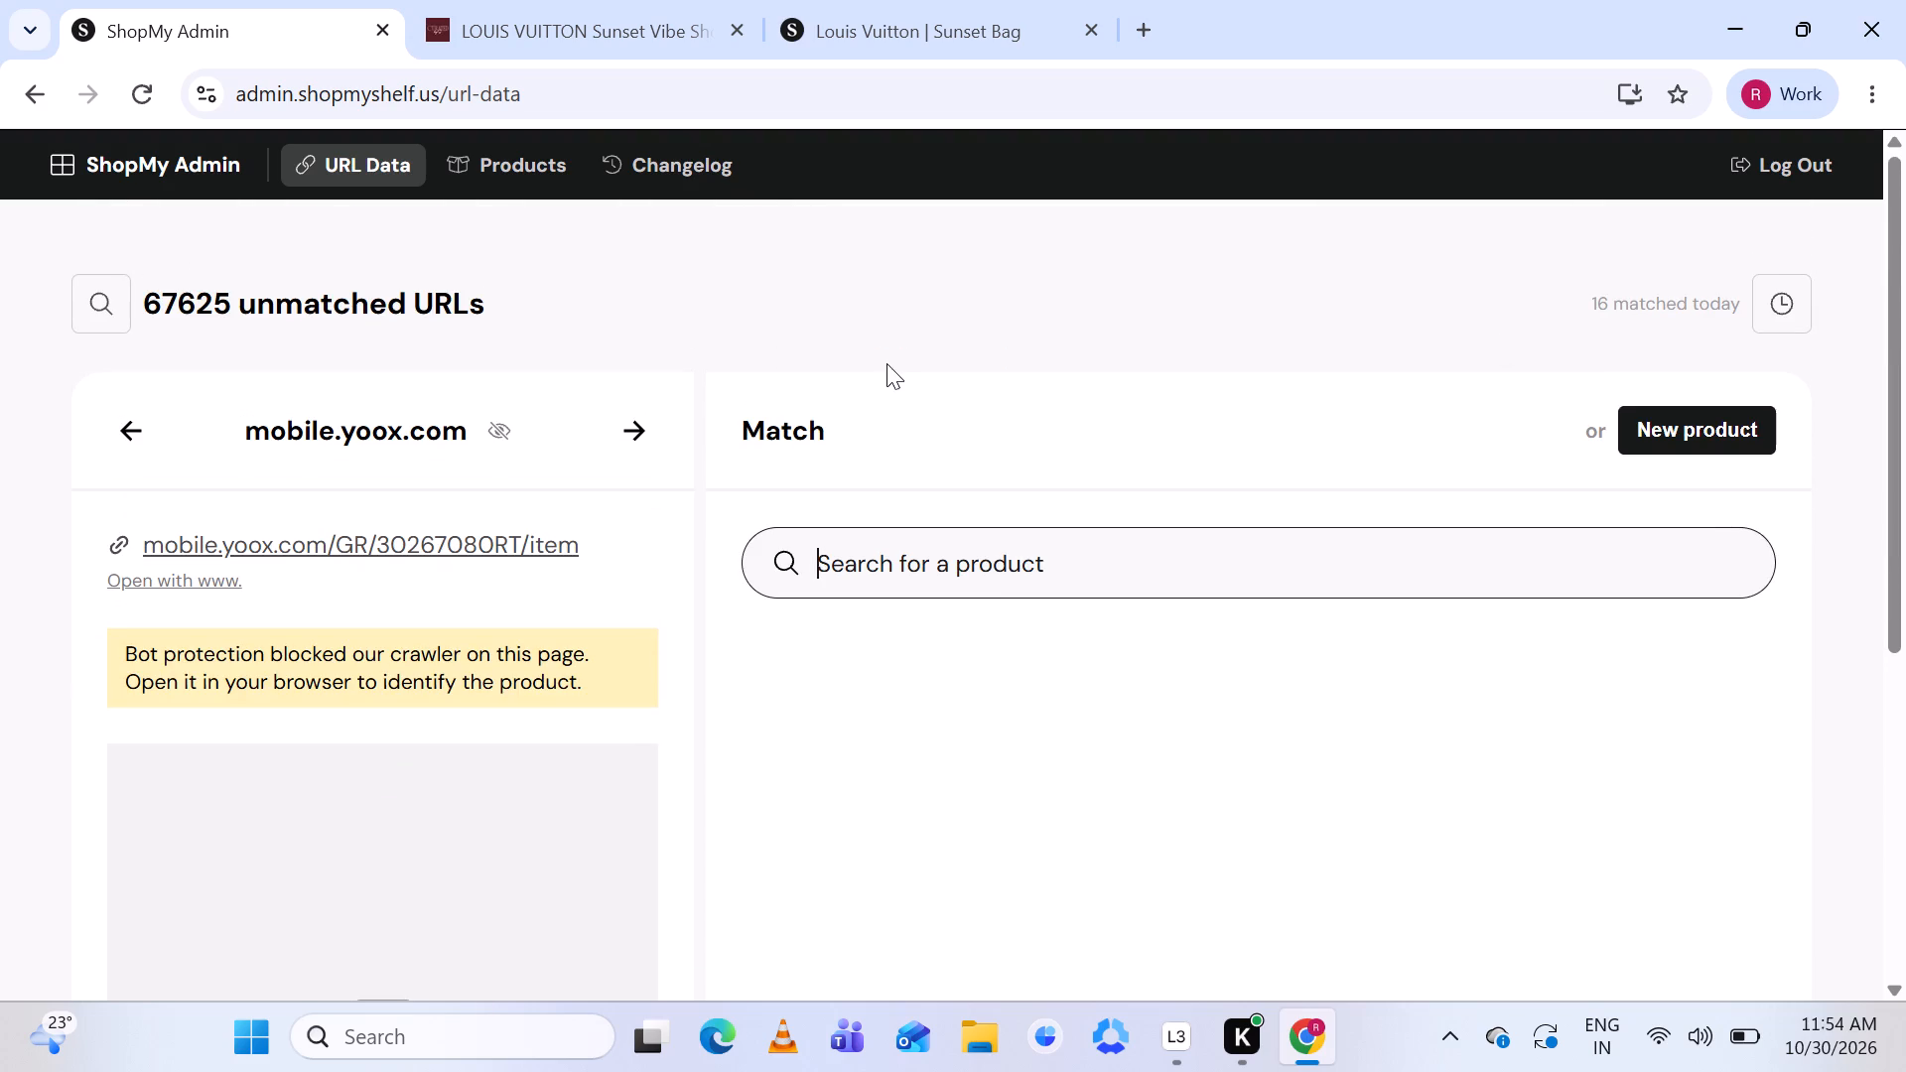
# Skip the mobile.yoox.com and capietra.com URLs until the southernchicbags.myshopify.com listing is reached.
pyautogui.click(638, 427)
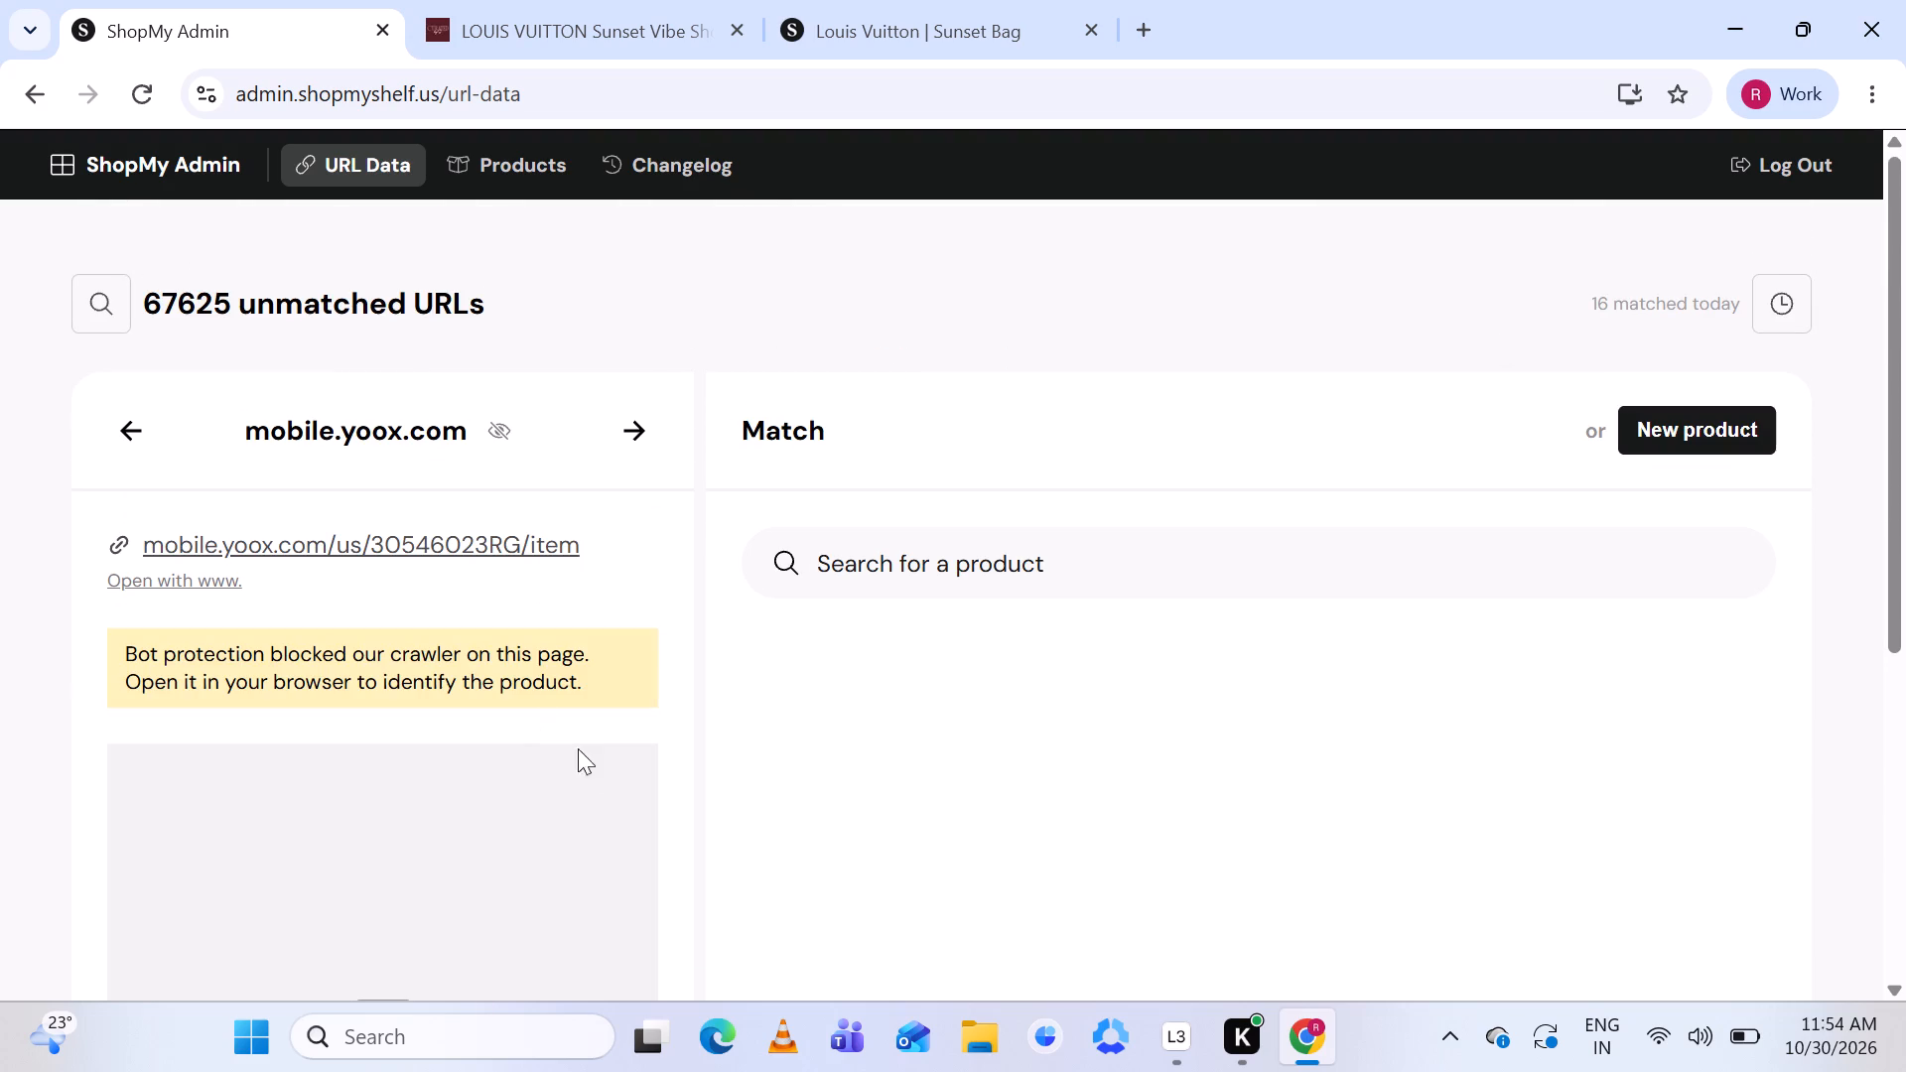
pyautogui.click(632, 434)
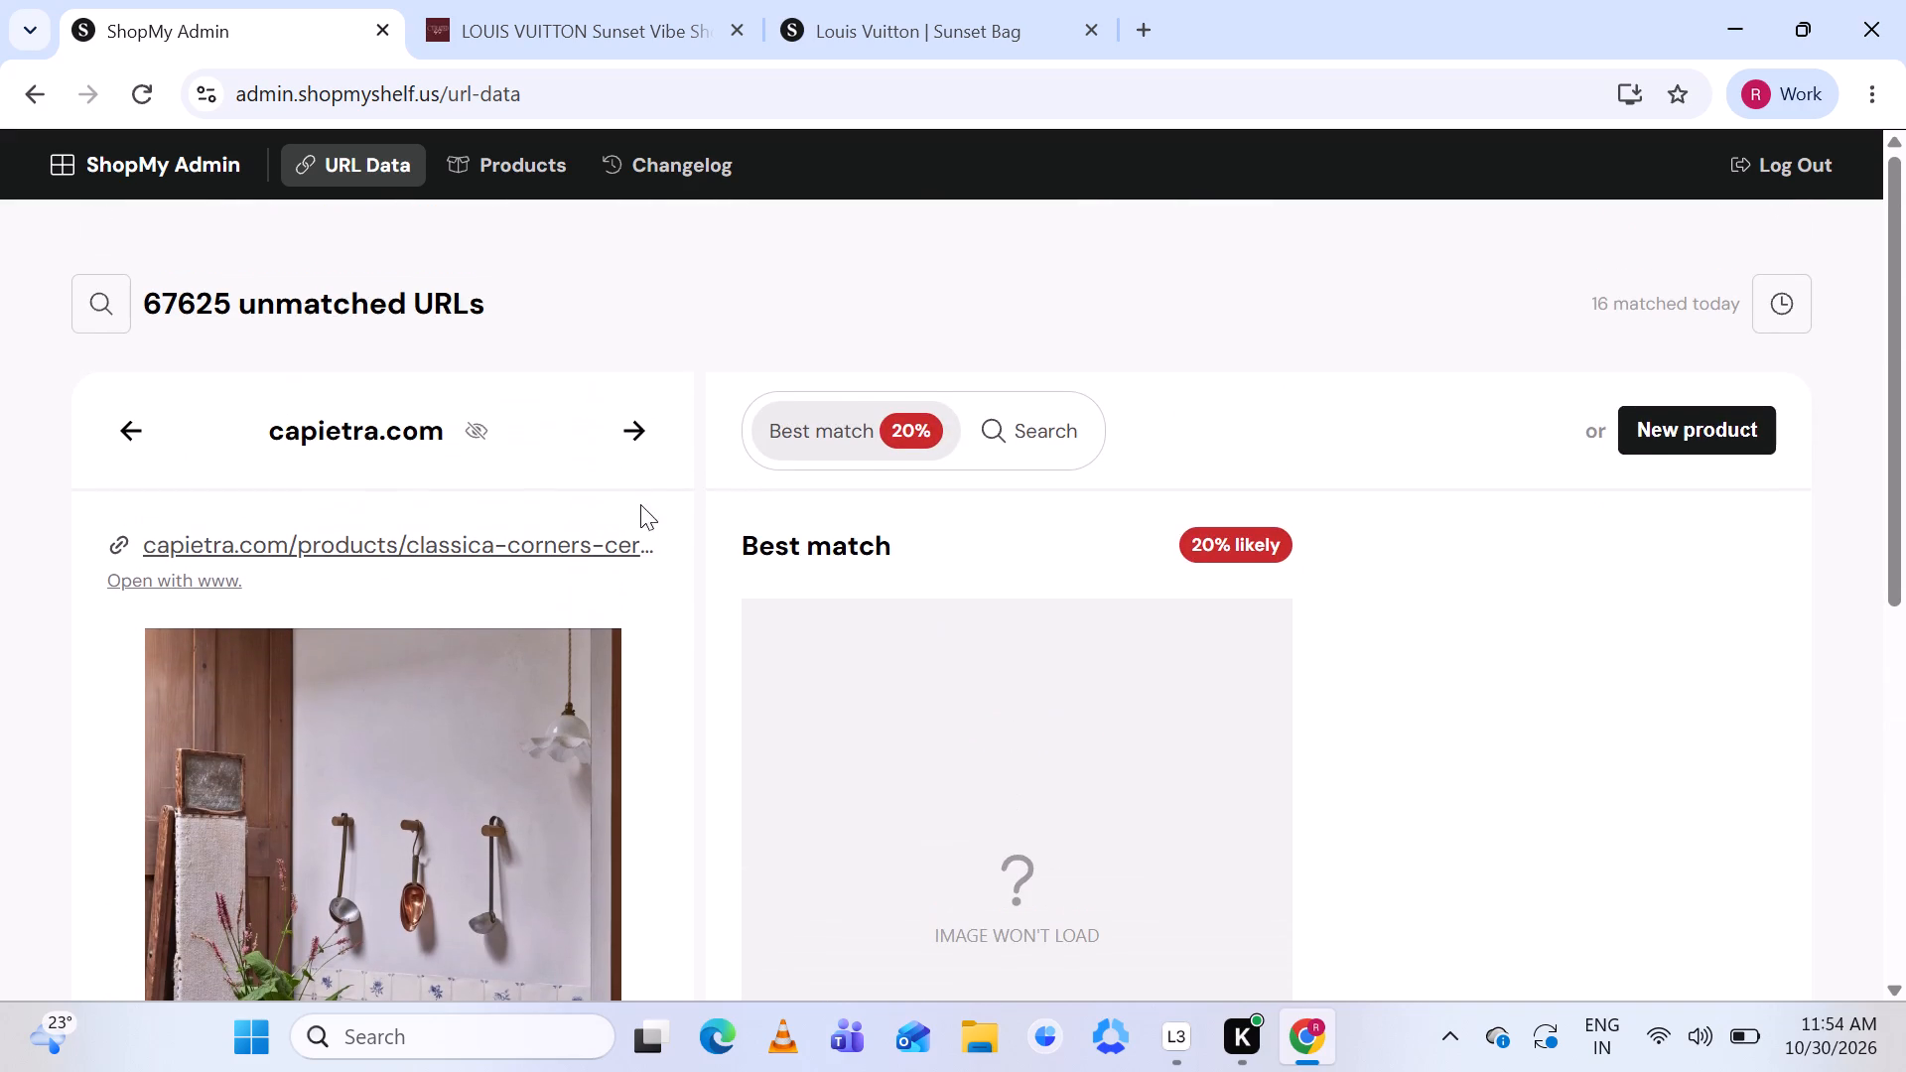
pyautogui.click(630, 431)
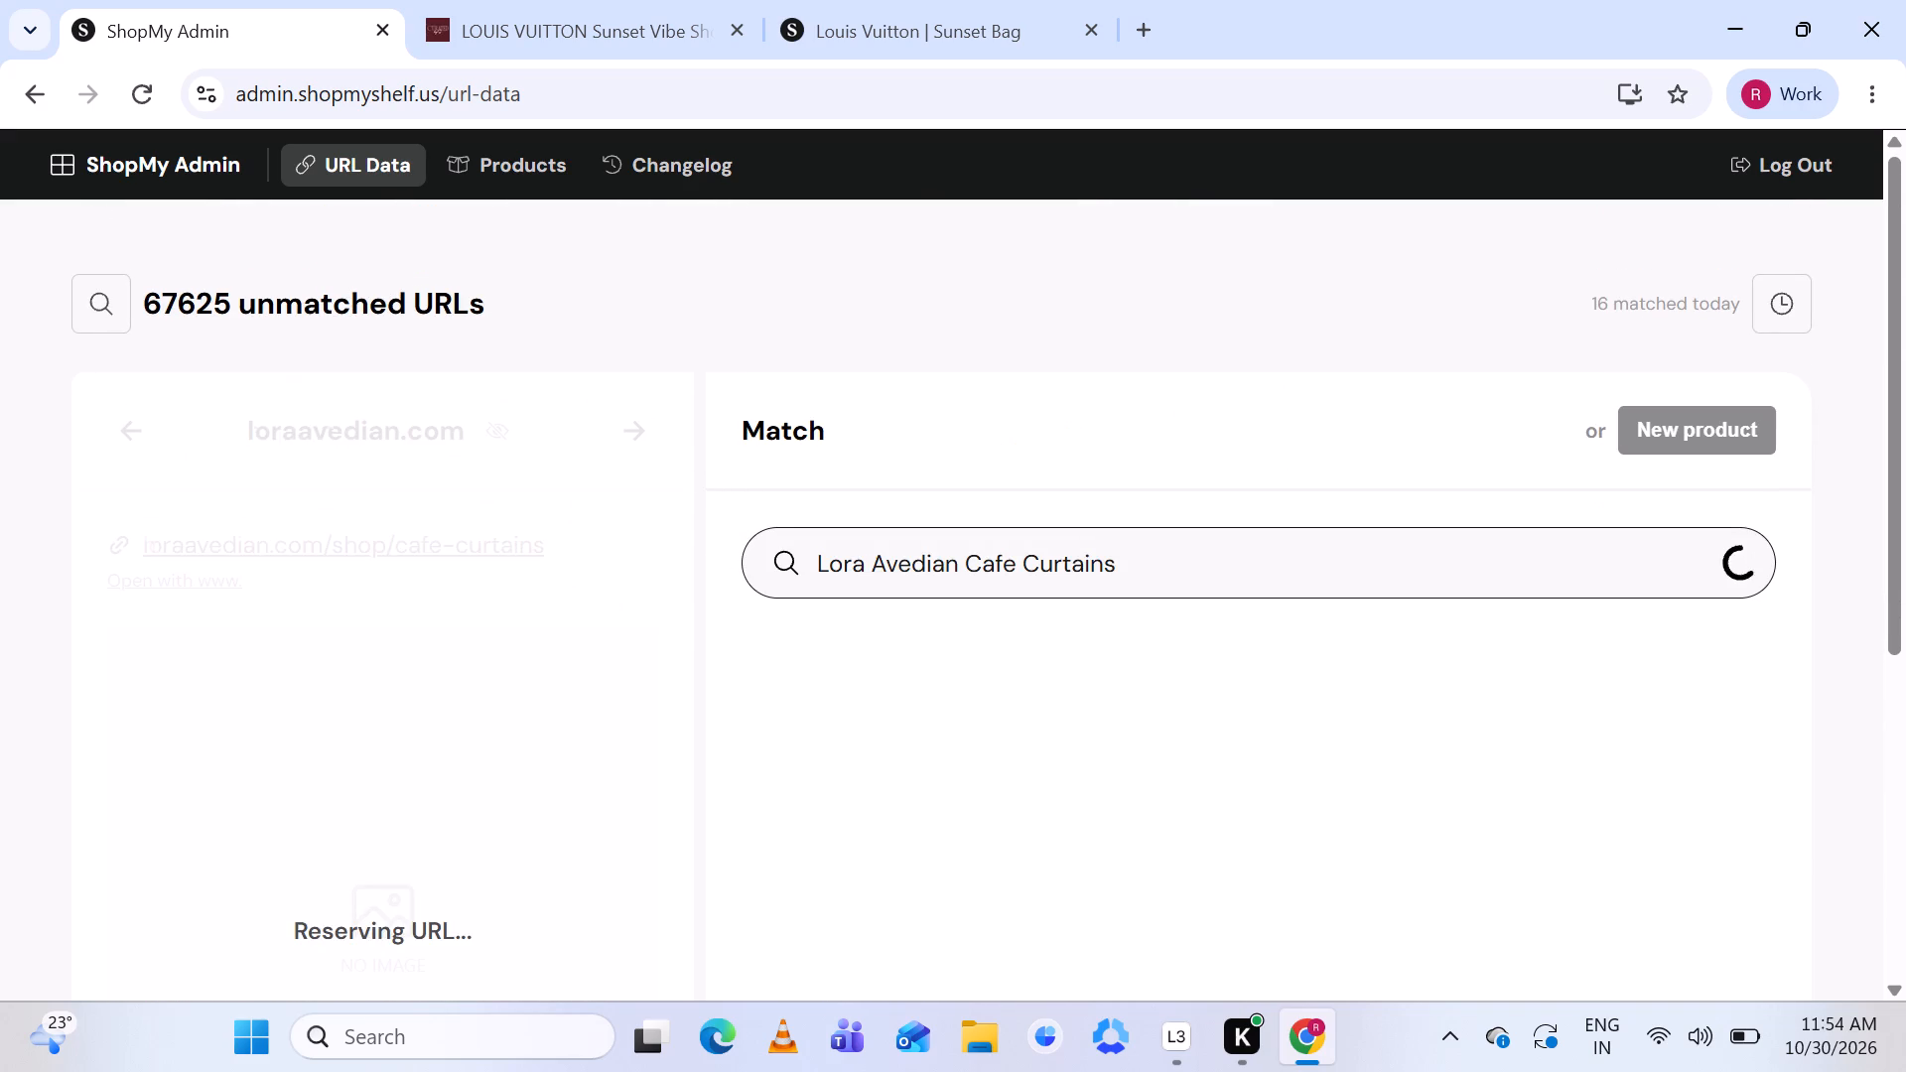
pyautogui.scroll(-2, 1198, 464)
pyautogui.scroll(2, 1198, 464)
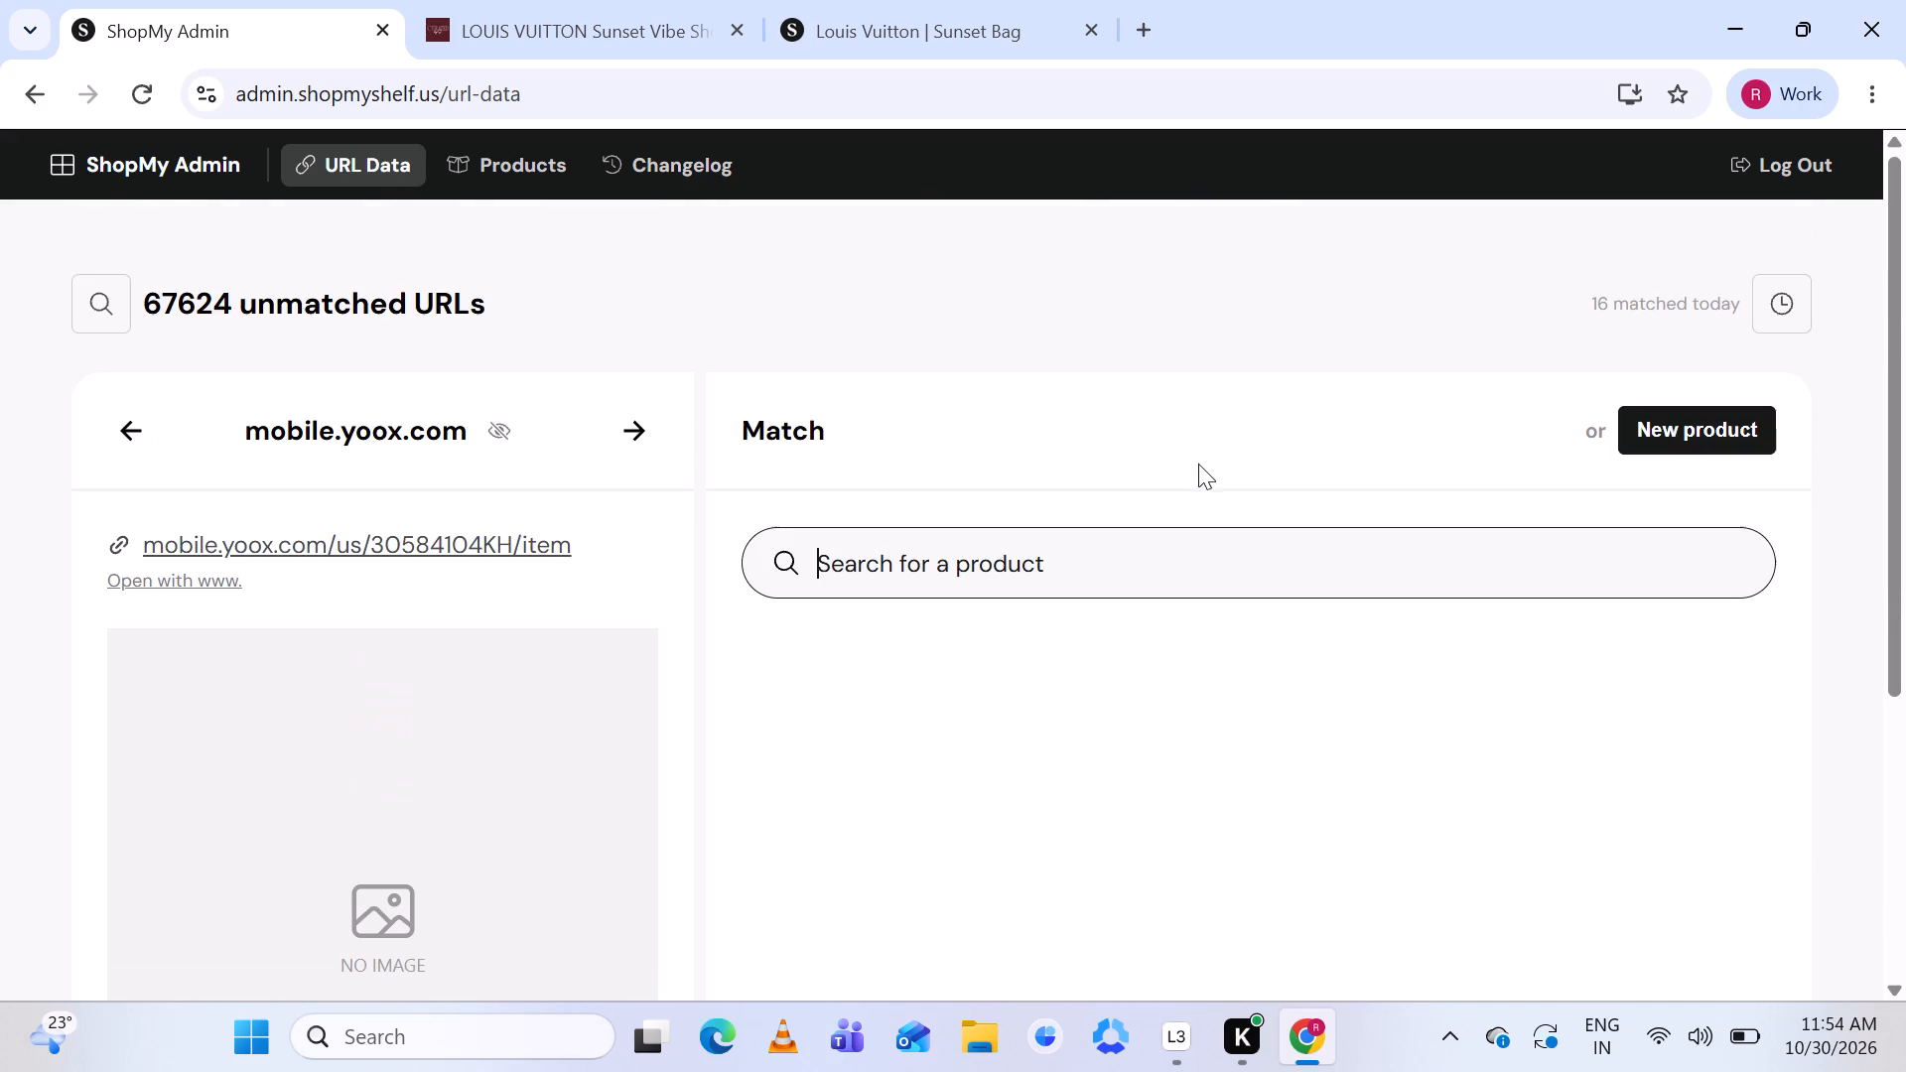
pyautogui.click(638, 427)
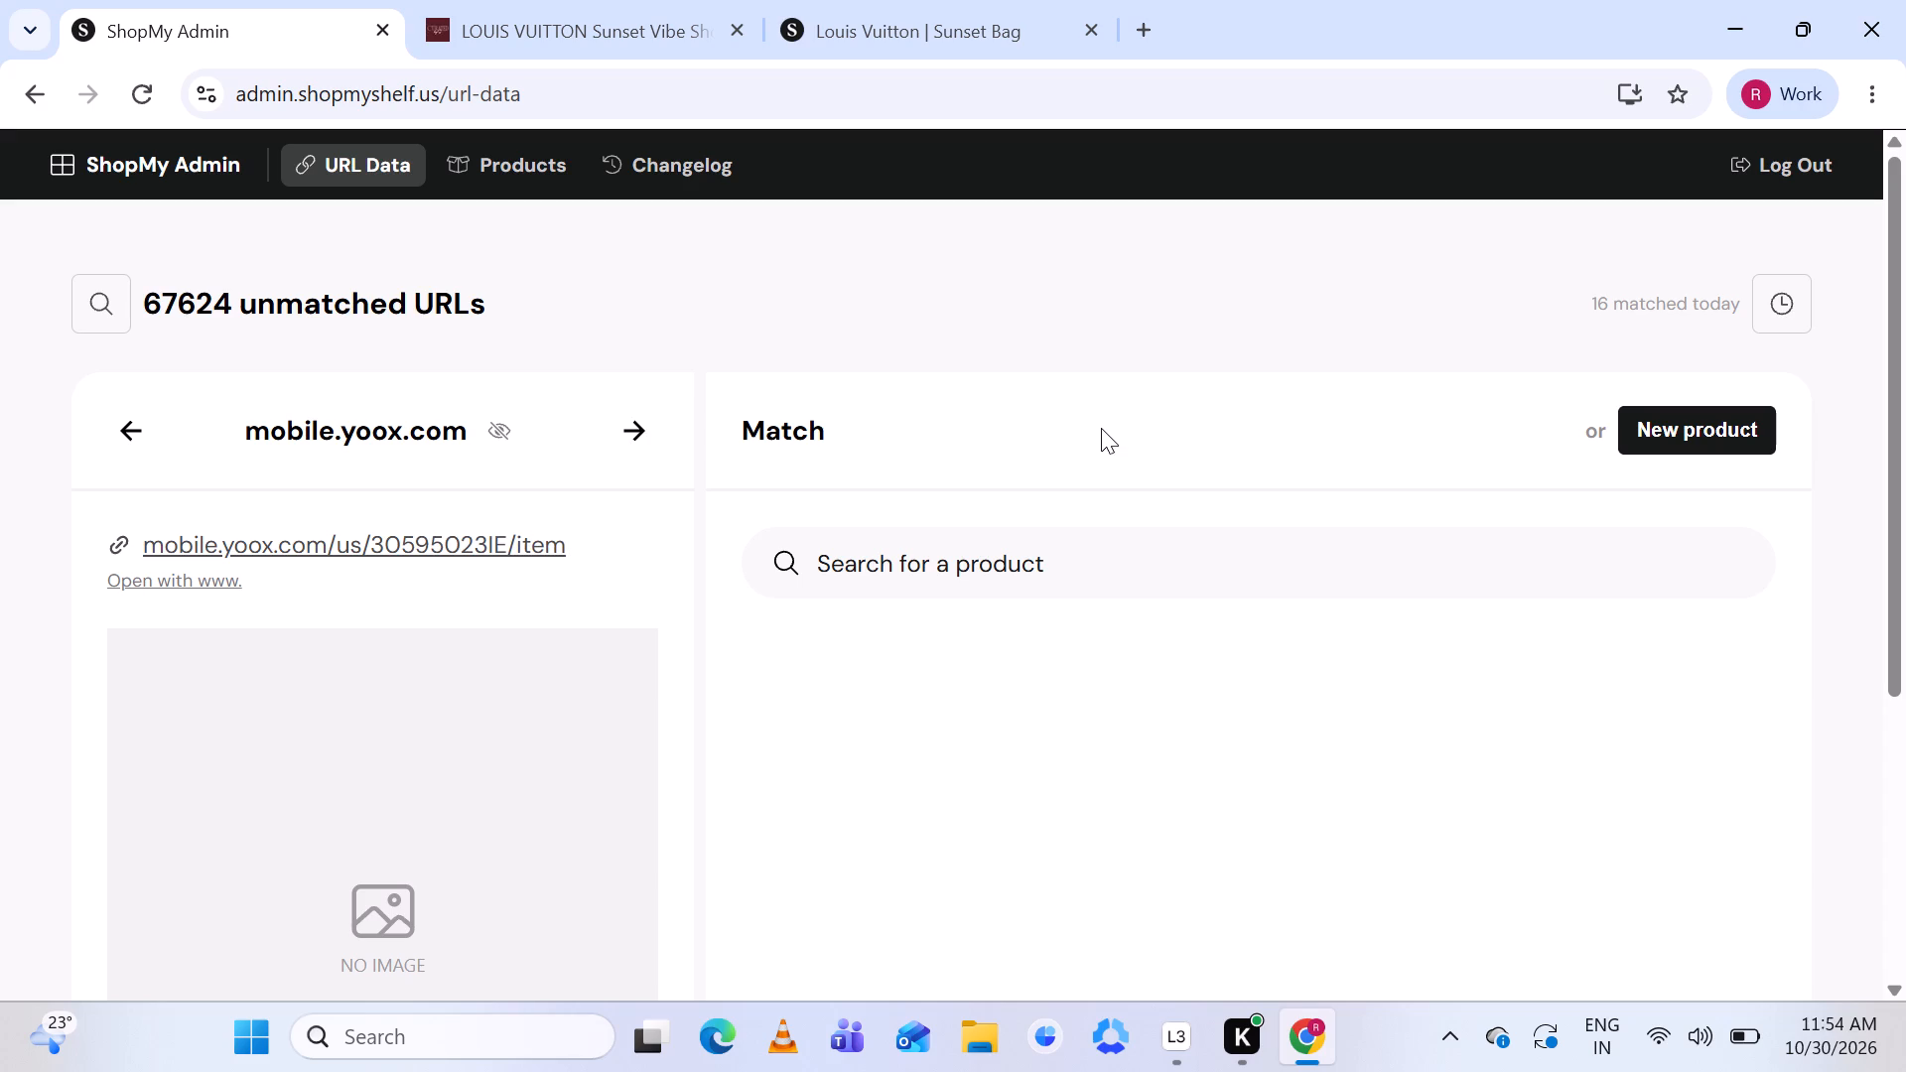
pyautogui.scroll(-1, 1101, 428)
pyautogui.click(632, 438)
# Review the photo, brand and title of the Southern Chic Bags Turquoise fringe bag listing.
pyautogui.scroll(-1, 981, 489)
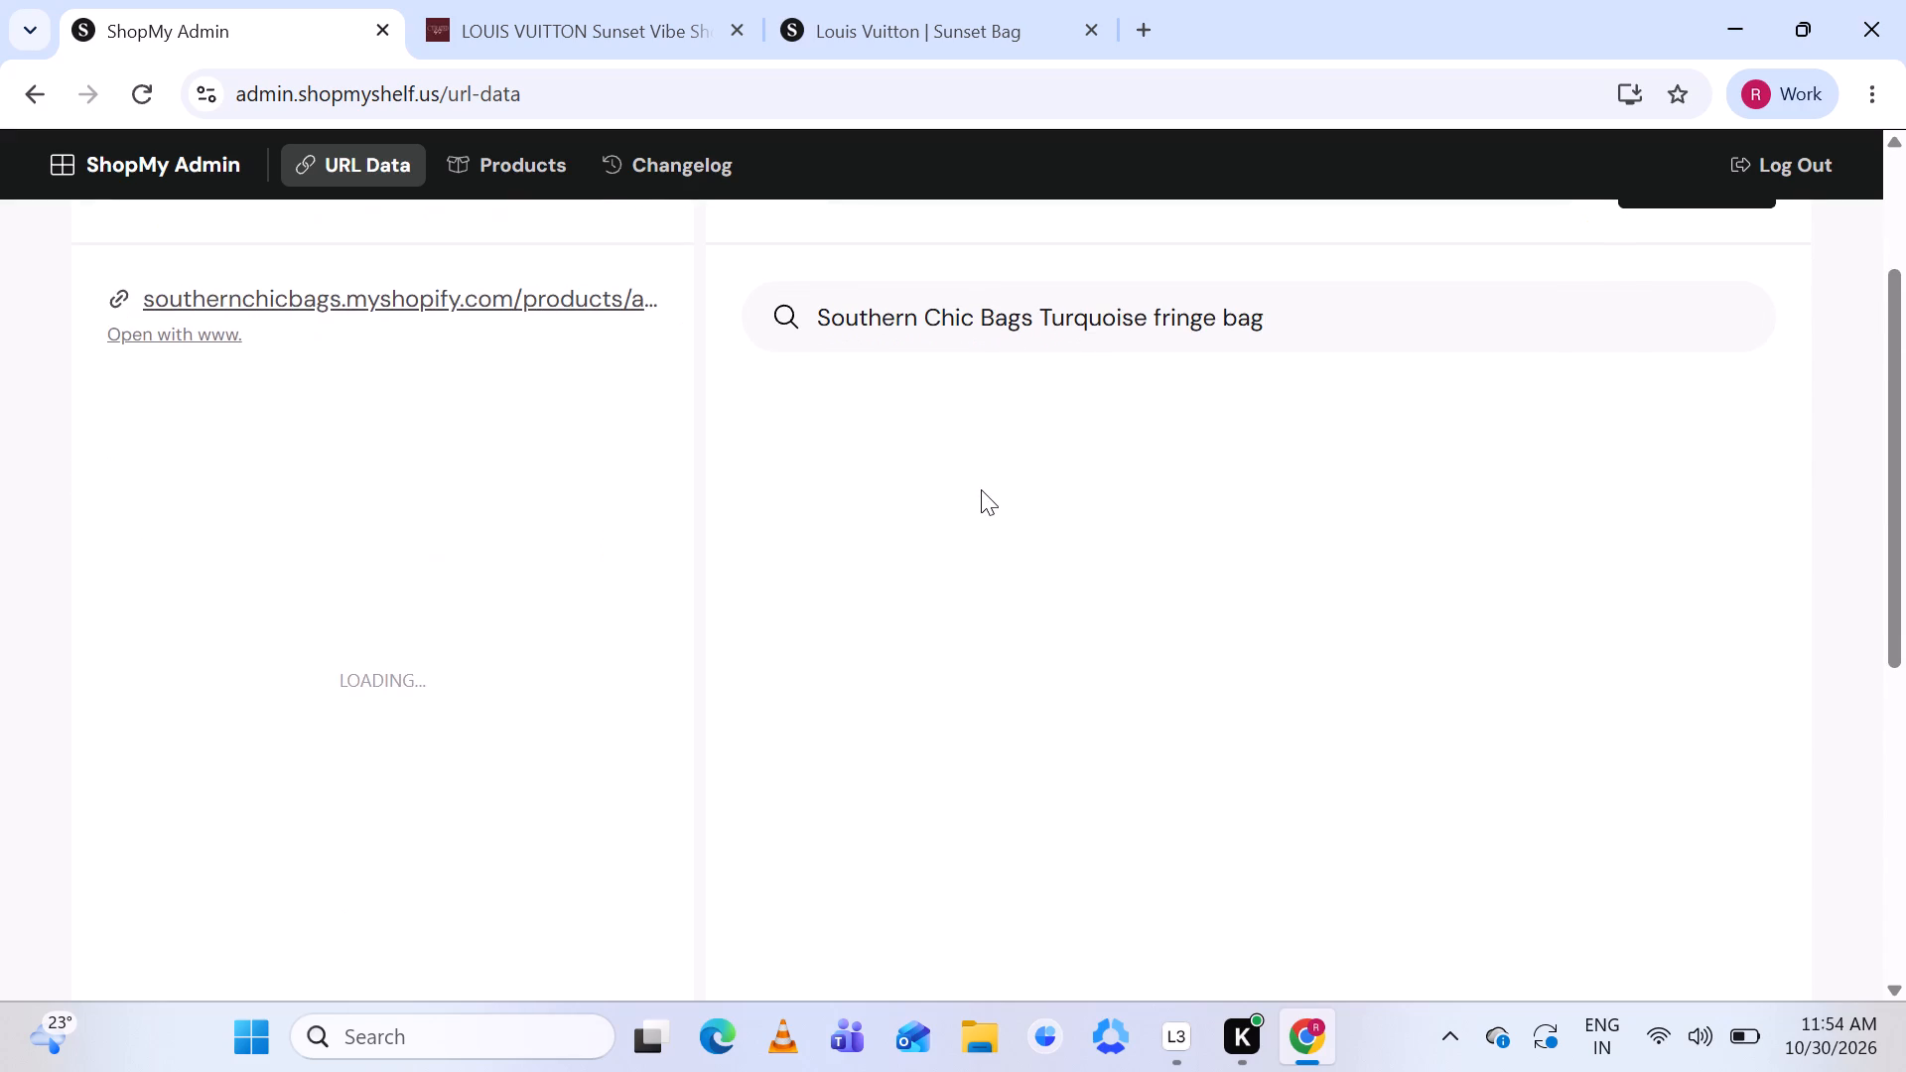
pyautogui.scroll(-3, 981, 489)
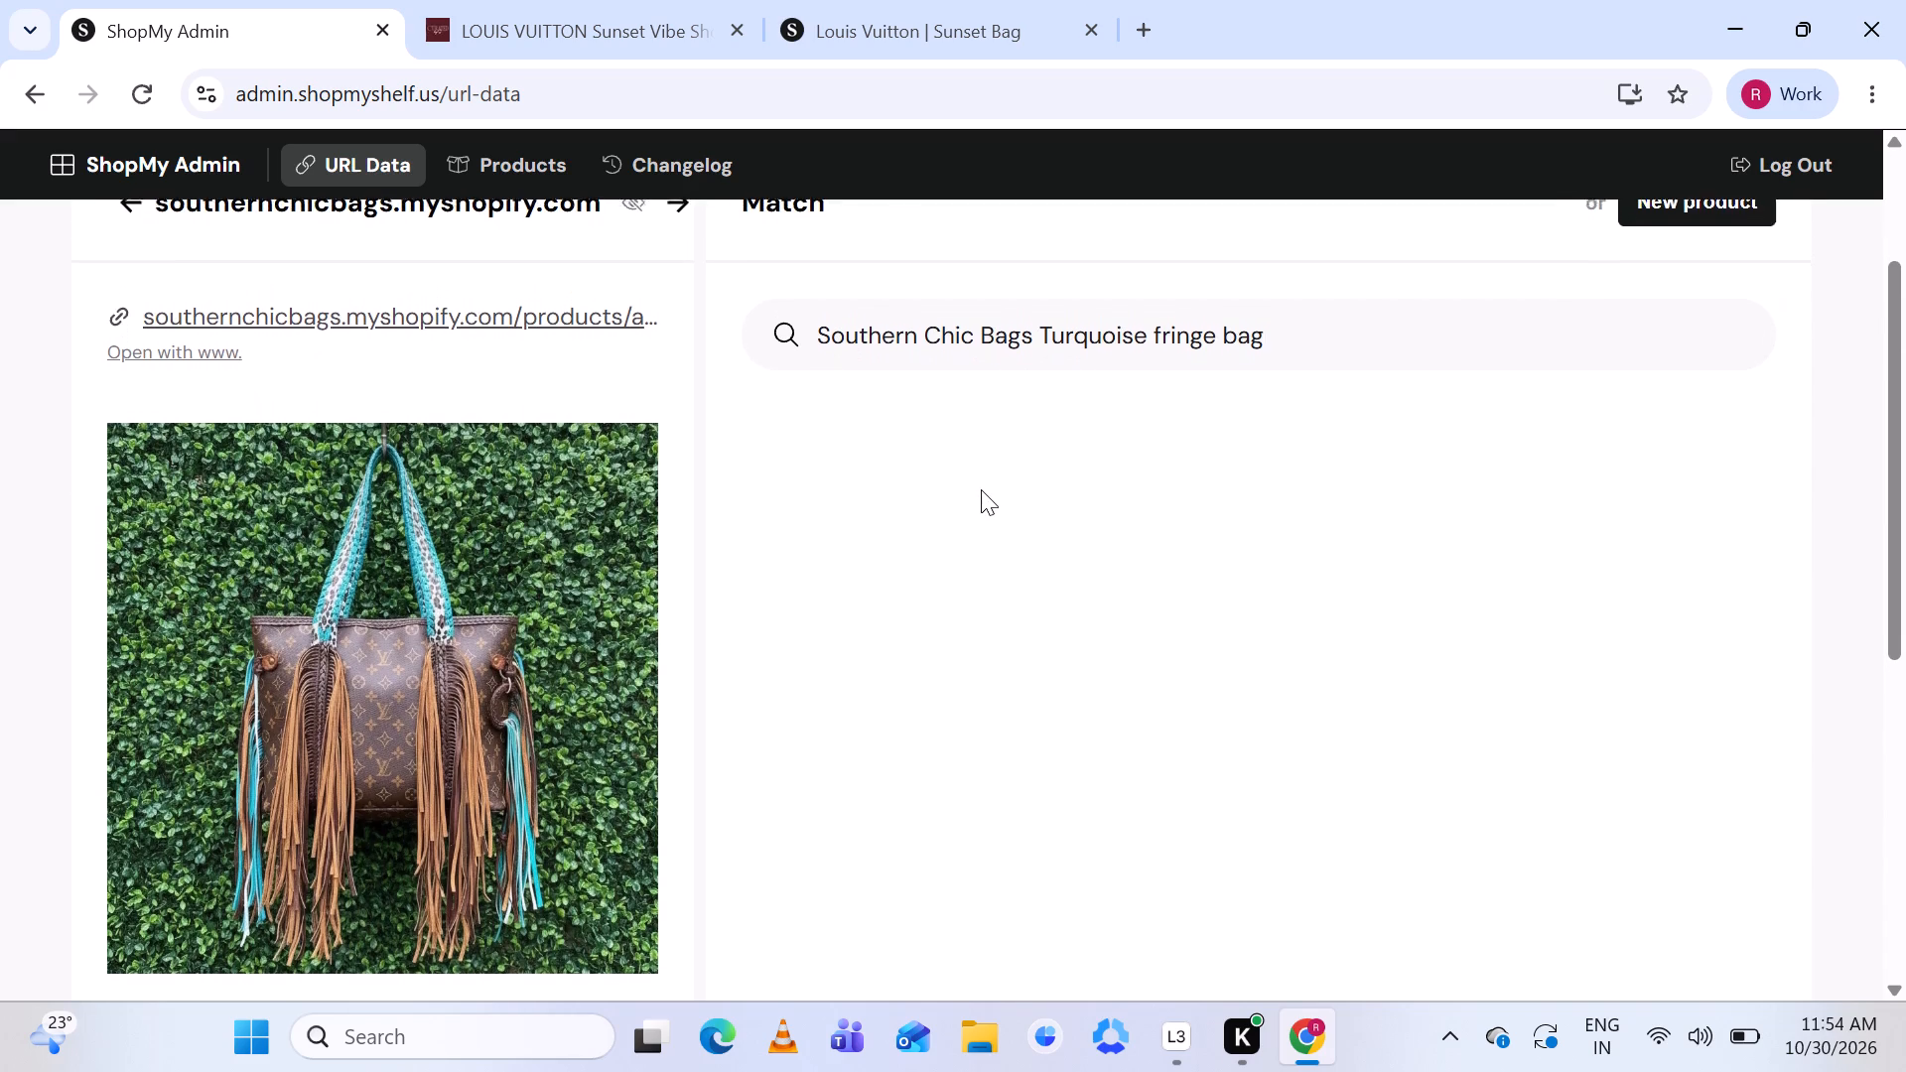
pyautogui.scroll(-1, 981, 489)
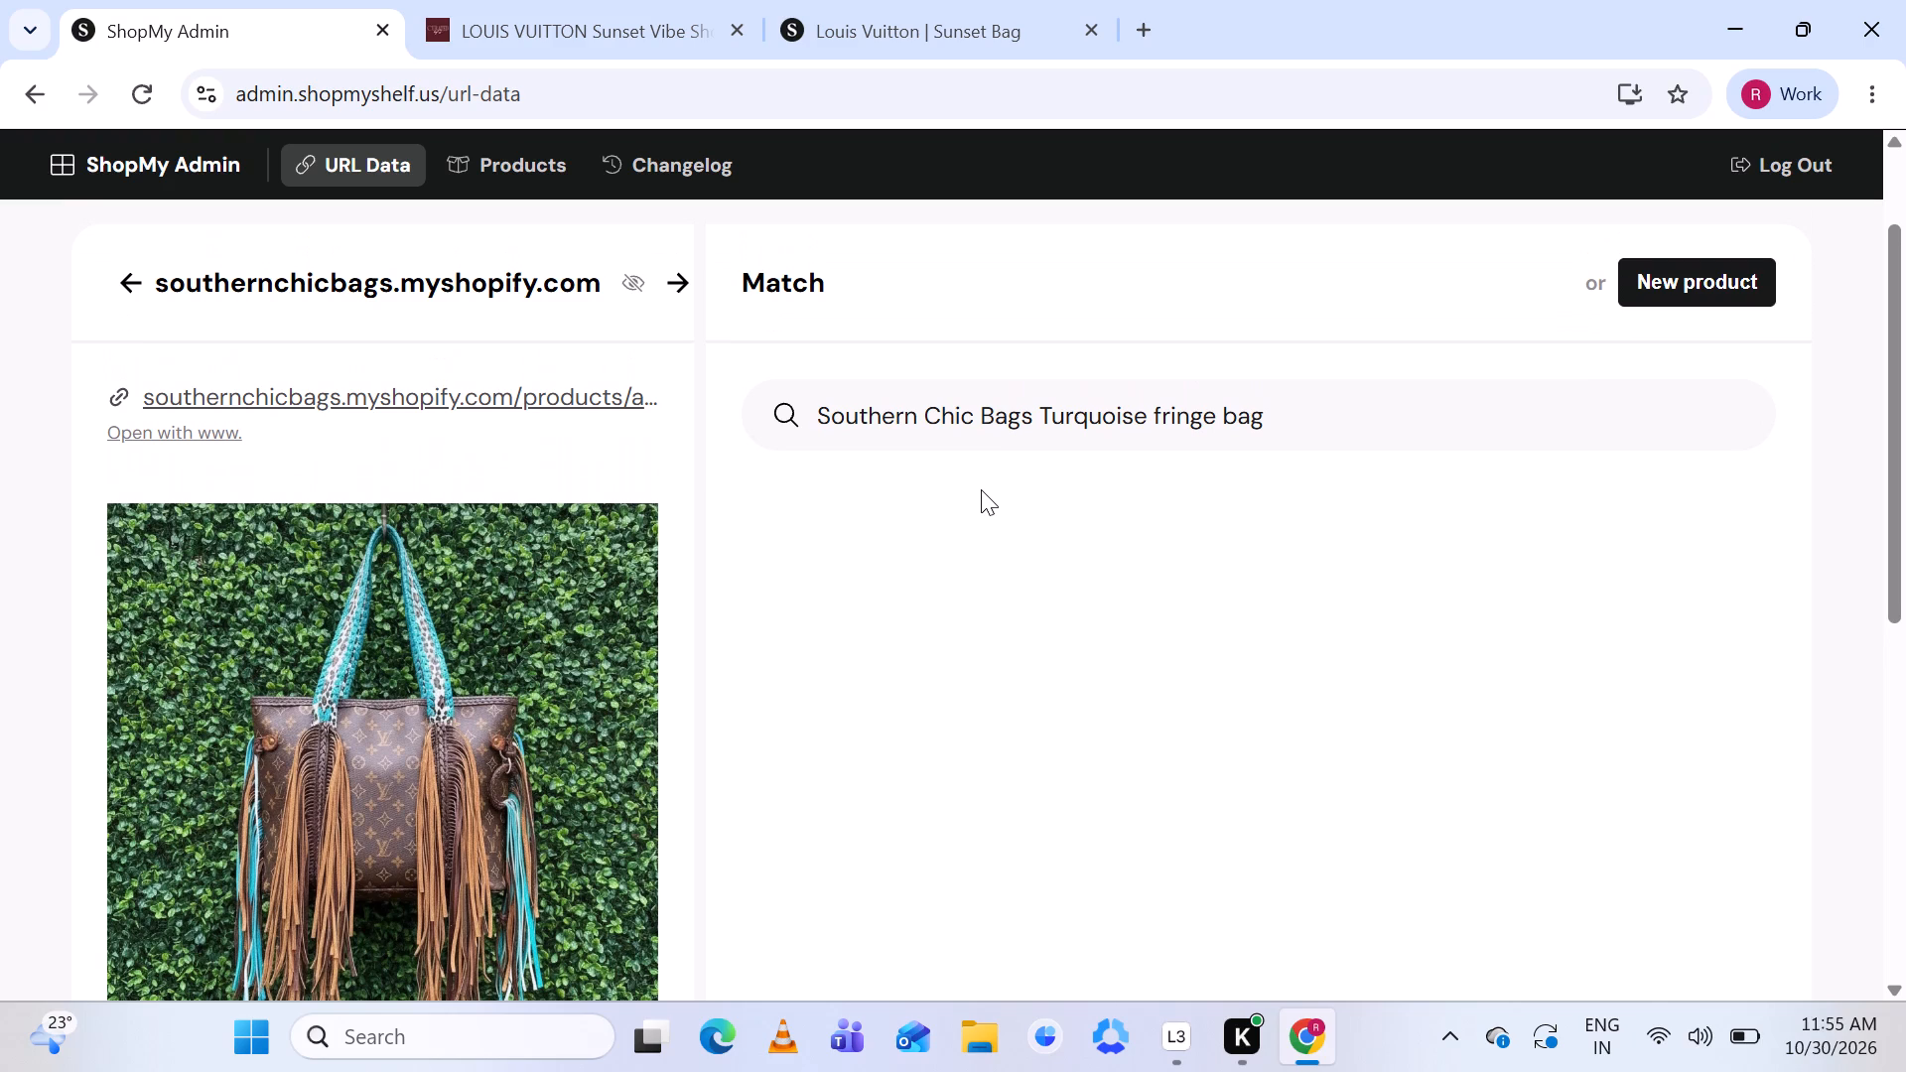
pyautogui.scroll(-1, 981, 489)
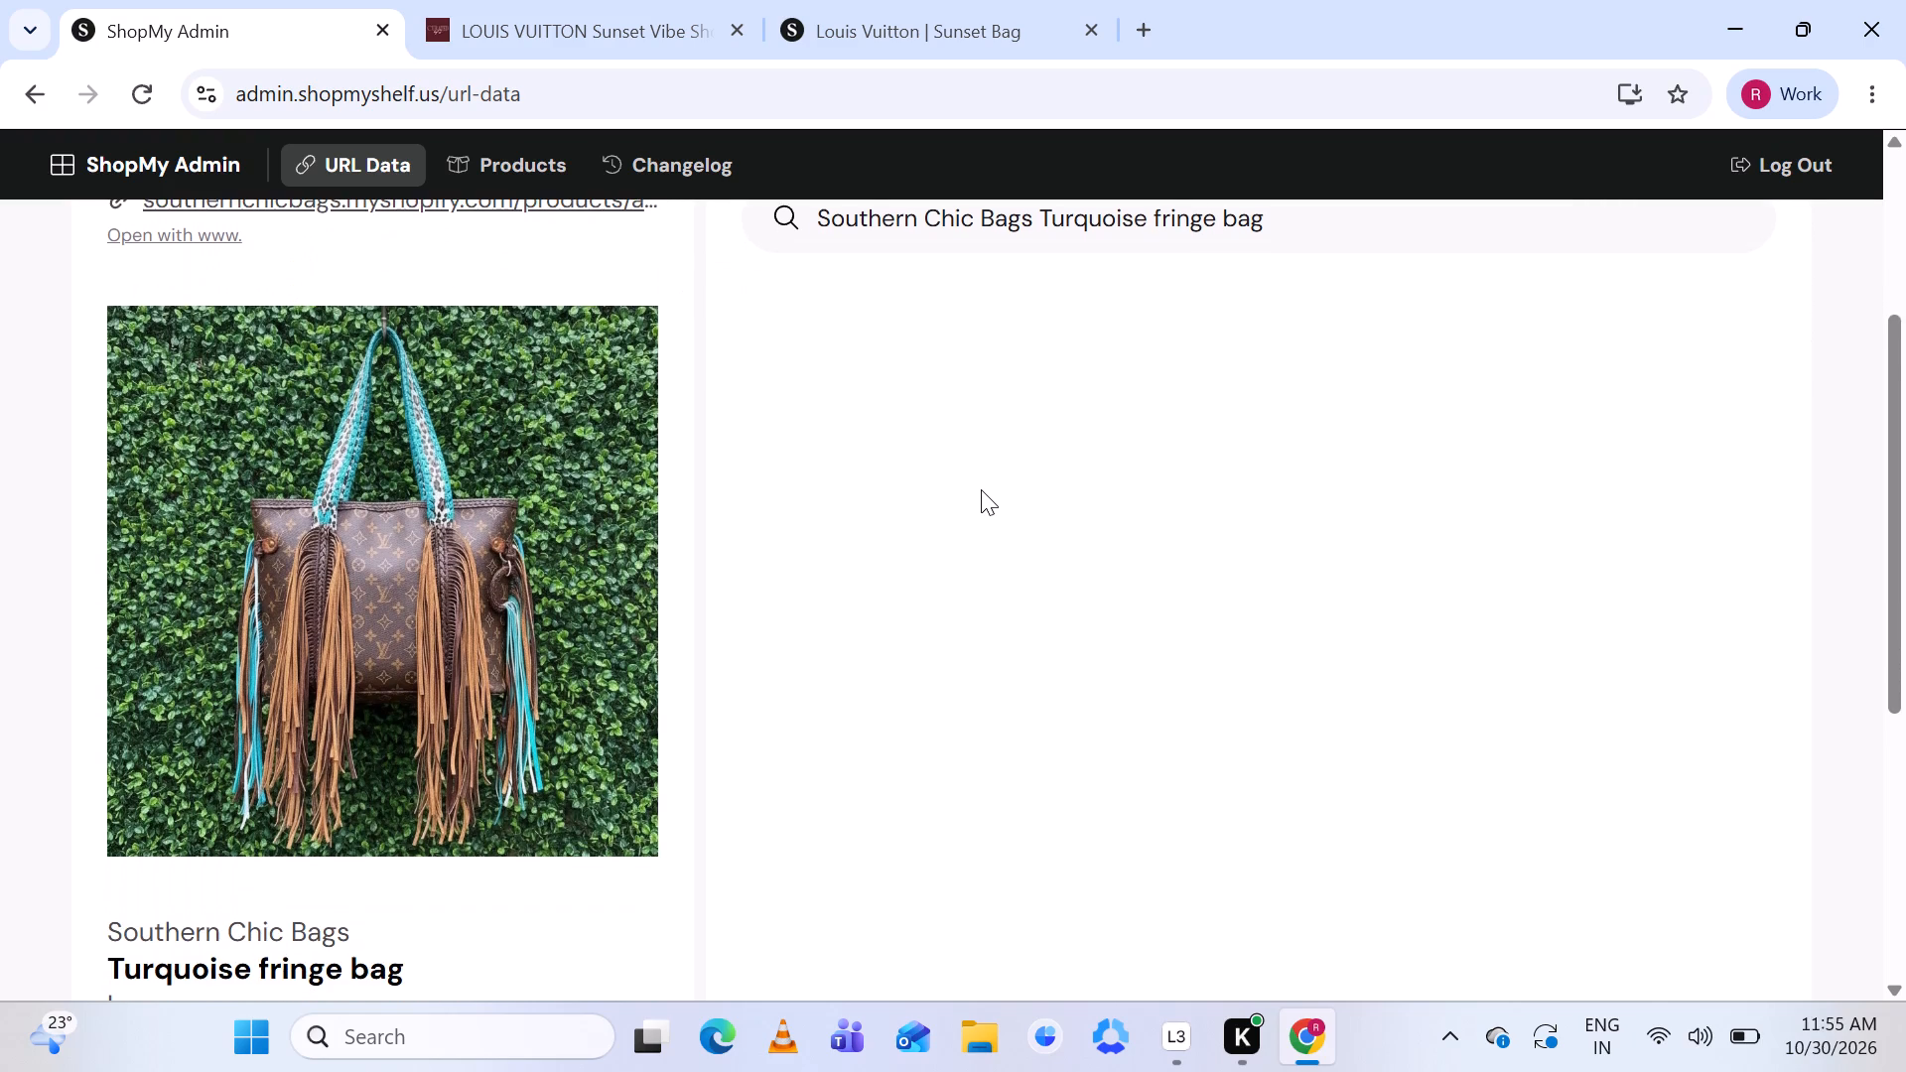
pyautogui.scroll(1, 981, 489)
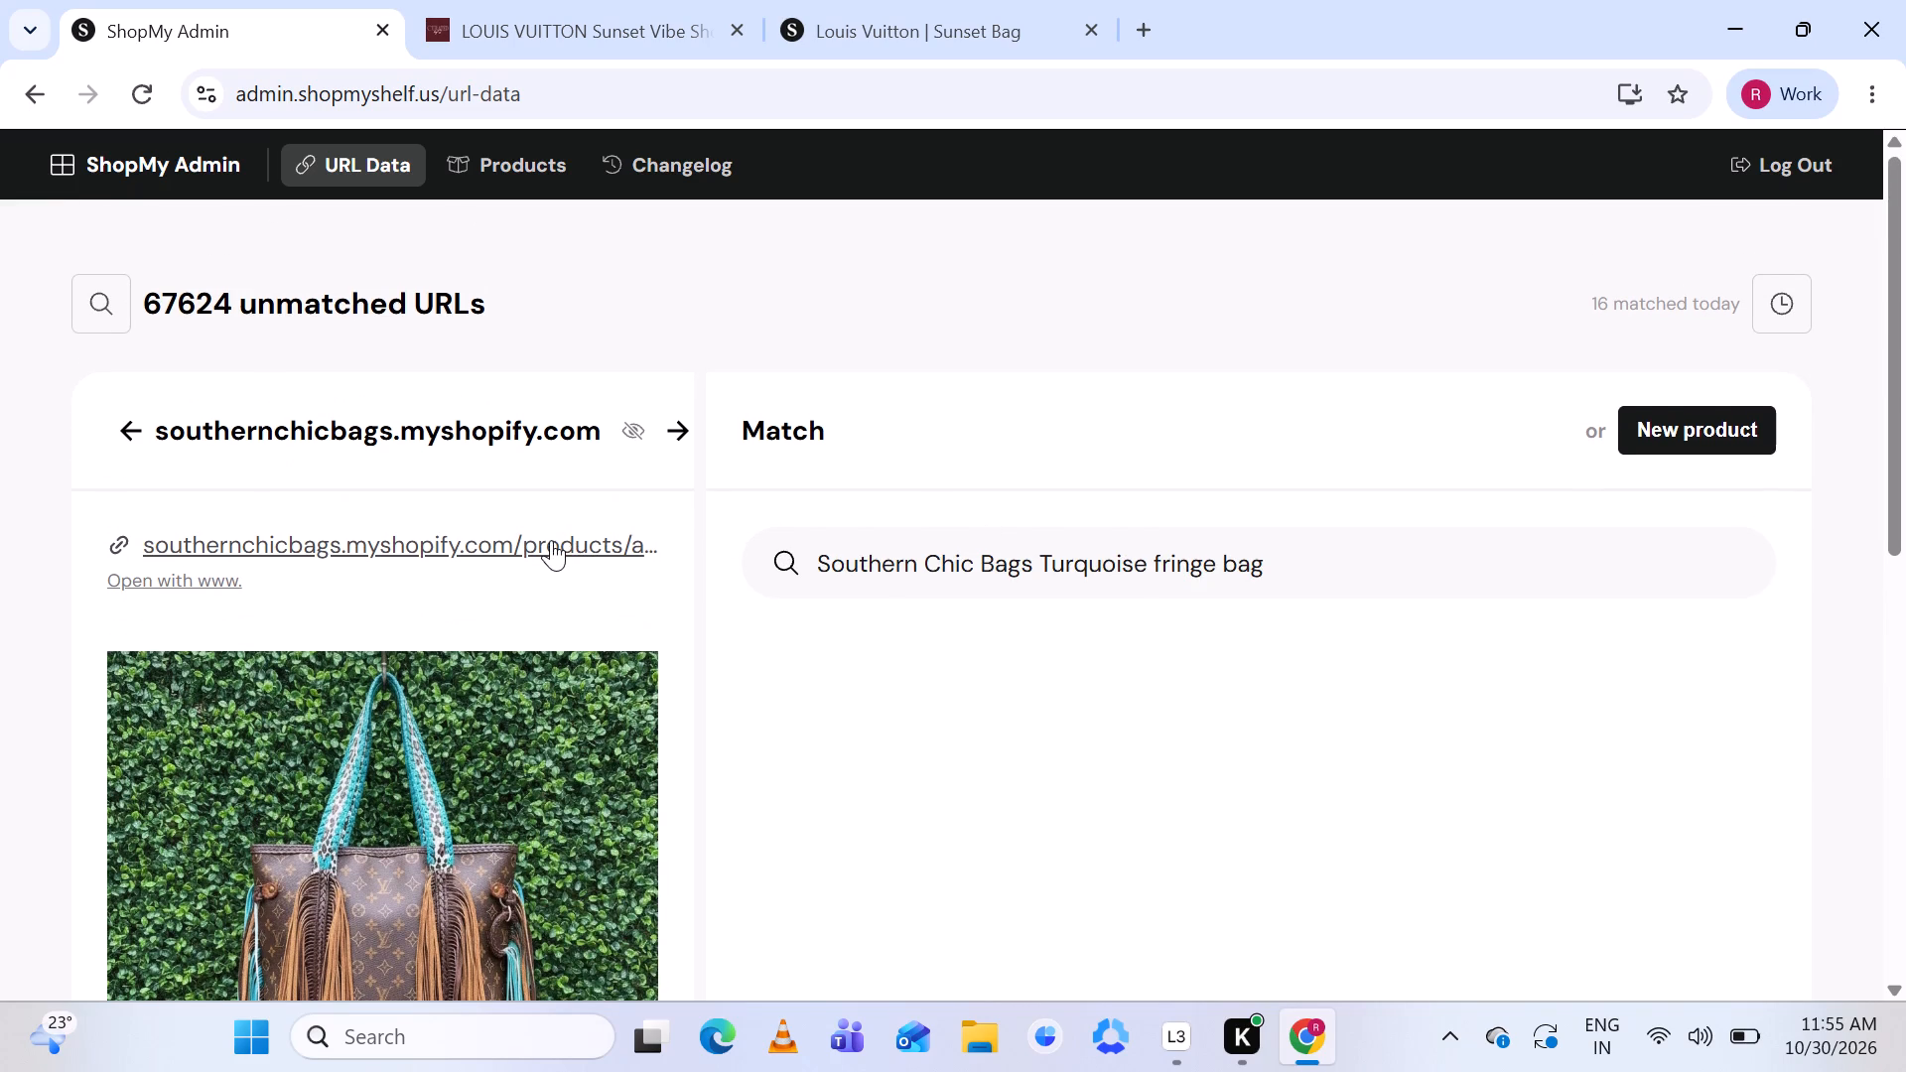
# Open the Turquoise fringe bag's store page and close the two old Louis Vuitton Sunset bag pages.
pyautogui.click(545, 540)
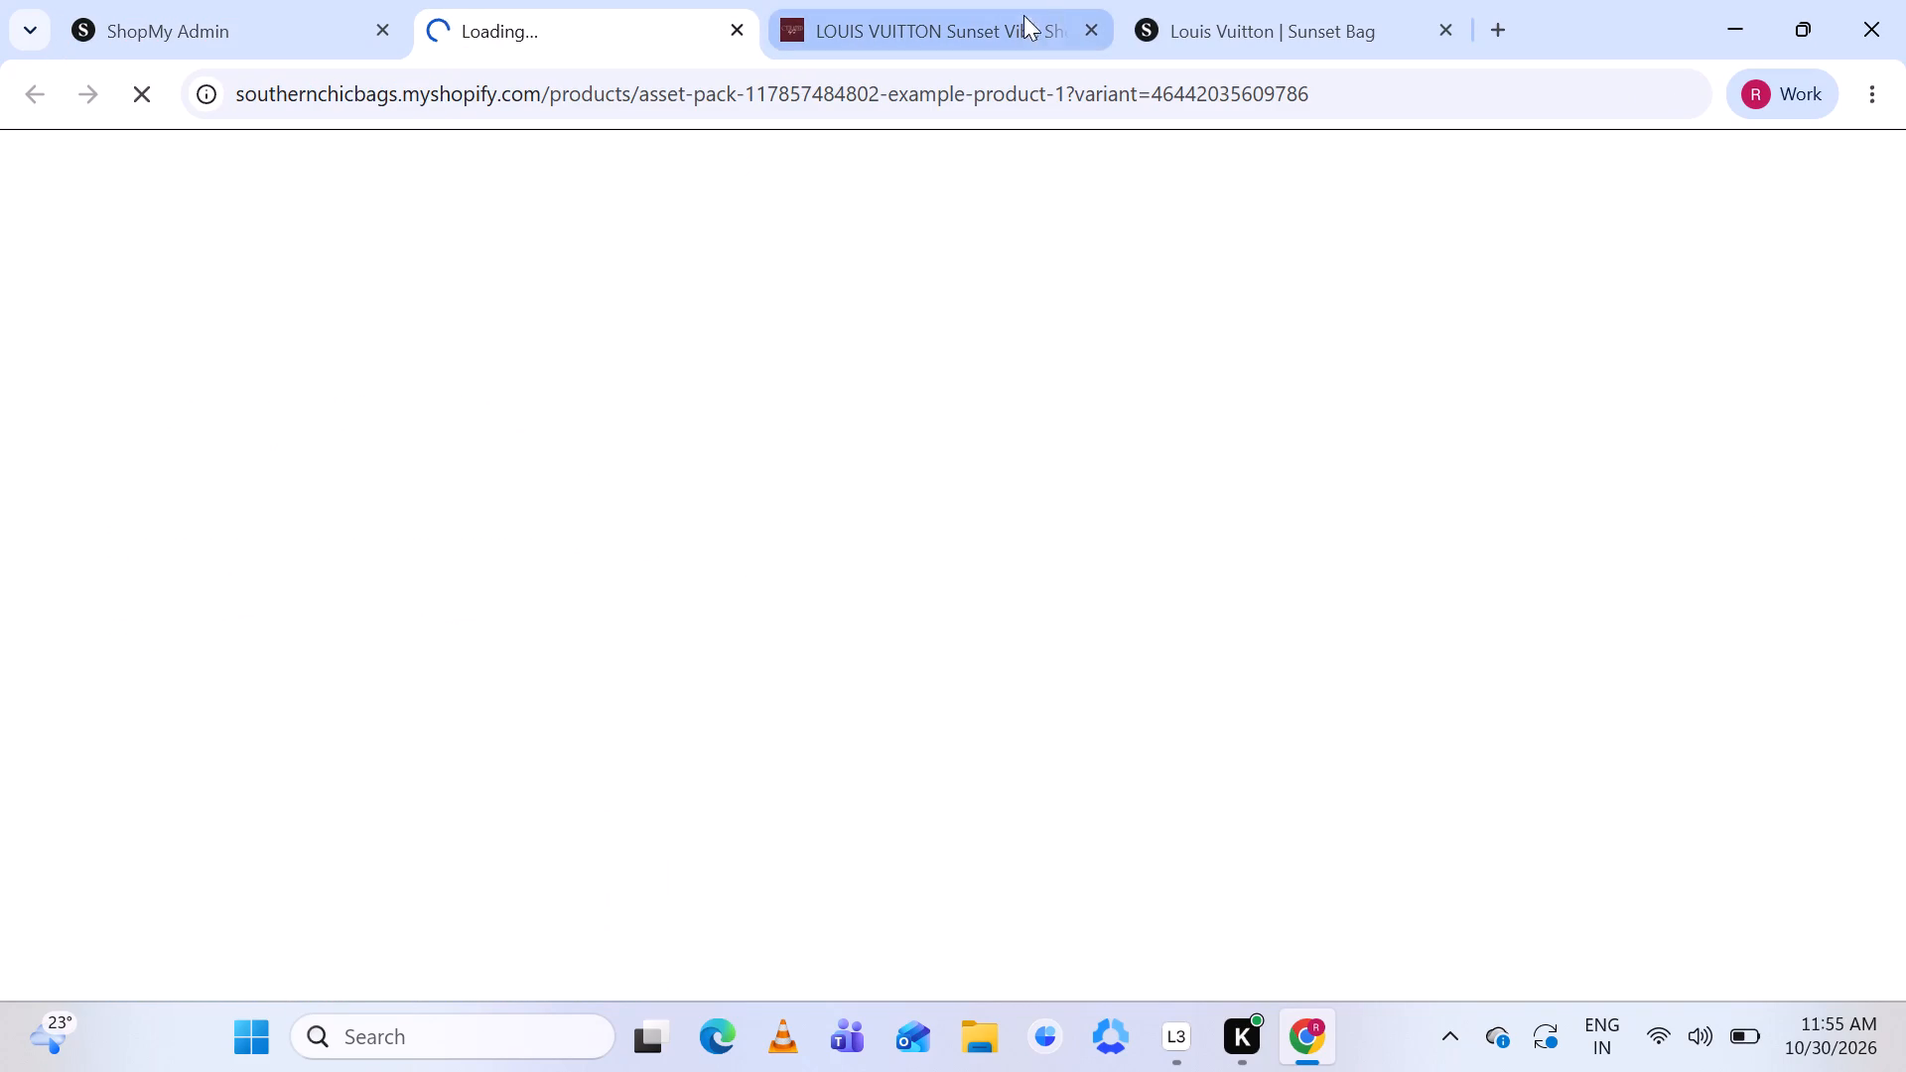
pyautogui.click(1087, 27)
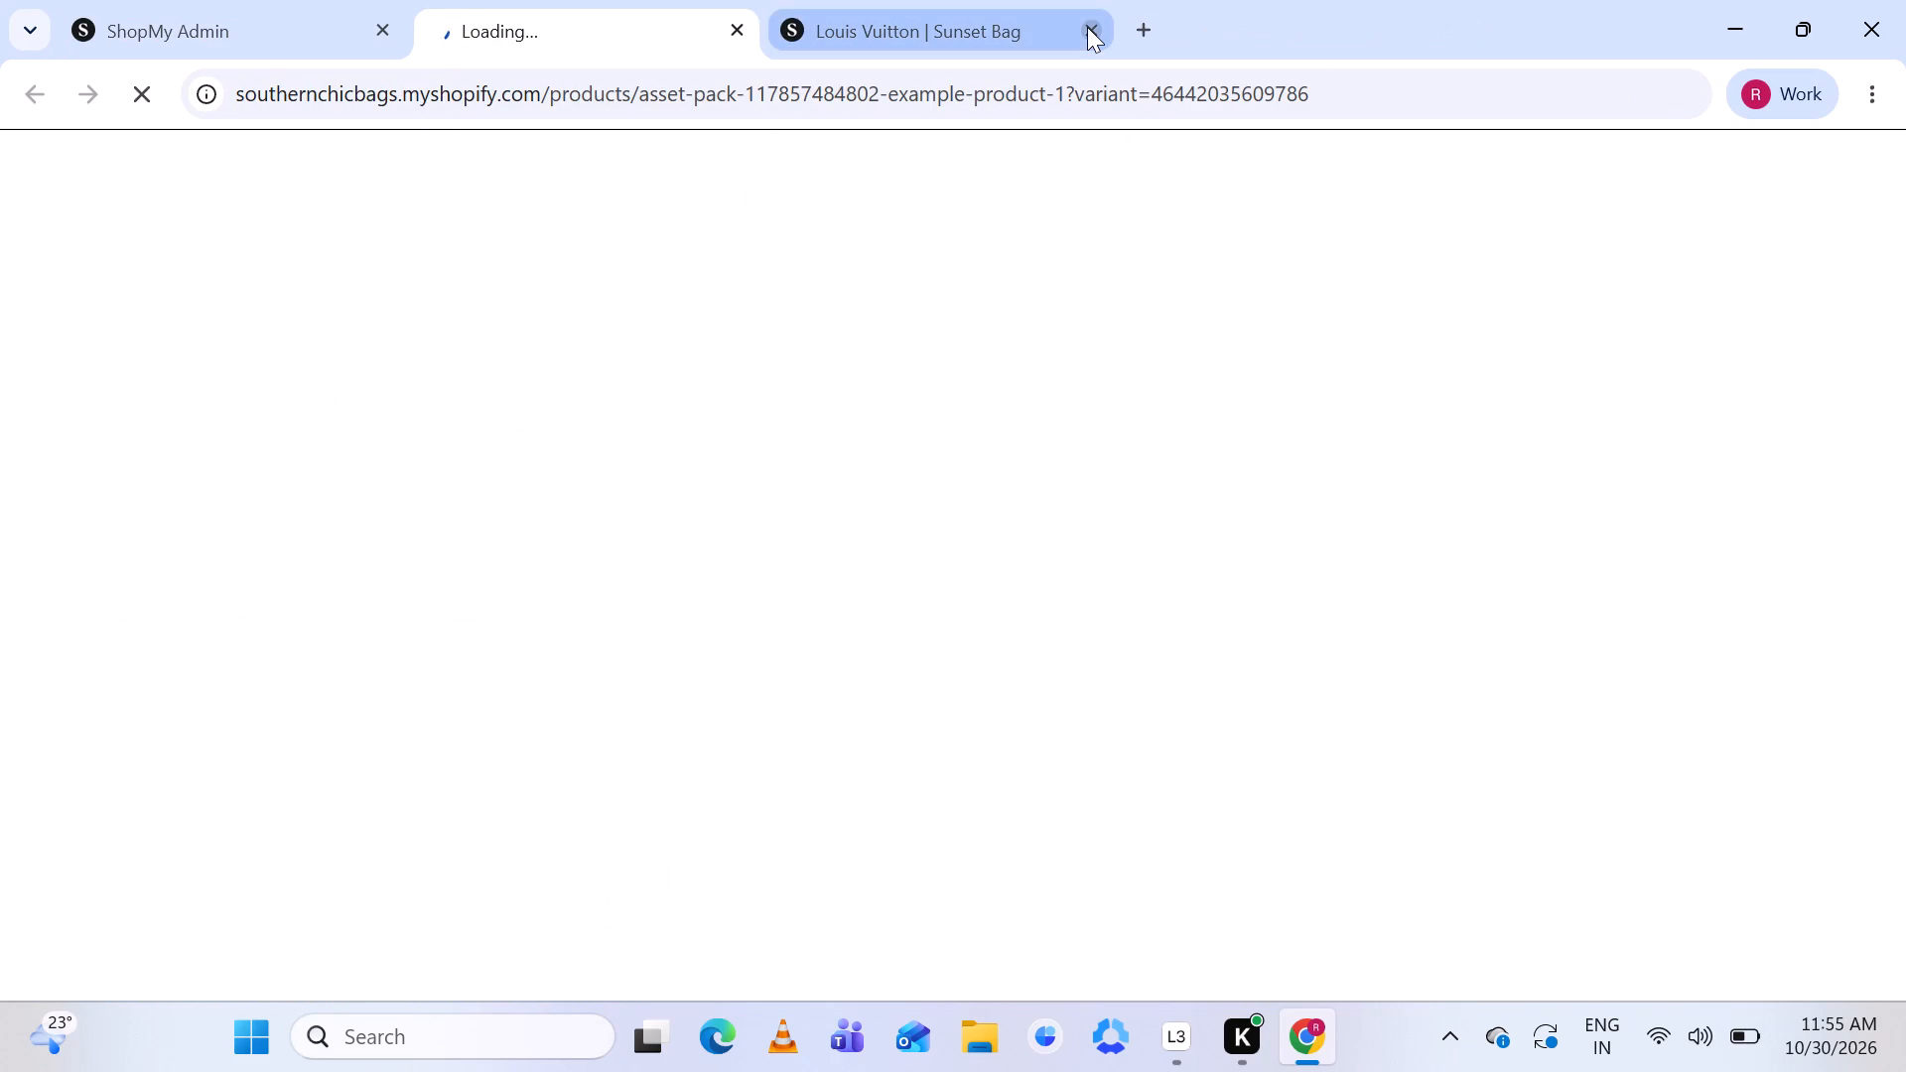
pyautogui.click(1087, 27)
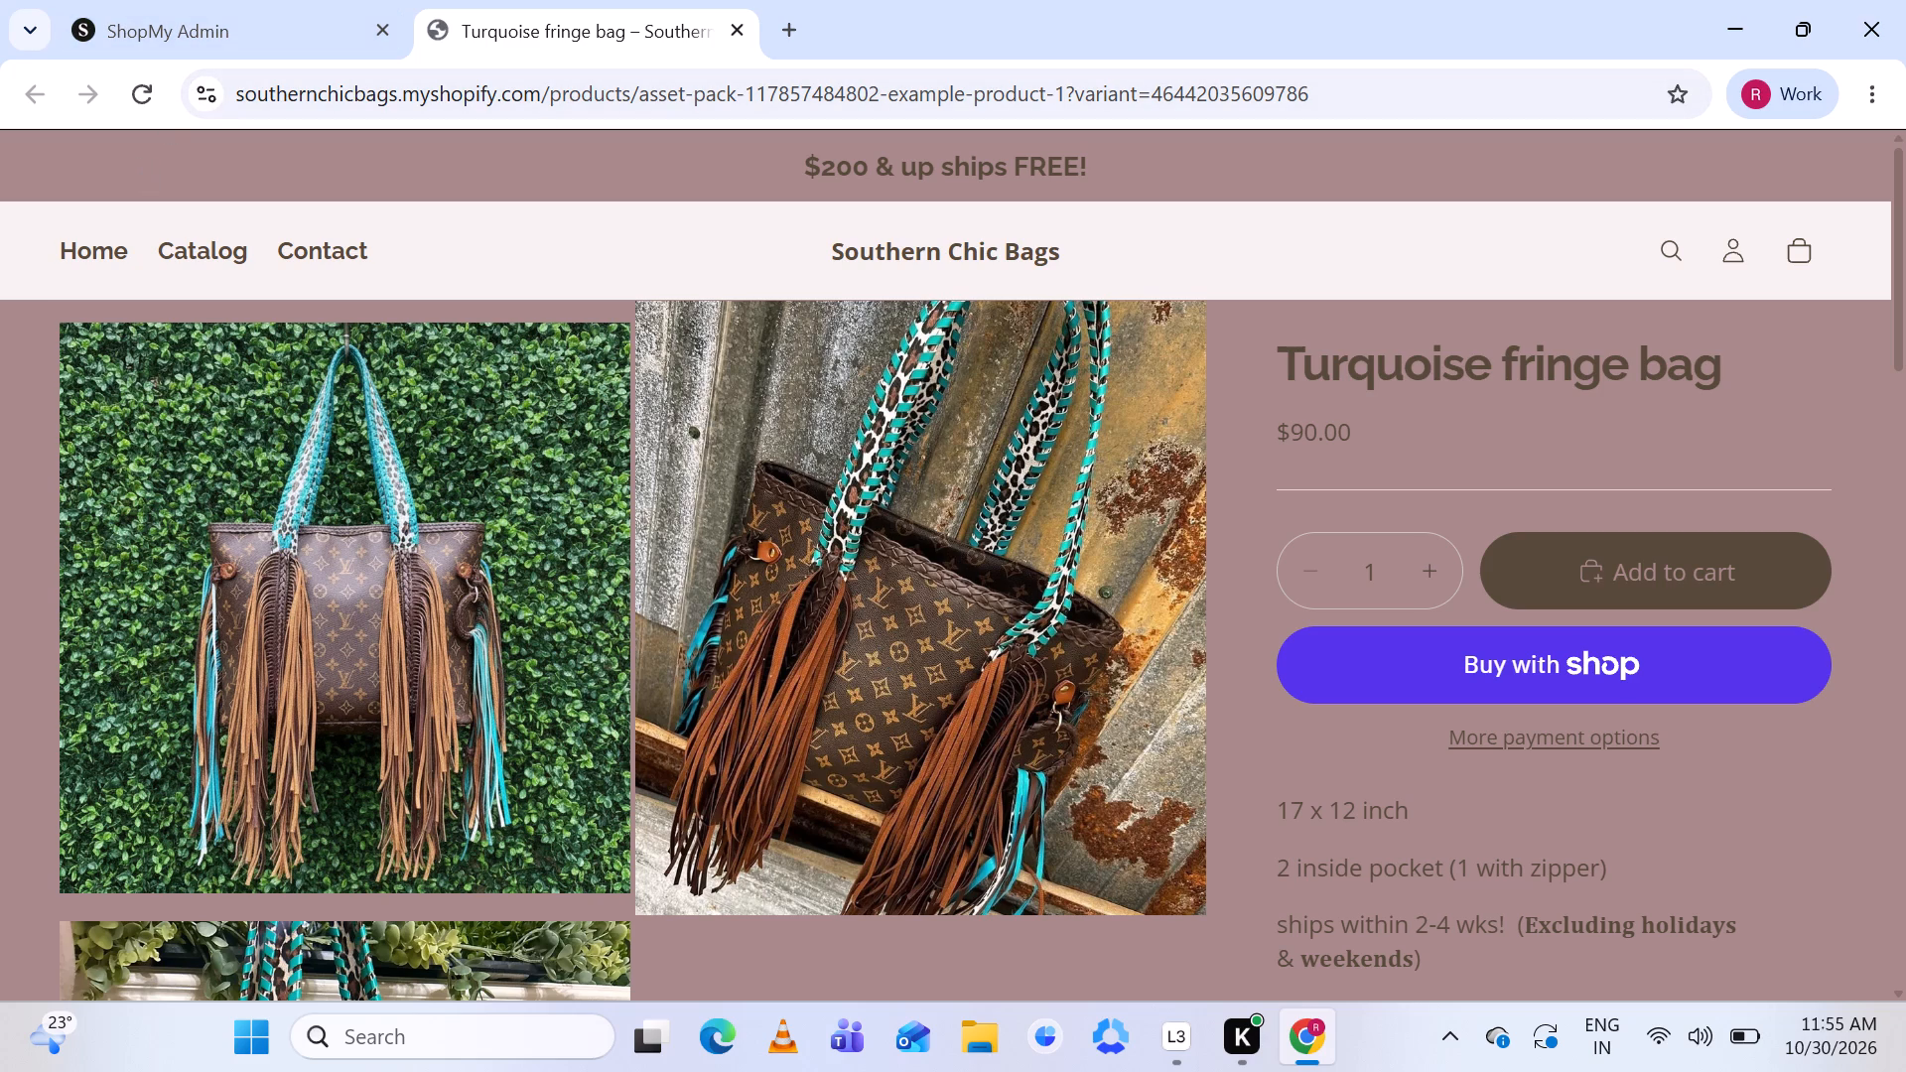
# Examine the Turquoise fringe bag's store photos, description and related products, and return to its unmatched URL in ShopMy Admin.
pyautogui.scroll(-4, 682, 762)
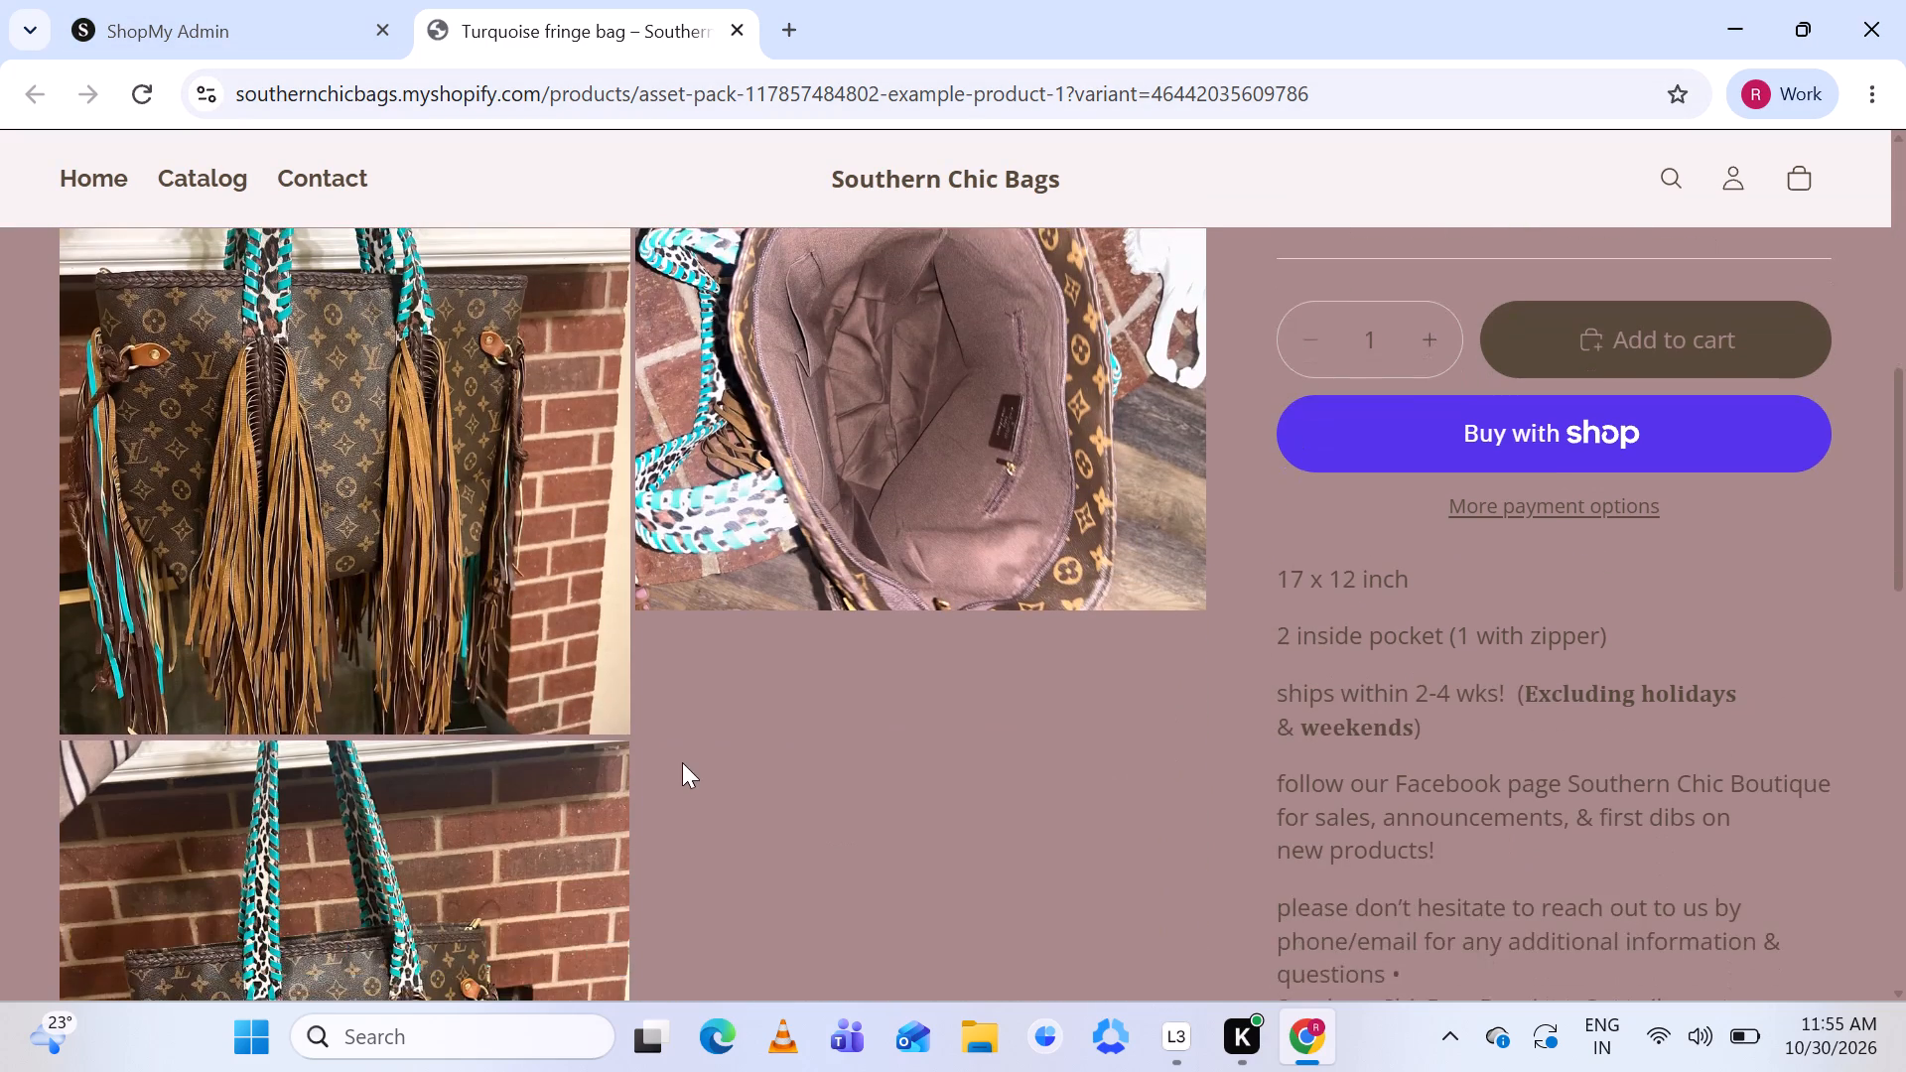
pyautogui.scroll(-4, 682, 762)
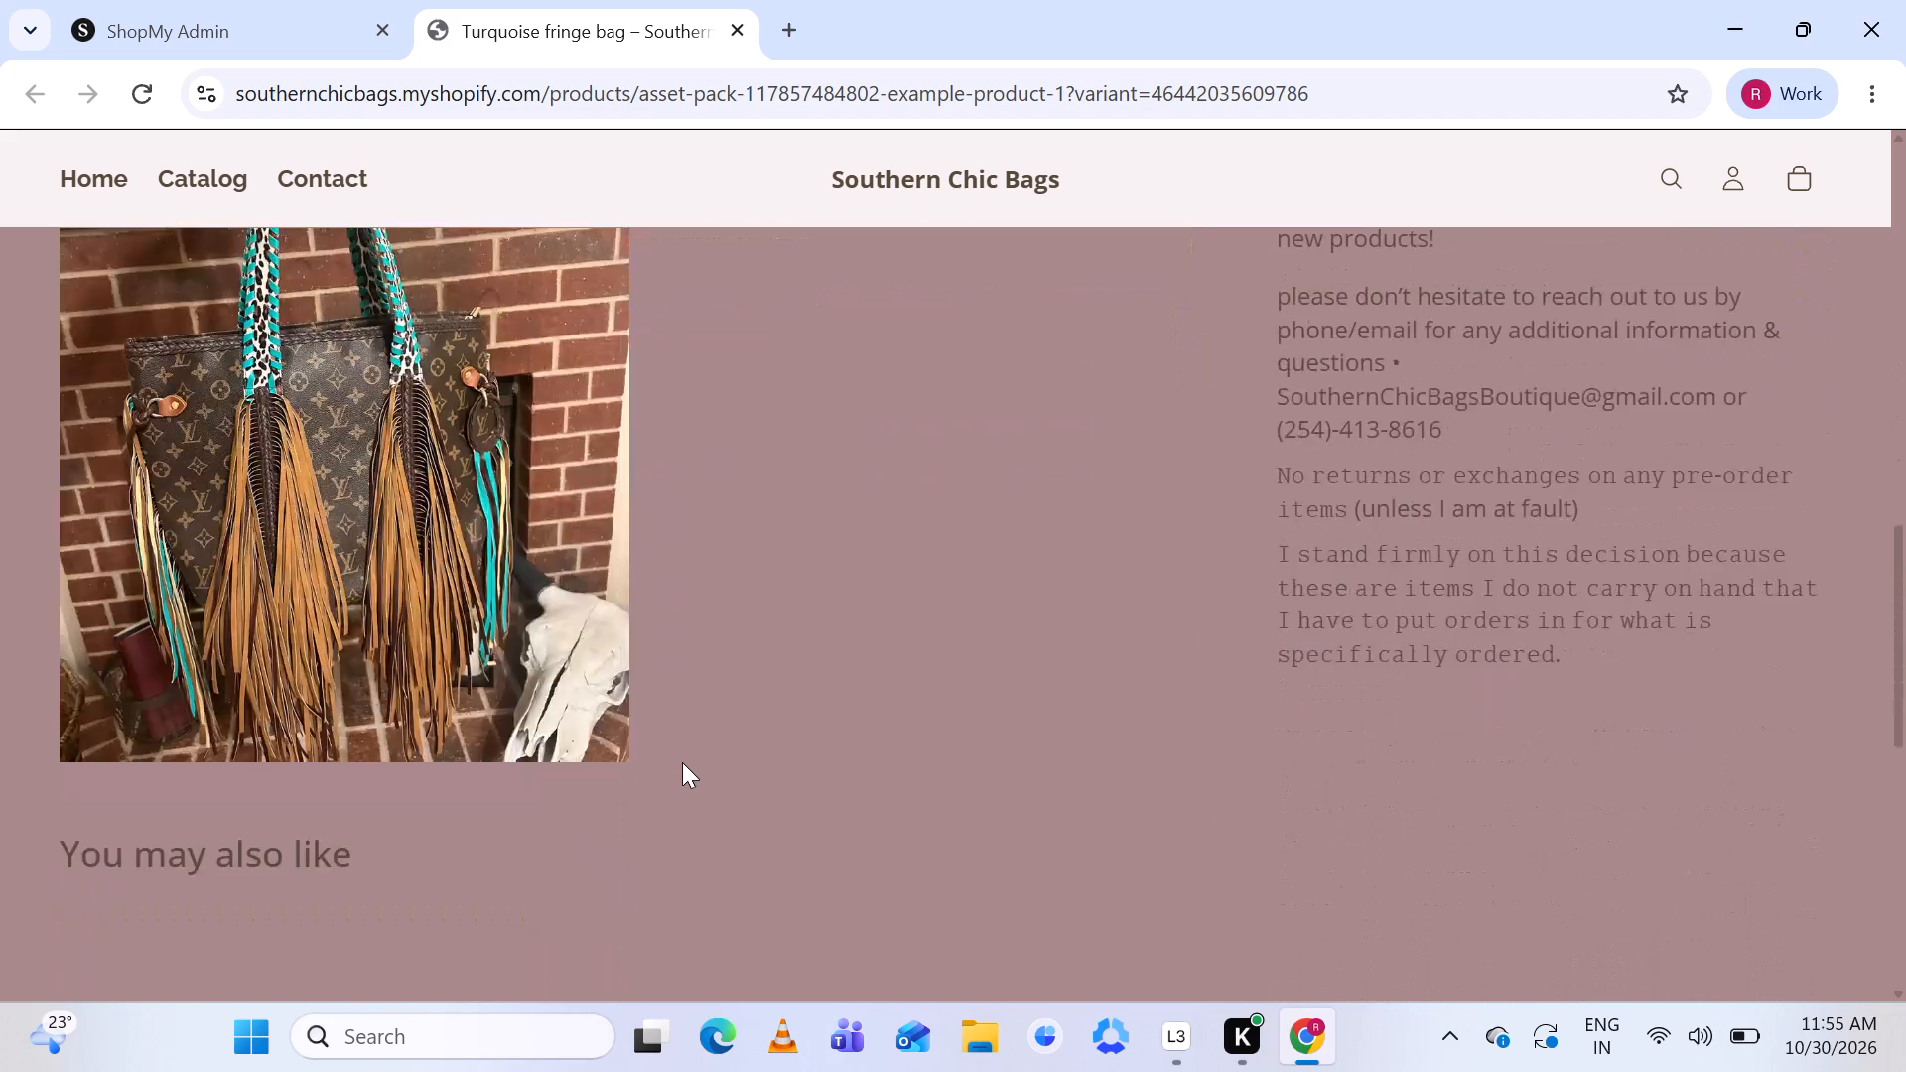
pyautogui.scroll(1, 682, 762)
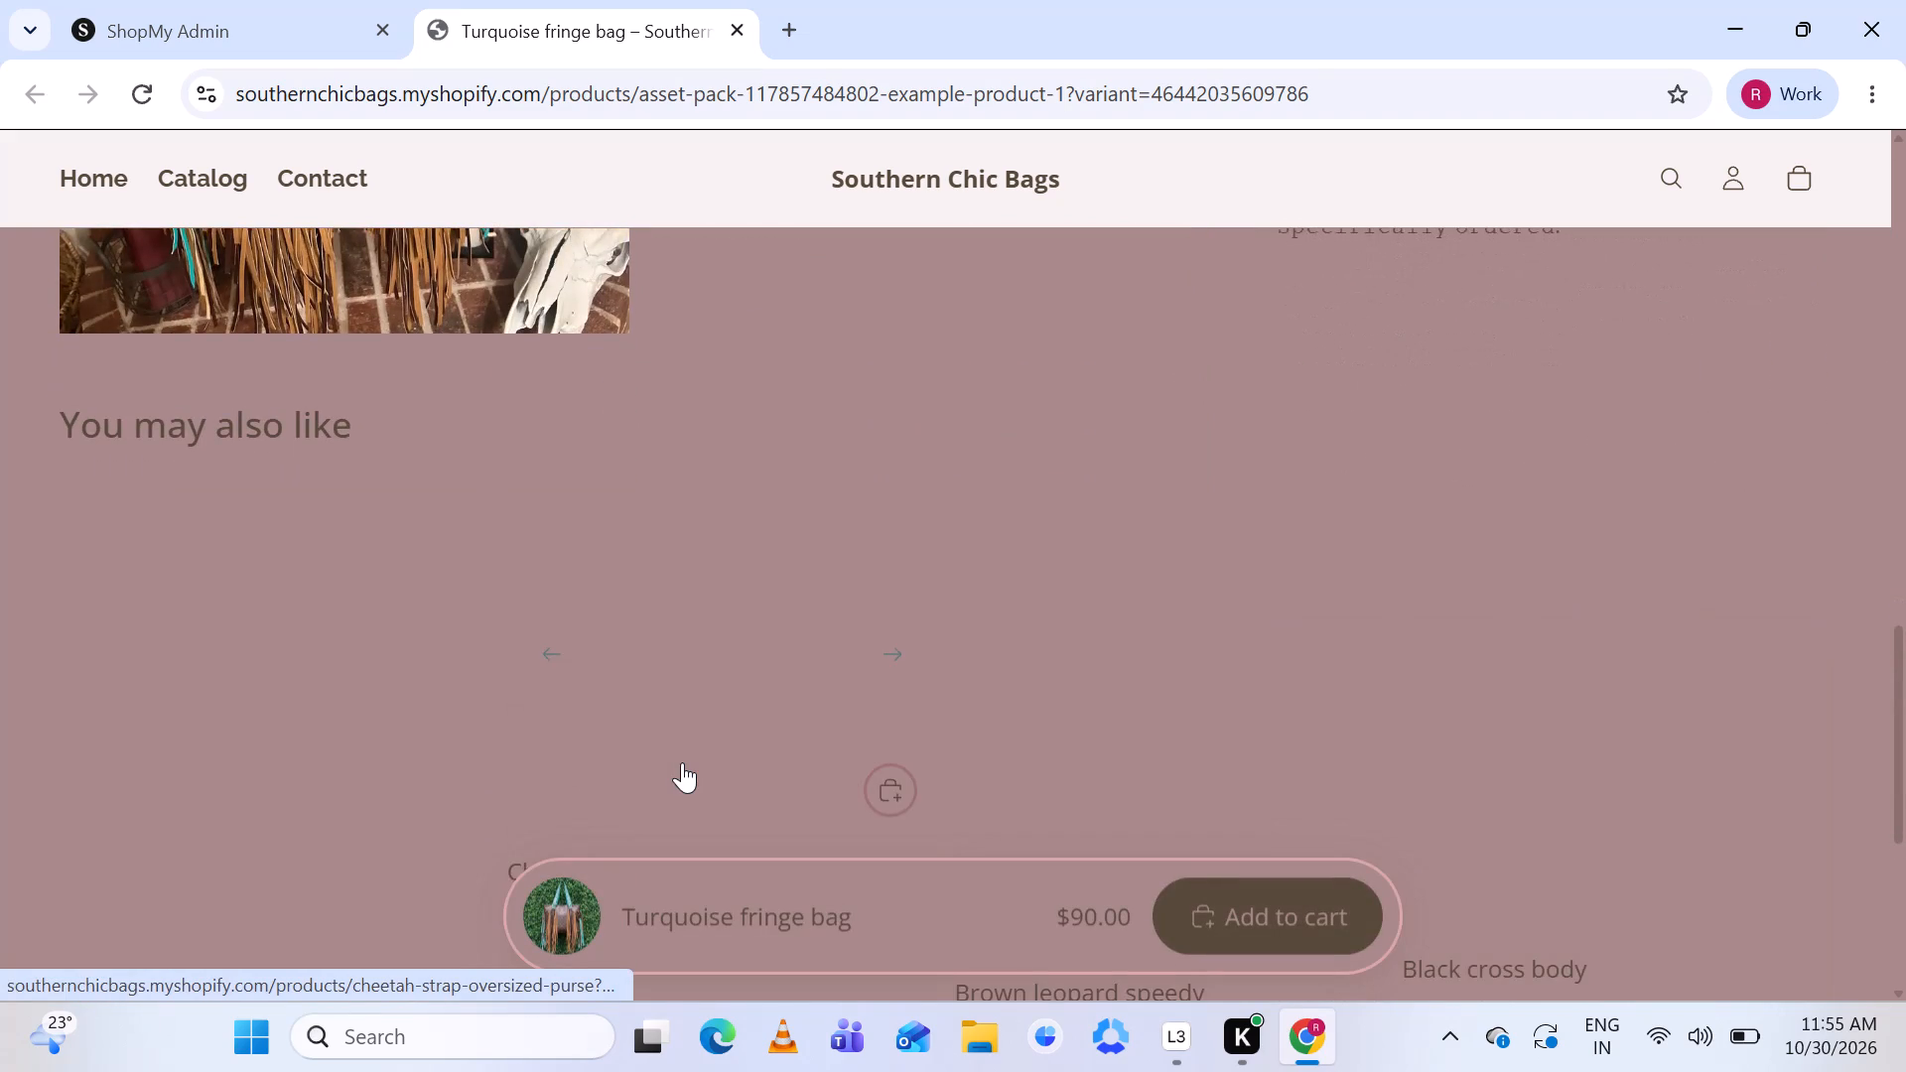
pyautogui.scroll(1, 682, 762)
pyautogui.hscroll(1, 682, 762)
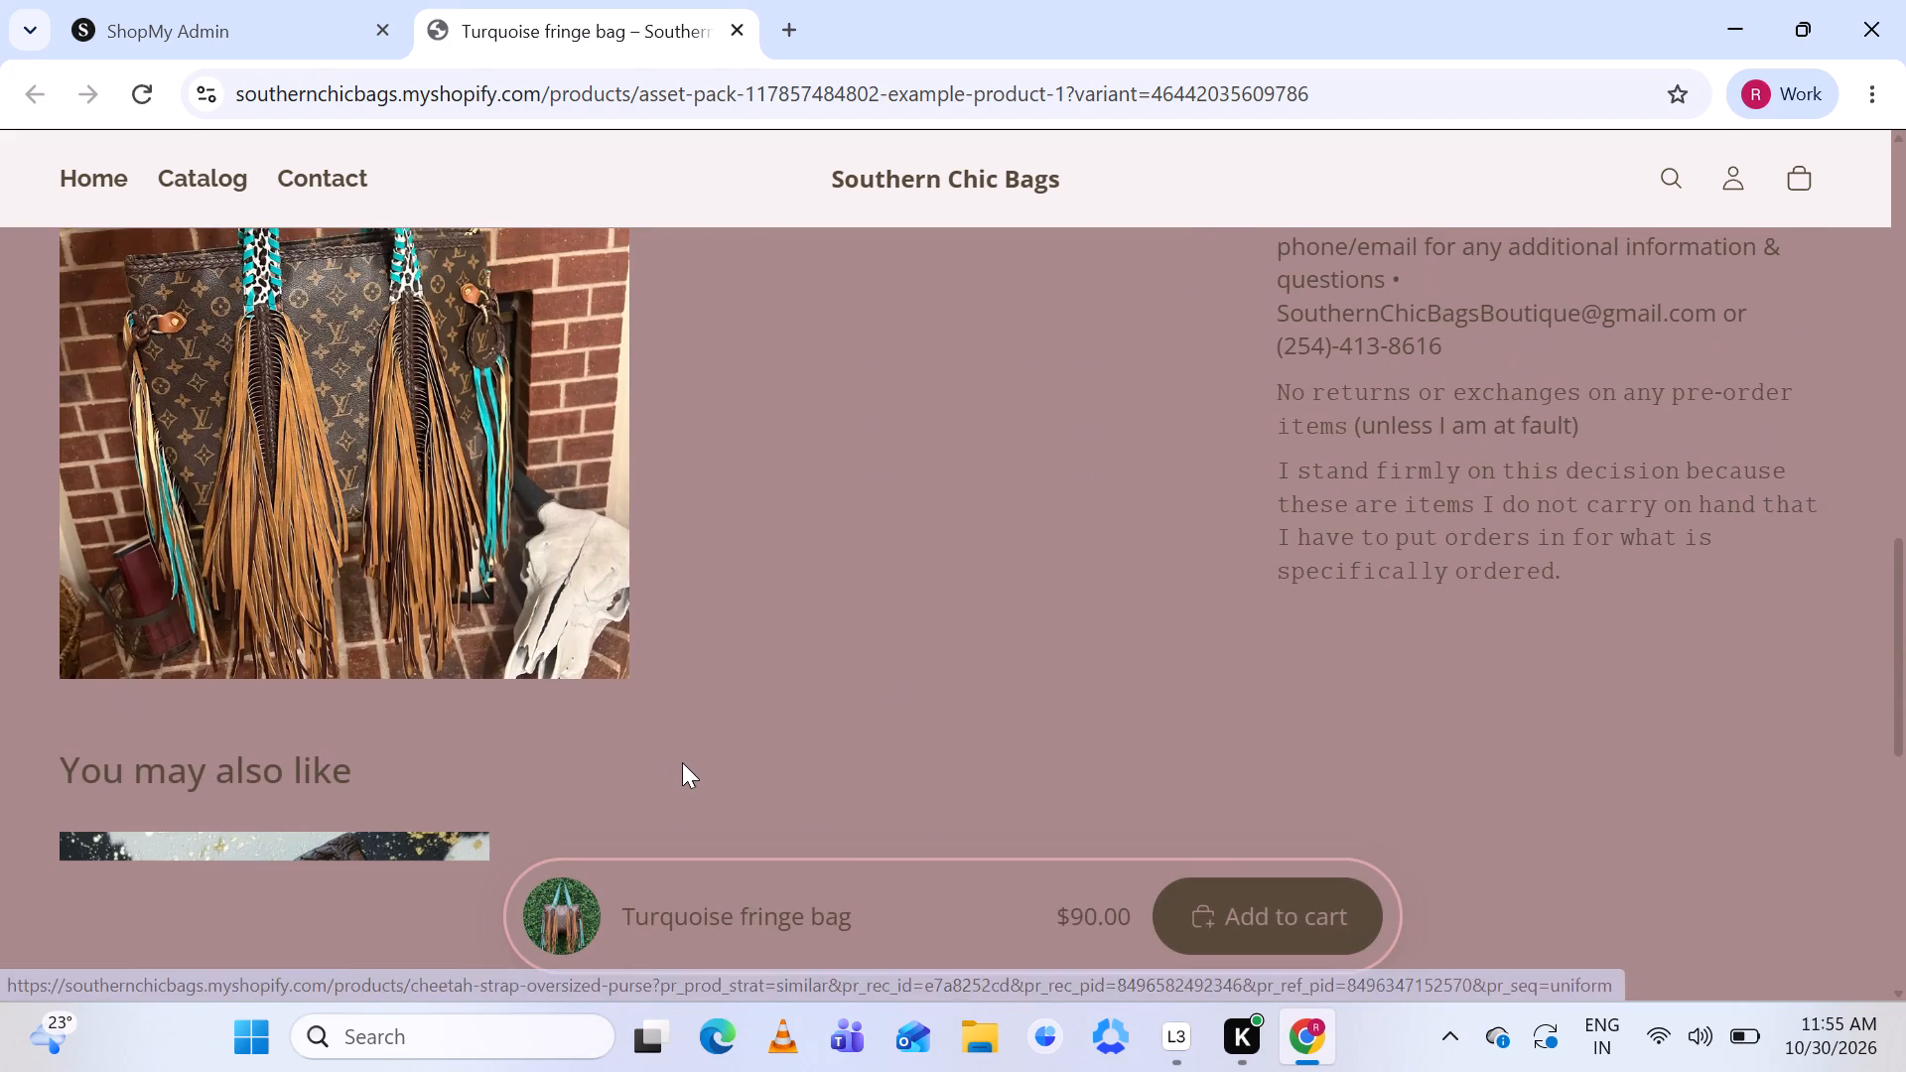
pyautogui.hscroll(1, 682, 762)
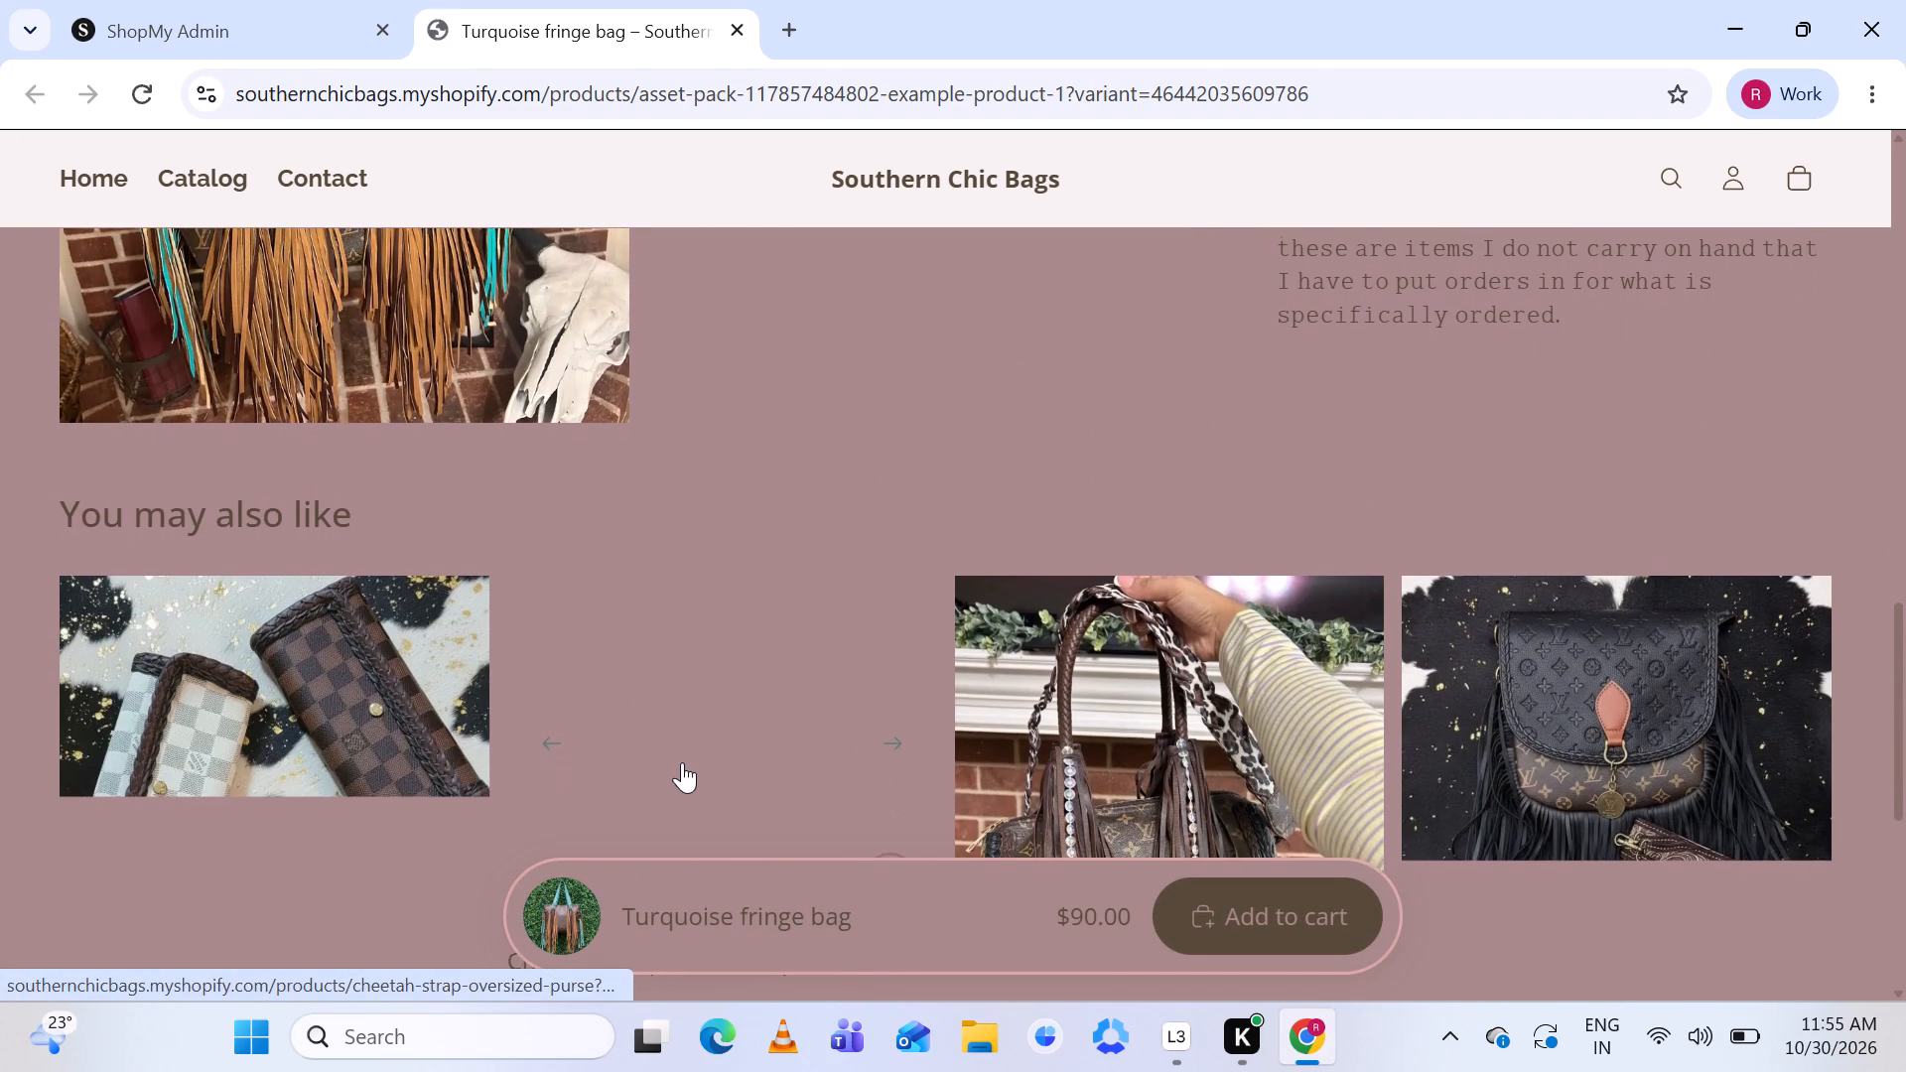
pyautogui.scroll(3, 682, 762)
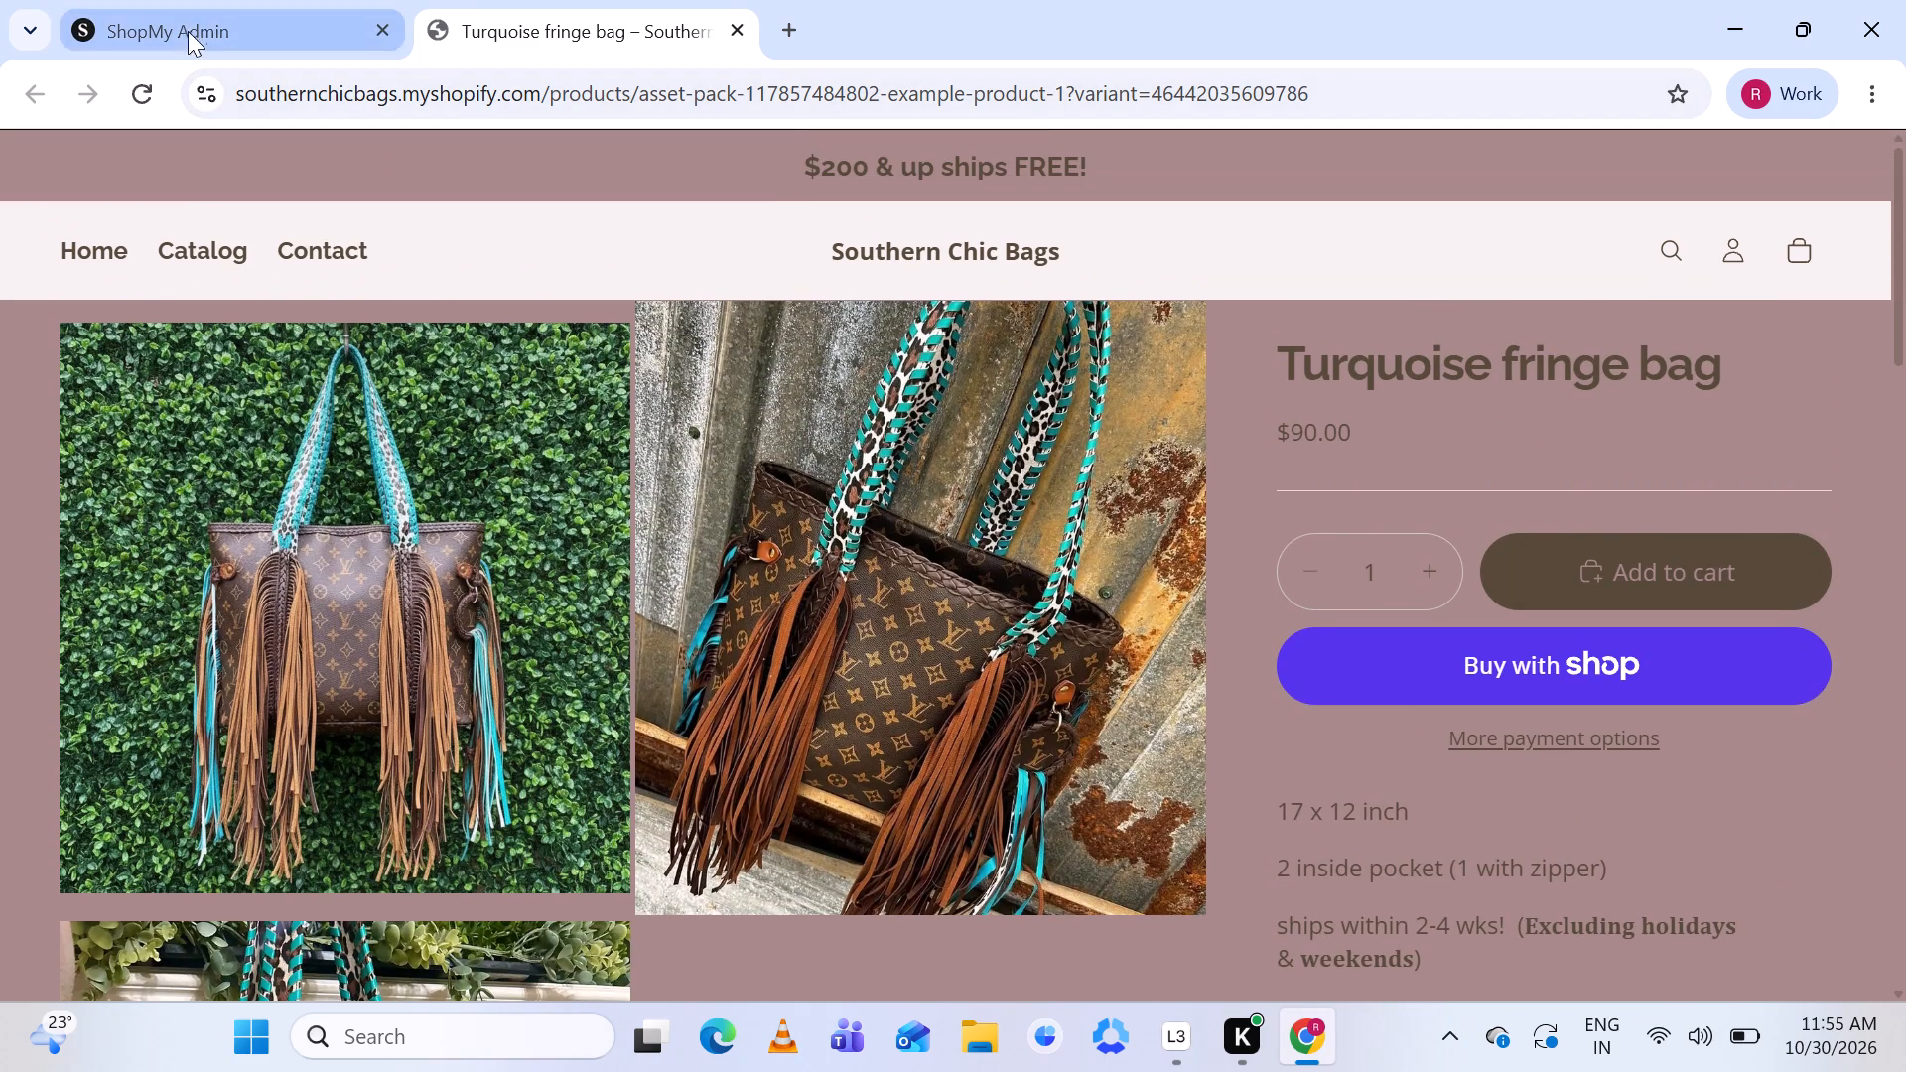
pyautogui.click(208, 12)
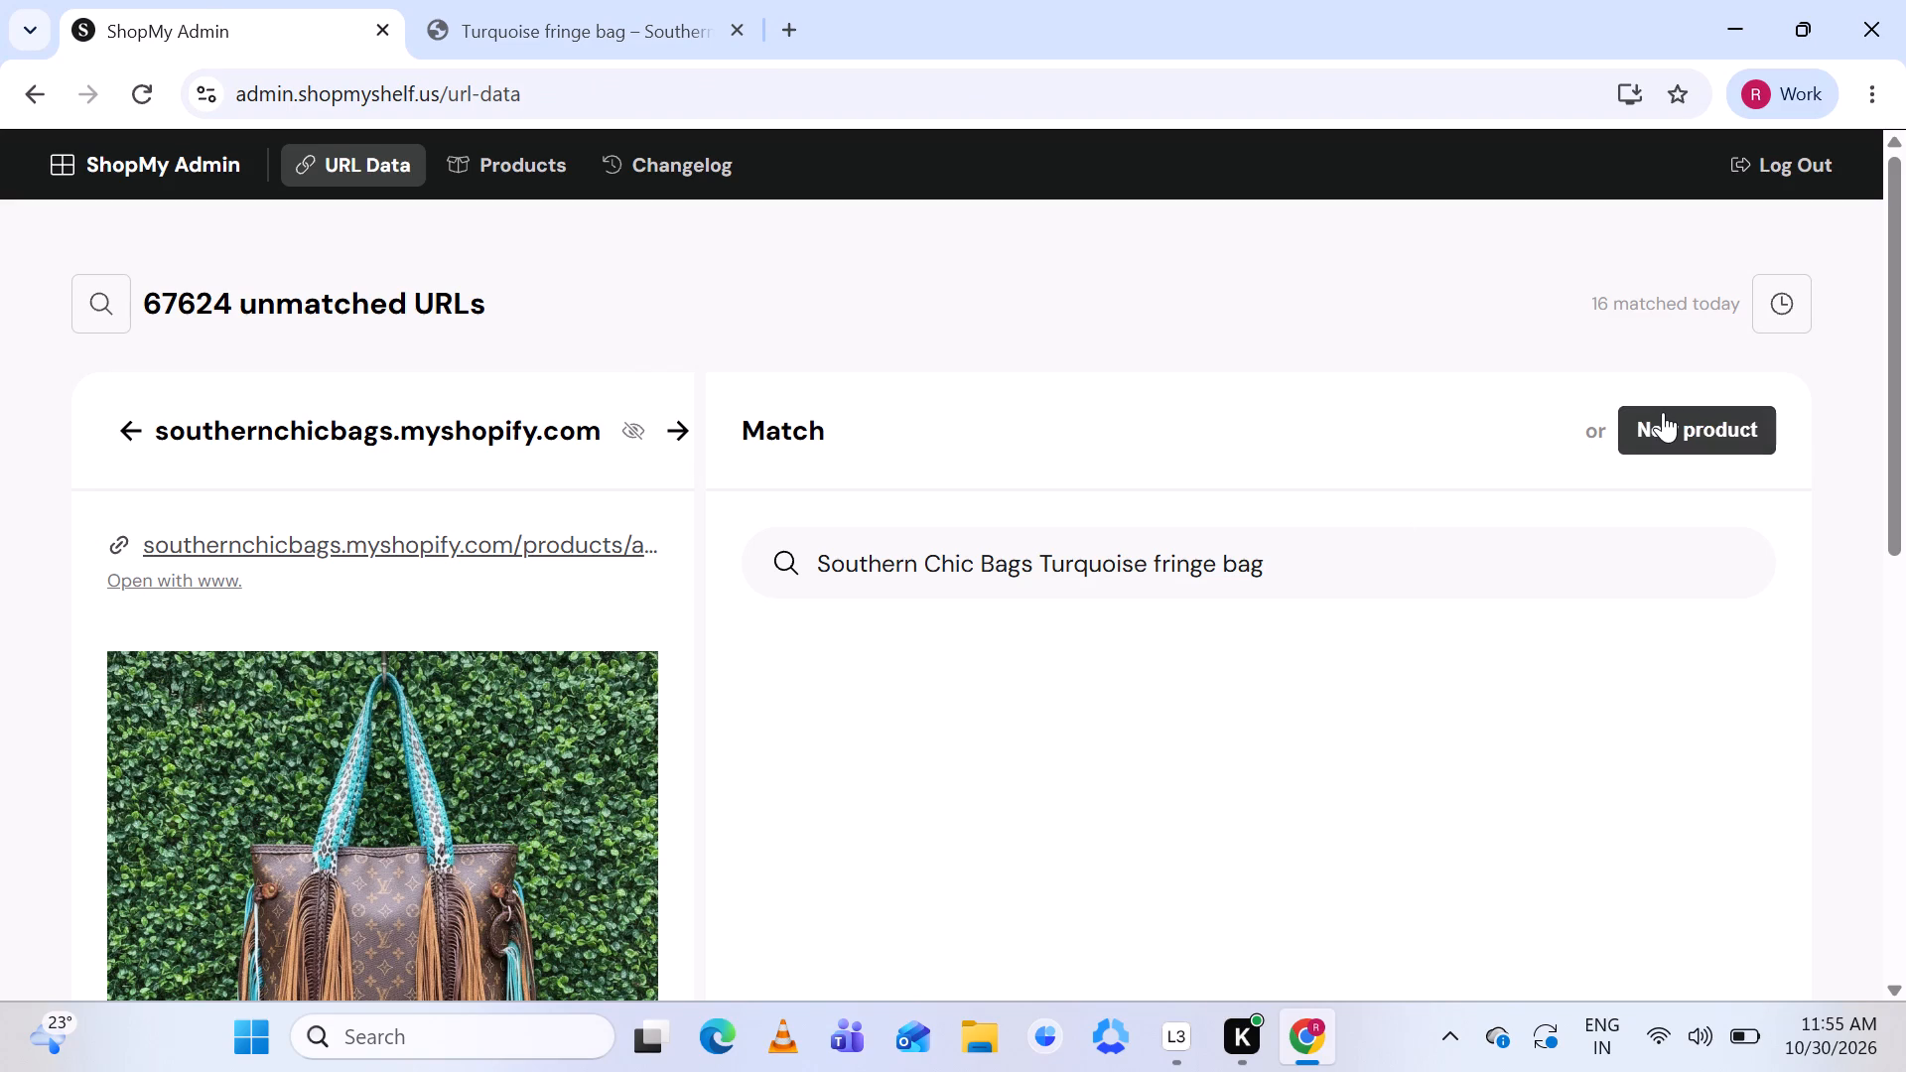
pyautogui.scroll(-2, 1663, 412)
pyautogui.scroll(2, 1118, 431)
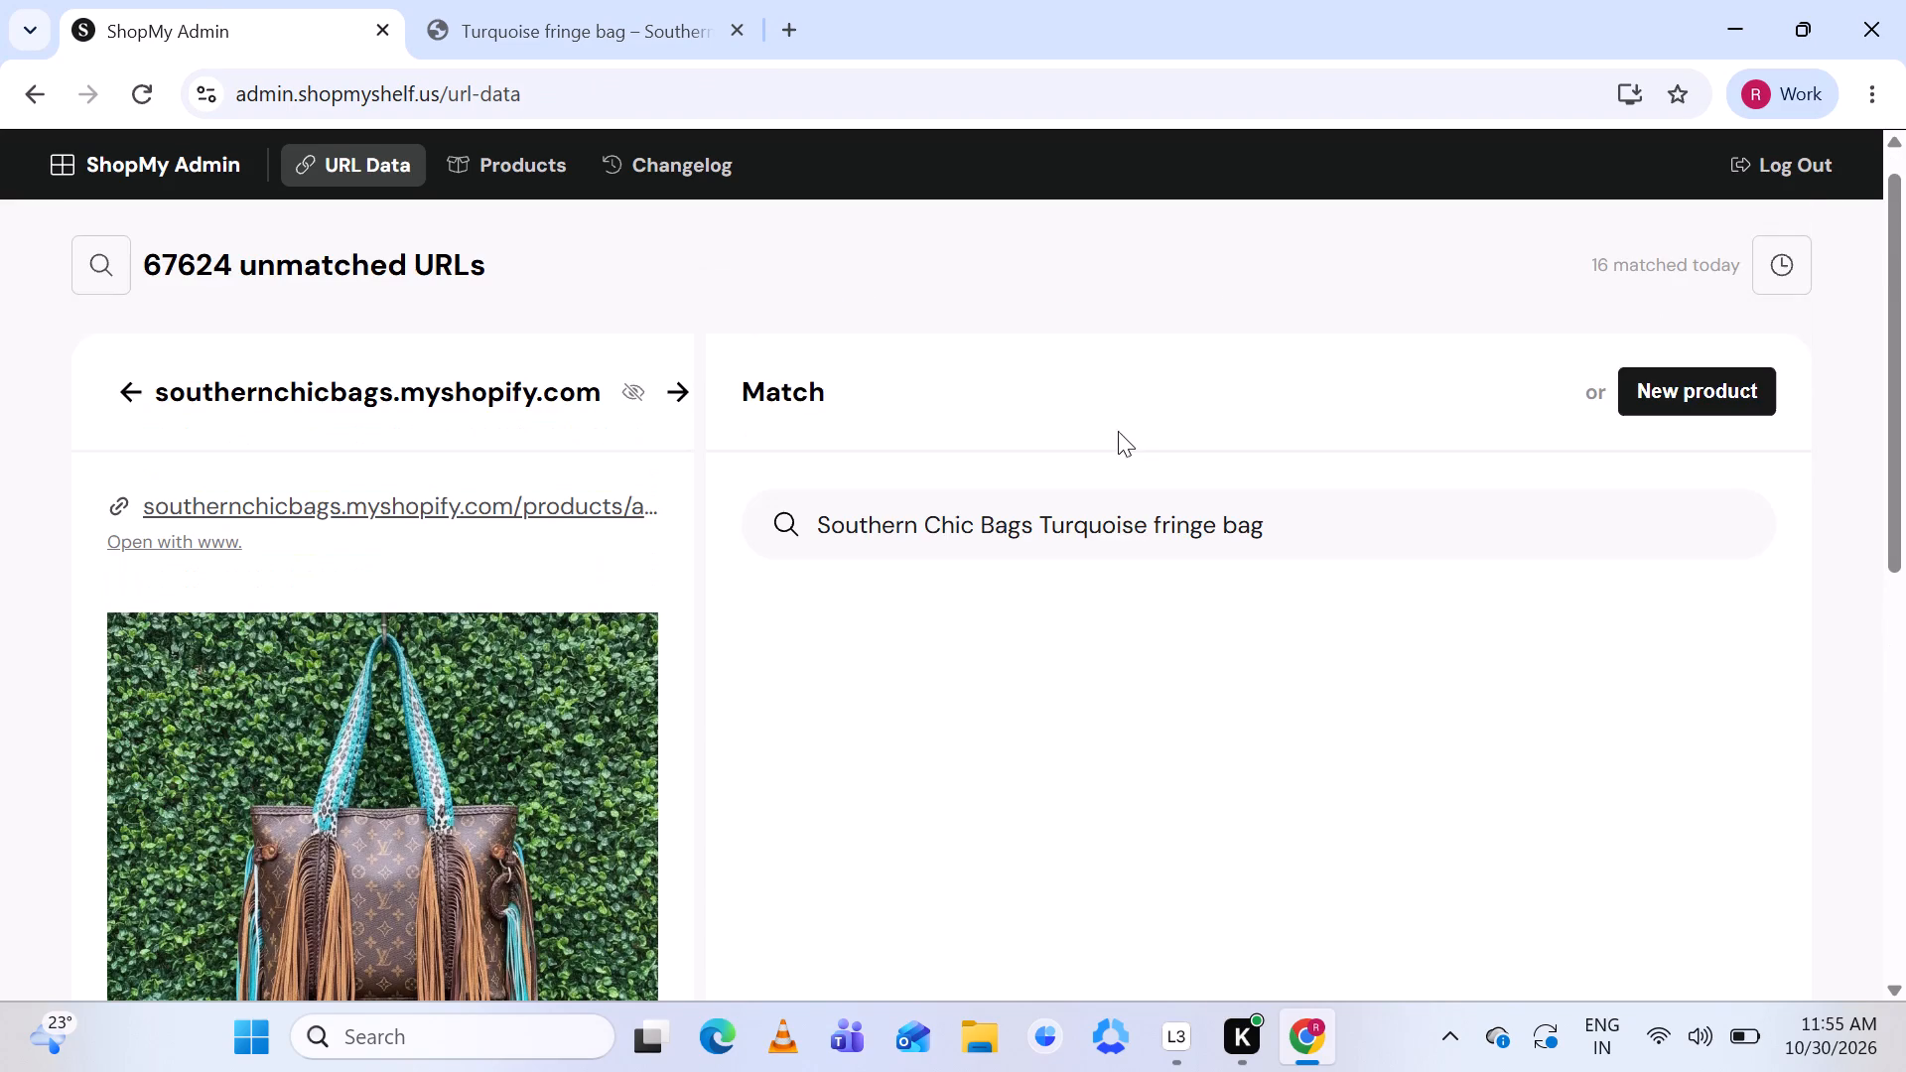
# Start a new product for the Turquoise fringe bag and title it Turquoise Fringe Bag (Pre-Owned).
pyautogui.click(1680, 436)
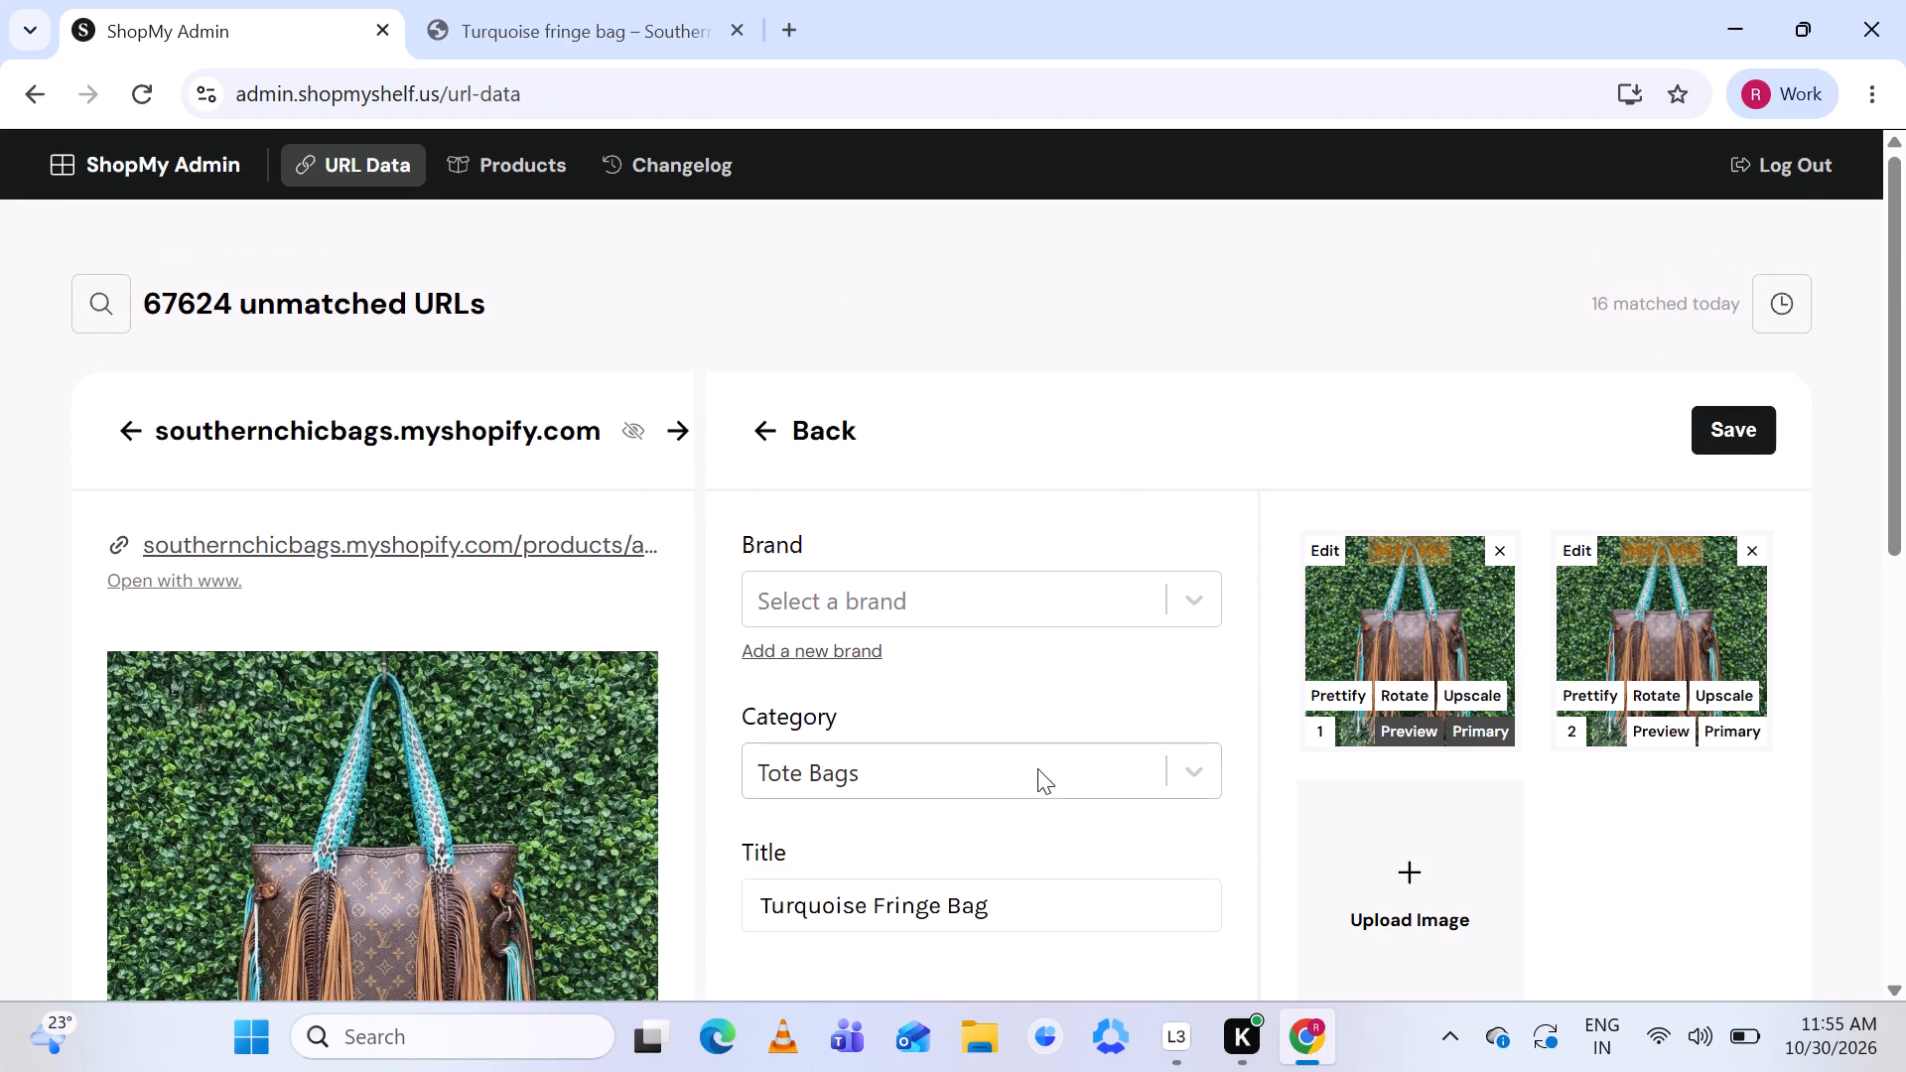
pyautogui.scroll(-1, 1037, 768)
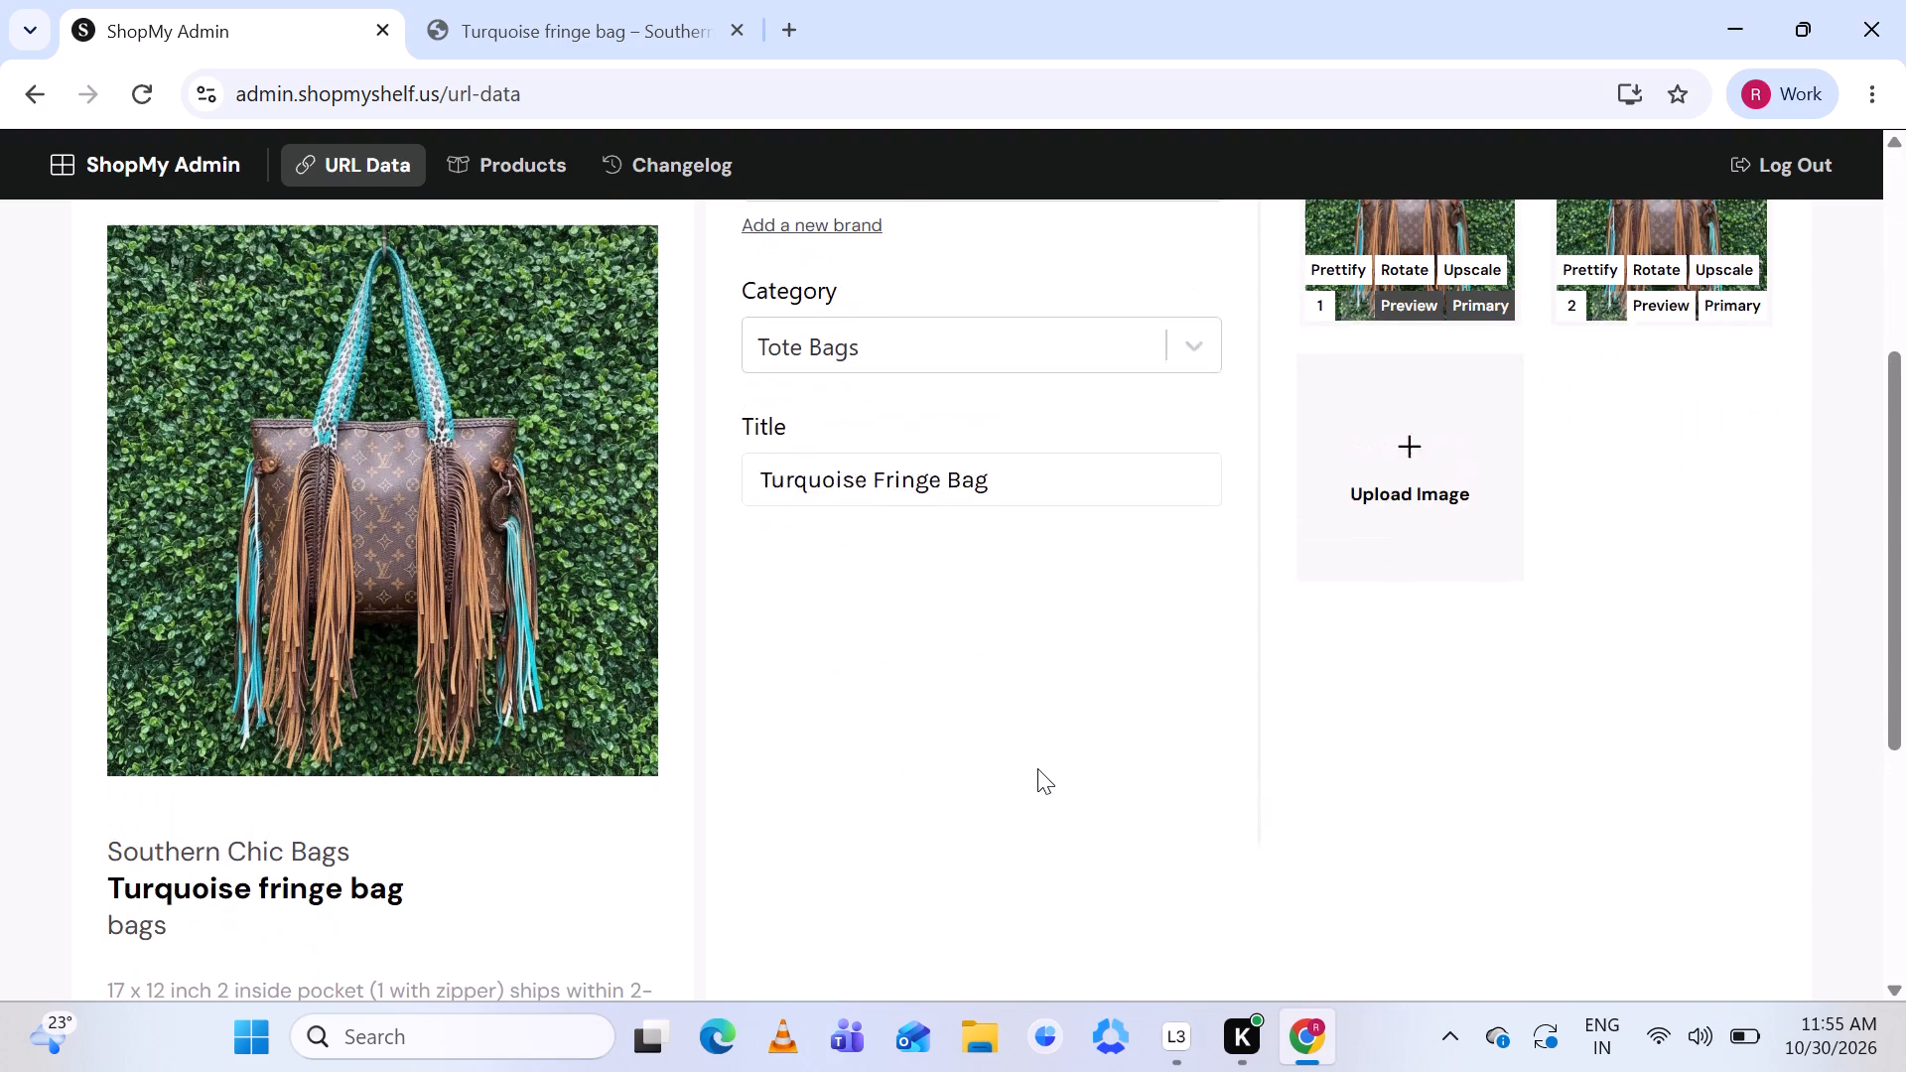
pyautogui.click(1054, 545)
pyautogui.press('space')
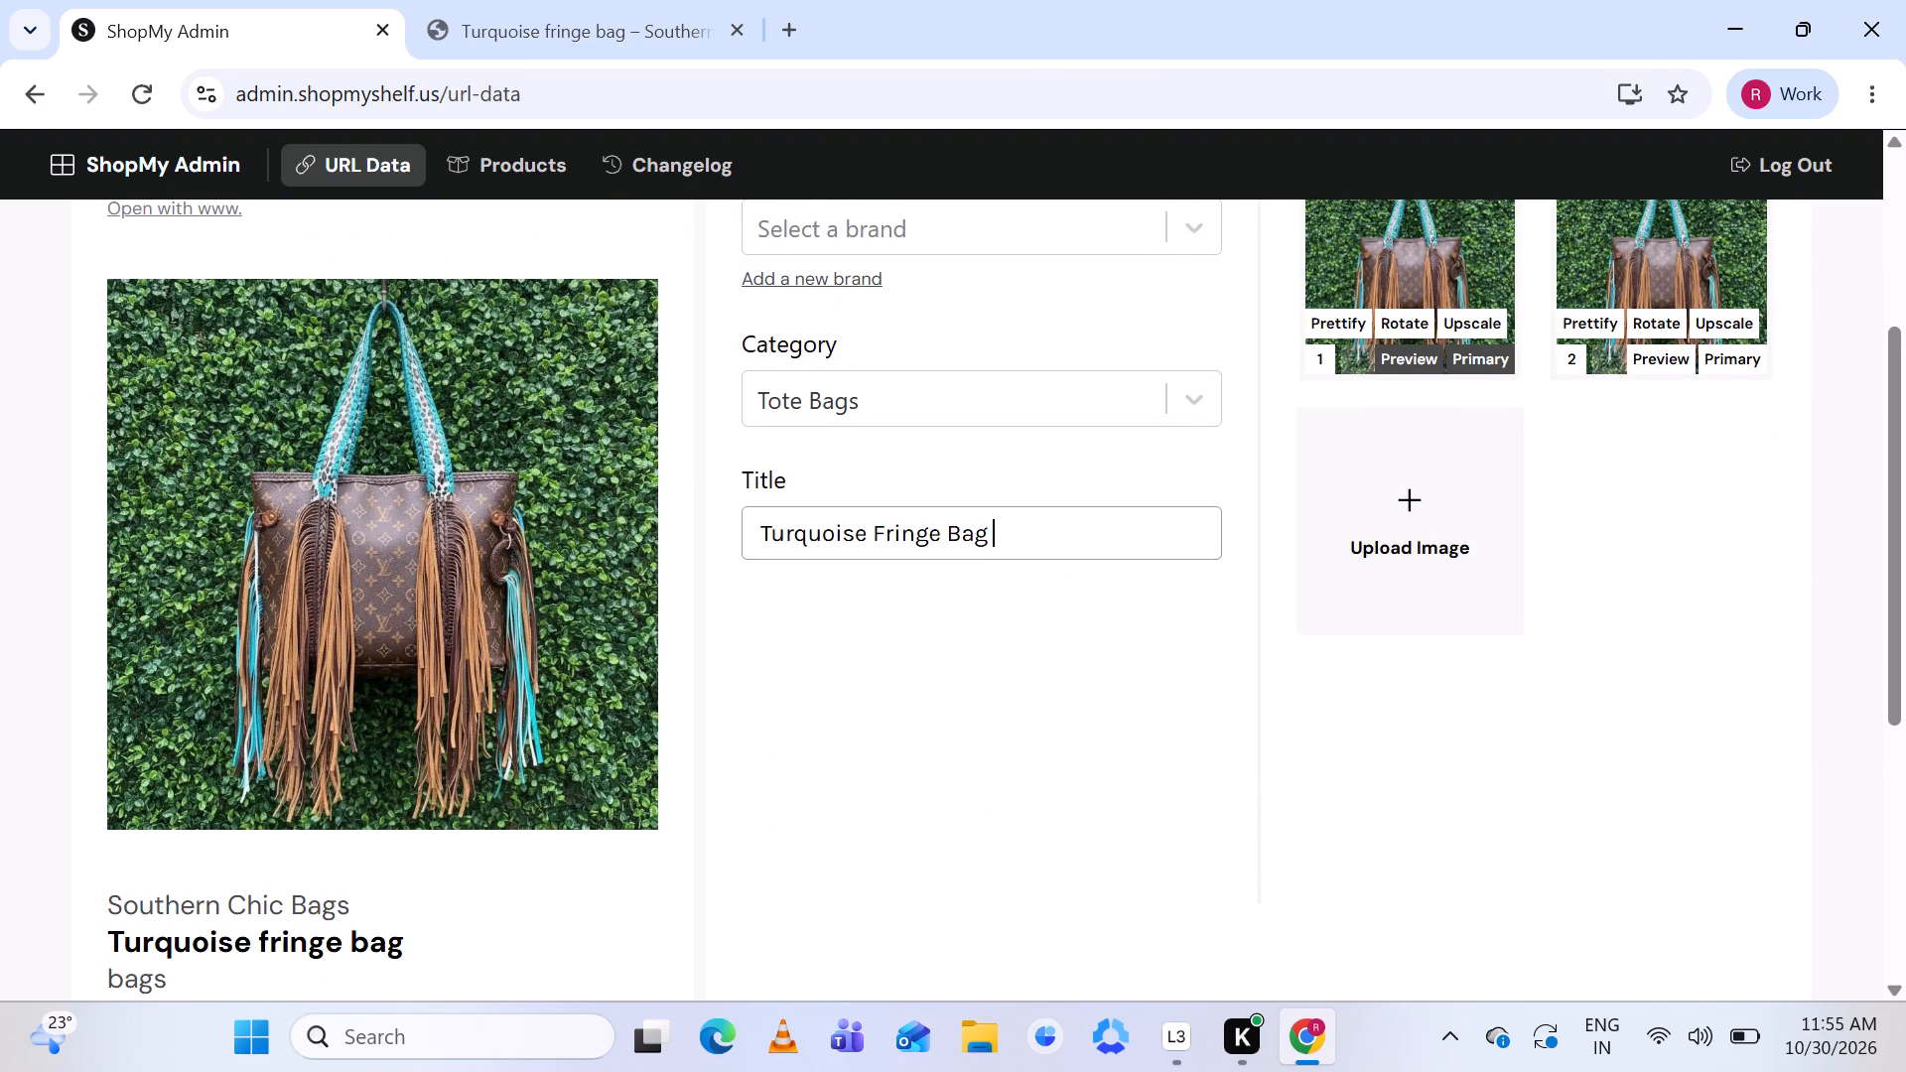
pyautogui.hotkey('ctrl', 'v')
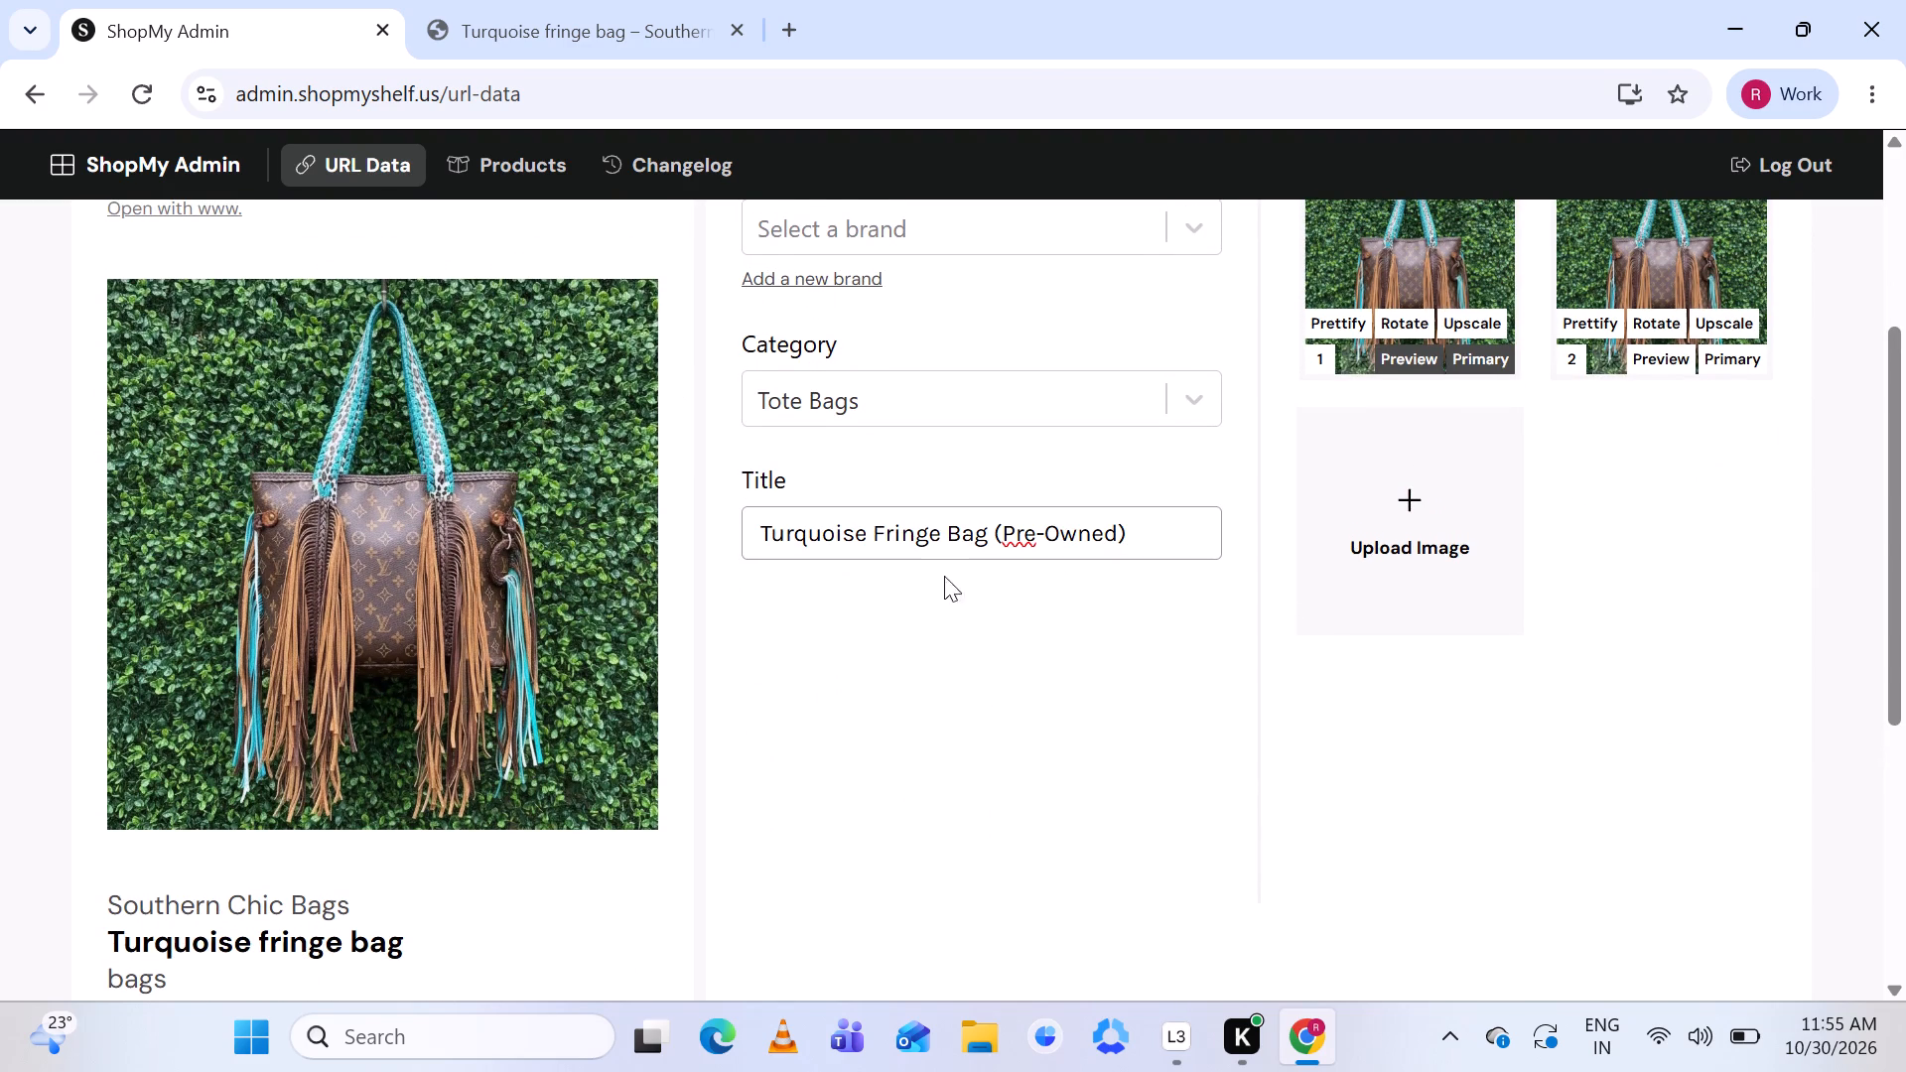
# Remove the first of the two duplicate bag images from the new product.
pyautogui.scroll(2, 1066, 535)
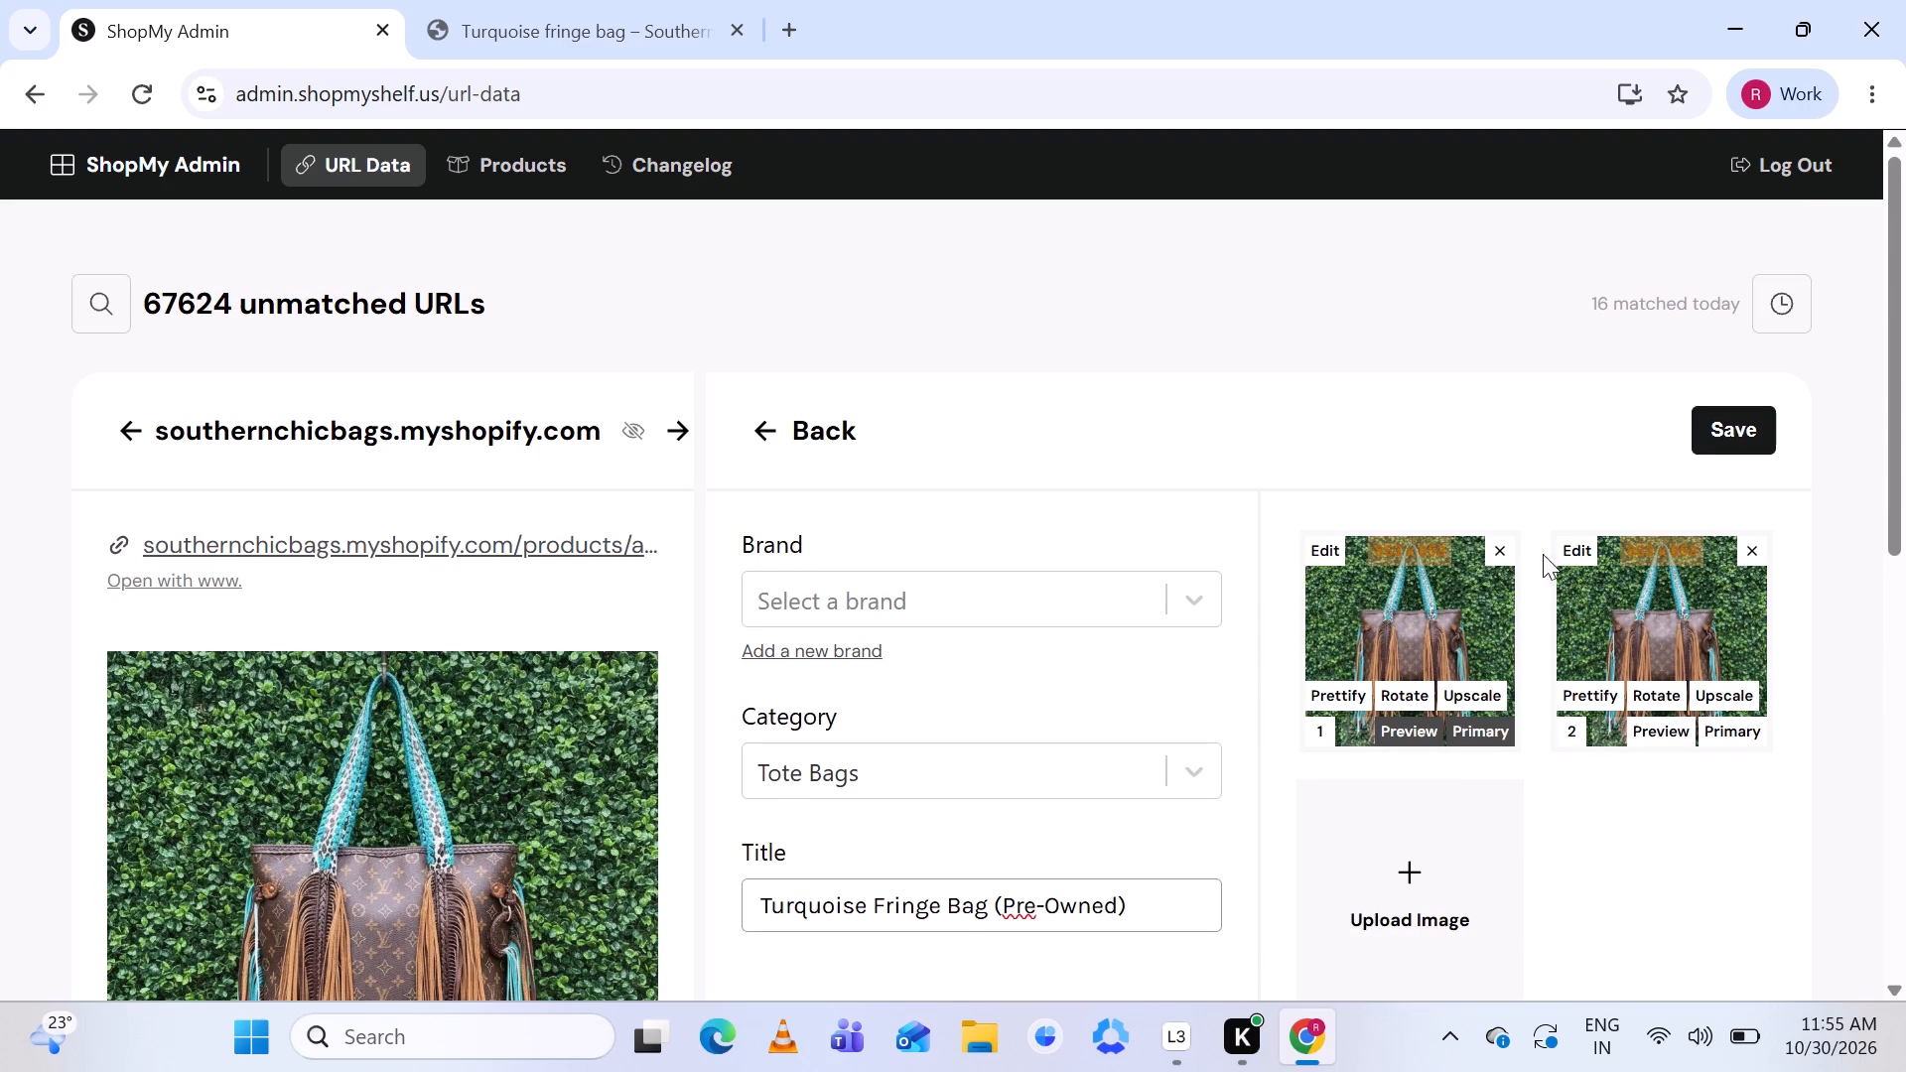
pyautogui.click(1496, 547)
# Copy the listing's brand name and search the existing brands for Southern Chic Bags.
pyautogui.scroll(-2, 967, 682)
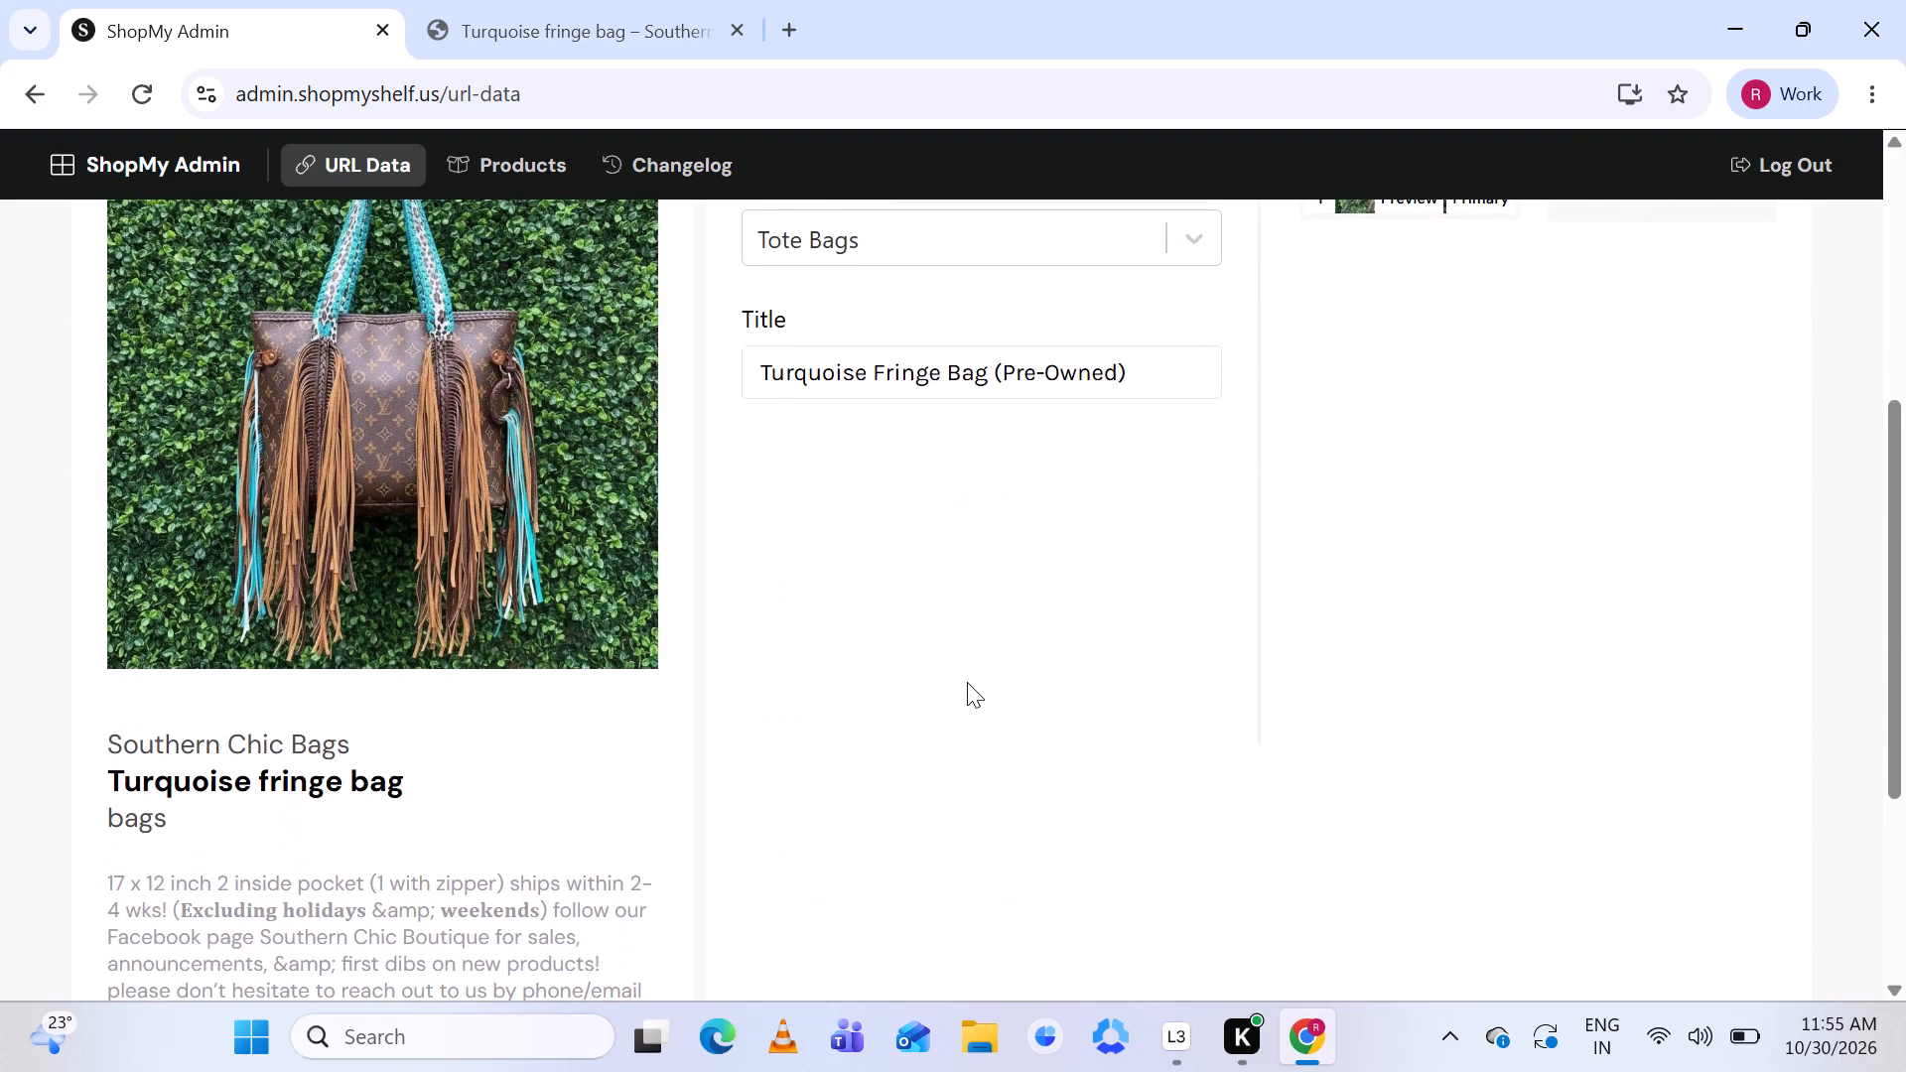
pyautogui.moveTo(110, 740); pyautogui.dragTo(354, 725)
pyautogui.hotkey('ctrl', 'c')
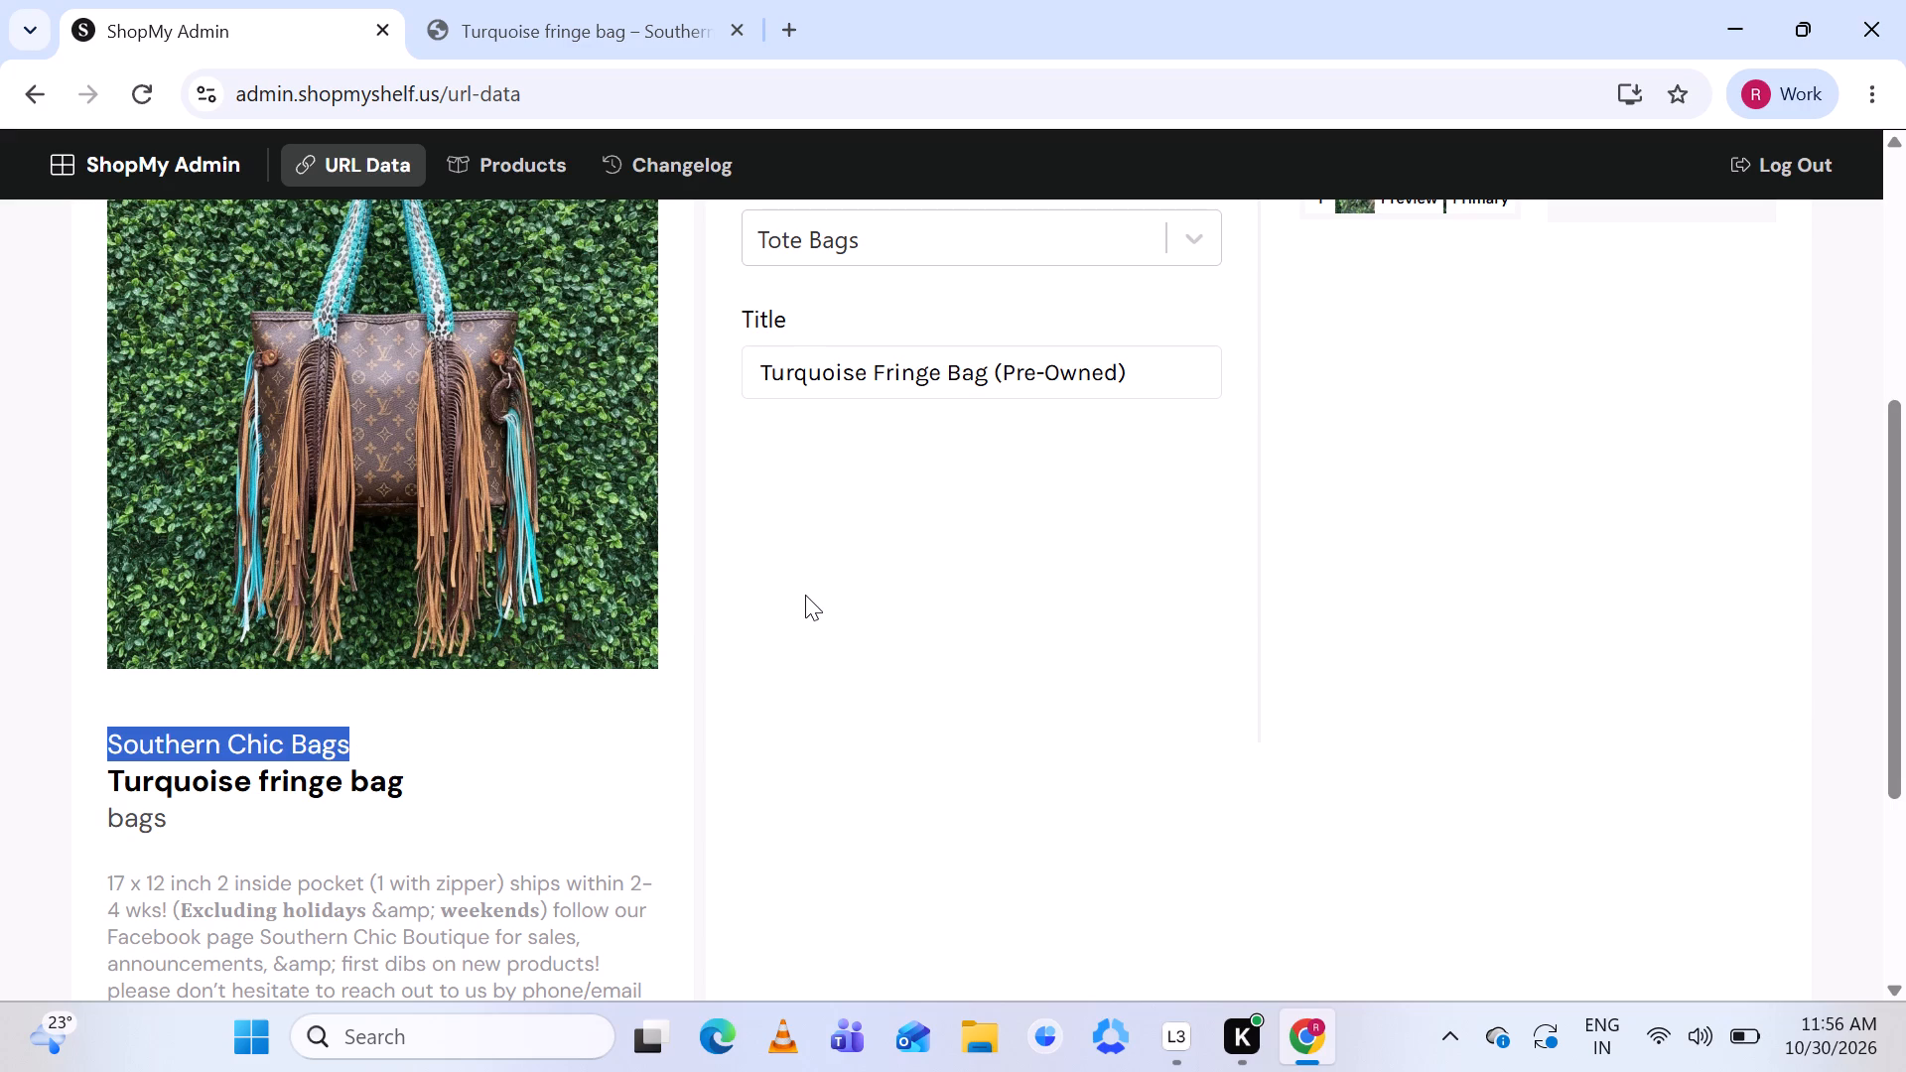
pyautogui.scroll(3, 805, 595)
pyautogui.click(867, 509)
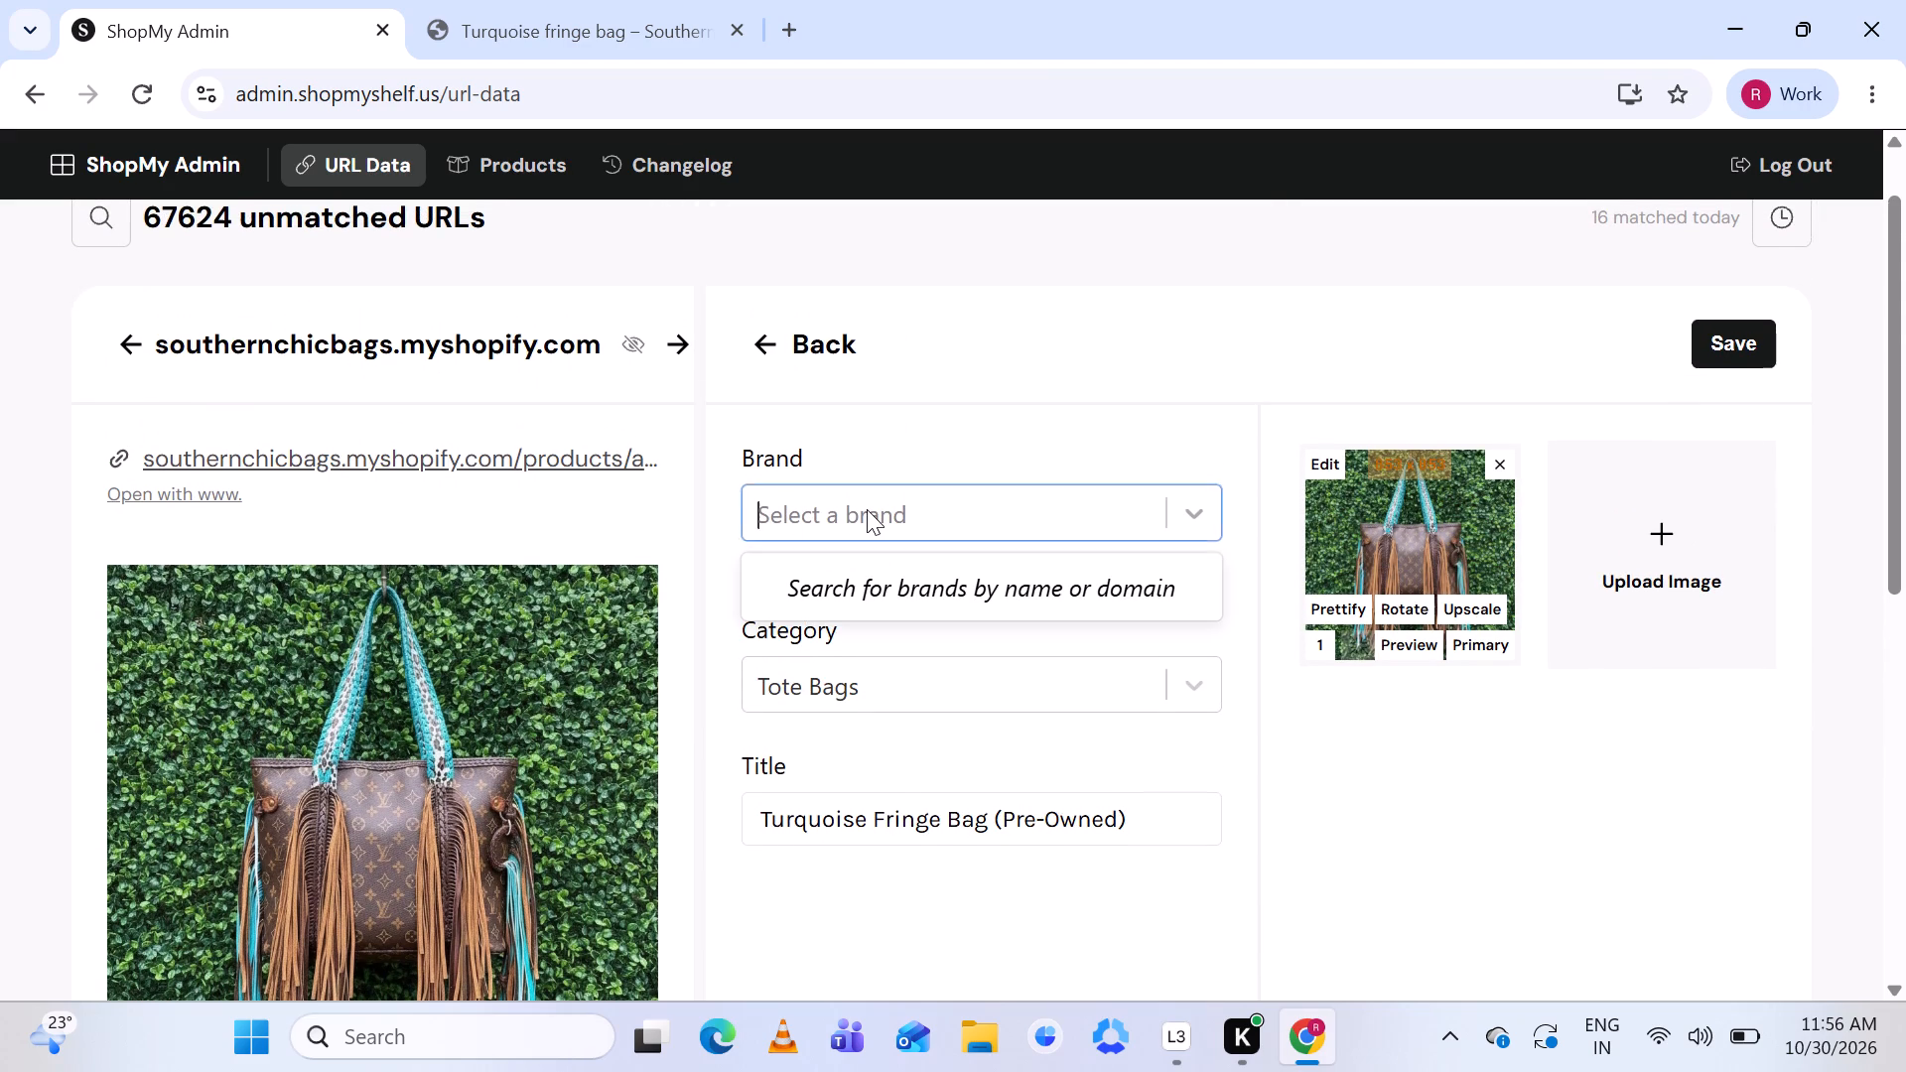
pyautogui.hotkey('ctrl', 'v')
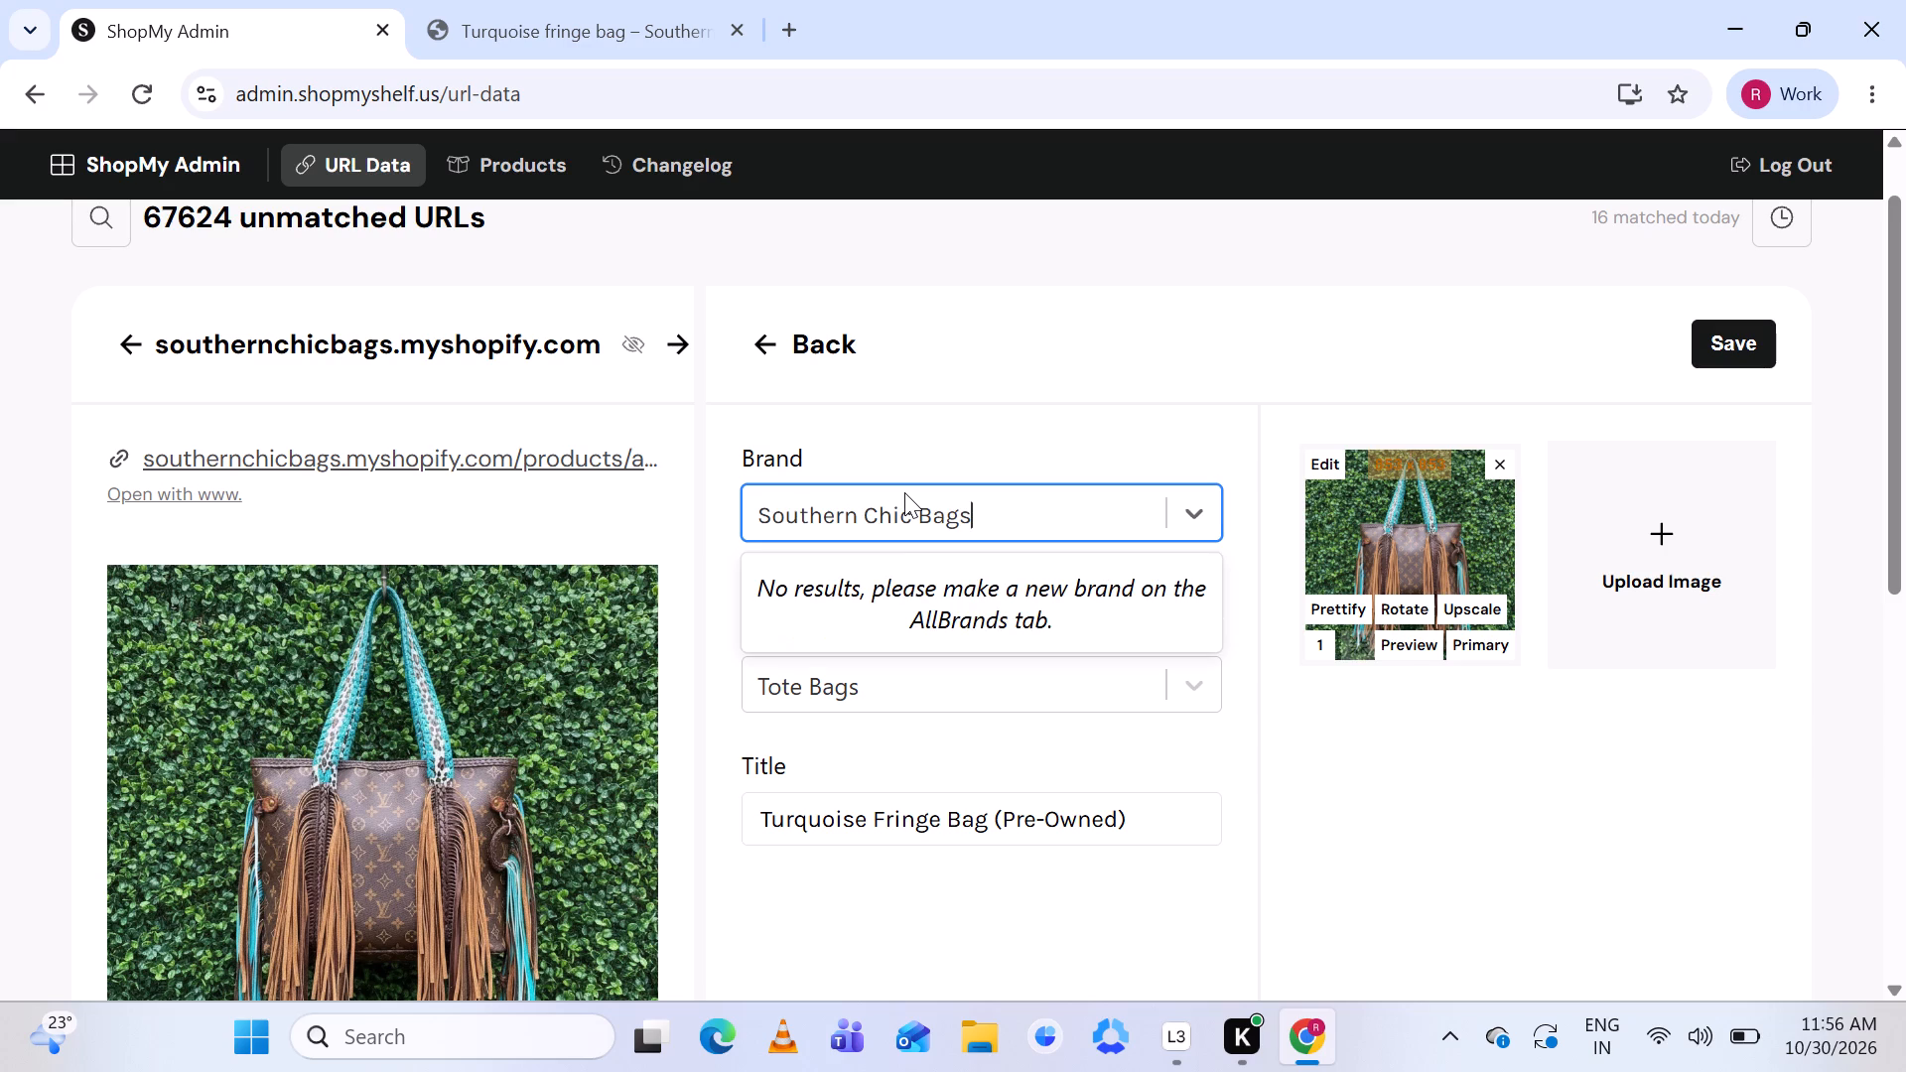
pyautogui.click(1005, 434)
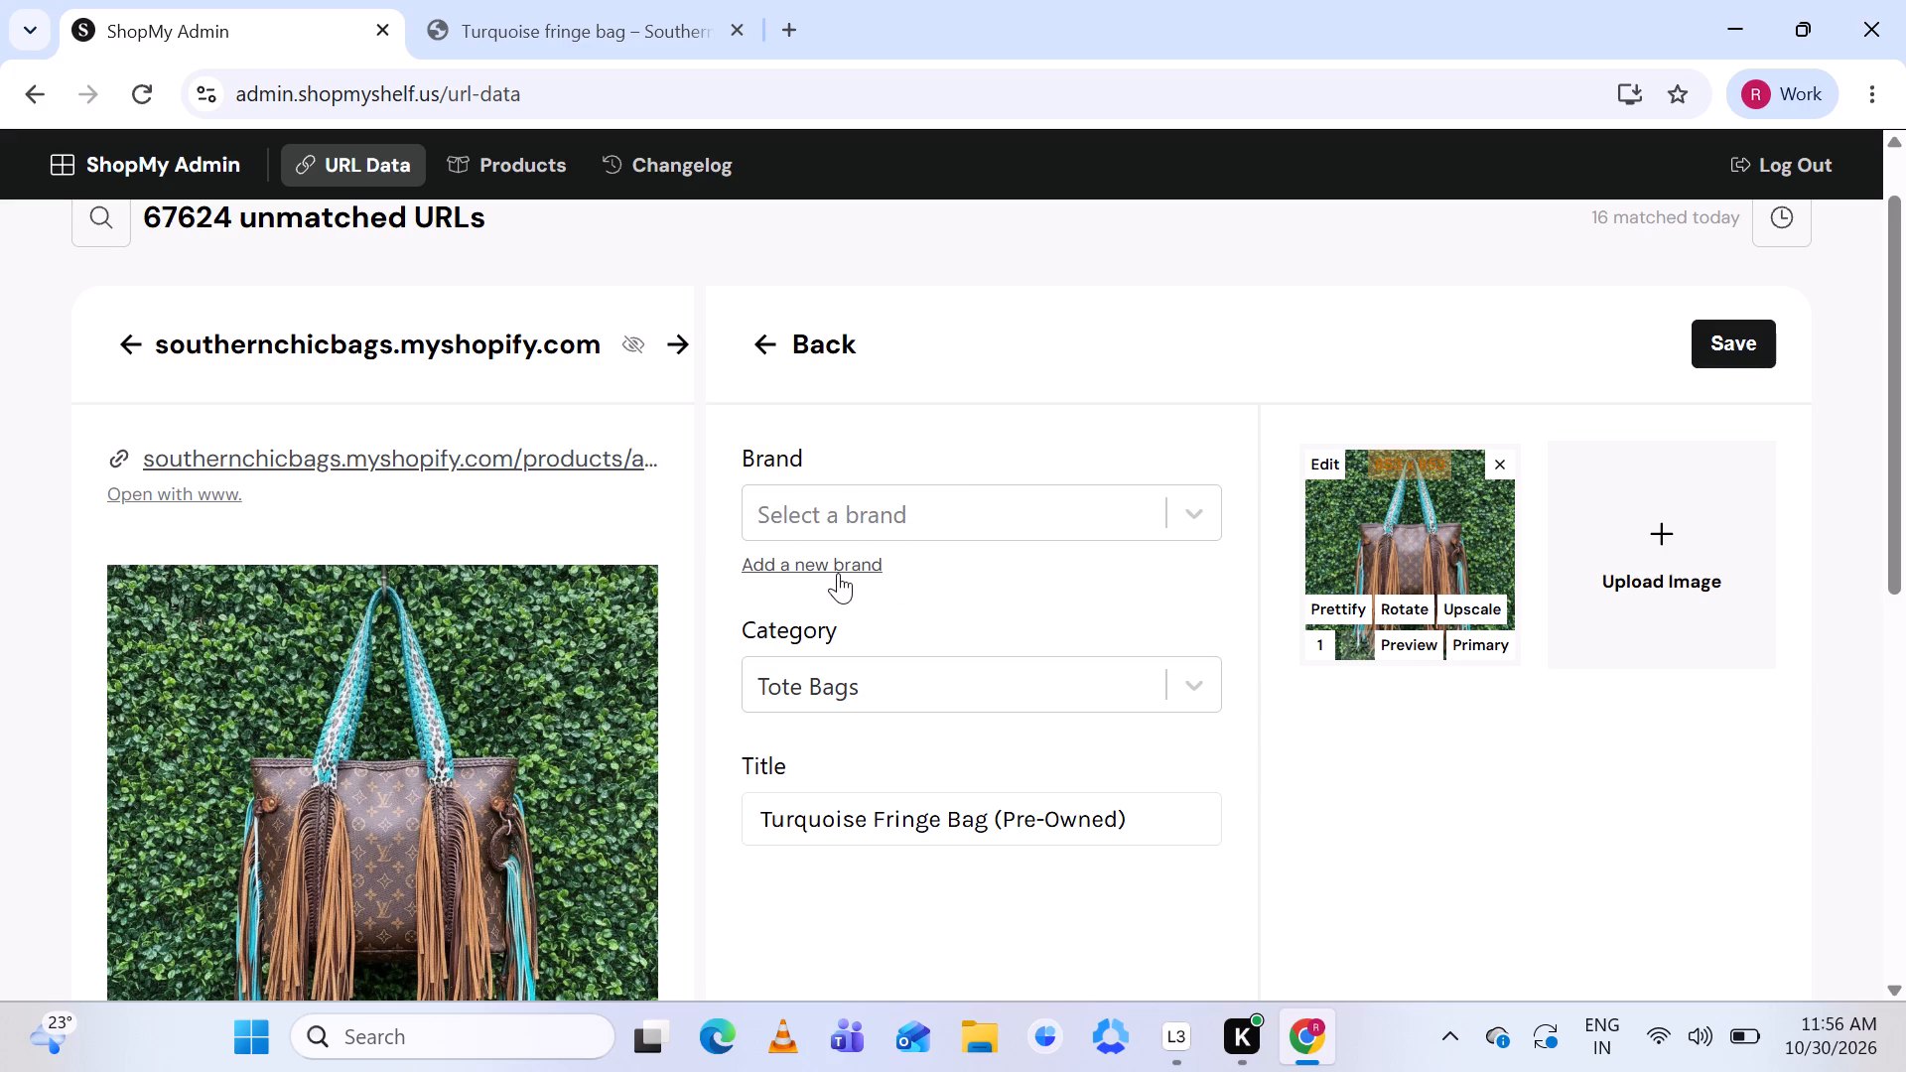
# Search the existing brands again for Southern Chic Bags, shortening the query to Southern Chic.
pyautogui.click(842, 561)
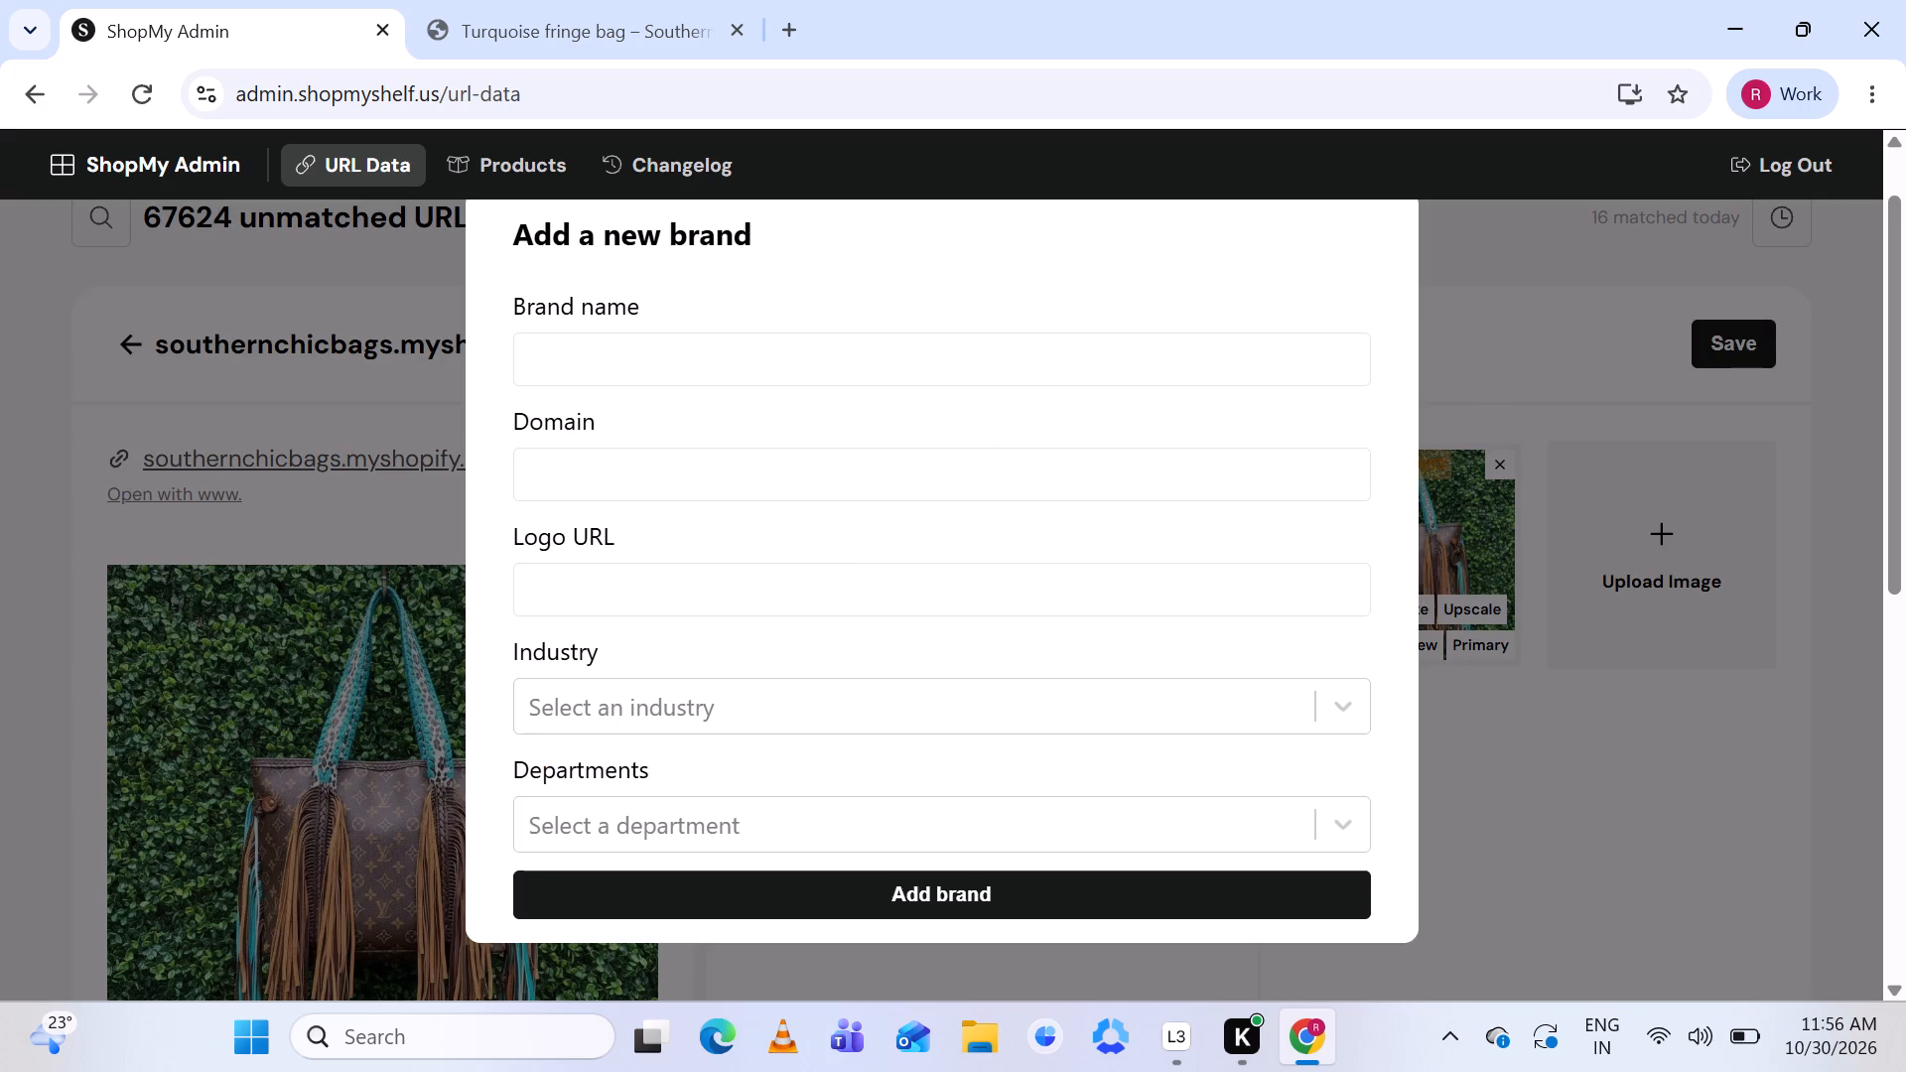
pyautogui.click(1544, 362)
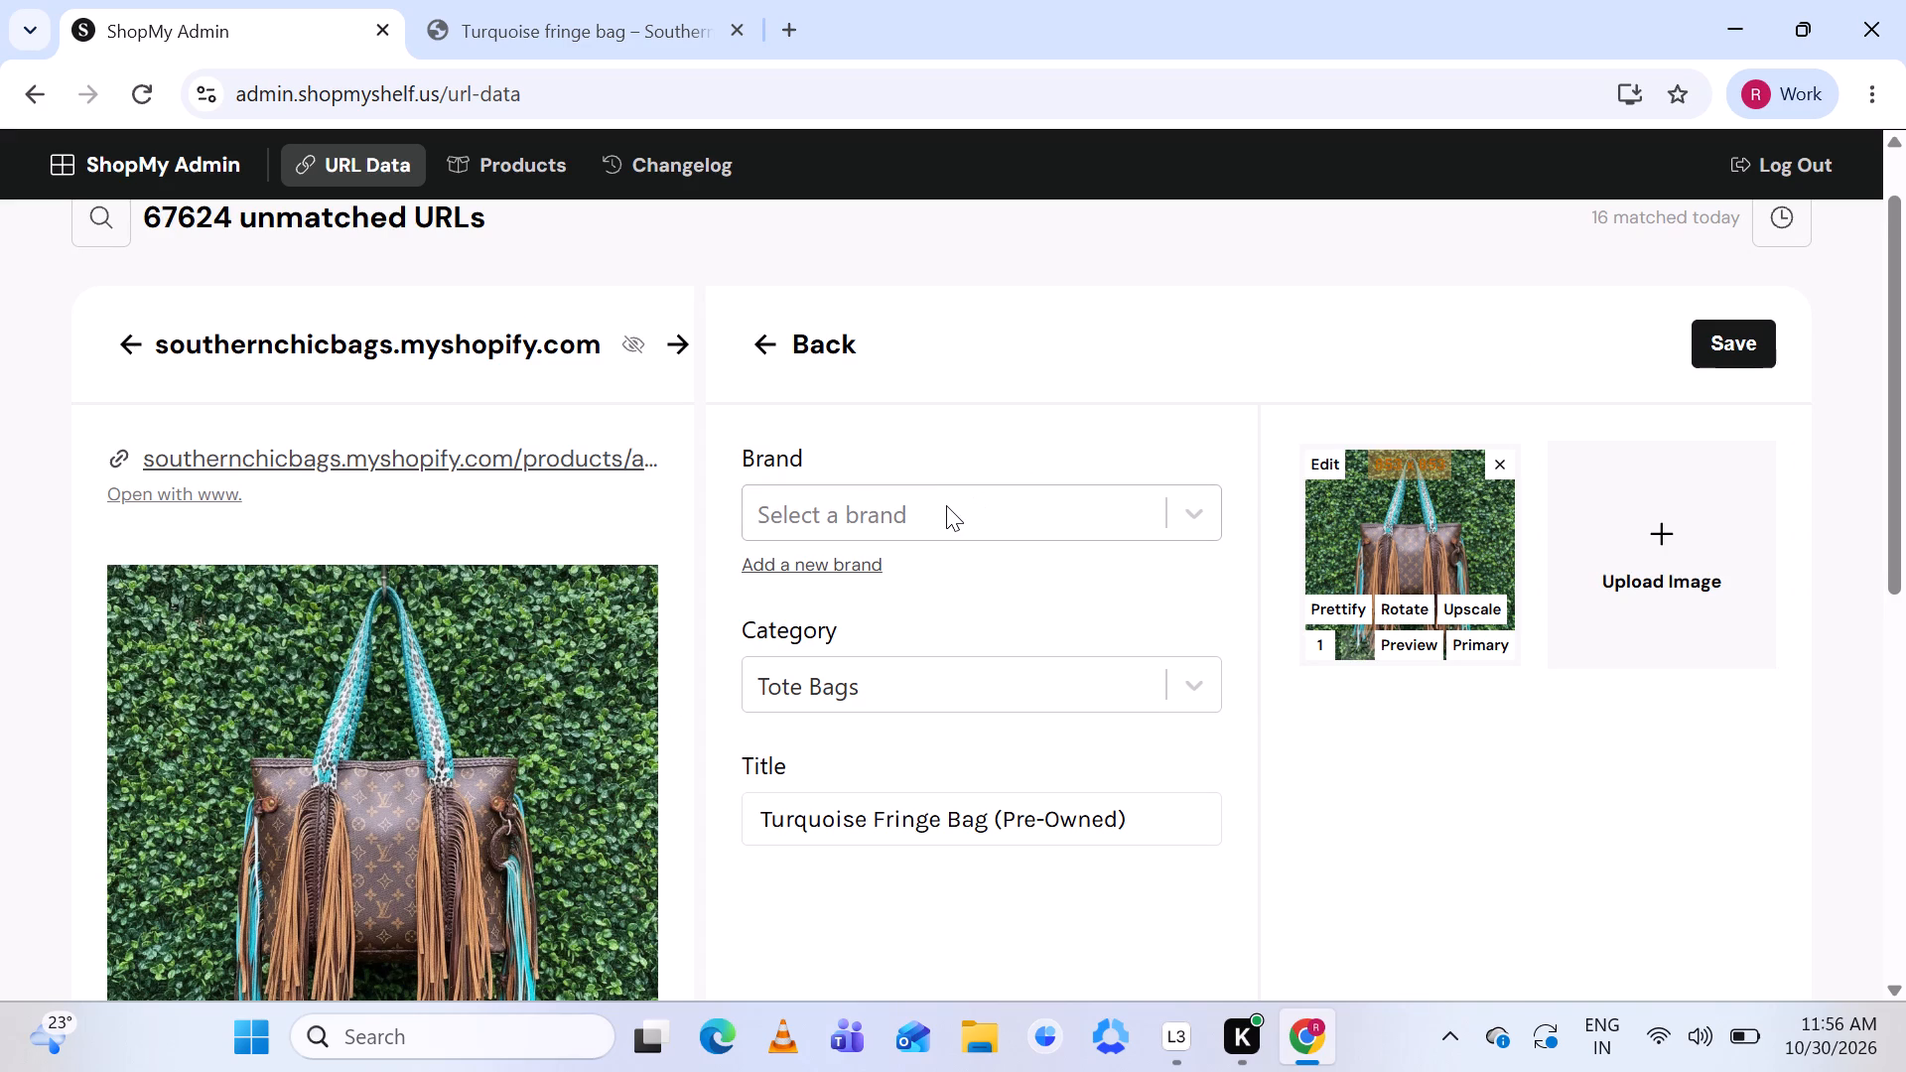
pyautogui.click(946, 505)
pyautogui.hotkey('ctrl', 'v')
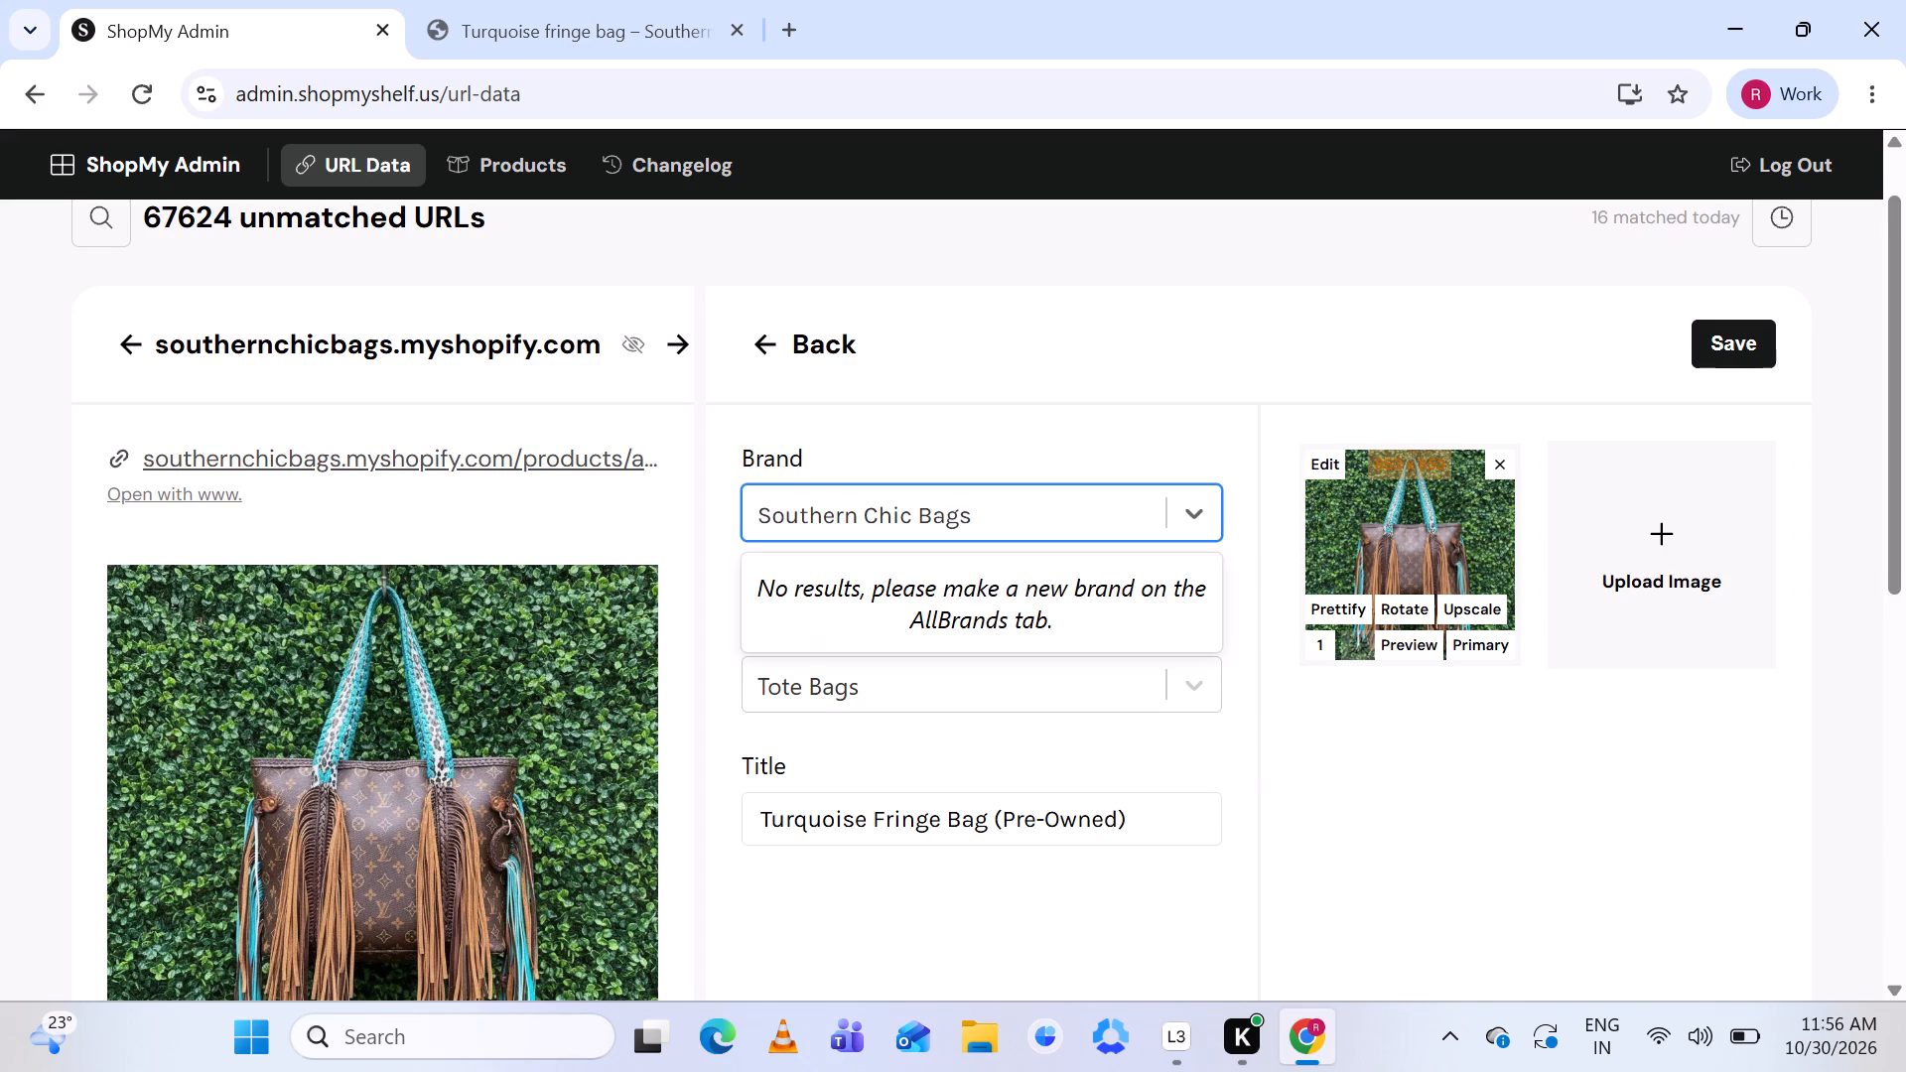
pyautogui.press('BackSpace')
pyautogui.press('BackSpace')
pyautogui.press('BackSpace')
pyautogui.press('BackSpace')
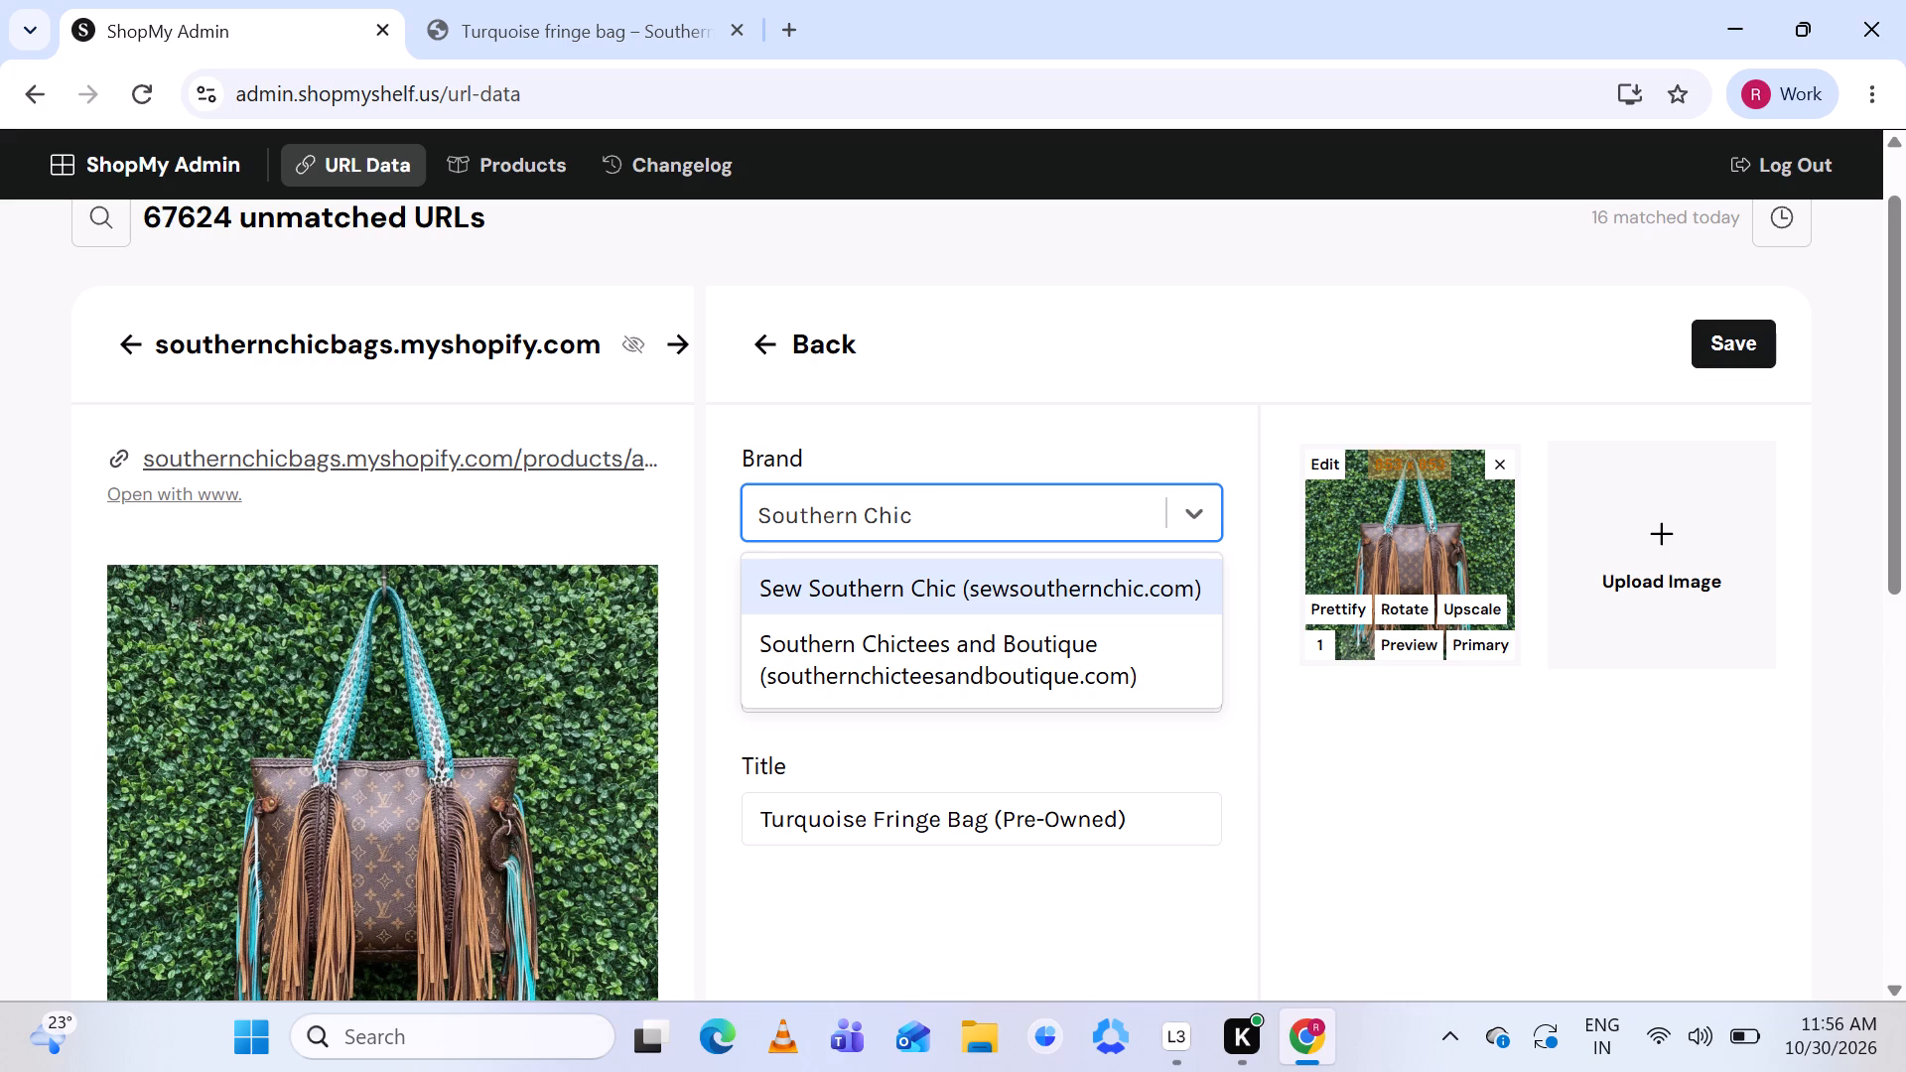
pyautogui.click(945, 424)
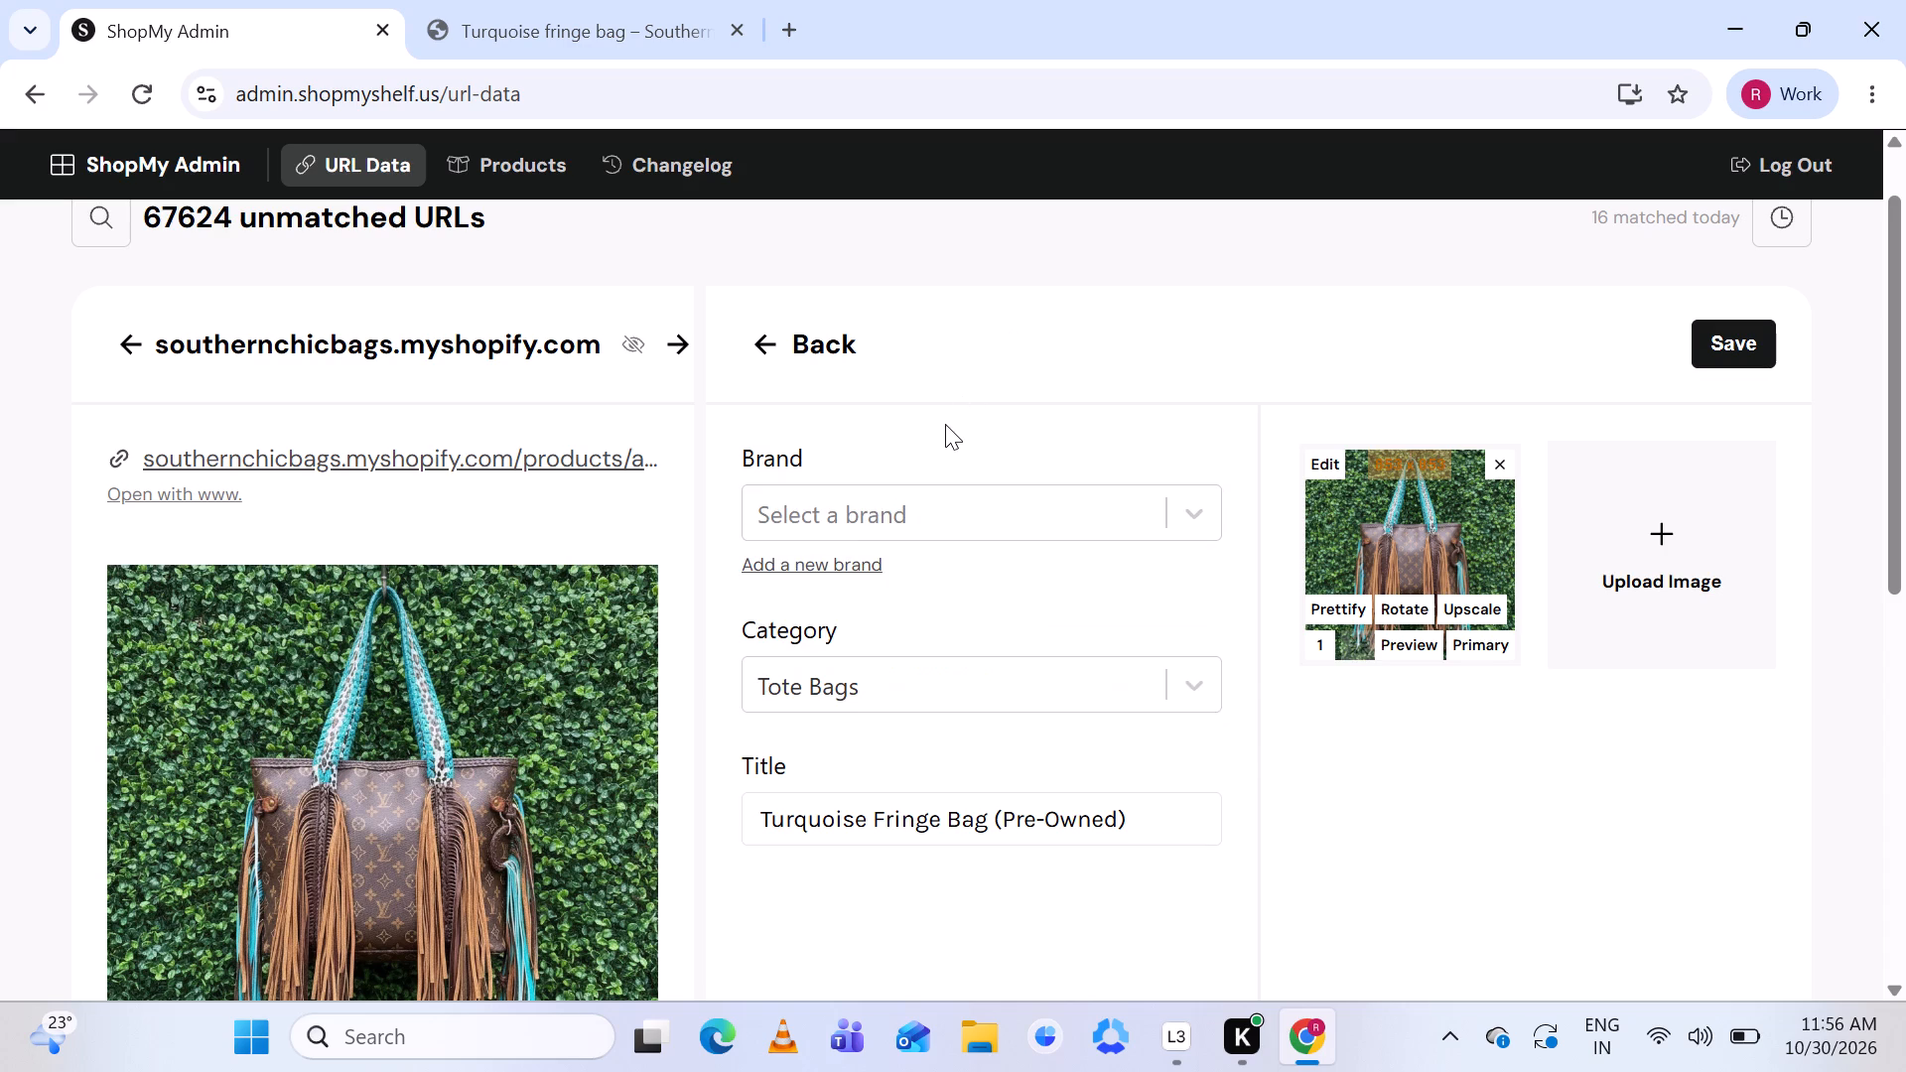
# Add a new brand named Southern Chic Bags for the product.
pyautogui.click(825, 559)
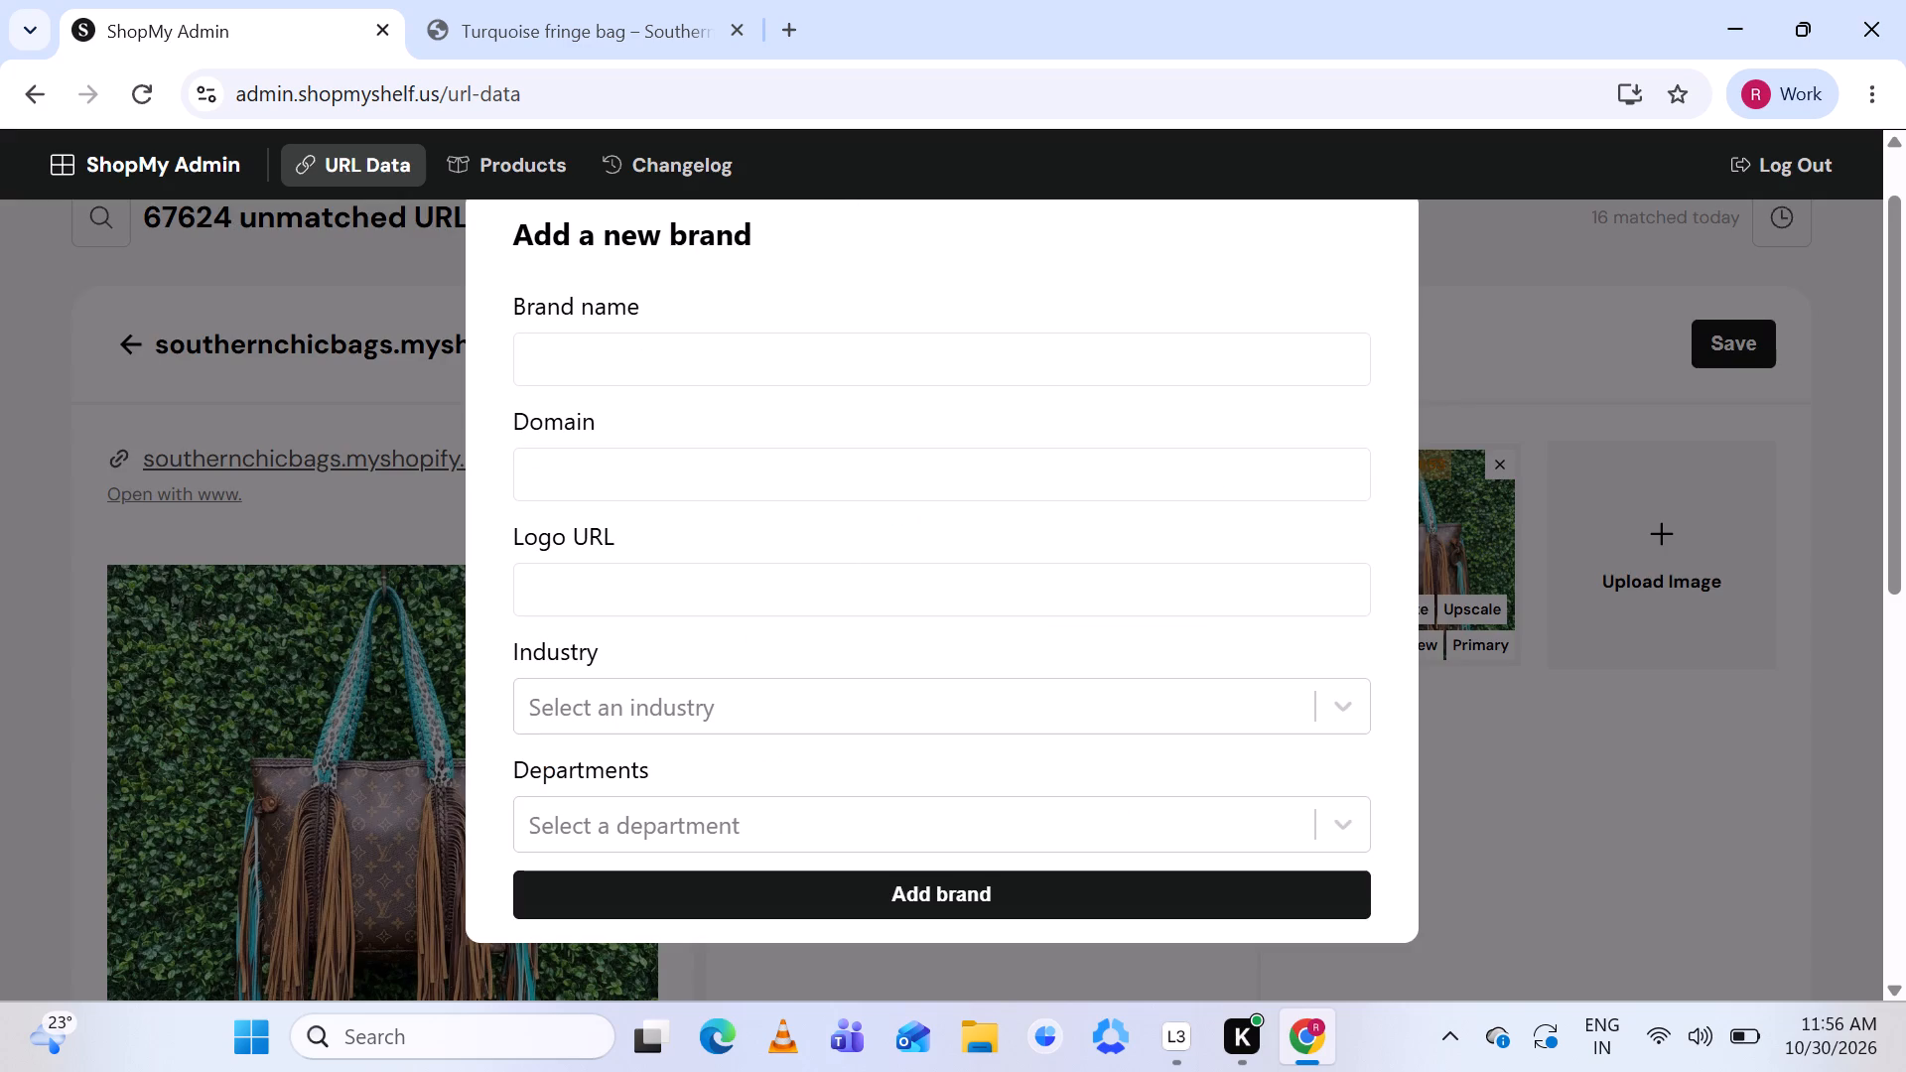
pyautogui.click(851, 362)
pyautogui.hotkey('ctrl', 'v')
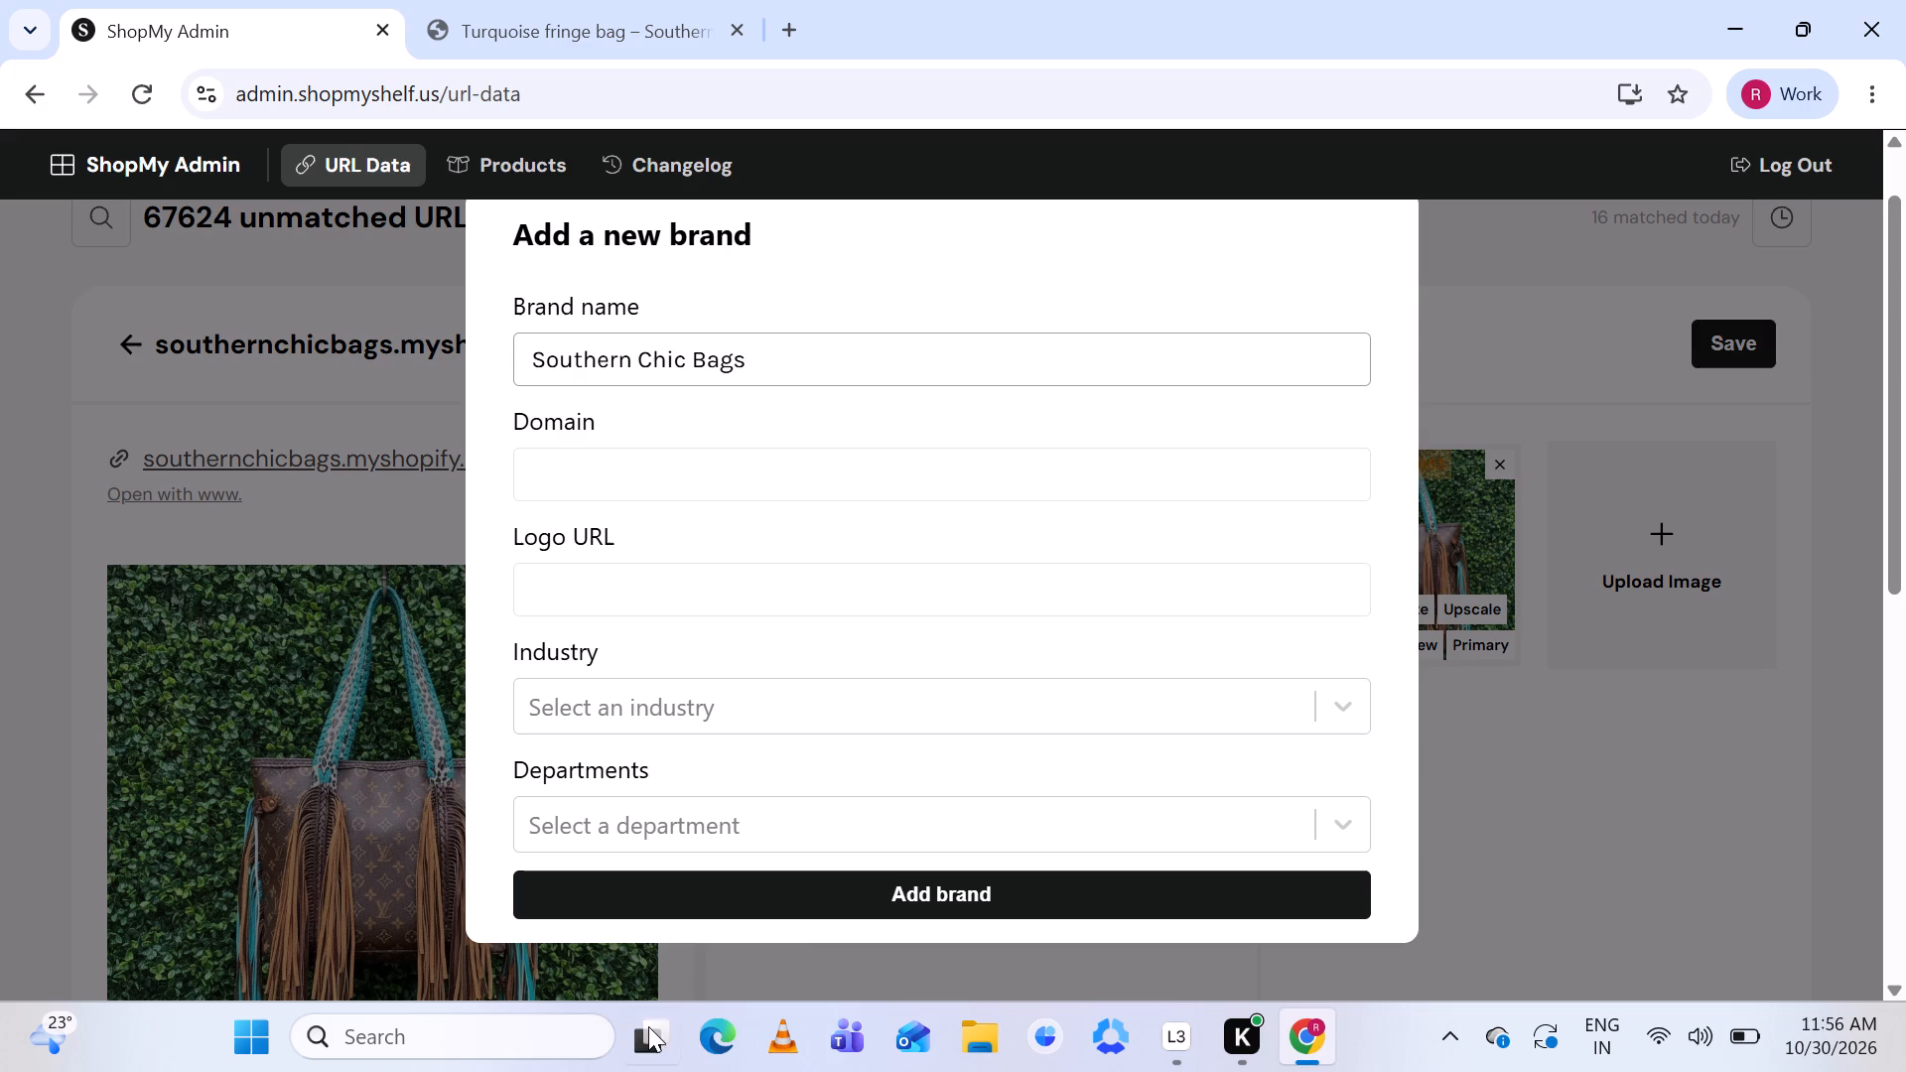
pyautogui.click(873, 885)
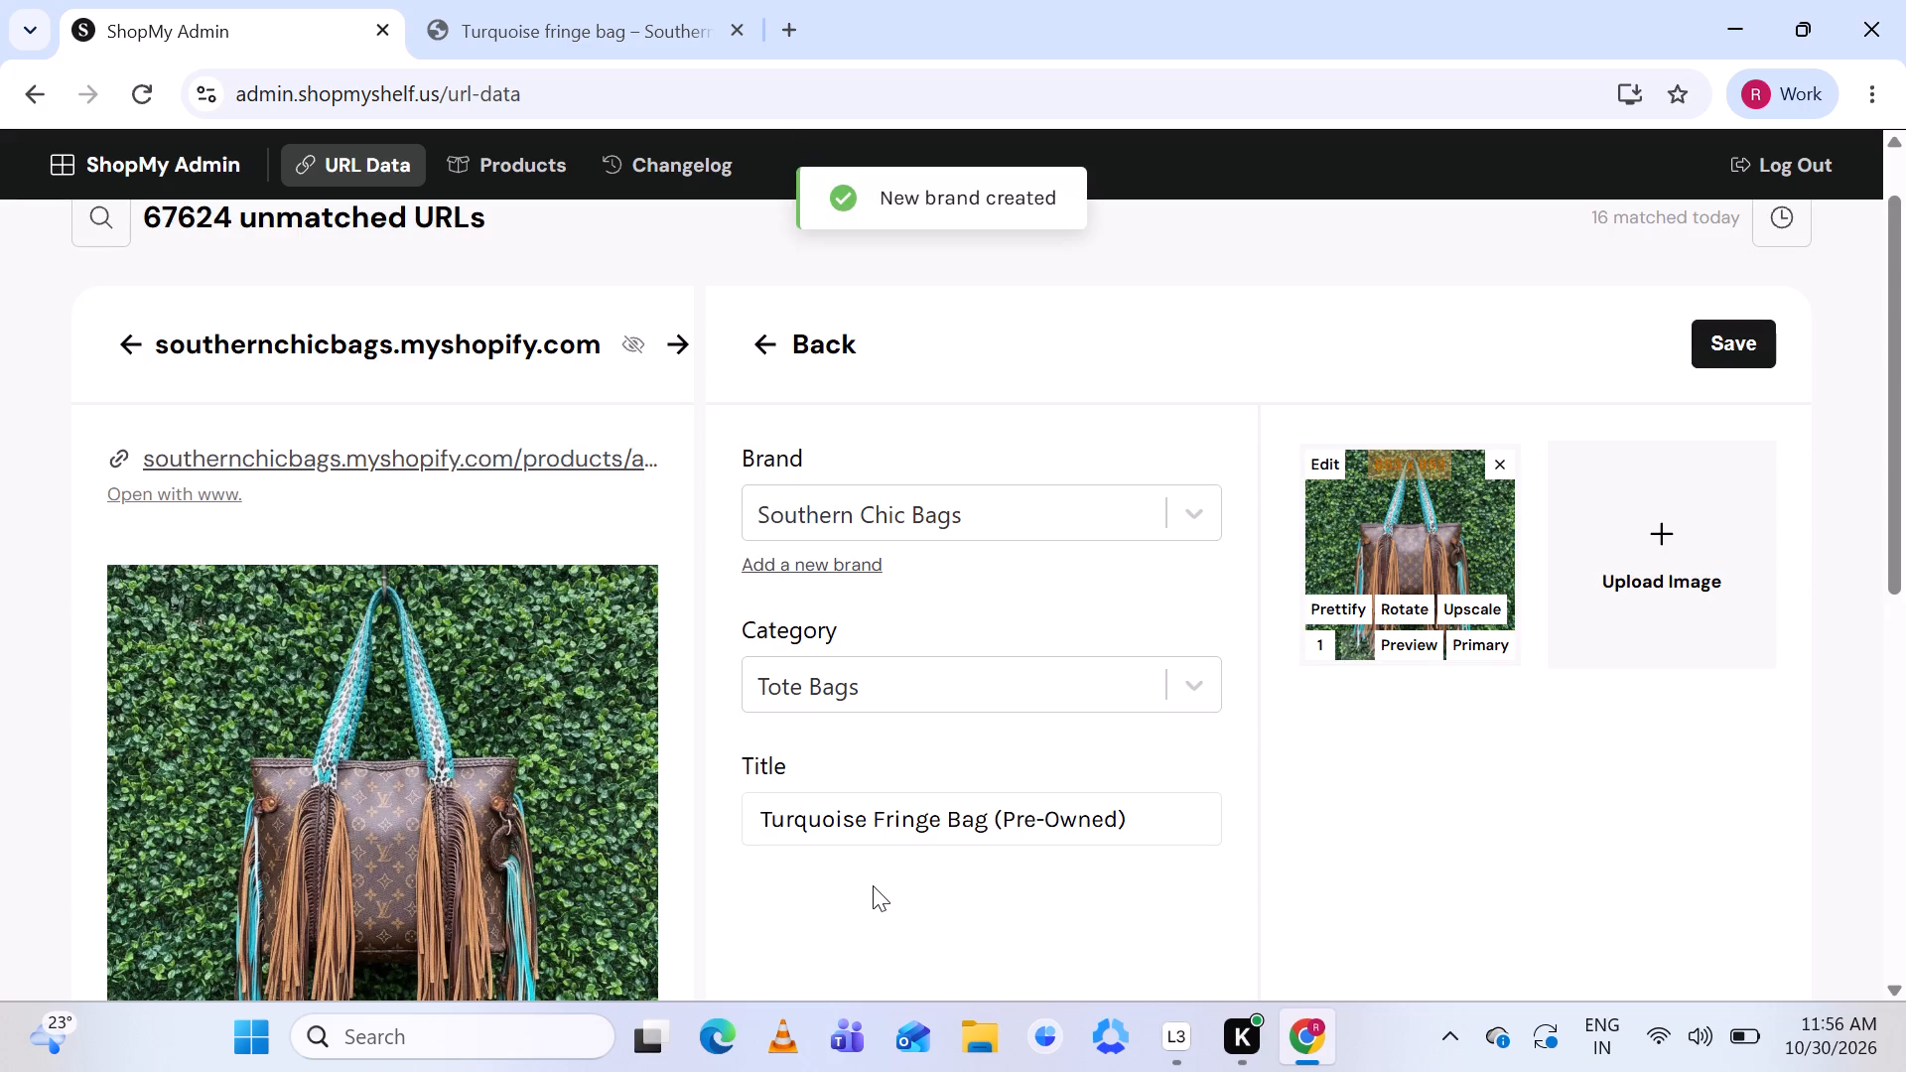
# Save the Turquoise Fringe Bag (Pre-Owned) product and close the bag's store page.
pyautogui.click(1747, 343)
pyautogui.scroll(-2, 1146, 616)
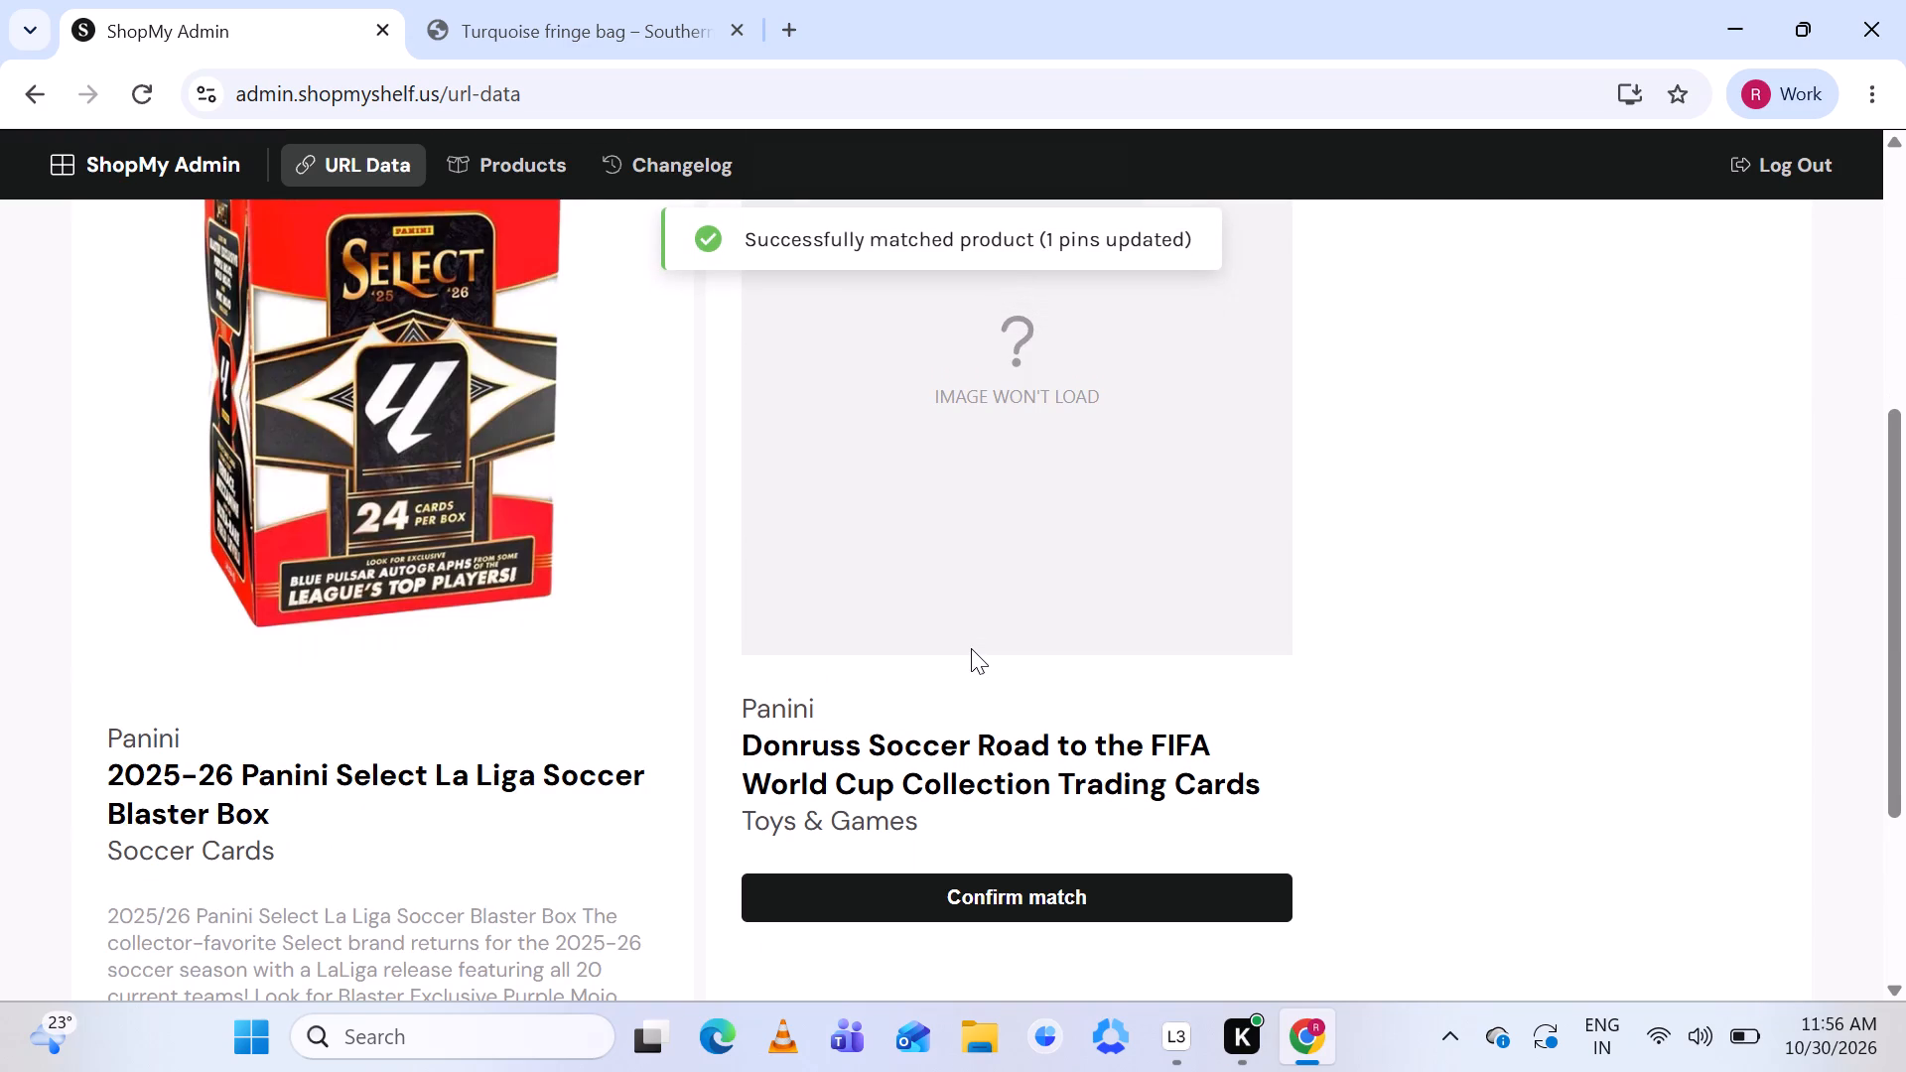
pyautogui.click(740, 35)
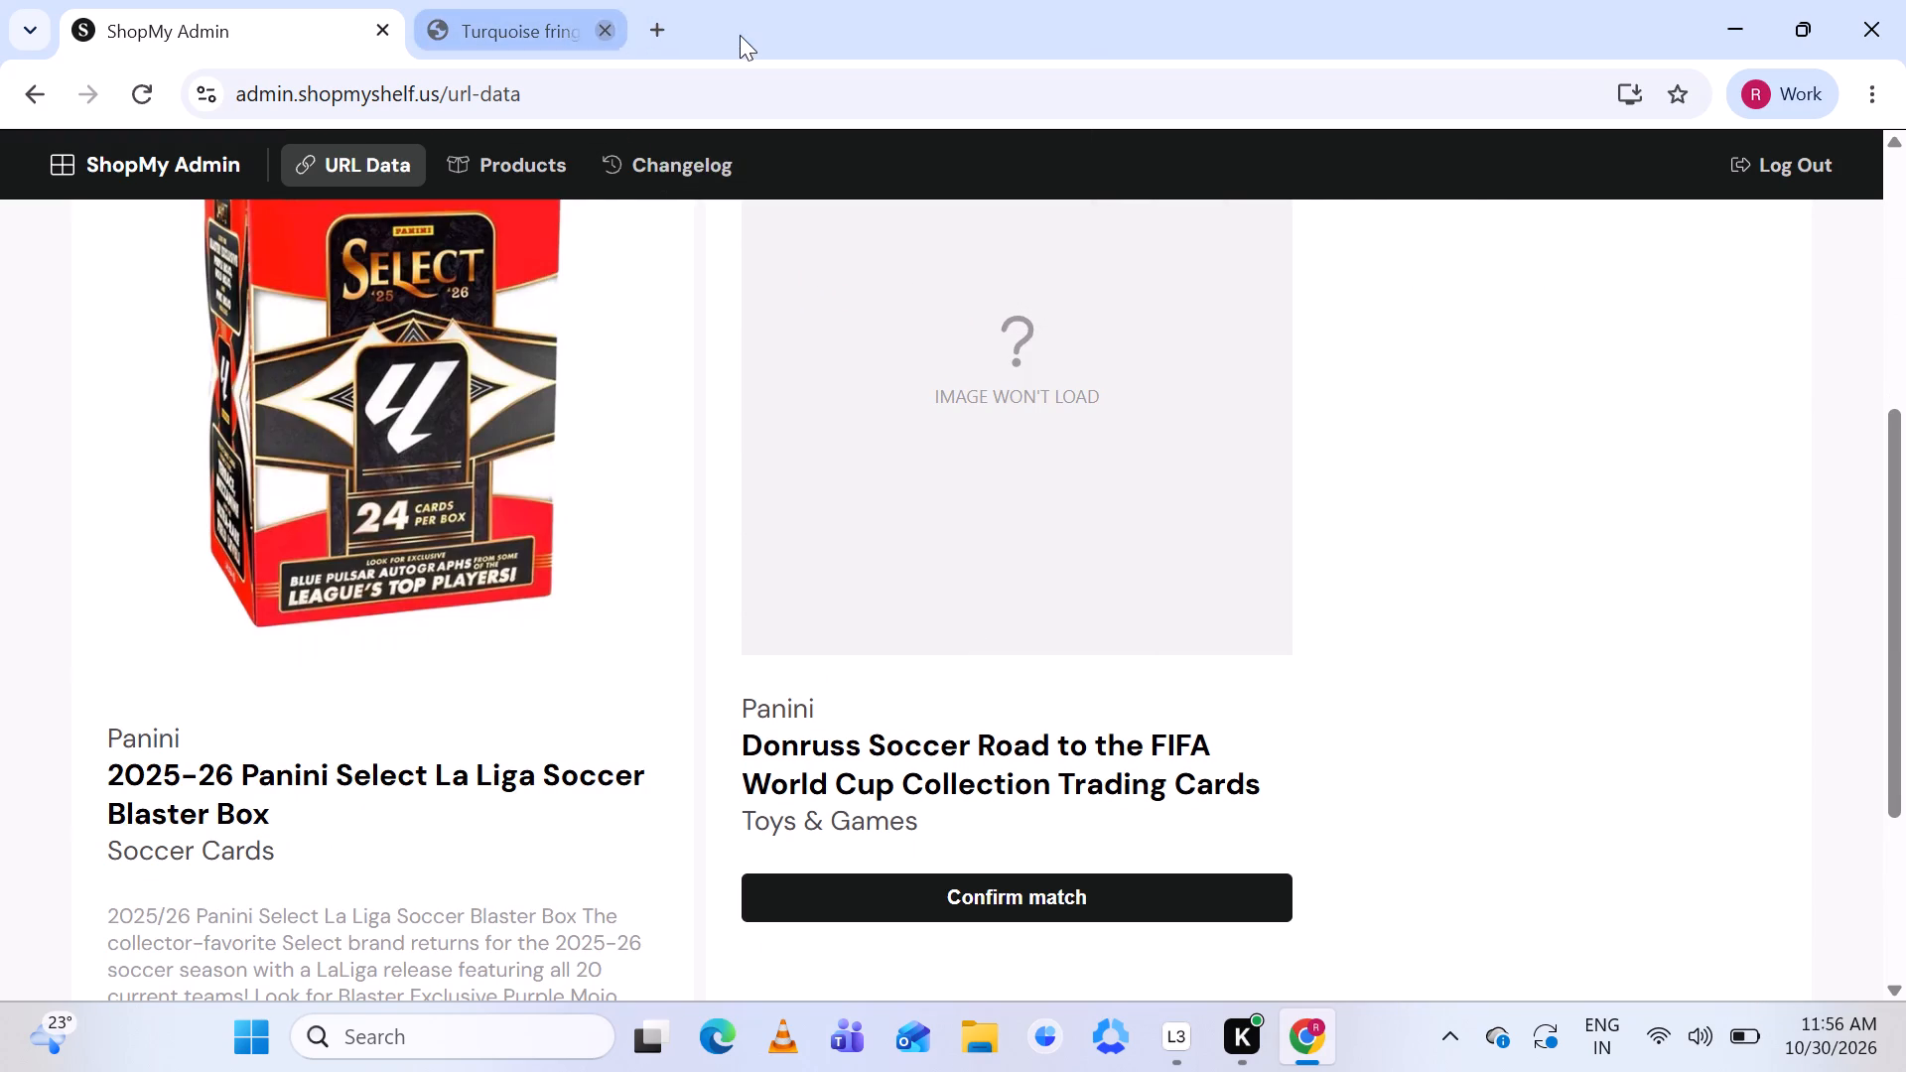
# Compare the thesportscardzone.com Panini Select La Liga Soccer Blaster Box with its suggested Donruss match, including the match's ShopMy product page.
pyautogui.scroll(-1, 955, 402)
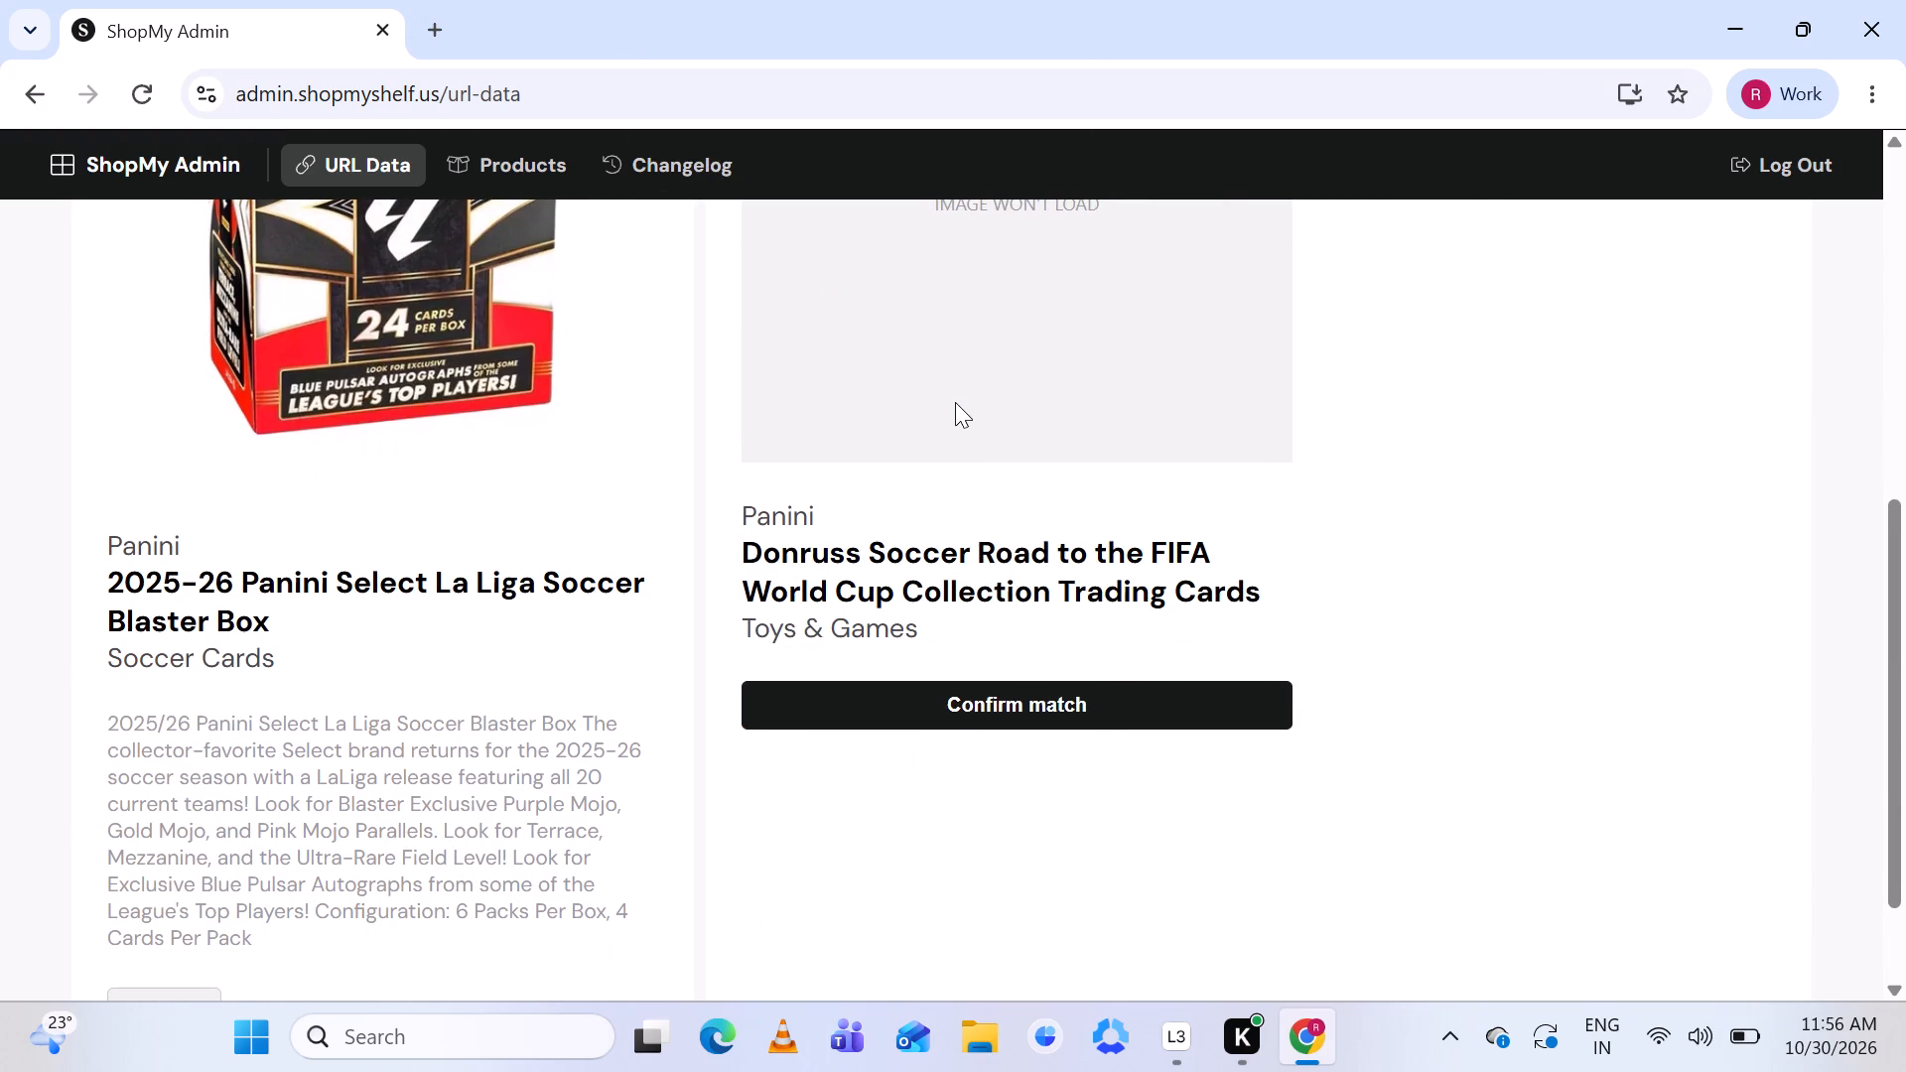
pyautogui.click(895, 564)
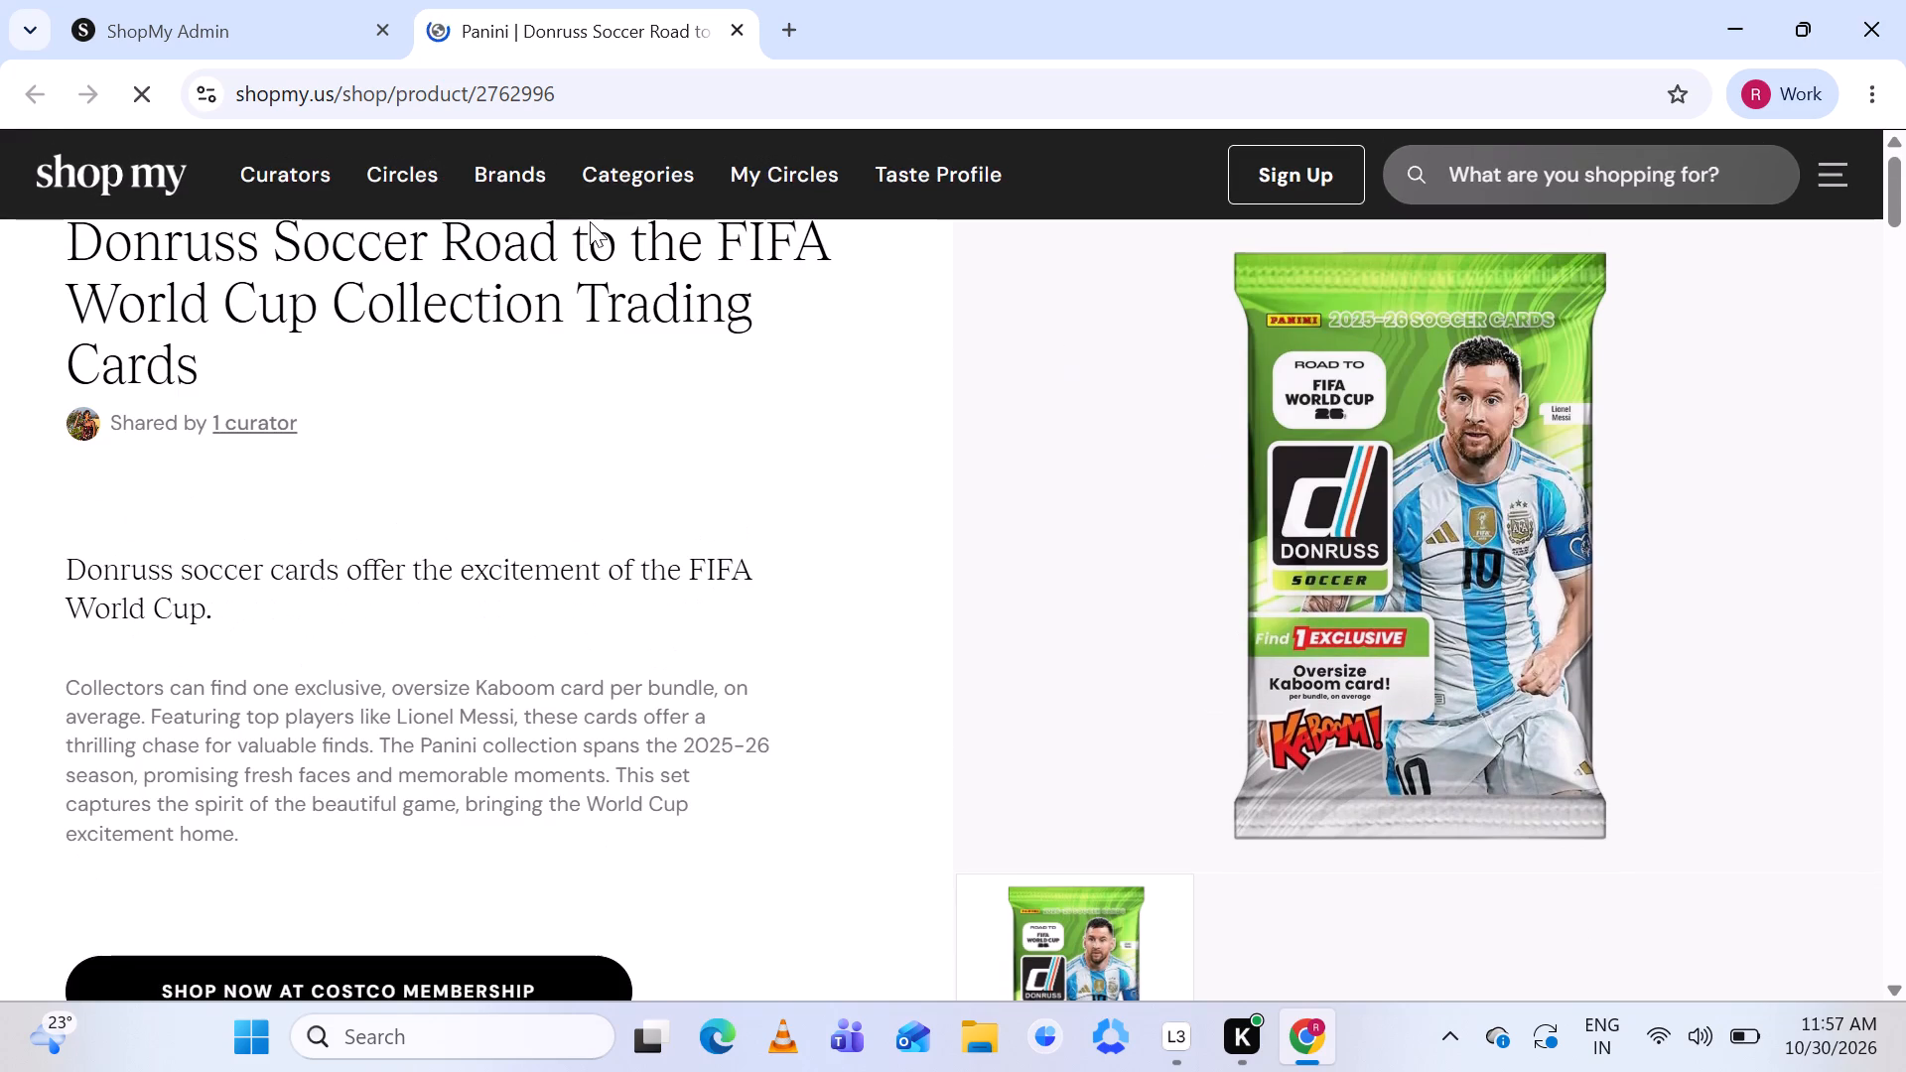
pyautogui.scroll(3, 438, 358)
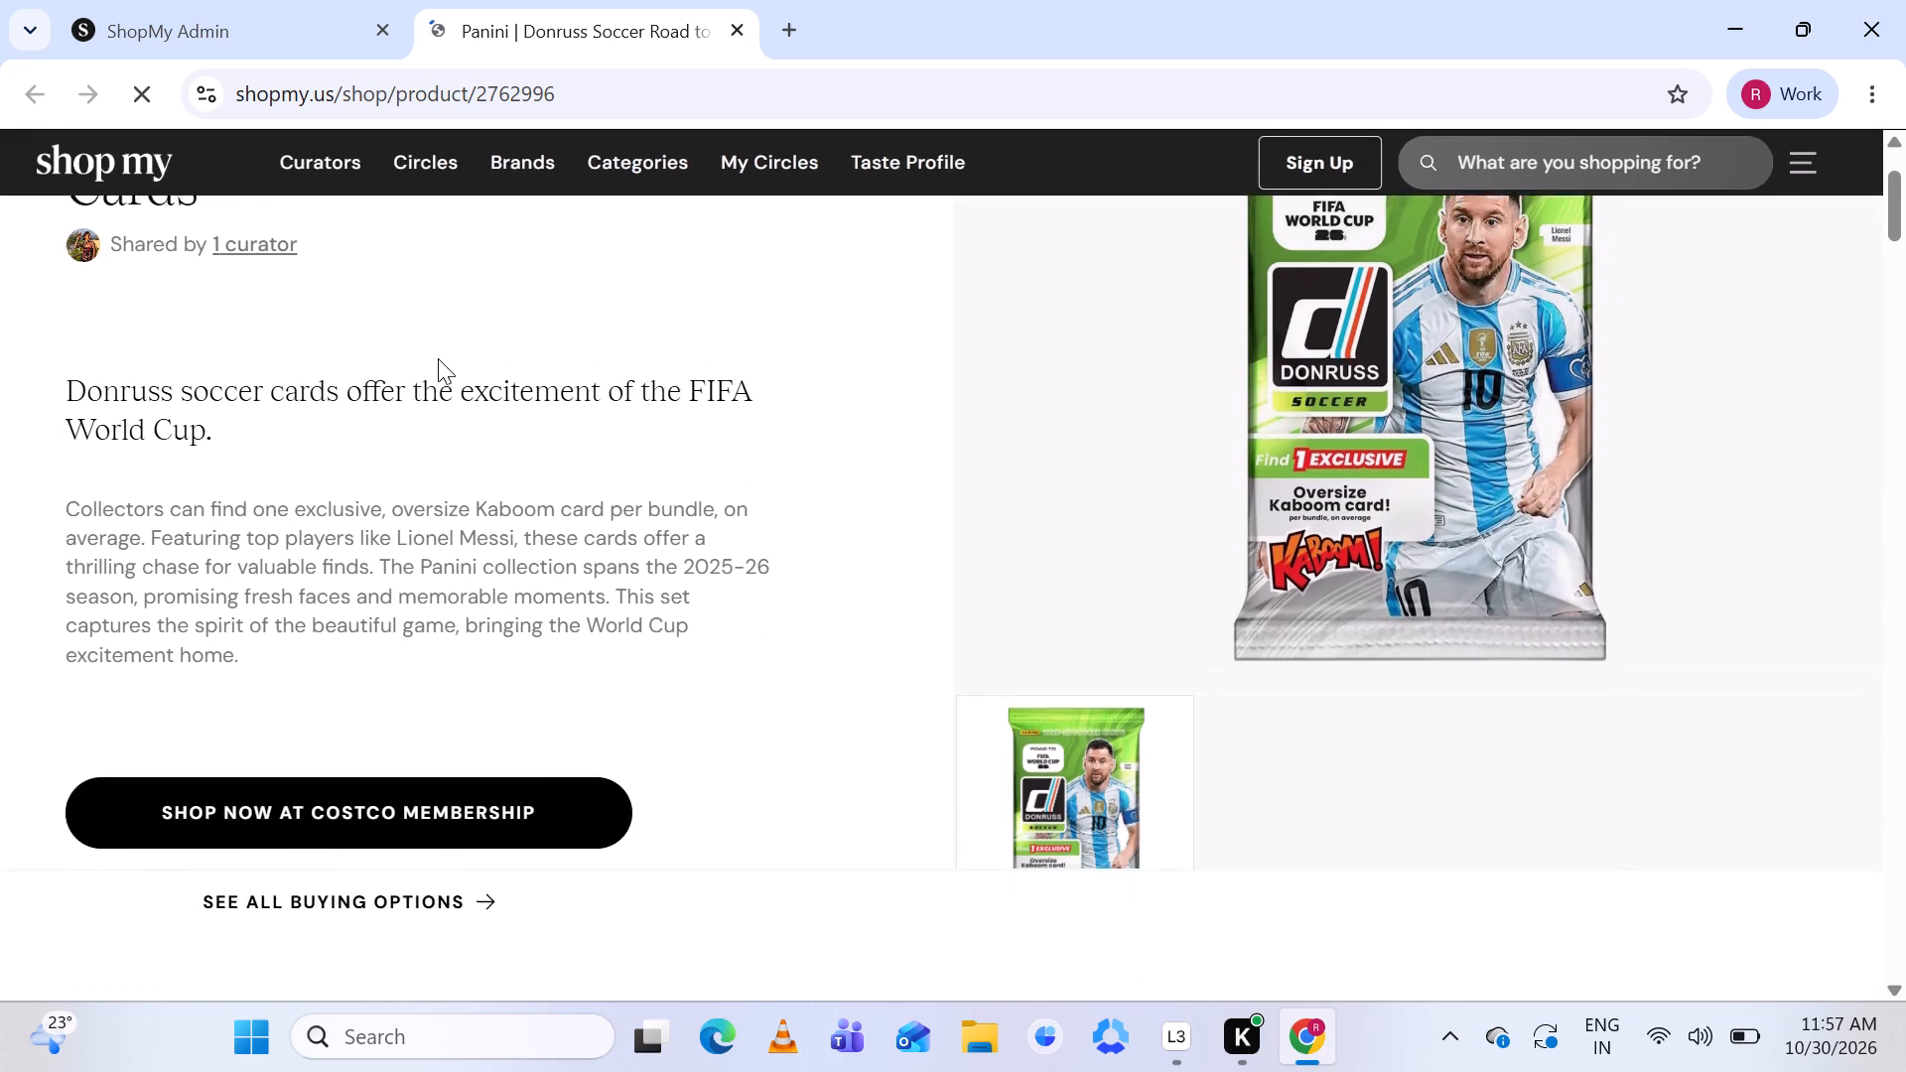
pyautogui.scroll(2, 438, 358)
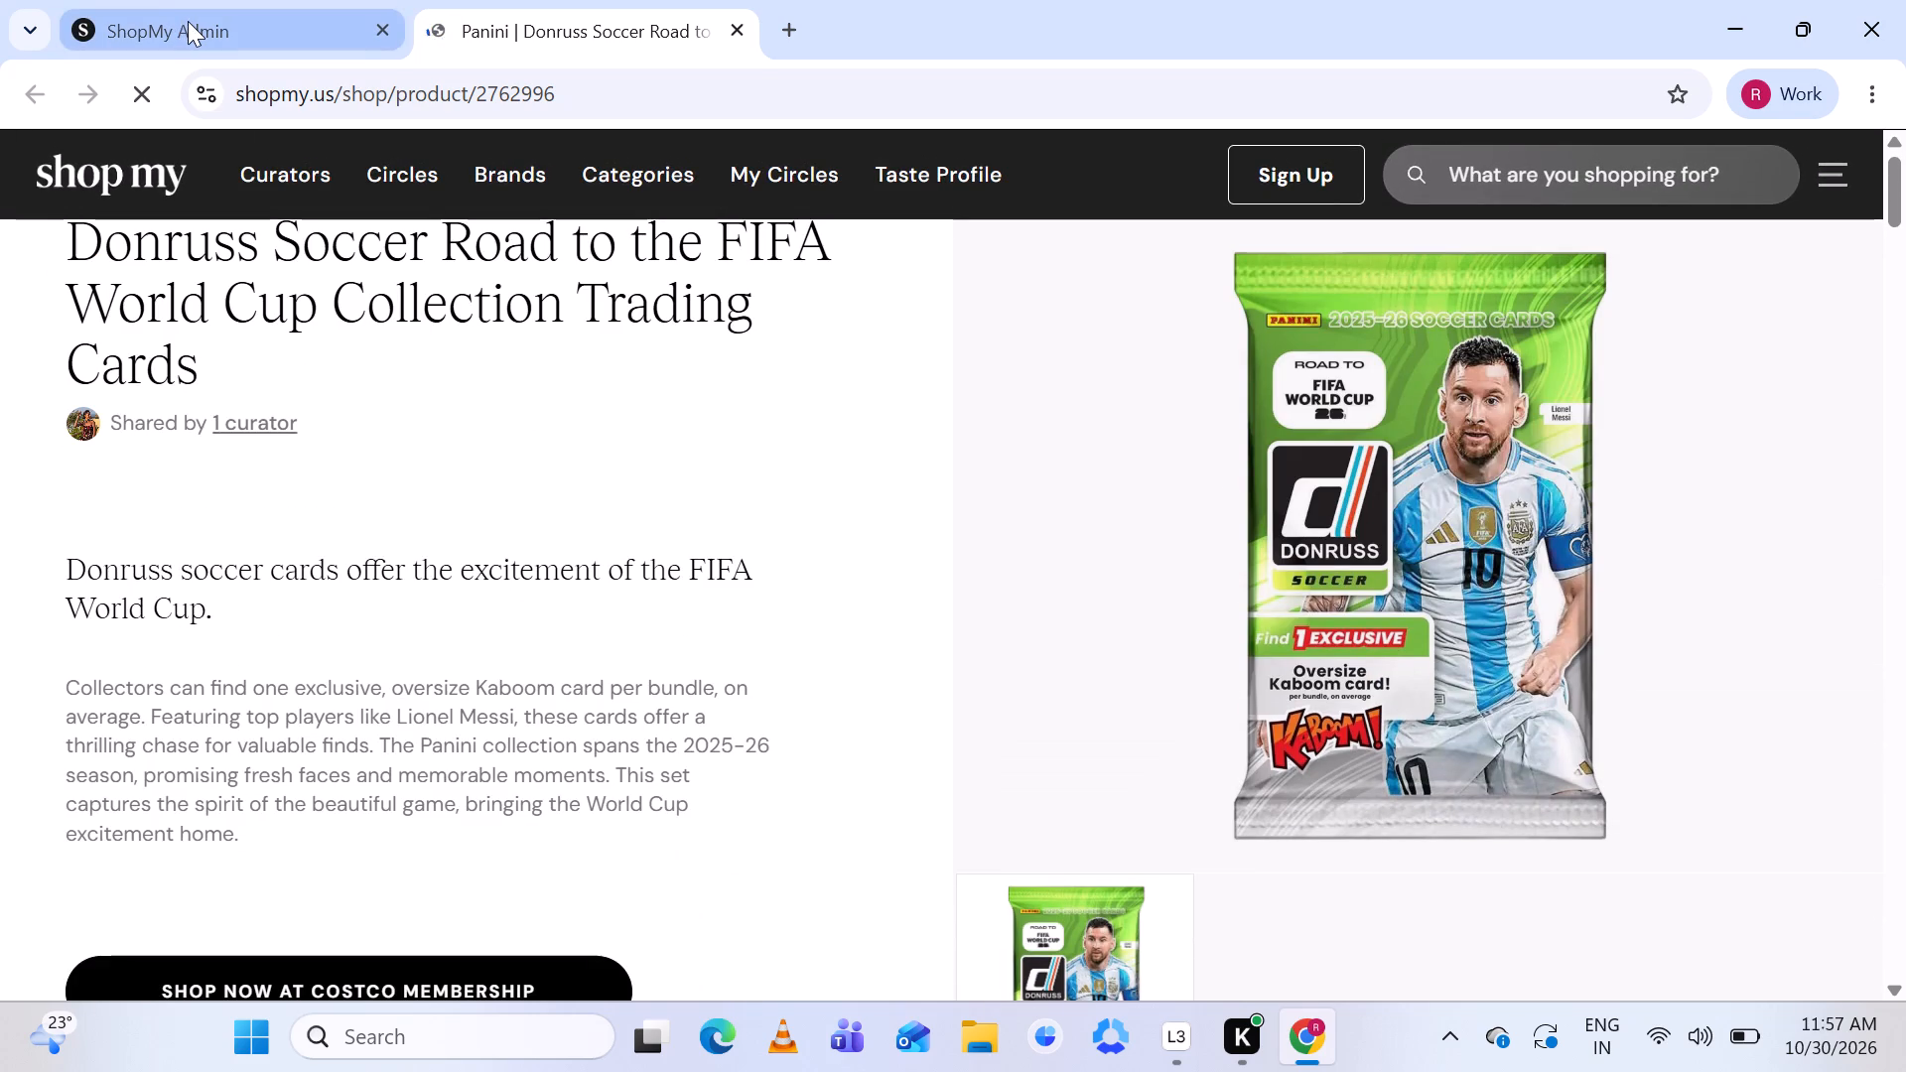
pyautogui.click(188, 21)
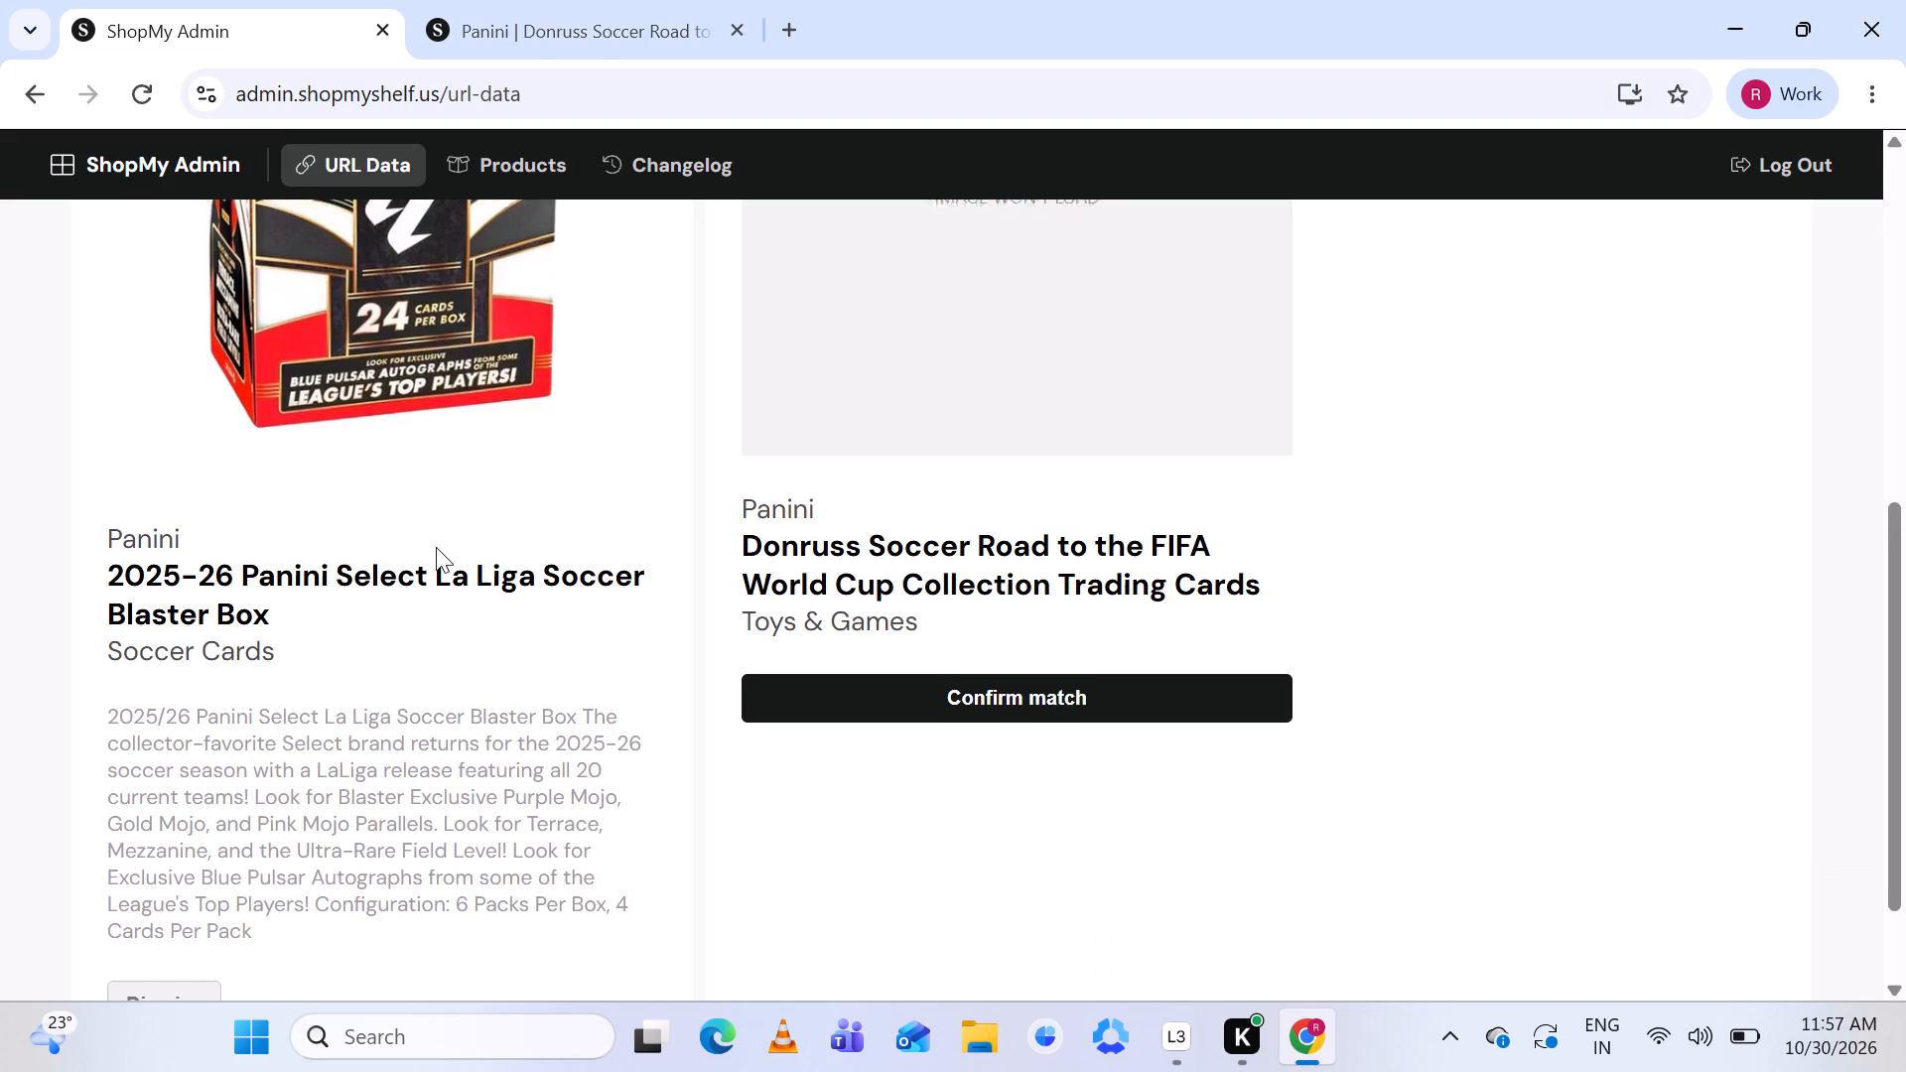
pyautogui.scroll(1, 436, 547)
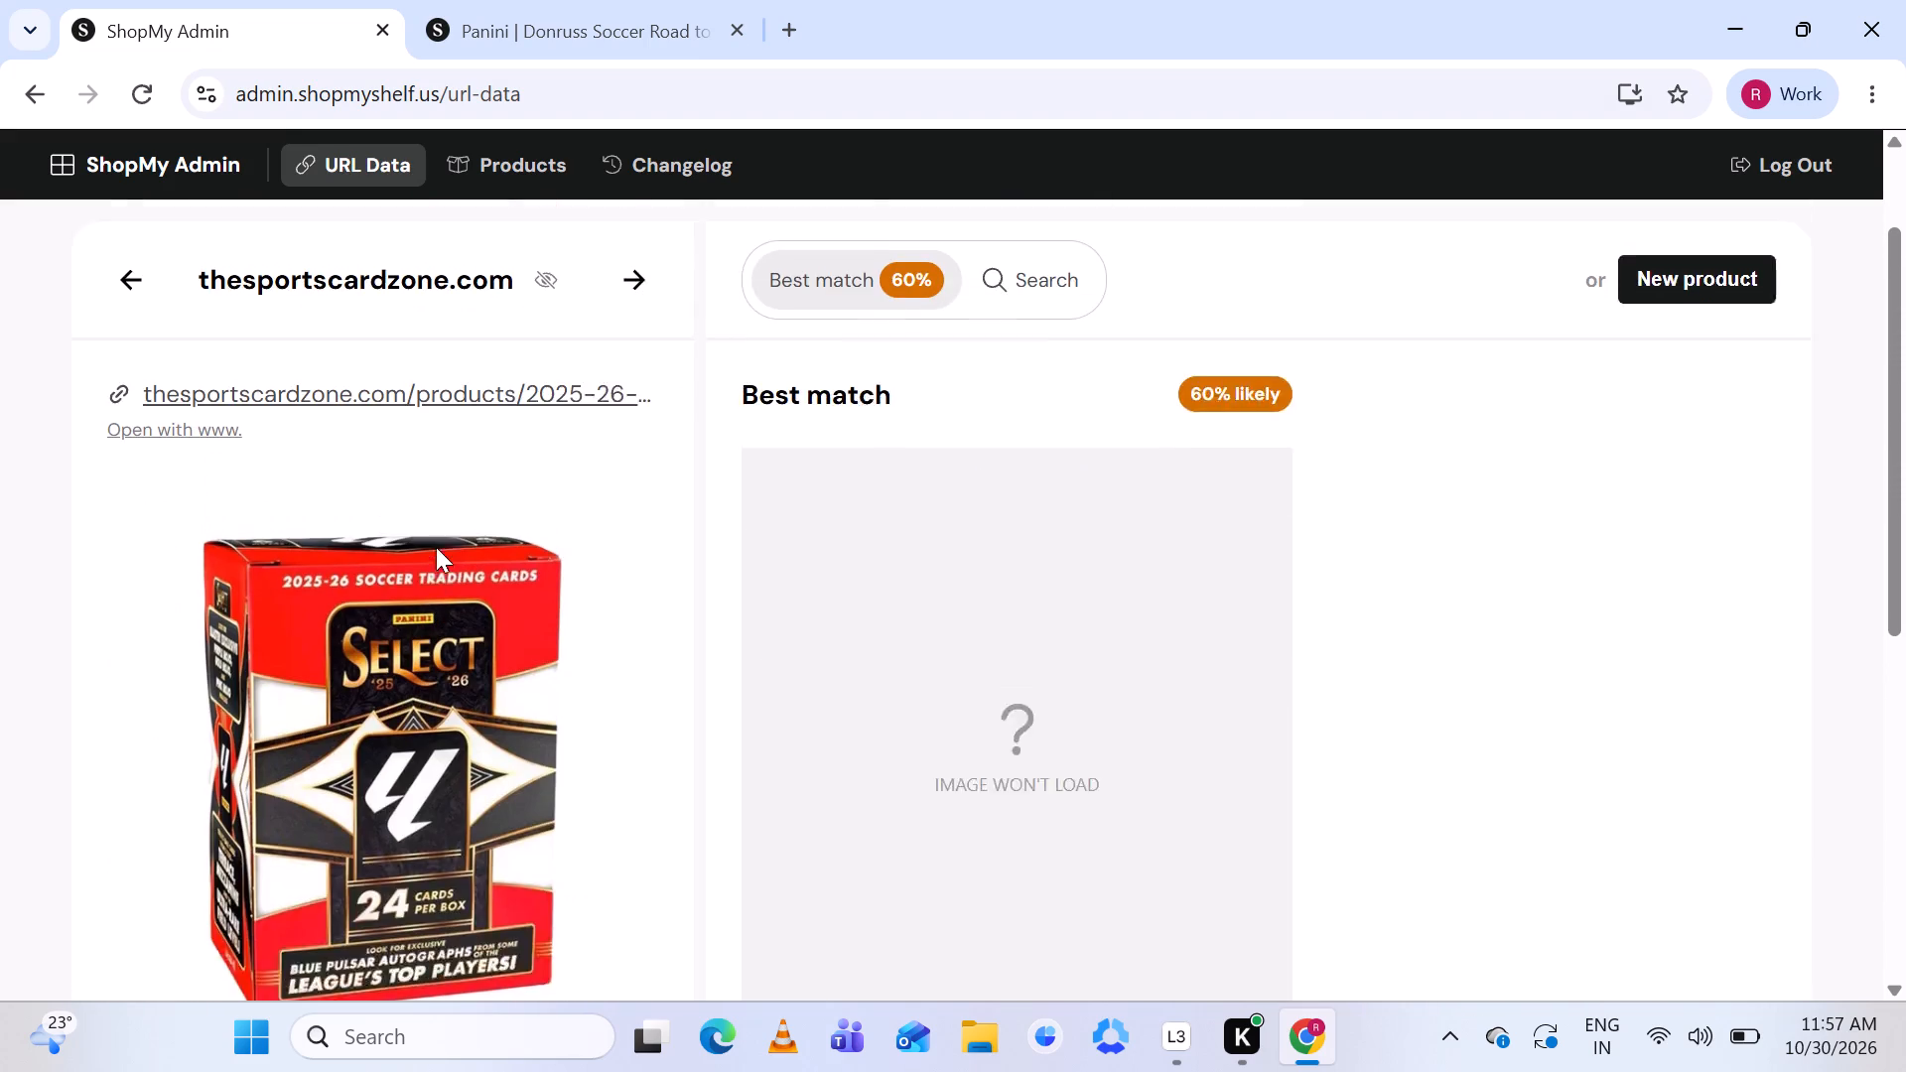
pyautogui.scroll(-3, 436, 547)
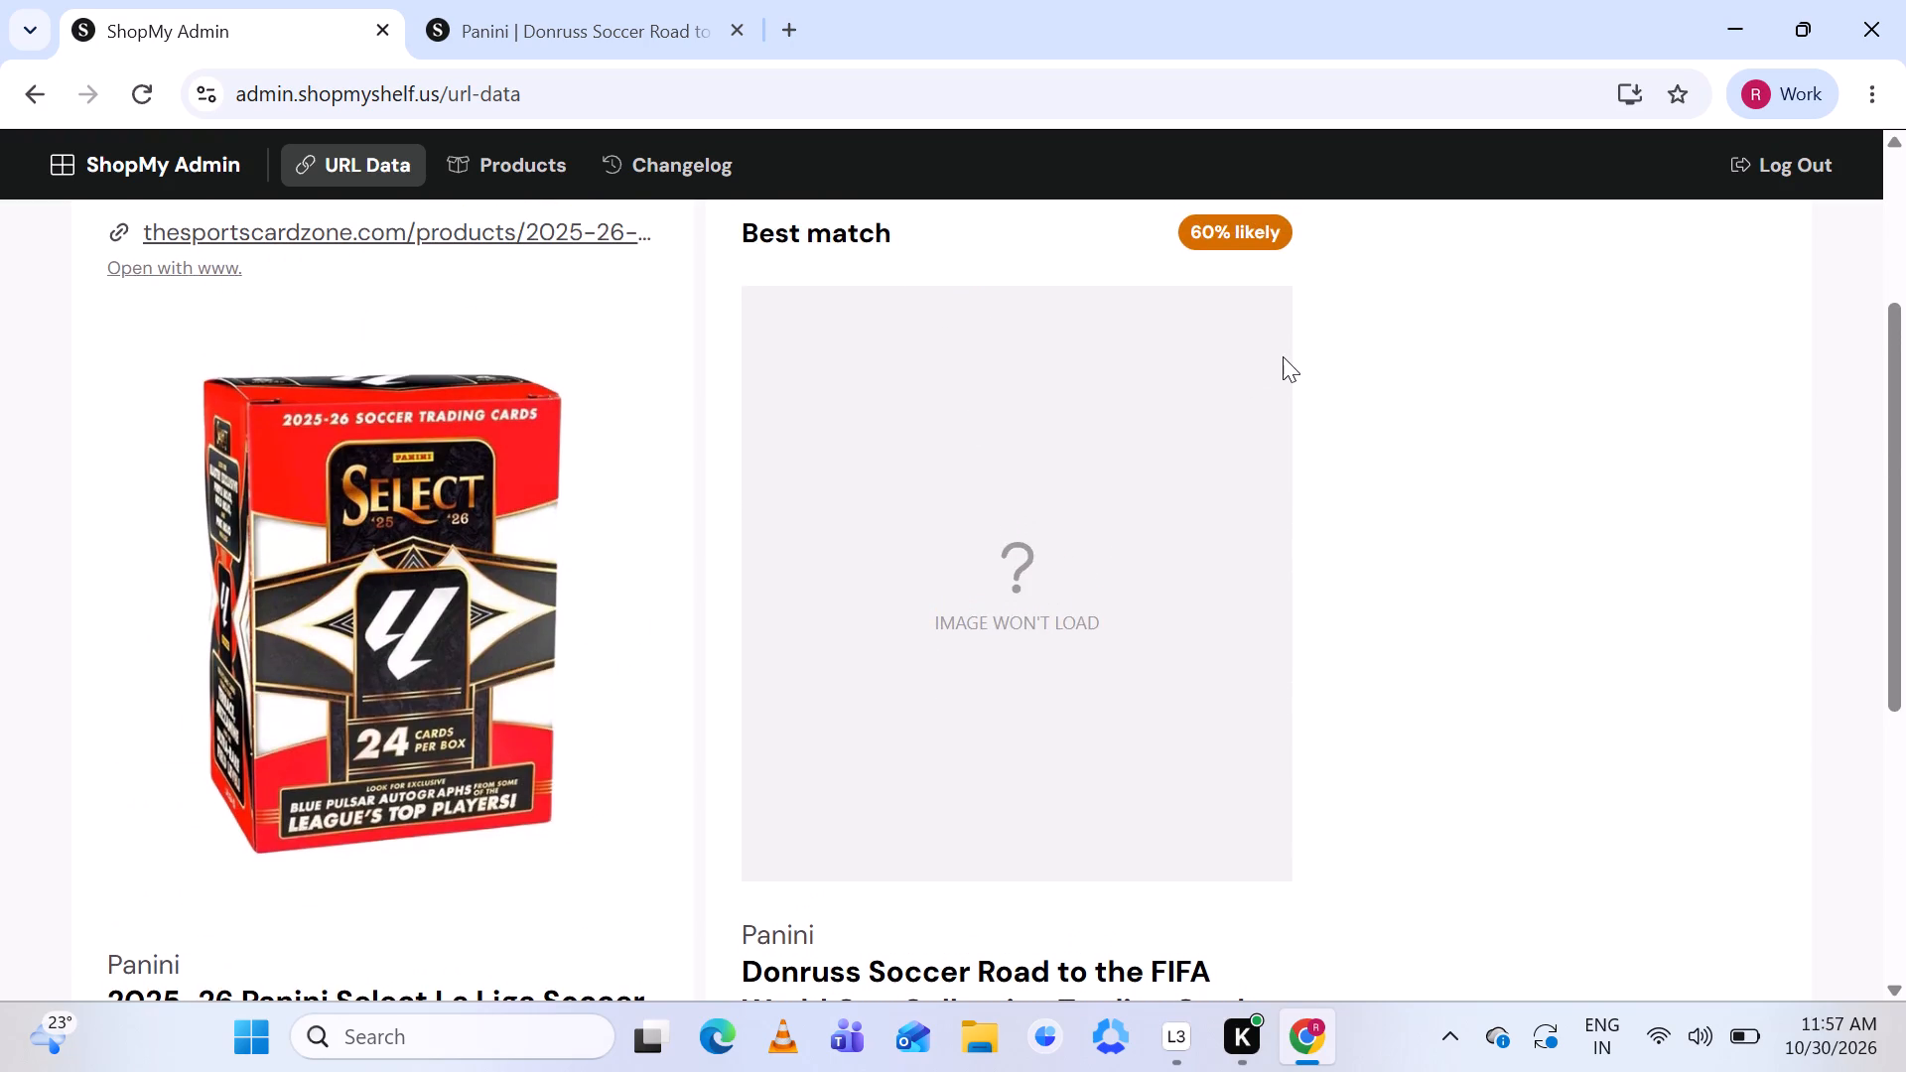
pyautogui.scroll(1, 1283, 356)
# Start a new product for the Panini blaster box and remove its 600 x 600 and 1080 x 1080 images.
pyautogui.click(1689, 432)
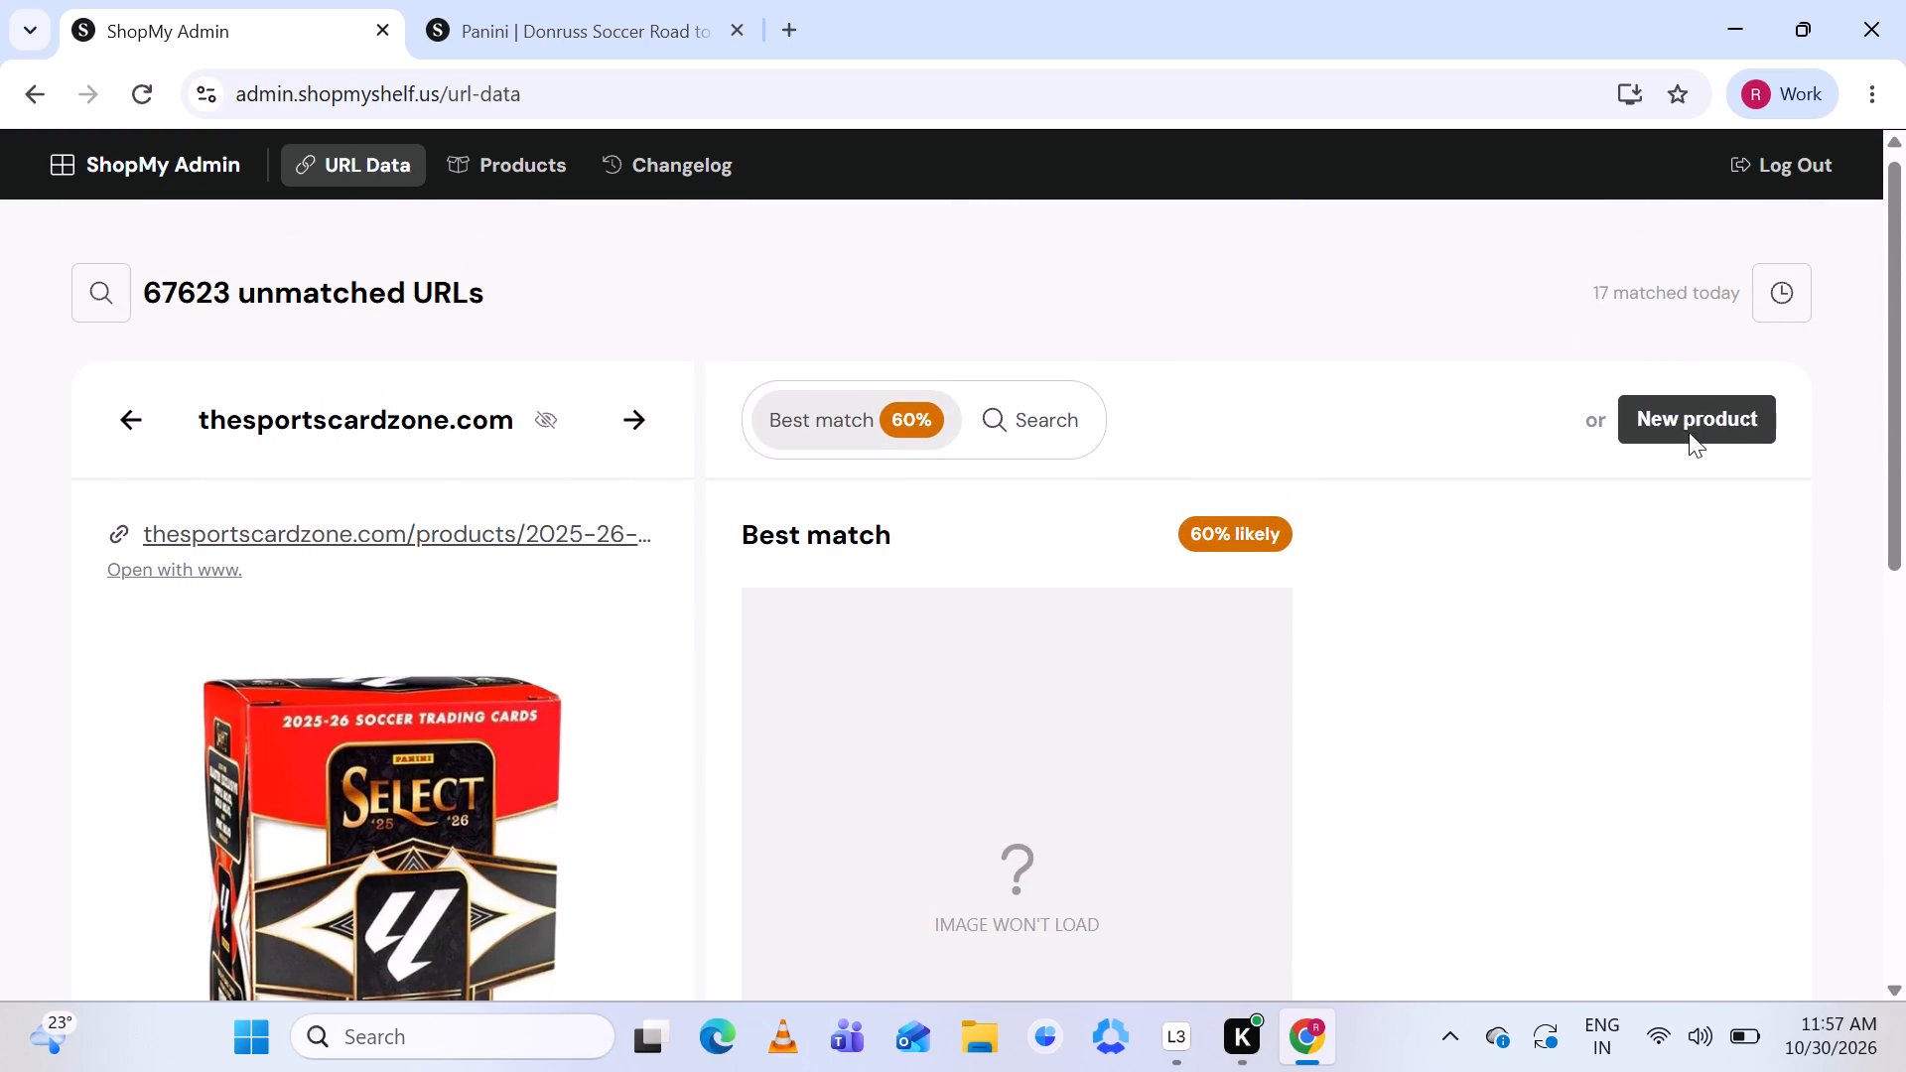
pyautogui.scroll(-2, 1164, 557)
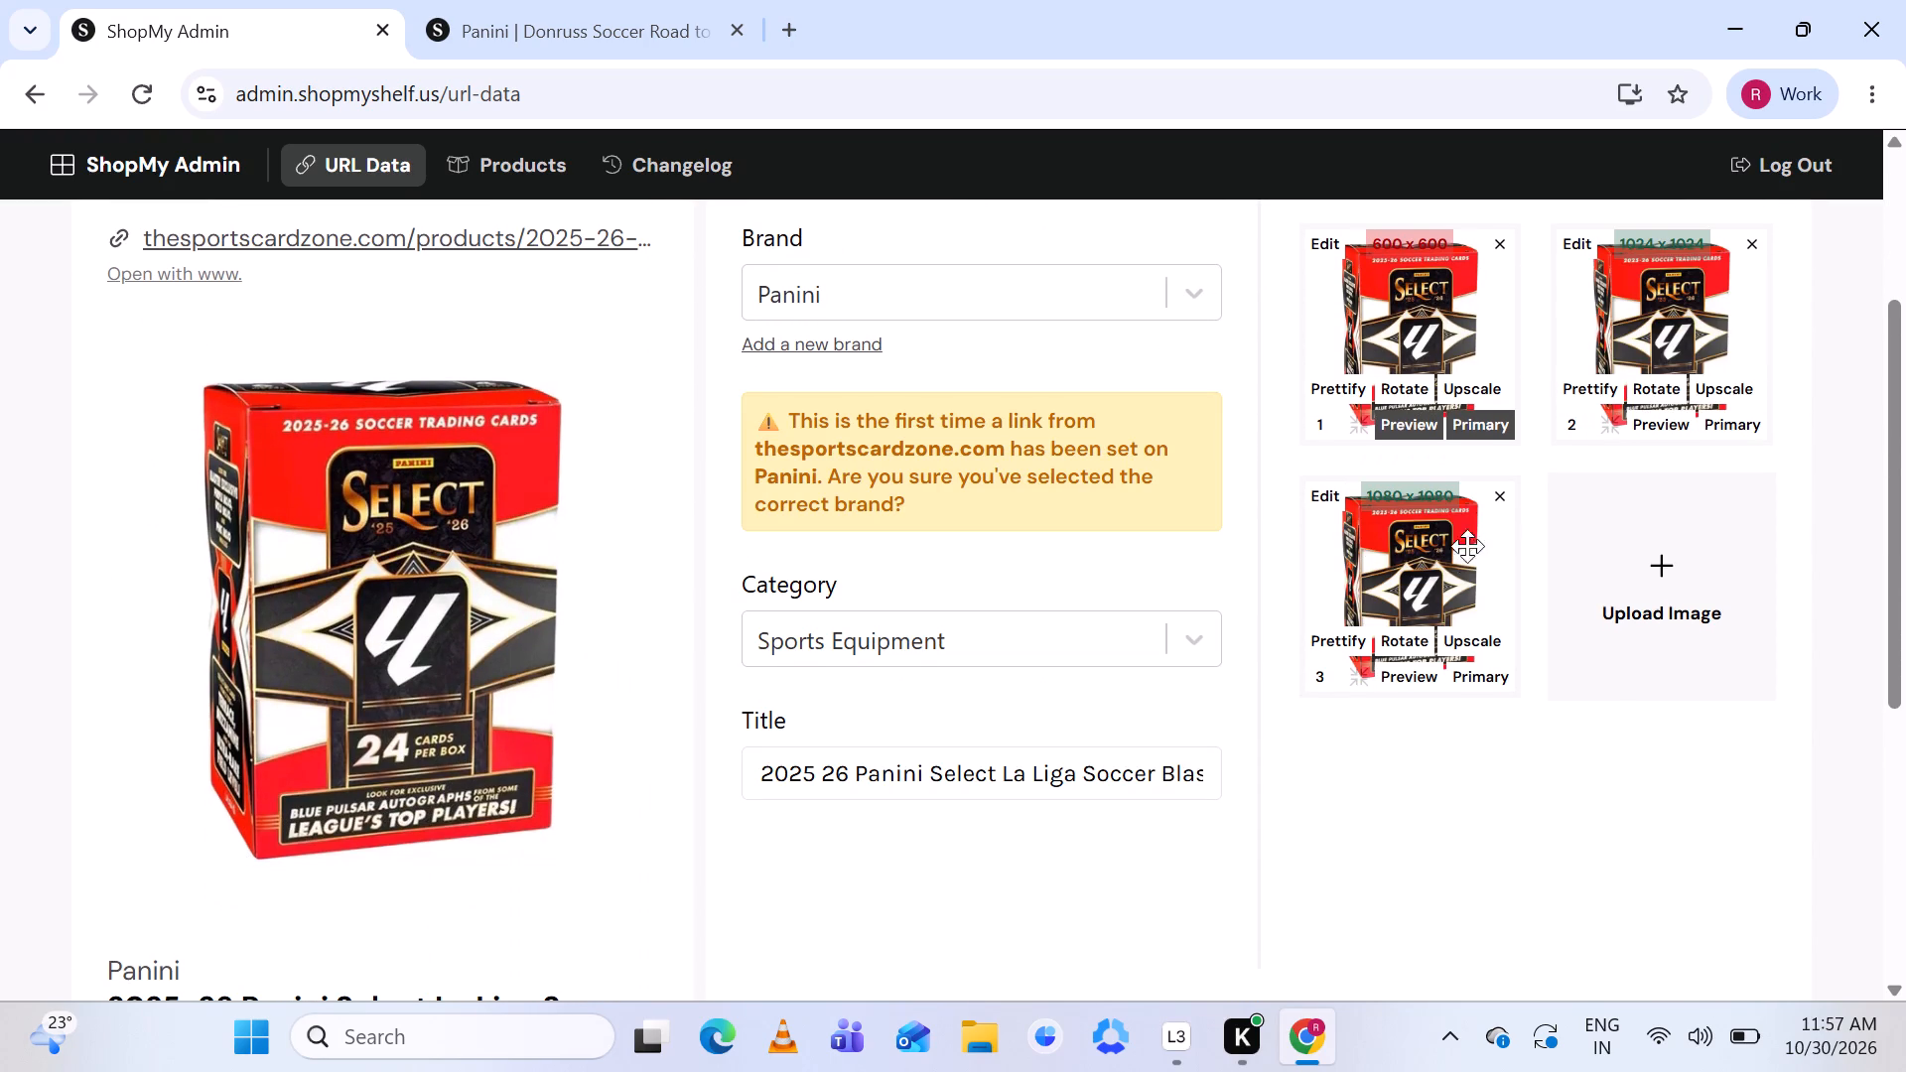
pyautogui.click(1503, 494)
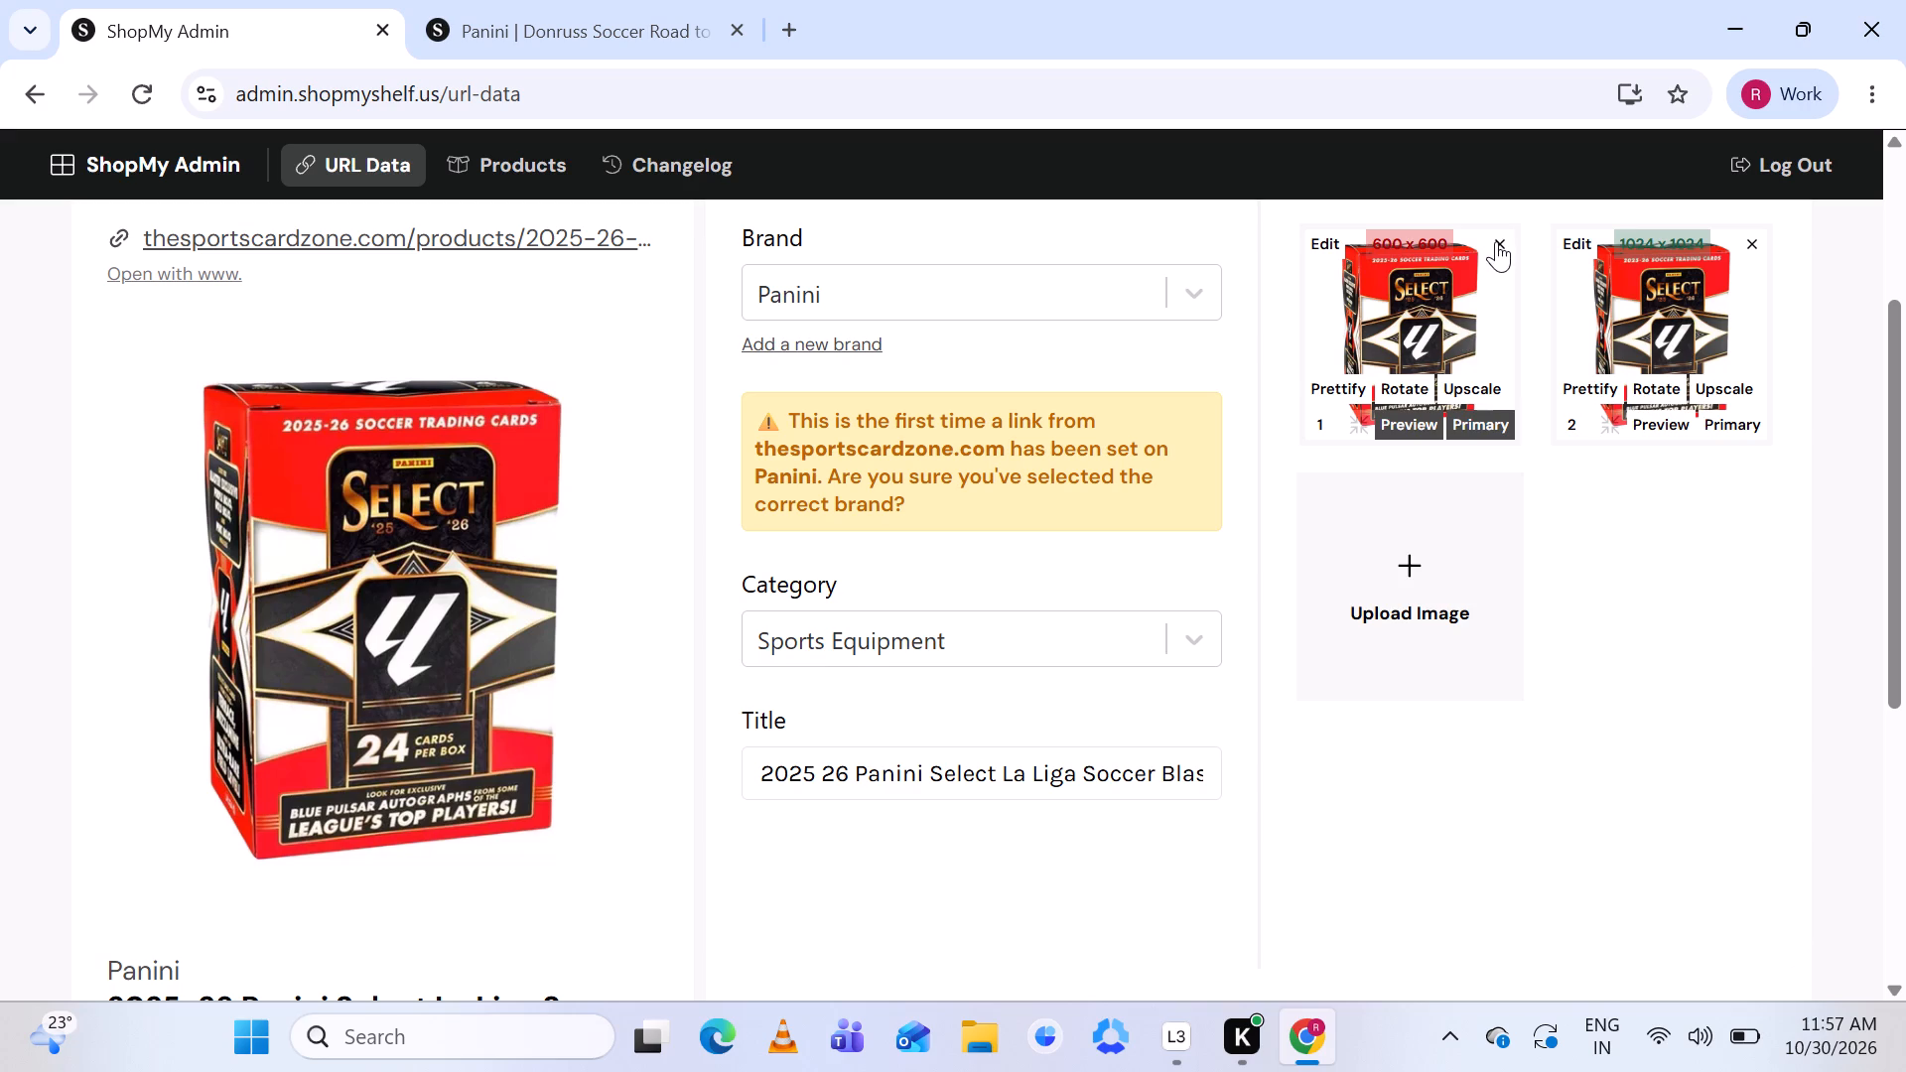
pyautogui.click(1496, 241)
# Correct the title to 2025-26 Panini Select La Liga Soccer Blaster Box and save the product.
pyautogui.scroll(-1, 1022, 469)
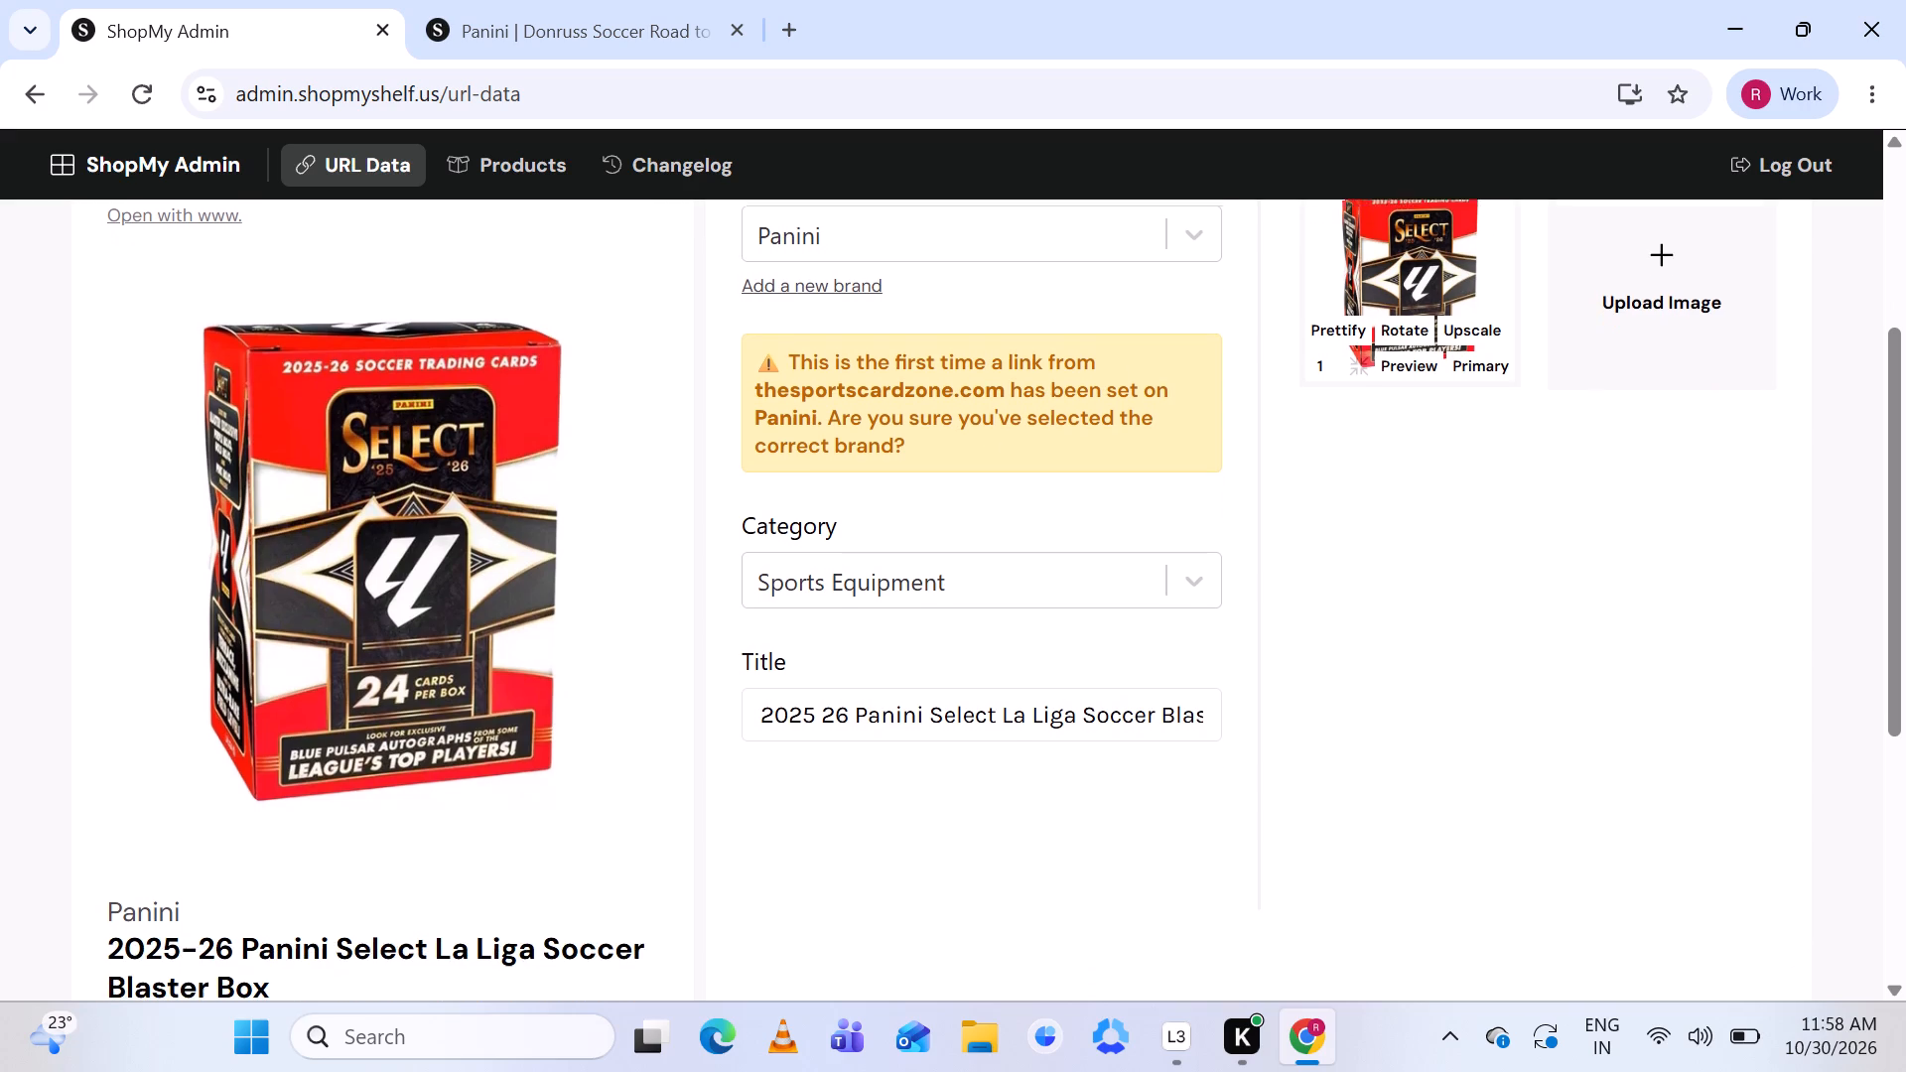
pyautogui.scroll(-1, 1022, 469)
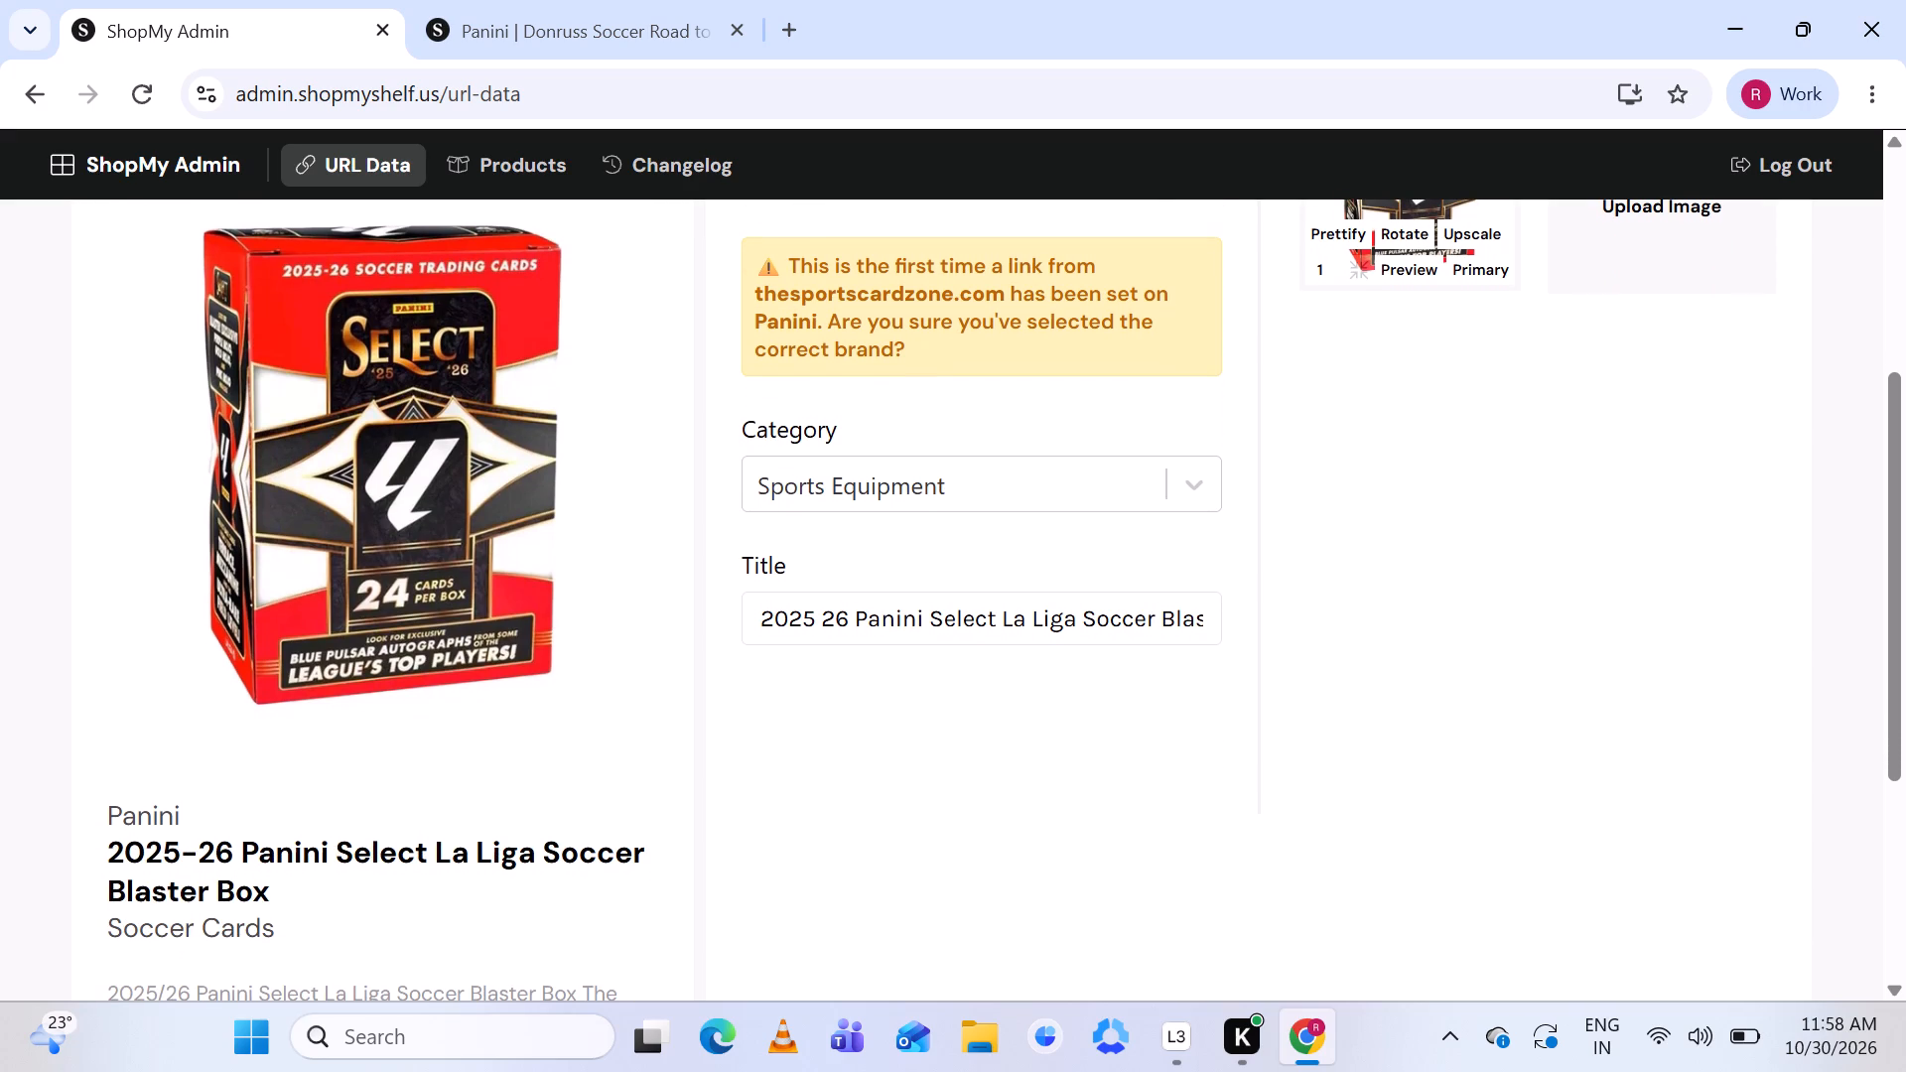
pyautogui.click(822, 613)
pyautogui.press('BackSpace')
pyautogui.press('-')
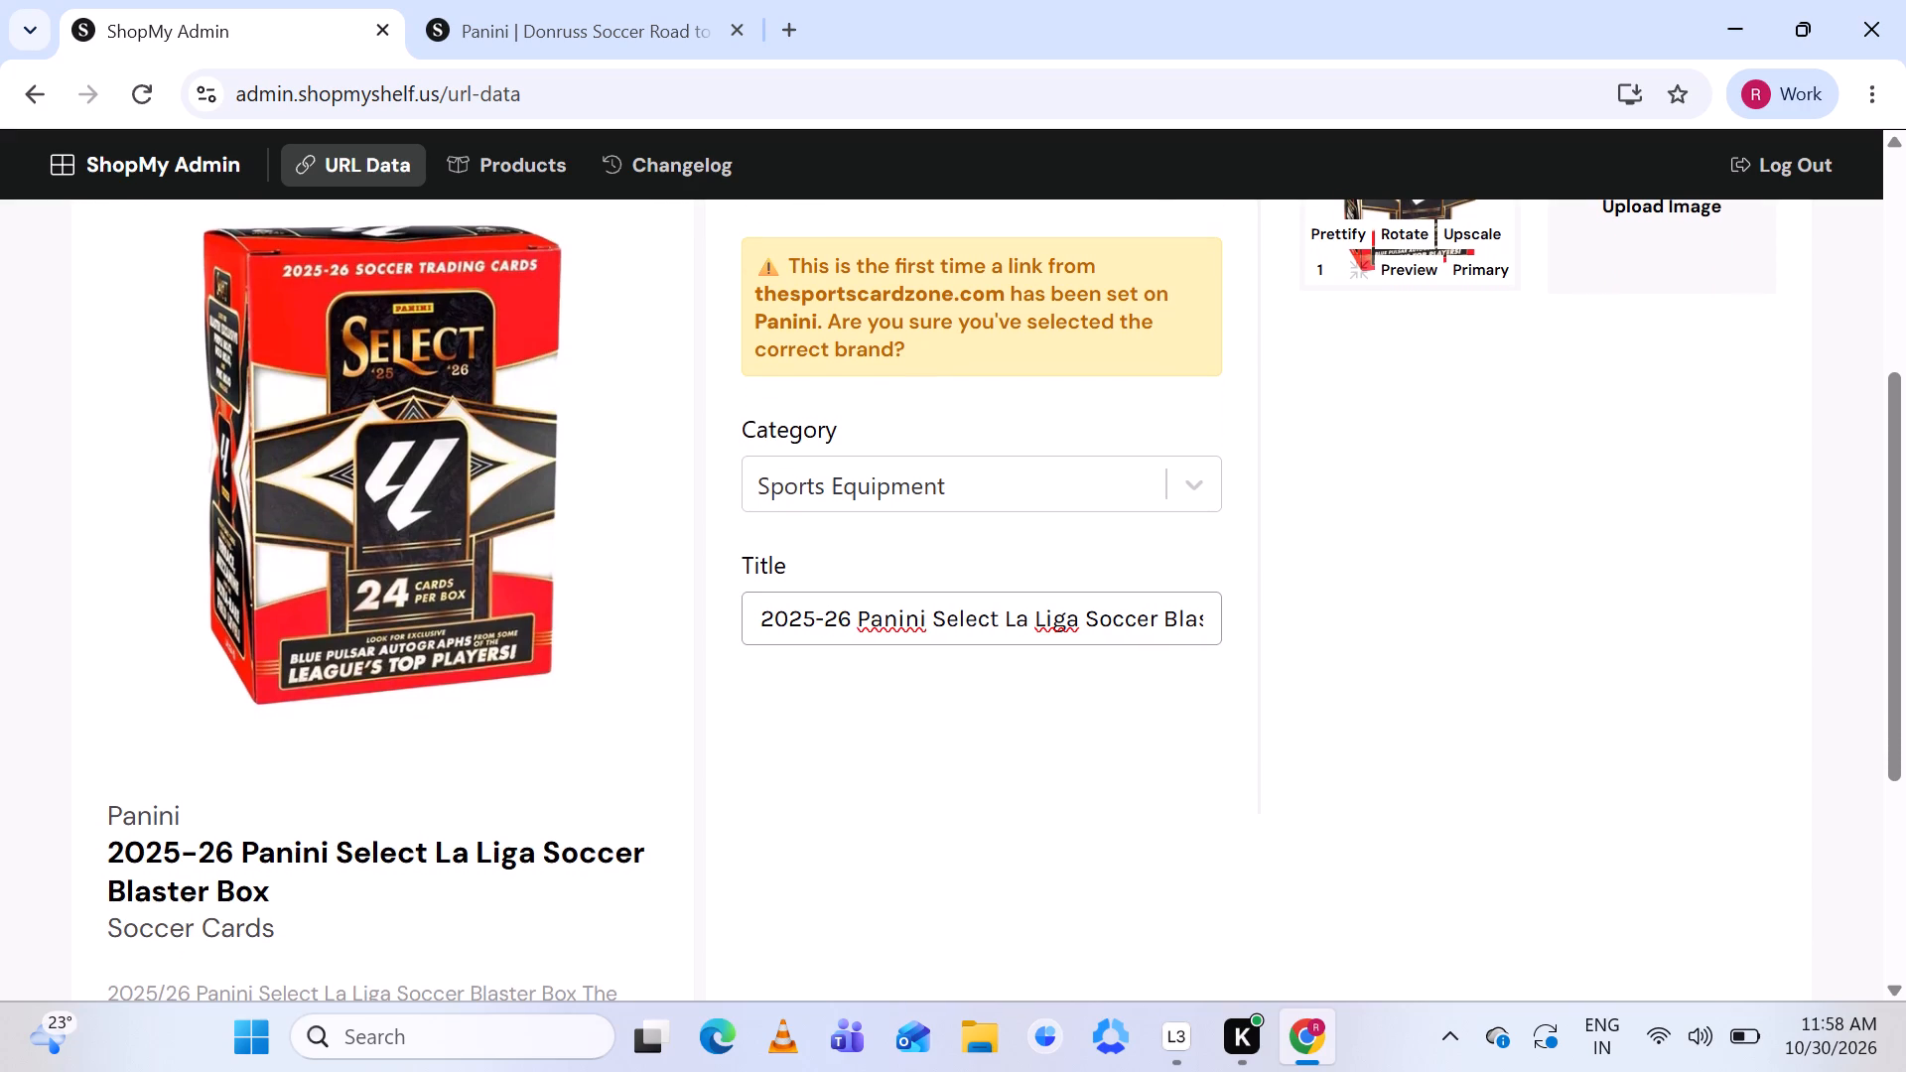
pyautogui.hscroll(-1, 958, 614)
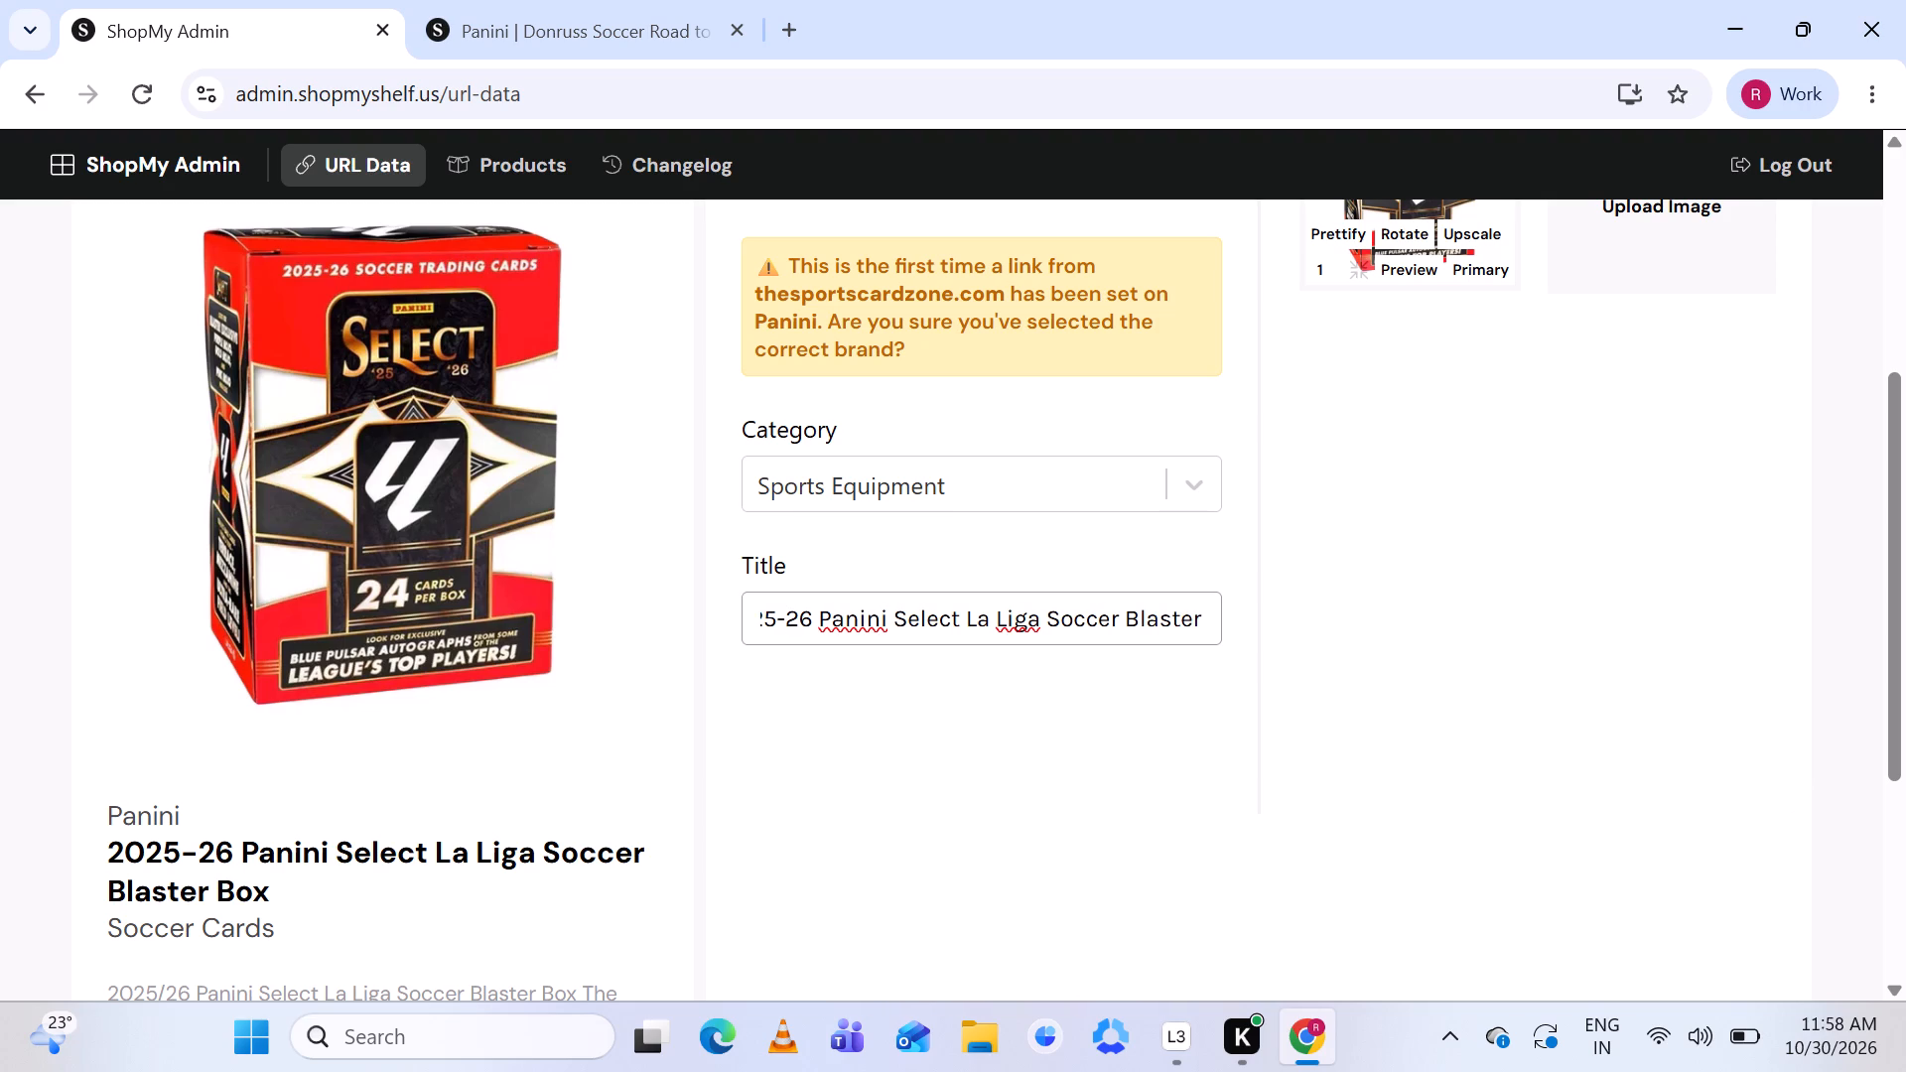
pyautogui.hscroll(-1, 958, 614)
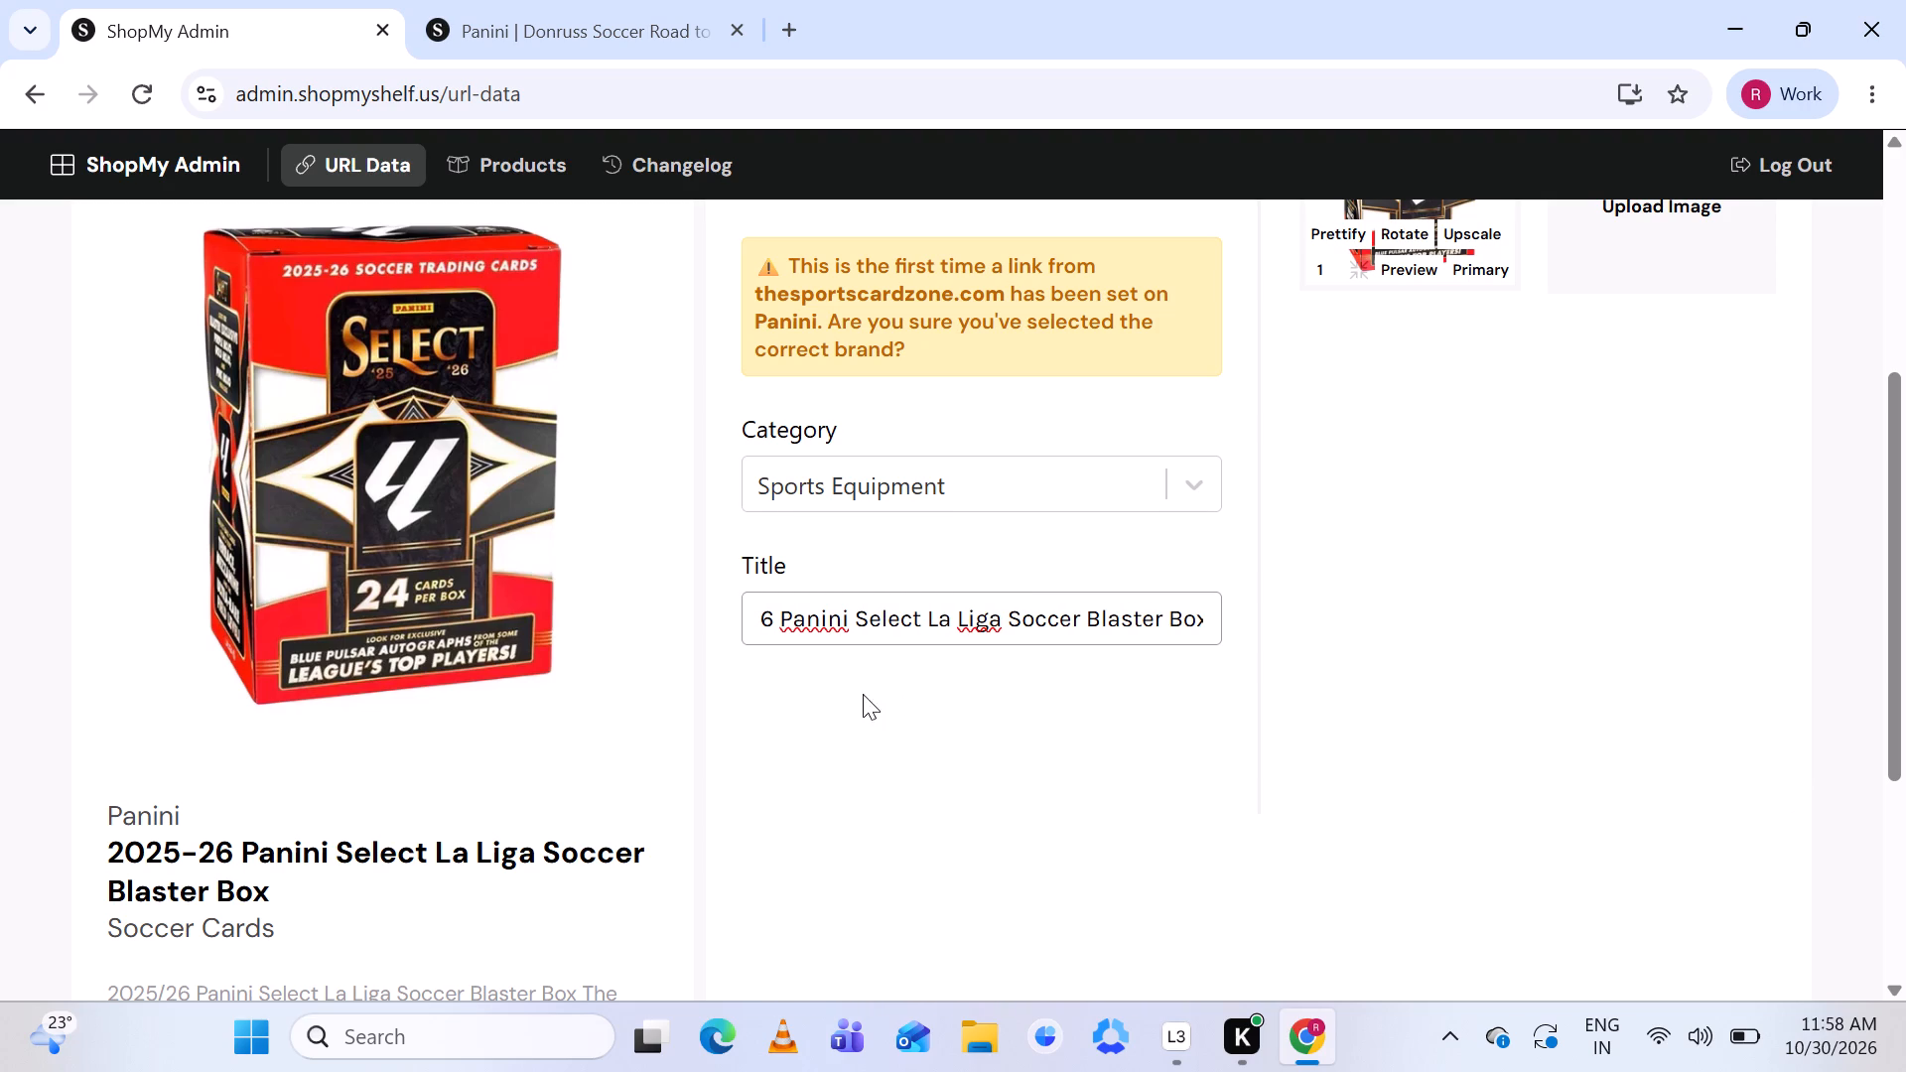
pyautogui.scroll(1, 916, 473)
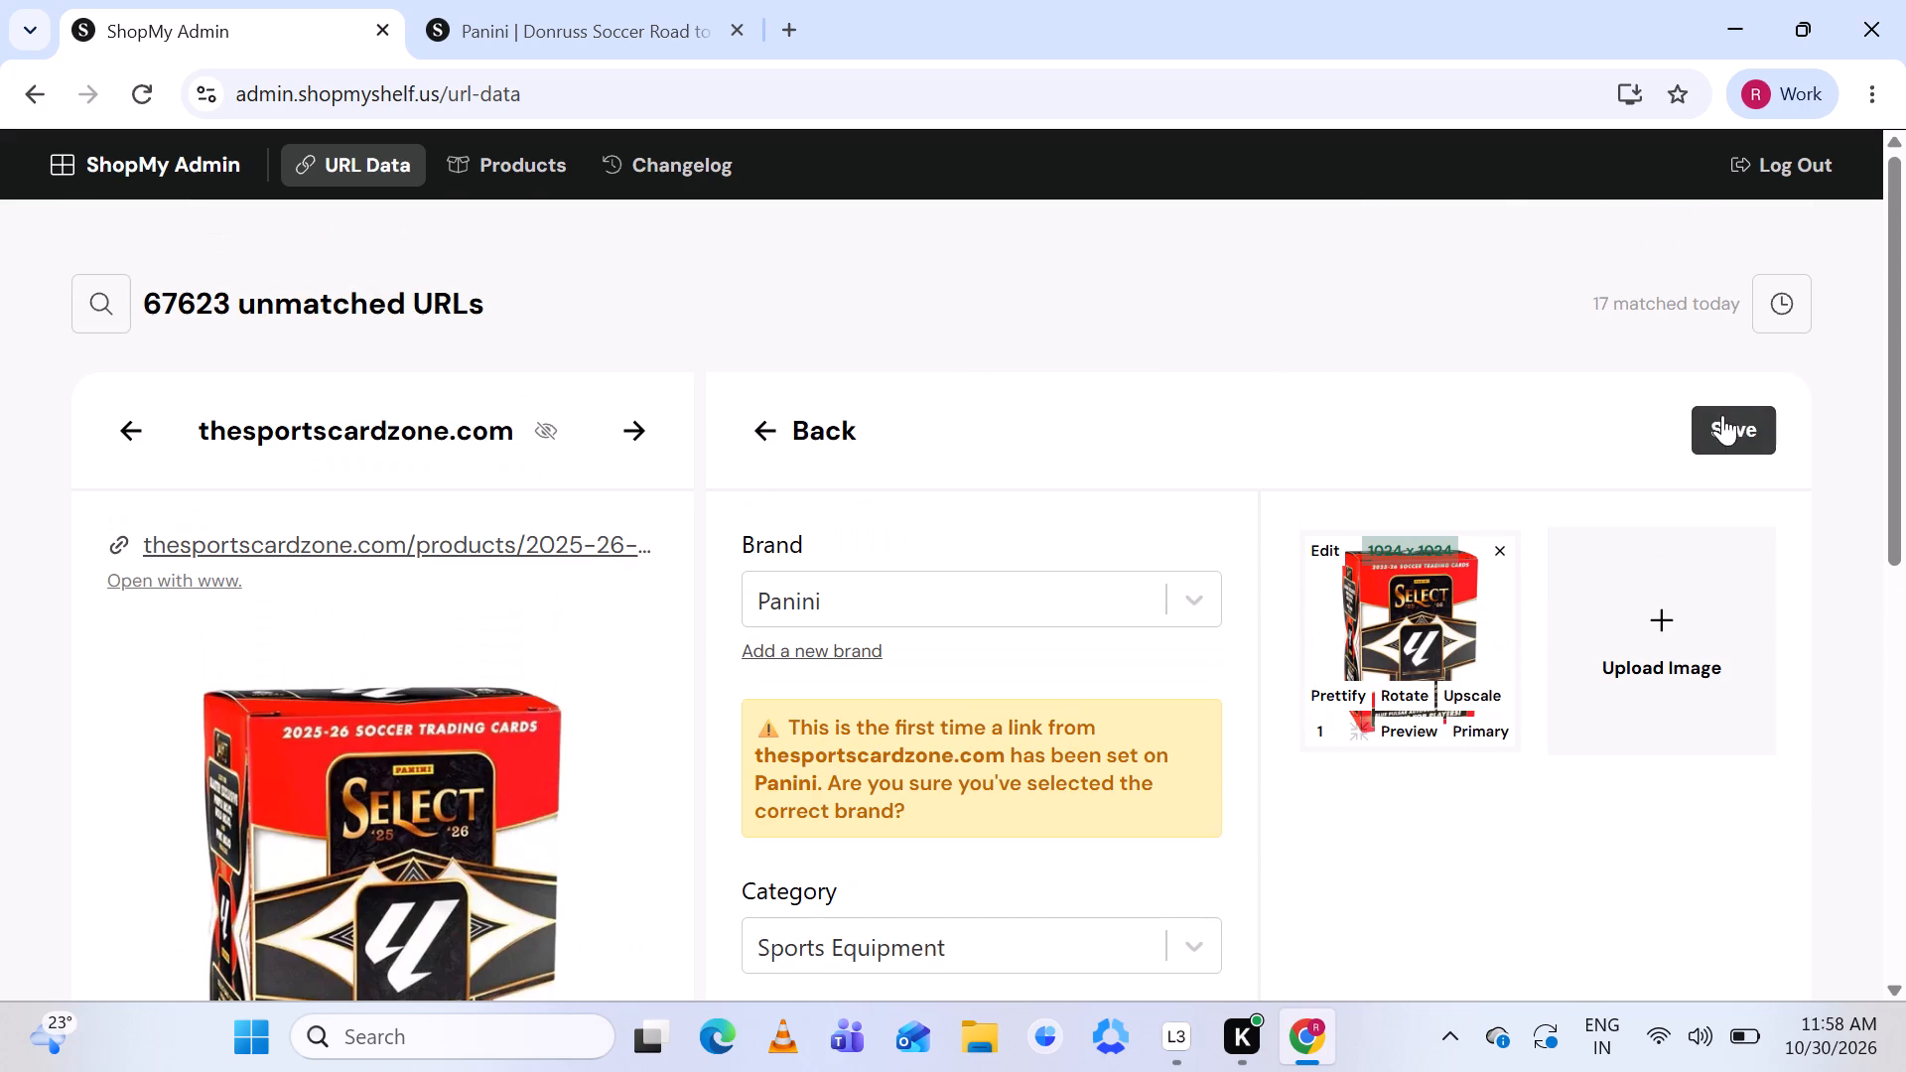
pyautogui.click(1722, 423)
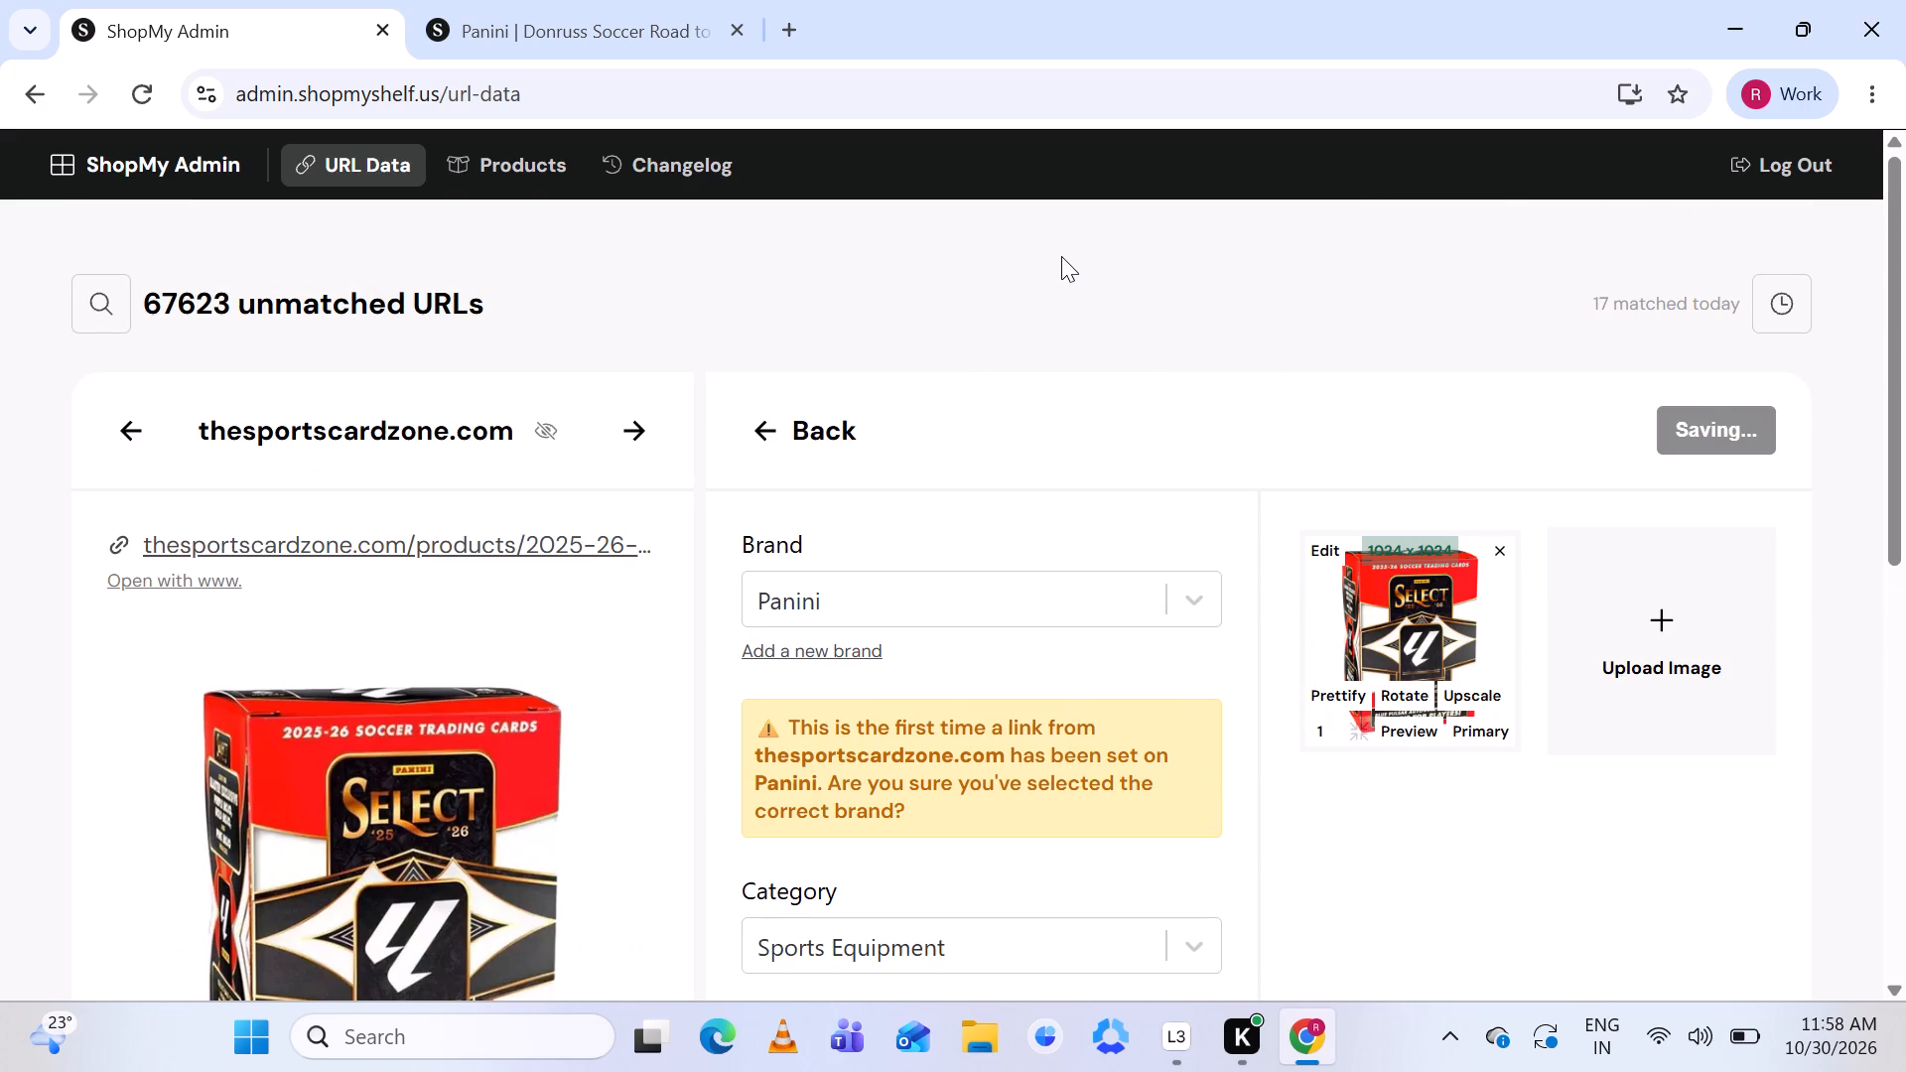
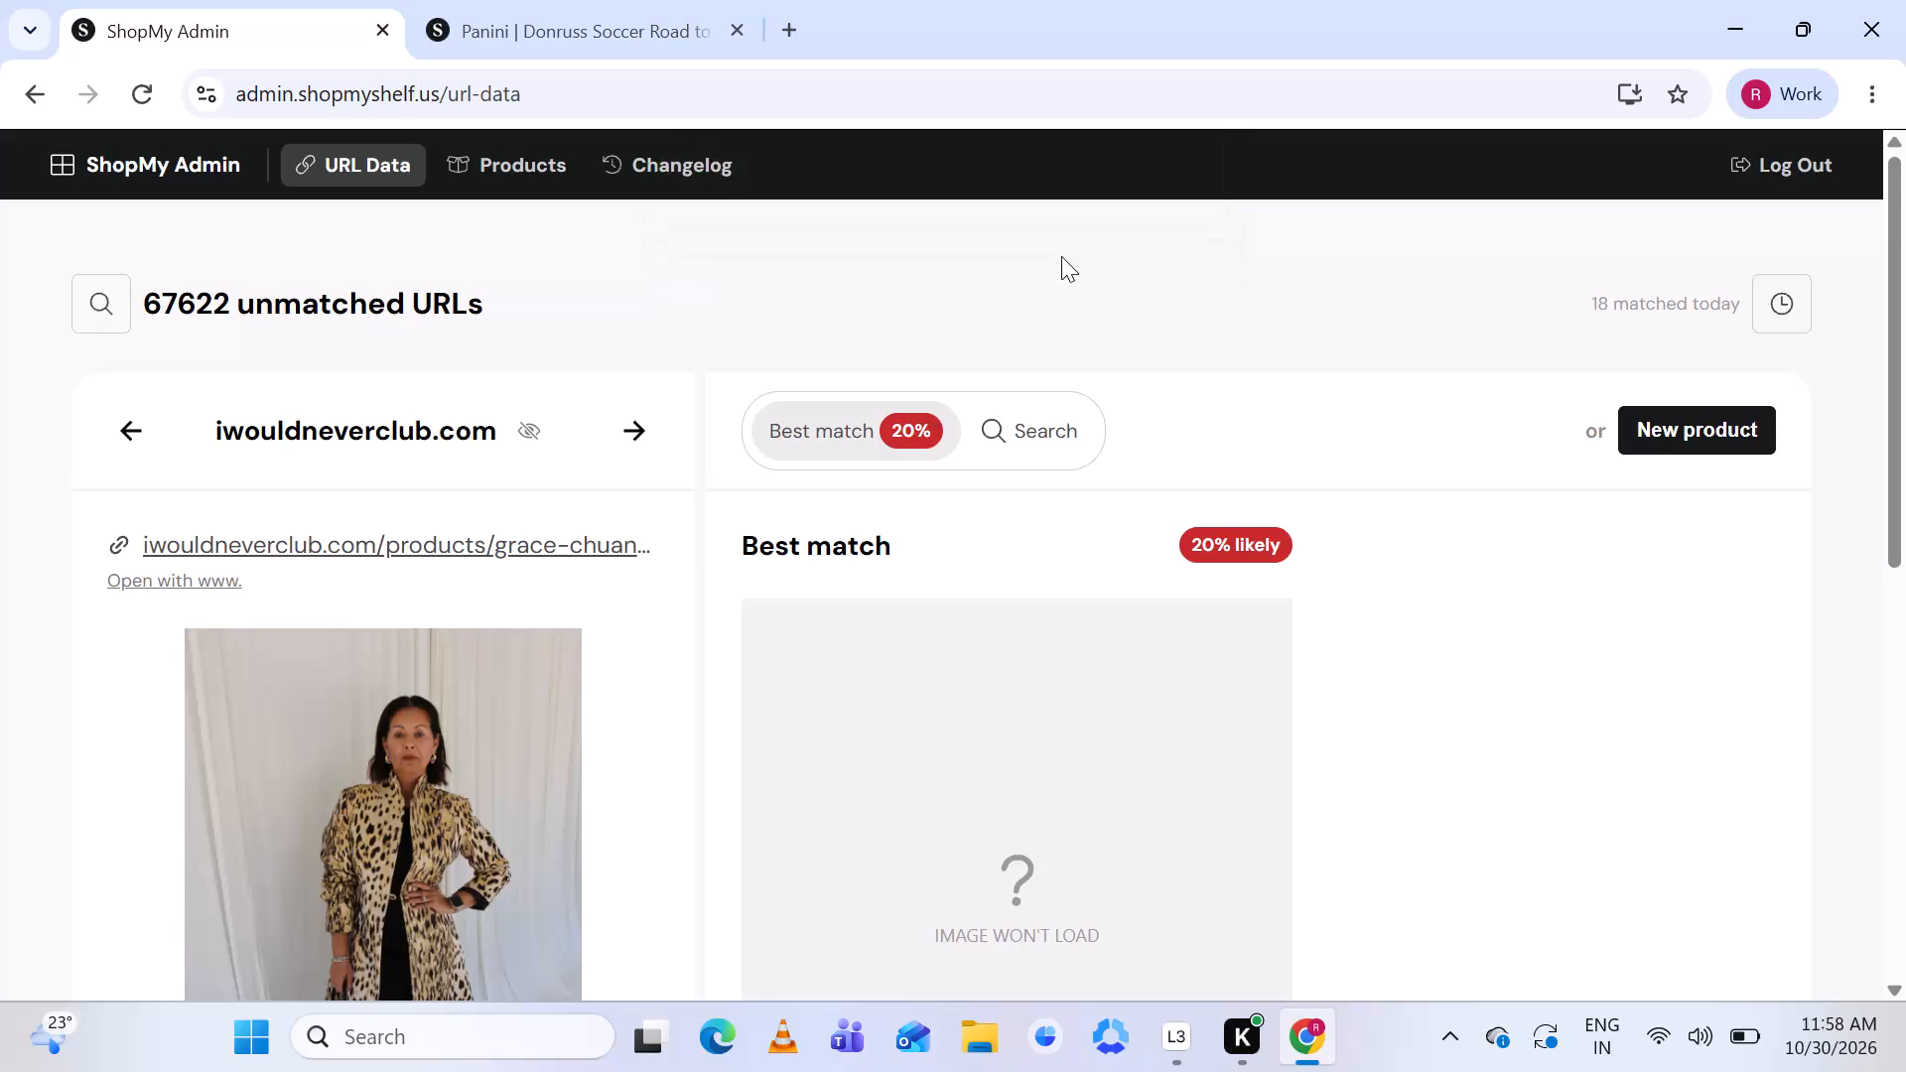
# Compare the Grace Chuang Leopard Coat from iwouldneverclub.com with the suggested best match, CARELLI Grace Coat.
pyautogui.scroll(-3, 782, 596)
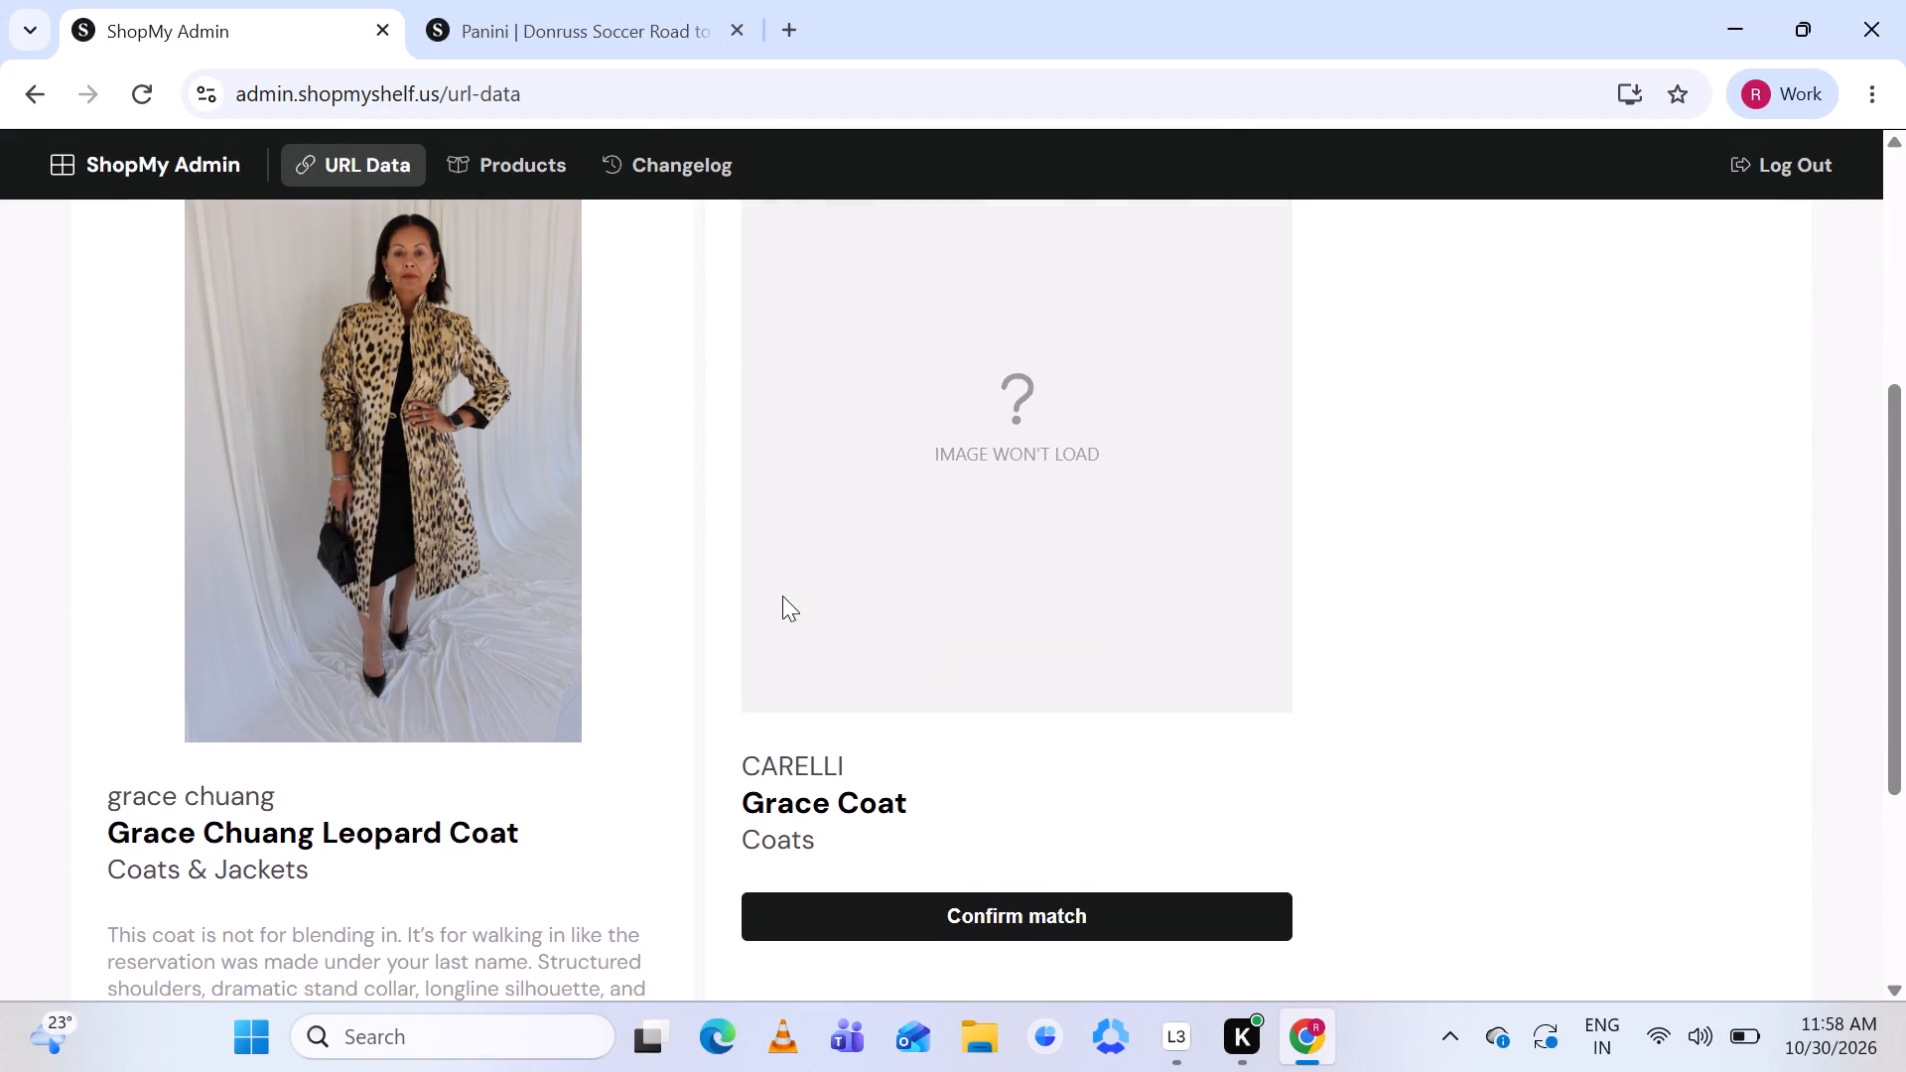
pyautogui.scroll(1, 782, 596)
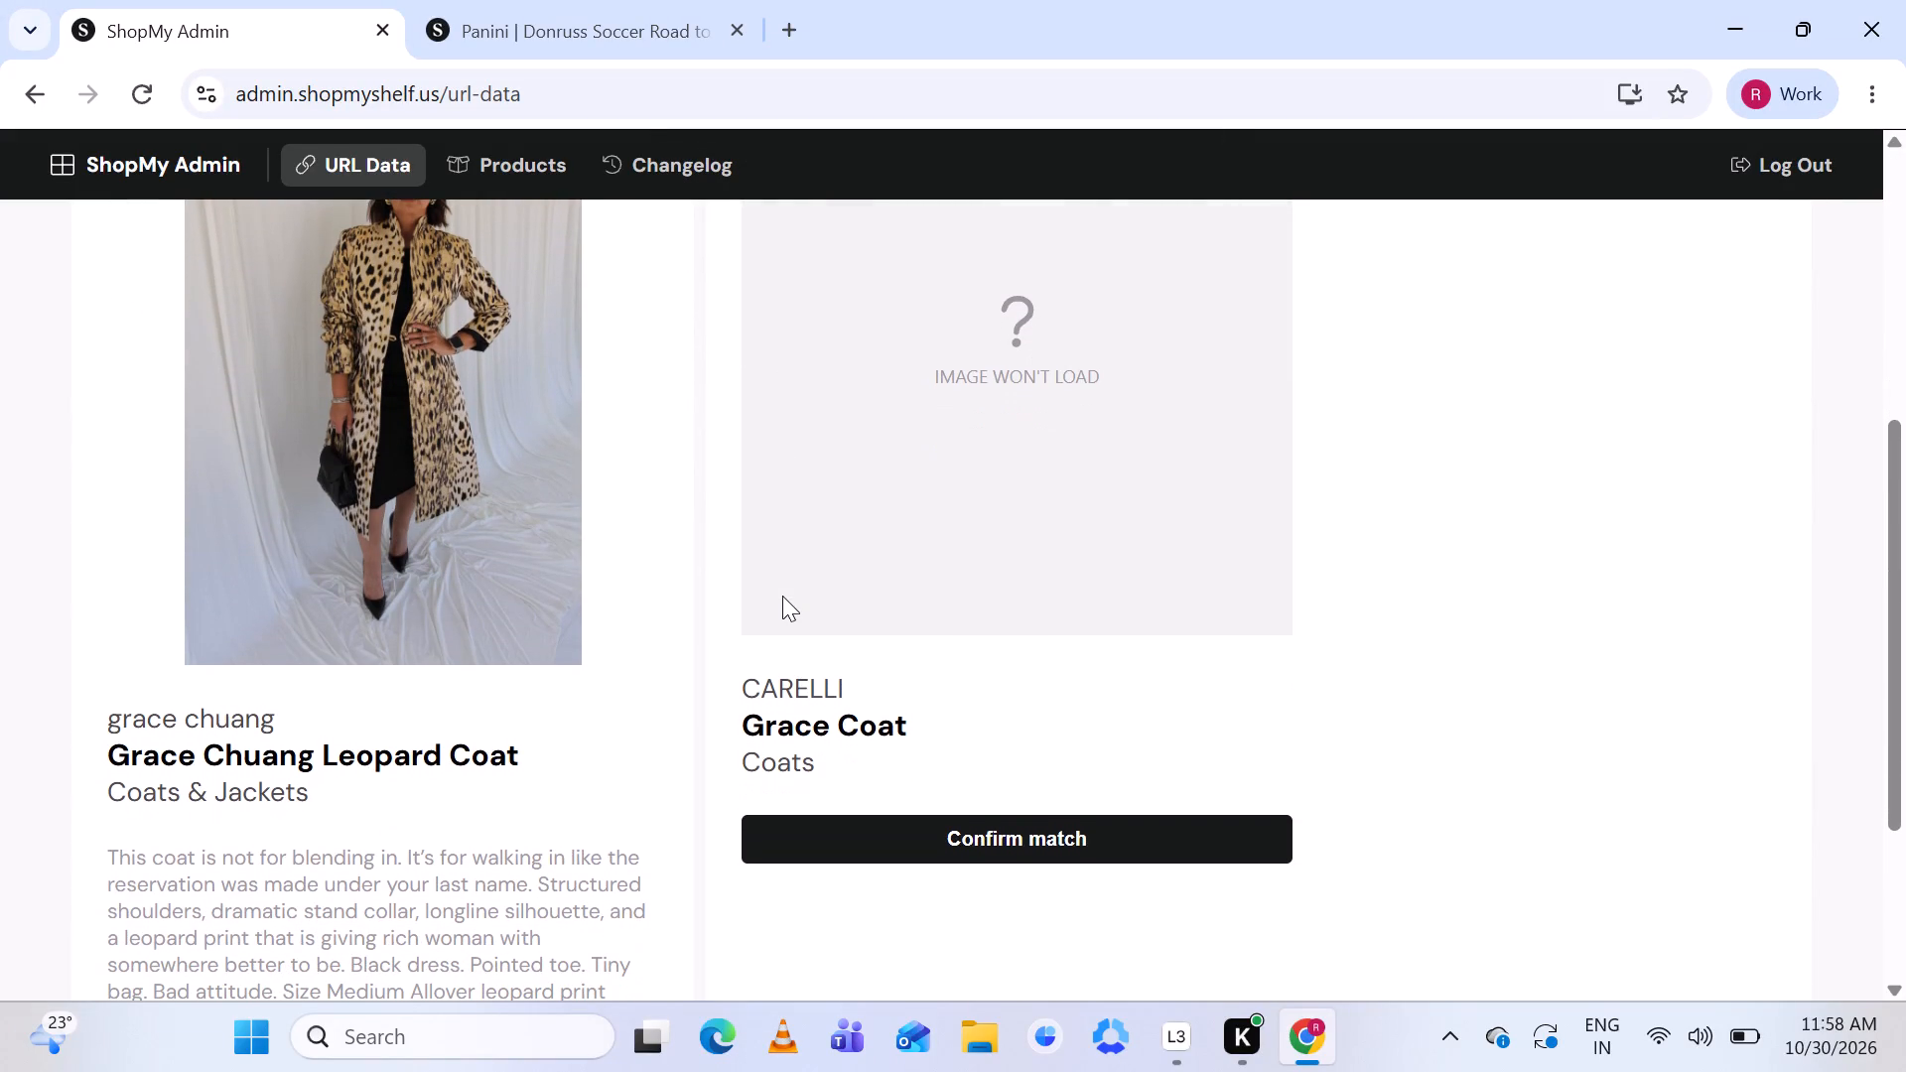
pyautogui.scroll(1, 782, 596)
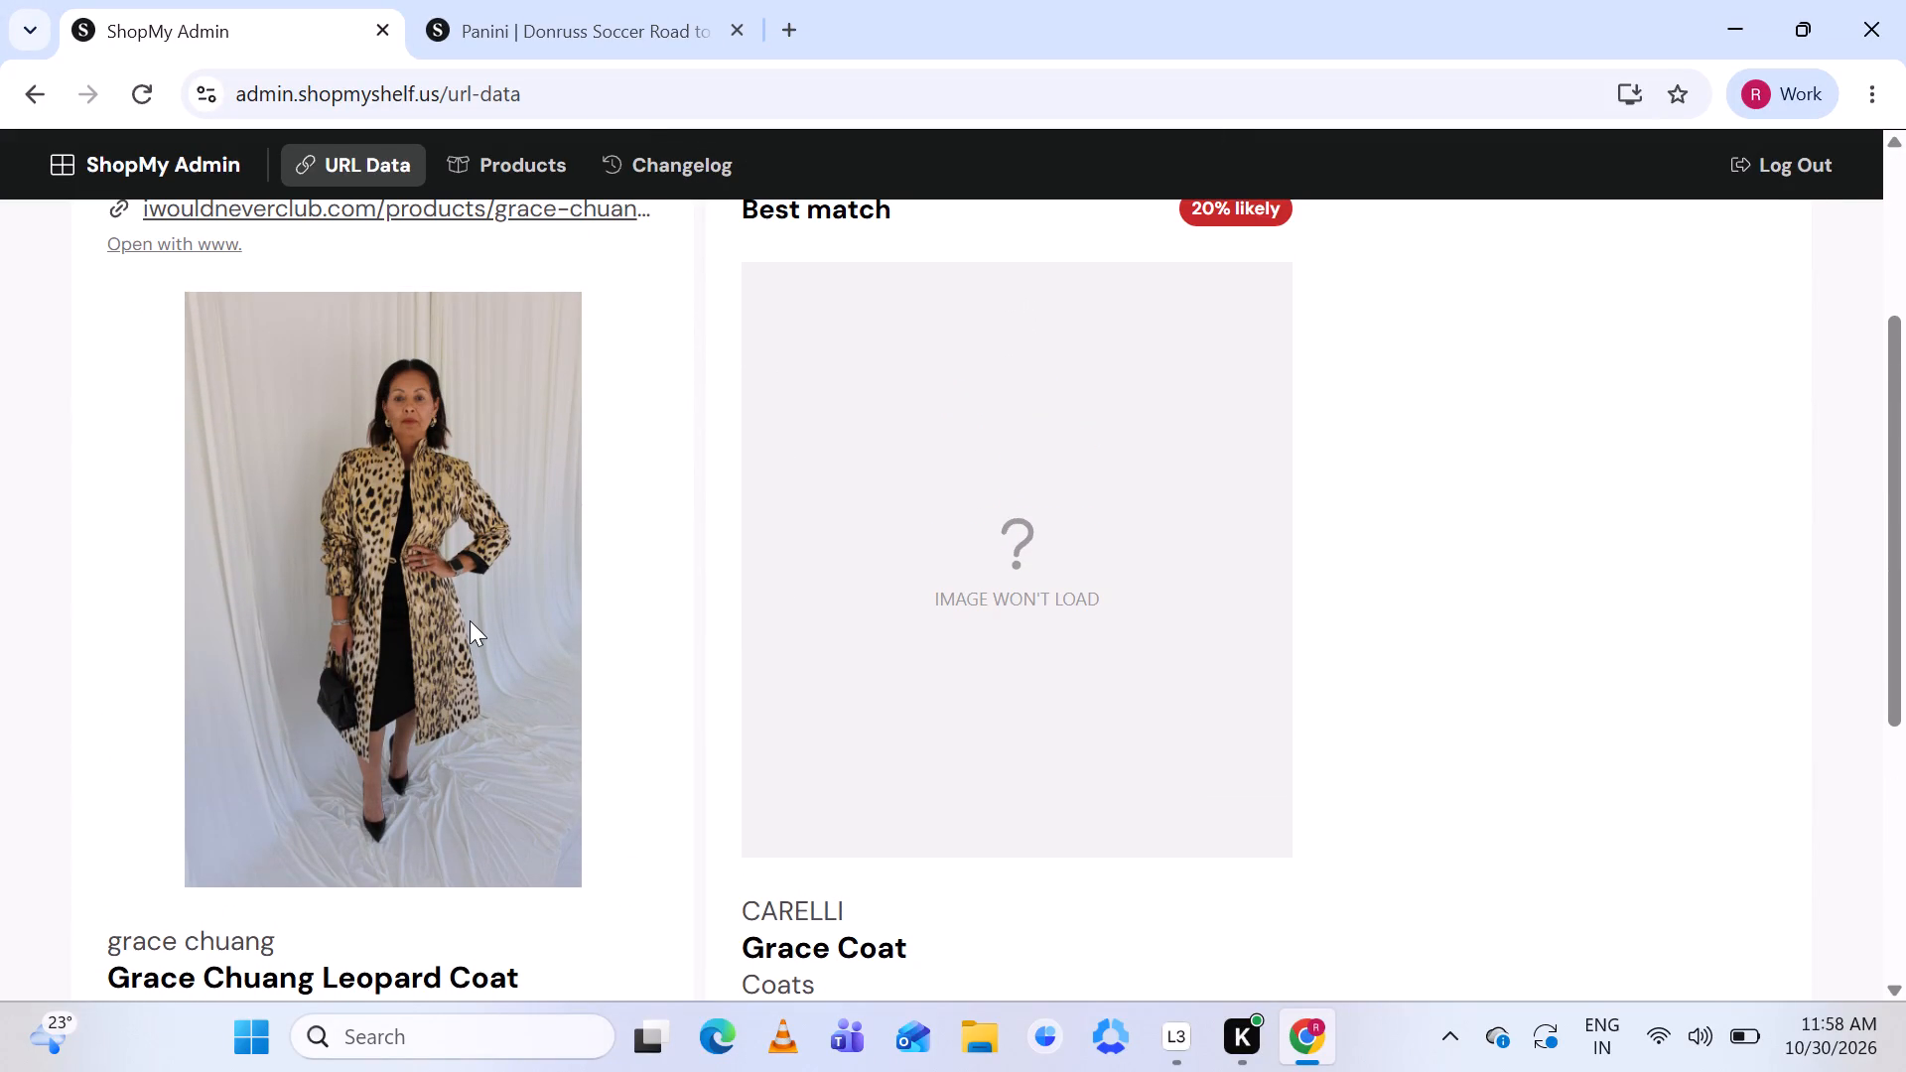
pyautogui.hscroll(-1, 470, 620)
pyautogui.scroll(-1, 470, 620)
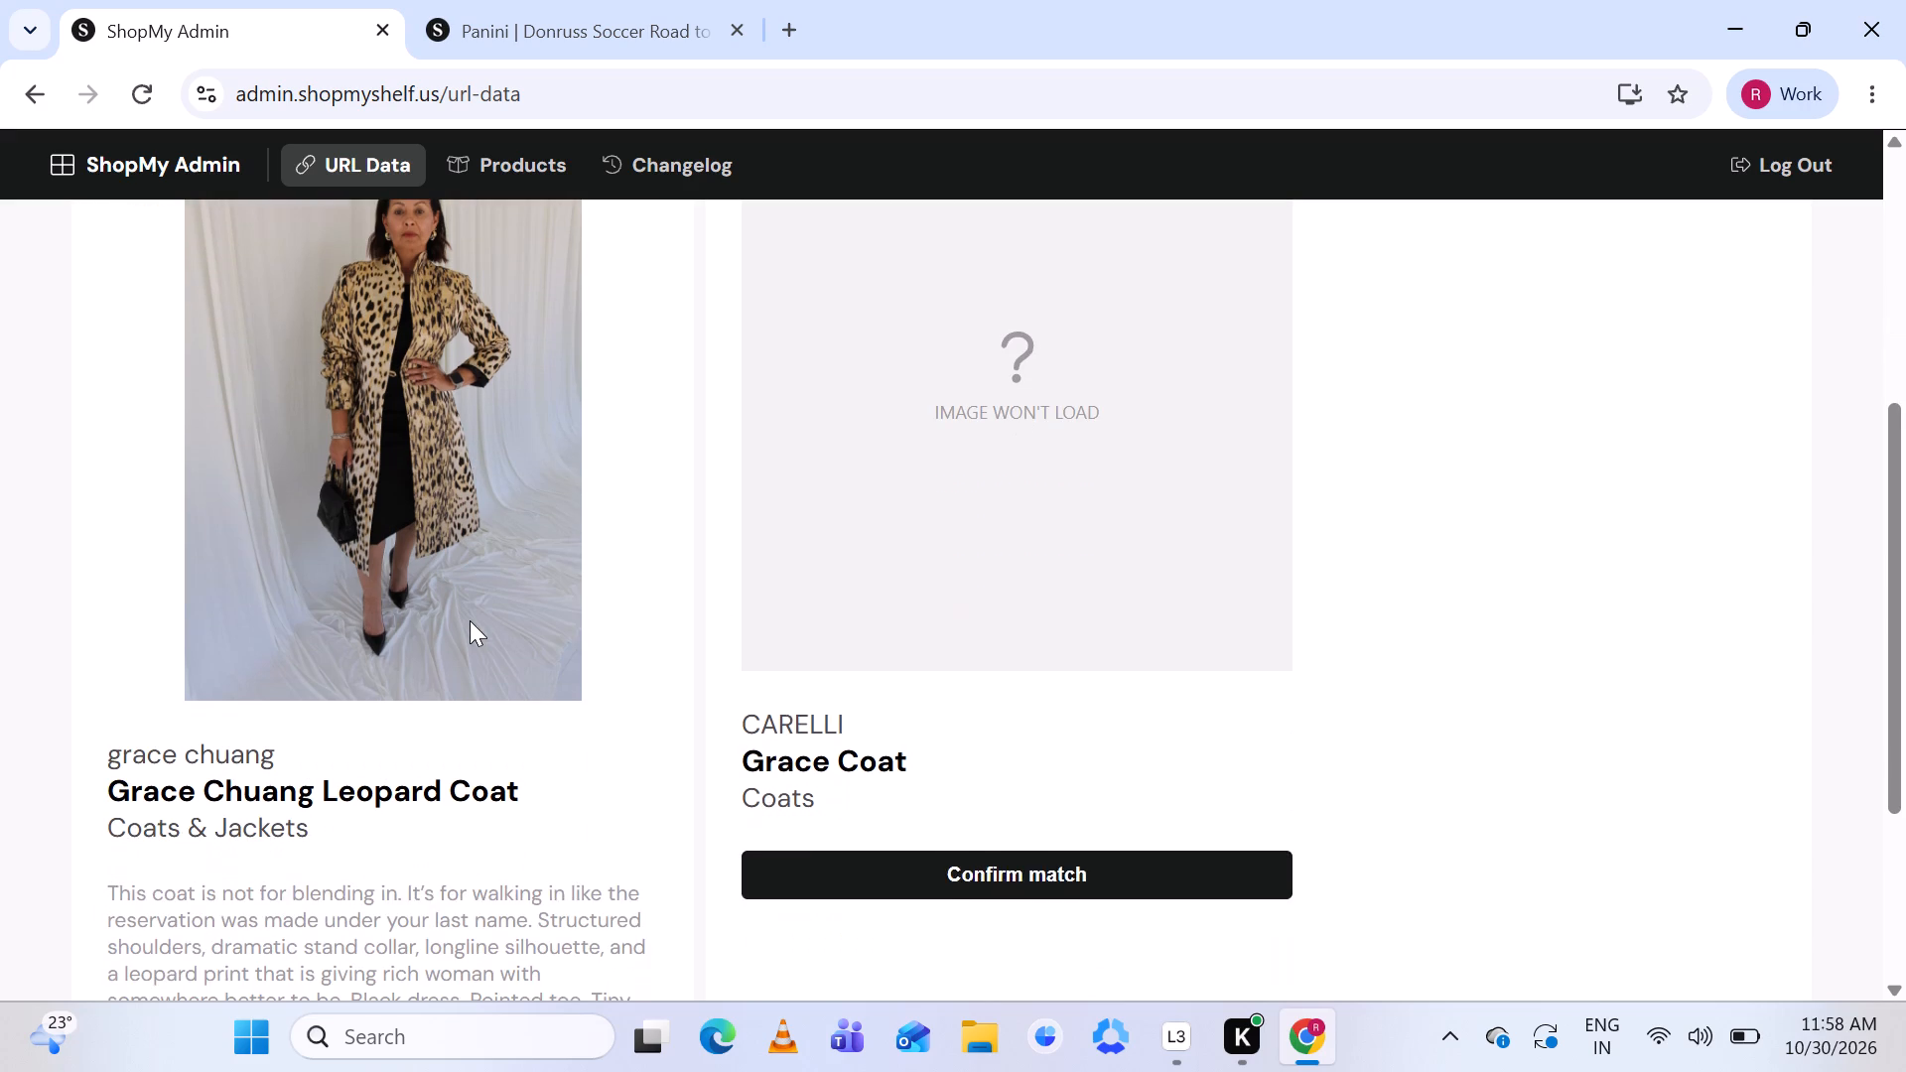
pyautogui.scroll(-1, 470, 620)
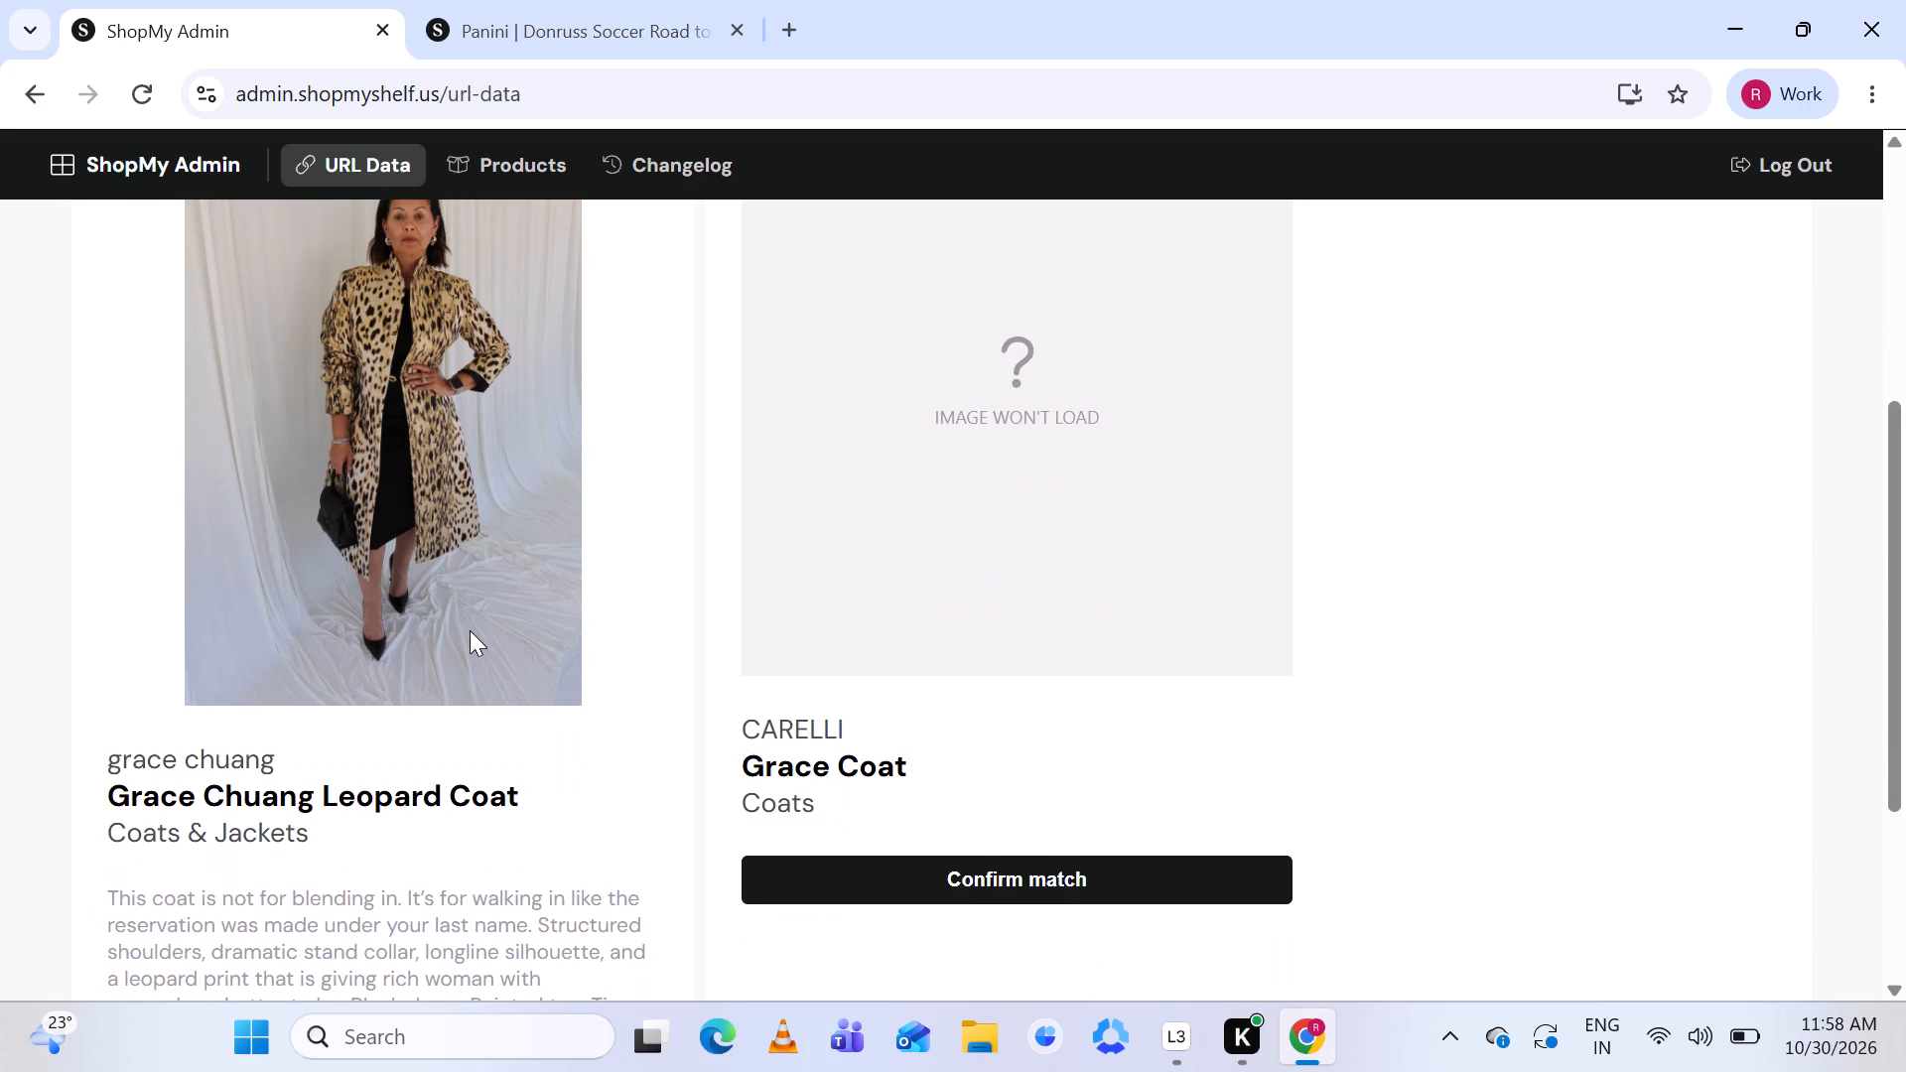
pyautogui.scroll(2, 470, 630)
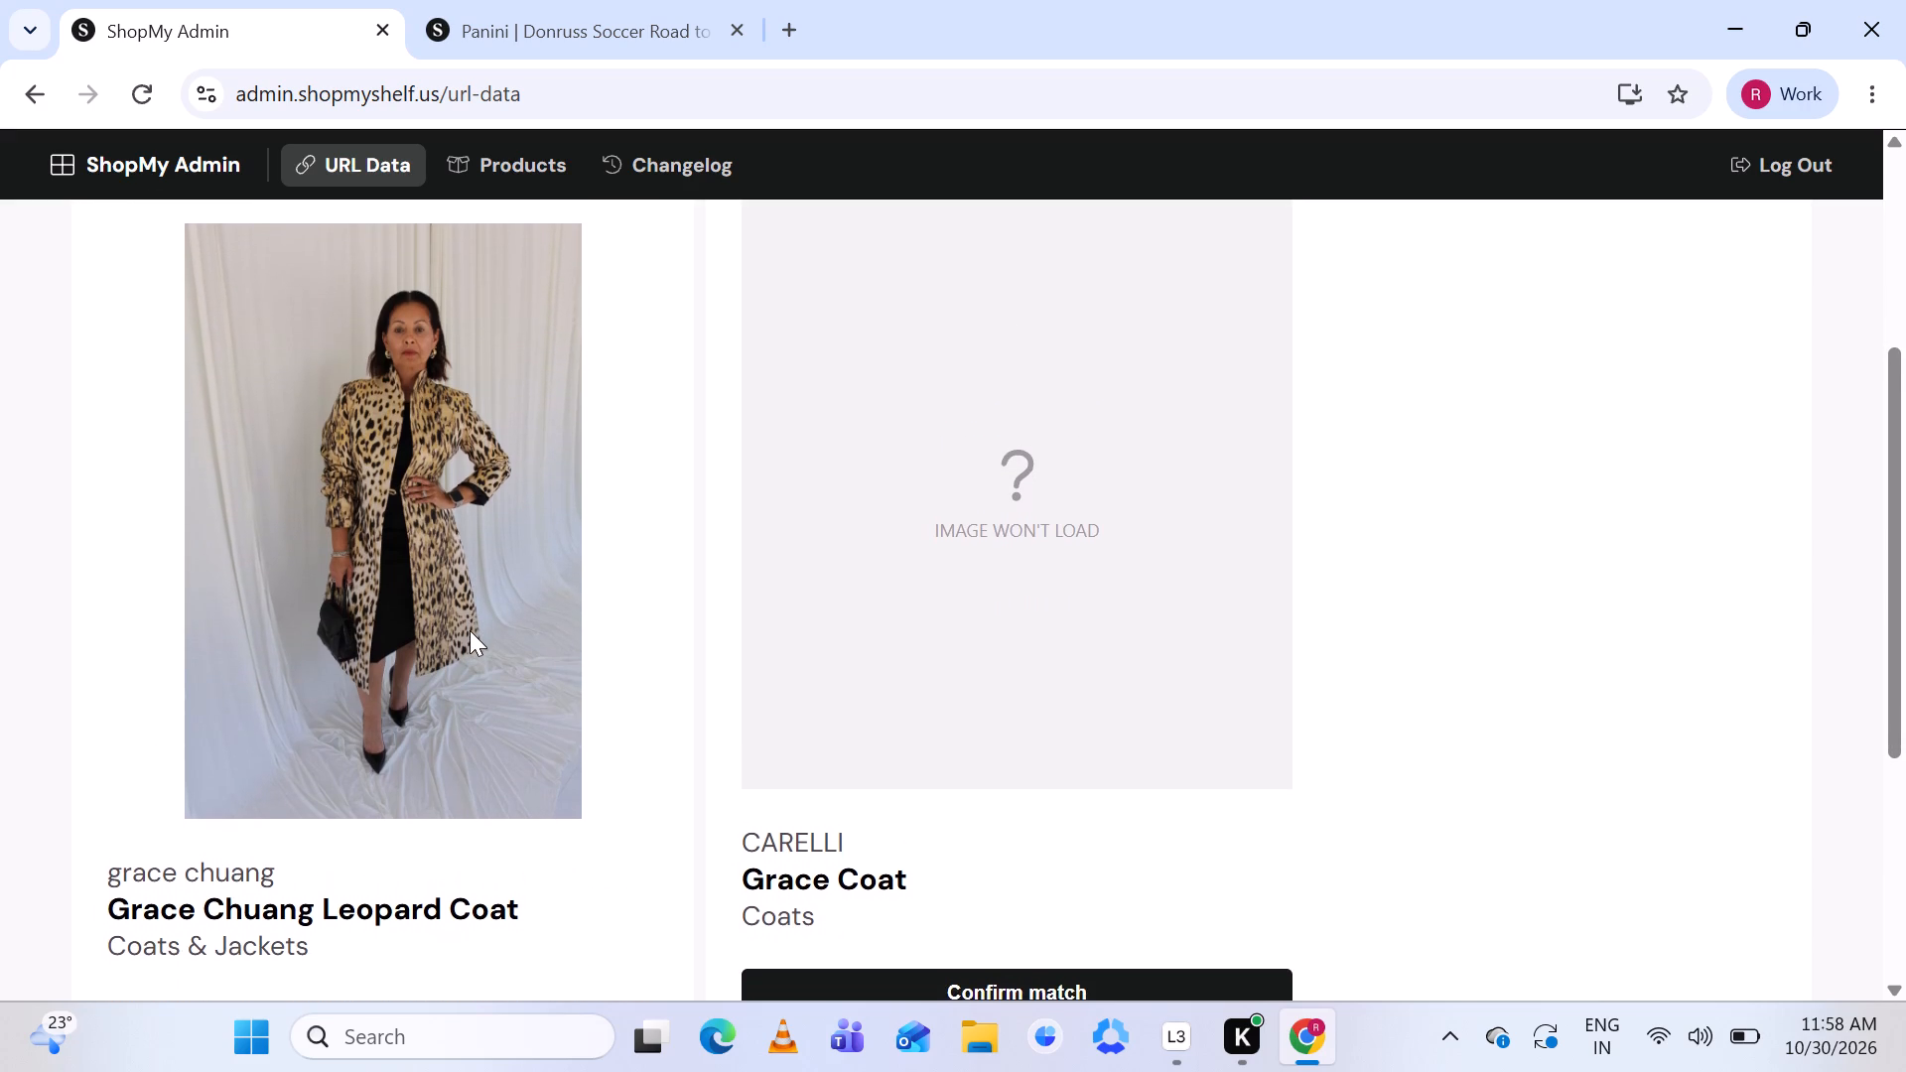
pyautogui.scroll(1, 470, 630)
# Search the existing products for the leopard coat, shortening the prefilled query to "grace chuang Grace".
pyautogui.click(1056, 371)
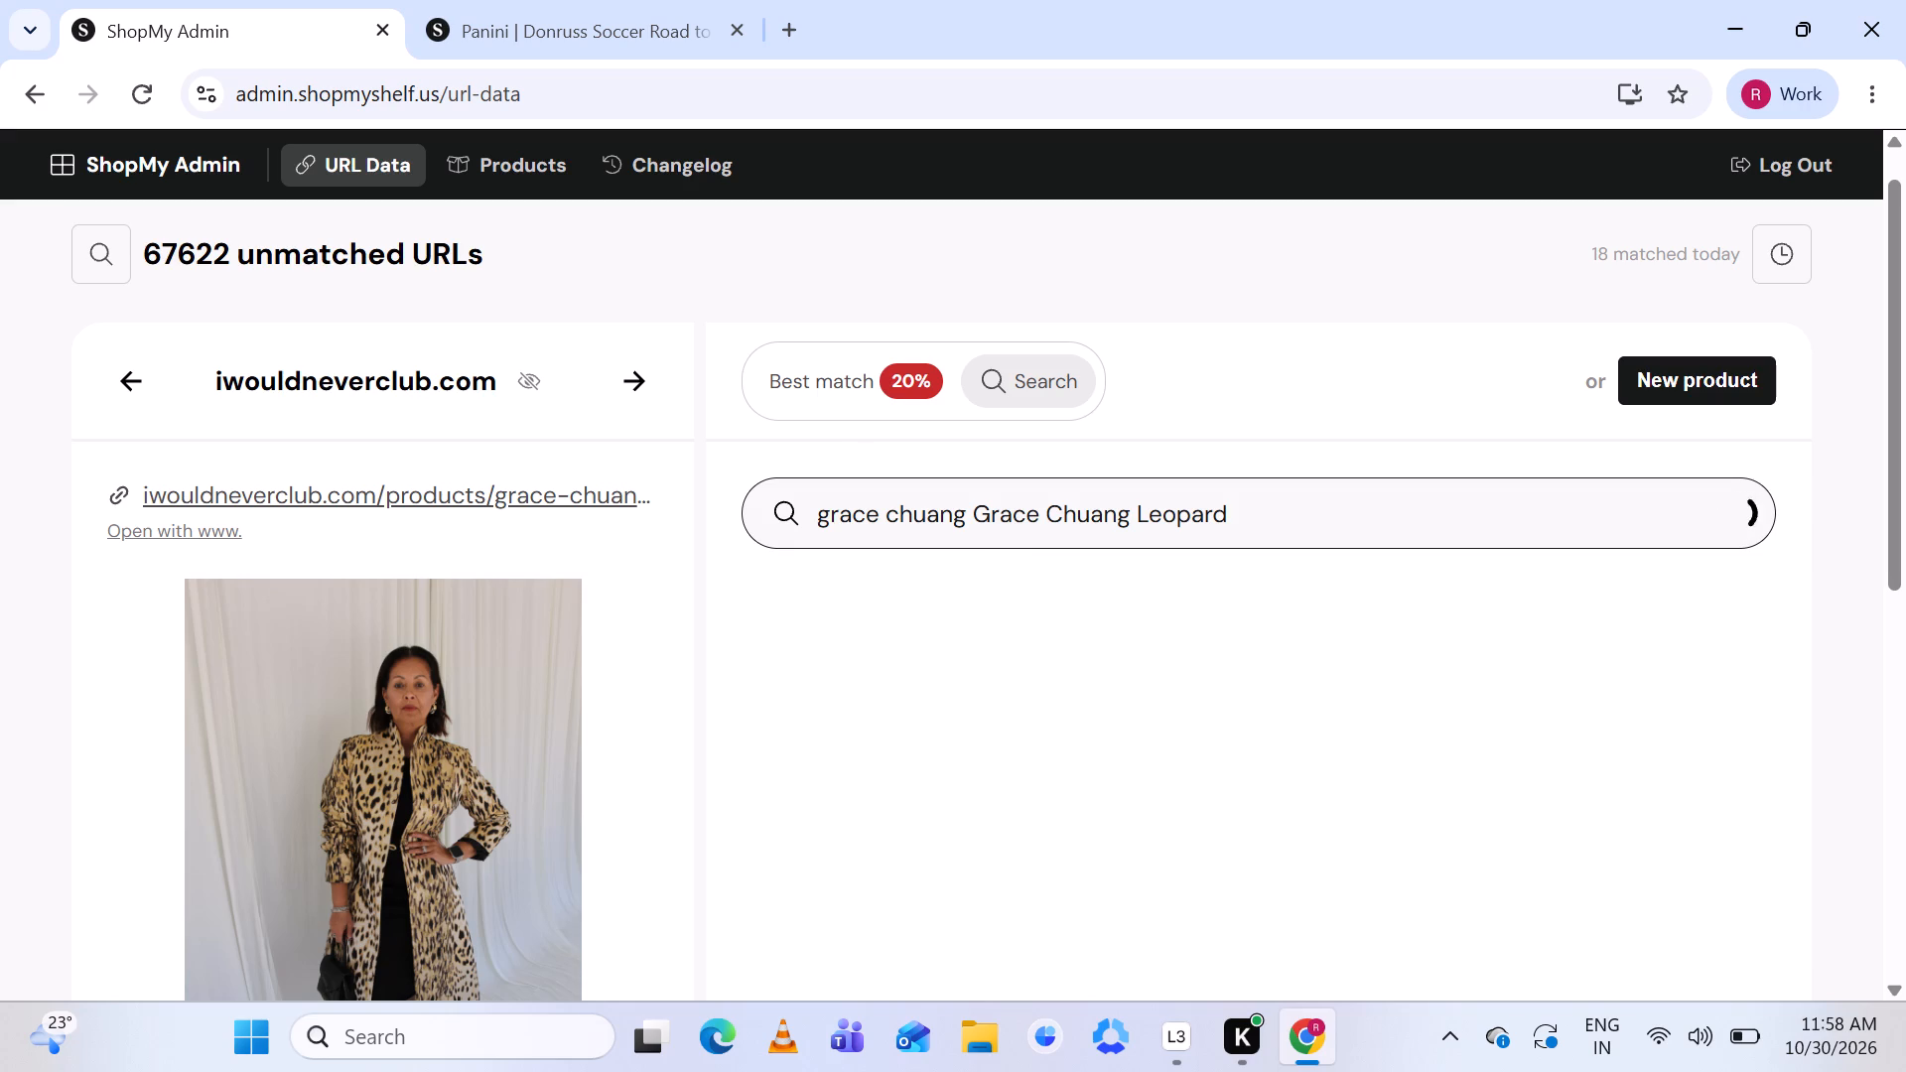
pyautogui.scroll(-1, 1161, 504)
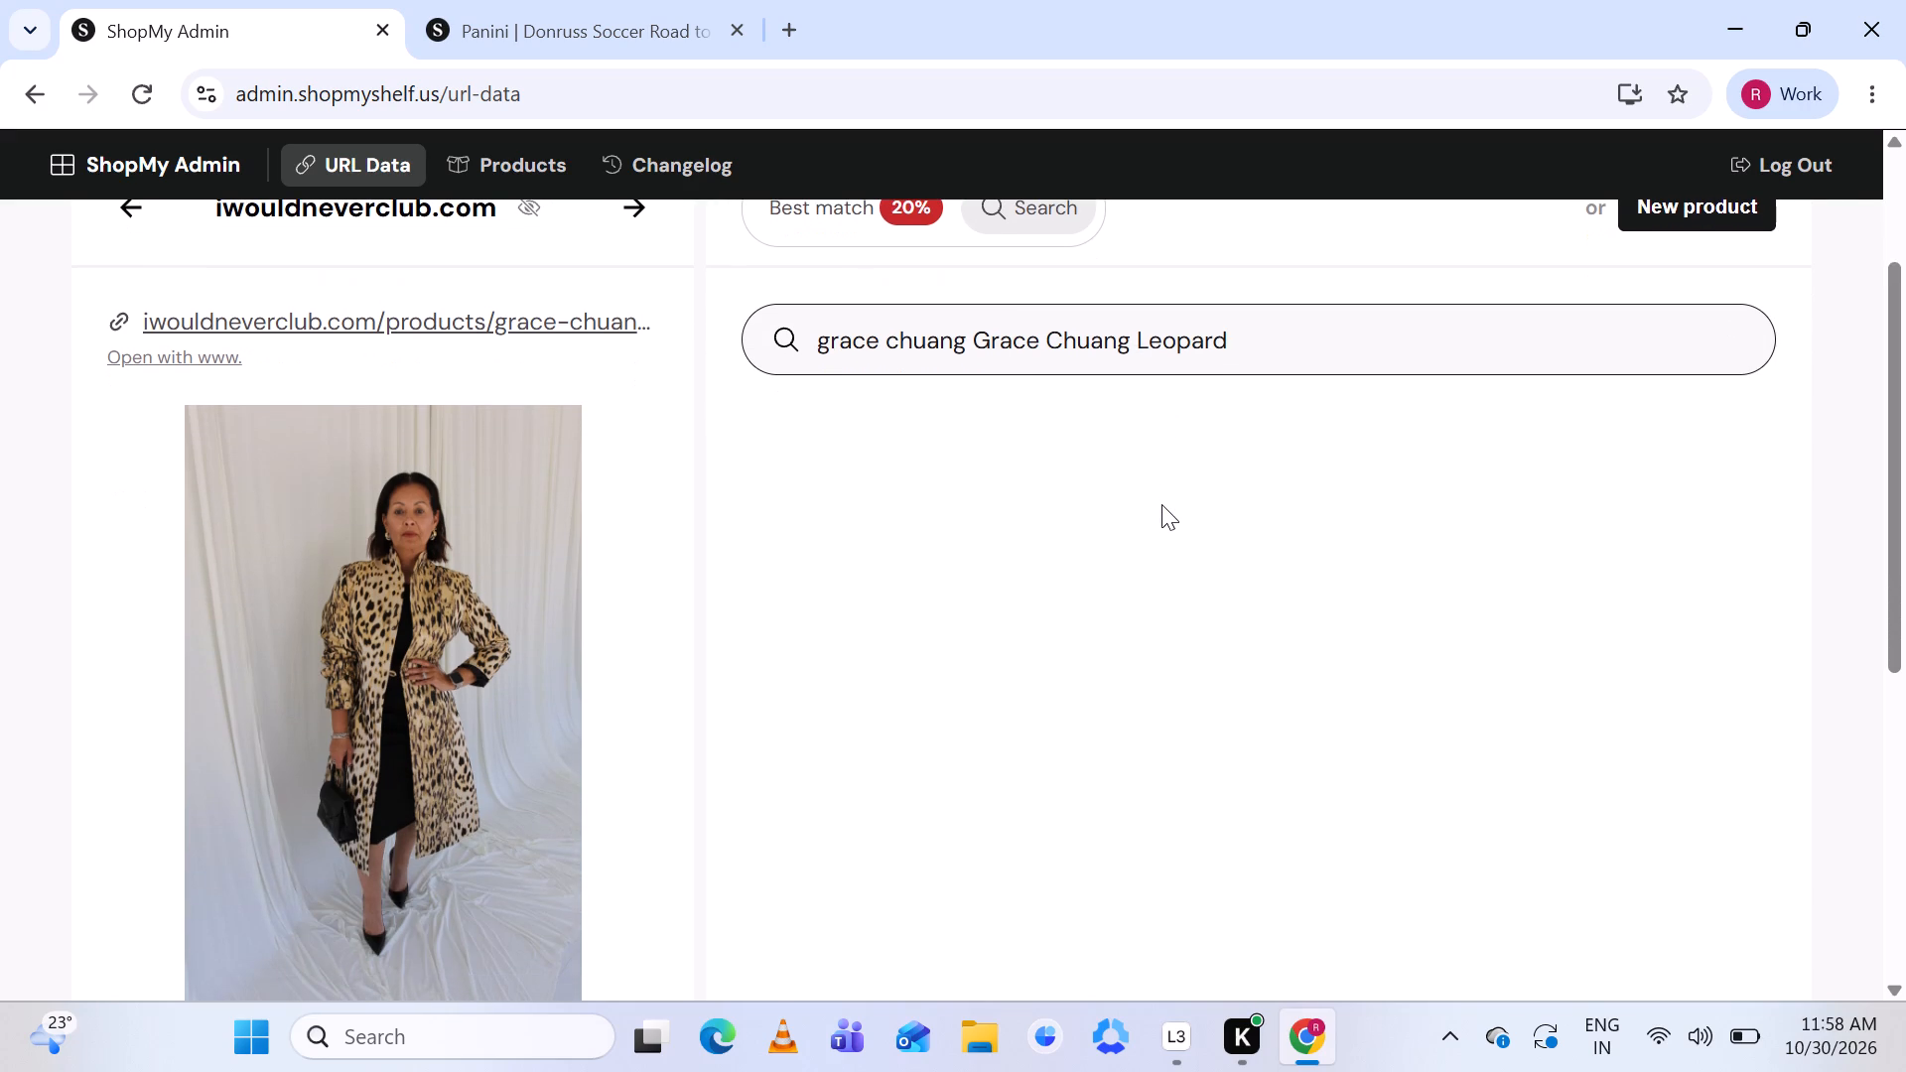
pyautogui.press('BackSpace')
pyautogui.press('BackSpace')
pyautogui.press('BackSpace')
pyautogui.press('BackSpace')
pyautogui.press('BackSpace')
pyautogui.press('BackSpace')
pyautogui.press('BackSpace')
pyautogui.press('BackSpace')
pyautogui.press('BackSpace')
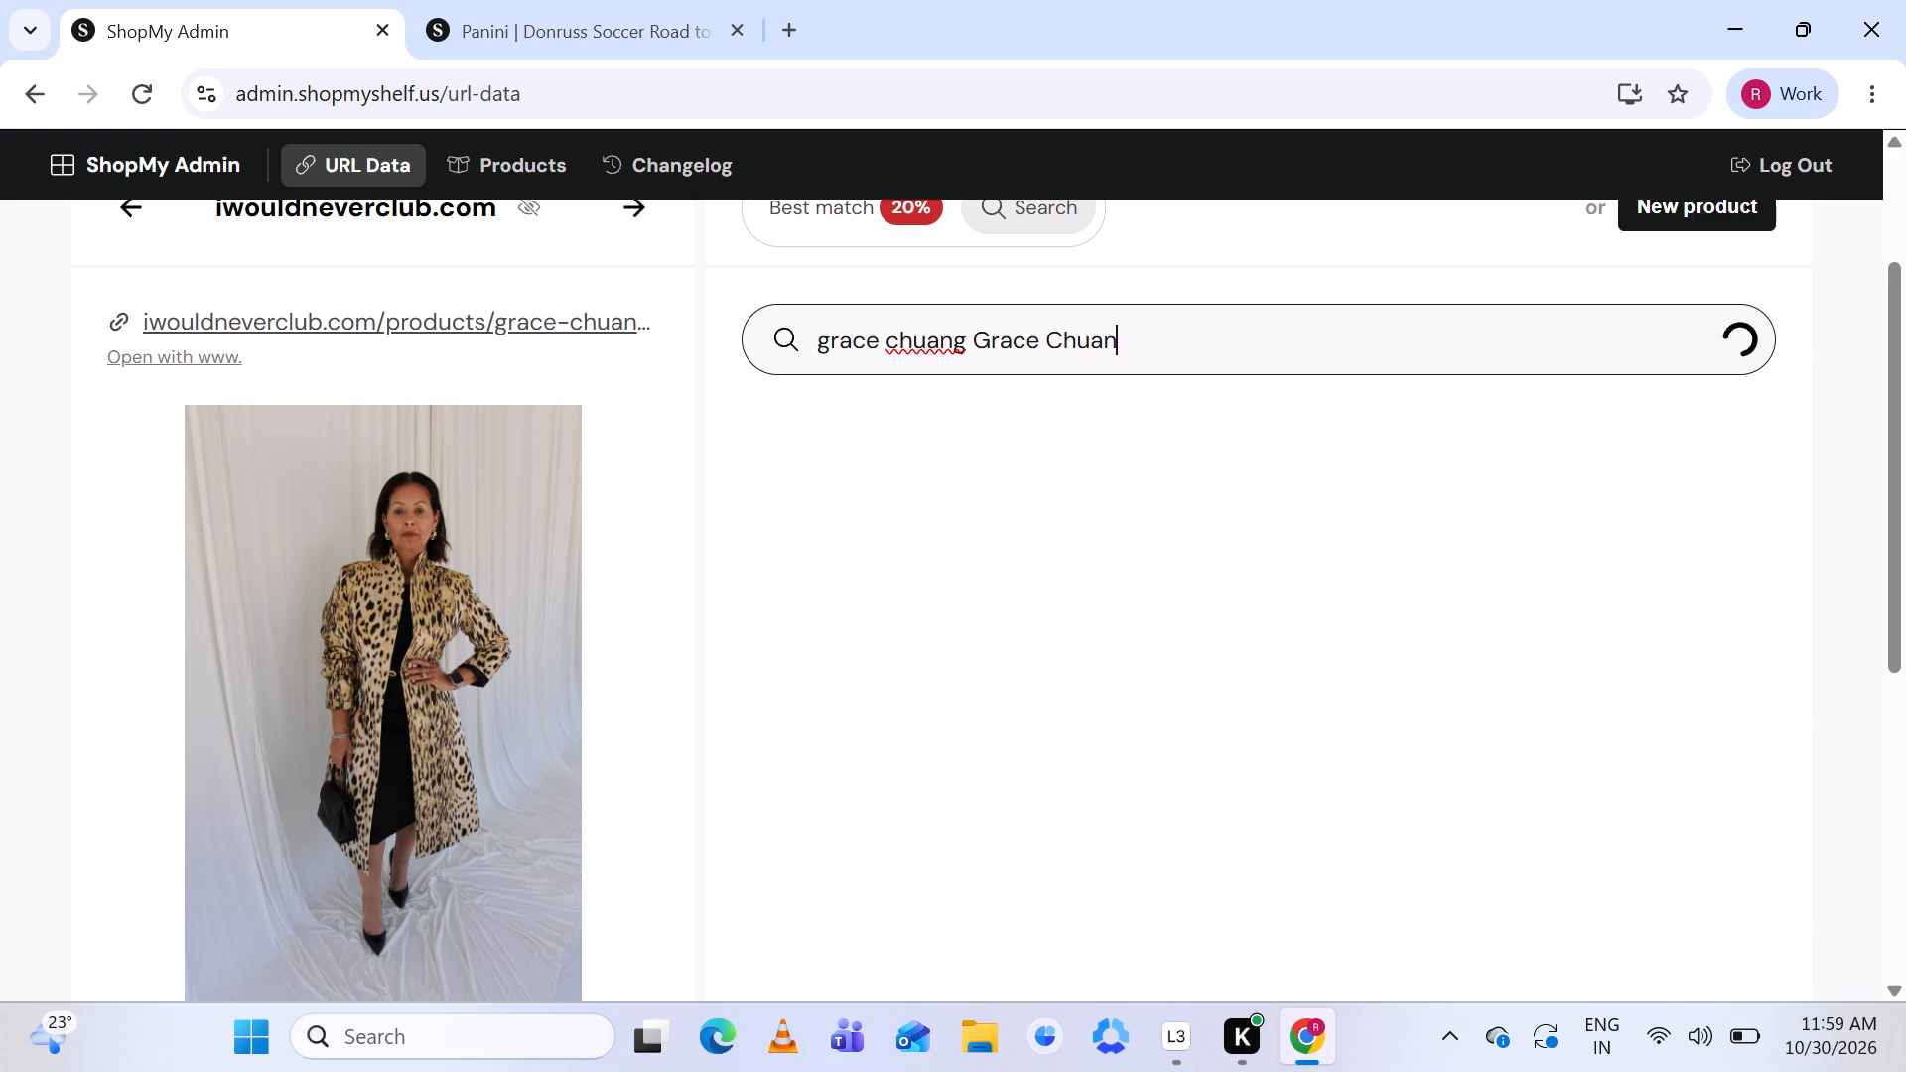
pyautogui.press('BackSpace')
pyautogui.press('BackSpace')
pyautogui.press('BackSpace')
pyautogui.press('BackSpace')
pyautogui.press('BackSpace')
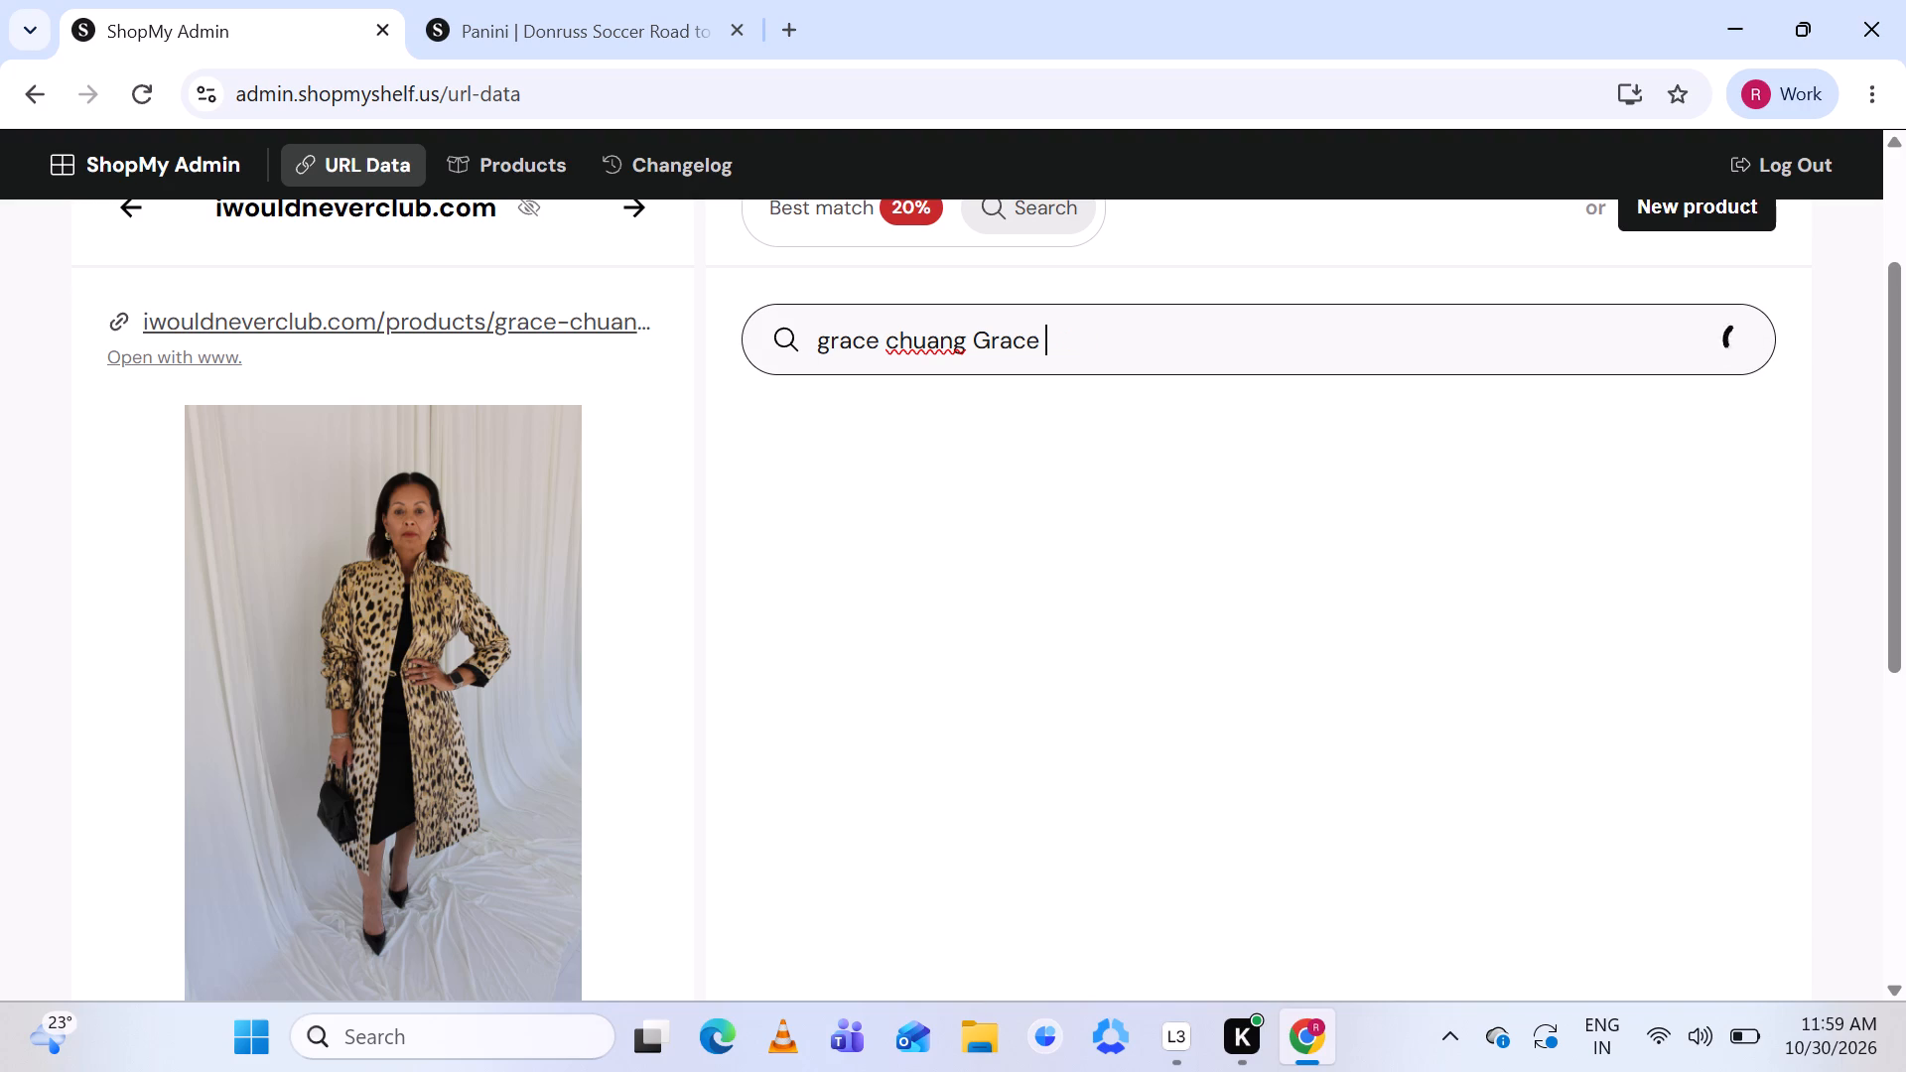
pyautogui.hscroll(1, 1187, 687)
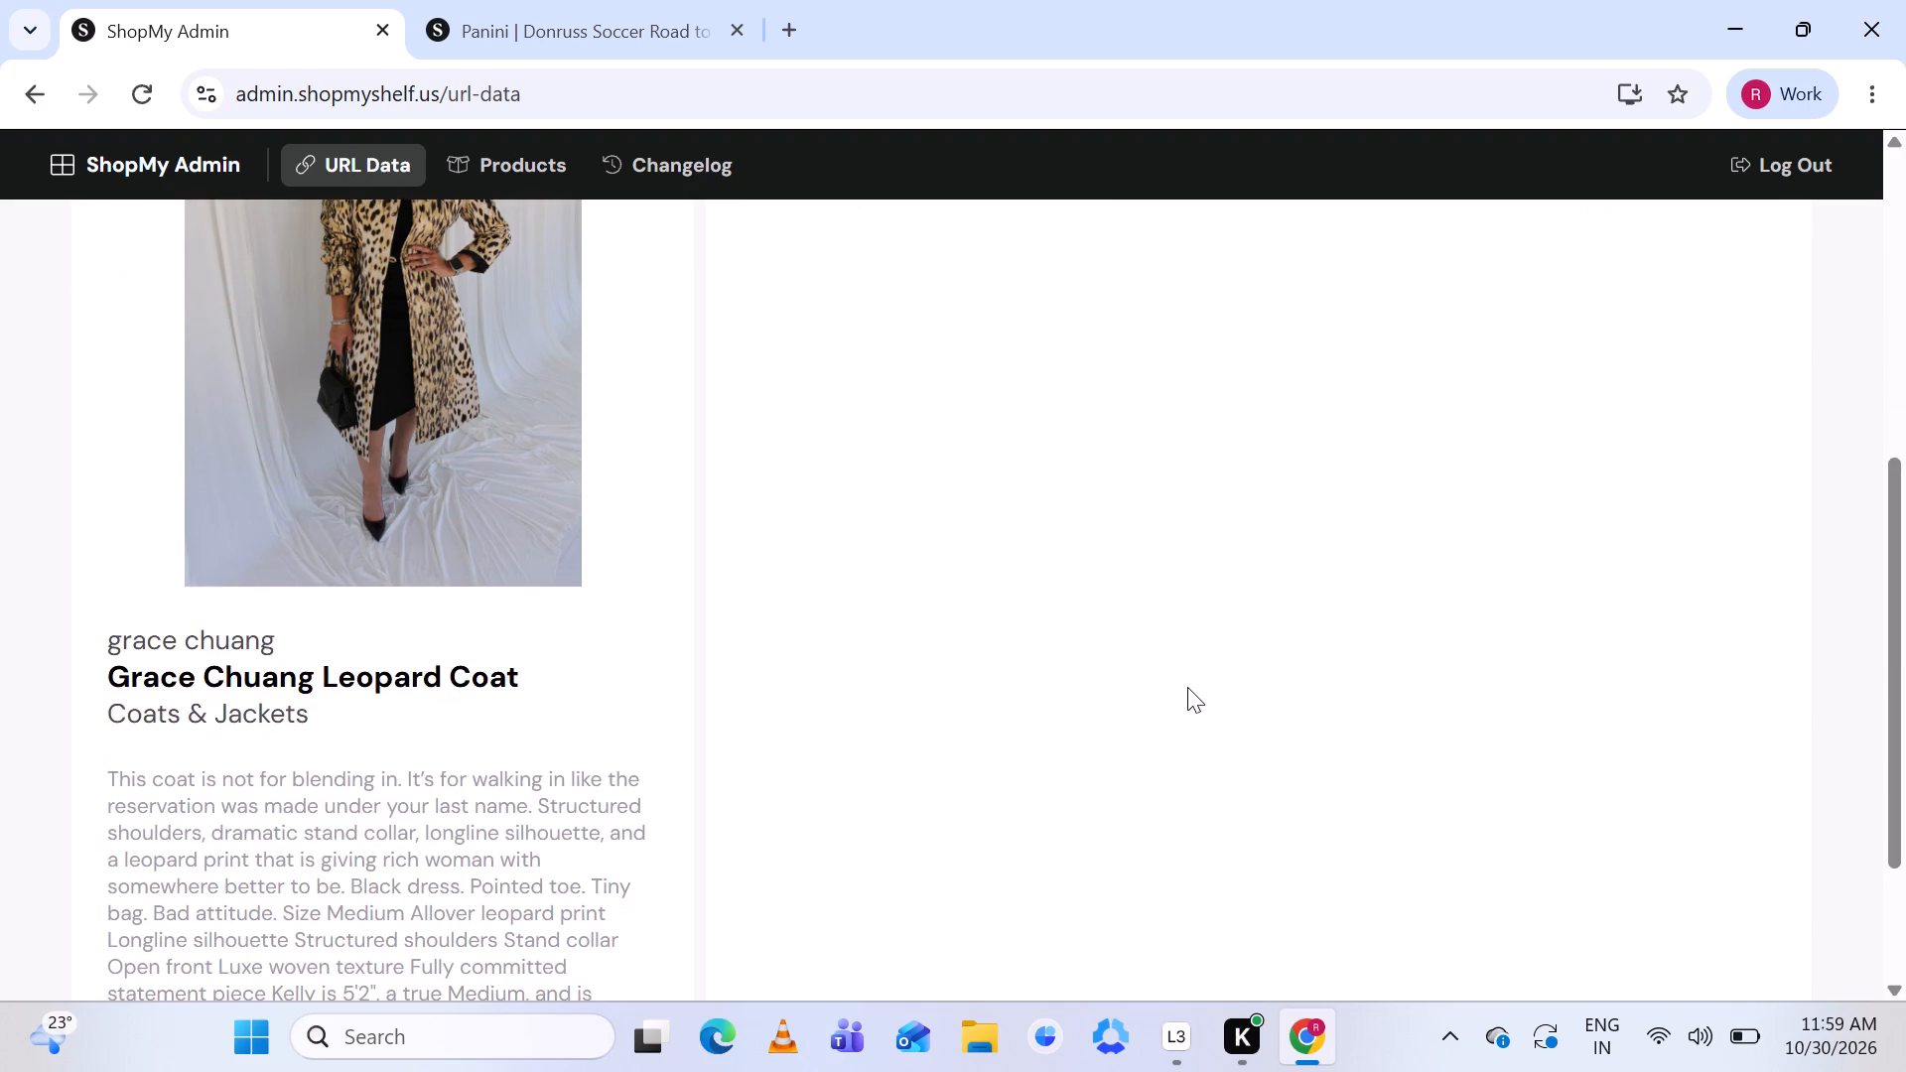
pyautogui.hscroll(1, 1187, 687)
pyautogui.scroll(1, 1187, 687)
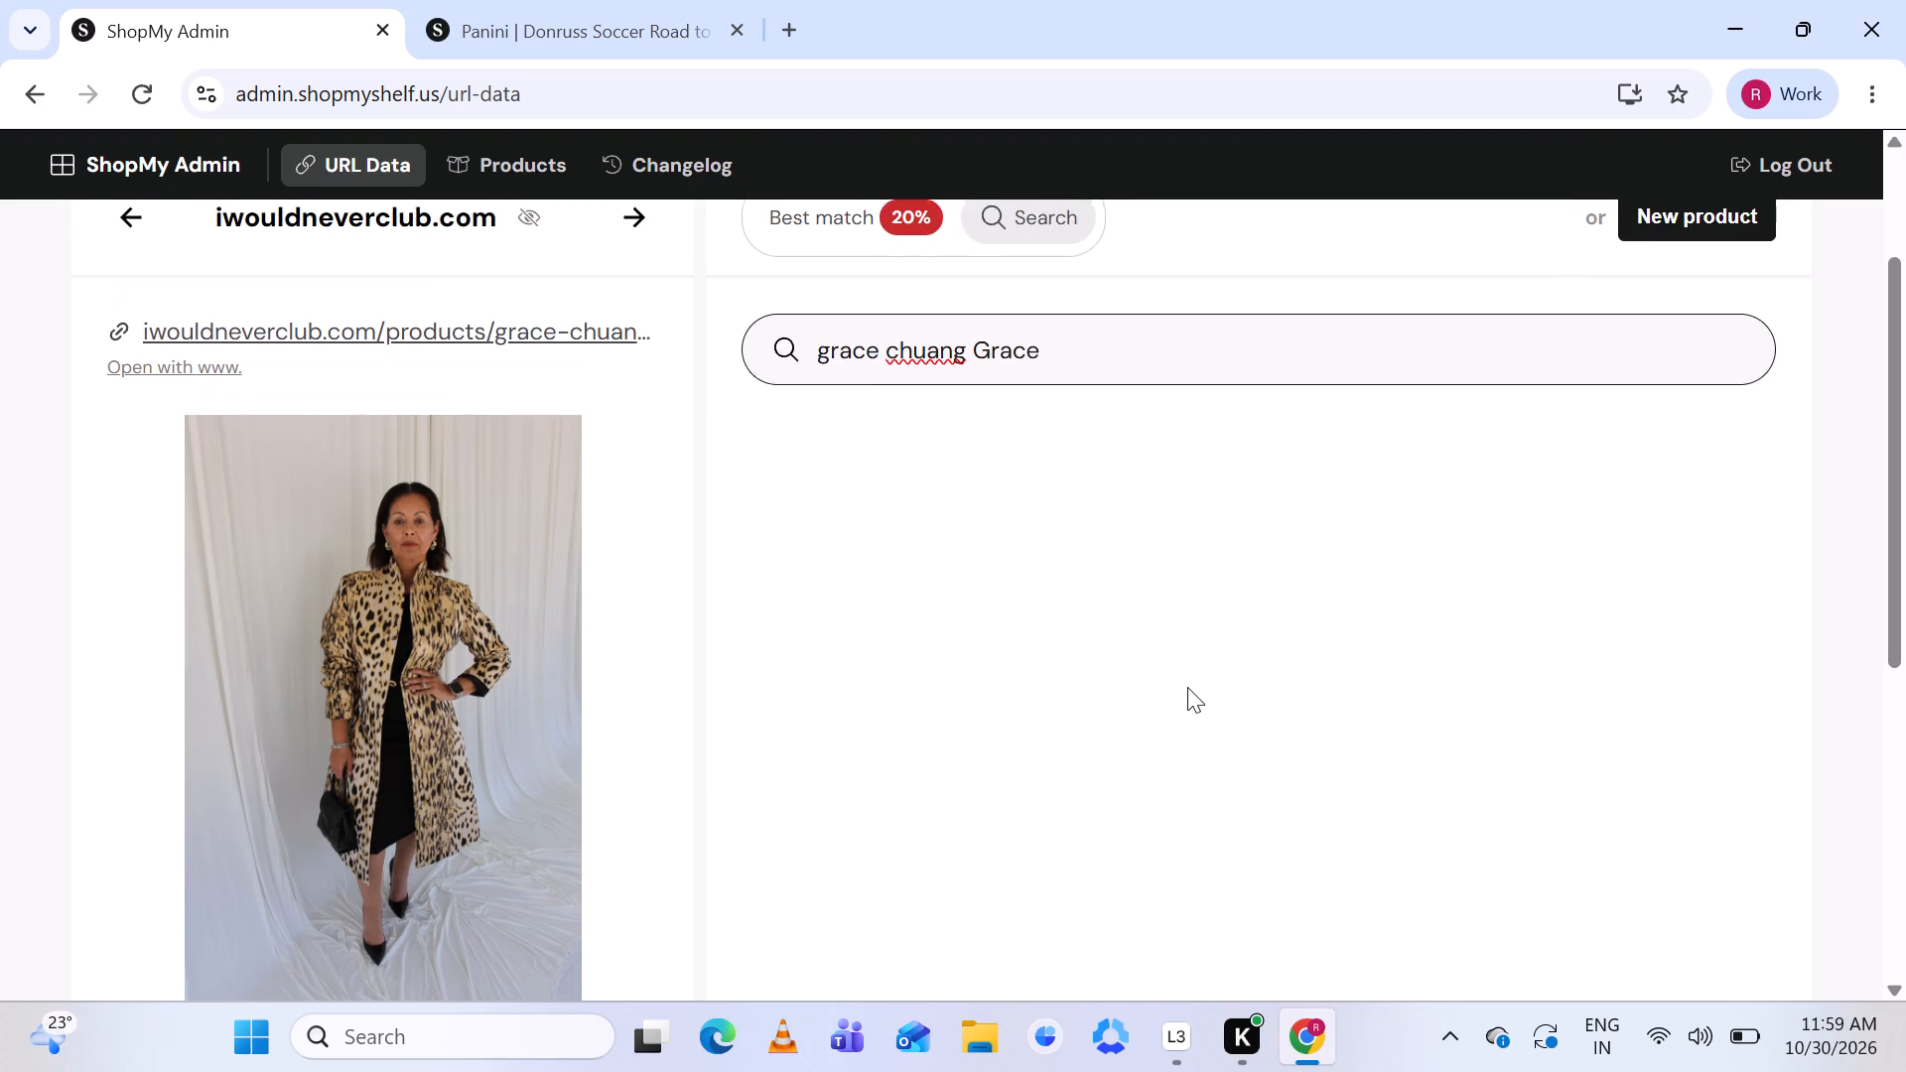
pyautogui.scroll(1, 1187, 687)
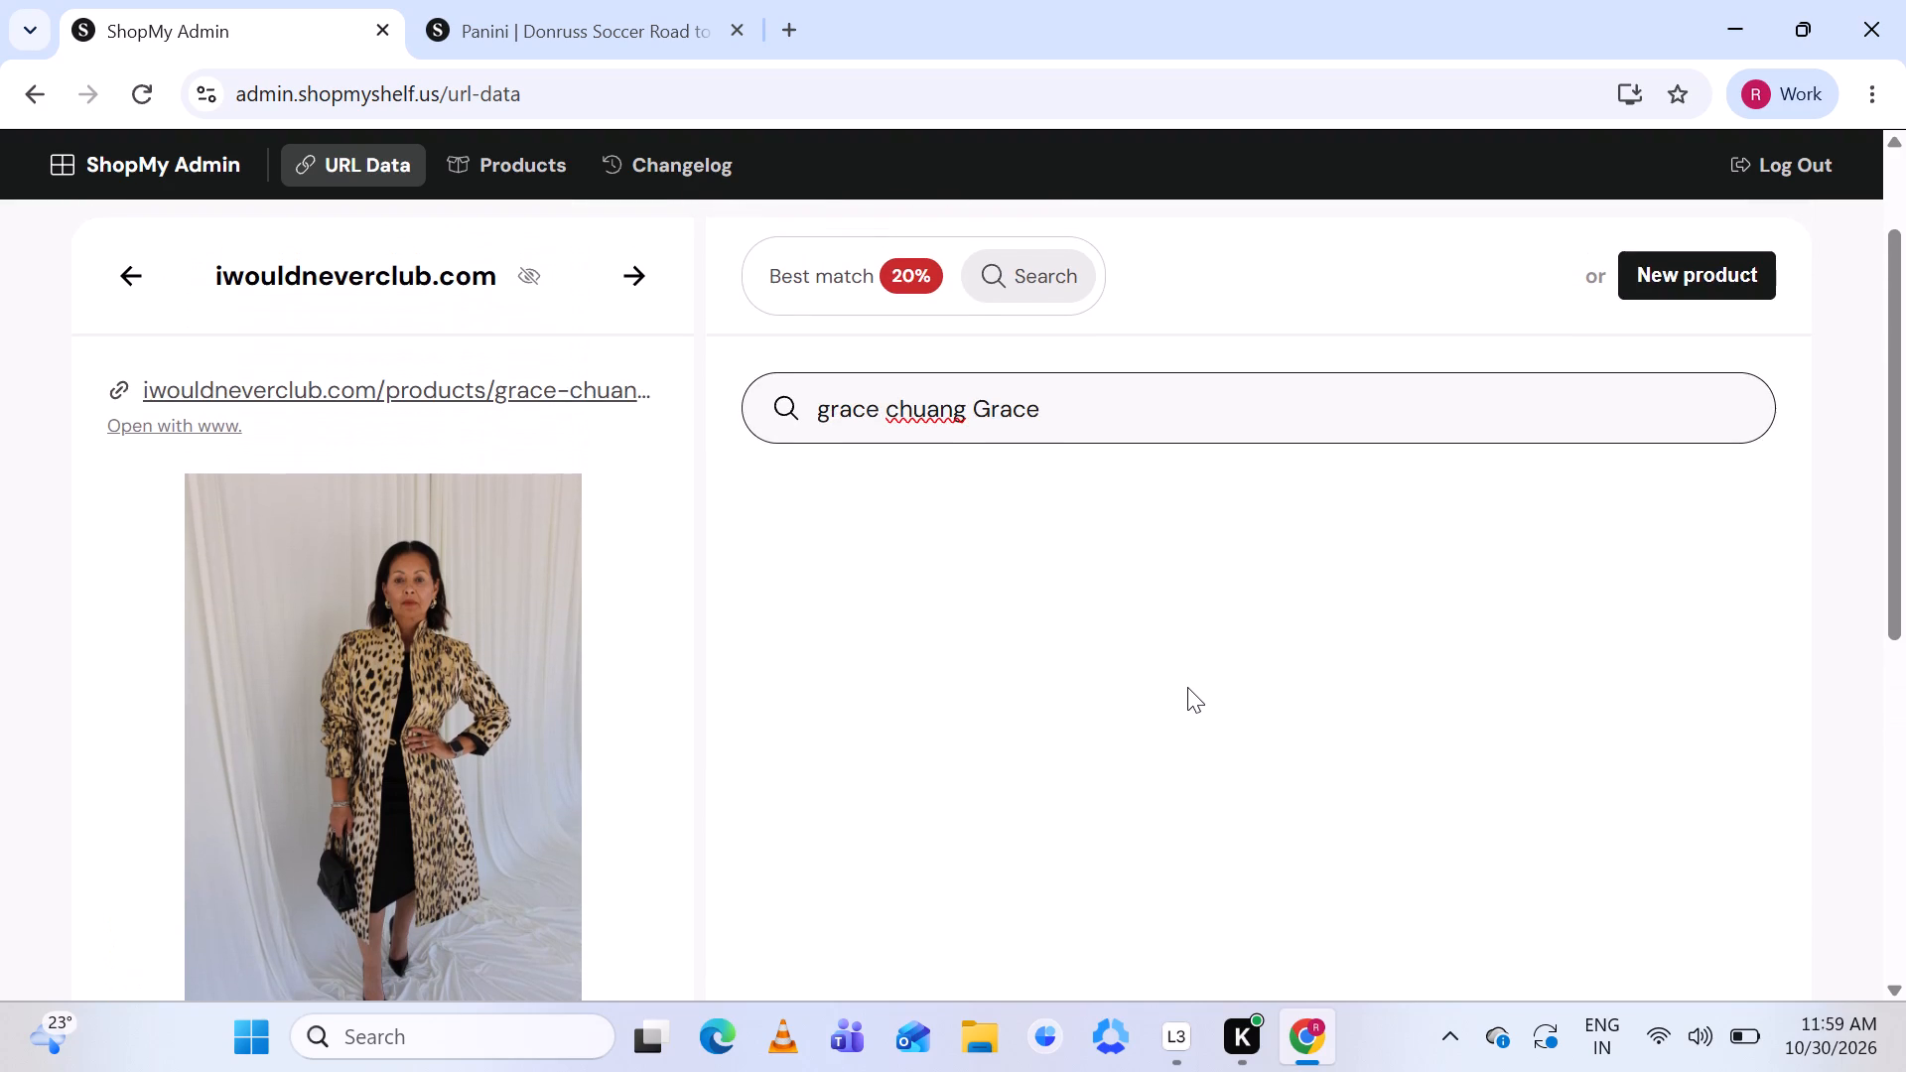
# Shorten the product search to "grace chuang" and look through the results for the leopard coat.
pyautogui.press('BackSpace')
pyautogui.press('BackSpace')
pyautogui.press('BackSpace')
pyautogui.press('BackSpace')
pyautogui.press('BackSpace')
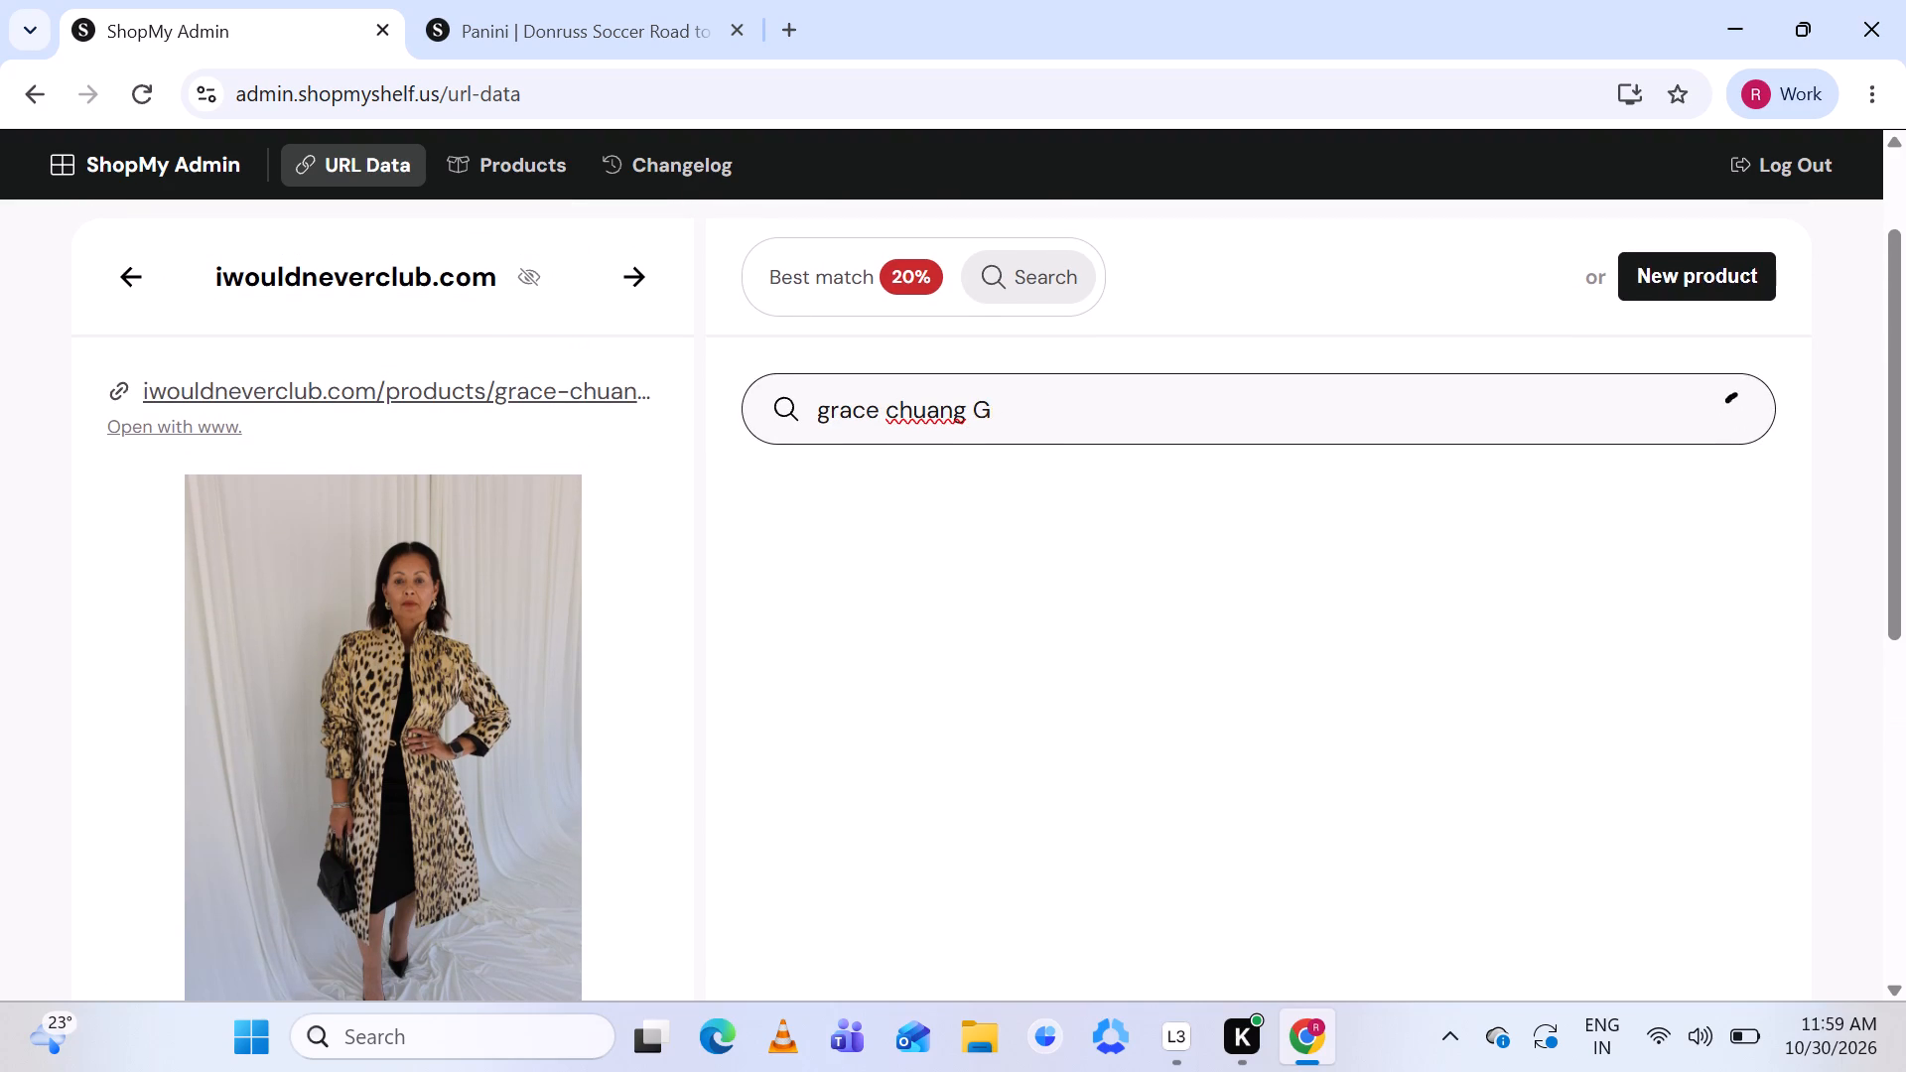
pyautogui.press('BackSpace')
pyautogui.press('BackSpace')
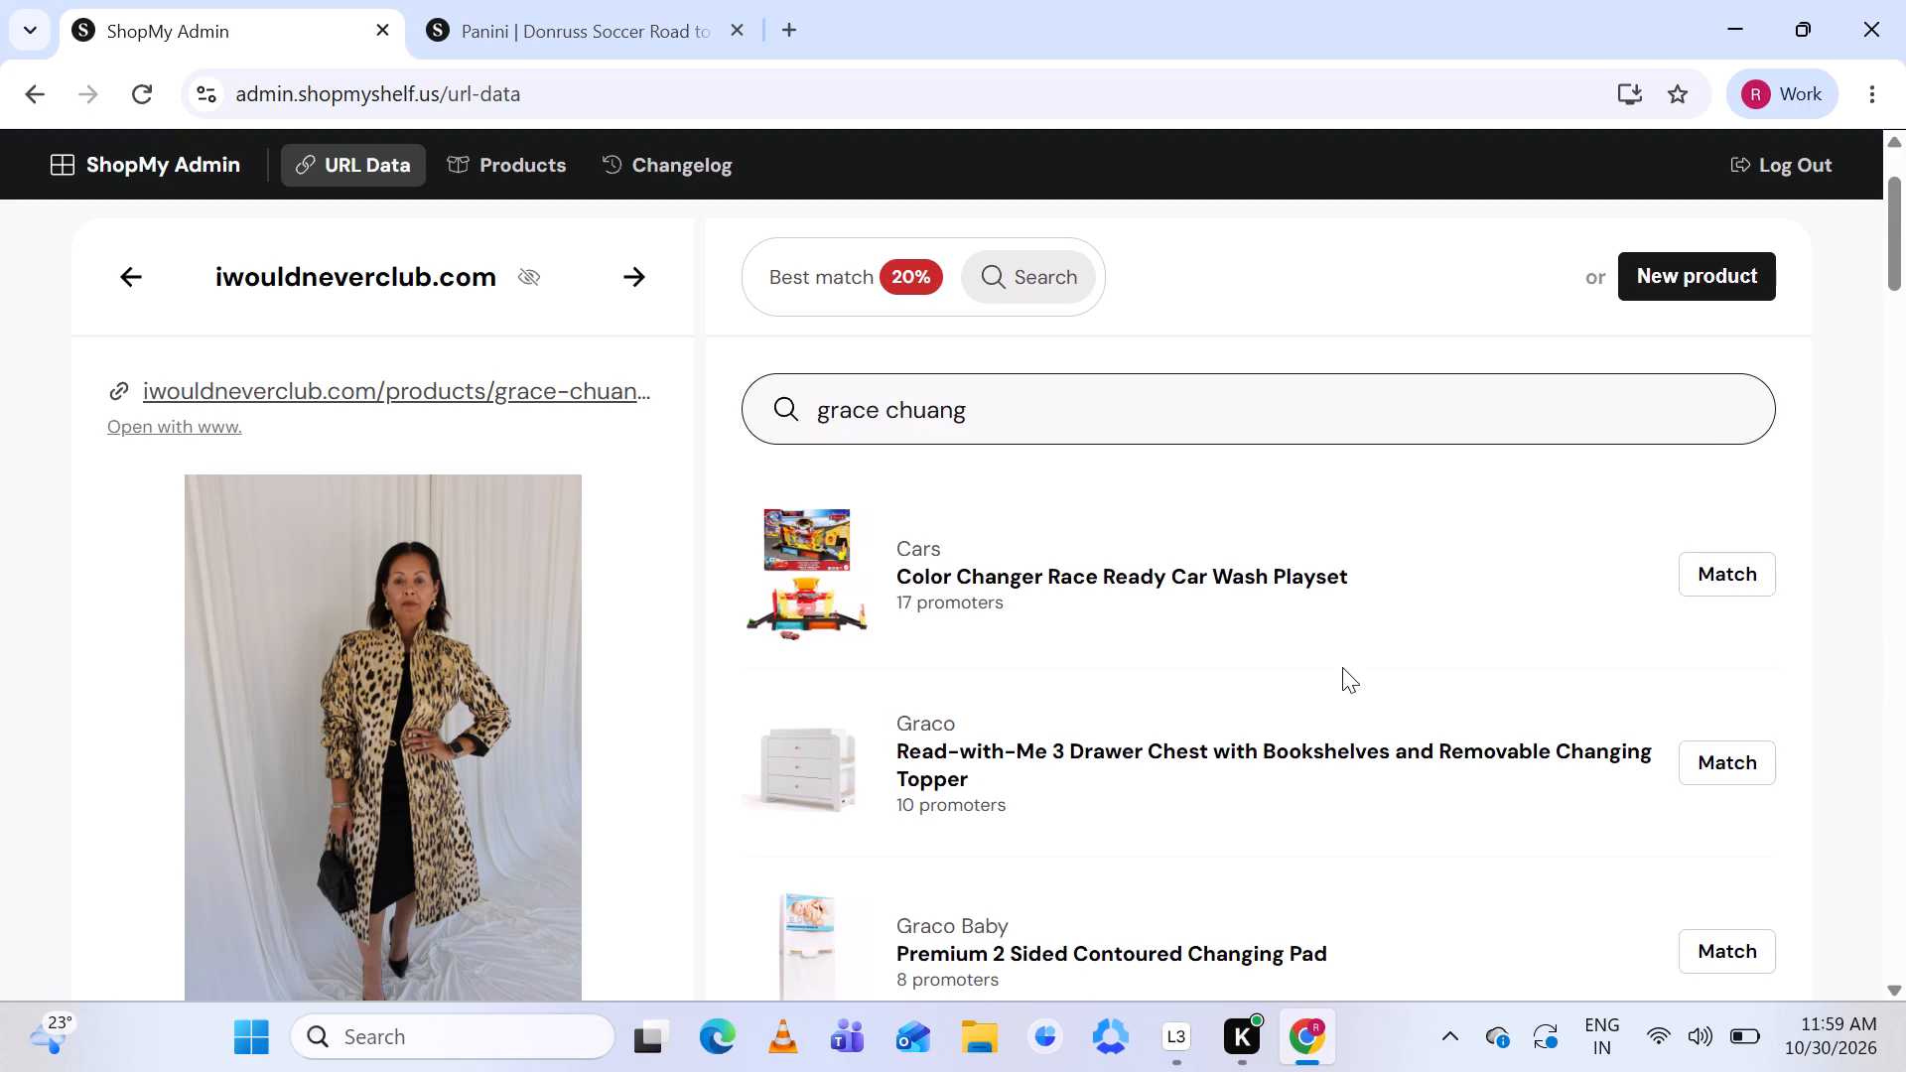
pyautogui.scroll(-6, 1342, 667)
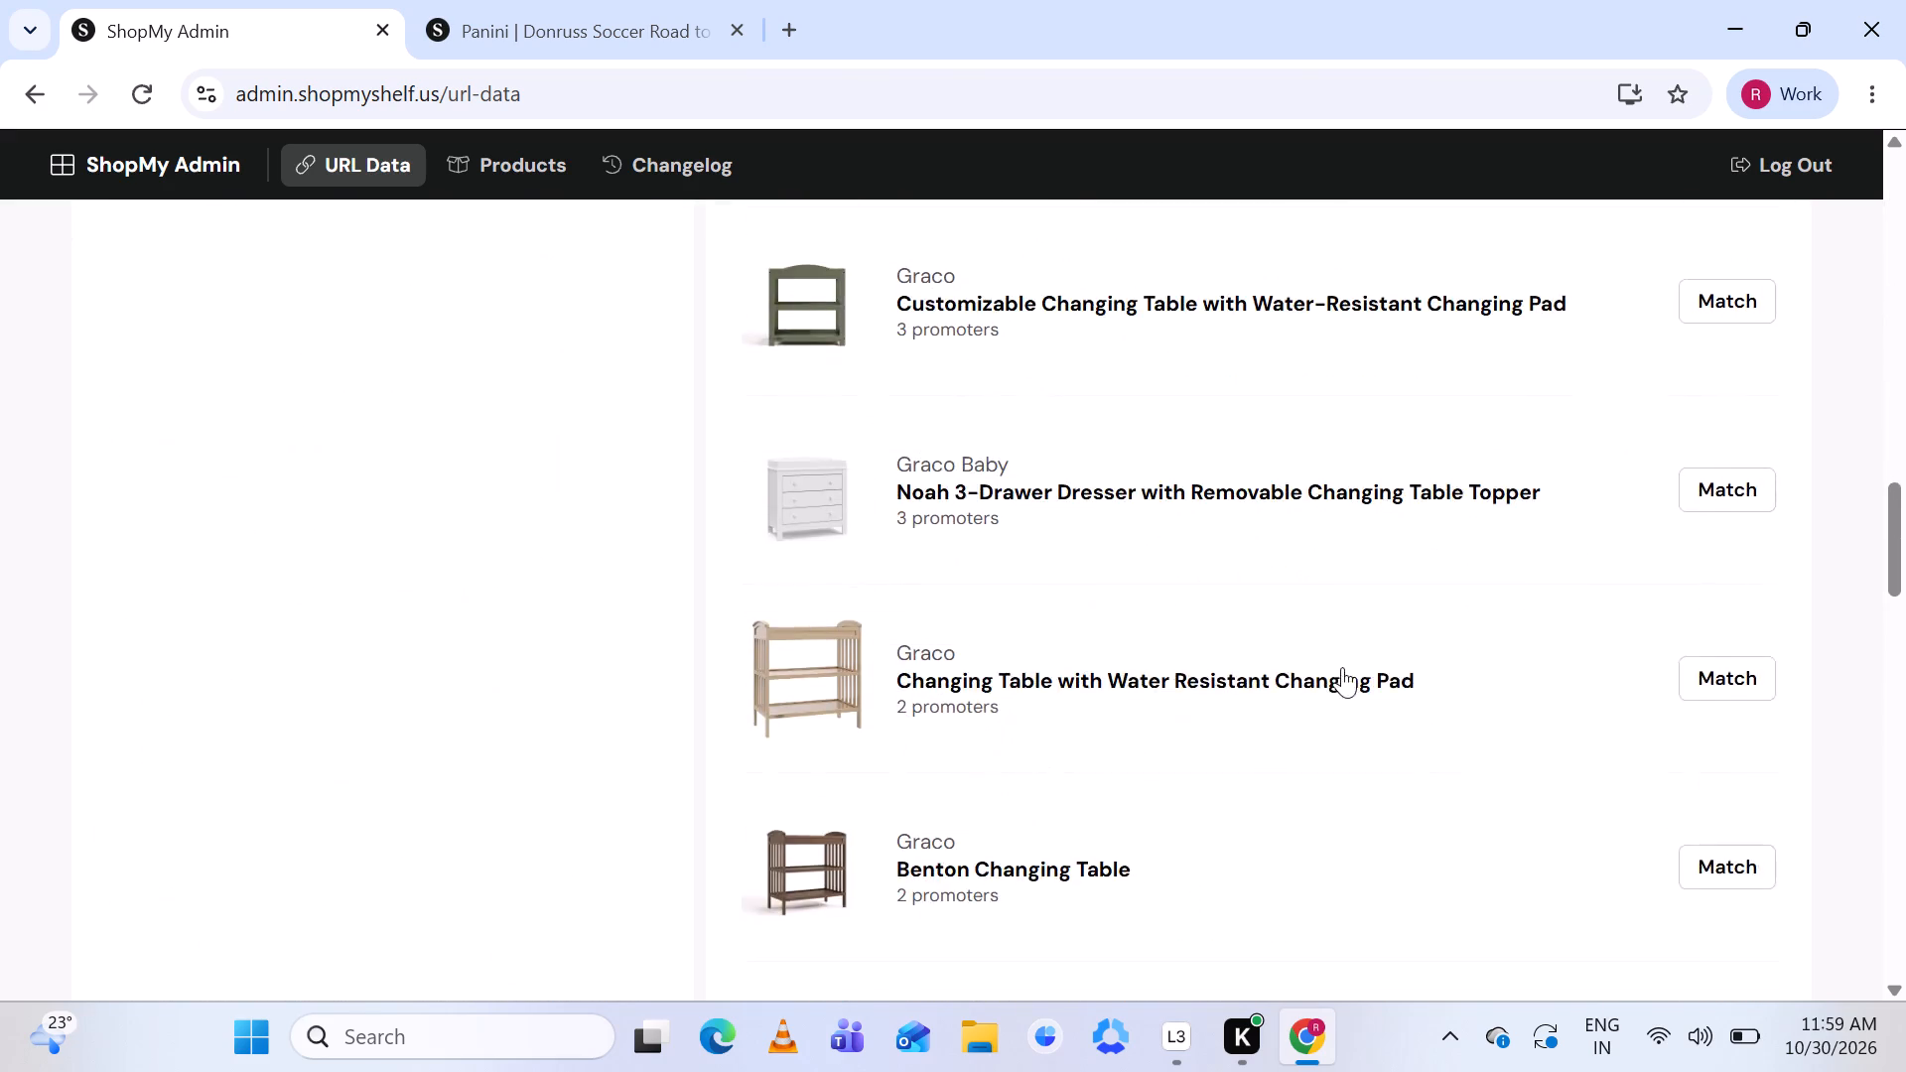
pyautogui.scroll(-3, 1342, 667)
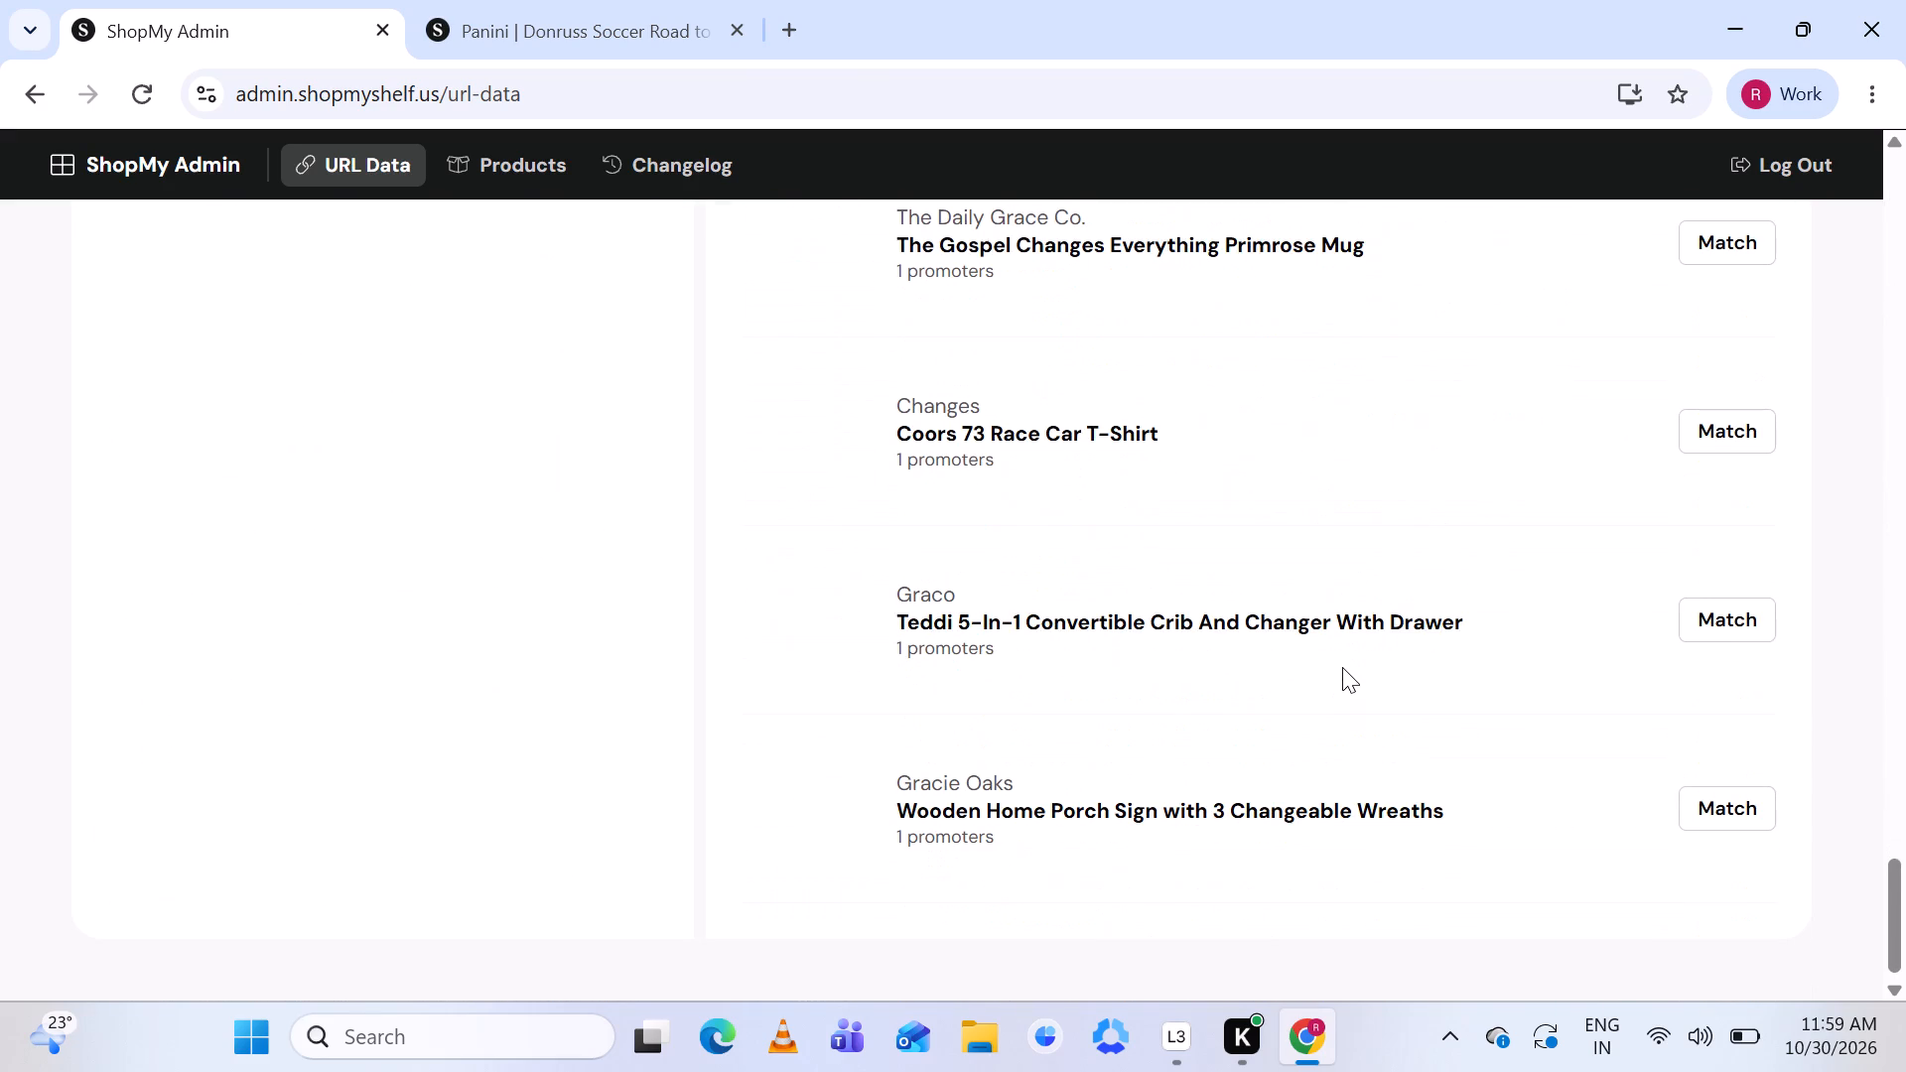
pyautogui.scroll(-1, 1342, 667)
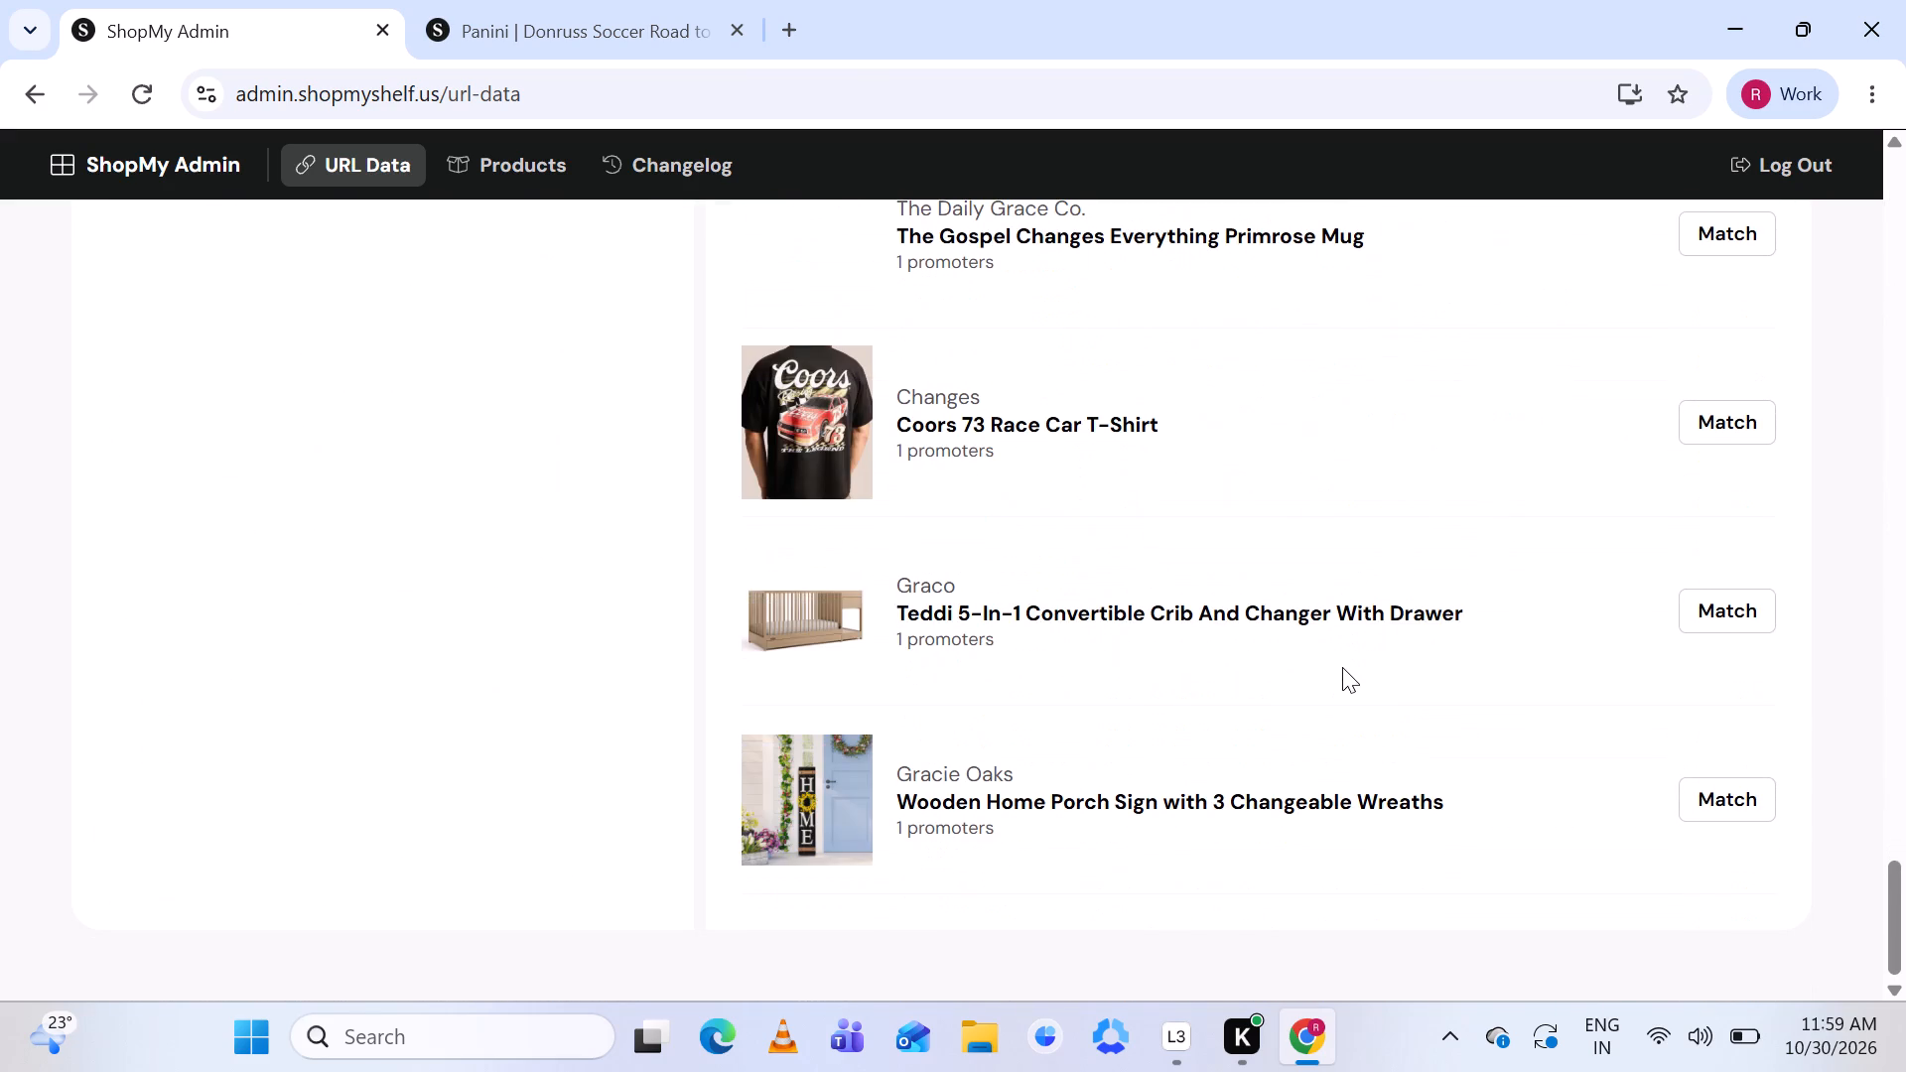
pyautogui.scroll(8, 1342, 667)
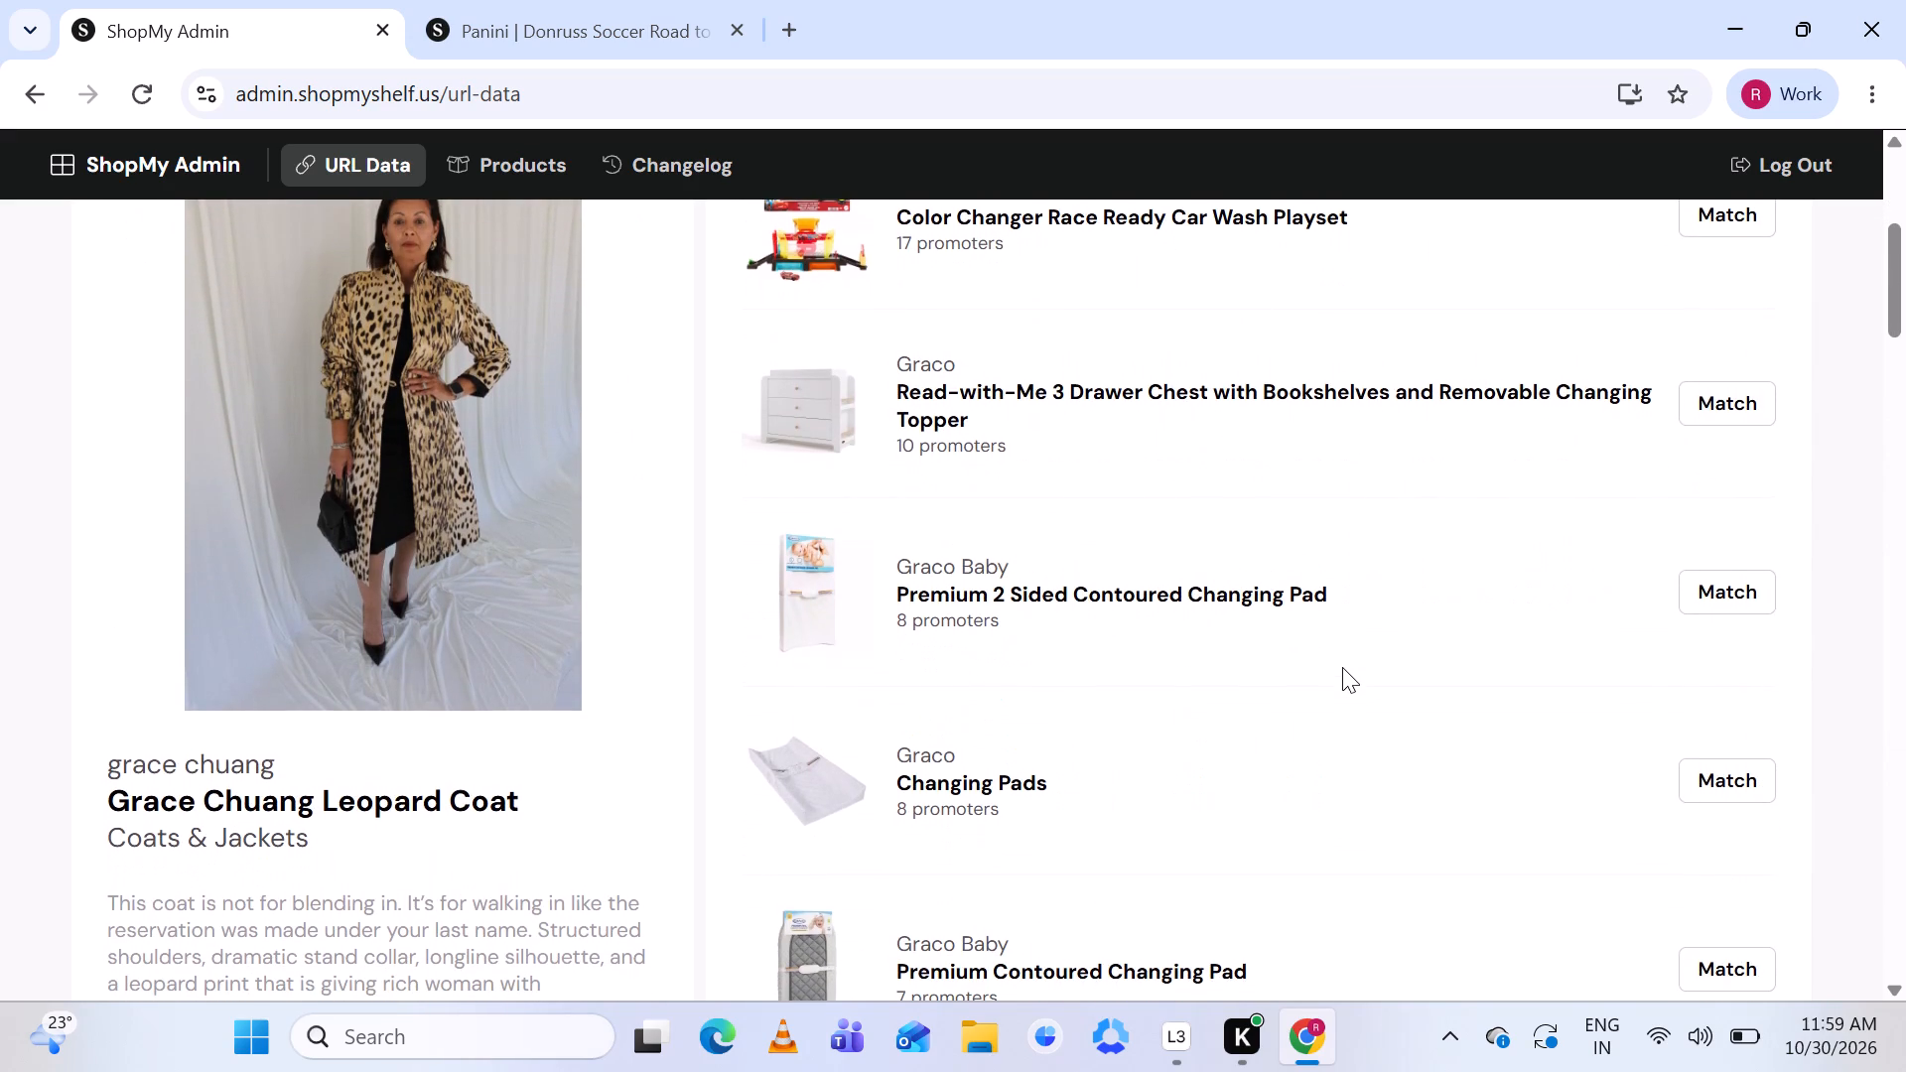
# Open a new product entry for the Grace Chuang Leopard Coat and examine its candidate images.
pyautogui.click(1693, 430)
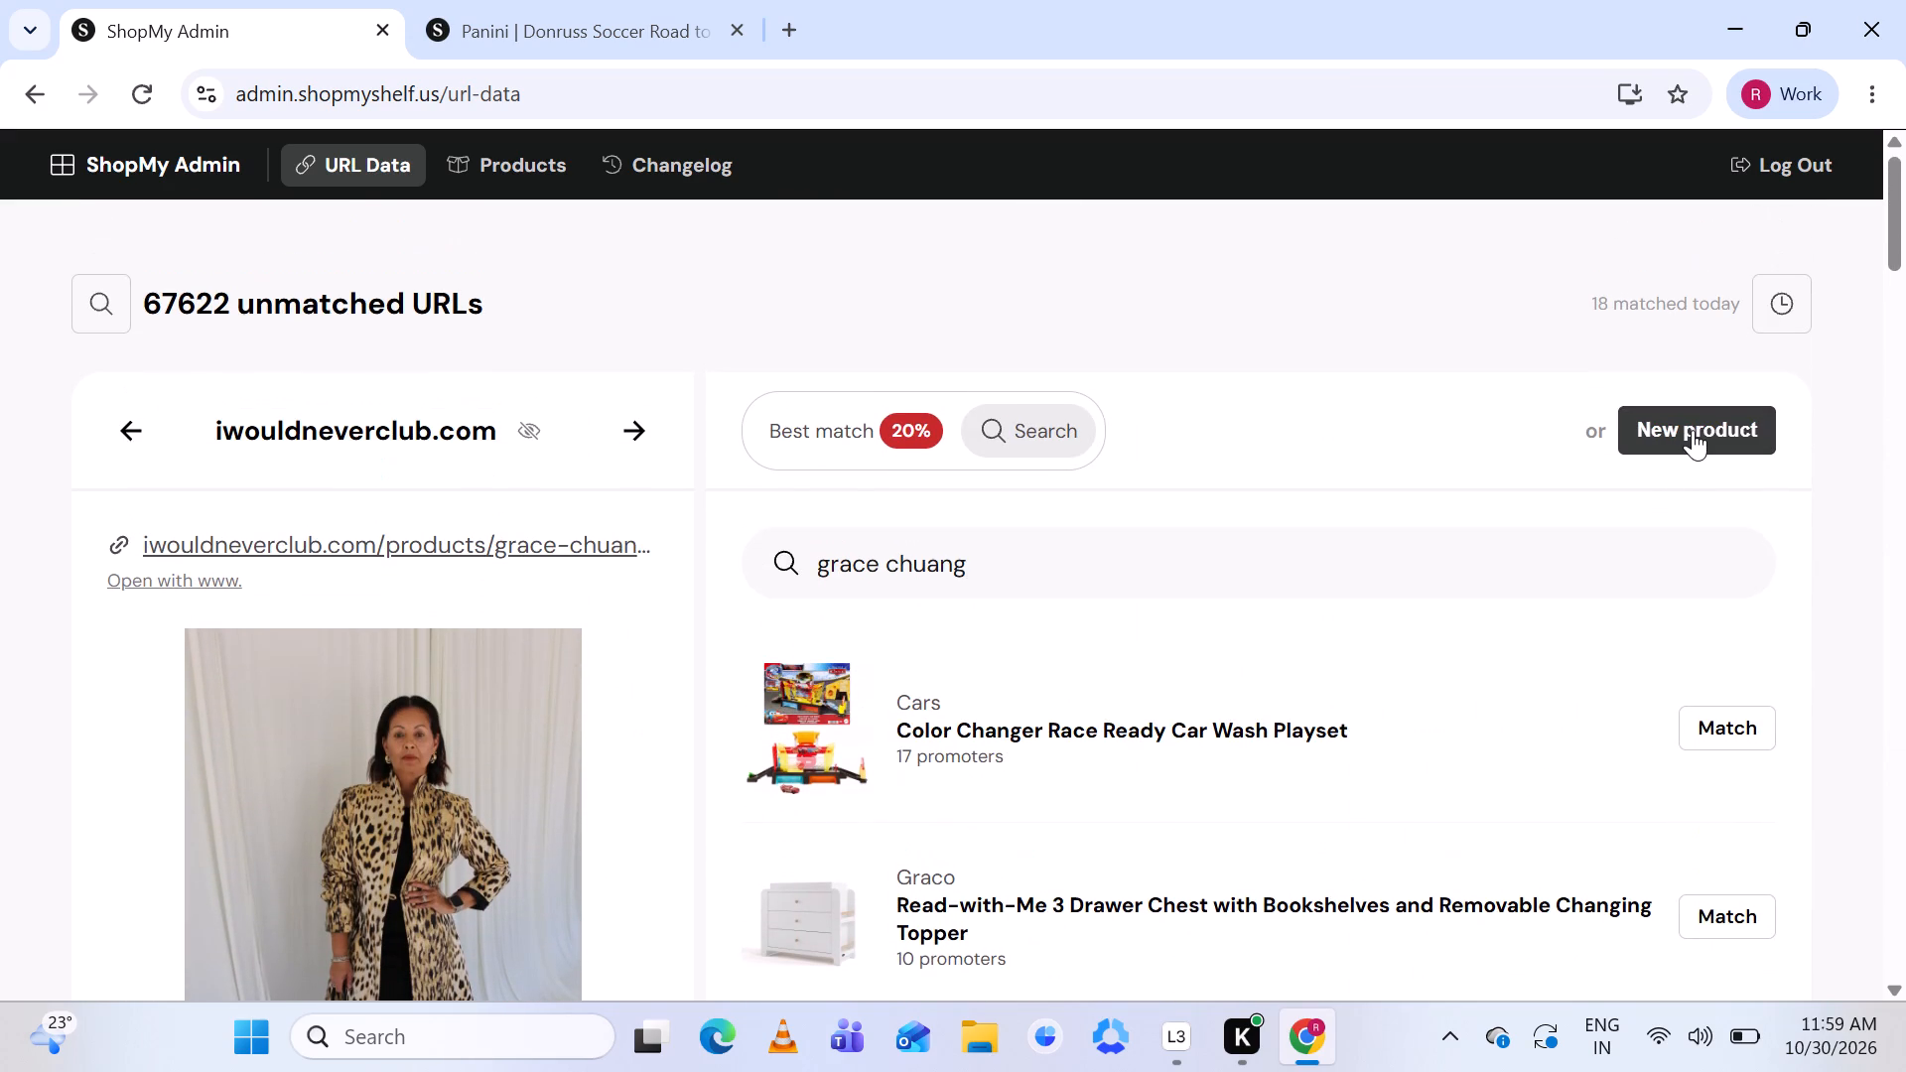
pyautogui.scroll(-1, 1083, 737)
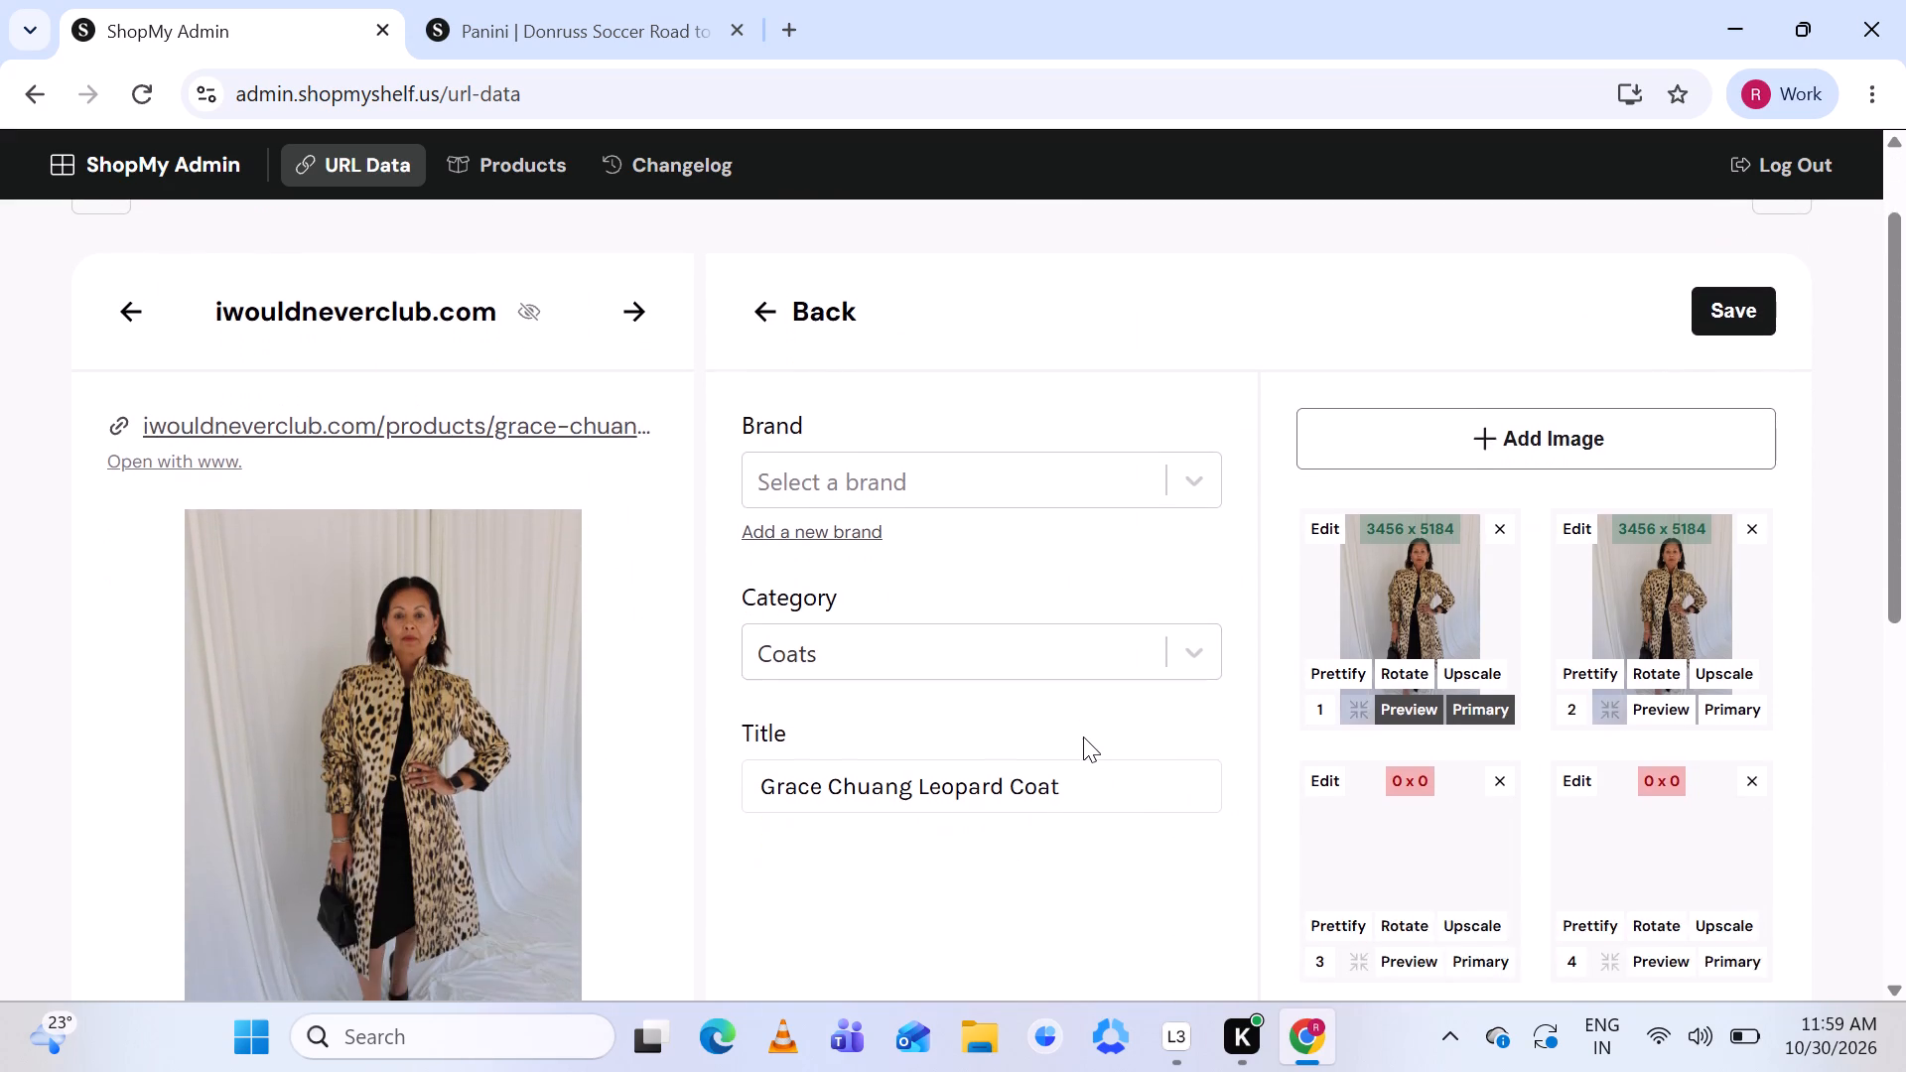
pyautogui.scroll(-2, 1083, 737)
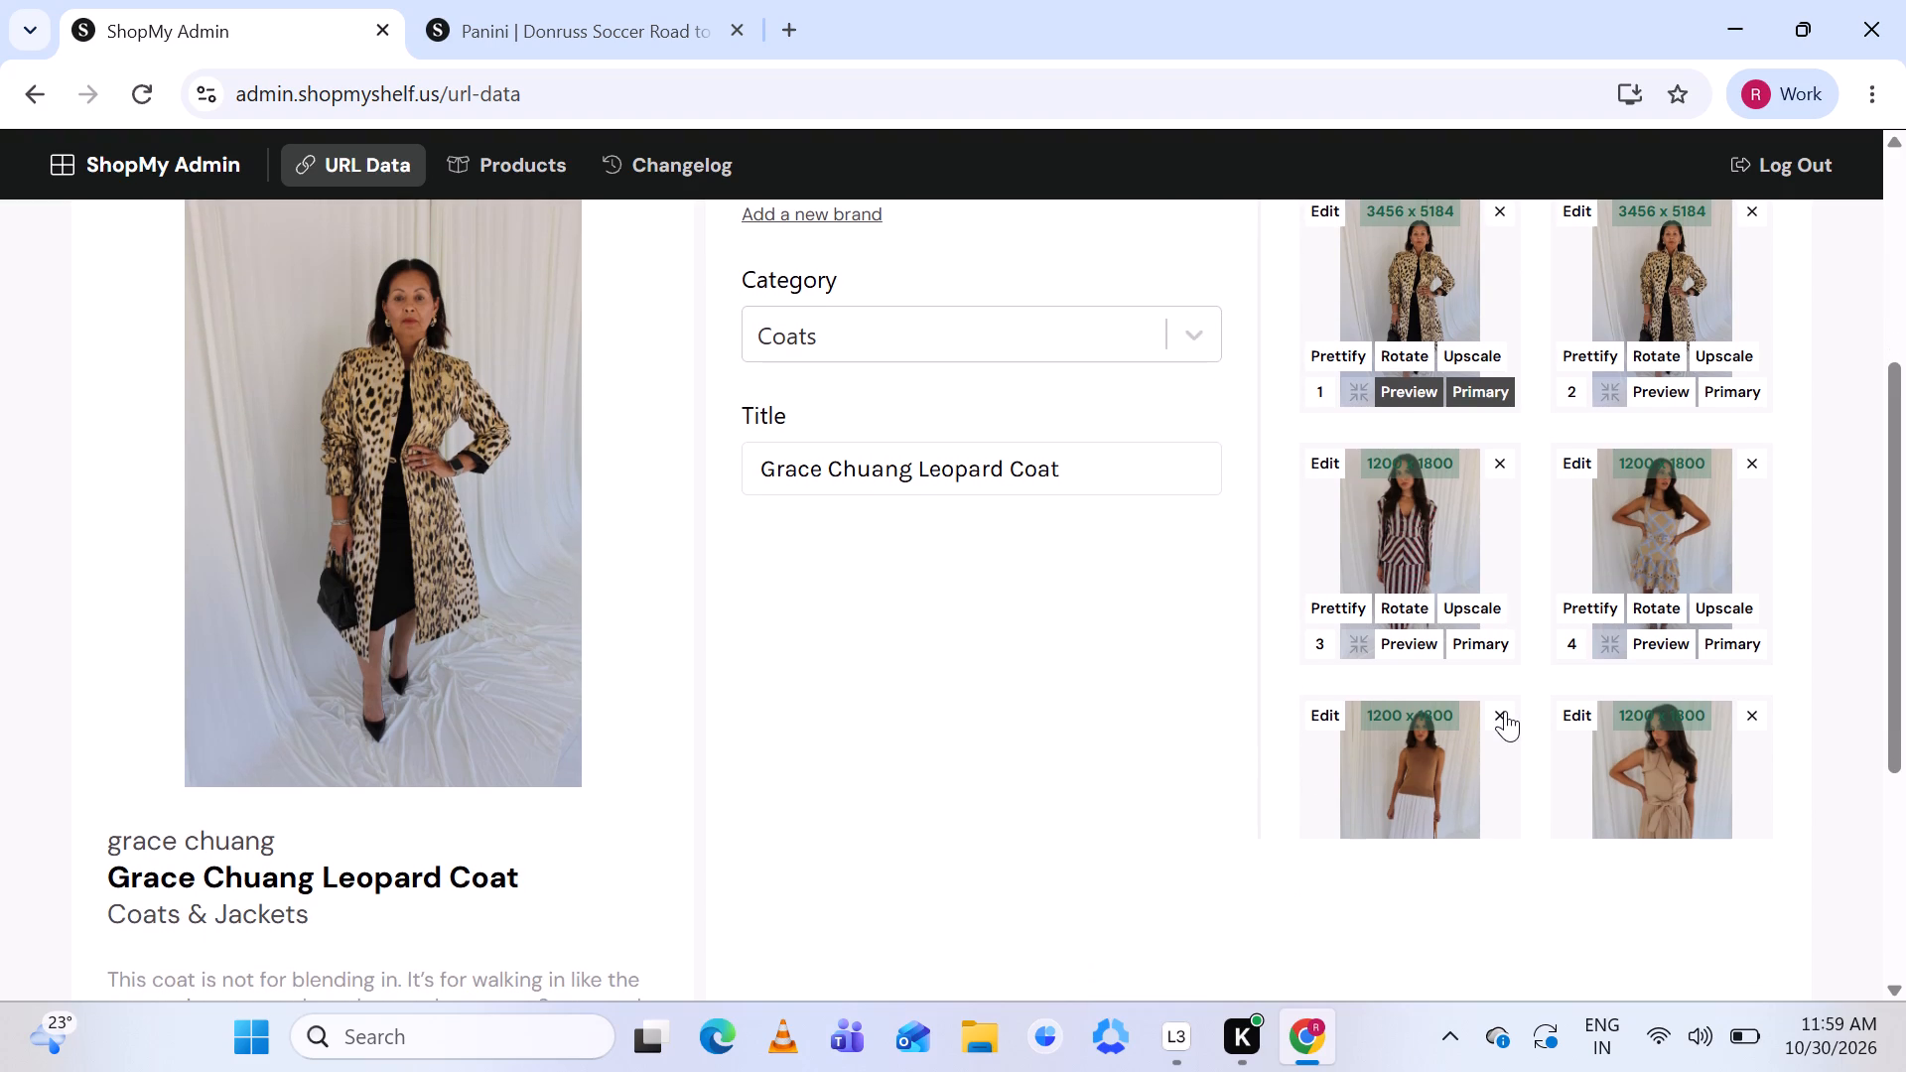
pyautogui.scroll(3, 1505, 711)
pyautogui.scroll(-4, 1505, 711)
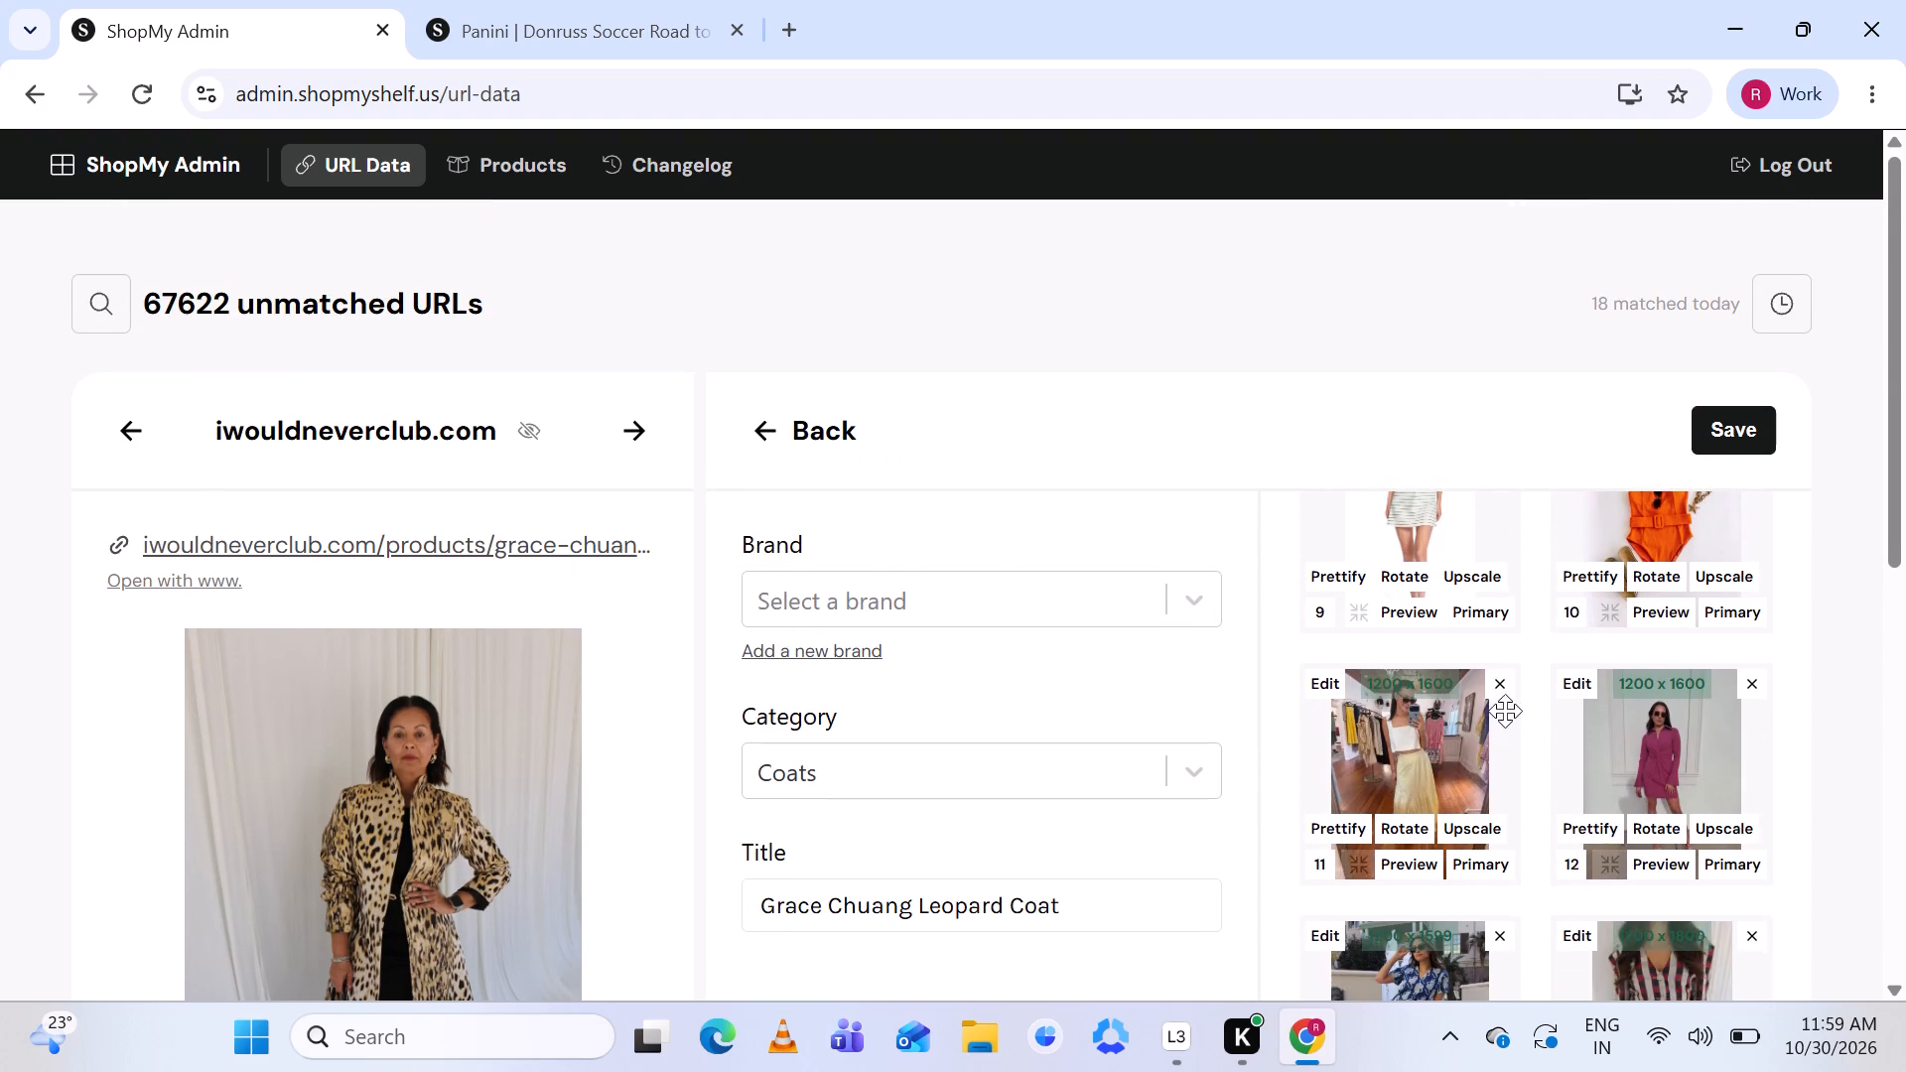
pyautogui.scroll(-5, 1505, 711)
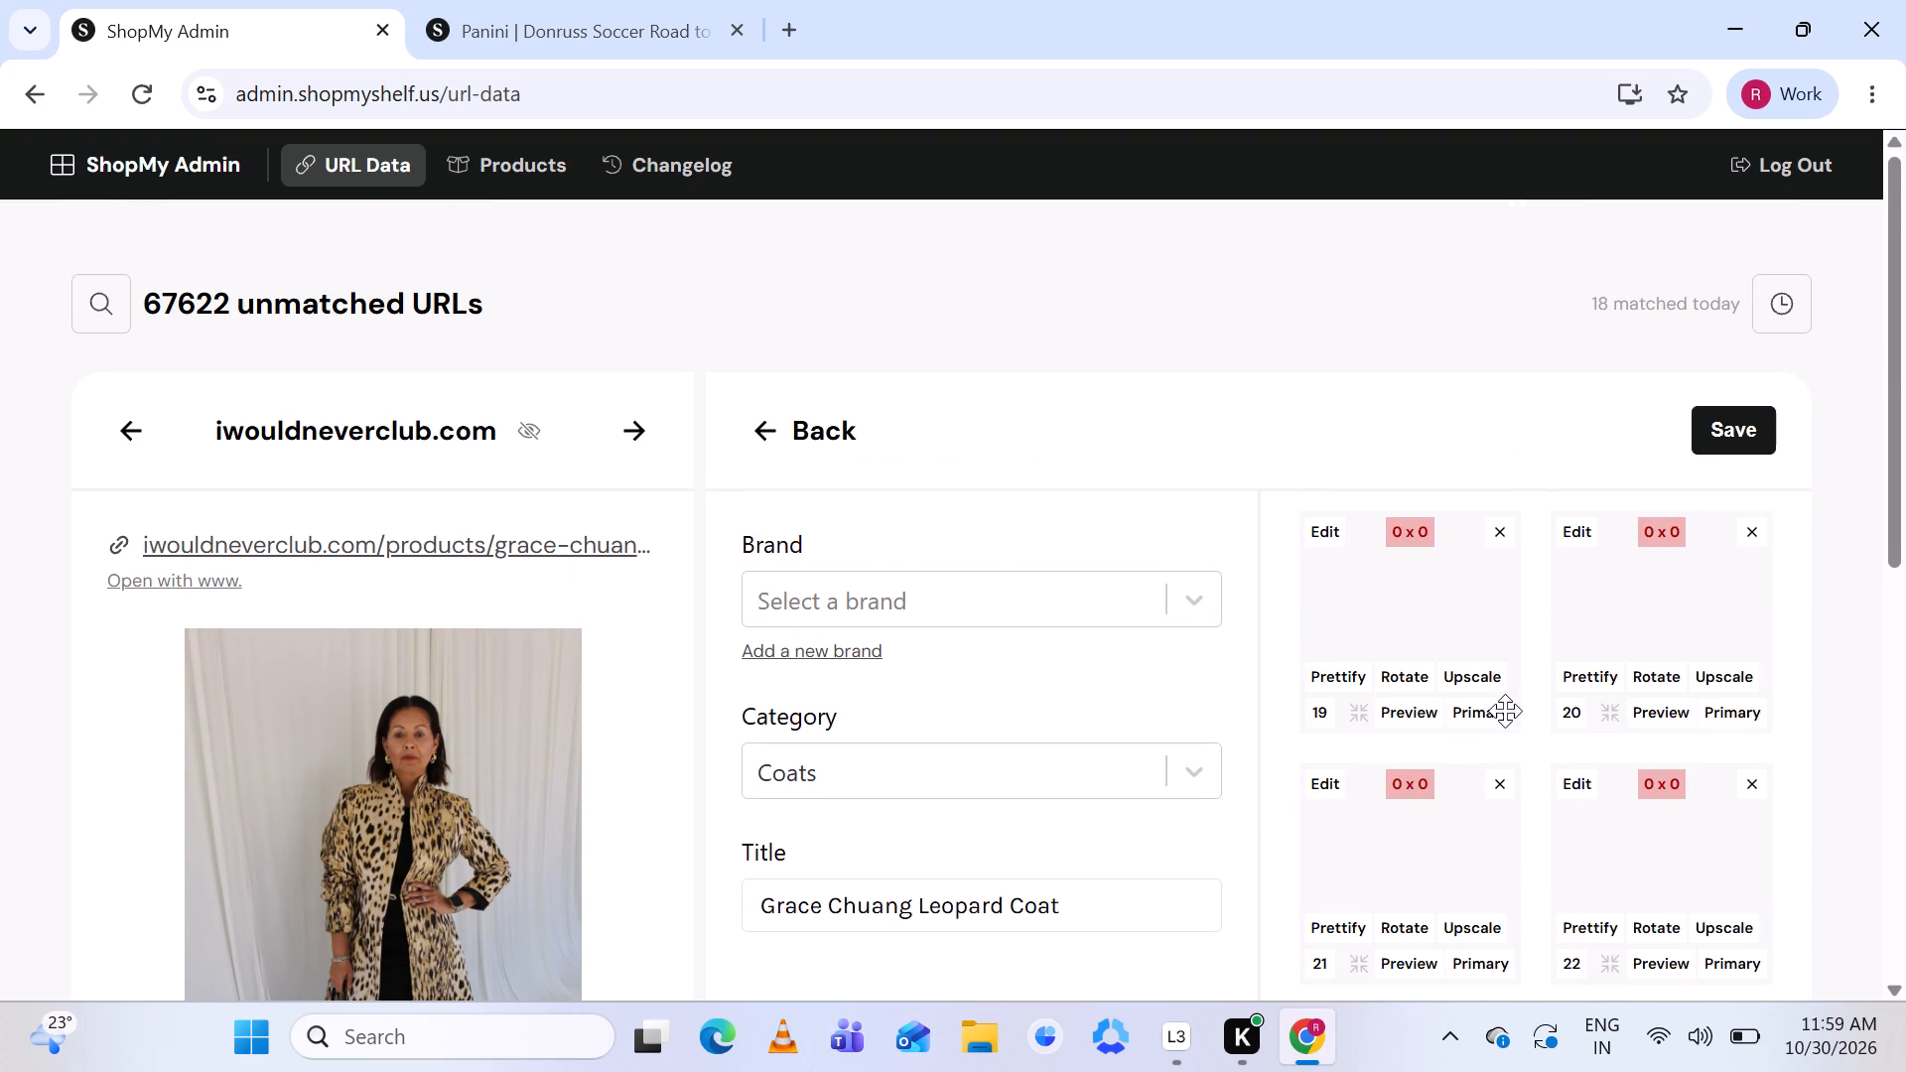
pyautogui.scroll(-2, 1505, 711)
pyautogui.scroll(3, 1505, 711)
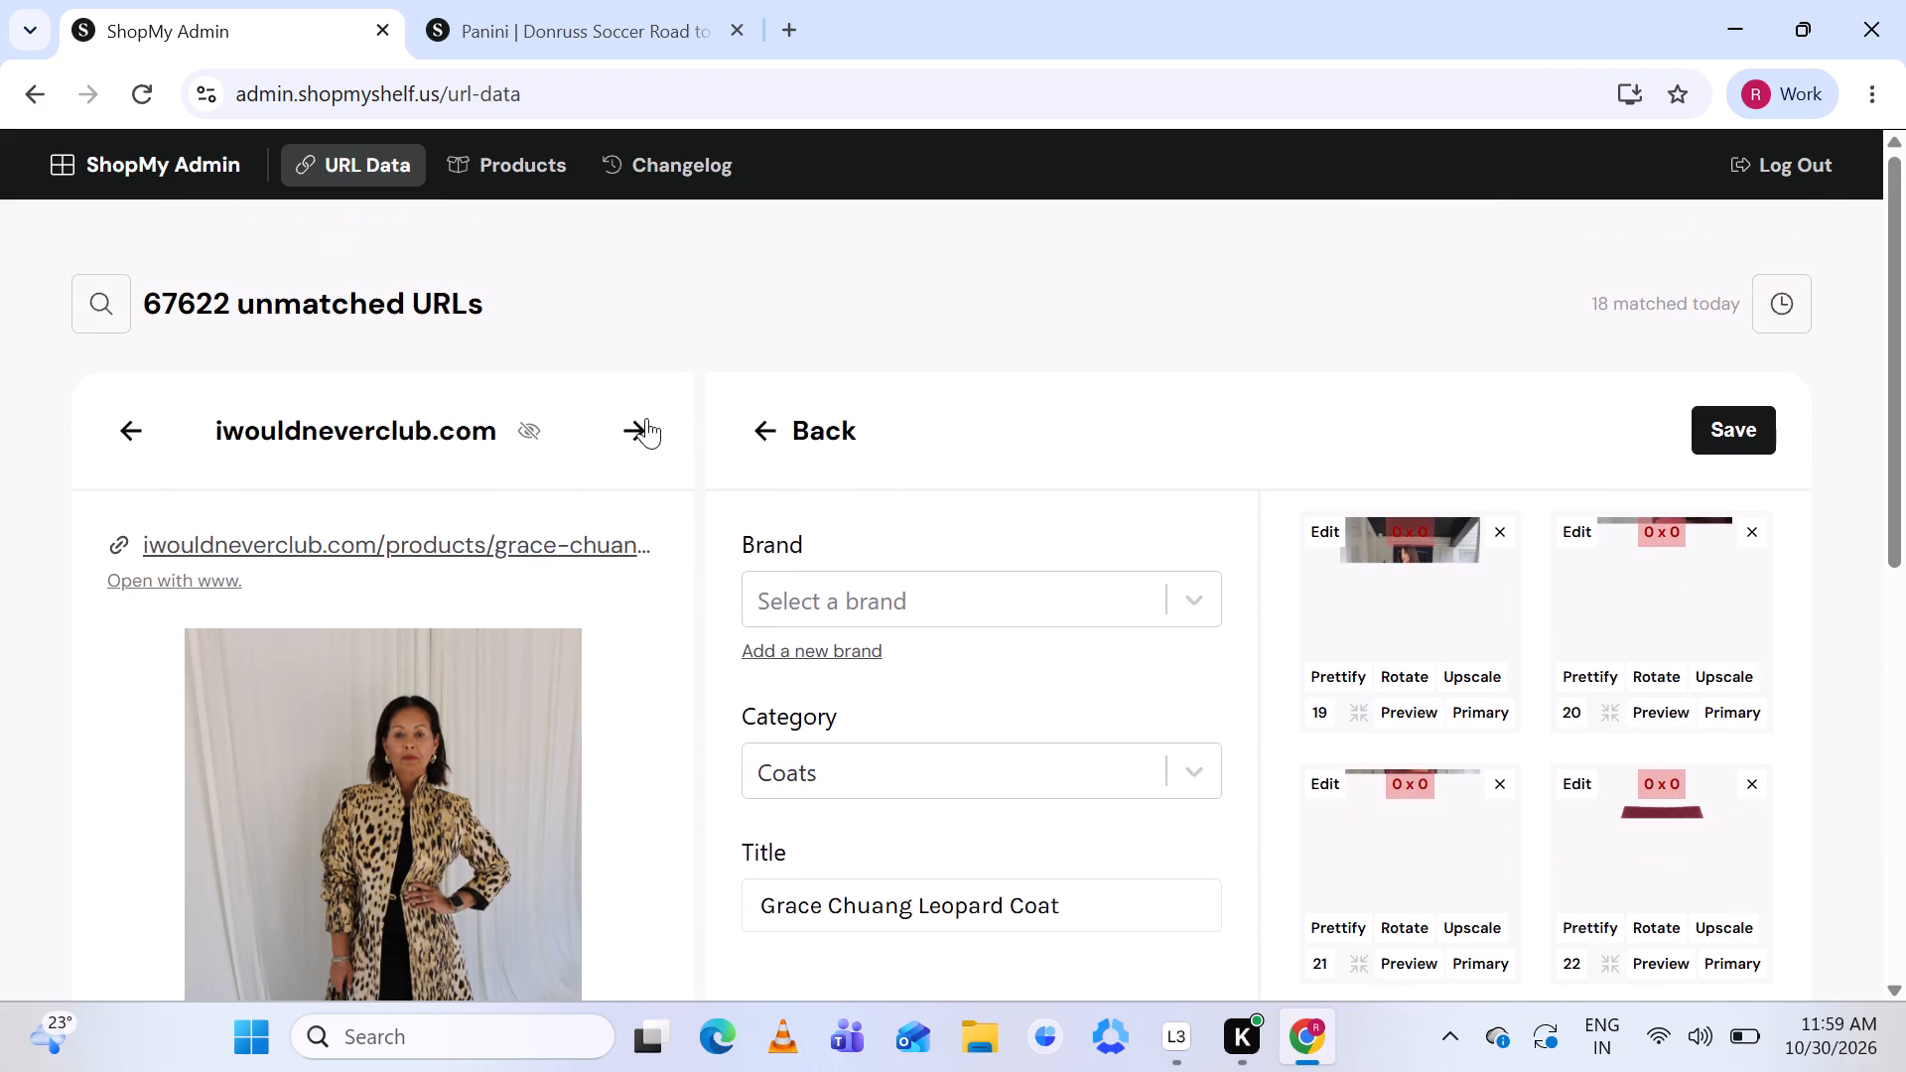
# Skip the leopard coat without saving and move on to the next unmatched URL.
pyautogui.click(624, 434)
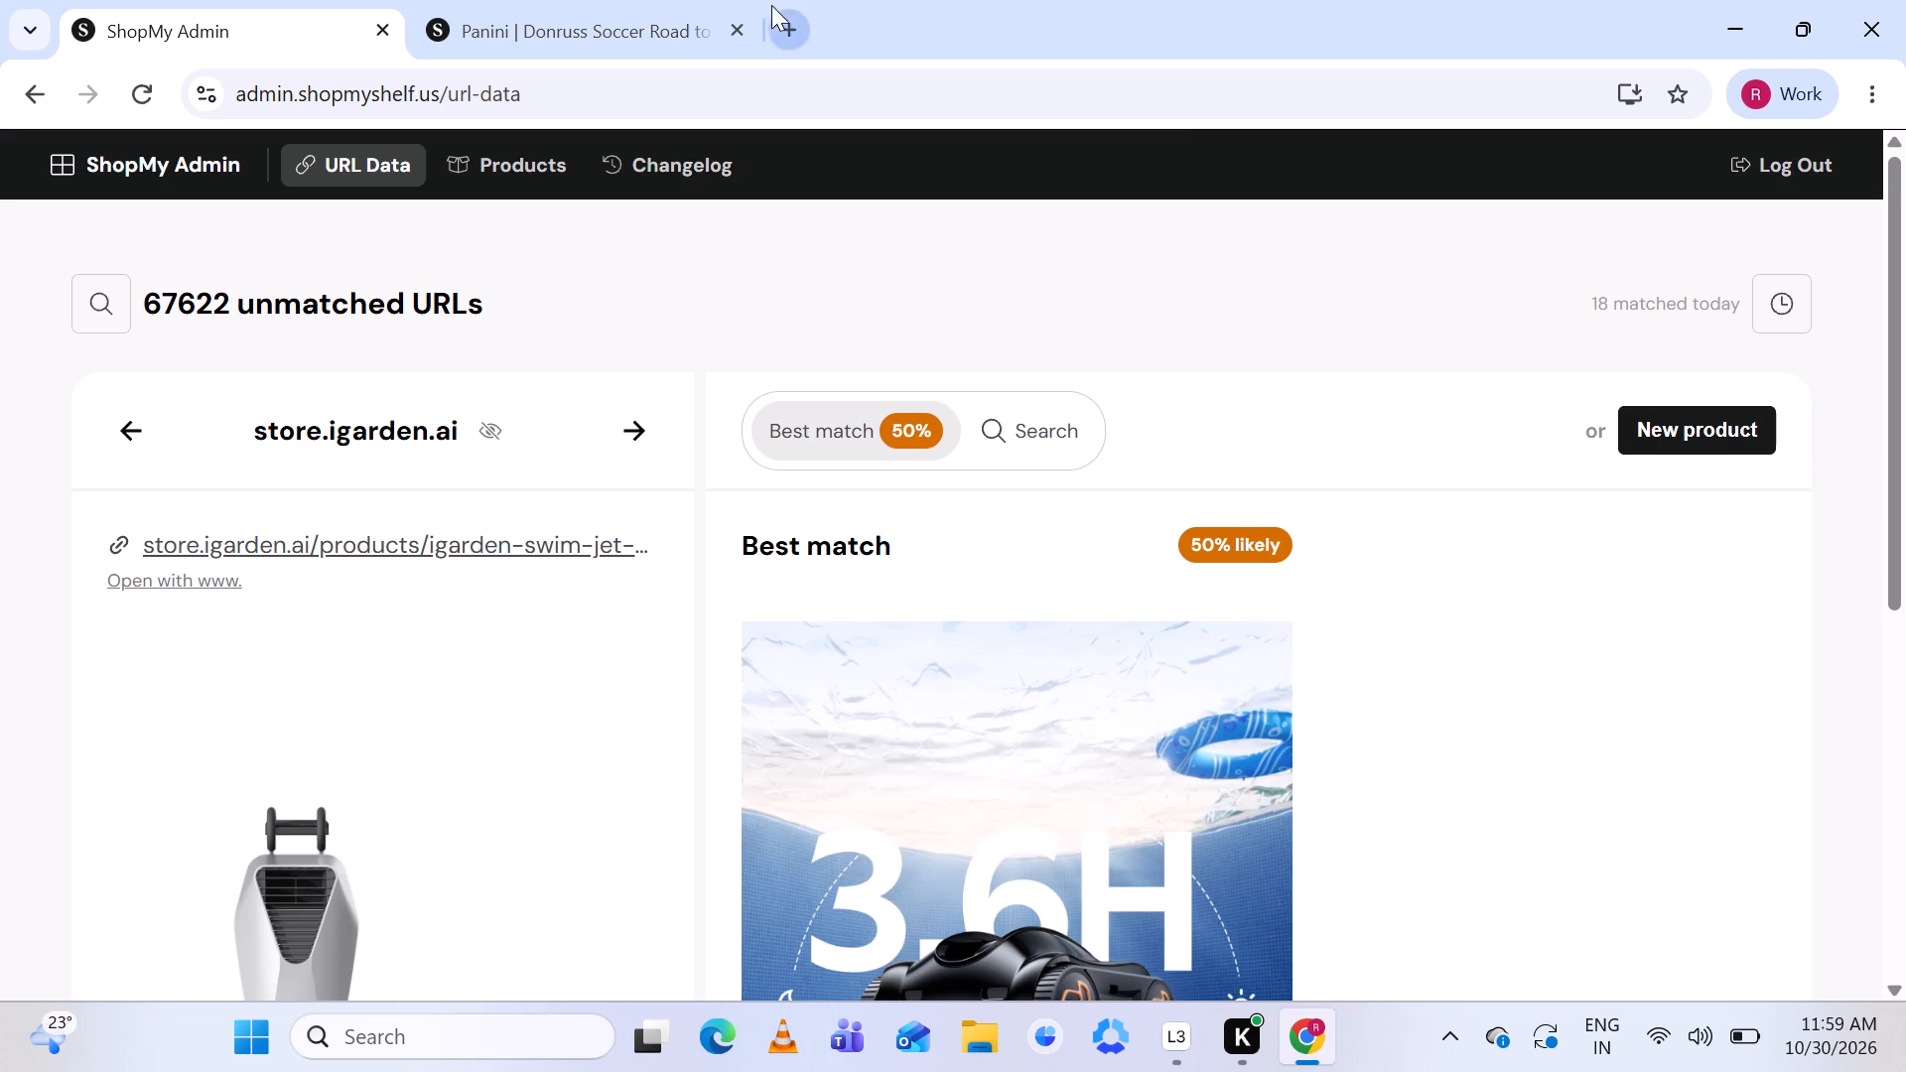
# Close the browser tab with the Panini Donruss Soccer product page.
pyautogui.click(728, 29)
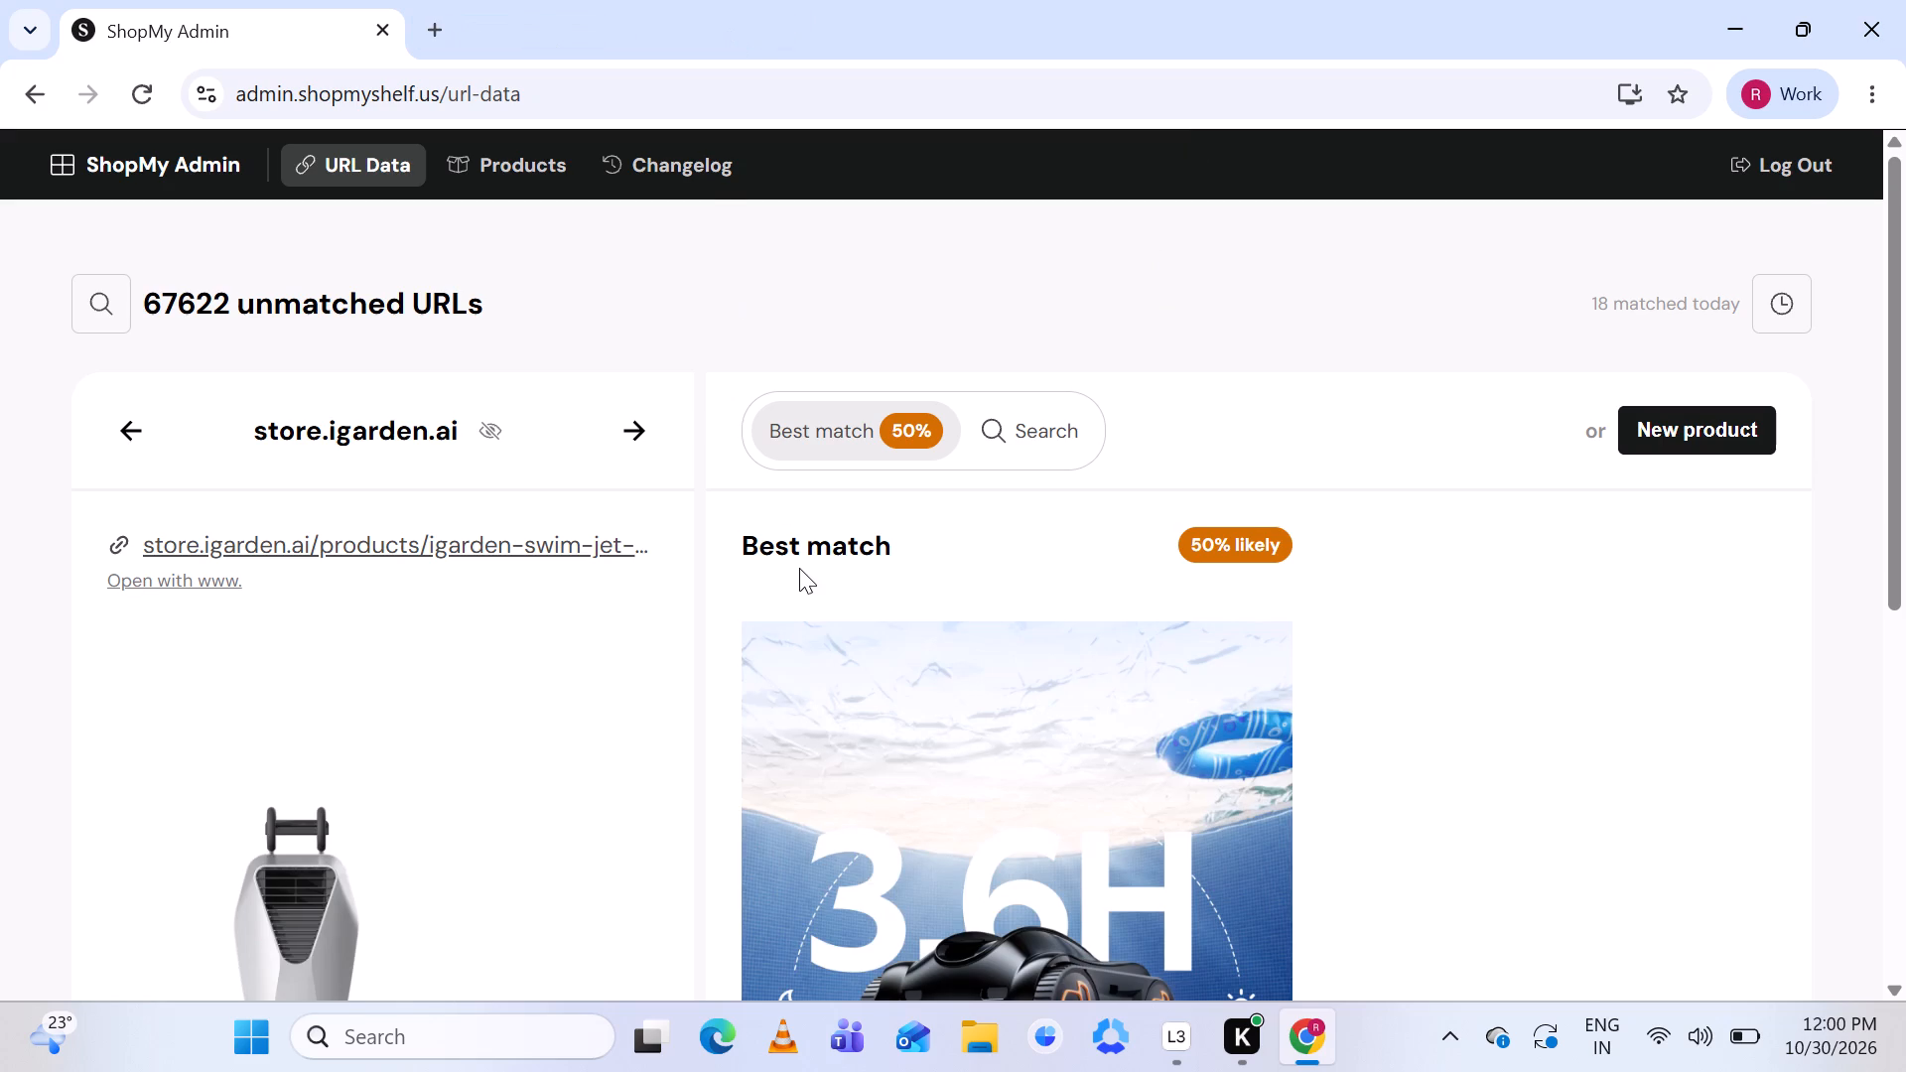
# Check the suggested best match for the store.igarden.ai item and search existing products for "iGarden Store Portable Swim Jet".
pyautogui.scroll(-1, 799, 568)
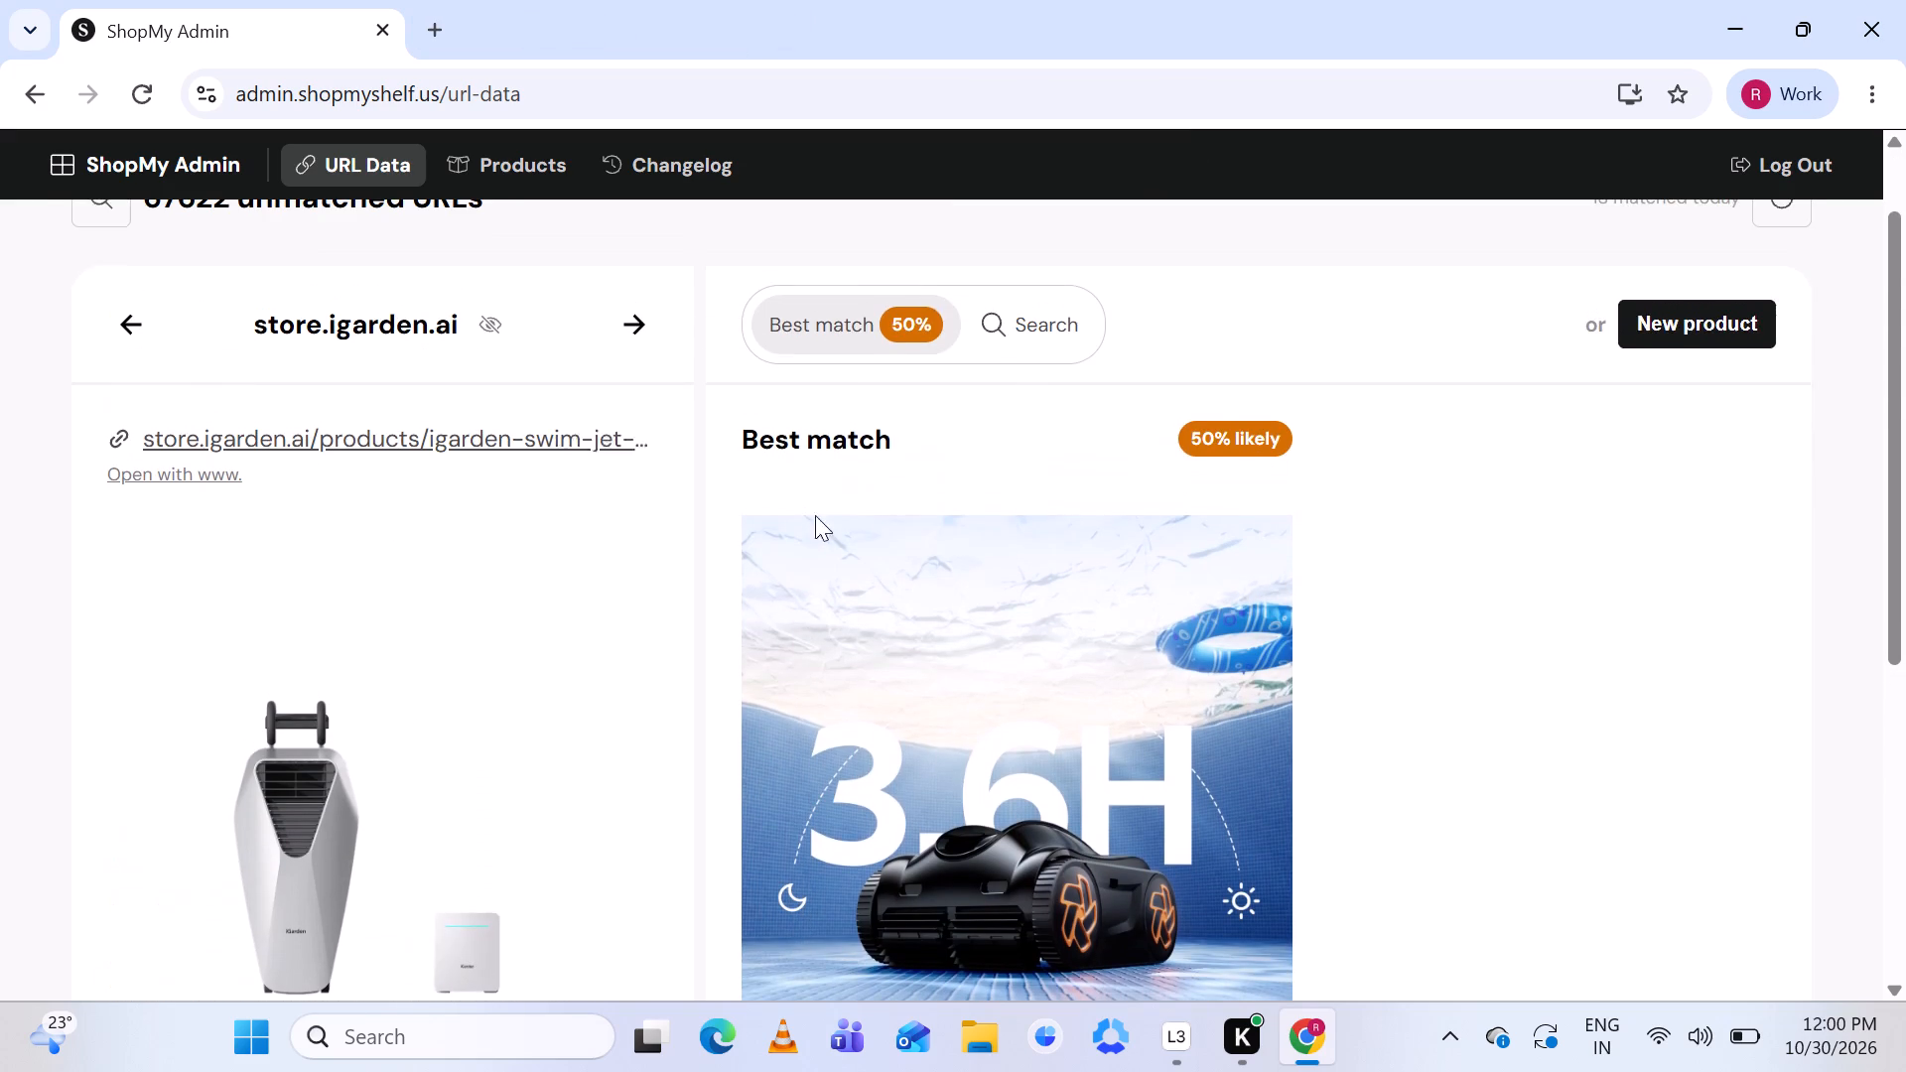
pyautogui.click(1028, 320)
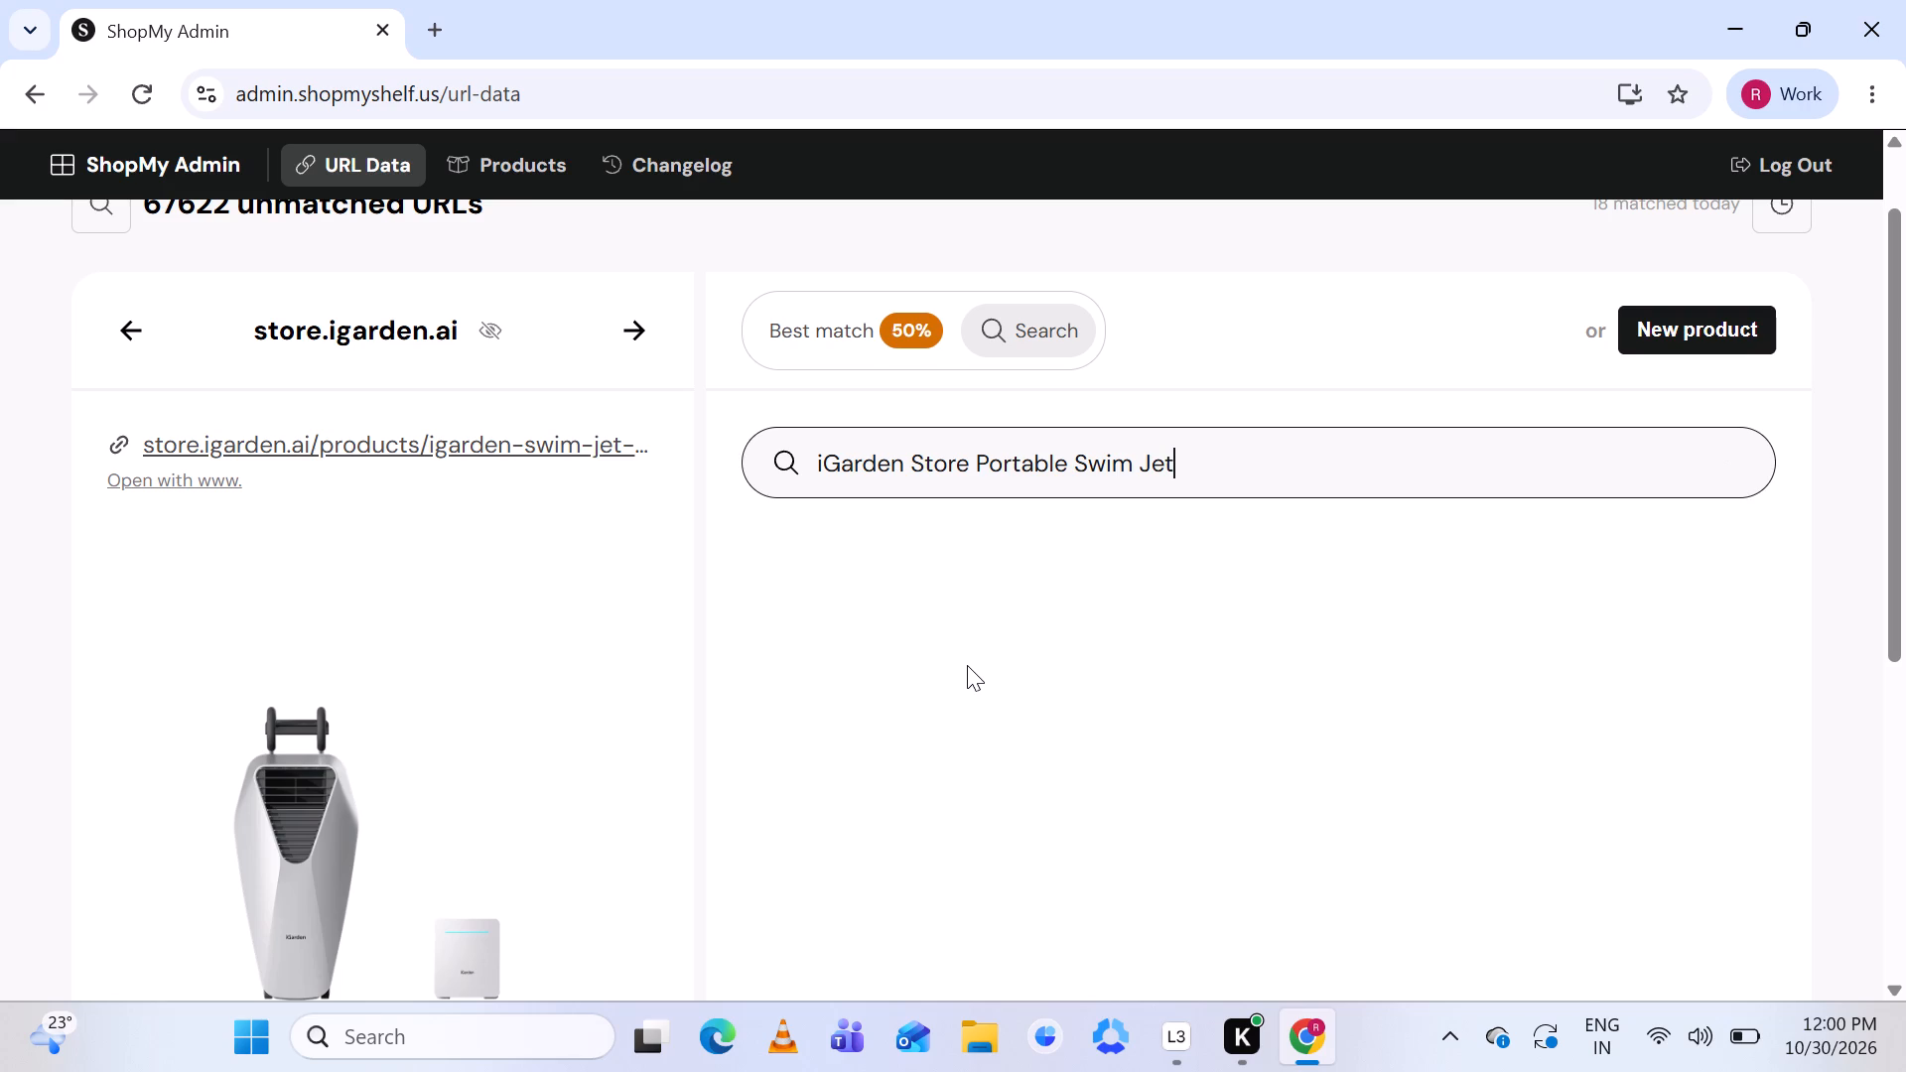
# Start a new product entry for the Portable Swim Jet X Series and remove the first of its two duplicate images.
pyautogui.click(1718, 320)
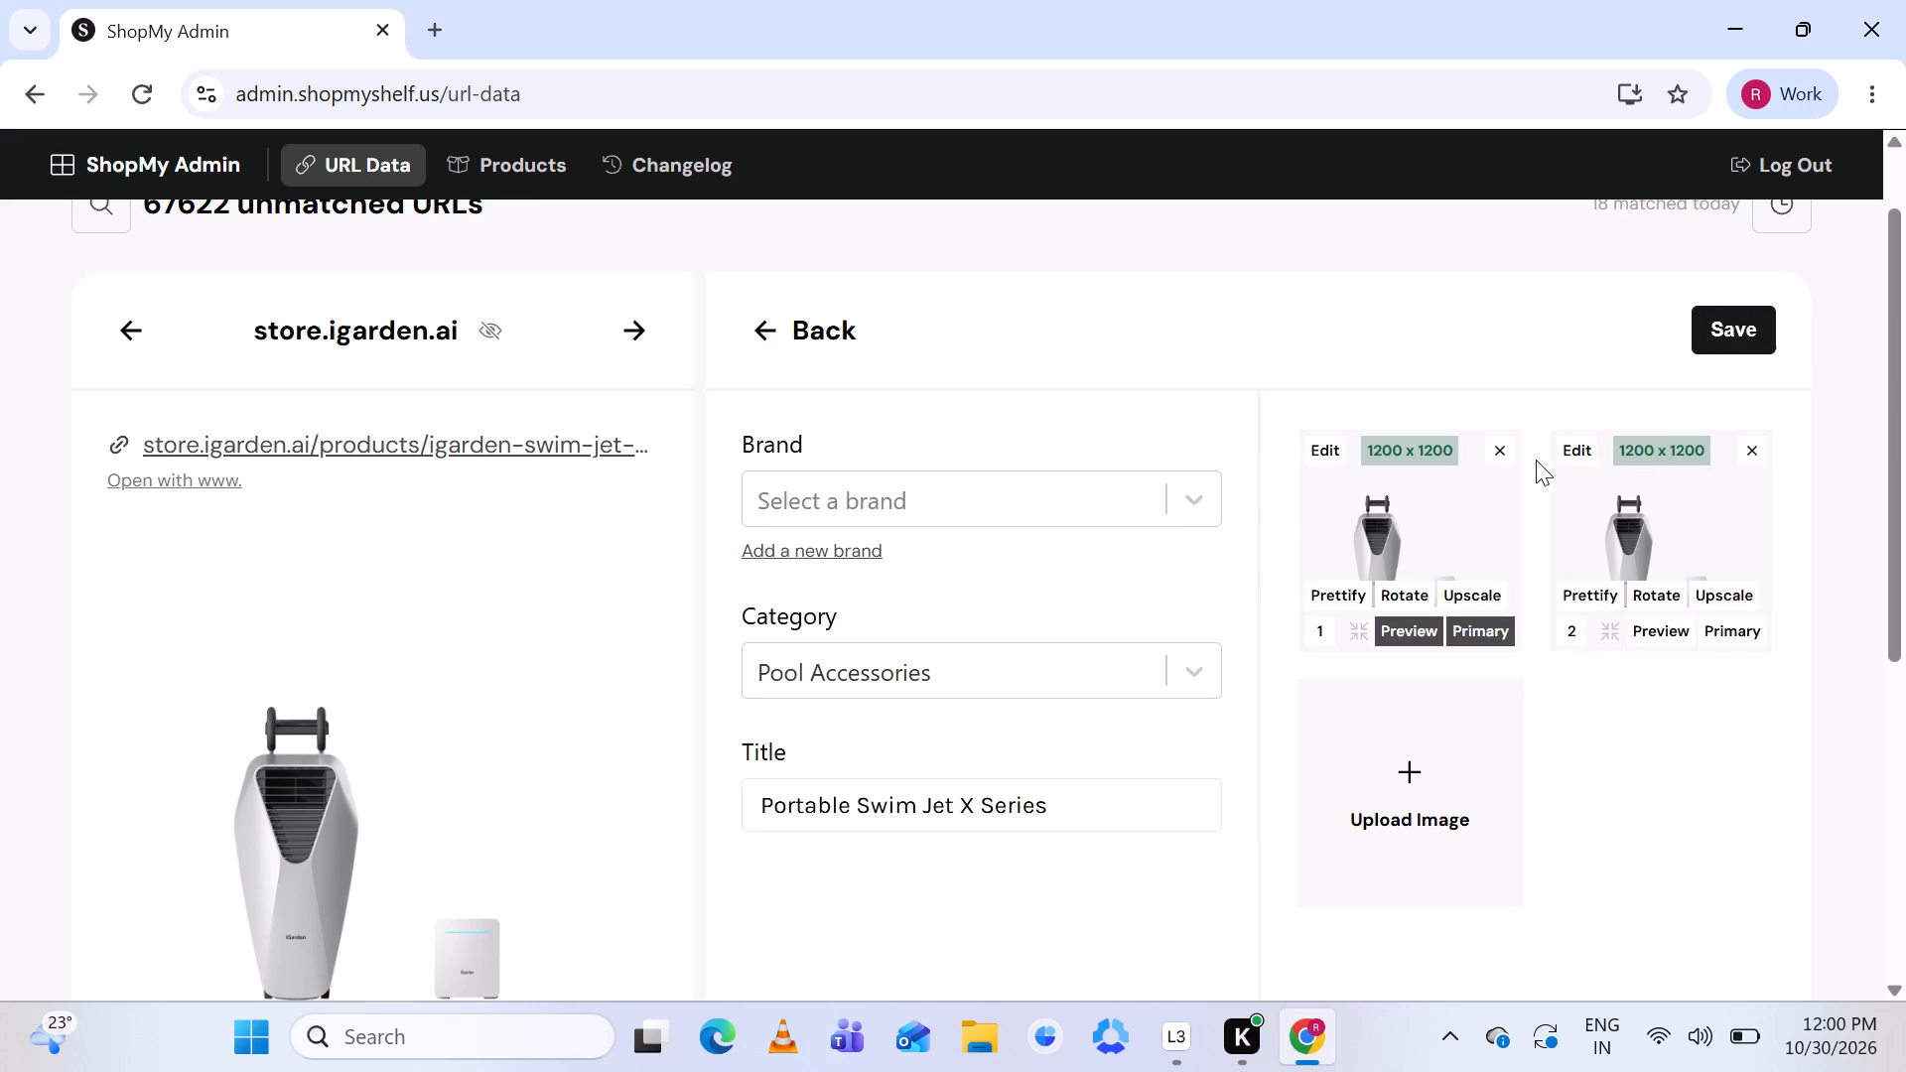
pyautogui.click(1498, 458)
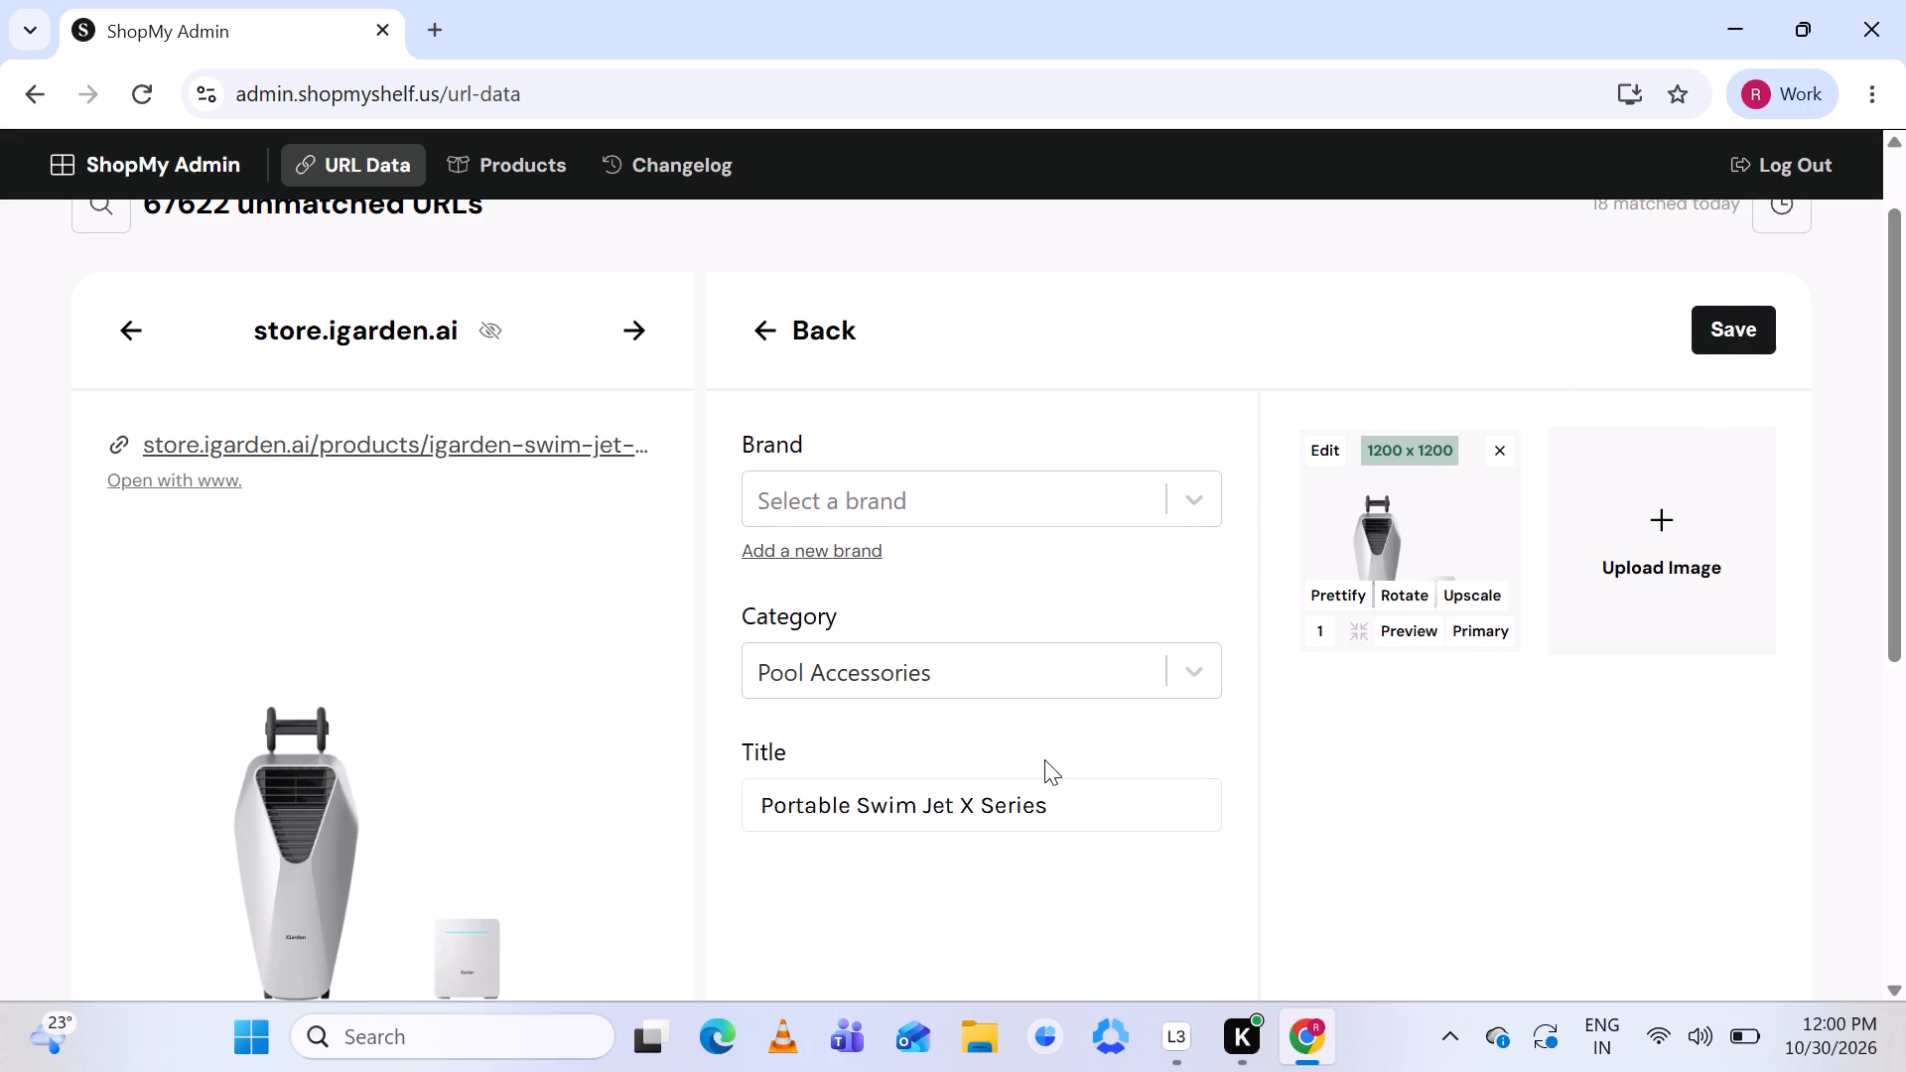
# Copy the brand name "iGarden Store" from the Portable Swim Jet X Series listing details.
pyautogui.scroll(-2, 1044, 759)
pyautogui.scroll(1, 1044, 759)
pyautogui.scroll(-1, 1044, 759)
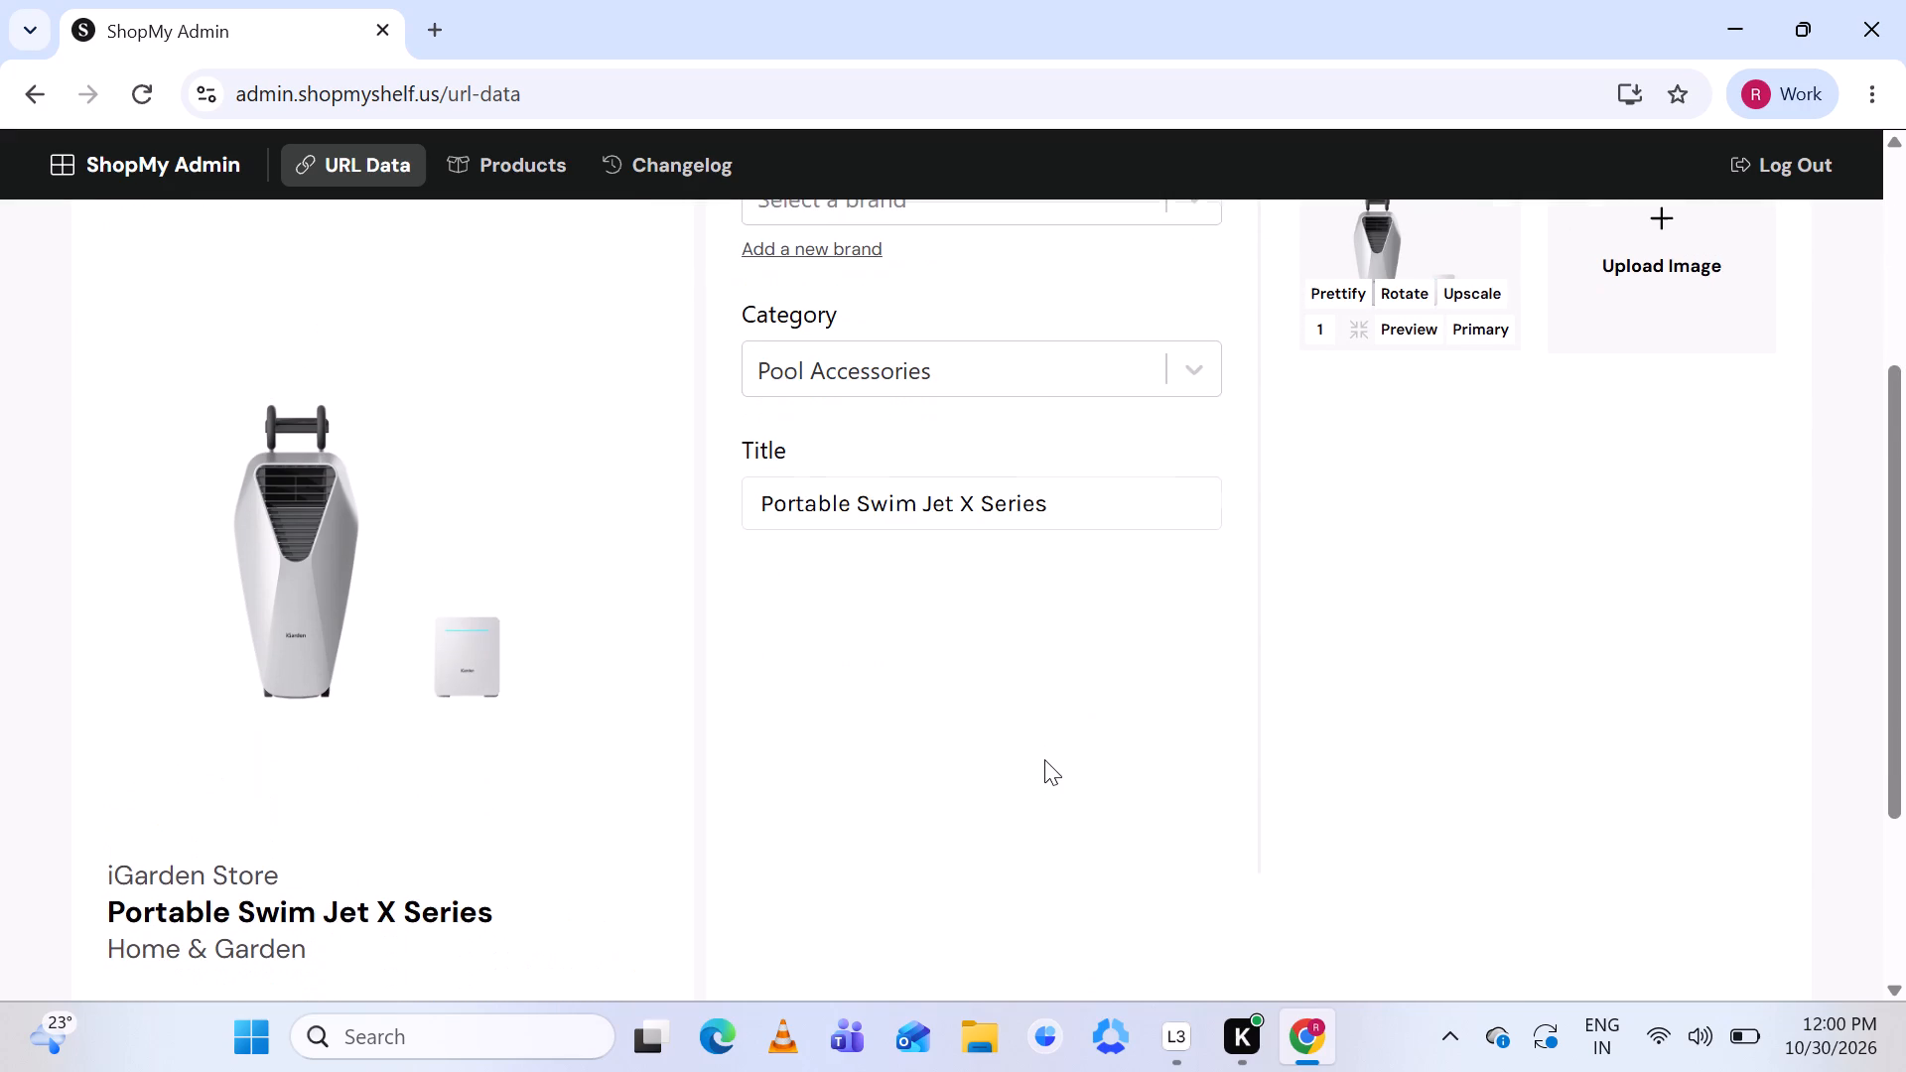
pyautogui.scroll(-1, 1044, 759)
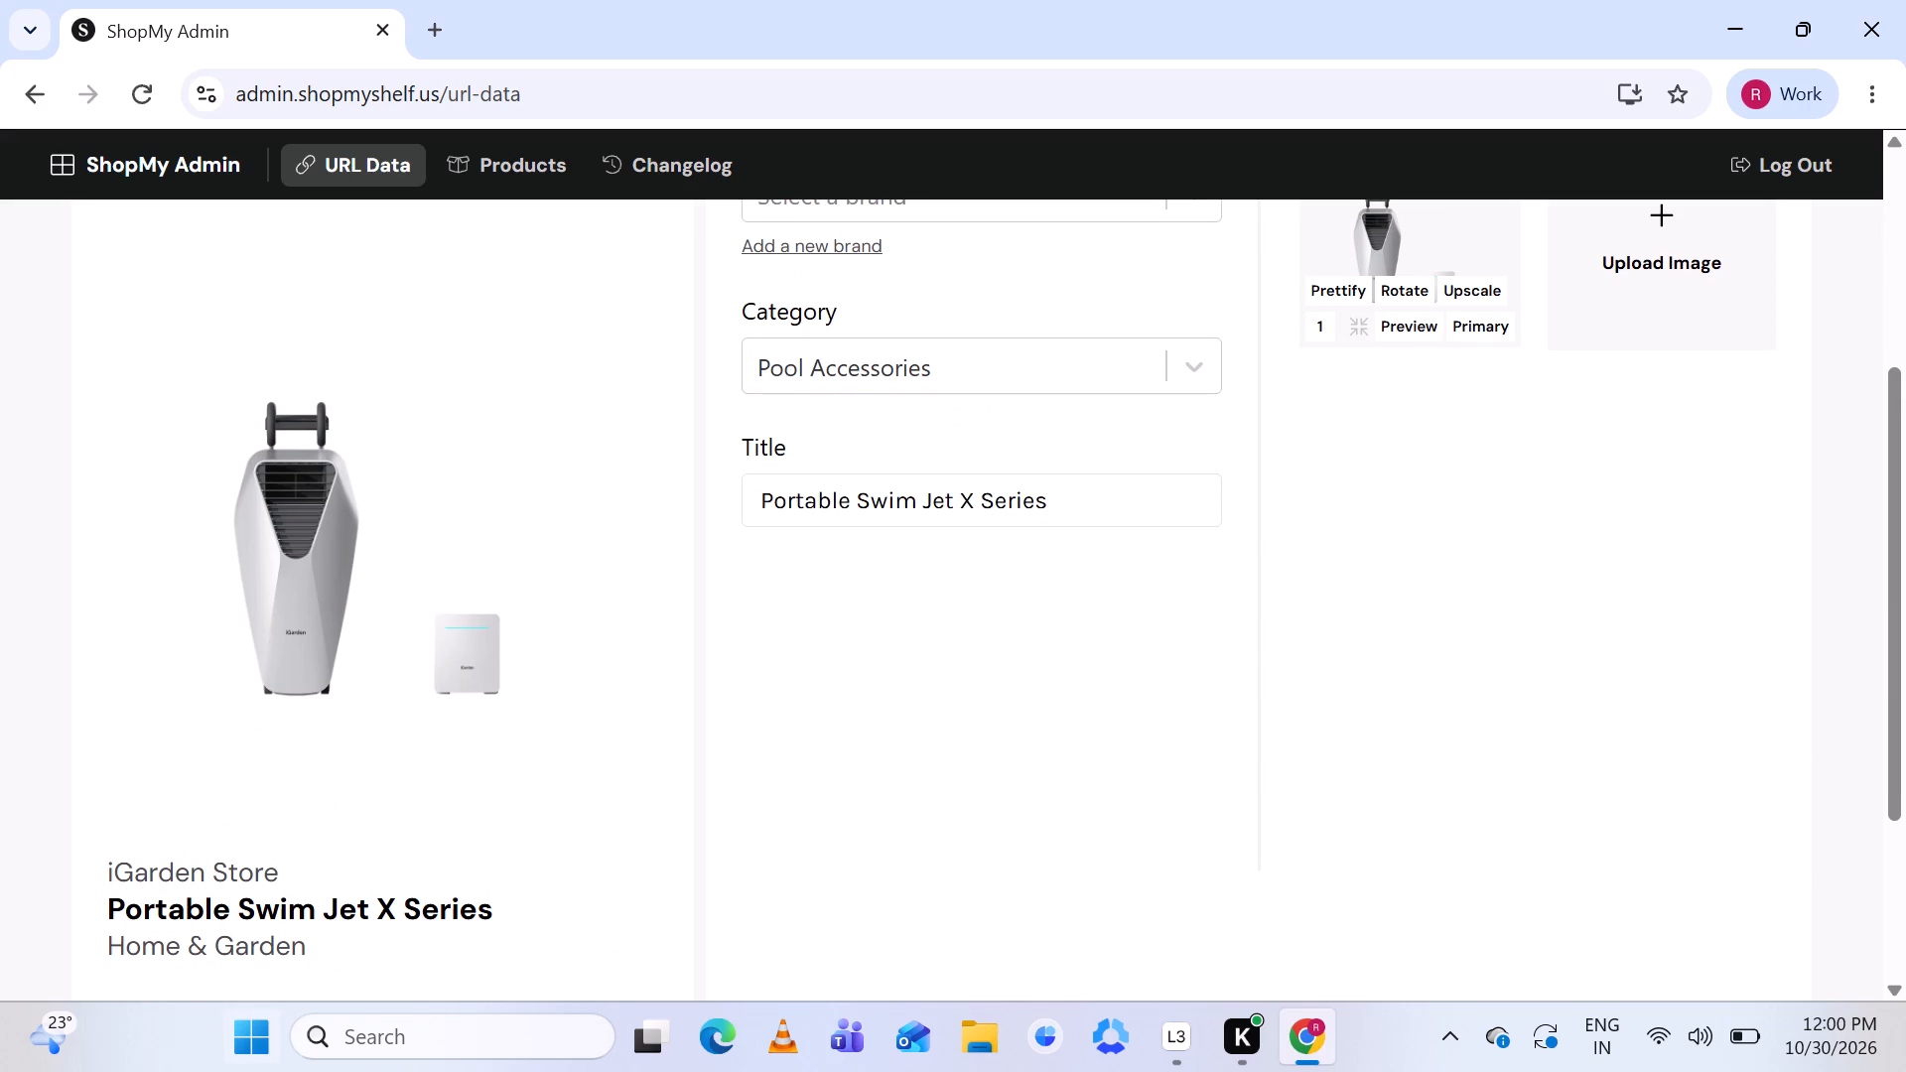
pyautogui.moveTo(108, 869); pyautogui.dragTo(233, 870)
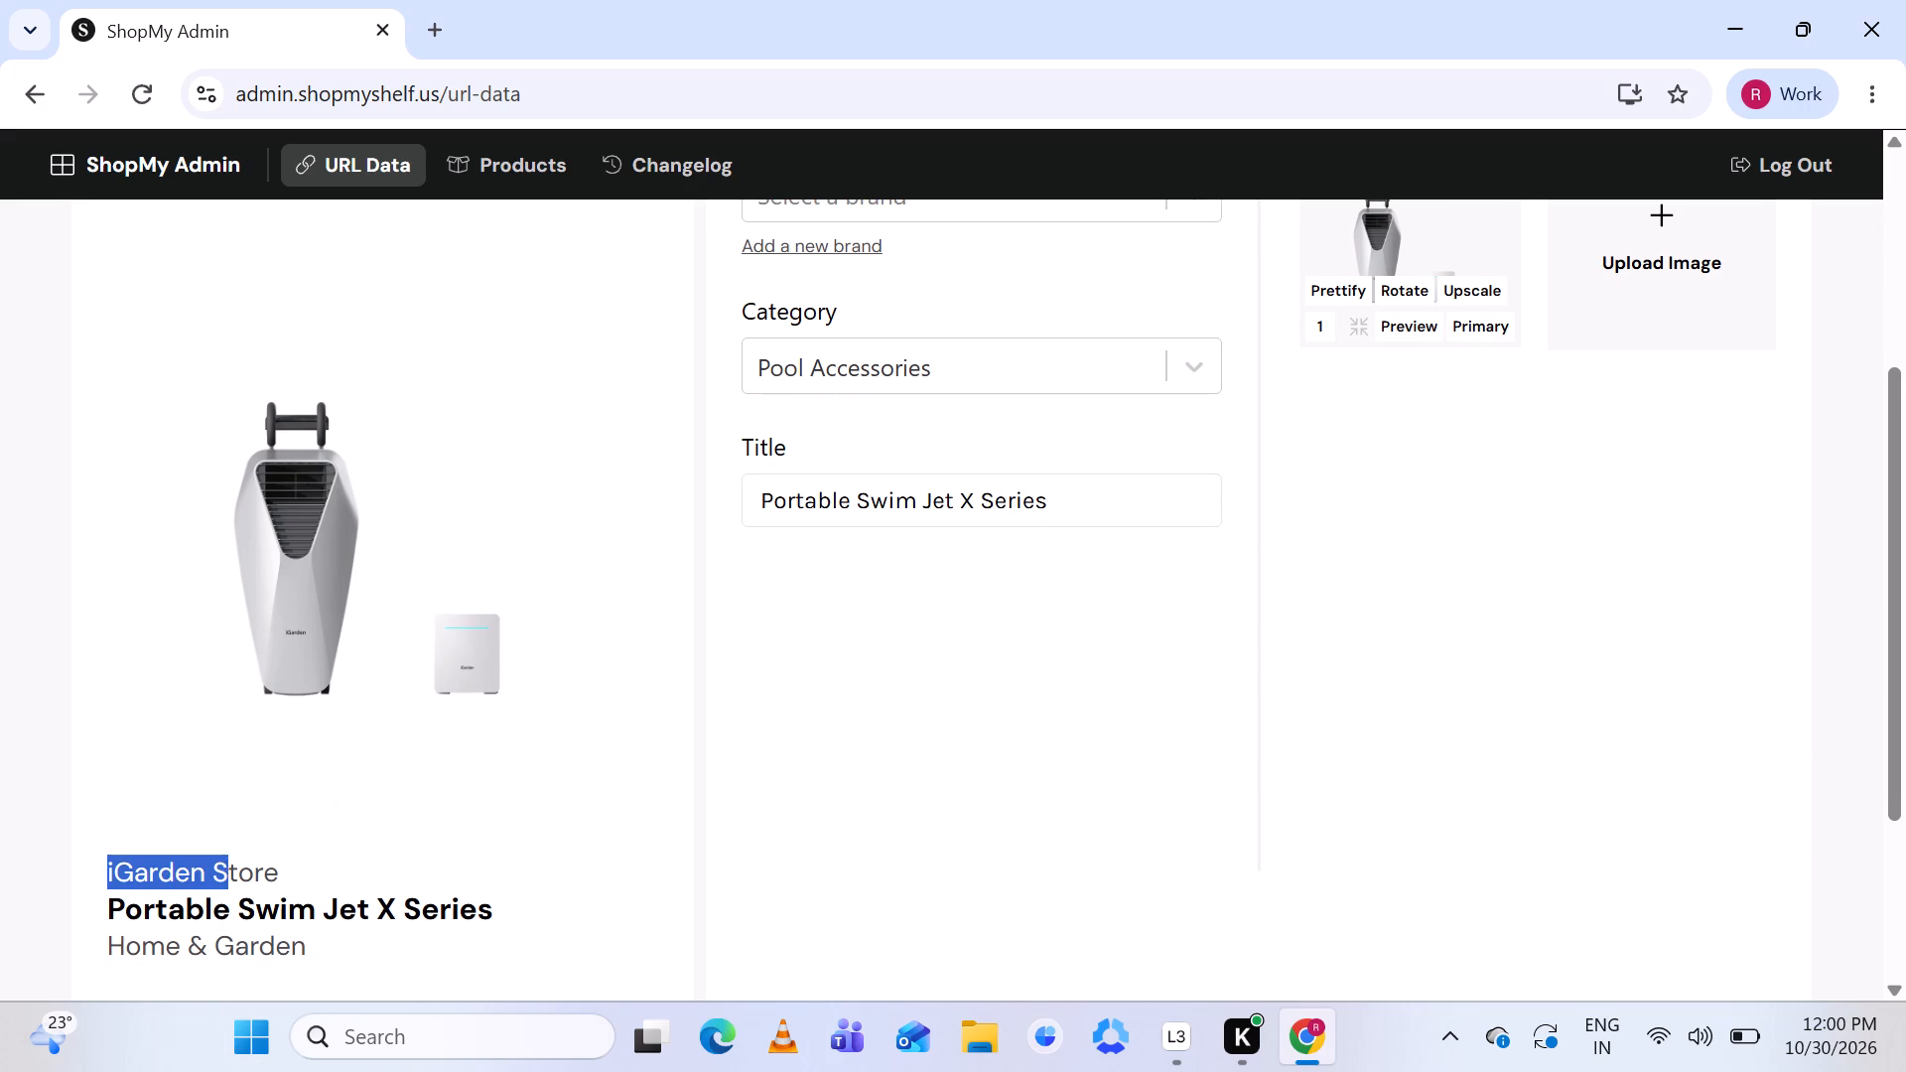
pyautogui.moveTo(233, 870); pyautogui.dragTo(280, 867)
pyautogui.hotkey('ctrl', 'c')
pyautogui.click(422, 641)
# Open the store.igarden.ai product page and examine the swim jet's name, images and model options against the listing.
pyautogui.scroll(2, 422, 641)
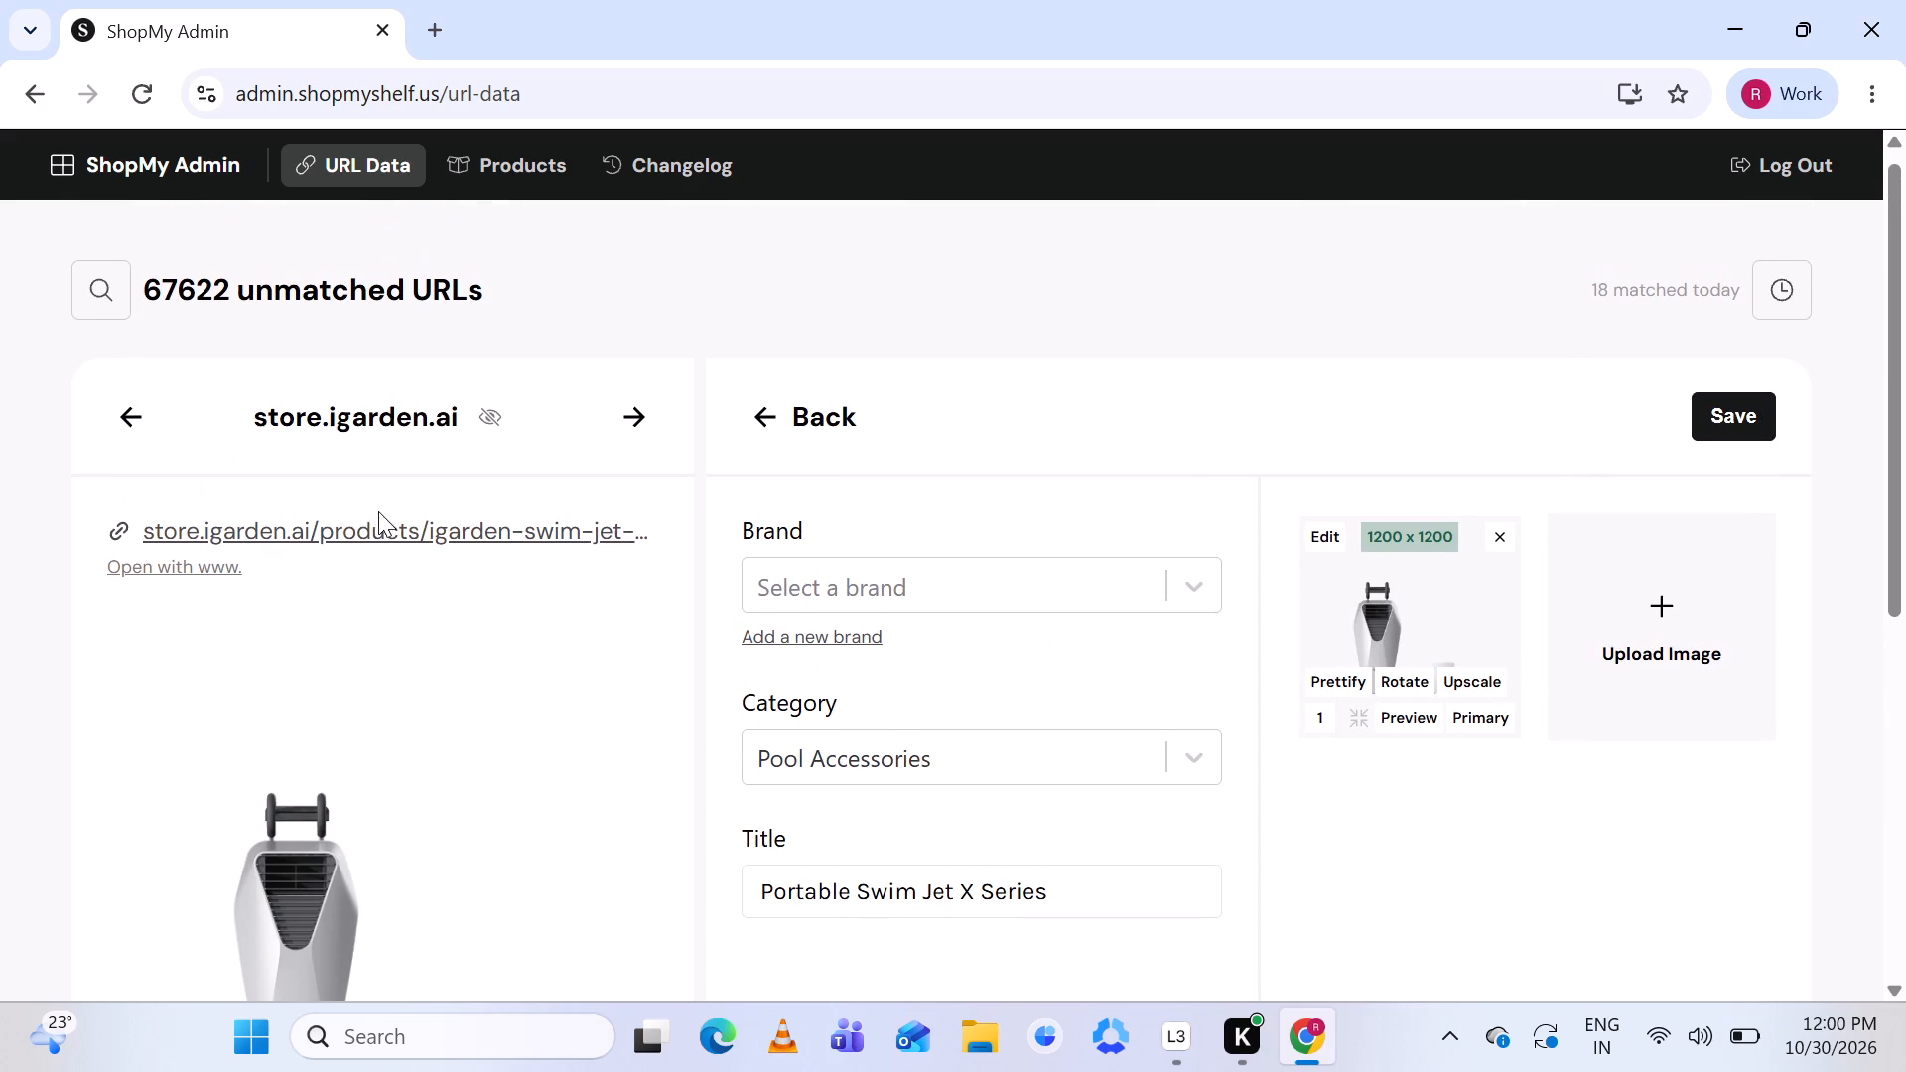
pyautogui.click(389, 522)
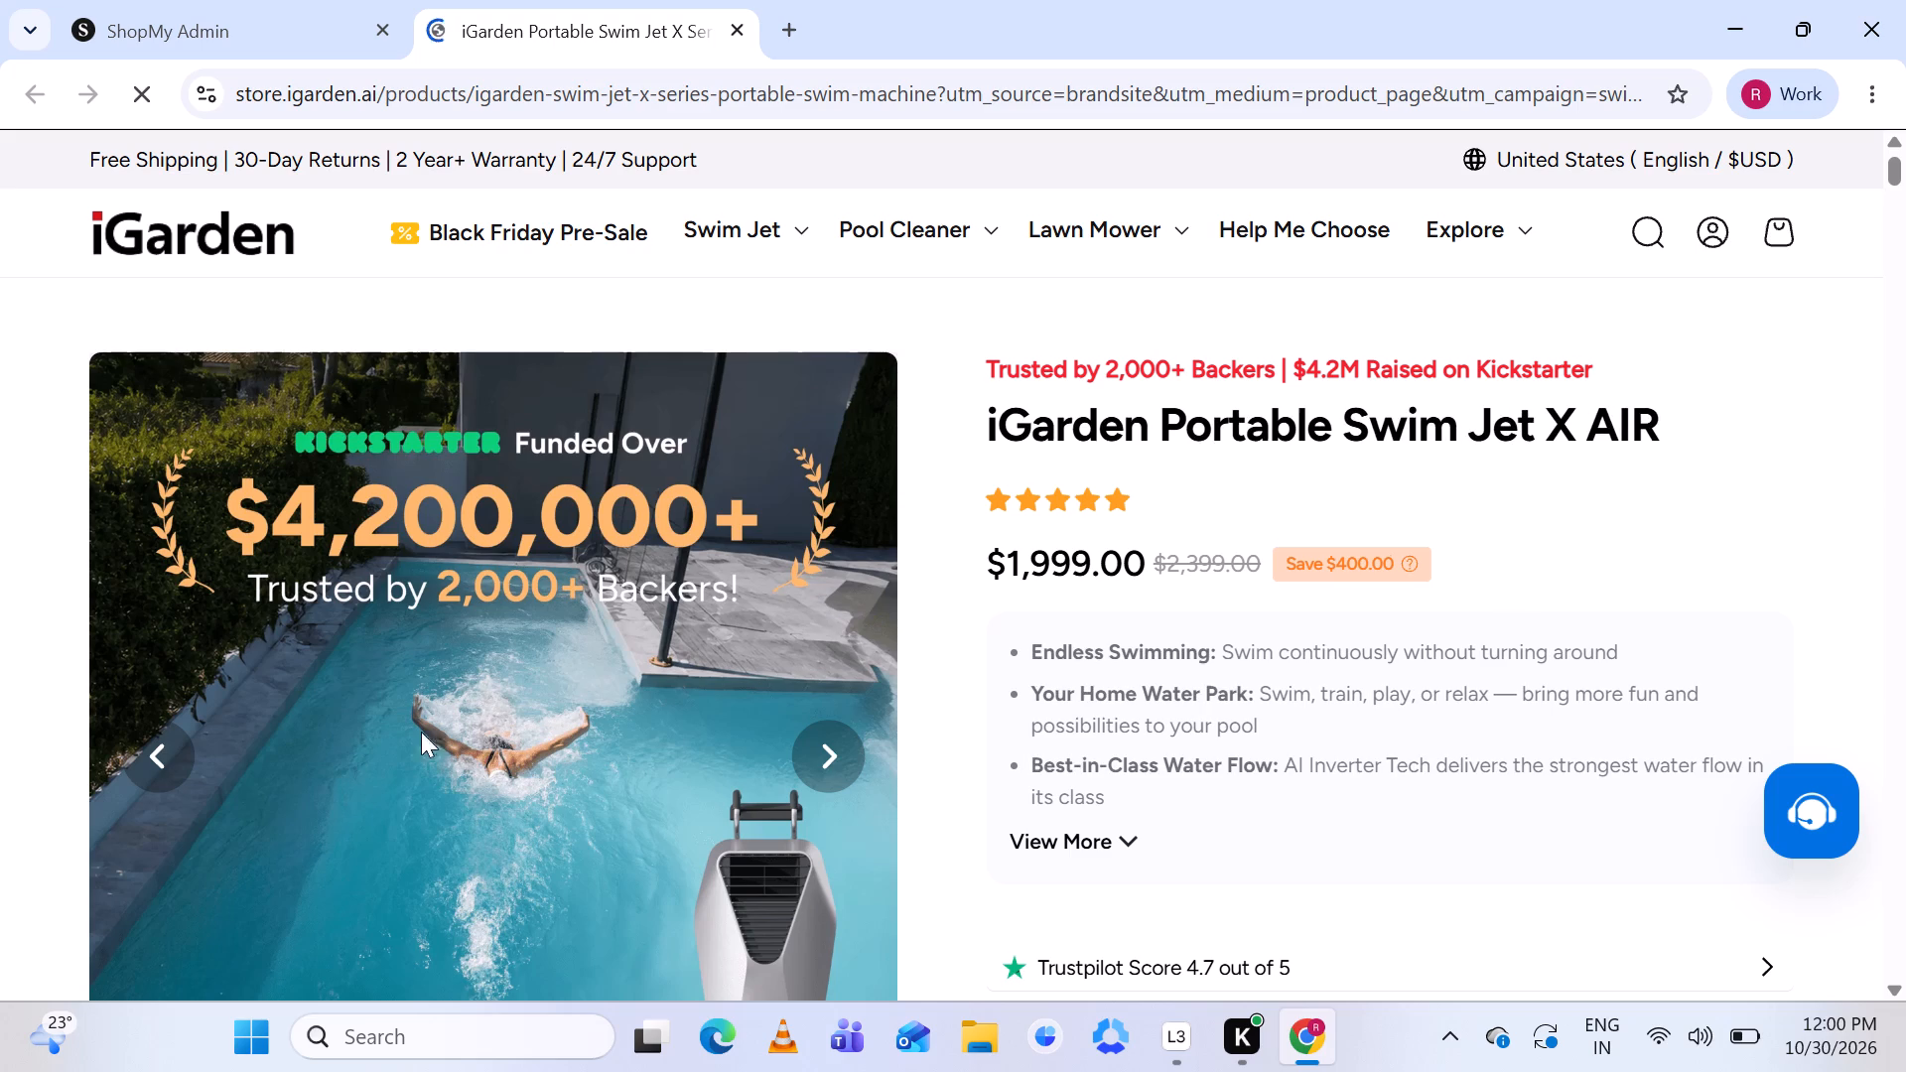
pyautogui.scroll(-1, 585, 664)
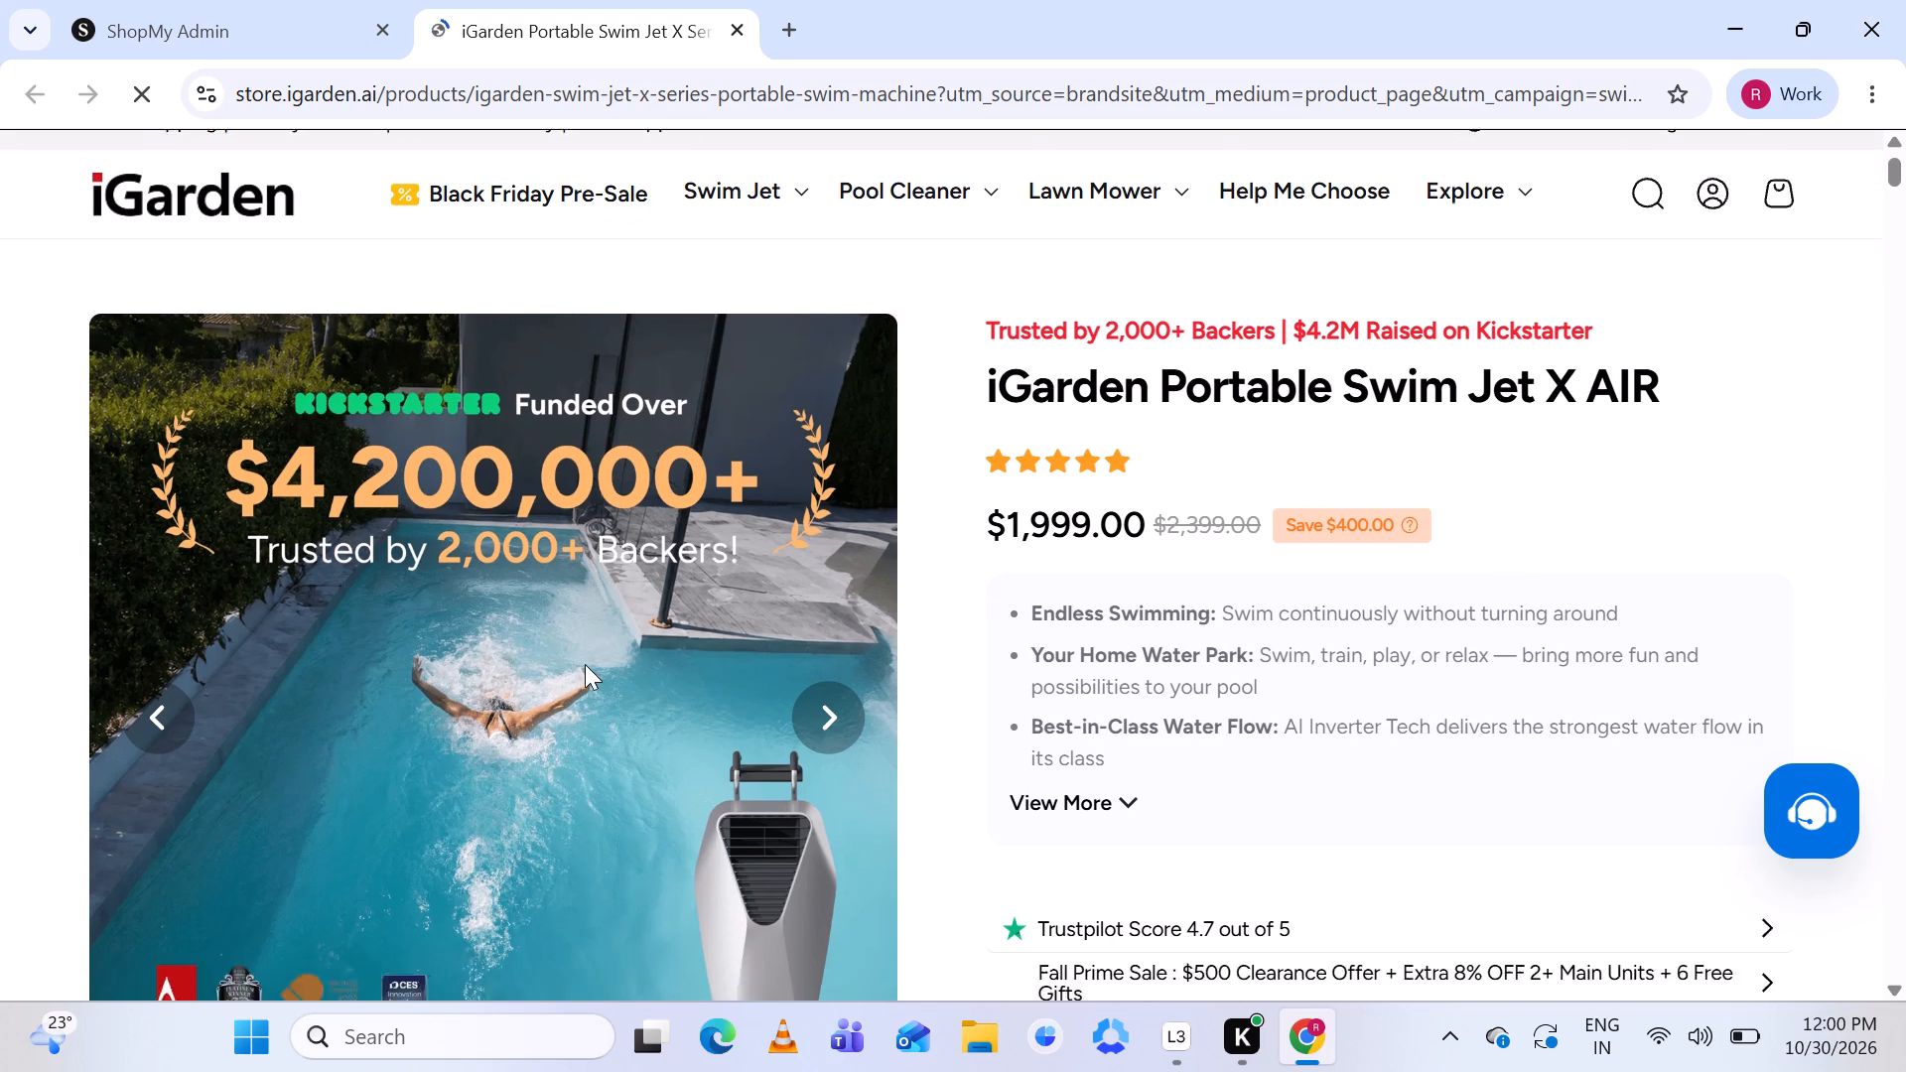
pyautogui.scroll(-4, 585, 664)
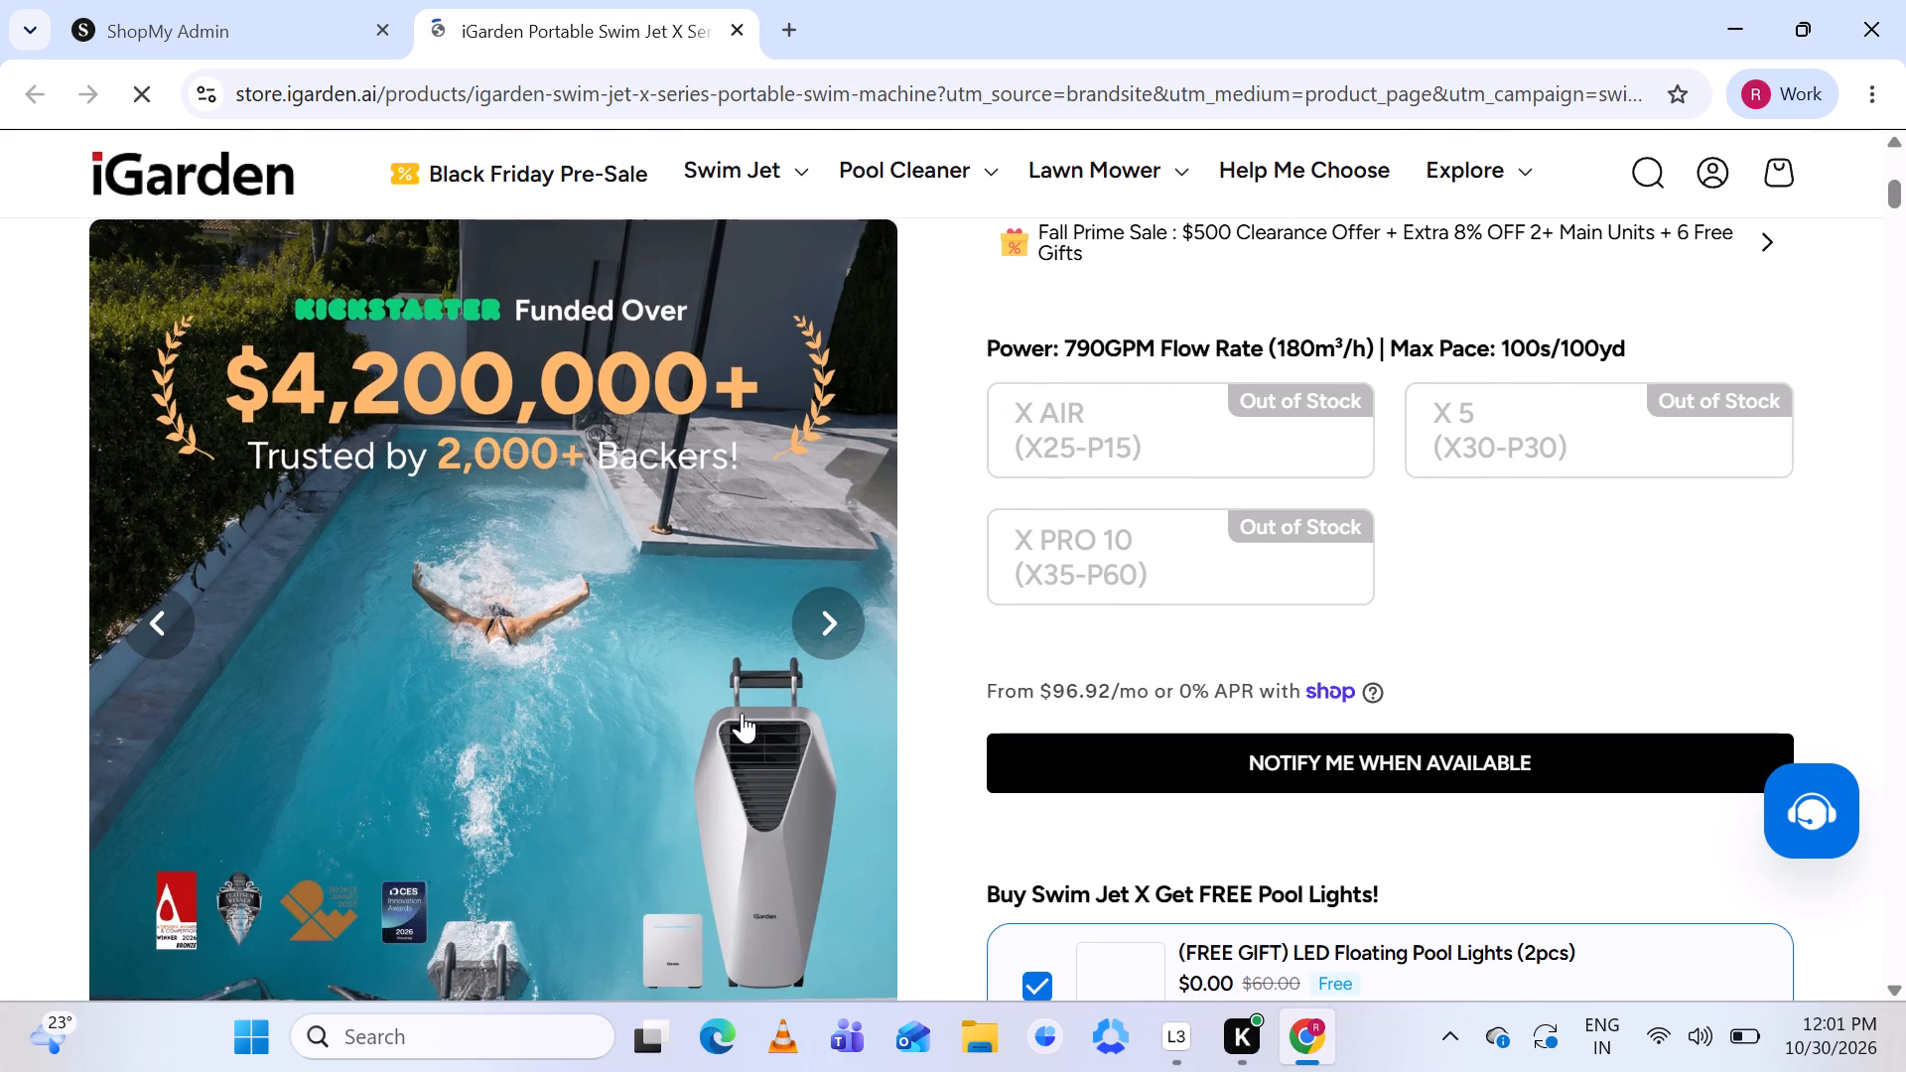
pyautogui.scroll(3, 734, 530)
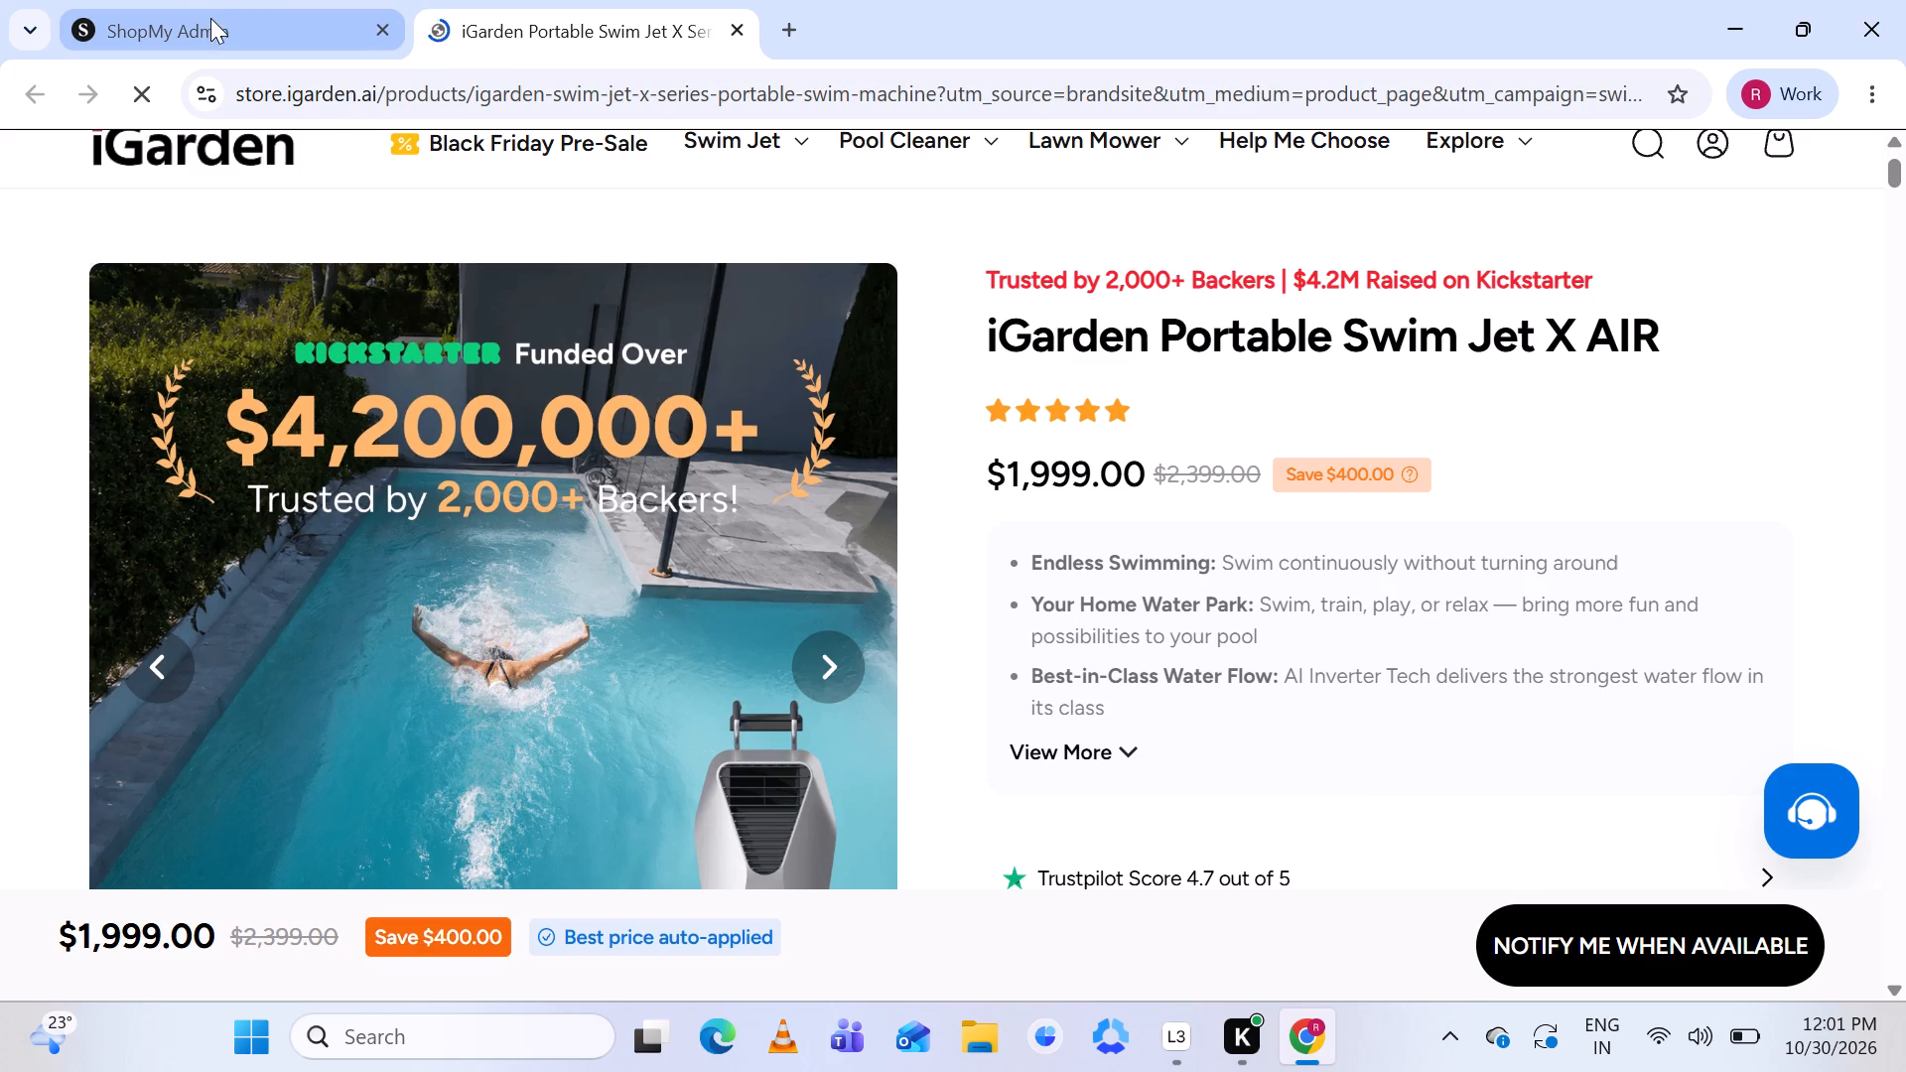
pyautogui.click(217, 22)
pyautogui.scroll(-3, 737, 501)
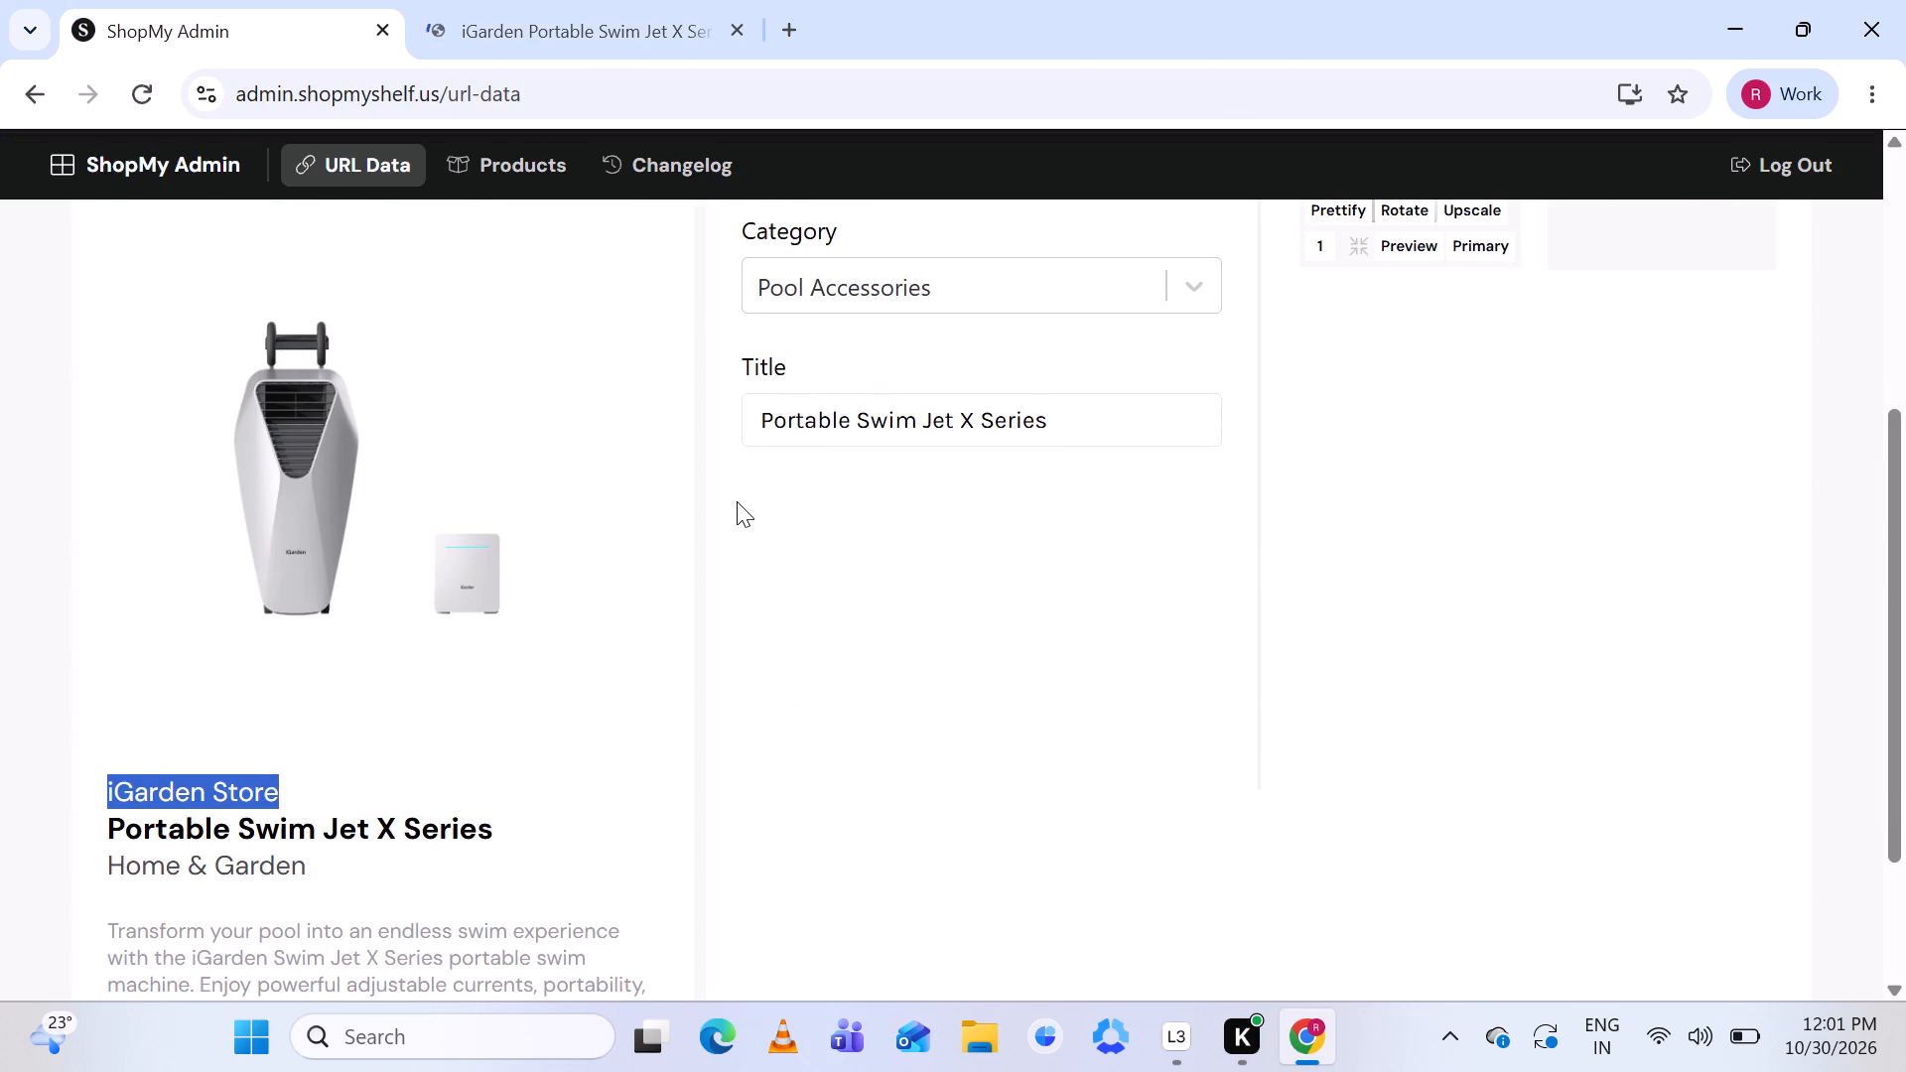
pyautogui.click(596, 0)
pyautogui.scroll(-2, 638, 484)
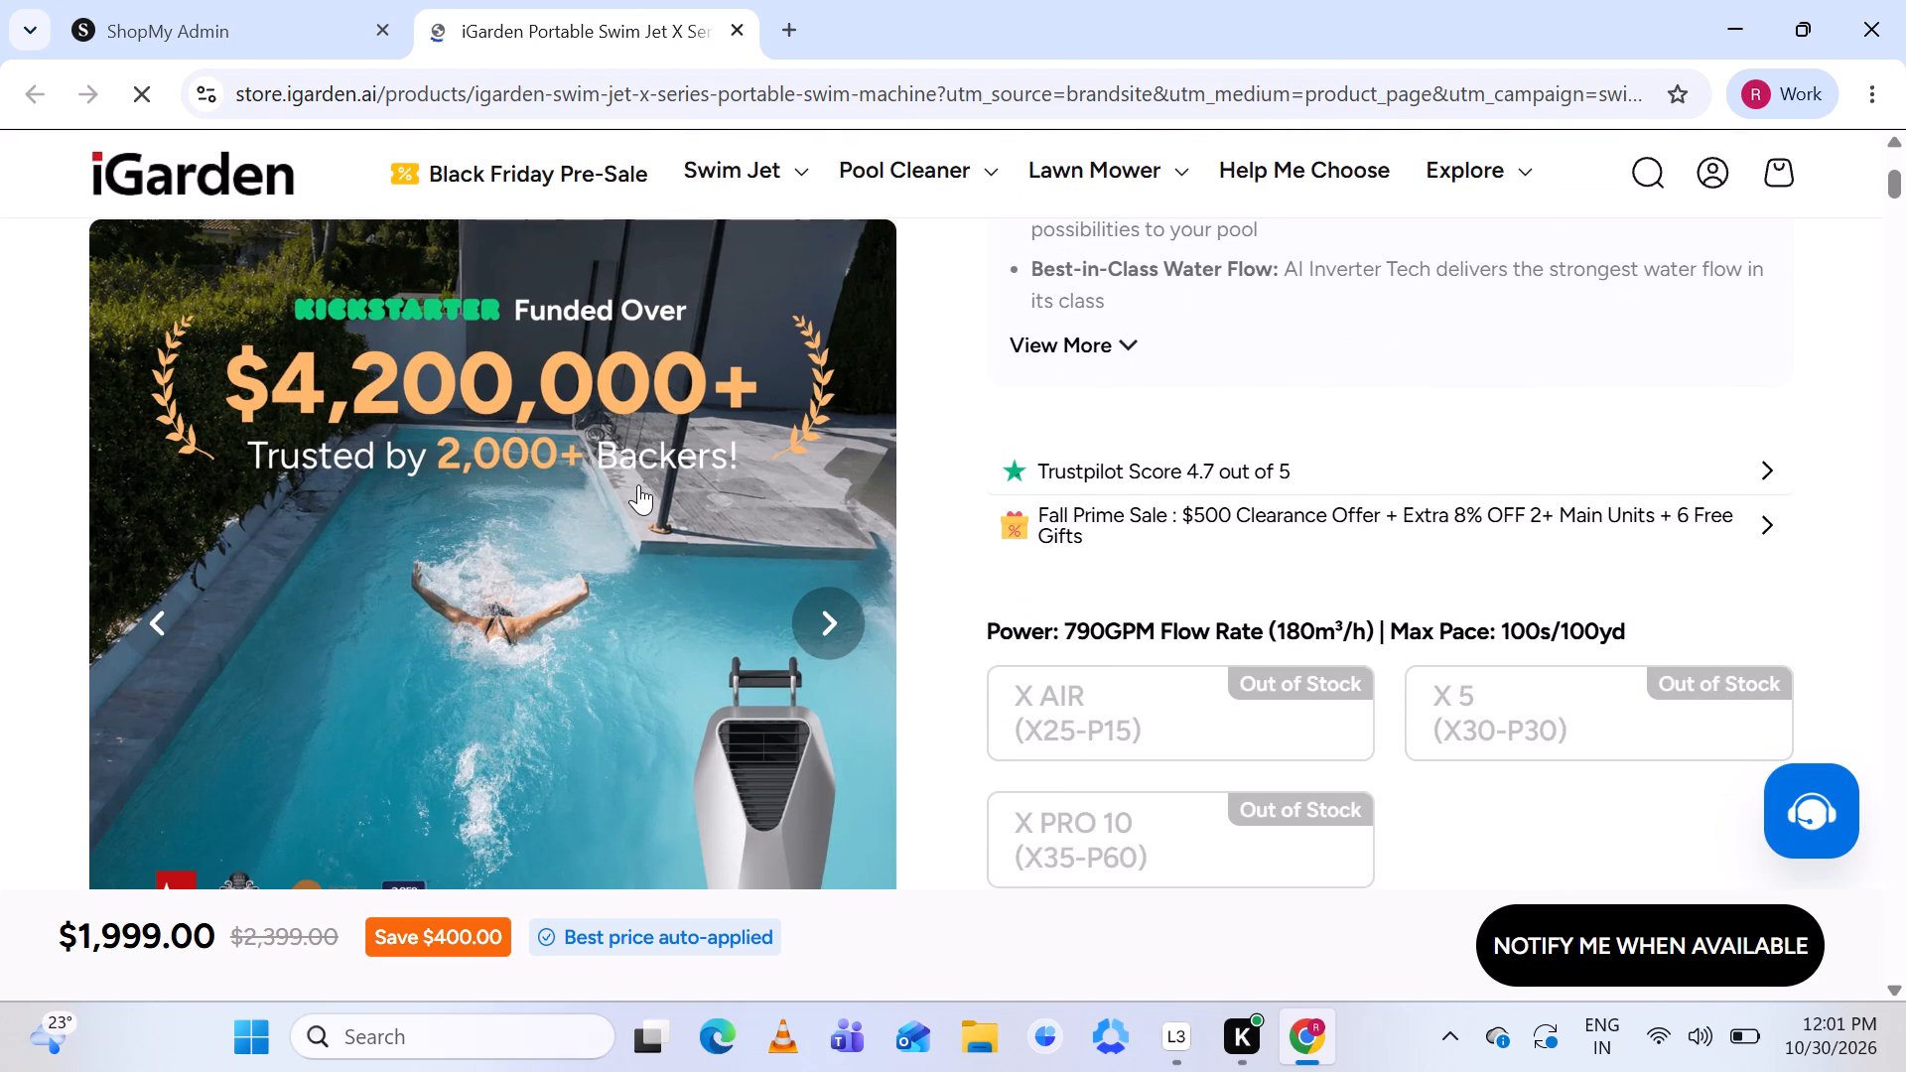
pyautogui.scroll(-1, 638, 484)
pyautogui.scroll(5, 638, 484)
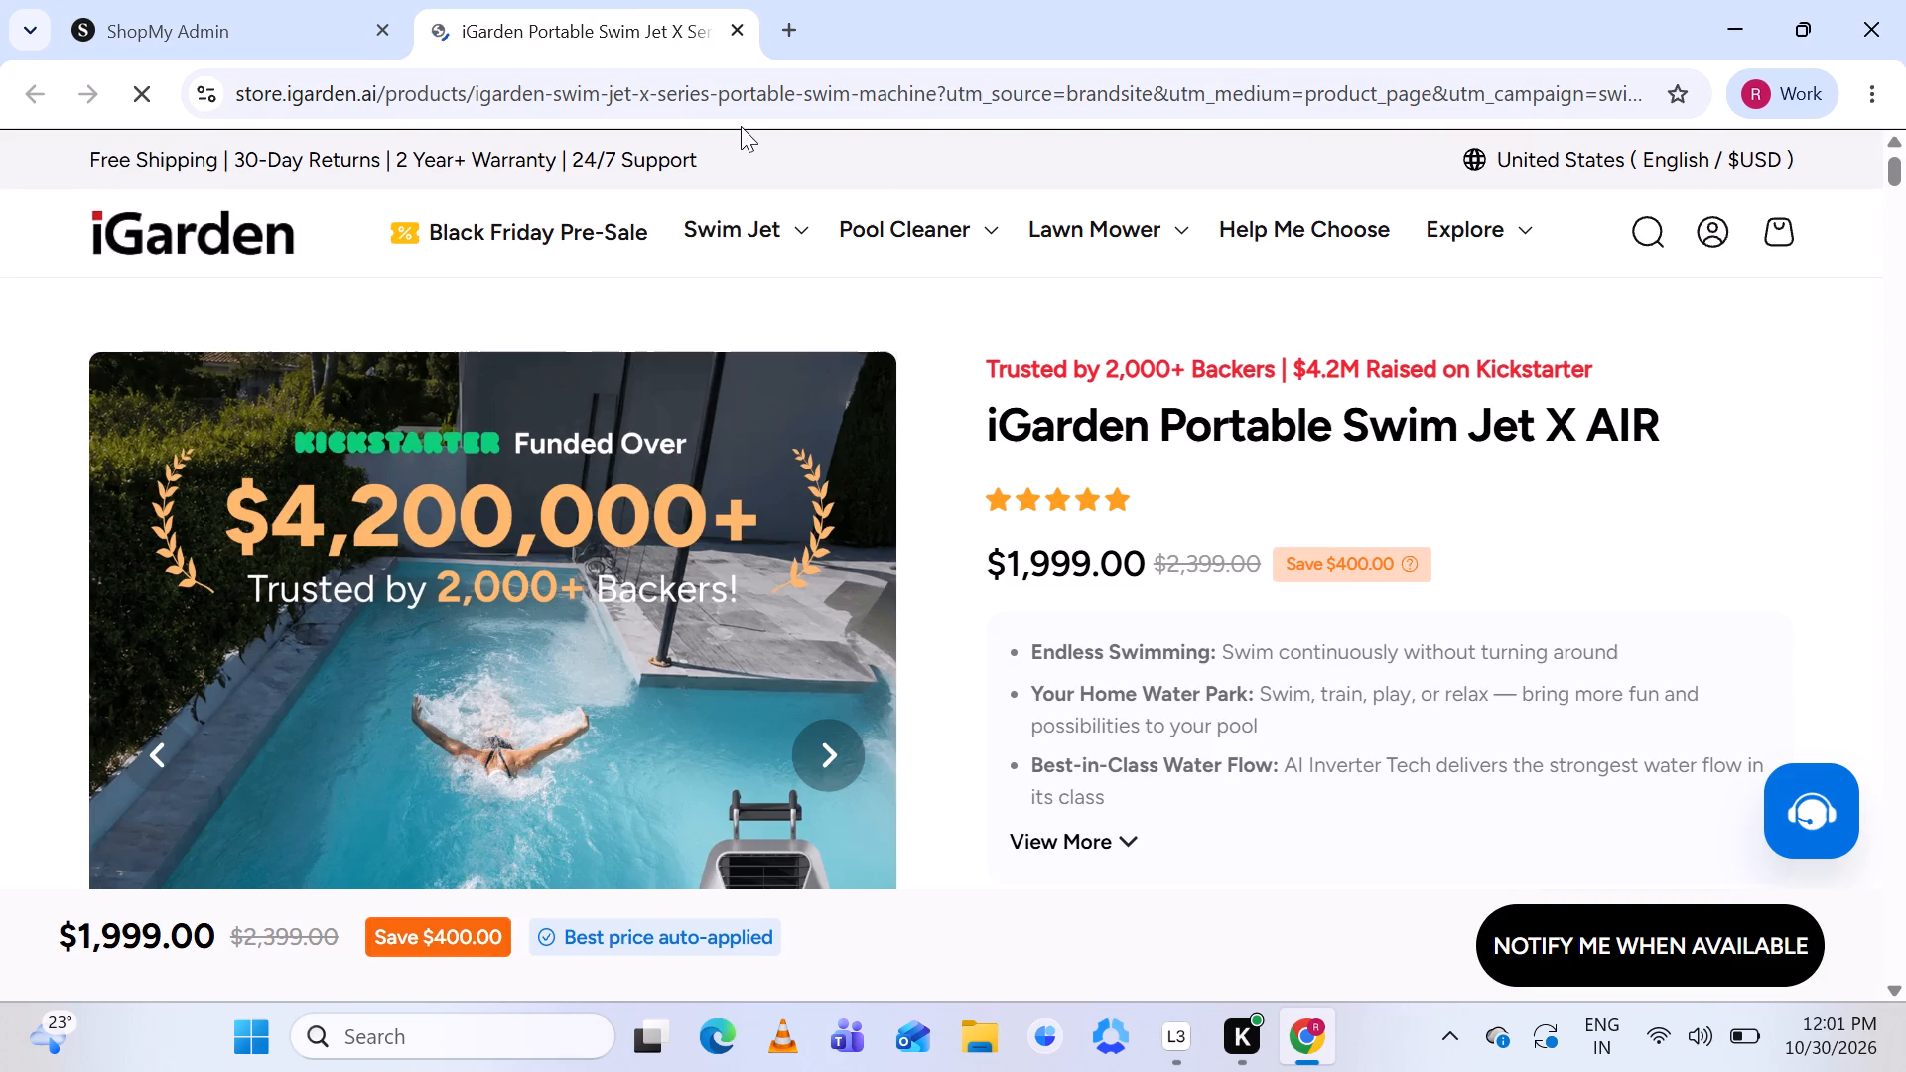
pyautogui.click(230, 7)
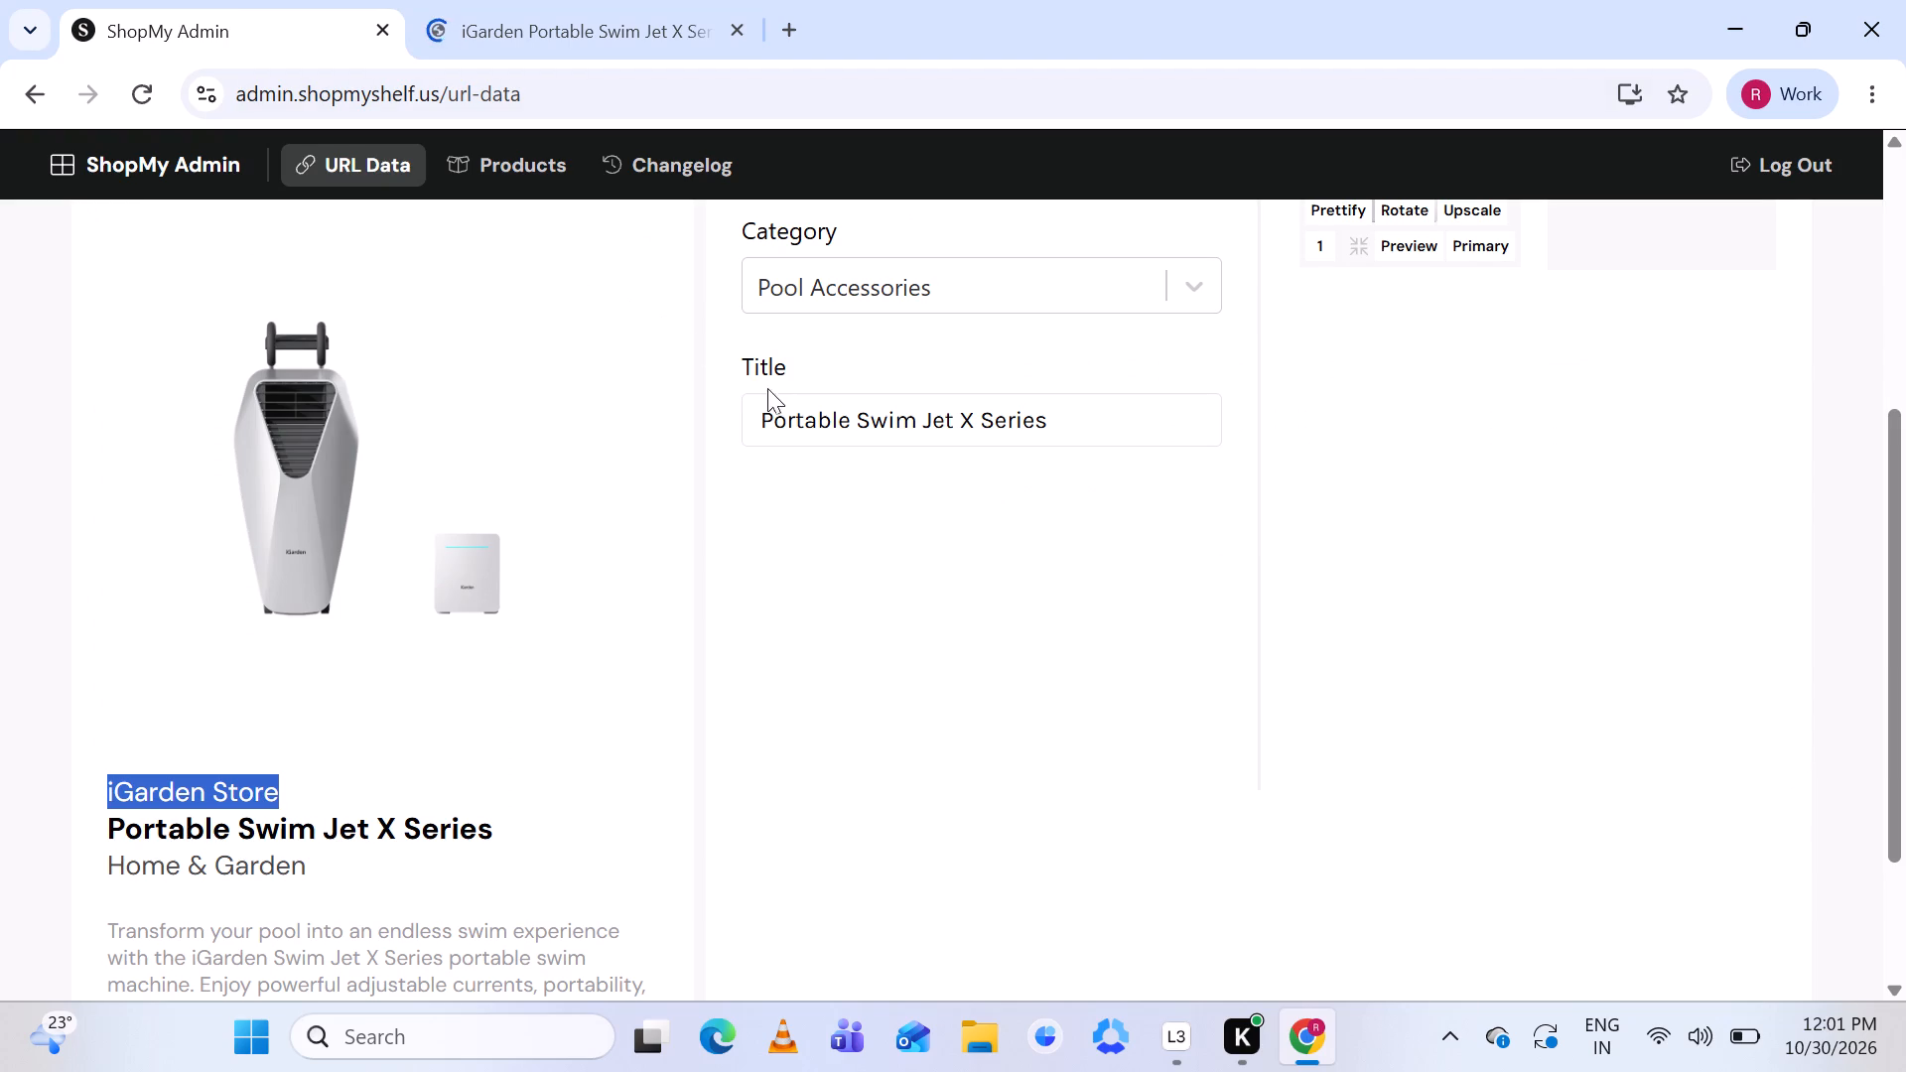
# Search the brands for "iGarden" and set the new product's brand to iGarden (store.igarden.ai).
pyautogui.scroll(1, 774, 389)
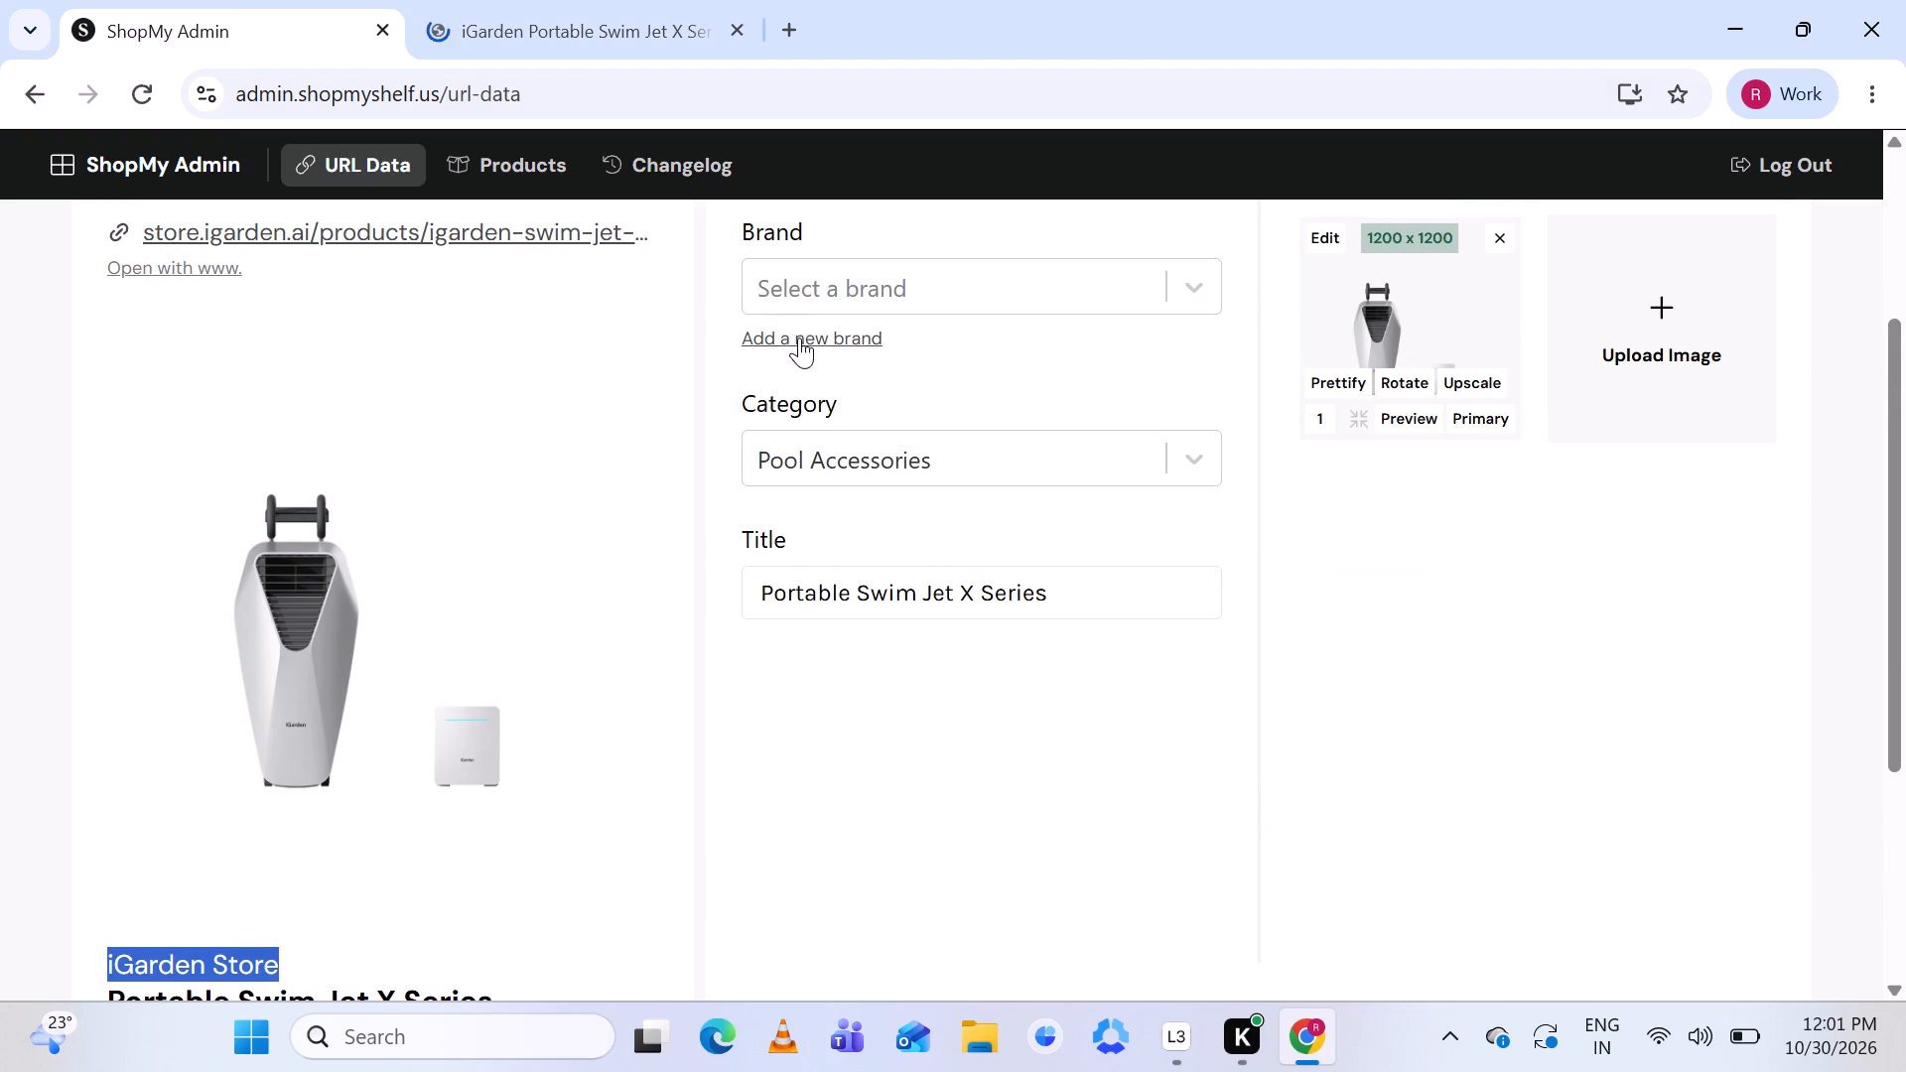
pyautogui.click(839, 281)
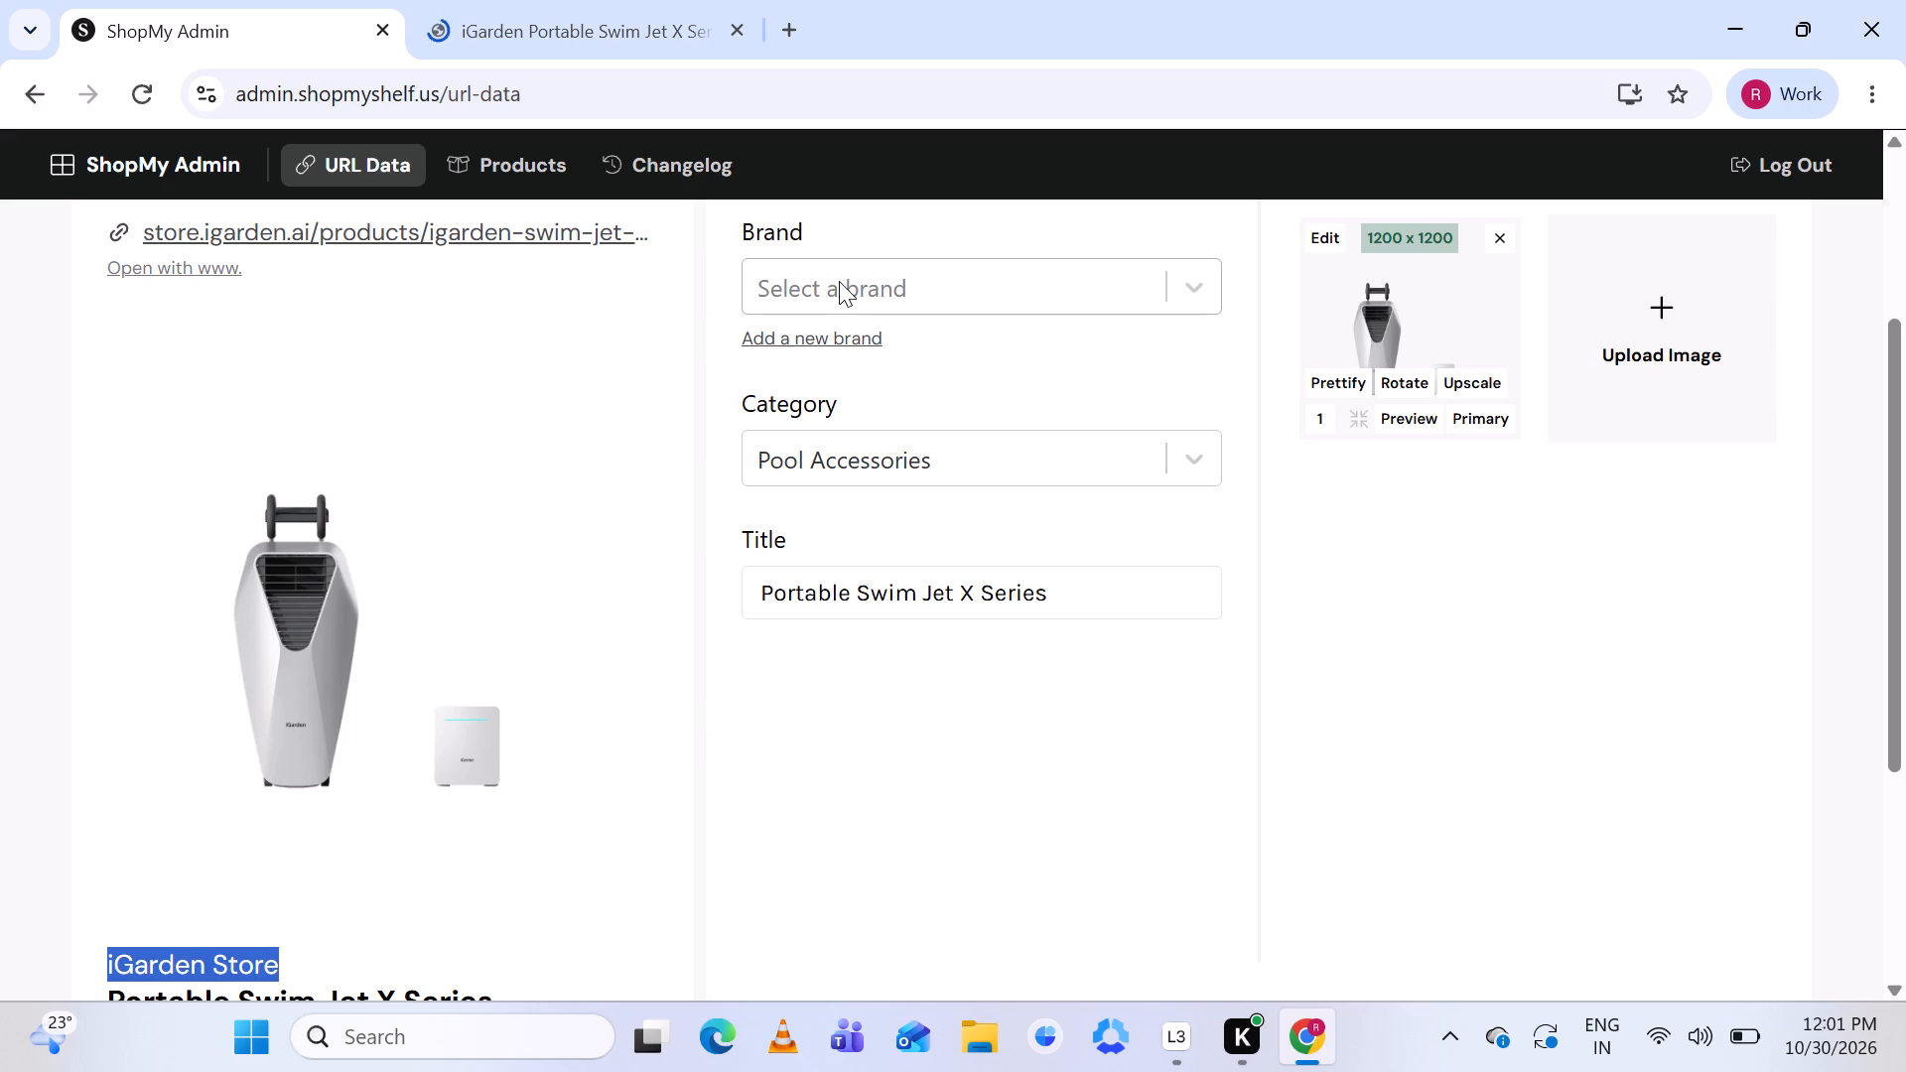
pyautogui.hotkey('ctrl', 'v')
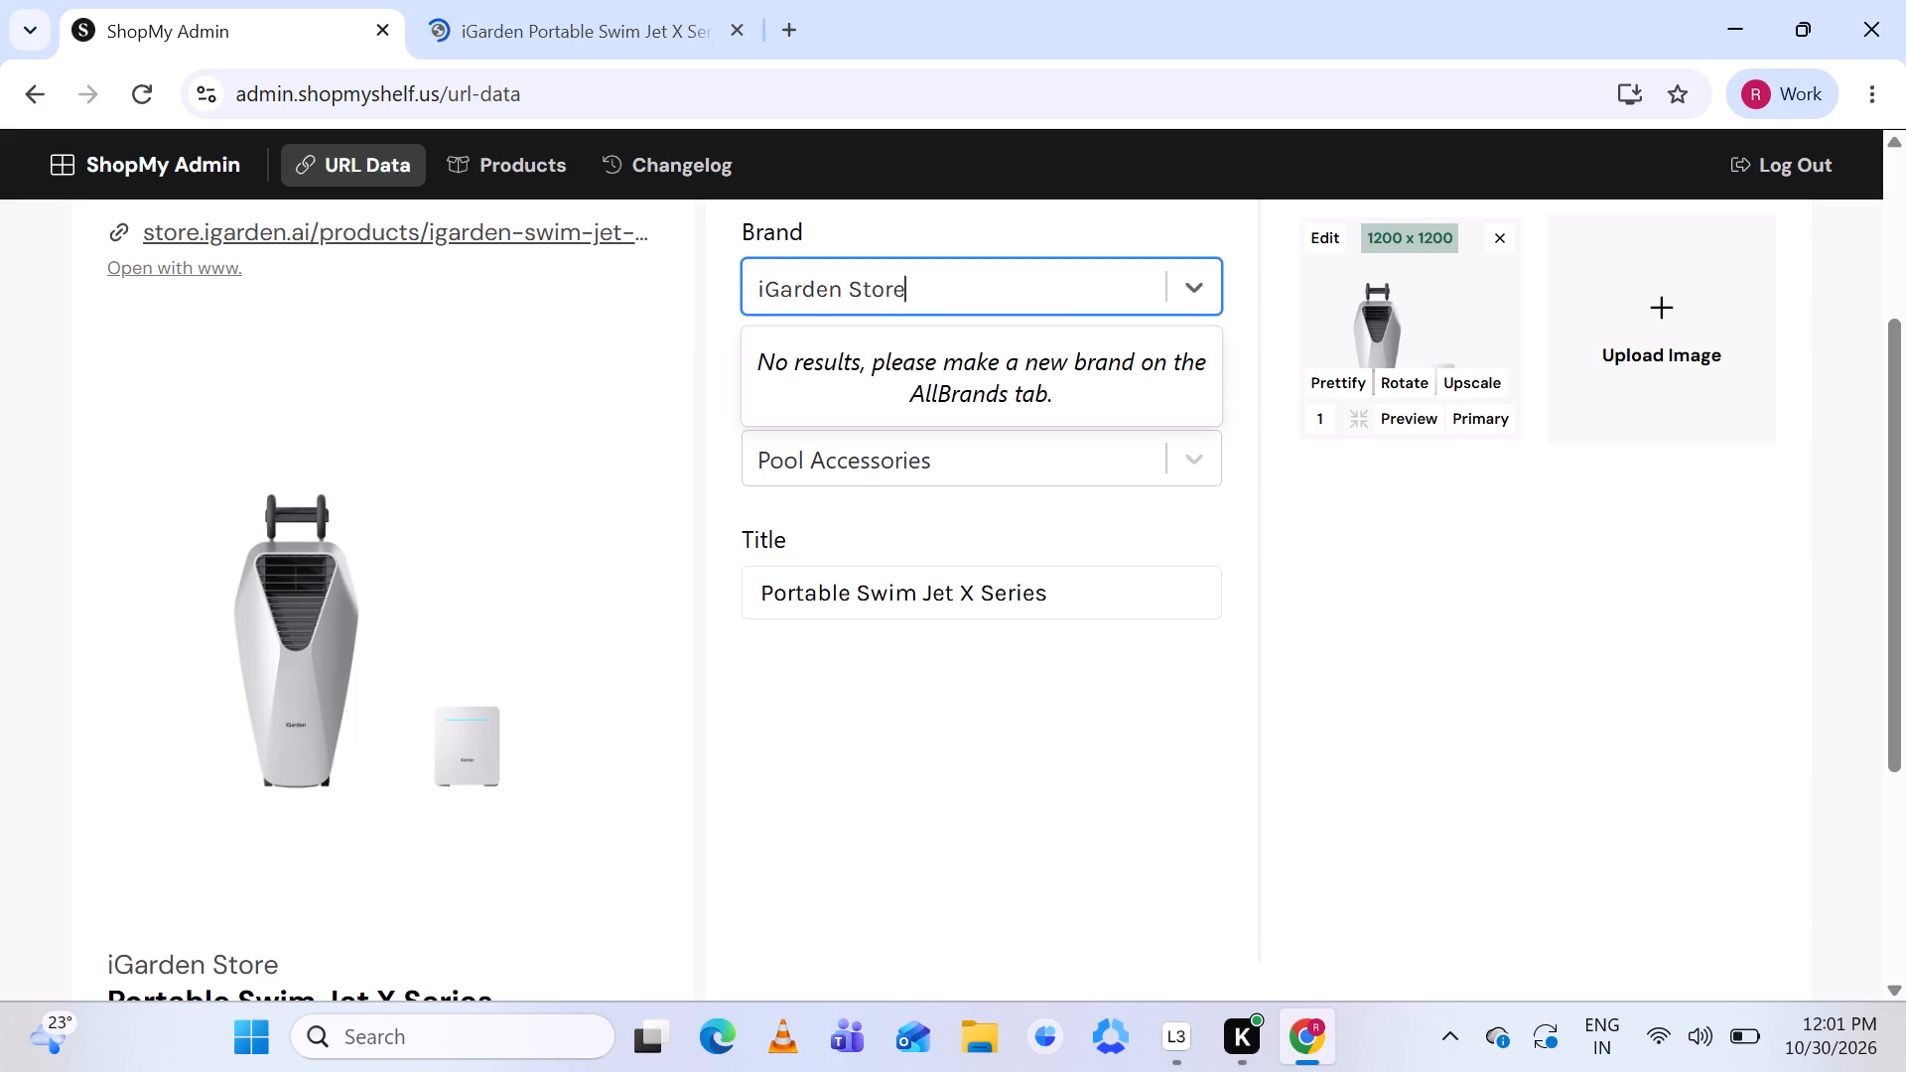
pyautogui.press('BackSpace')
pyautogui.press('BackSpace')
pyautogui.press('BackSpace')
pyautogui.press('BackSpace')
pyautogui.press('BackSpace')
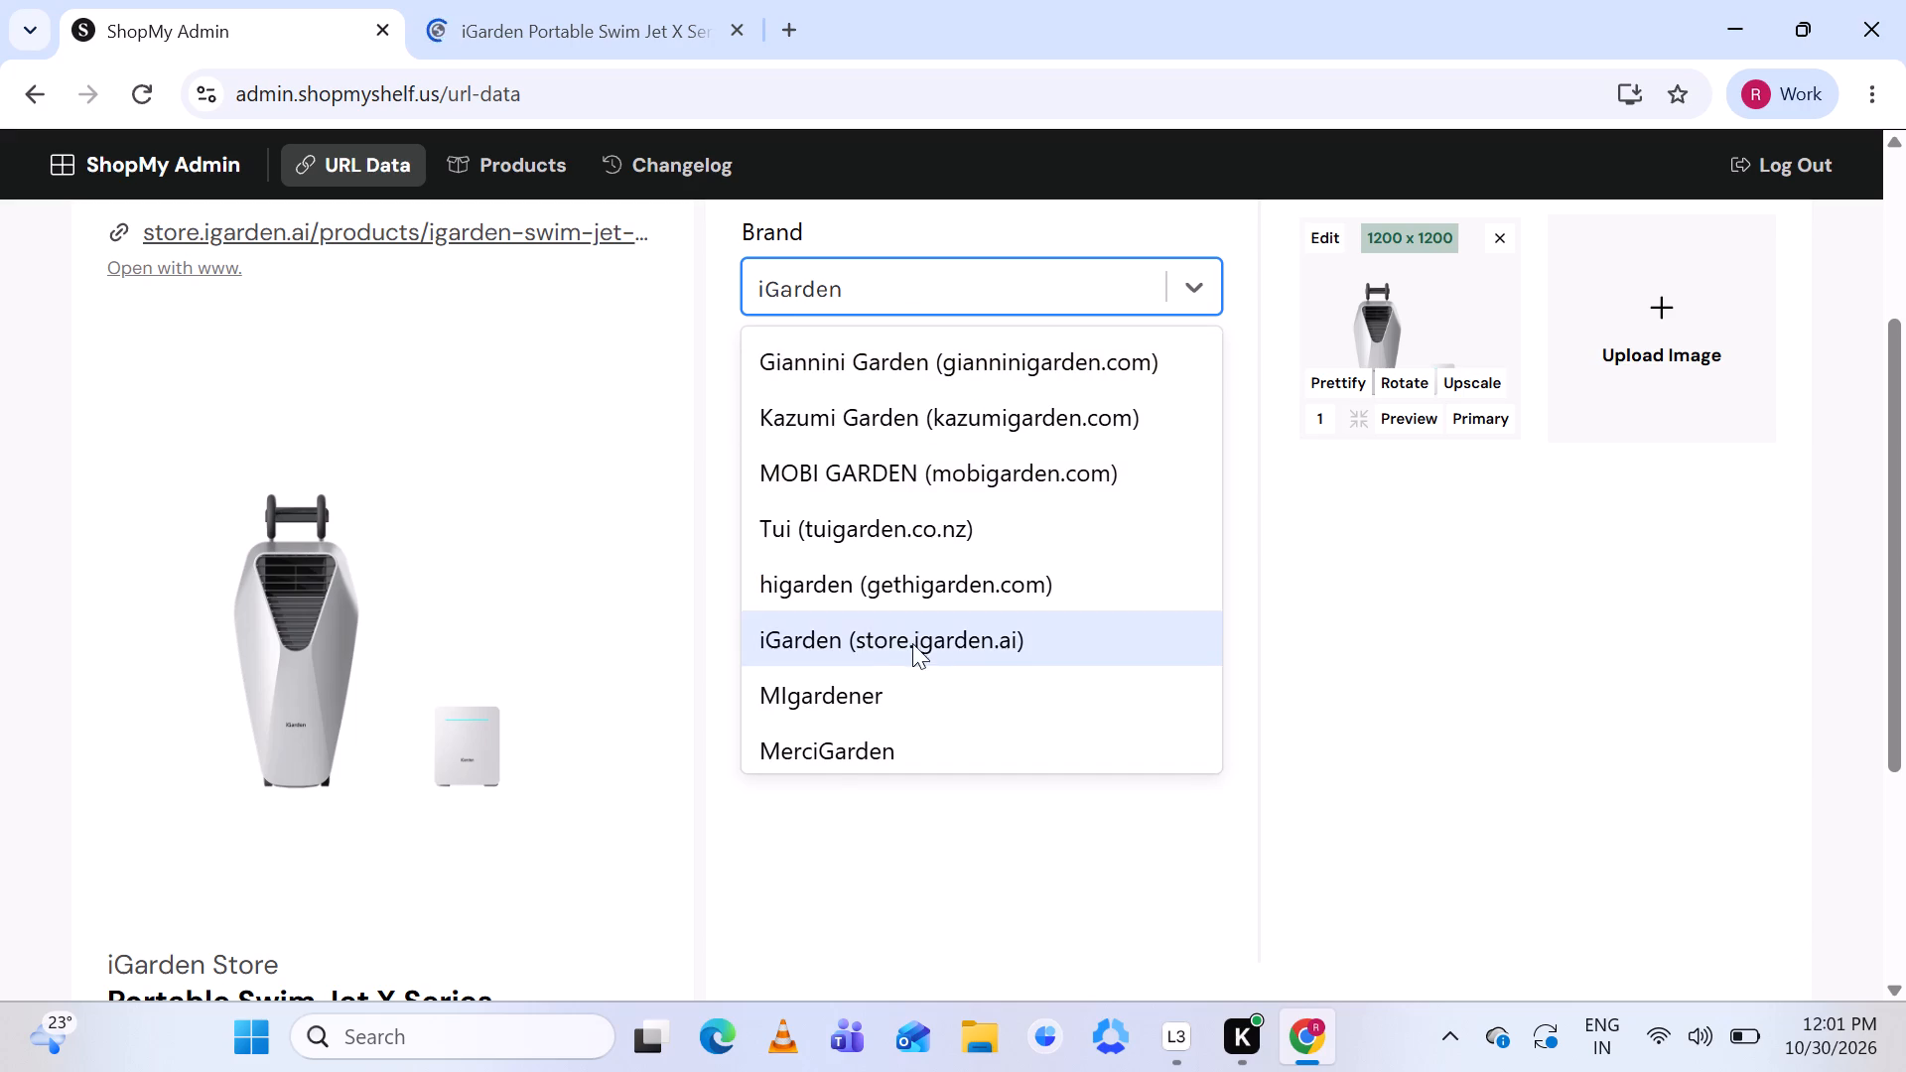
pyautogui.scroll(-2, 955, 647)
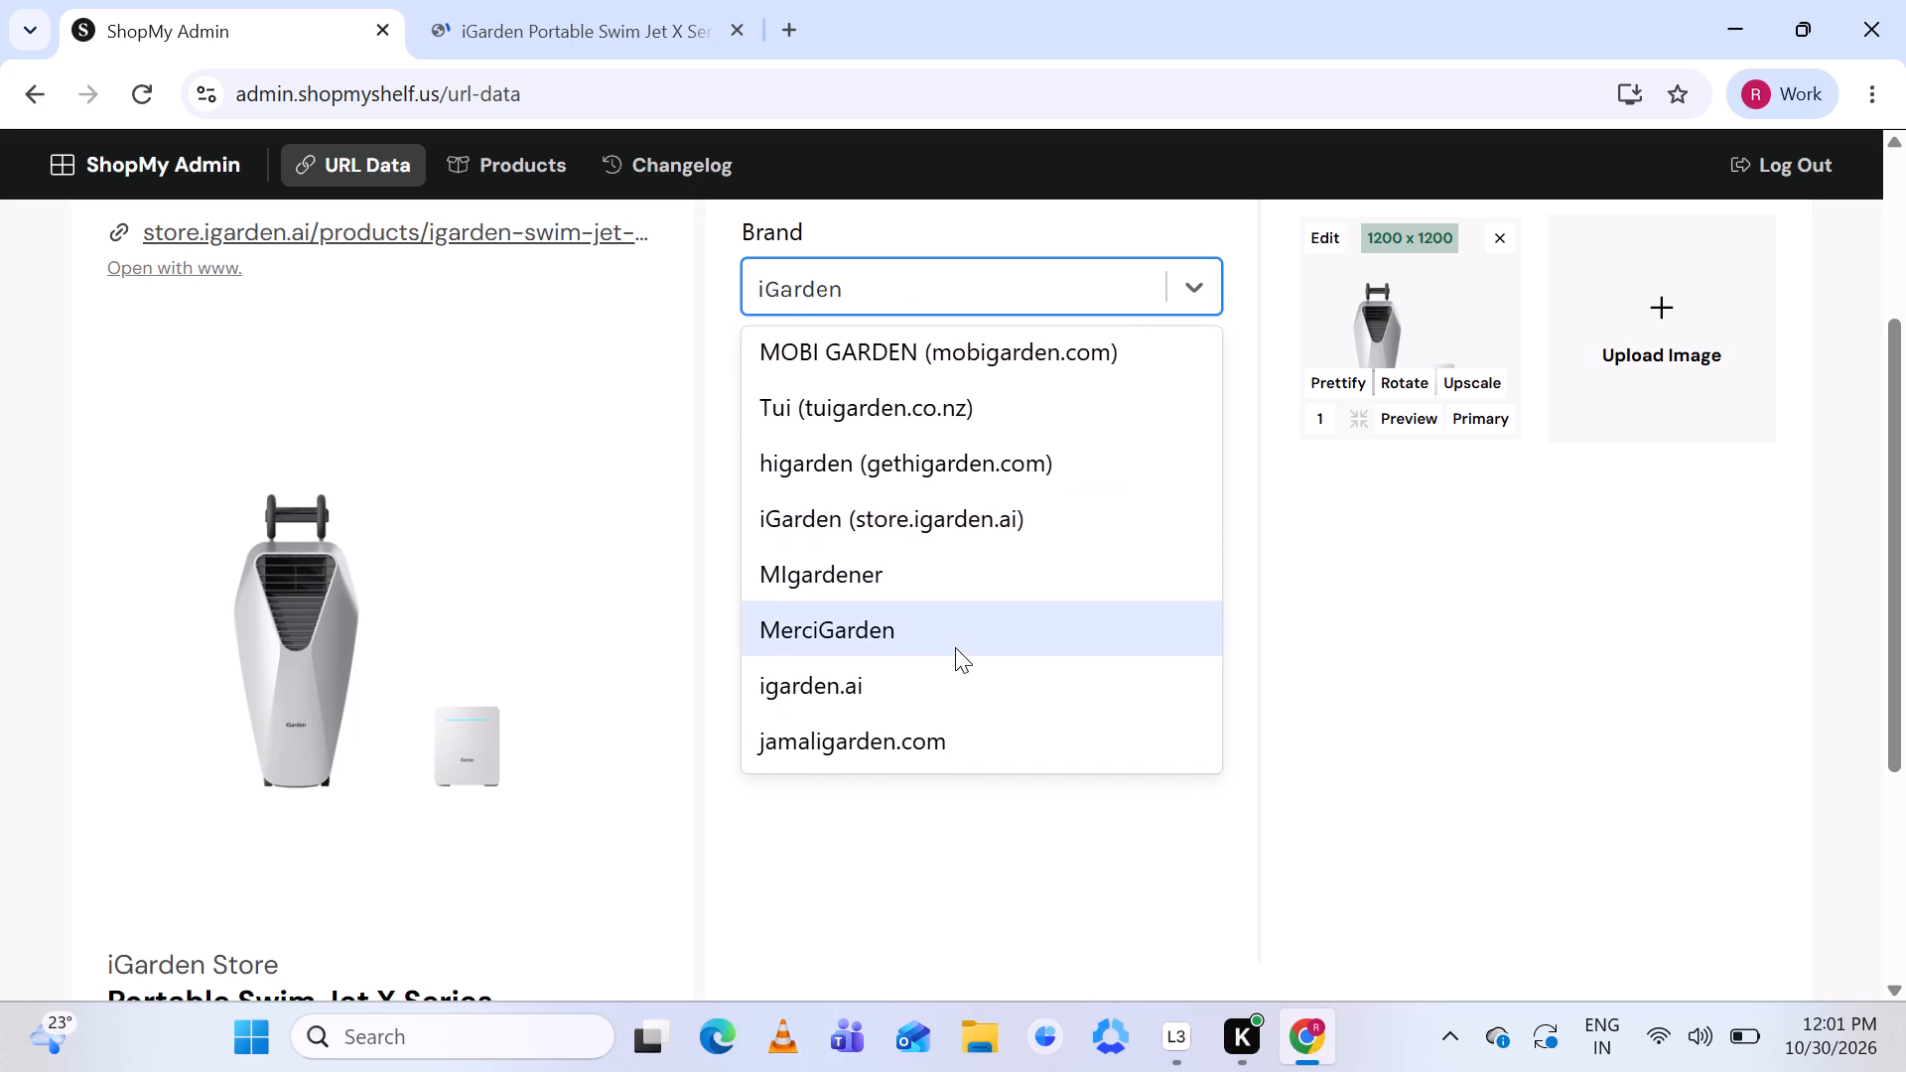
pyautogui.scroll(-1, 955, 647)
pyautogui.click(933, 514)
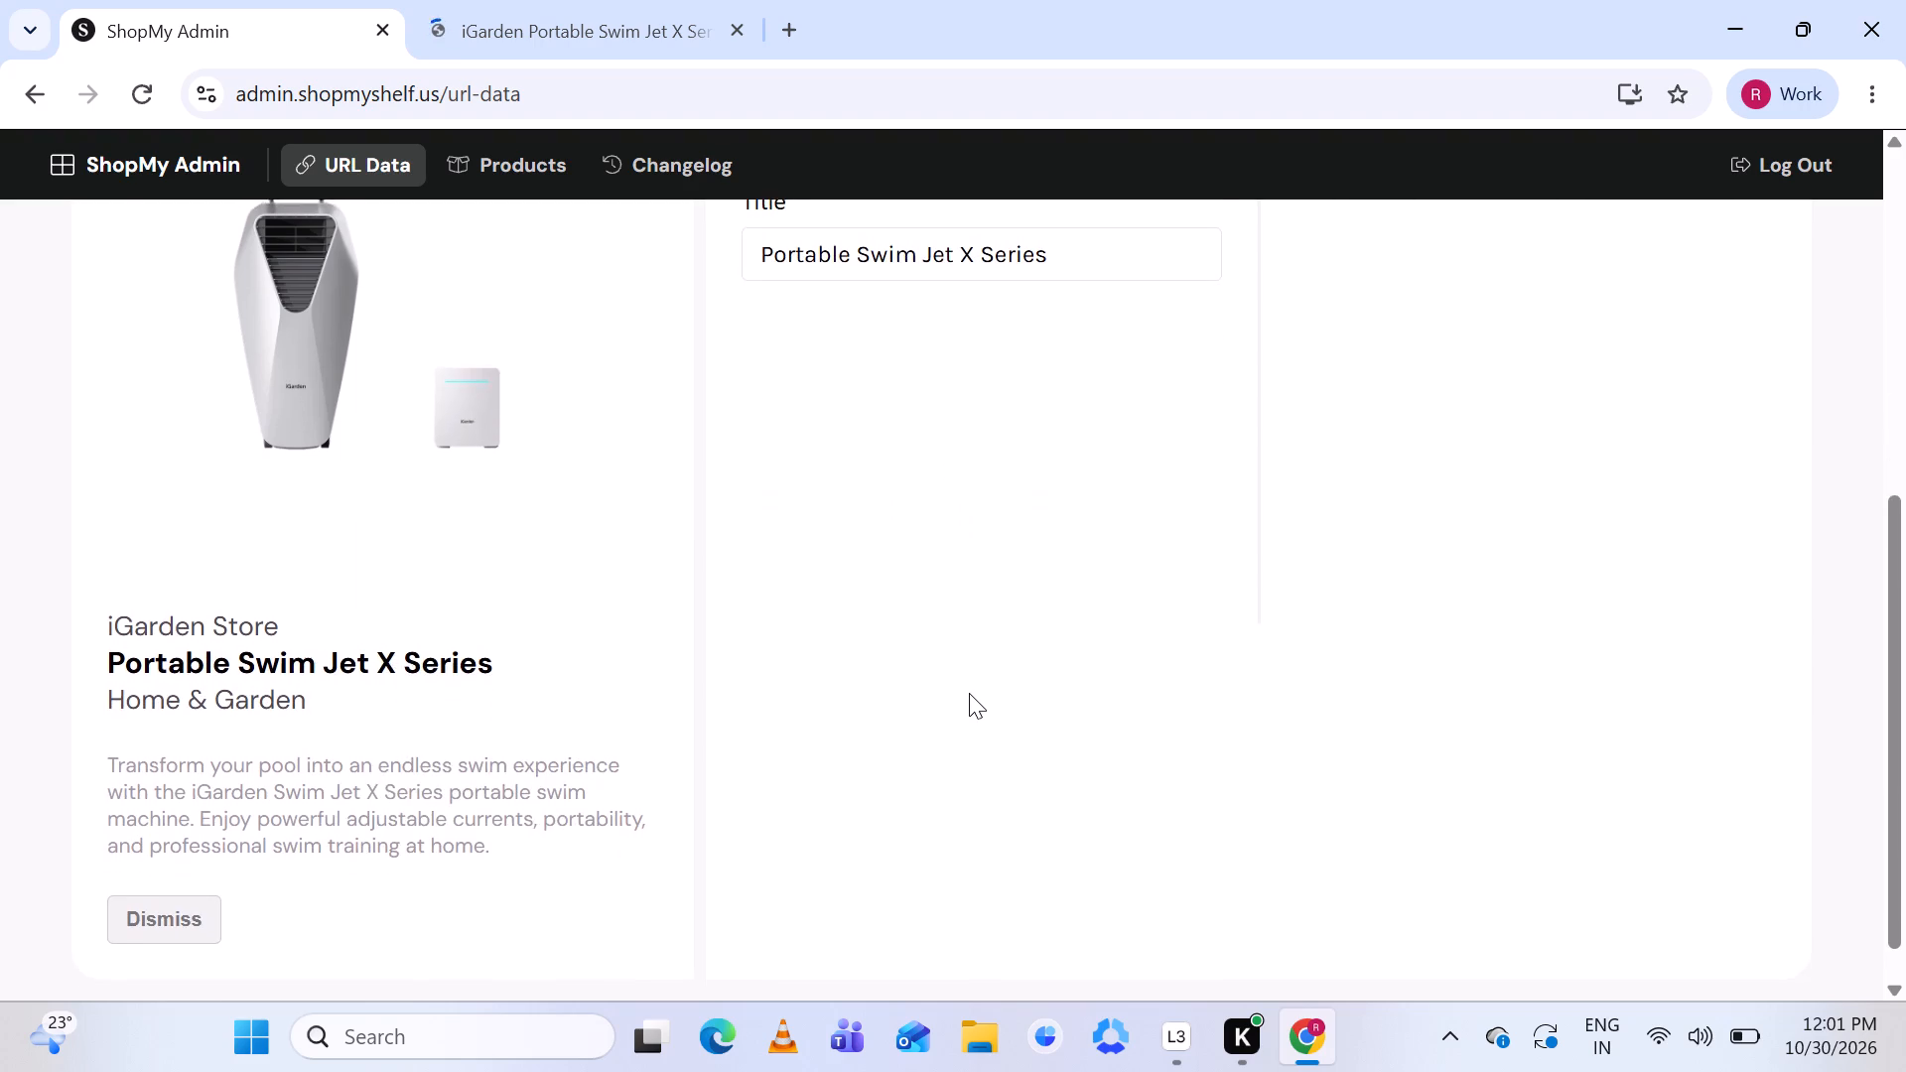
# Review the Portable Swim Jet X Series entry's brand, category and title against the listing and save the new product.
pyautogui.scroll(2, 969, 693)
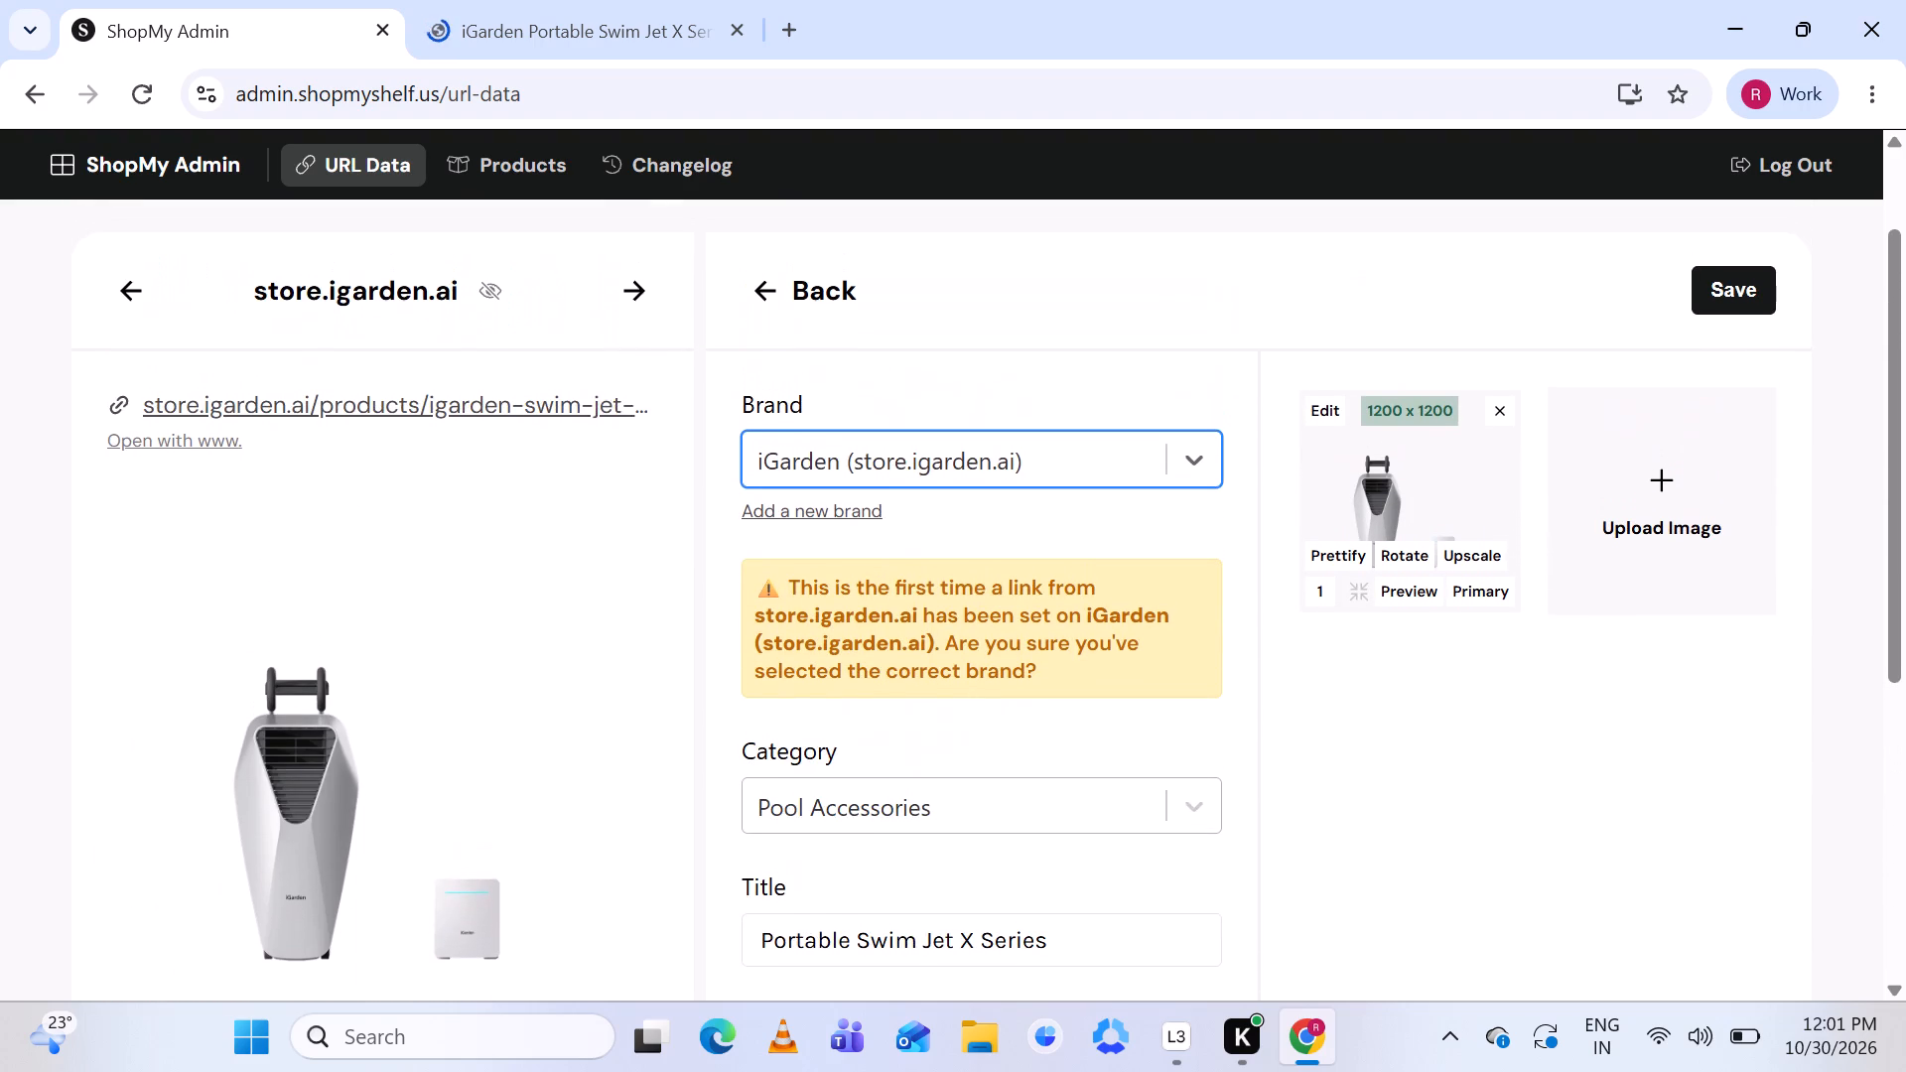
pyautogui.scroll(-4, 1121, 631)
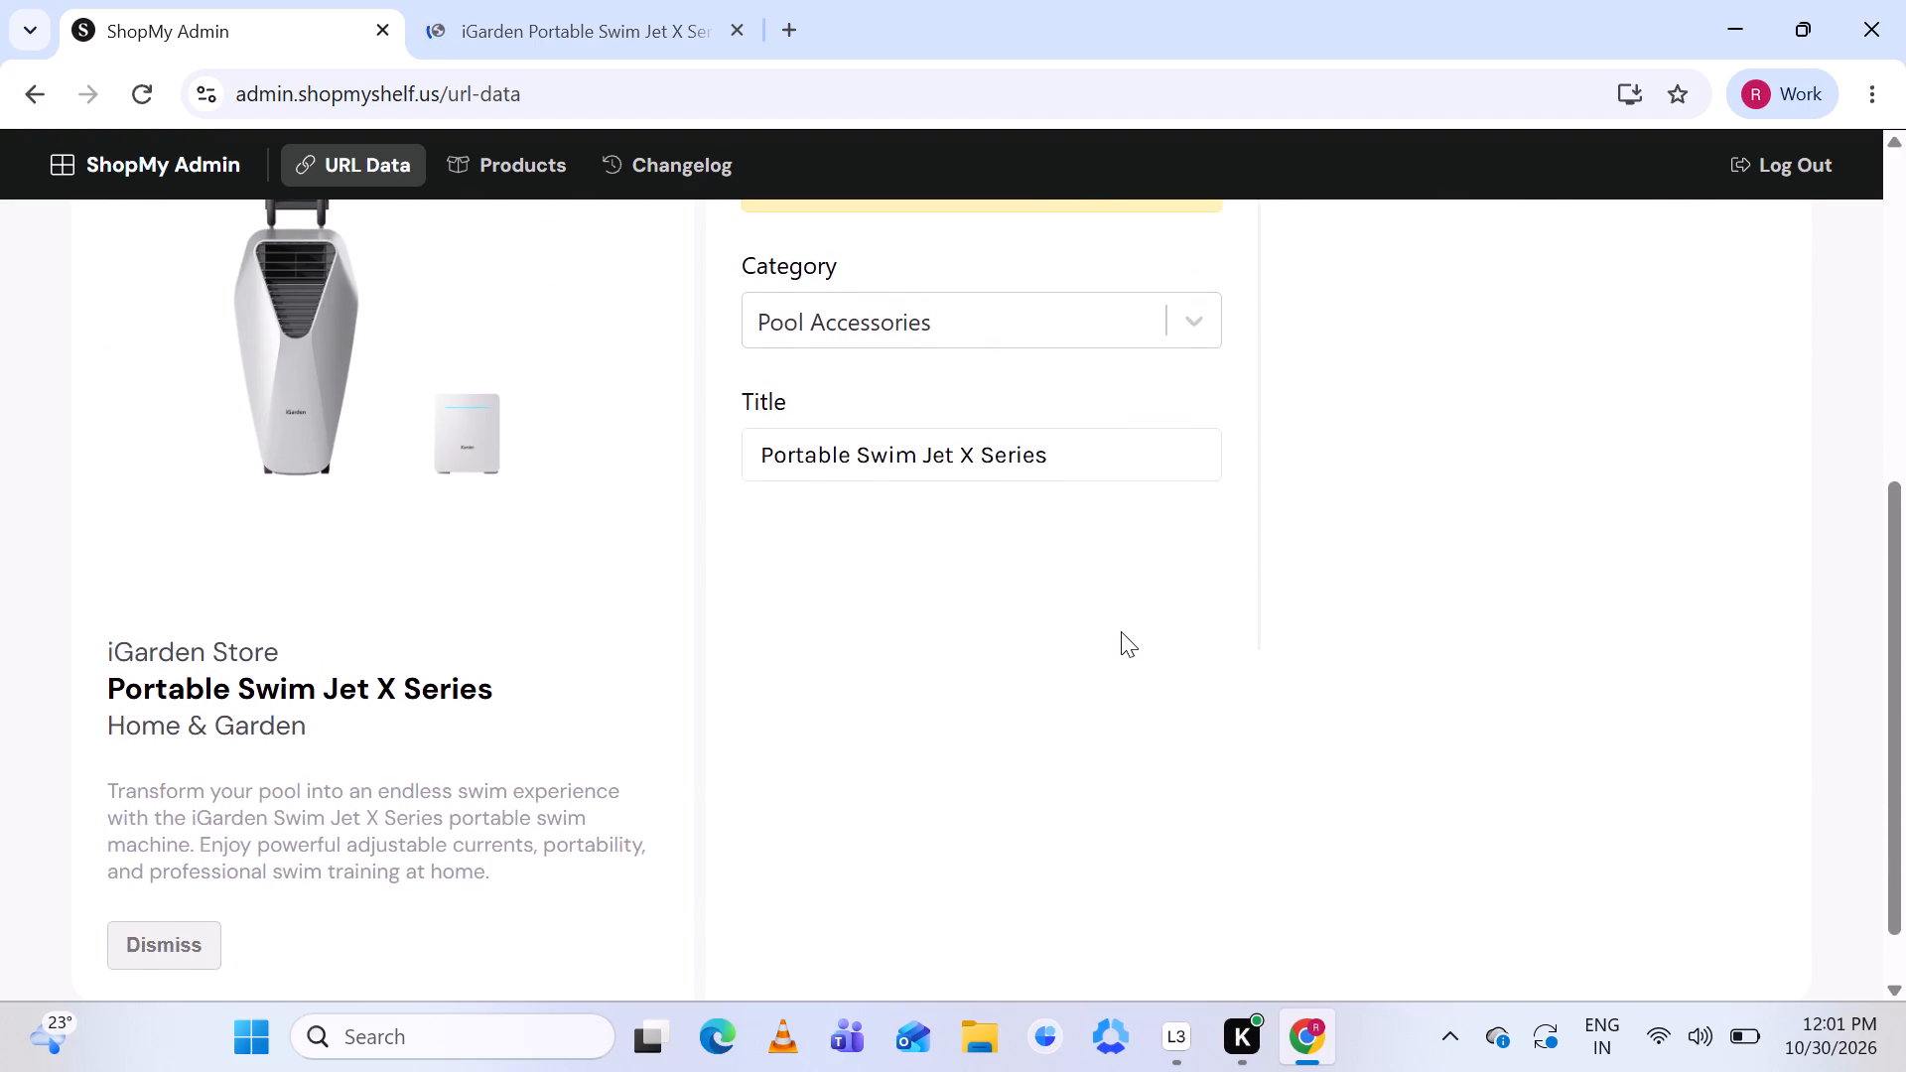
pyautogui.scroll(-1, 1121, 631)
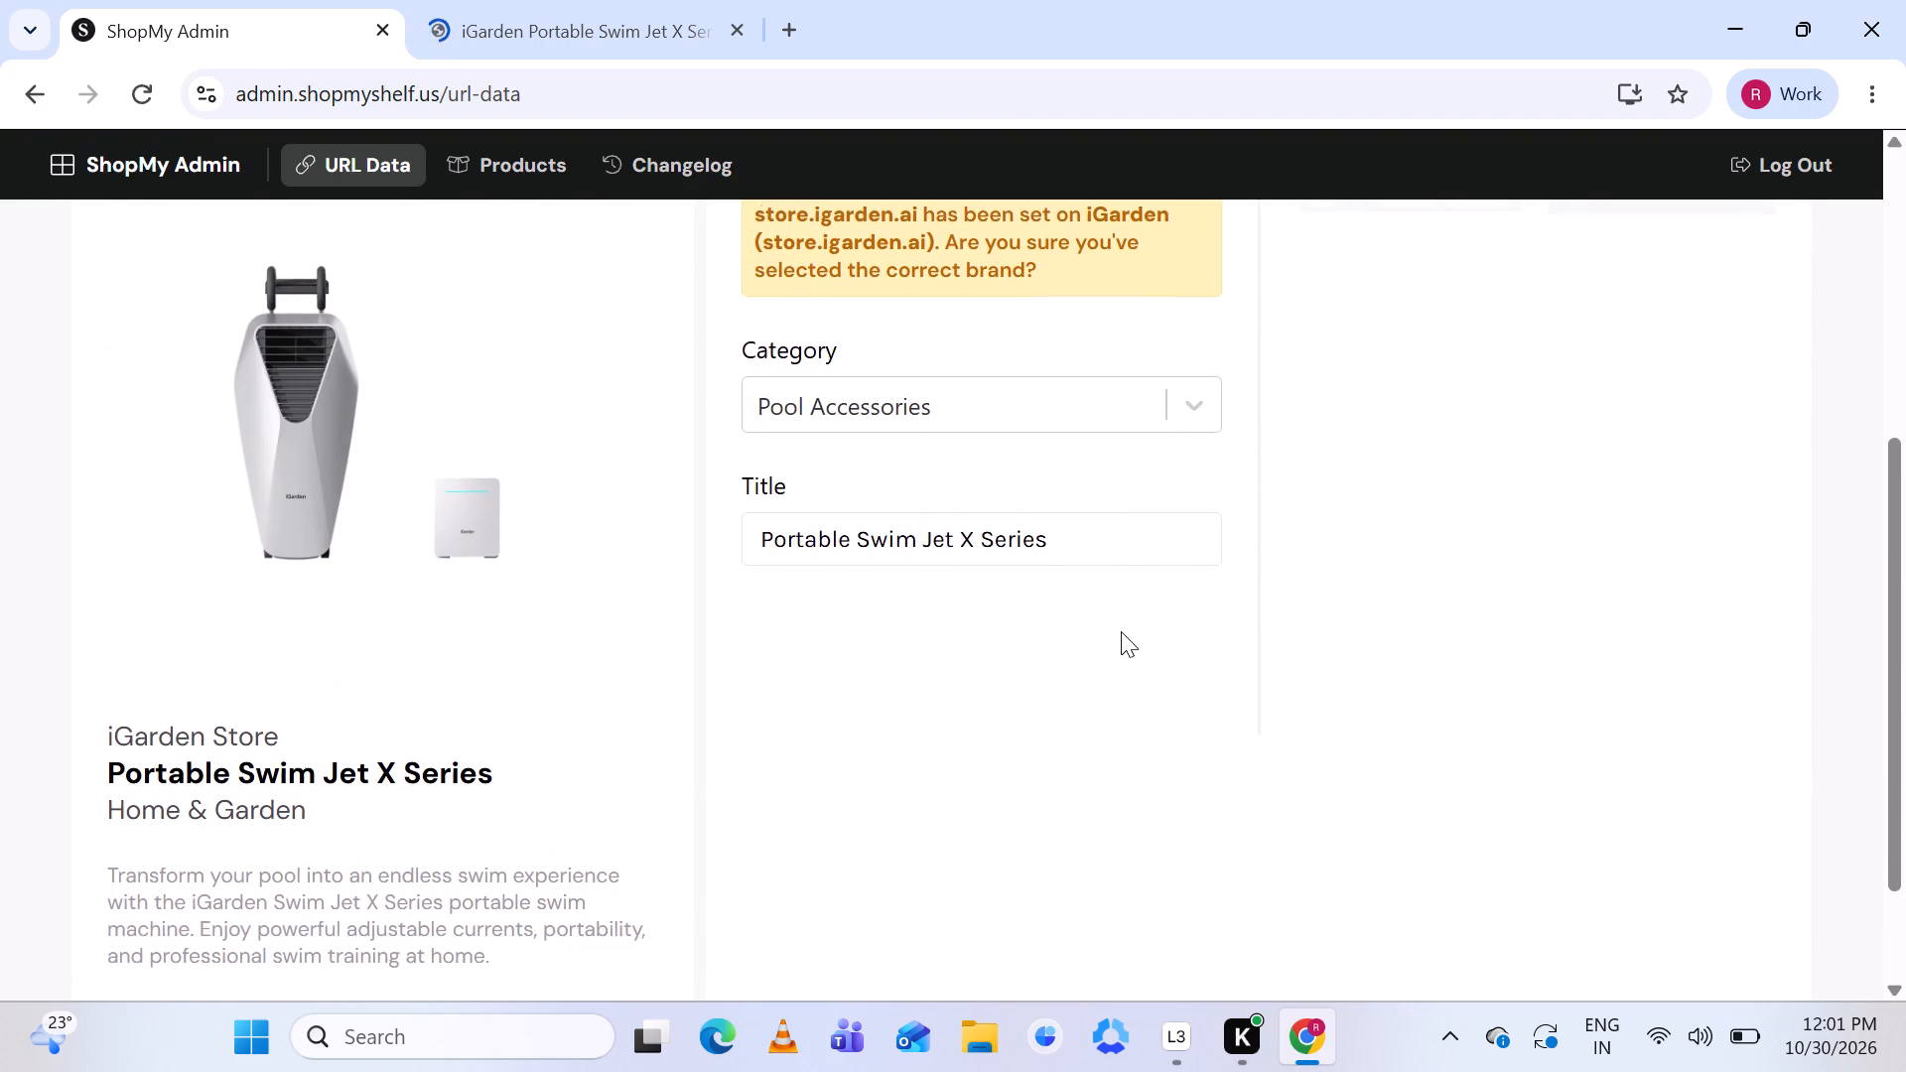
pyautogui.scroll(-1, 1121, 631)
pyautogui.scroll(1, 1121, 631)
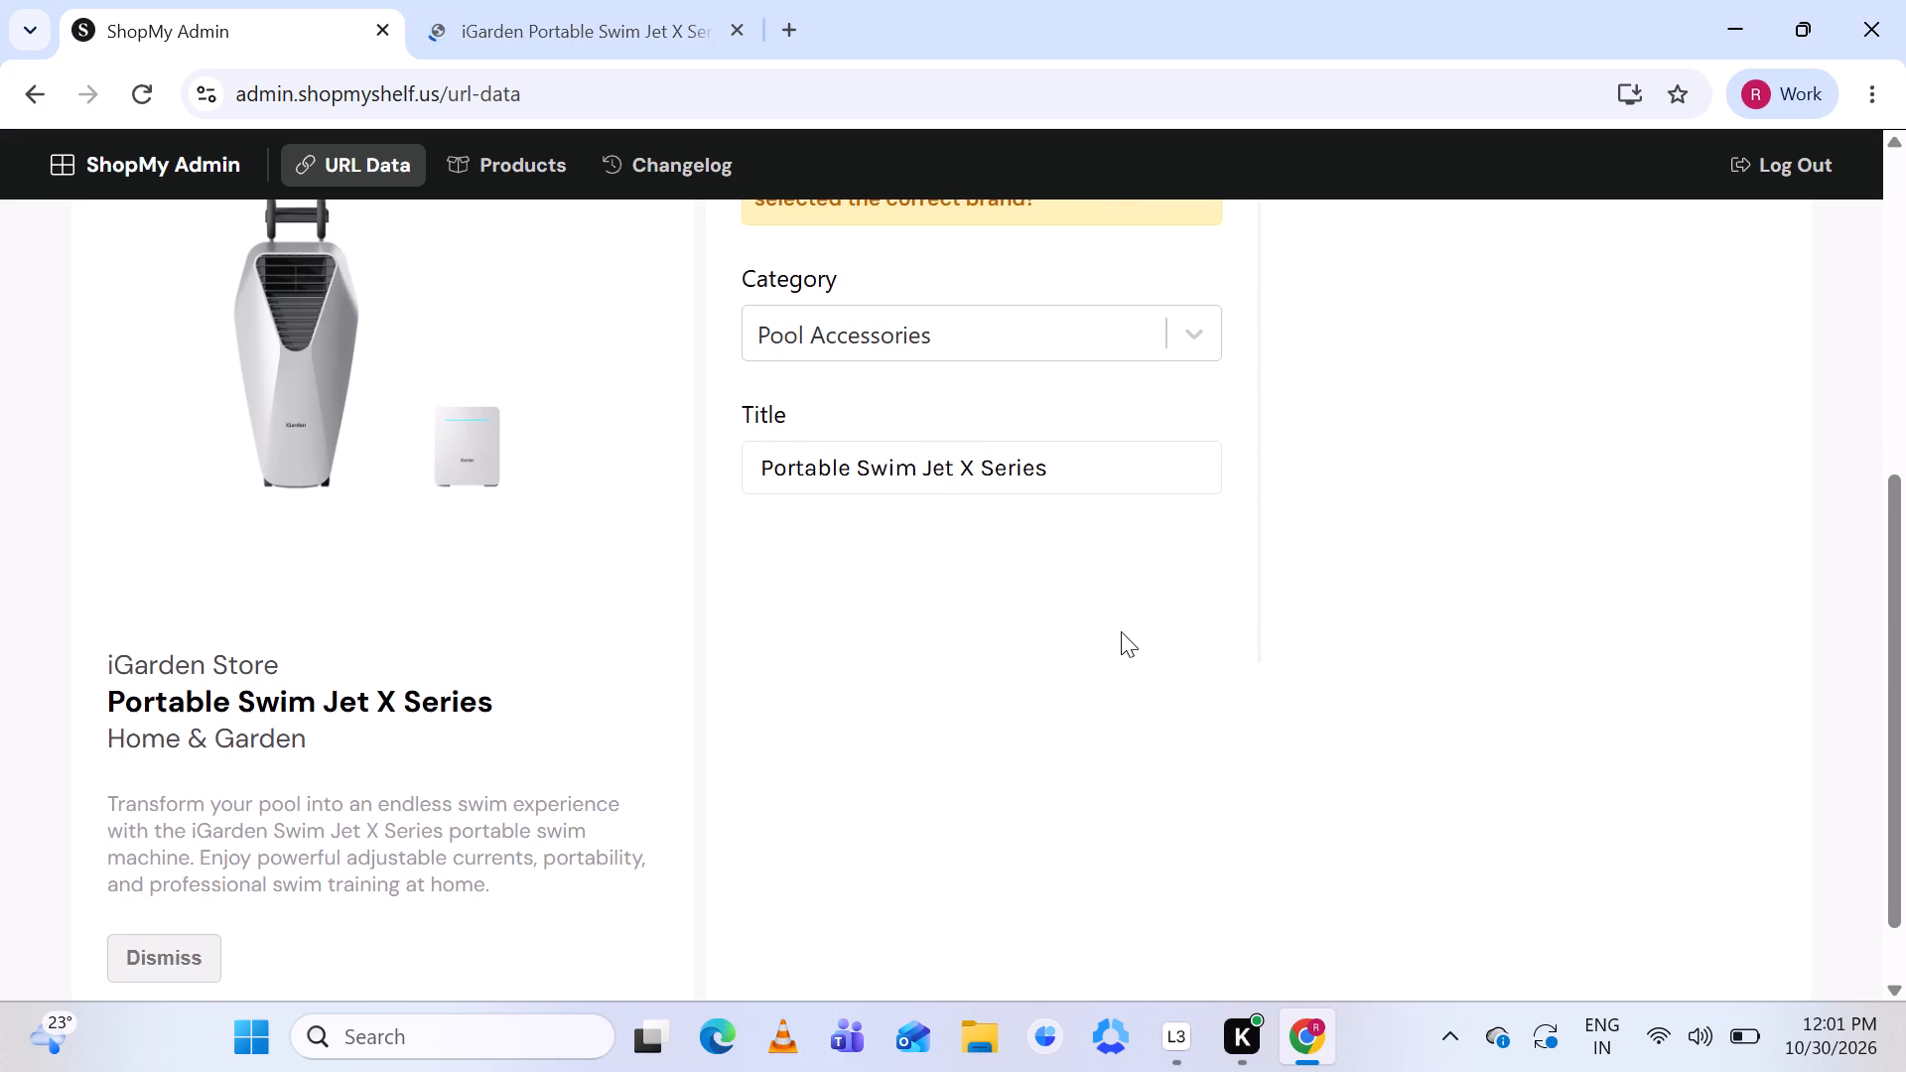
pyautogui.scroll(1, 1121, 631)
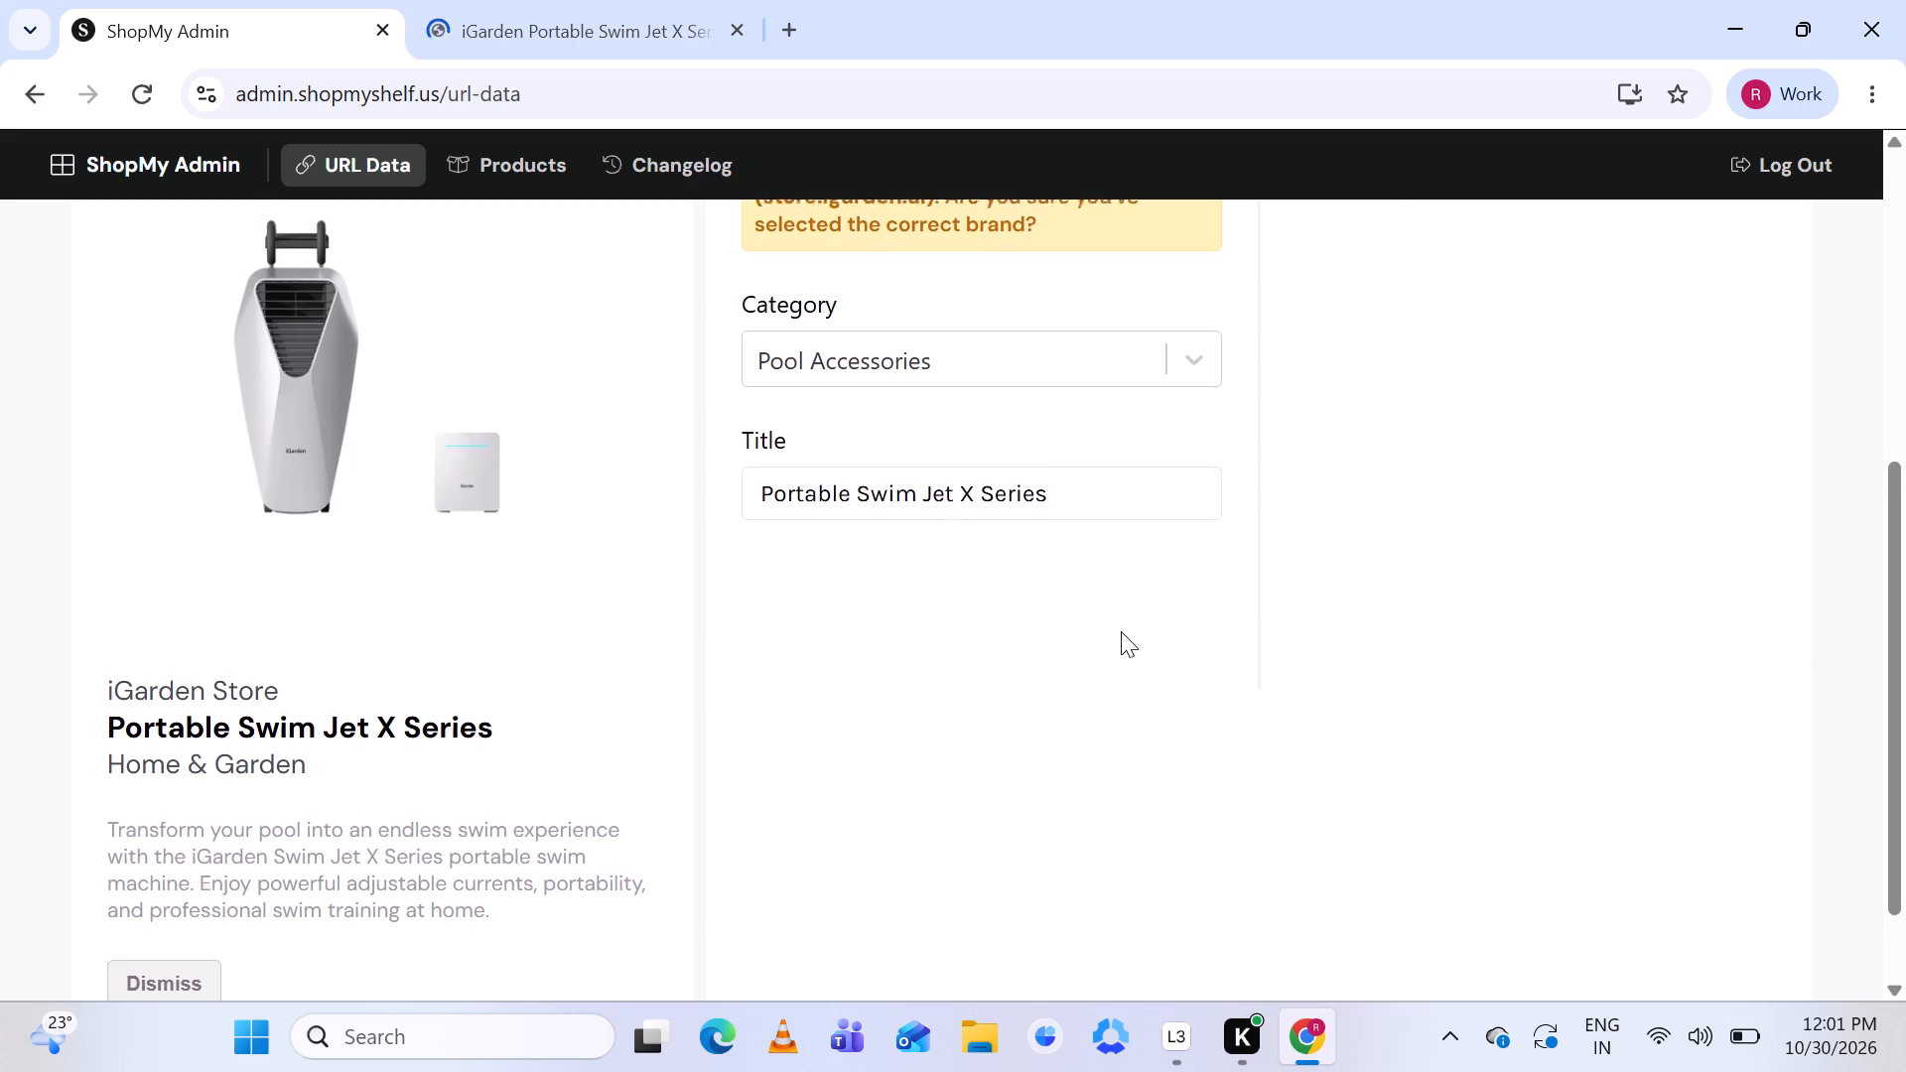
pyautogui.scroll(1, 1121, 631)
pyautogui.scroll(1, 1632, 407)
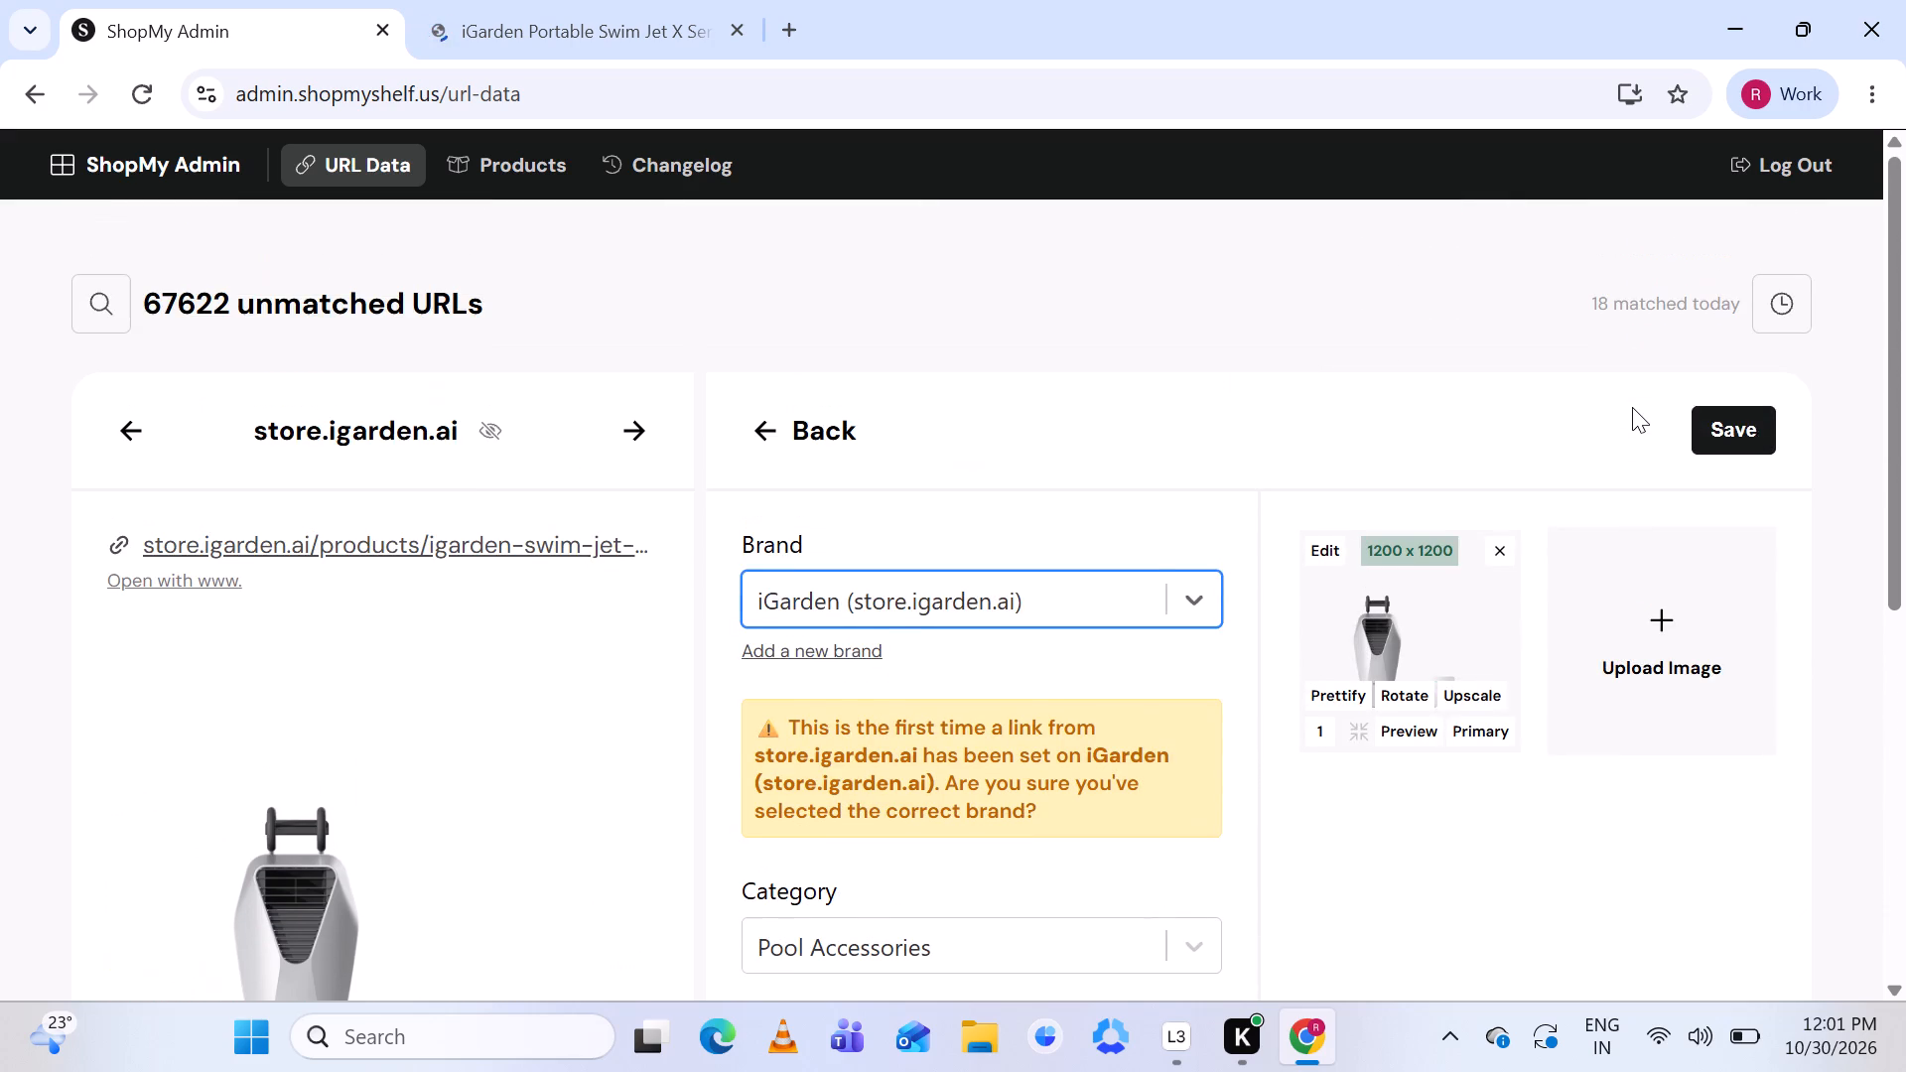
pyautogui.click(1760, 426)
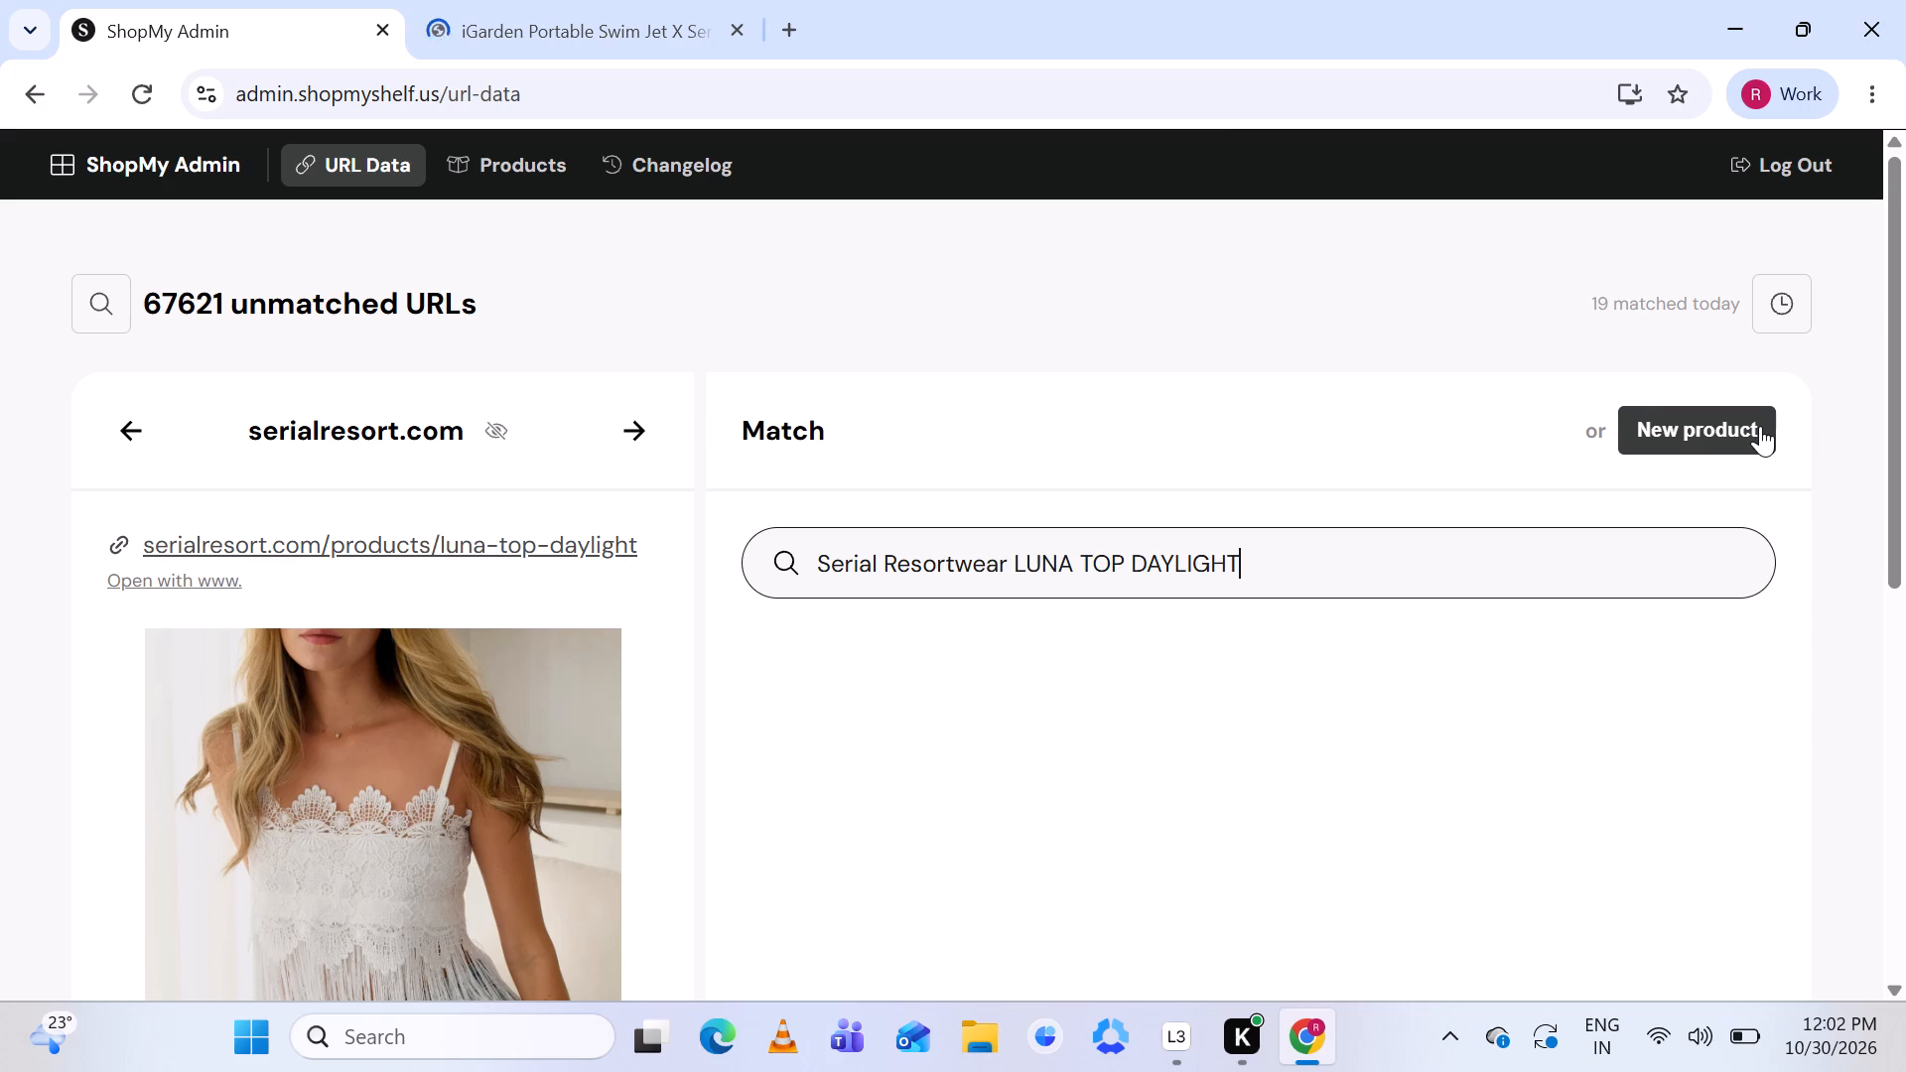
# Review the serialresort.com Luna Top Daylight listing and start a new product entry for it.
pyautogui.scroll(-2, 1384, 525)
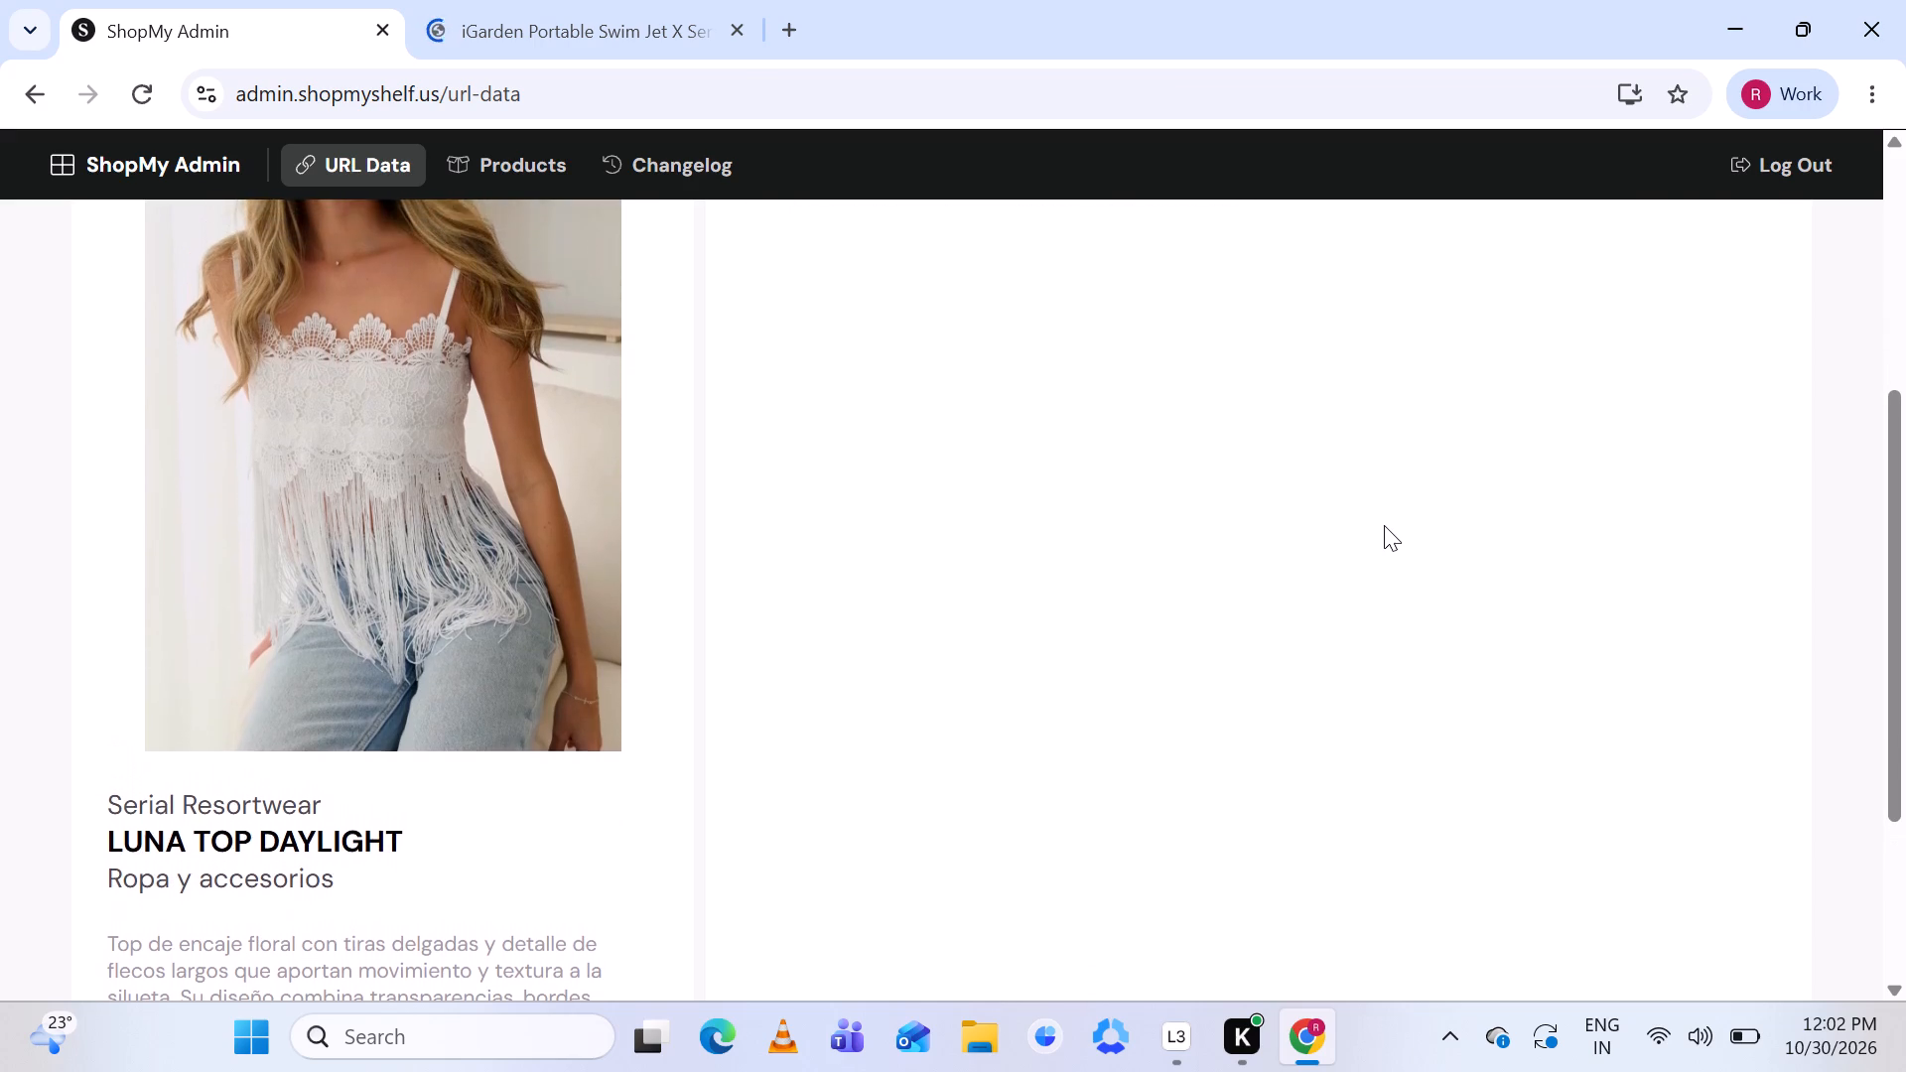
pyautogui.scroll(-3, 1644, 370)
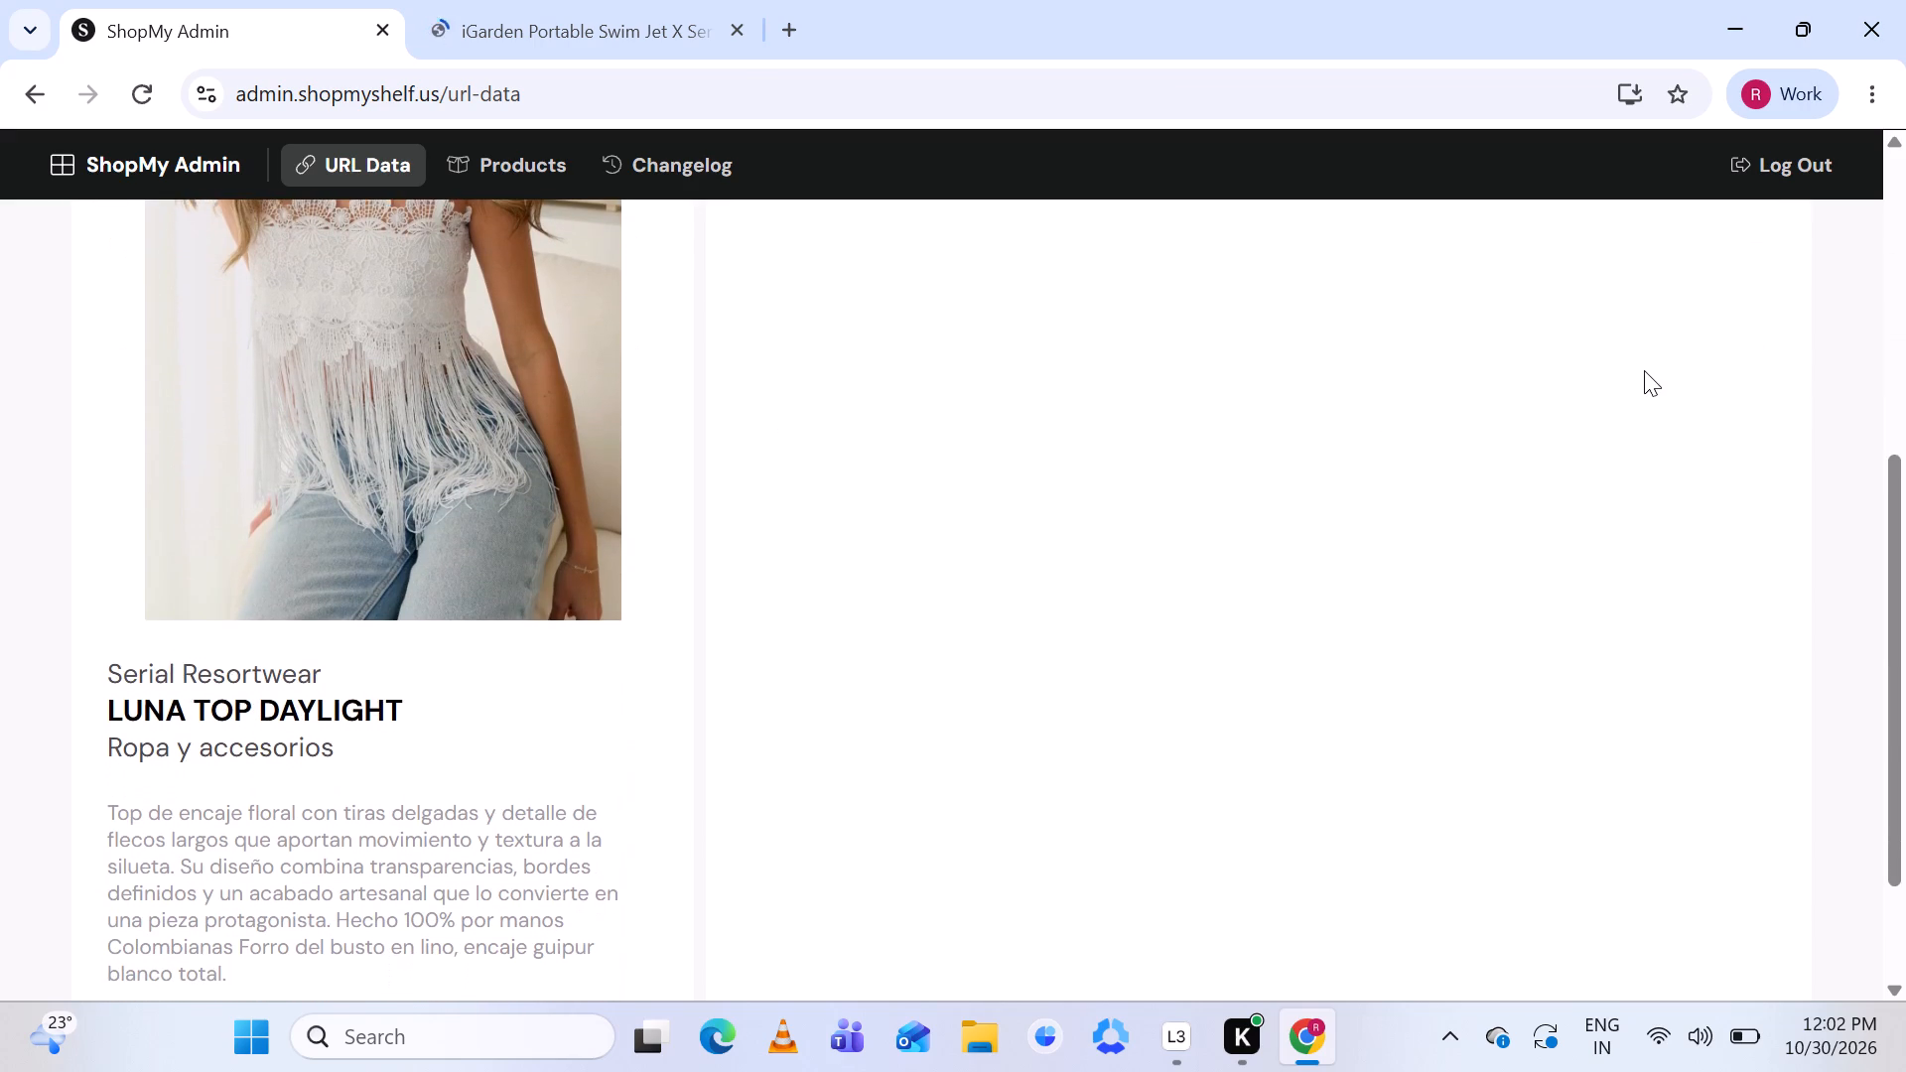
pyautogui.scroll(3, 1644, 370)
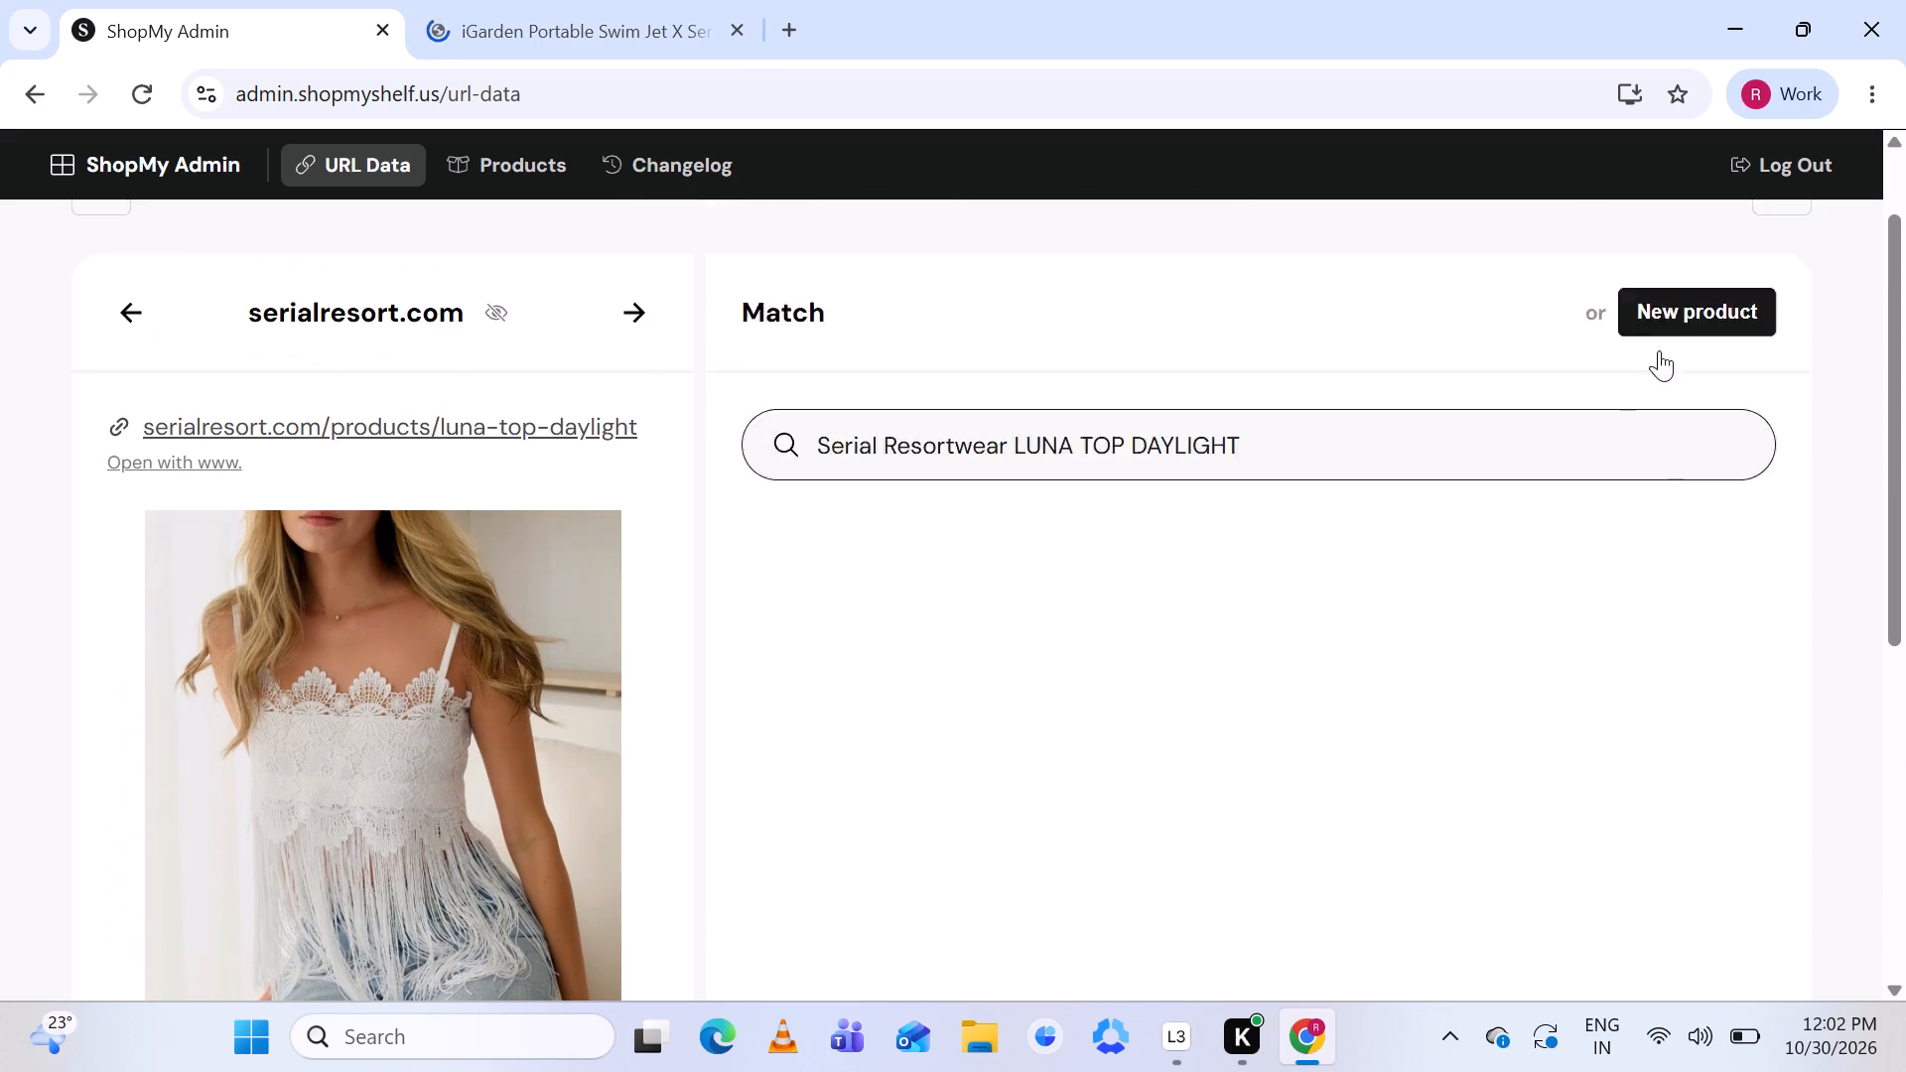
pyautogui.scroll(1, 1659, 350)
pyautogui.click(1699, 373)
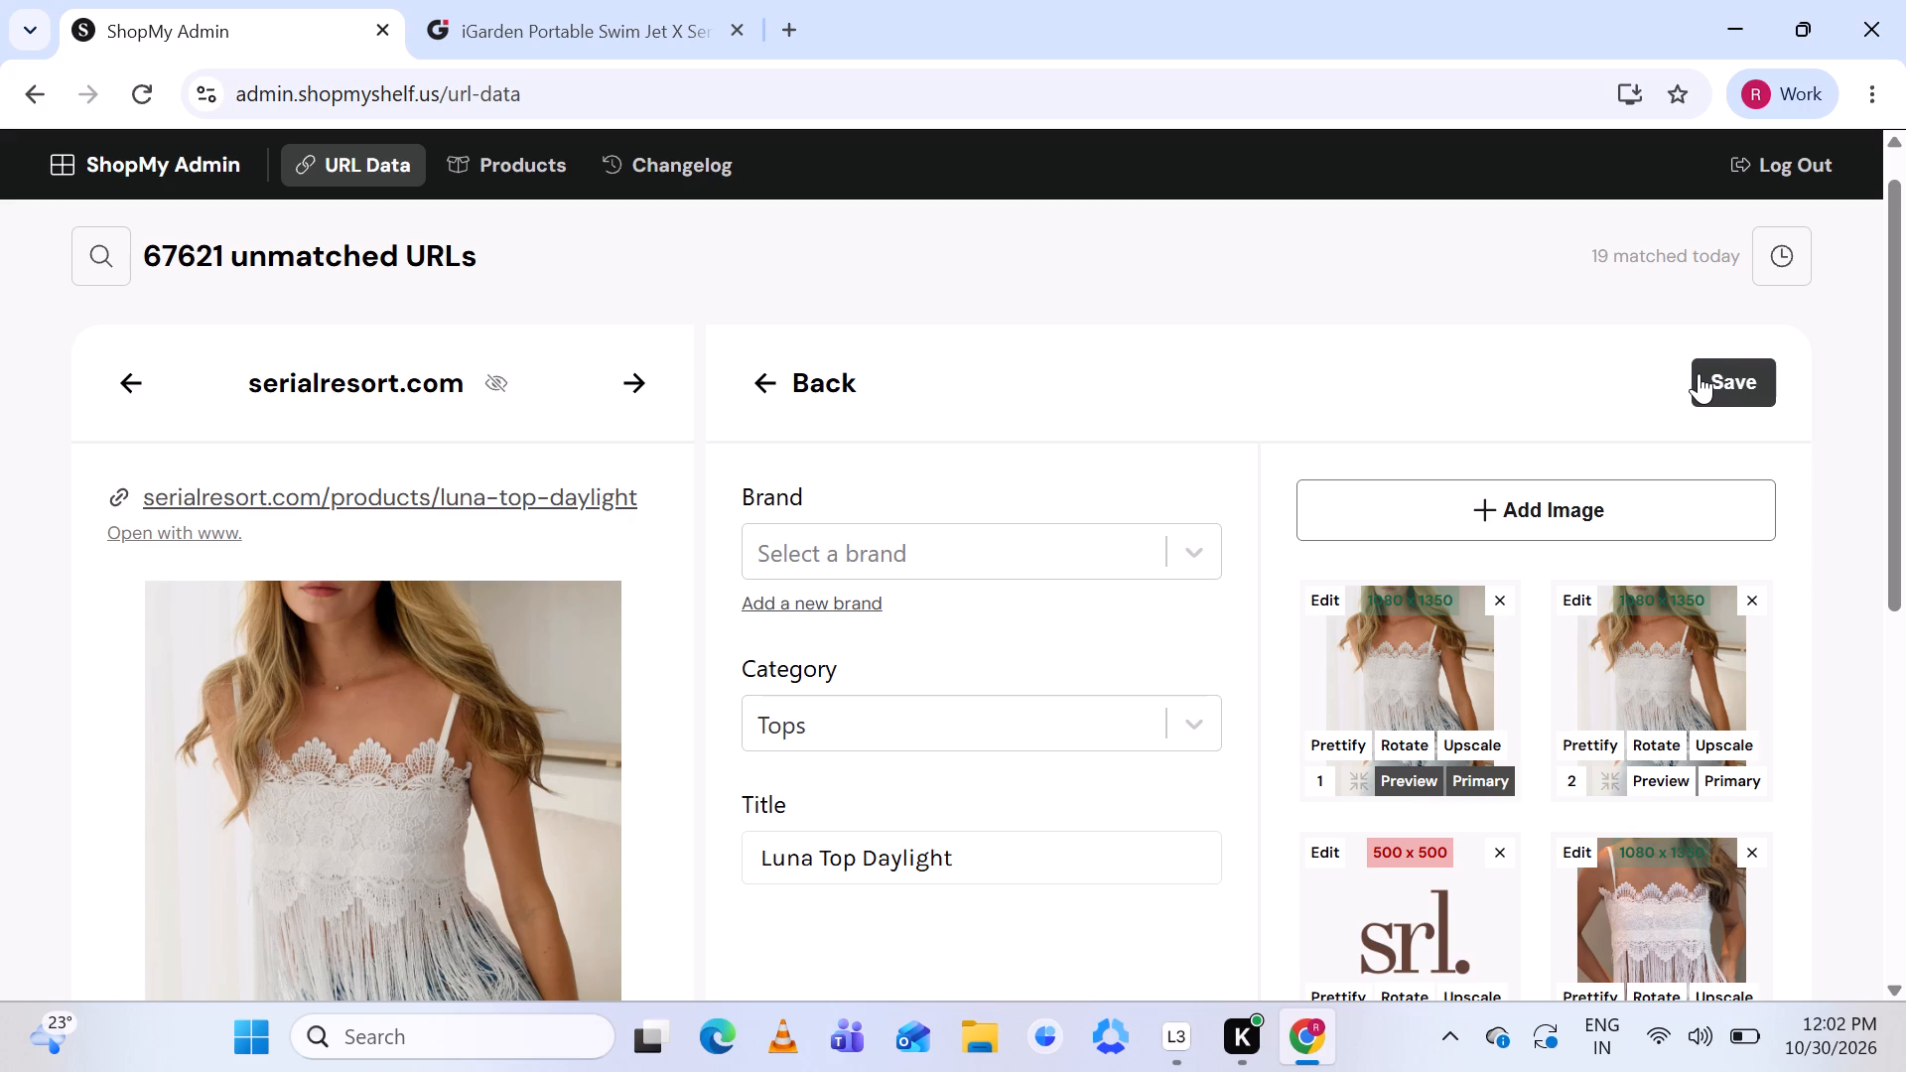
# Remove the duplicate photo, srl. logo, extra front-view photo, flat-lay photo and size chart from the Luna Top Daylight images.
pyautogui.click(1496, 600)
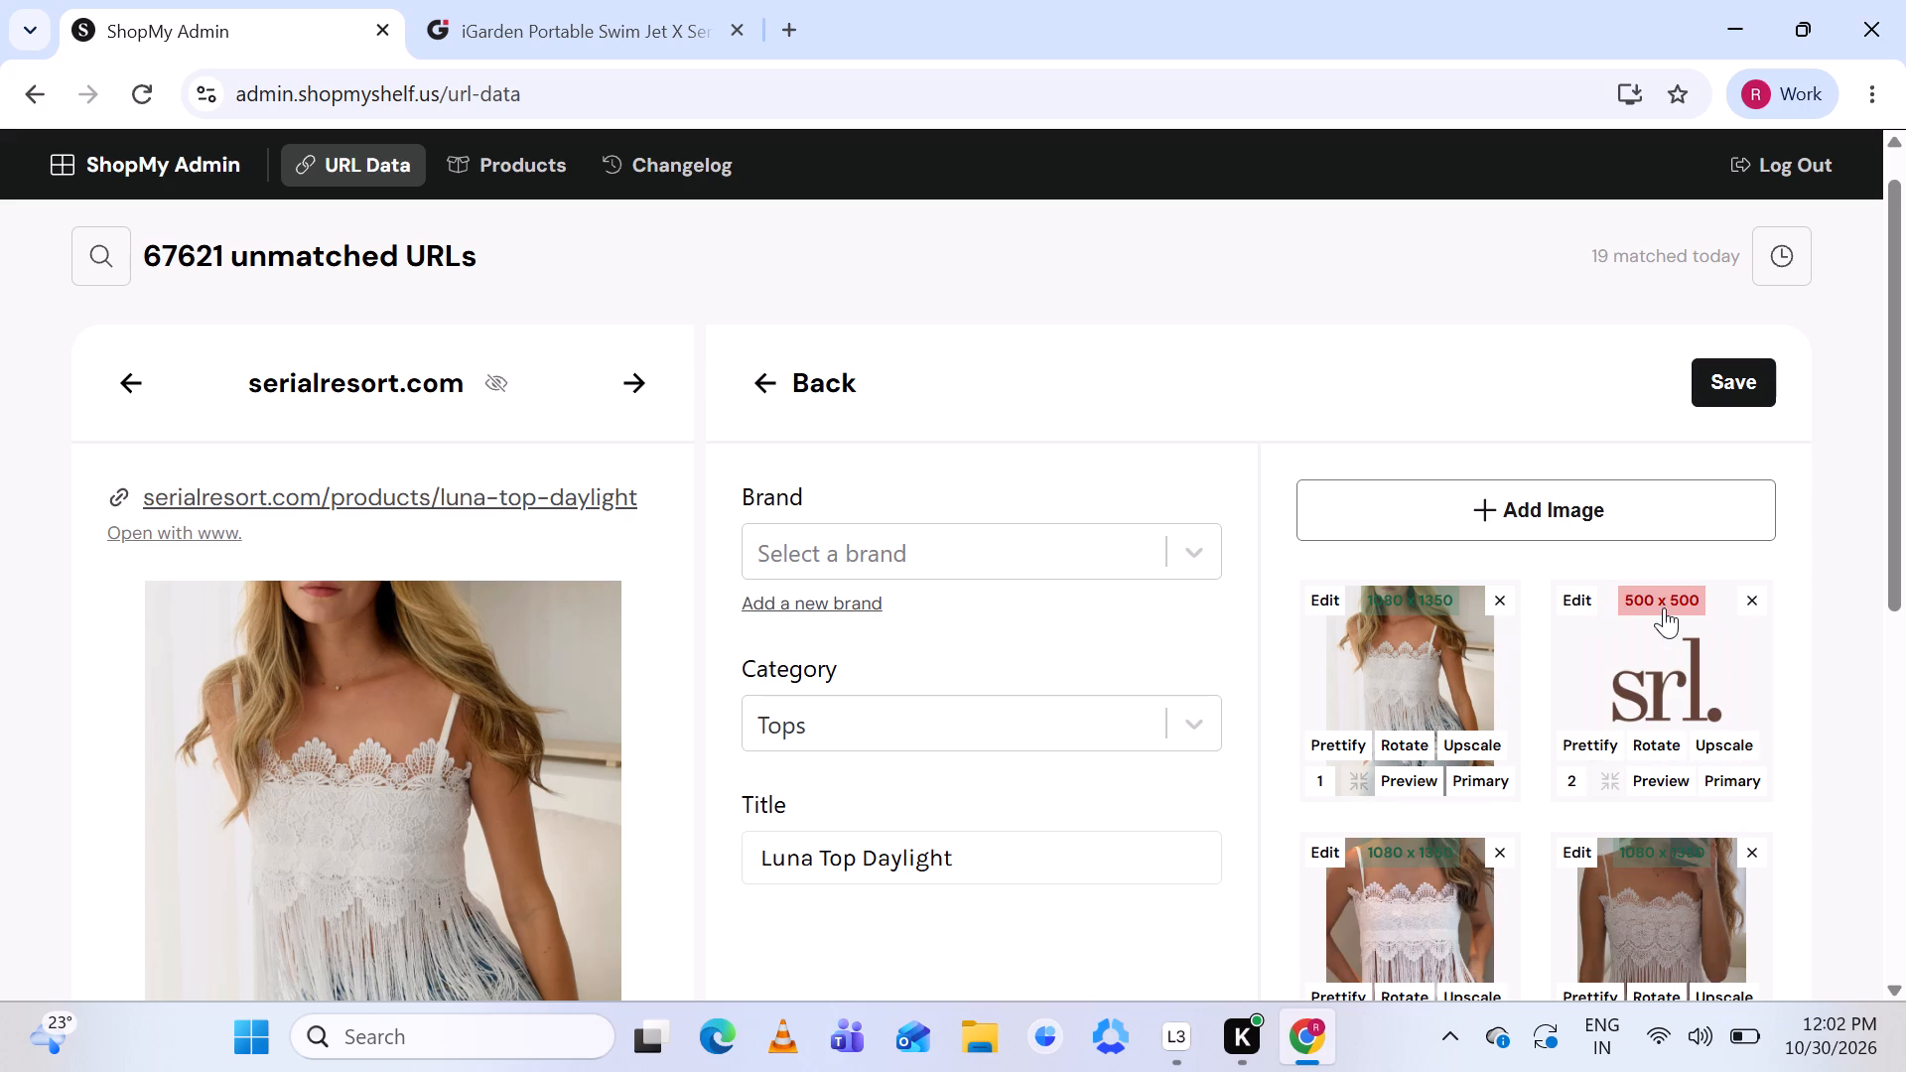
pyautogui.click(1758, 601)
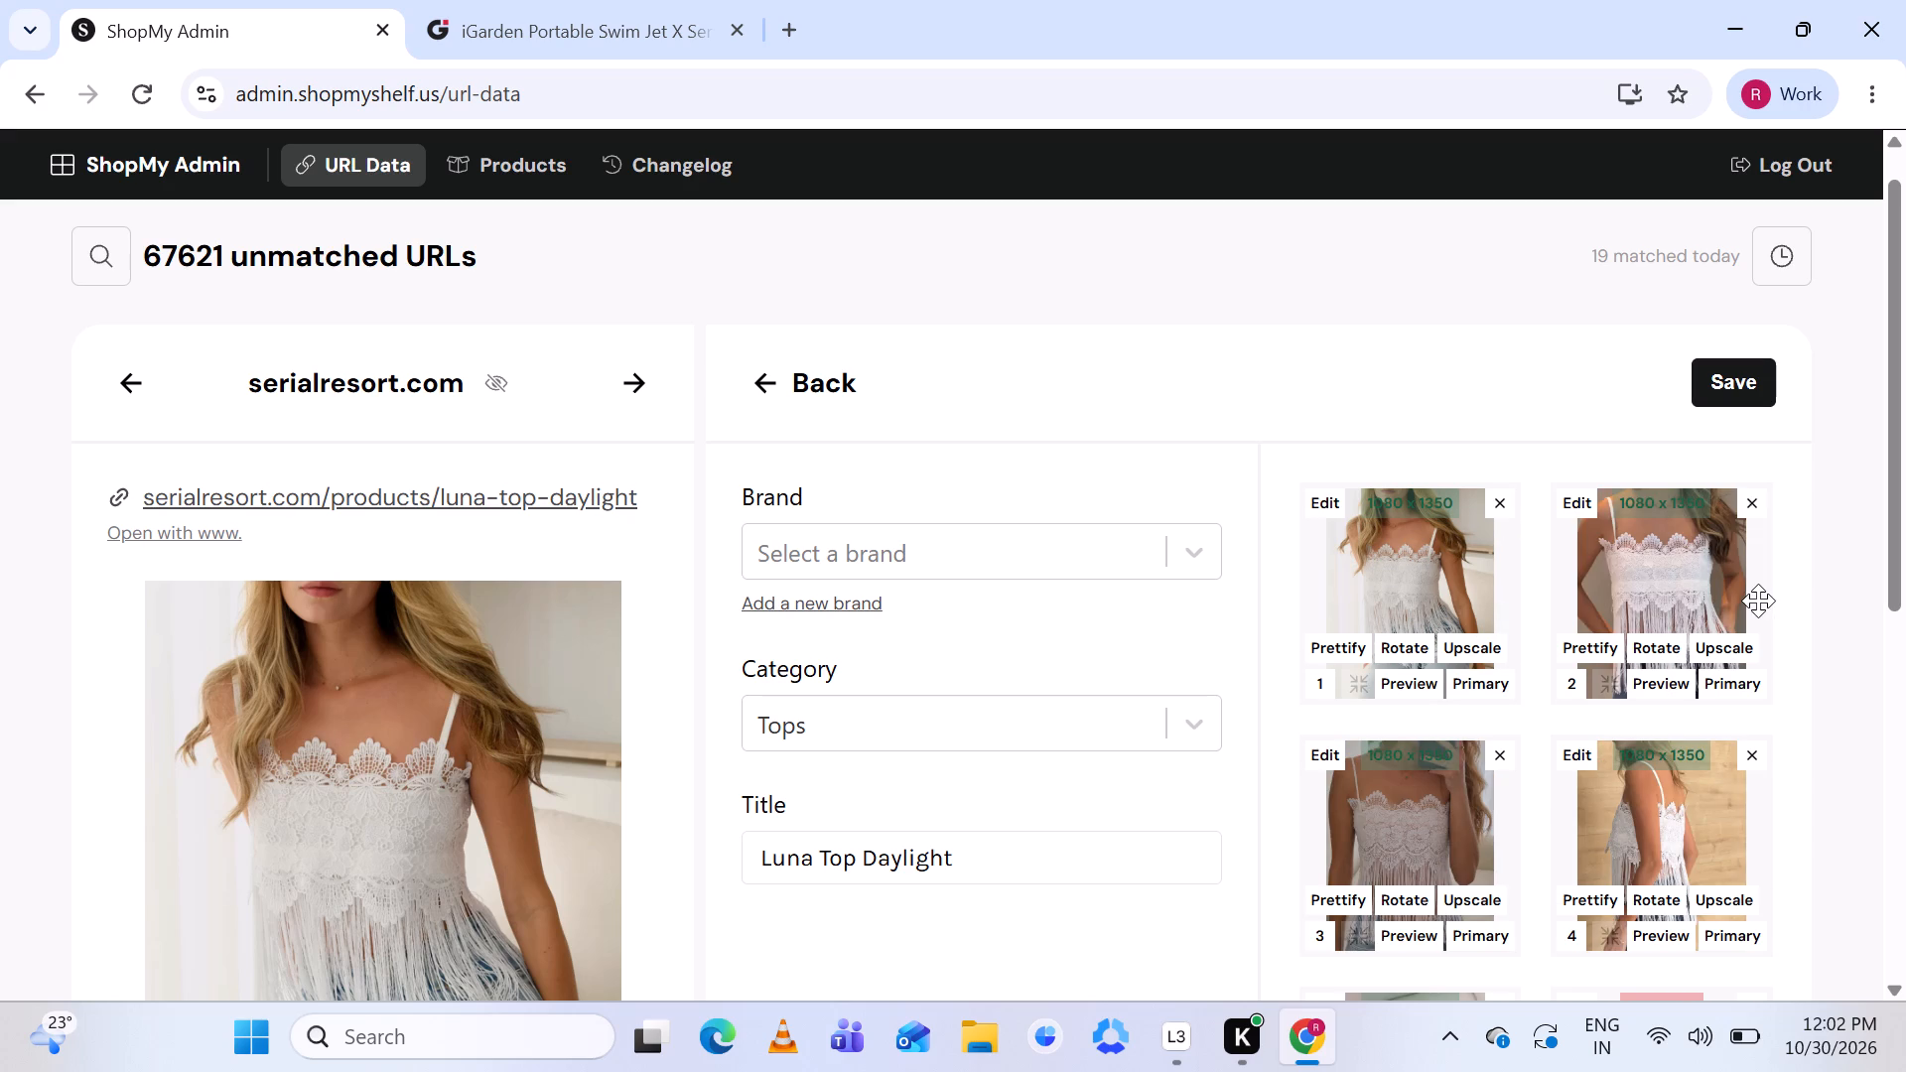
pyautogui.scroll(-1, 1595, 678)
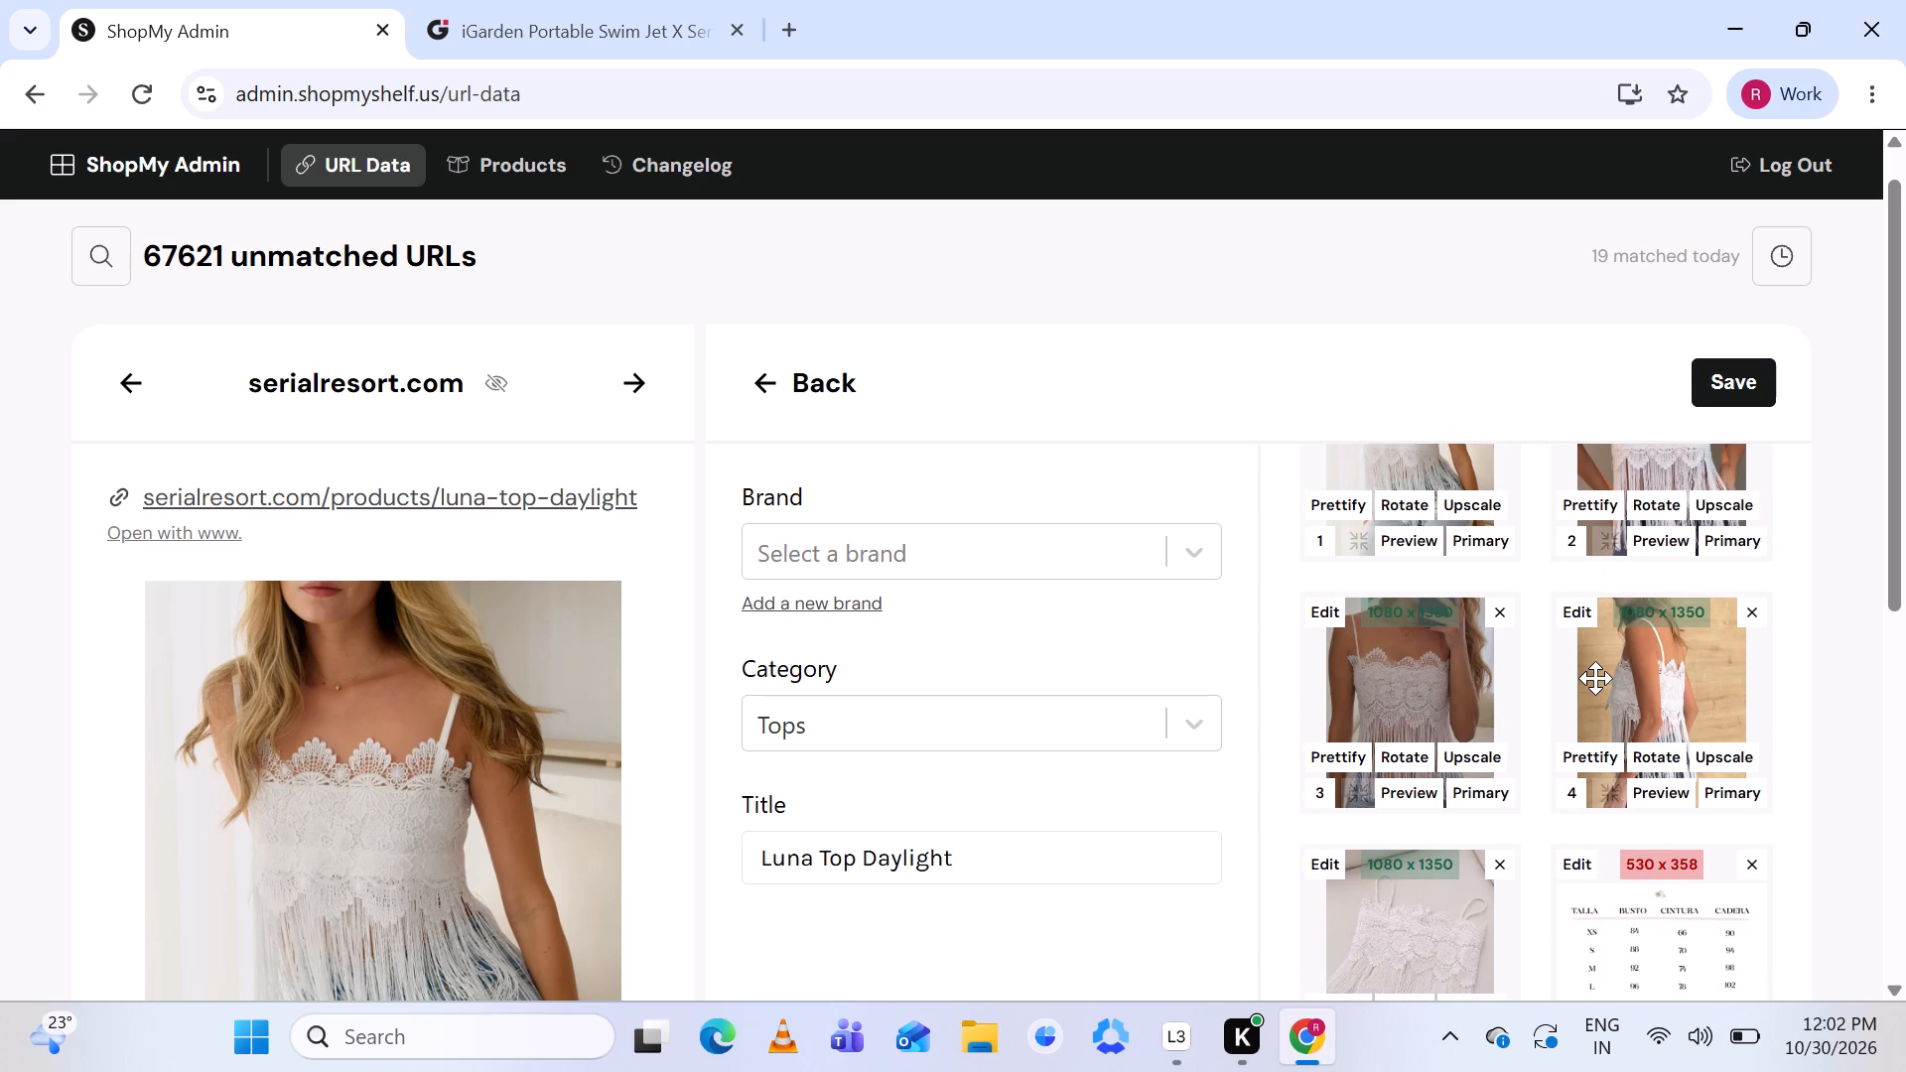
pyautogui.scroll(1, 1475, 687)
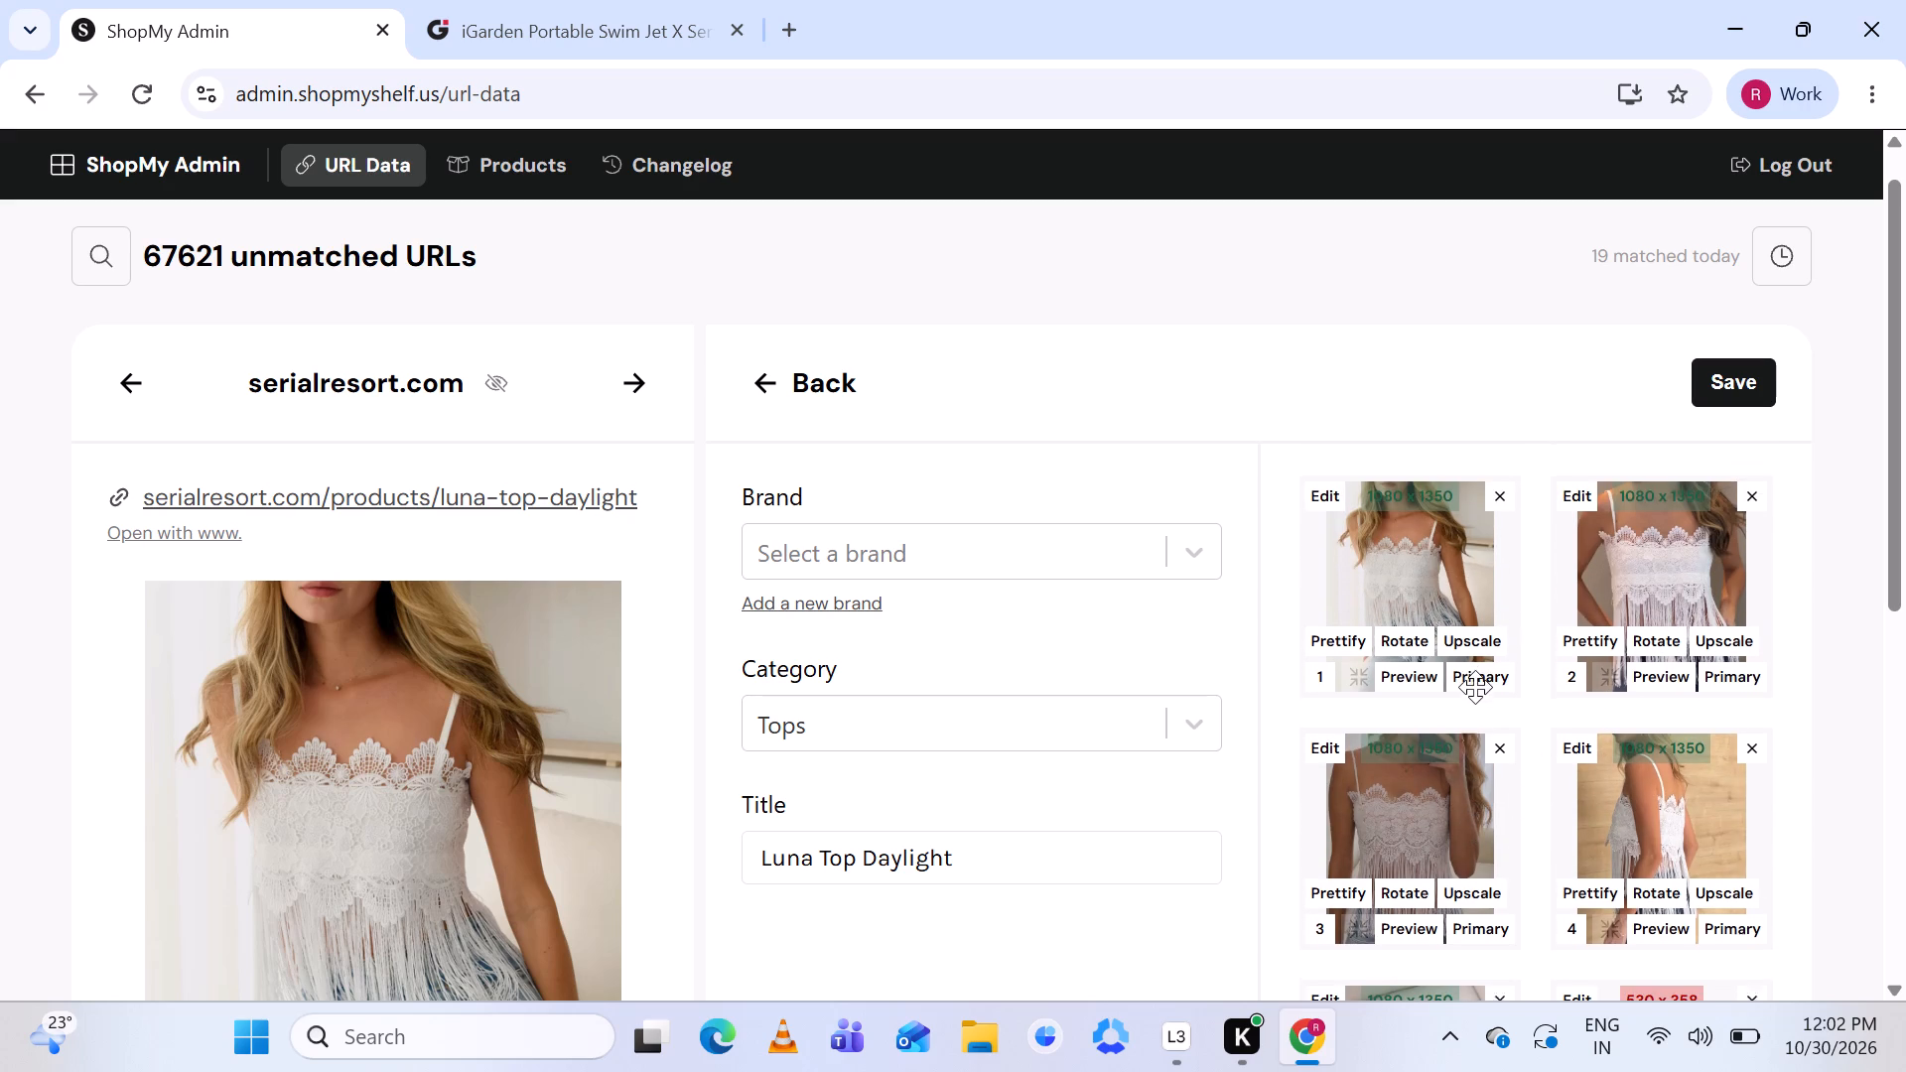
pyautogui.scroll(1, 1475, 687)
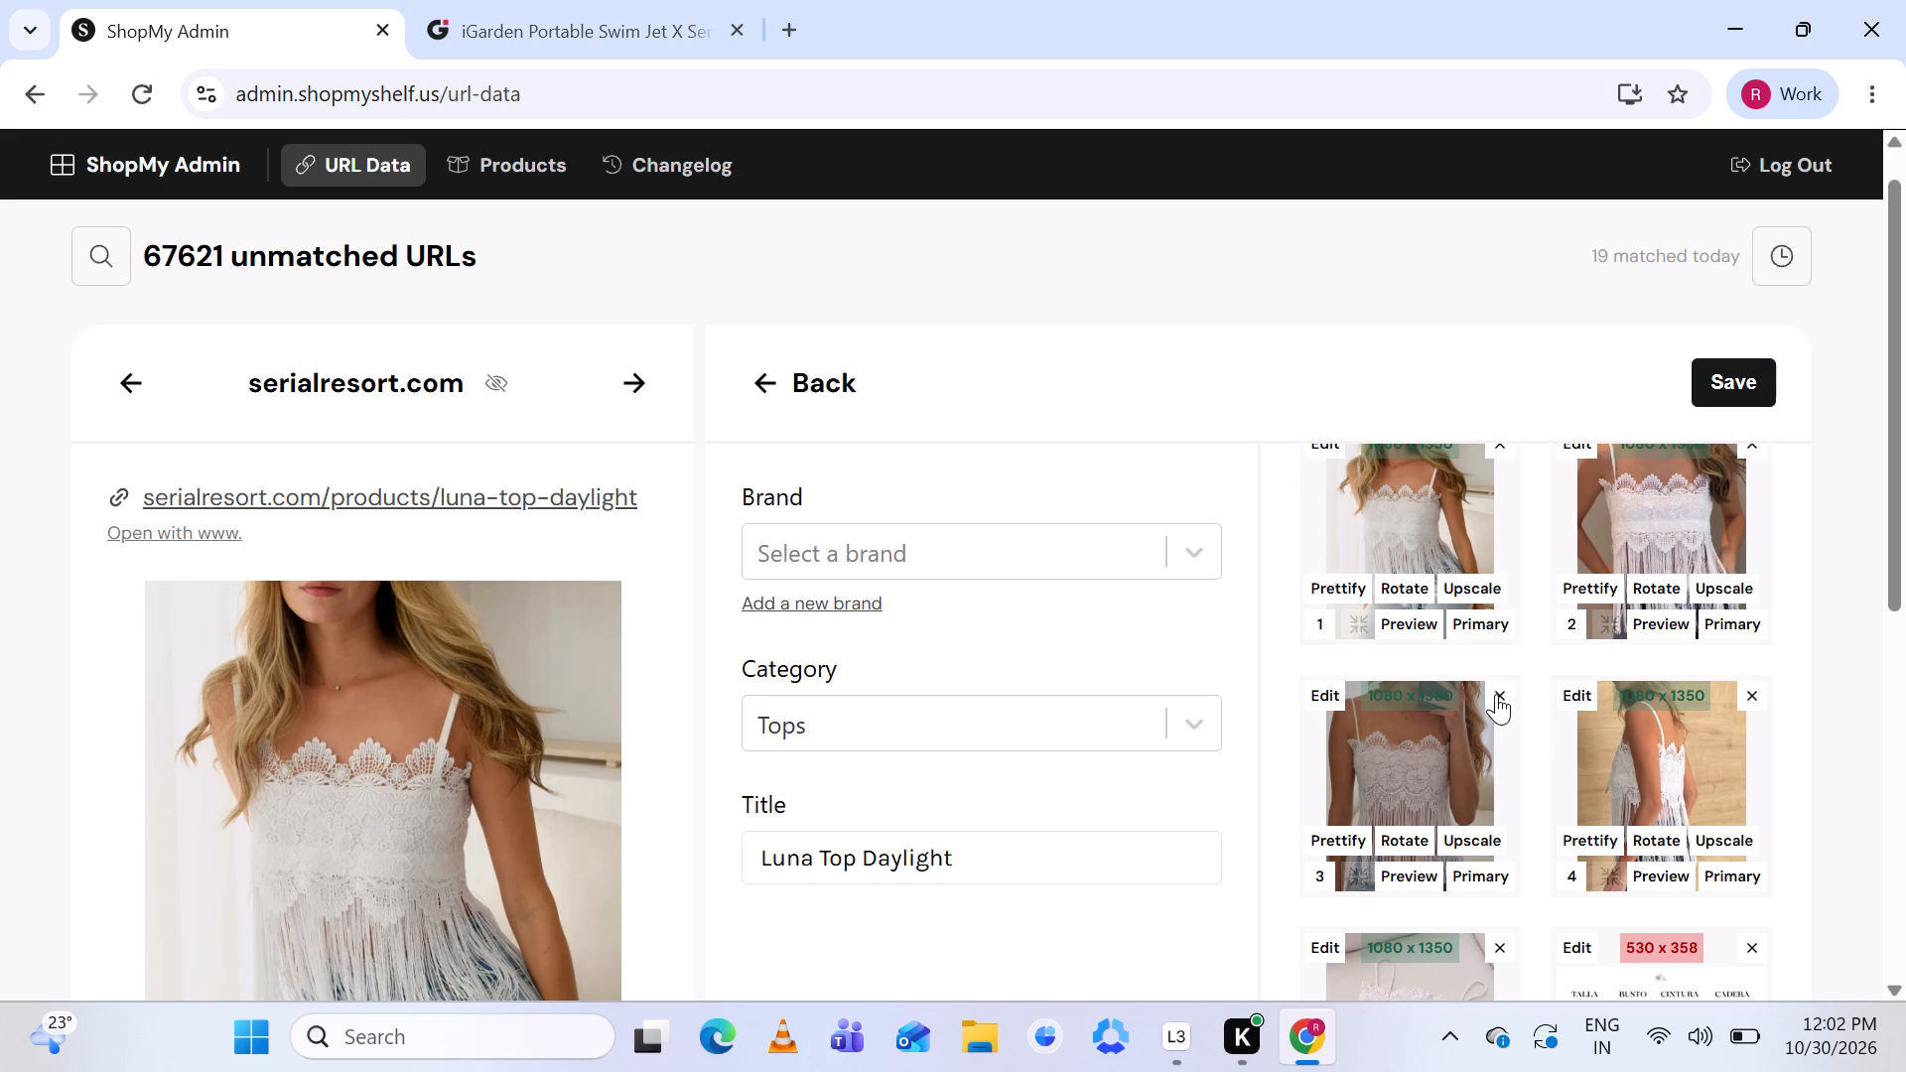
pyautogui.click(1496, 694)
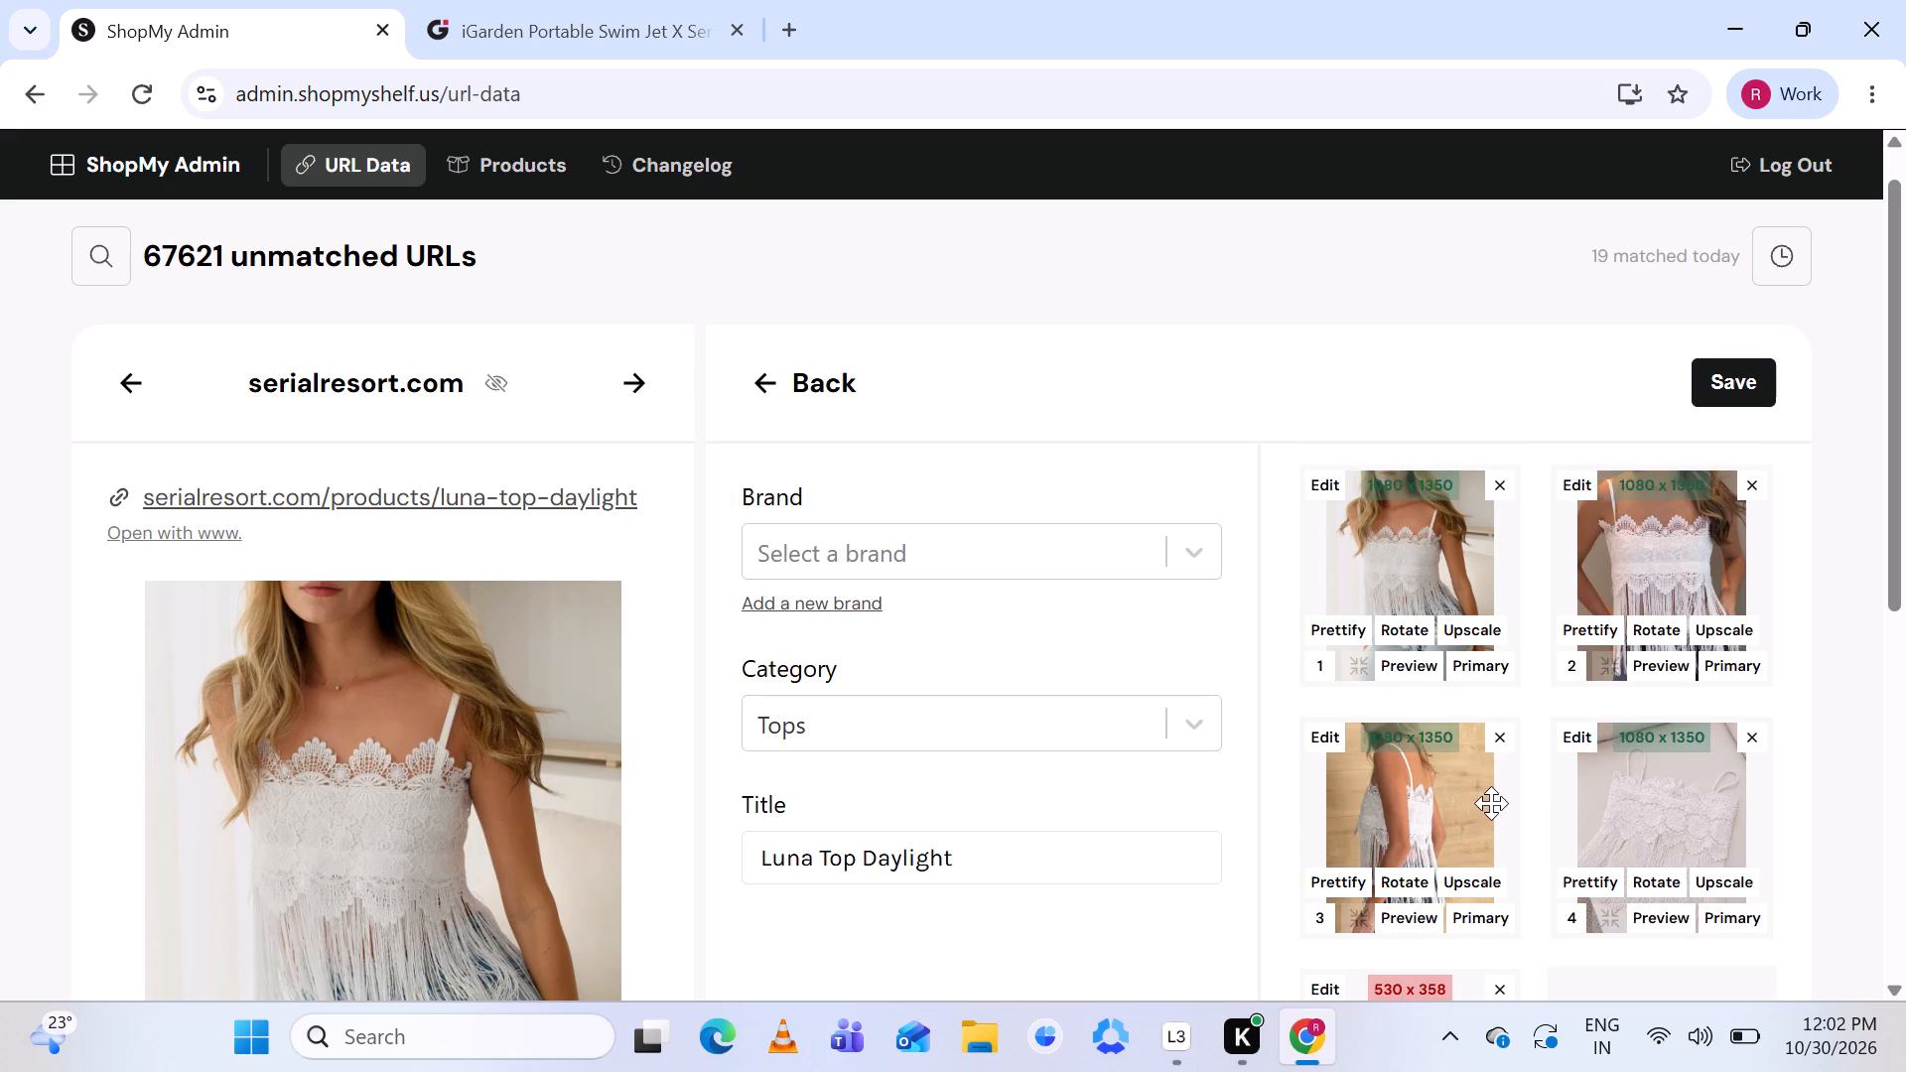
pyautogui.scroll(-1, 1491, 803)
pyautogui.click(1746, 731)
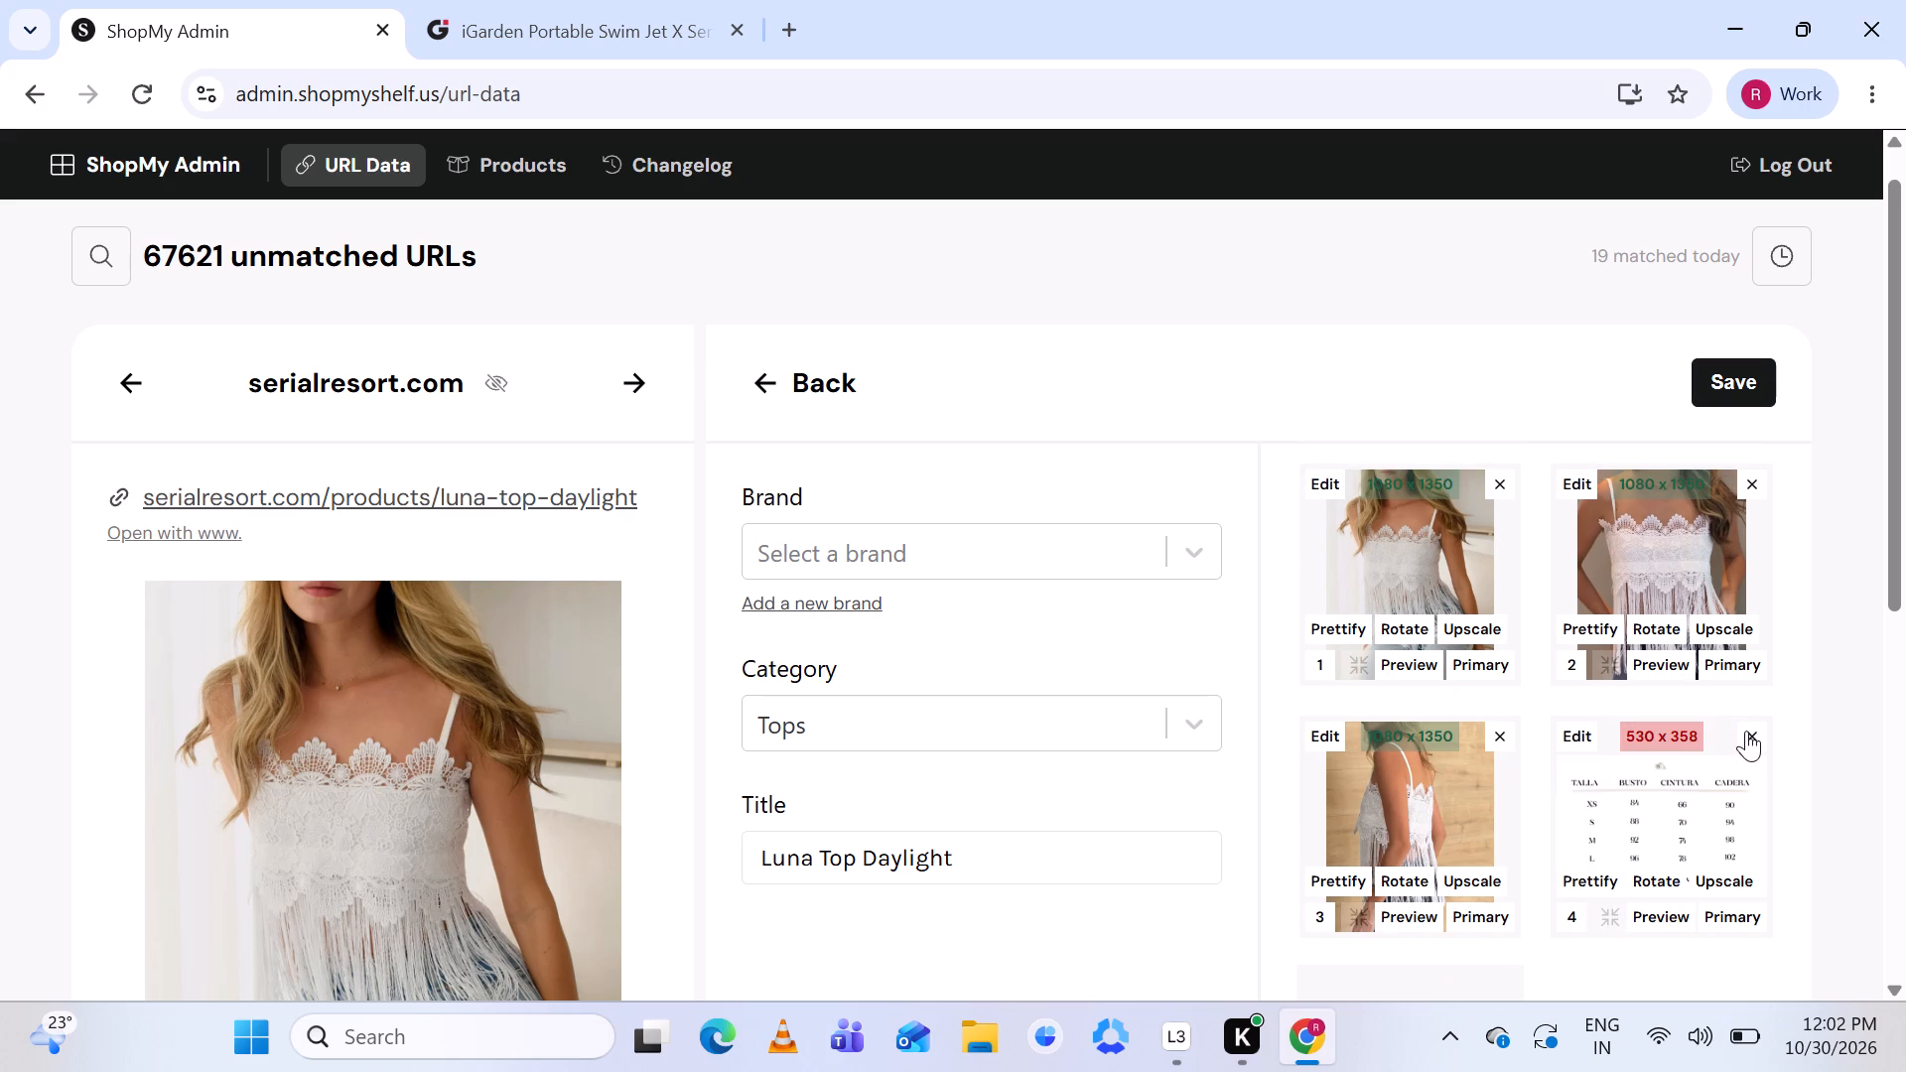
pyautogui.click(1748, 745)
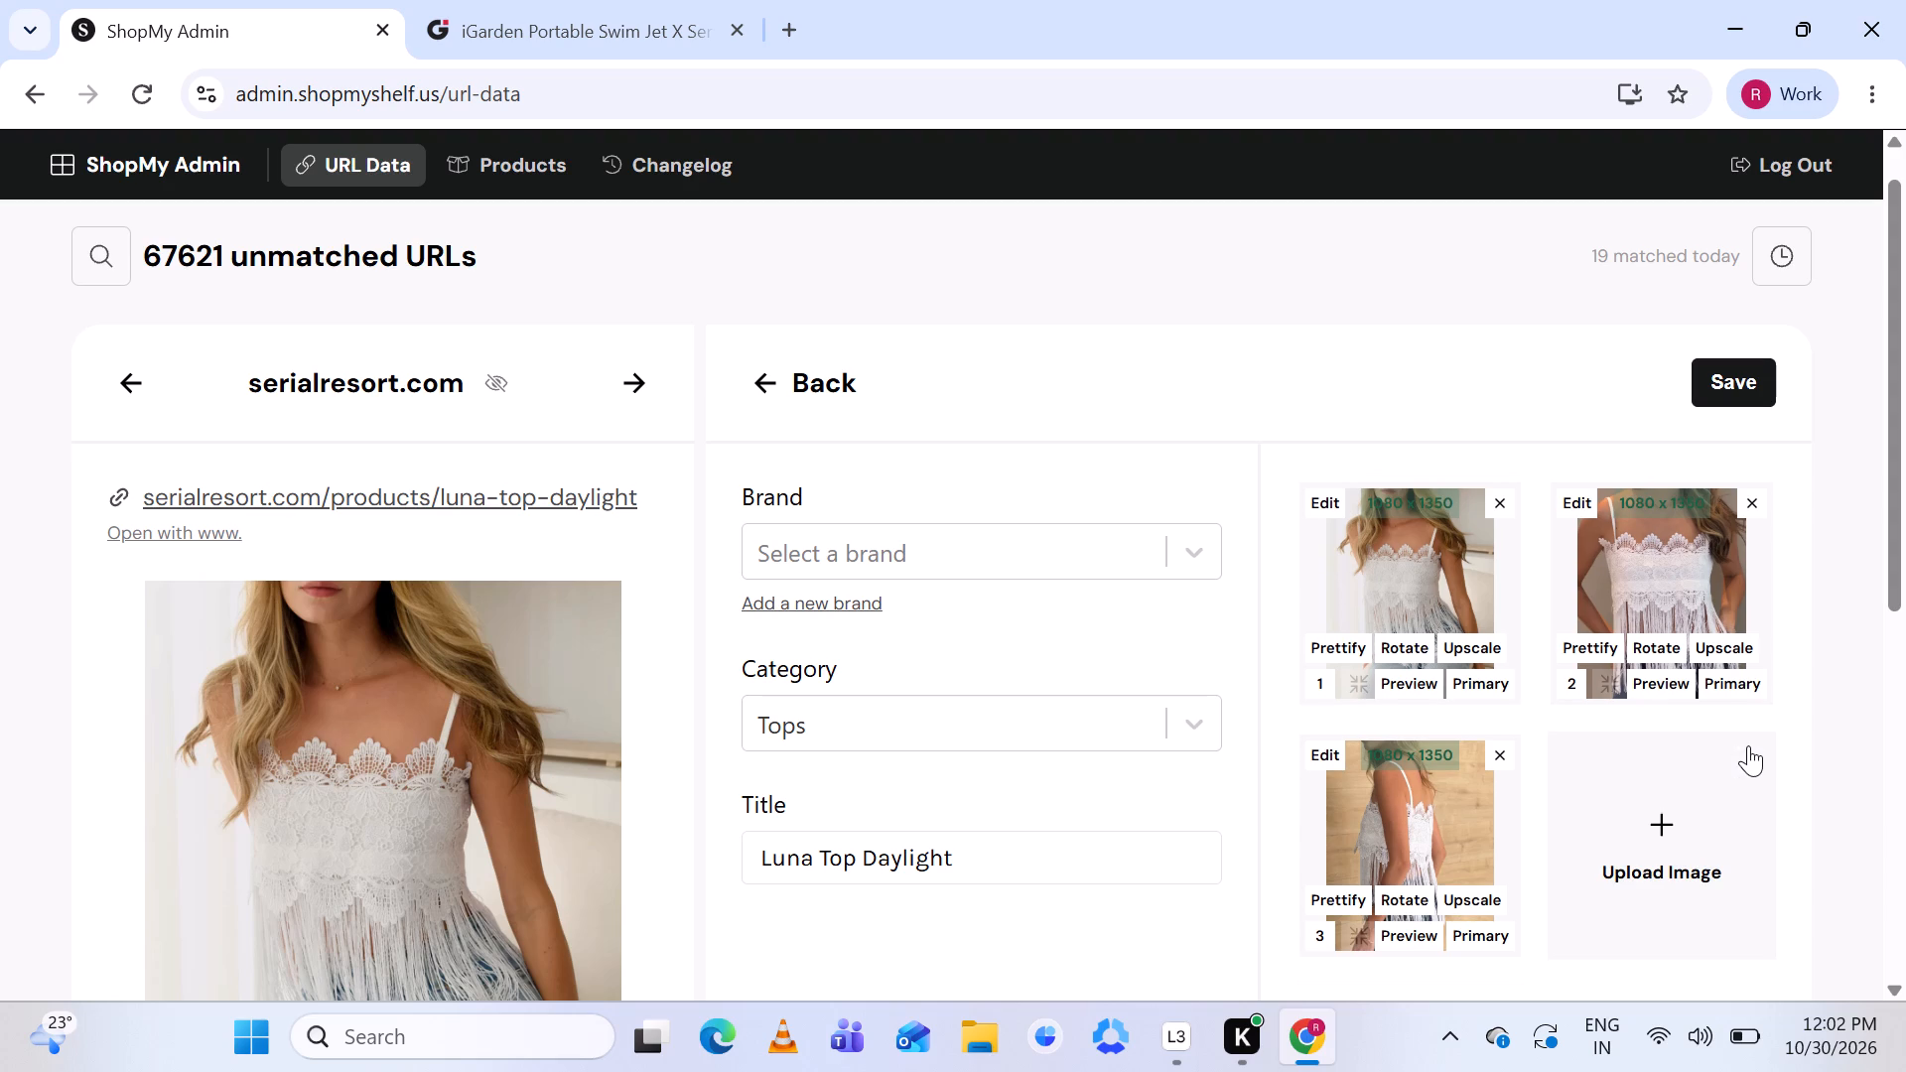
# Copy the brand name Serial Resortwear from the listing details and search the brands for it.
pyautogui.scroll(-1, 1588, 791)
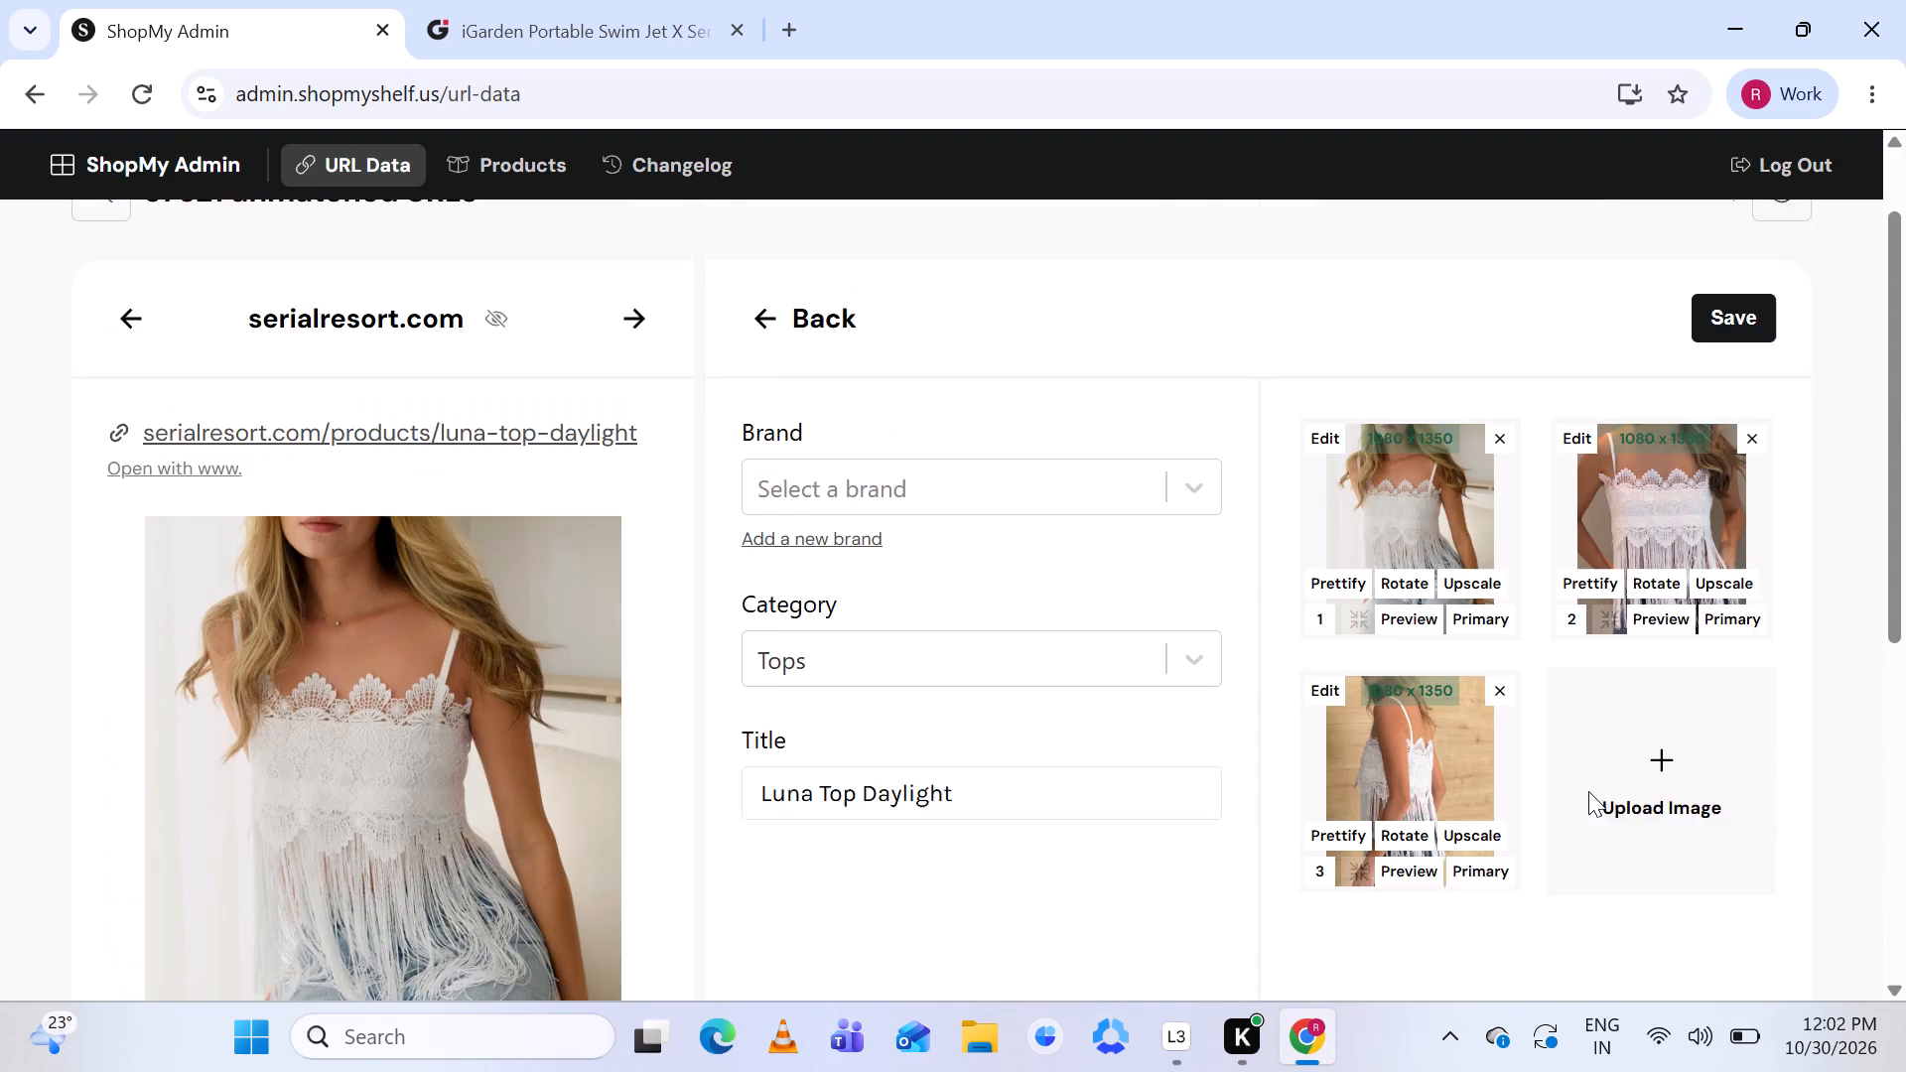
pyautogui.scroll(-2, 969, 931)
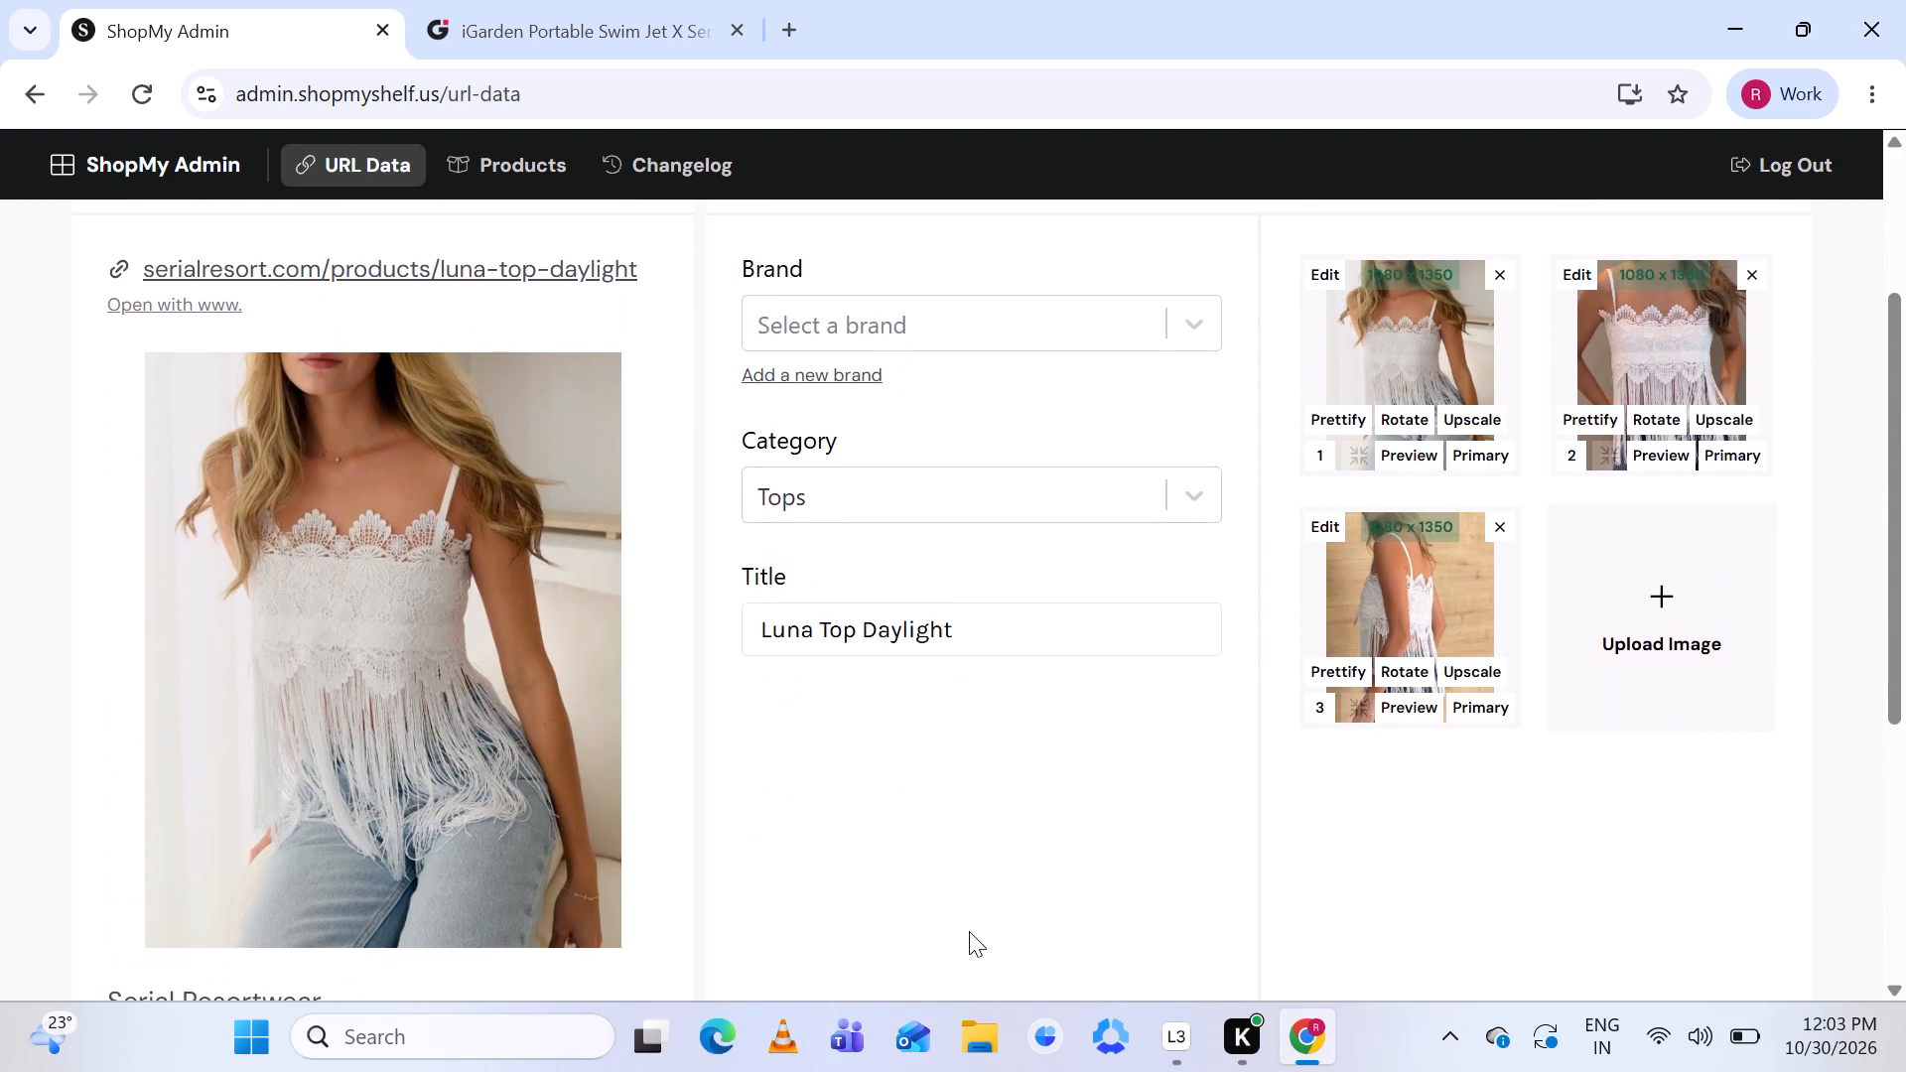
pyautogui.scroll(-1, 969, 931)
pyautogui.scroll(1, 969, 931)
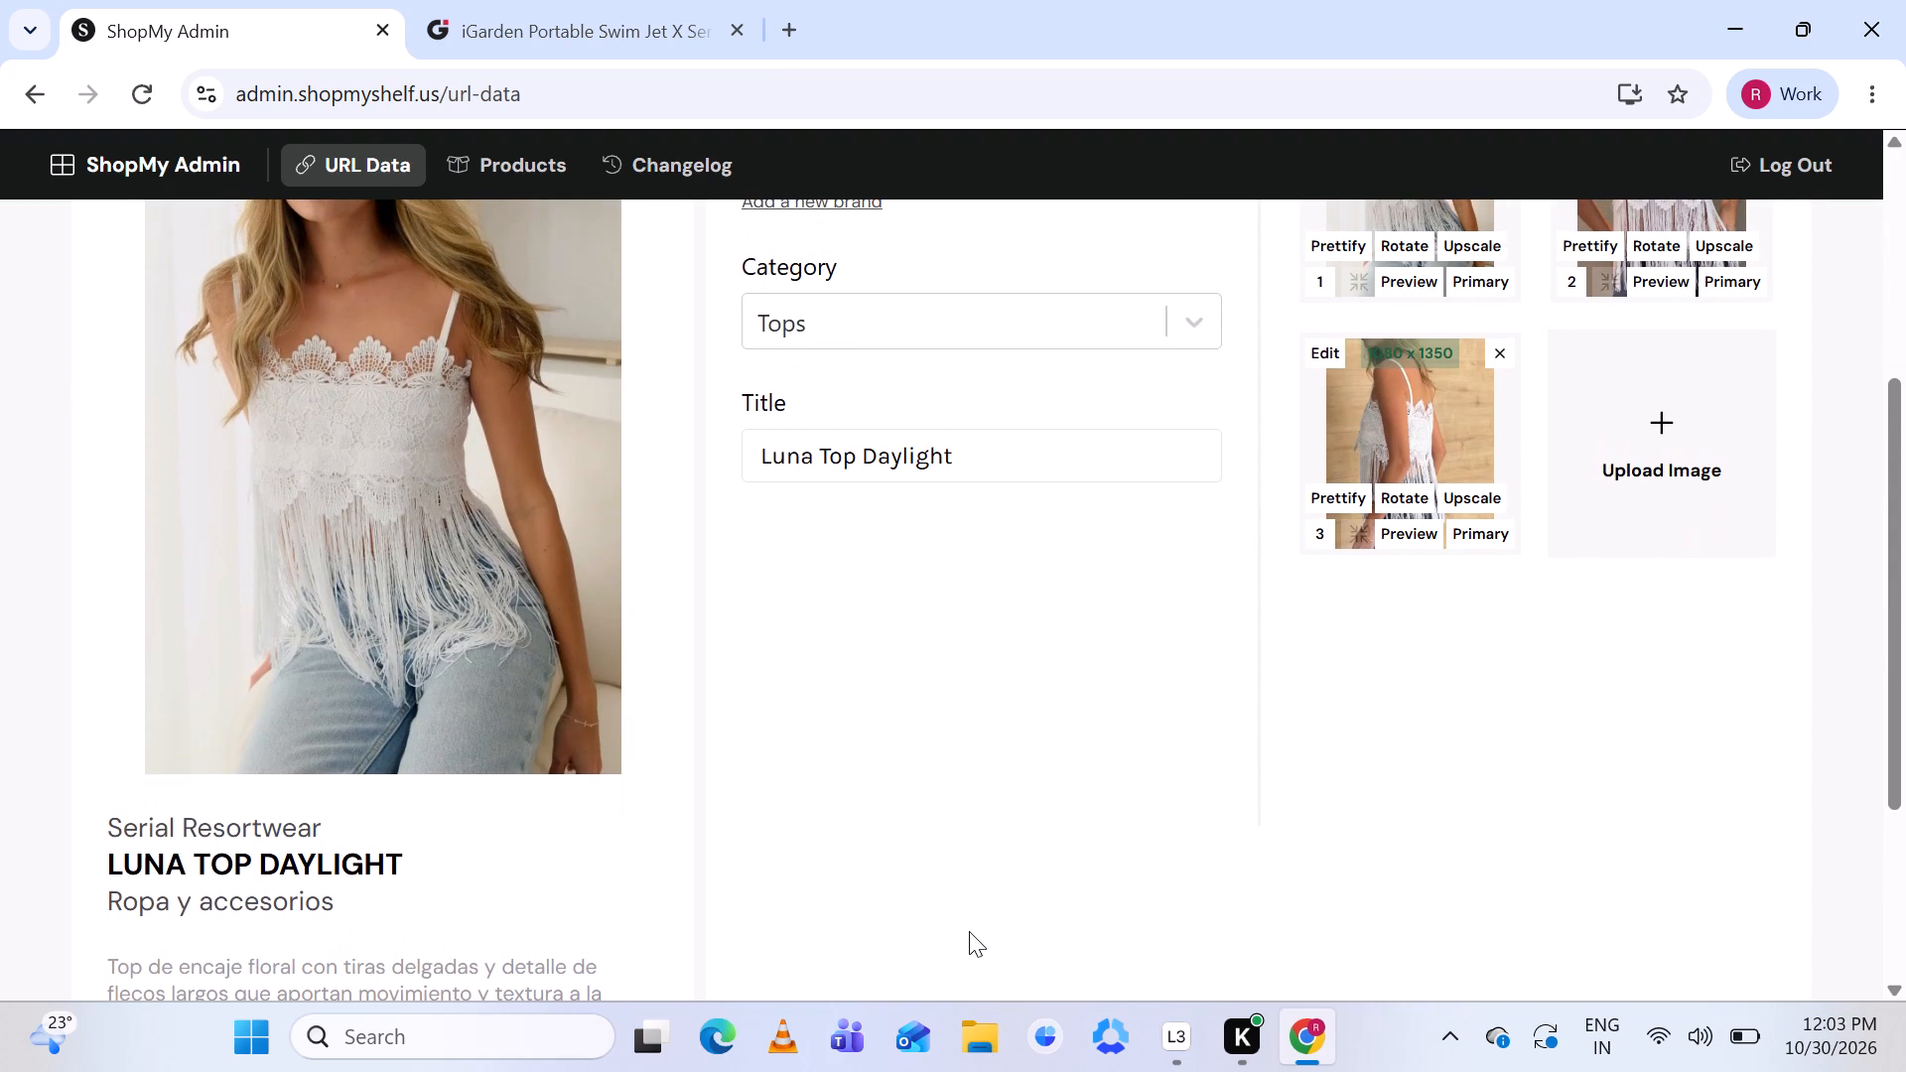
pyautogui.scroll(1, 969, 931)
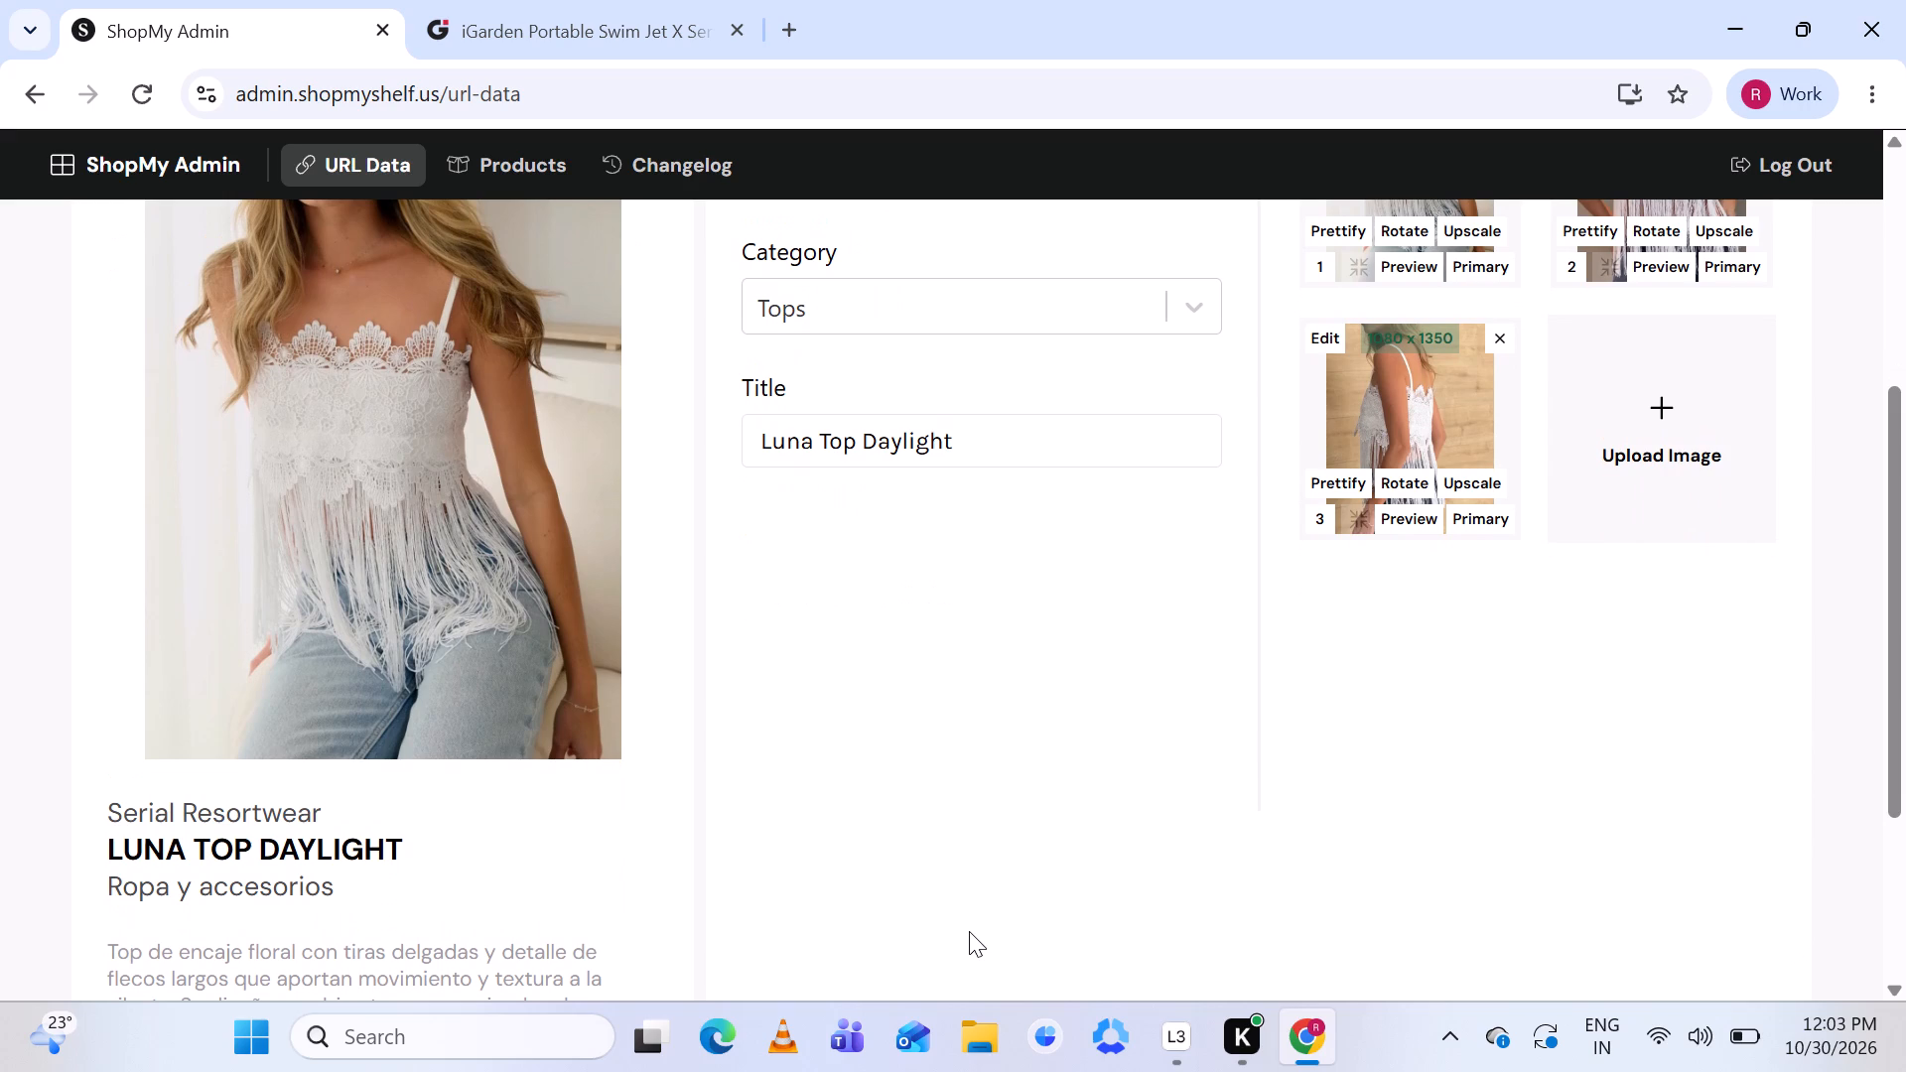
pyautogui.scroll(1, 969, 931)
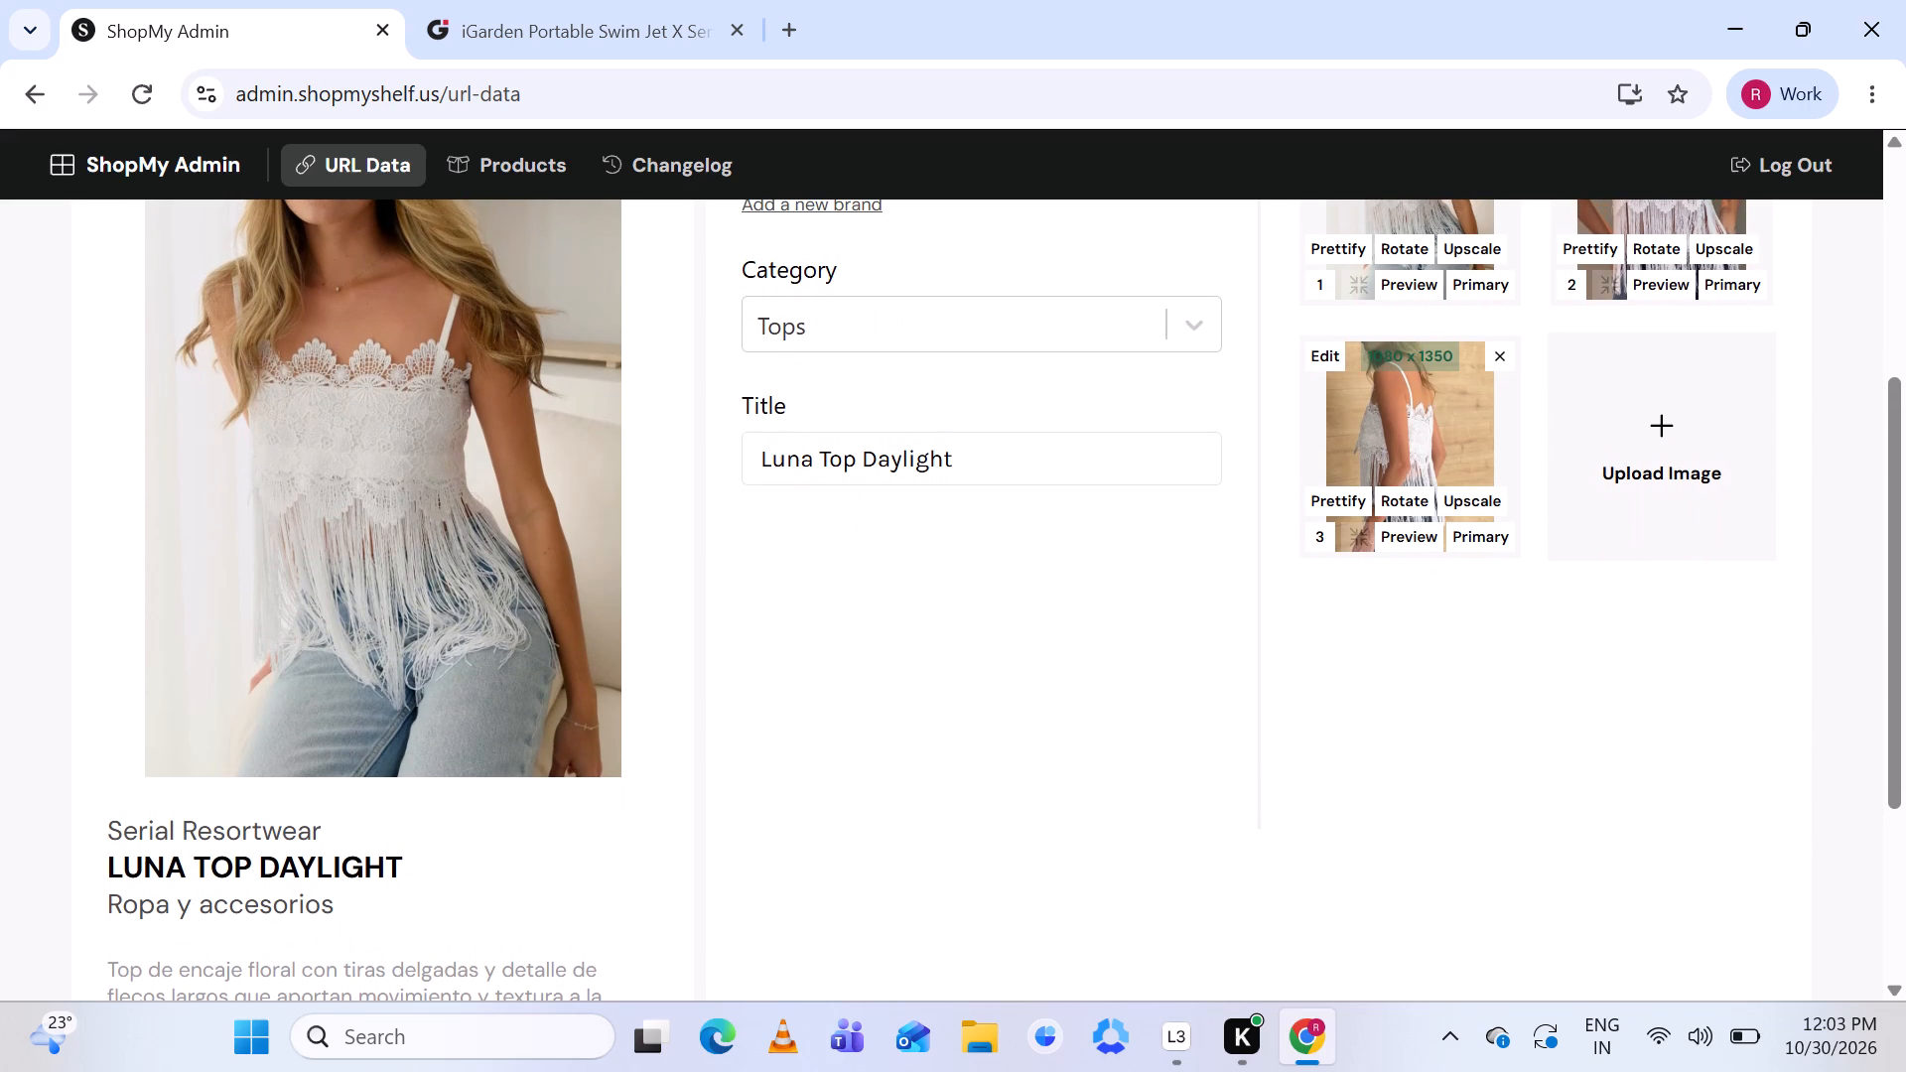
pyautogui.moveTo(109, 831); pyautogui.dragTo(214, 814)
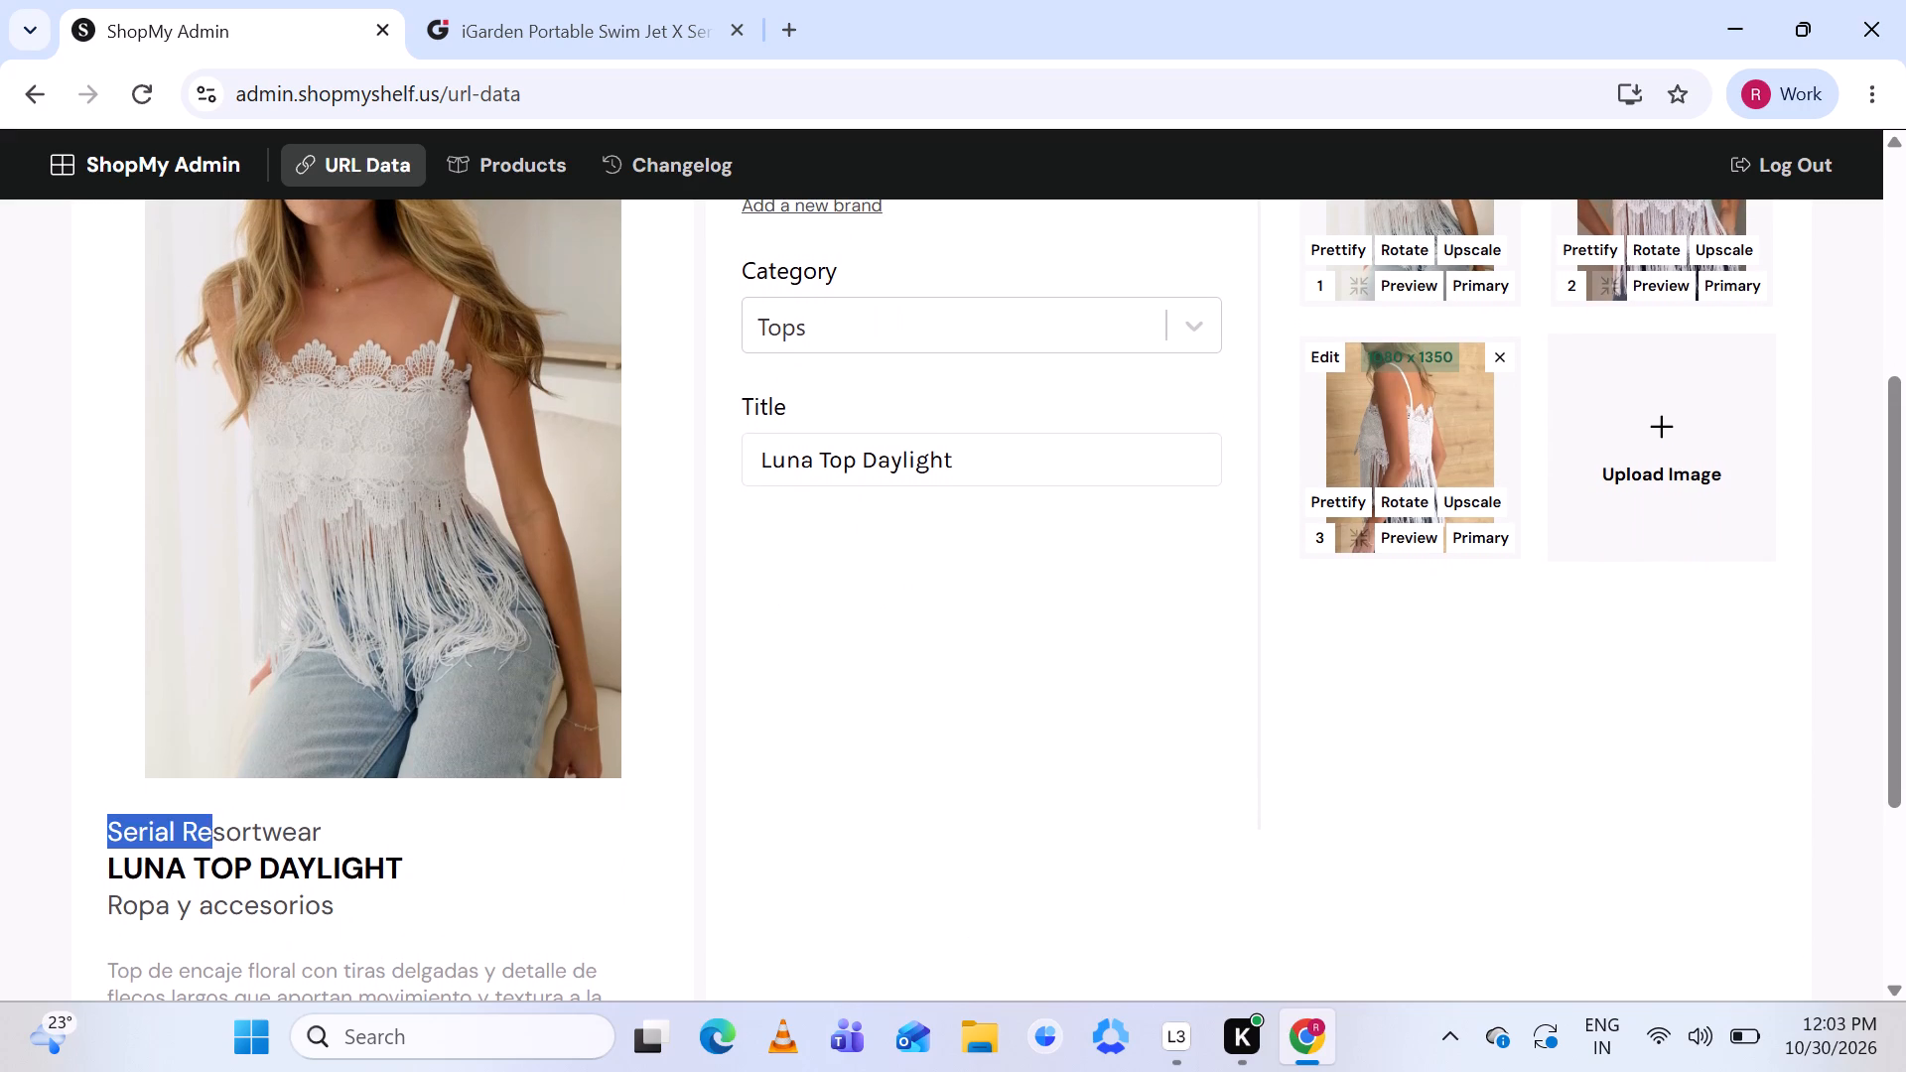
pyautogui.moveTo(214, 814); pyautogui.dragTo(335, 822)
pyautogui.hotkey('ctrl', 'c')
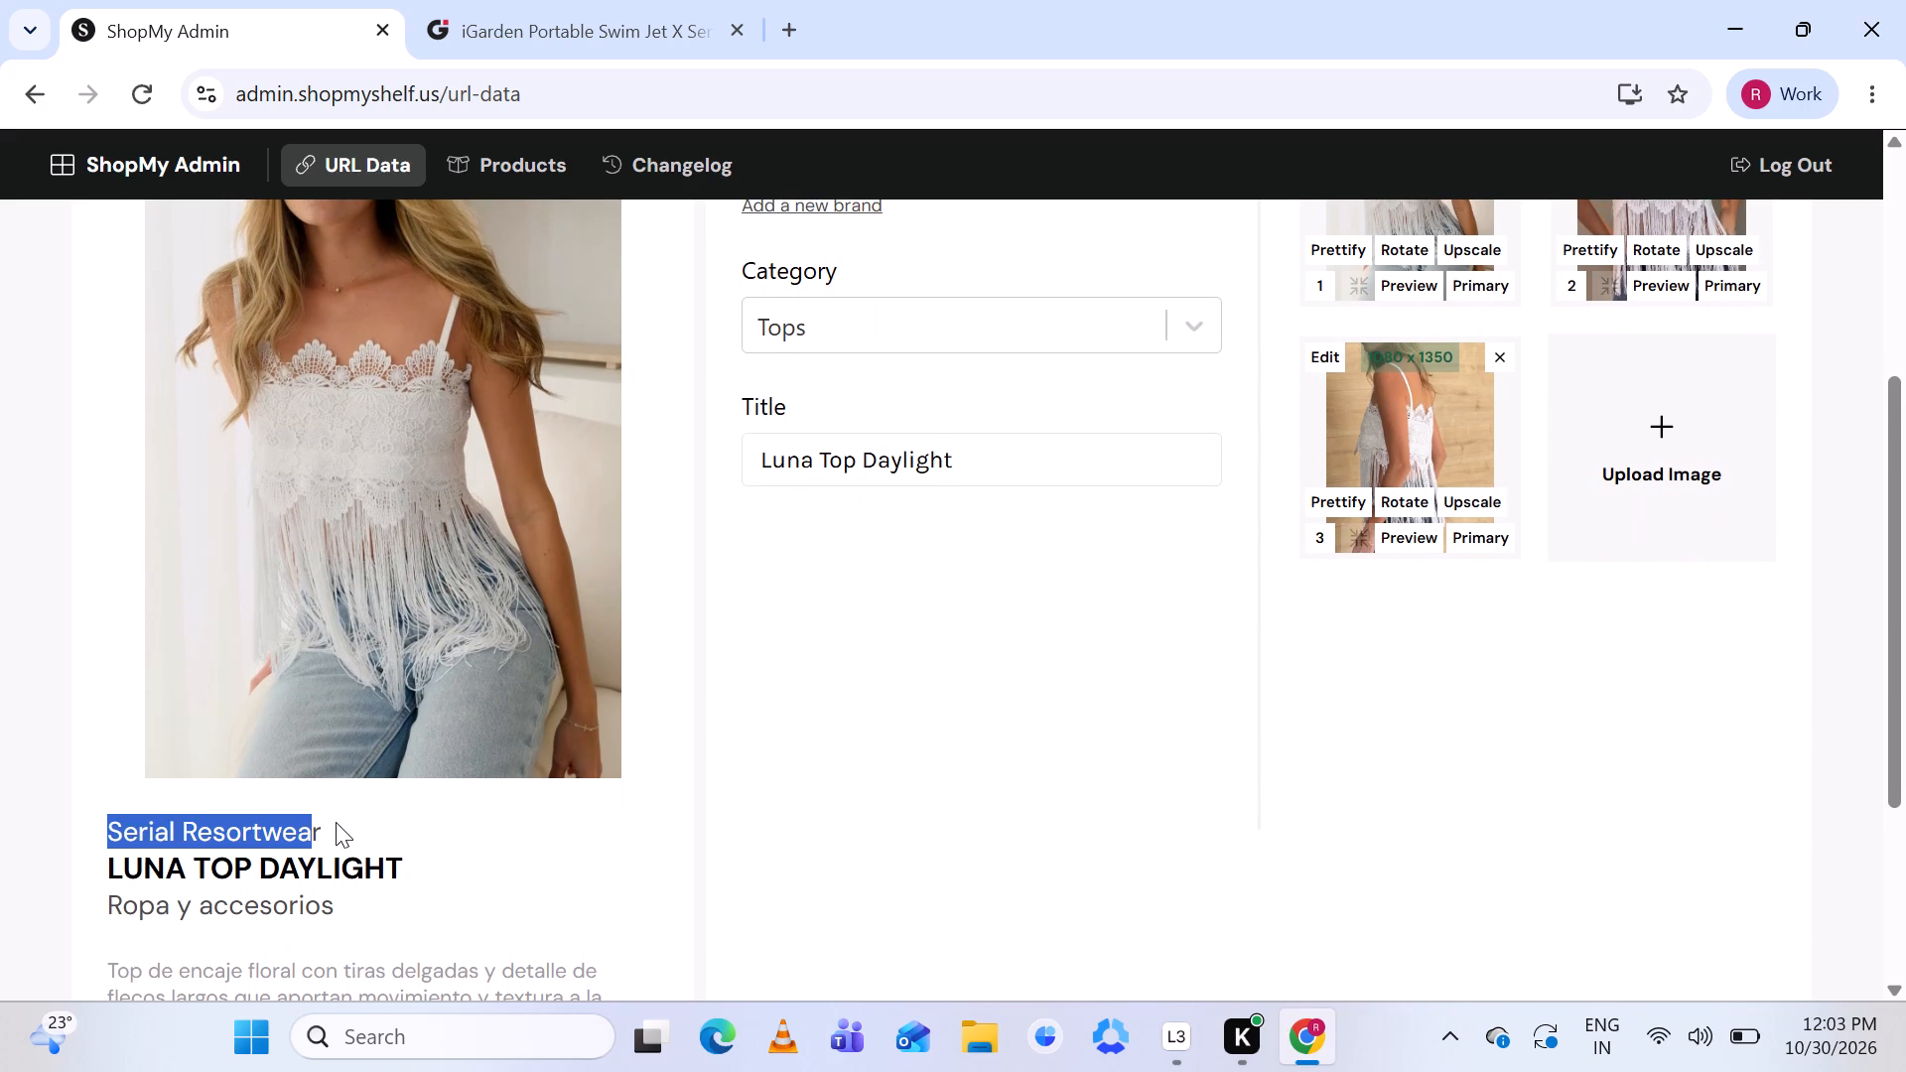
pyautogui.click(788, 738)
pyautogui.scroll(2, 788, 738)
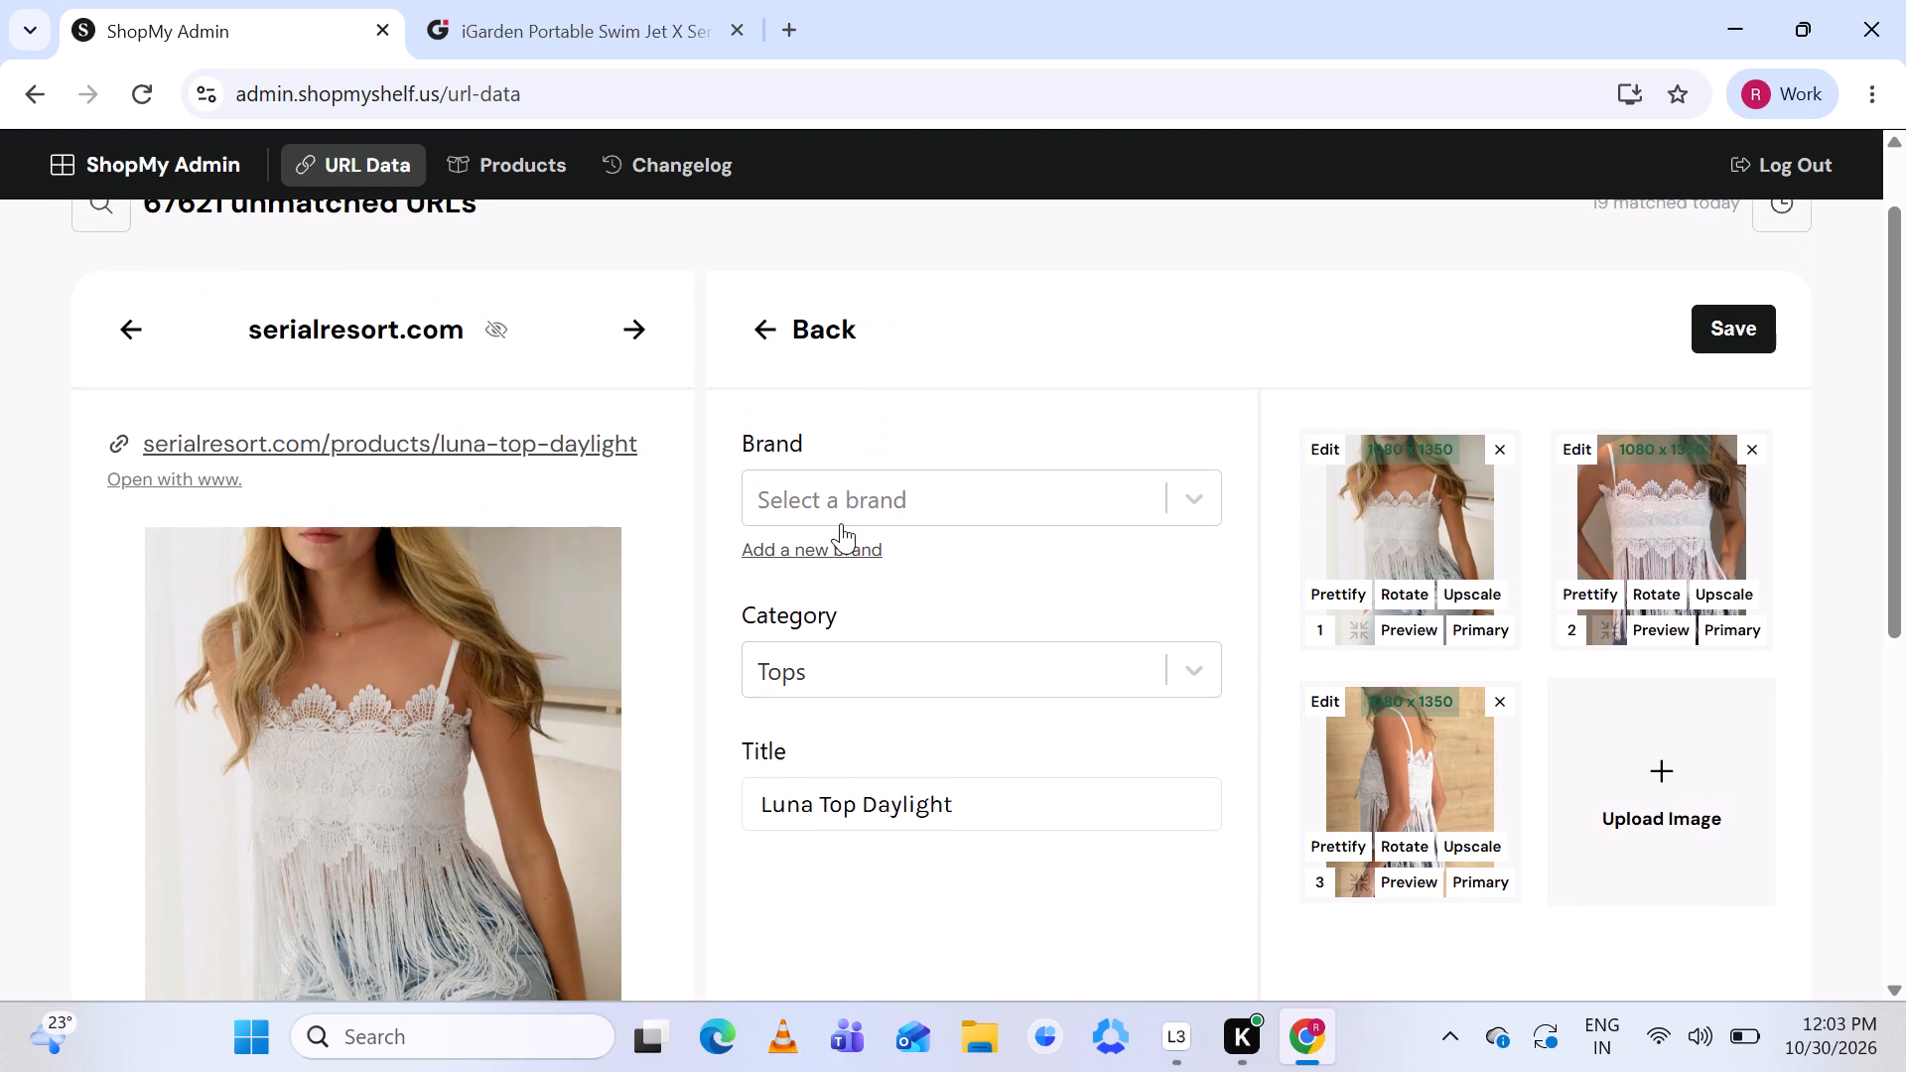
pyautogui.click(855, 493)
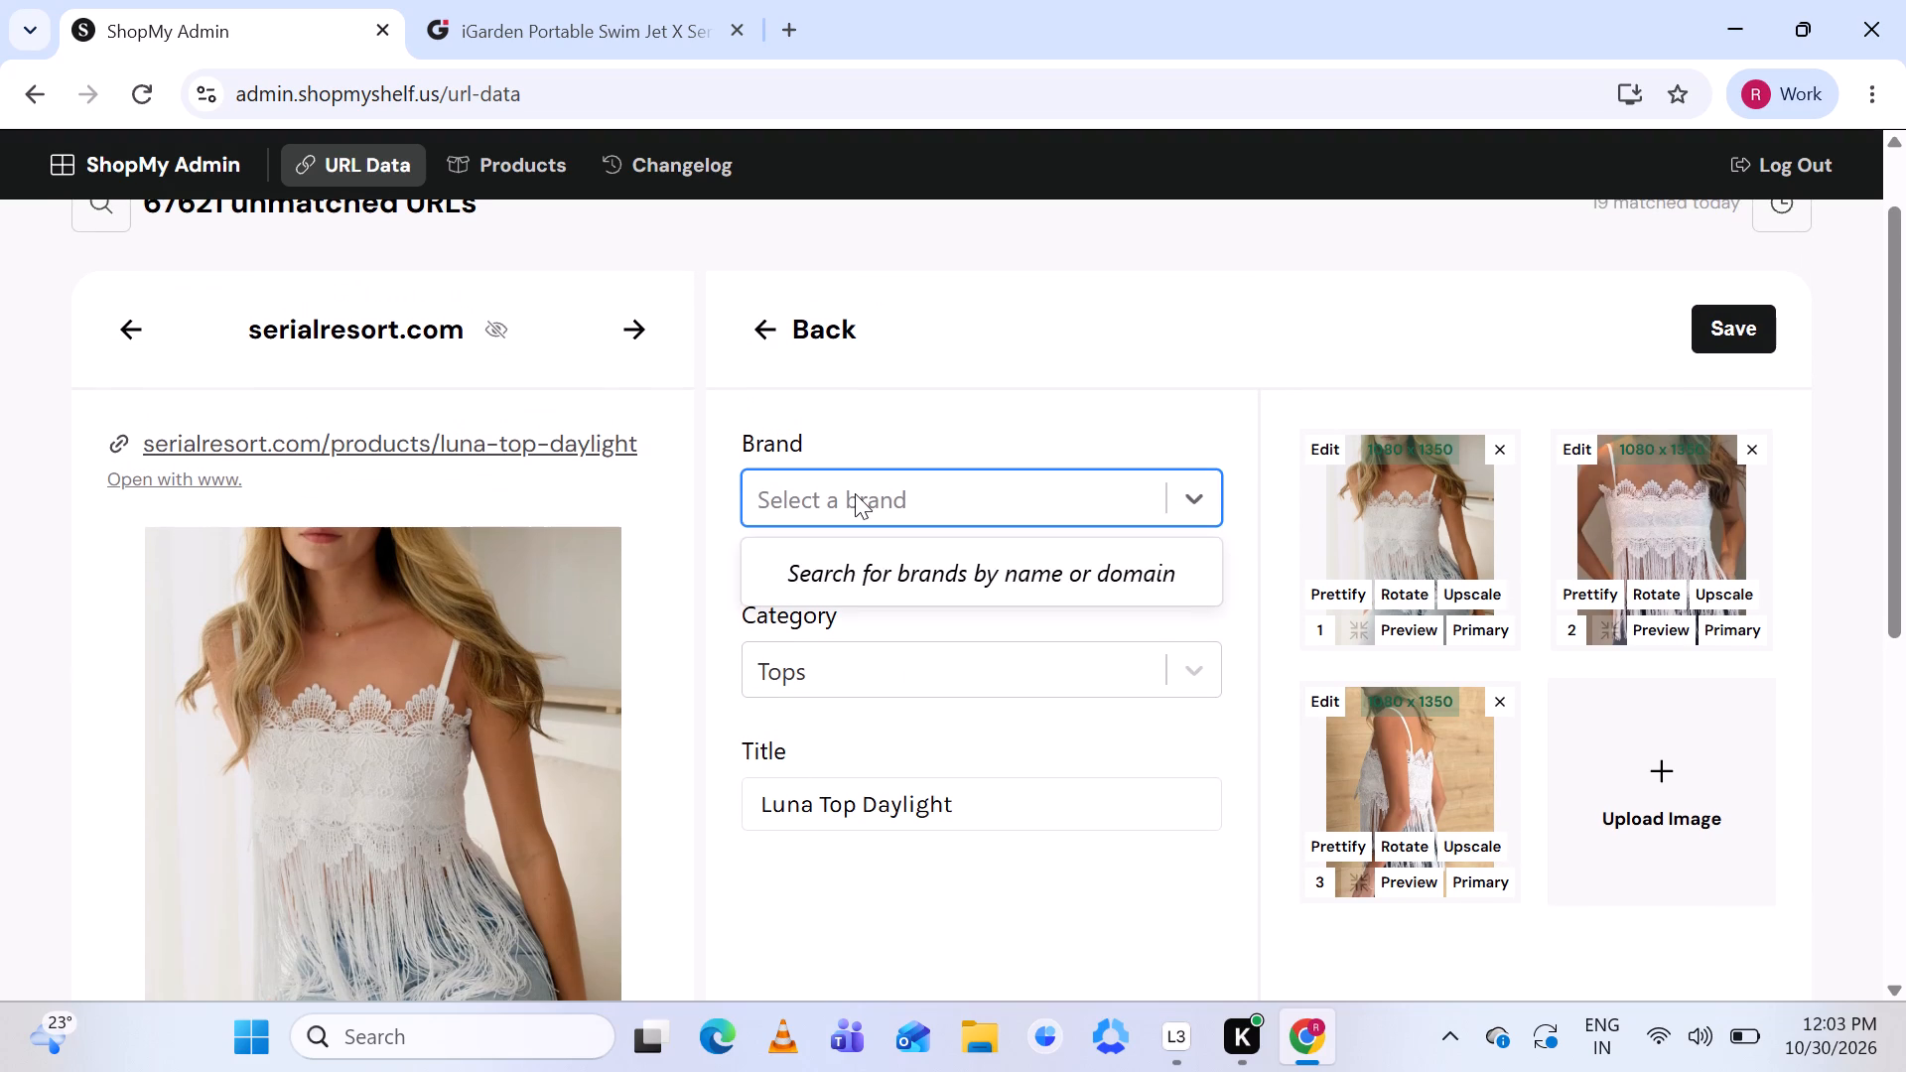
pyautogui.hotkey('ctrl', 'v')
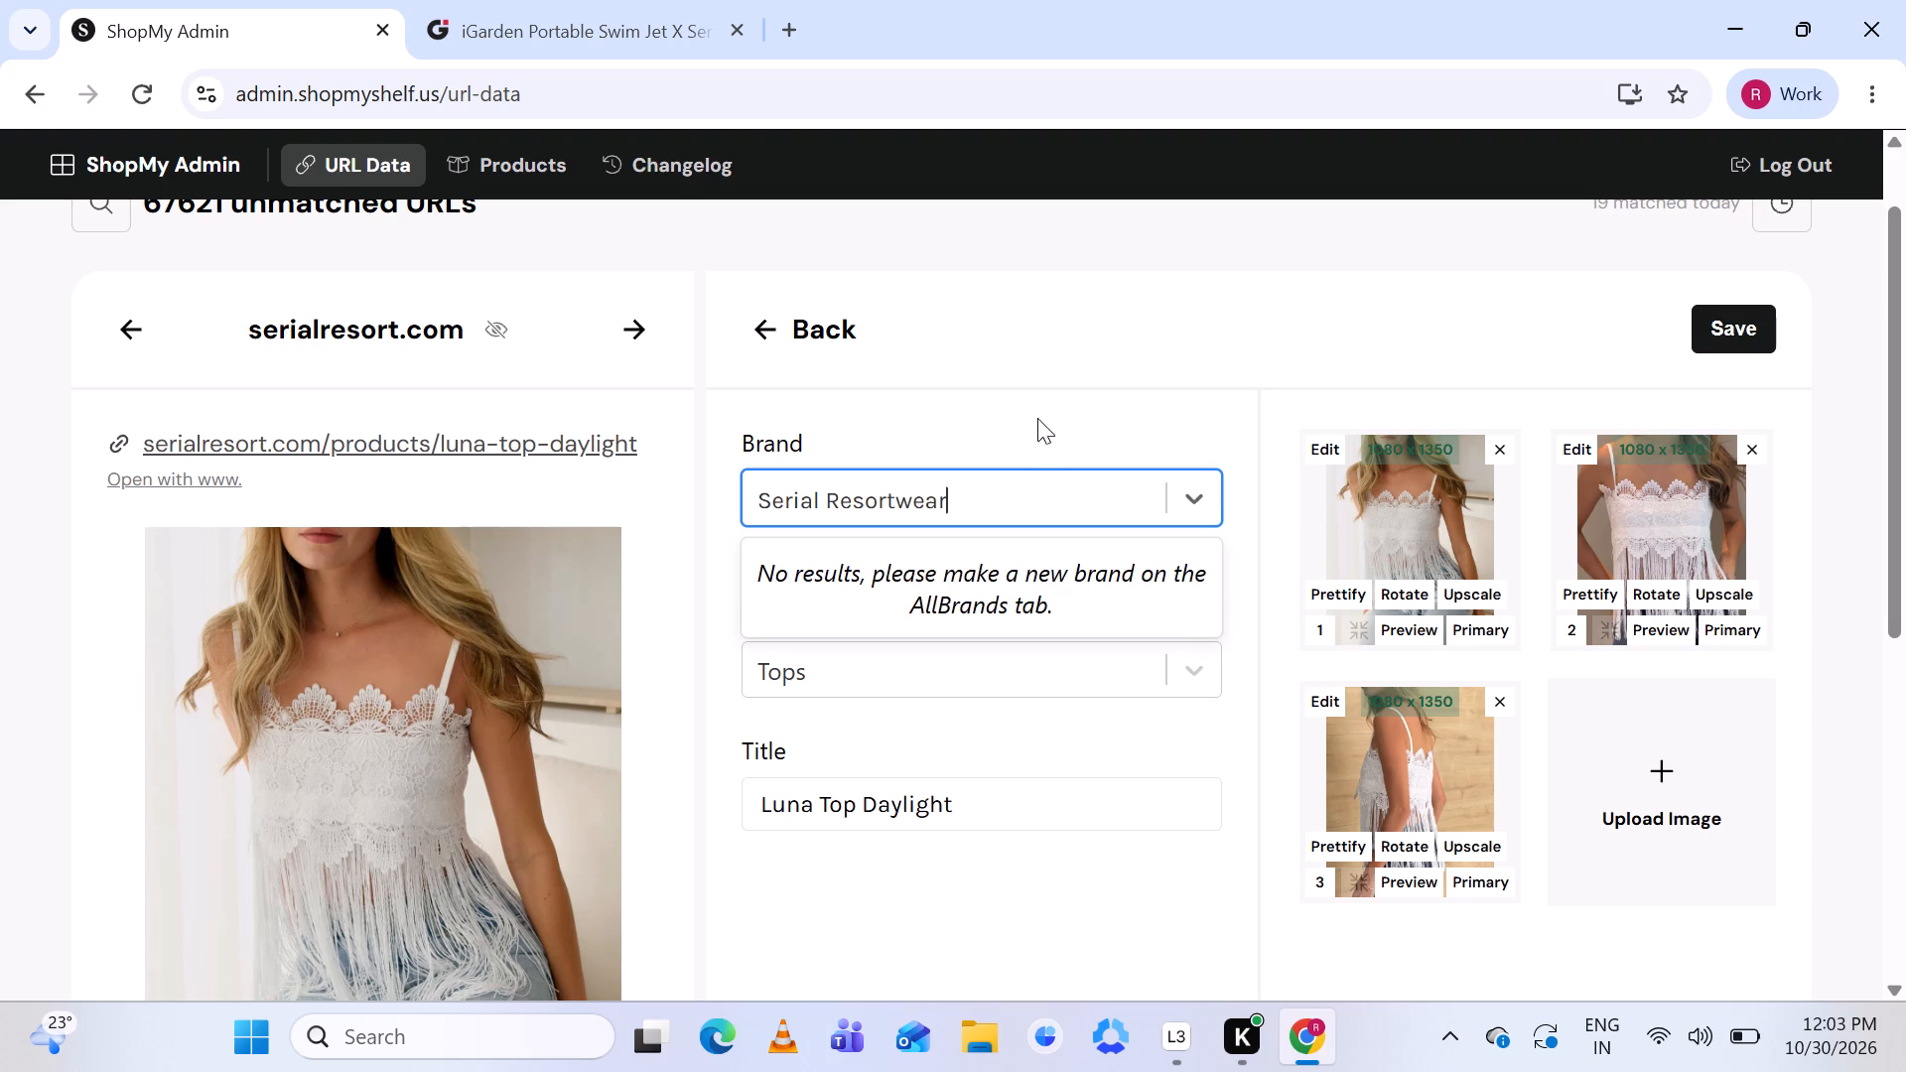
pyautogui.click(1010, 406)
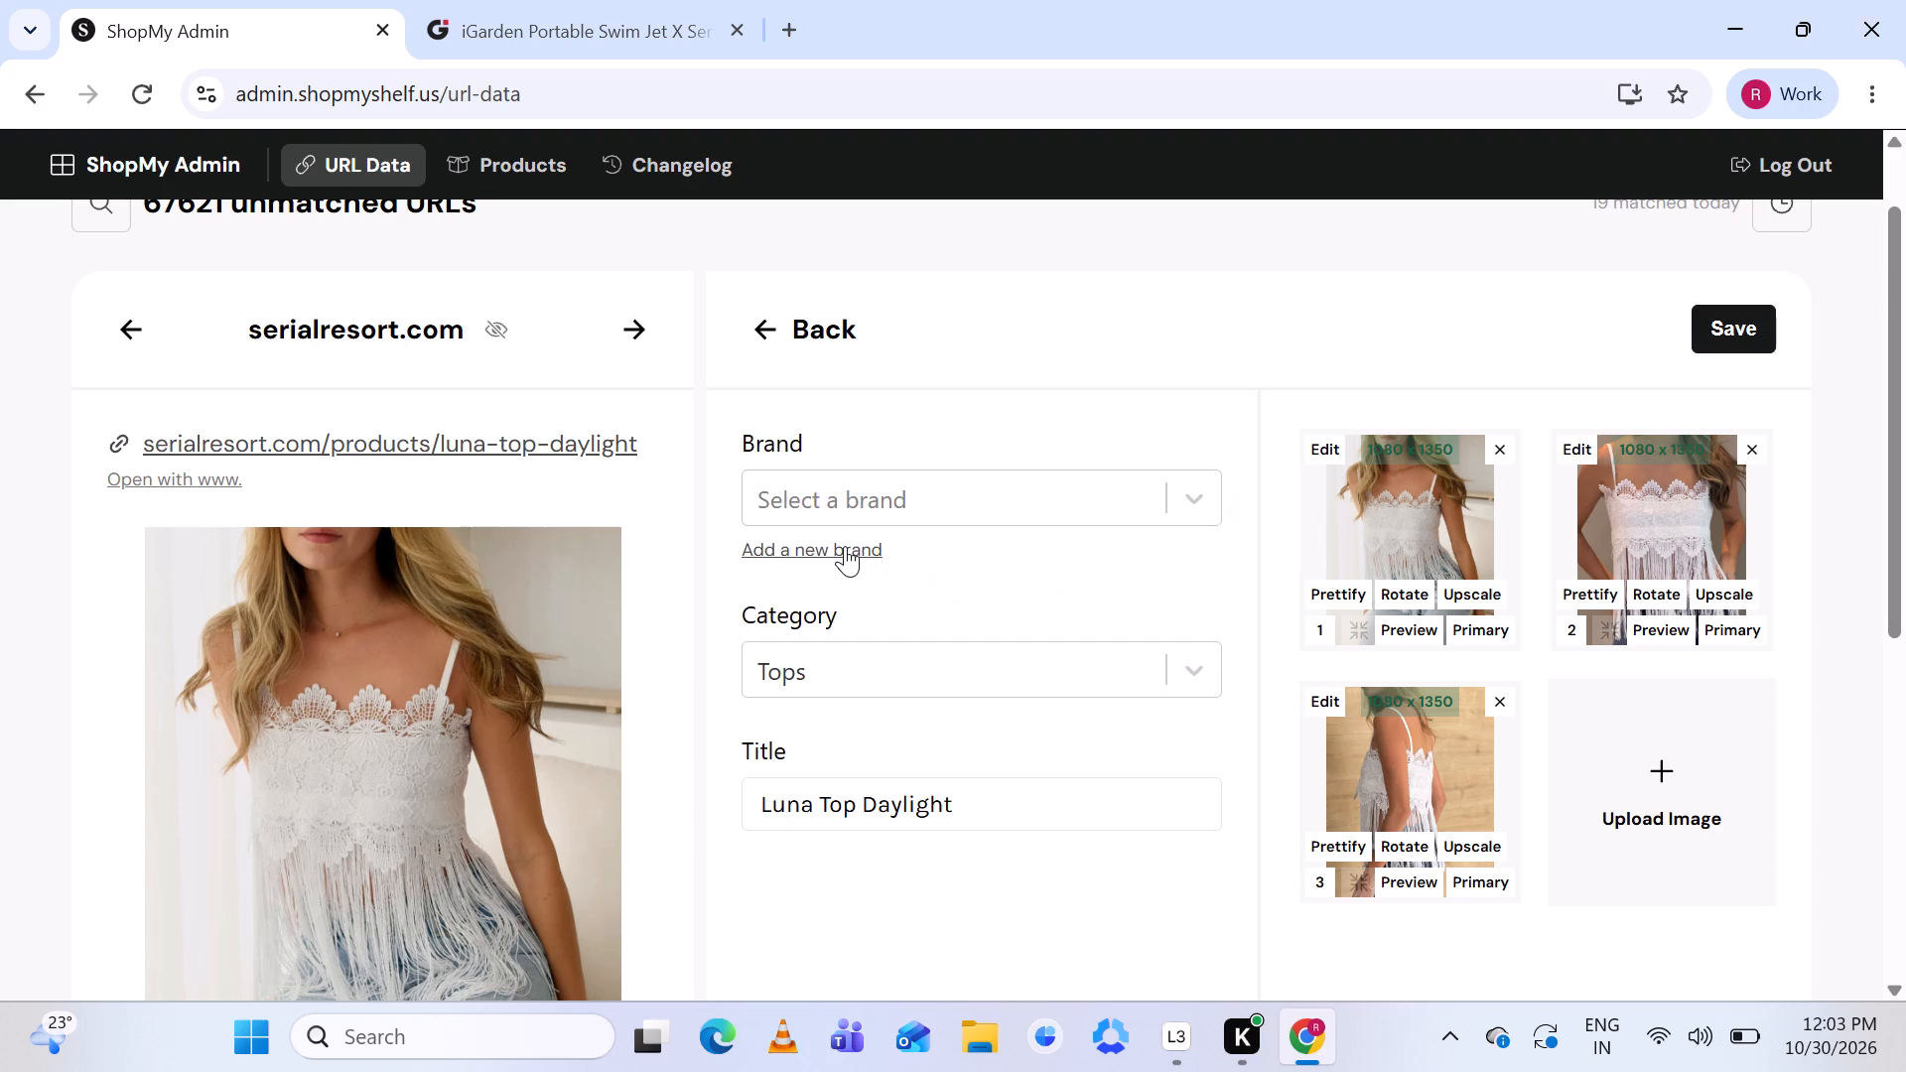
# Add a new brand named Serial Resortwear for the Luna Top Daylight product.
pyautogui.click(845, 546)
pyautogui.click(842, 339)
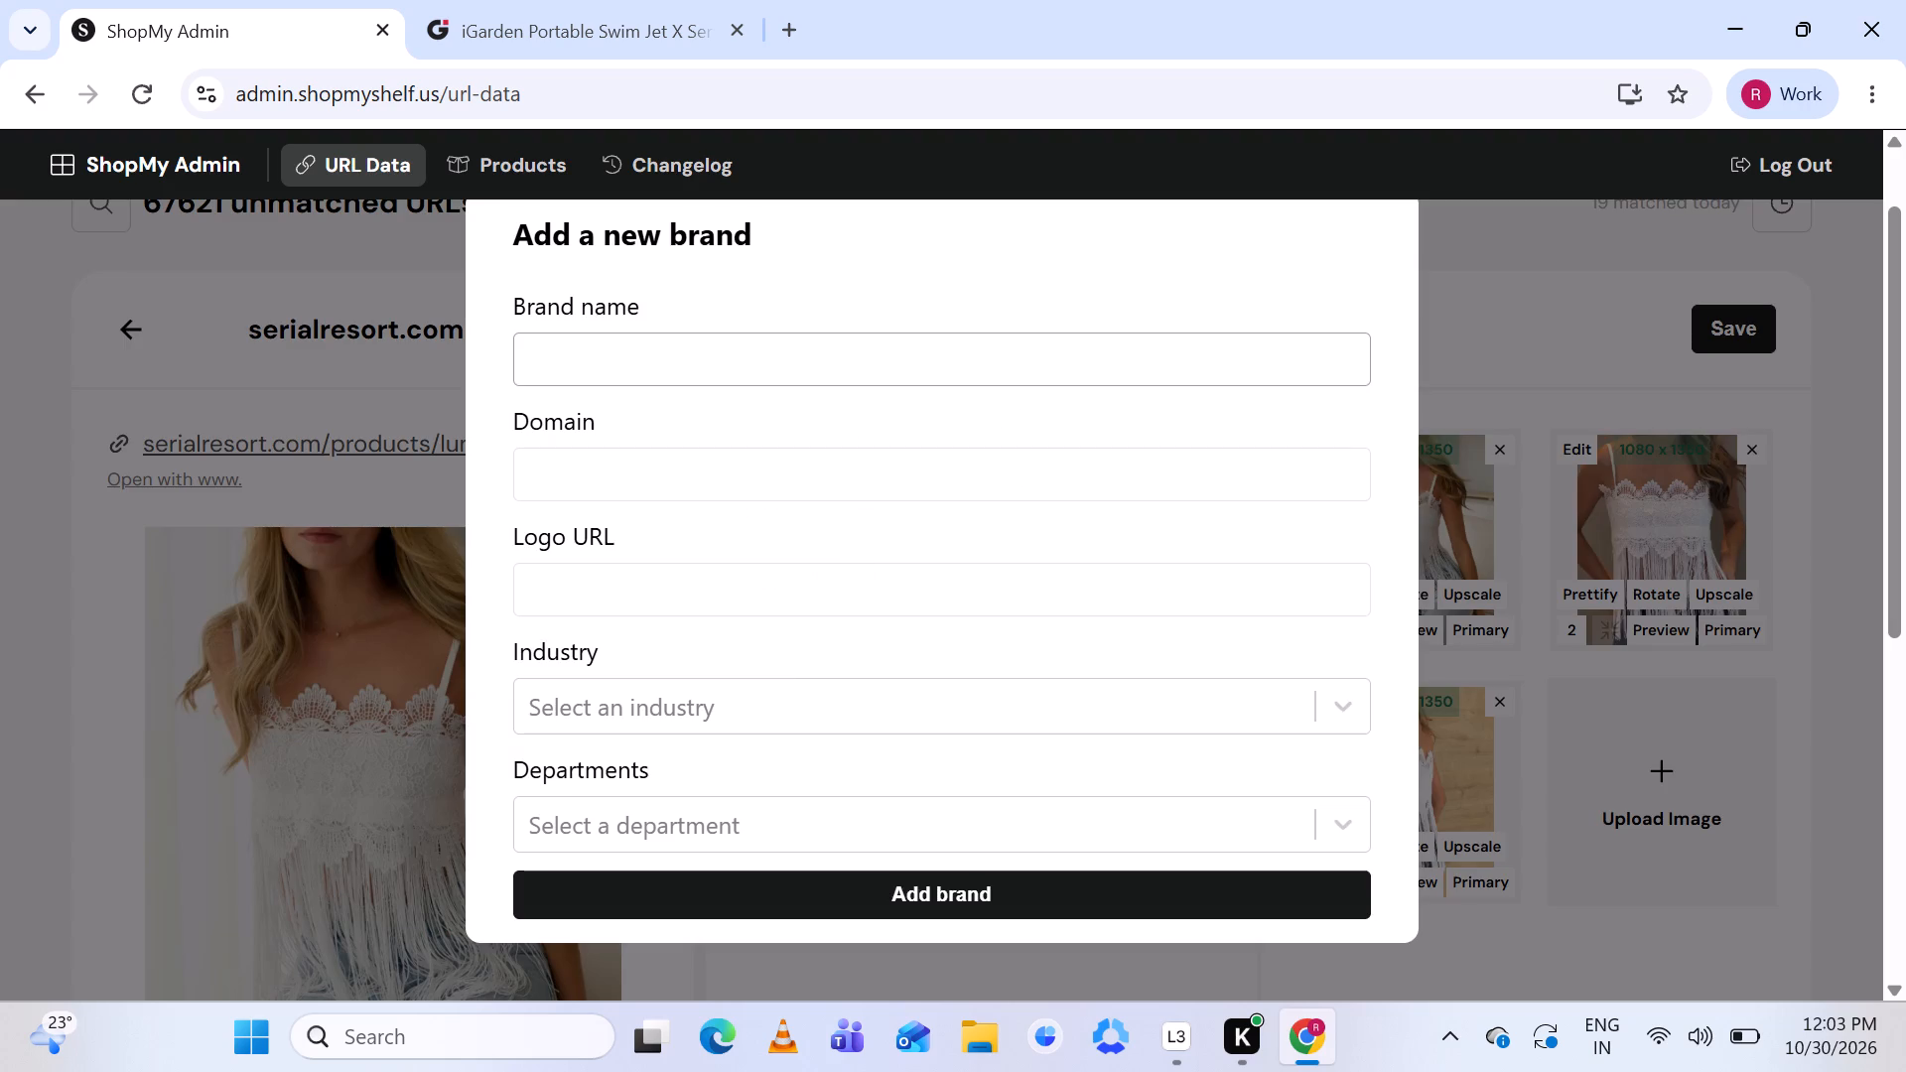
pyautogui.hotkey('ctrl', 'v')
pyautogui.click(826, 892)
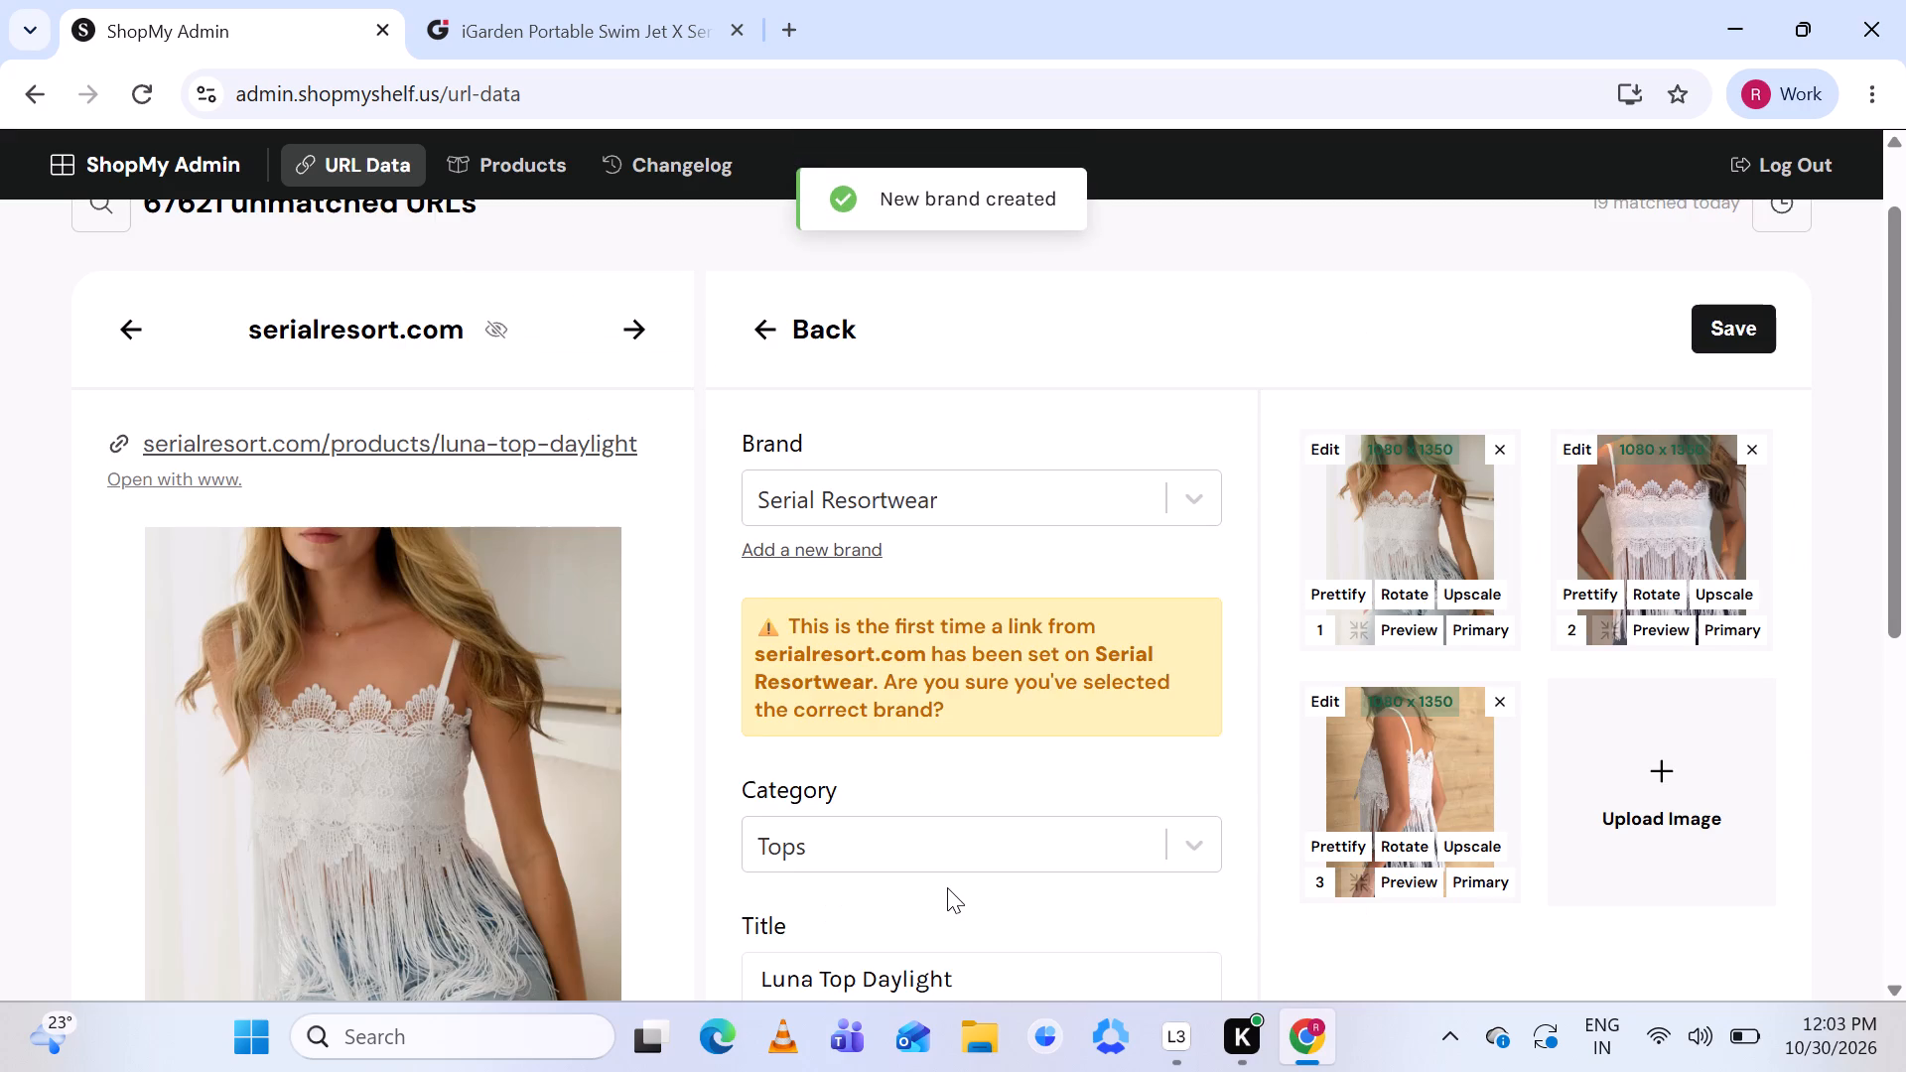
# Review the Luna Top Daylight entry's brand, category, title and images against the listing and save the new product.
pyautogui.scroll(-4, 947, 887)
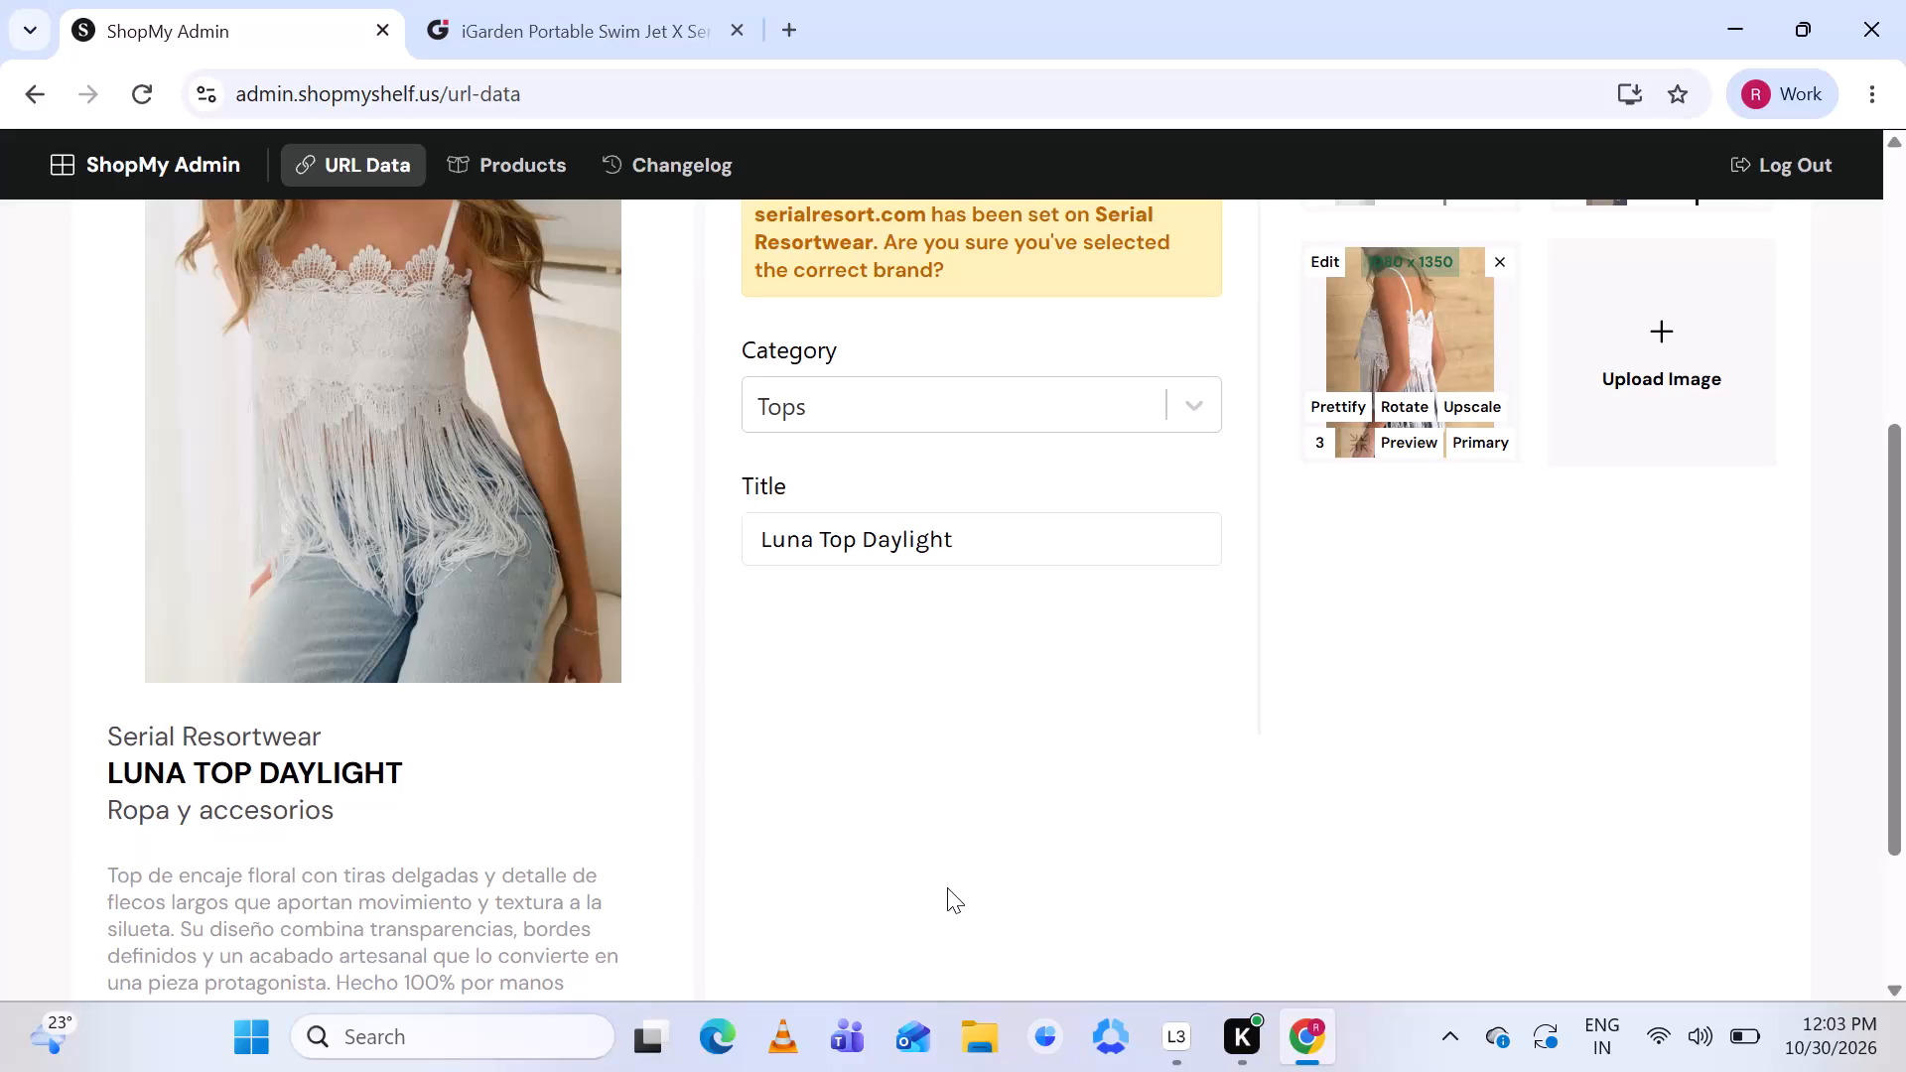
pyautogui.scroll(1, 947, 887)
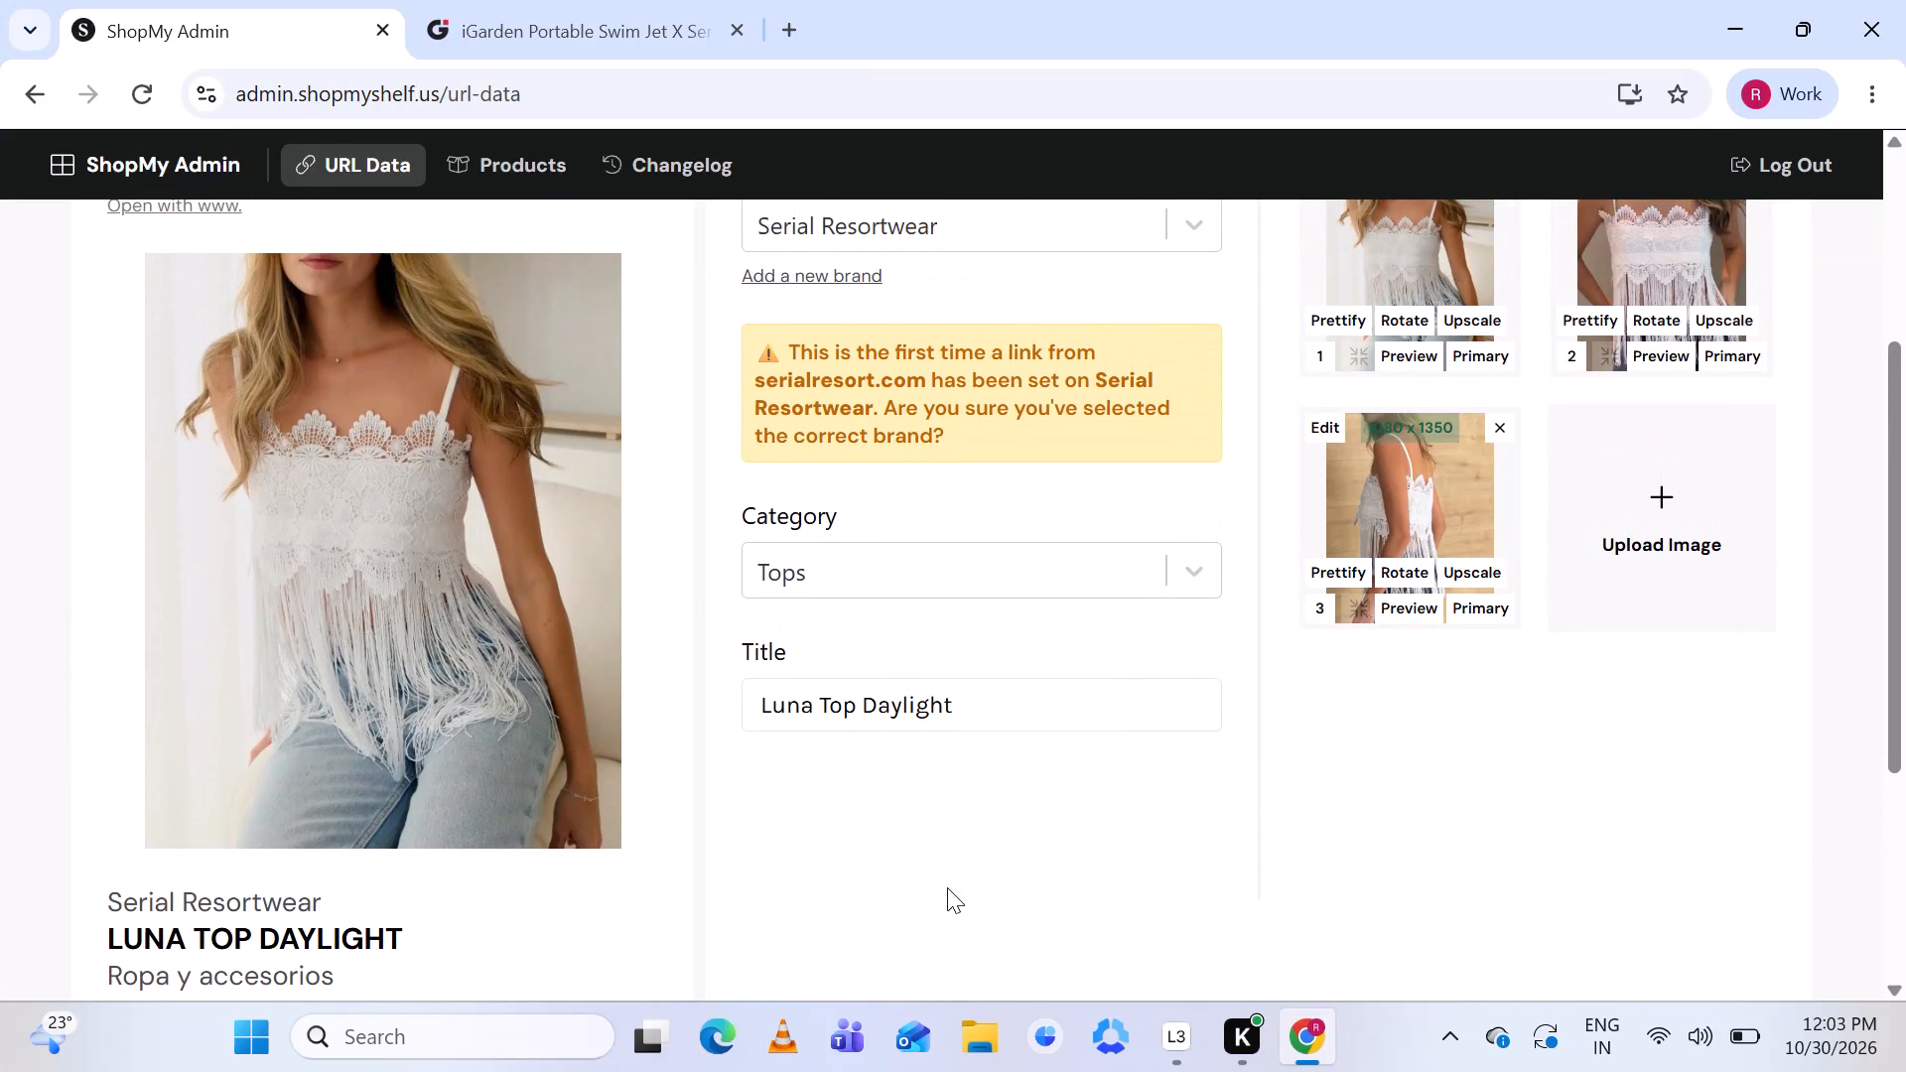
pyautogui.scroll(1, 947, 887)
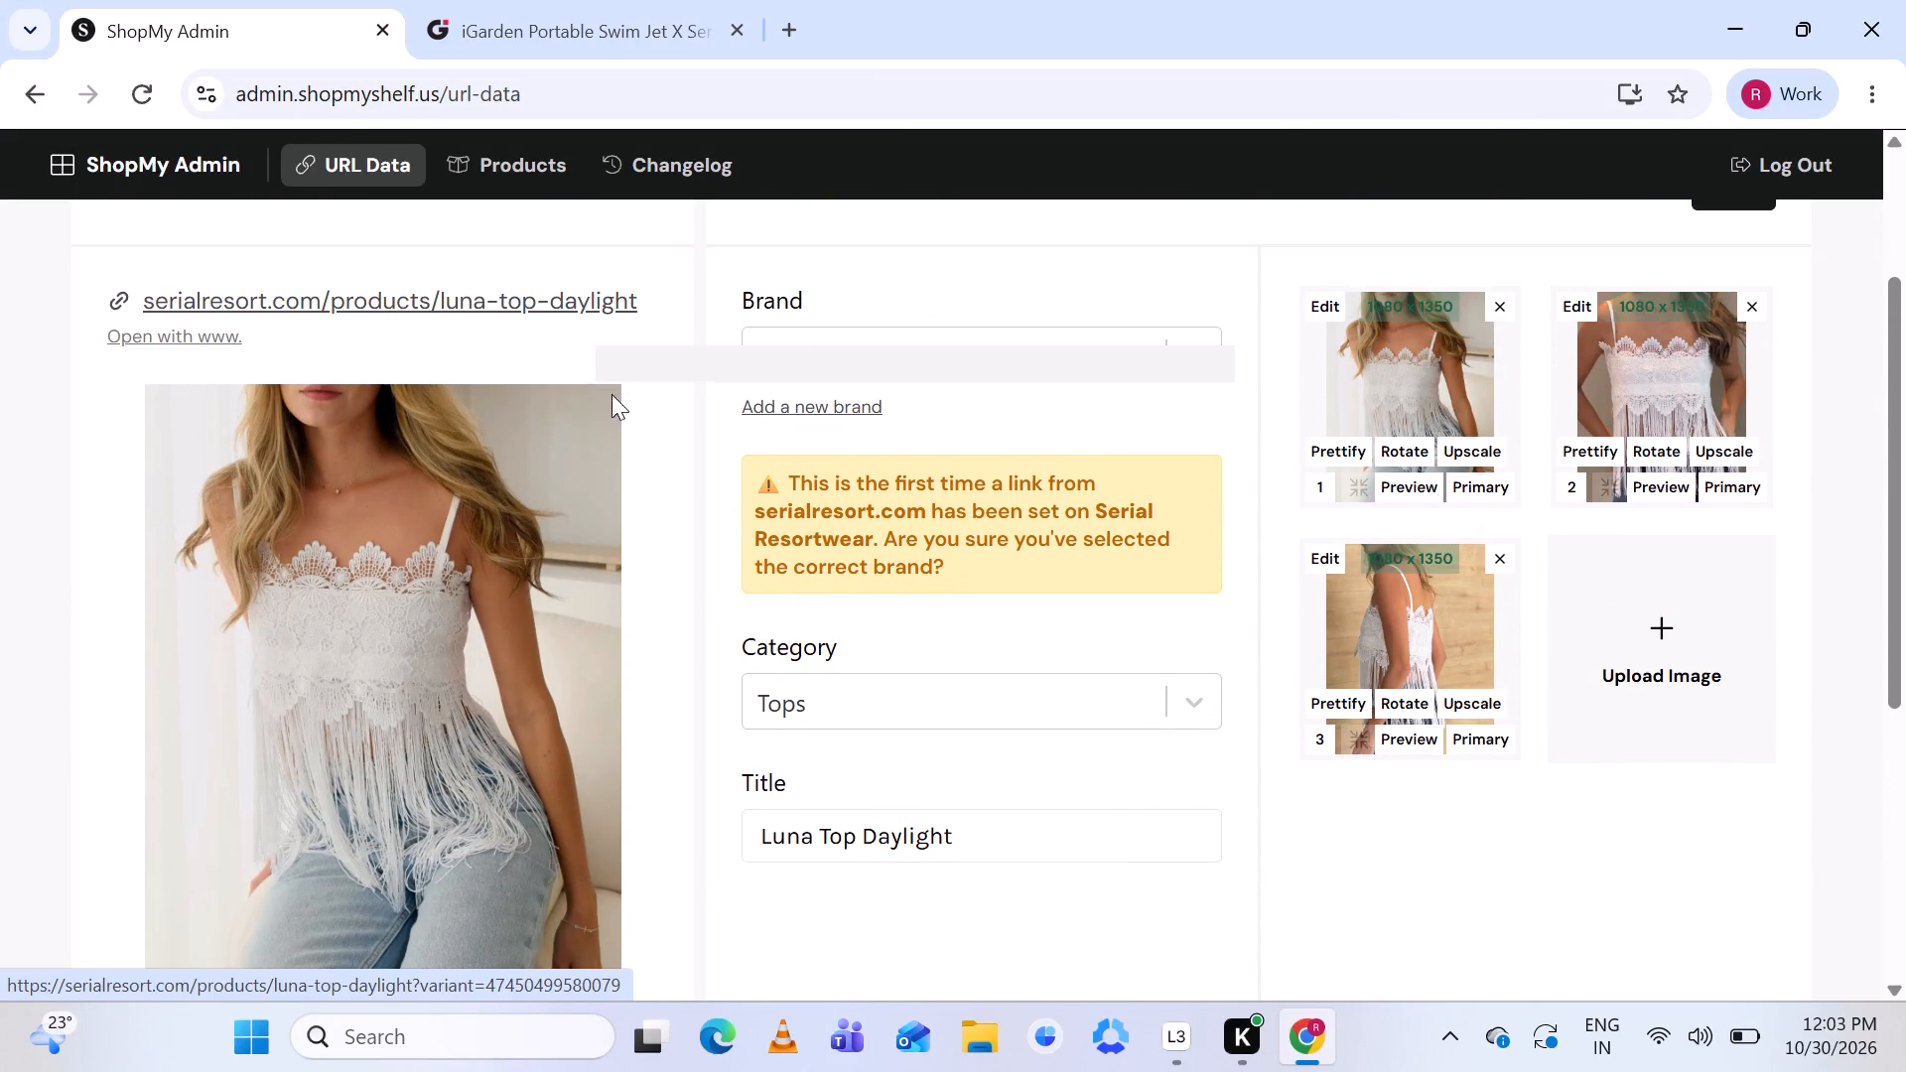
pyautogui.scroll(-2, 654, 468)
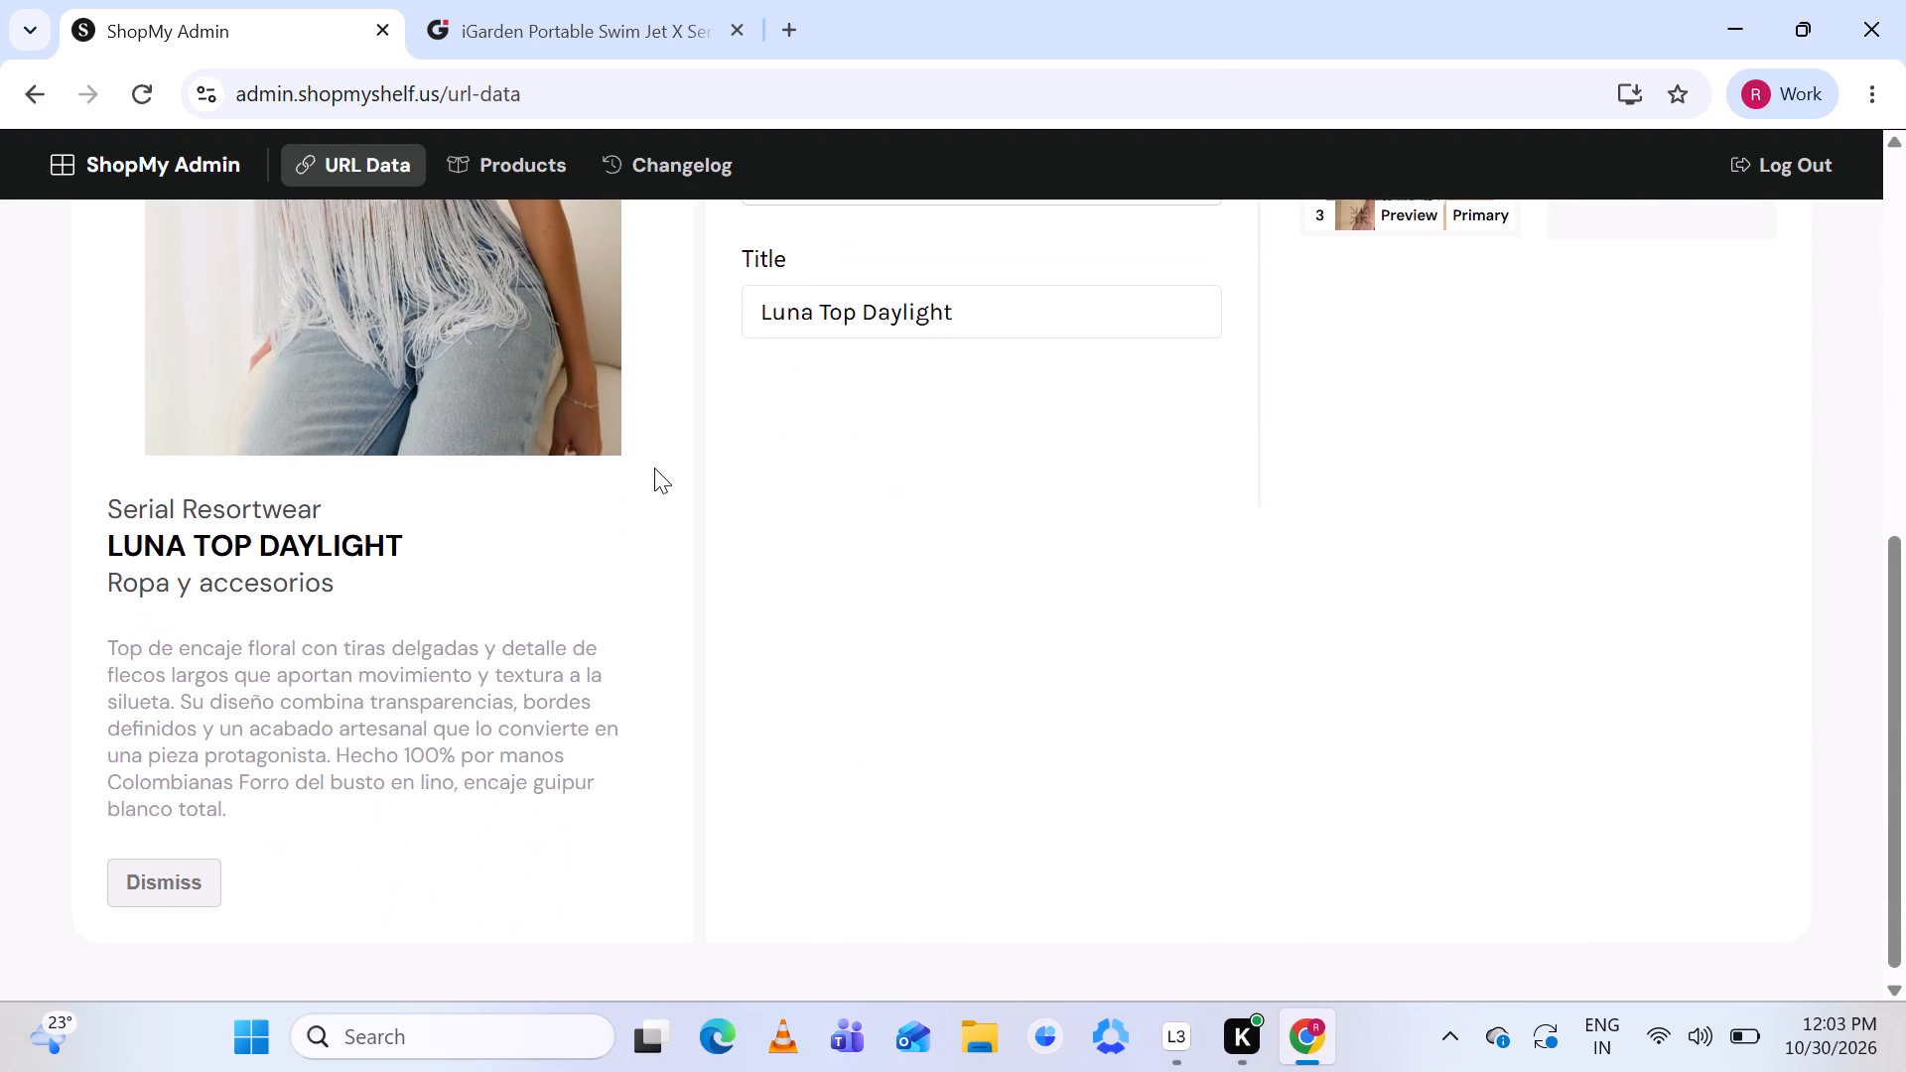
pyautogui.scroll(2, 654, 468)
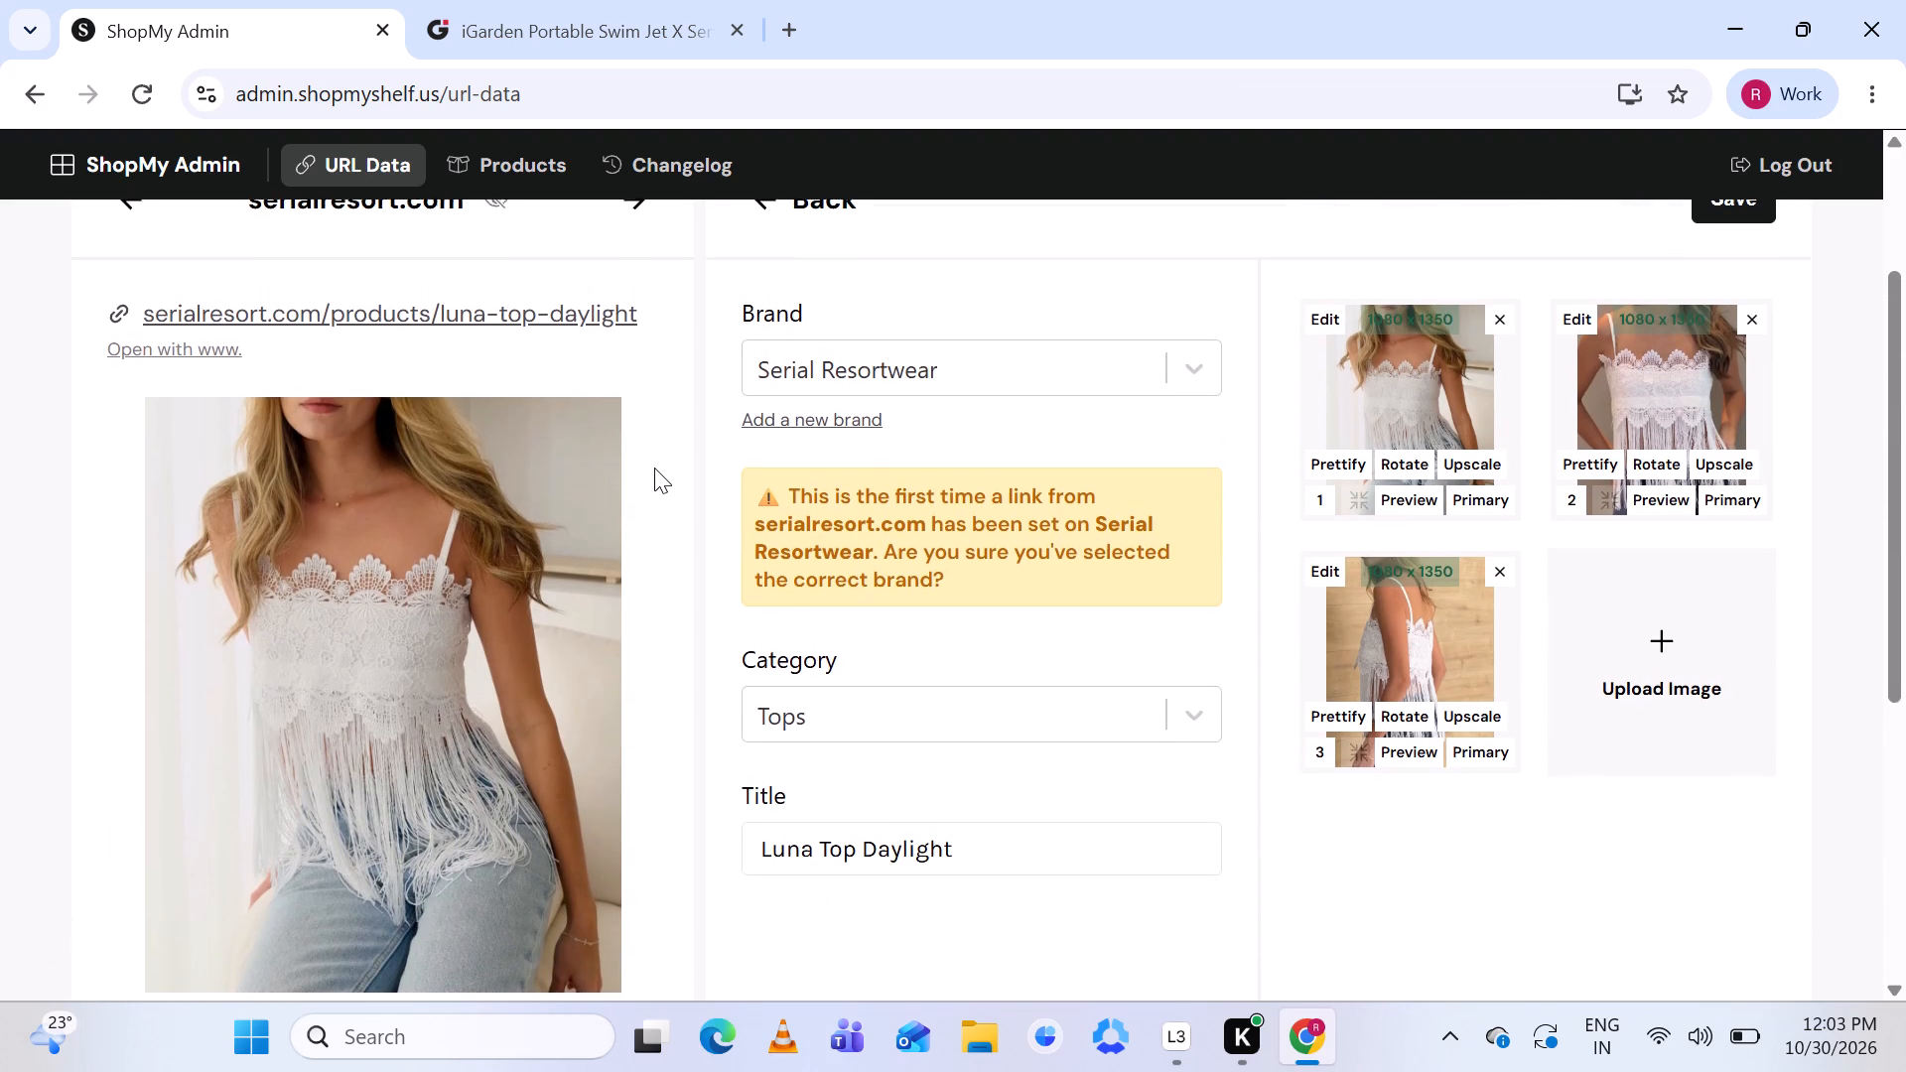
pyautogui.scroll(1, 1487, 397)
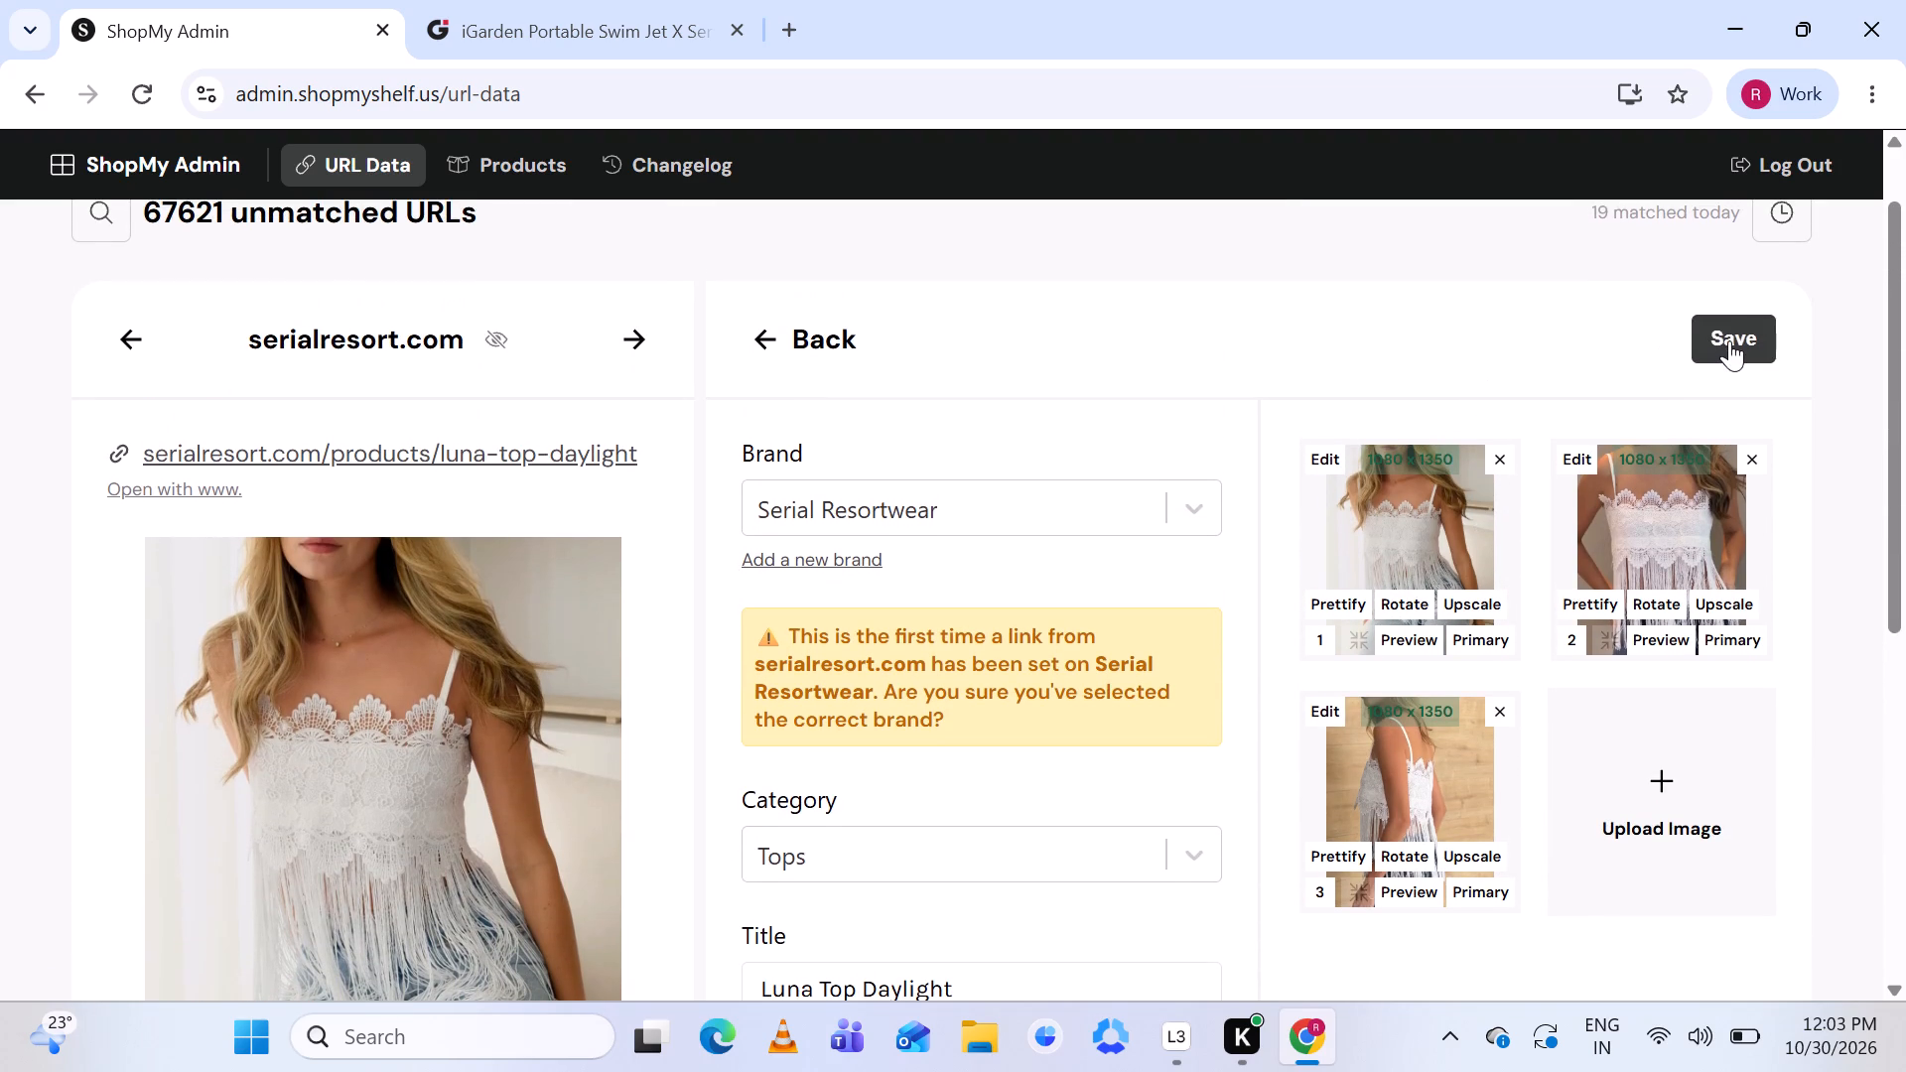
pyautogui.click(1729, 340)
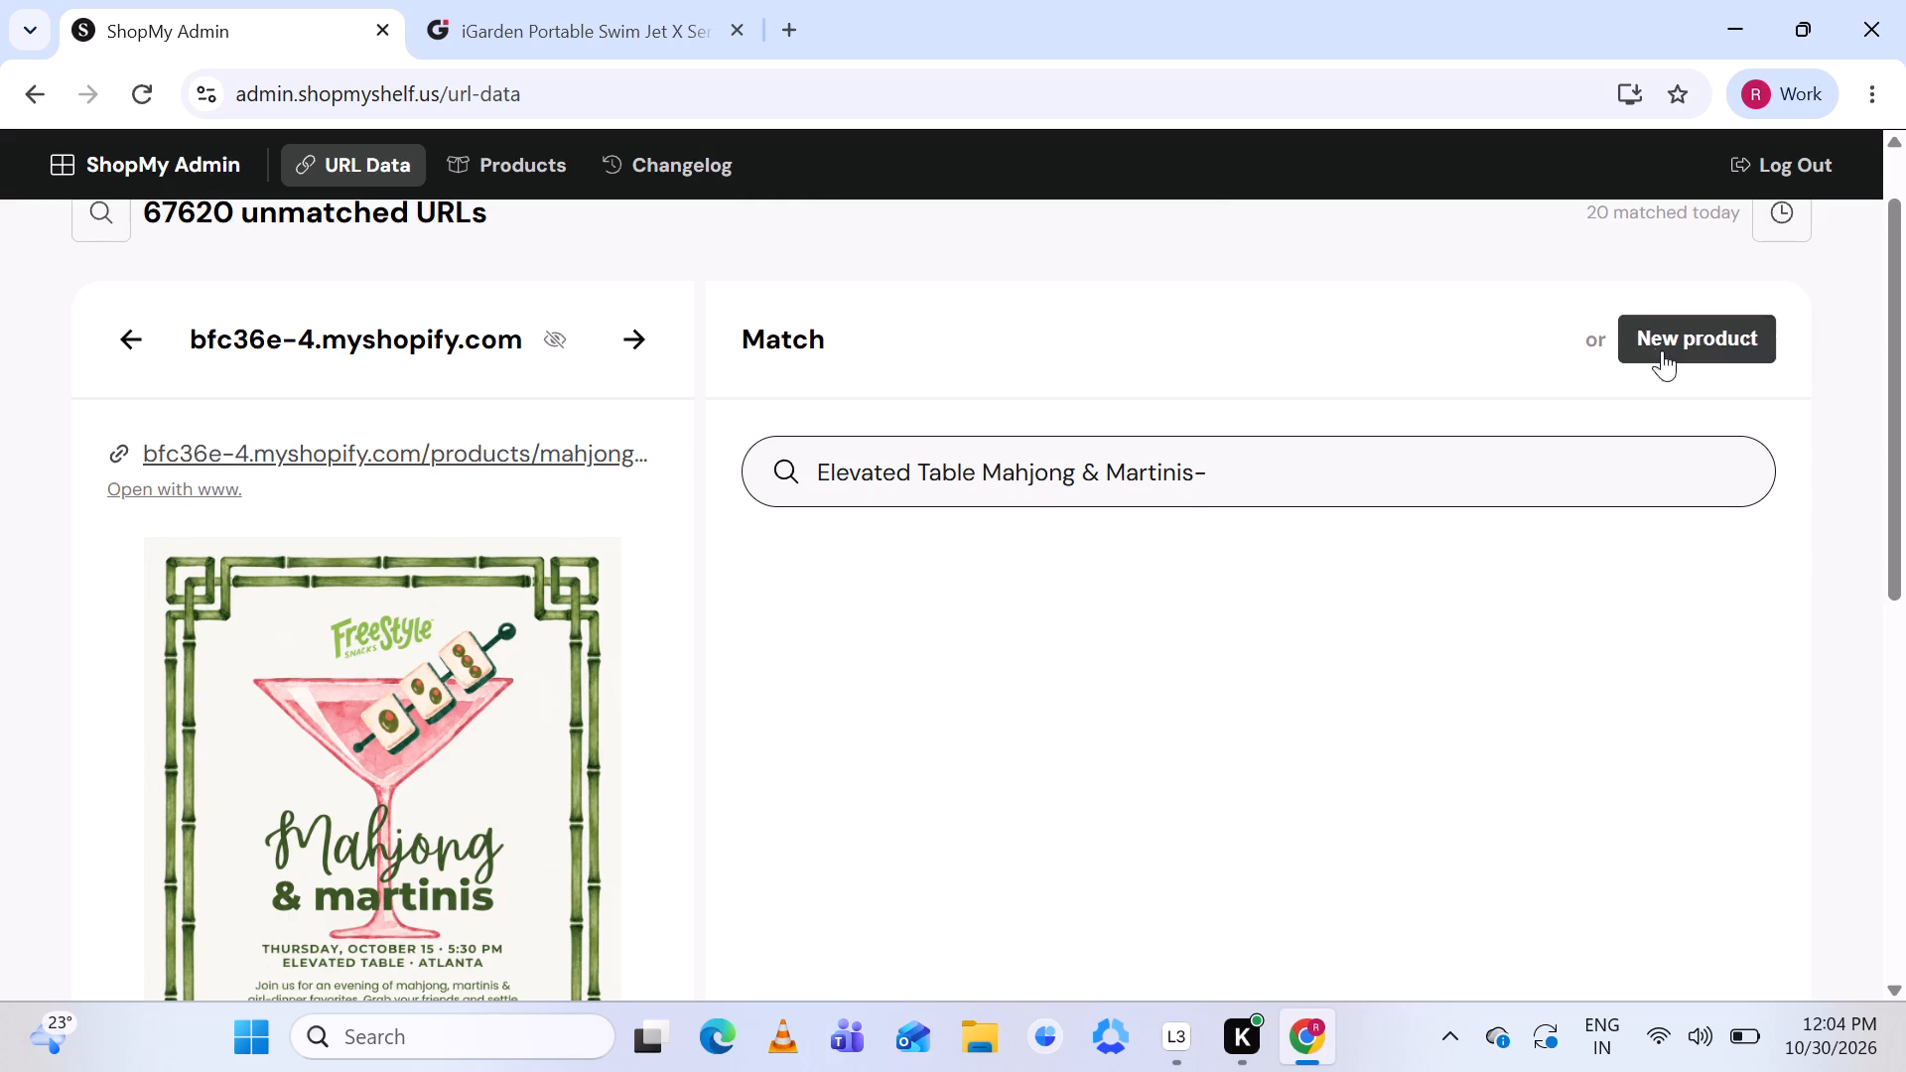
# Skip the bfc36e-4.myshopify.com Mahjong & Martinis event listing and move on to the following URL.
pyautogui.scroll(-1, 864, 579)
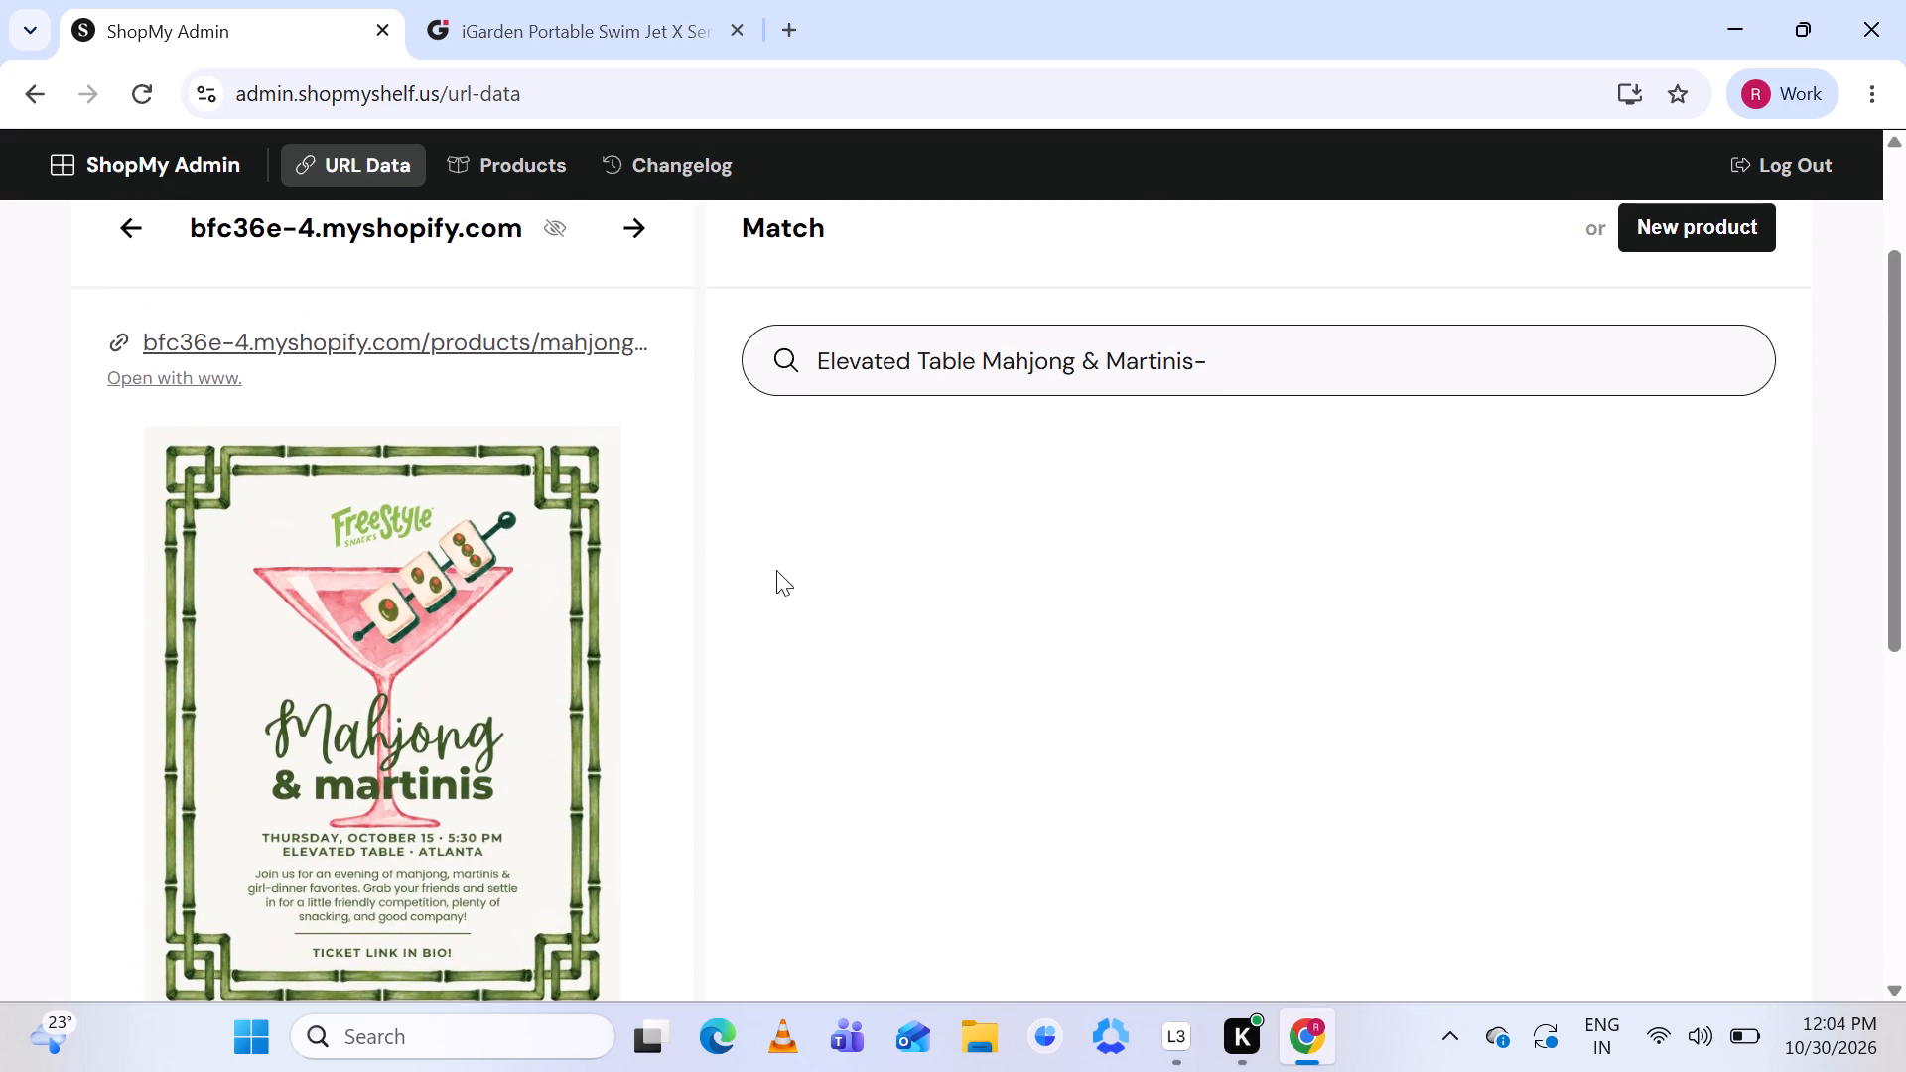
pyautogui.click(634, 228)
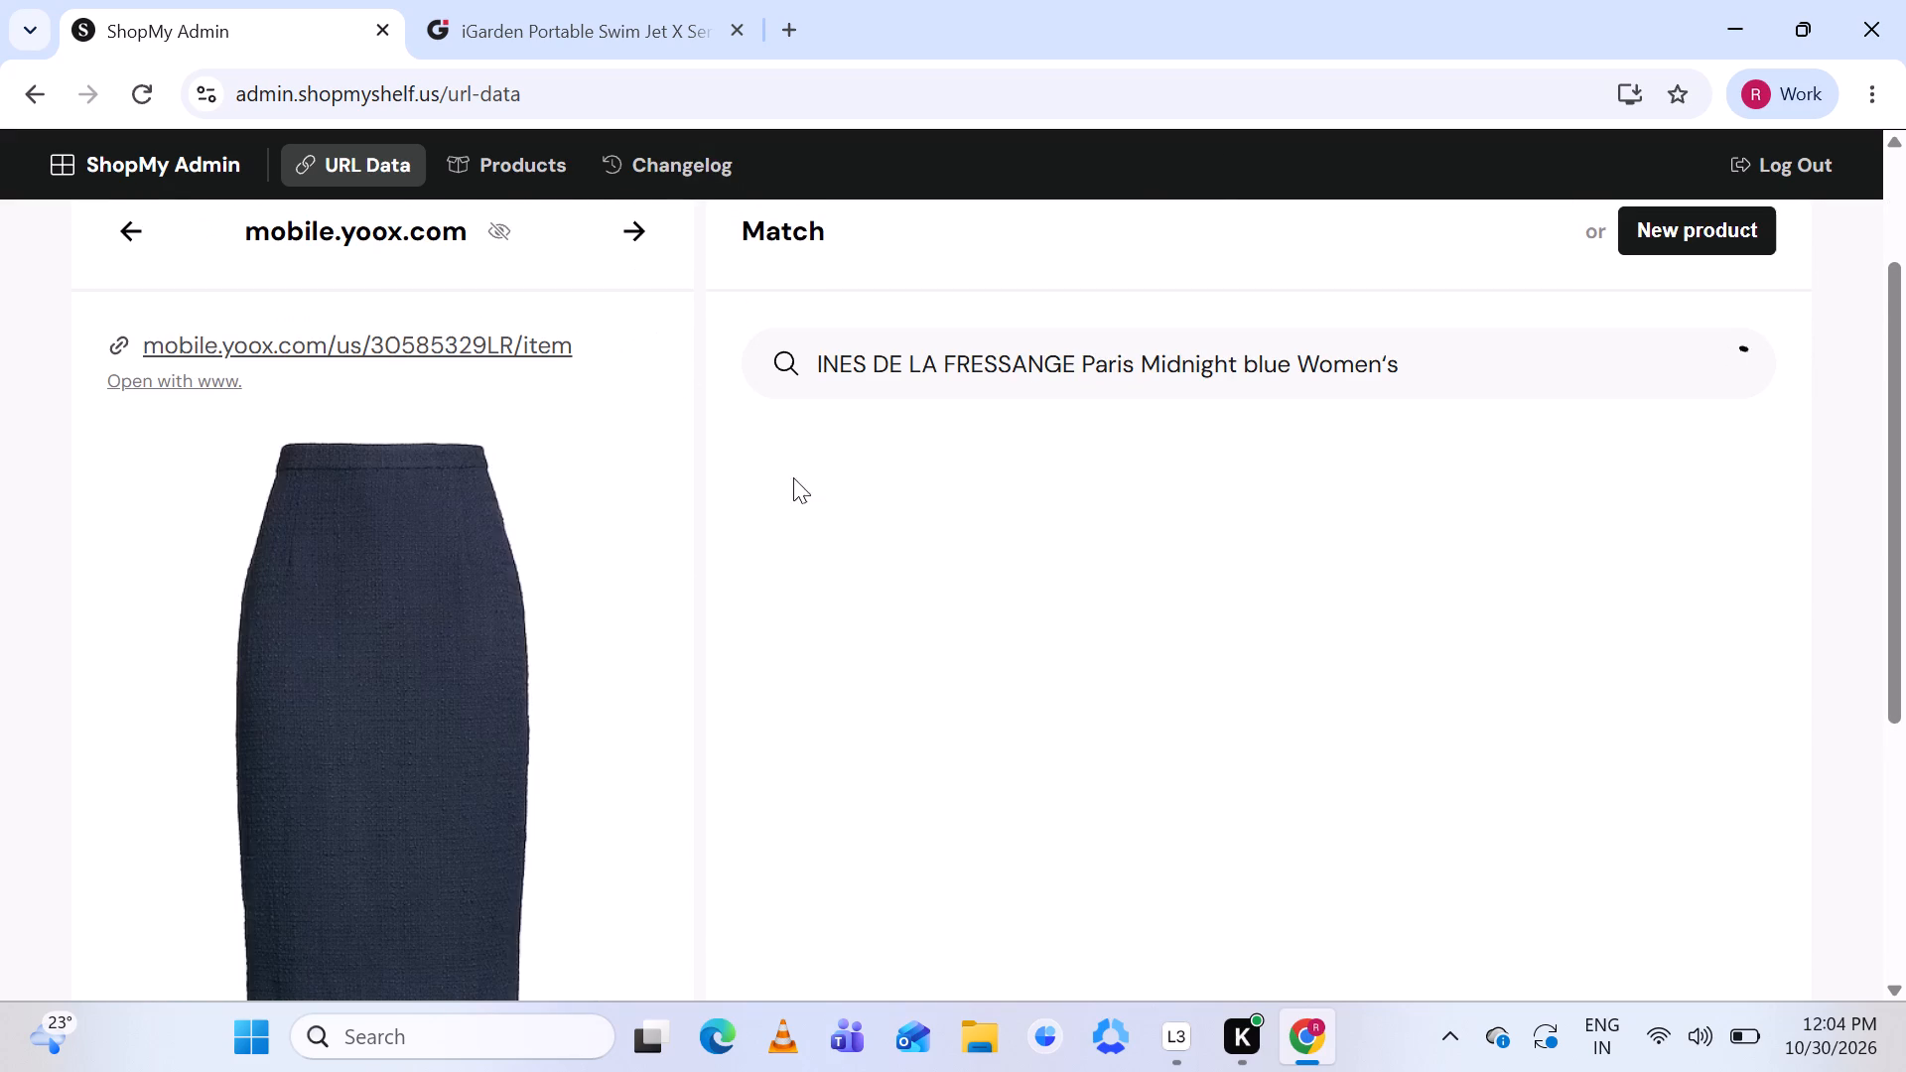
# Review the mobile.yoox.com INES DE LA FRESSANGE Paris midi skirt listing and start a new product entry for it.
pyautogui.scroll(-2, 812, 526)
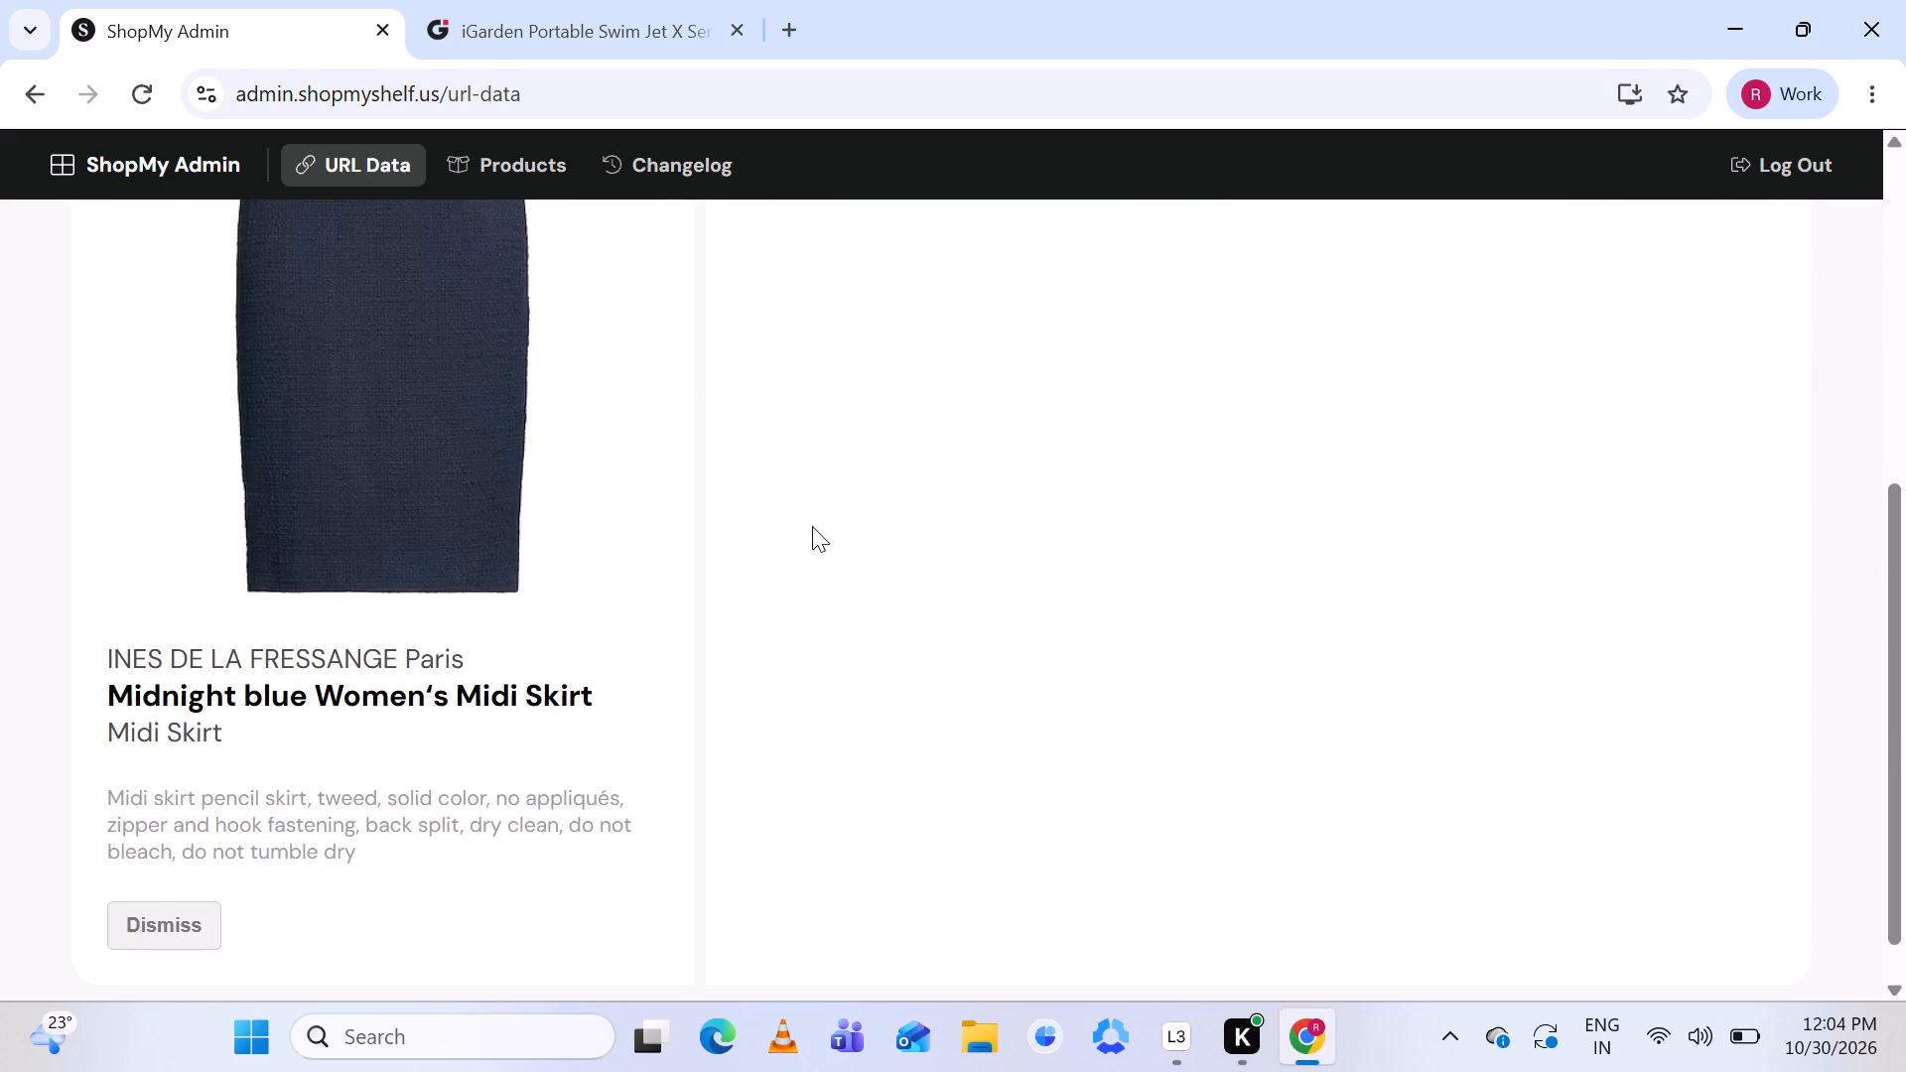
pyautogui.scroll(2, 812, 526)
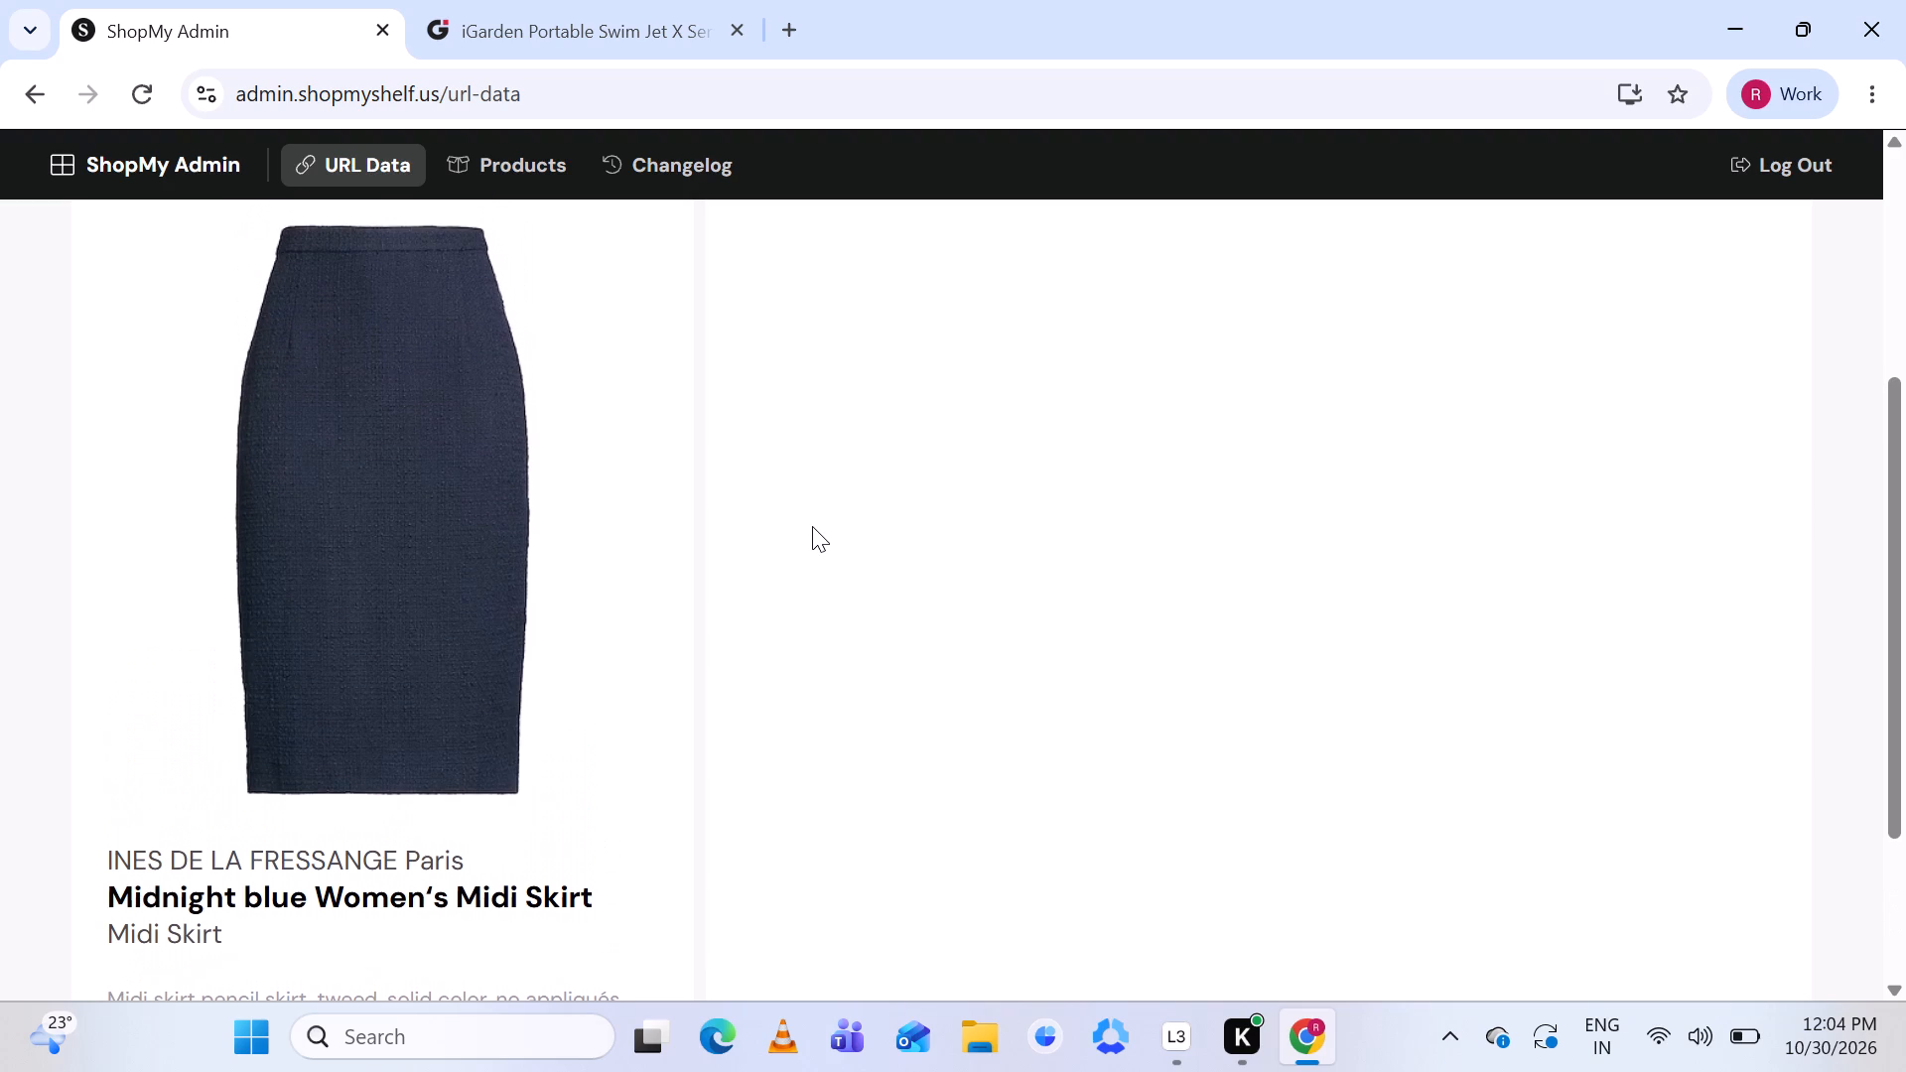
pyautogui.scroll(2, 812, 526)
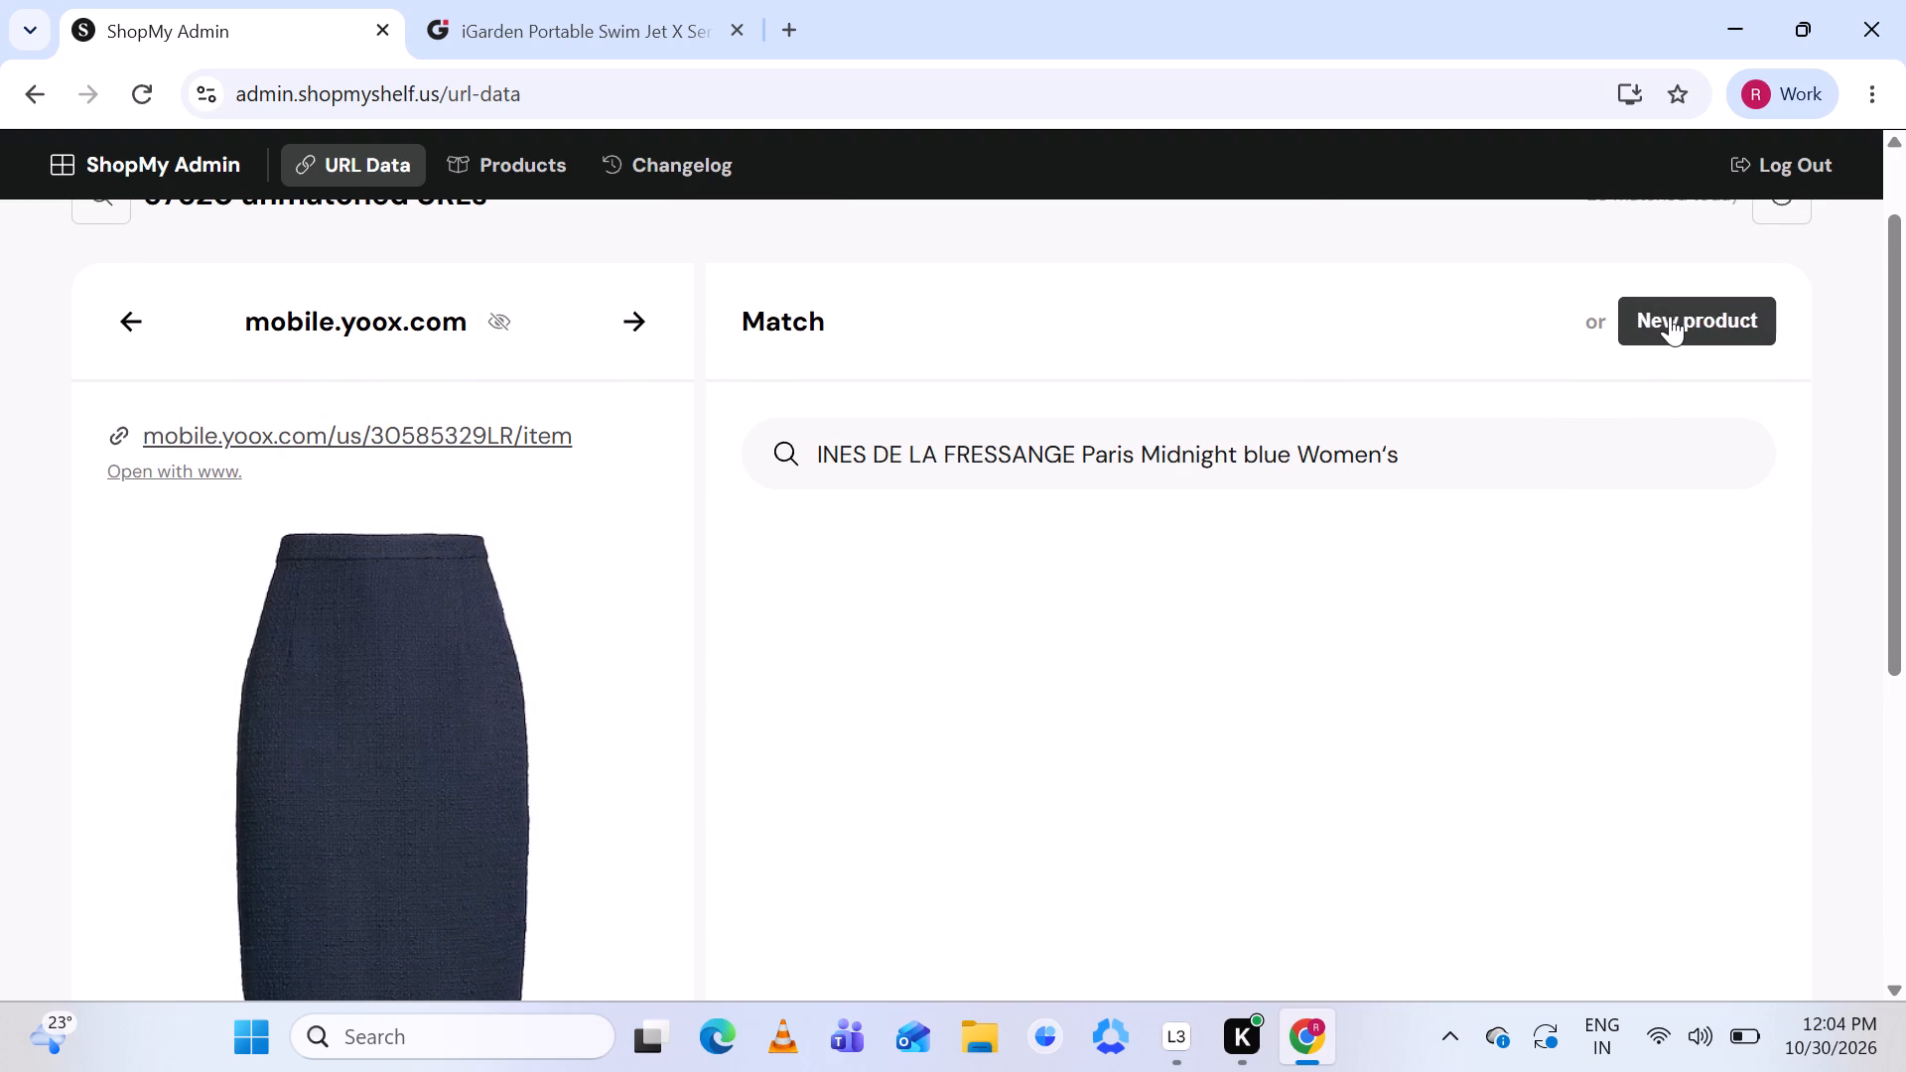
pyautogui.click(1670, 316)
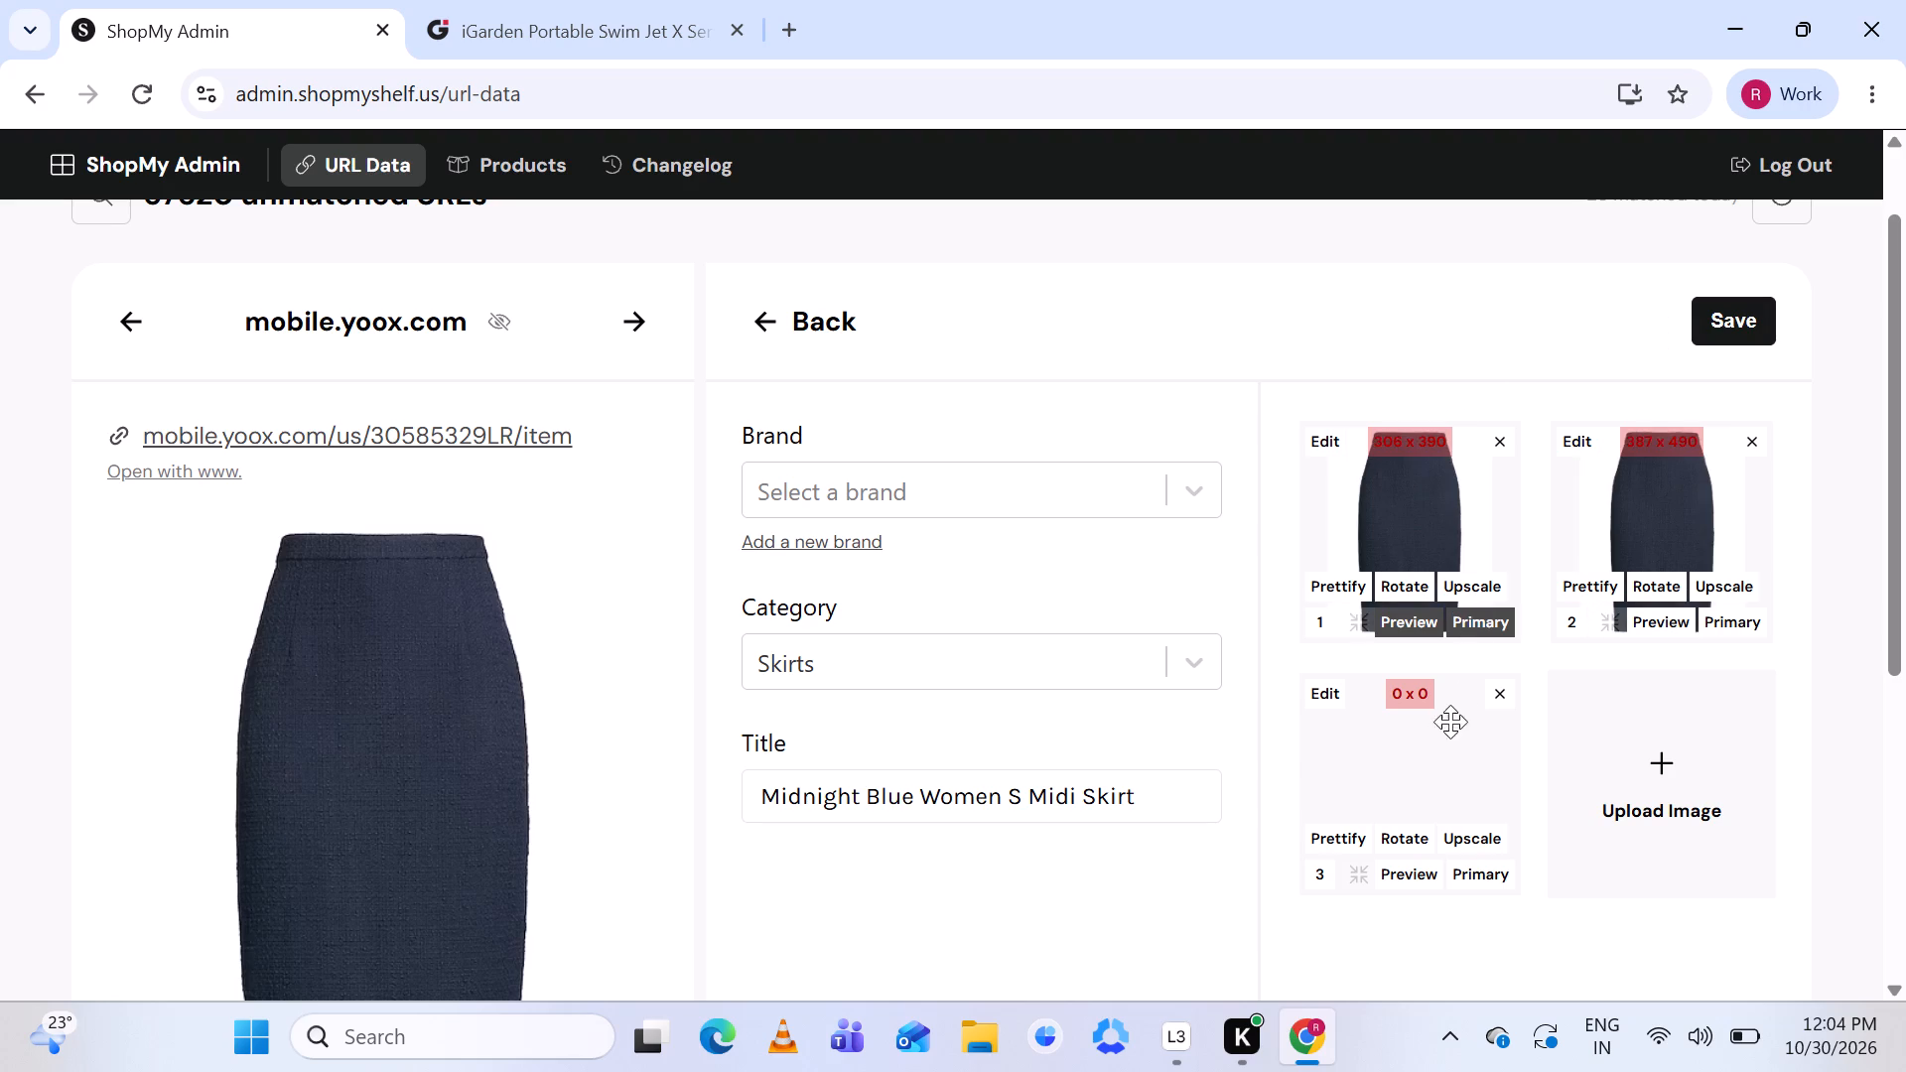
# Remove the two smaller duplicate skirt images flagged in red, keeping only the largest one.
pyautogui.click(1494, 437)
pyautogui.click(1494, 437)
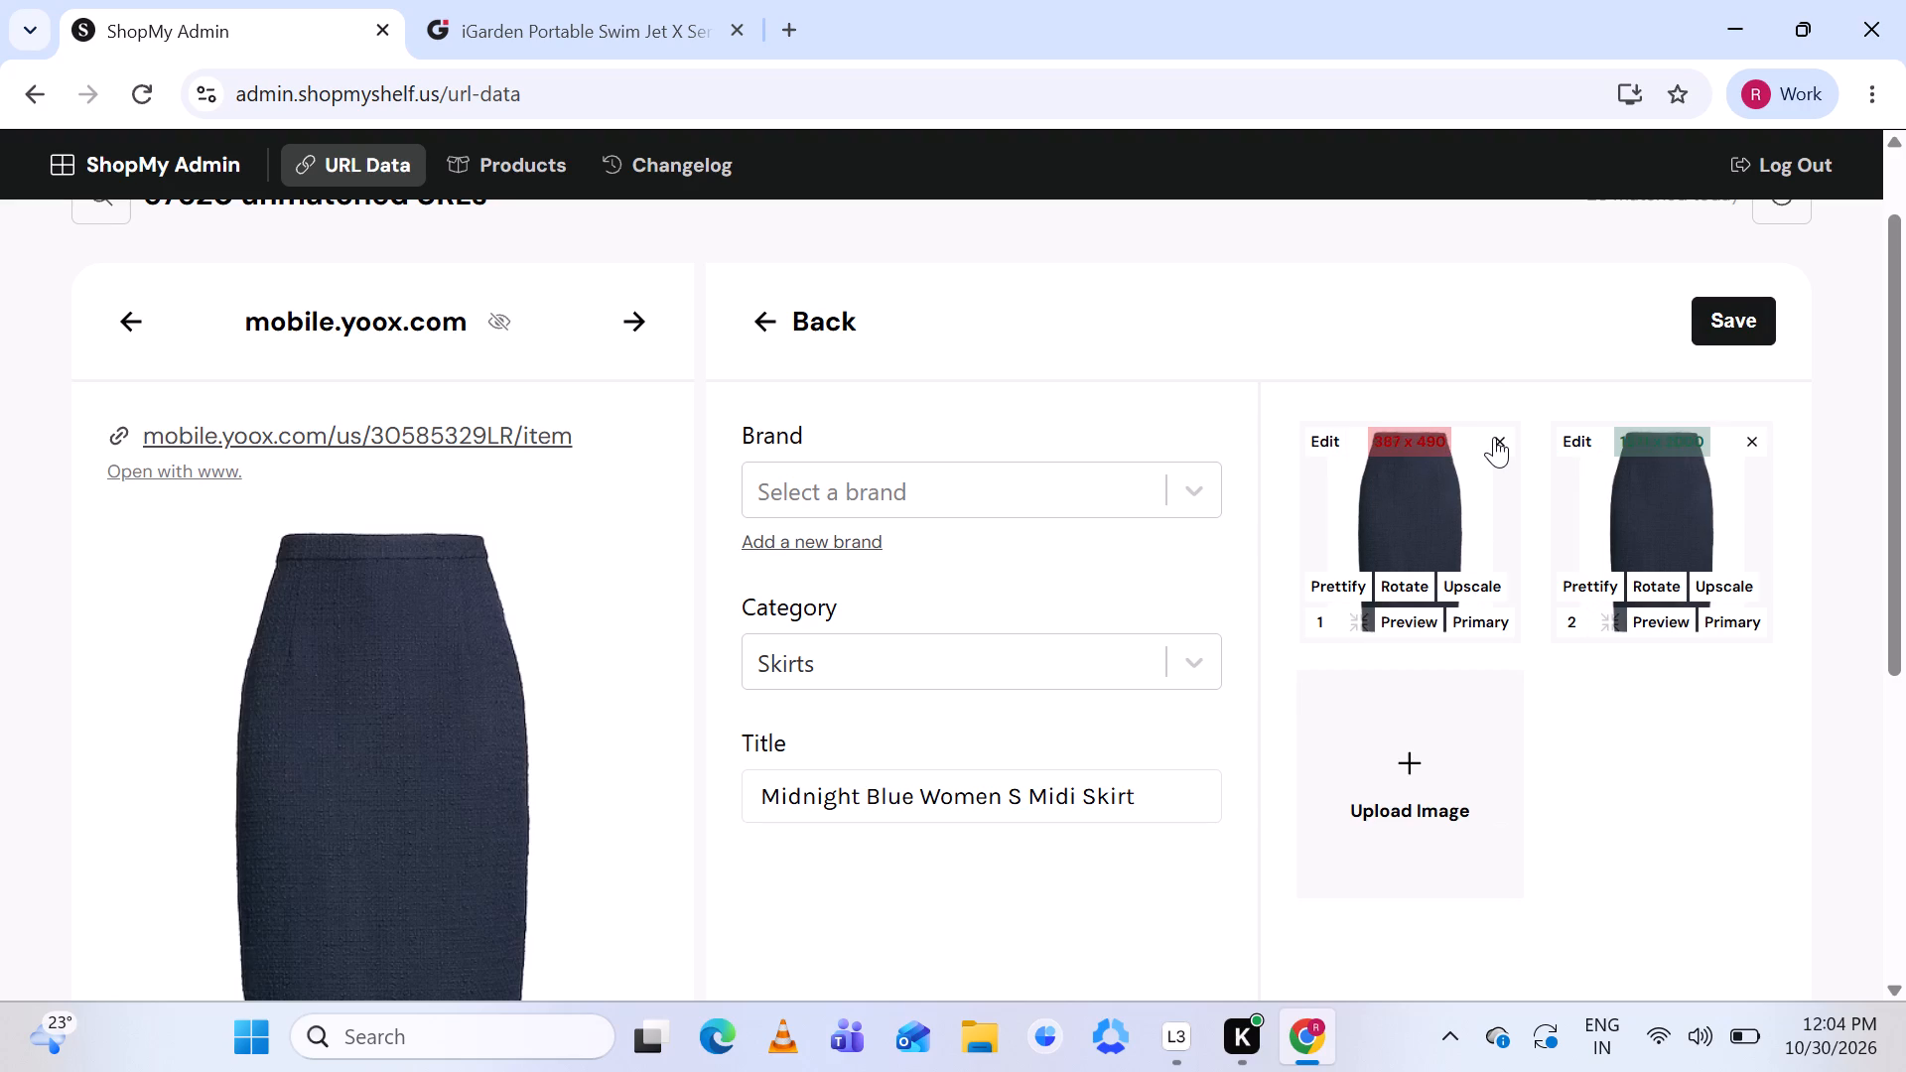
# Correct the product title to "Midnight Blue Women's Midi Skirt", dropping the size letter.
pyautogui.scroll(-1, 1028, 759)
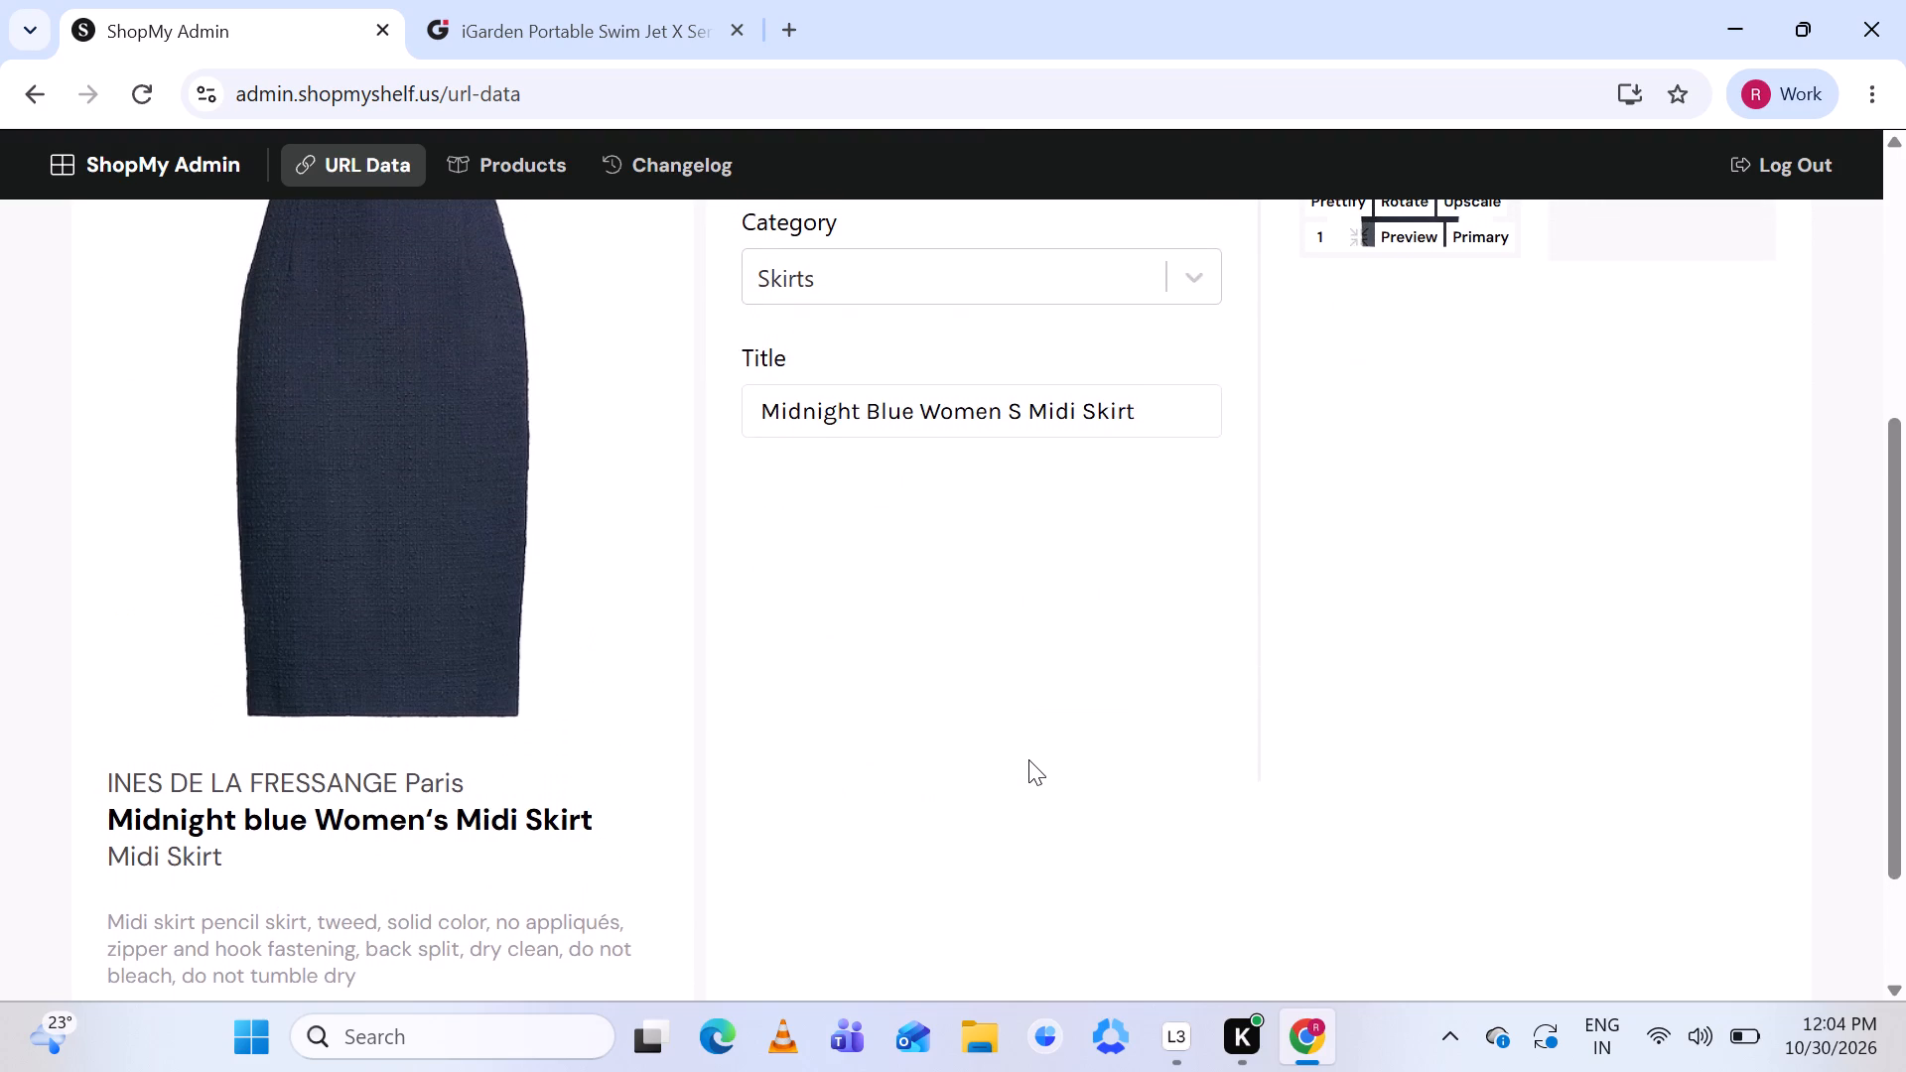
pyautogui.click(1021, 420)
pyautogui.press('BackSpace')
pyautogui.press('BackSpace')
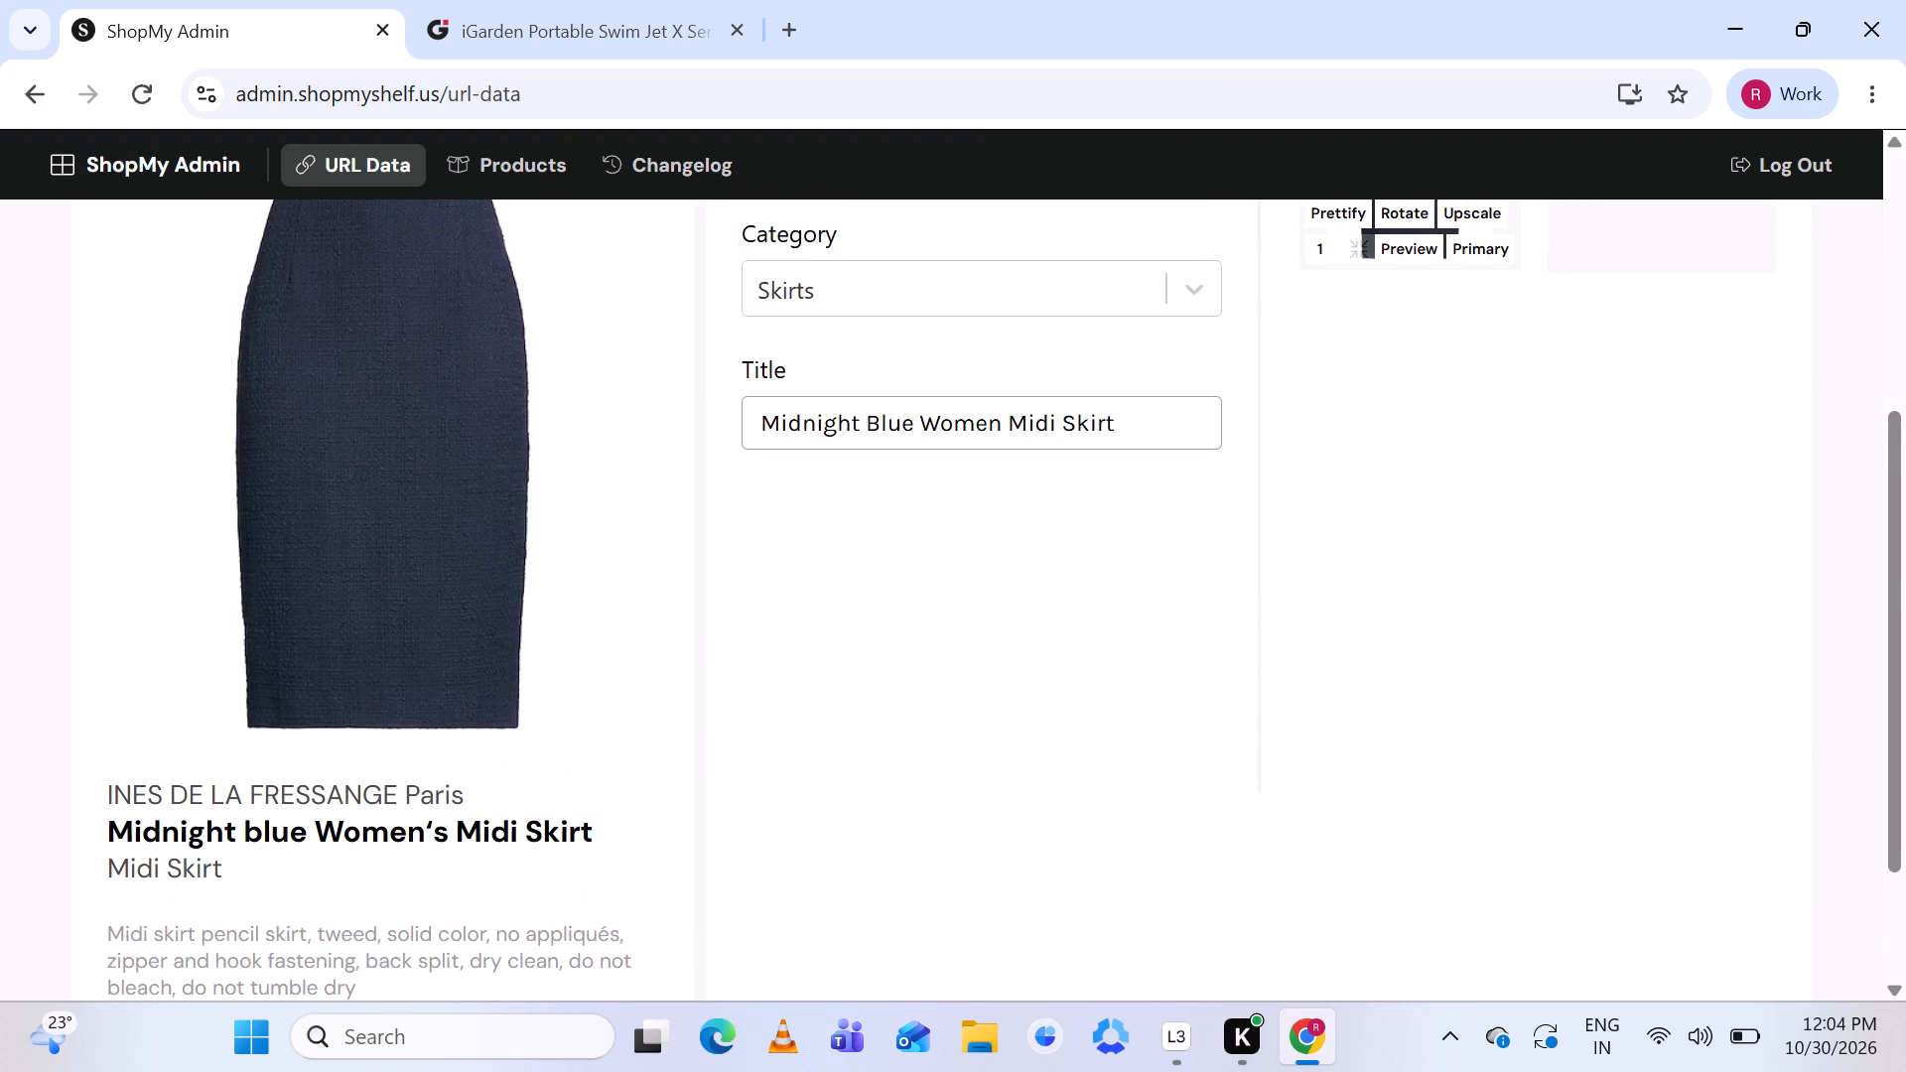
pyautogui.press(',')
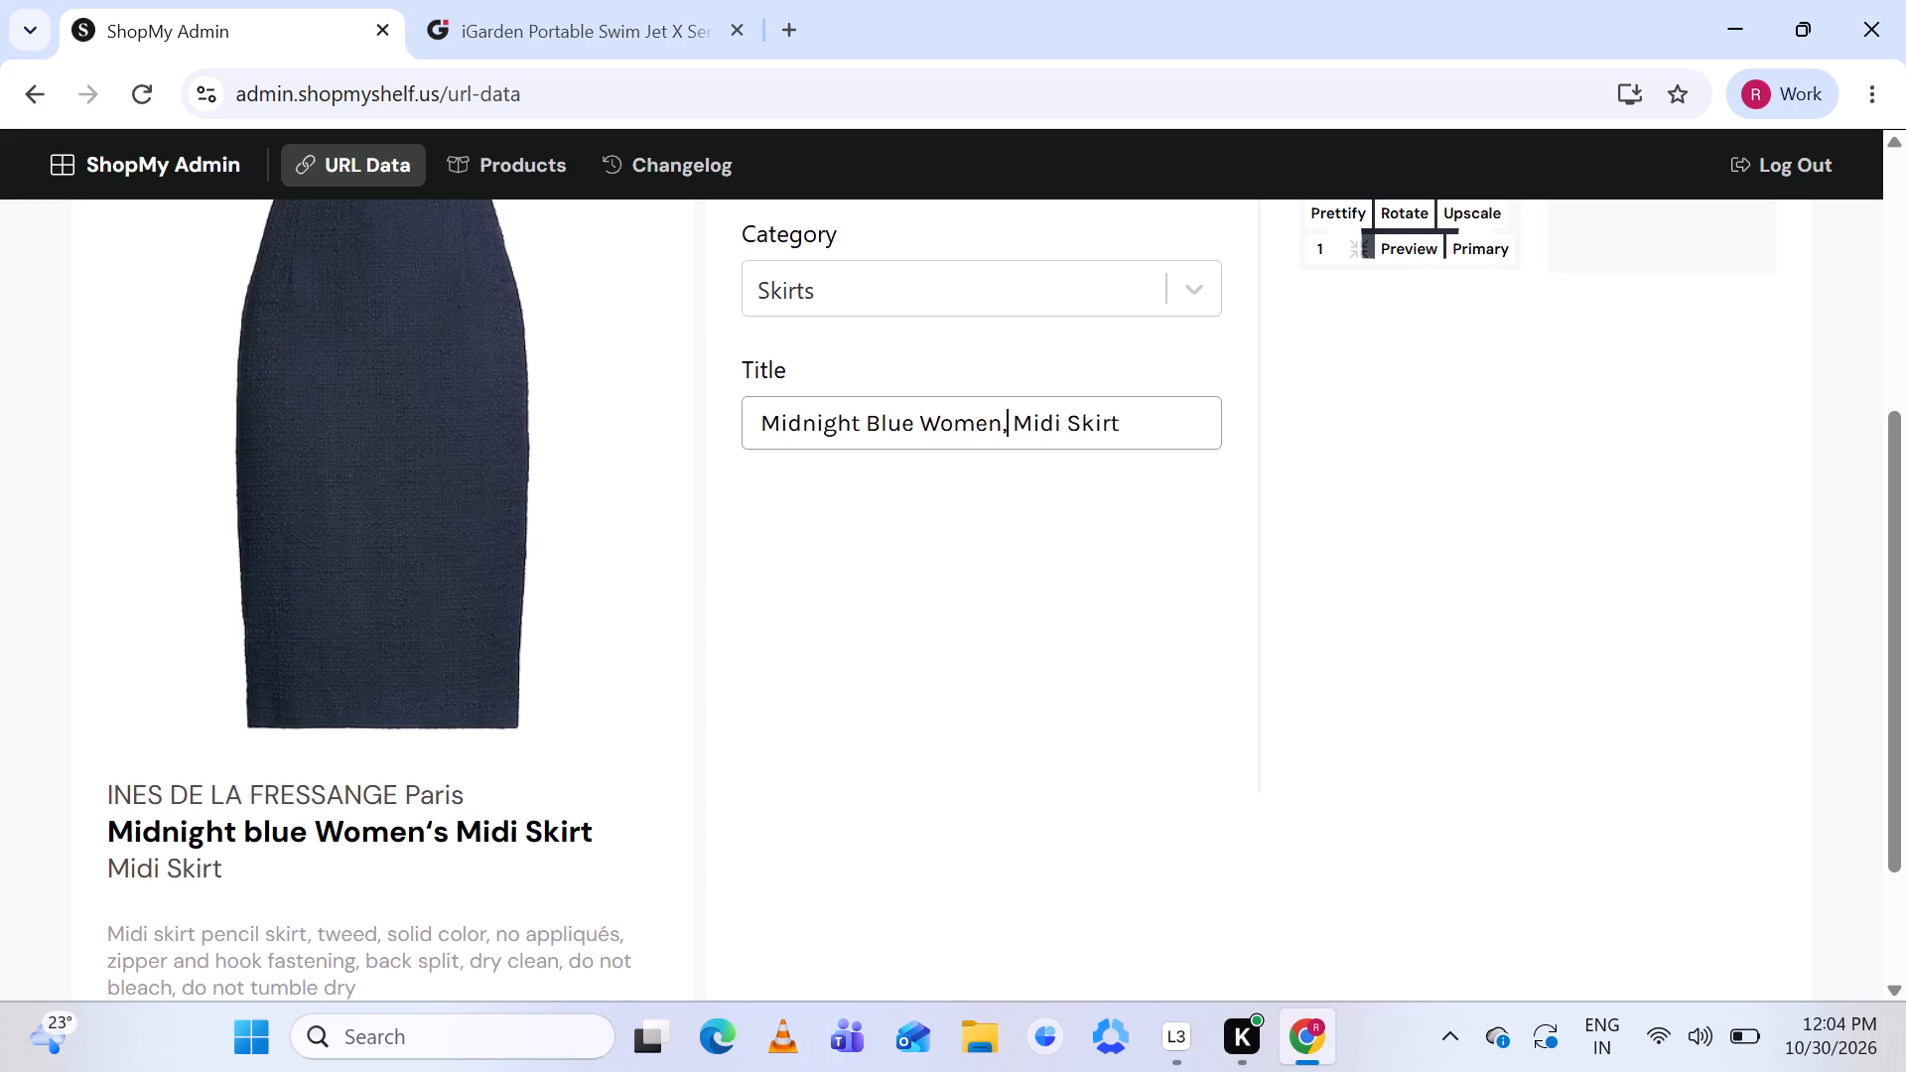
pyautogui.press('BackSpace')
pyautogui.write("'s")
# Copy the brand name from the skirt listing and search the brands for INES DE LA FRESSANGE Paris, shortened to INES DE LA FRESSANGE.
pyautogui.scroll(1, 1066, 469)
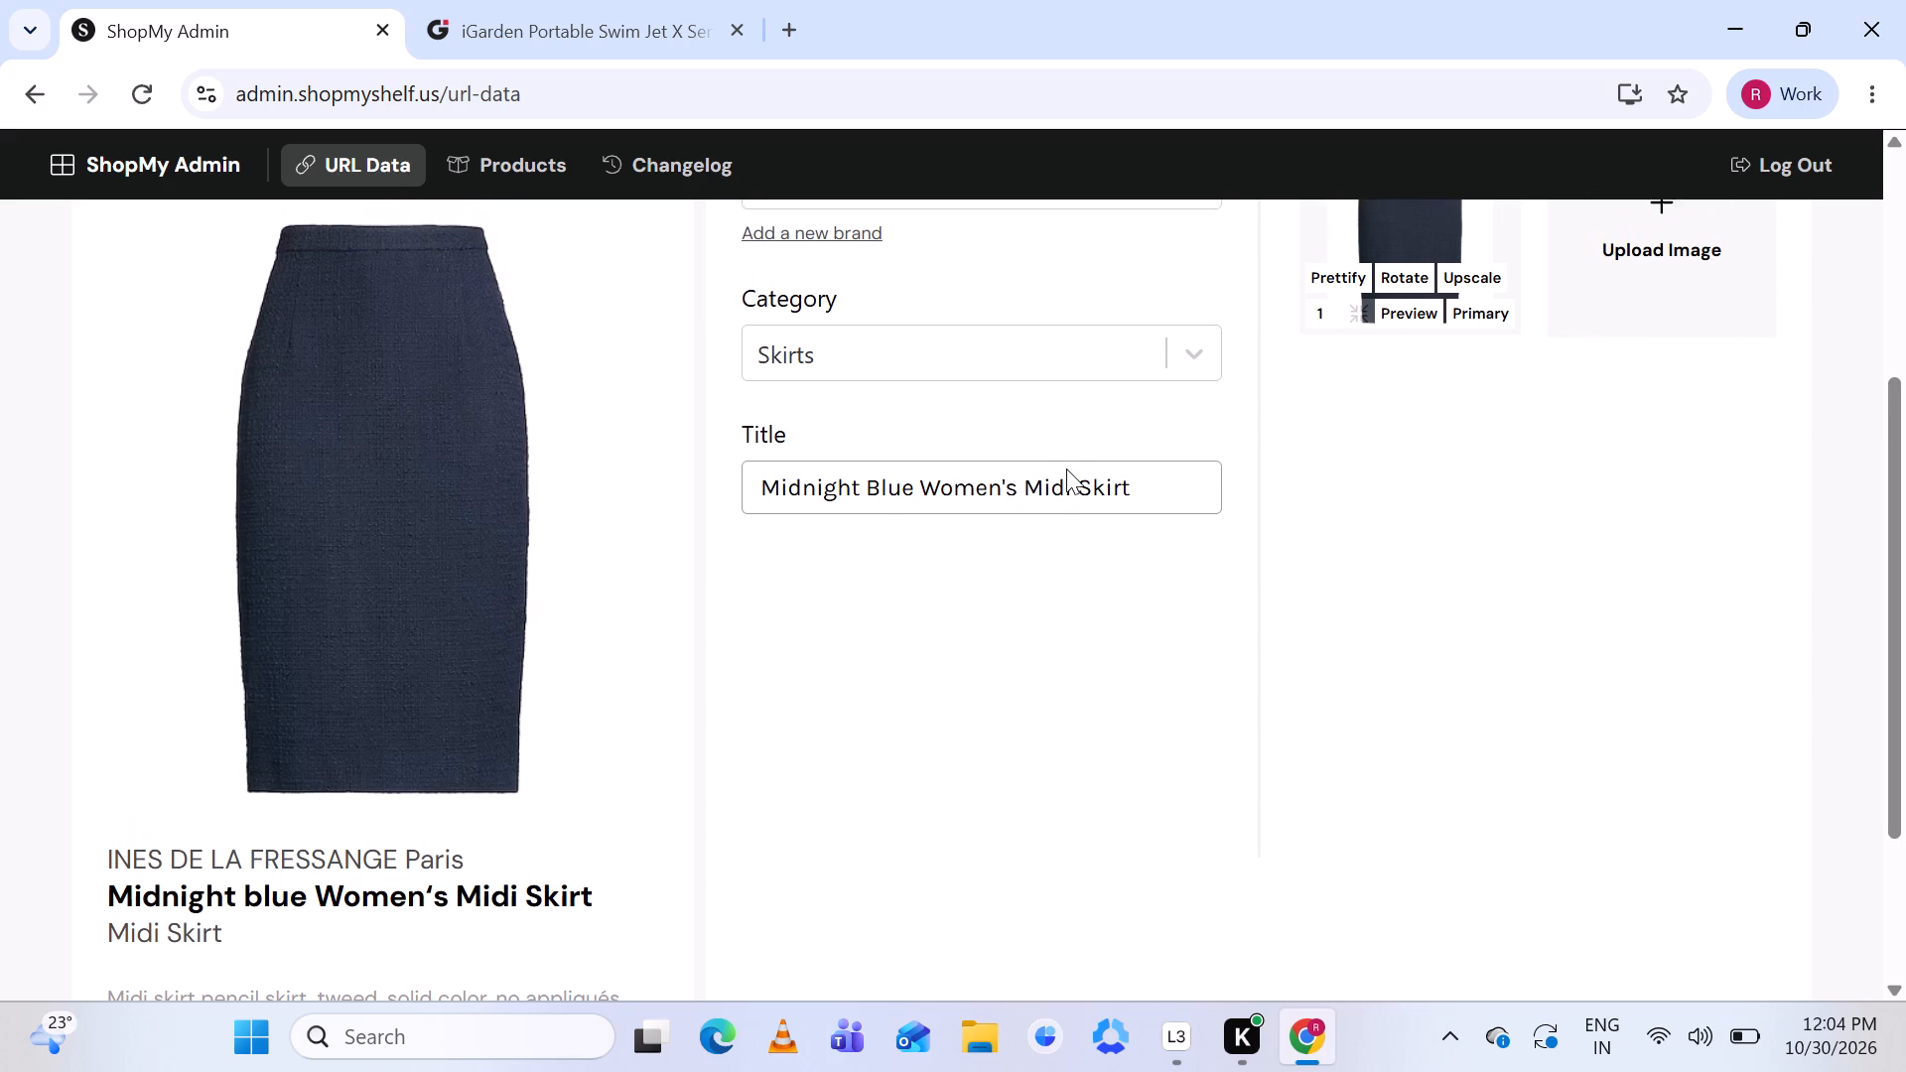
pyautogui.scroll(1, 1066, 469)
pyautogui.scroll(-1, 666, 525)
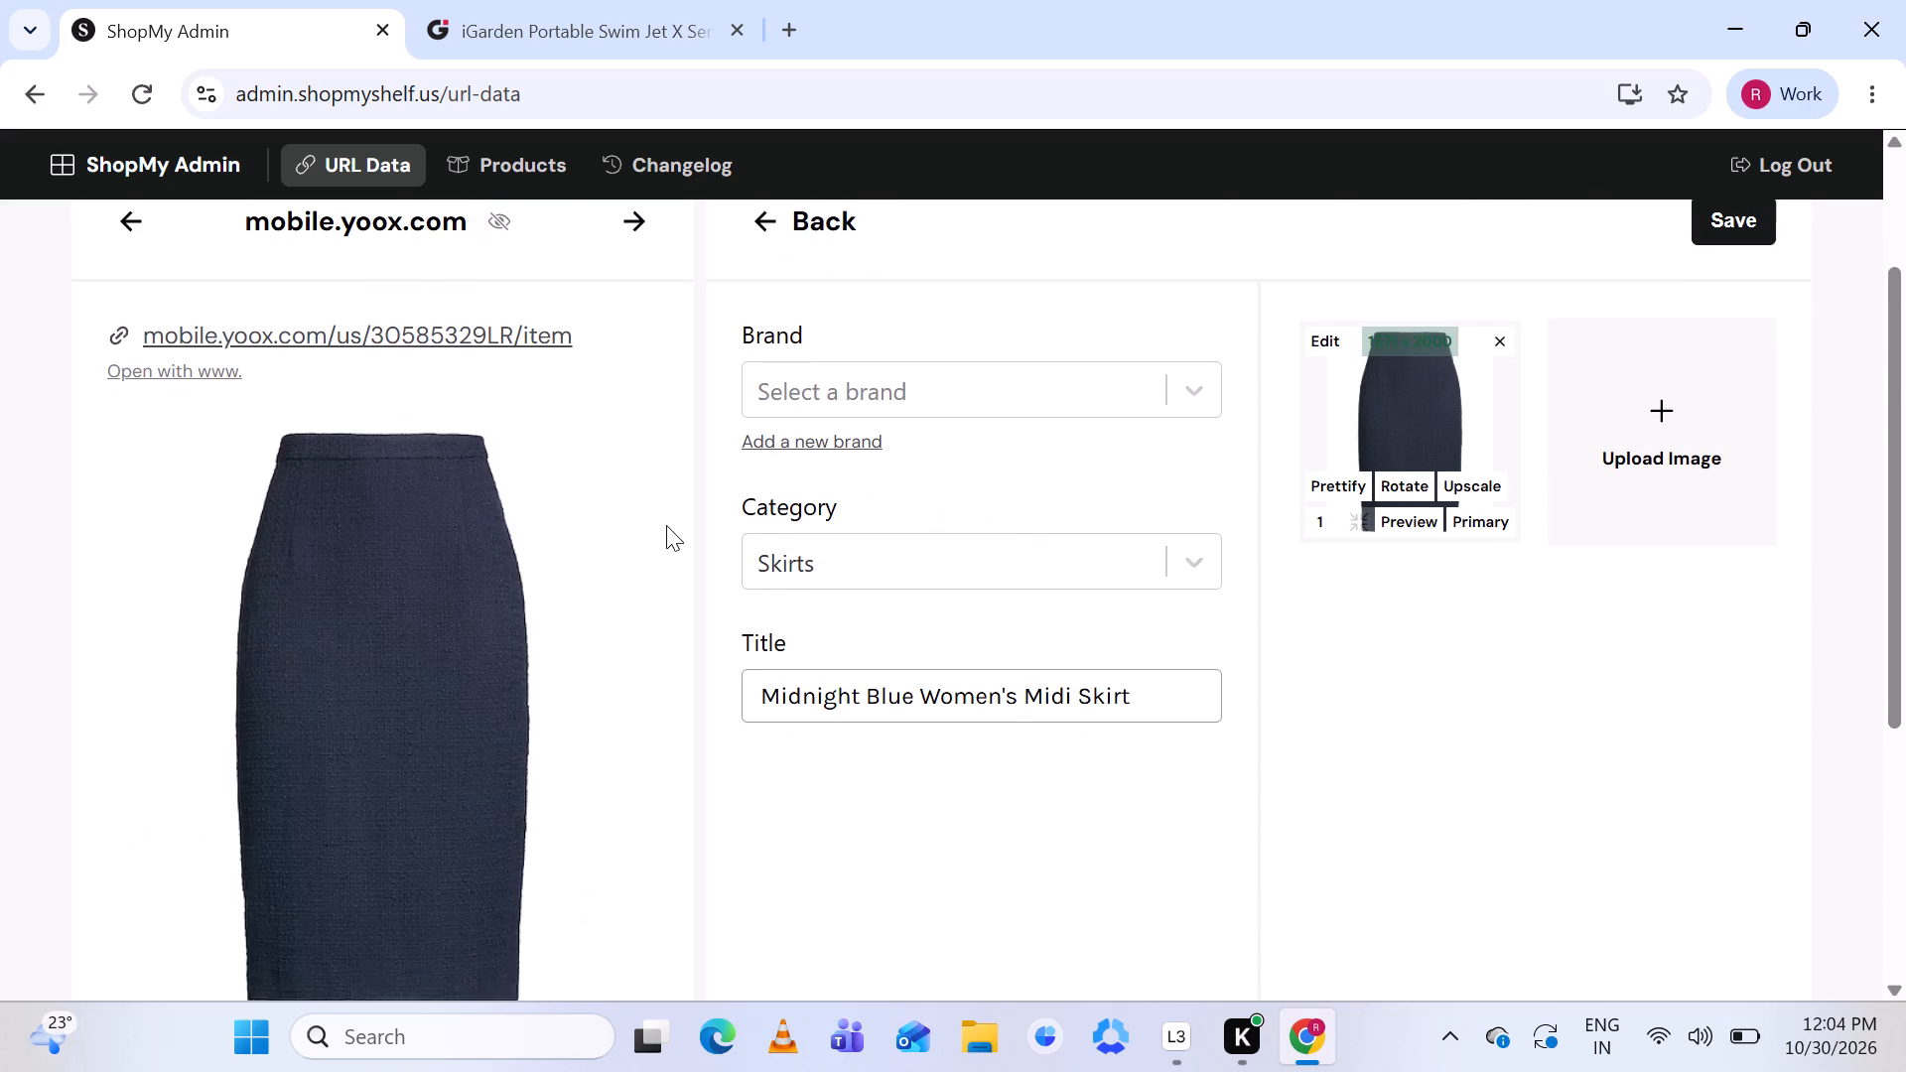
pyautogui.scroll(-1, 666, 525)
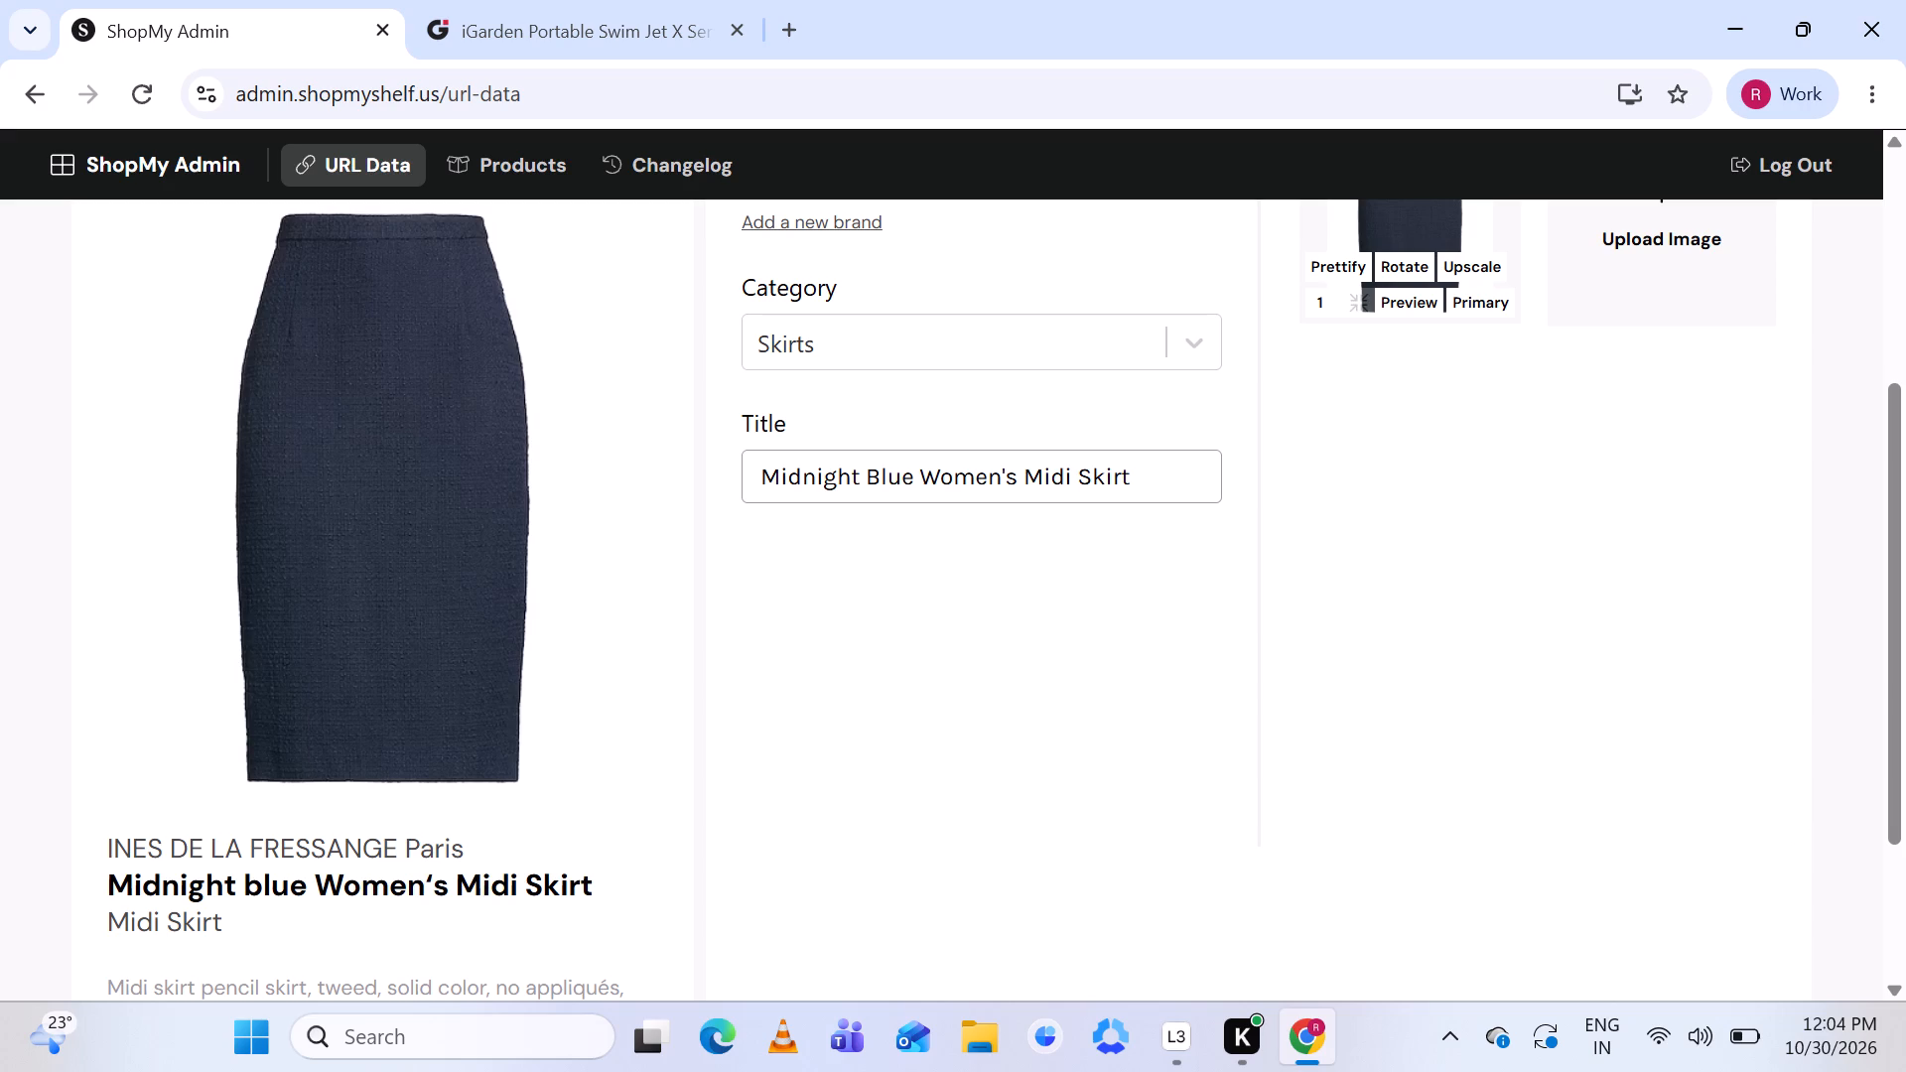
pyautogui.moveTo(108, 845); pyautogui.dragTo(328, 838)
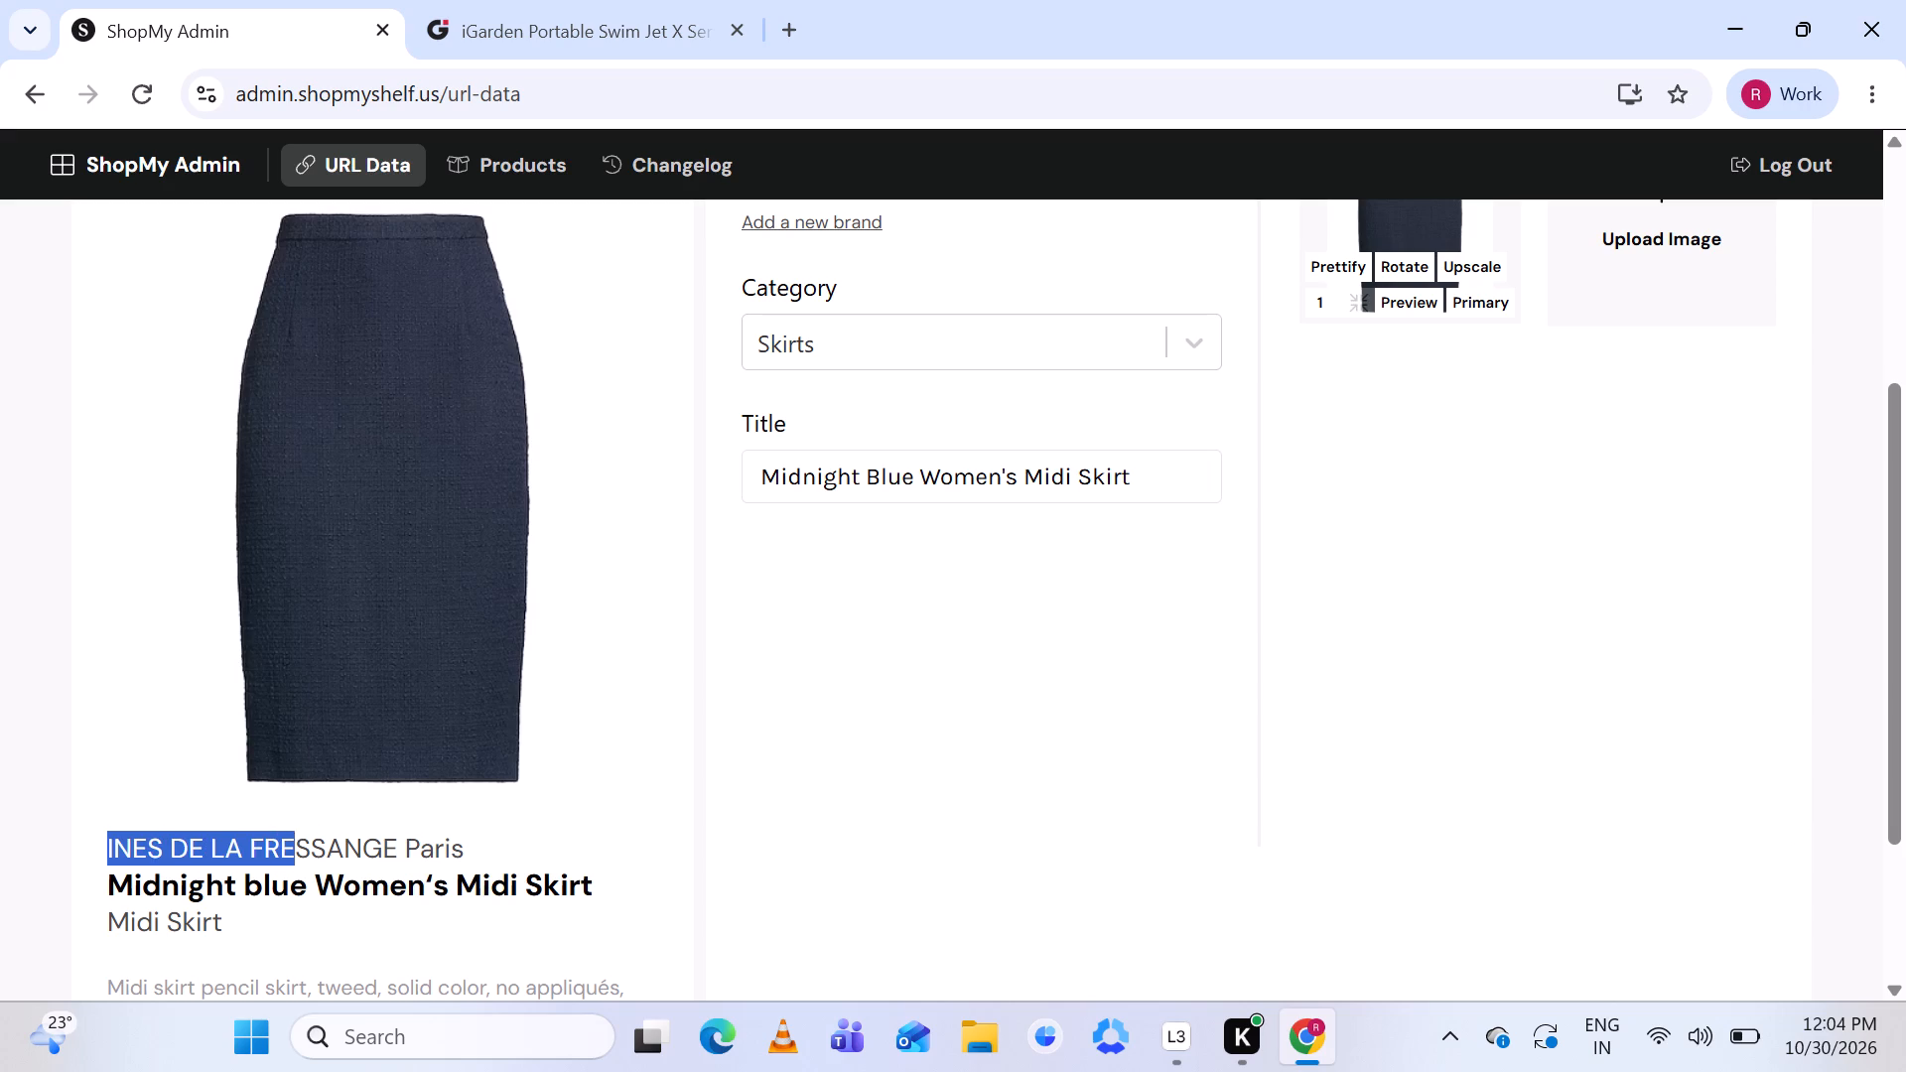
pyautogui.moveTo(328, 838); pyautogui.dragTo(476, 848)
pyautogui.hotkey('ctrl', 'c')
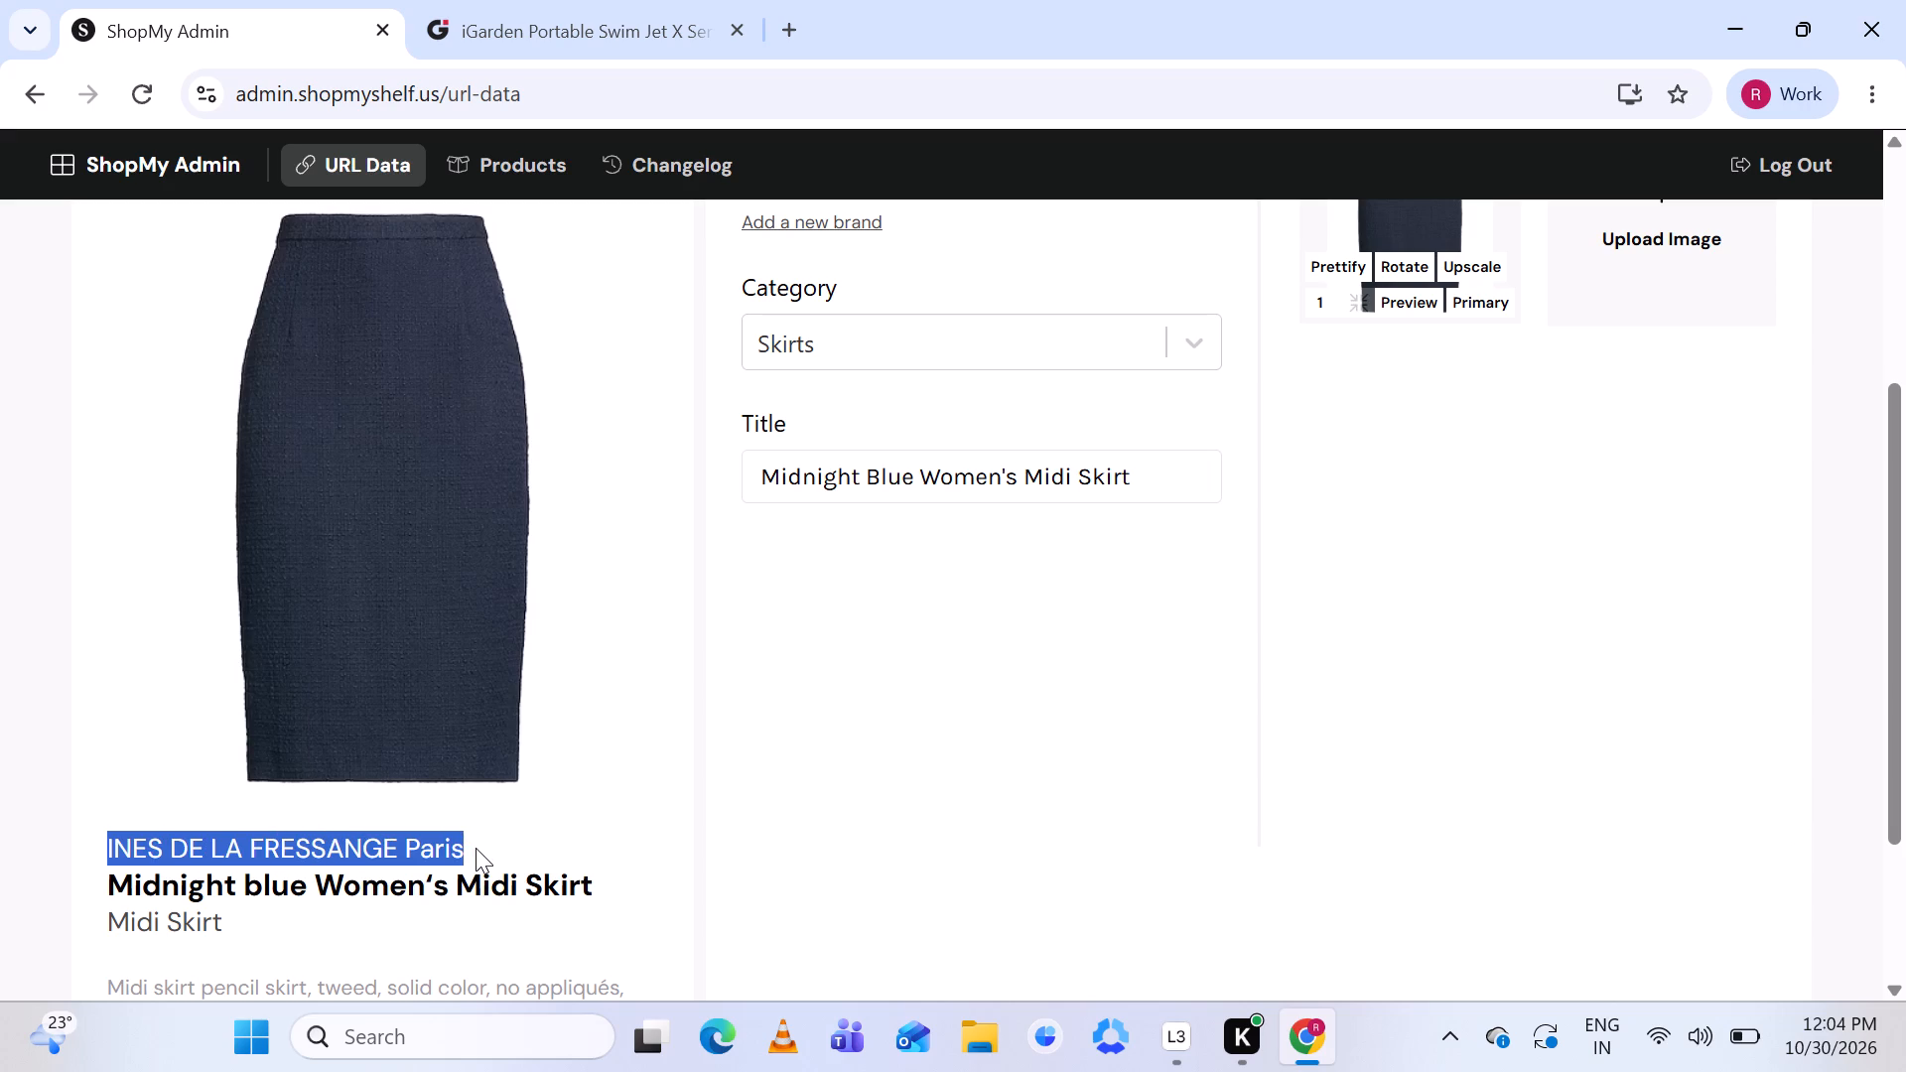
pyautogui.click(908, 702)
pyautogui.scroll(2, 908, 702)
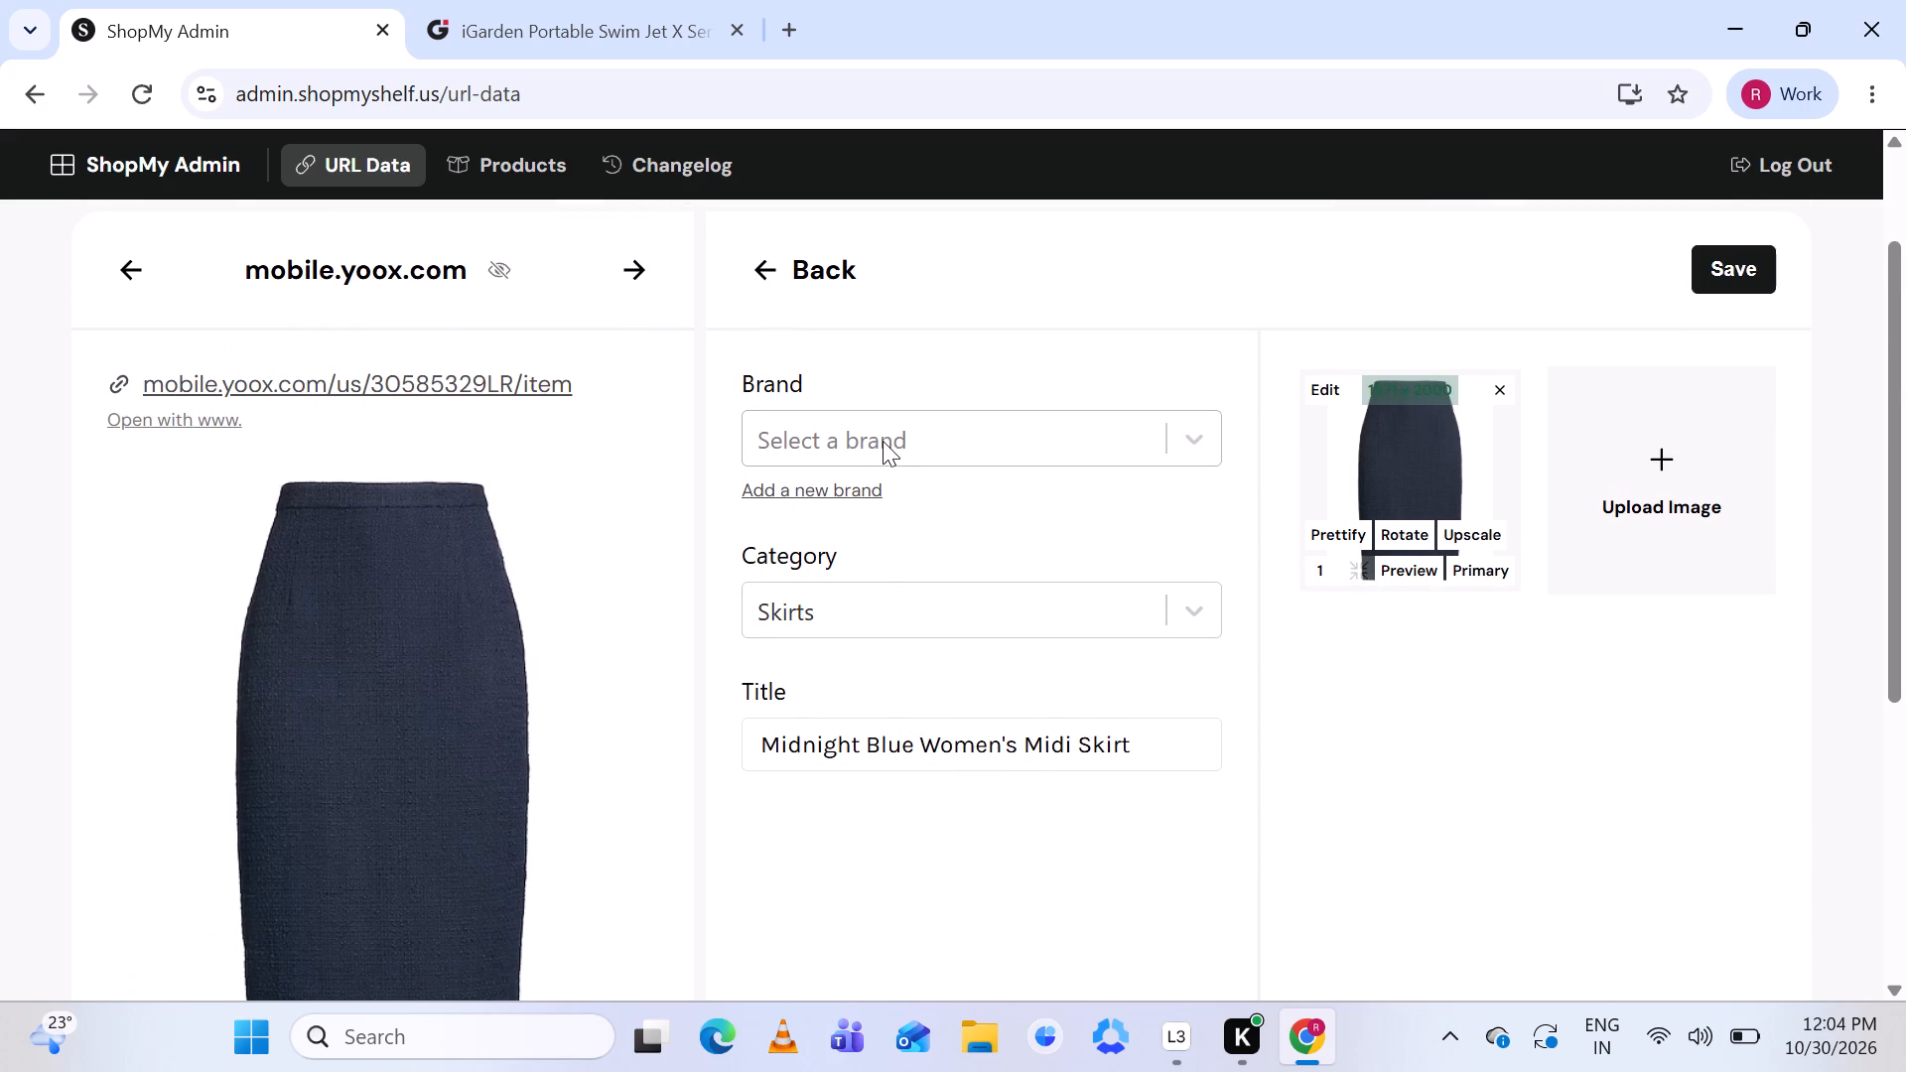
pyautogui.click(885, 437)
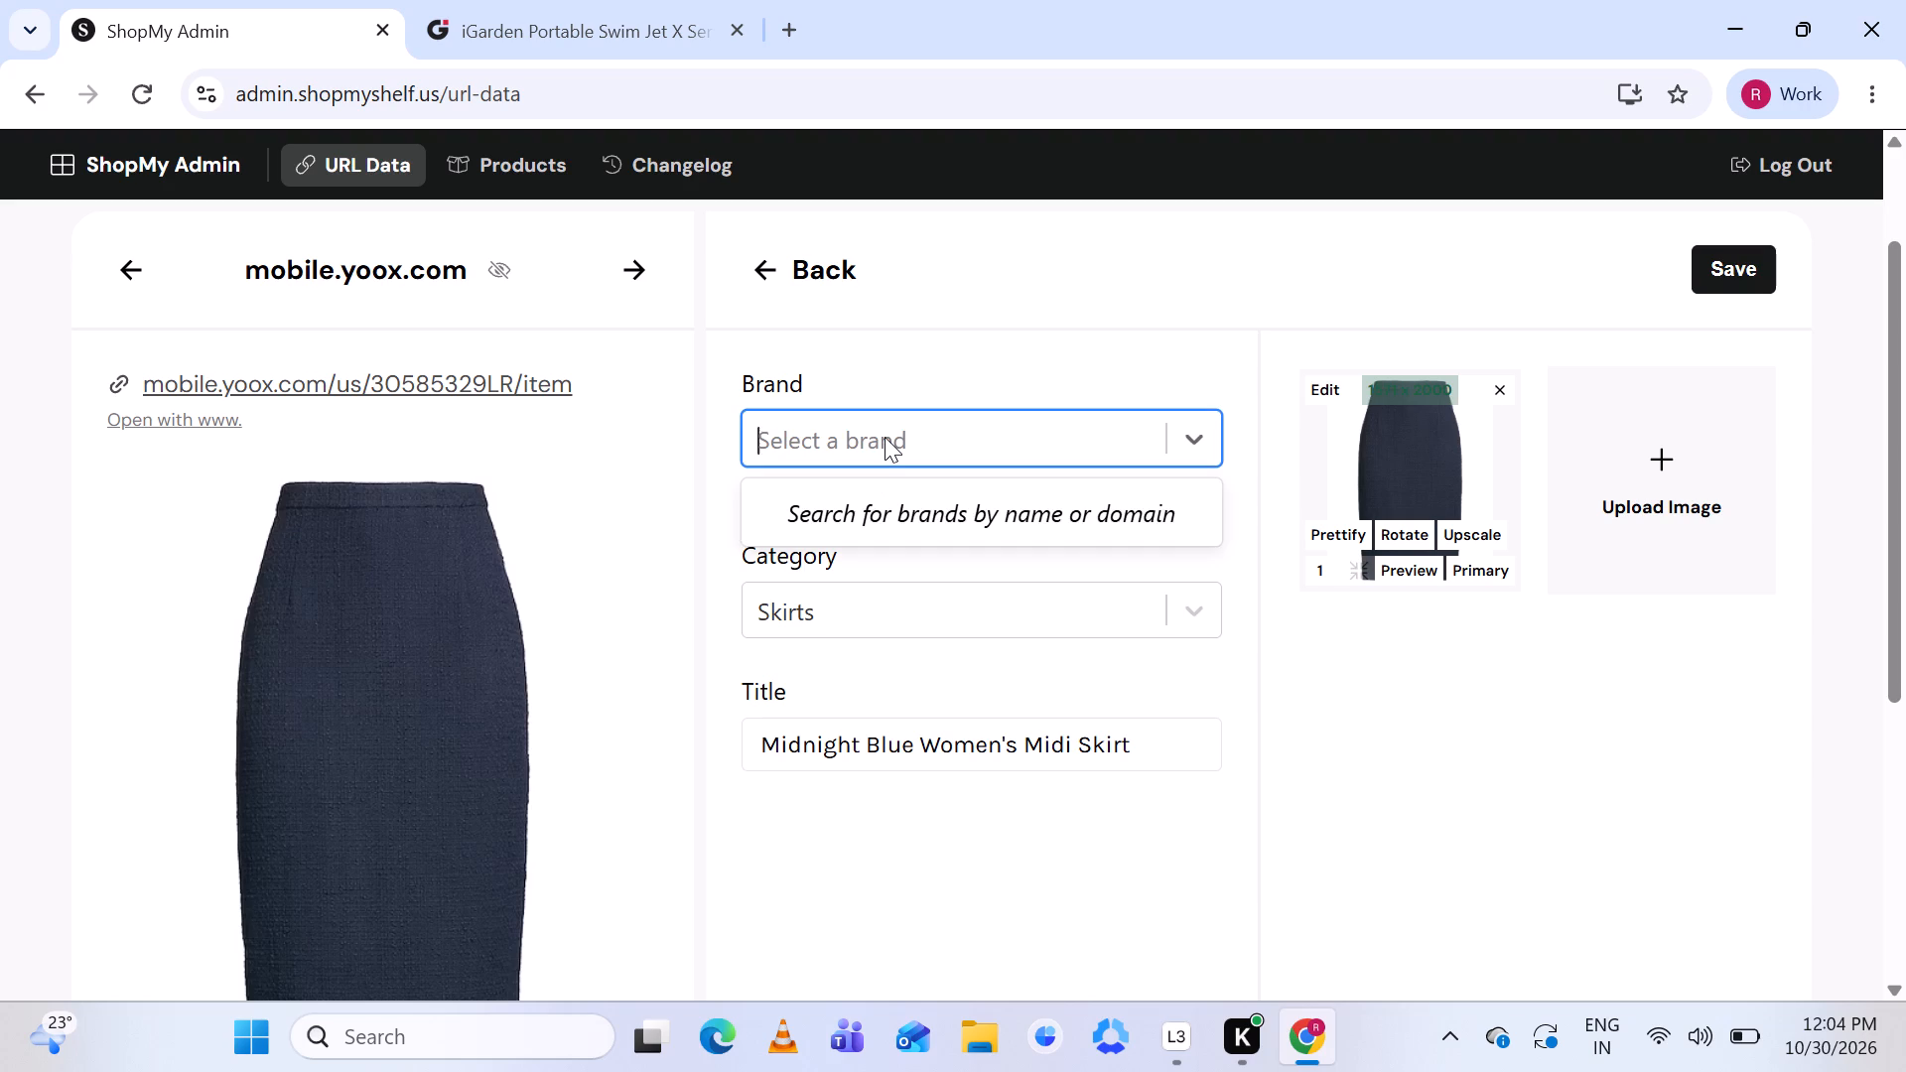
pyautogui.hotkey('ctrl', 'v')
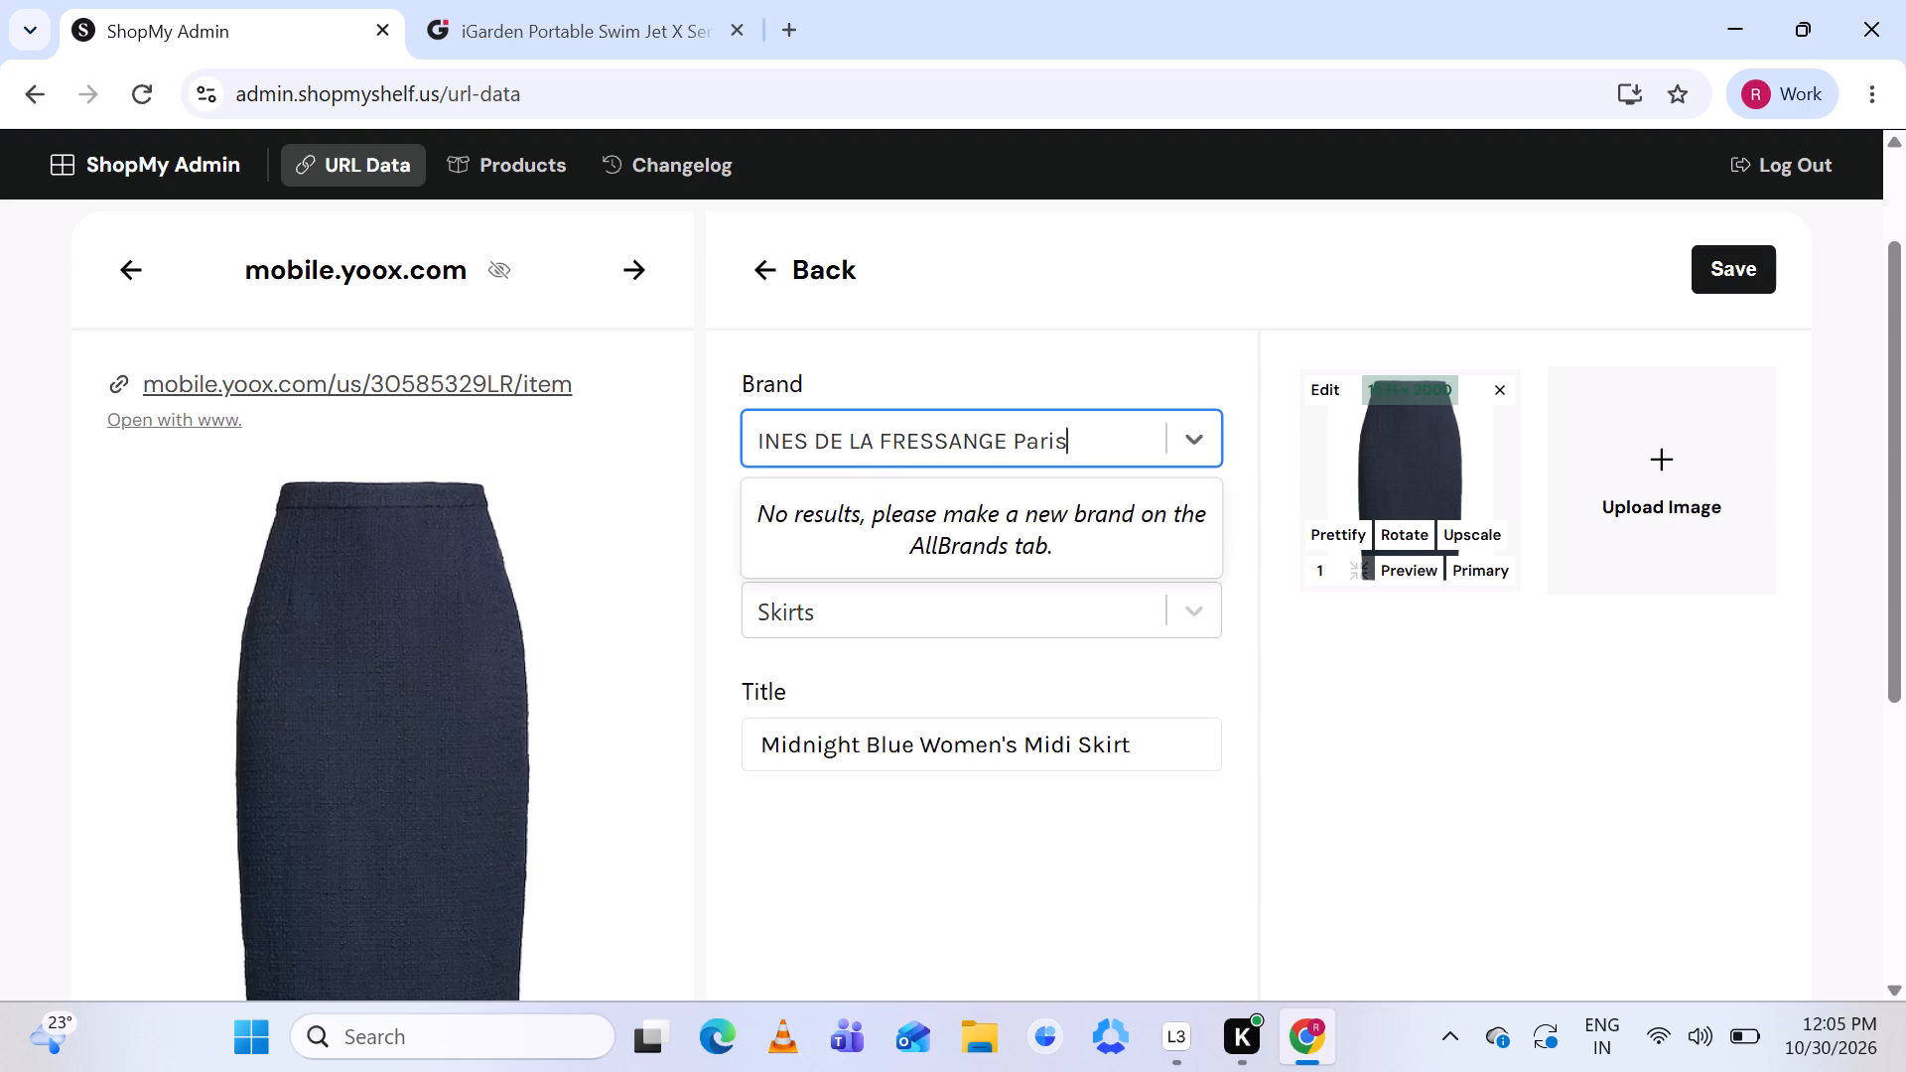
pyautogui.press('BackSpace')
pyautogui.press('BackSpace')
pyautogui.press('BackSpace')
pyautogui.press('BackSpace')
pyautogui.press('BackSpace')
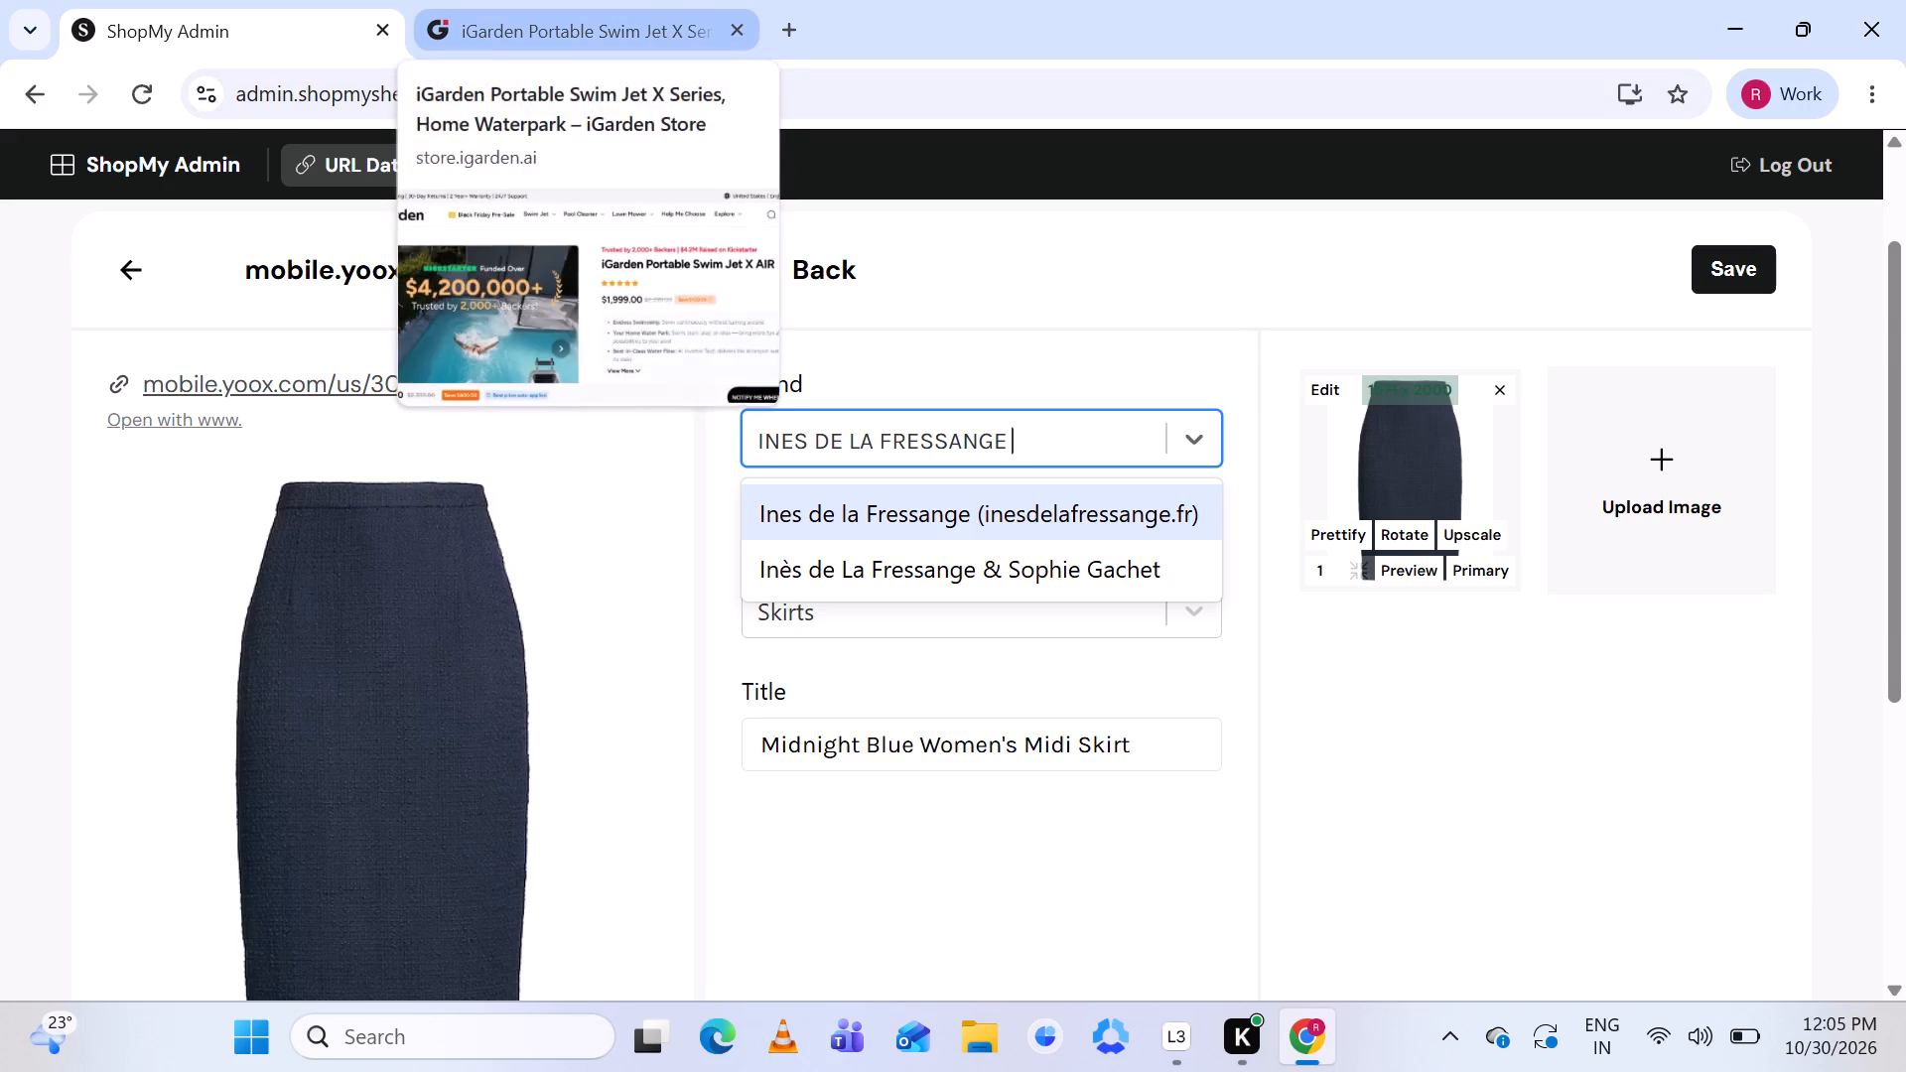
# Check the brand name on the skirt's yoox.com product page and return to the product entry.
pyautogui.click(376, 385)
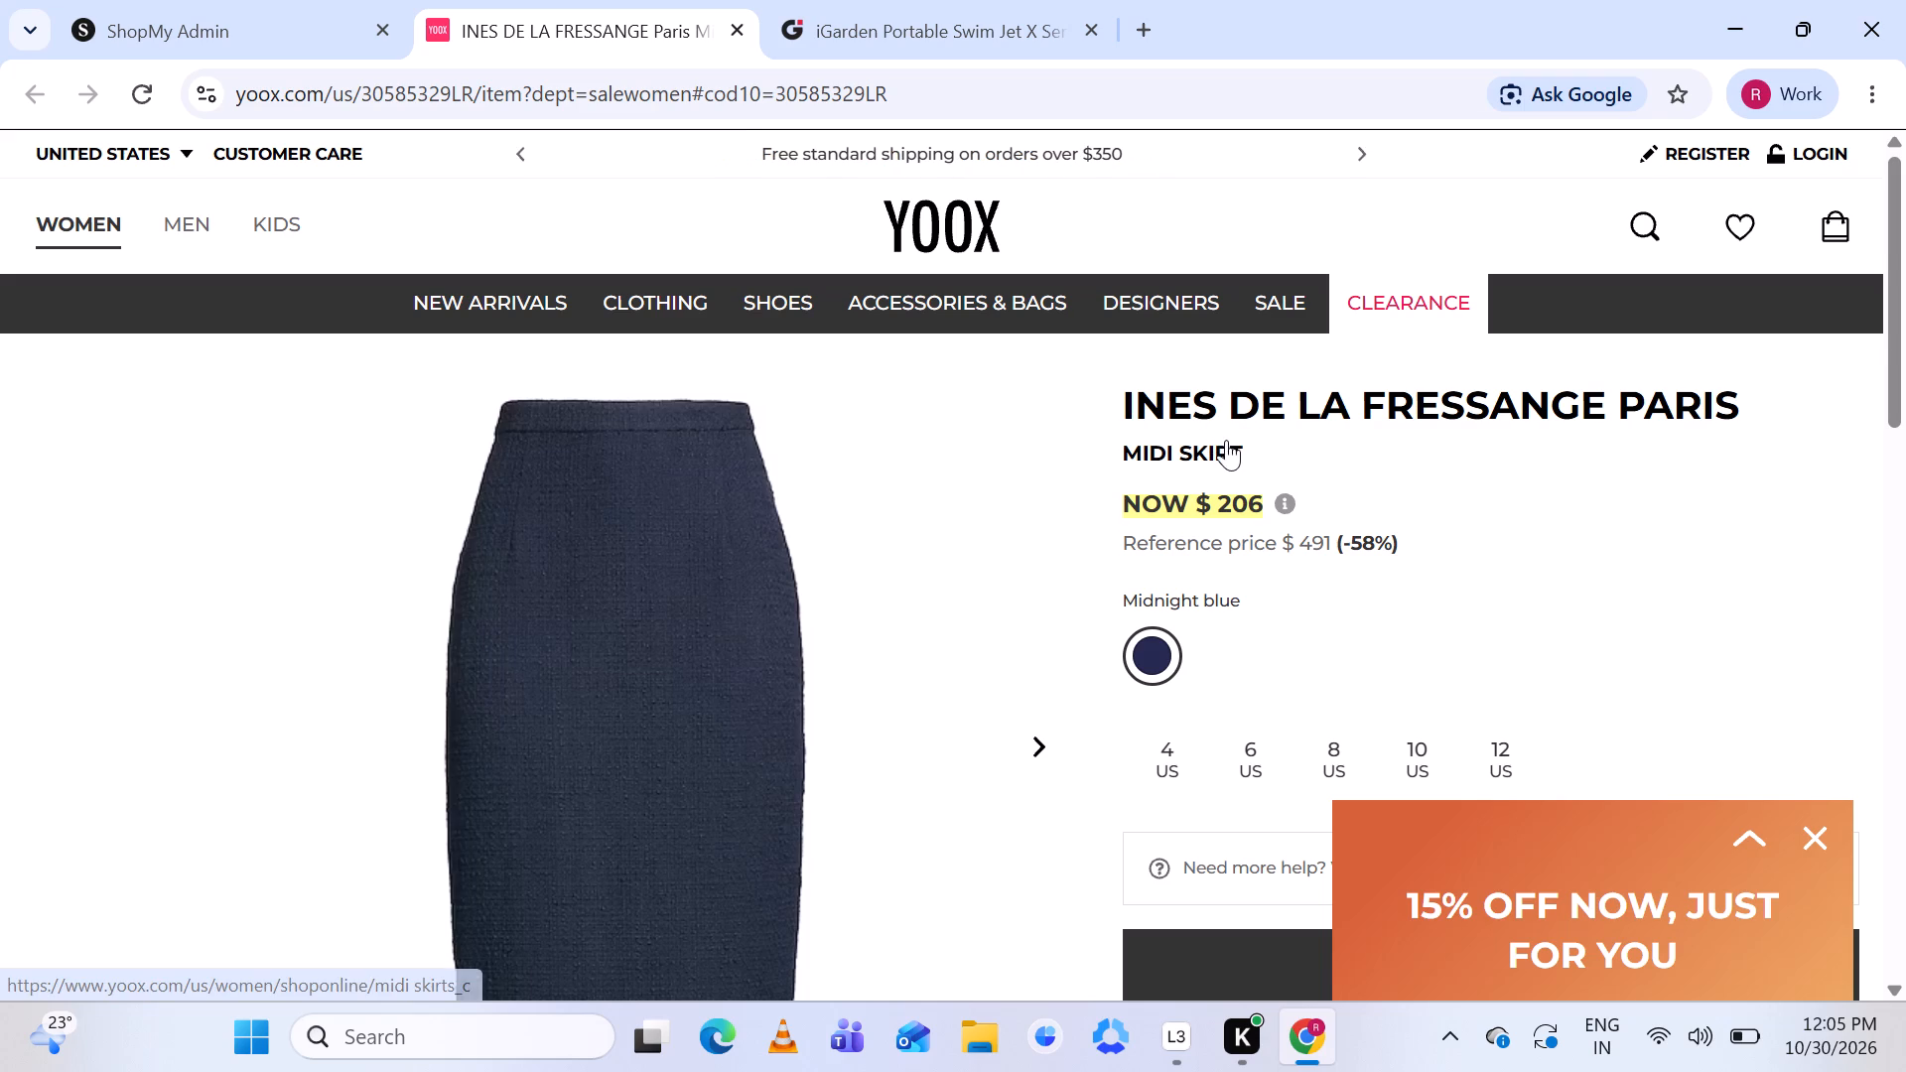
pyautogui.scroll(-4, 1226, 440)
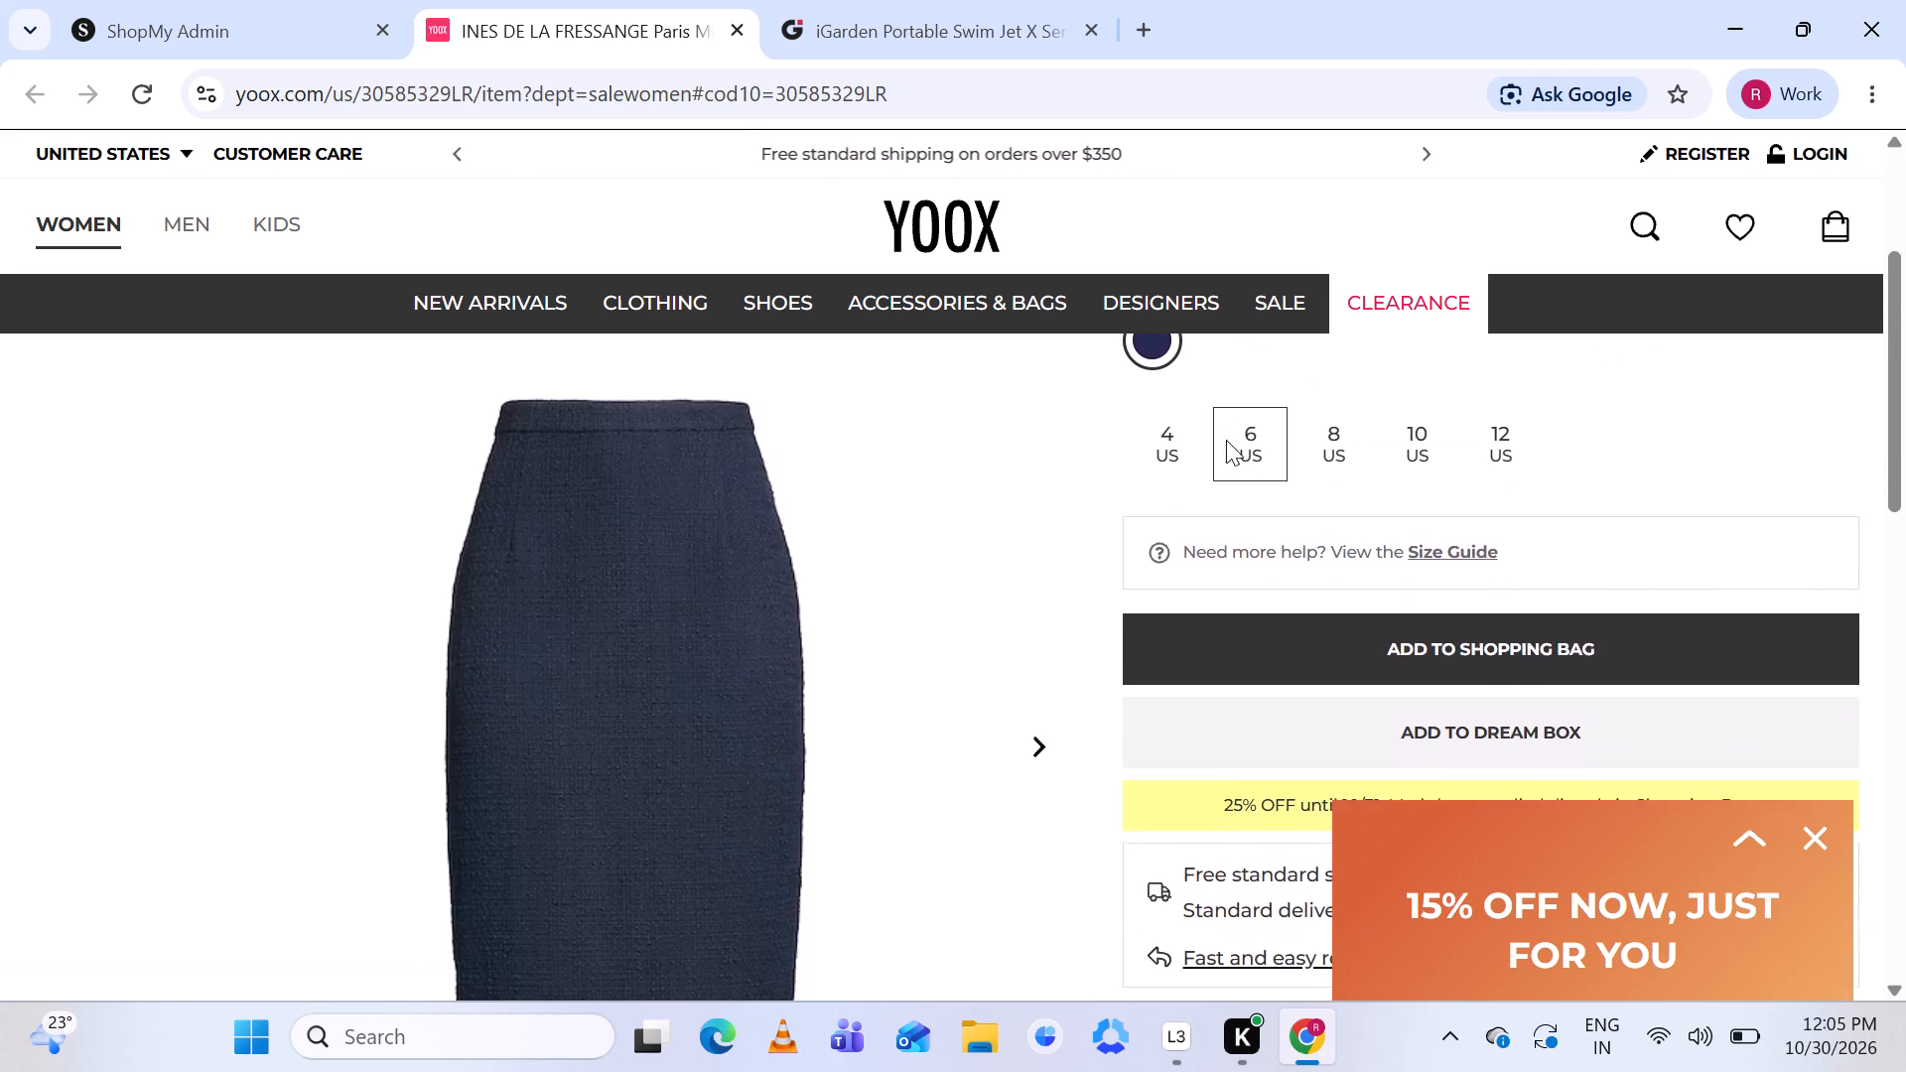
pyautogui.click(282, 28)
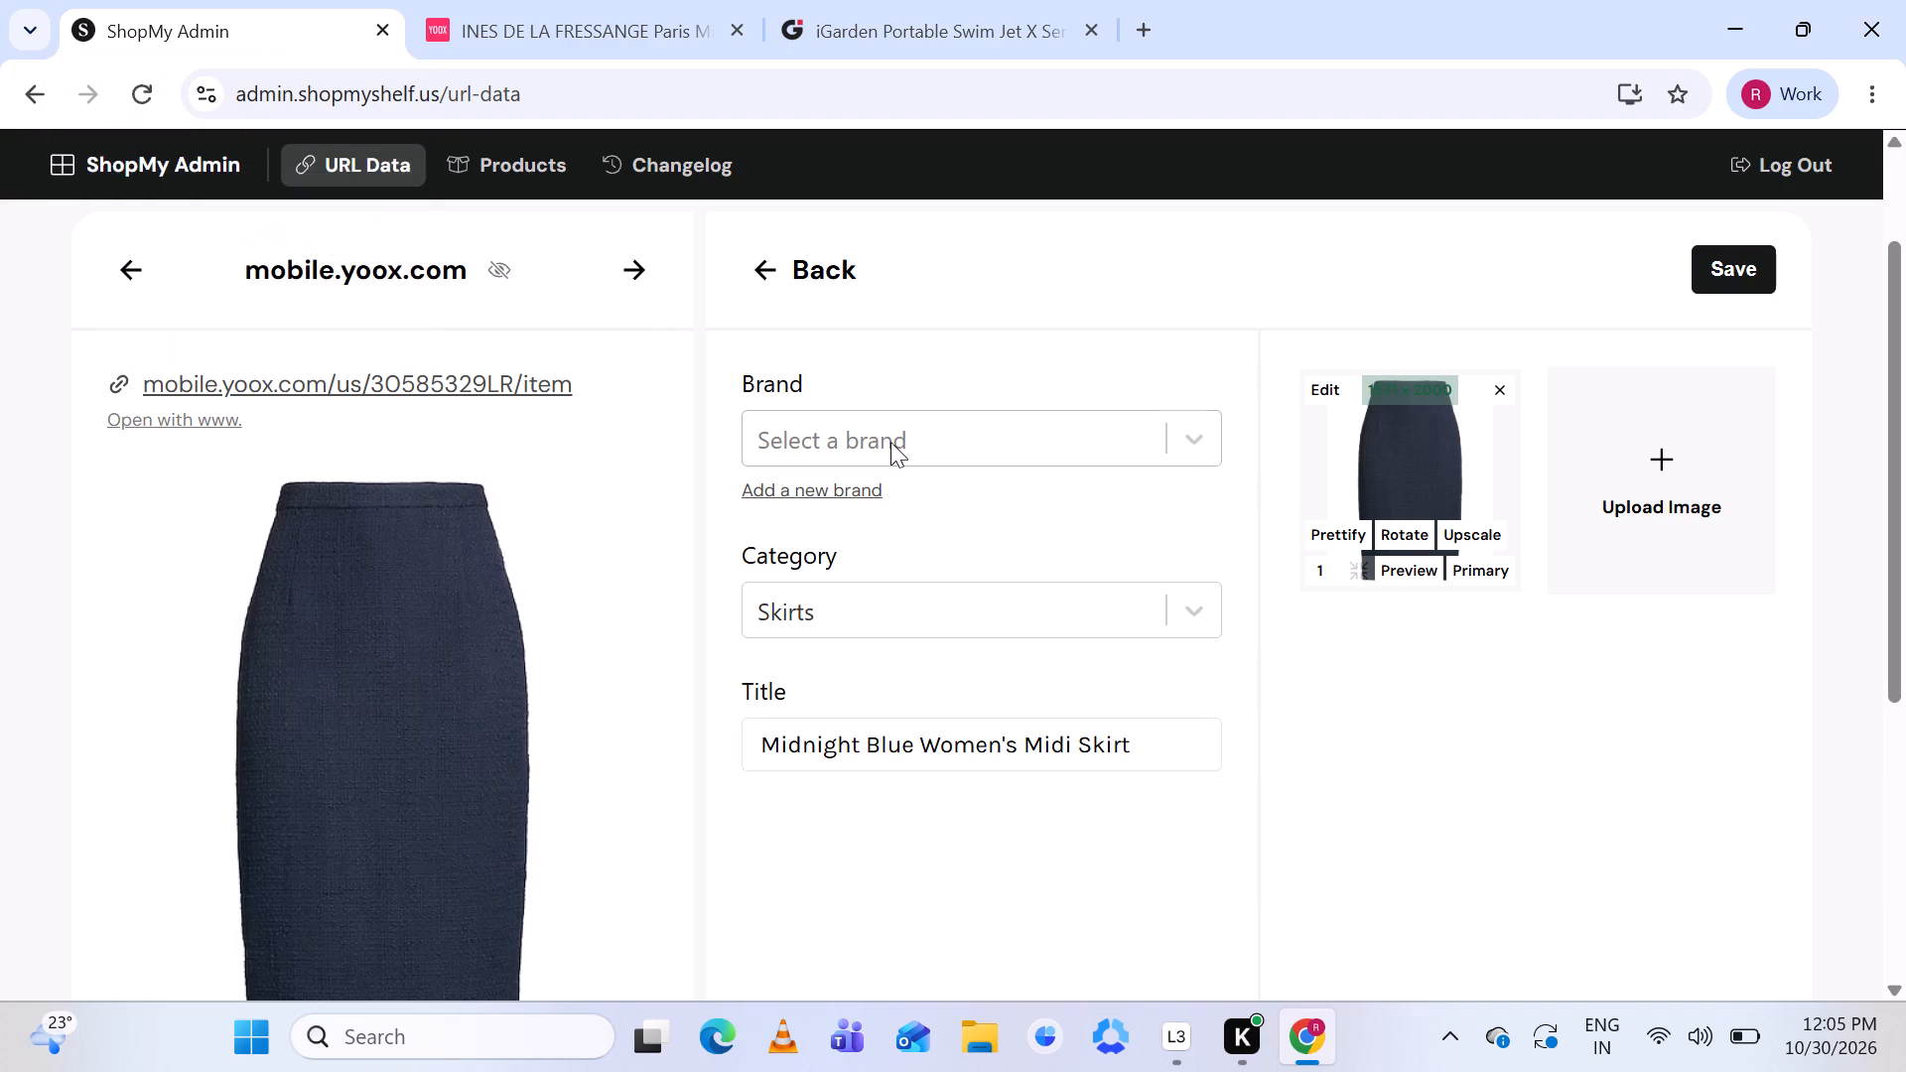
# Search the brands for INES DE LA FRESSANGE and assign Ines de la Fressange (inesdelafressange.fr) to the skirt.
pyautogui.click(911, 433)
pyautogui.hotkey('ctrl', 'v')
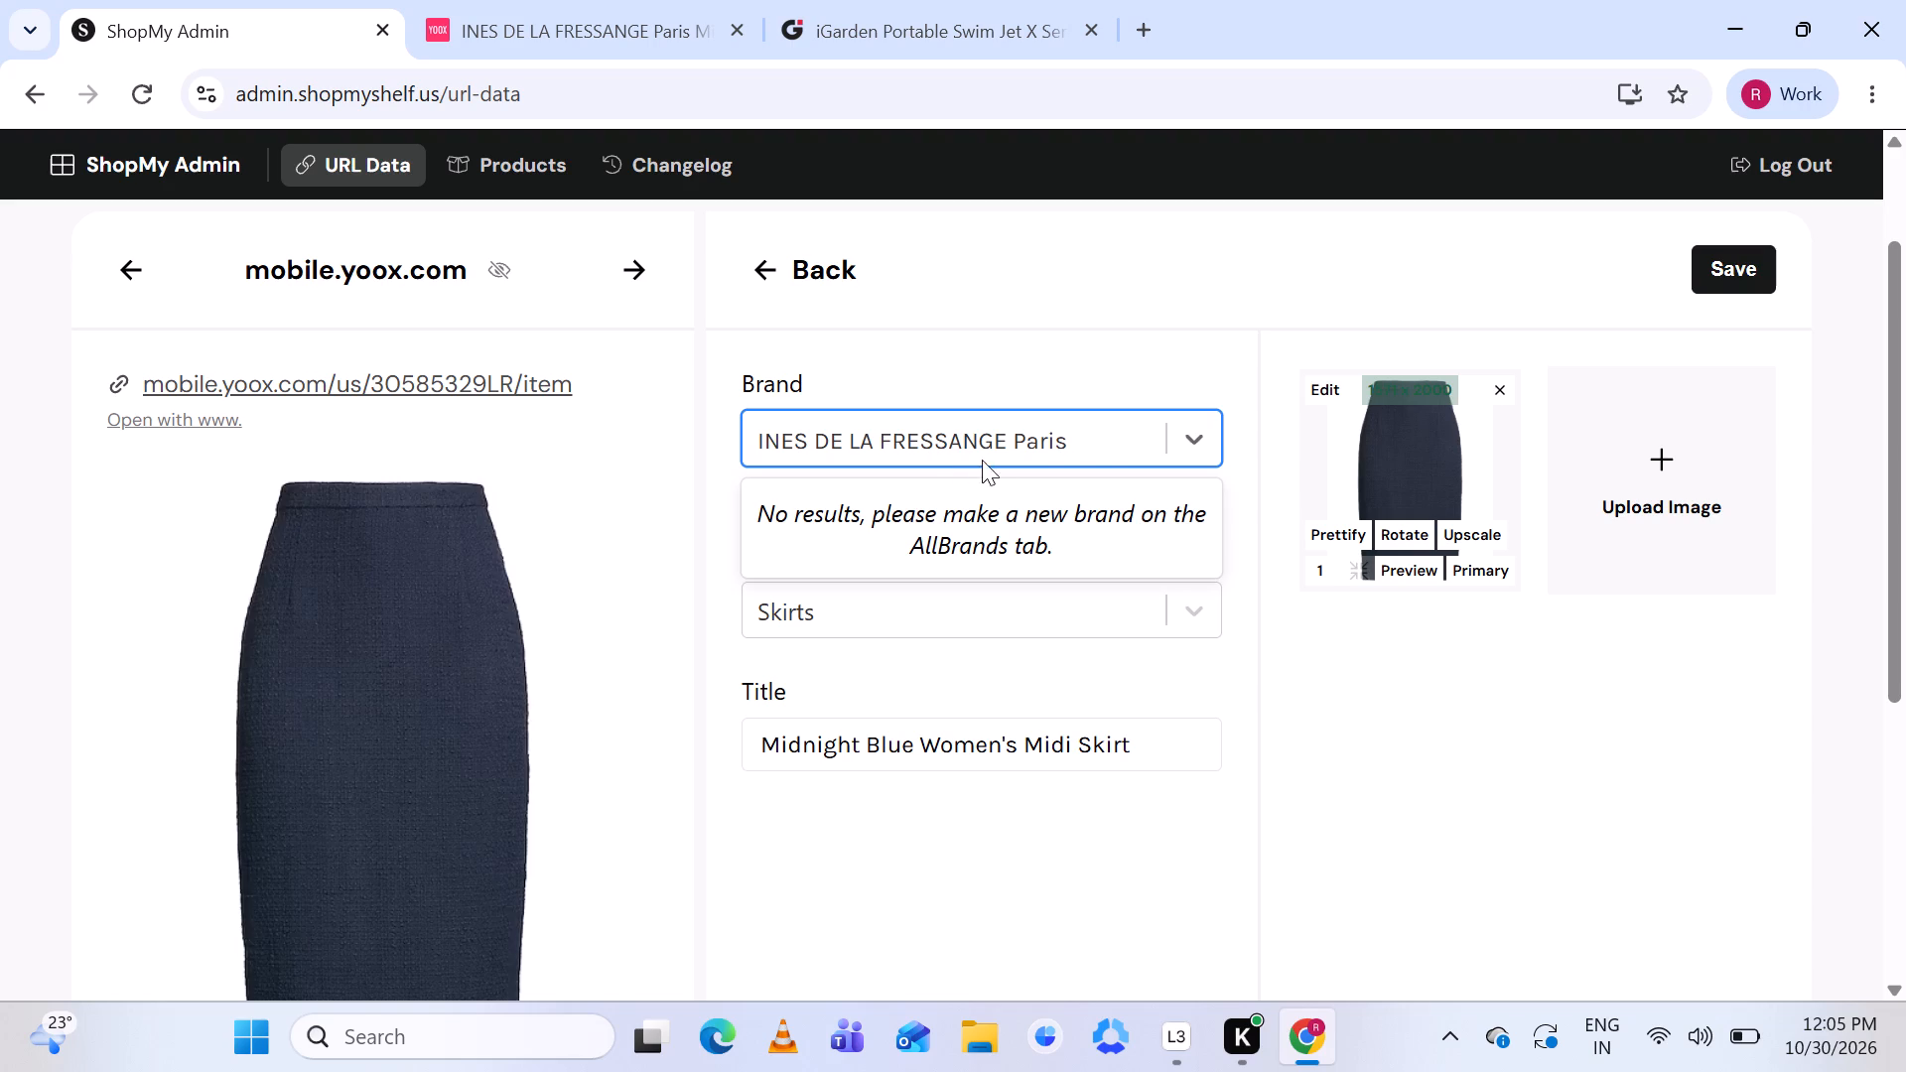
pyautogui.press('BackSpace')
pyautogui.press('BackSpace')
pyautogui.press('BackSpace')
pyautogui.press('BackSpace')
pyautogui.press('BackSpace')
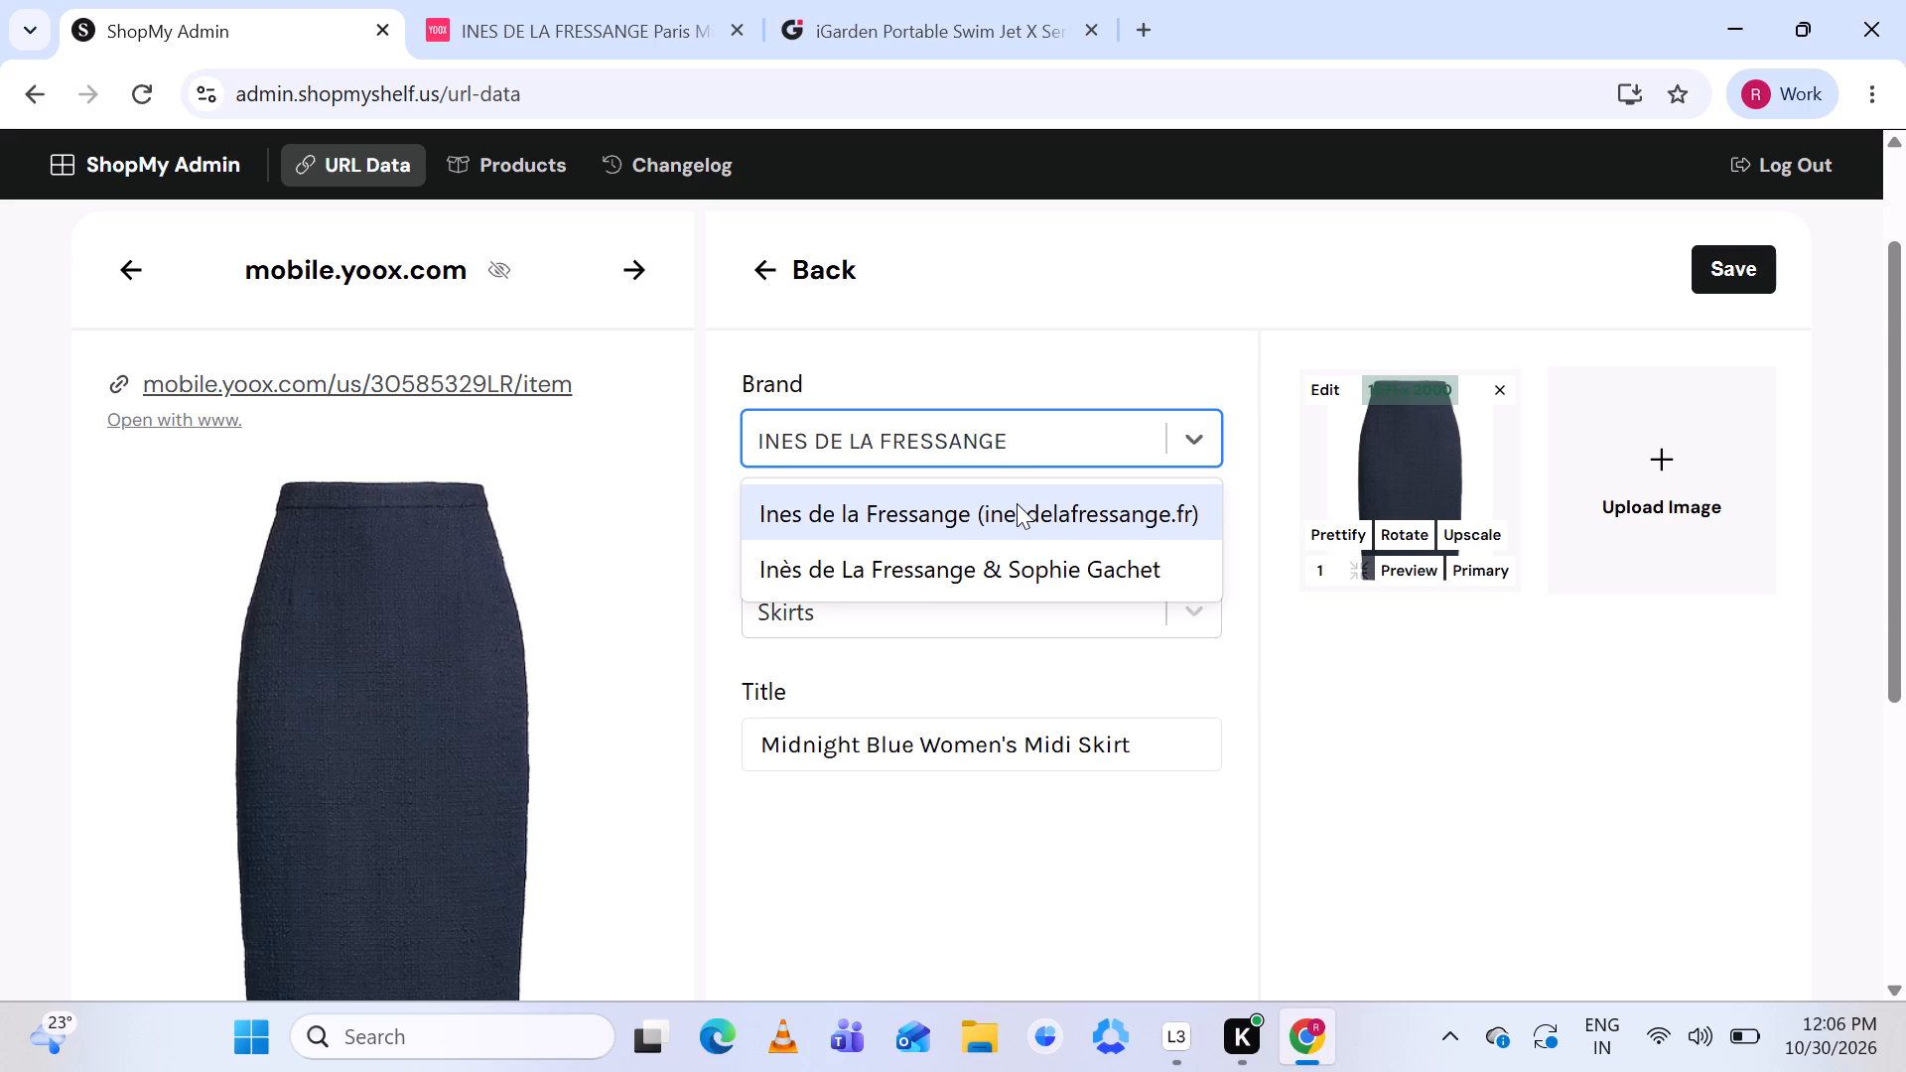
pyautogui.click(923, 506)
# Review the skirt entry's brand, category, title and image against the listing and save the new product.
pyautogui.scroll(-2, 941, 565)
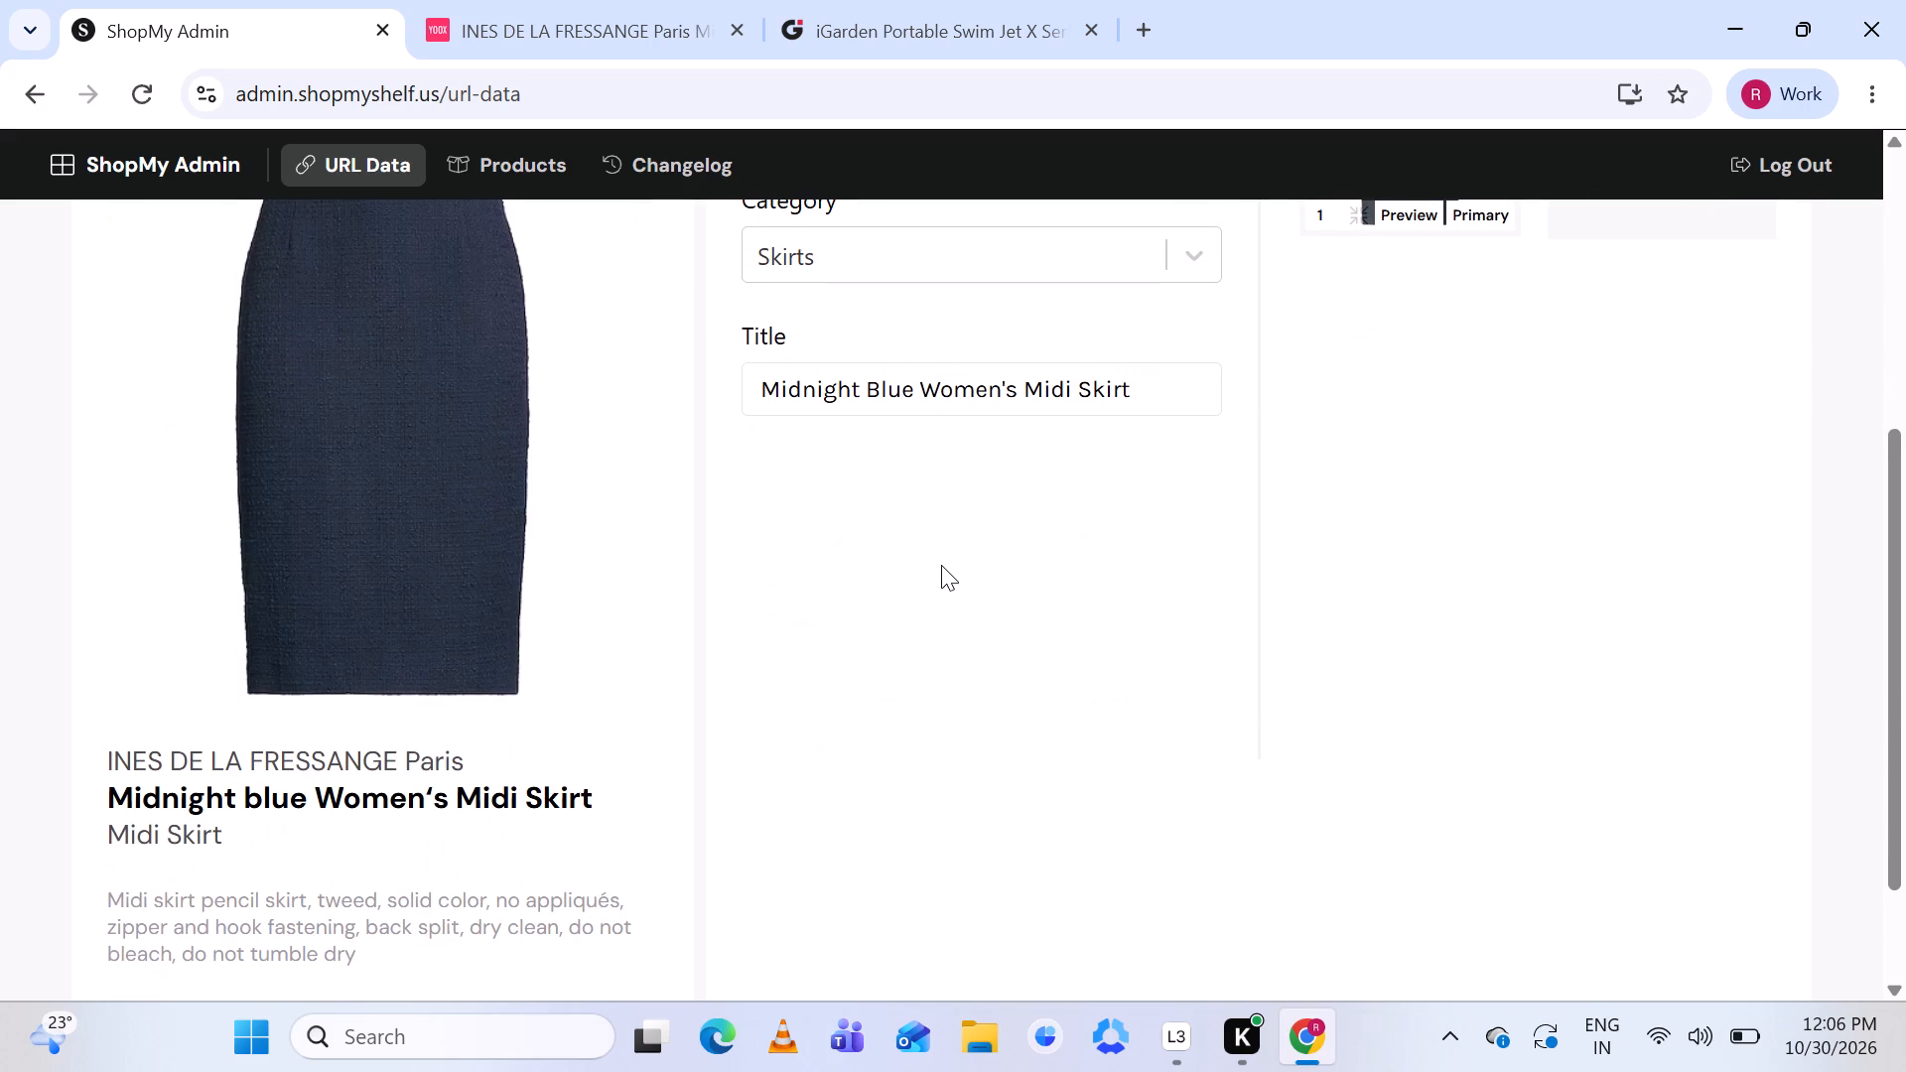
pyautogui.scroll(4, 941, 565)
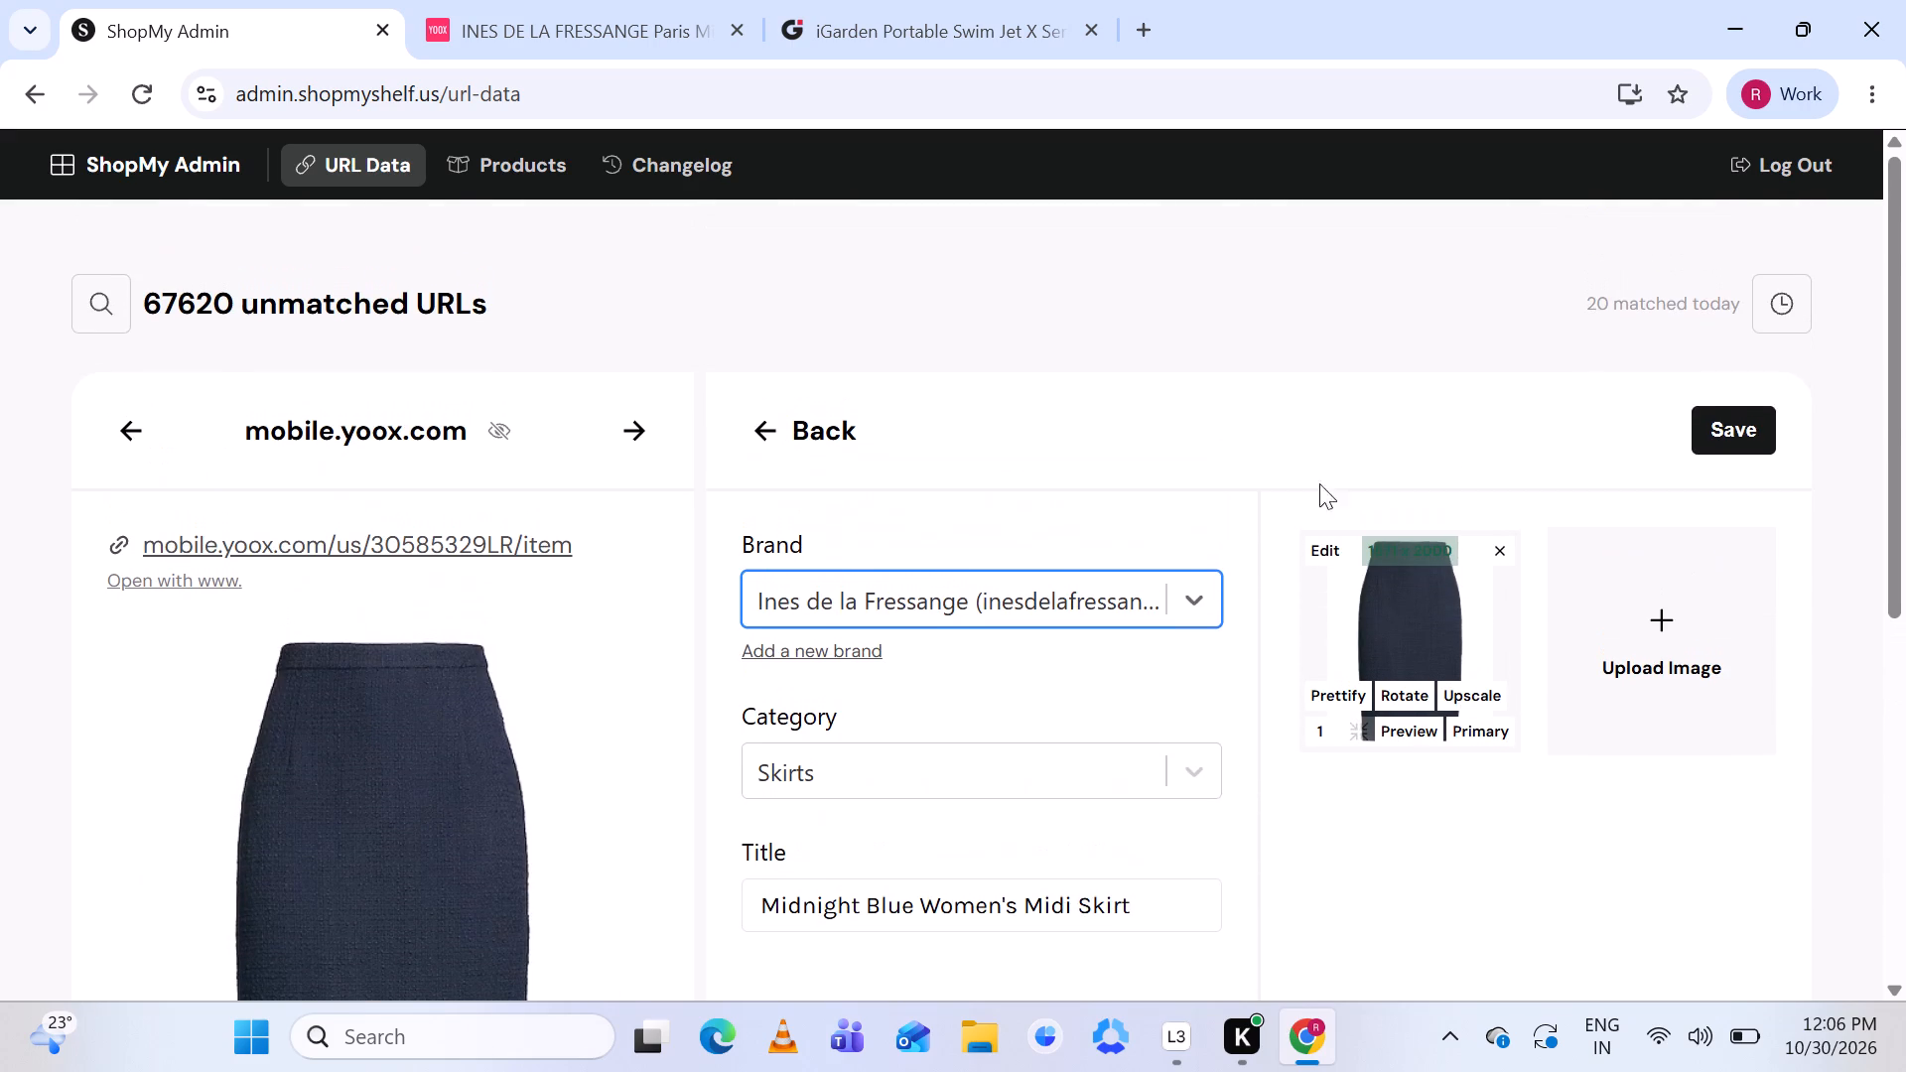
pyautogui.click(1741, 424)
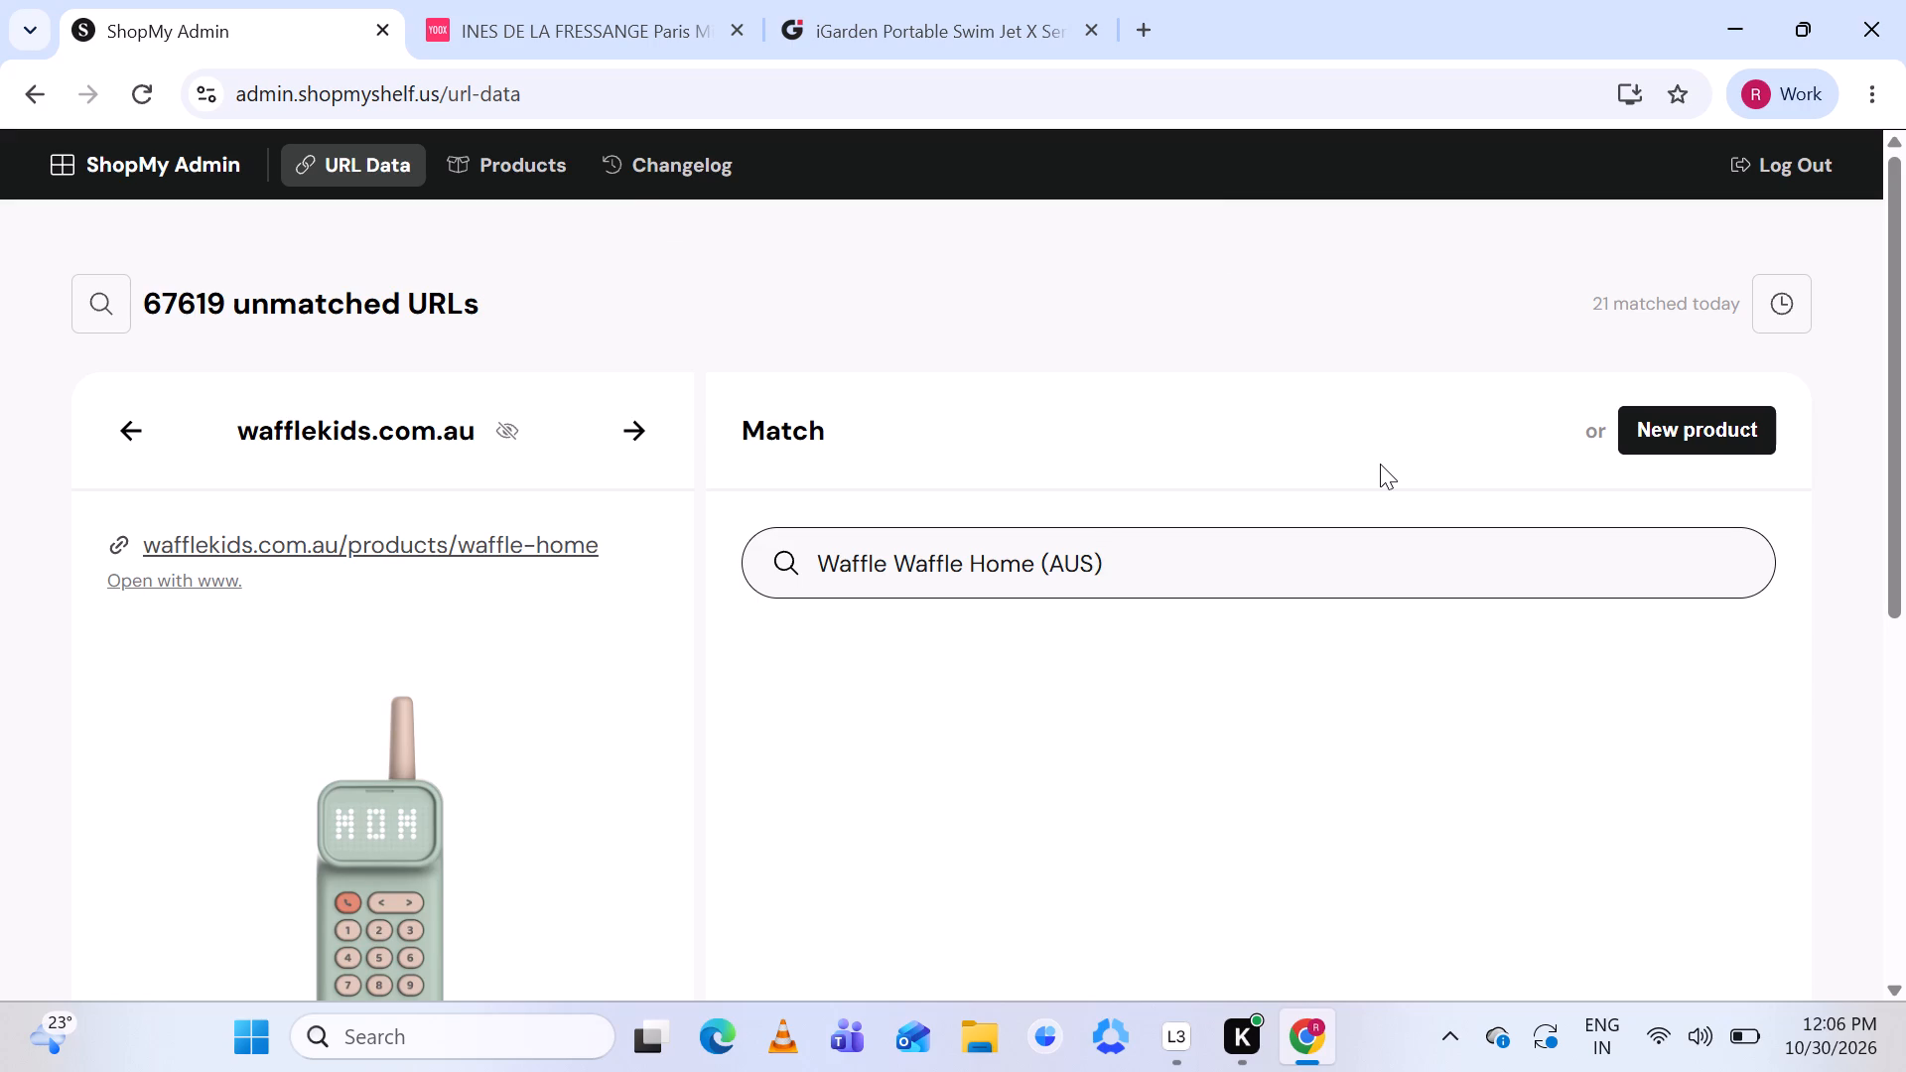
# Review the wafflekids.com.au Waffle Home (AUS) - Mint Green listing and start a new product entry for it.
pyautogui.scroll(-3, 1443, 621)
pyautogui.scroll(3, 1443, 621)
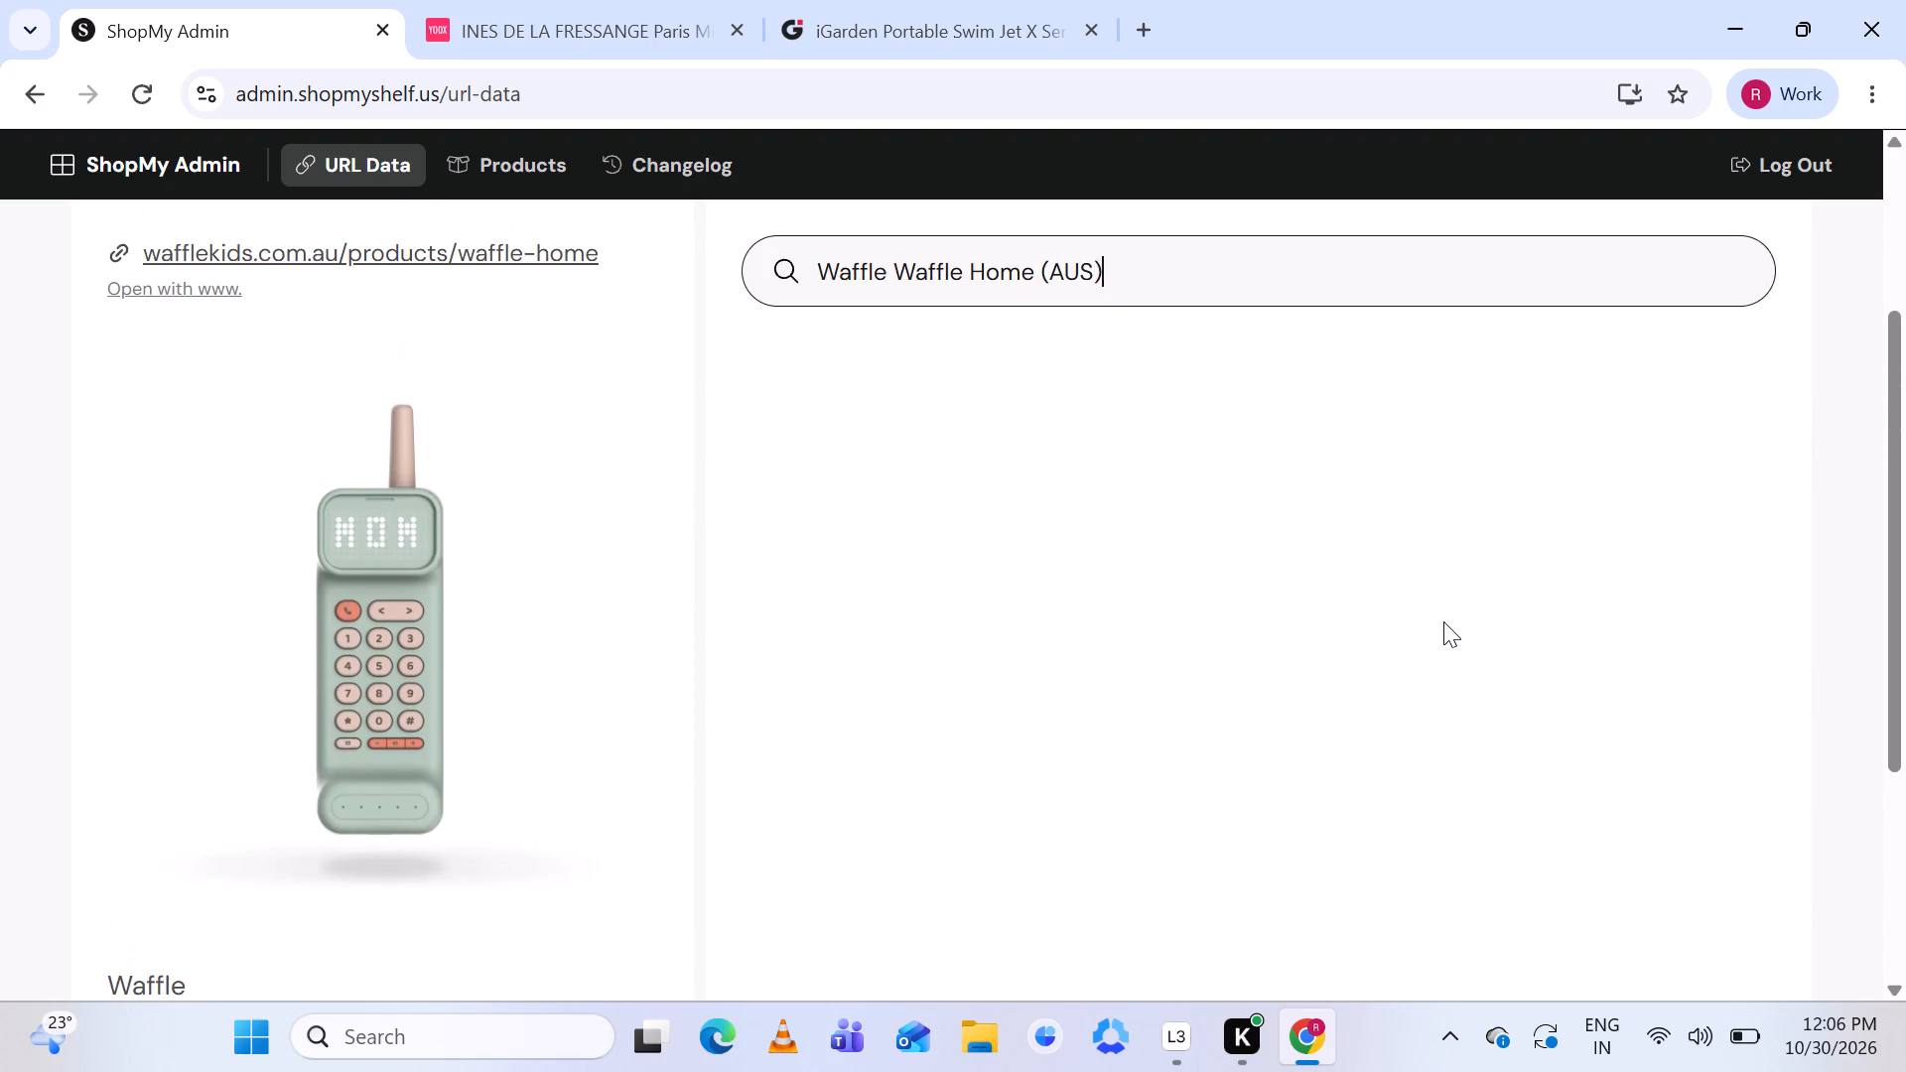
pyautogui.scroll(1, 1443, 621)
pyautogui.scroll(-2, 1498, 591)
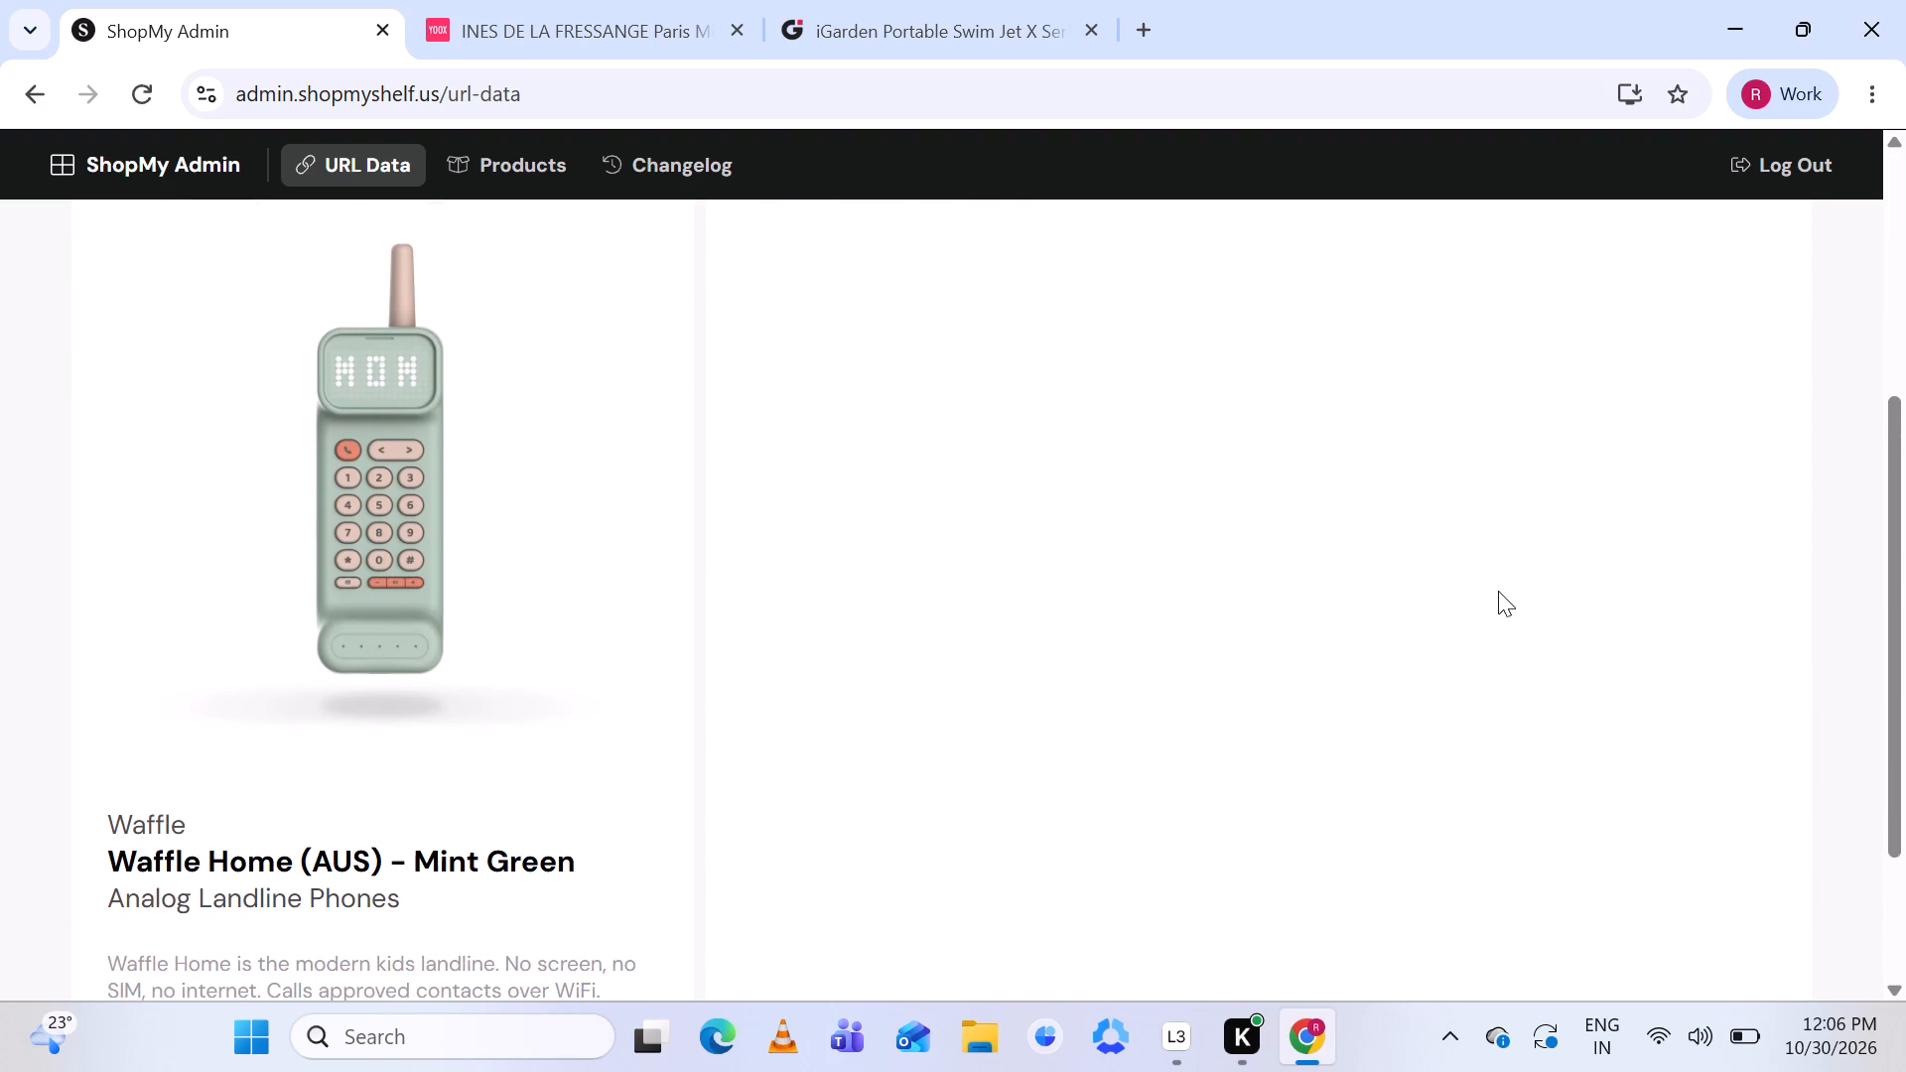
pyautogui.scroll(2, 1498, 591)
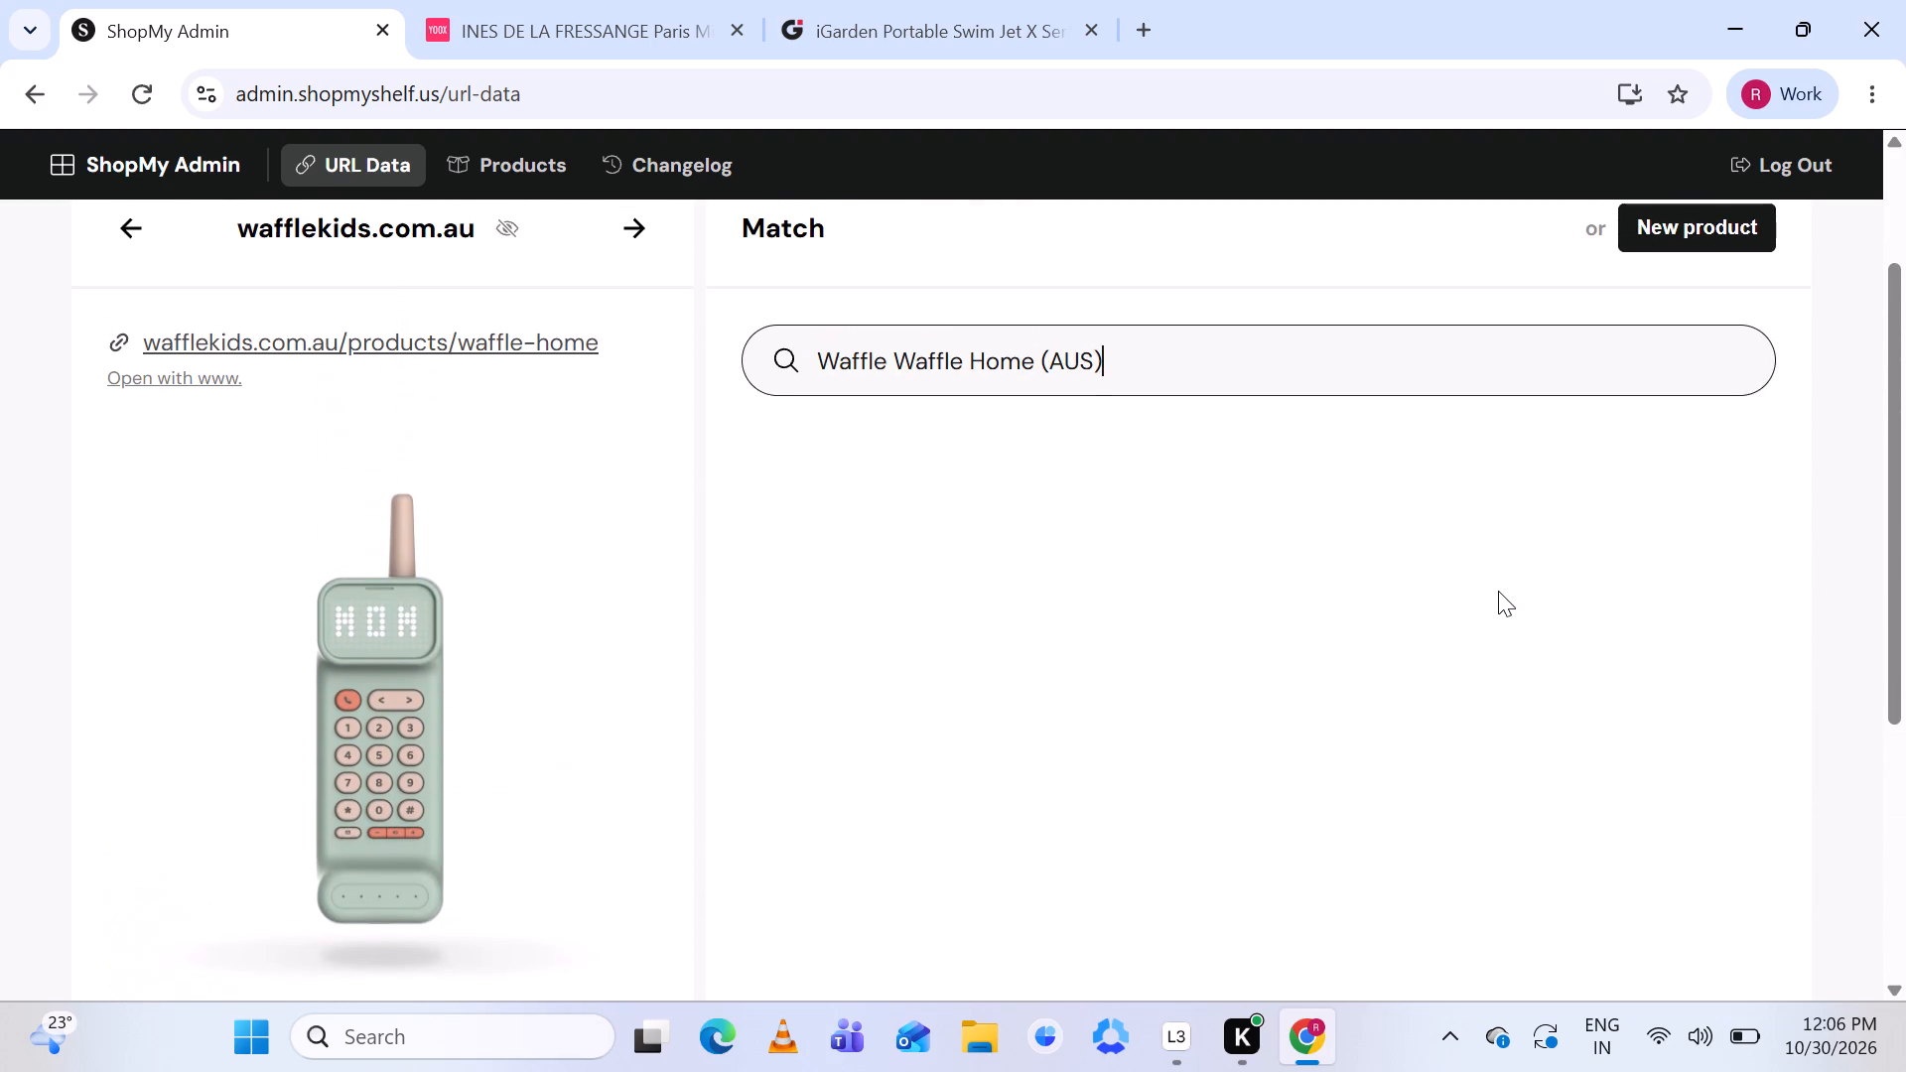
pyautogui.click(1681, 230)
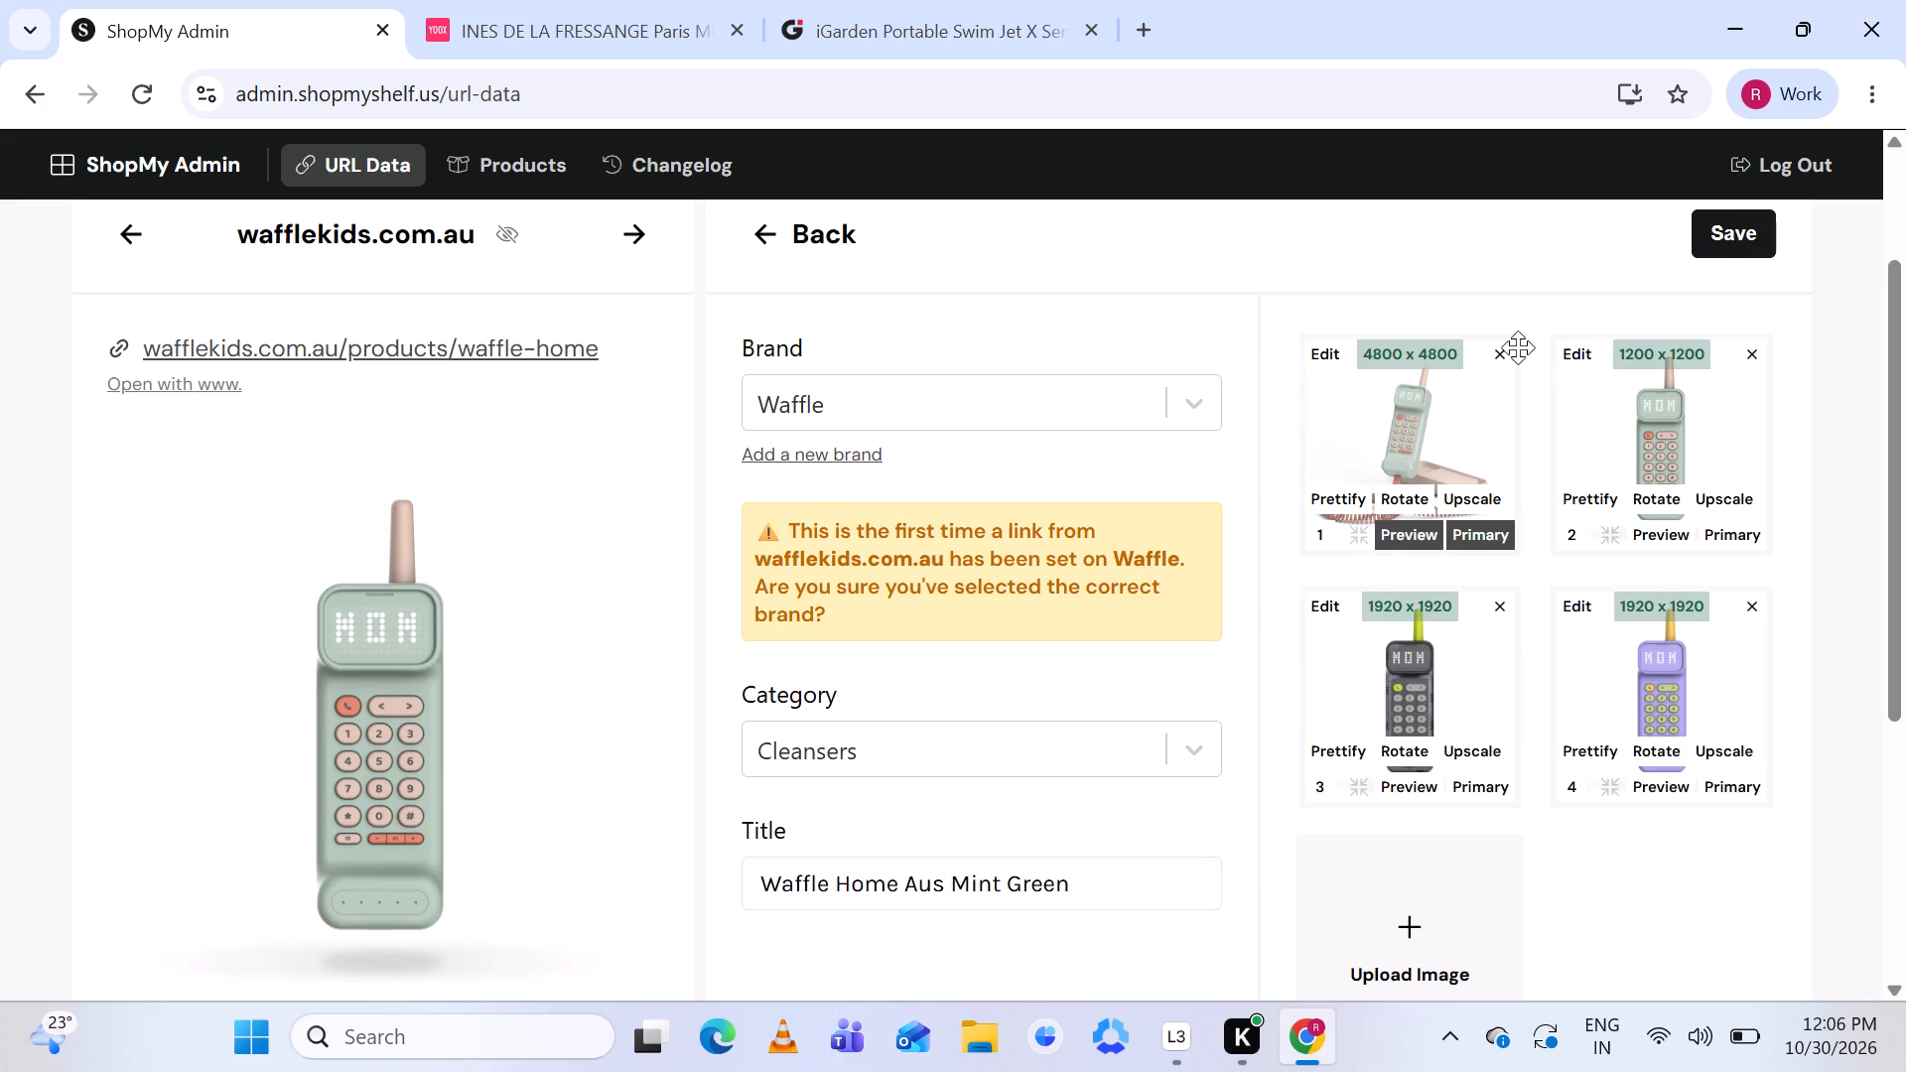
# Open the Waffle Home (AUS) product page, replacing the old yoox and iGarden pages, and check its name and color against the entry.
pyautogui.click(545, 339)
pyautogui.click(1090, 30)
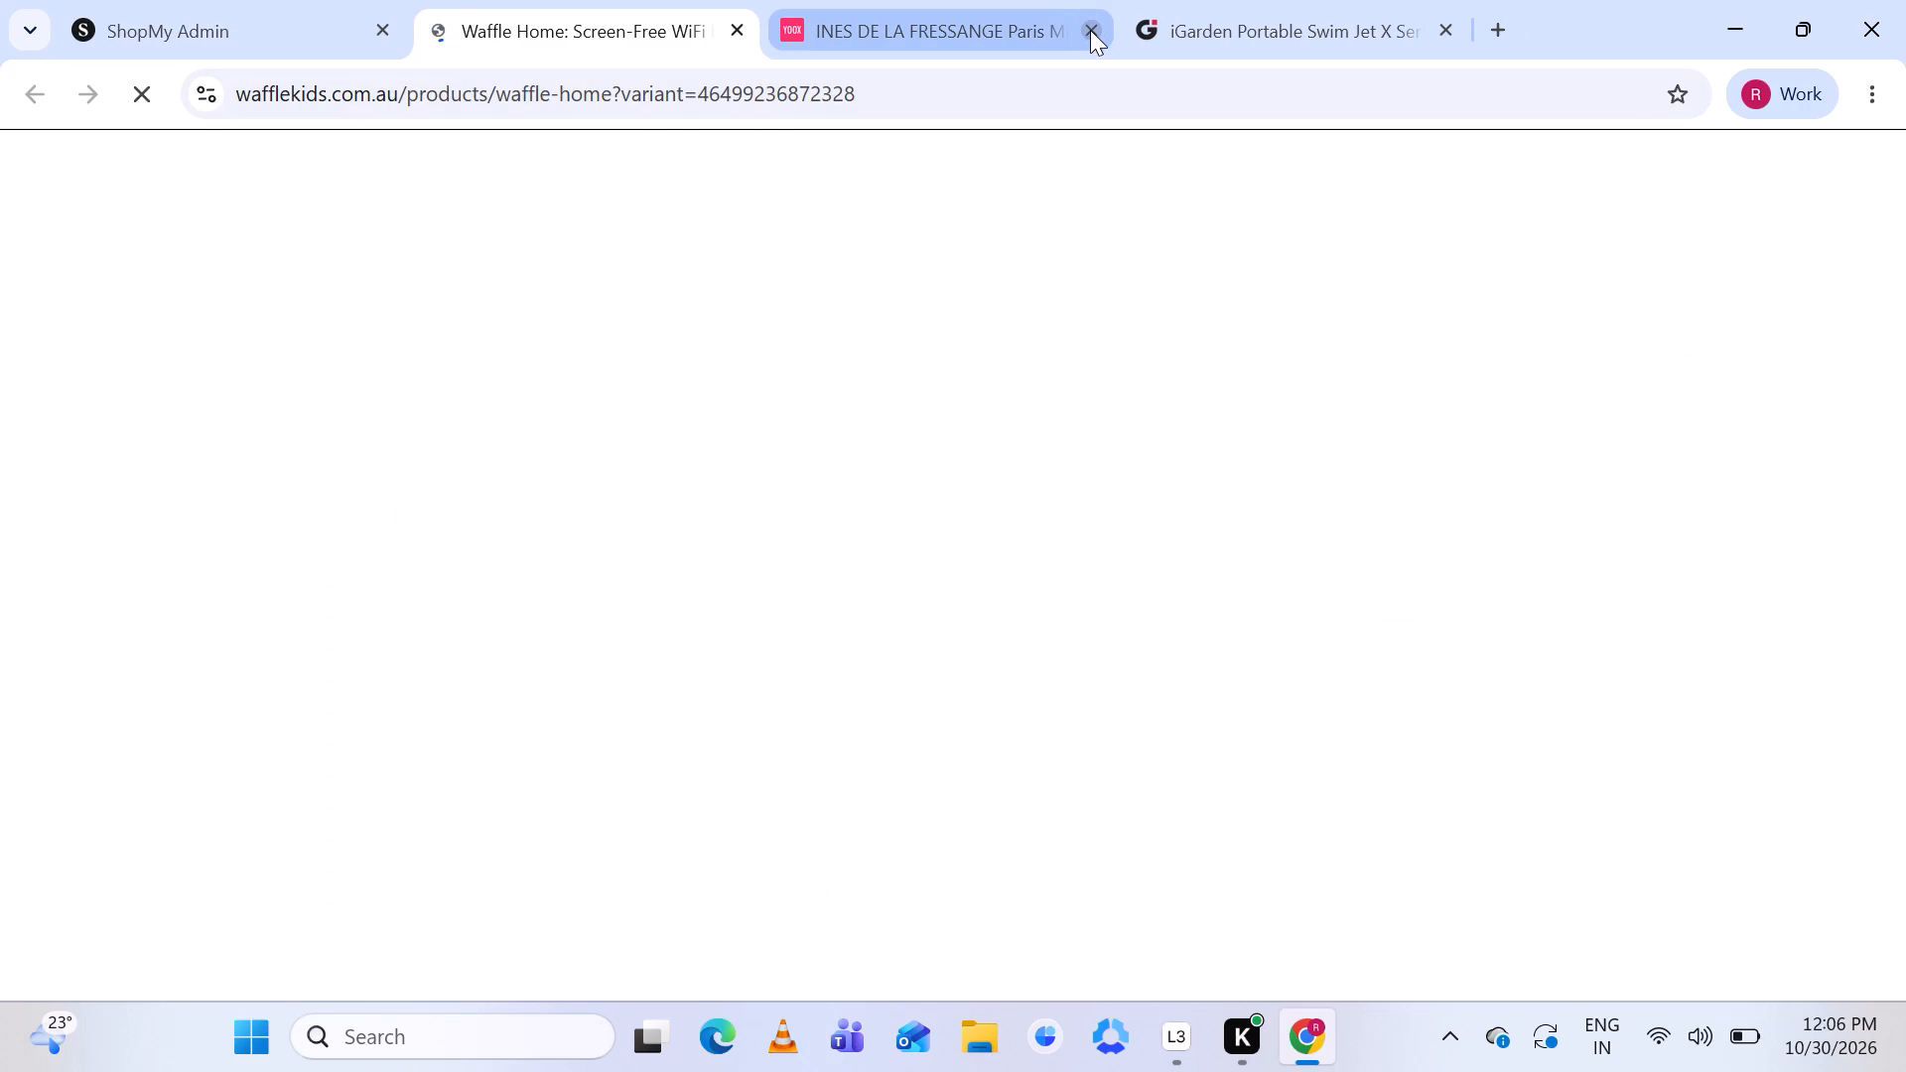
pyautogui.click(1090, 30)
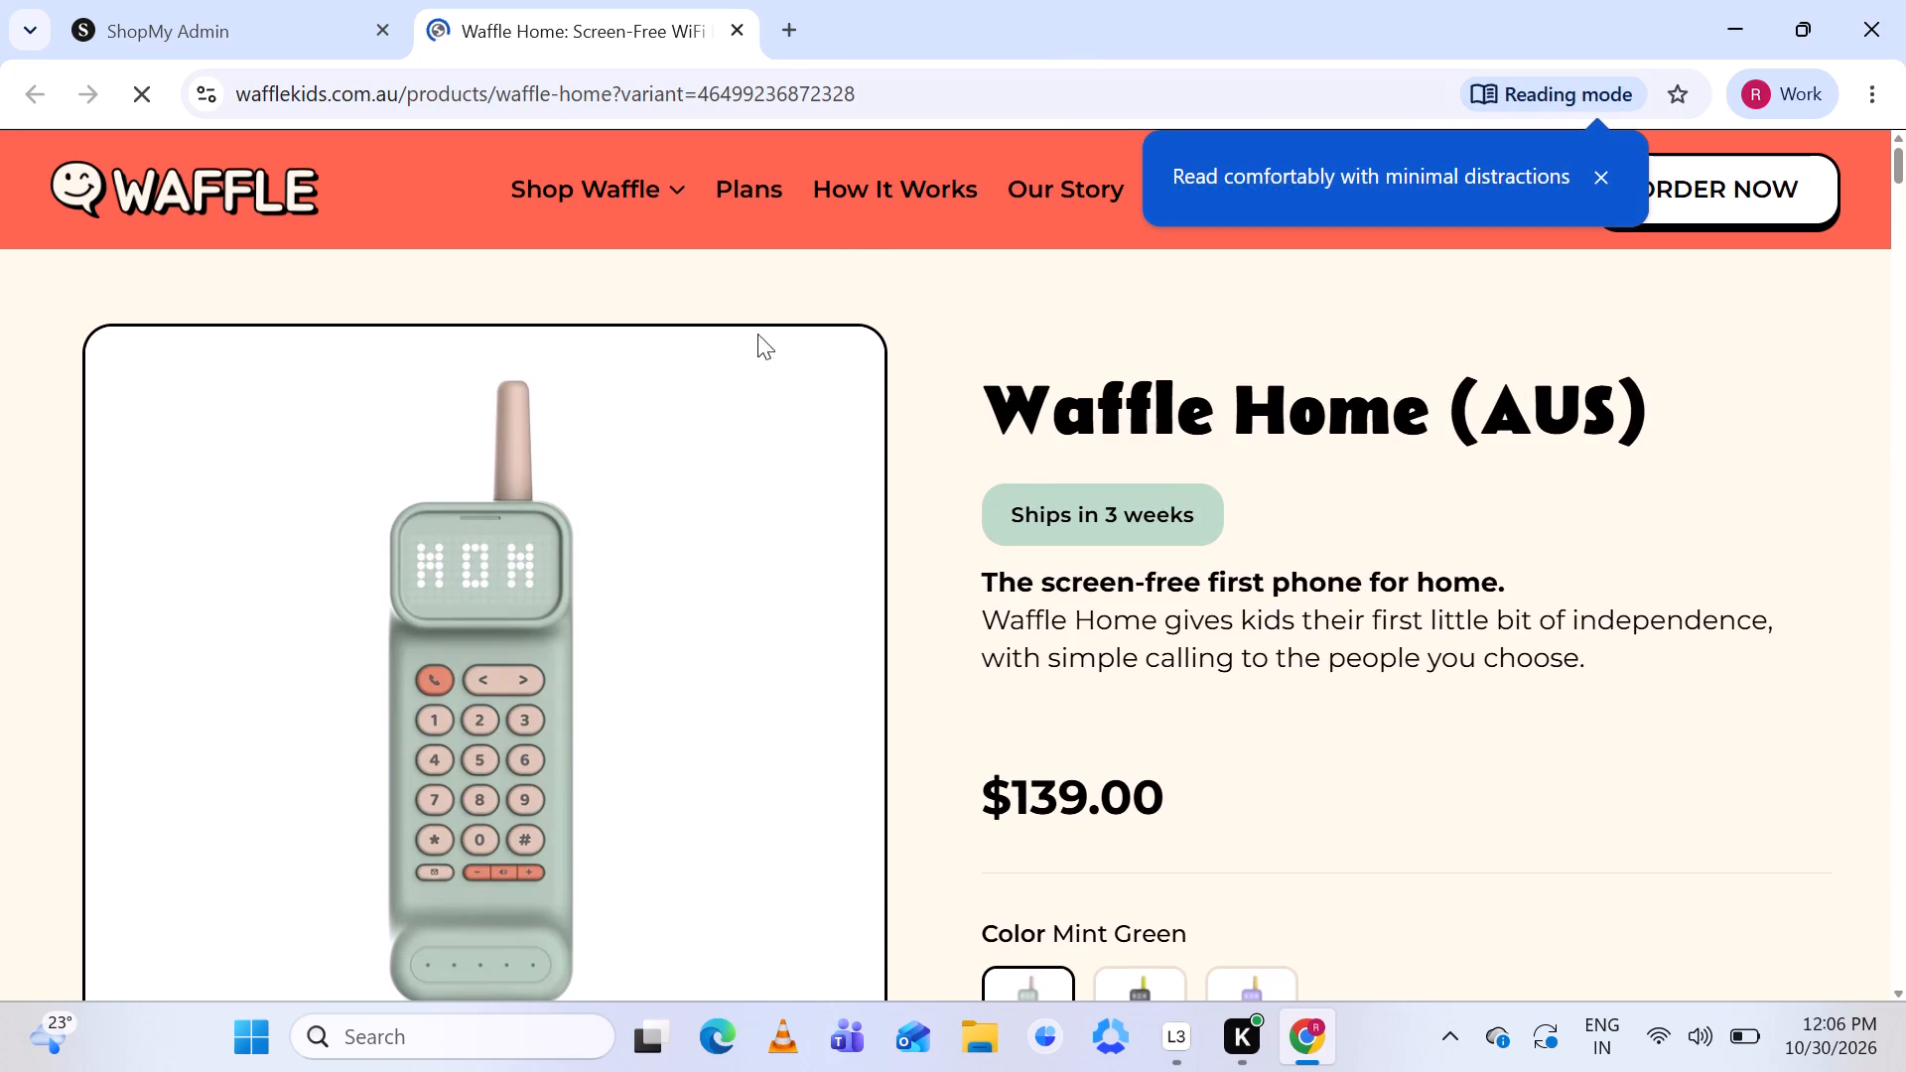
pyautogui.scroll(-2, 706, 530)
pyautogui.scroll(2, 706, 530)
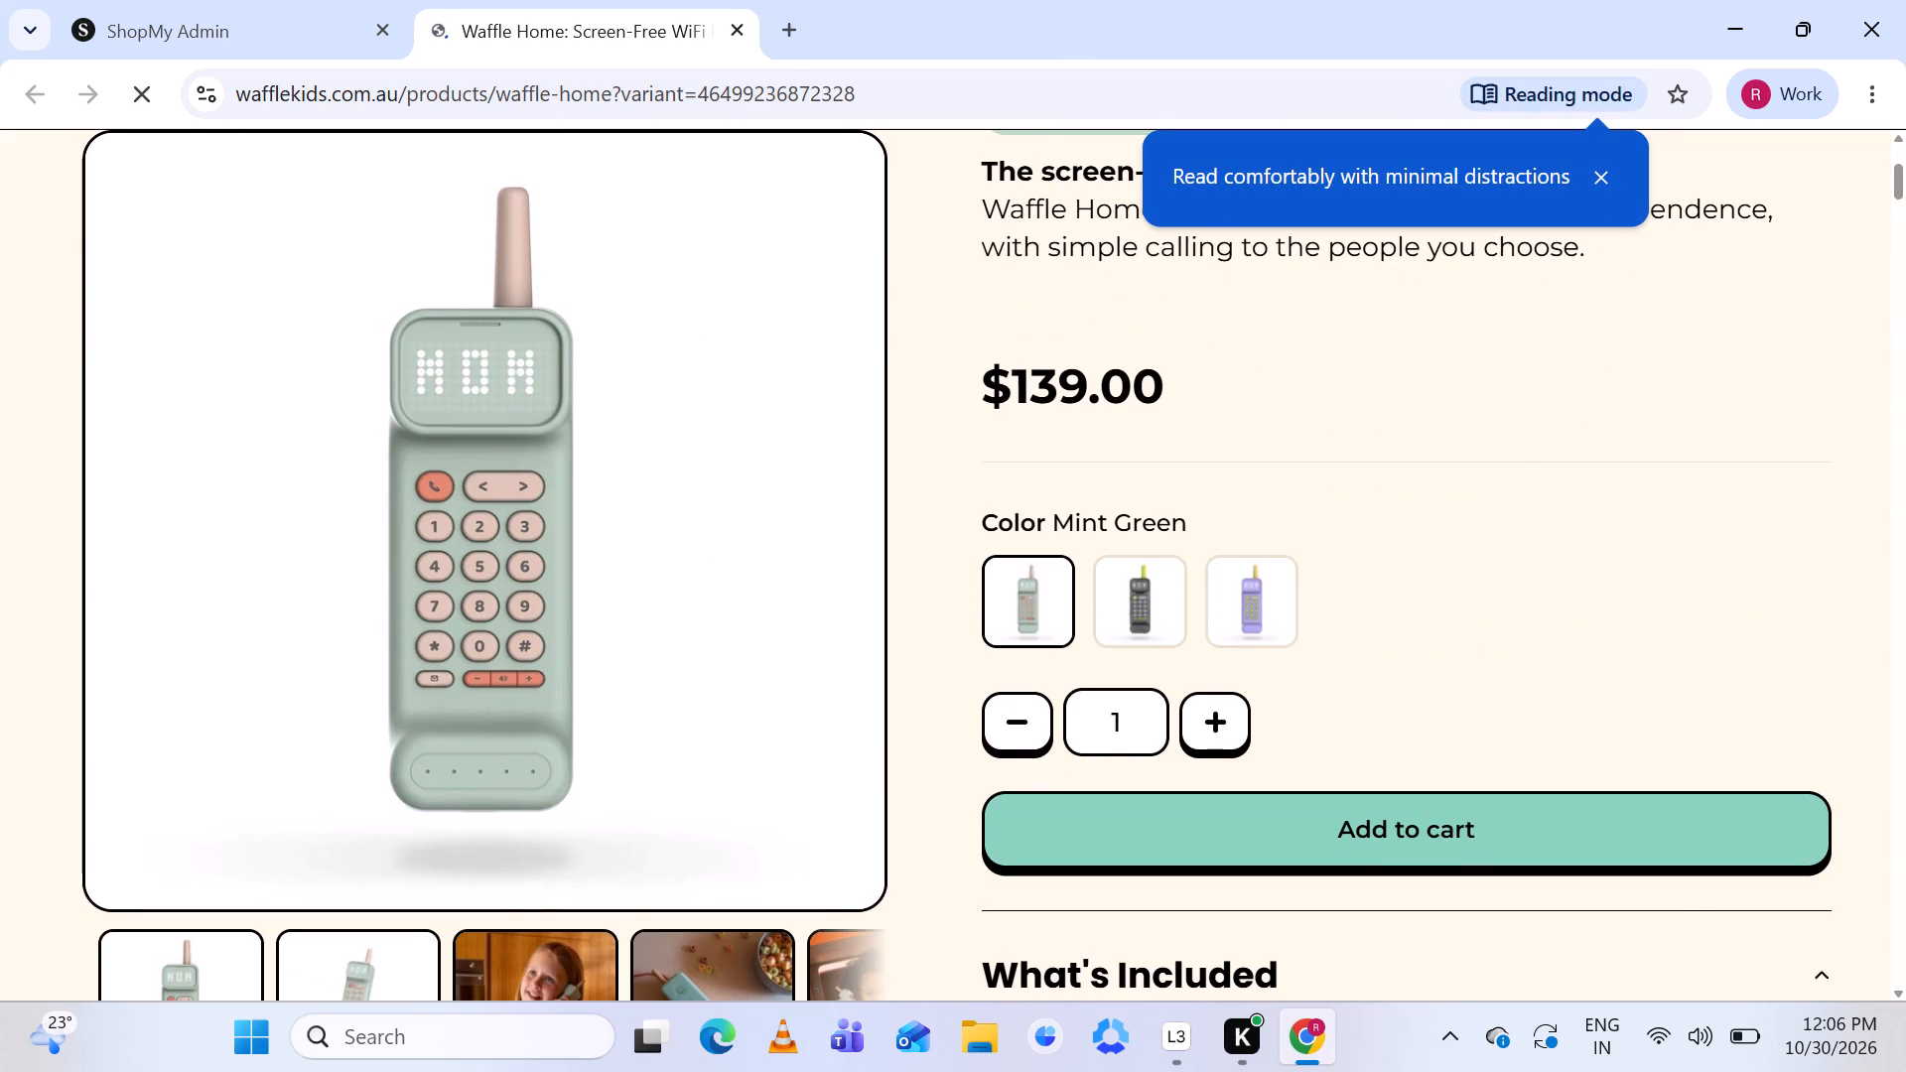
pyautogui.scroll(2, 1128, 406)
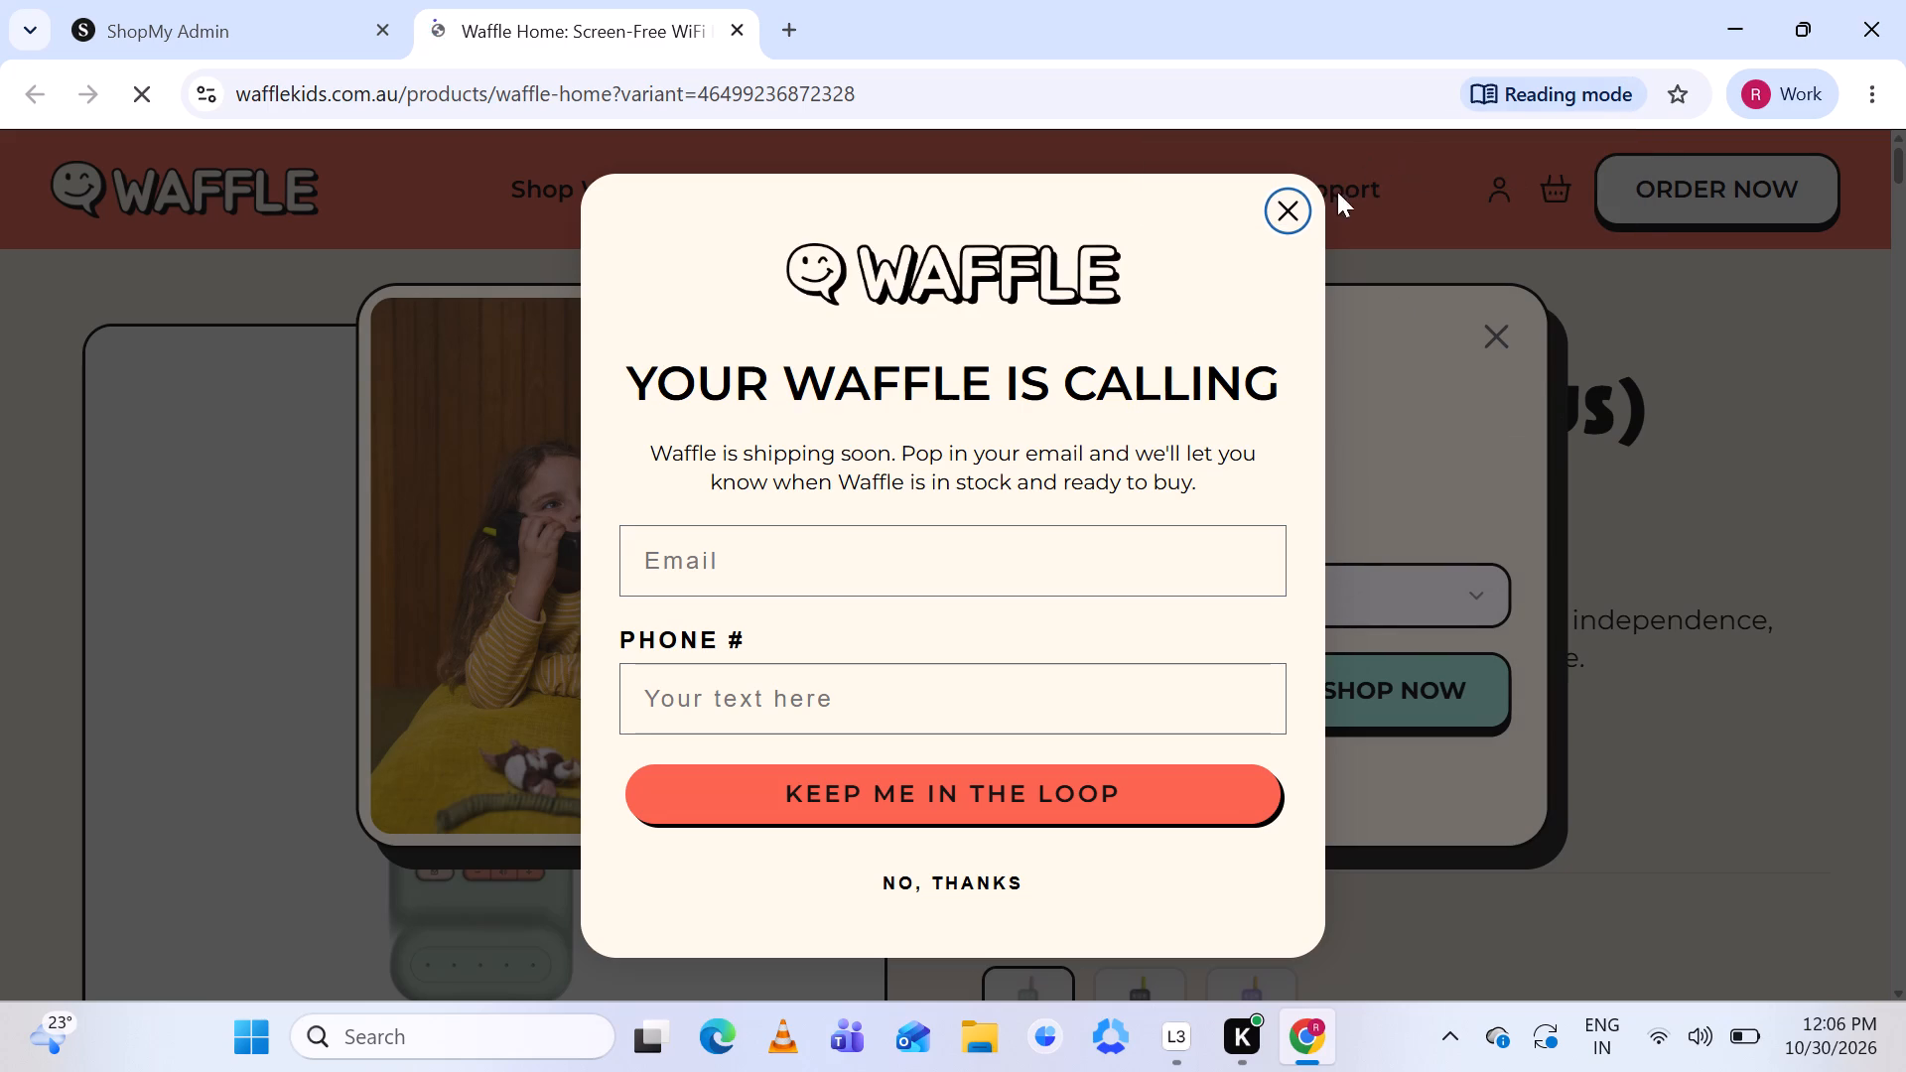
pyautogui.click(1291, 206)
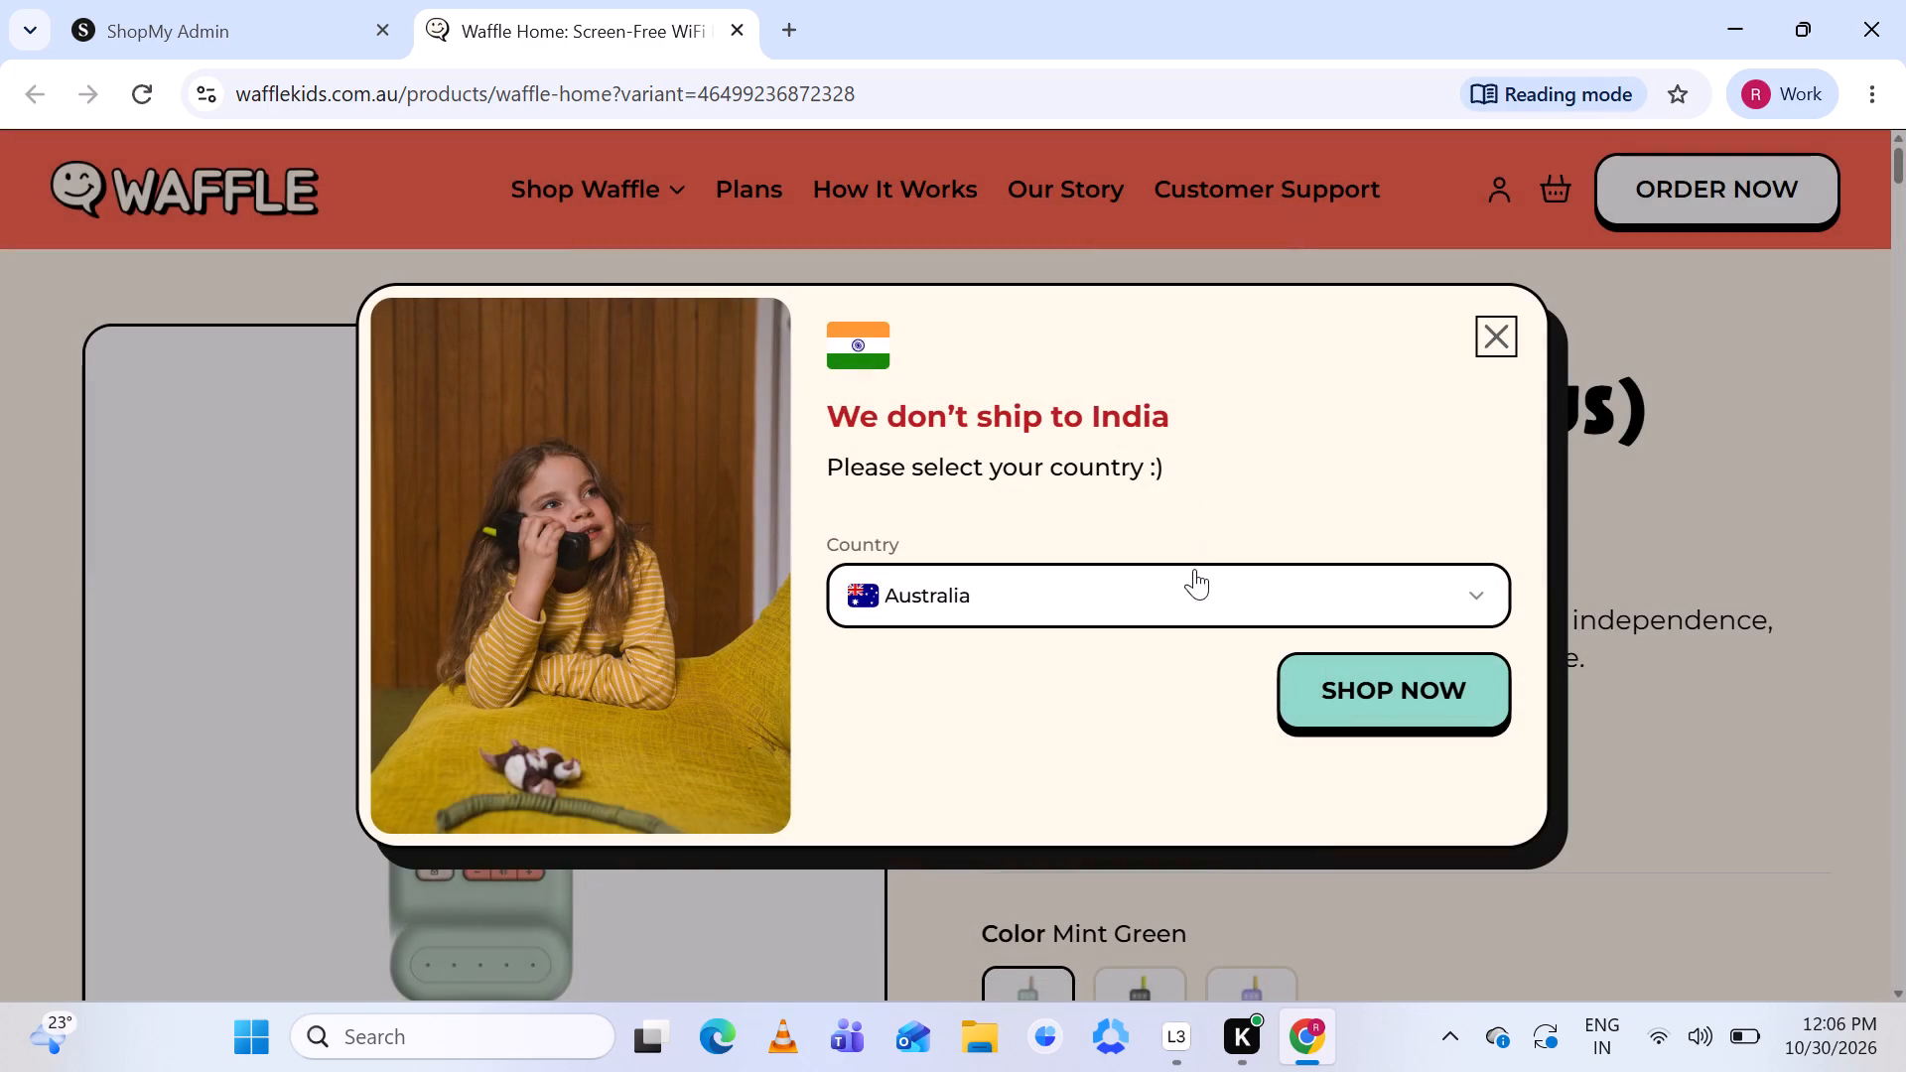
pyautogui.click(1493, 324)
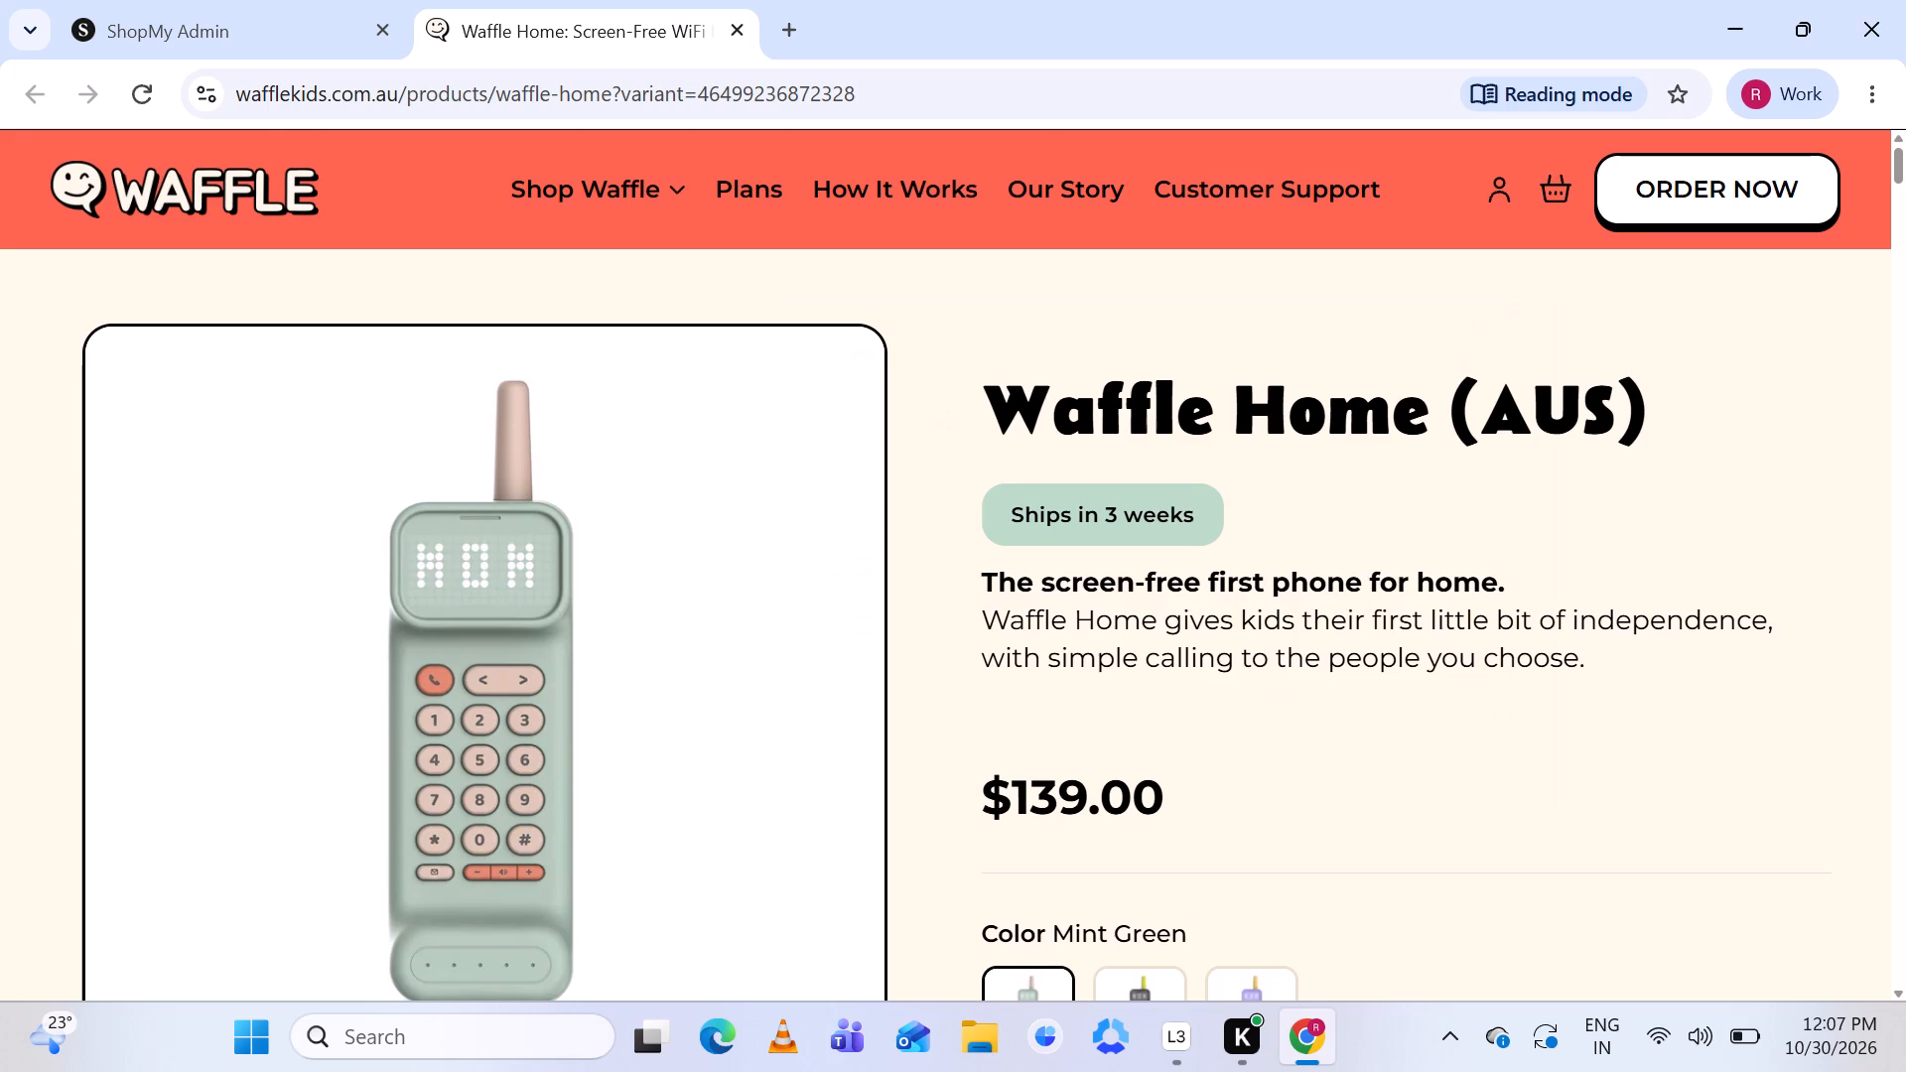
pyautogui.scroll(-2, 1354, 619)
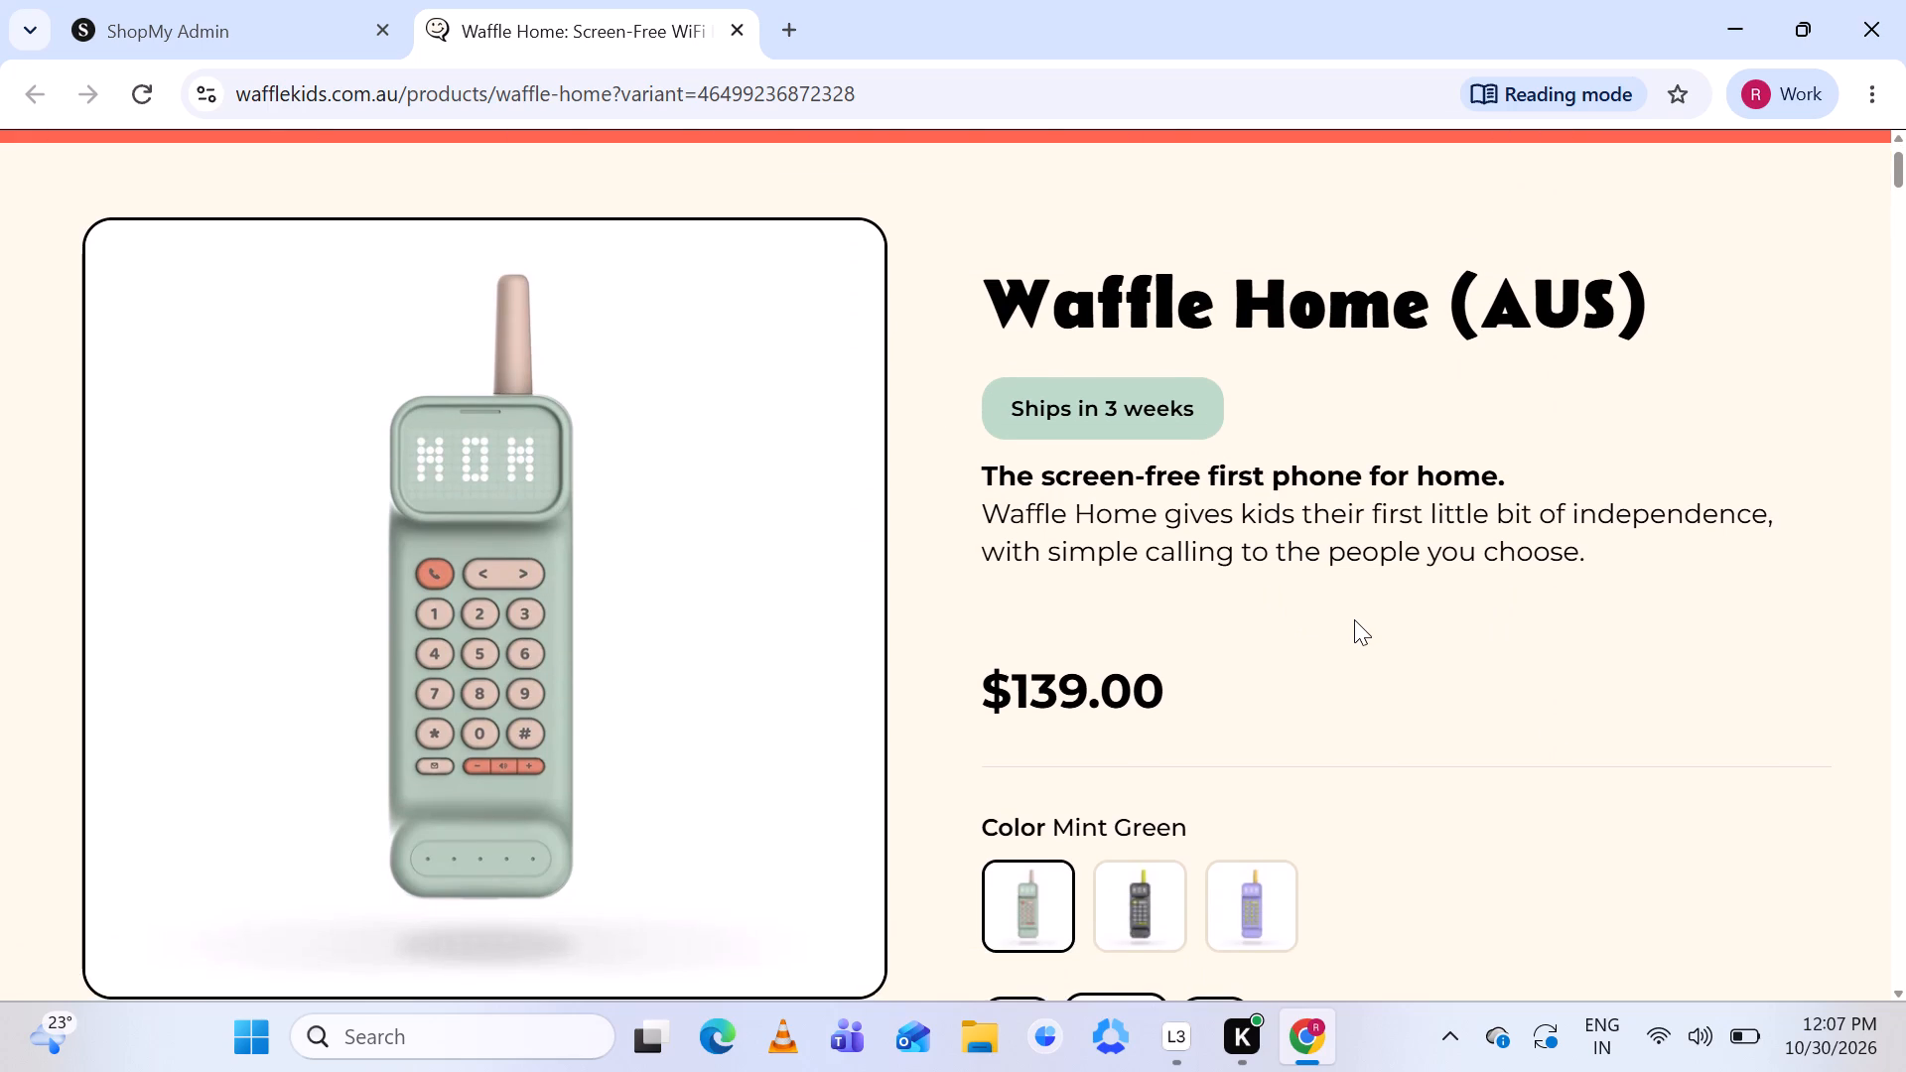
pyautogui.scroll(-1, 1354, 619)
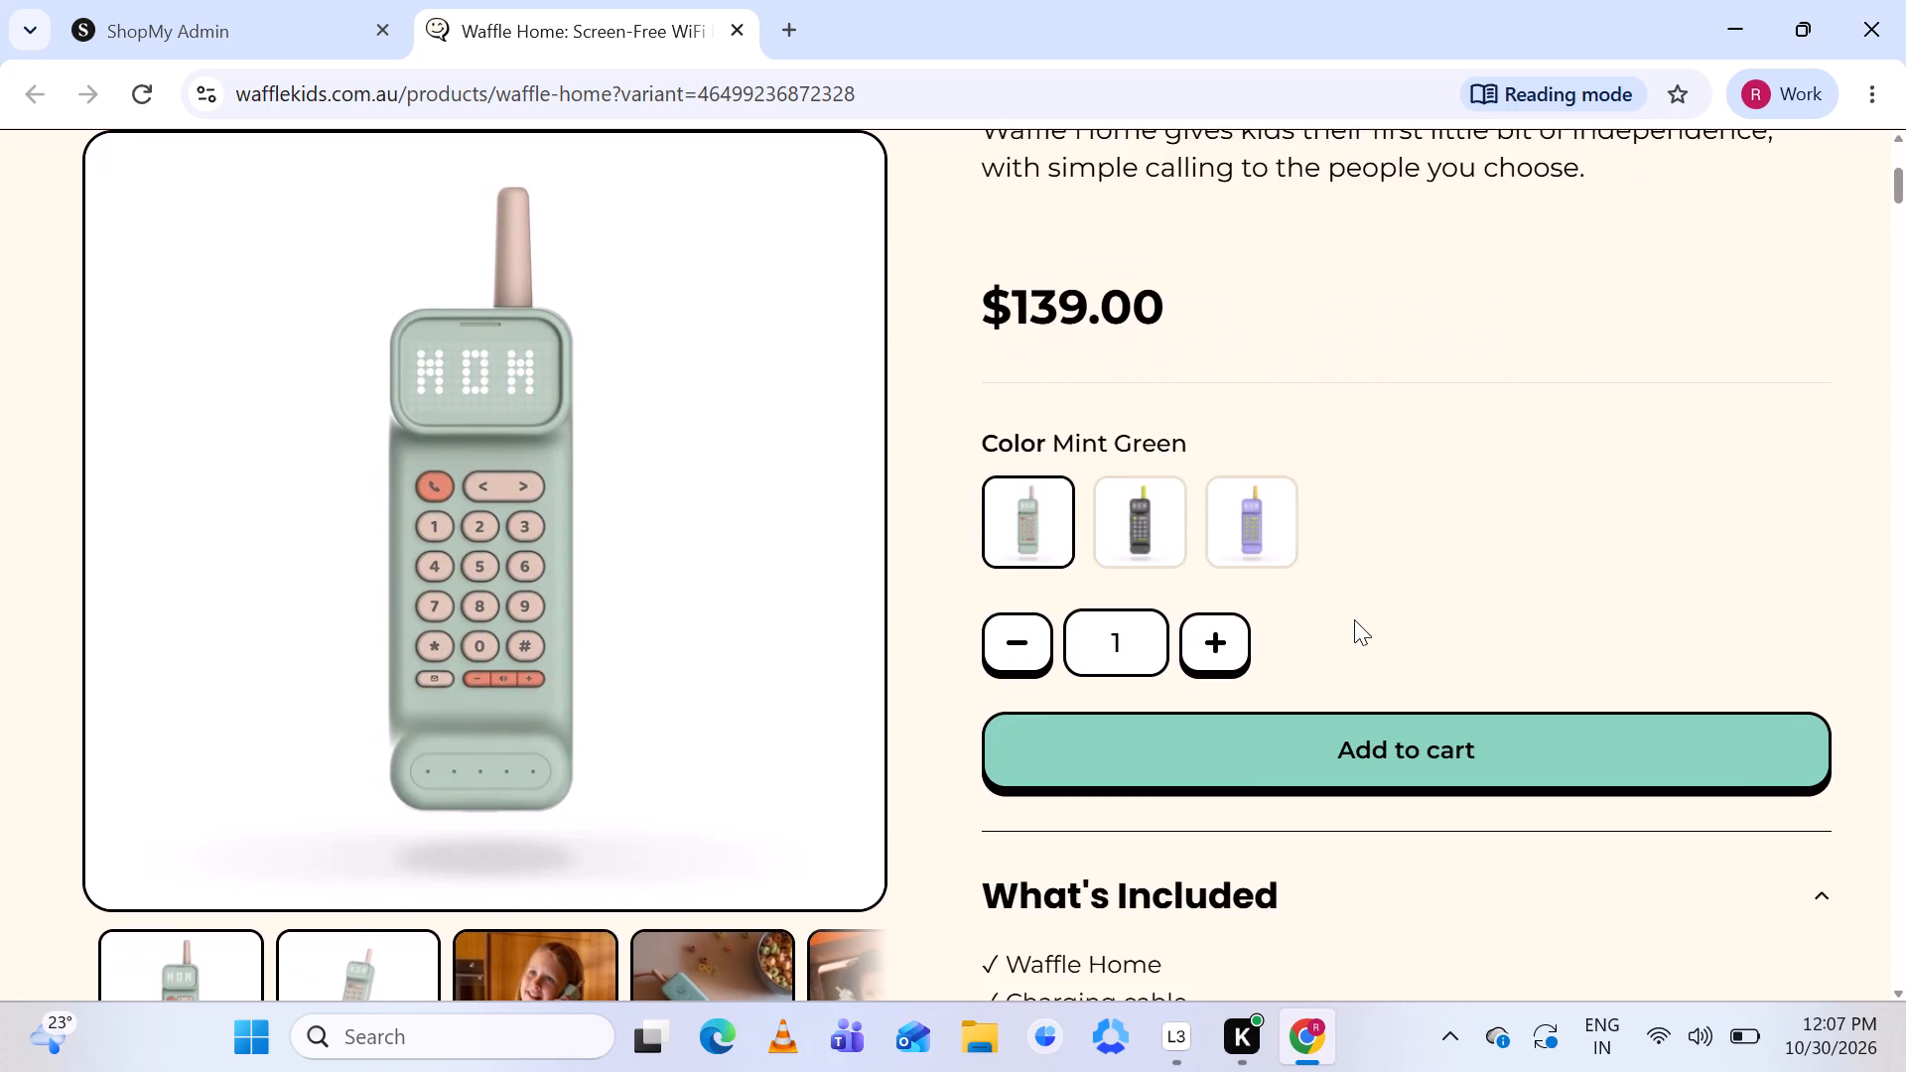
pyautogui.scroll(4, 1354, 619)
pyautogui.click(258, 21)
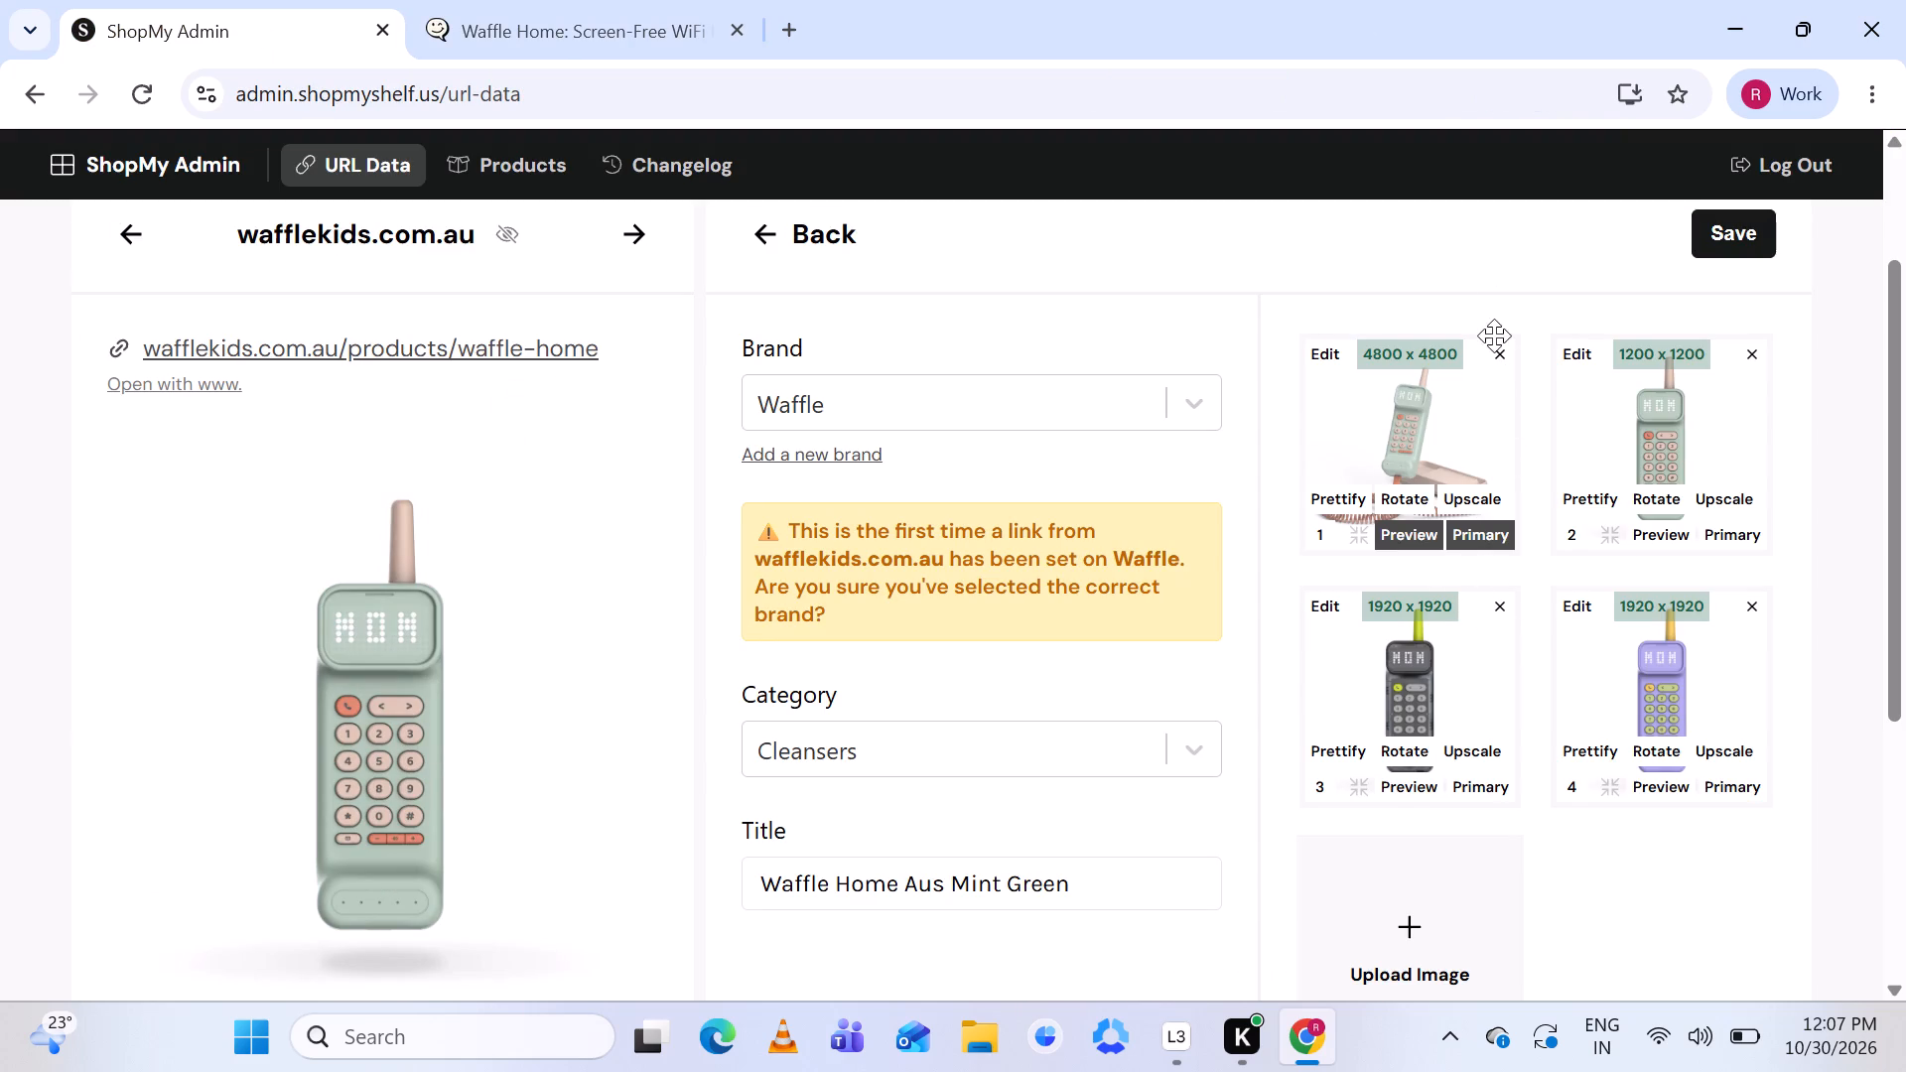
# Examine the image gallery and product details on the Waffle Home (AUS) product page.
pyautogui.click(554, 49)
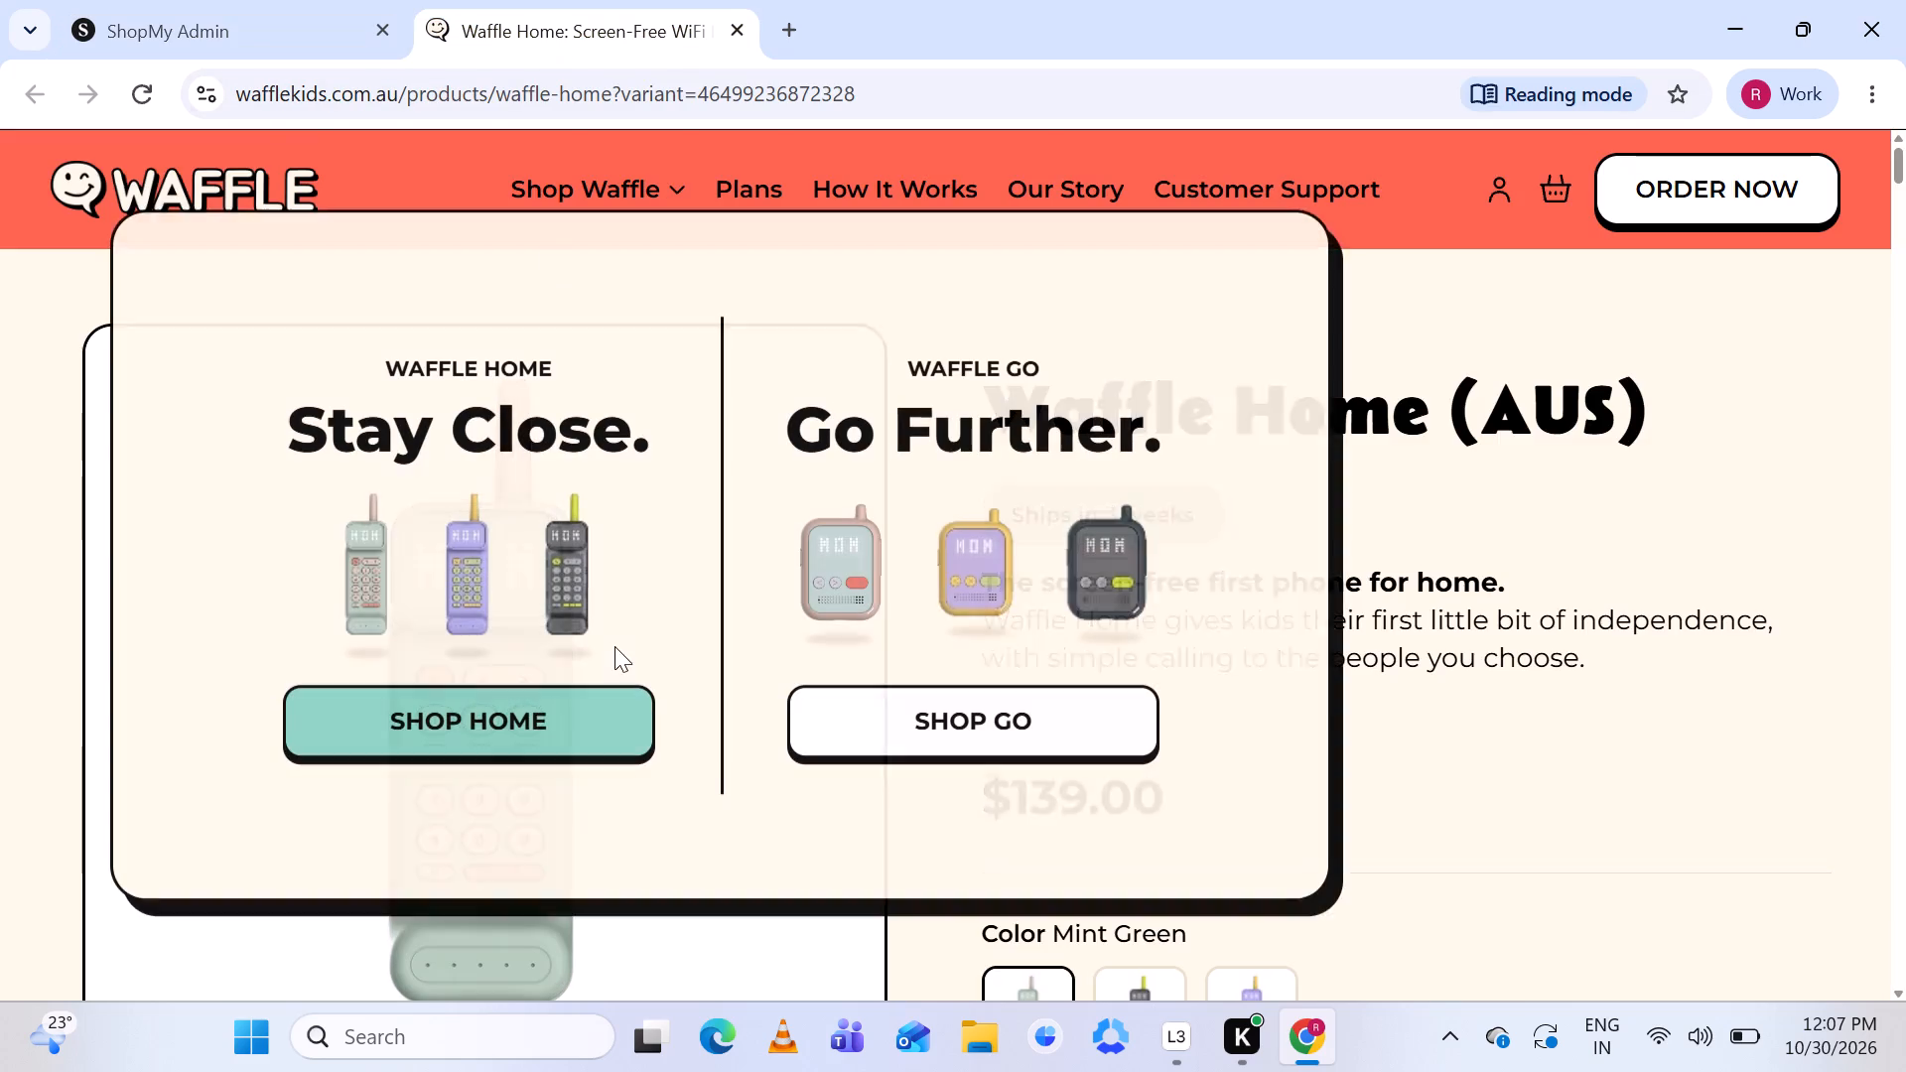
pyautogui.scroll(-1, 614, 646)
pyautogui.scroll(-1, 709, 848)
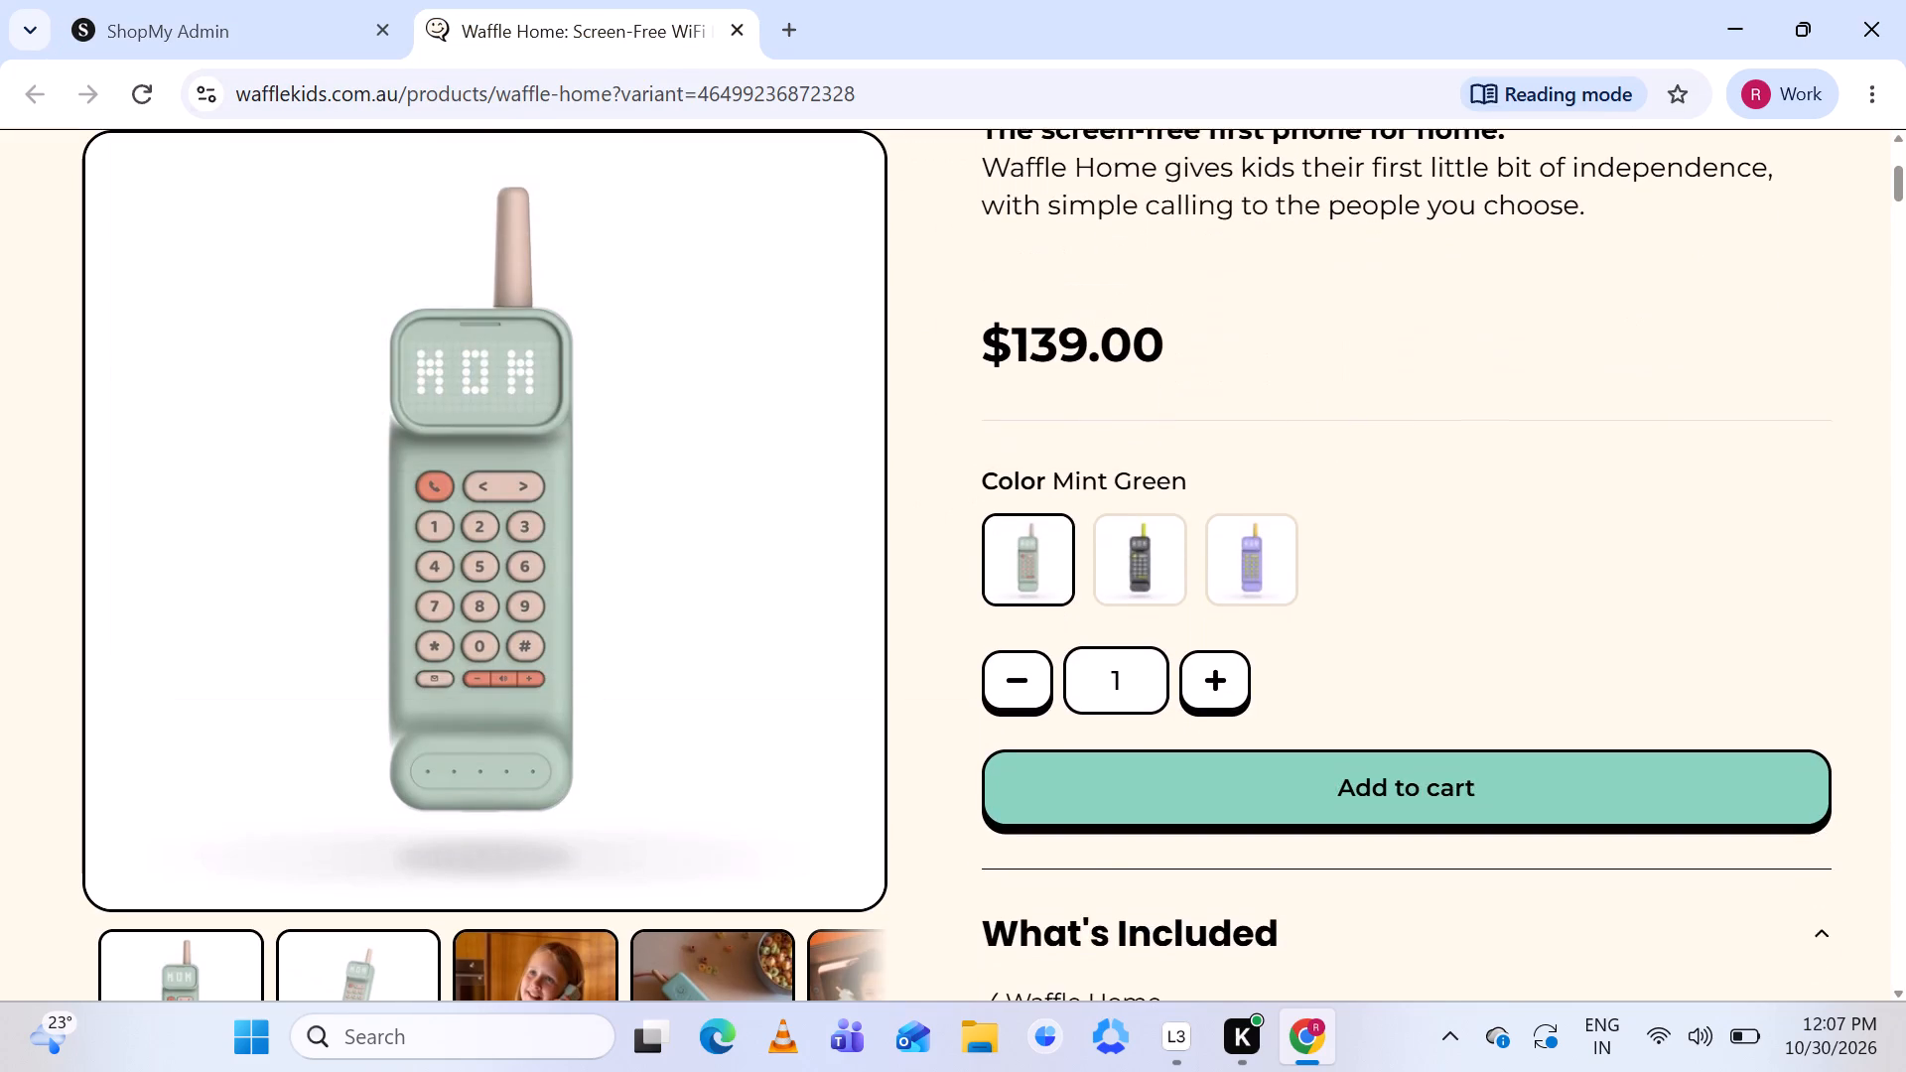
pyautogui.scroll(-1, 709, 848)
pyautogui.scroll(-1, 637, 949)
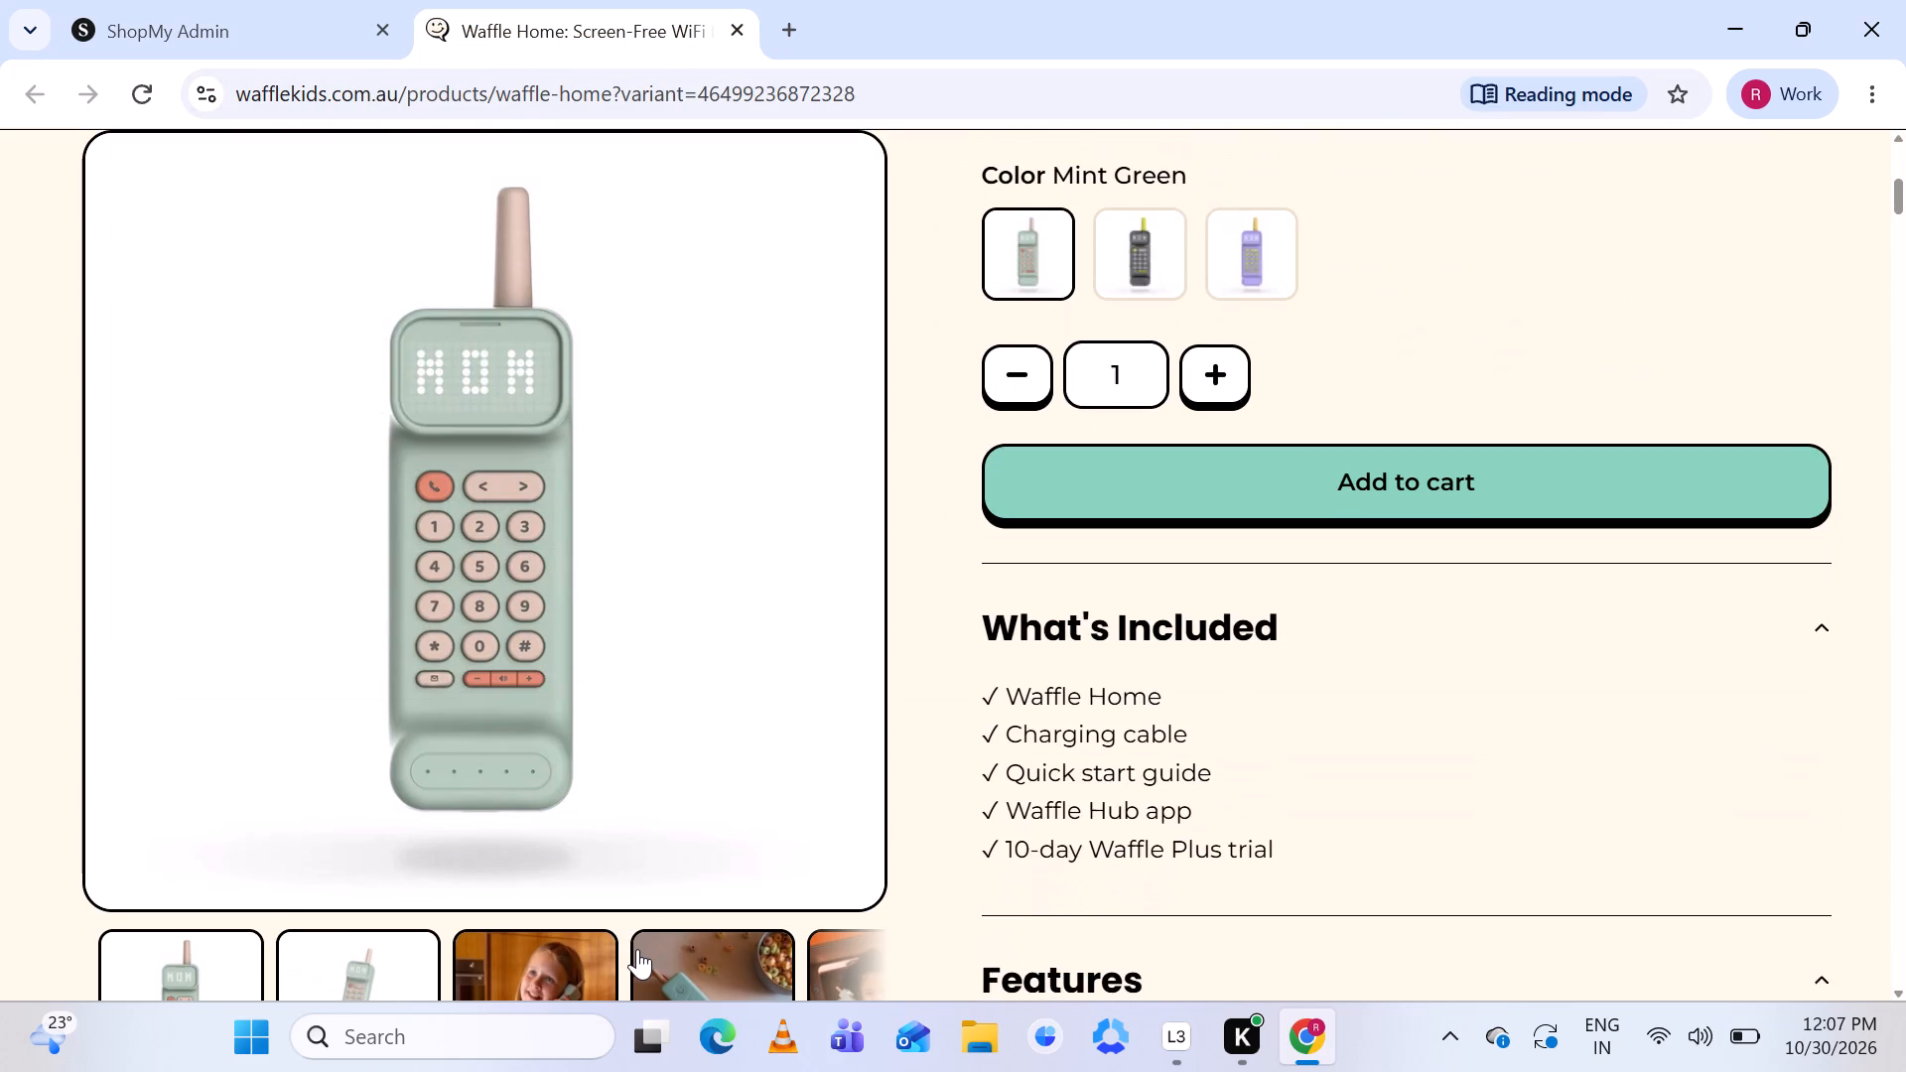
pyautogui.scroll(-1, 637, 949)
pyautogui.hscroll(-5, 637, 949)
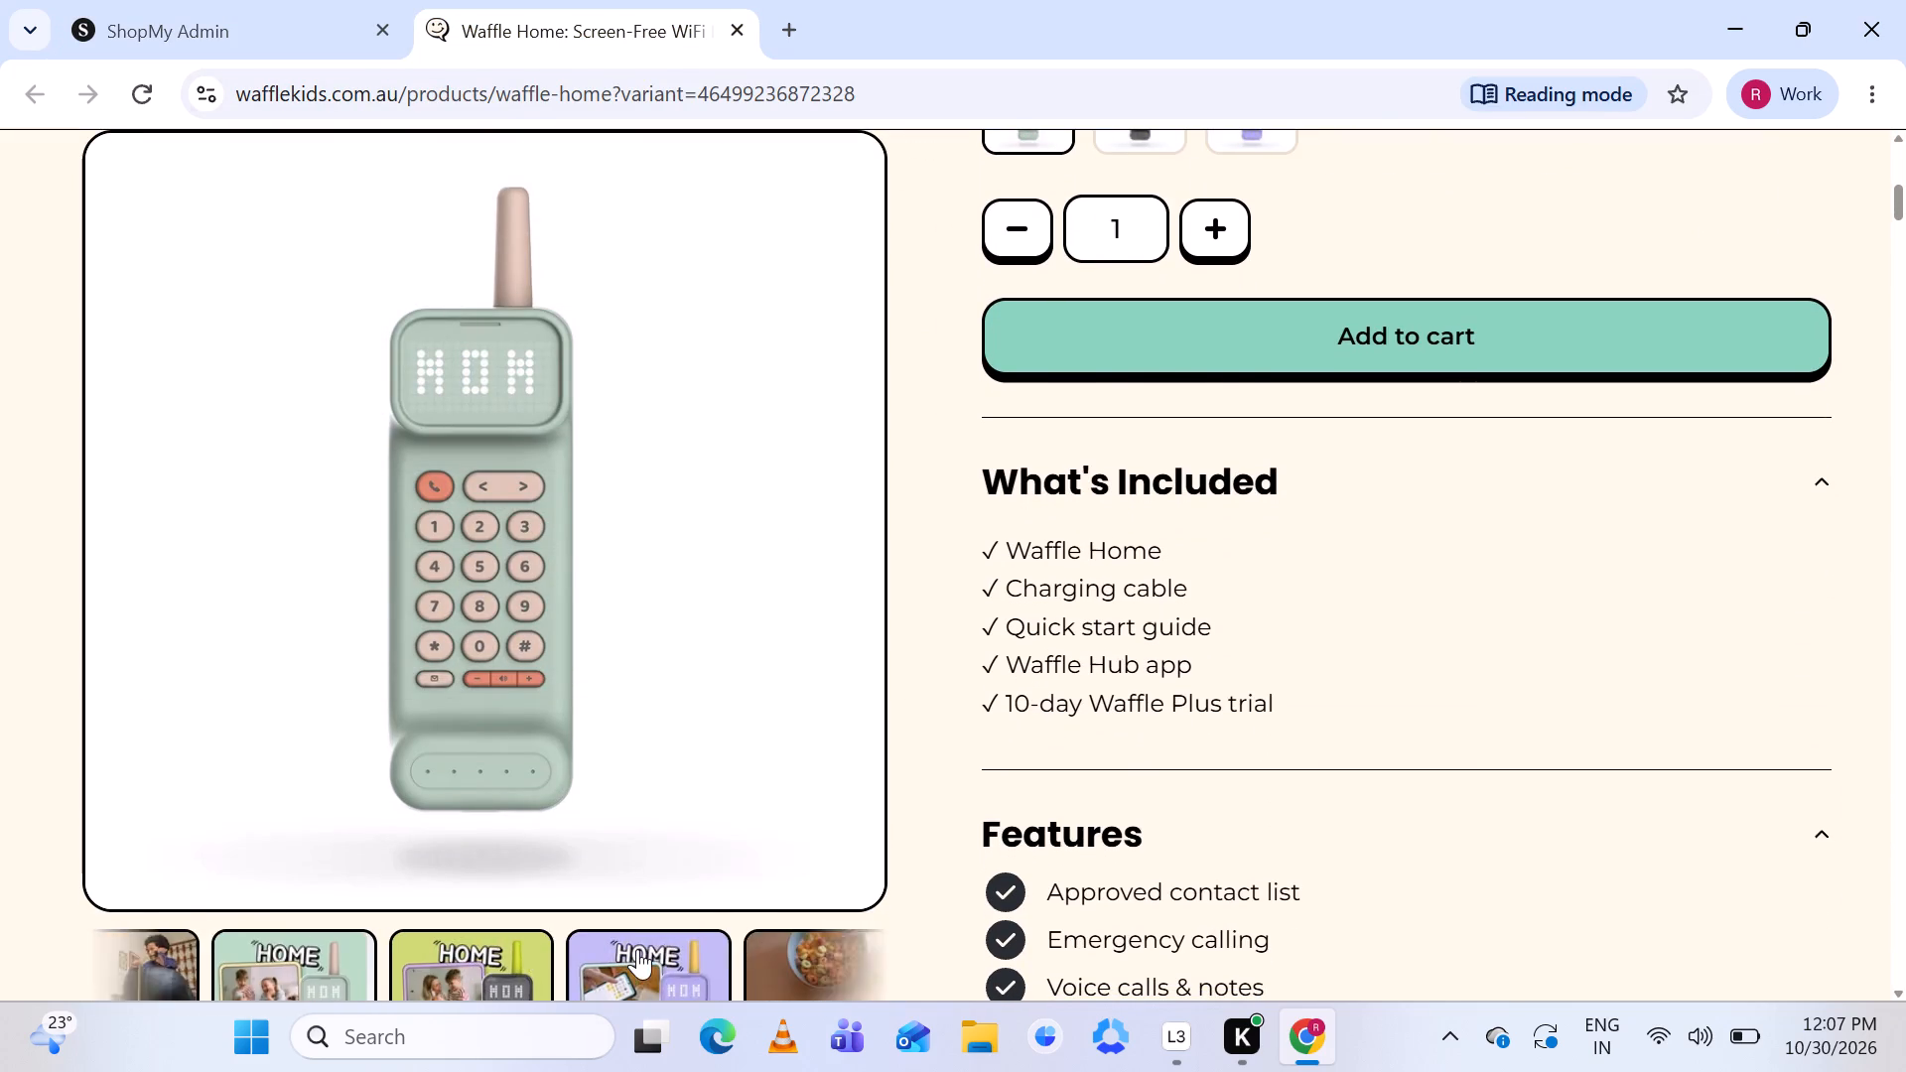
pyautogui.hscroll(-3, 637, 949)
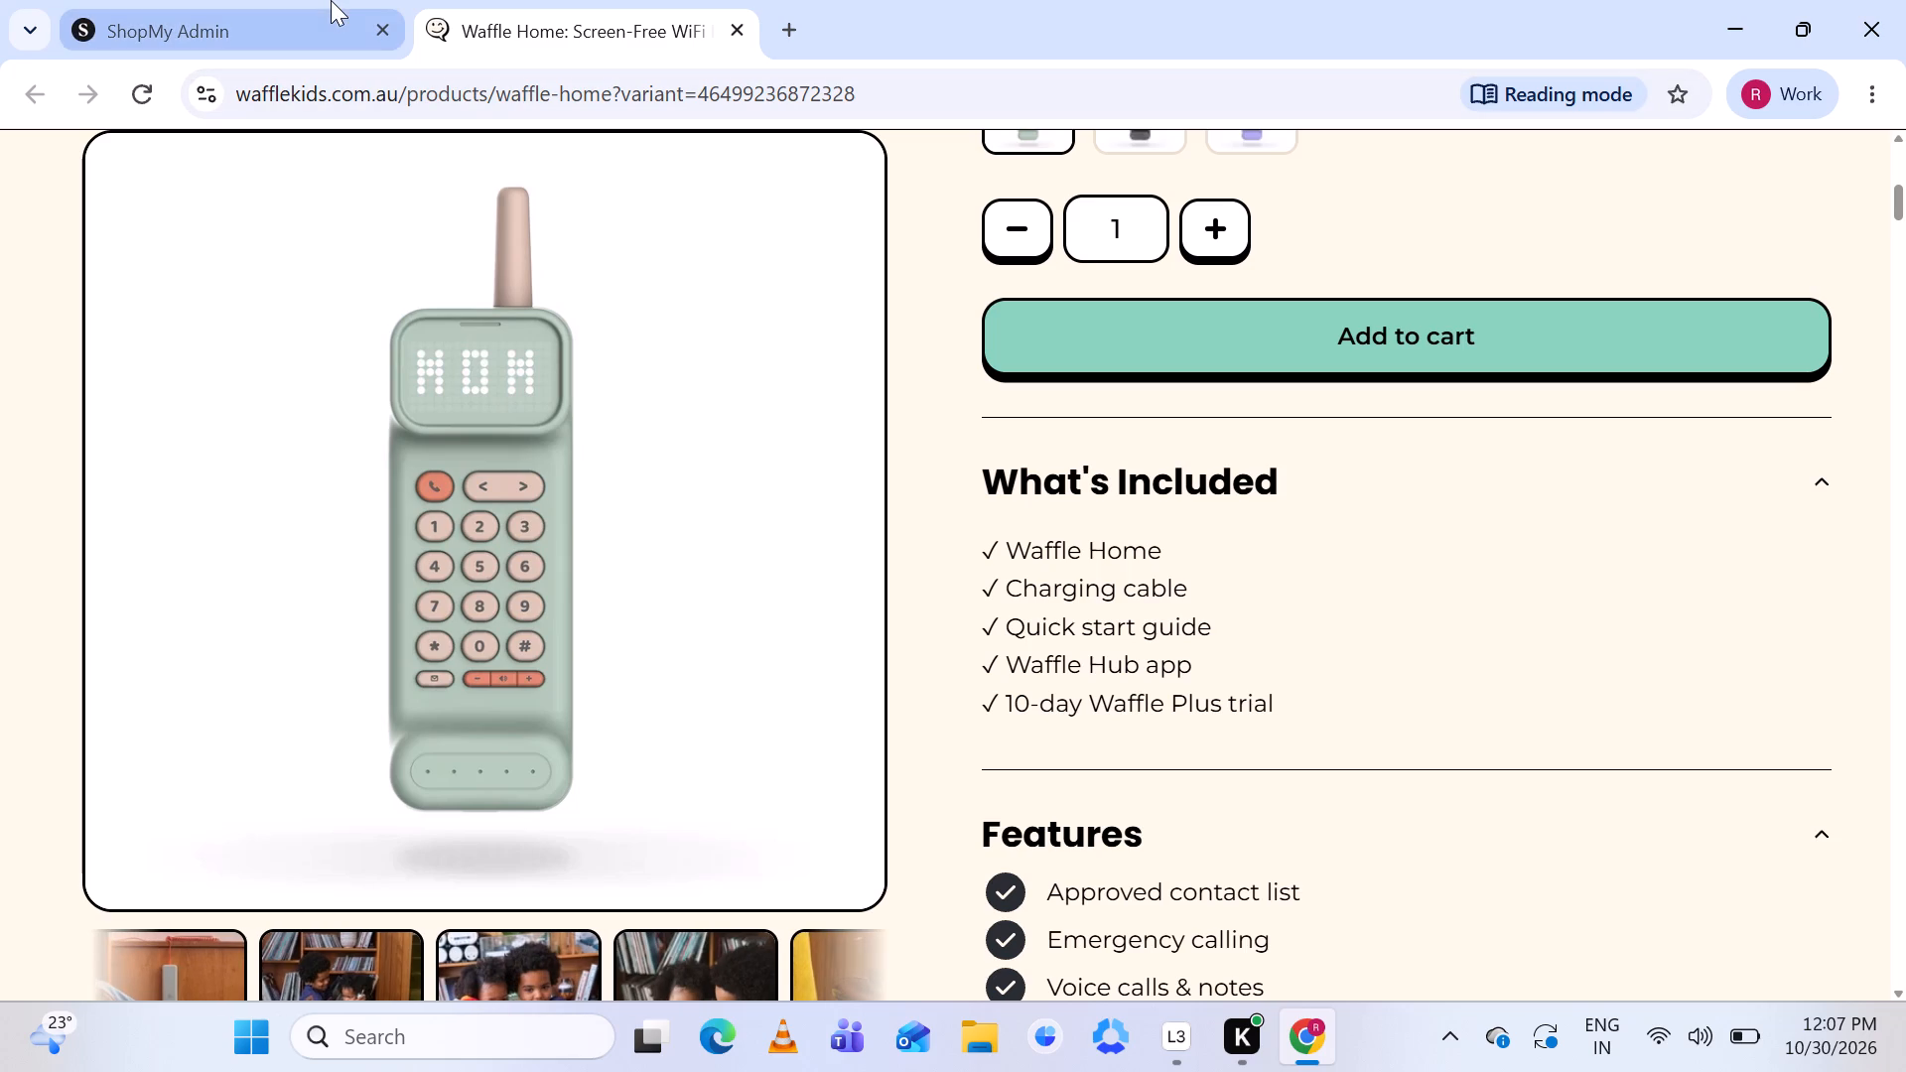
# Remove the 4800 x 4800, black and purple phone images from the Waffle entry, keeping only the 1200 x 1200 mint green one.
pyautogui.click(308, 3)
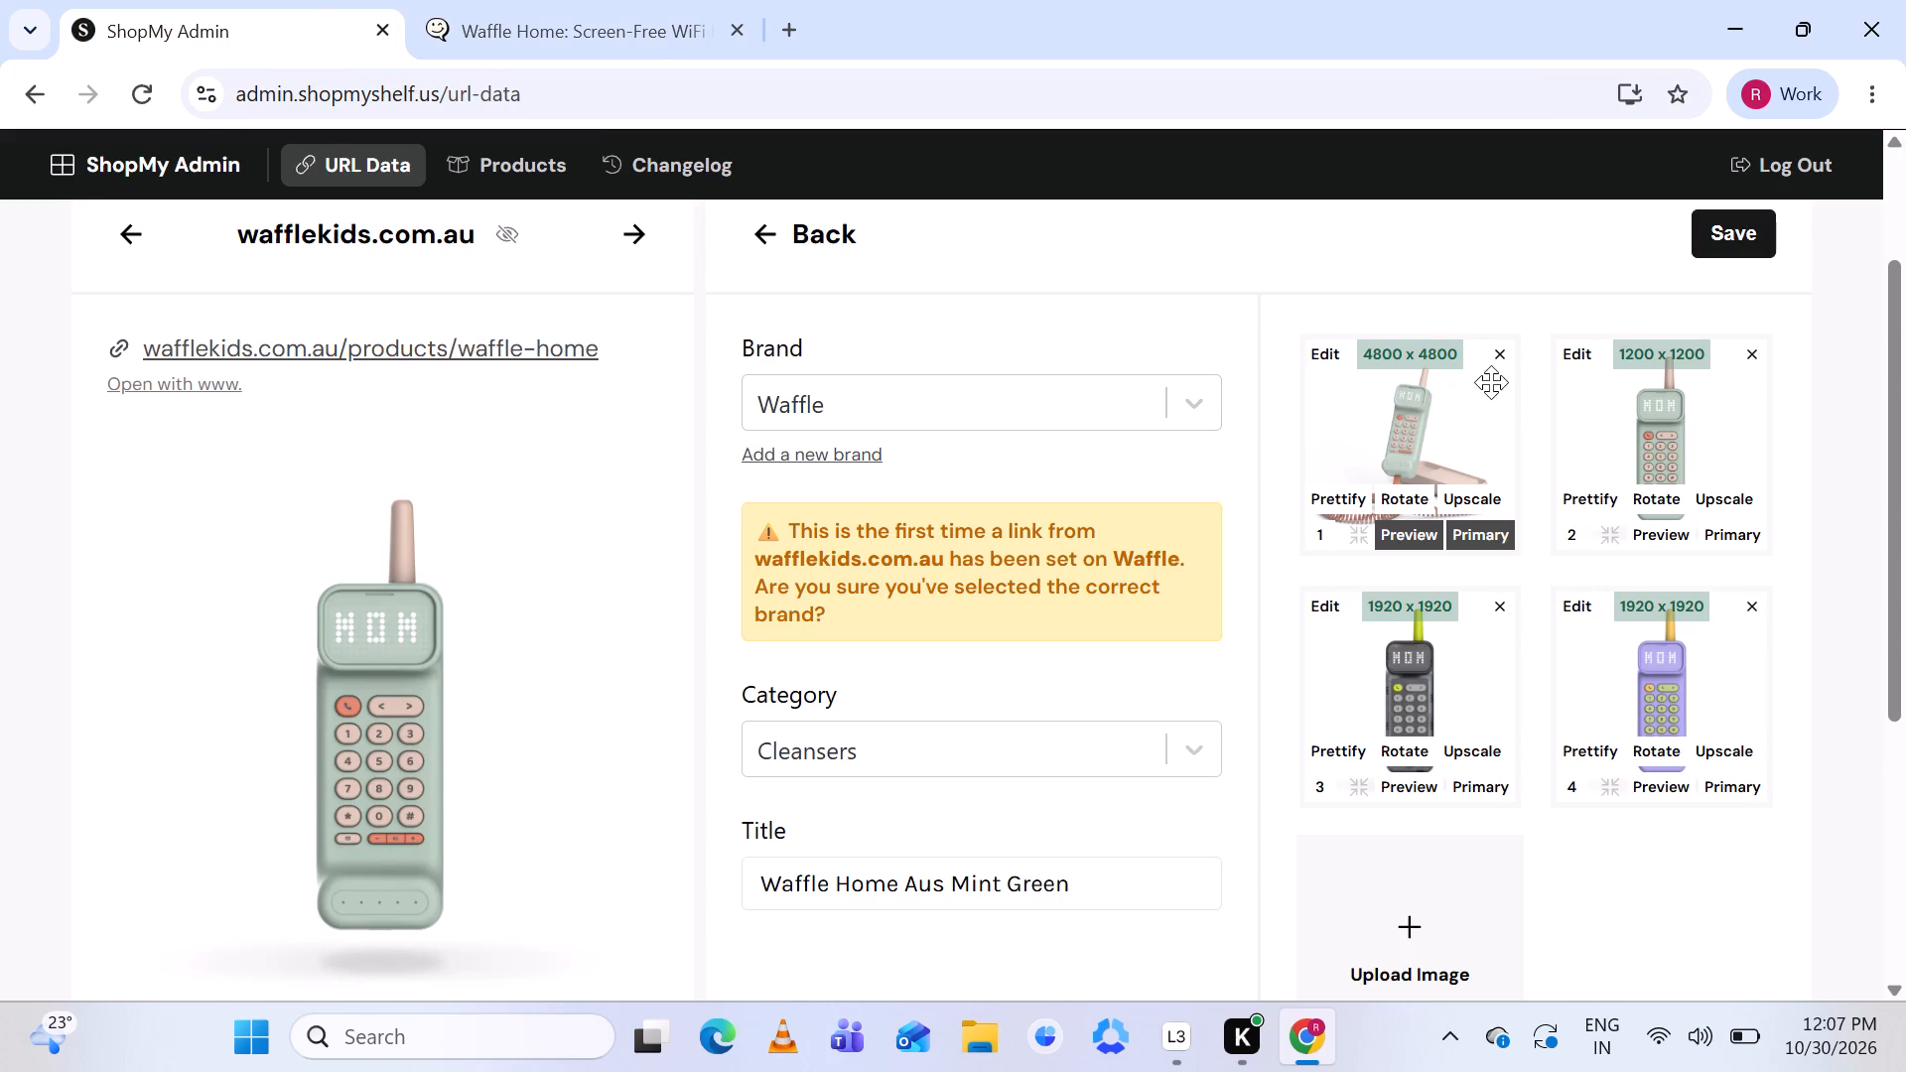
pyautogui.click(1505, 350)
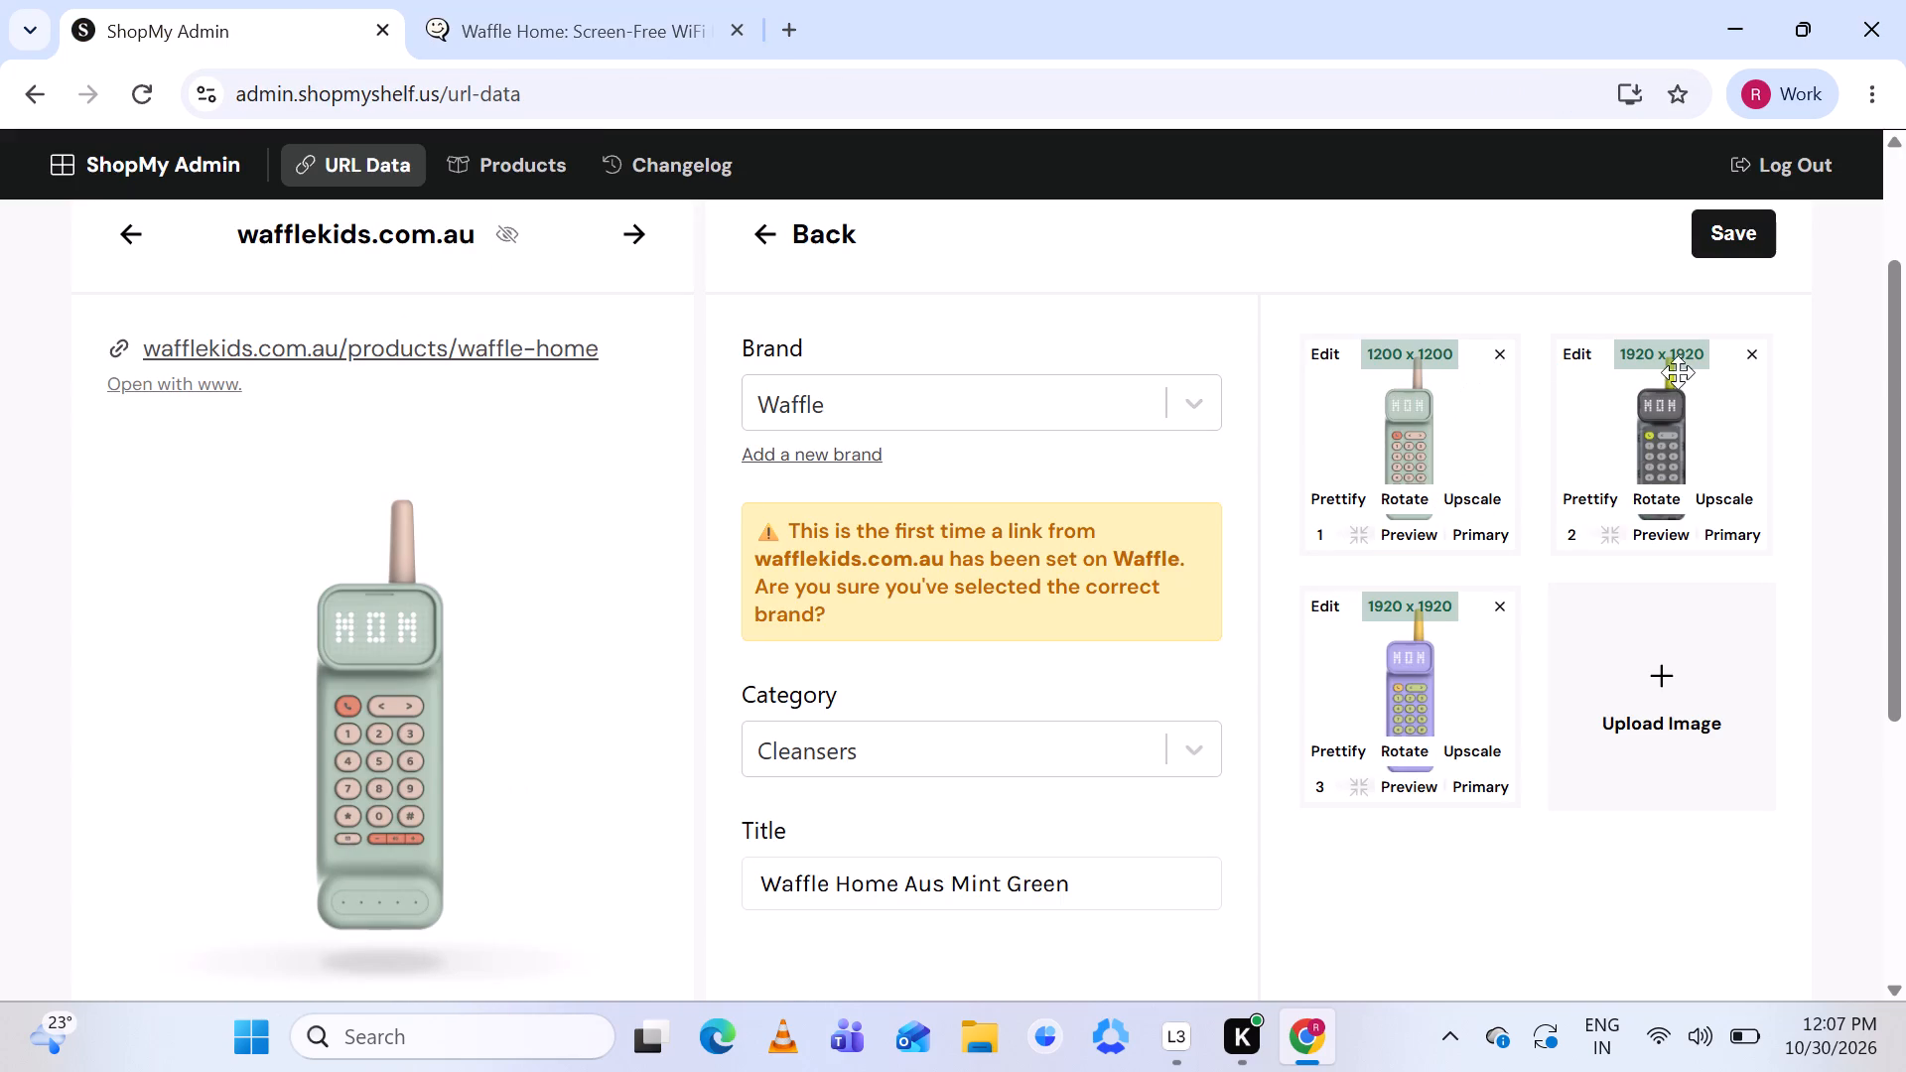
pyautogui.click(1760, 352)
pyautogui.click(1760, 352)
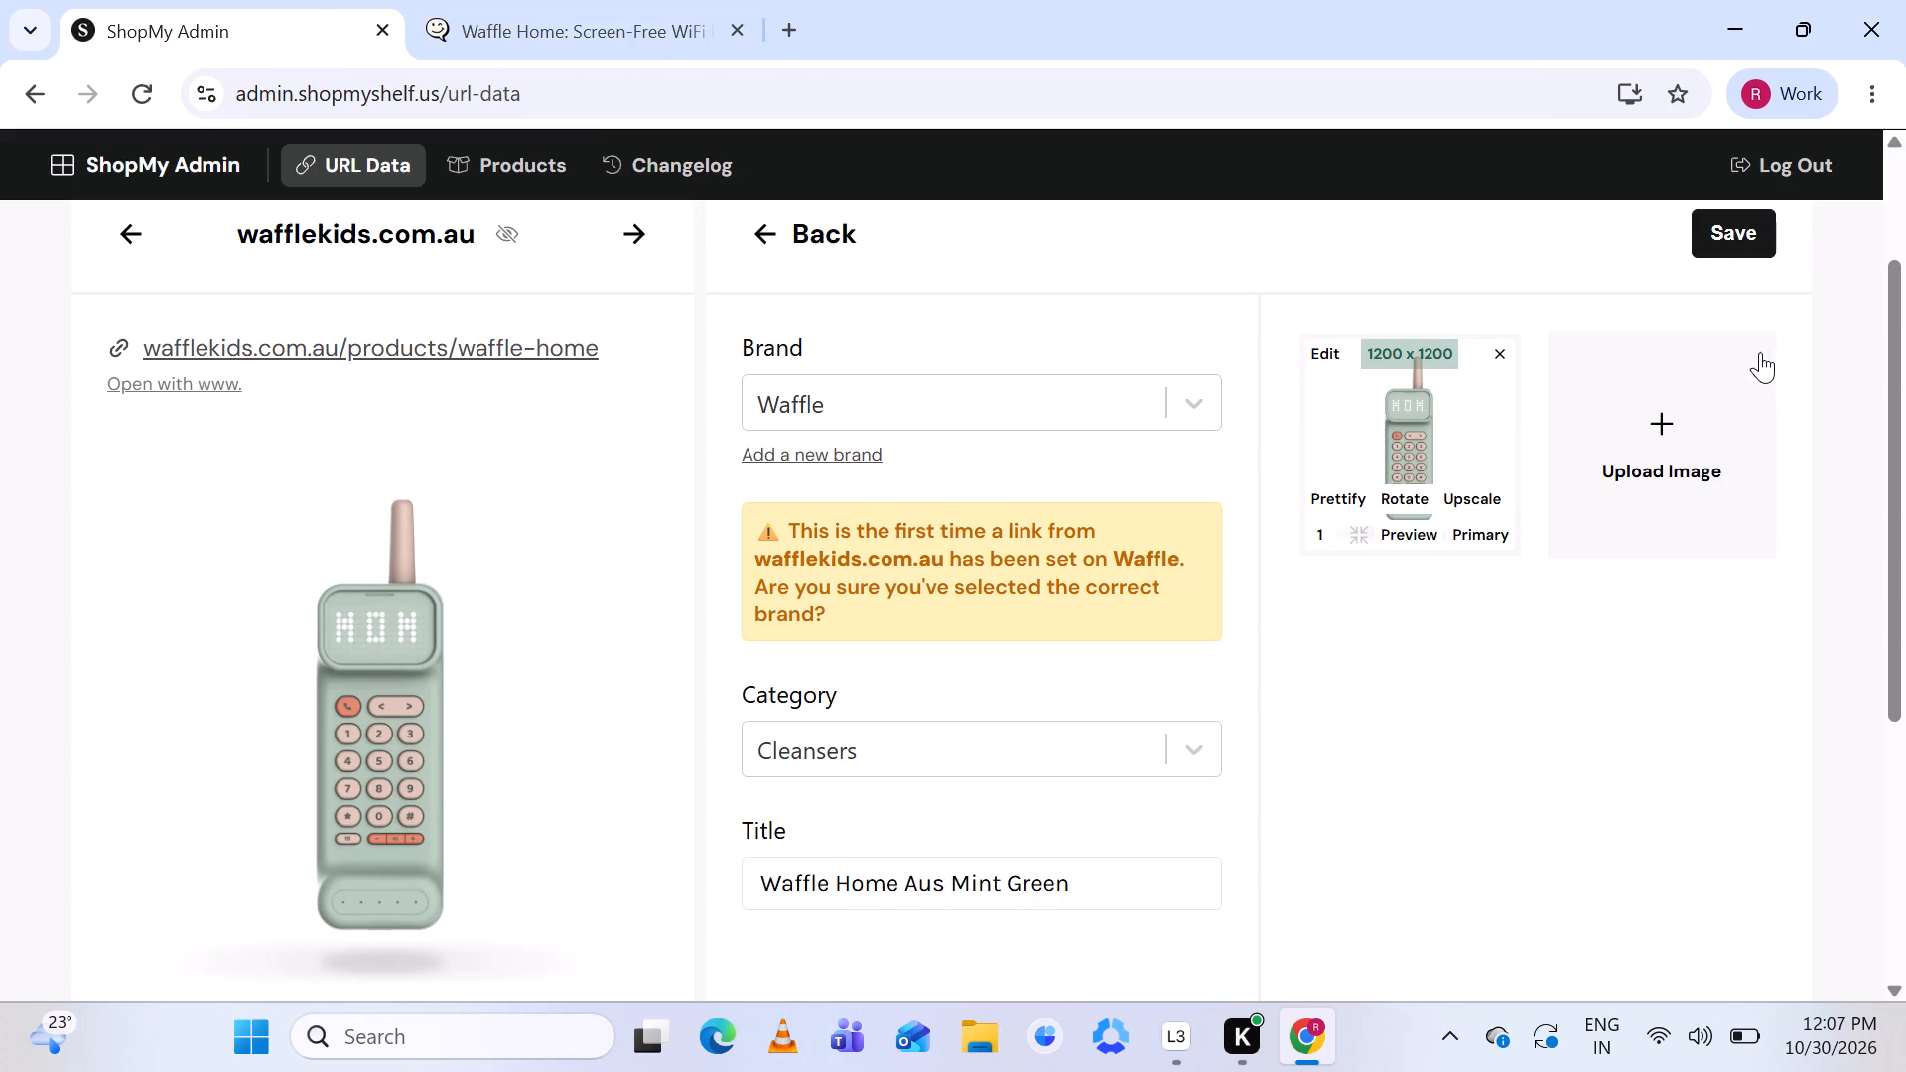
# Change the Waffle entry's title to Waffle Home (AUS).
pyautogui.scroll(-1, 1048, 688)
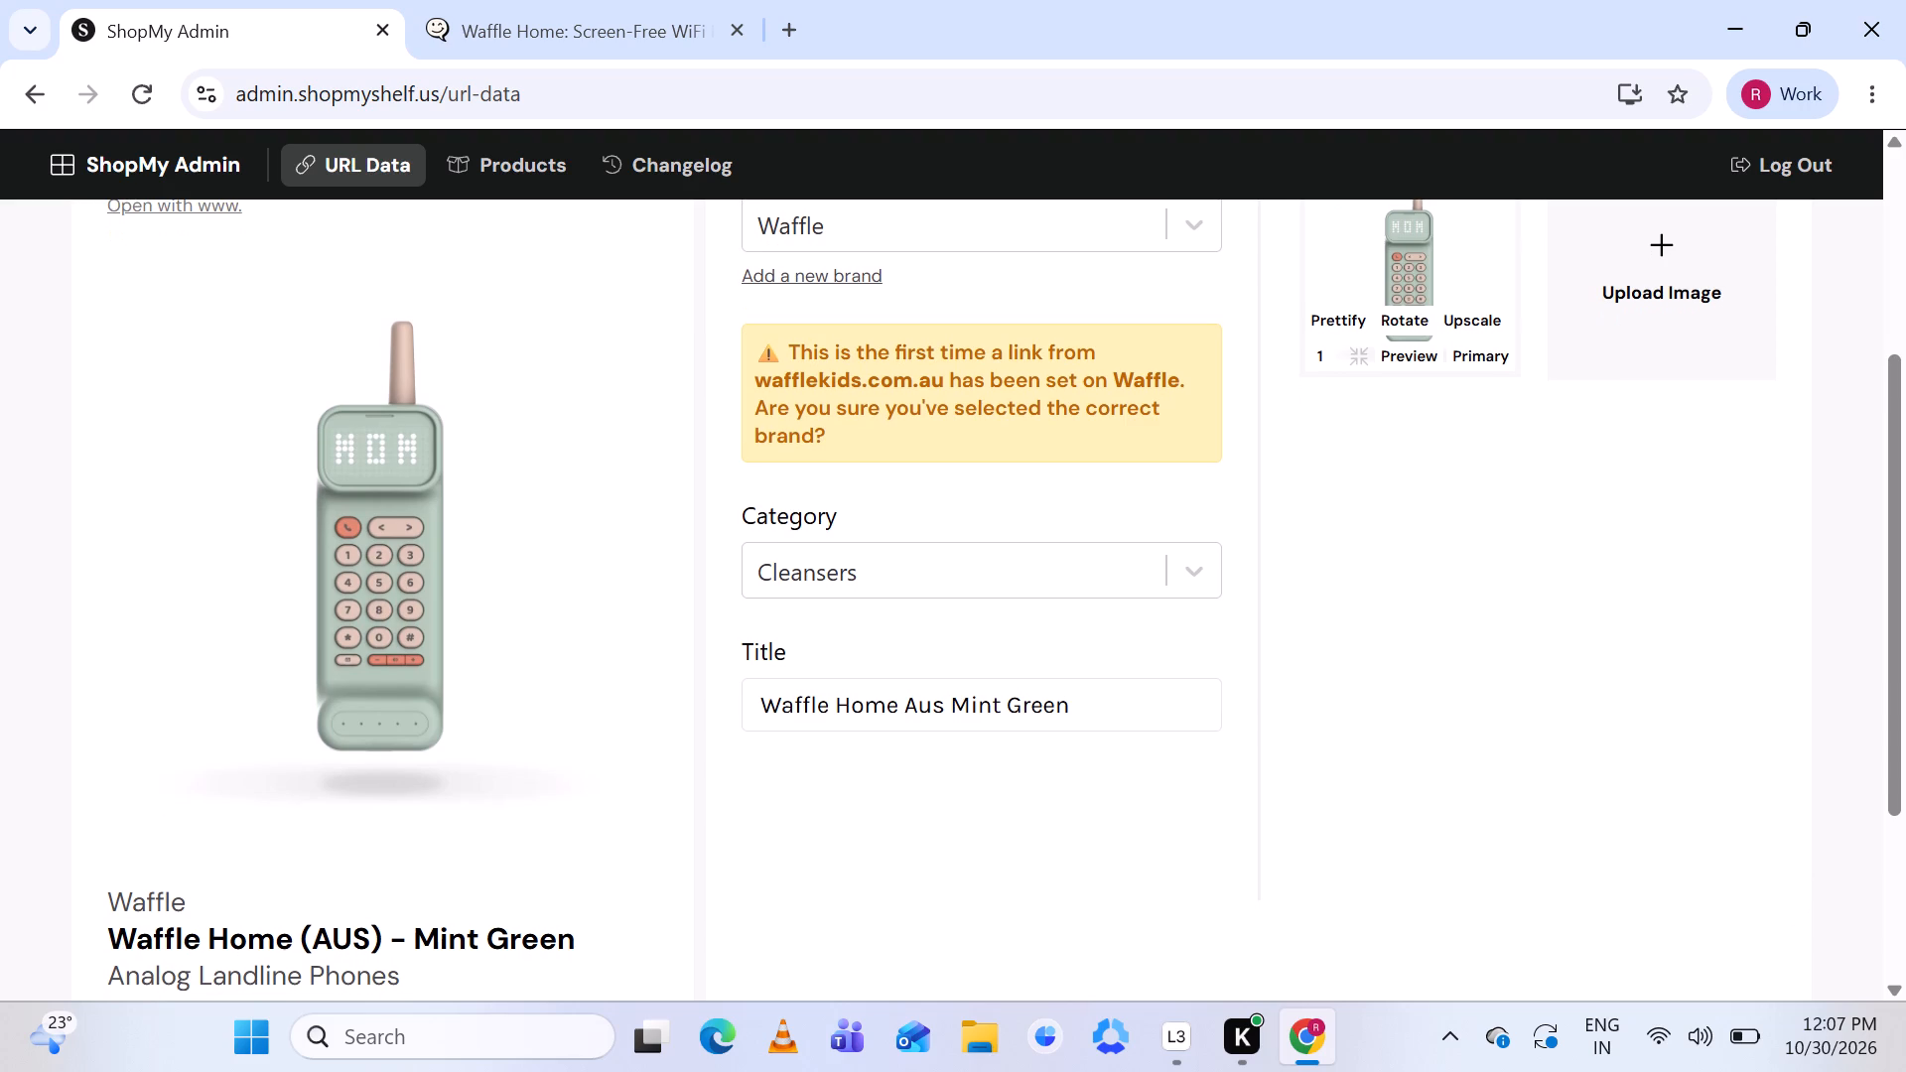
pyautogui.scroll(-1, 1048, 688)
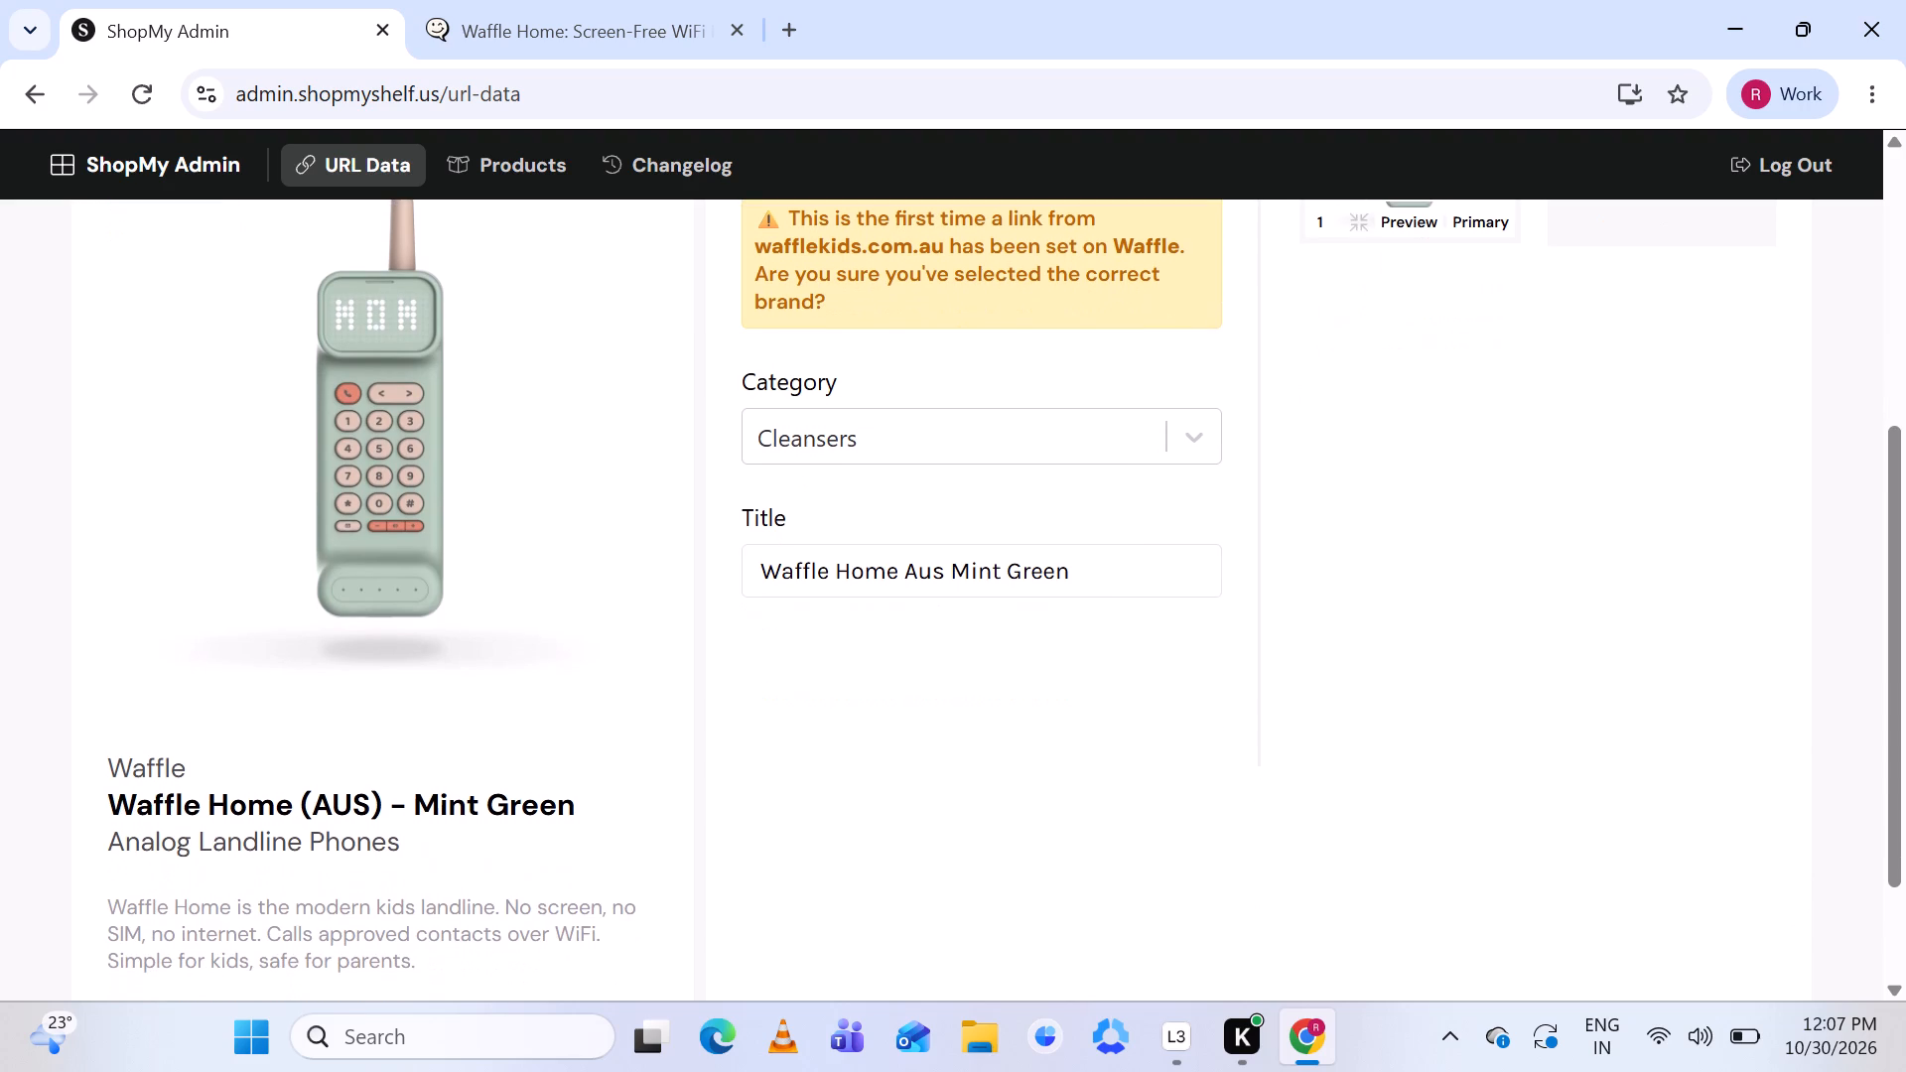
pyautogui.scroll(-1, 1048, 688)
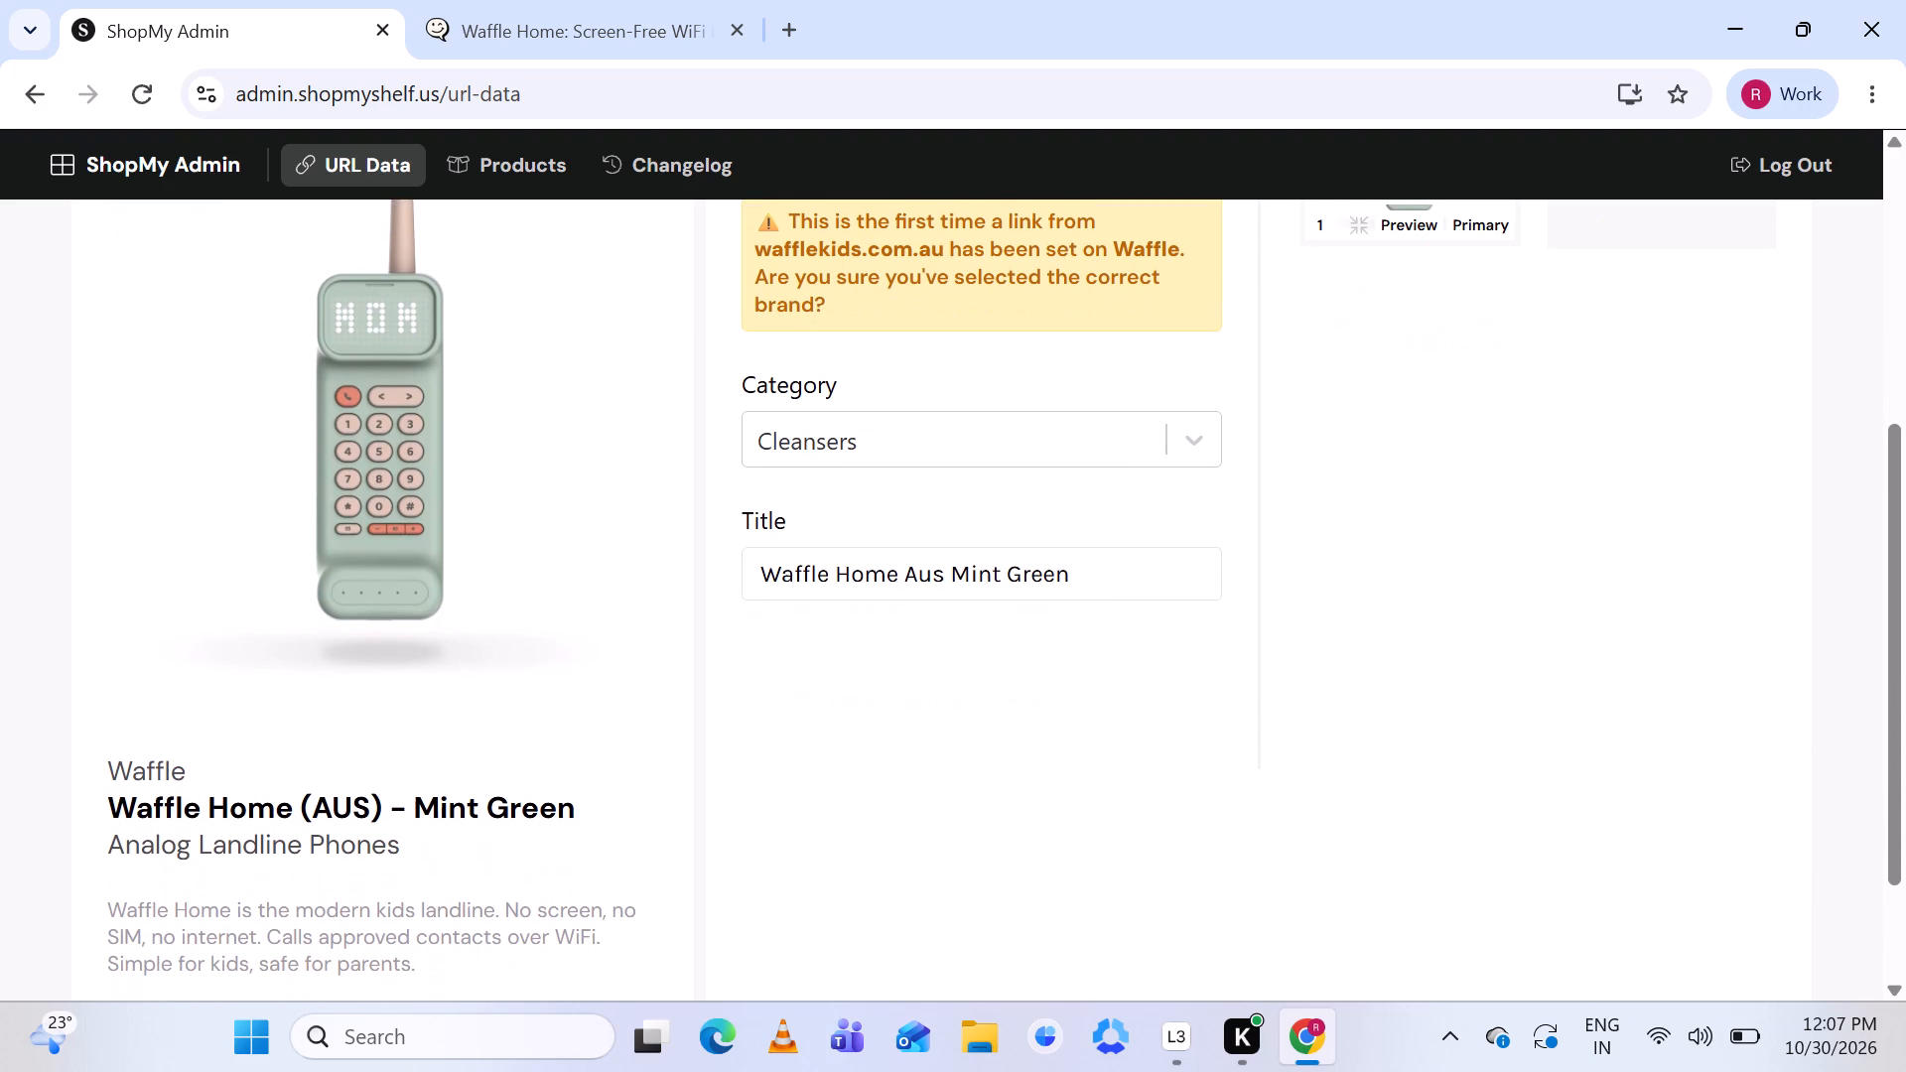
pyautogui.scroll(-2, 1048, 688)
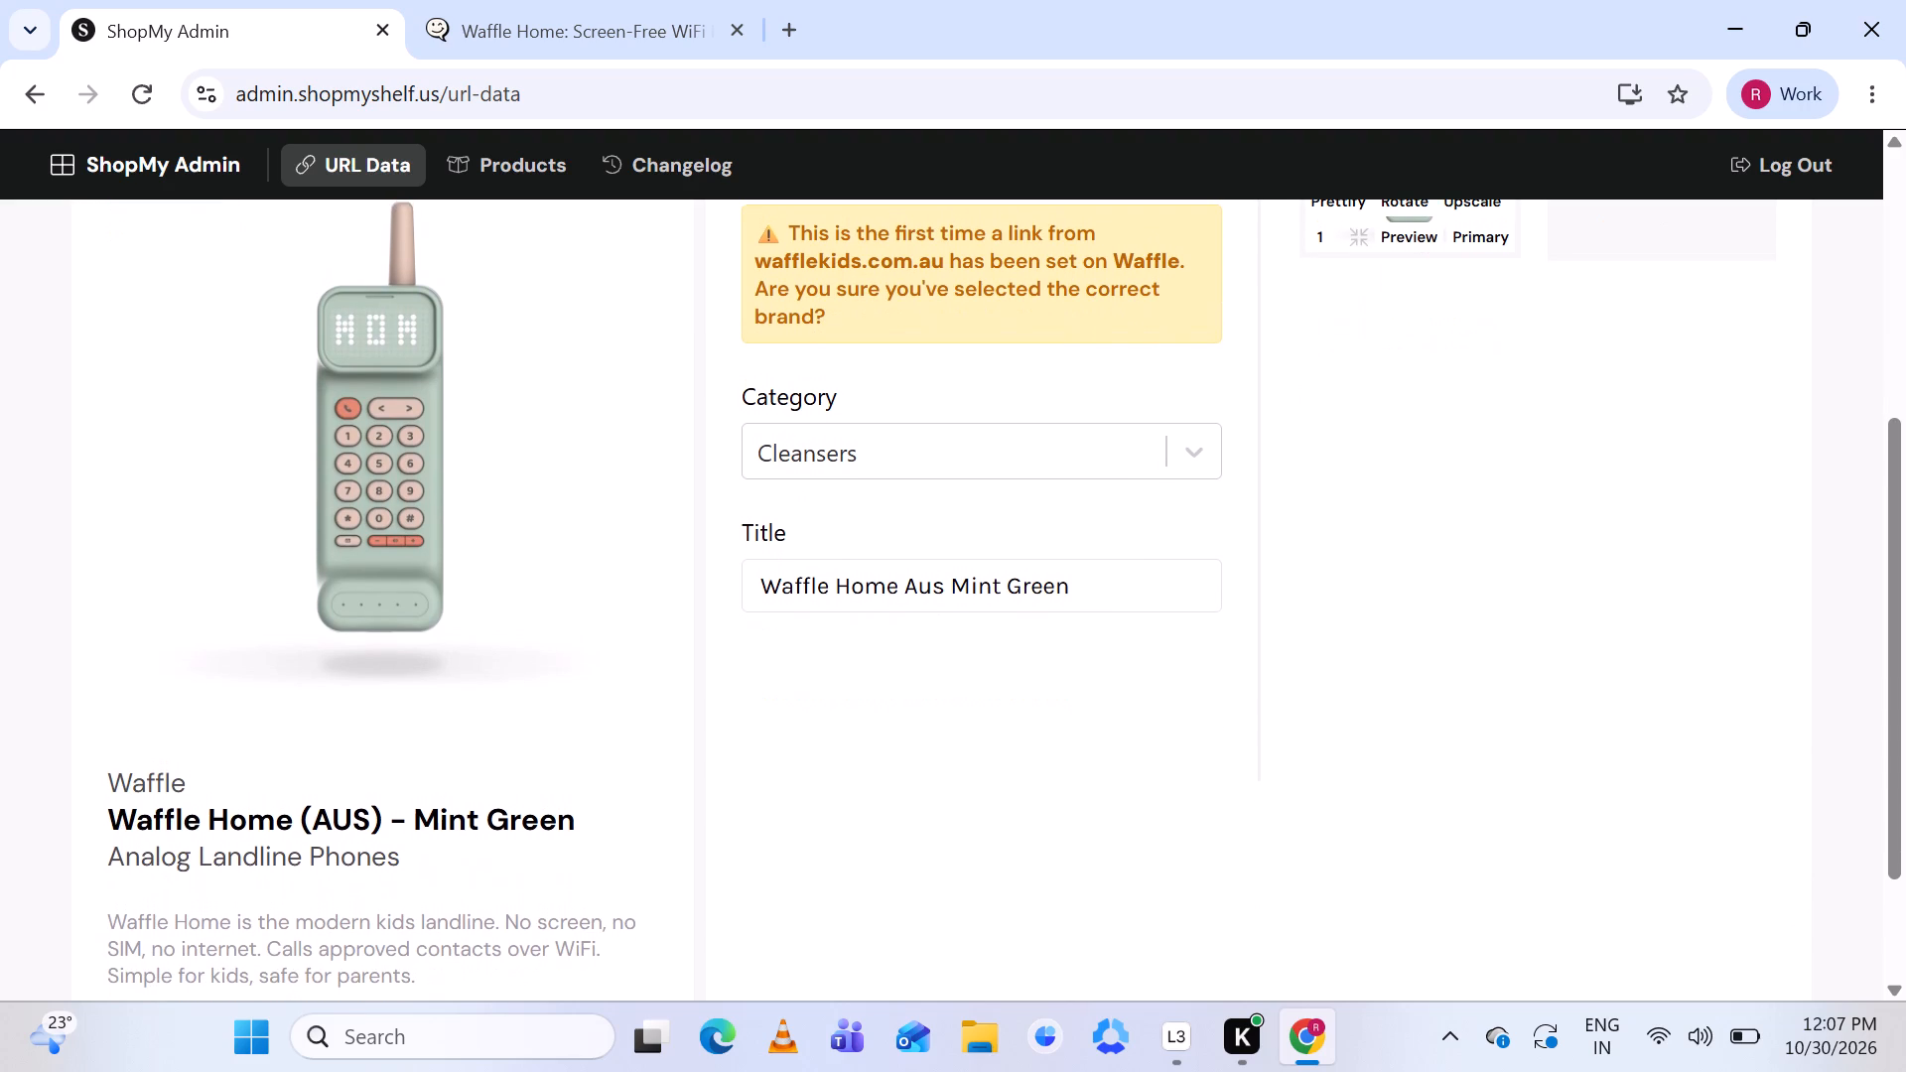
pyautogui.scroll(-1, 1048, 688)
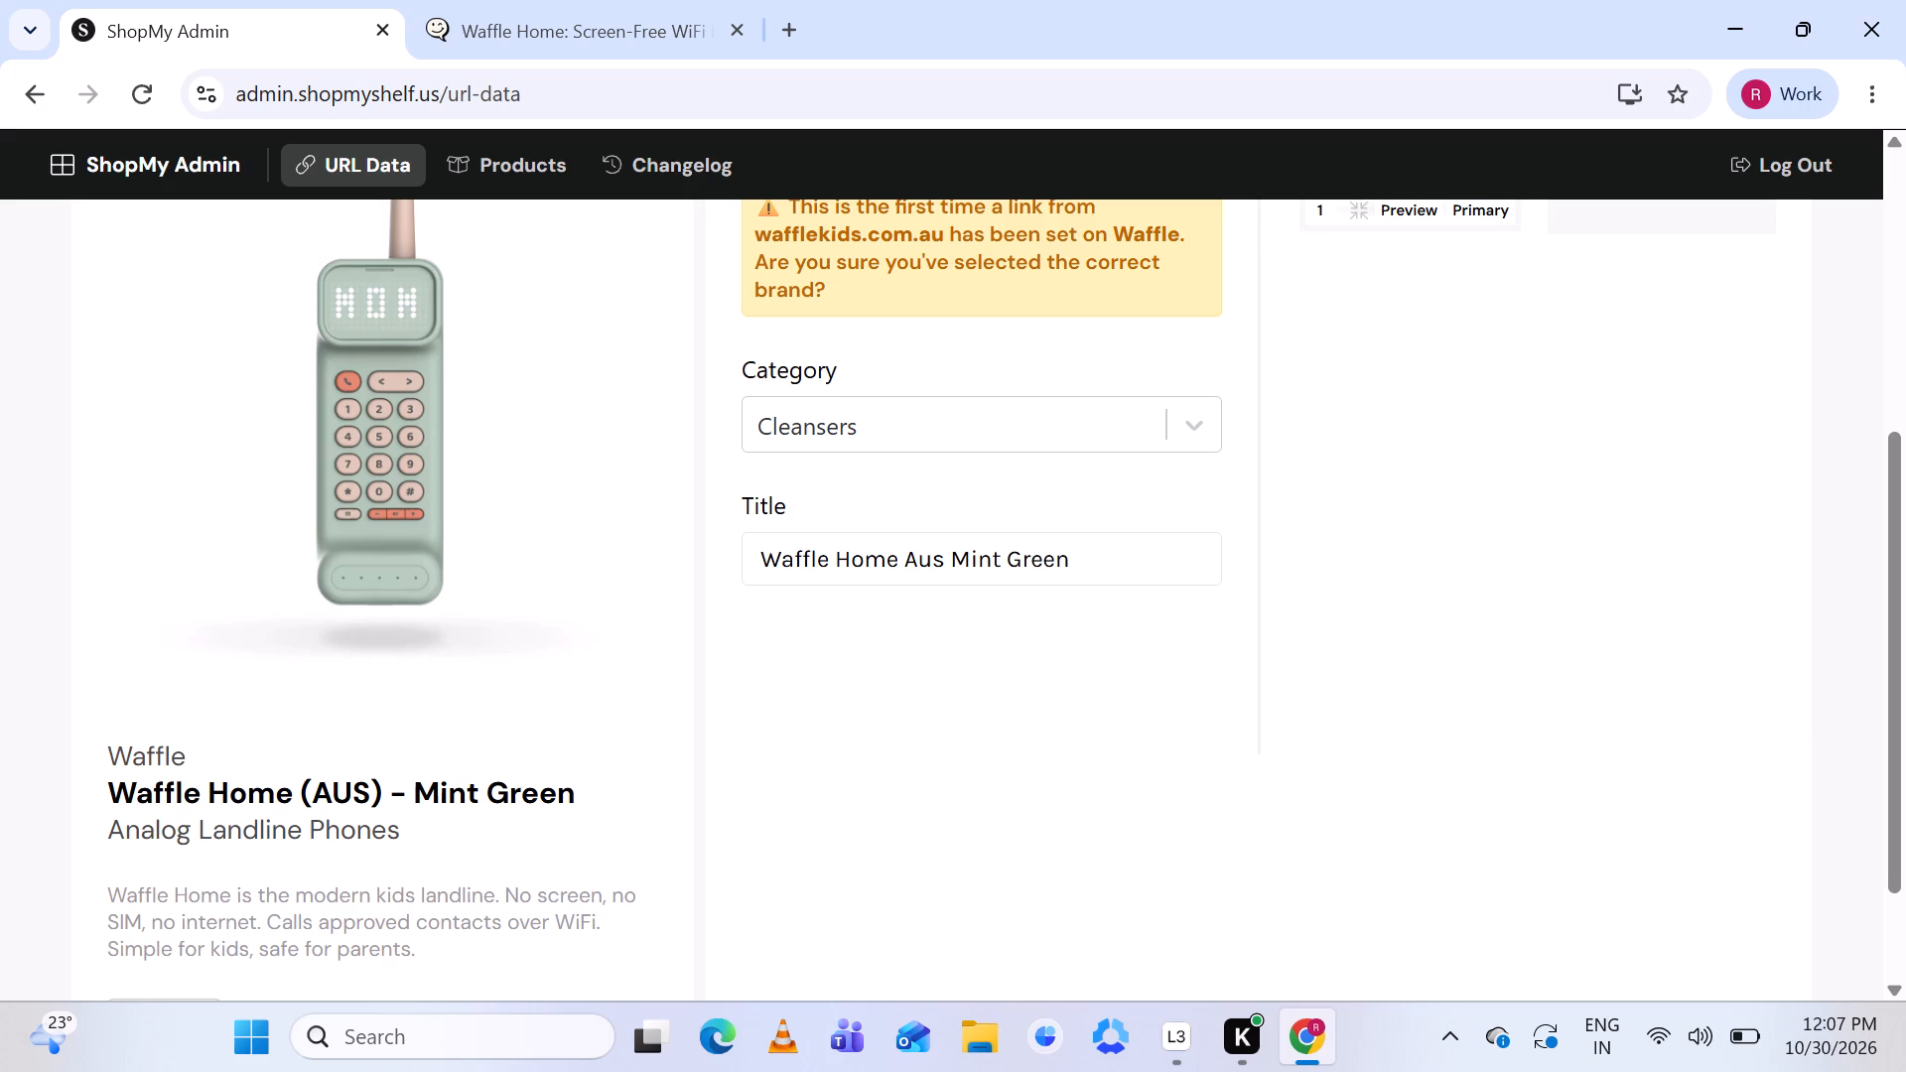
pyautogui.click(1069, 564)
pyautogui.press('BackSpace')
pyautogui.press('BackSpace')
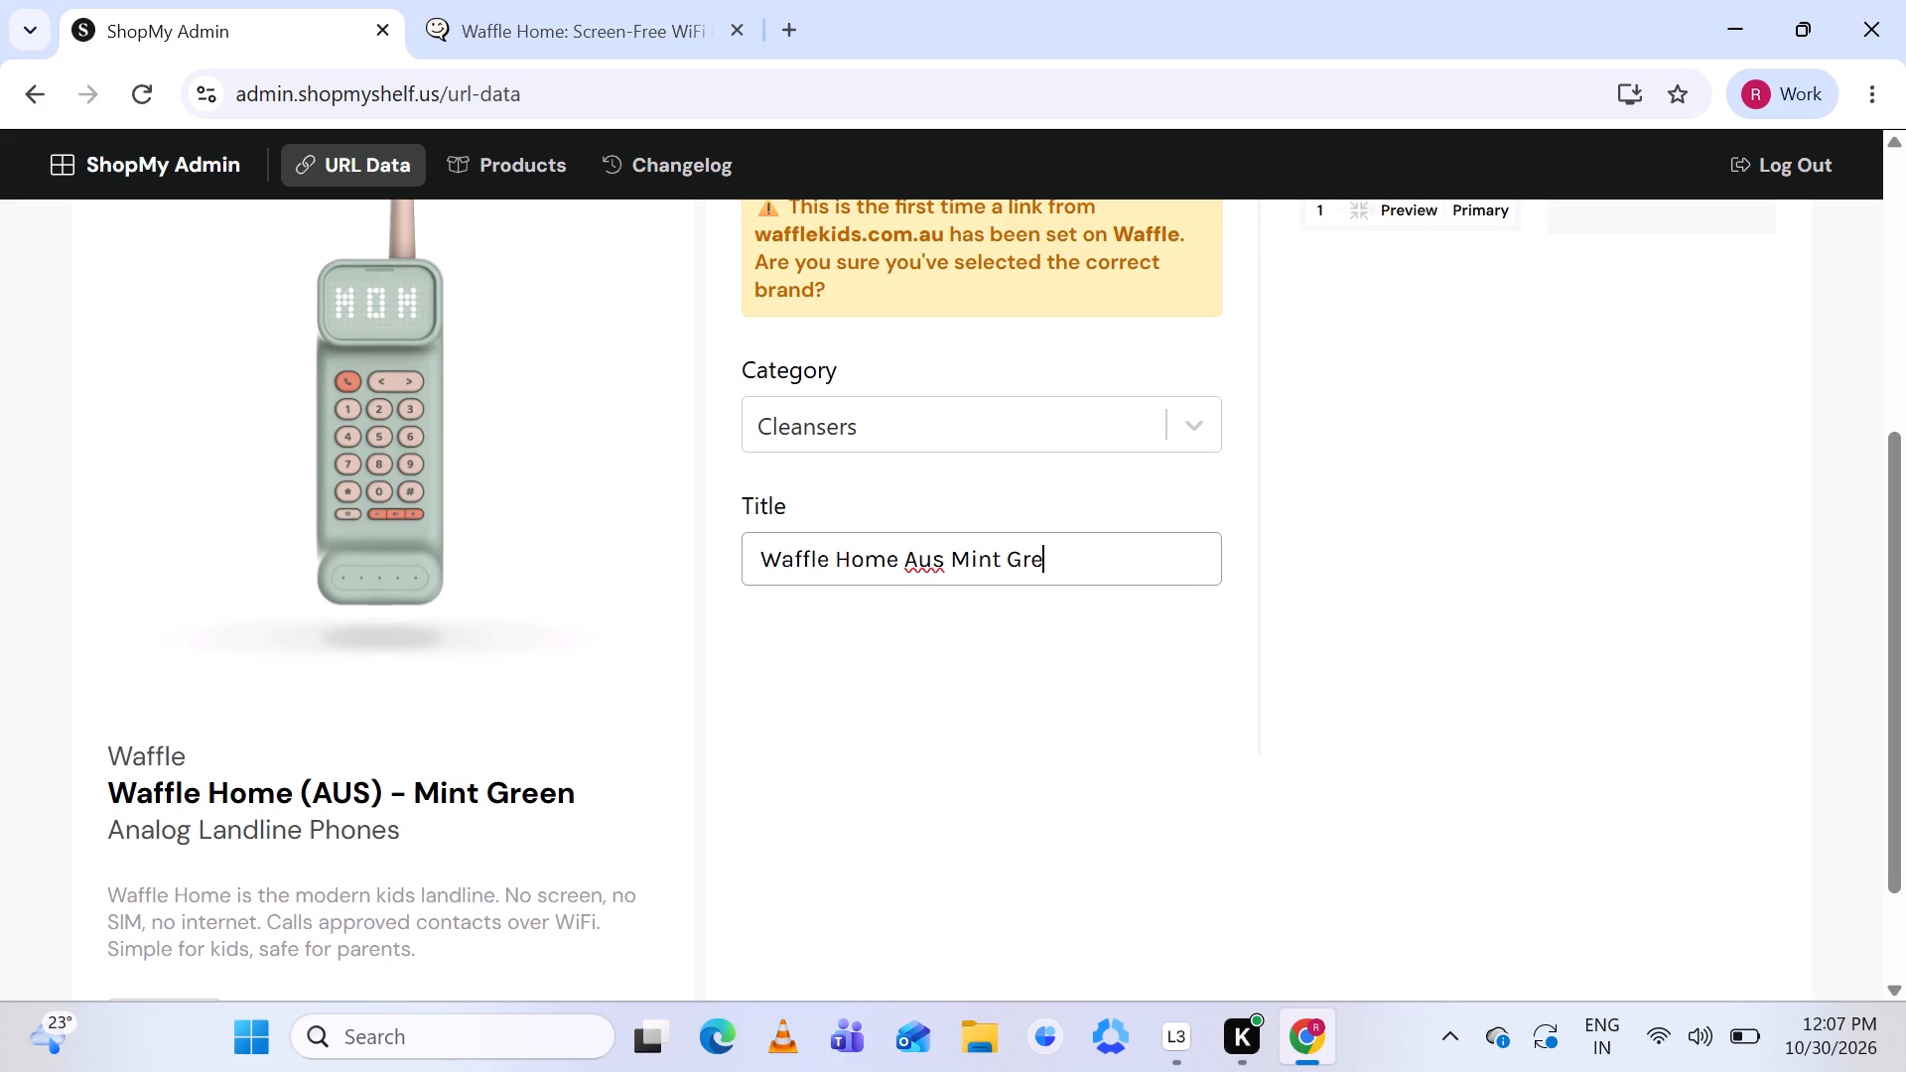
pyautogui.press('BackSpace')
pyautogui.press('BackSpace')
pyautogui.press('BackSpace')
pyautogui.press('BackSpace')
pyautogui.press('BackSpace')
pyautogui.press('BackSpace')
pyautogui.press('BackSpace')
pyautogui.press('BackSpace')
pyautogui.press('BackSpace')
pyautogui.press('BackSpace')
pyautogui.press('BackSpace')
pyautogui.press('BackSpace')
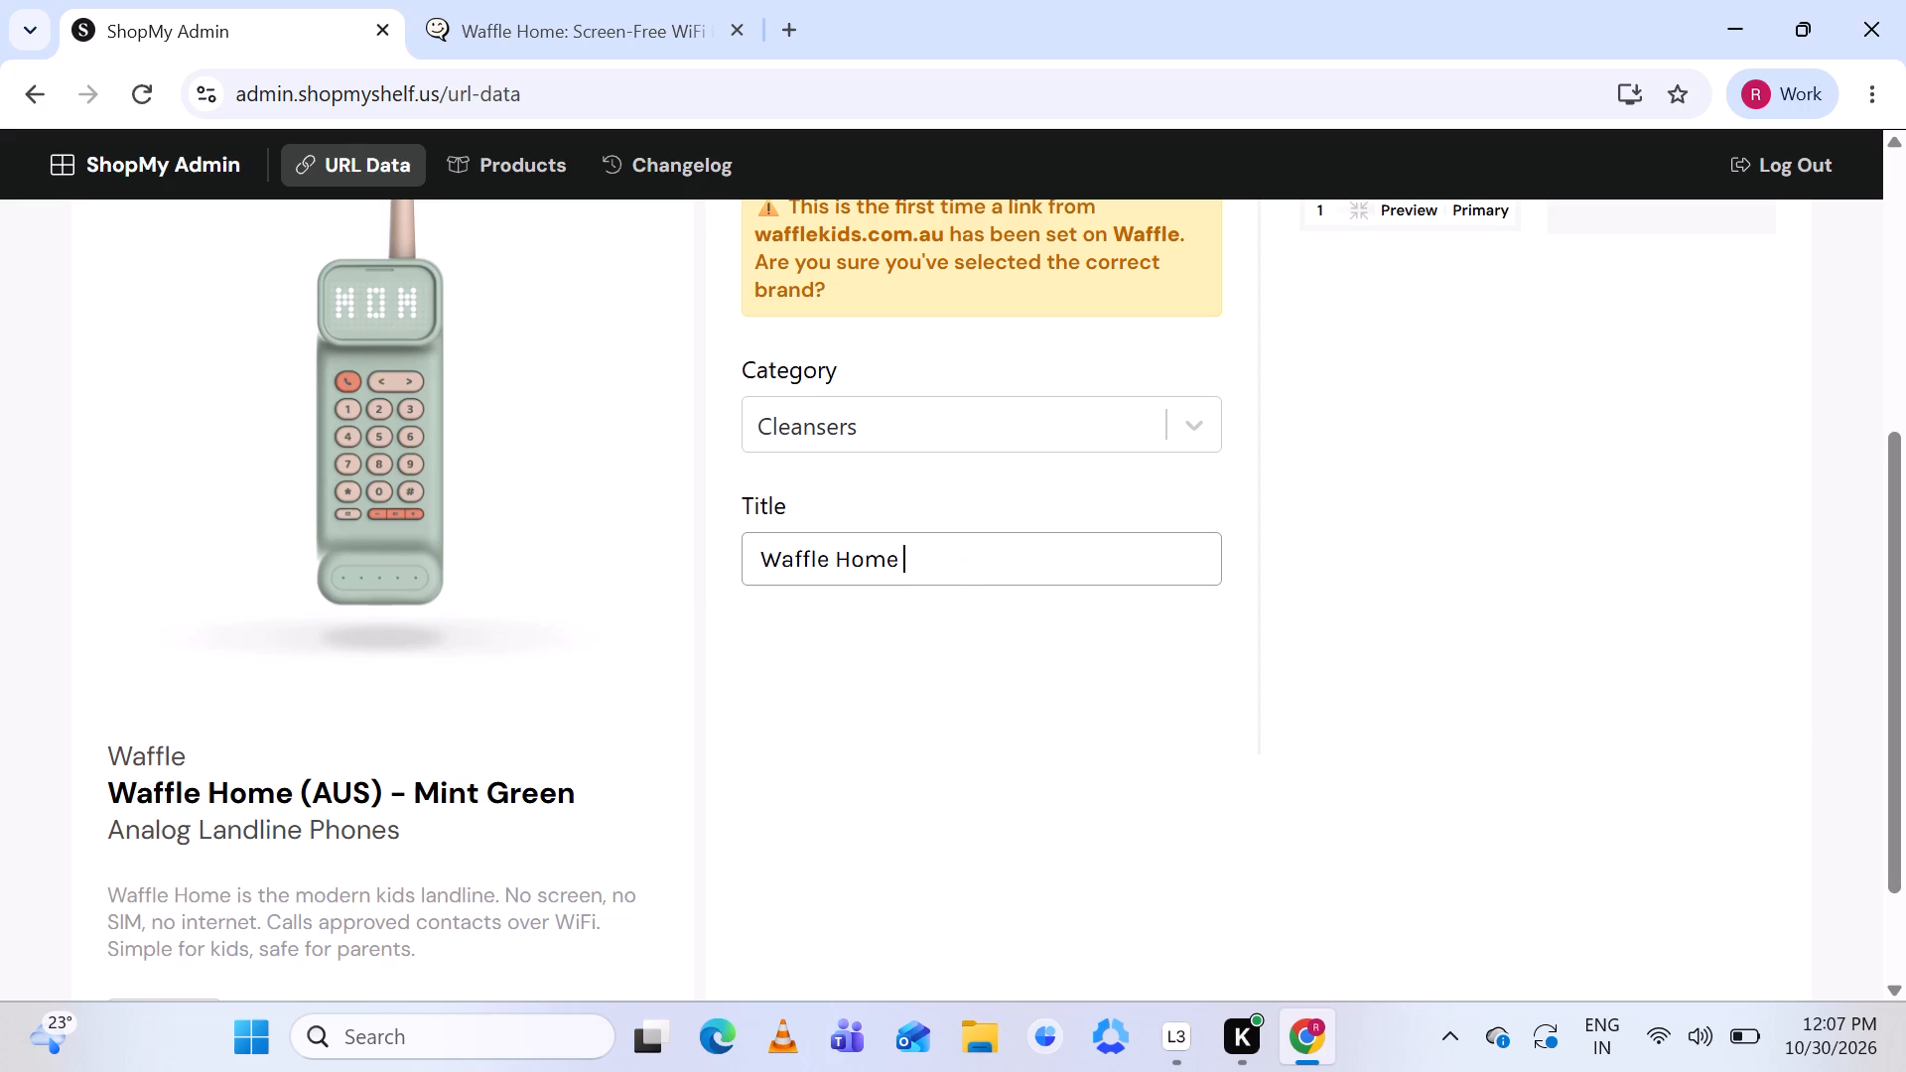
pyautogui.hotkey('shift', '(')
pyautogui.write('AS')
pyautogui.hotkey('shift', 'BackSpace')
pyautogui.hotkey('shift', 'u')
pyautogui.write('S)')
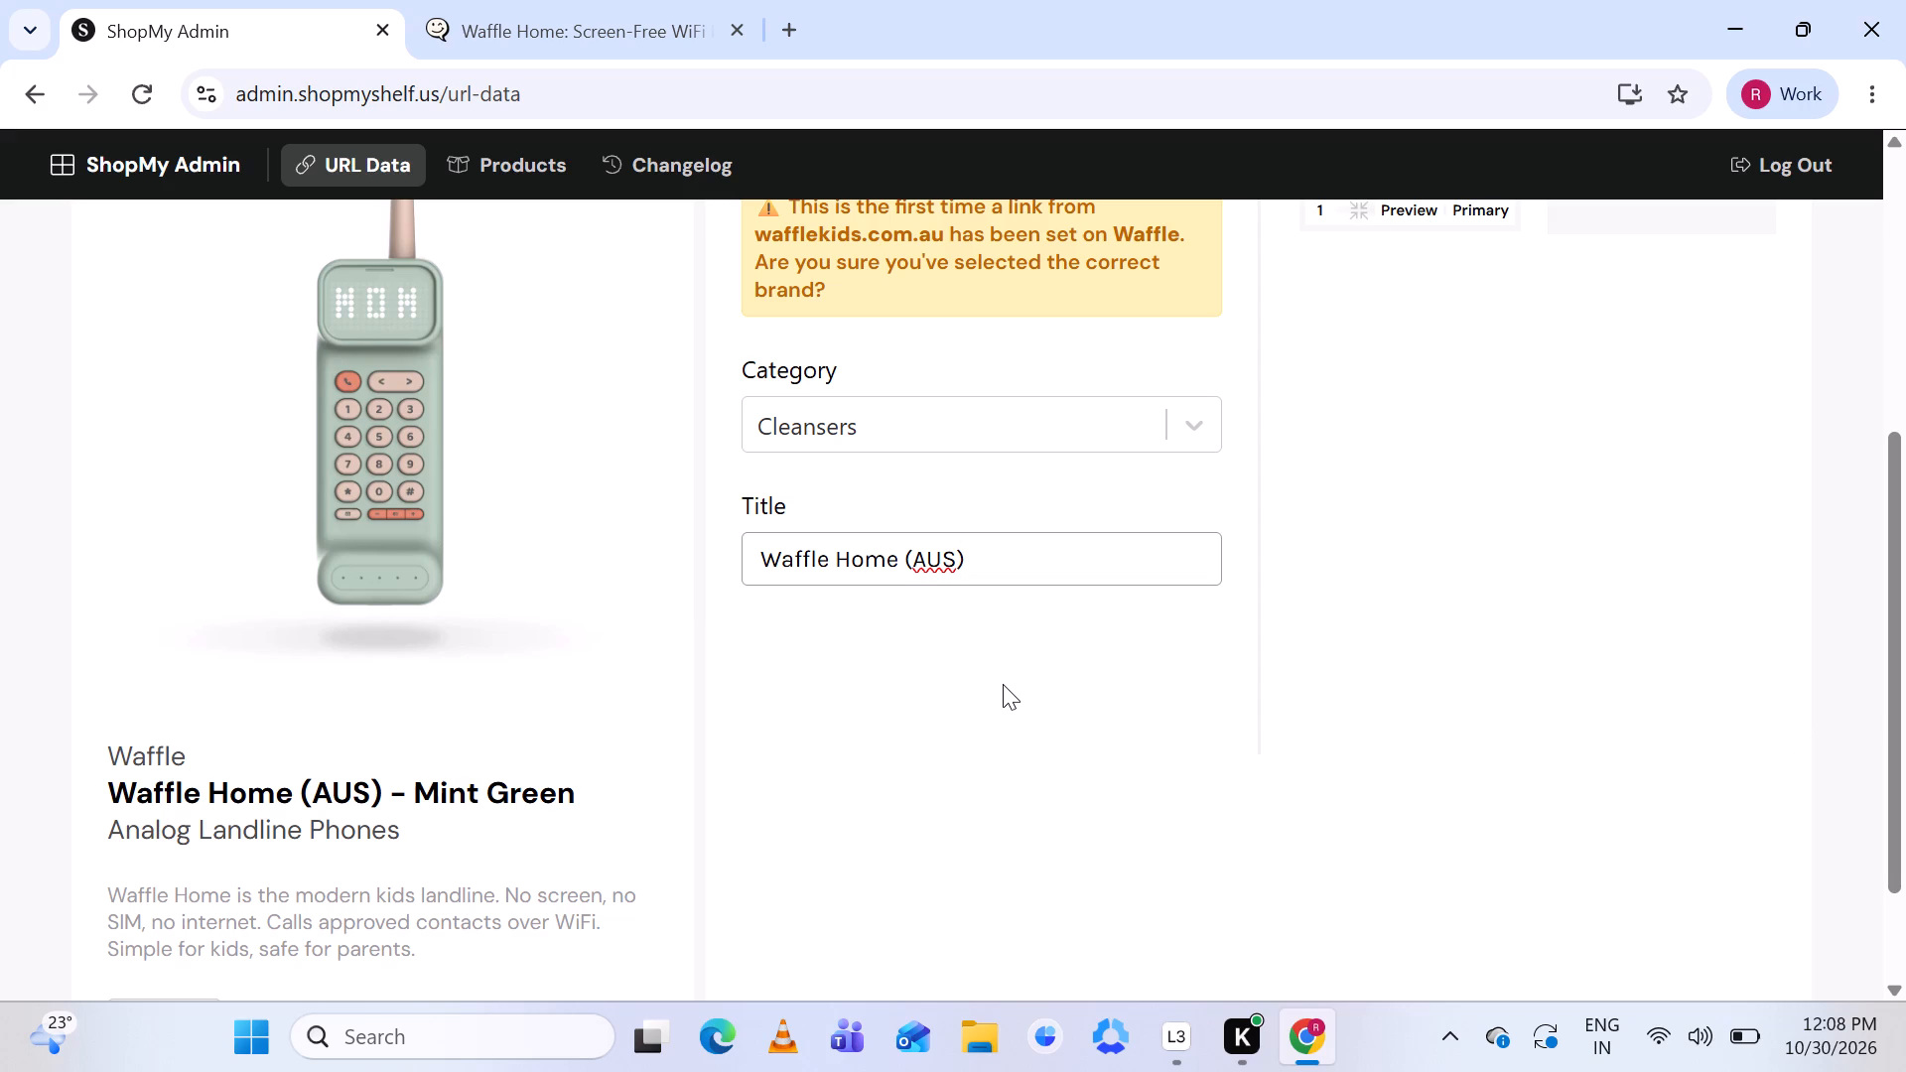
# Skip the wafflekids.com.au listing without saving and move on to the following unmatched URL.
pyautogui.scroll(2, 993, 590)
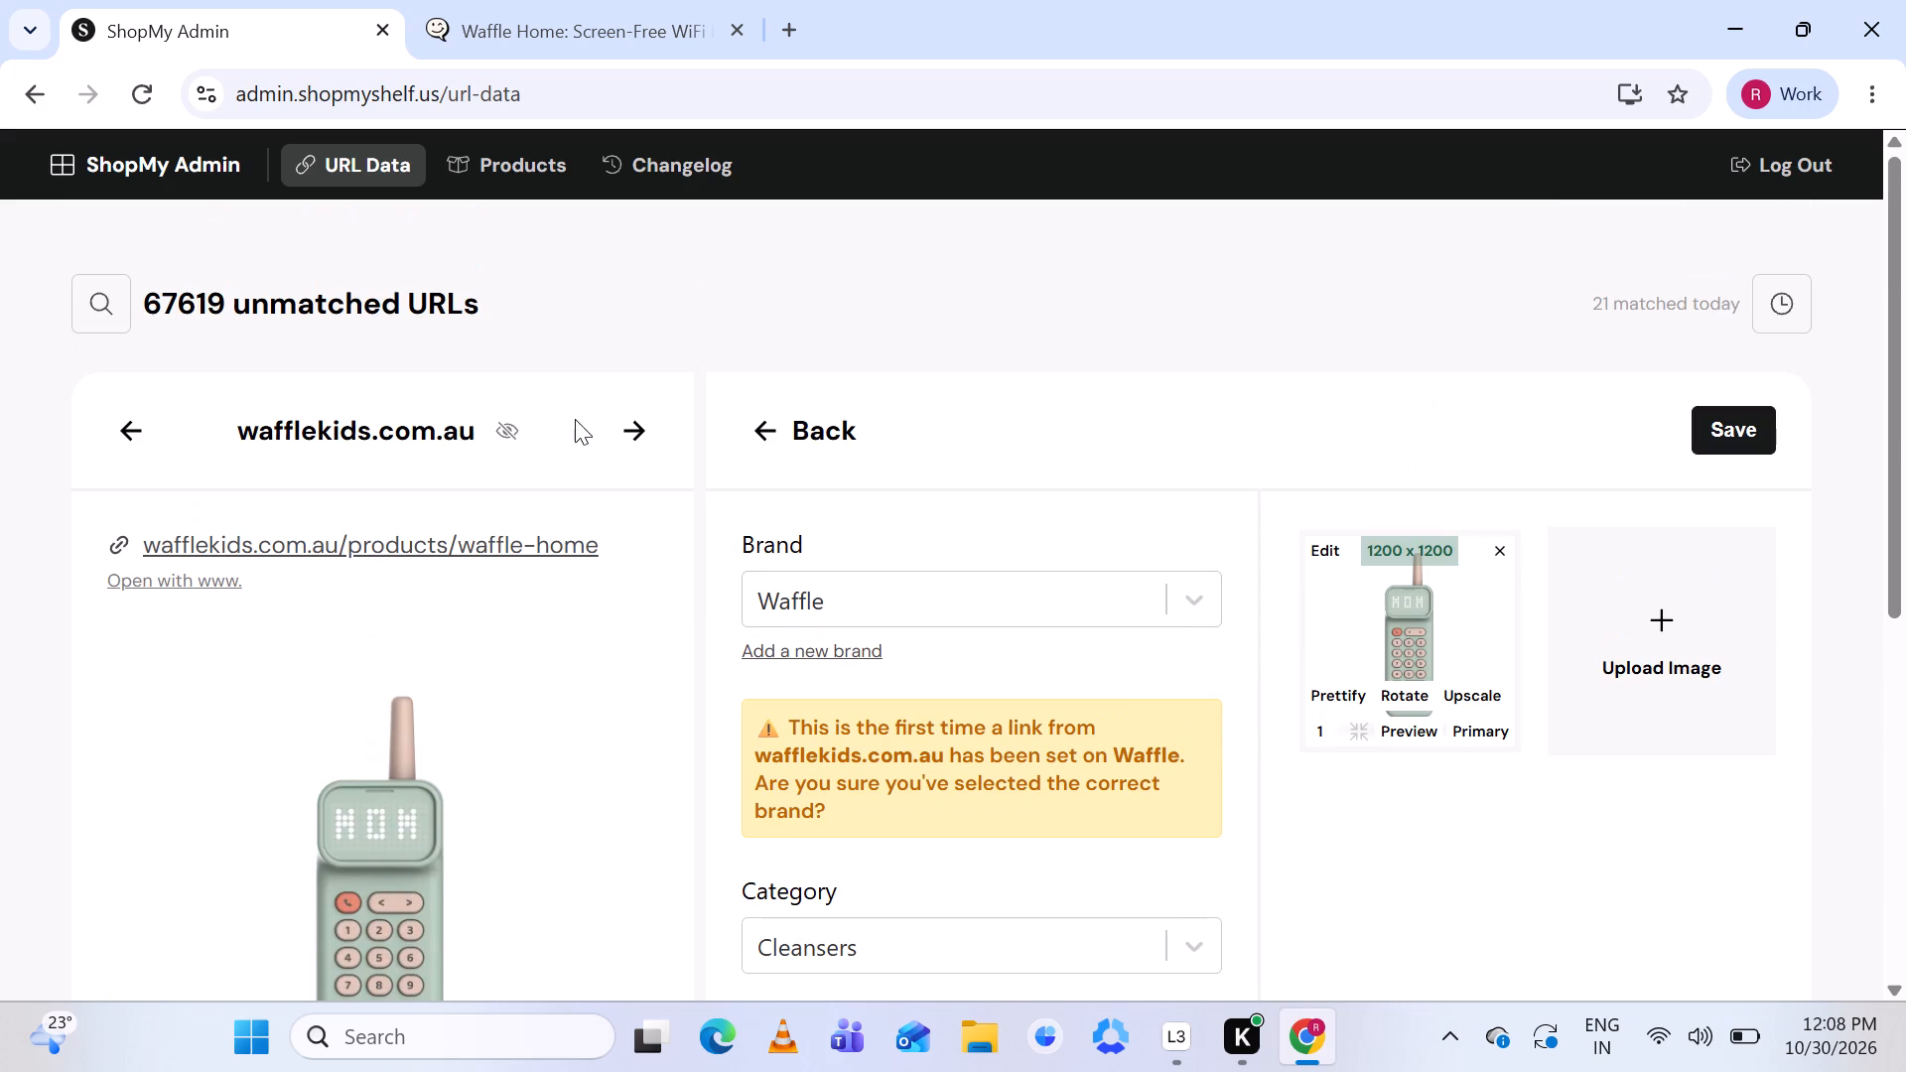
pyautogui.click(641, 433)
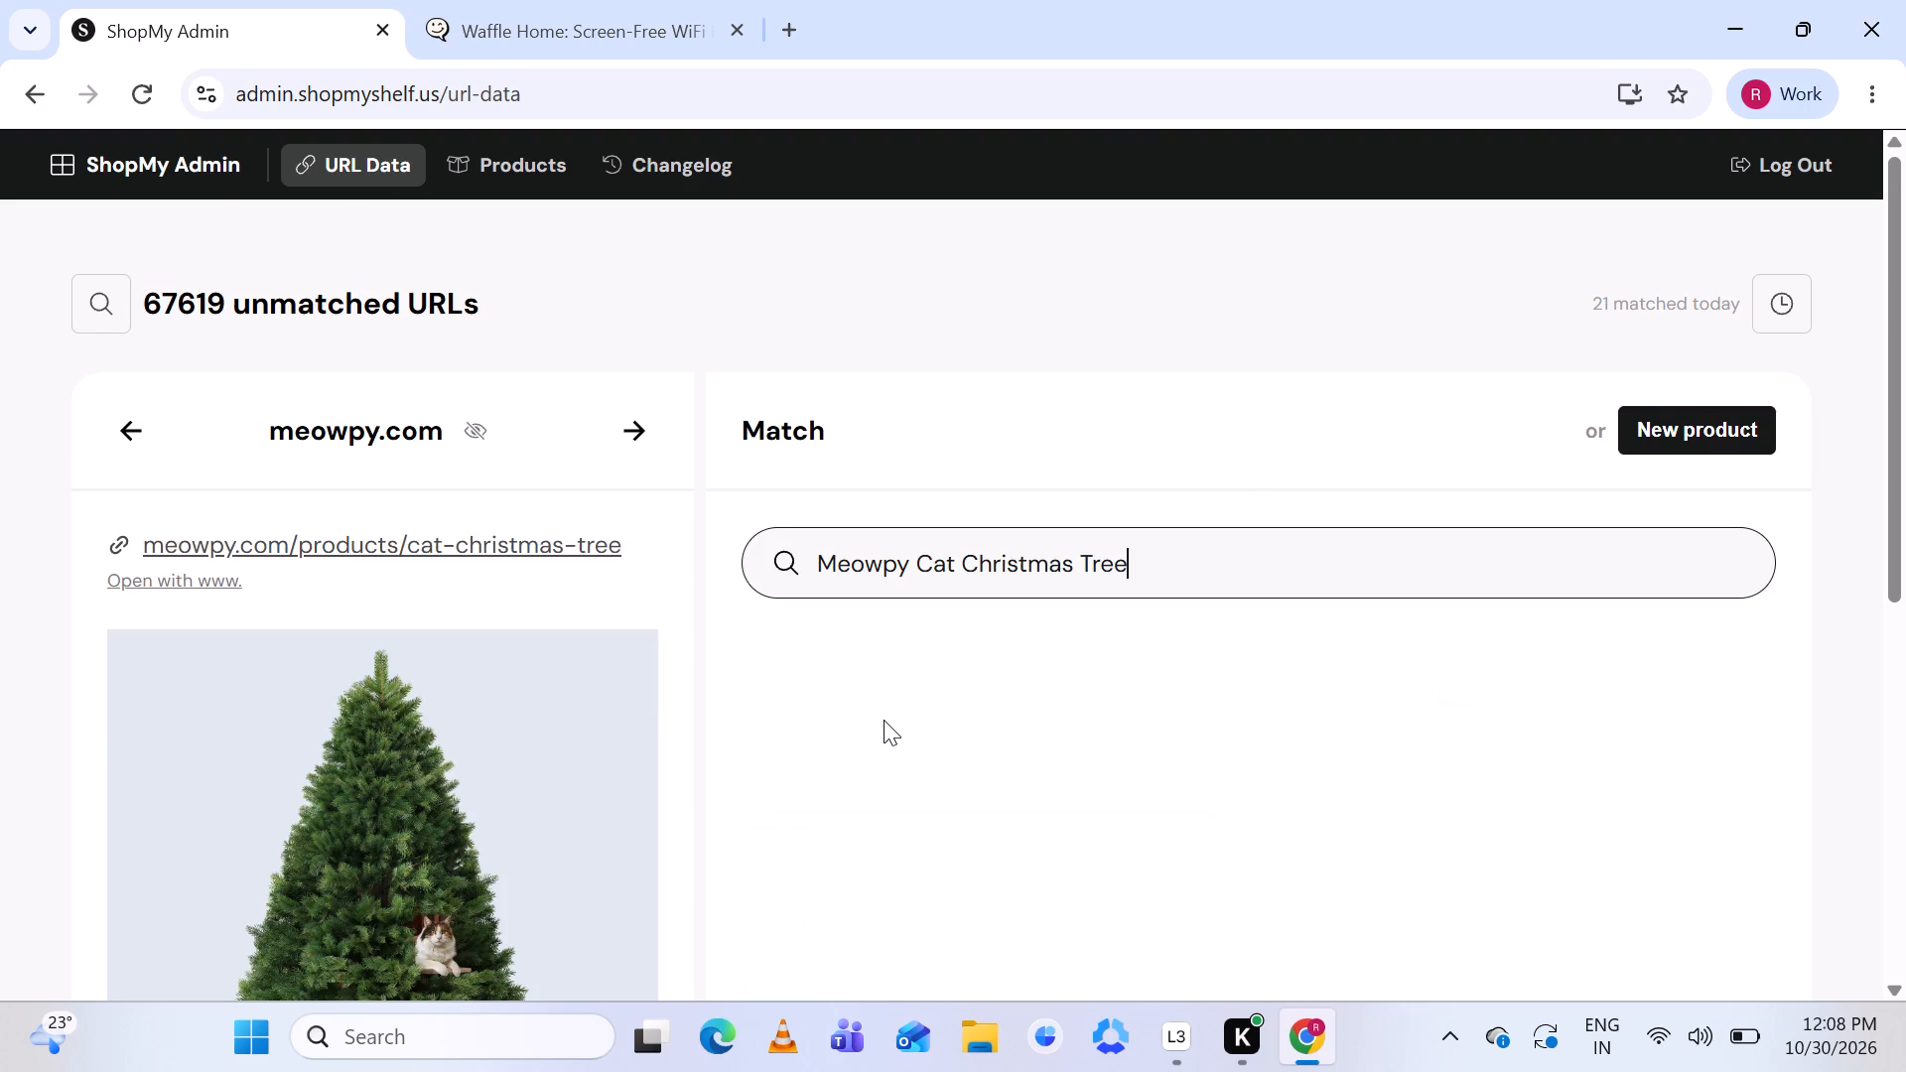
# Review the meowpy.com Cat Christmas Tree listing and start a new product entry for it.
pyautogui.scroll(-2, 884, 720)
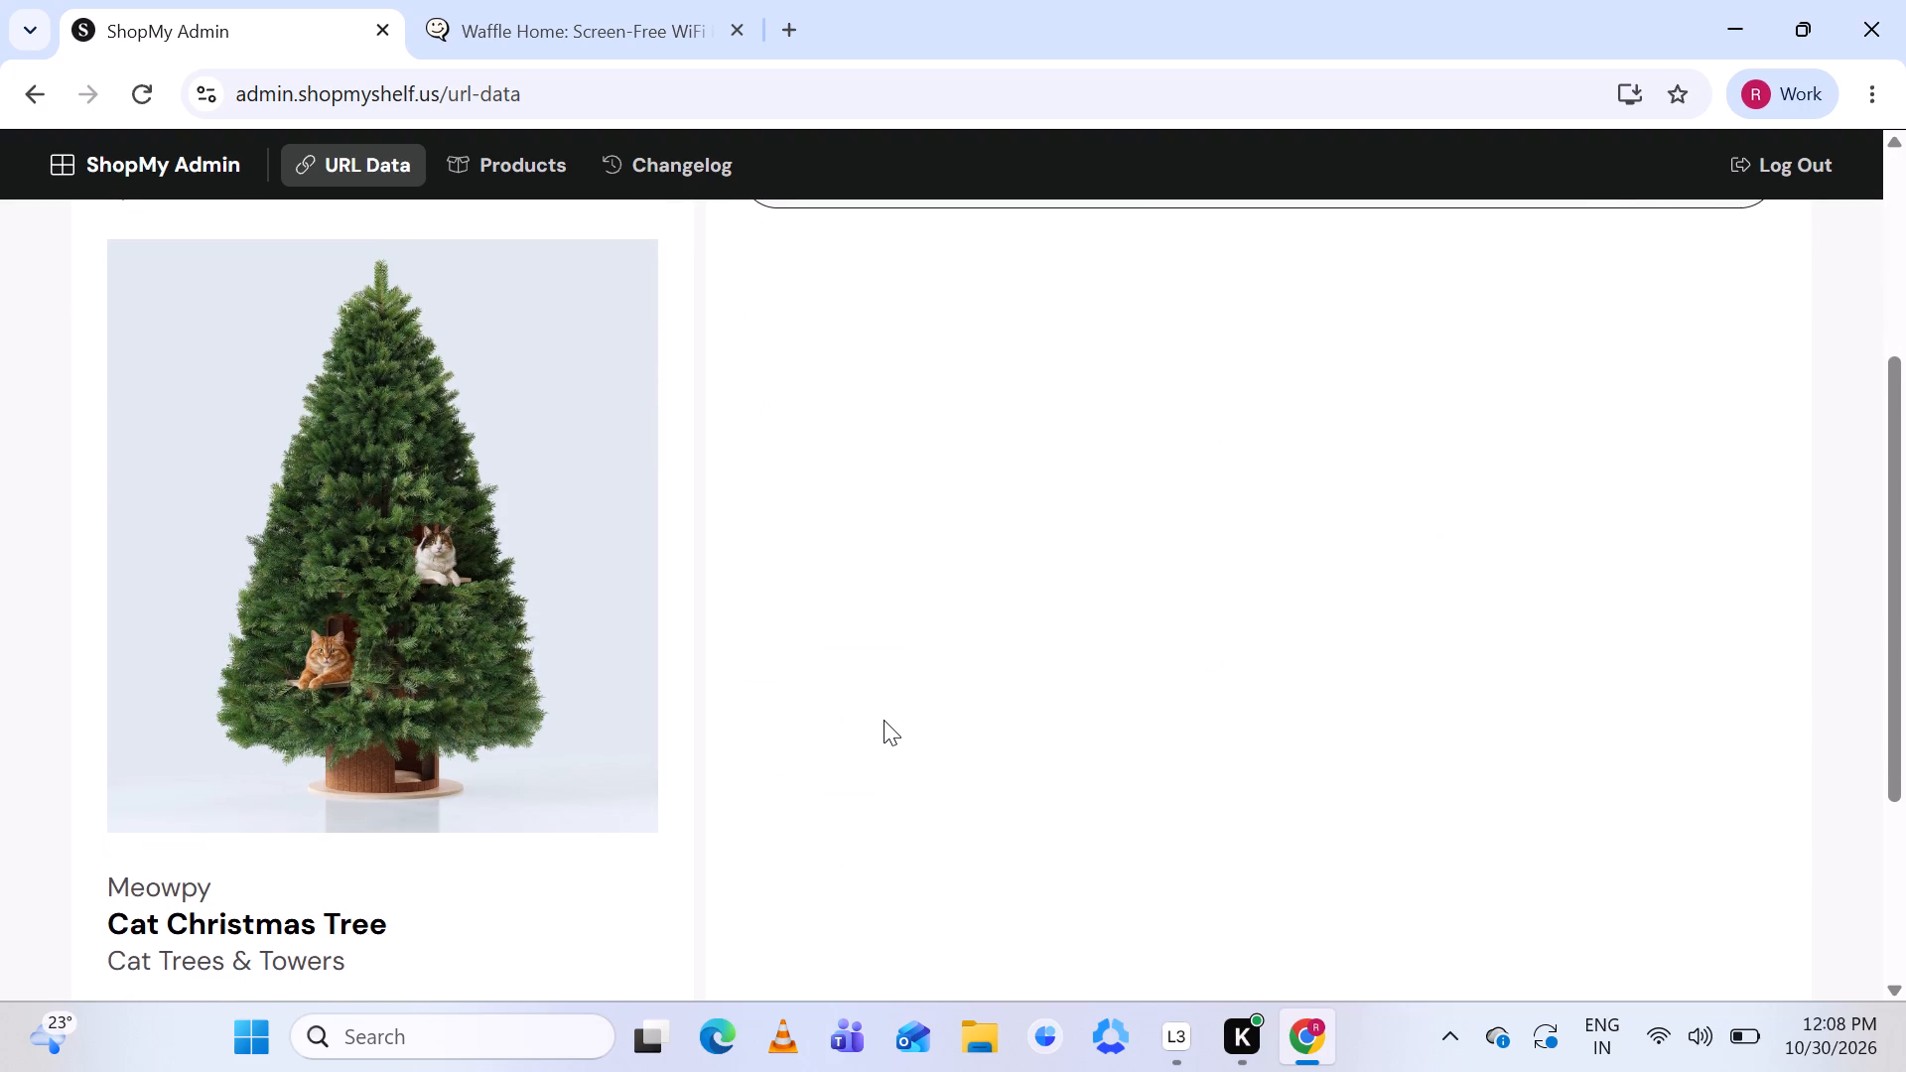
pyautogui.scroll(1, 884, 720)
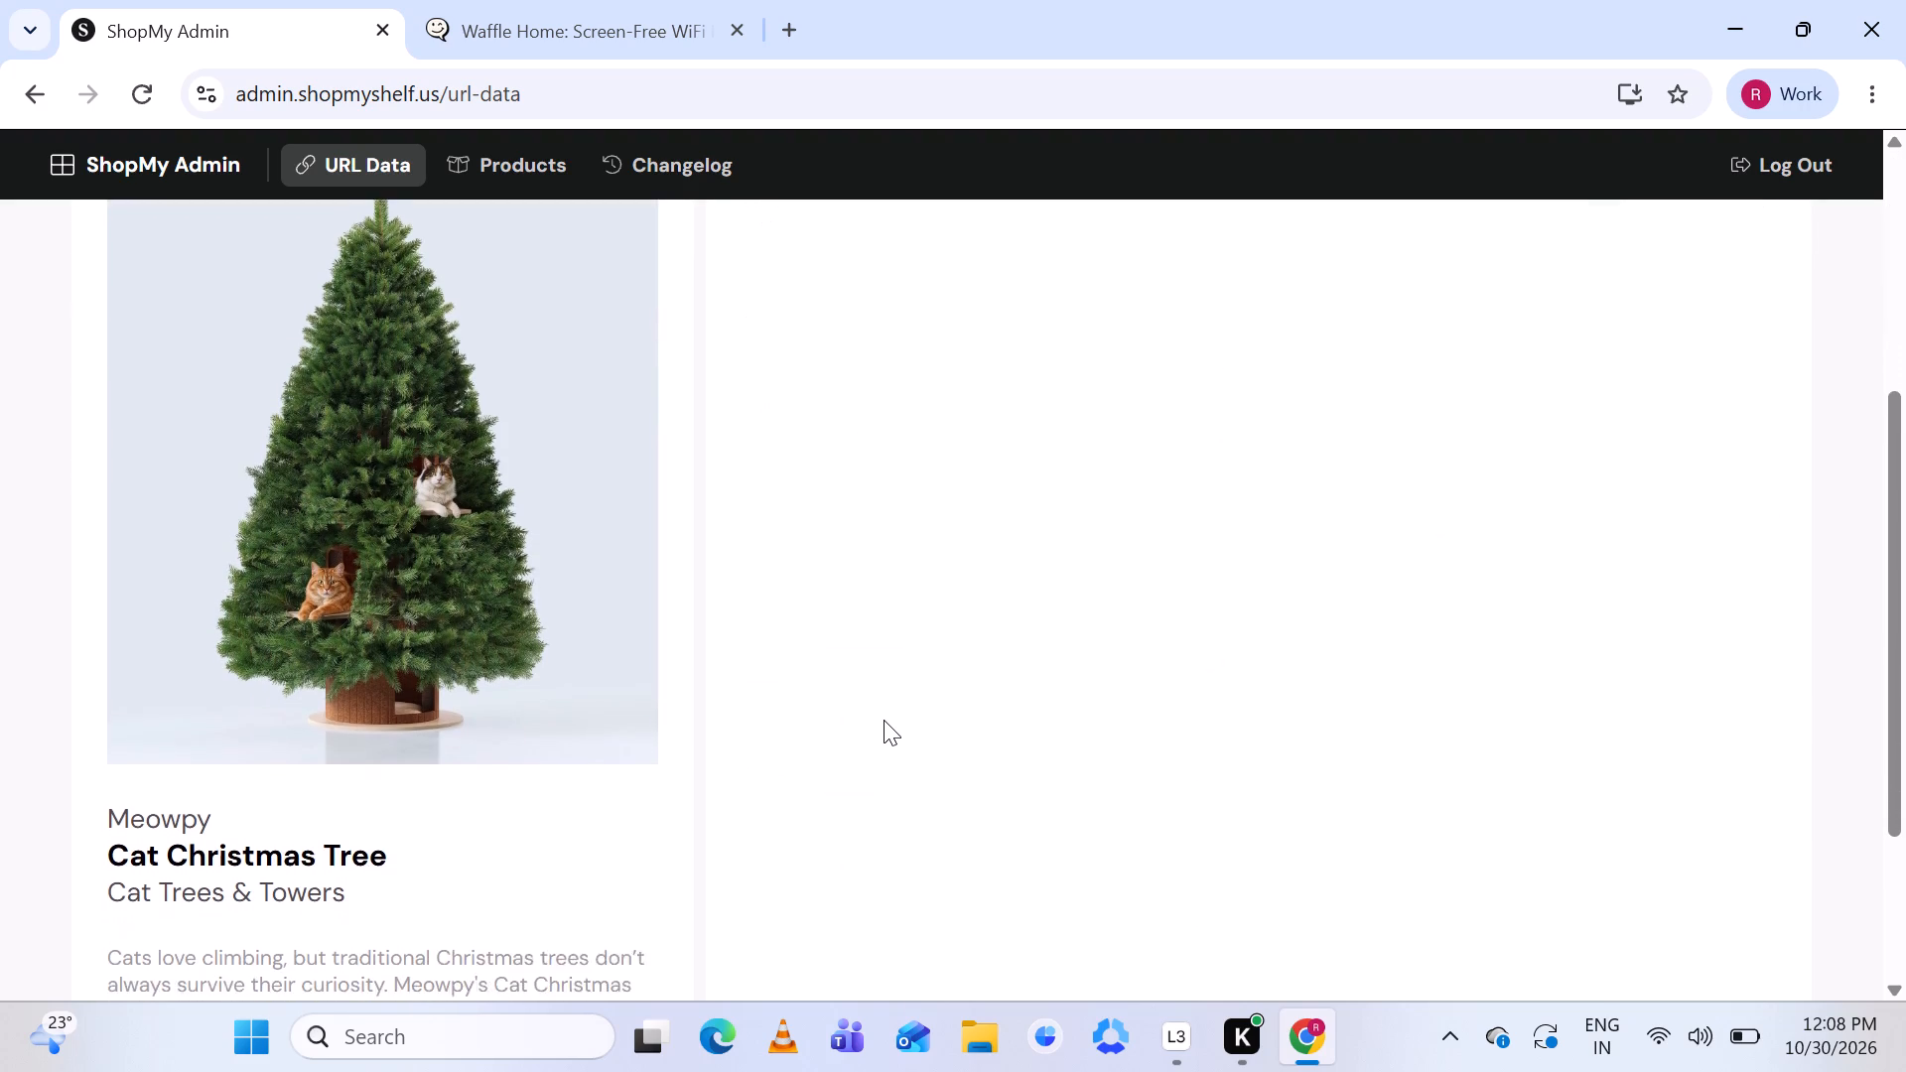
pyautogui.scroll(1, 884, 720)
pyautogui.scroll(-3, 1039, 644)
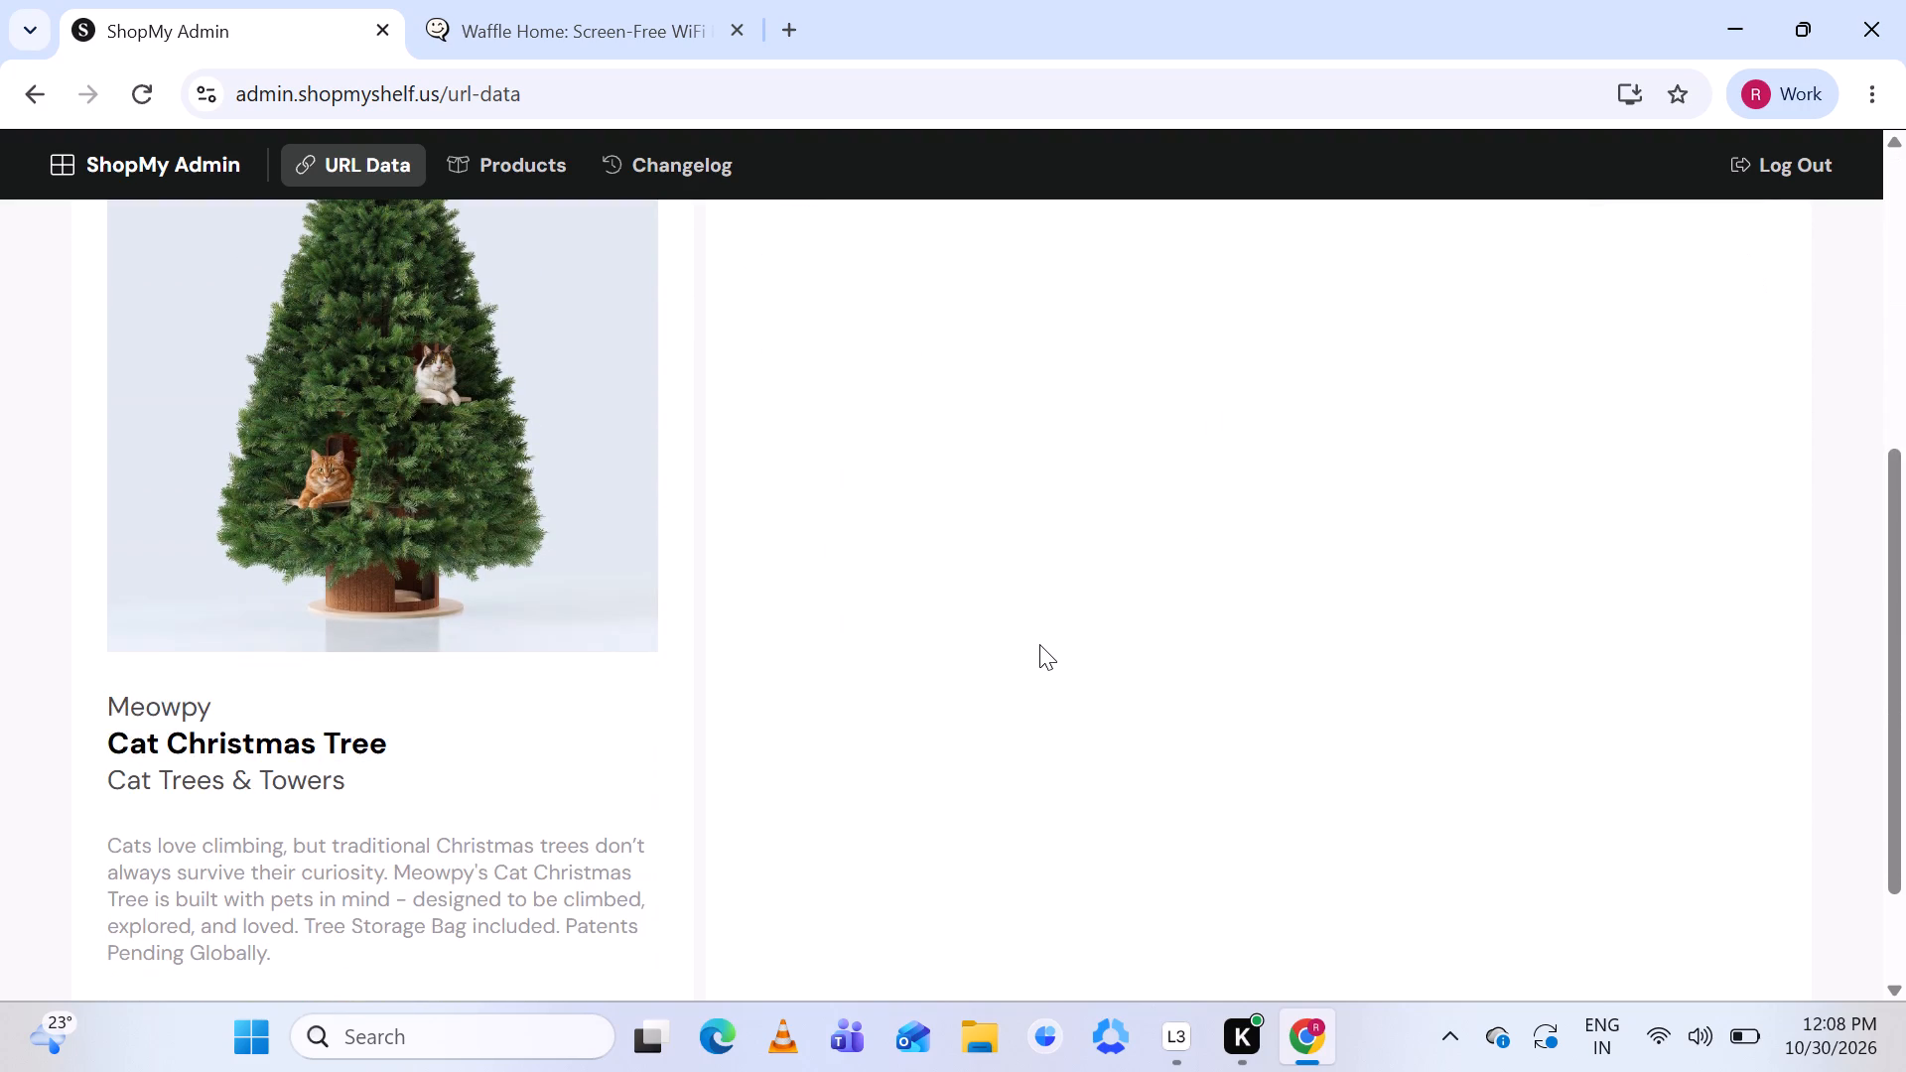
pyautogui.scroll(2, 1039, 644)
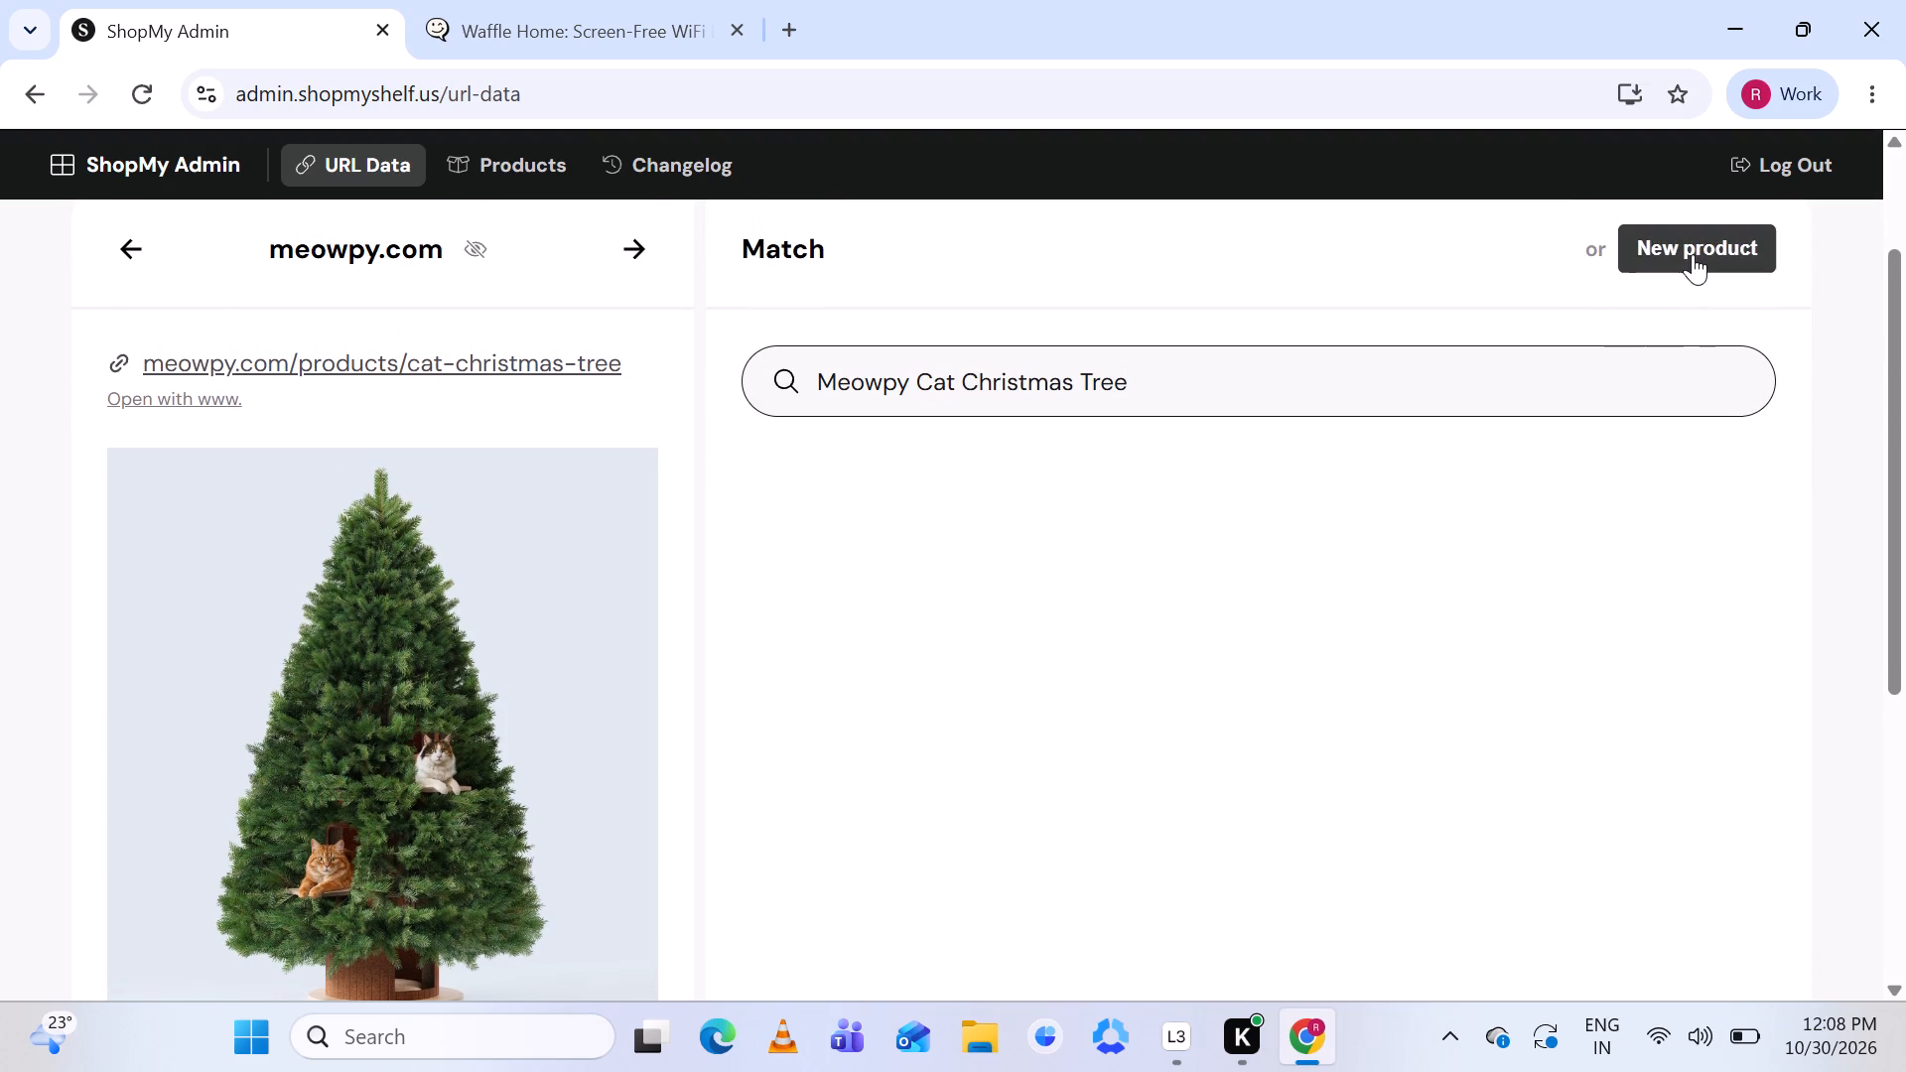
pyautogui.click(1696, 248)
pyautogui.scroll(-1, 943, 553)
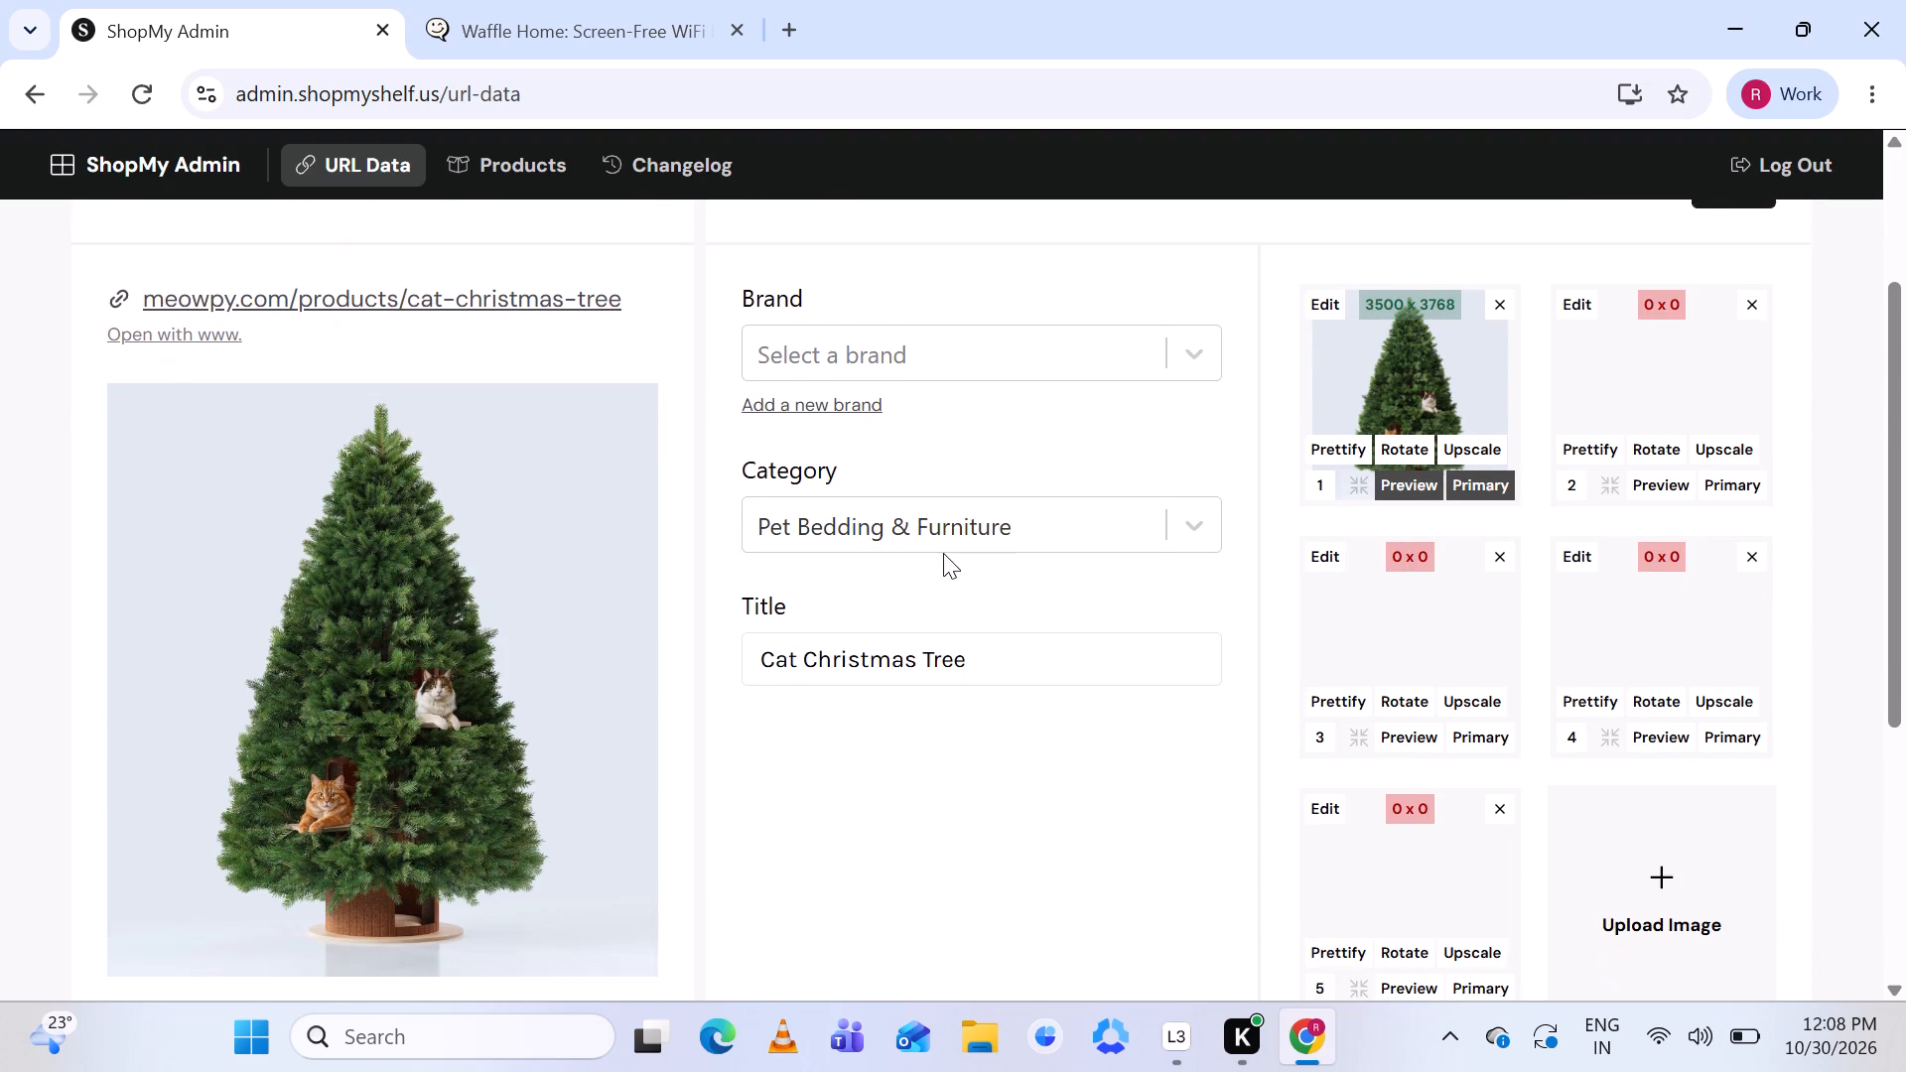
# Remove the 3500 x 3768 image and the duplicate tree images from the Cat Christmas Tree entry, keeping only the fourth, a 1920 x 1920 image.
pyautogui.scroll(-1, 943, 553)
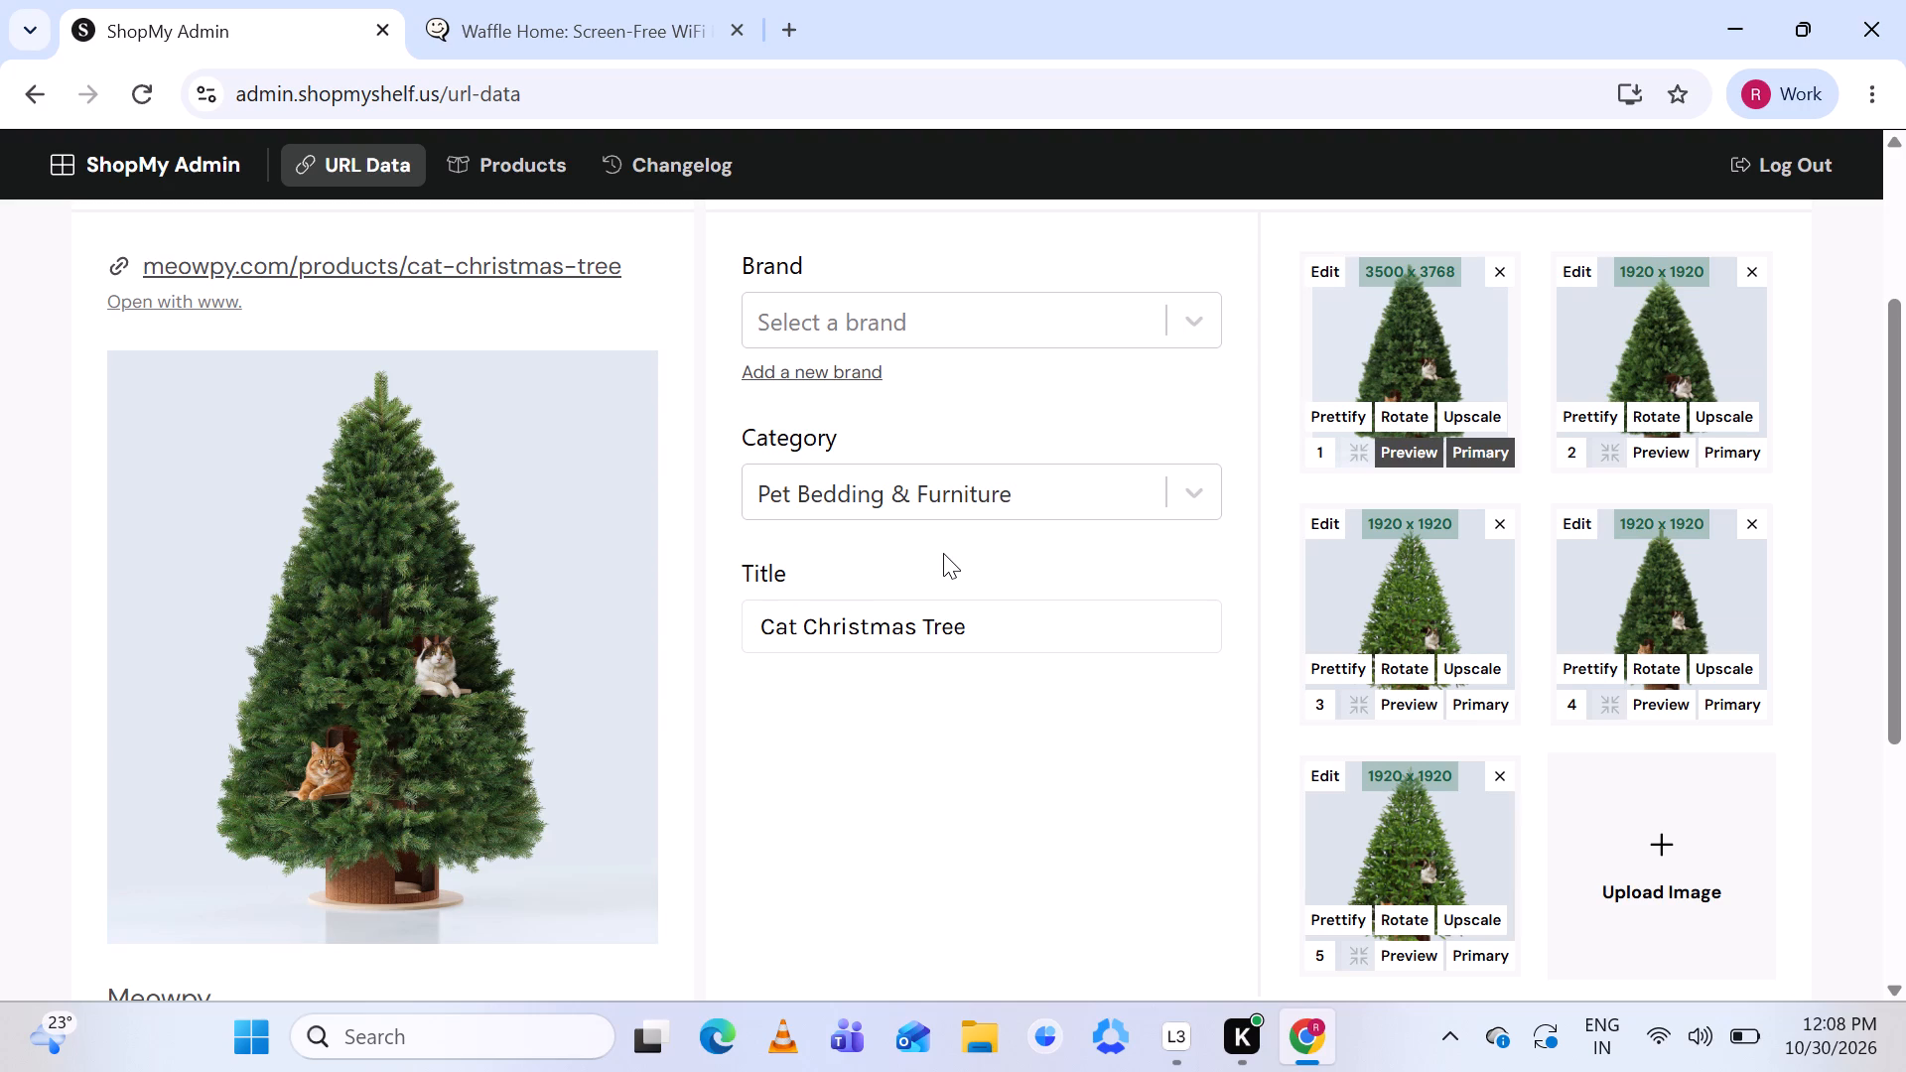
pyautogui.scroll(-1, 943, 553)
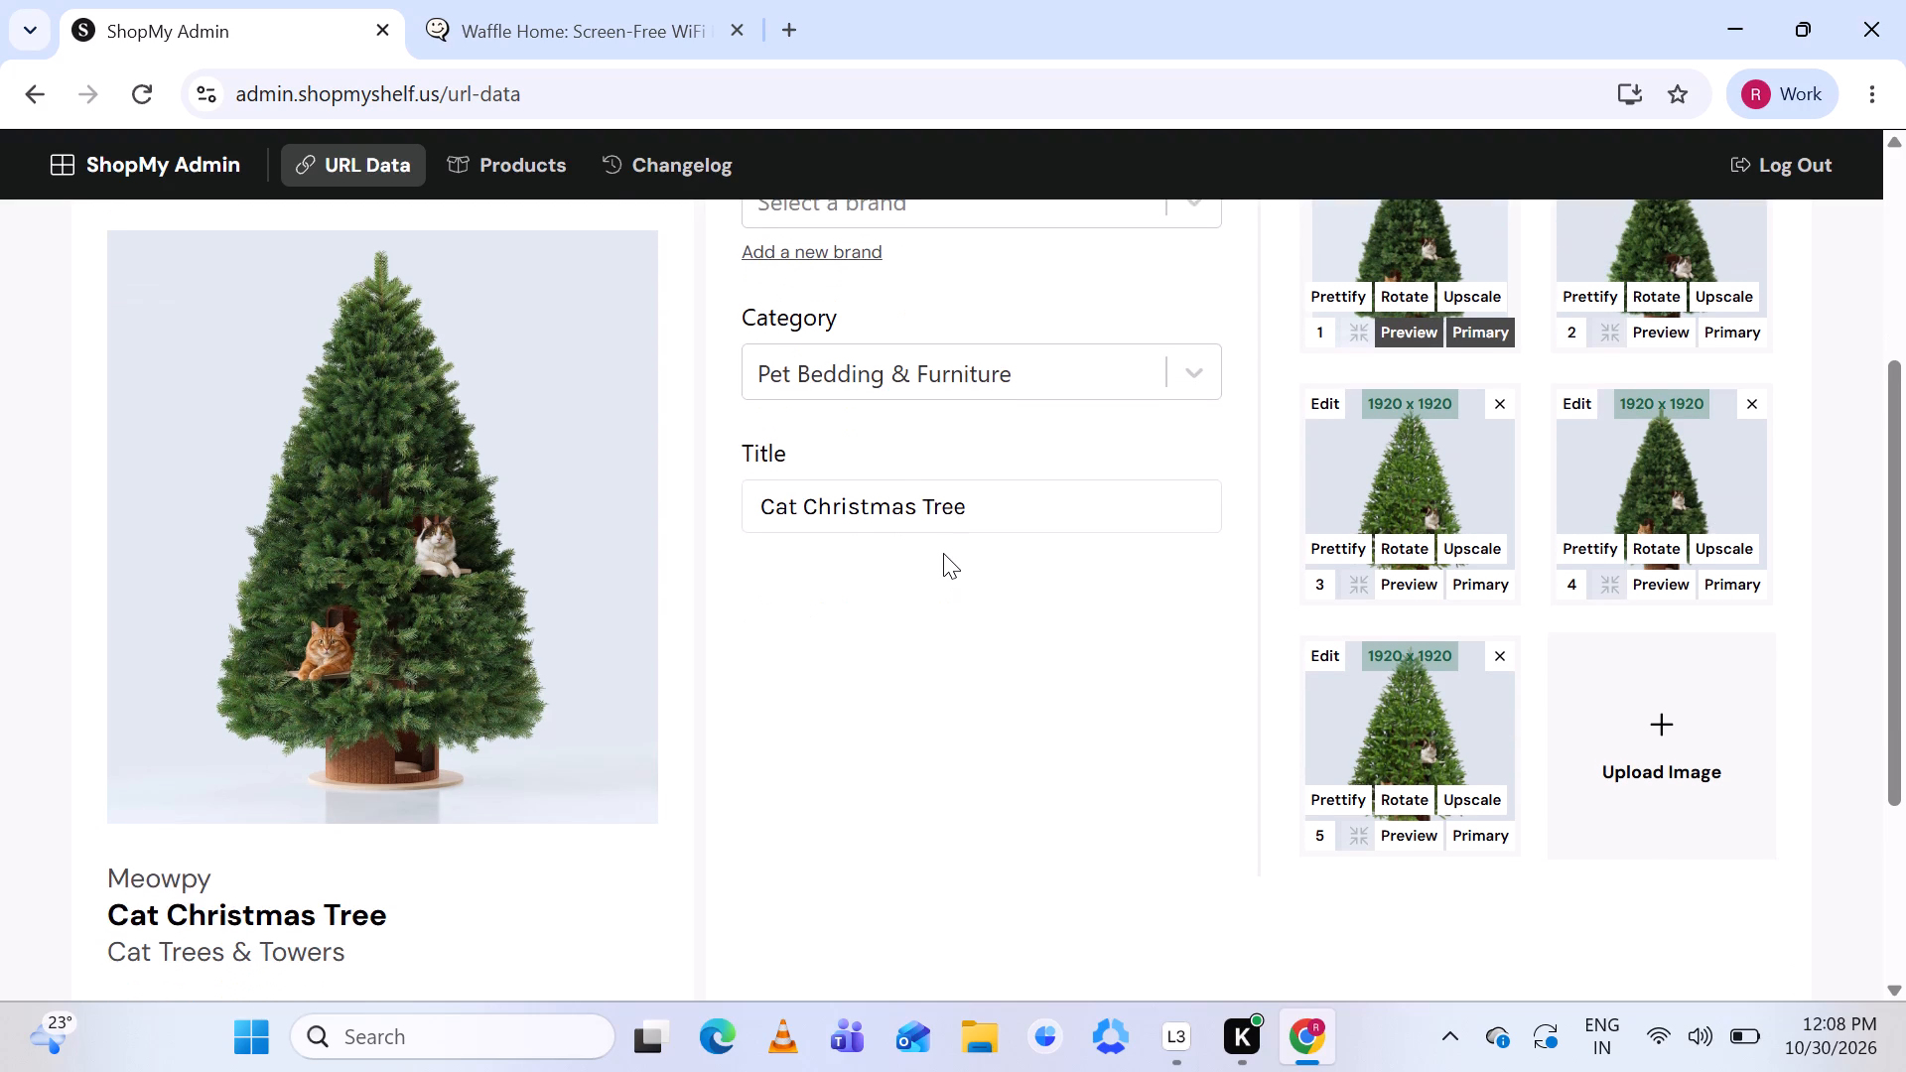
pyautogui.click(1494, 662)
pyautogui.scroll(1, 1483, 410)
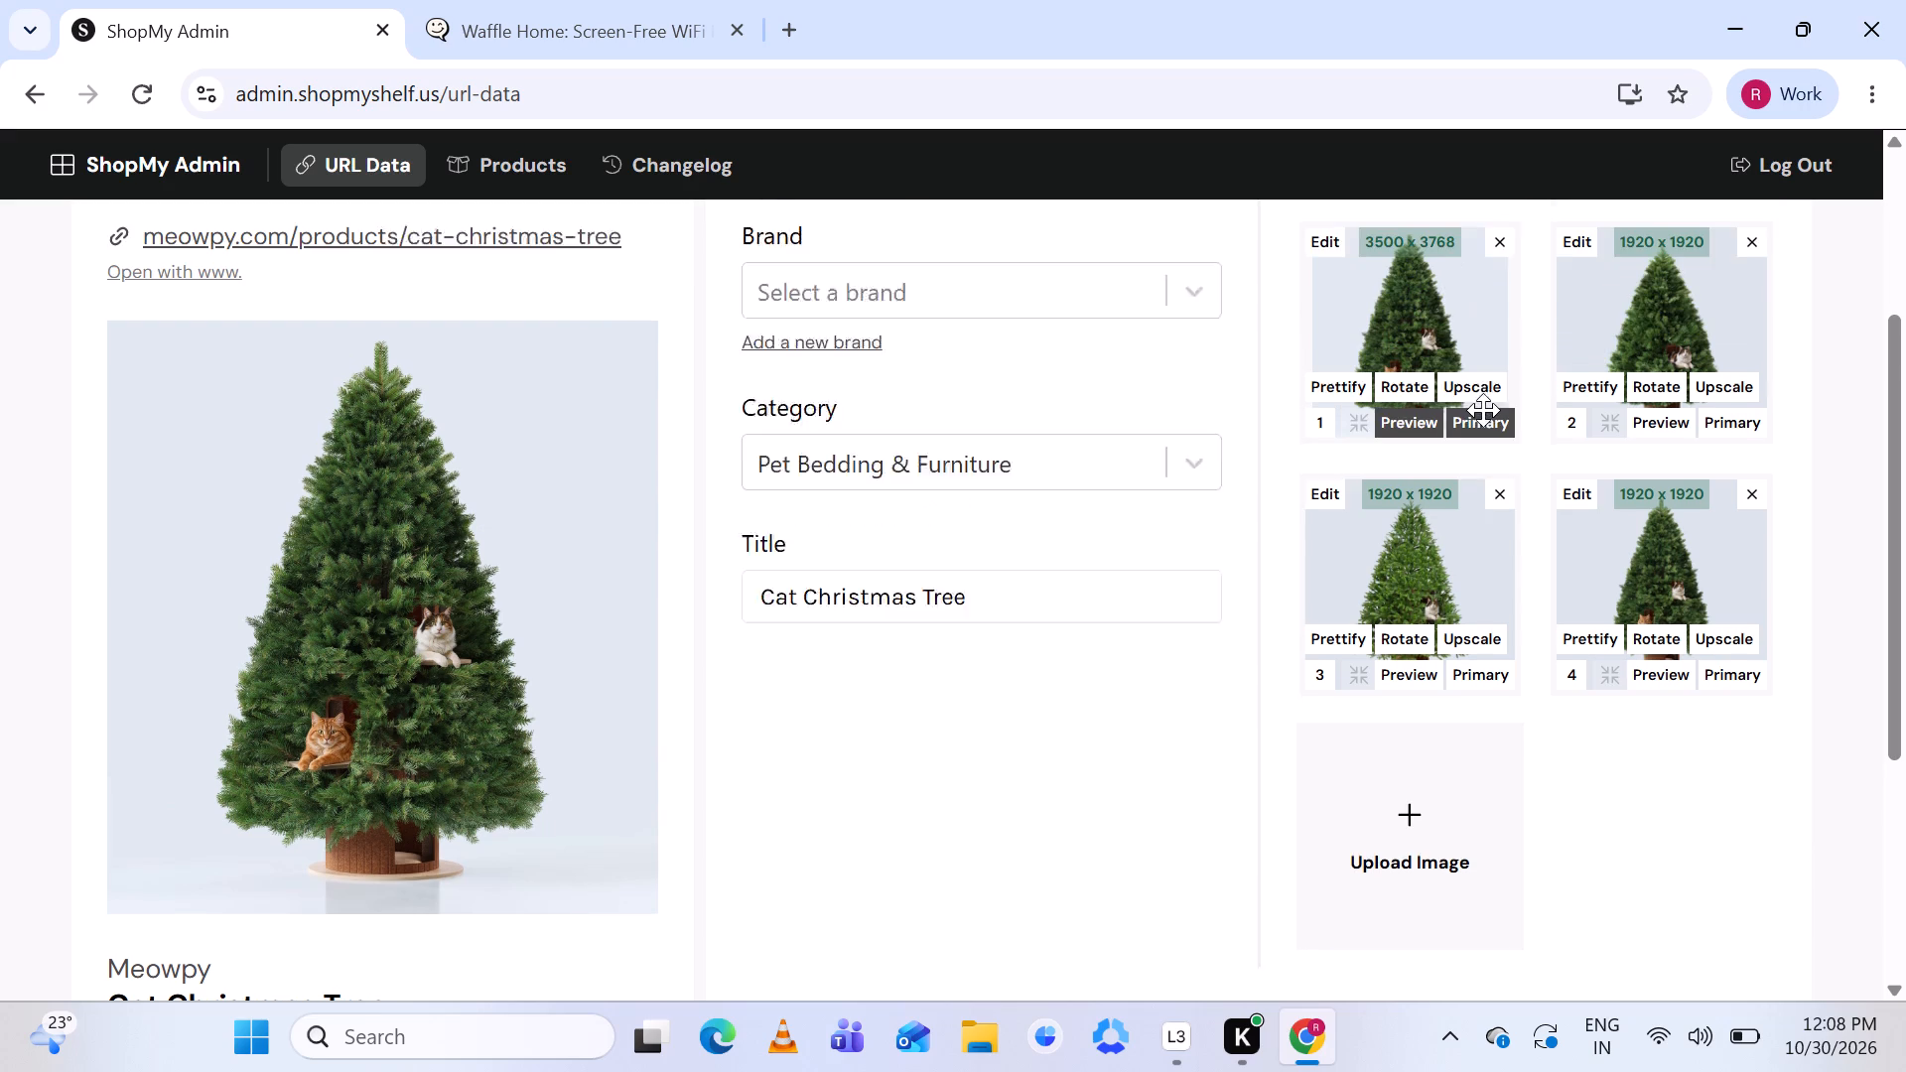
pyautogui.scroll(1, 1483, 410)
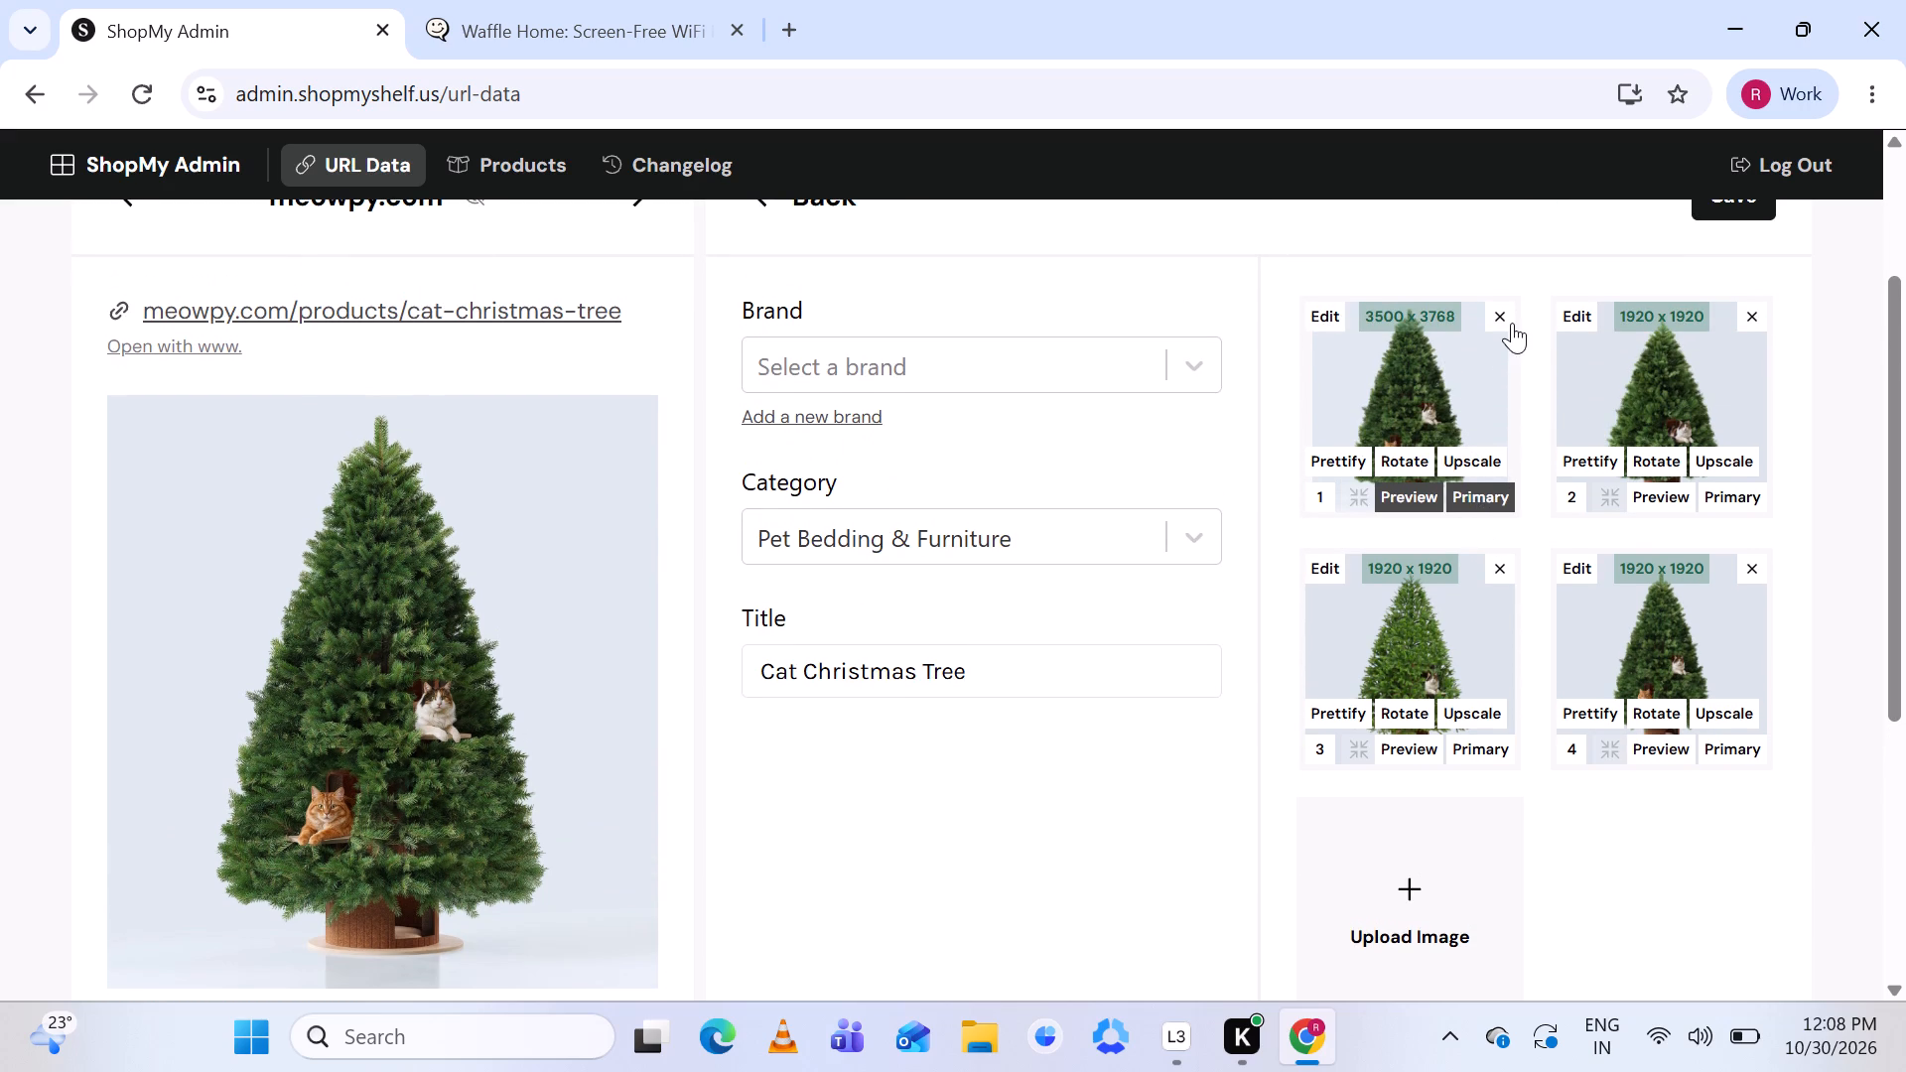
pyautogui.click(1498, 316)
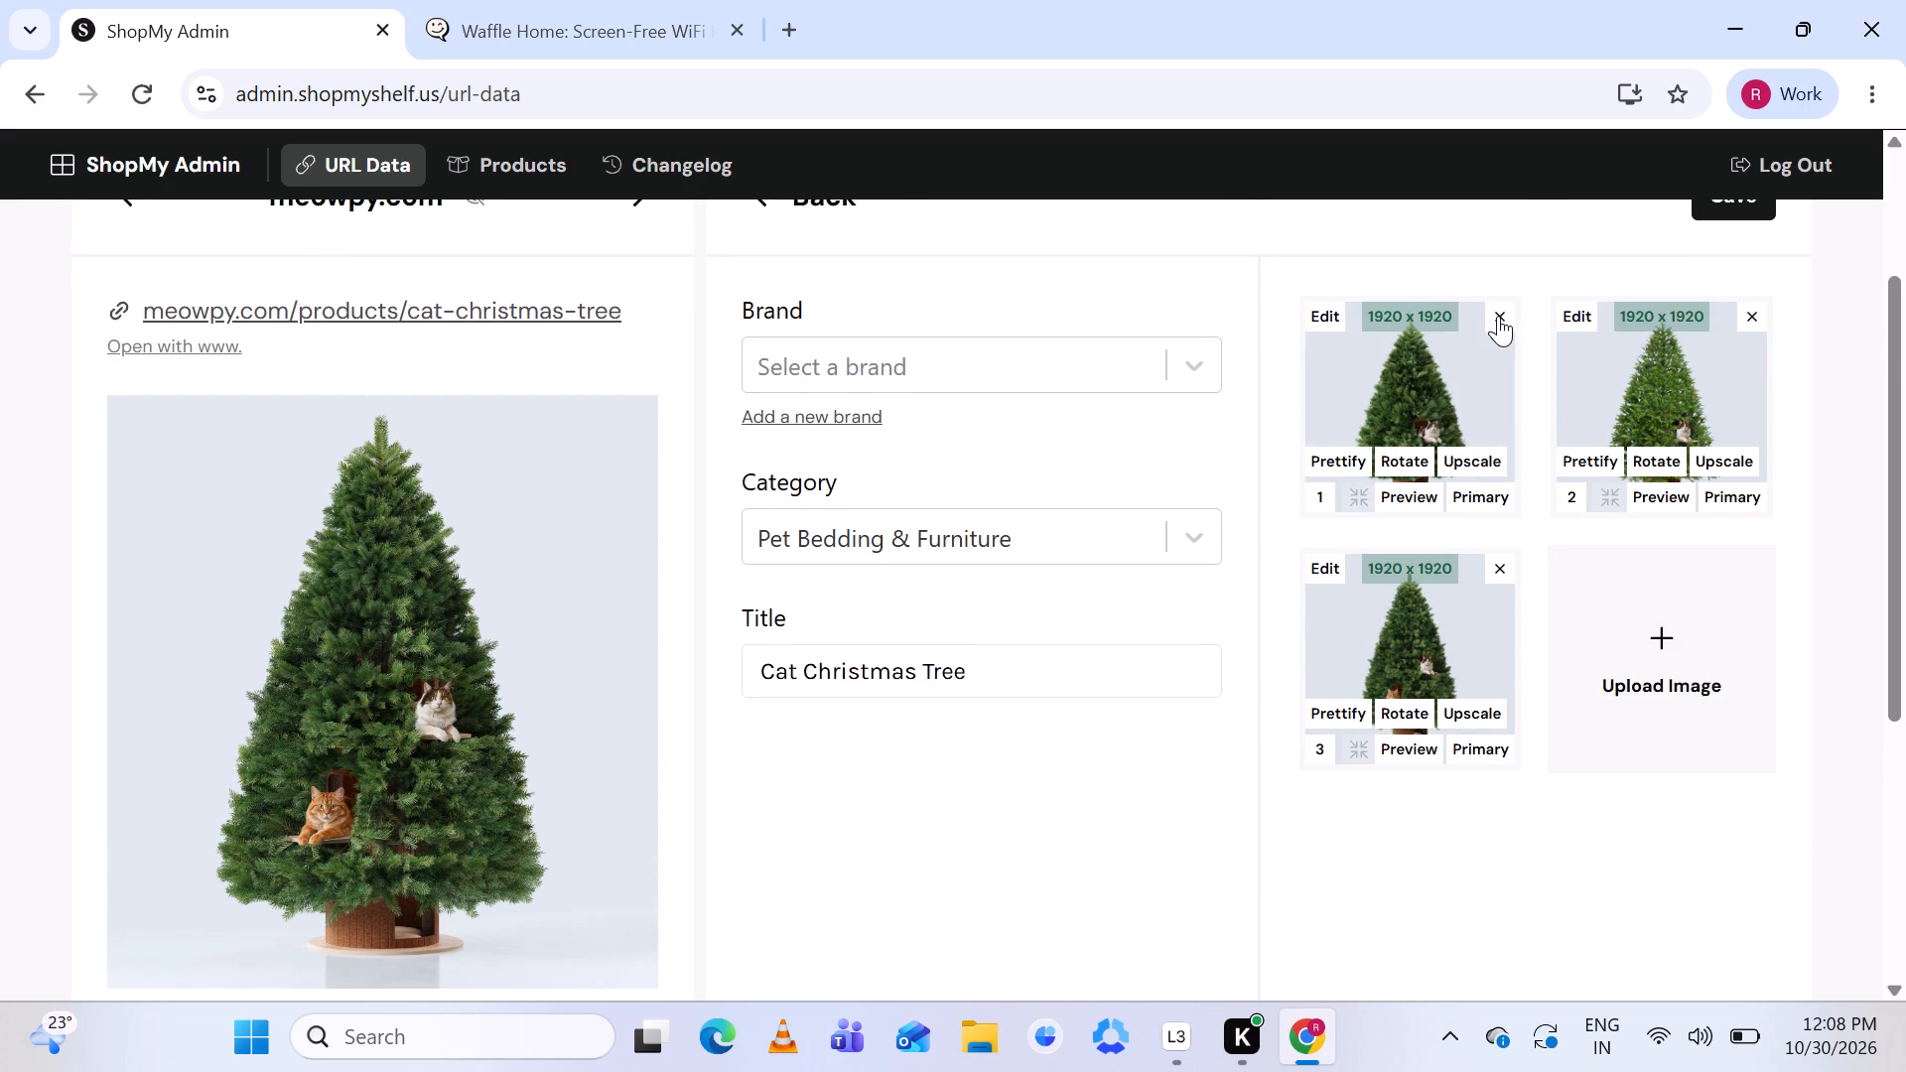
pyautogui.click(1749, 321)
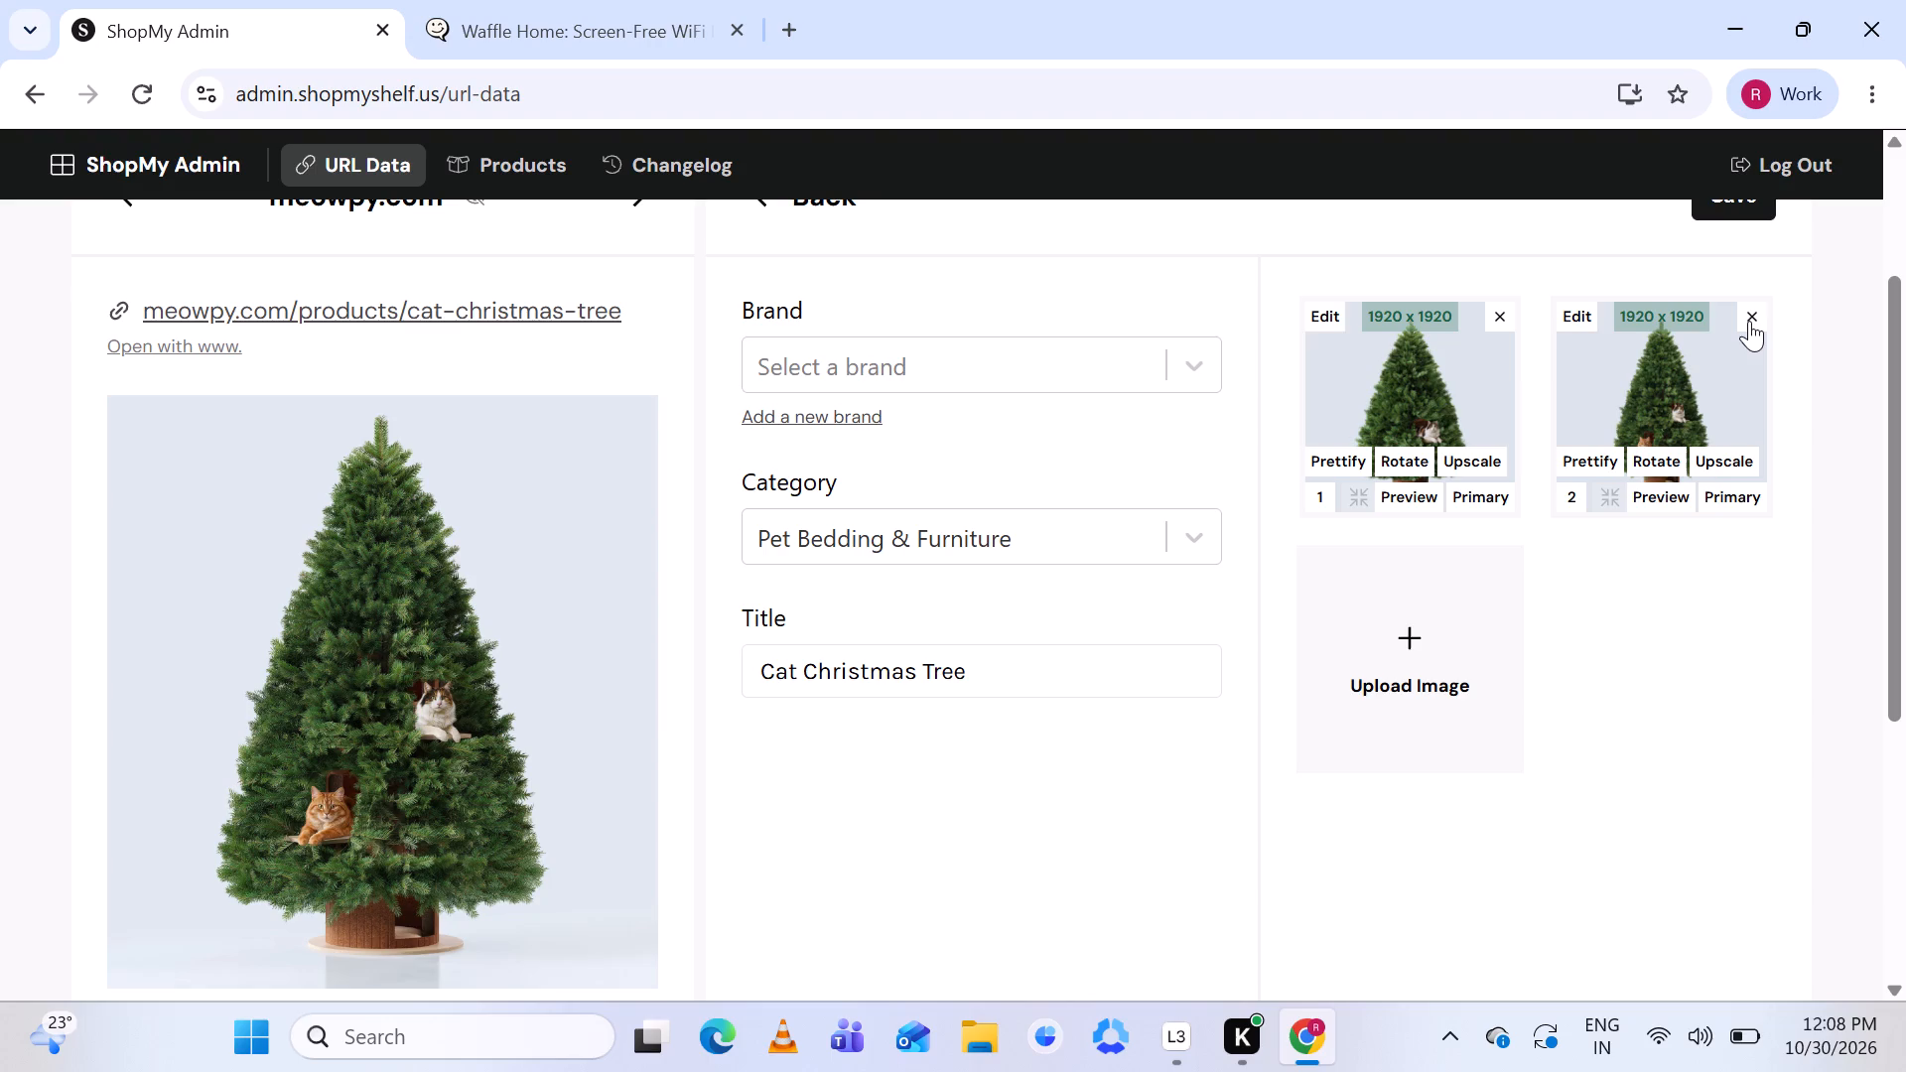
pyautogui.click(1506, 305)
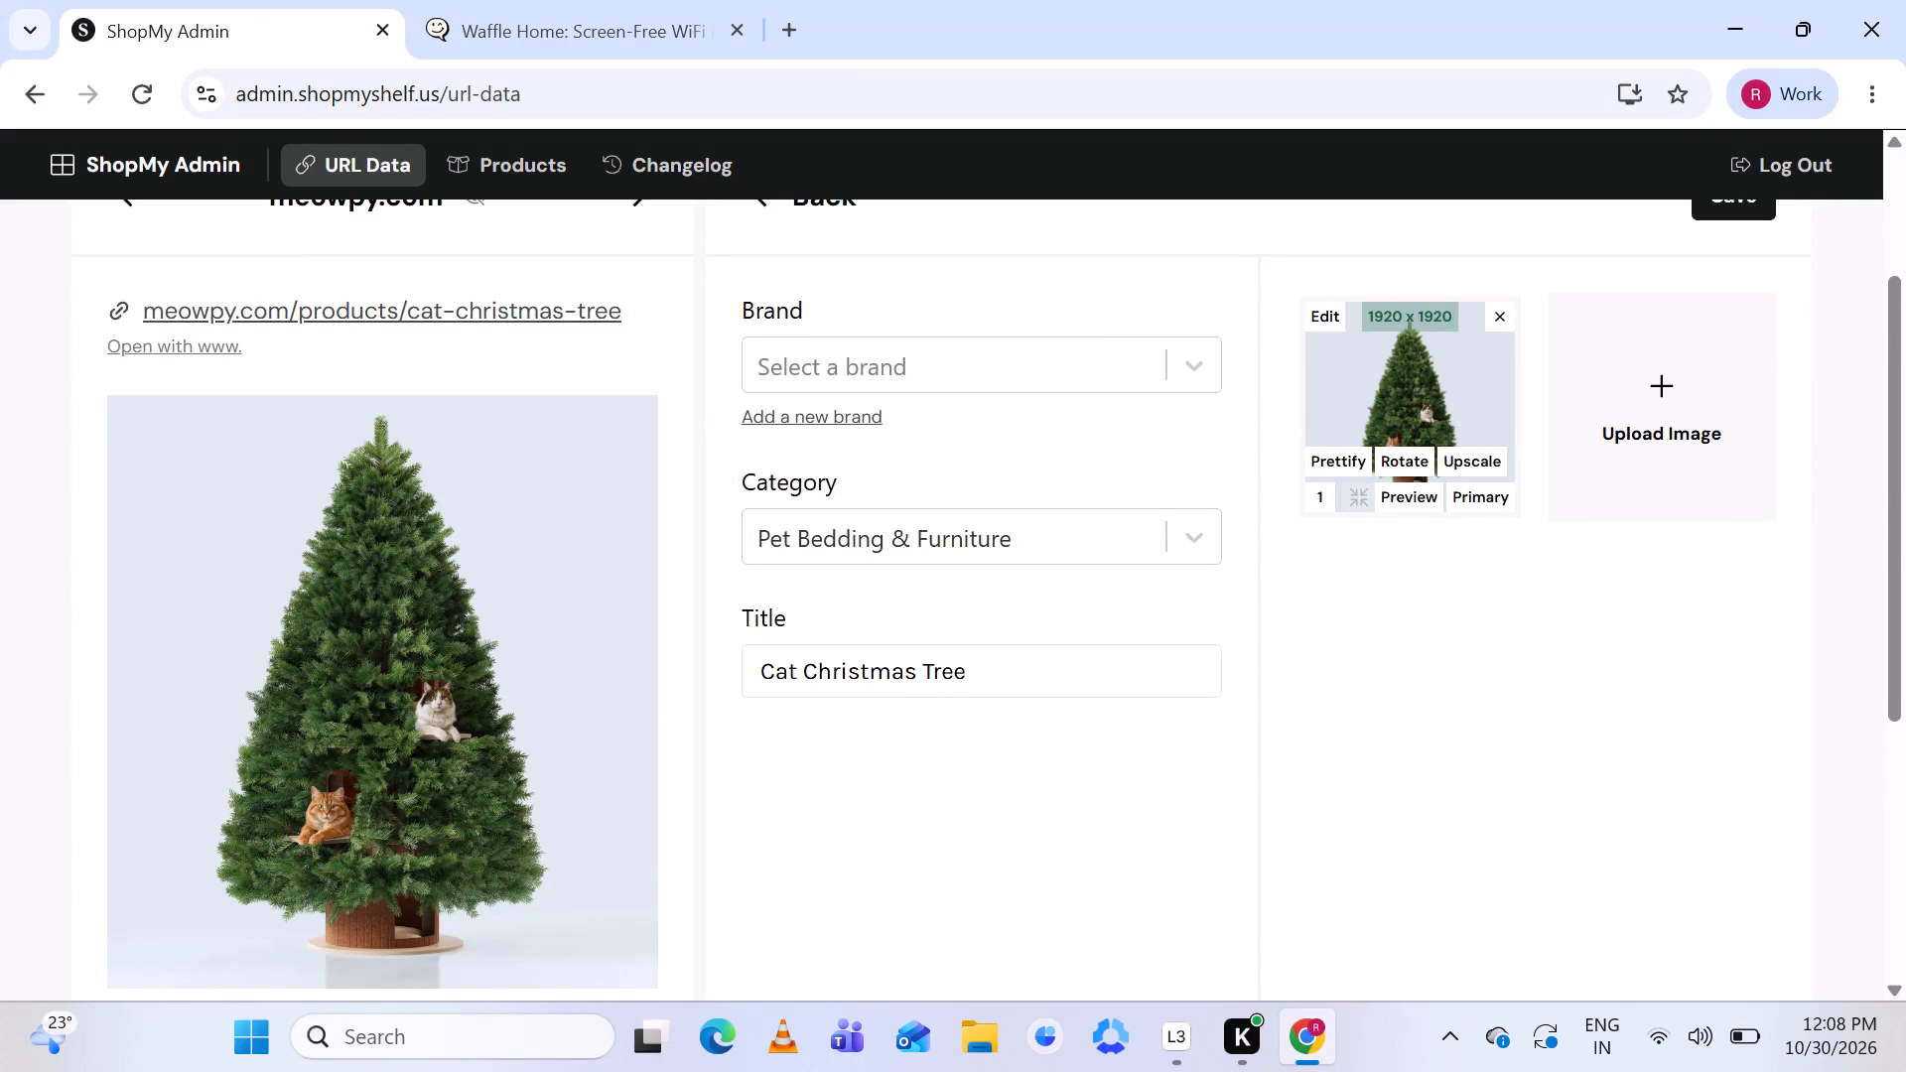
# Copy the brand name Meowpy from the listing details and search the existing brands for it.
pyautogui.scroll(-1, 955, 668)
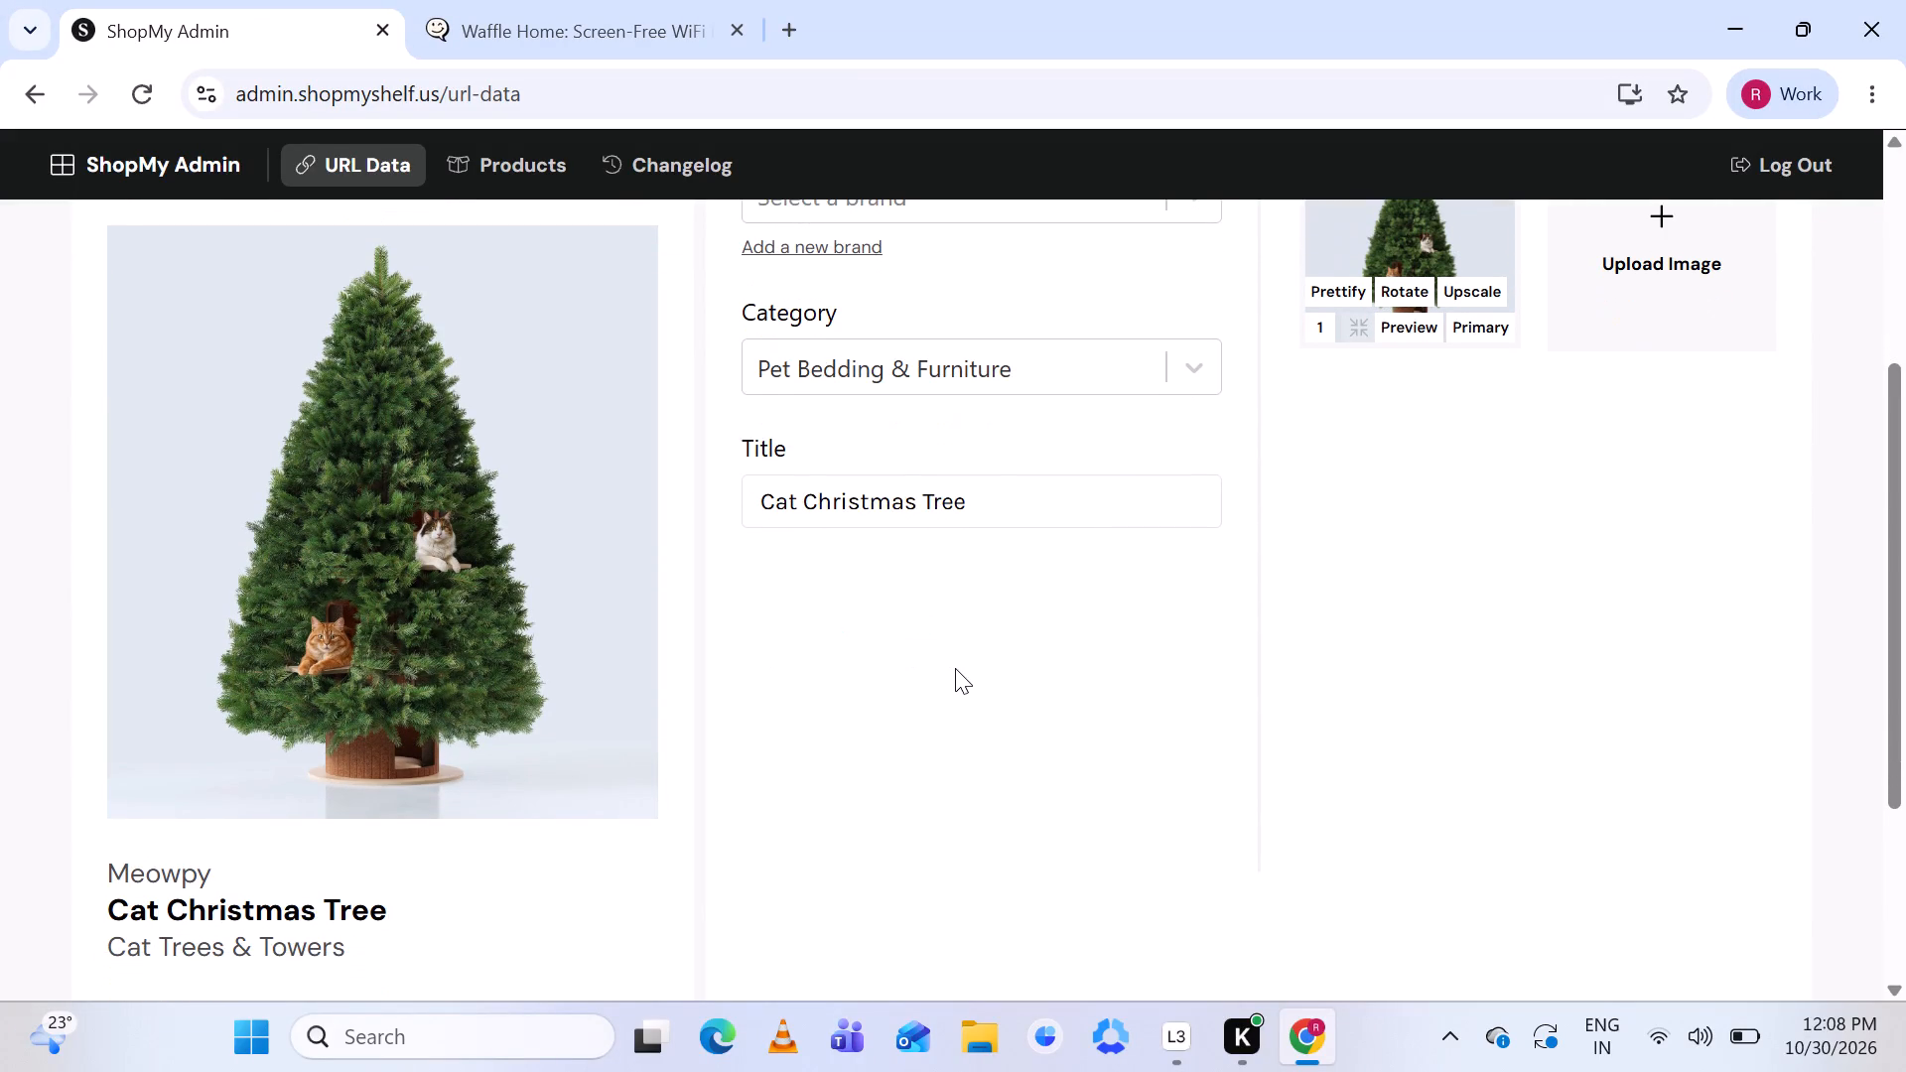
pyautogui.scroll(-1, 955, 668)
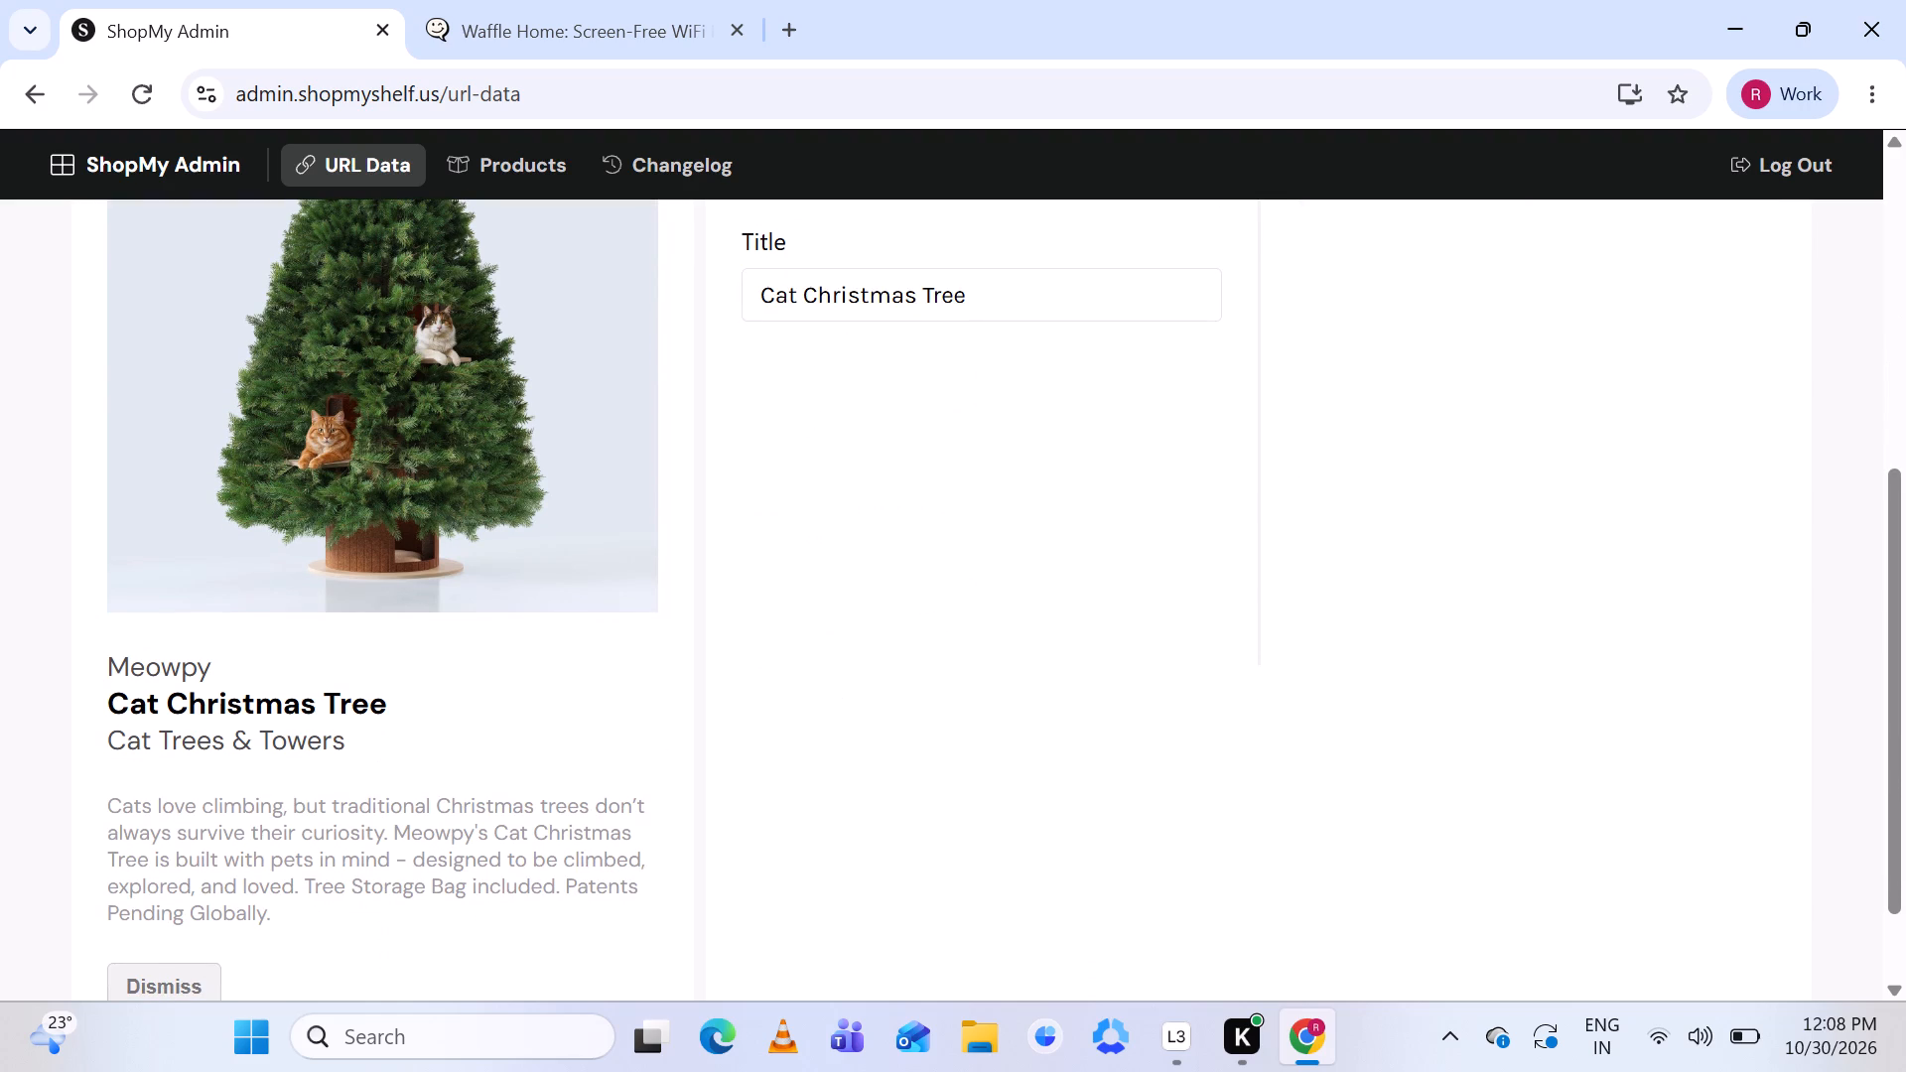
pyautogui.moveTo(108, 661); pyautogui.dragTo(140, 651)
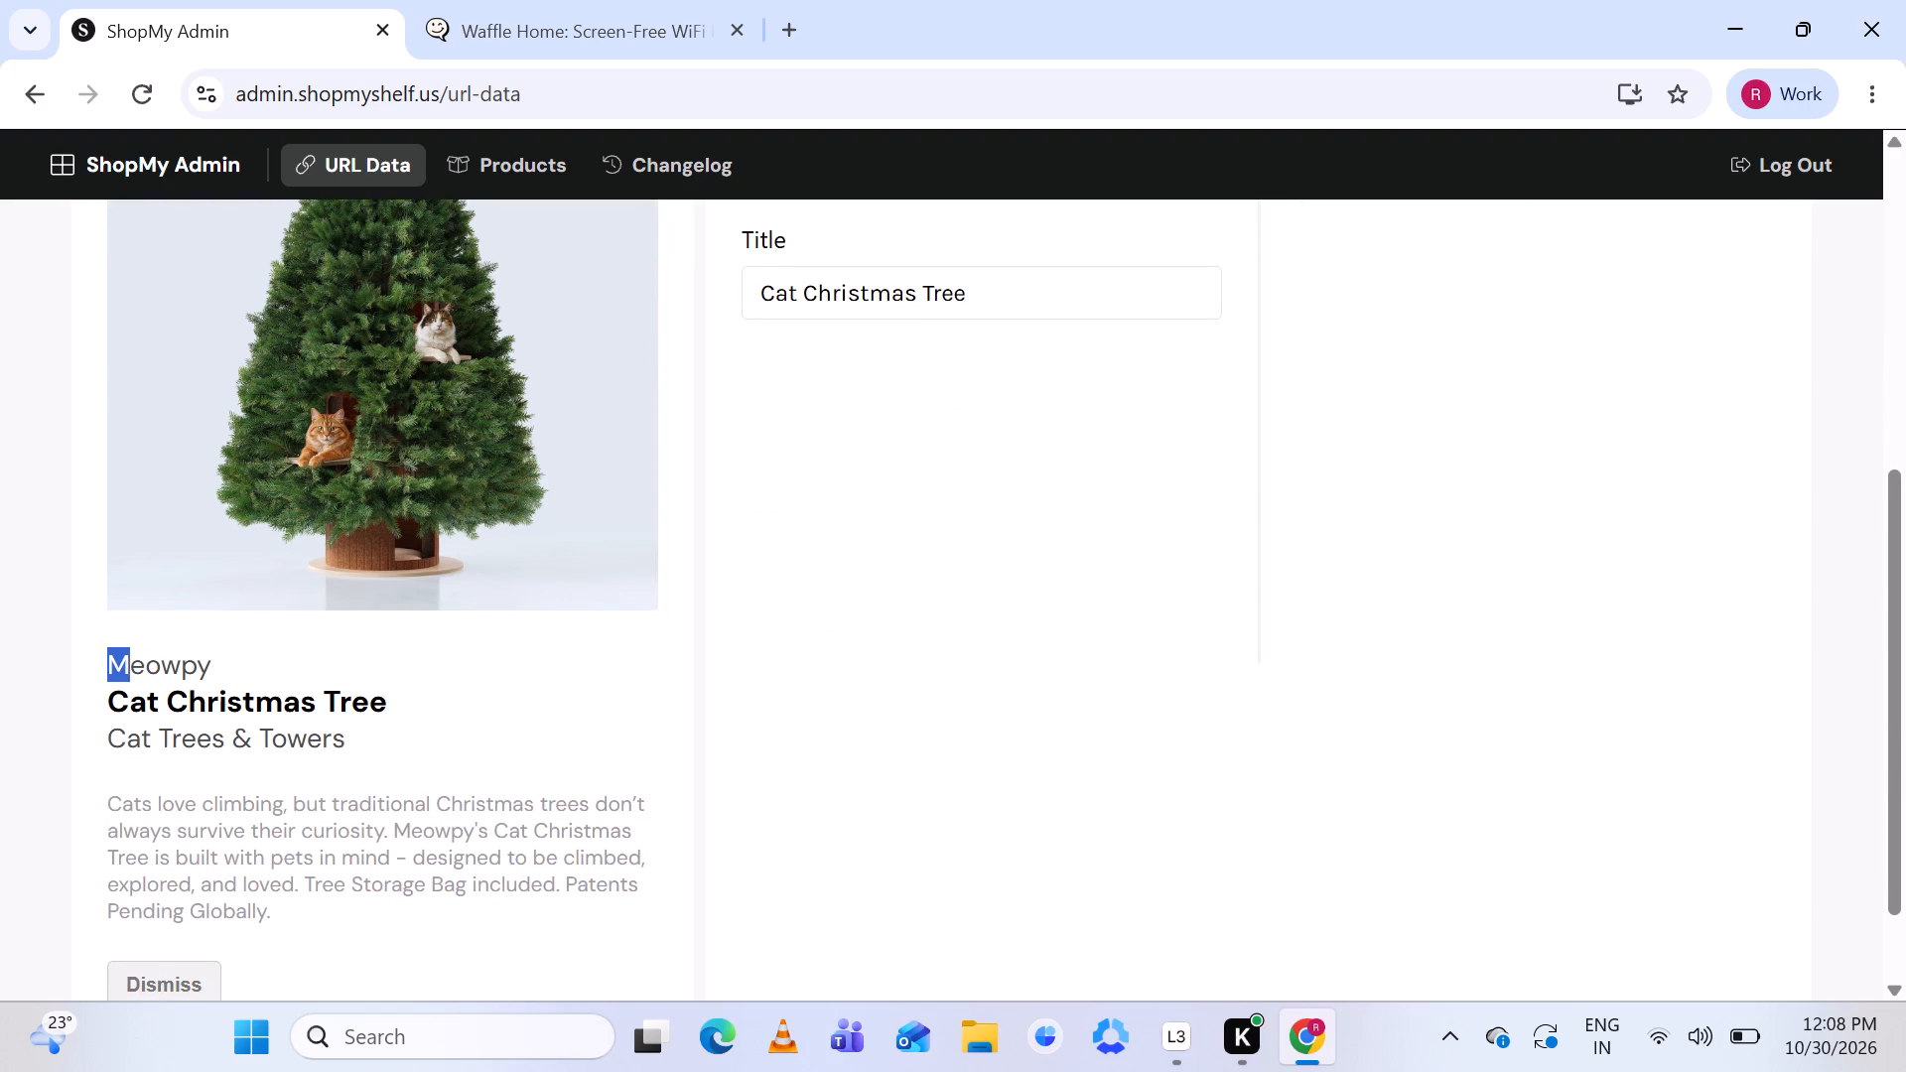
pyautogui.moveTo(140, 651); pyautogui.dragTo(211, 675)
pyautogui.hotkey('ctrl', 'c')
pyautogui.click(591, 510)
pyautogui.scroll(3, 591, 510)
pyautogui.click(835, 486)
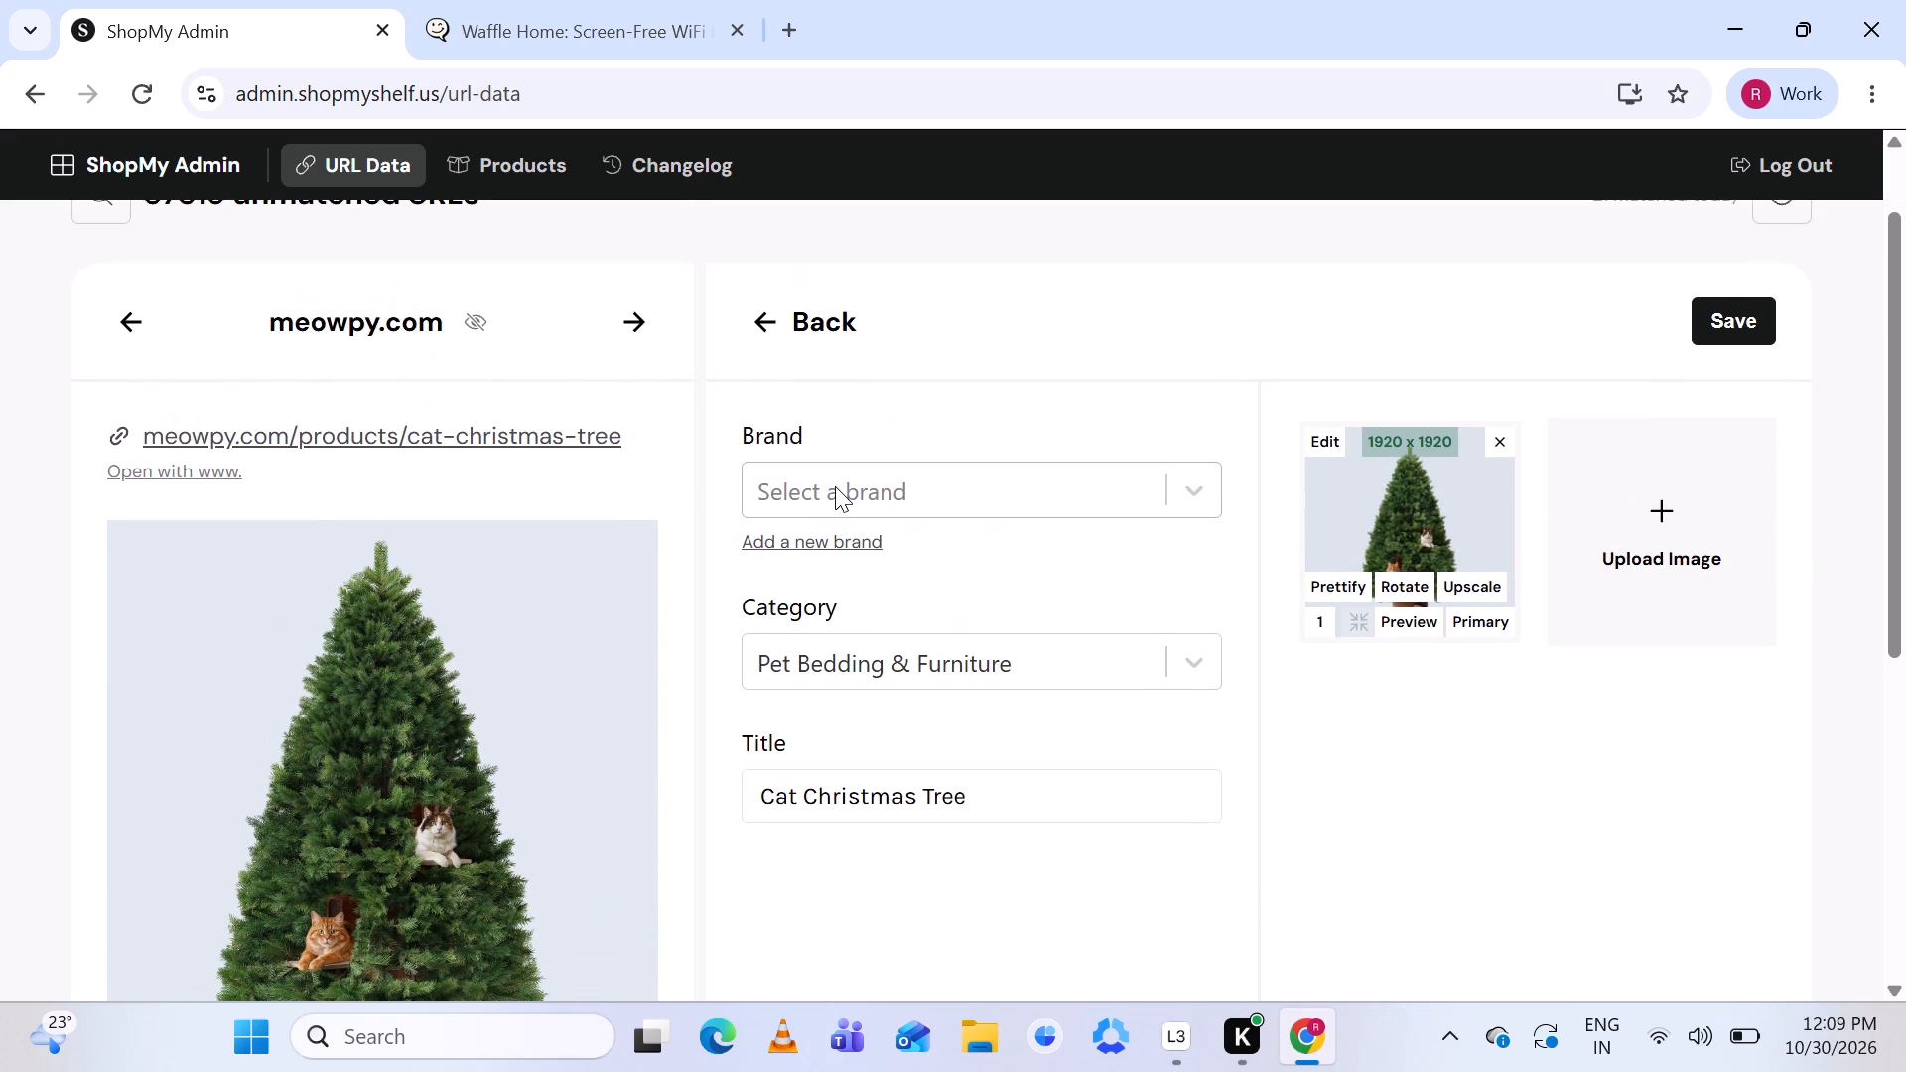
pyautogui.hotkey('ctrl', 'v')
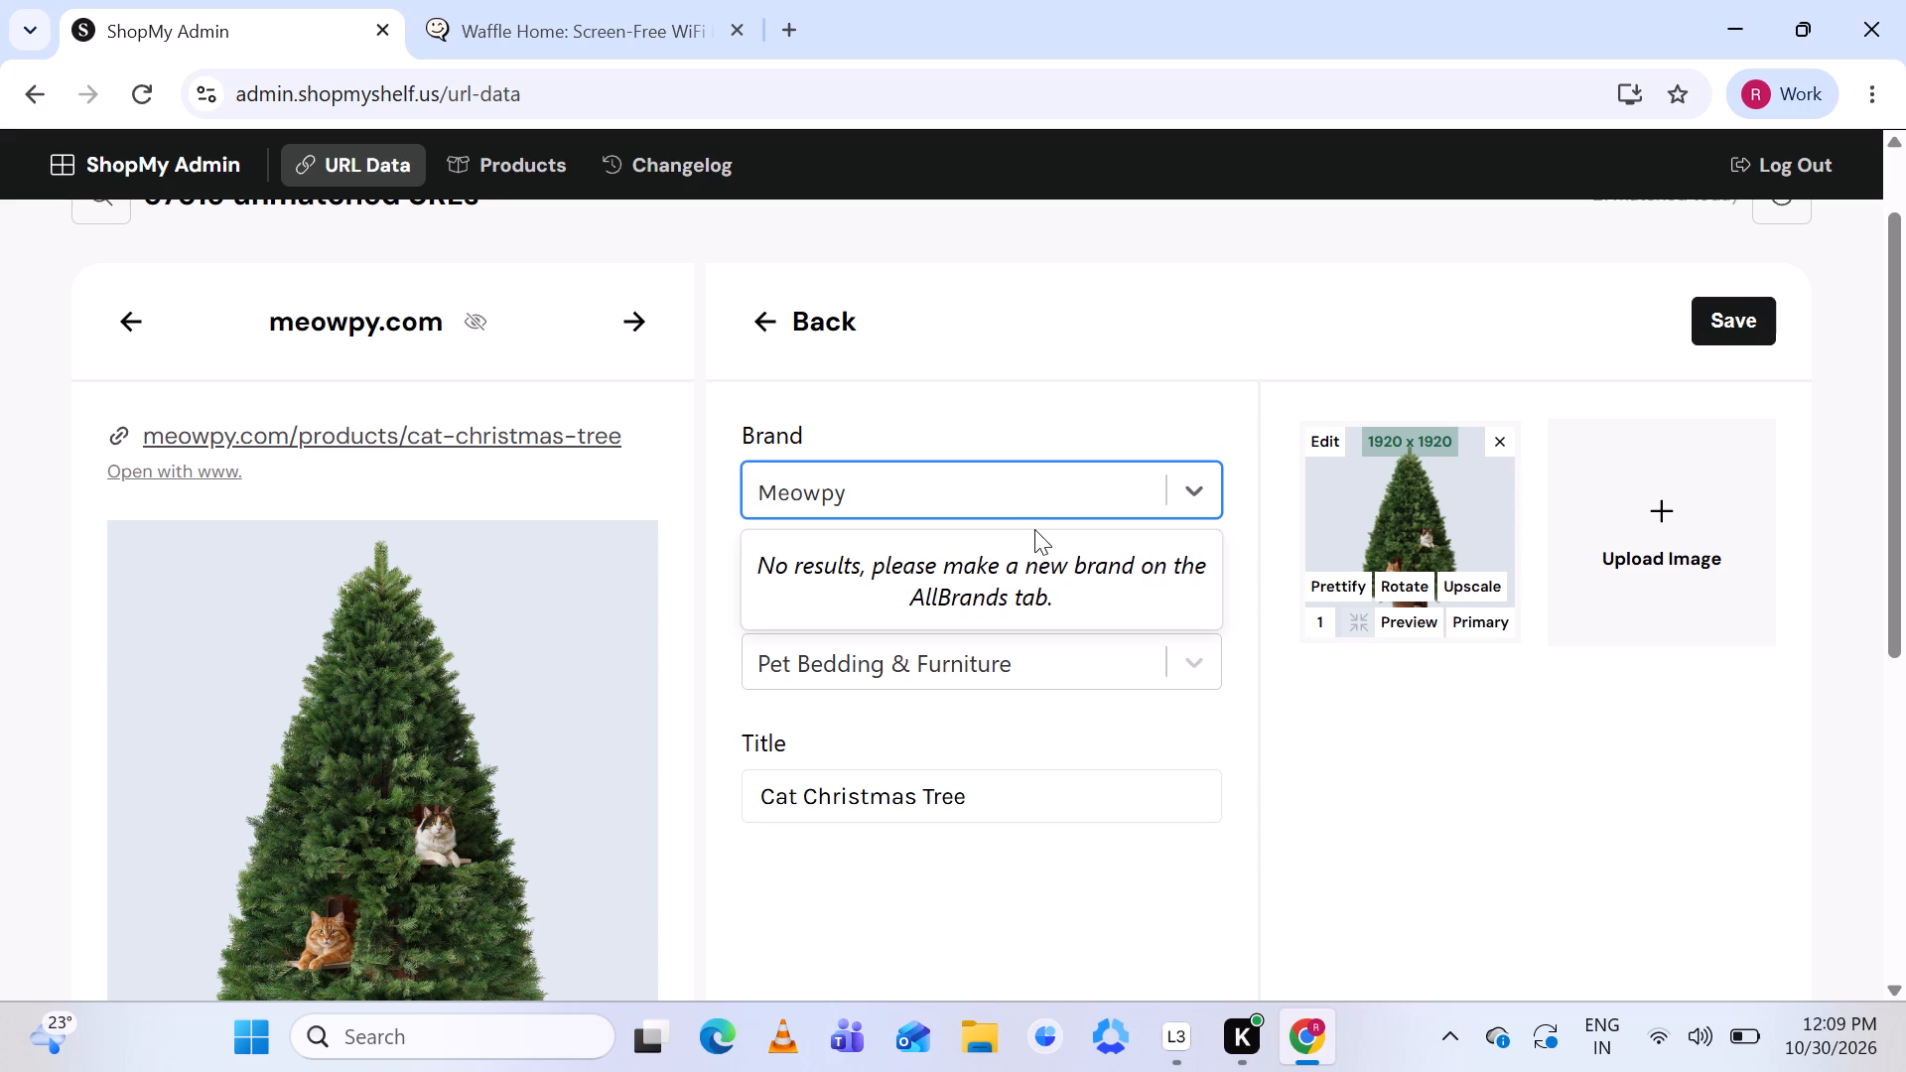
pyautogui.click(1053, 481)
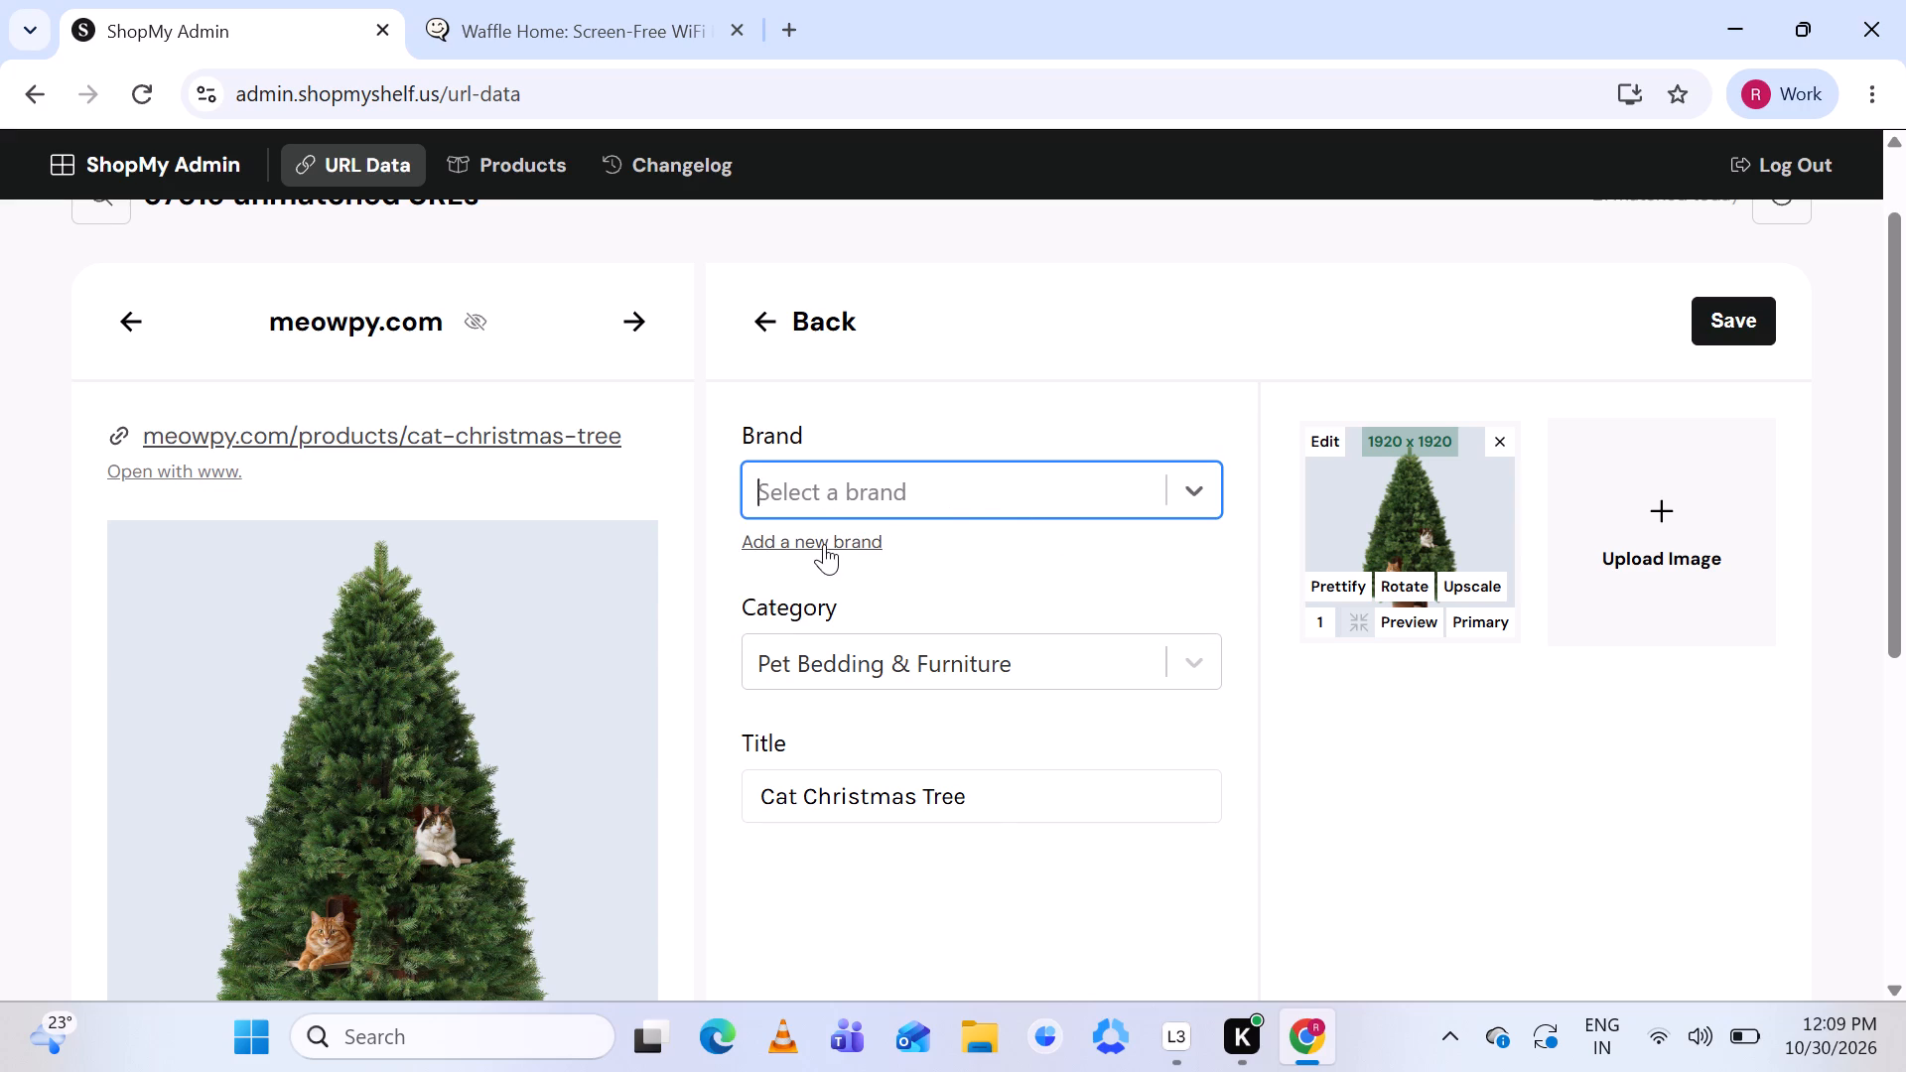
# Add a new brand named Meowpy for the Cat Christmas Tree entry, leaving its domain, logo, industry and departments blank.
pyautogui.click(823, 546)
pyautogui.click(885, 361)
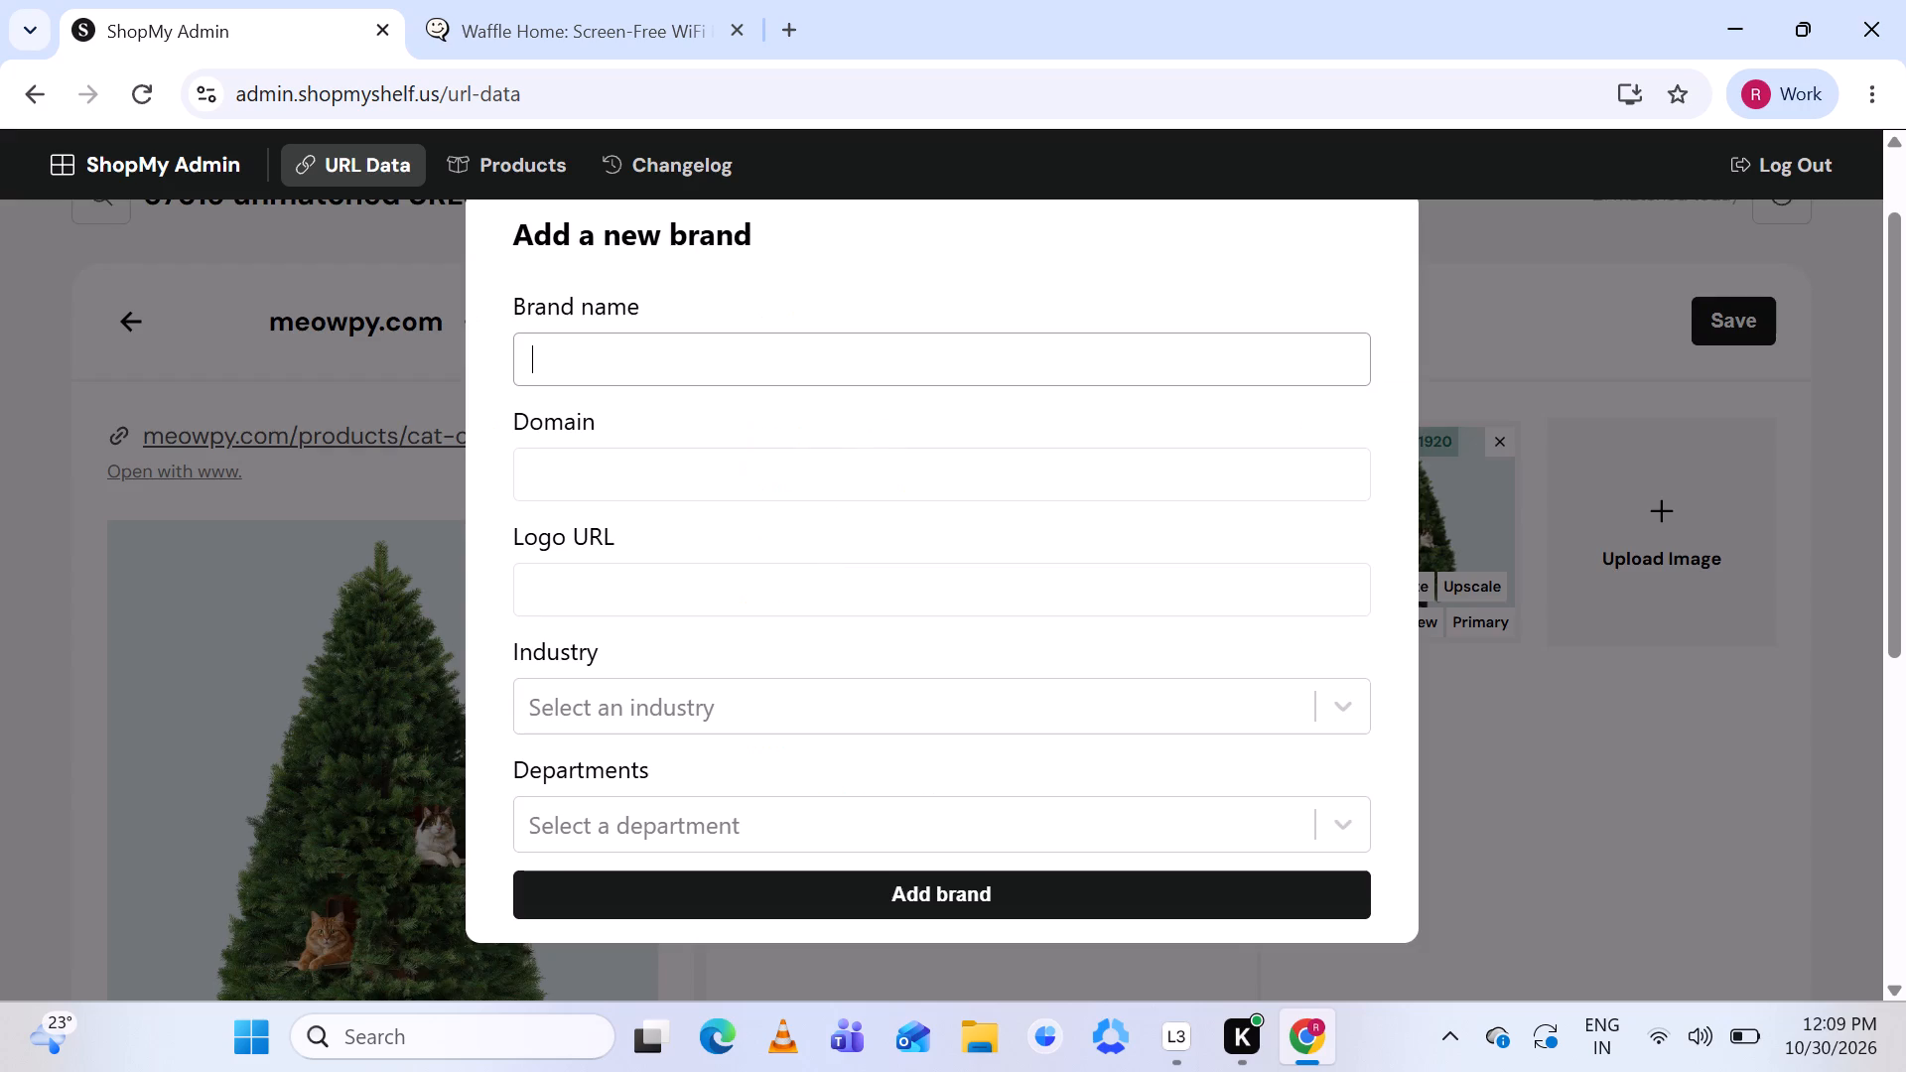
pyautogui.hotkey('ctrl', 'v')
pyautogui.click(858, 886)
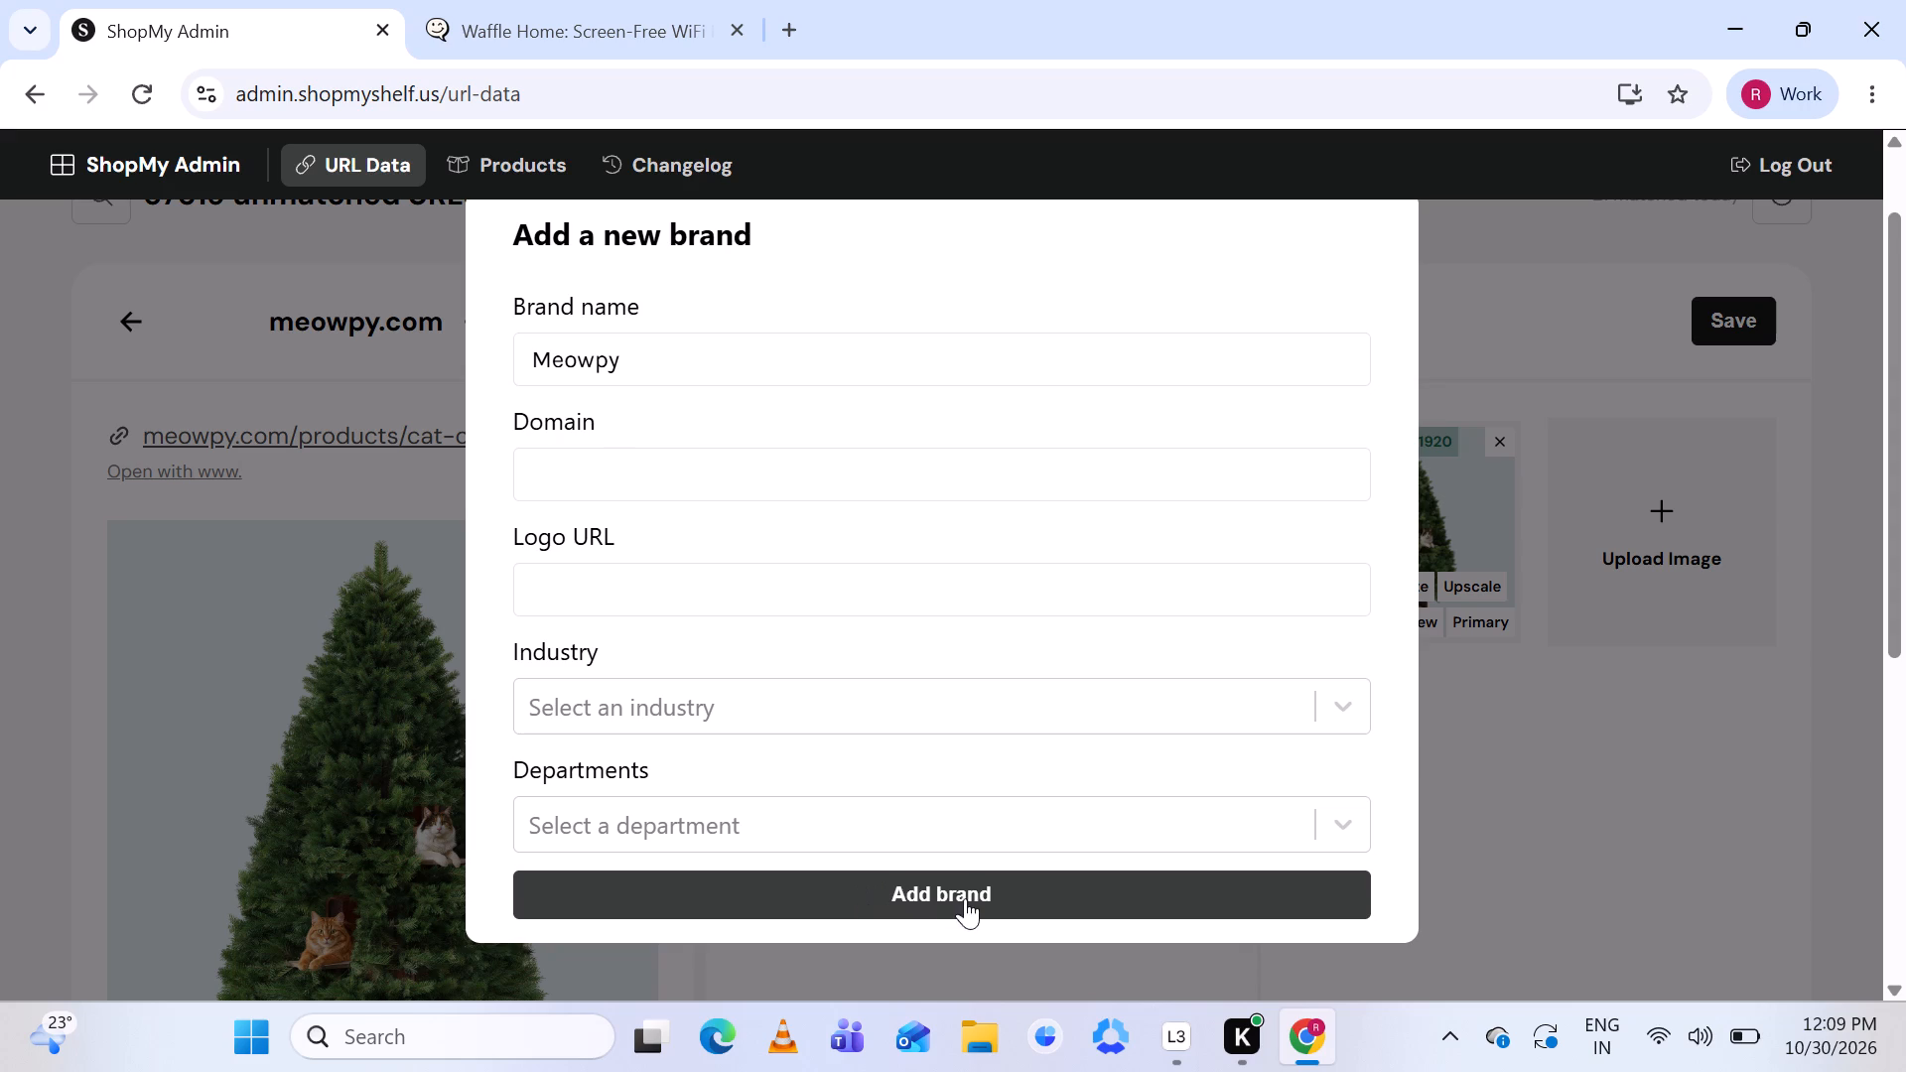
pyautogui.click(990, 894)
pyautogui.scroll(-2, 928, 650)
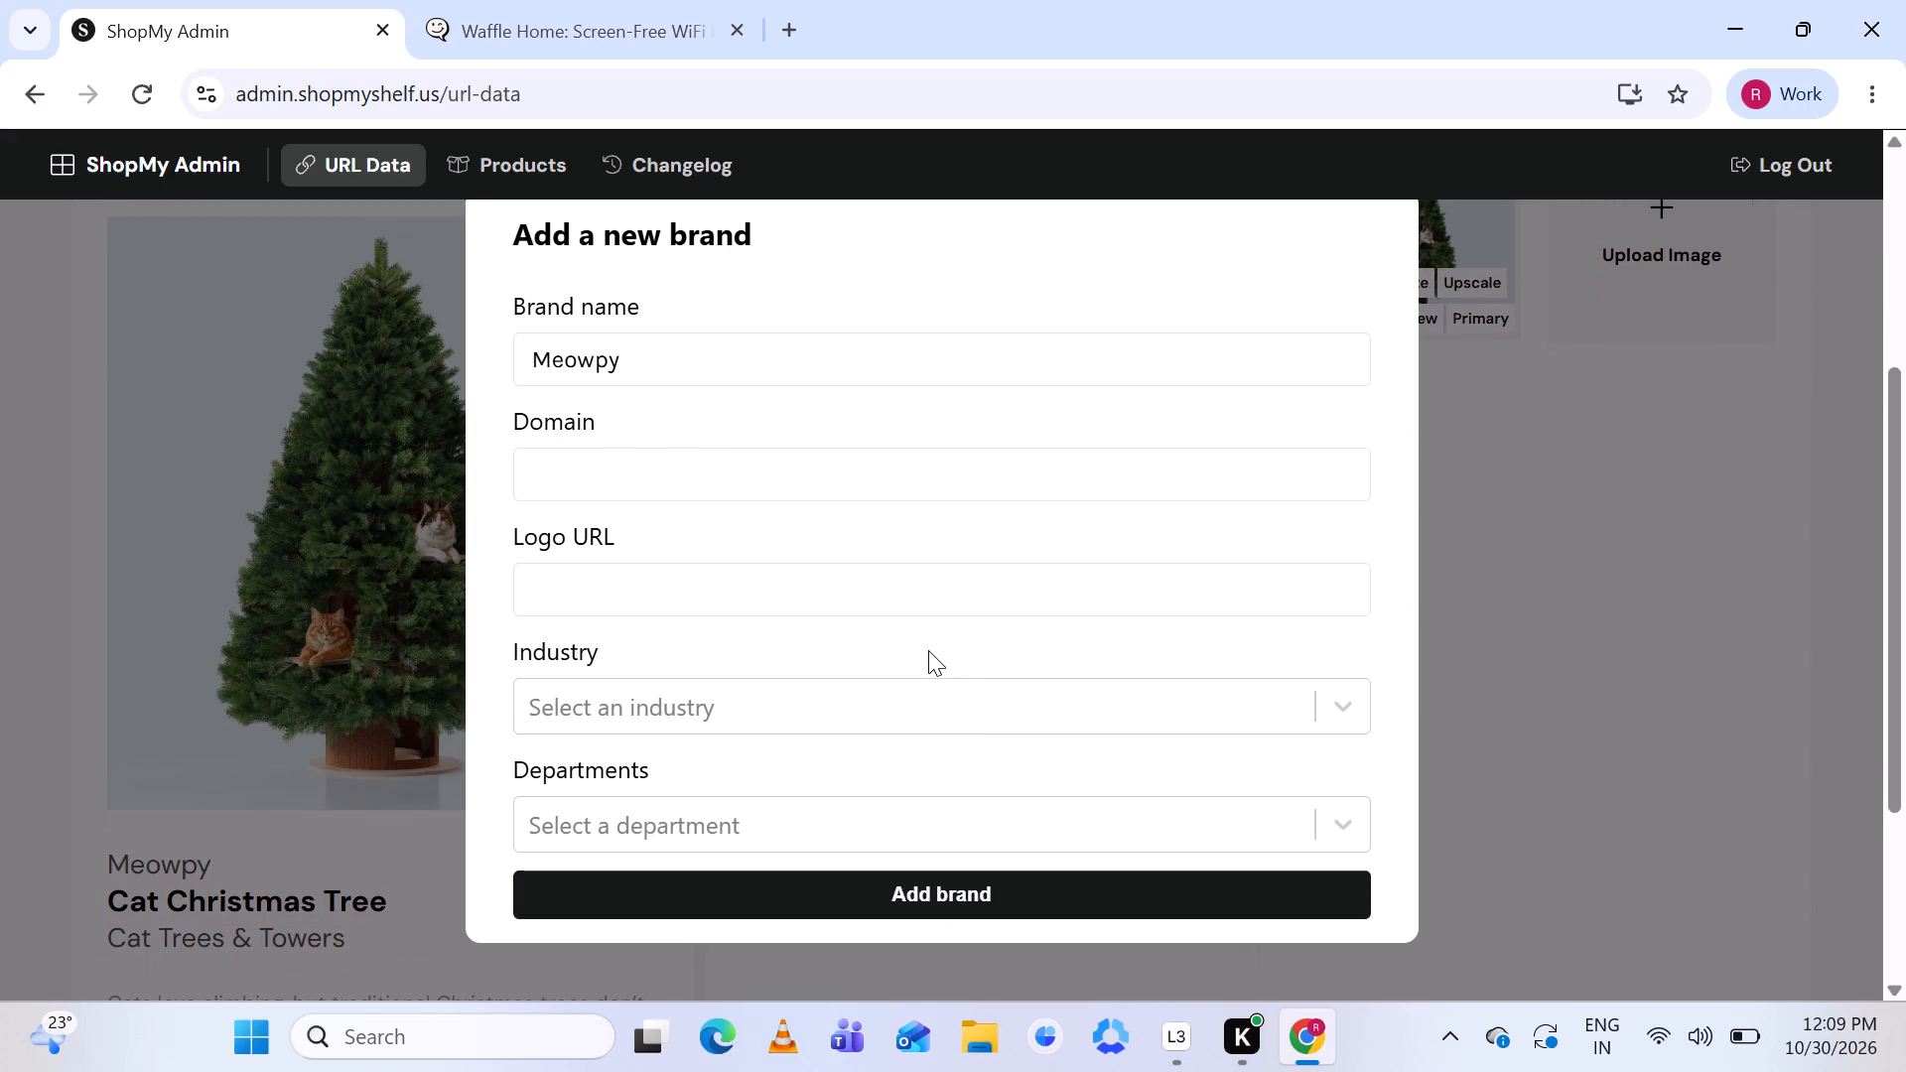
pyautogui.click(934, 876)
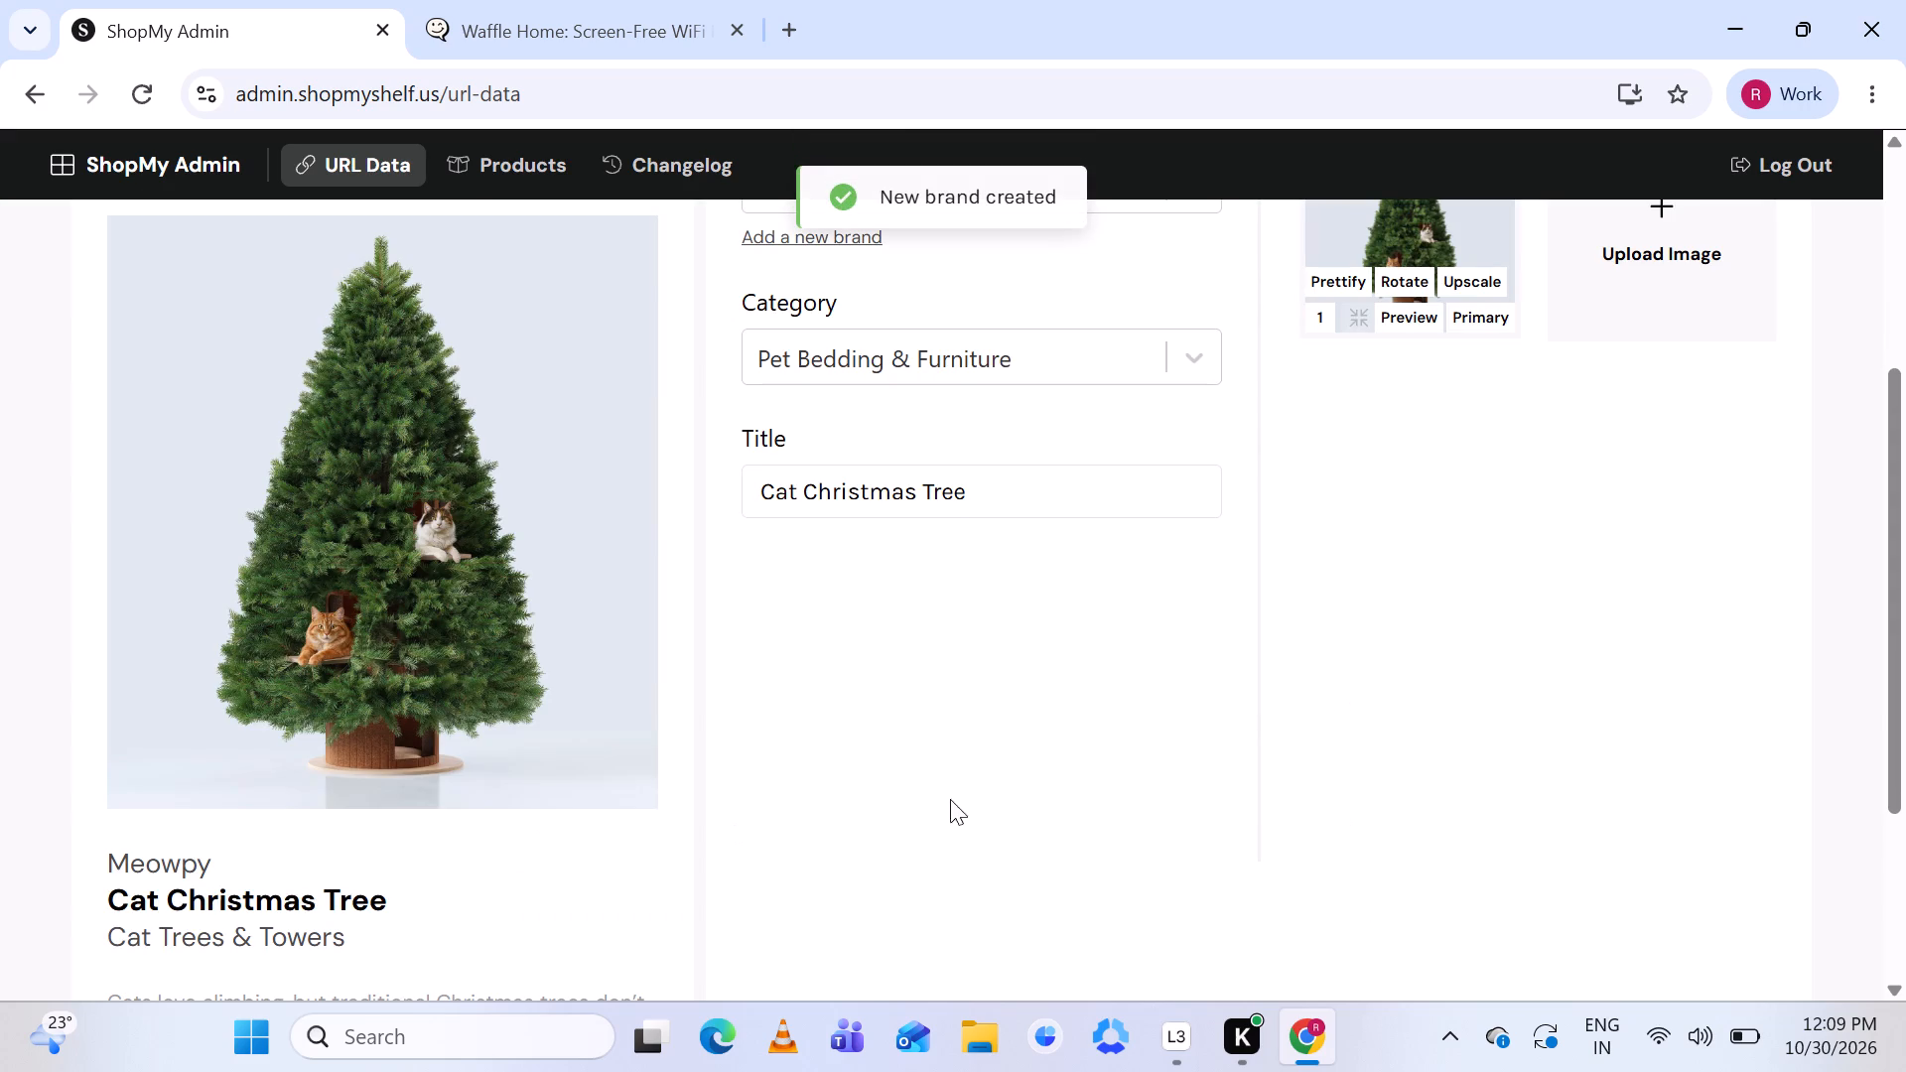
# Review the entry's brand, category and title, and search the brands again for Meowpy and Meowpy.com.
pyautogui.scroll(1, 981, 748)
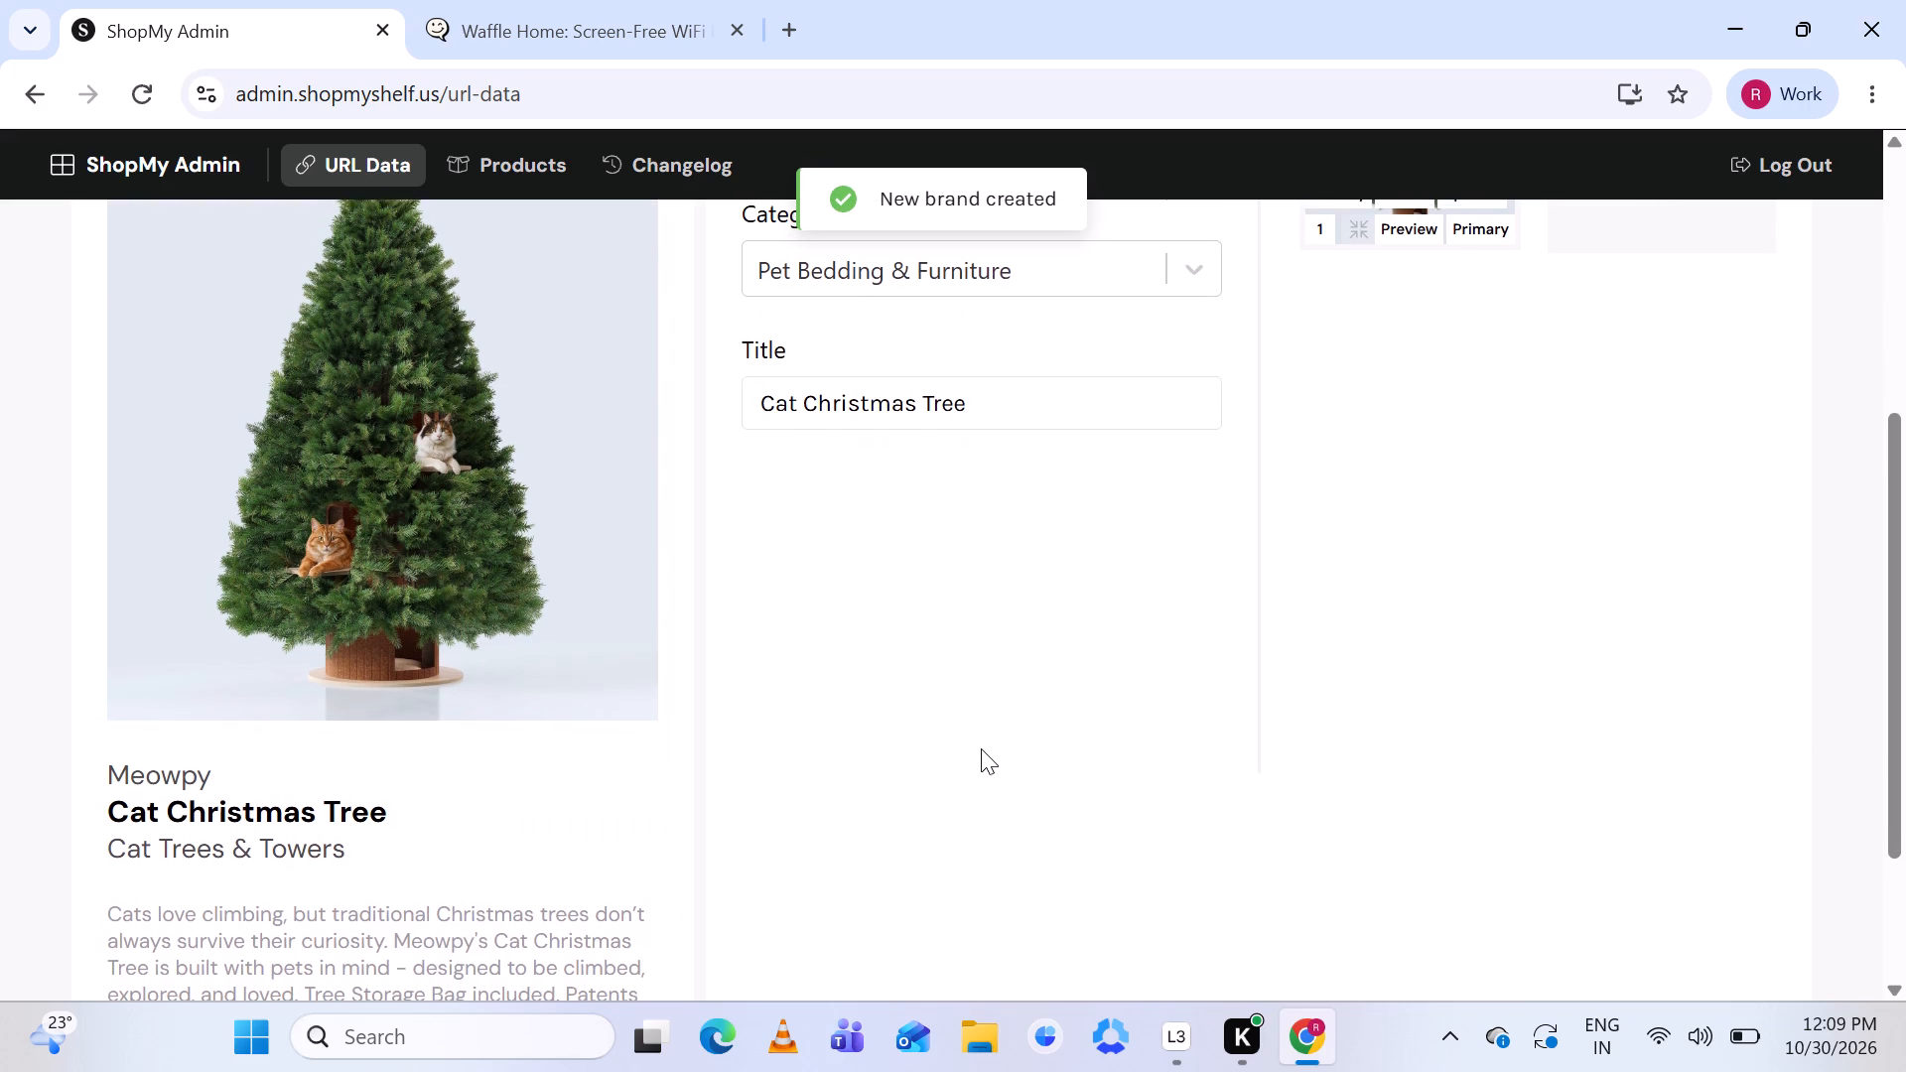
pyautogui.scroll(1, 981, 748)
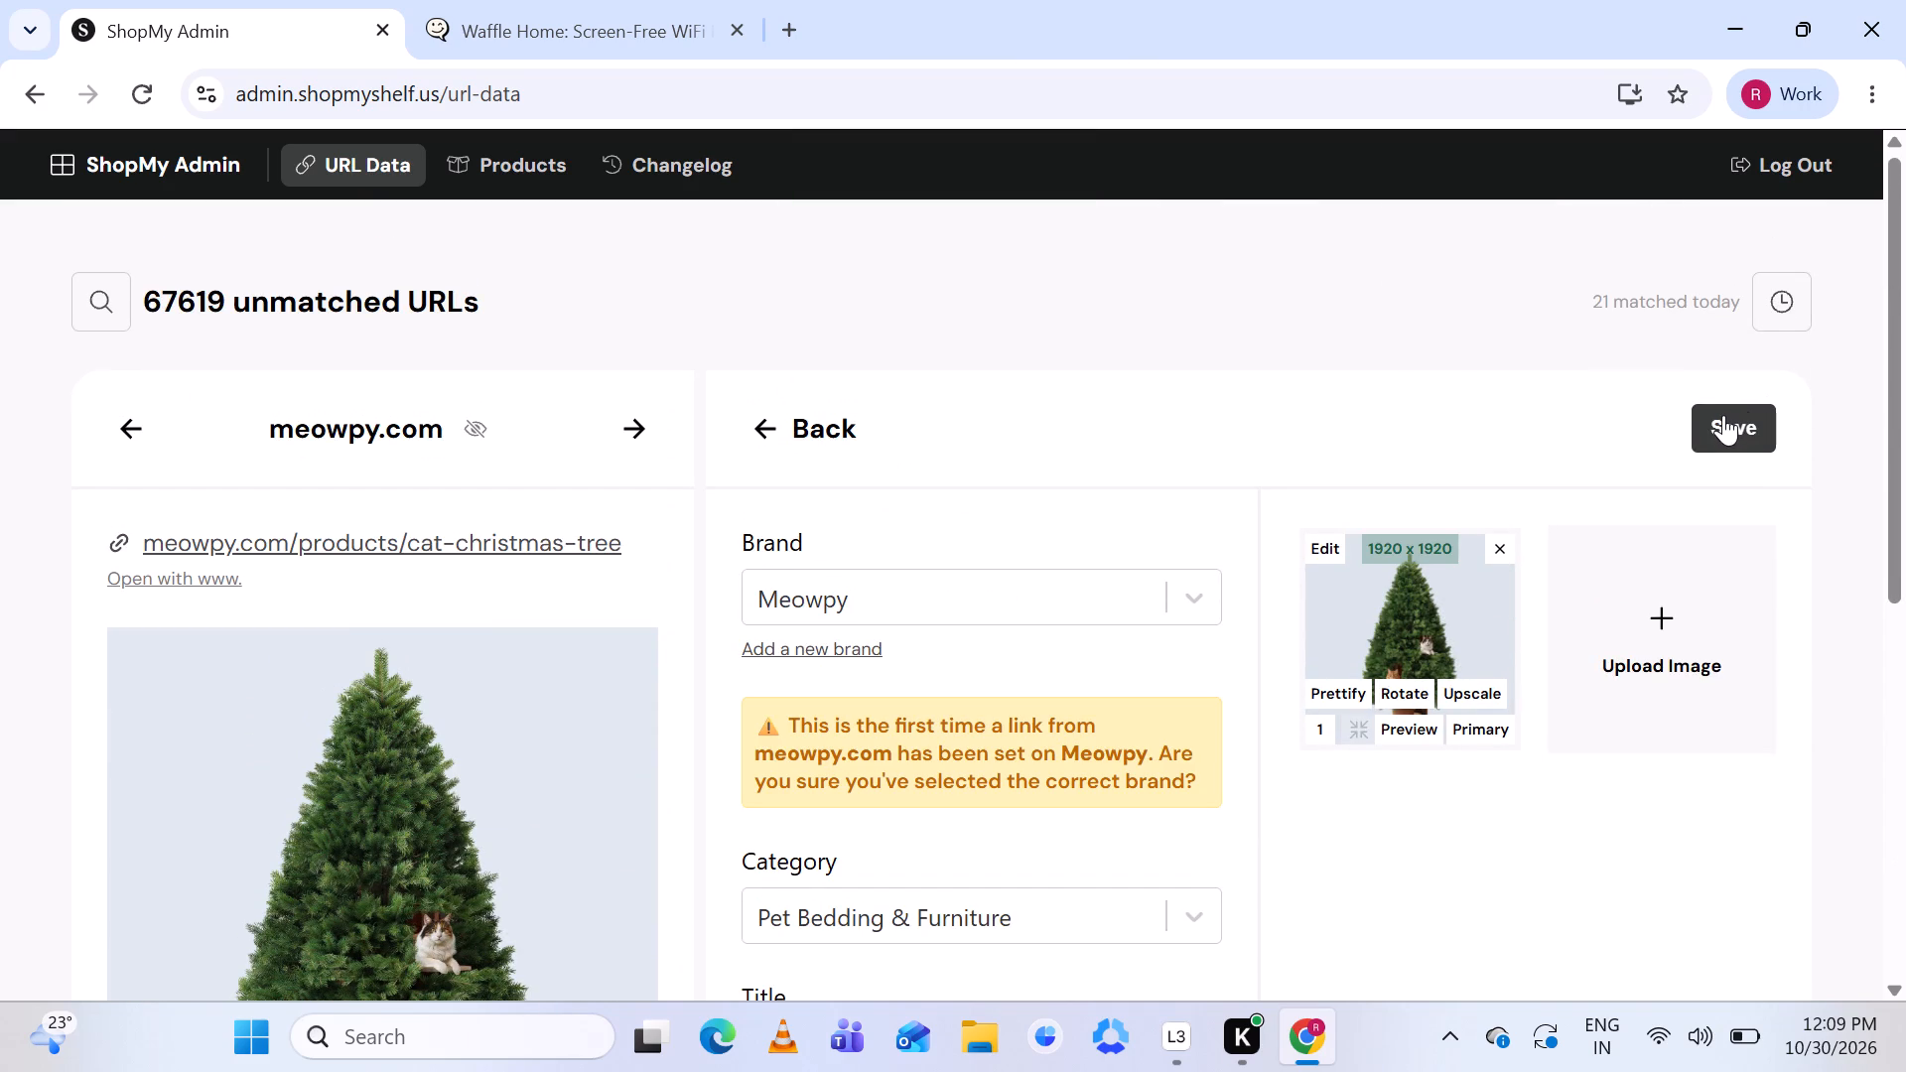
pyautogui.scroll(-1, 972, 689)
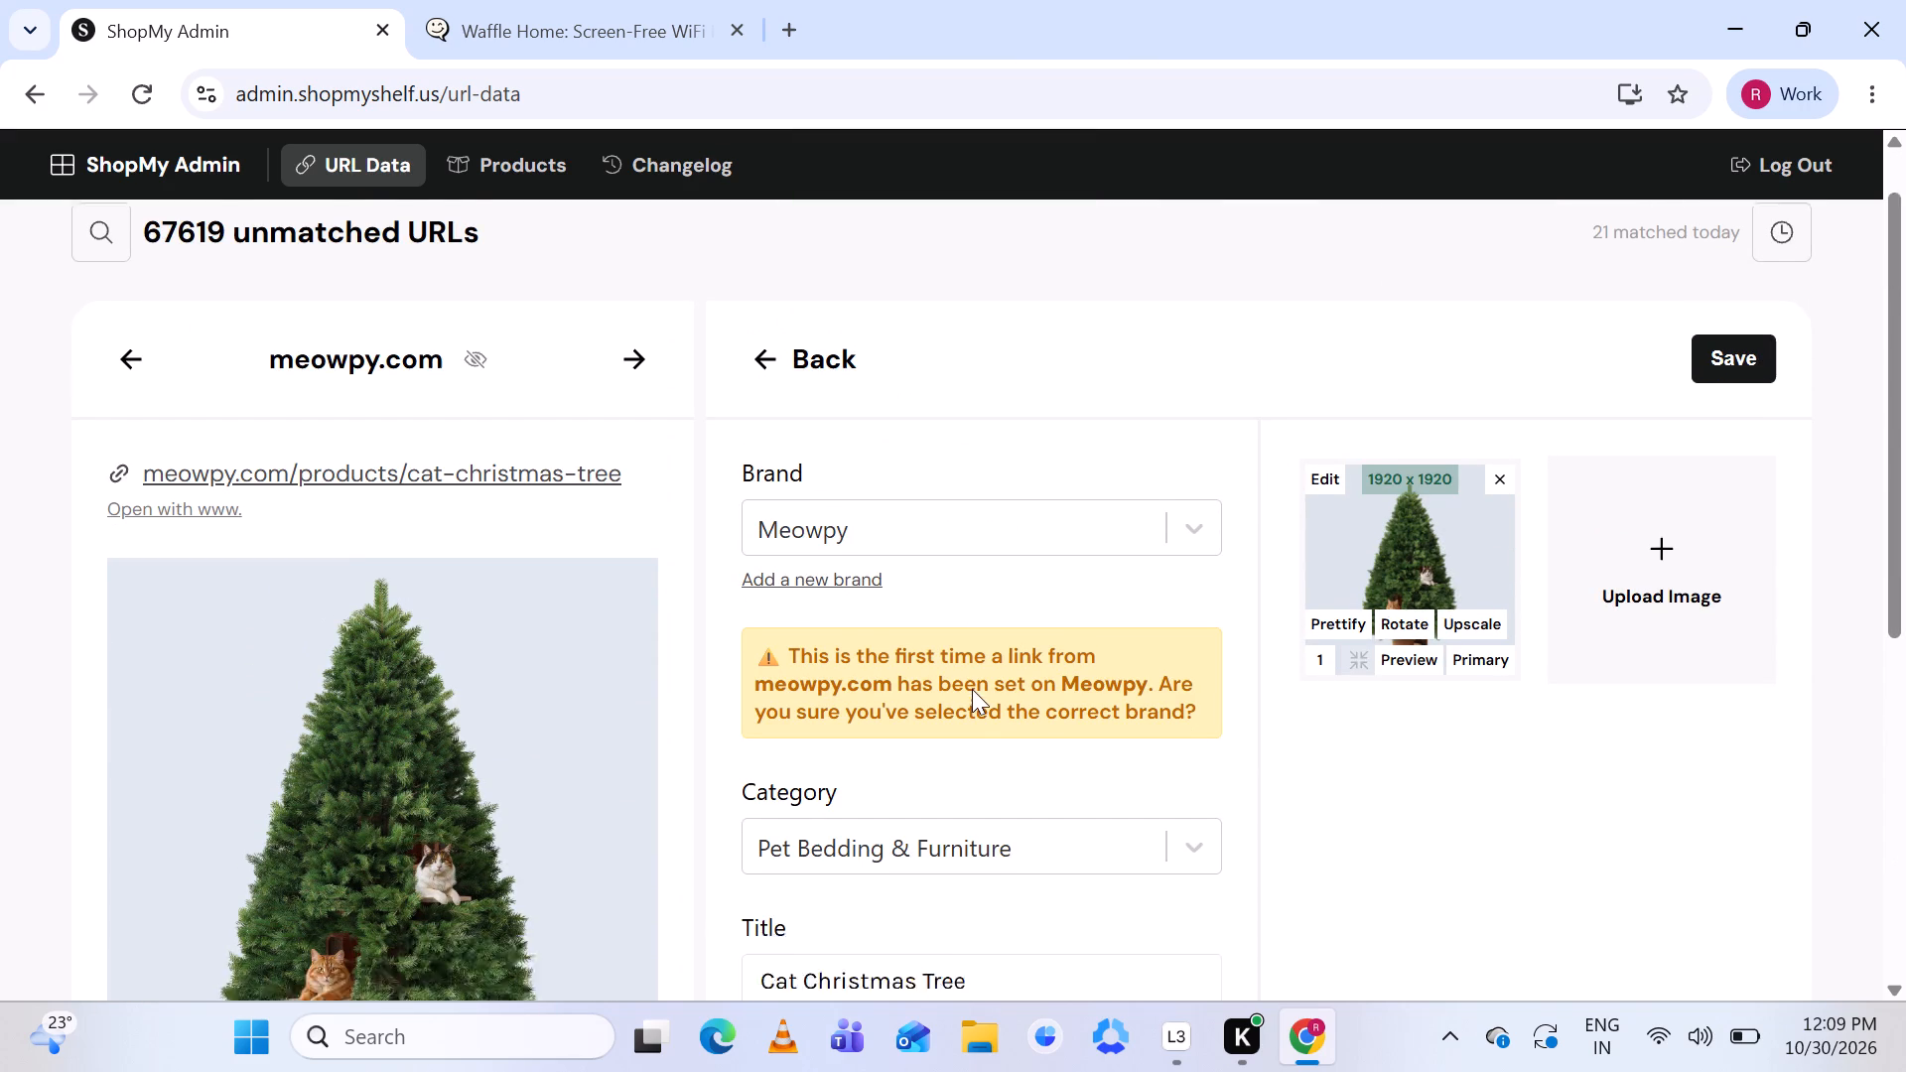
pyautogui.scroll(-1, 972, 689)
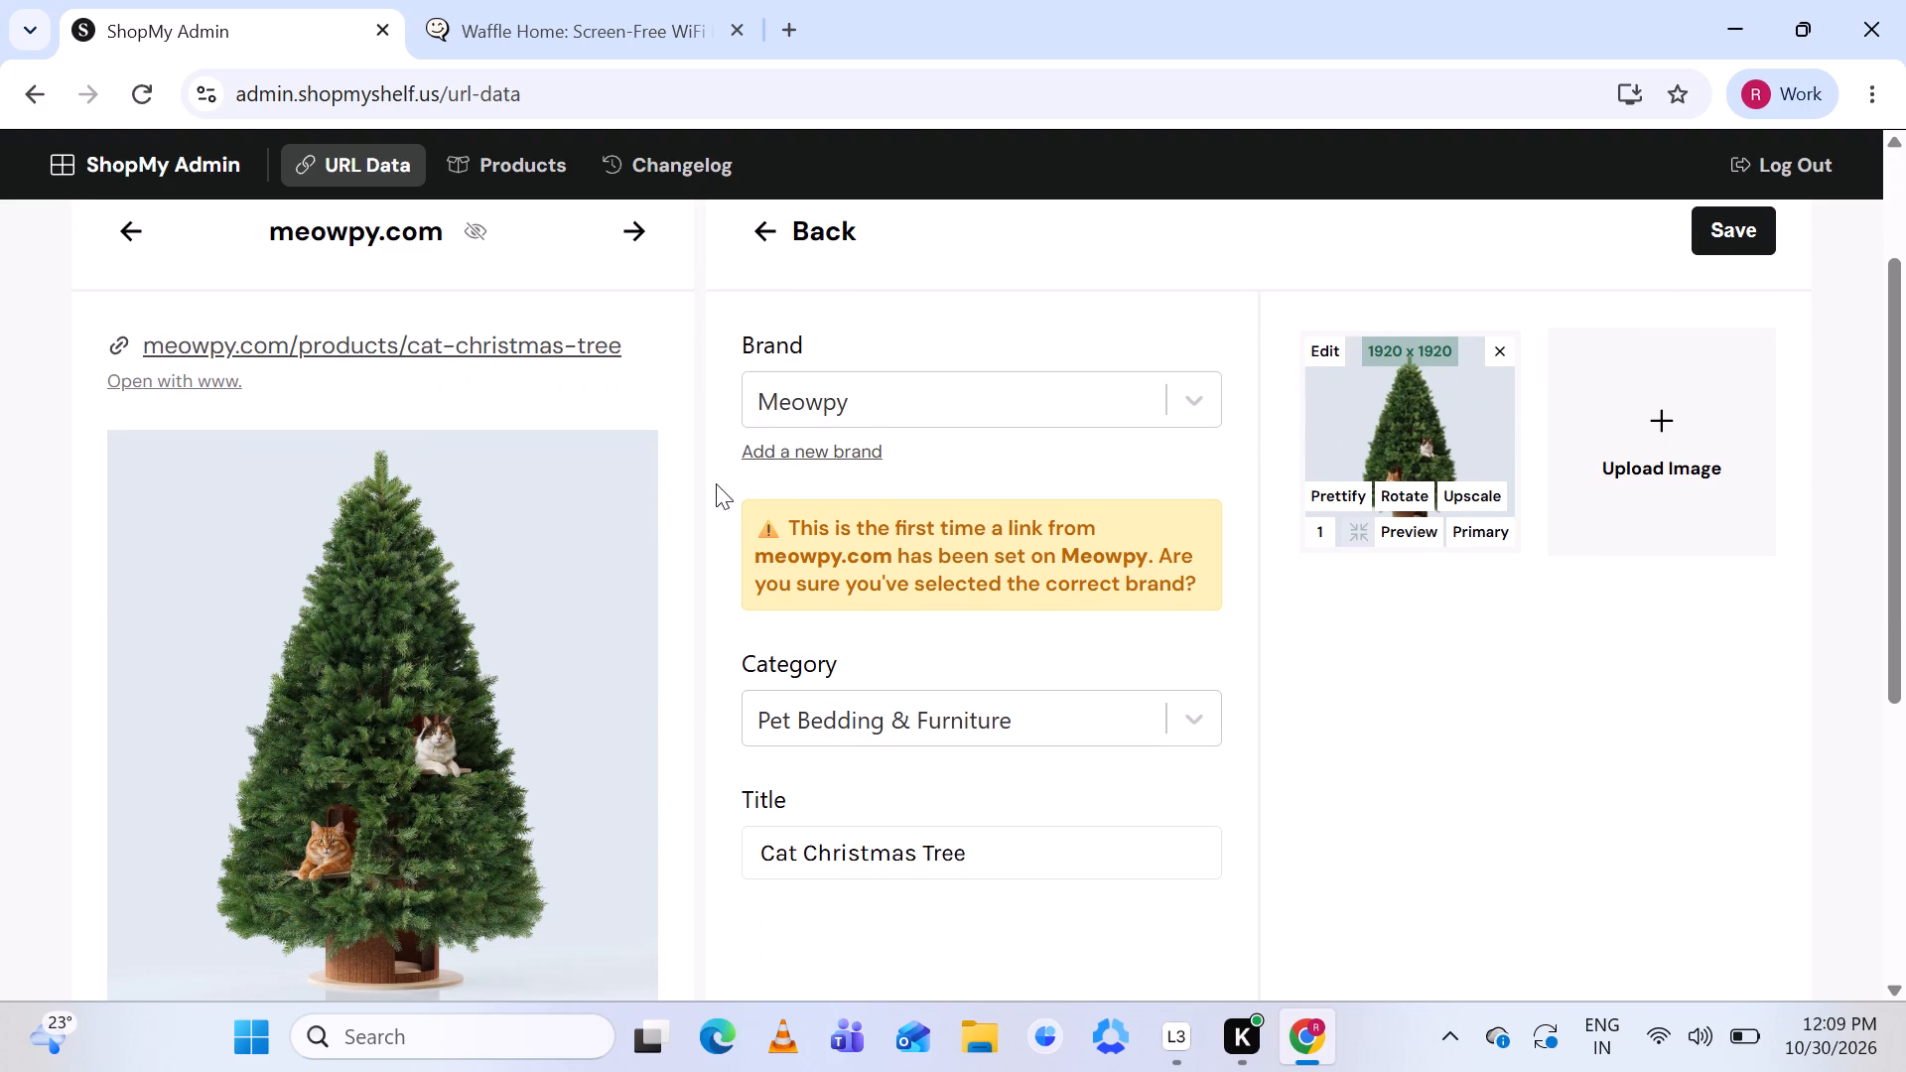
pyautogui.click(867, 396)
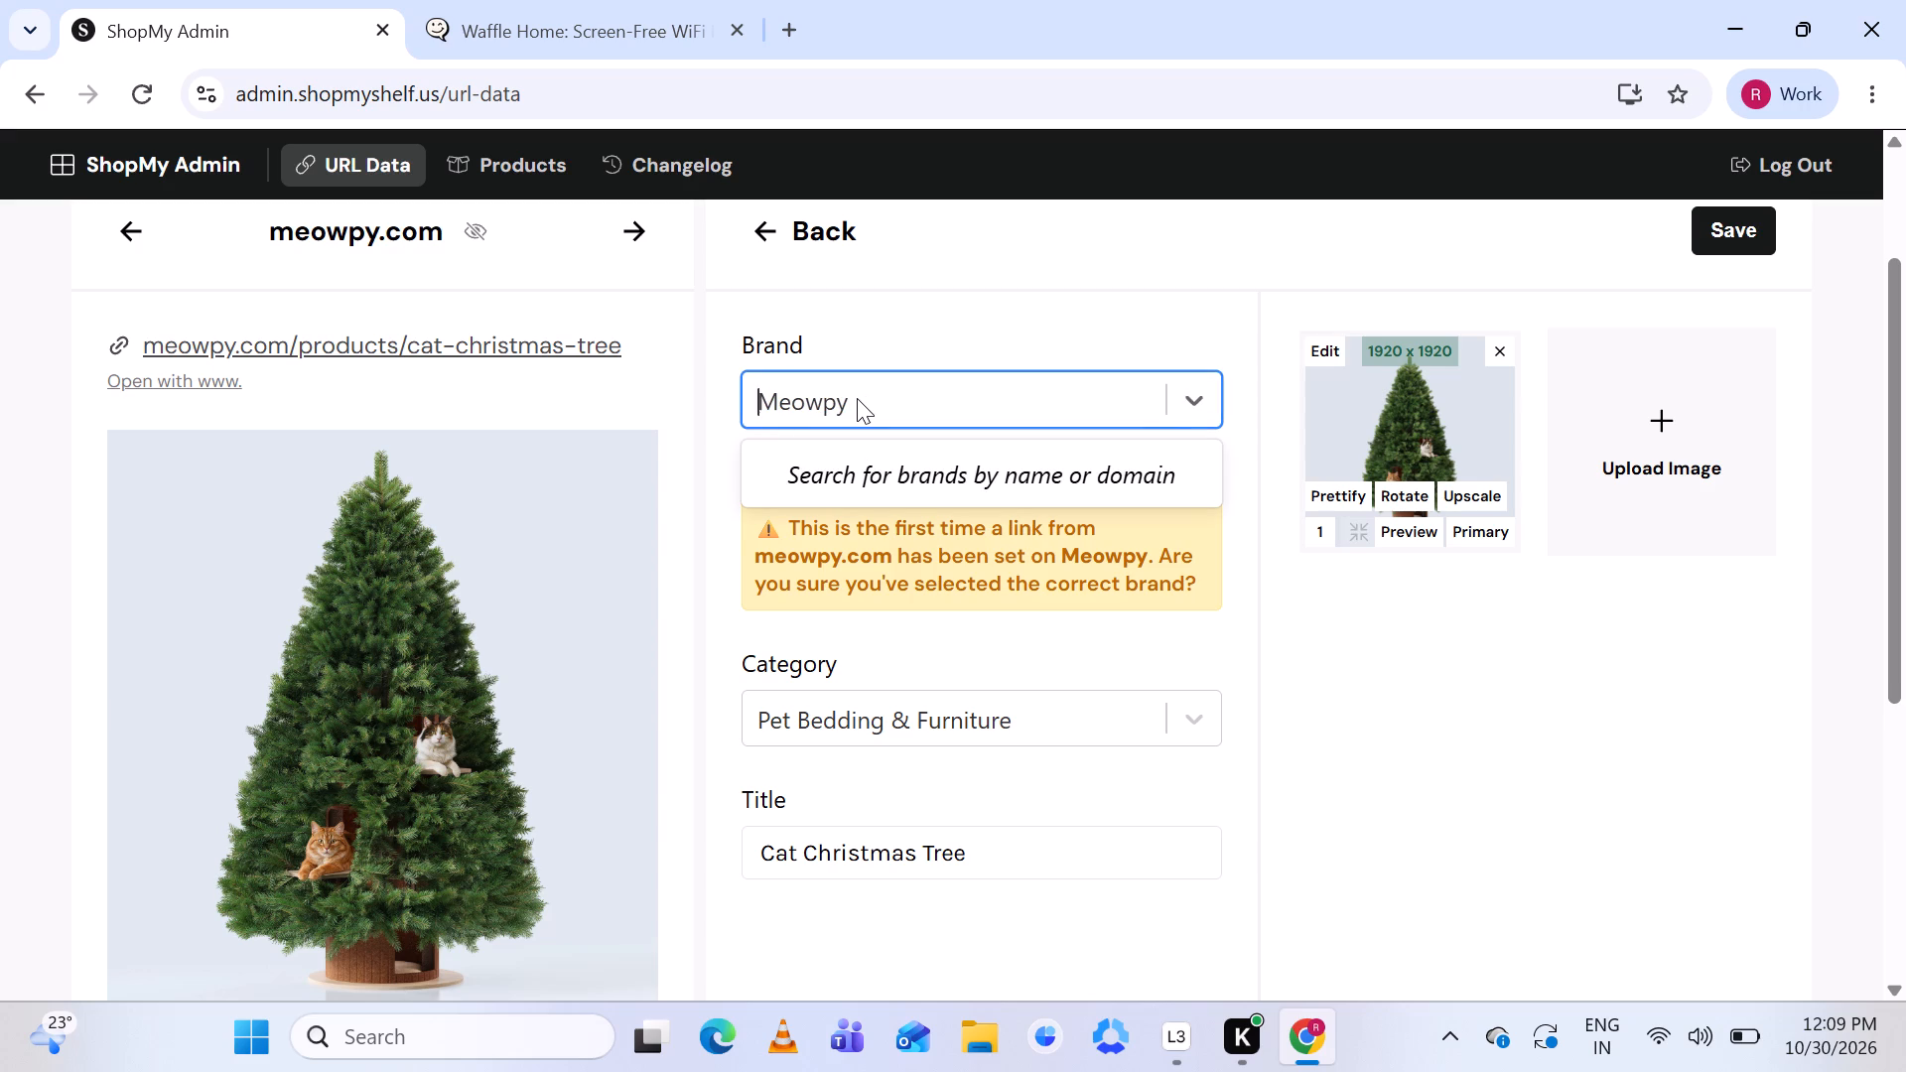
pyautogui.click(860, 390)
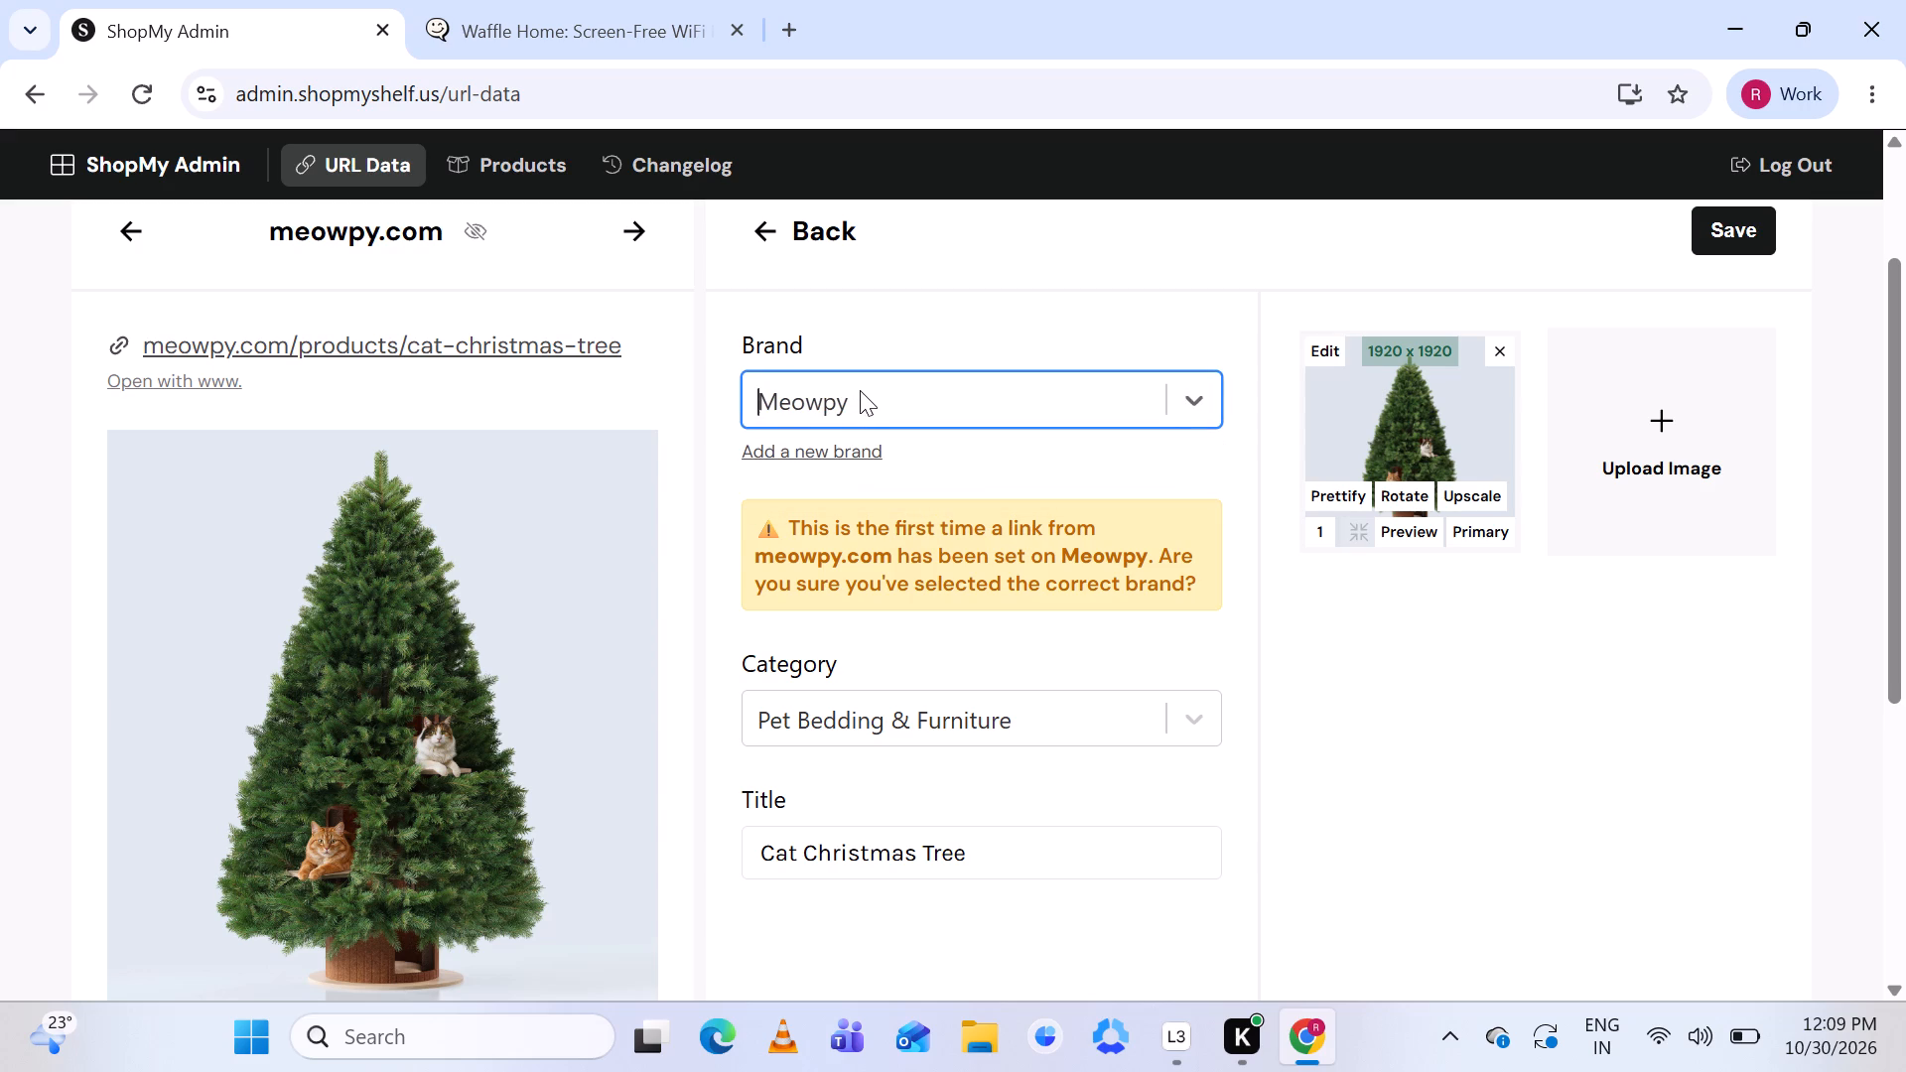
pyautogui.click(860, 390)
pyautogui.hotkey('ctrl', 'v')
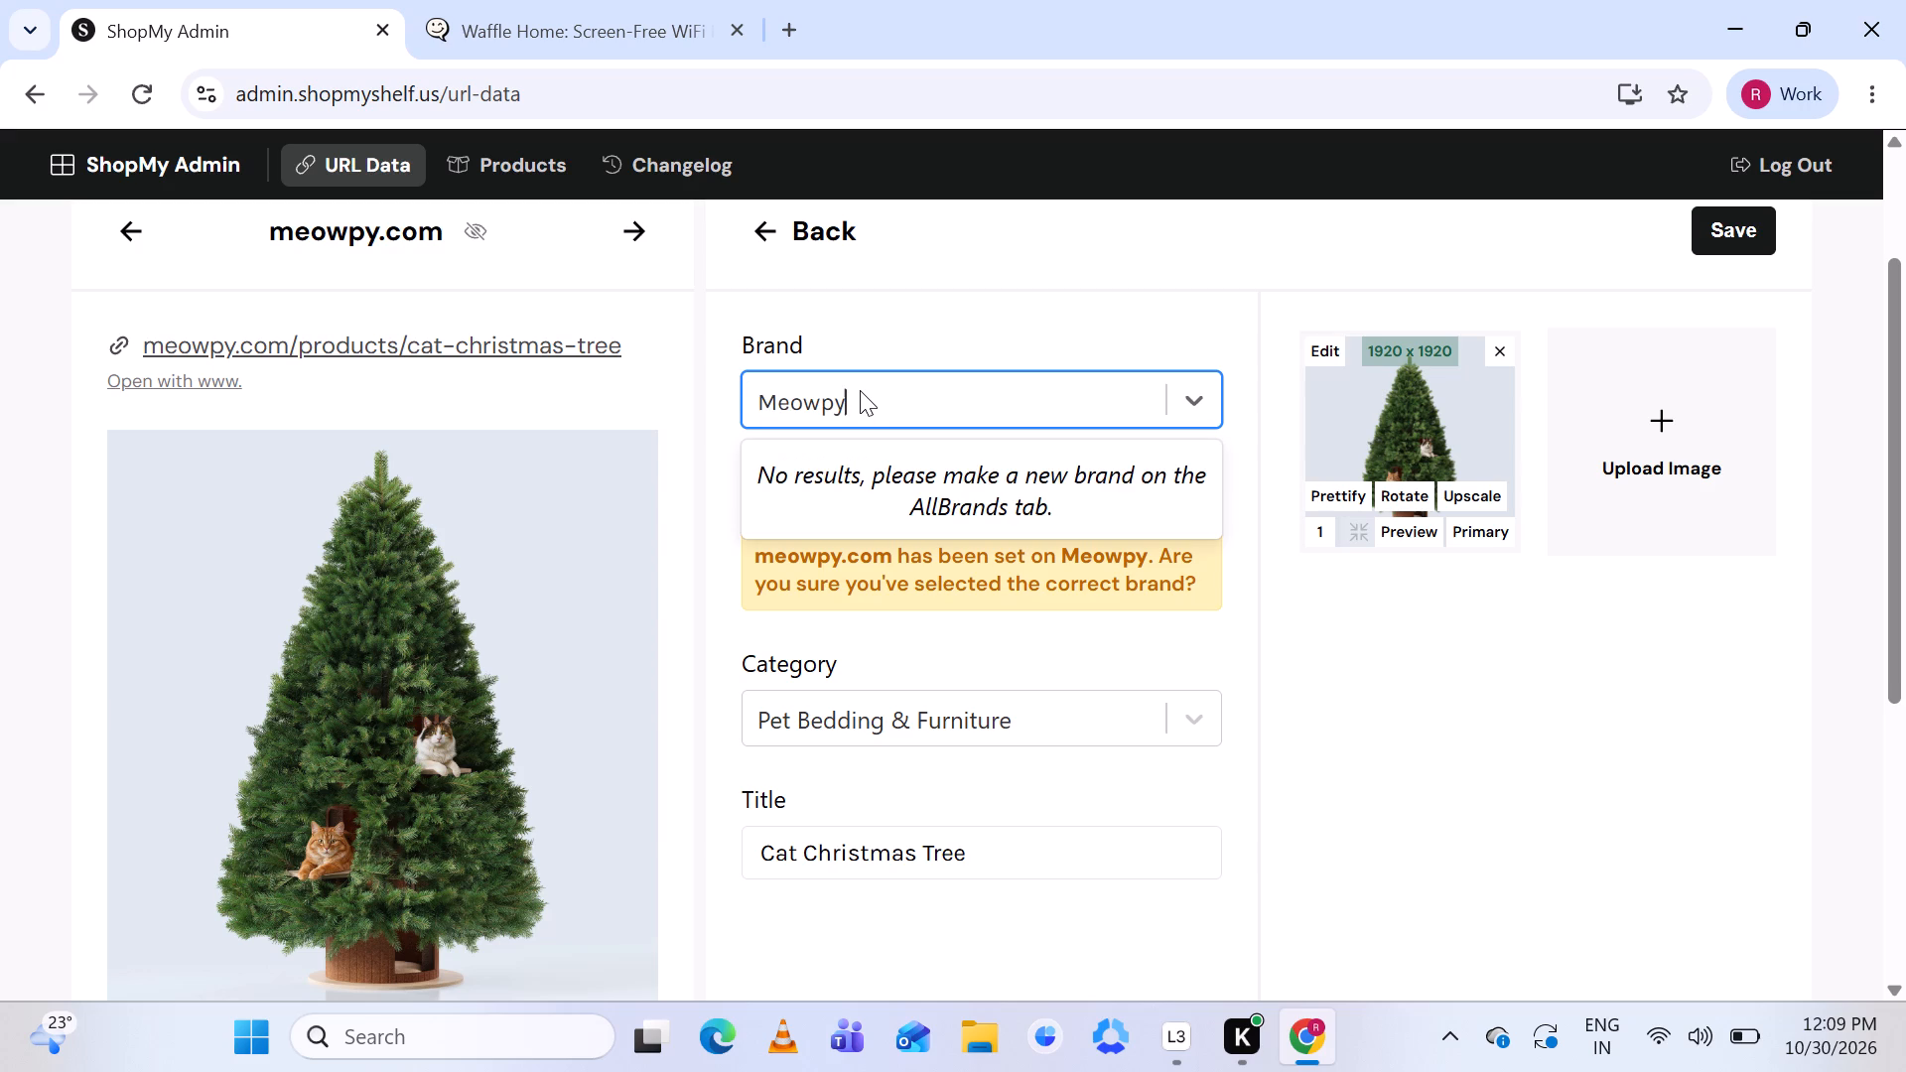
pyautogui.write('.com')
pyautogui.scroll(-3, 778, 482)
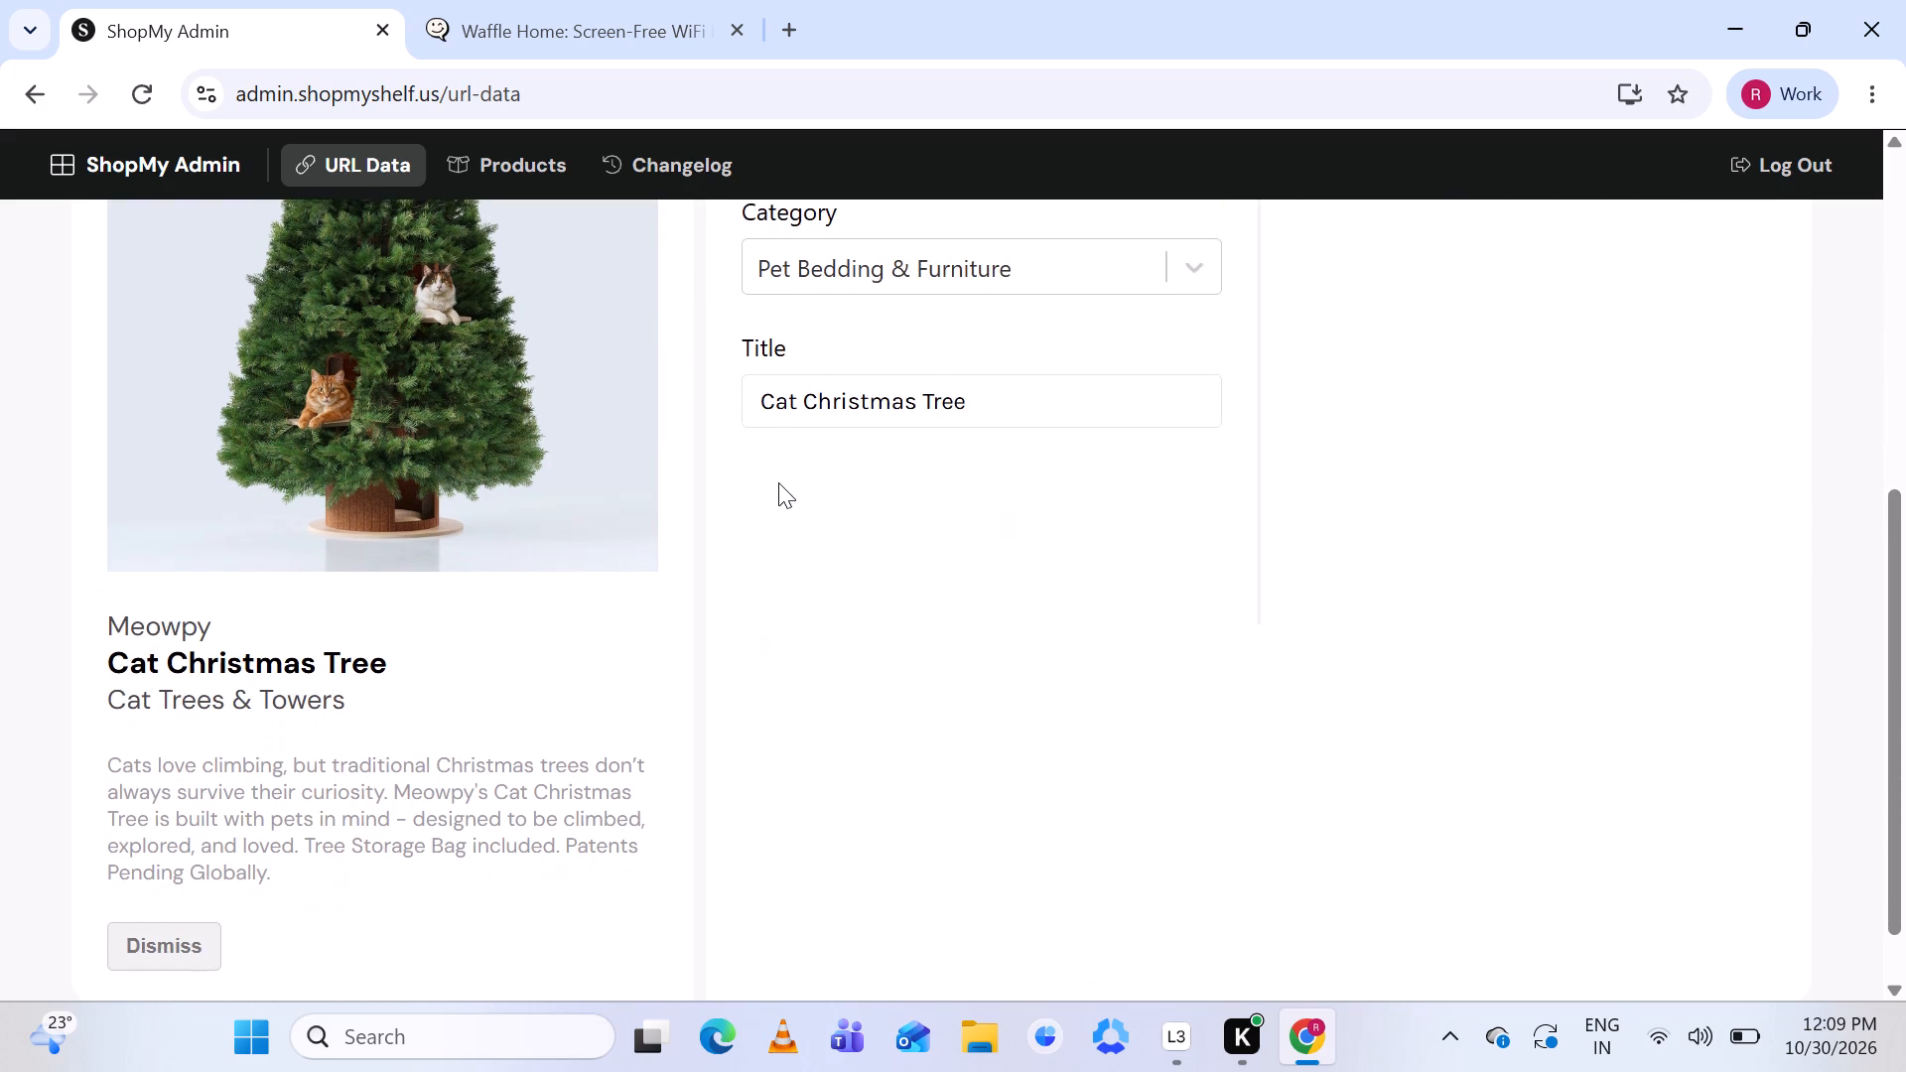
# Check the product page behind the meowpy.com link, close the leftover Waffle Home page and return to the Cat Christmas Tree entry.
pyautogui.scroll(2, 866, 378)
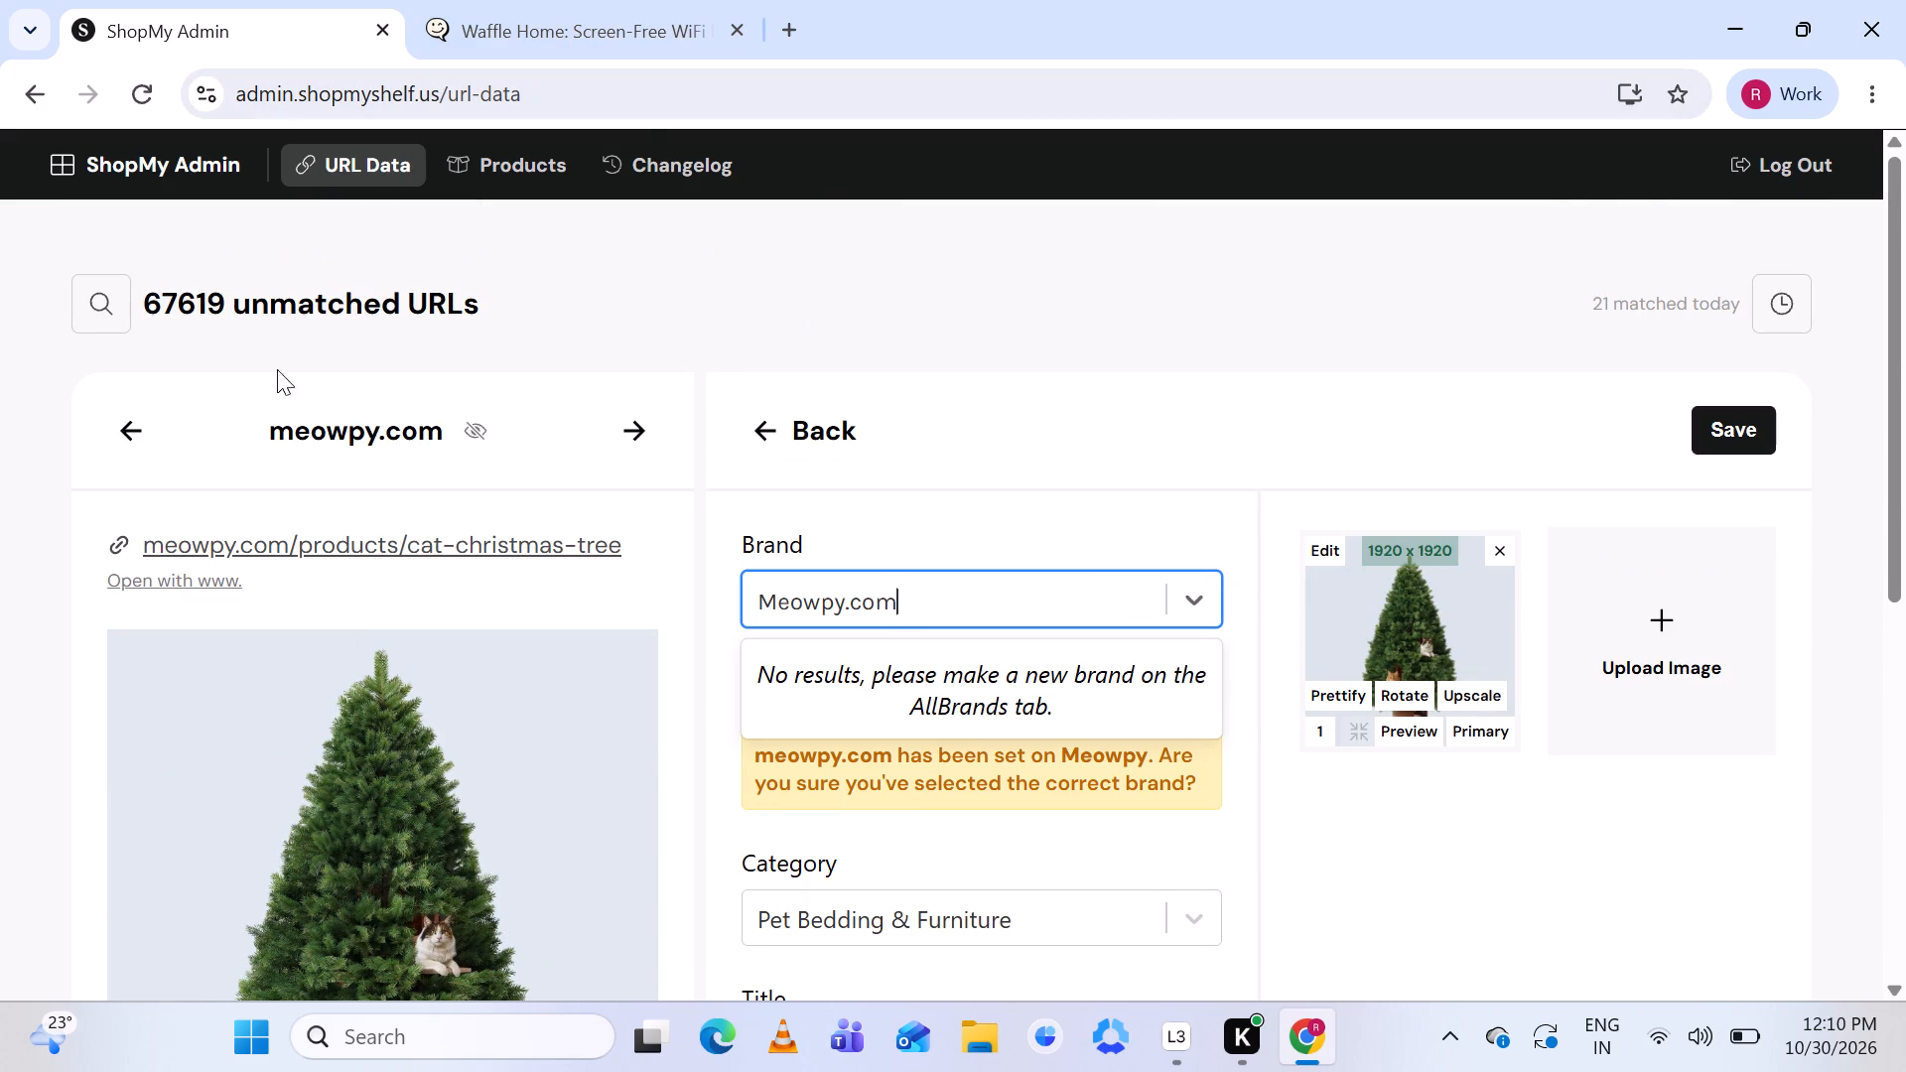
pyautogui.click(335, 542)
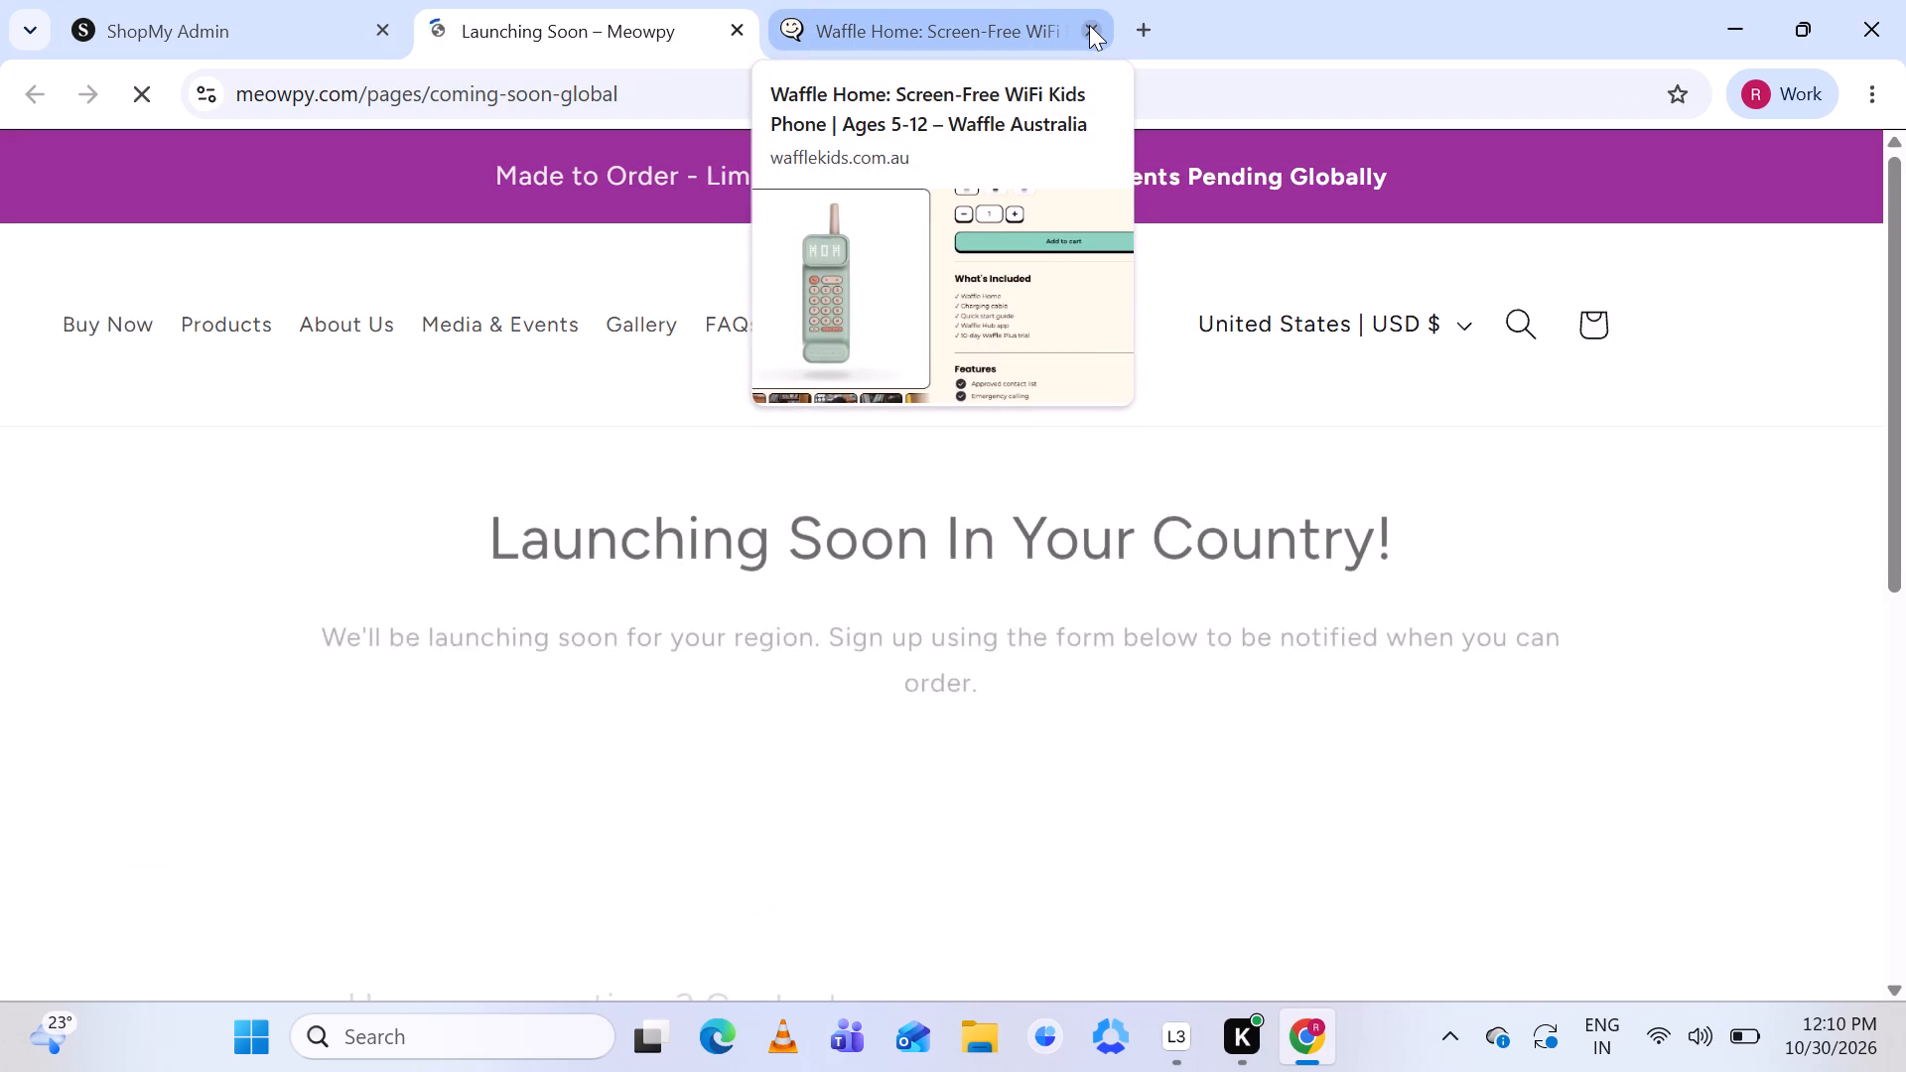
pyautogui.click(1089, 25)
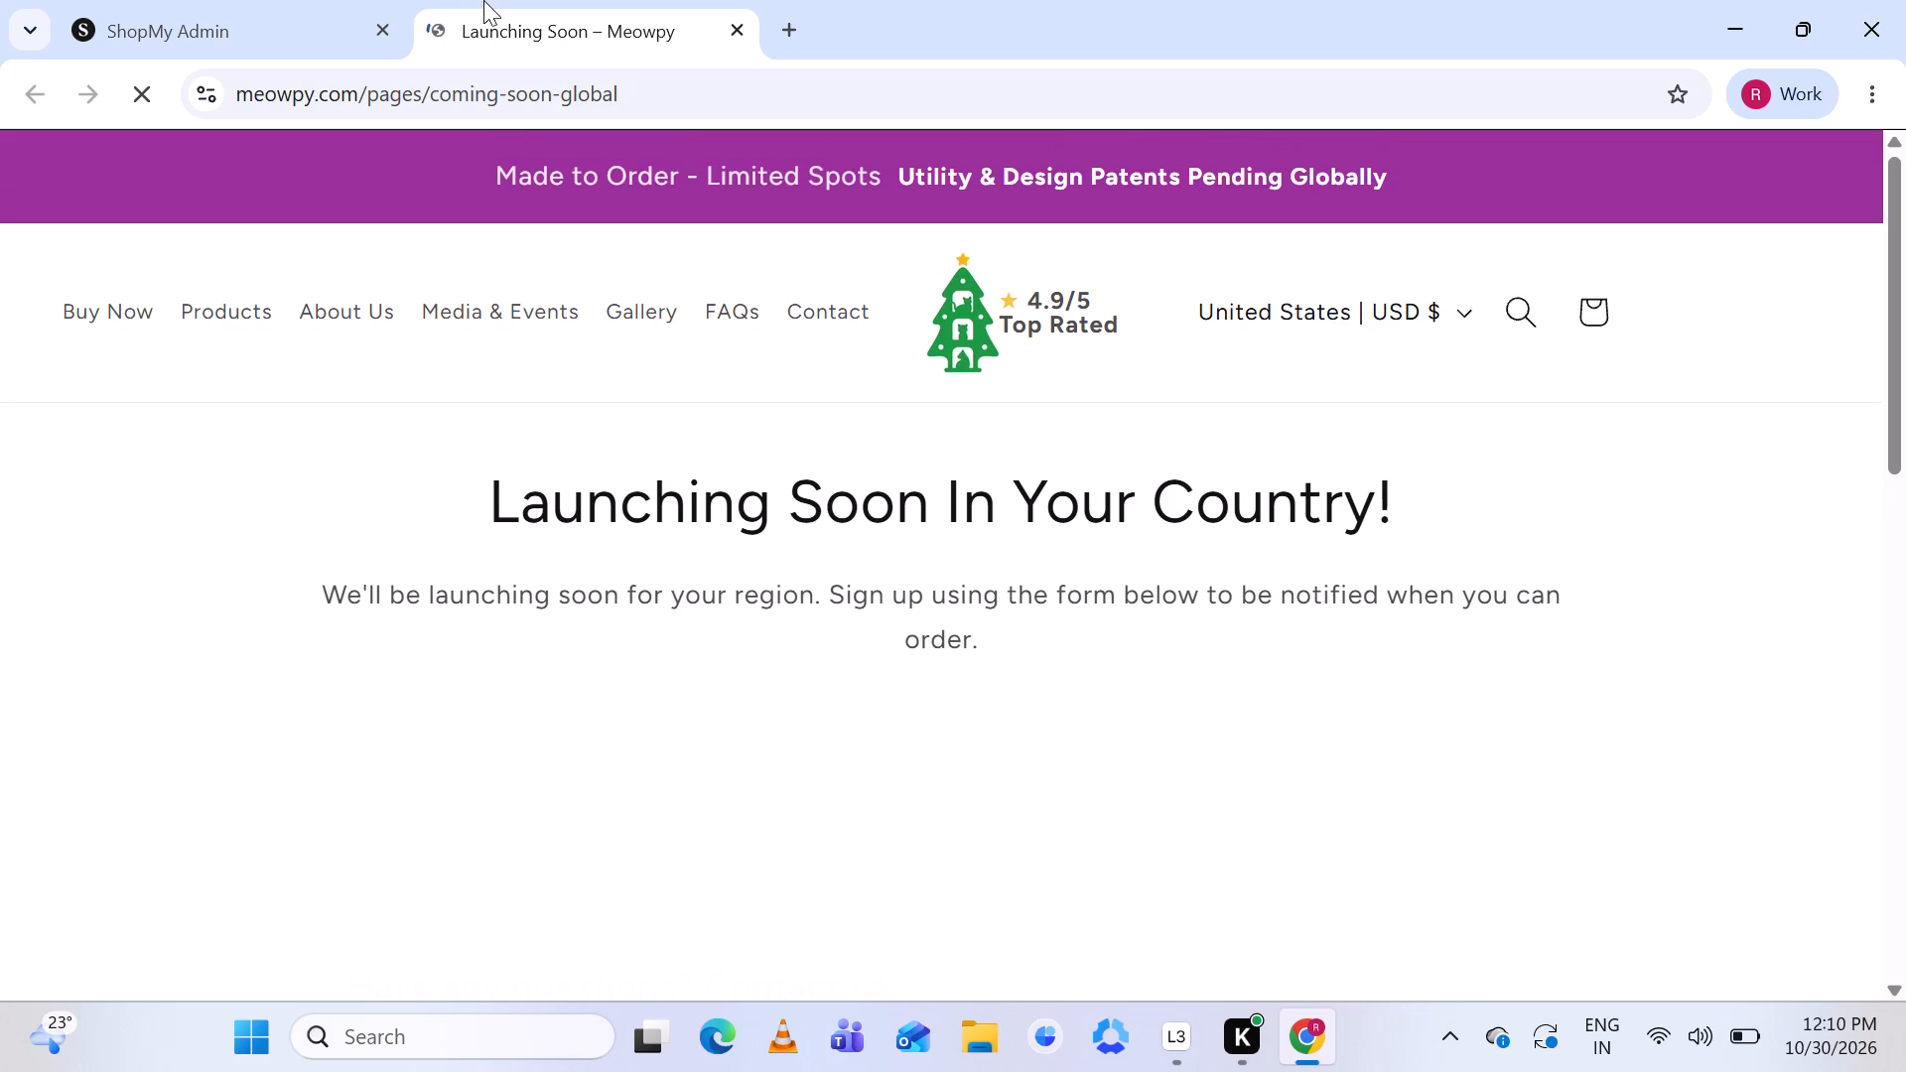
pyautogui.click(251, 17)
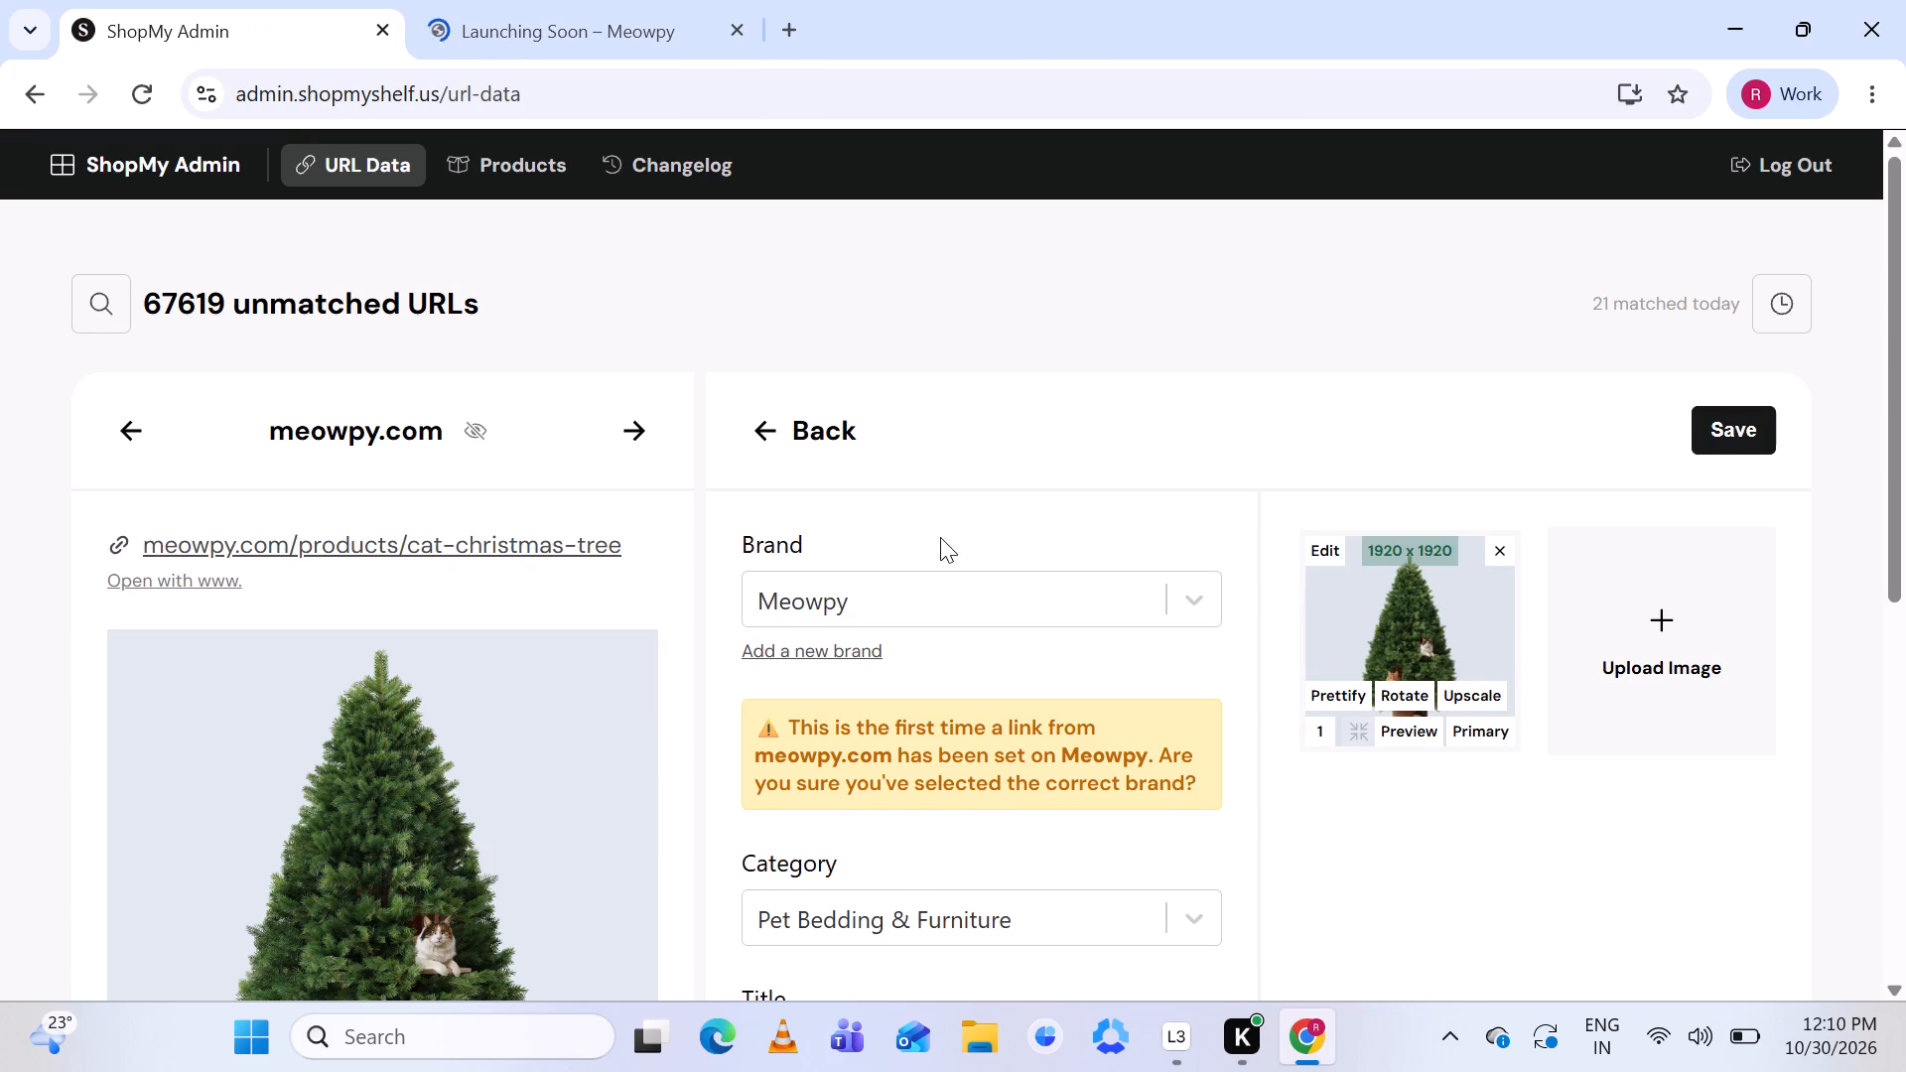
pyautogui.scroll(-3, 940, 537)
pyautogui.hscroll(2, 940, 537)
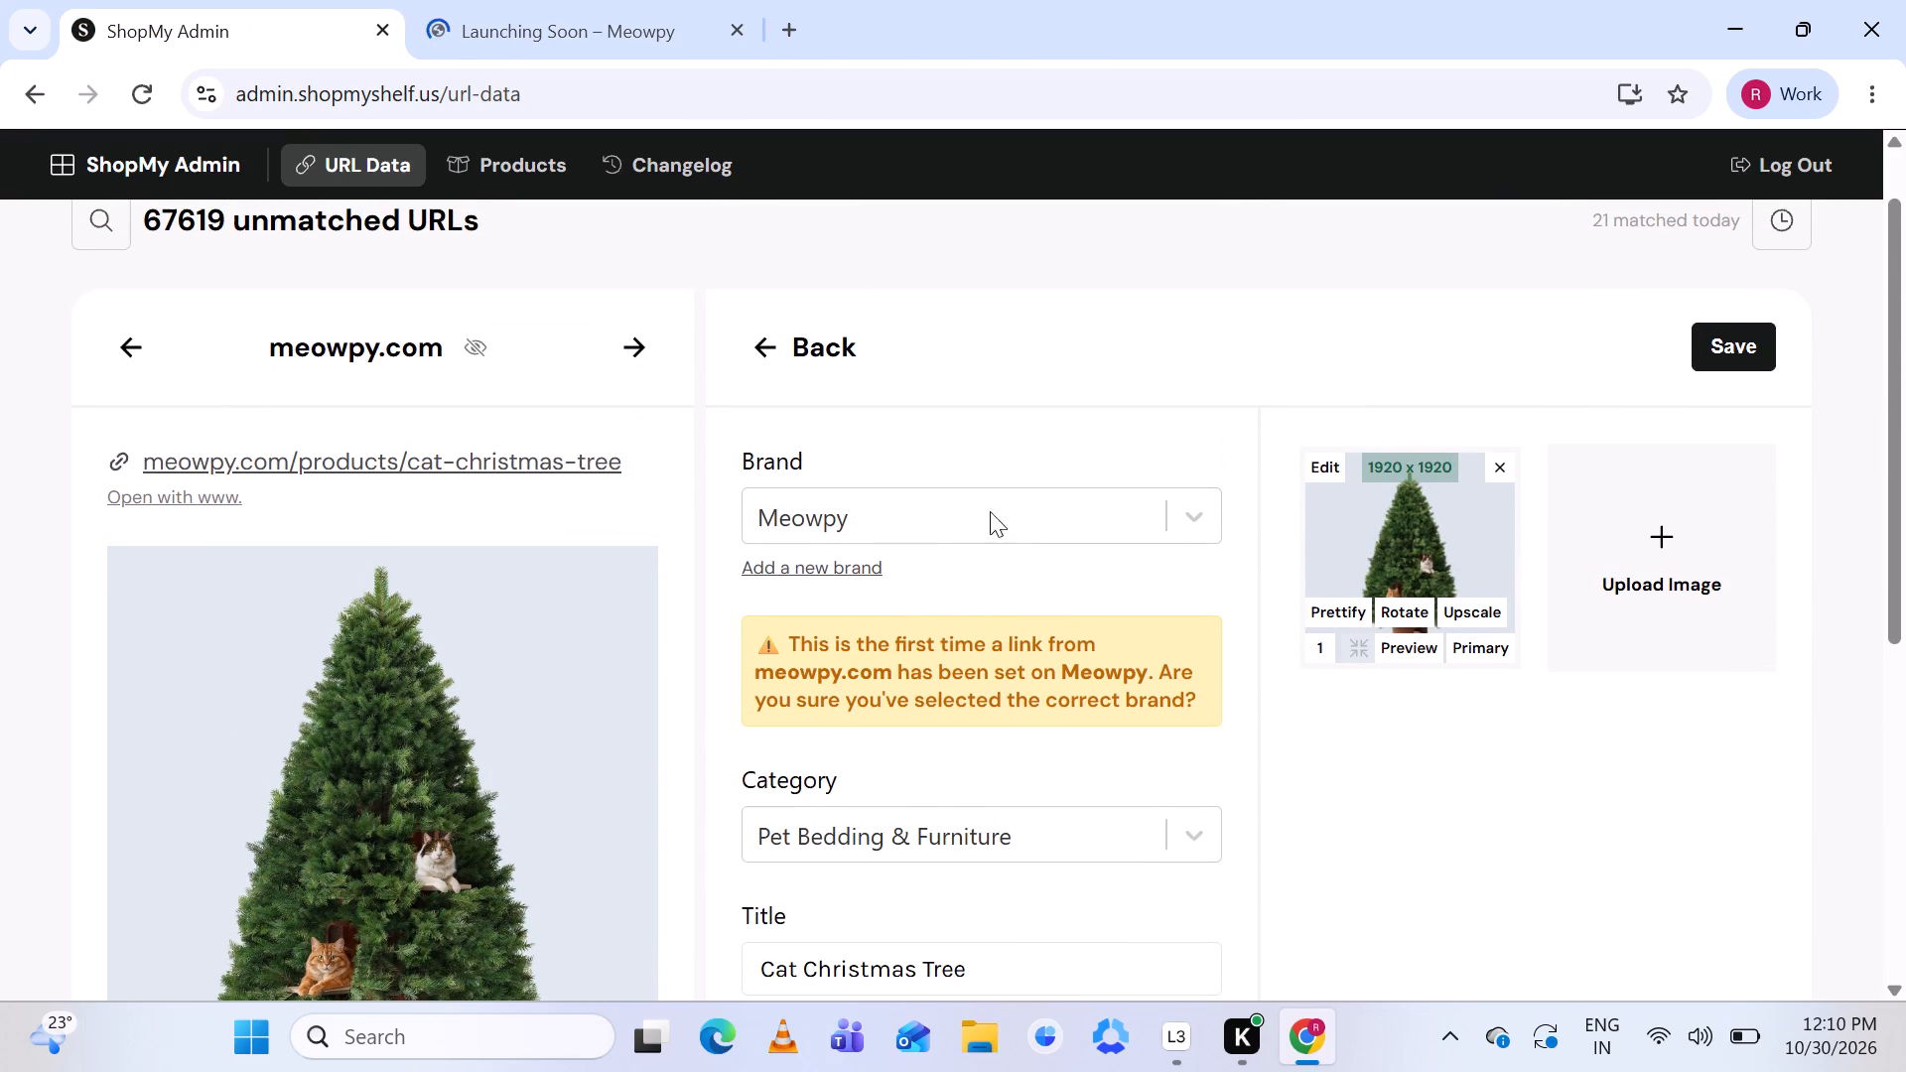
# Save the Cat Christmas Tree product under the Meowpy brand.
pyautogui.click(1733, 350)
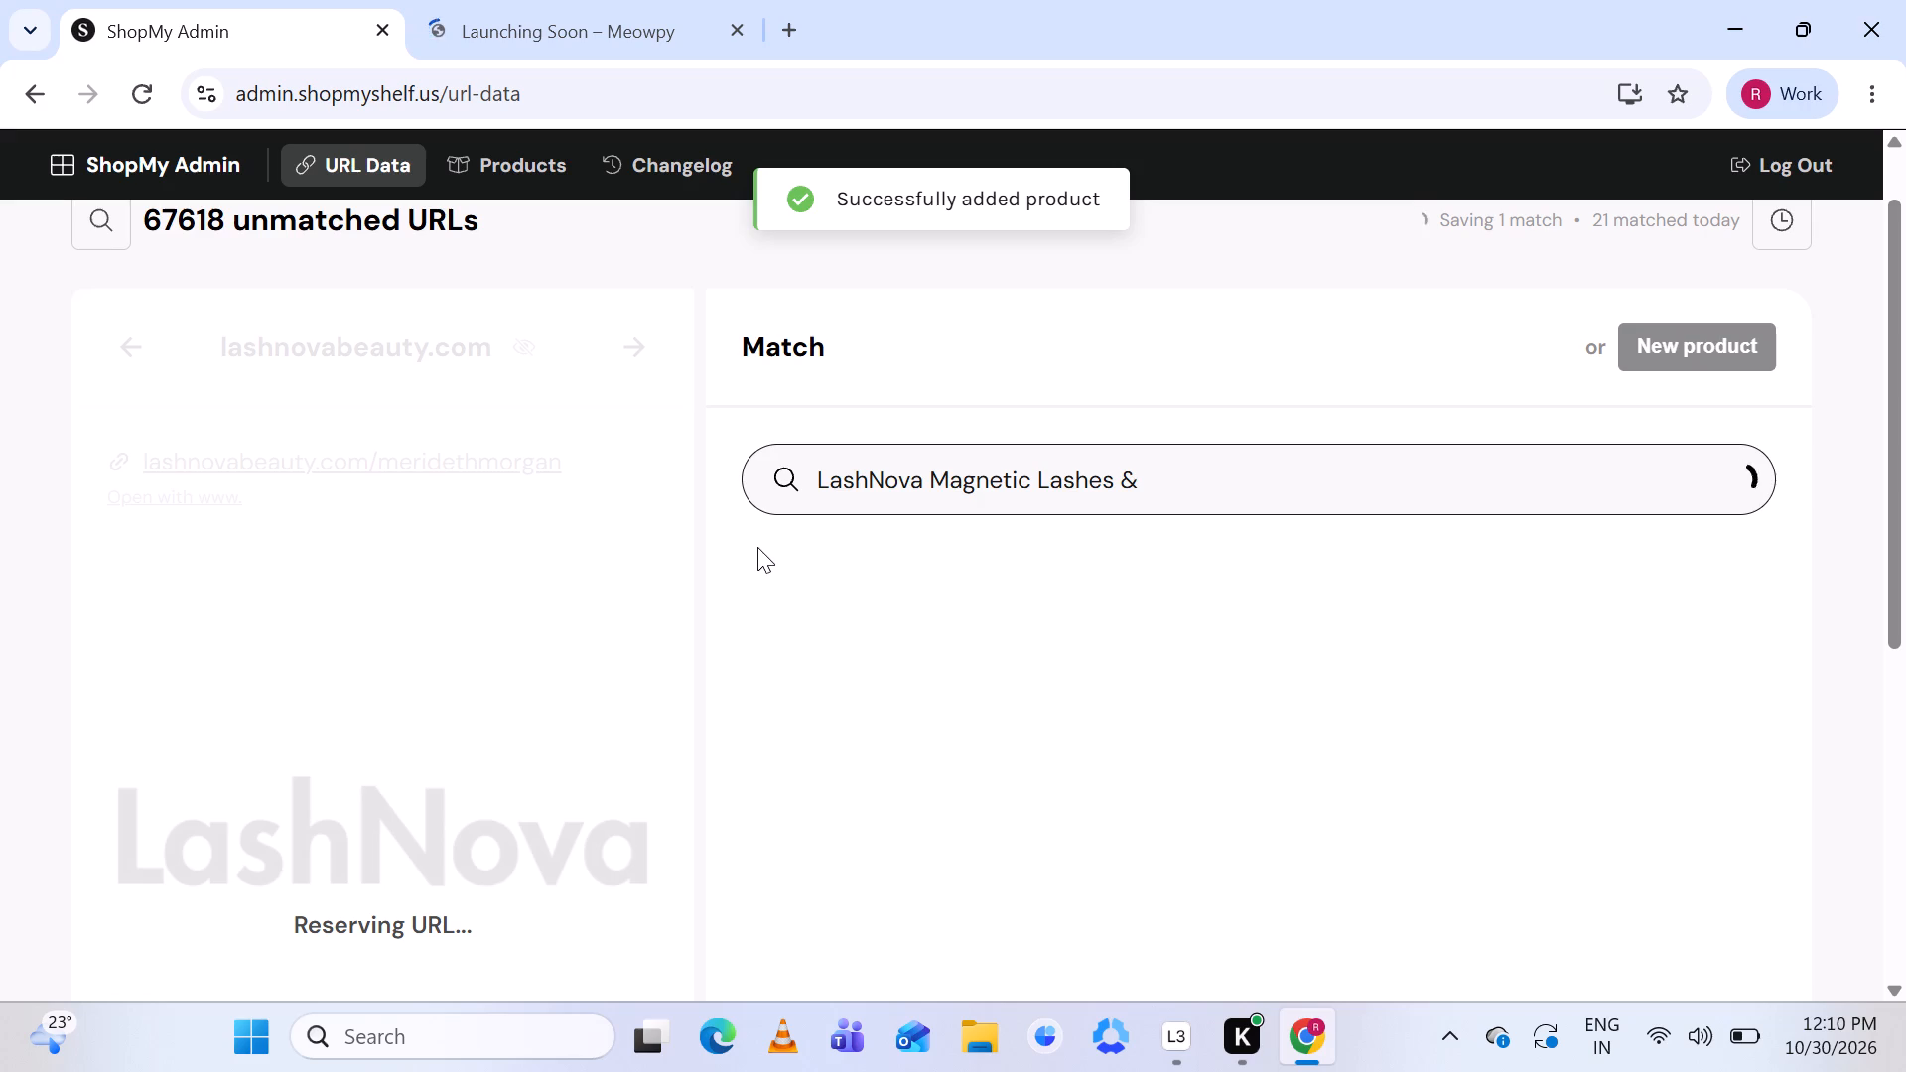
# Skip the lashnovabeauty.com and getyourguide.de URLs without matching them to a product.
pyautogui.click(633, 339)
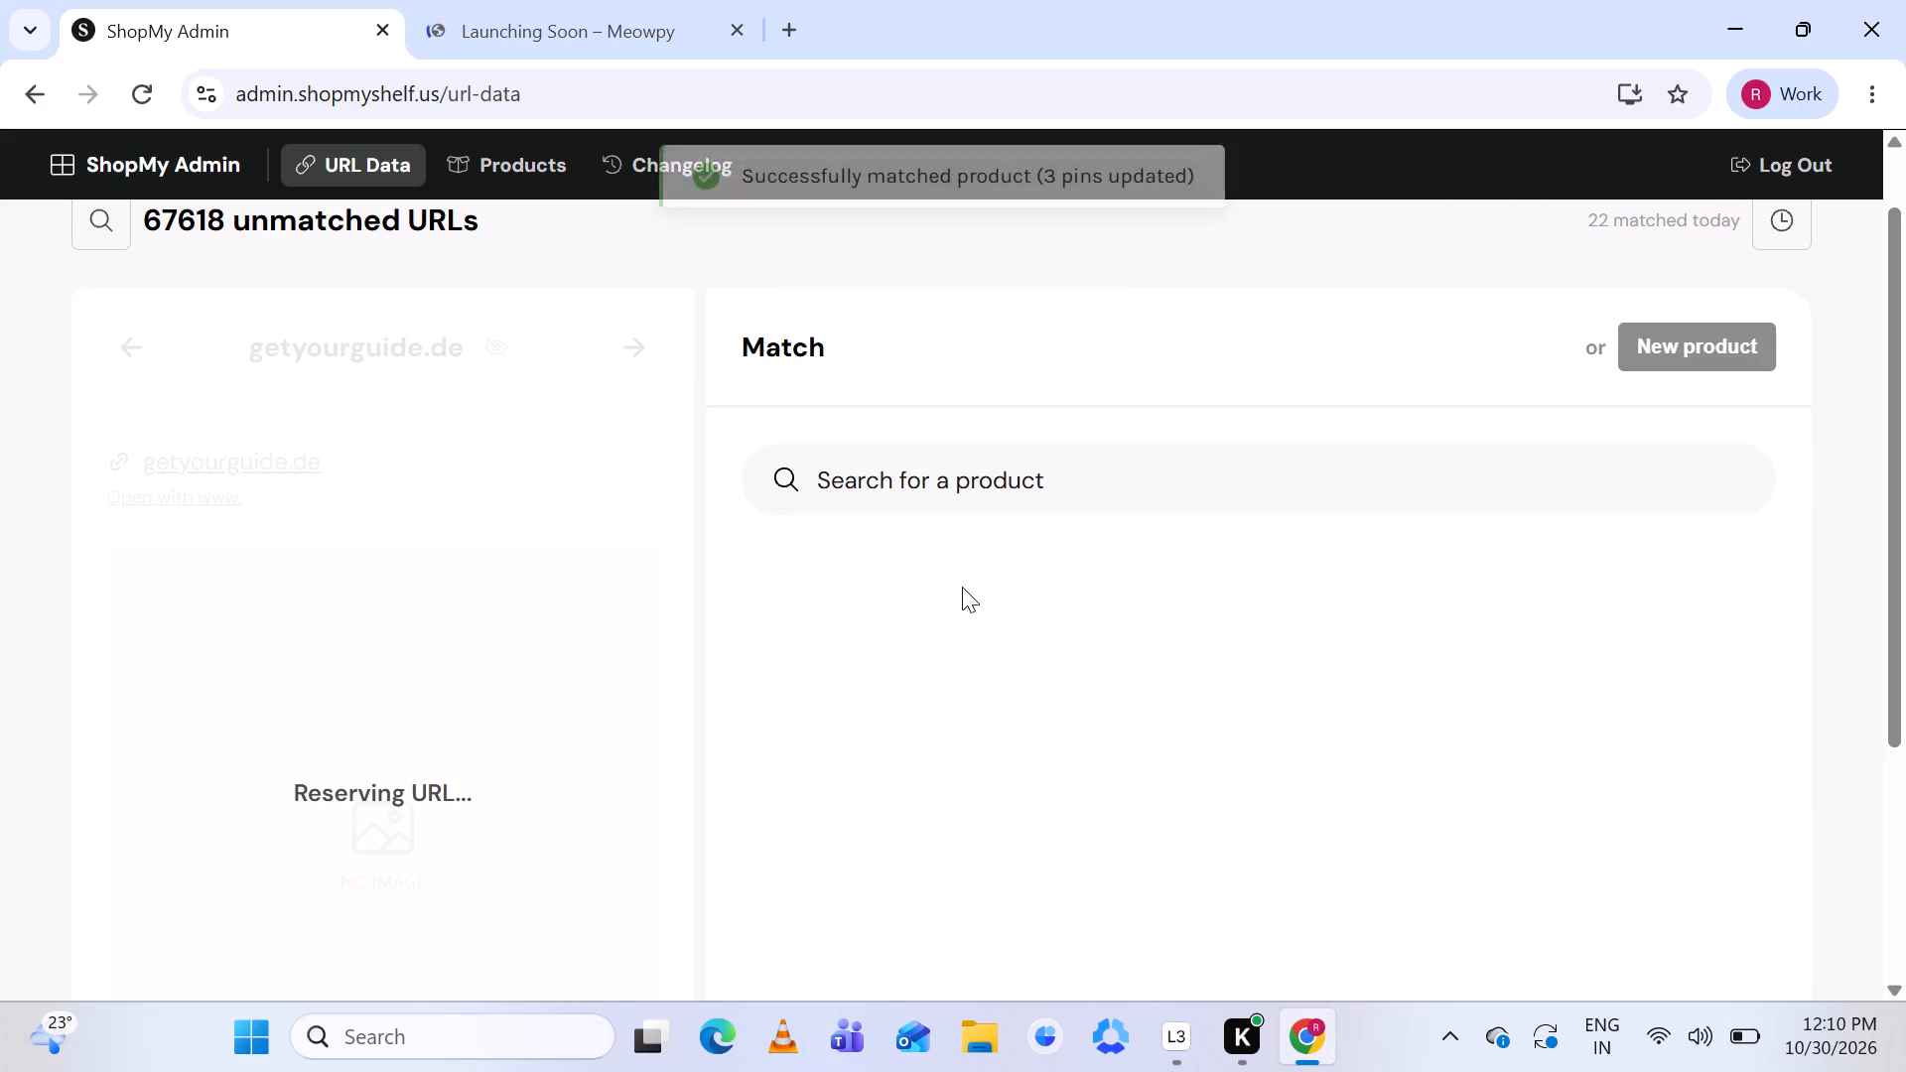
pyautogui.scroll(-2, 965, 574)
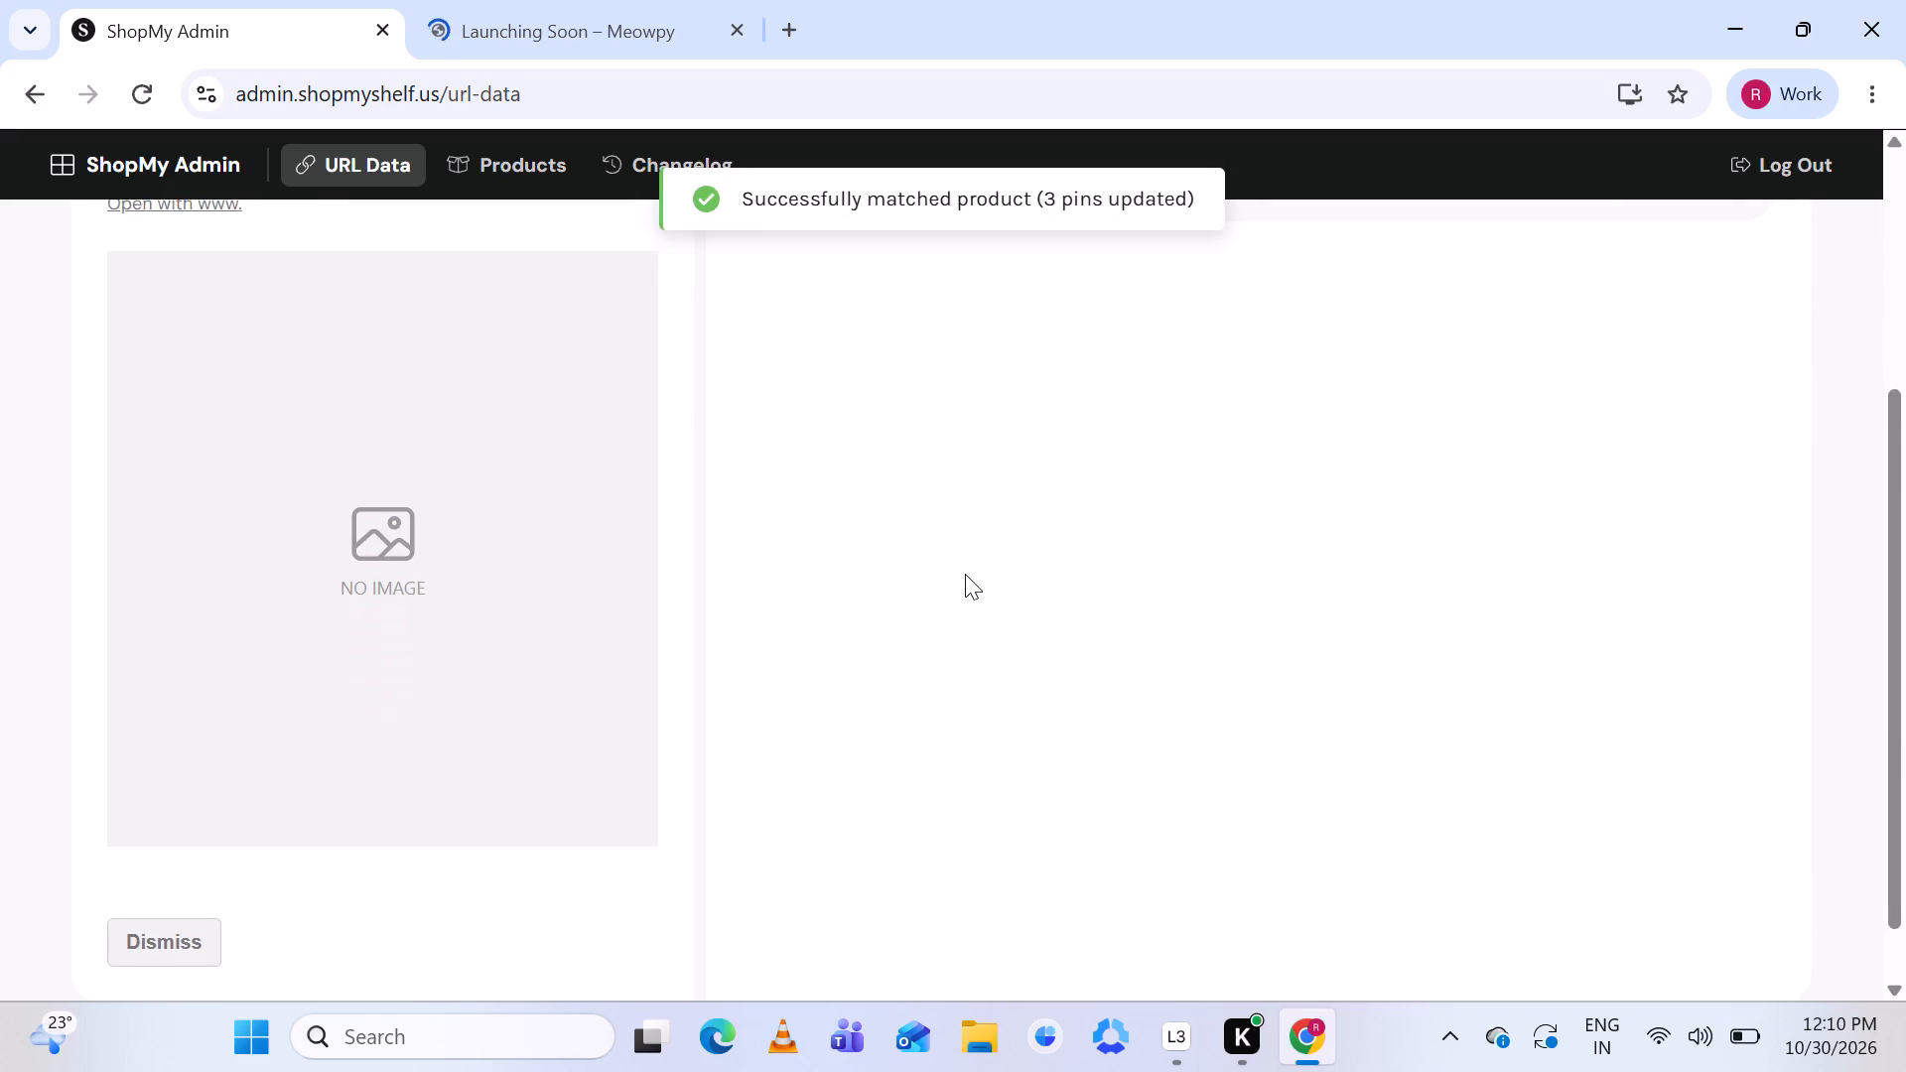
pyautogui.scroll(2, 965, 574)
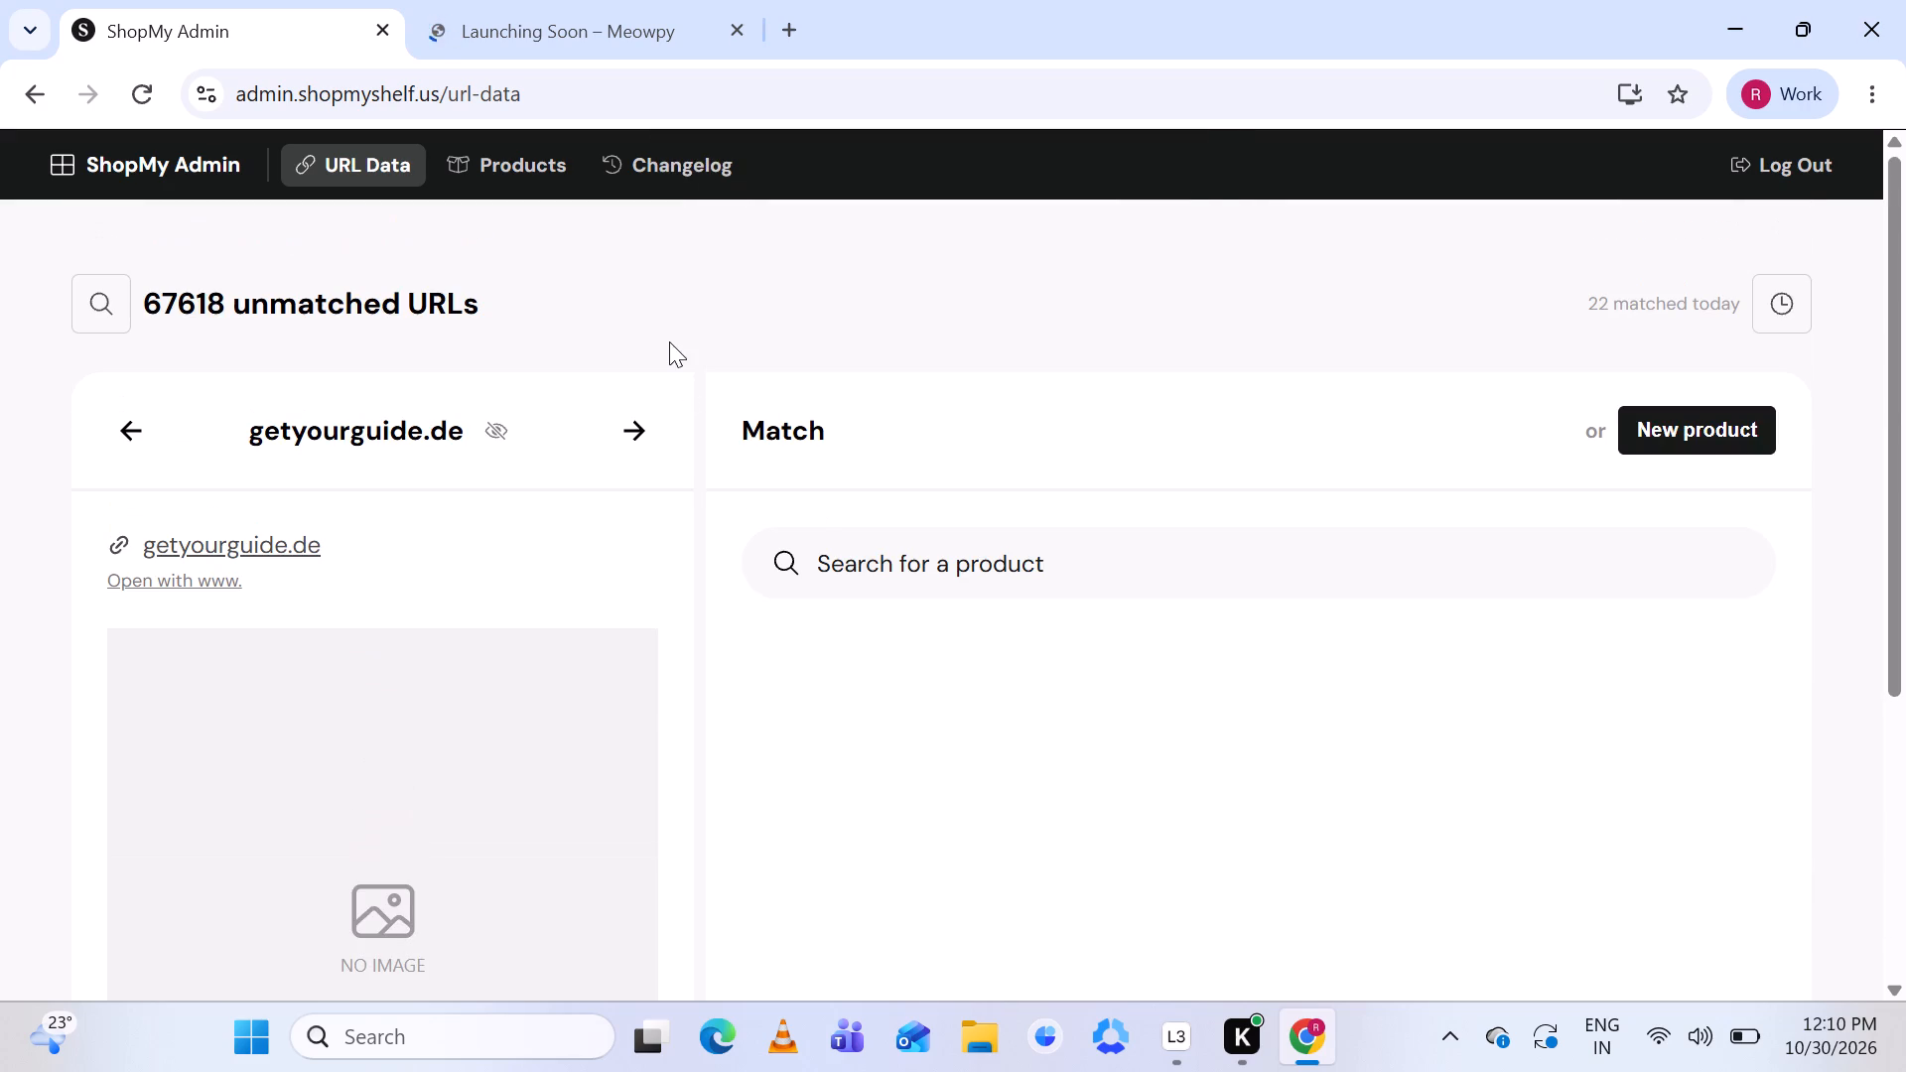
pyautogui.click(643, 417)
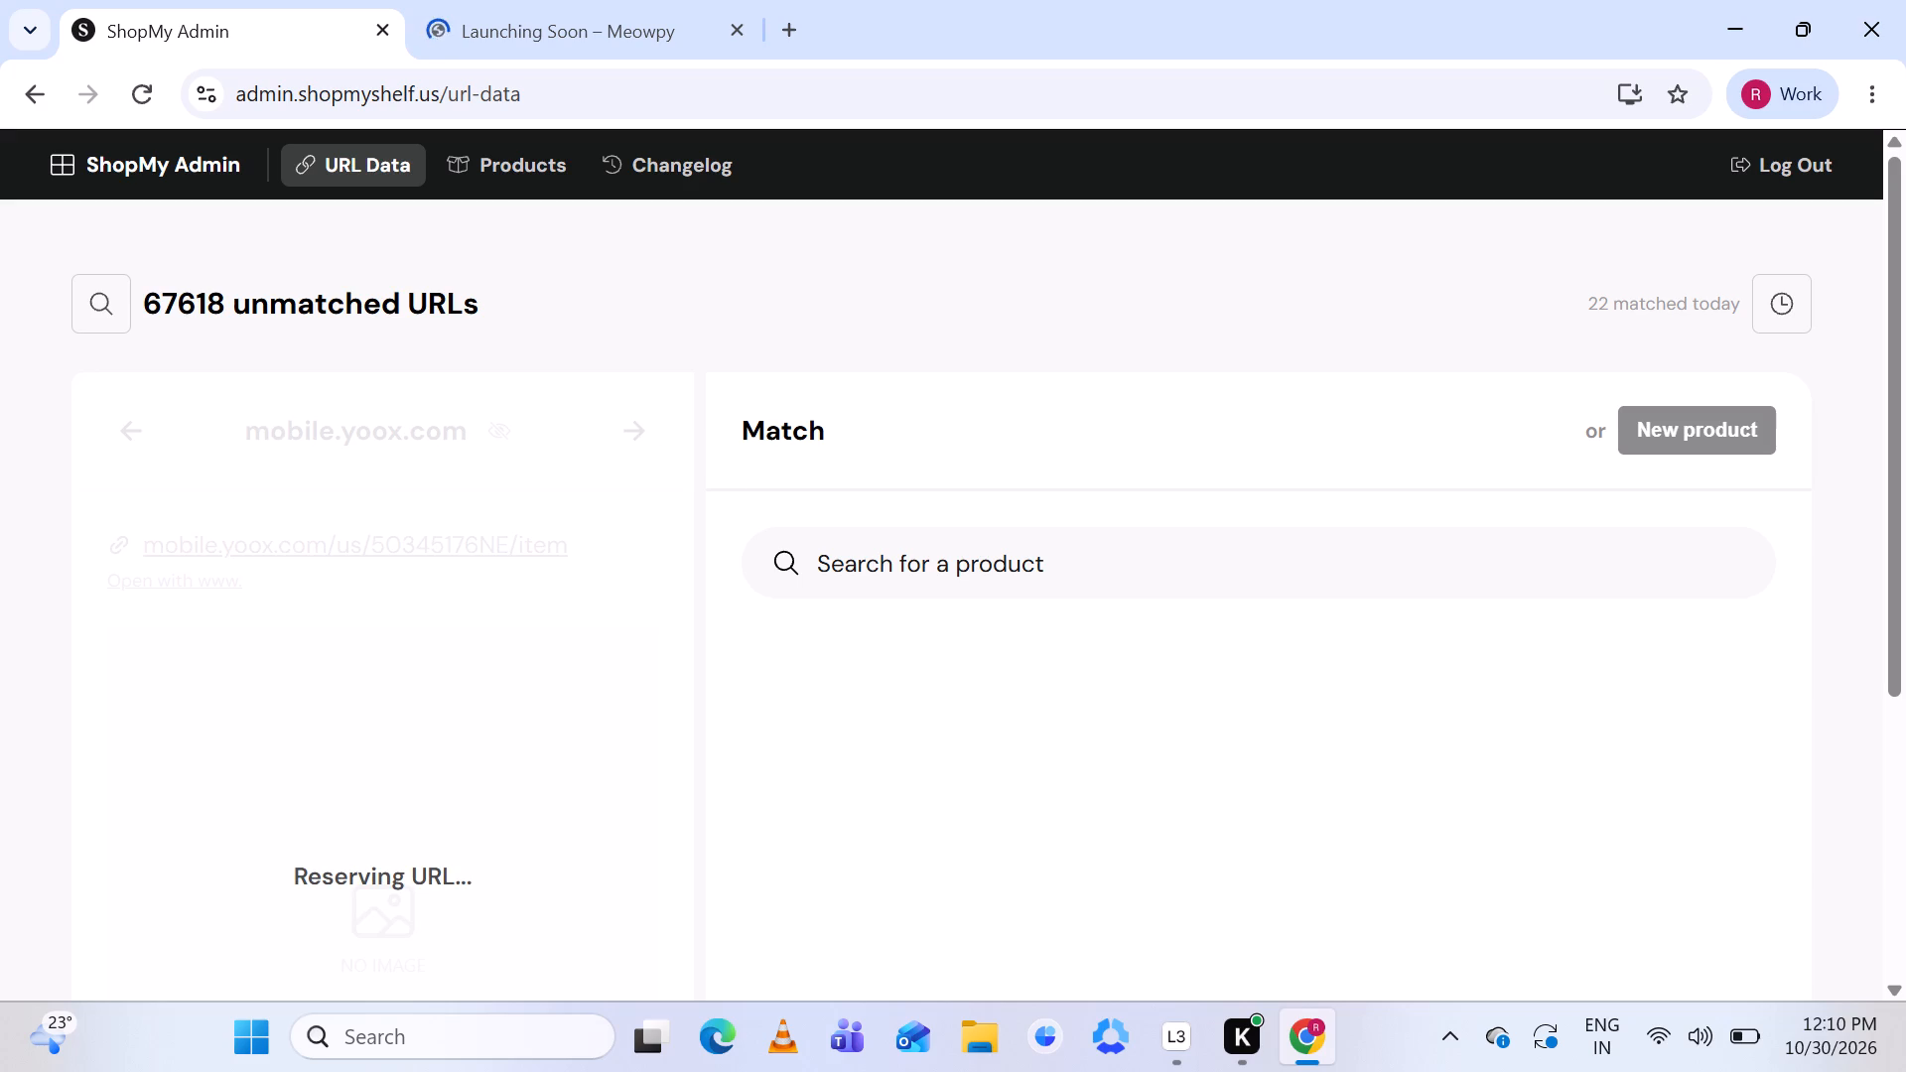
# Look over the mobile.yoox.com entries 50345176NE and 16452521AO and skip both without matching them.
pyautogui.scroll(-1, 895, 671)
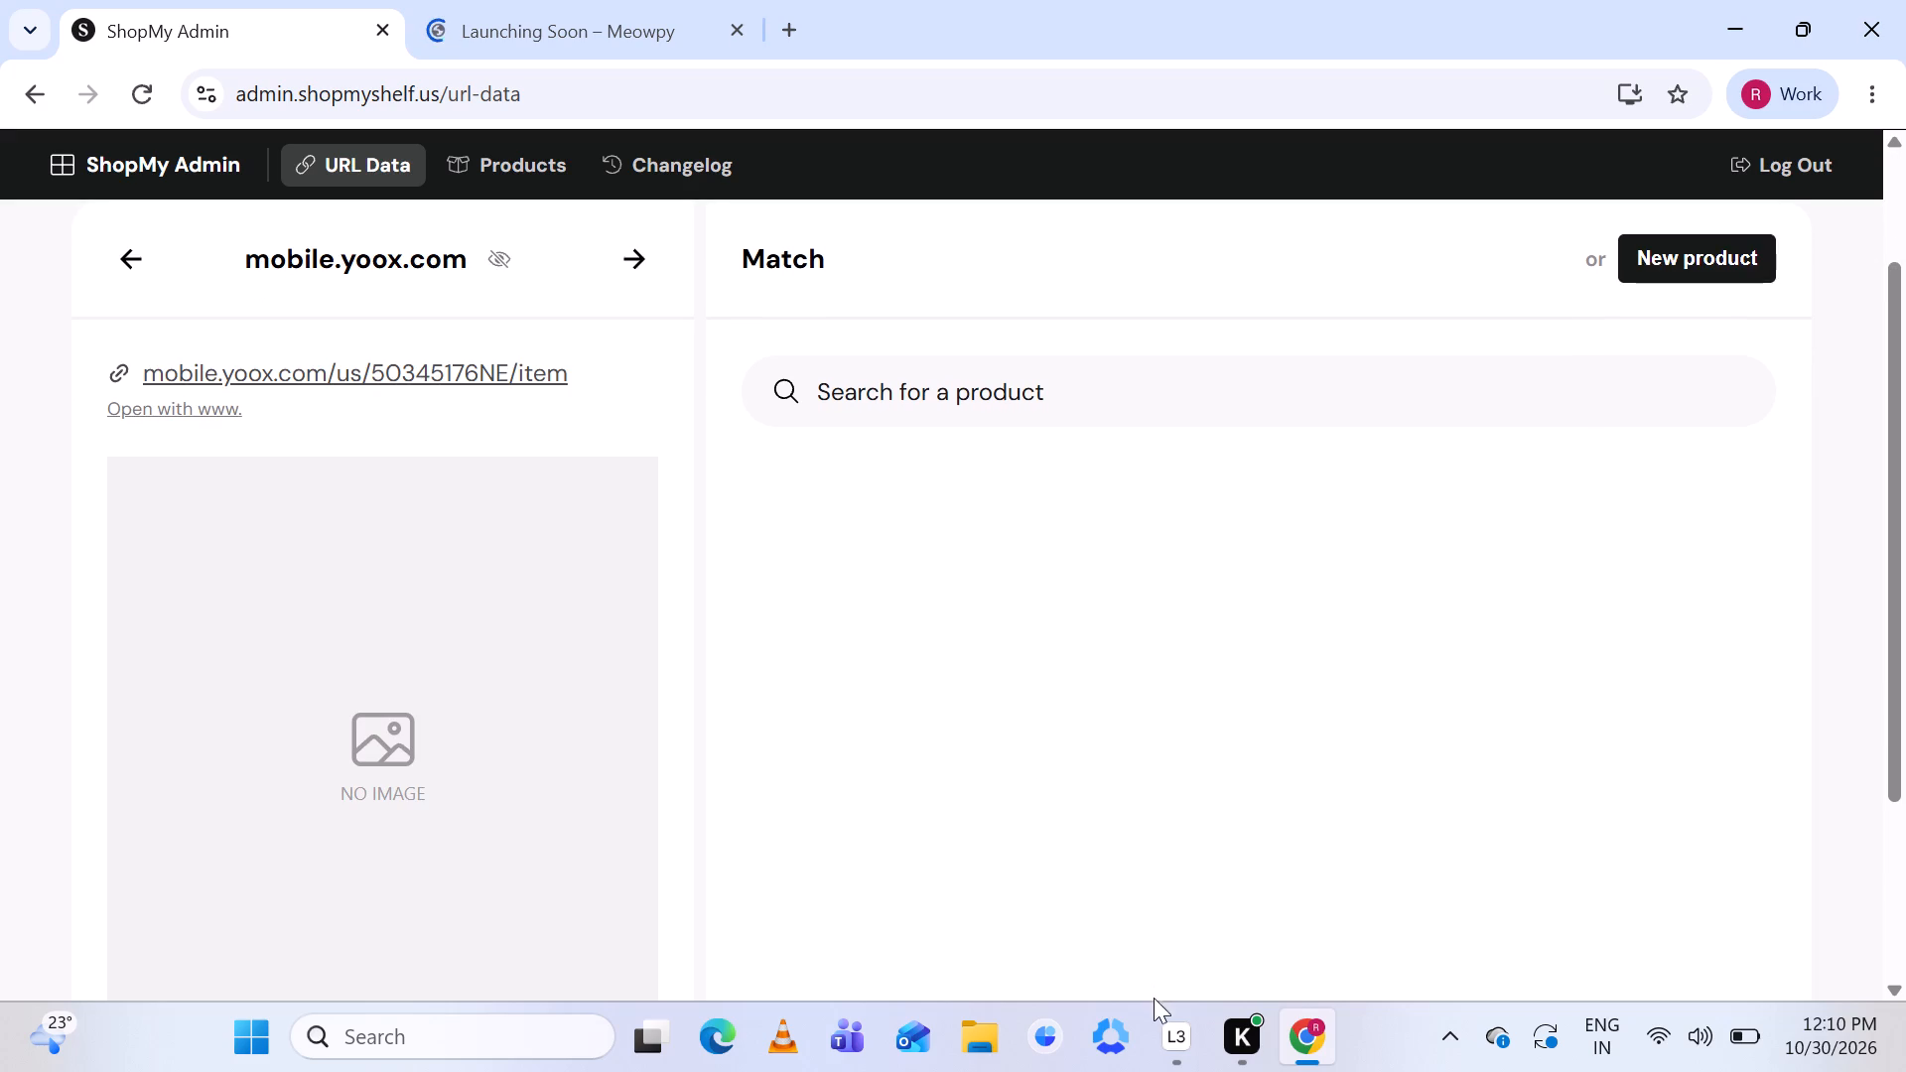
pyautogui.scroll(-3, 1159, 858)
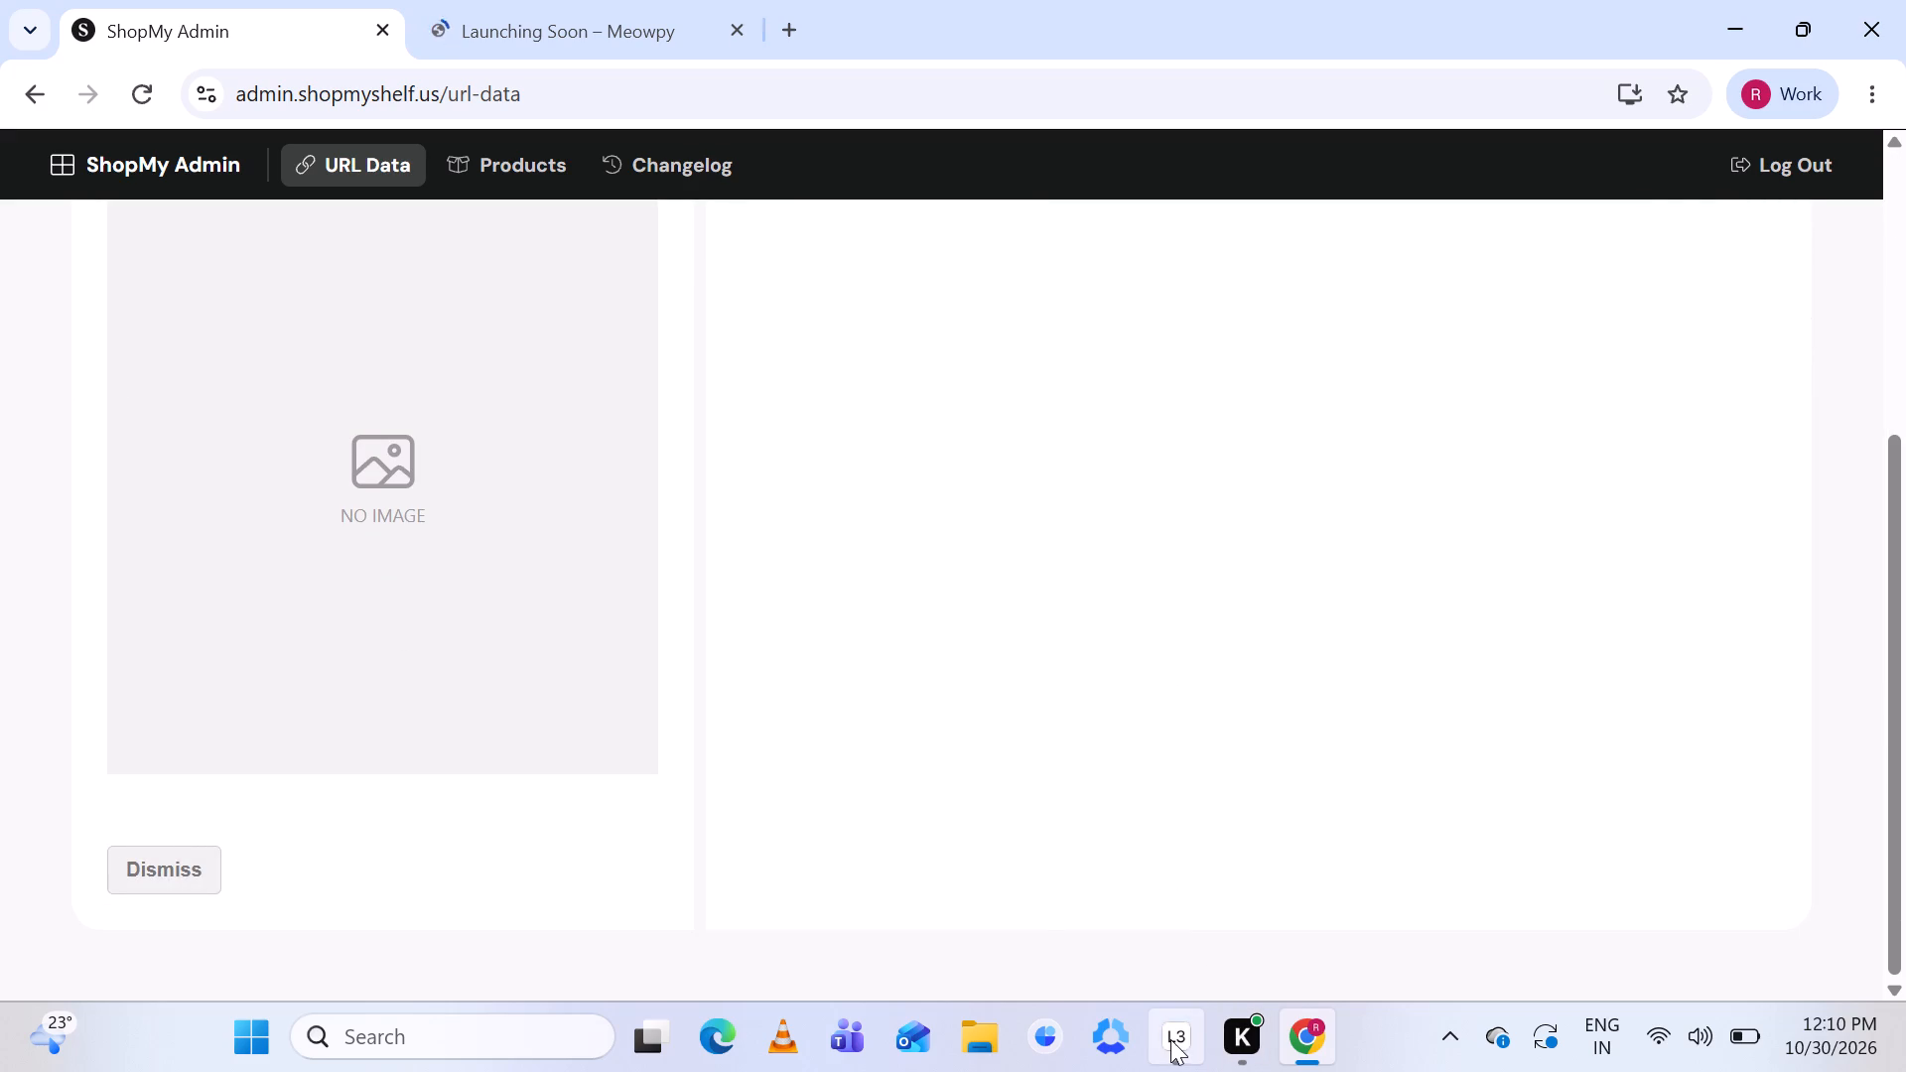
pyautogui.click(1174, 887)
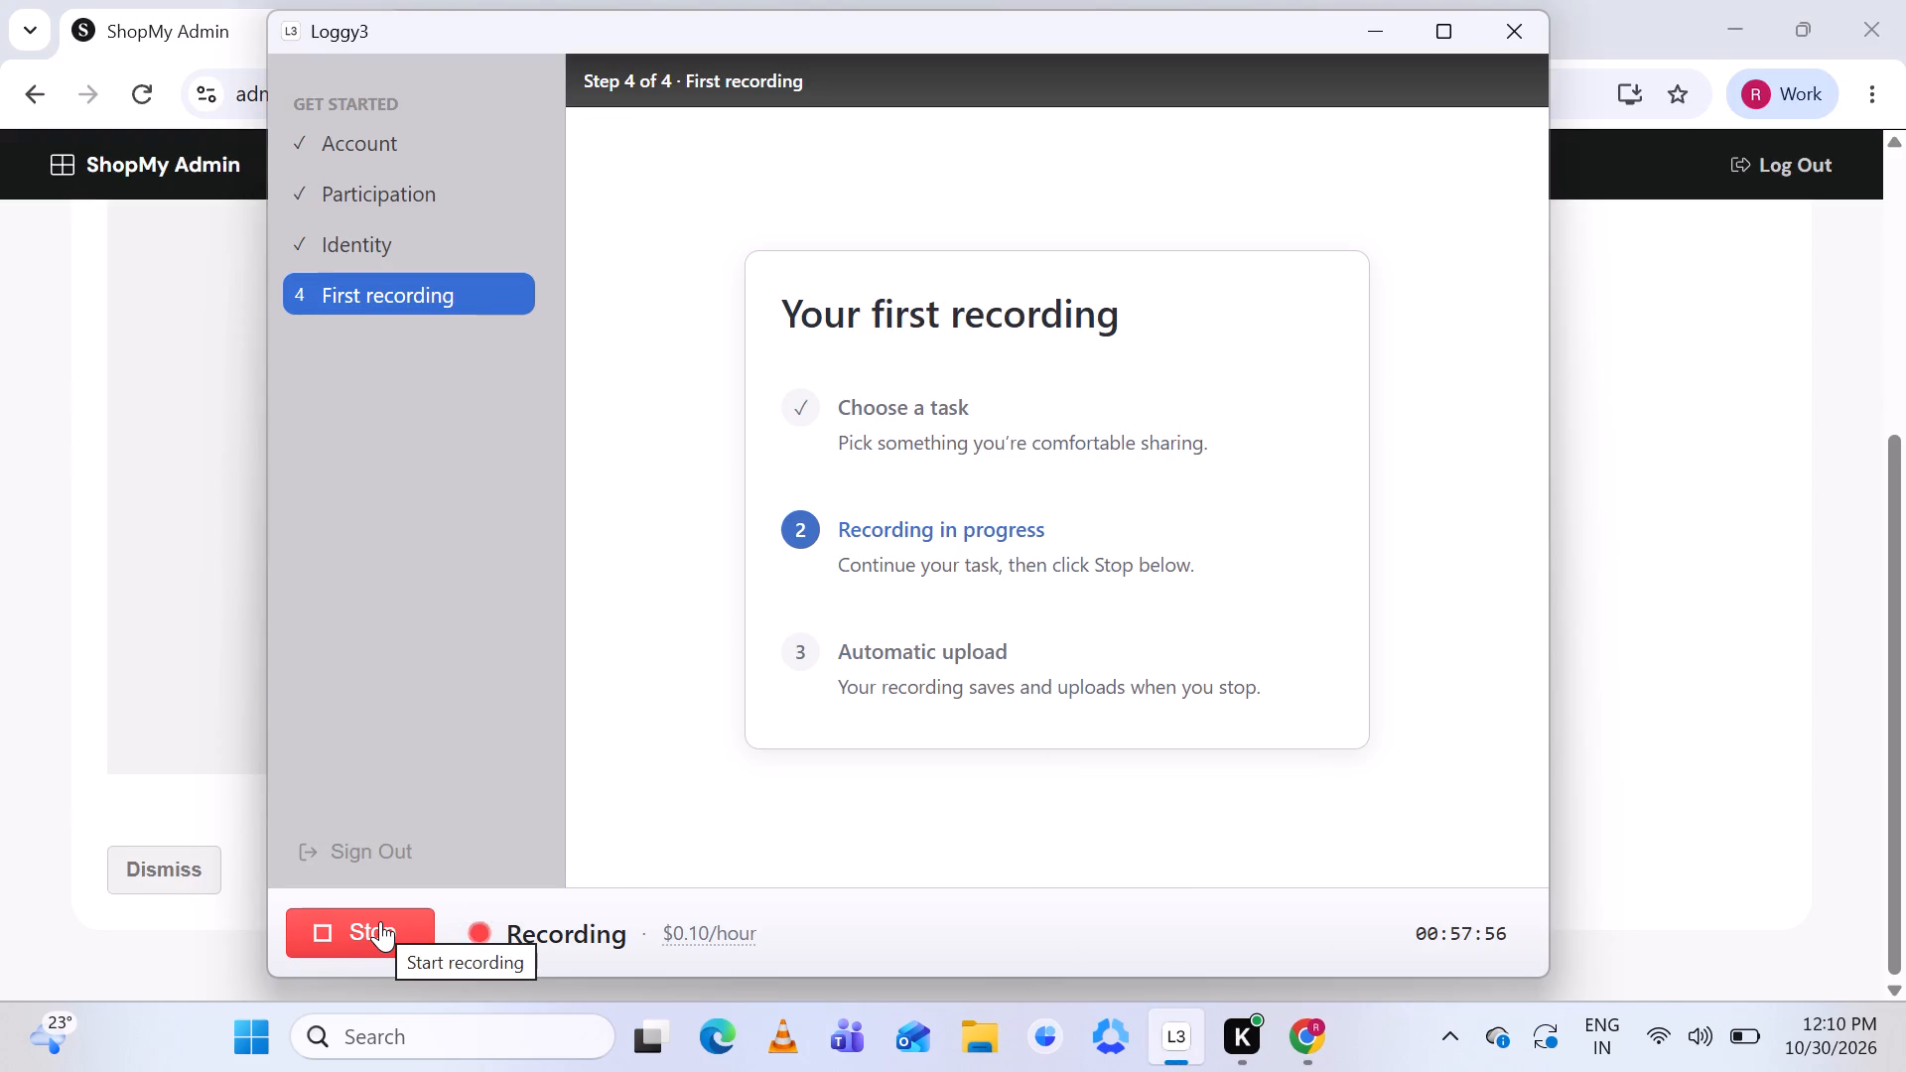
pyautogui.click(1751, 721)
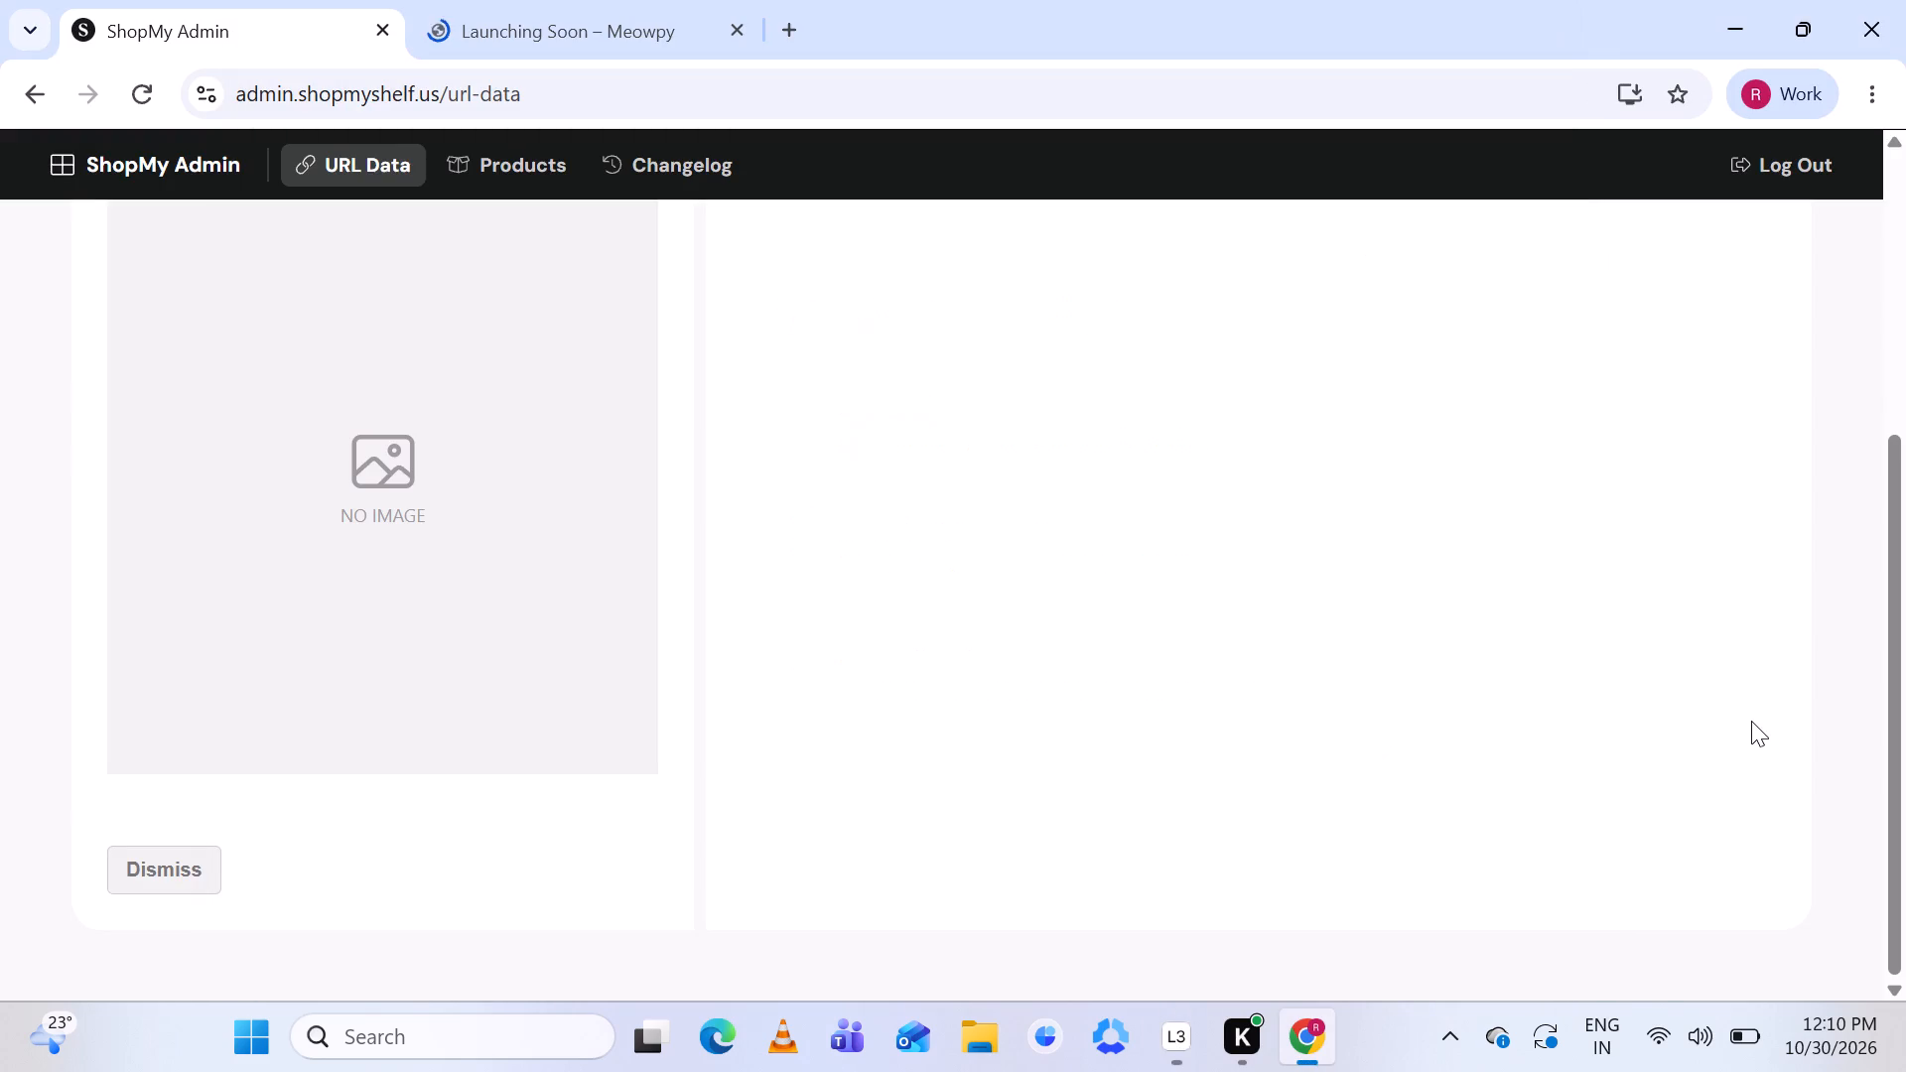
pyautogui.scroll(3, 1258, 732)
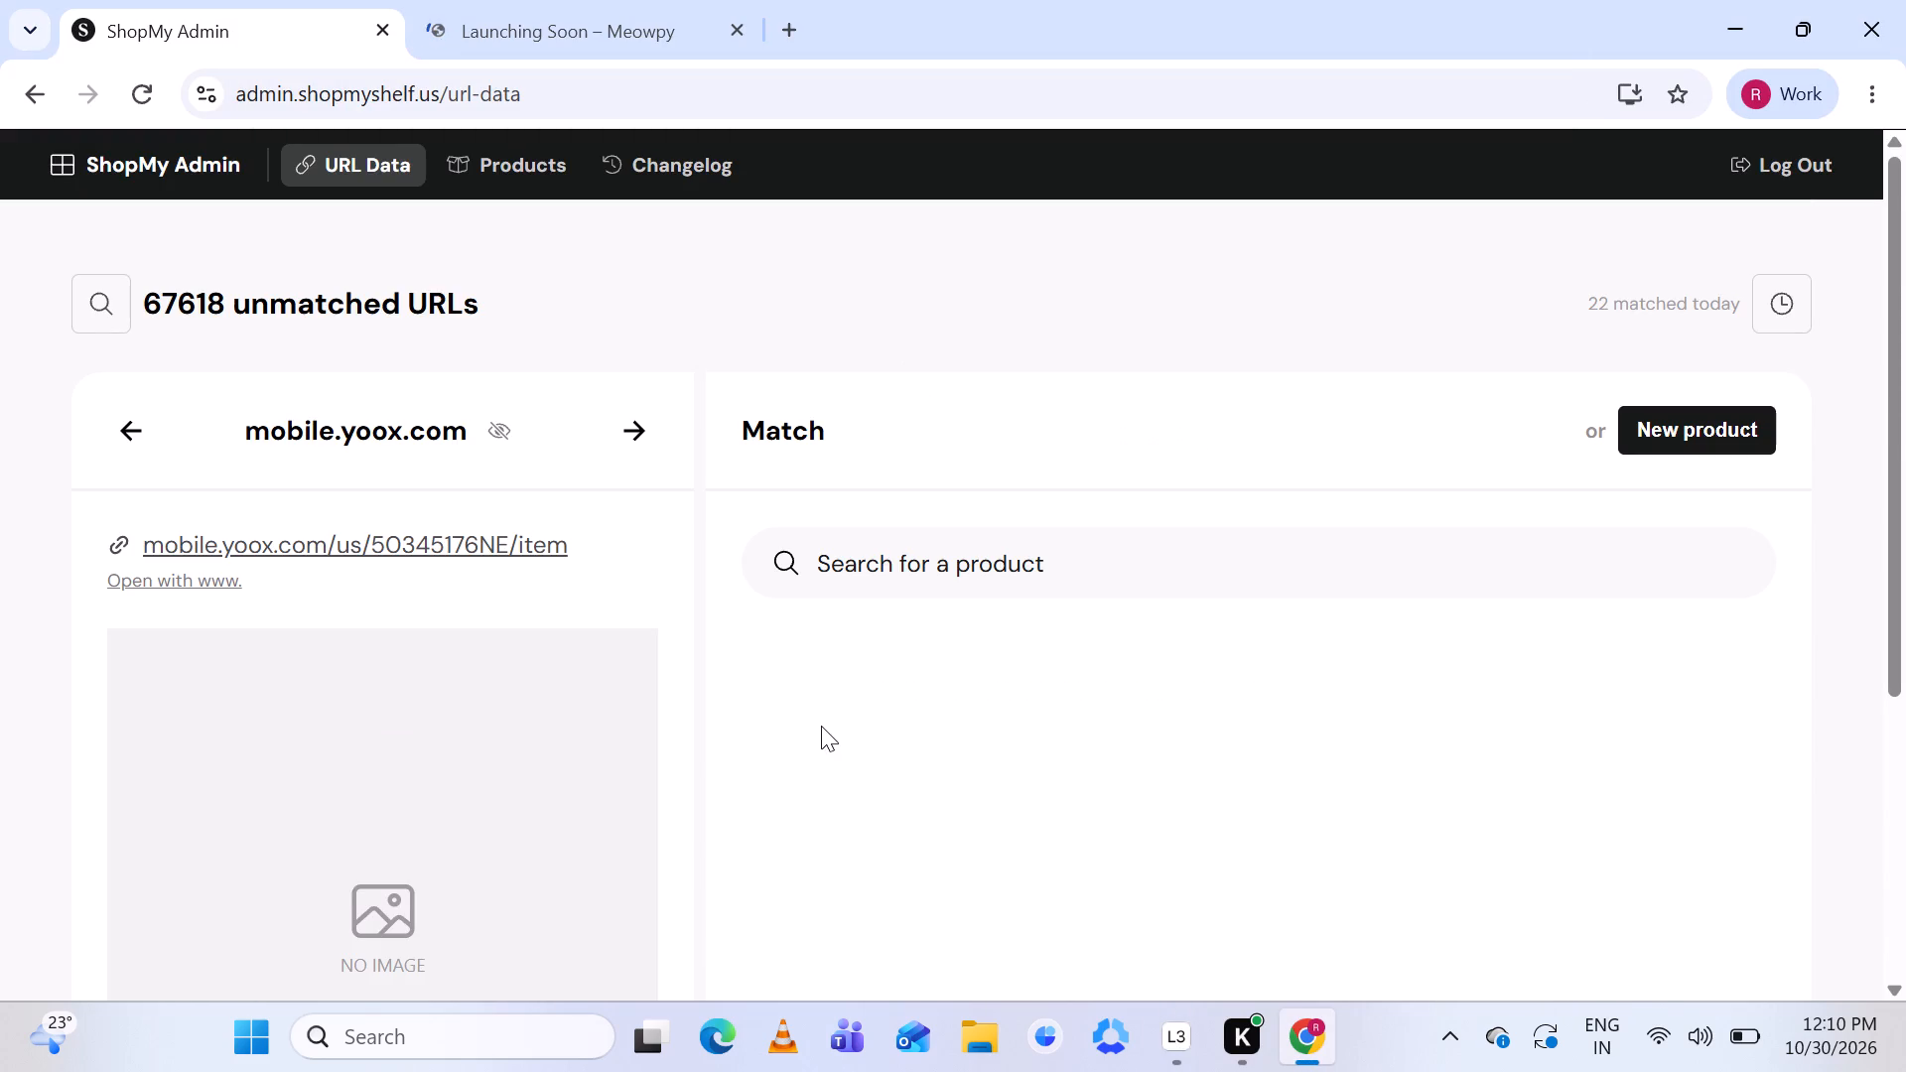
pyautogui.scroll(-2, 821, 726)
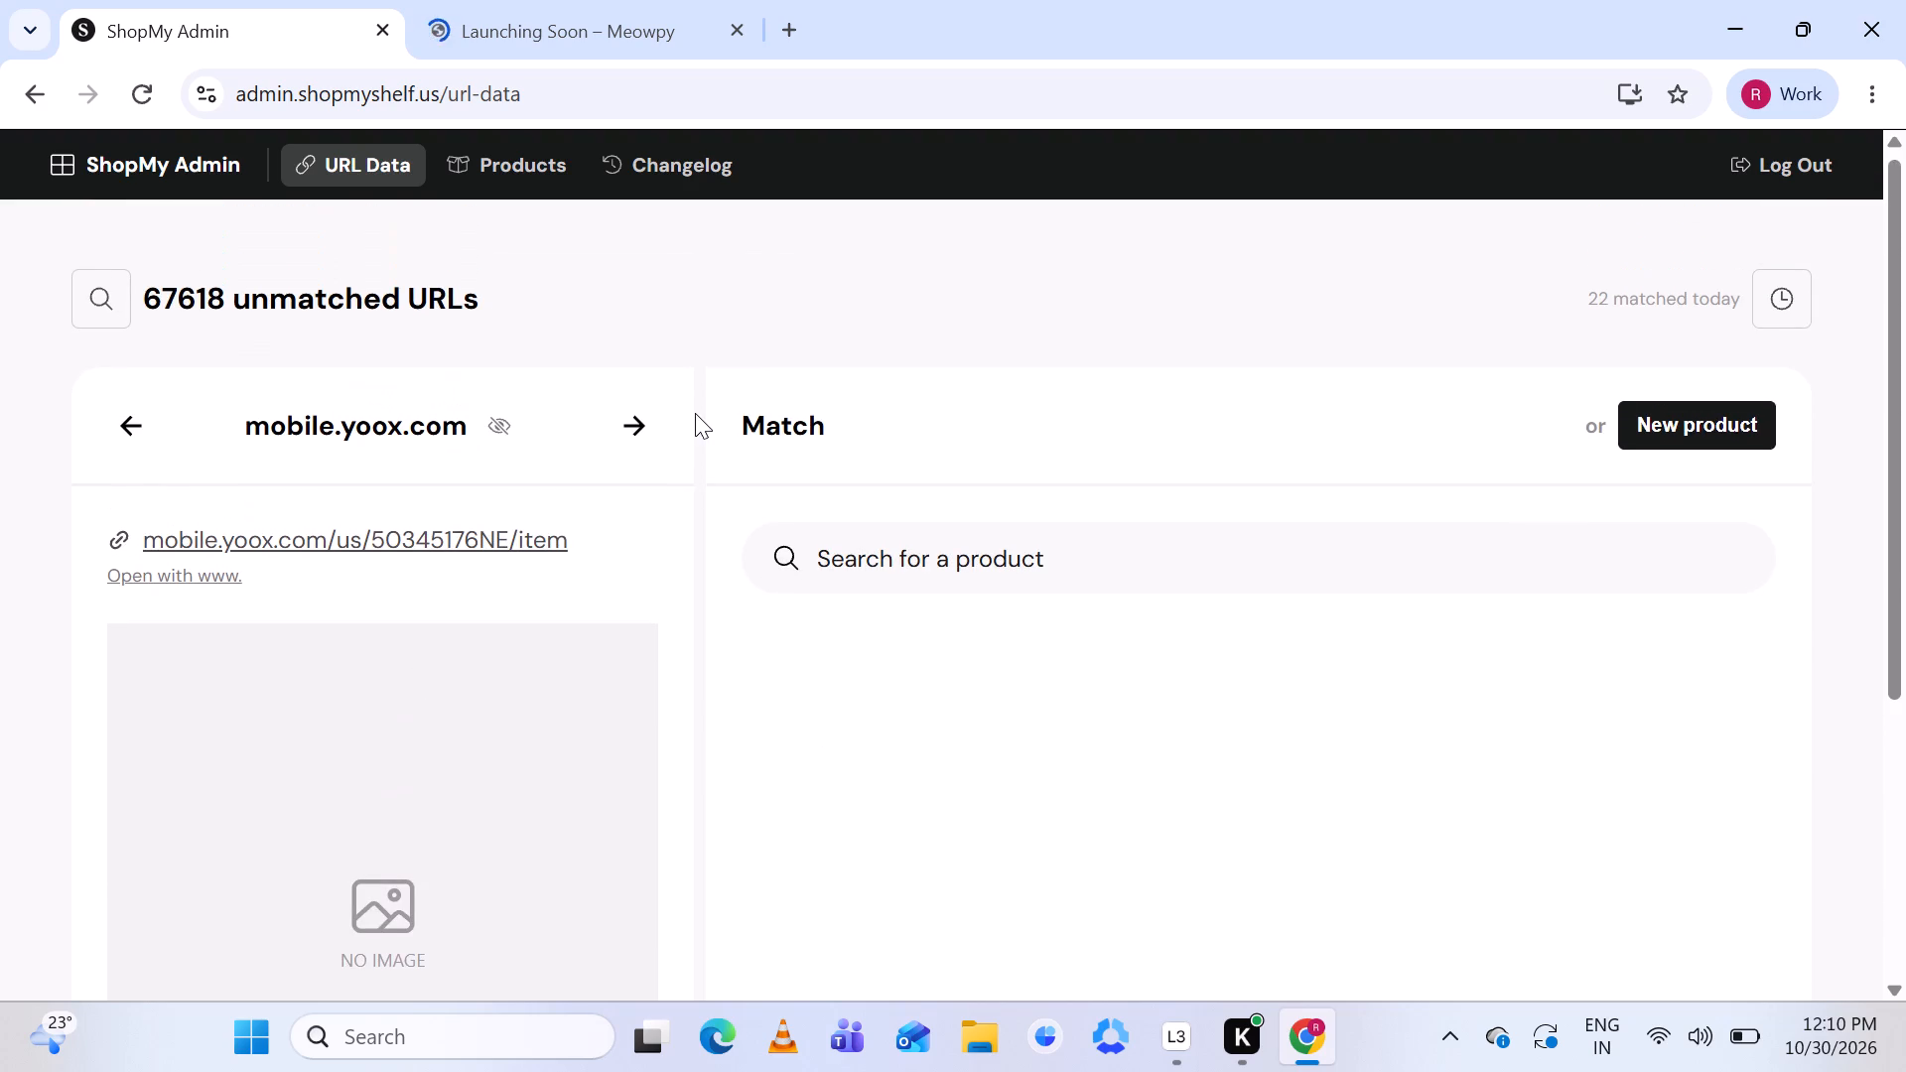
pyautogui.click(636, 420)
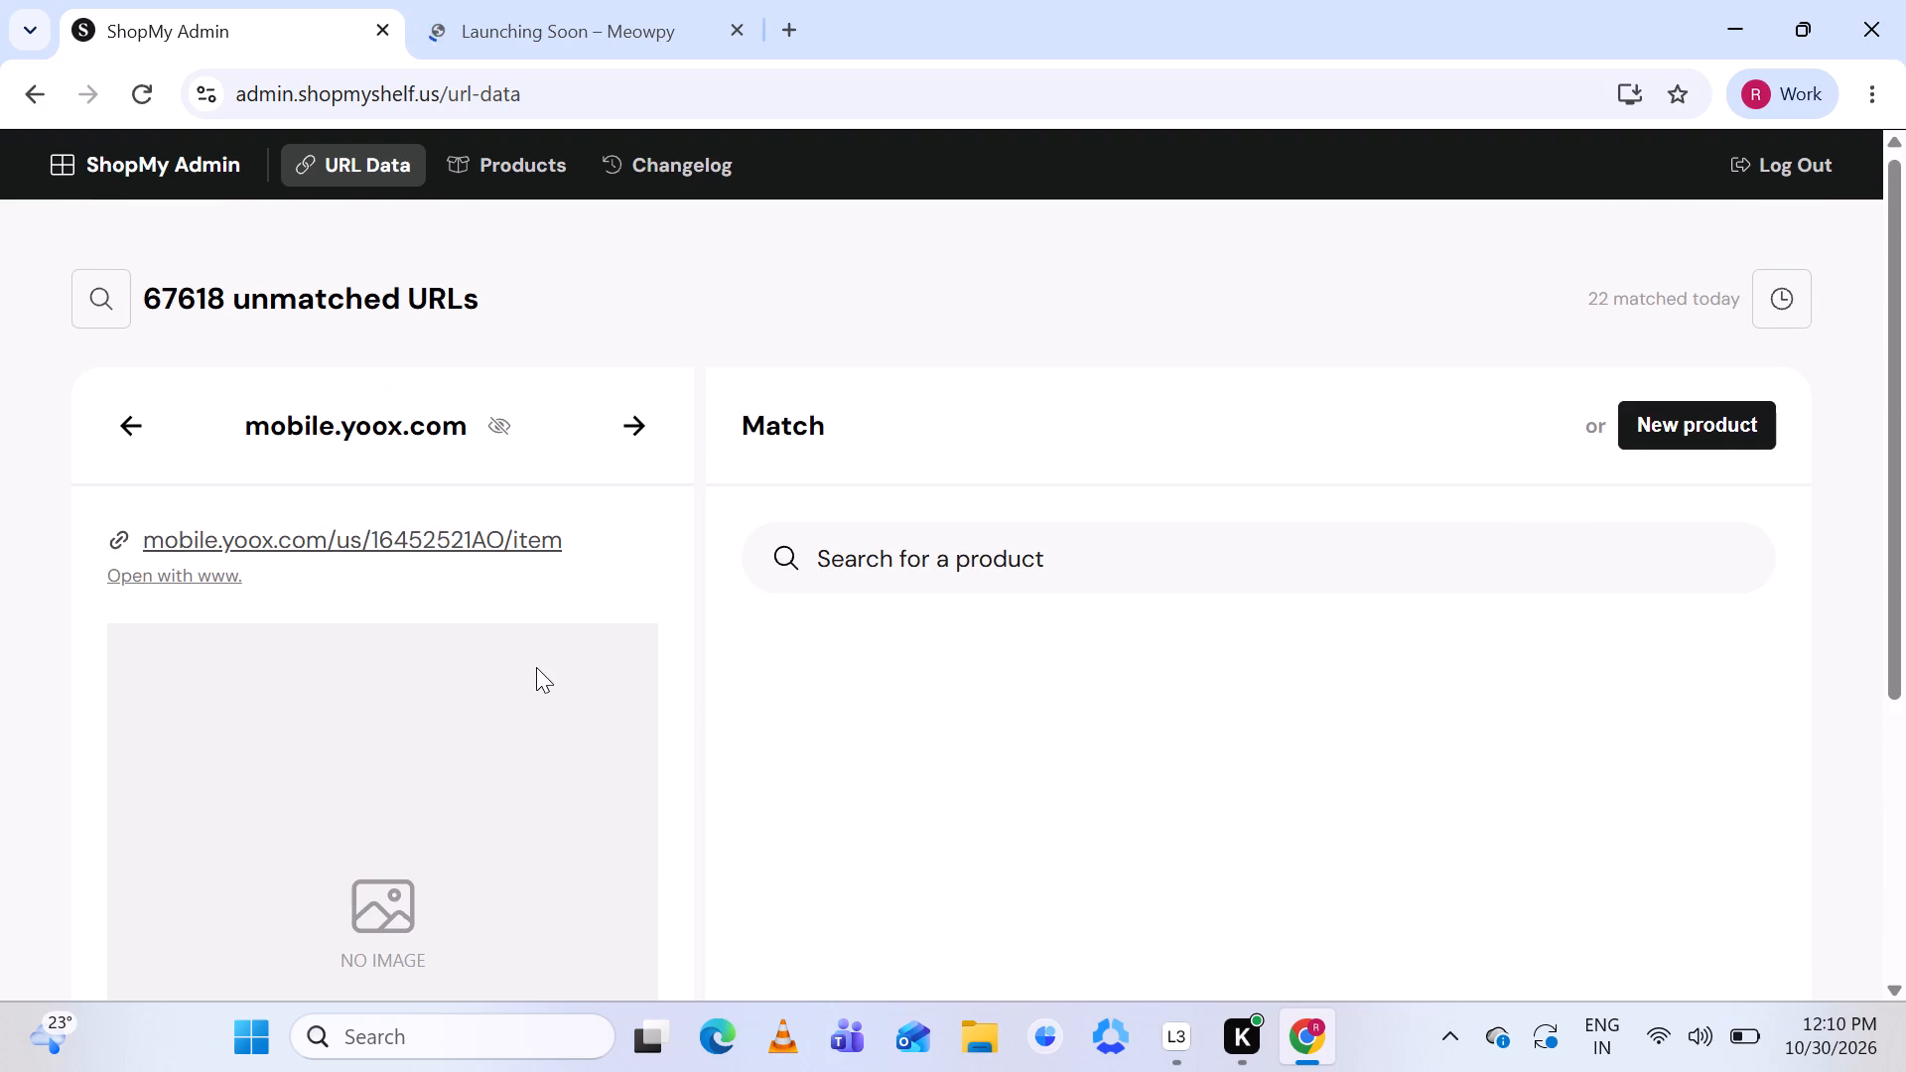
pyautogui.click(638, 421)
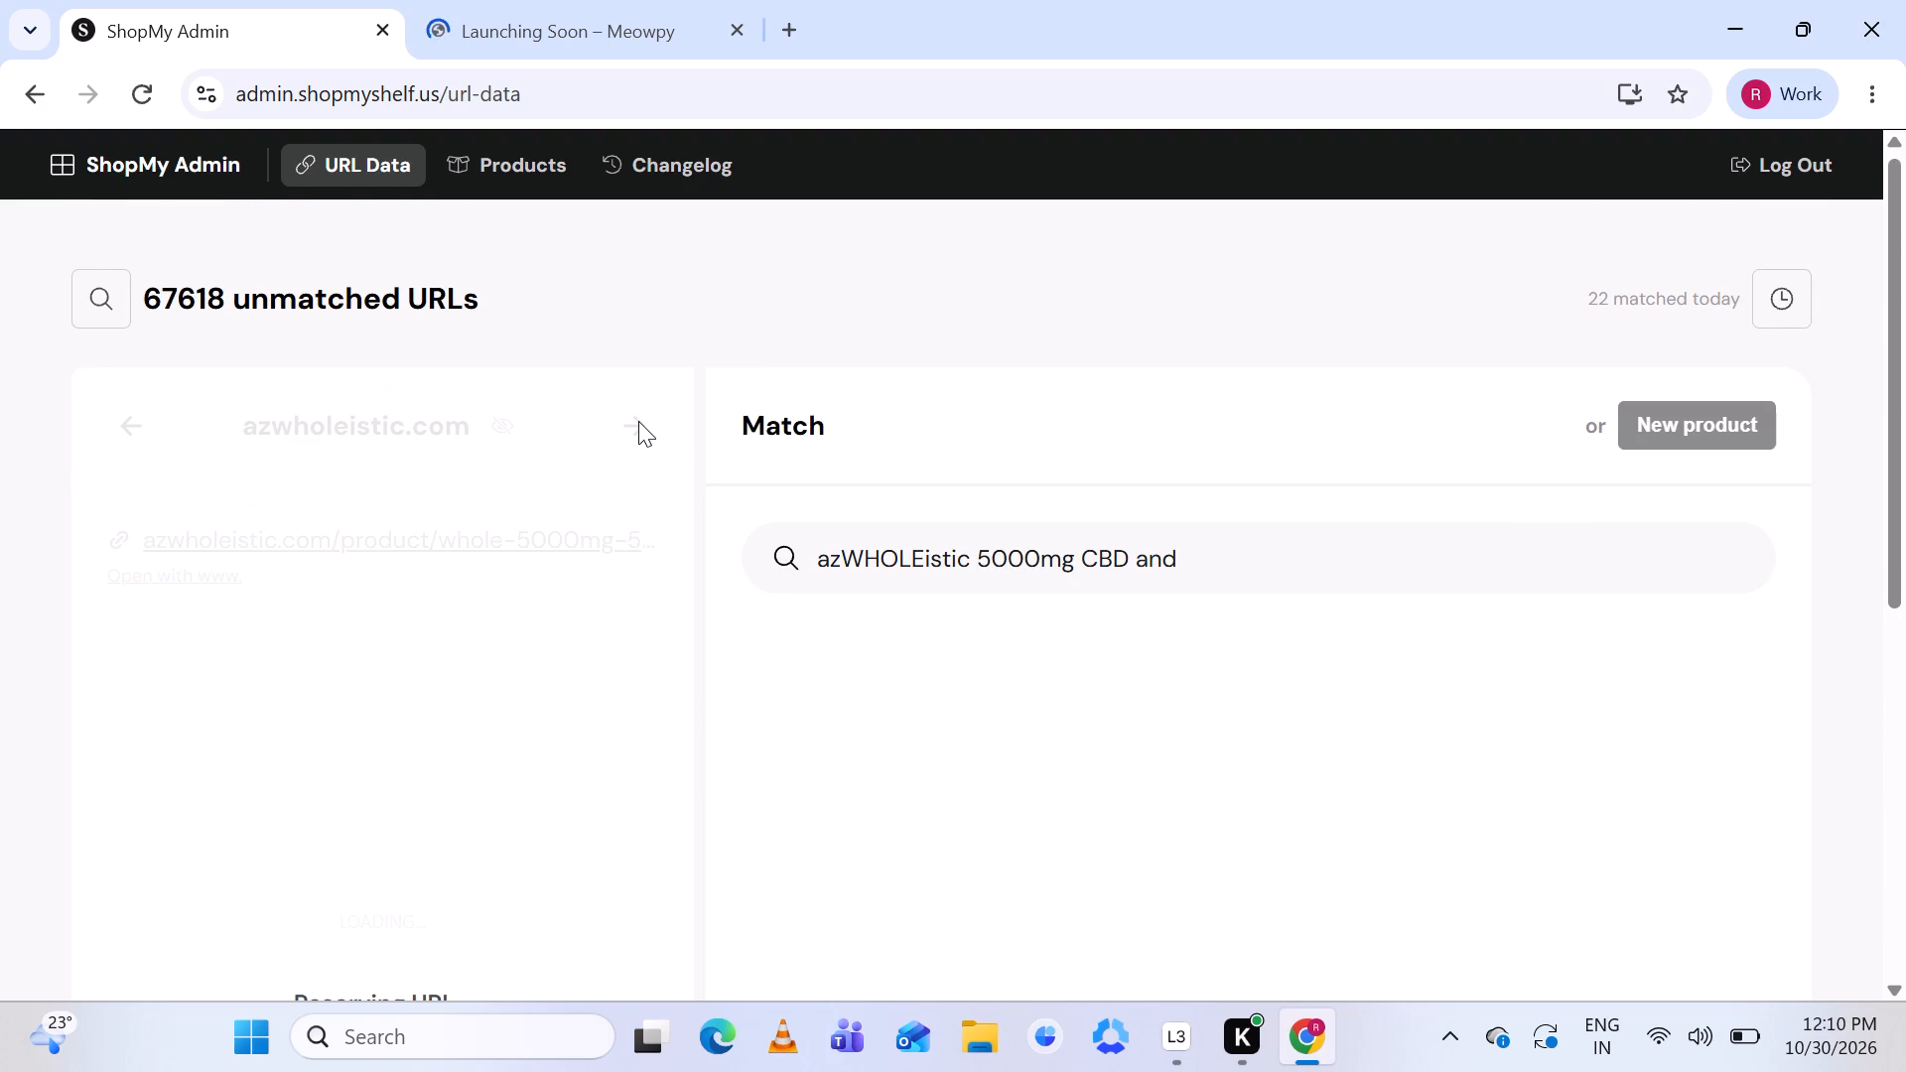
# Review the azWHOLEistic 5000mg CBD and CBG Pain Lotion Pump listing and skip its URL without matching it.
pyautogui.scroll(-1, 618, 600)
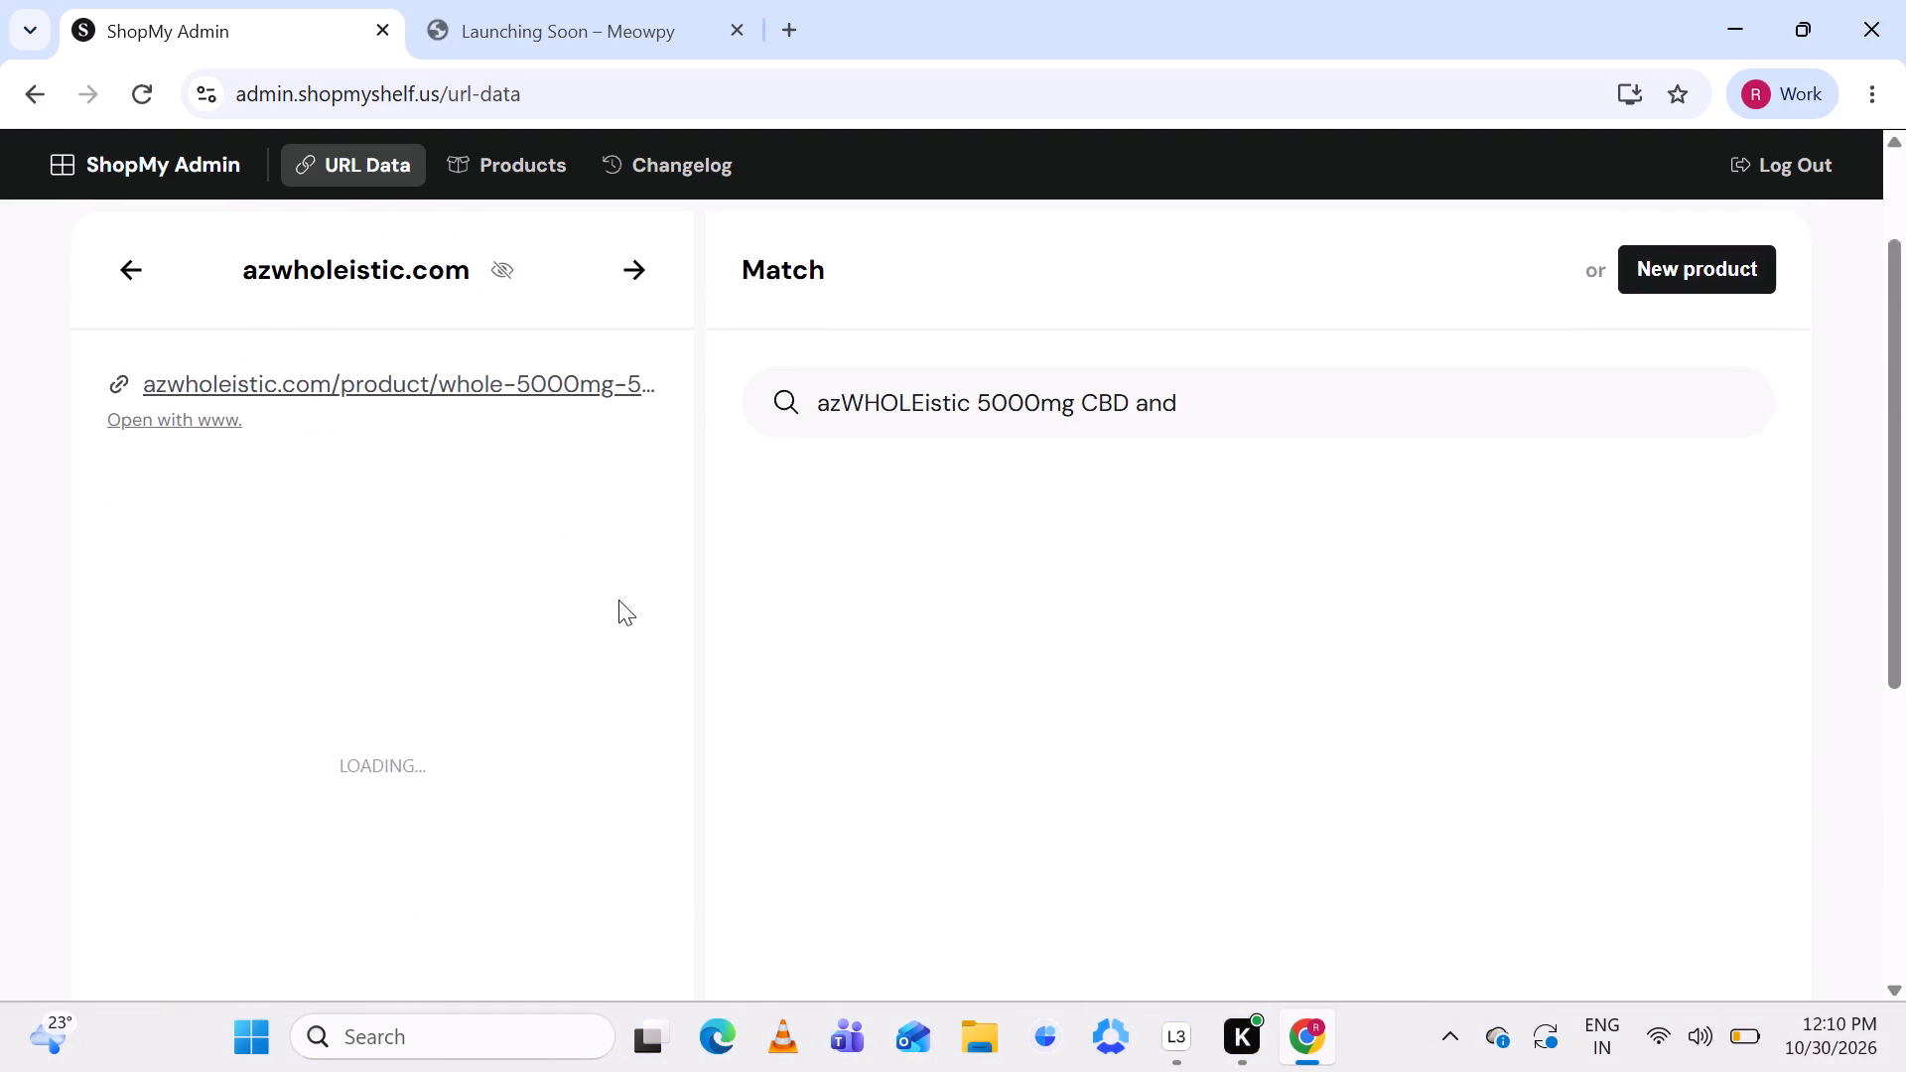
pyautogui.scroll(-1, 618, 600)
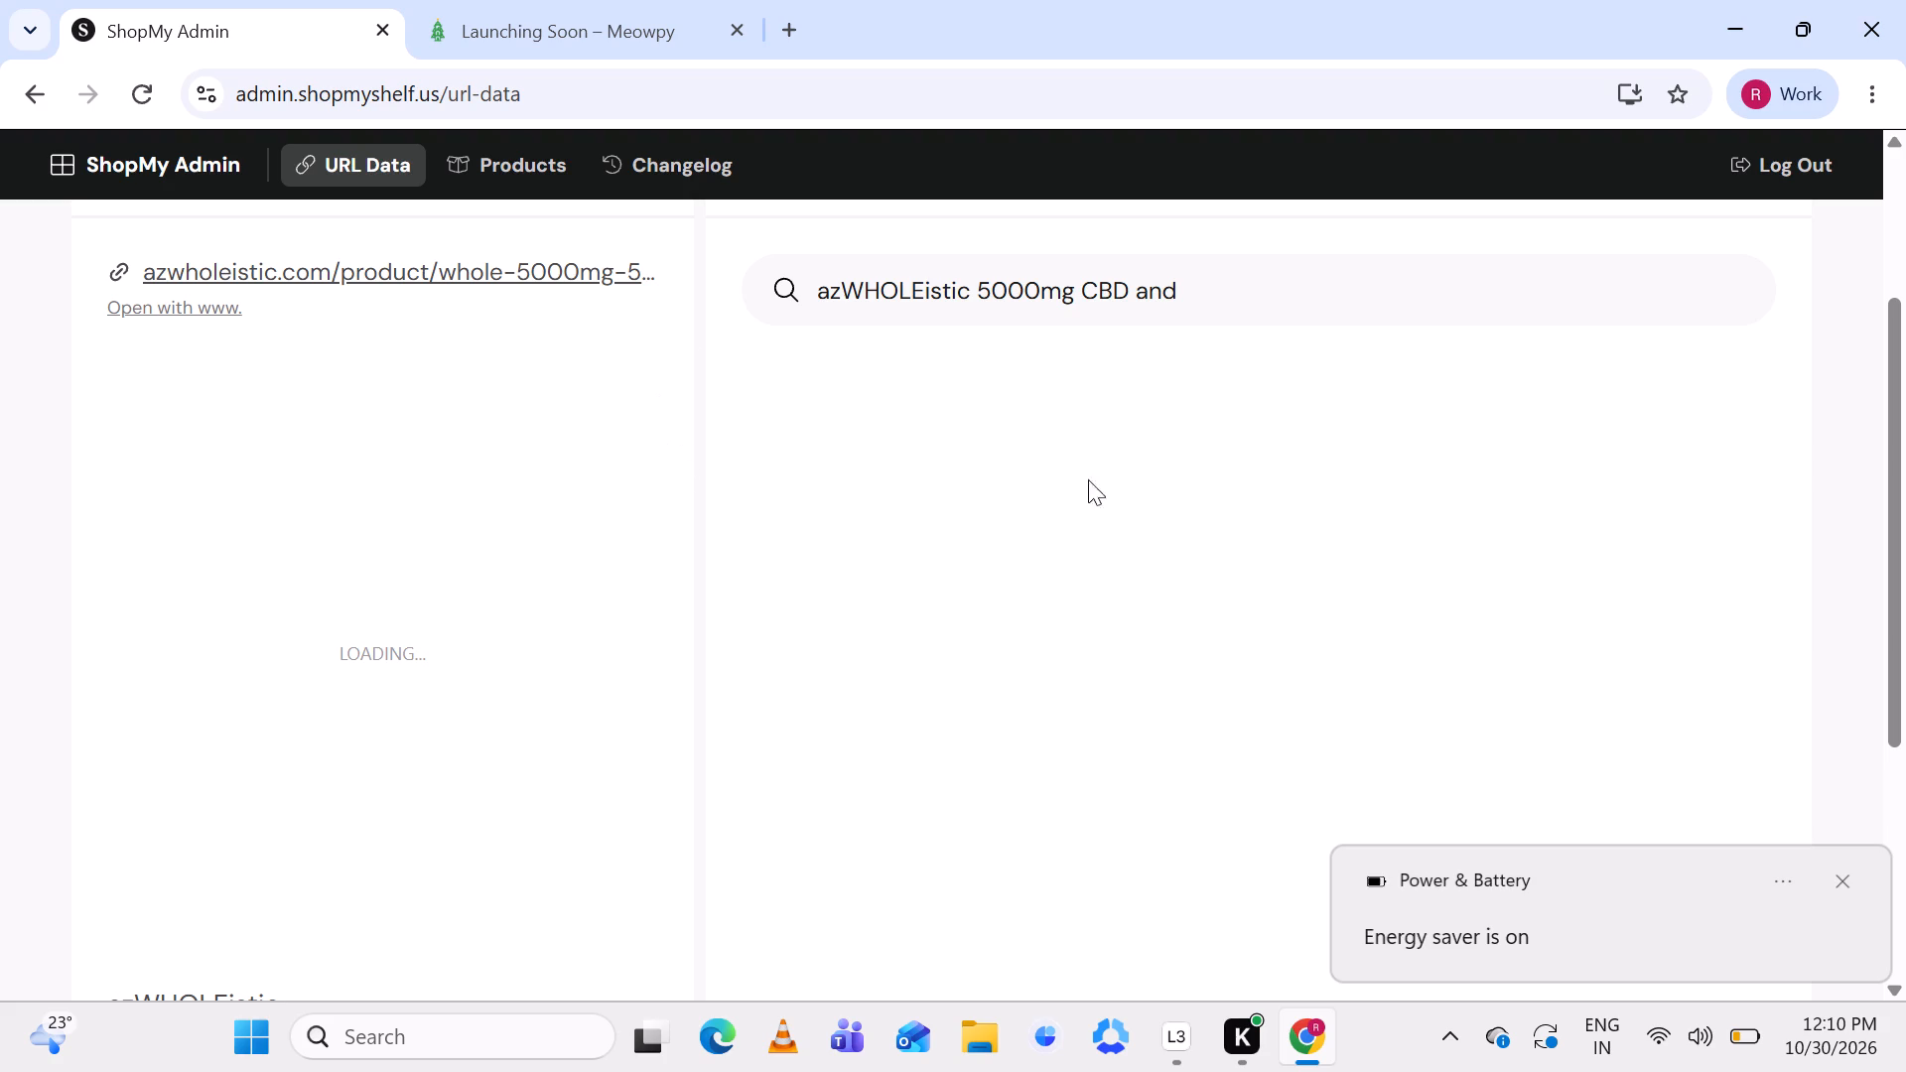
pyautogui.click(1844, 885)
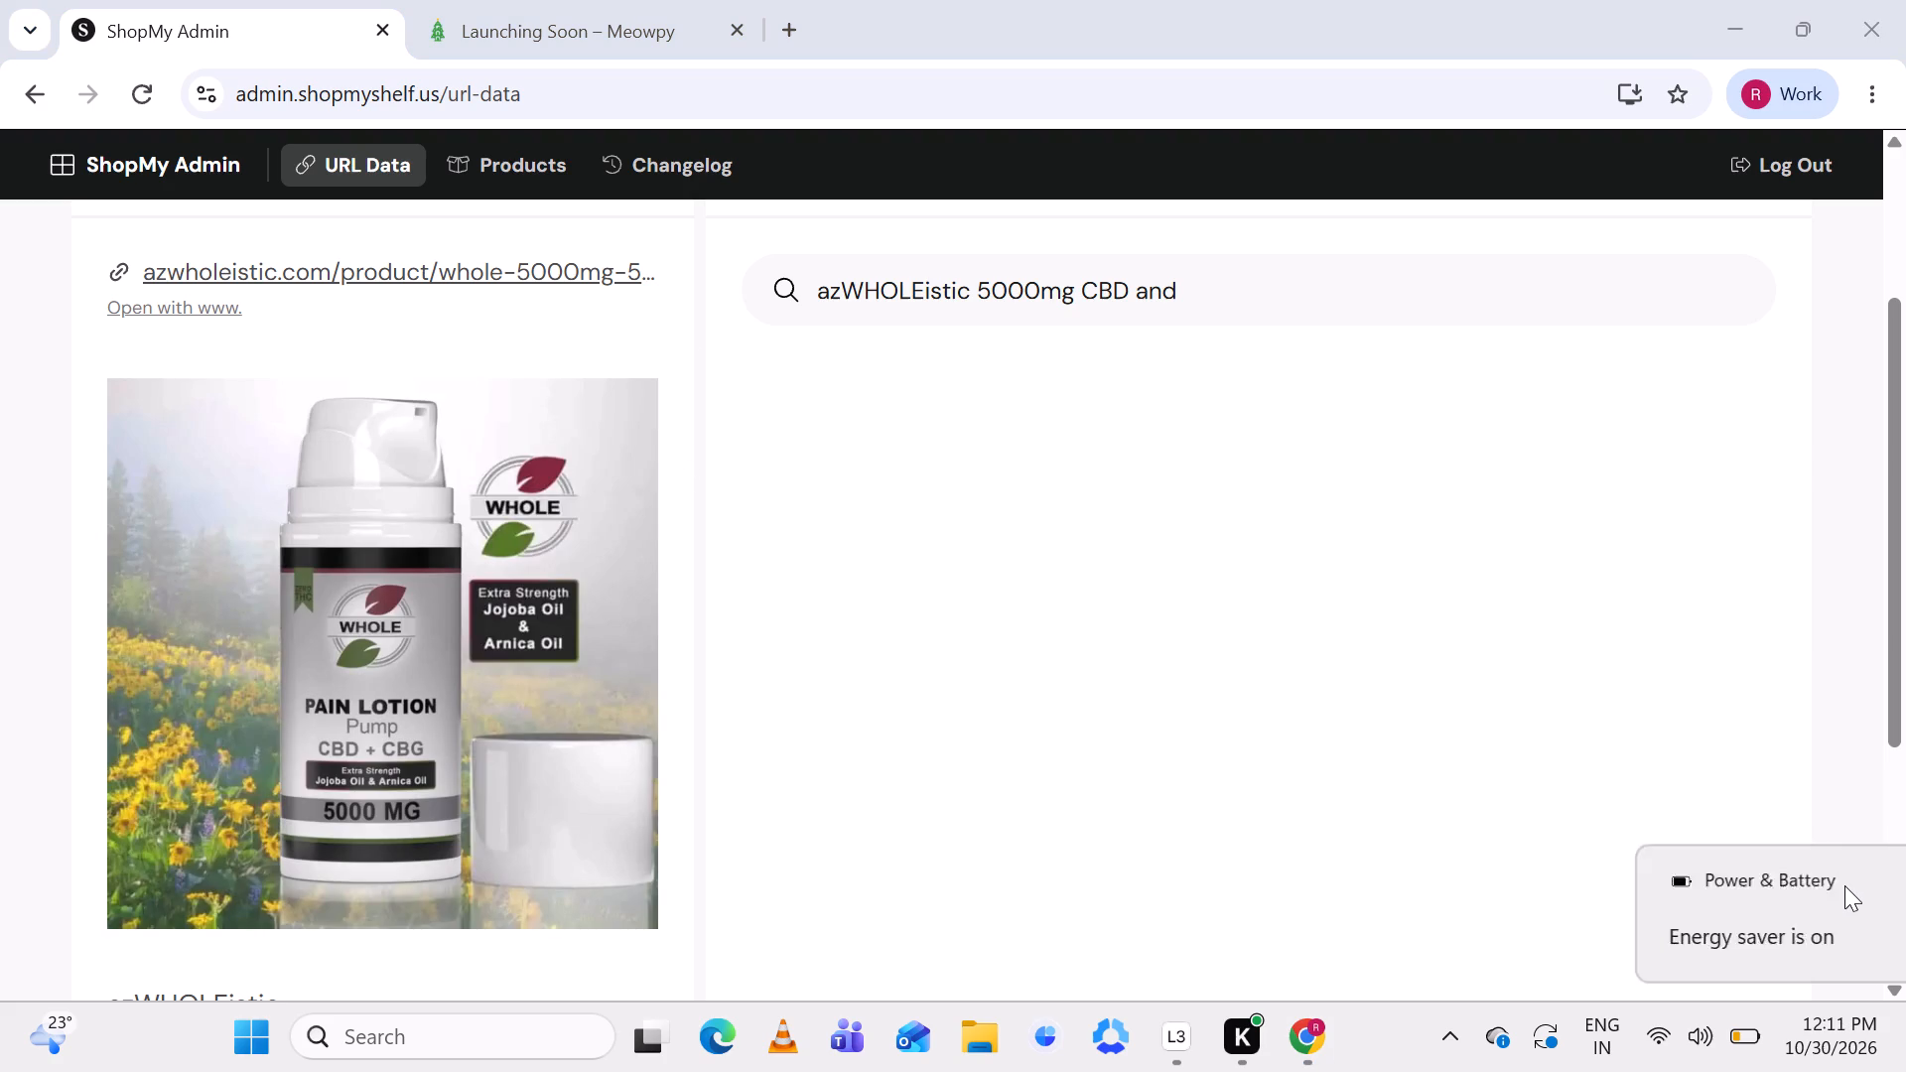
pyautogui.scroll(1, 1096, 793)
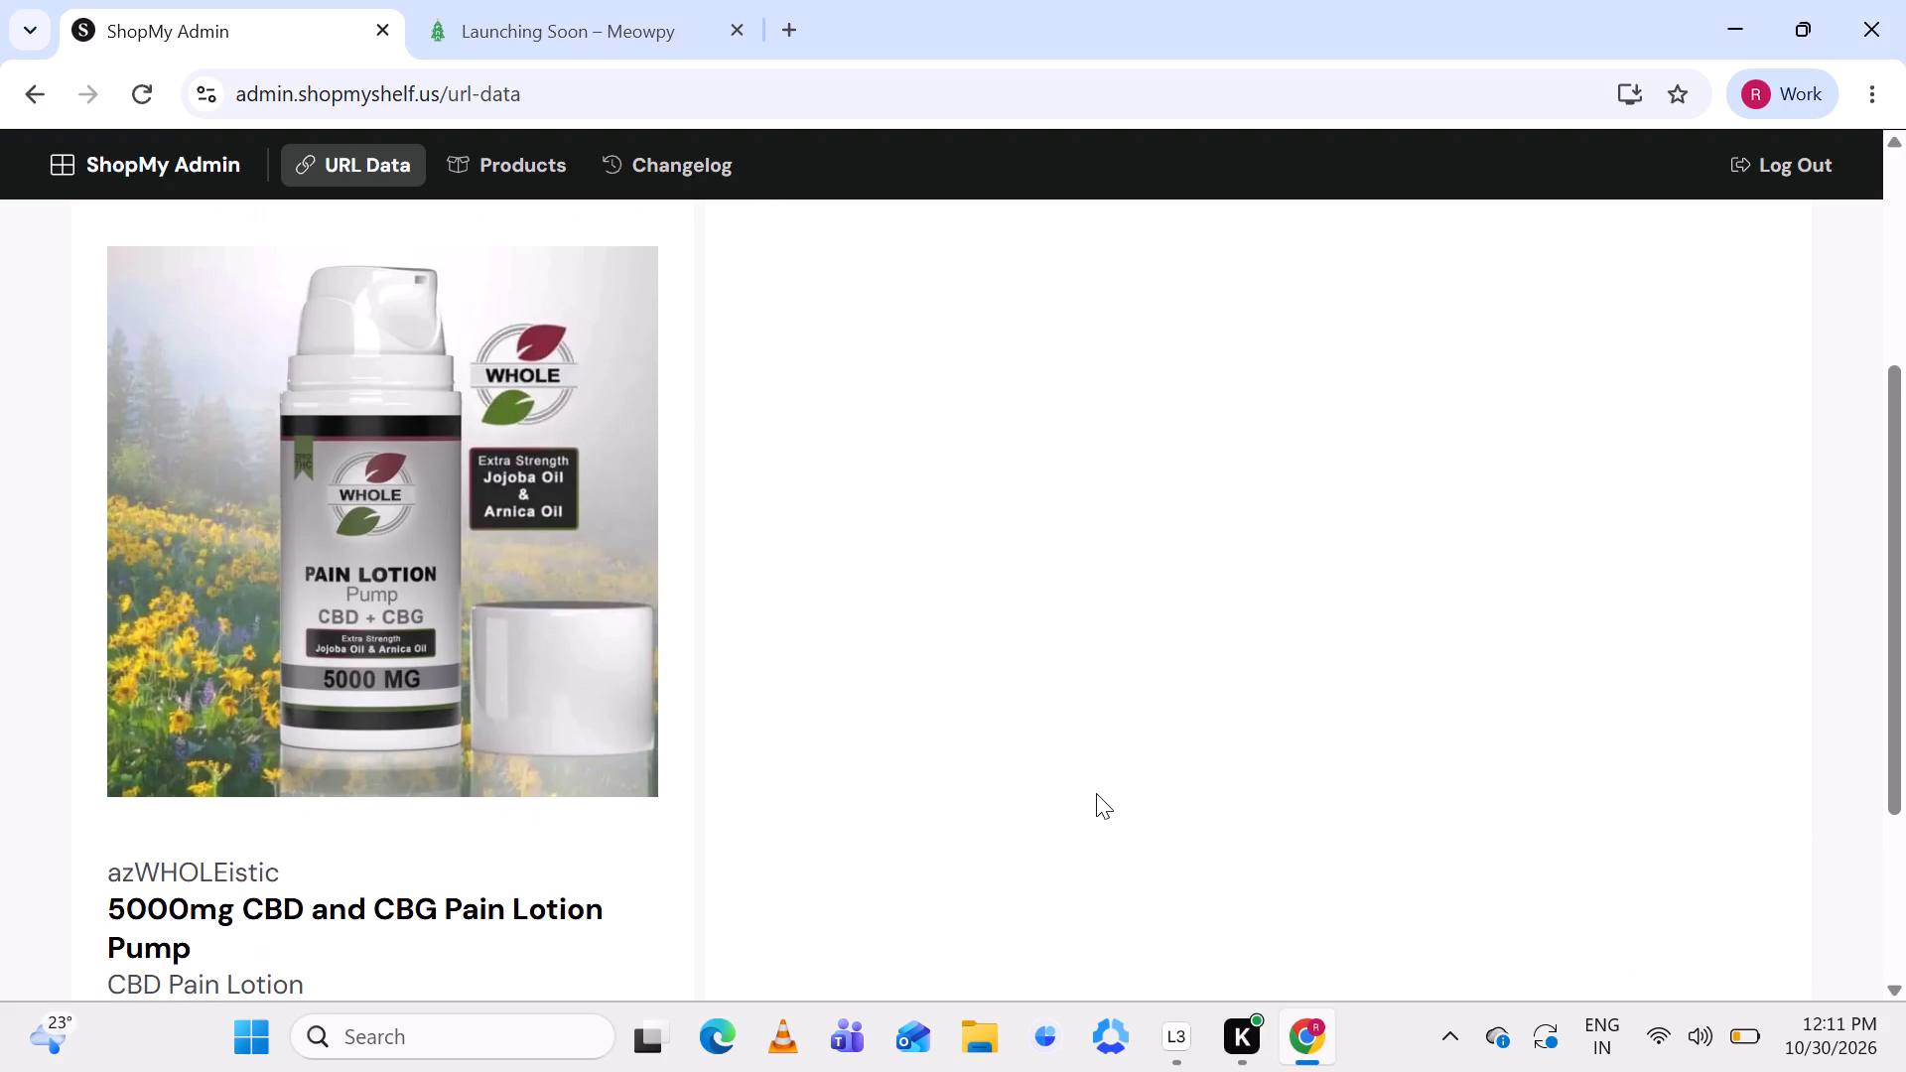
pyautogui.scroll(1, 1096, 793)
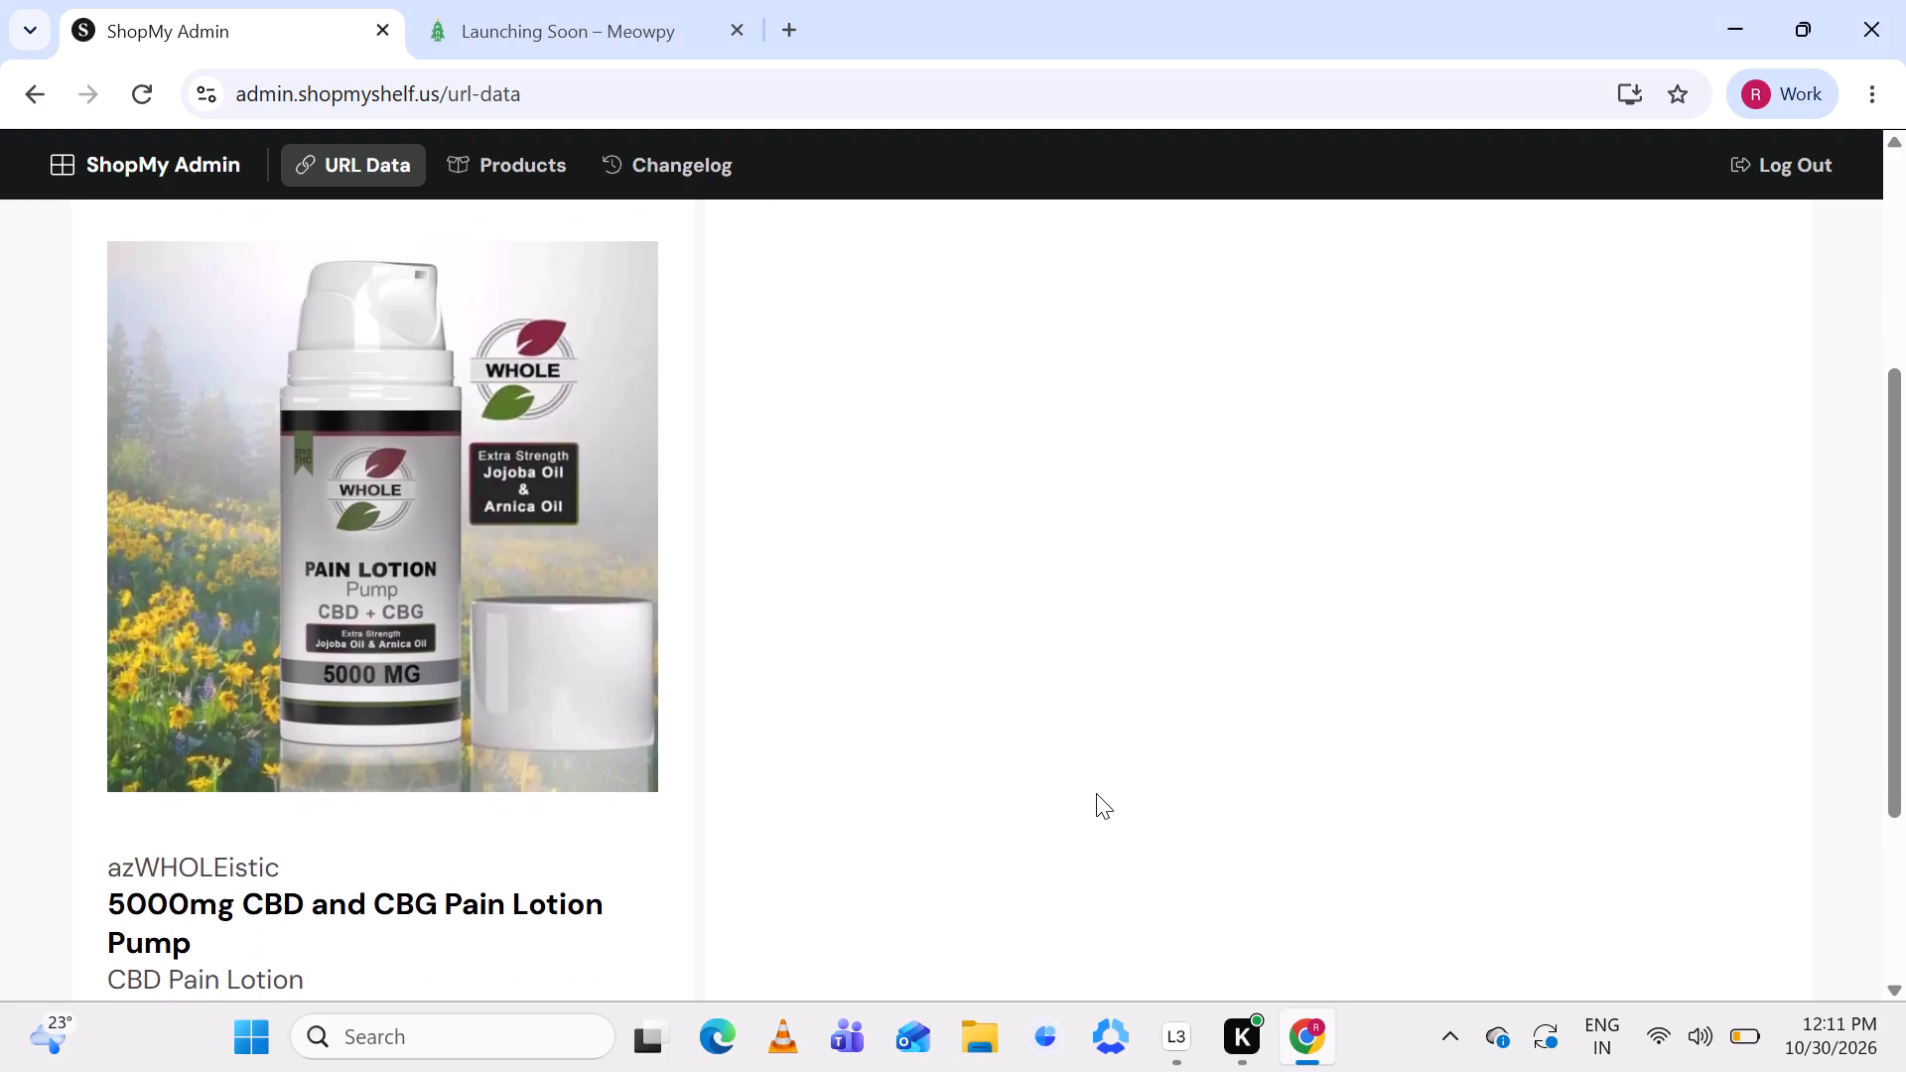
pyautogui.scroll(1, 1096, 793)
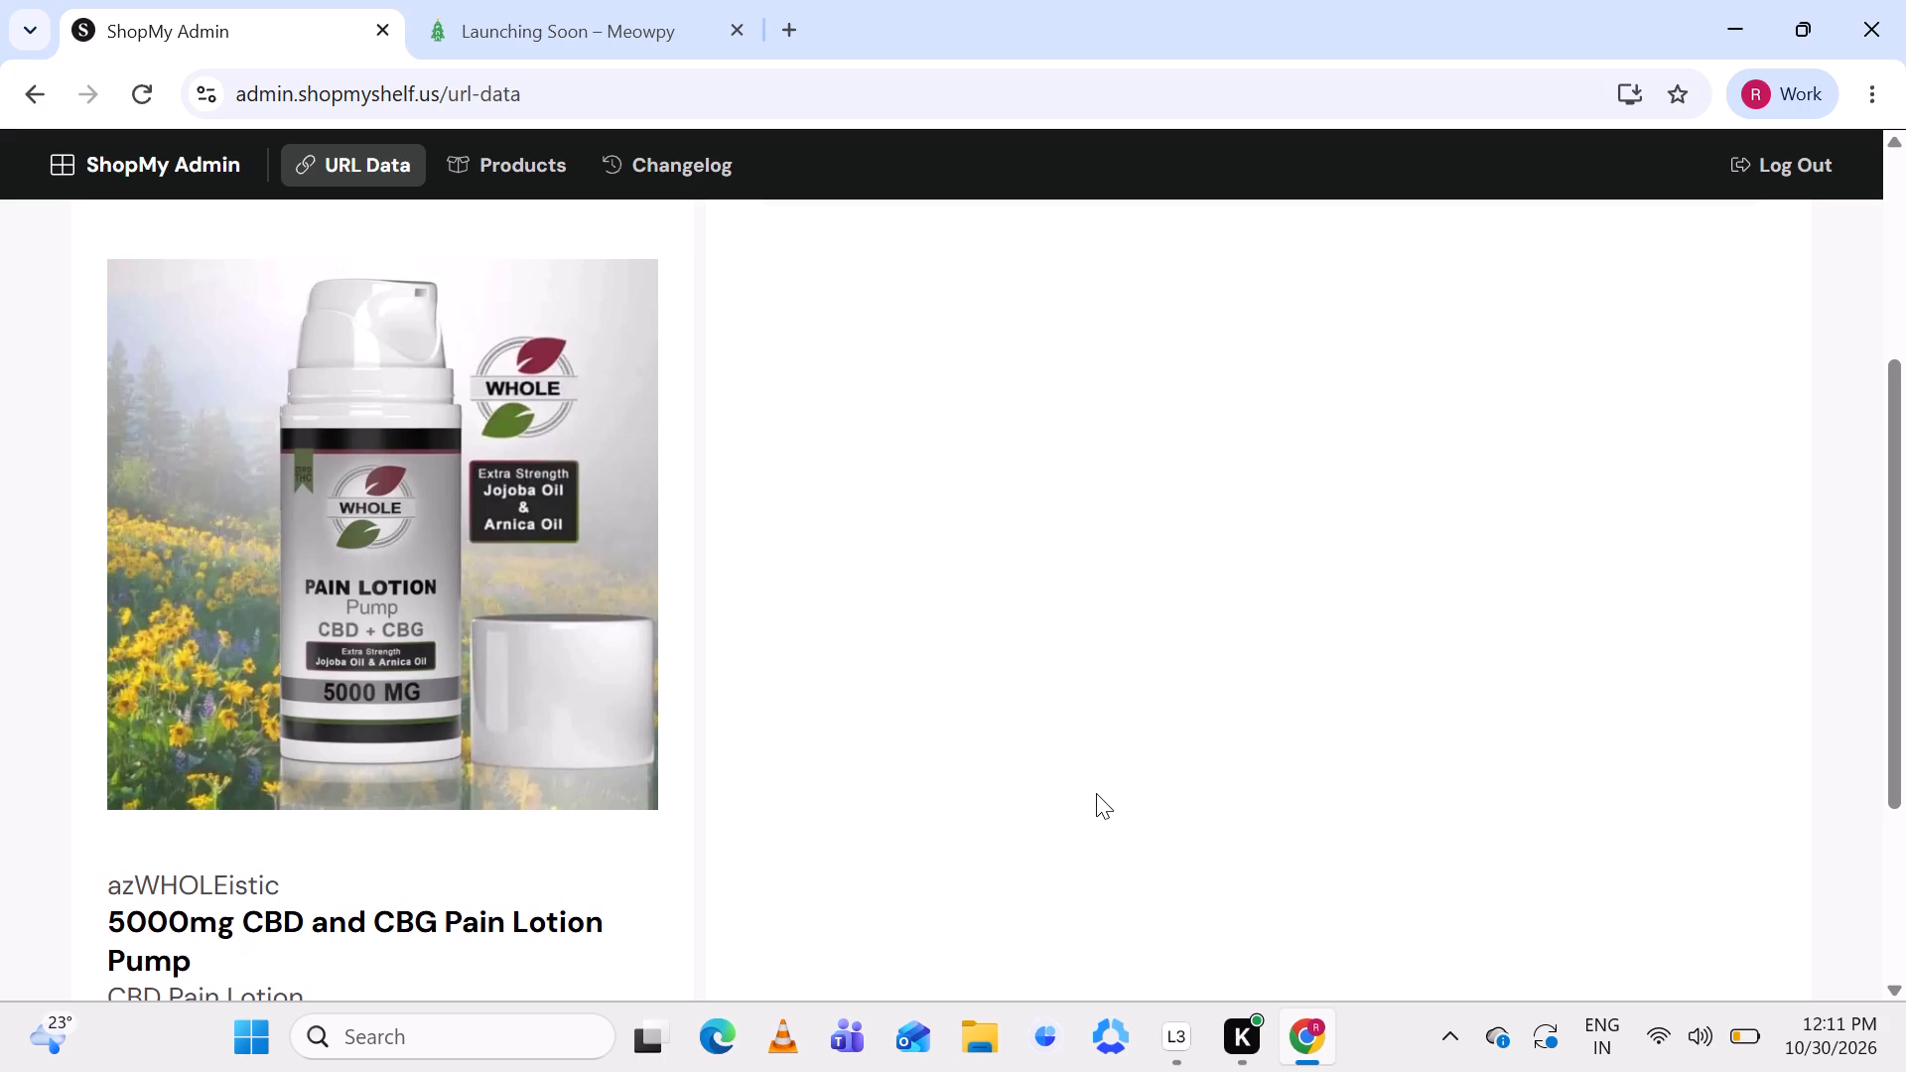
pyautogui.scroll(1, 1096, 793)
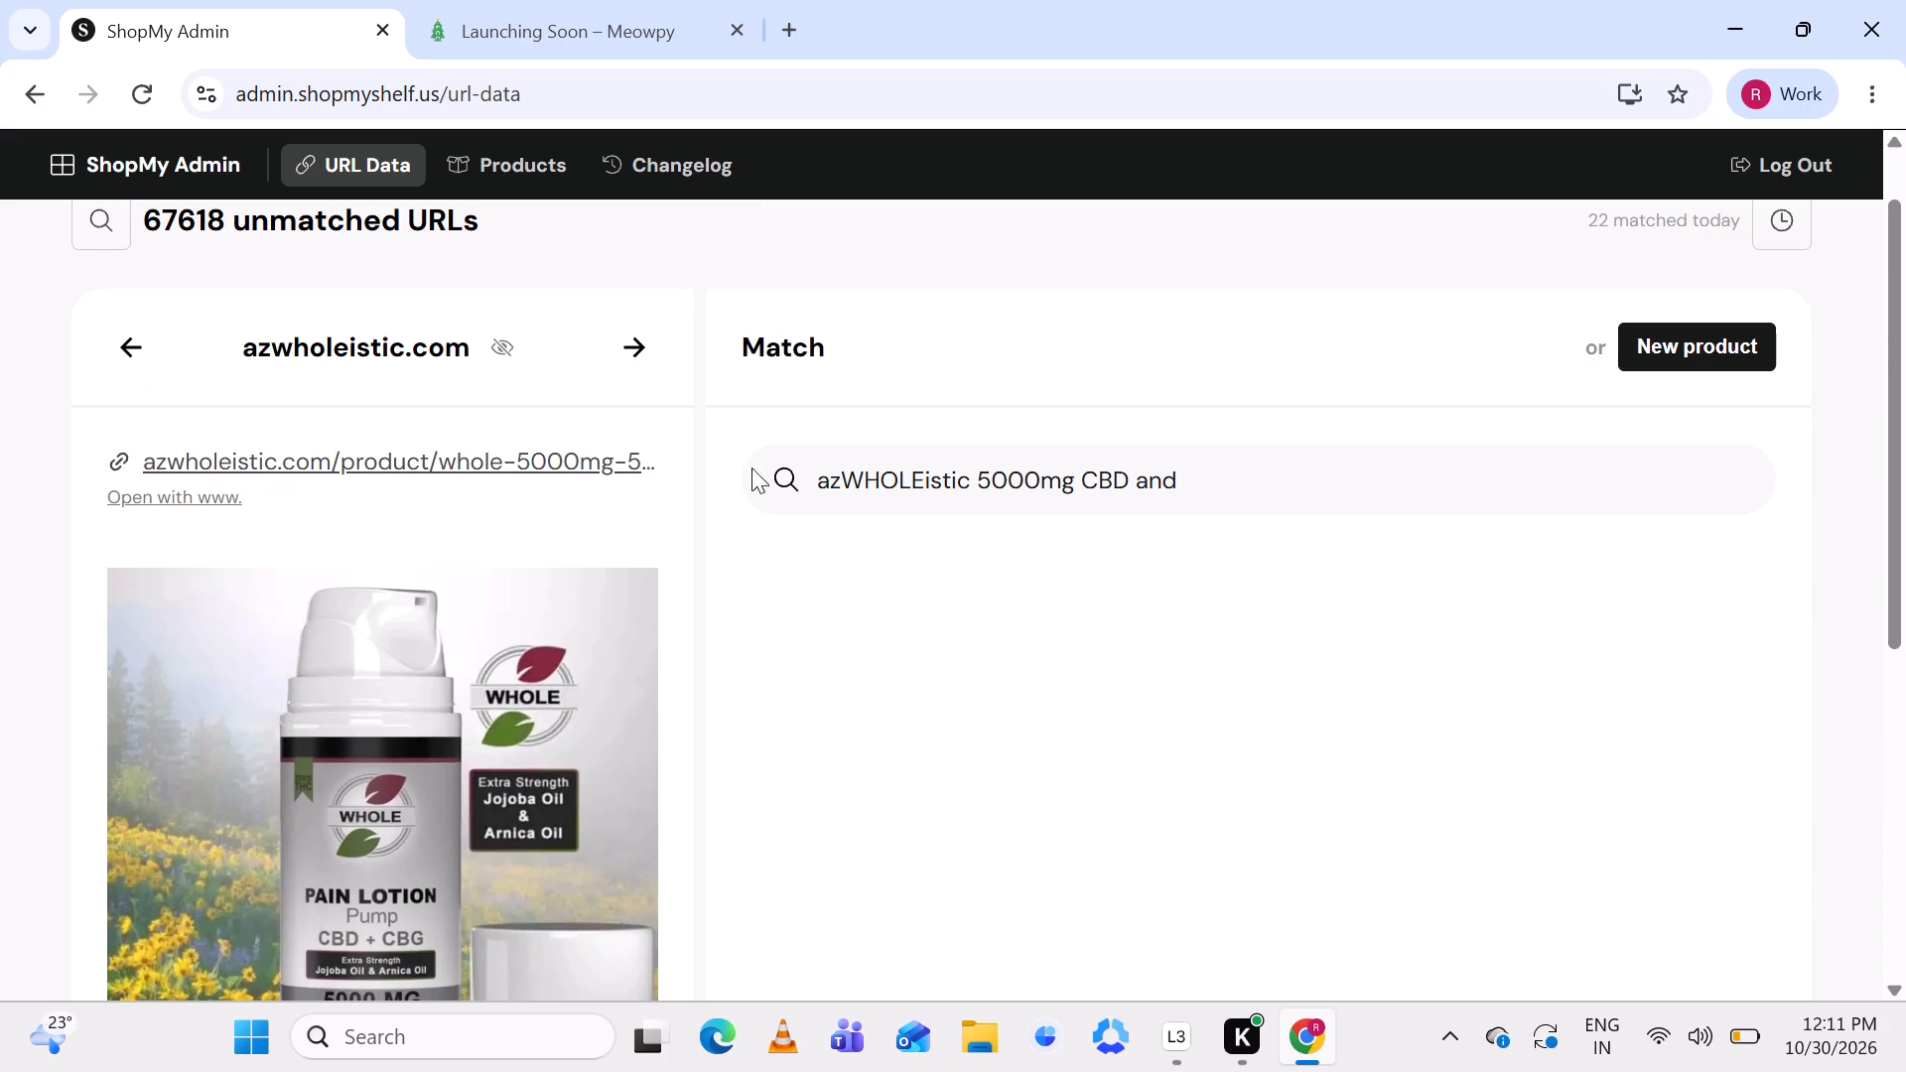
pyautogui.click(637, 435)
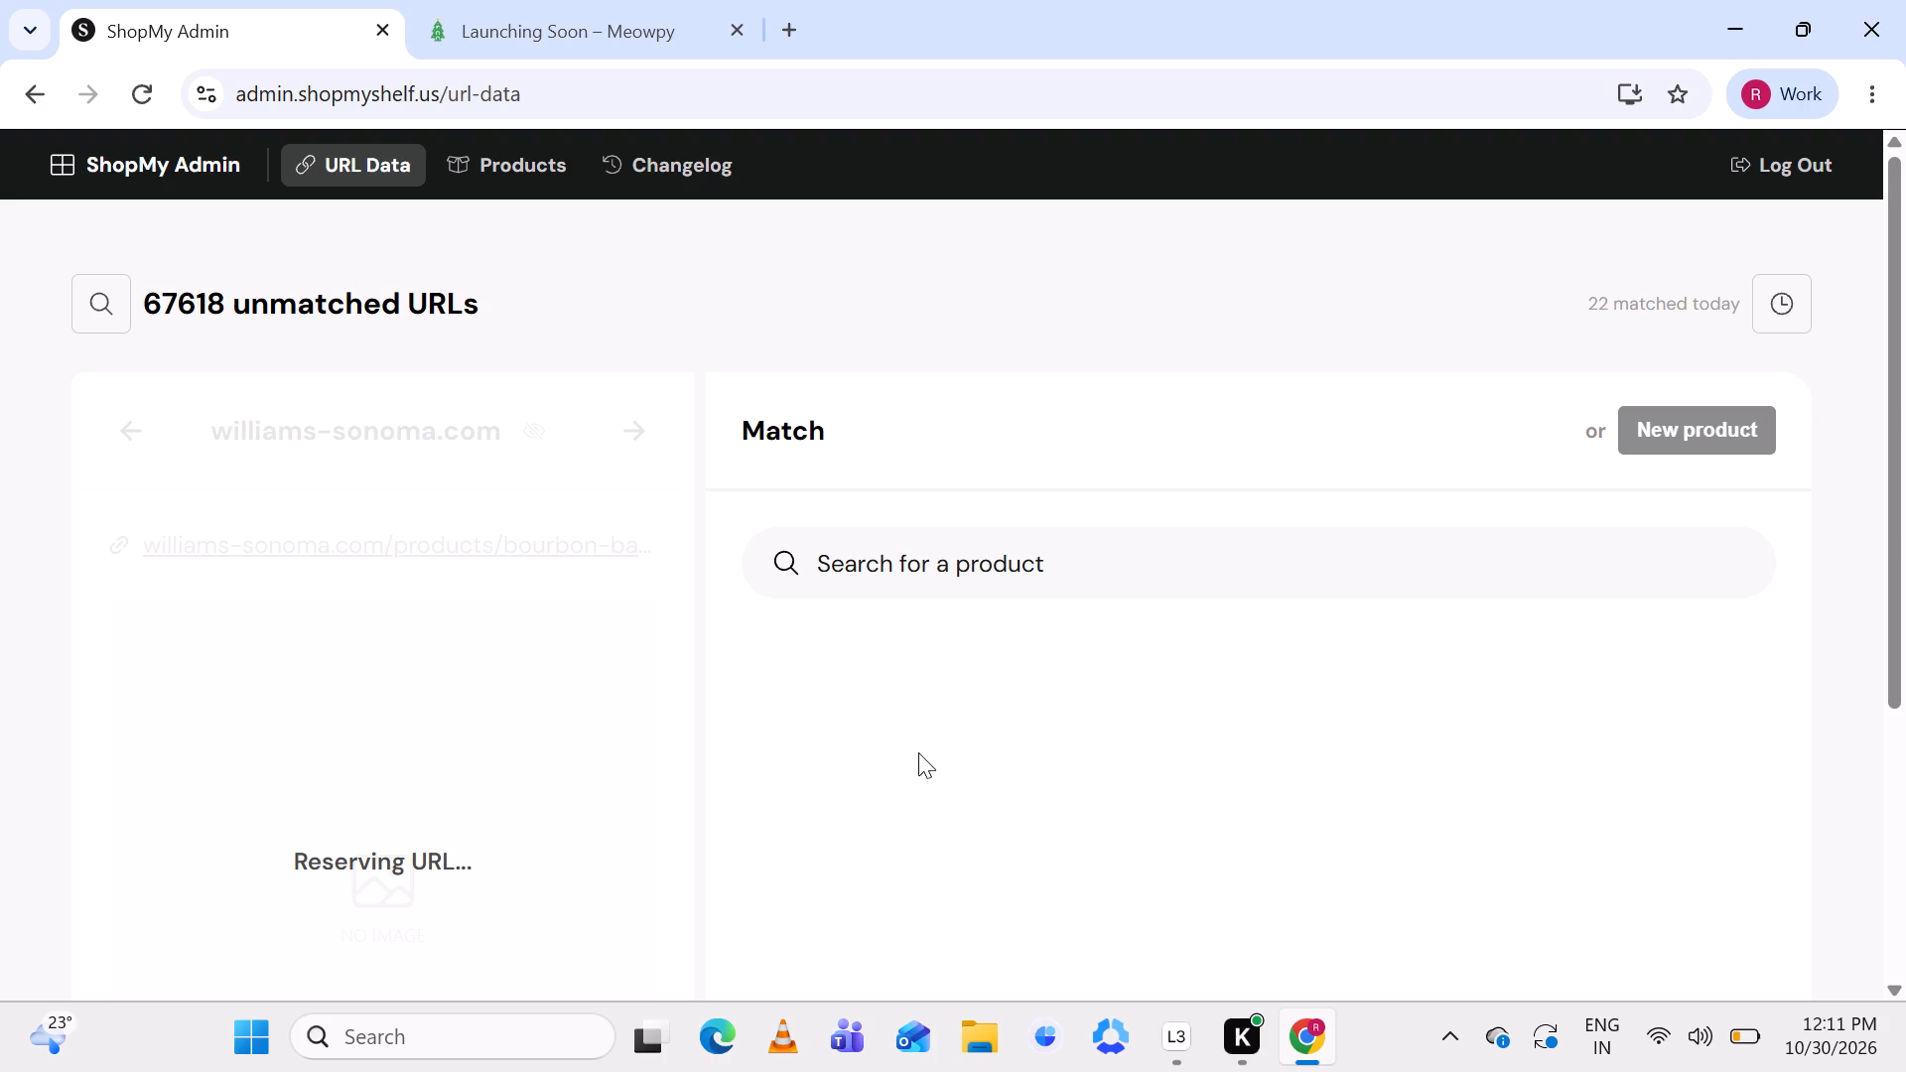
# Check the williams-sonoma.com bourbon product entry for listing details and skip it without matching.
pyautogui.scroll(-2, 918, 752)
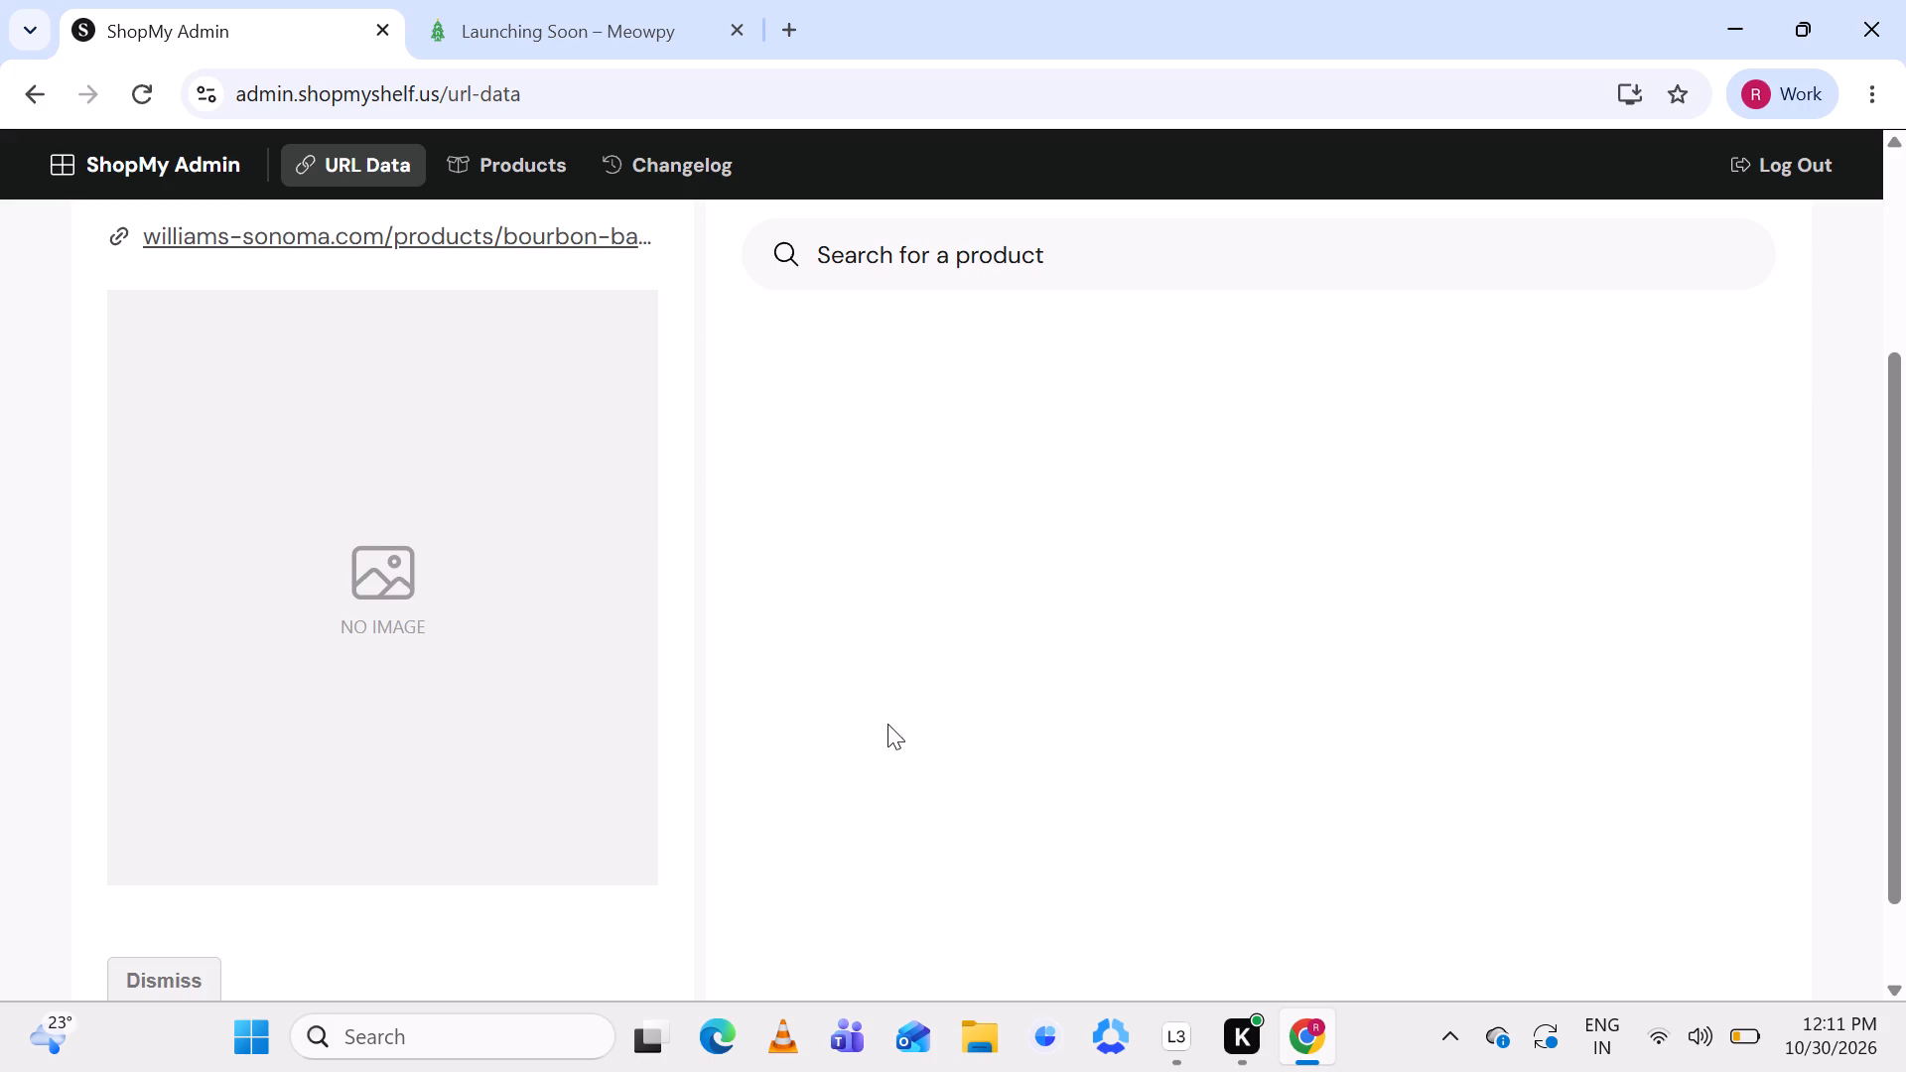
pyautogui.scroll(-3, 892, 645)
pyautogui.scroll(2, 892, 645)
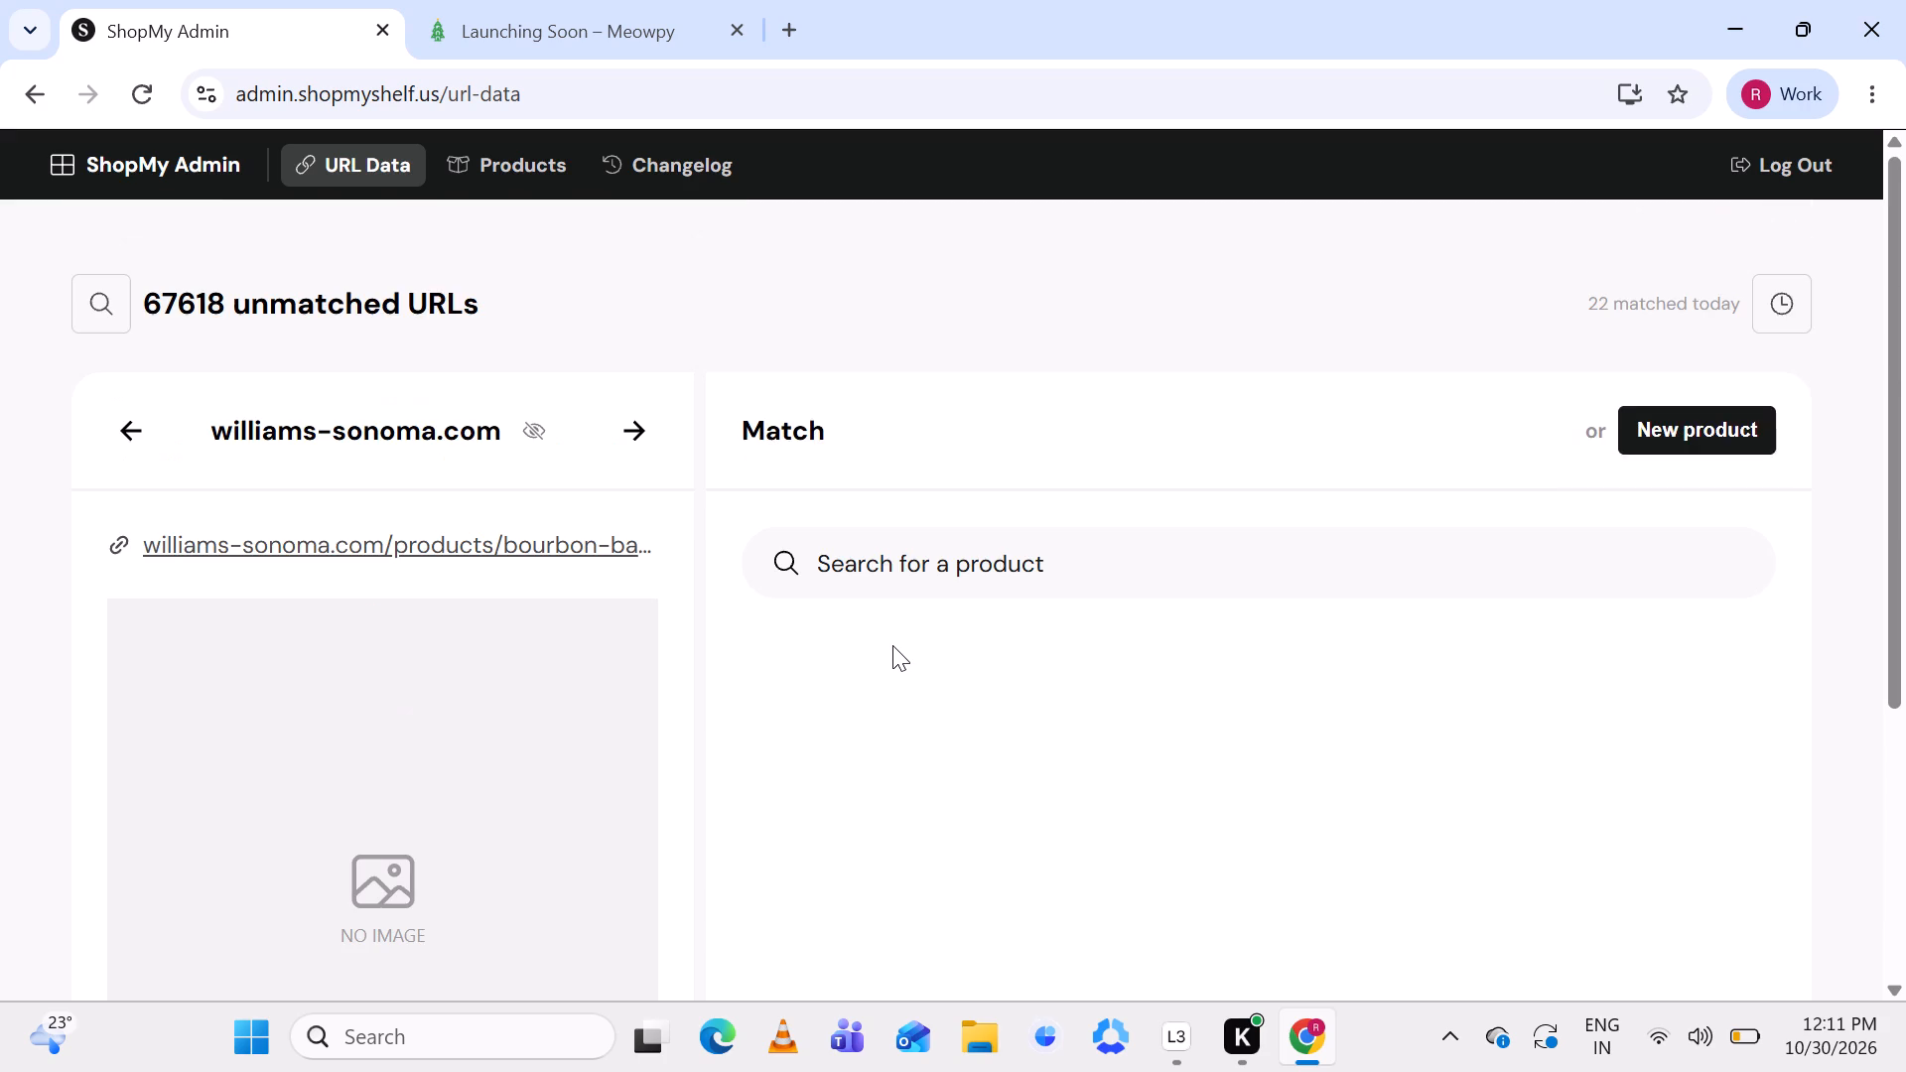
pyautogui.click(645, 423)
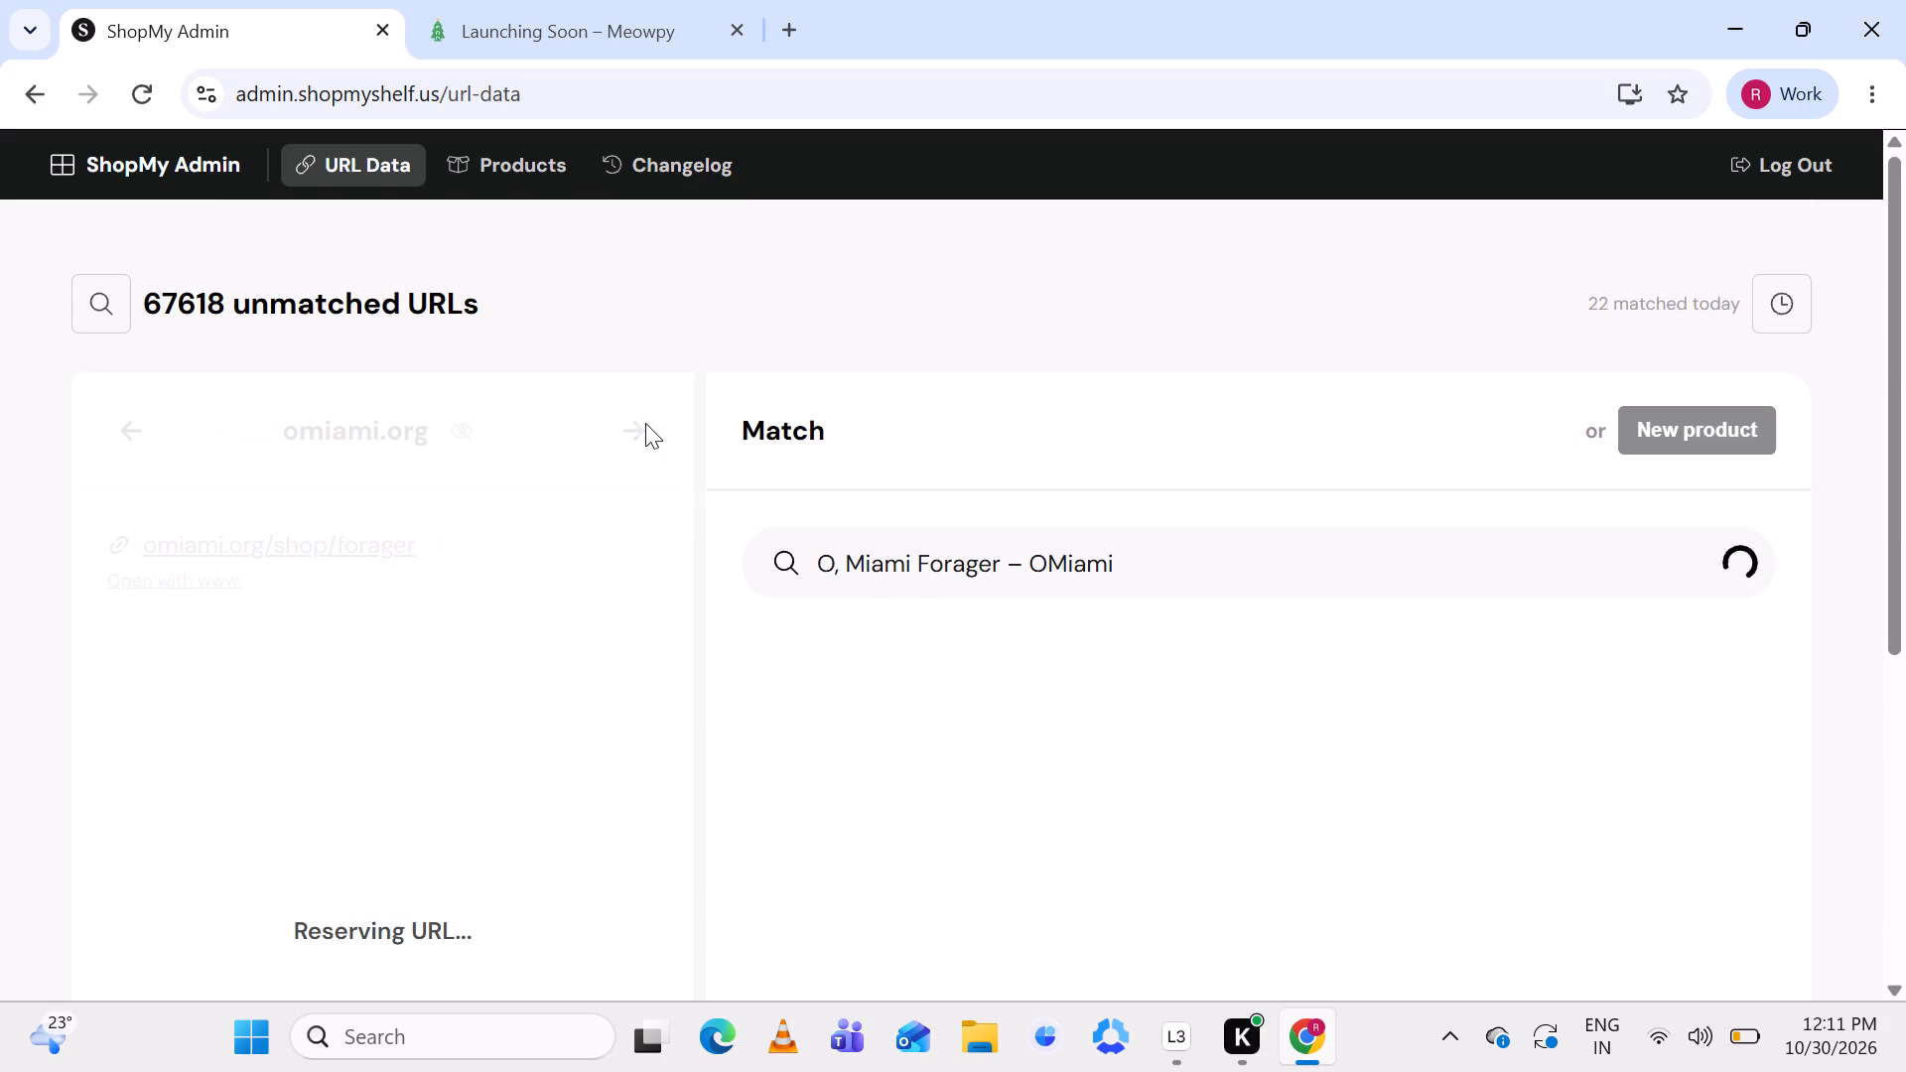
# Switch to Loggy3, stop the running recording and finish the first-recording setup to reach the sessions overview.
pyautogui.scroll(-2, 841, 742)
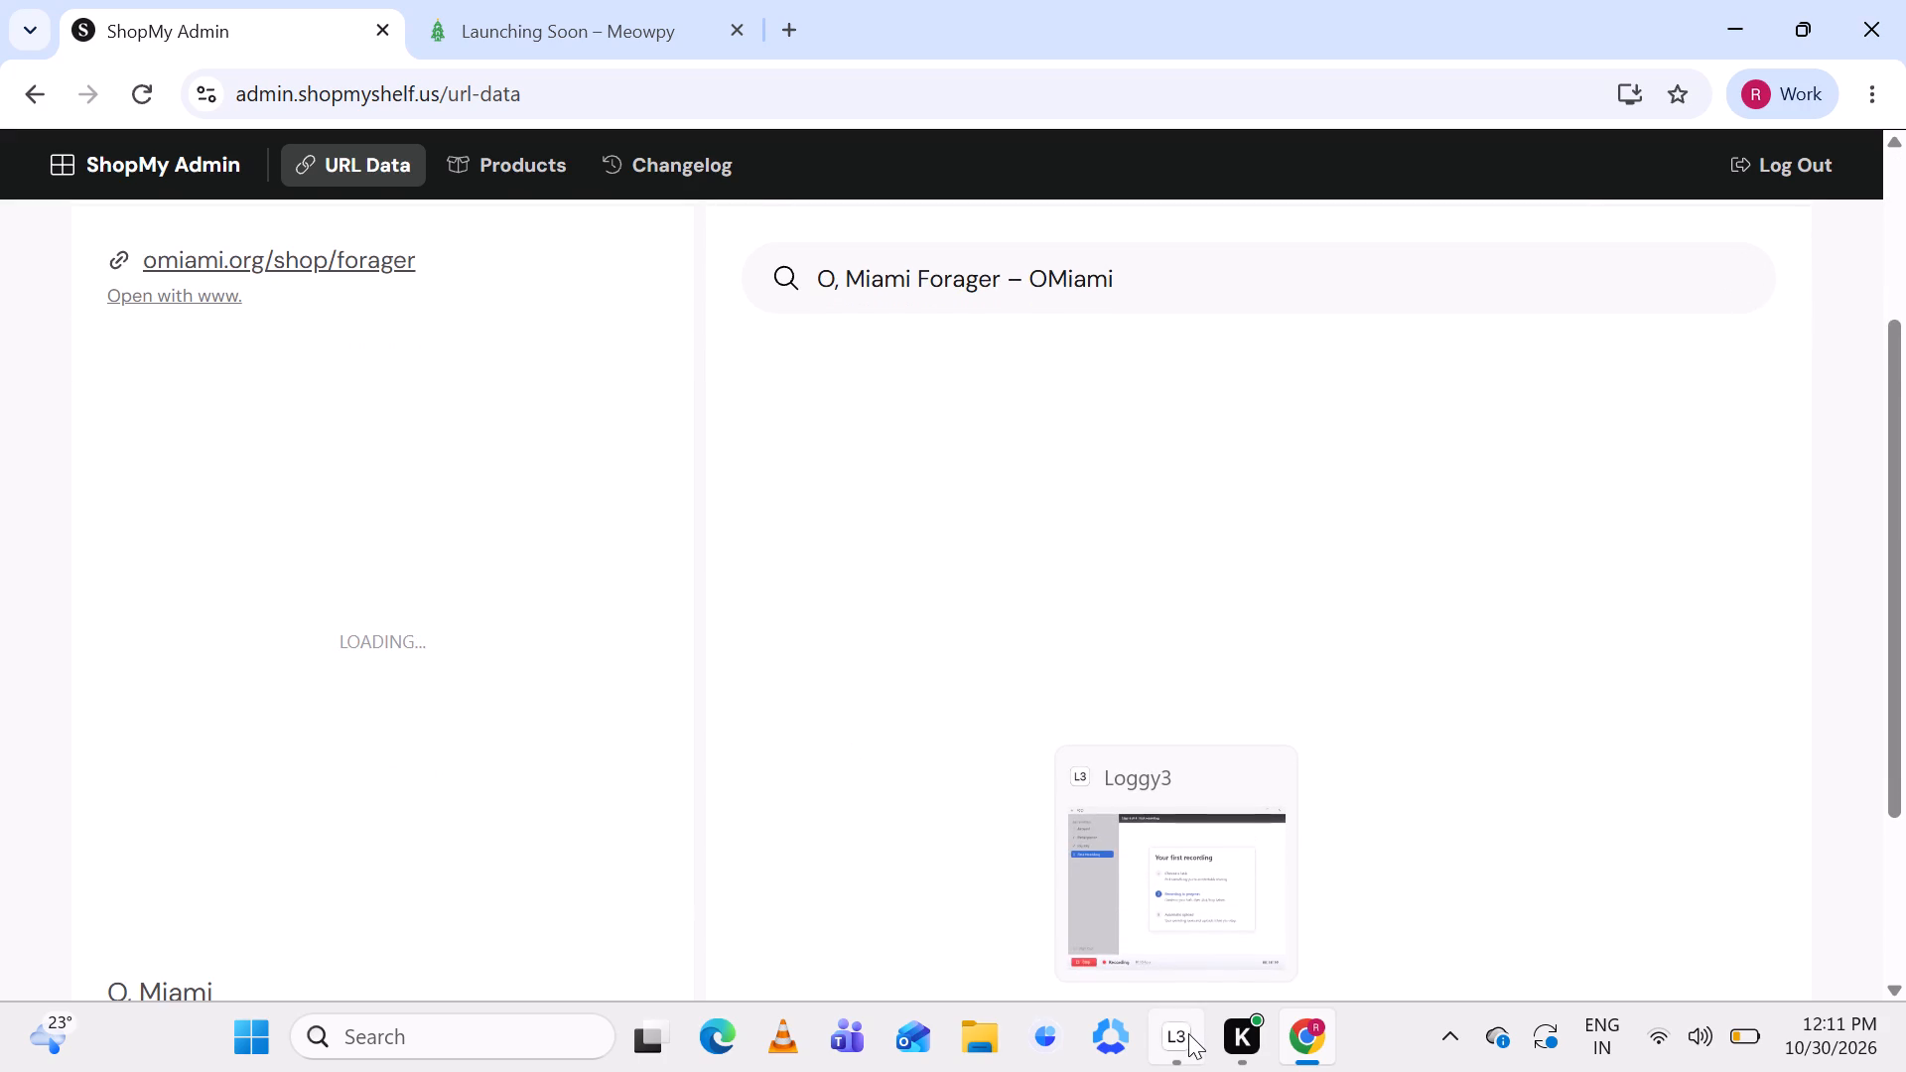
pyautogui.click(1188, 942)
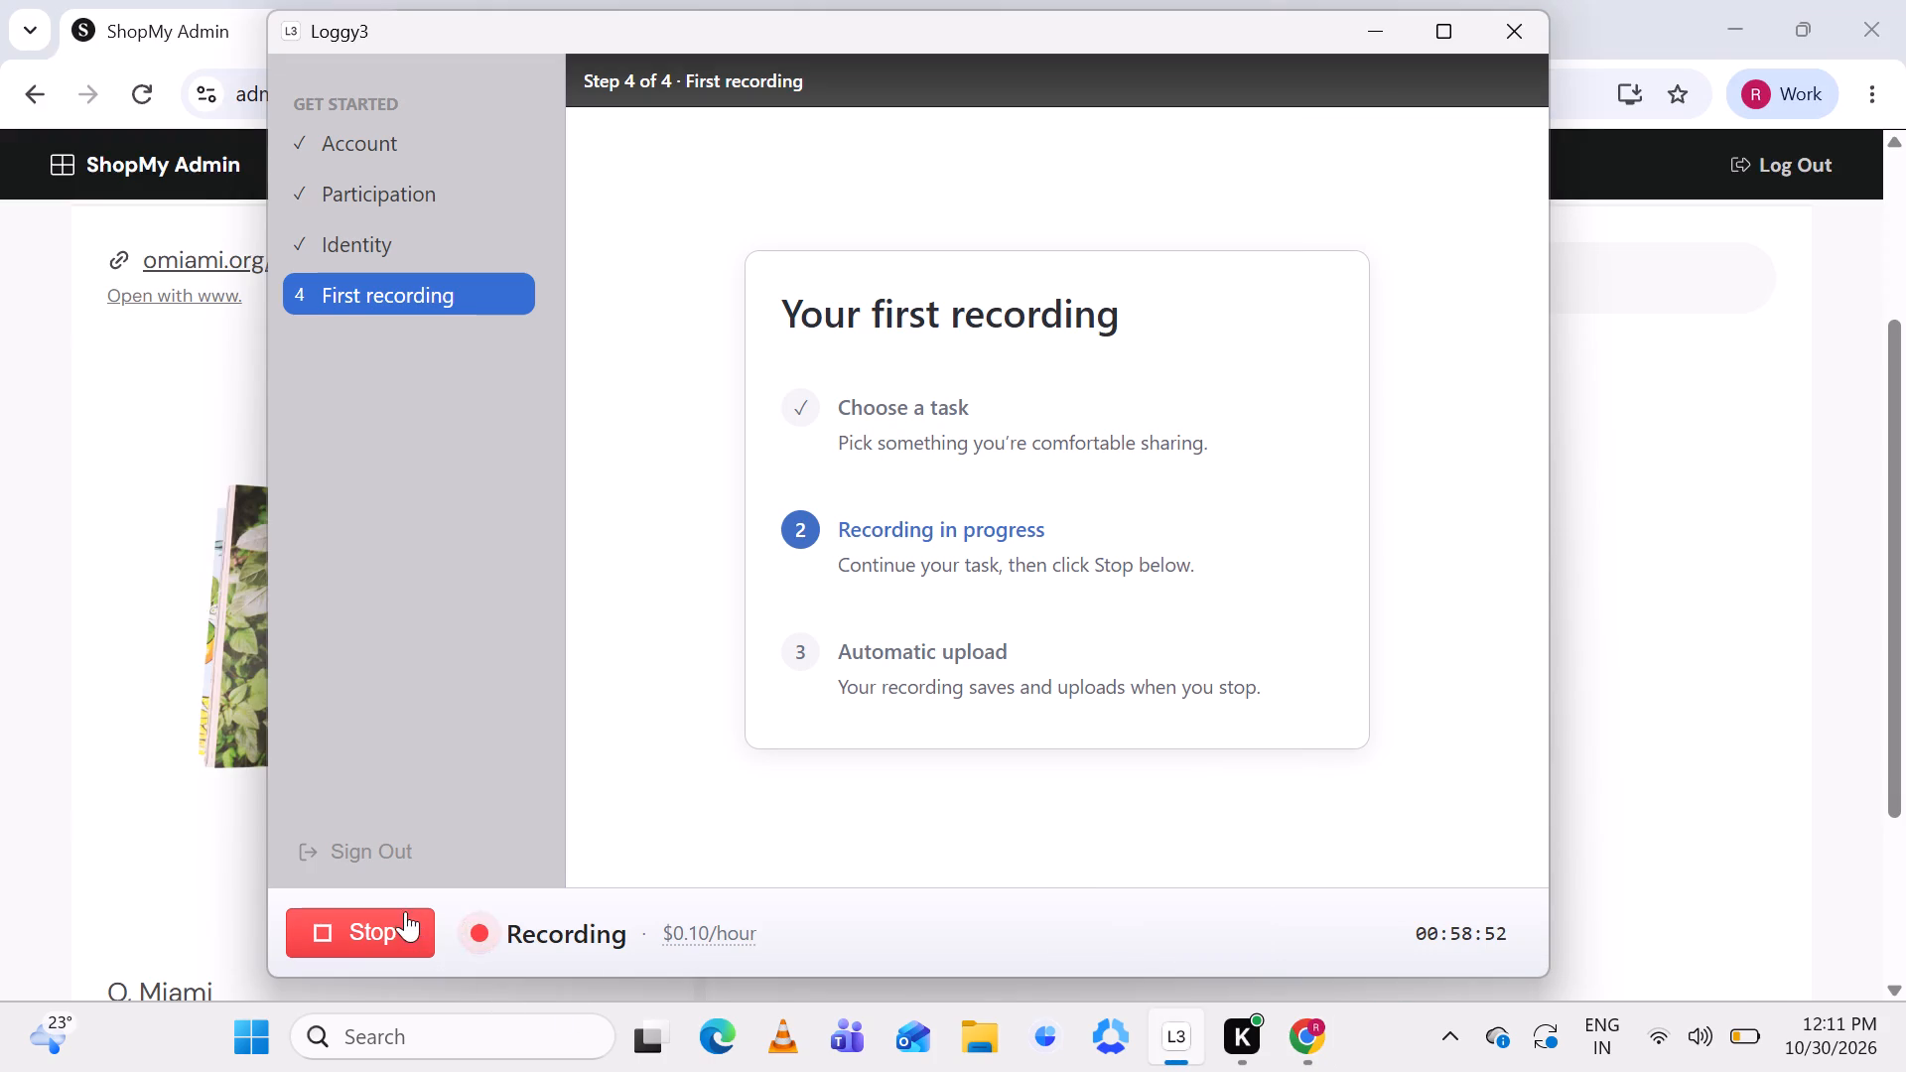
pyautogui.click(376, 923)
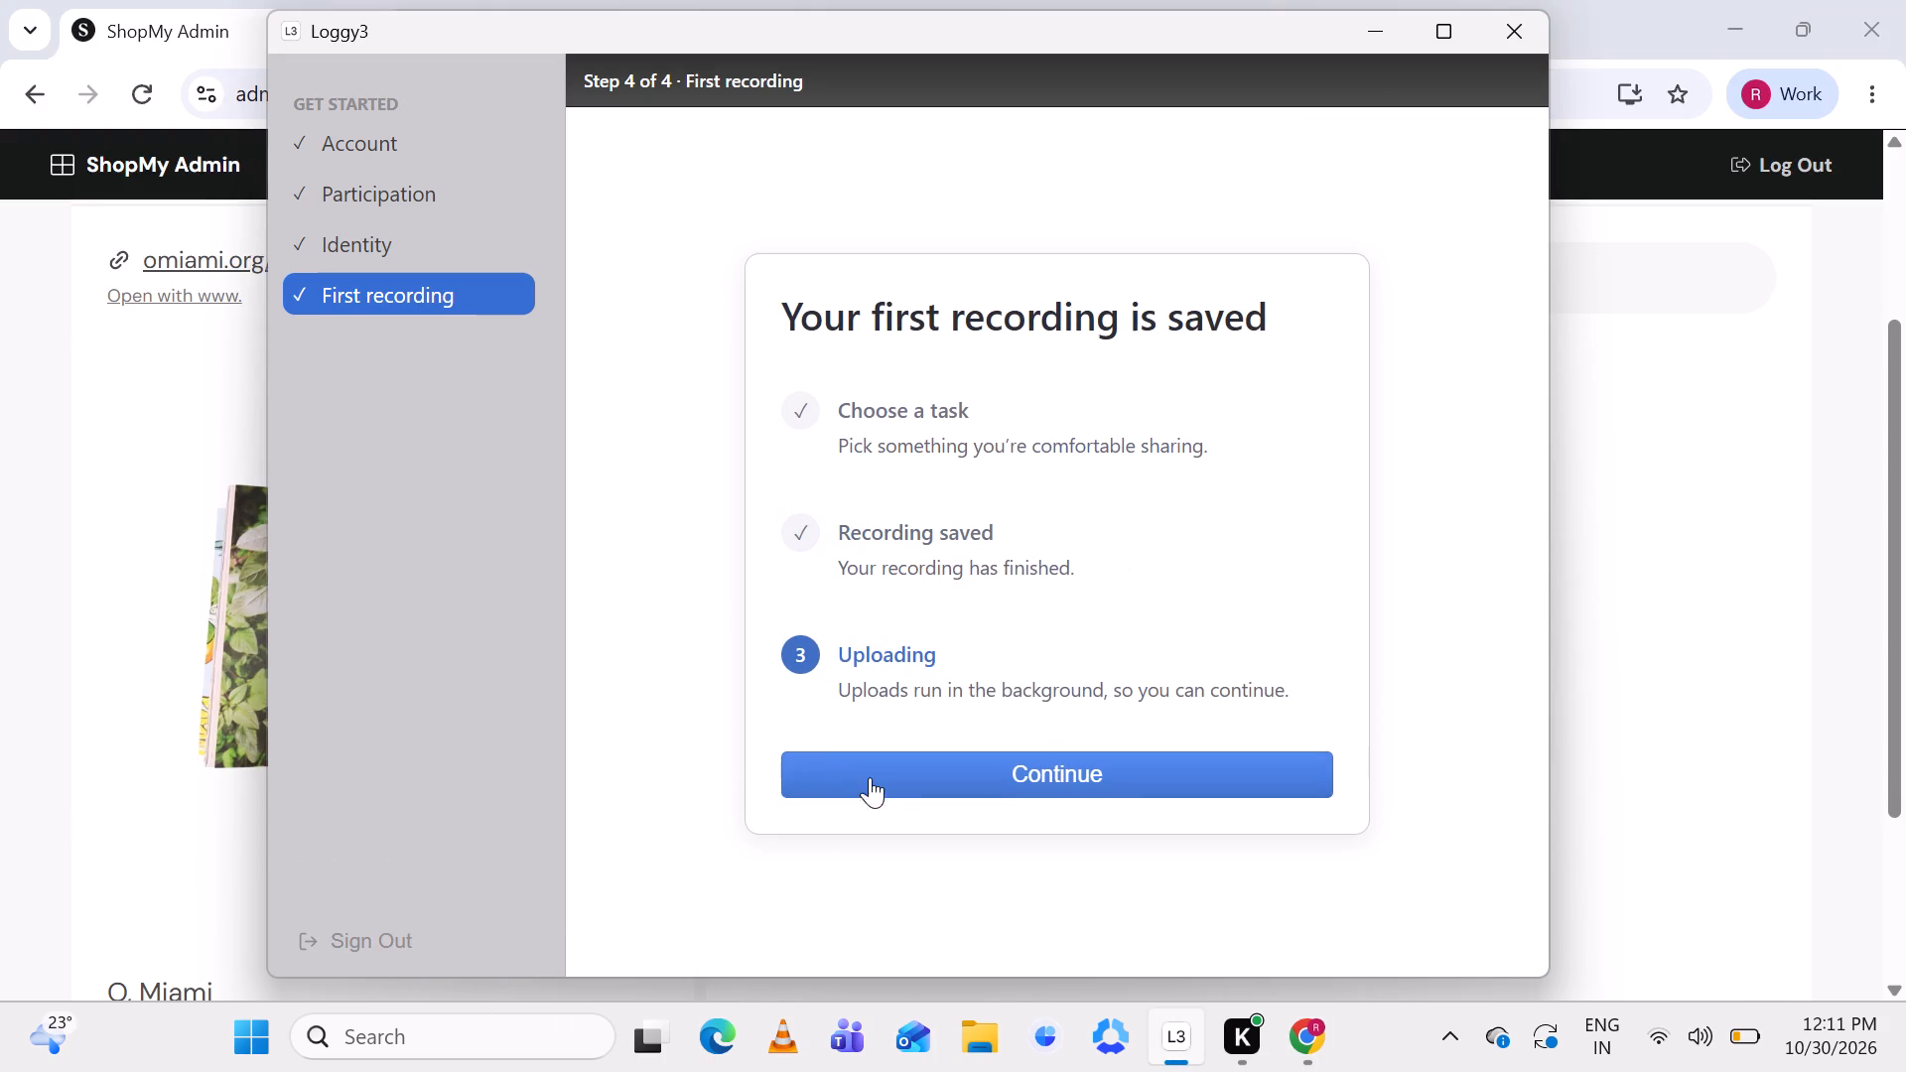
pyautogui.click(890, 775)
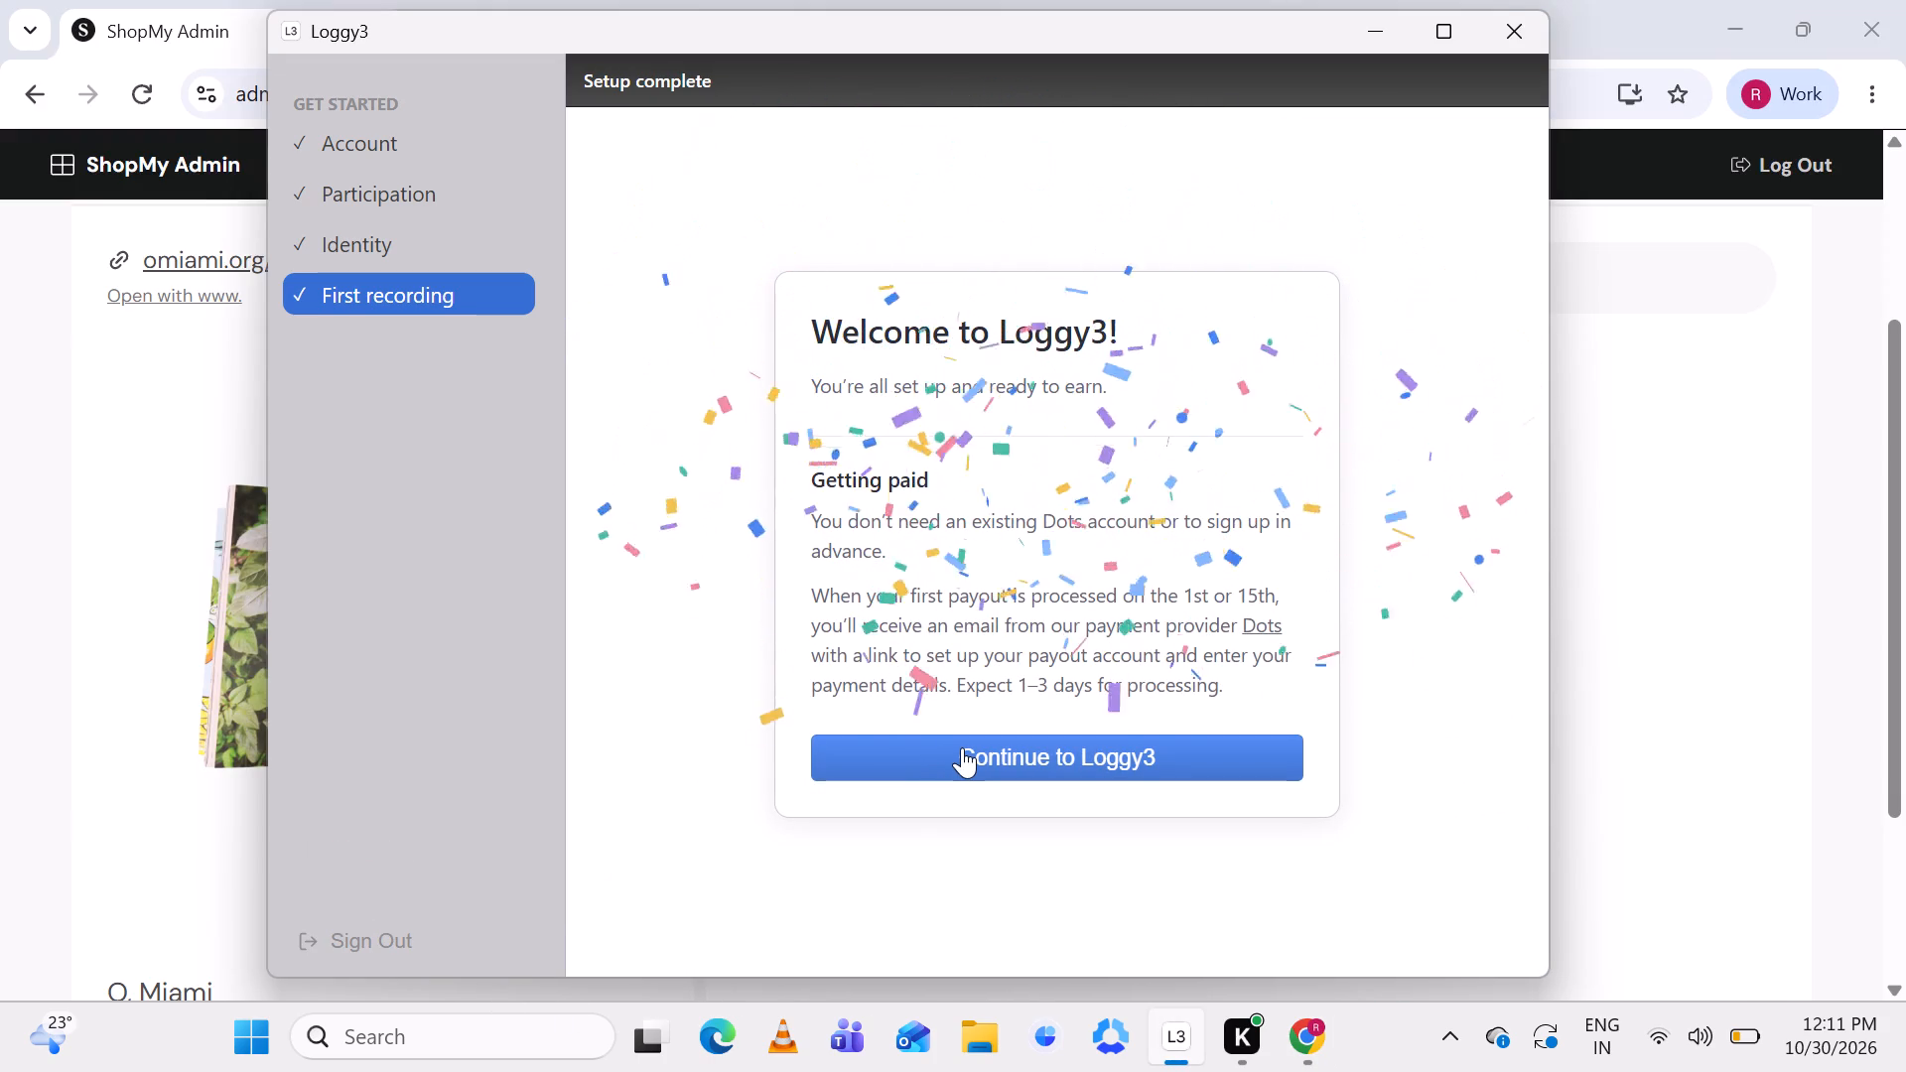
pyautogui.click(962, 747)
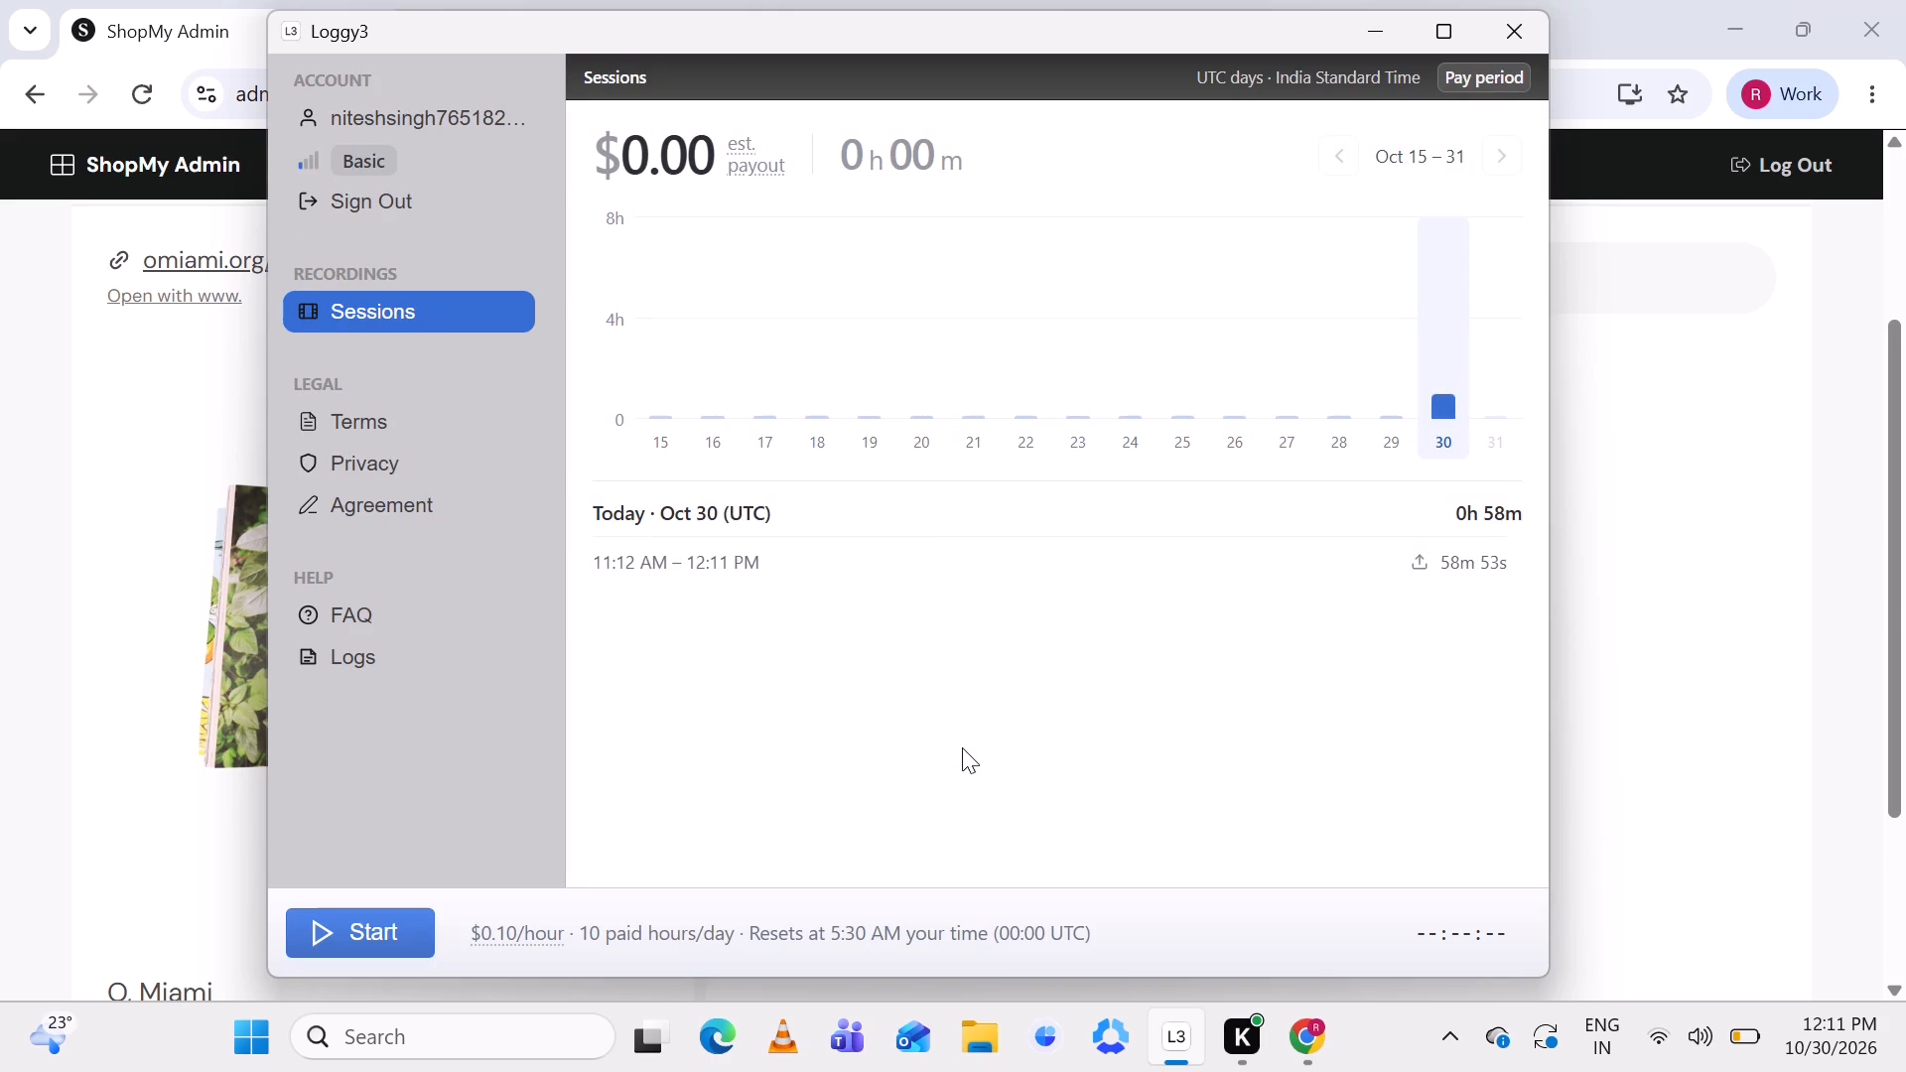